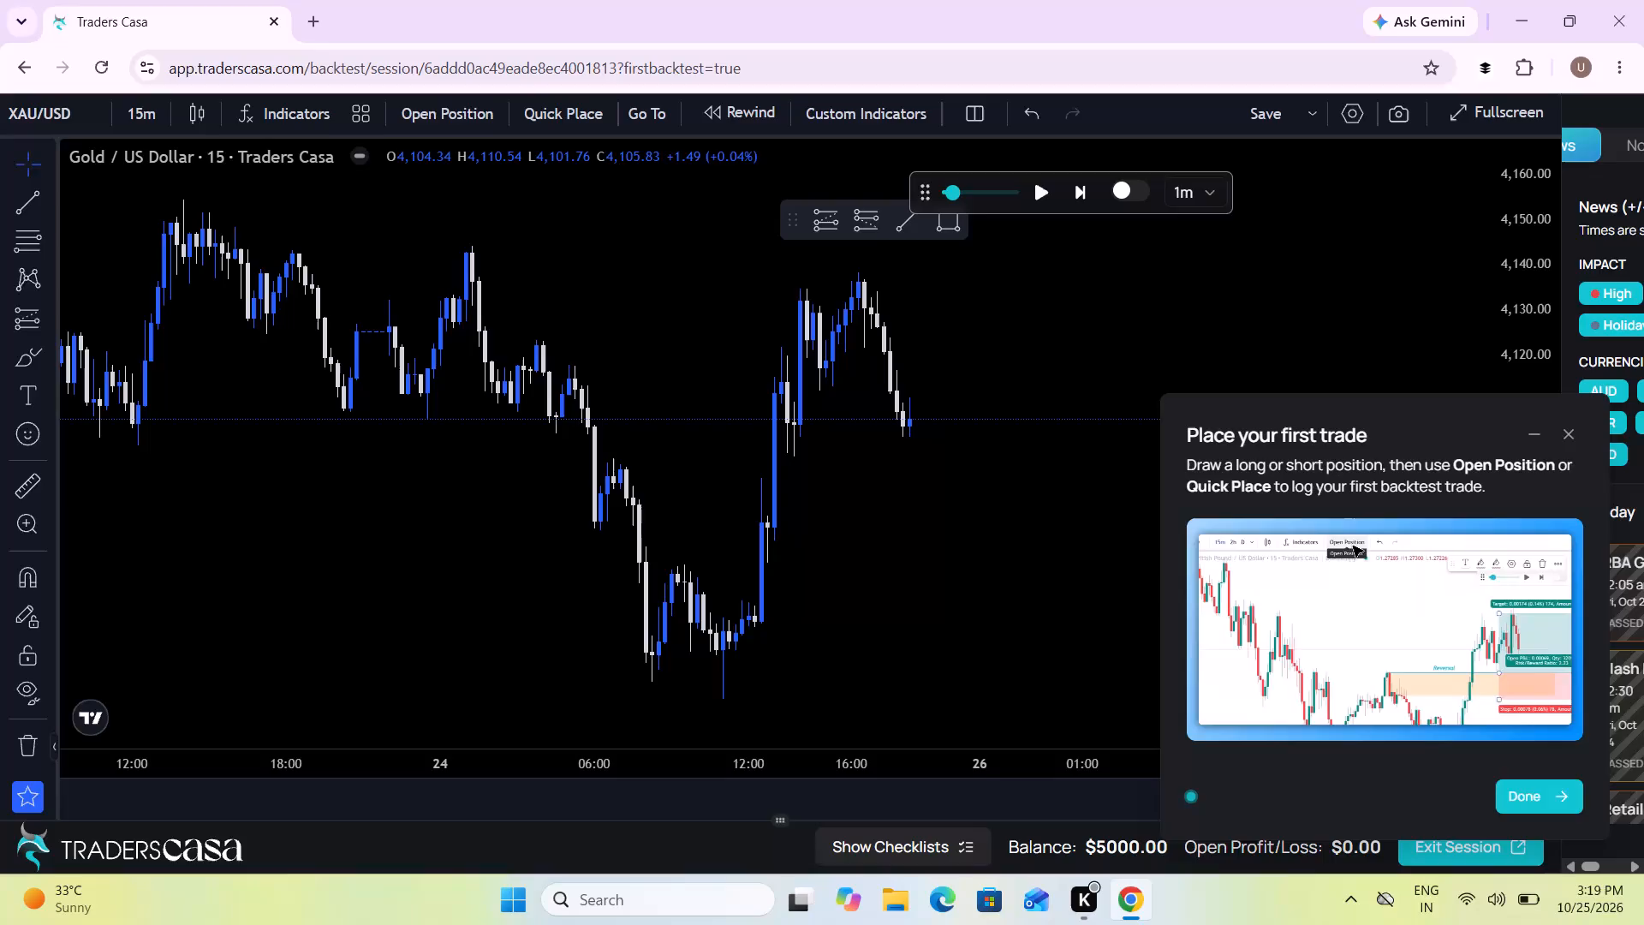
Close the "Place your first trade" walkthrough and exit the tutorial.
left_click(1569, 433)
left_click_drag(846, 436, 854, 439)
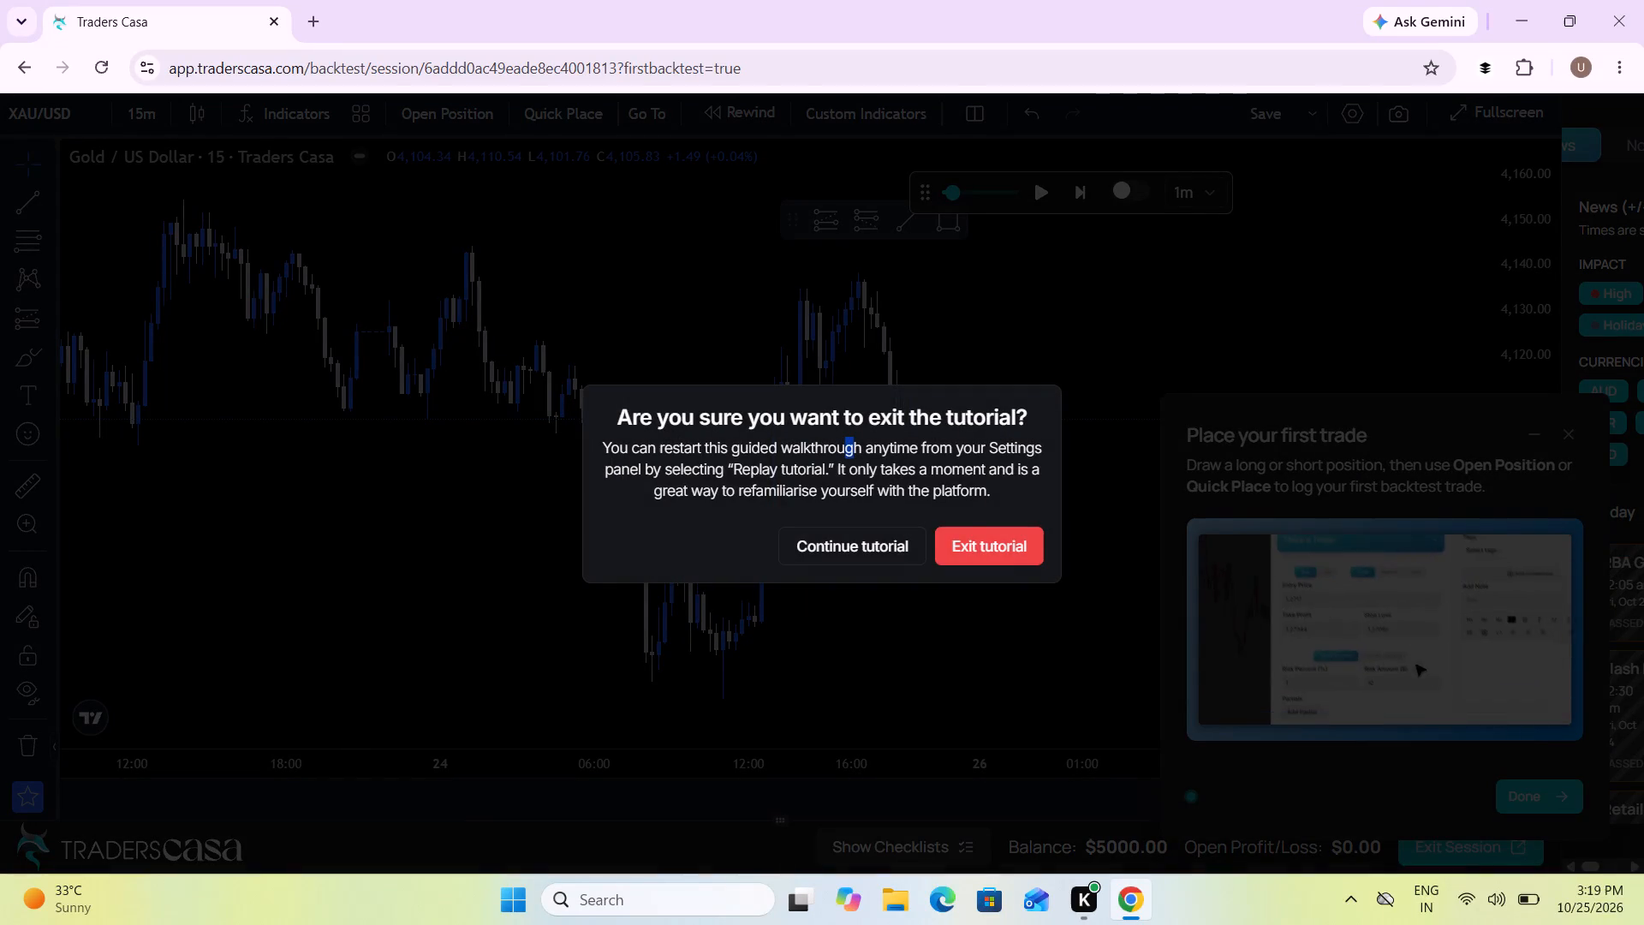
left_click(998, 554)
Place a vertical line on the XAU/USD 15-minute chart at Fri 24 Oct '25 18:00.
left_click_drag(1069, 493, 982, 543)
scroll(982, 543, "up", 1)
left_click_drag(1544, 432, 1465, 540)
scroll(876, 475, "down", 2)
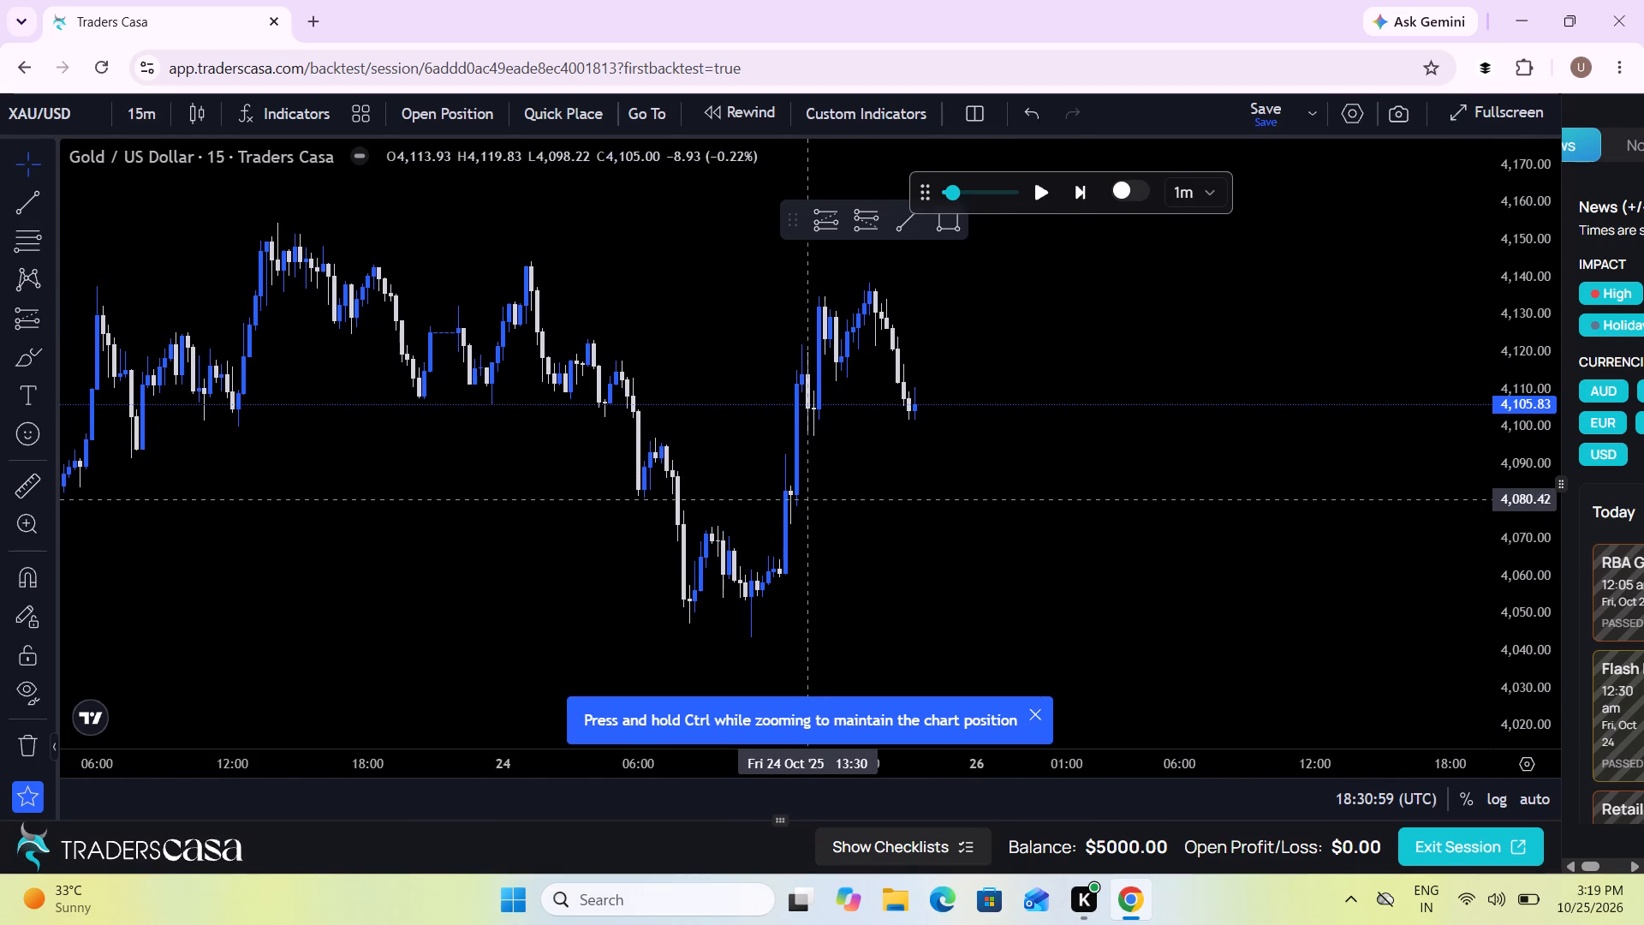
left_click_drag(810, 499, 544, 510)
left_click(51, 201)
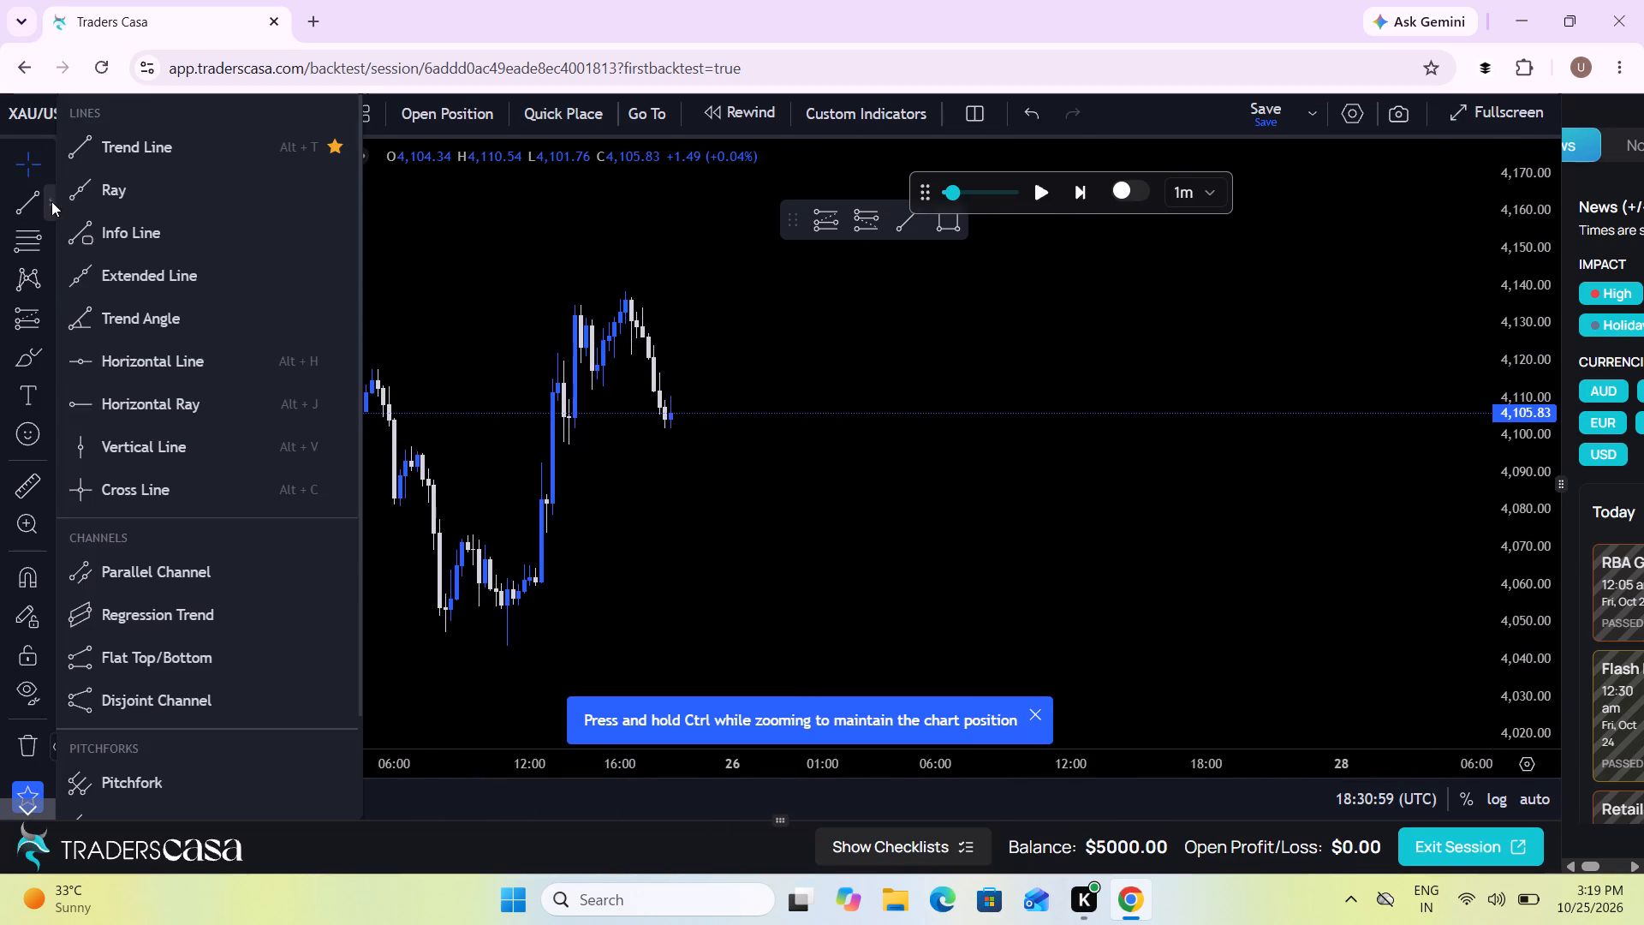
left_click(118, 462)
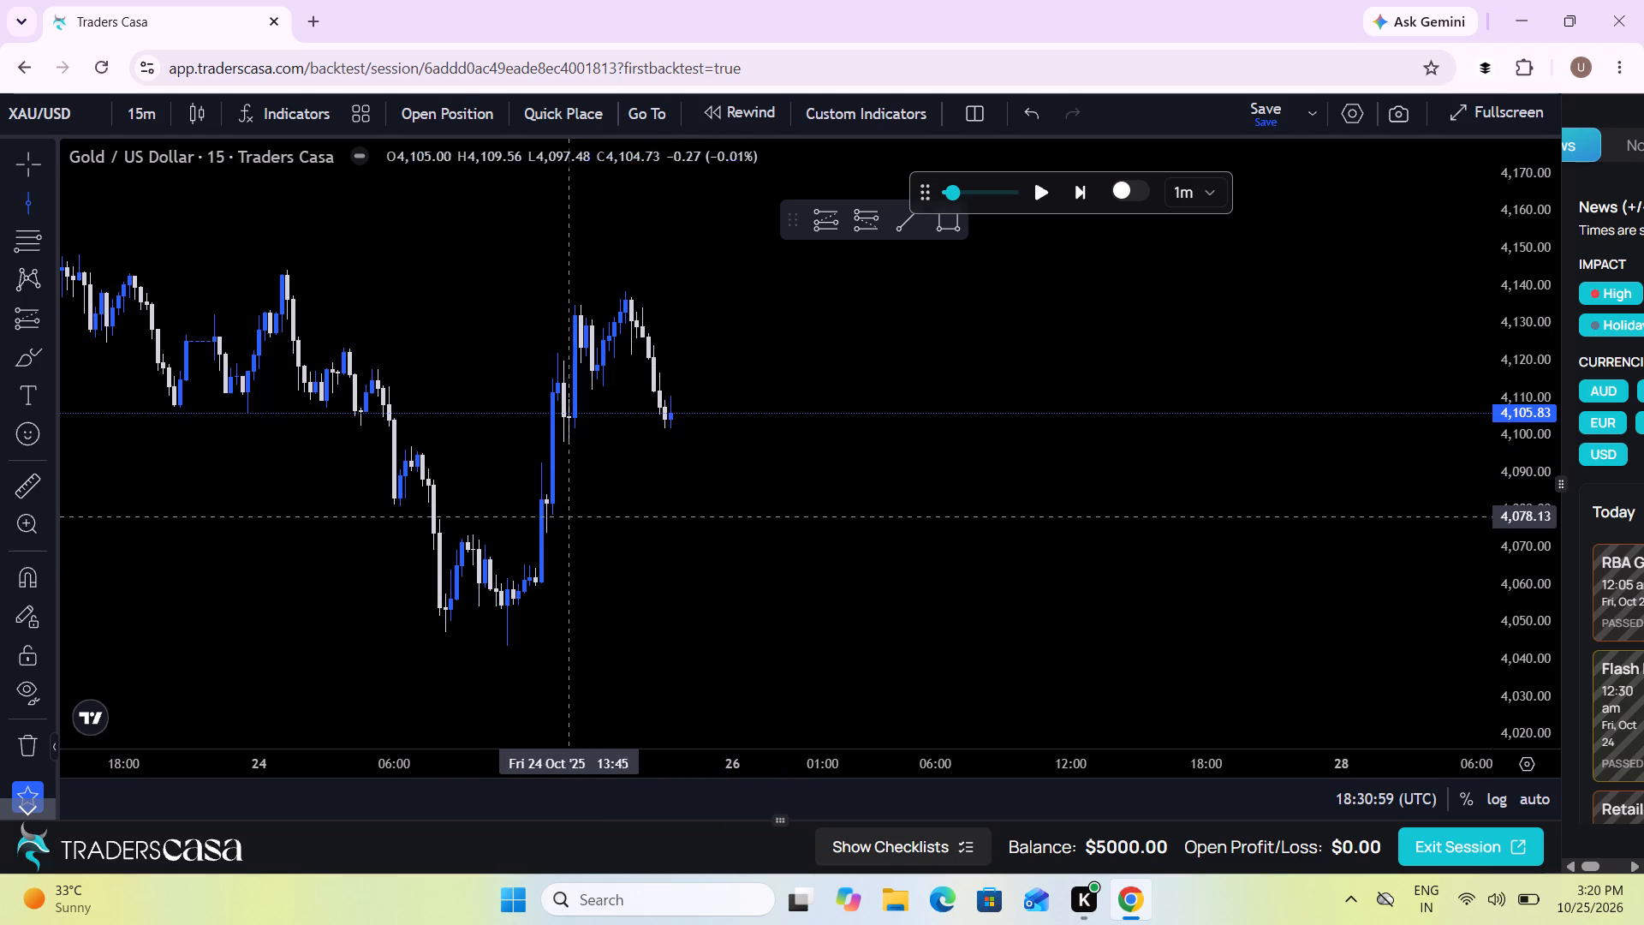
left_click(666, 518)
Add a second vertical line on the chart at Thu 23 Oct '25 18:00.
left_click_drag(769, 476, 1063, 540)
scroll(1063, 540, "down", 1)
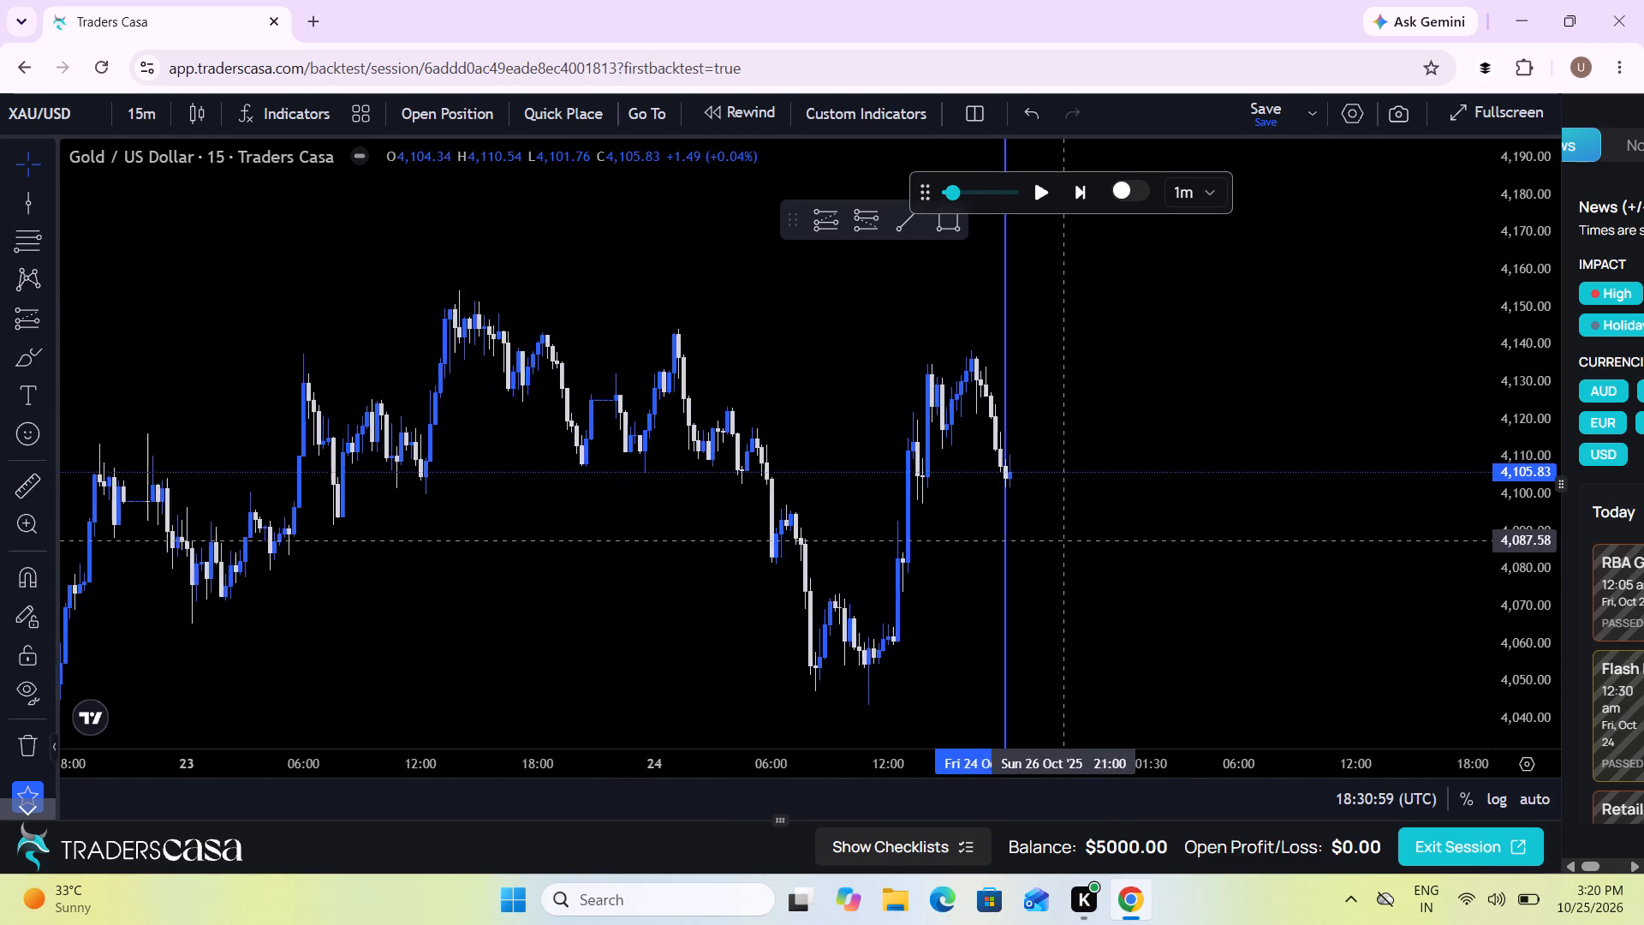
scroll(1063, 540, "down", 1)
left_click_drag(1554, 385, 1512, 517)
left_click_drag(1133, 497, 955, 487)
scroll(955, 487, "down", 5)
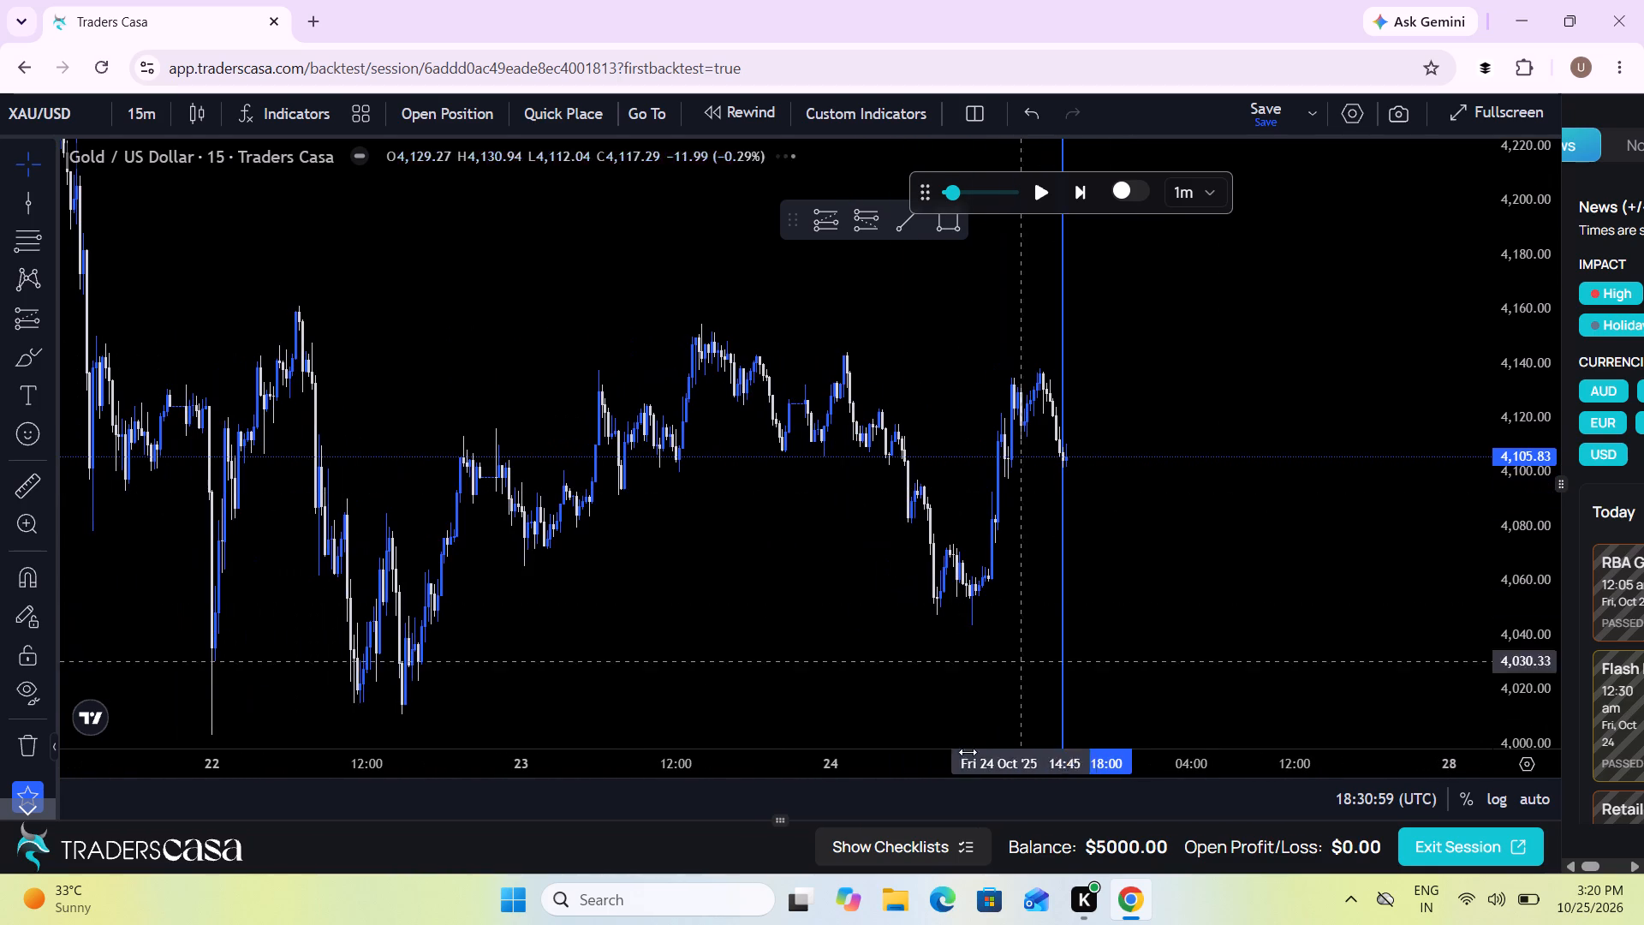
left_click(22, 203)
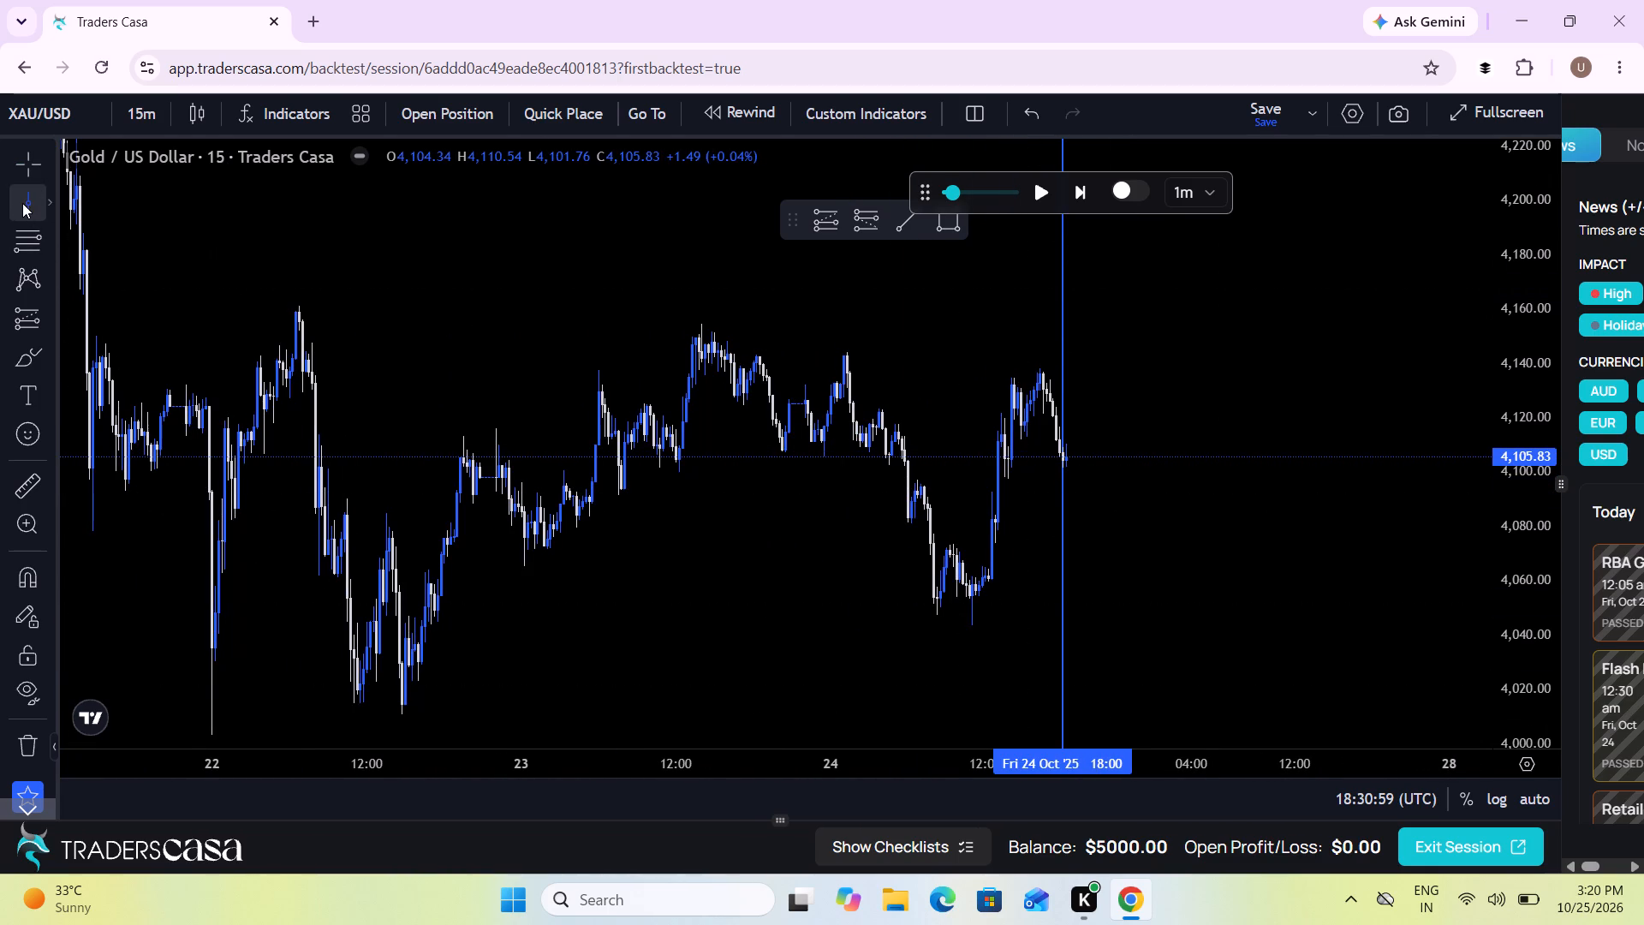
left_click(754, 503)
Measure the price range from 4,143.85 down to 4,043.73, covering the session high and low between the two vertical lines.
left_click_drag(885, 511, 831, 511)
scroll(831, 511, "up", 2)
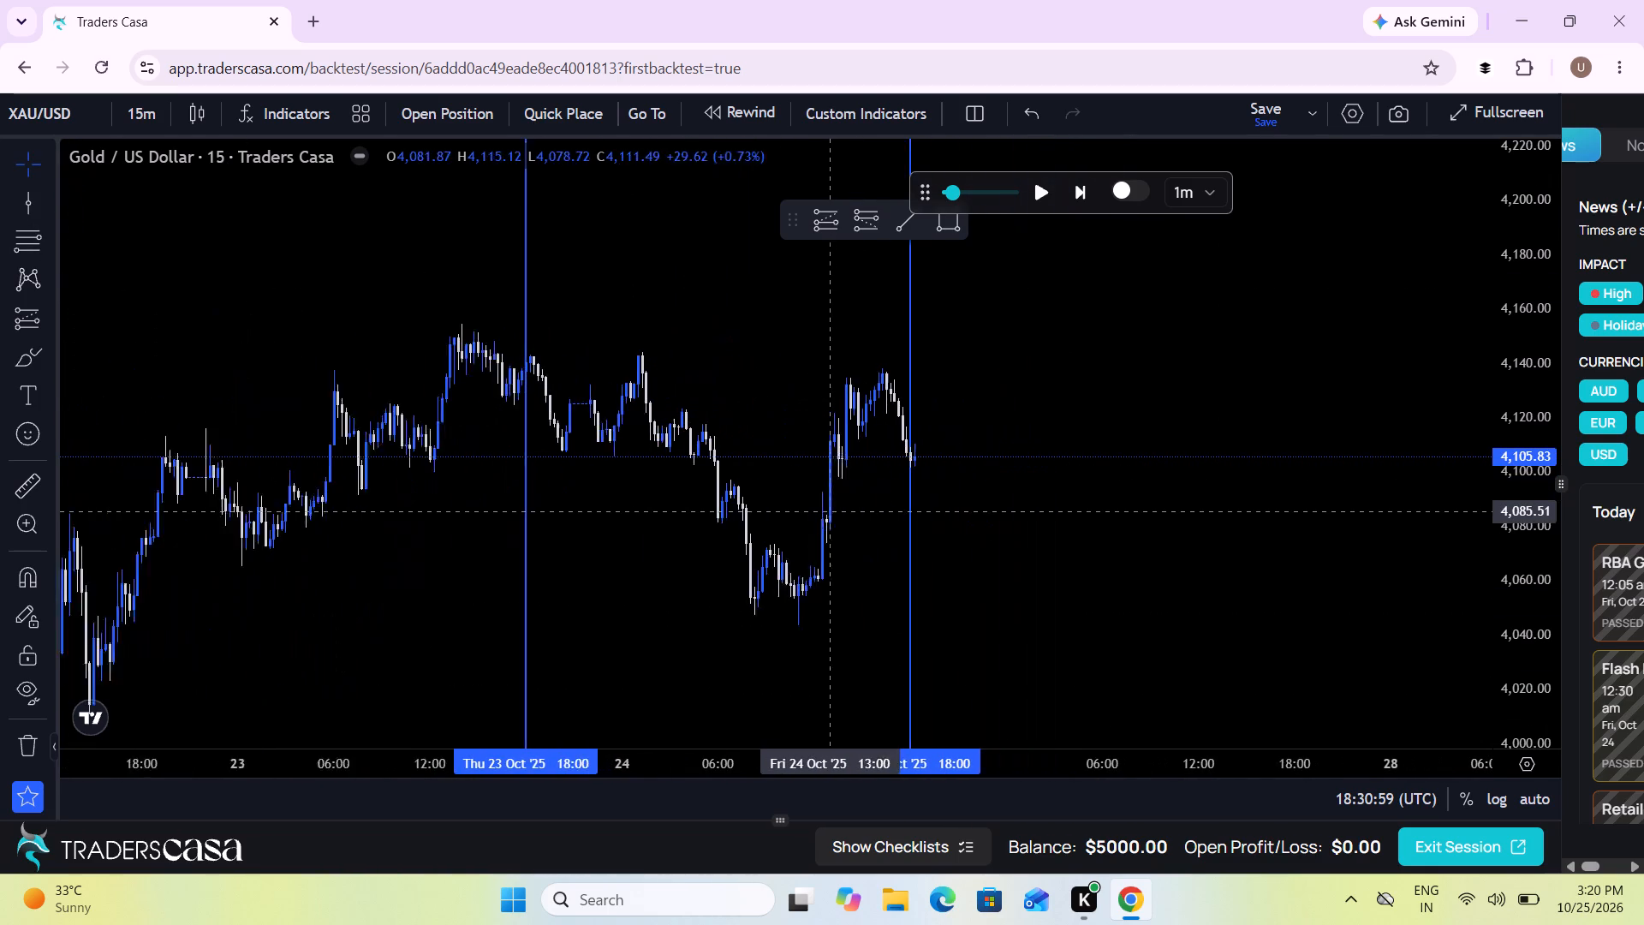
scroll(831, 511, "up", 1)
left_click(7, 475)
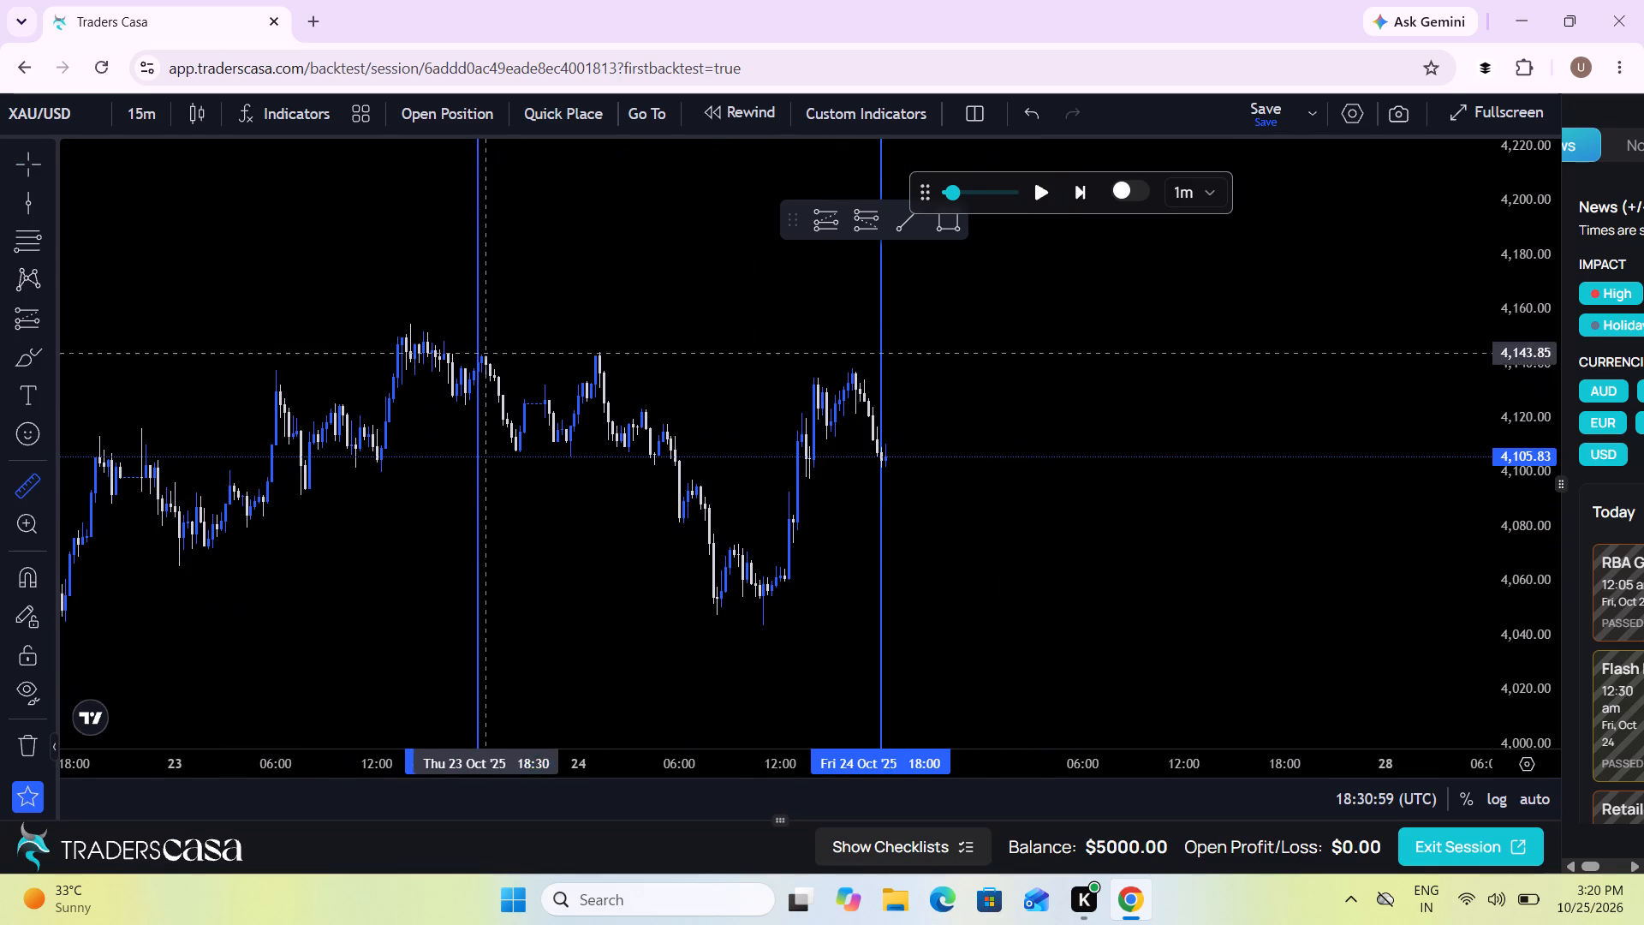
left_click(523, 353)
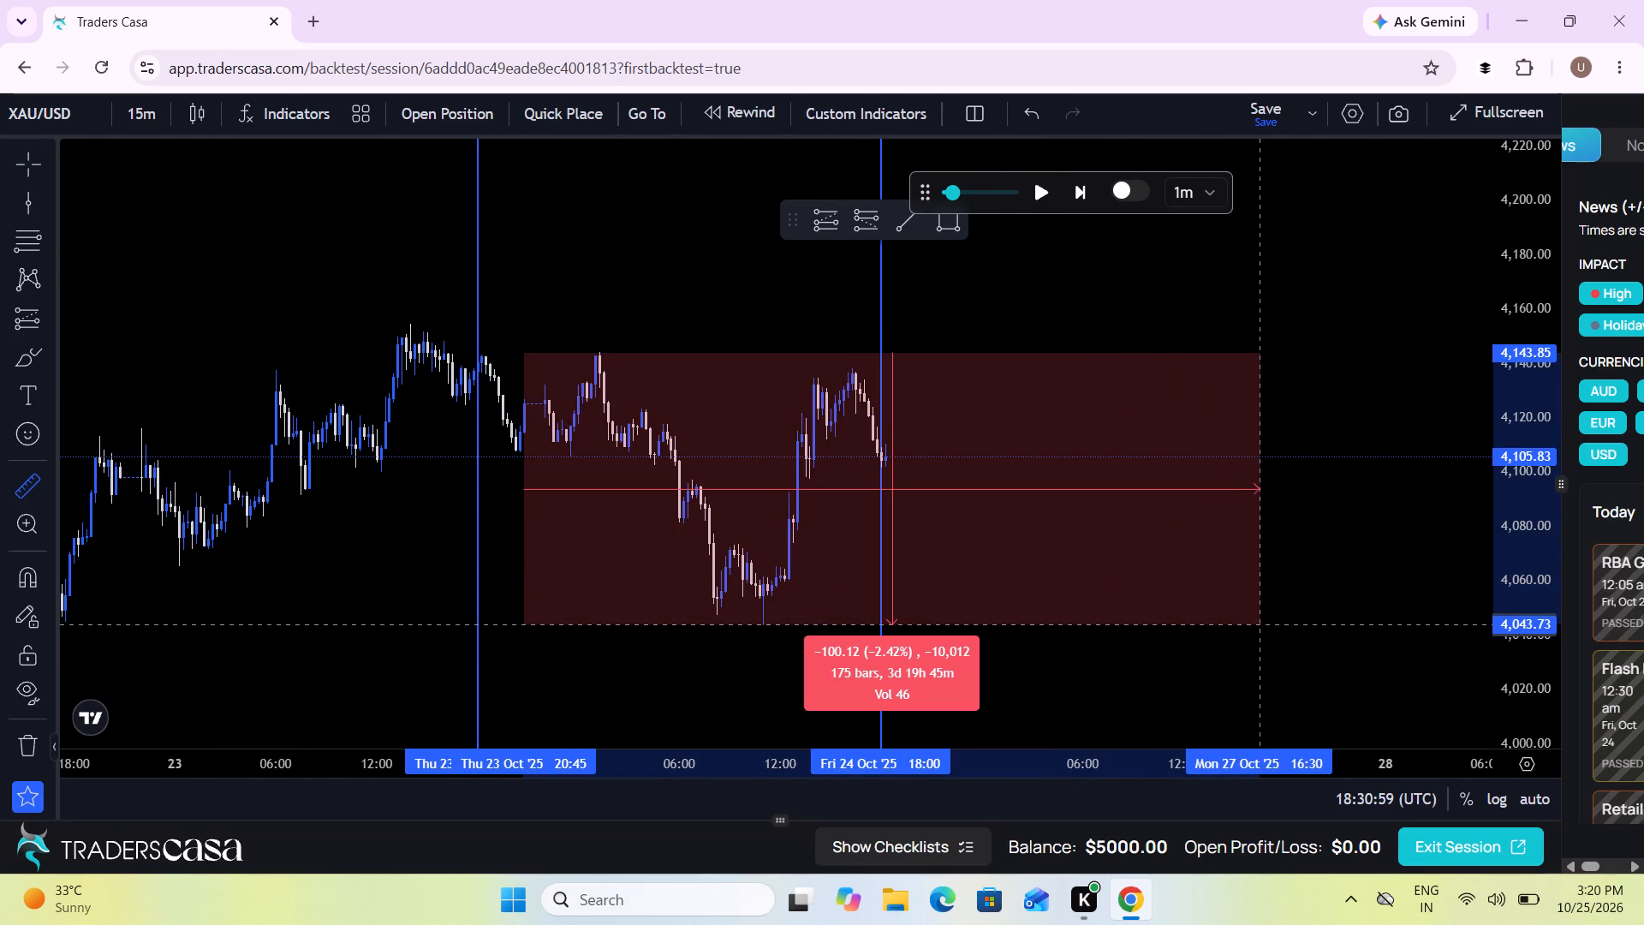
left_click(1258, 624)
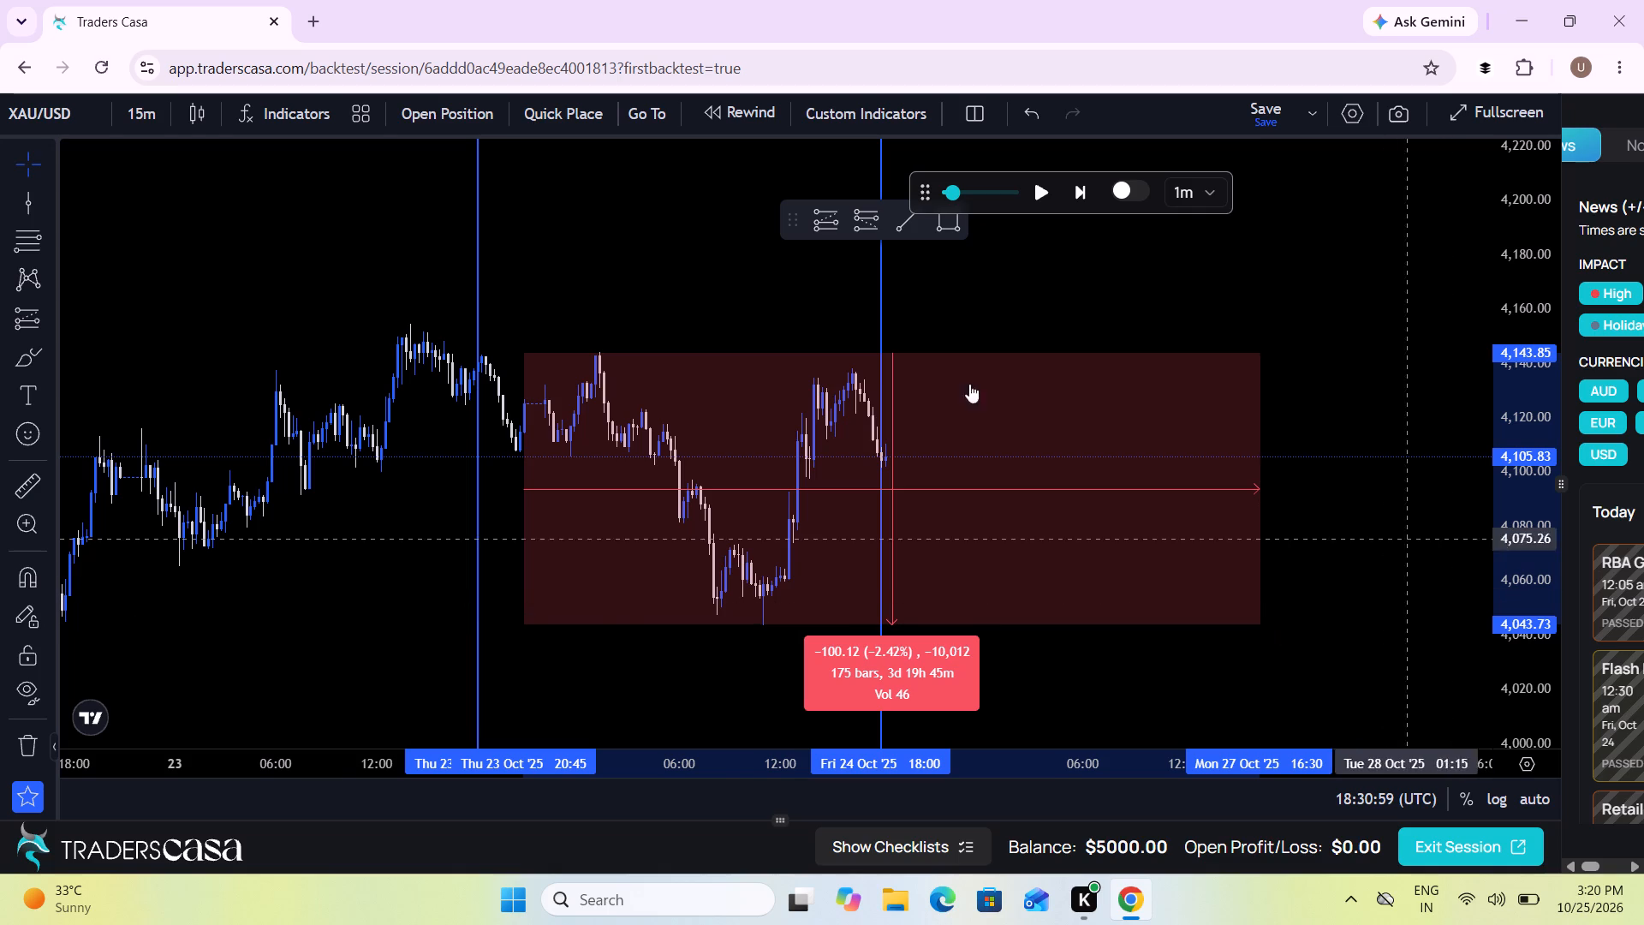
Draw a flat, line-thin rectangle at about 4,093.39 from Thu 23 Oct 19:30 to Tue 28 Oct 04:15, marking the range's midpoint.
left_click(52, 354)
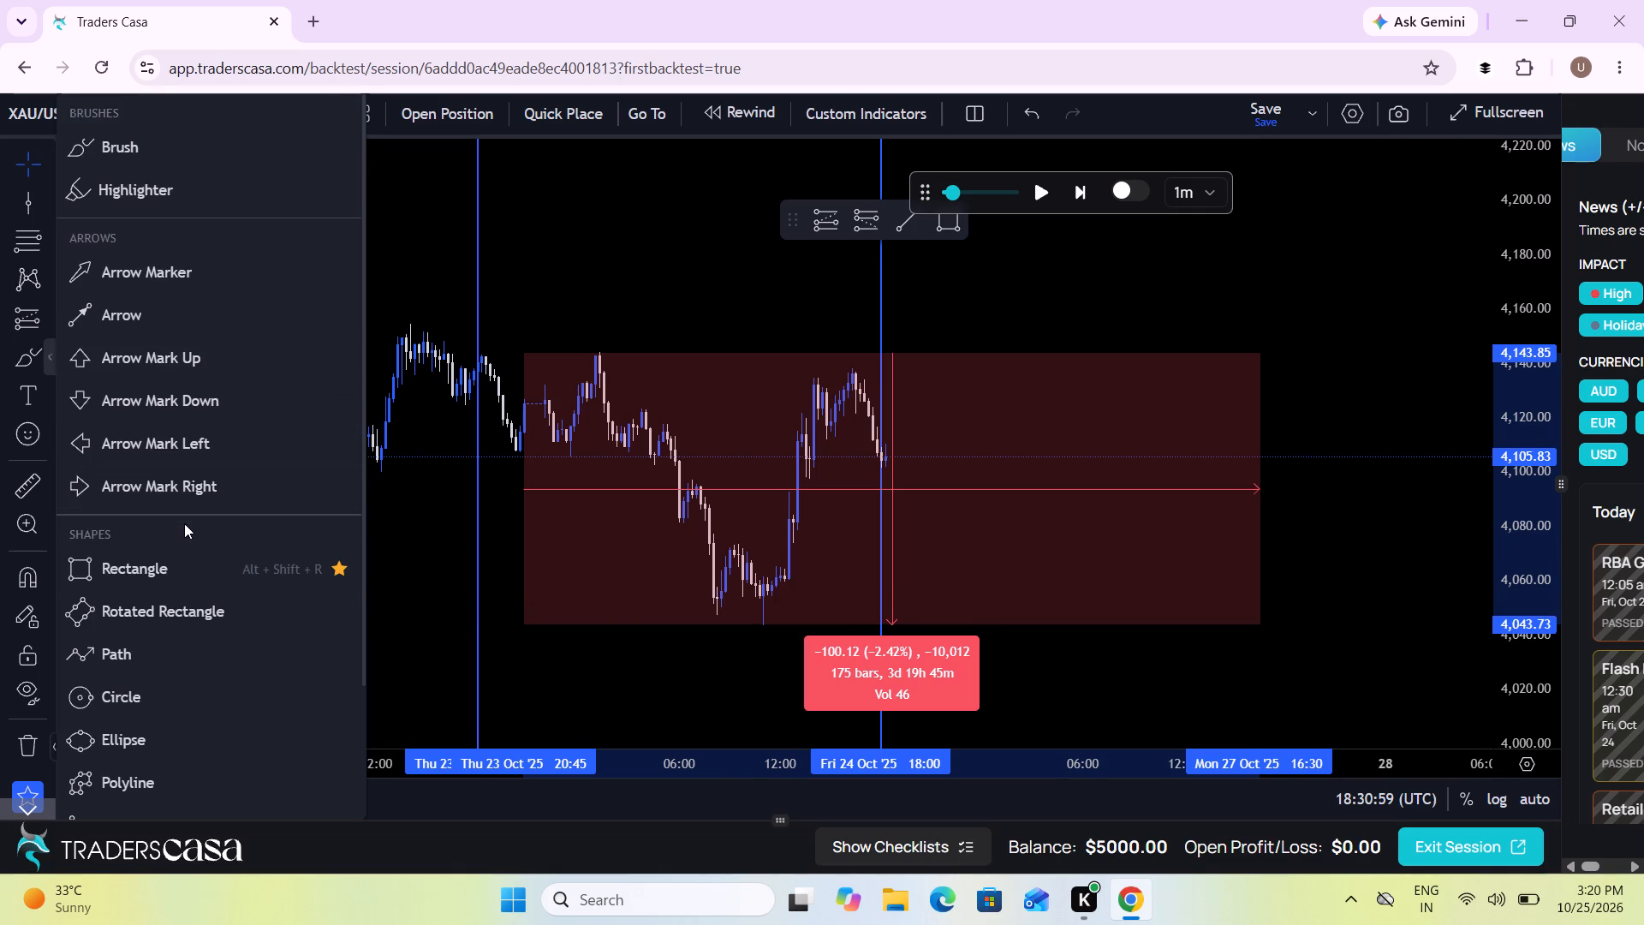
left_click(155, 568)
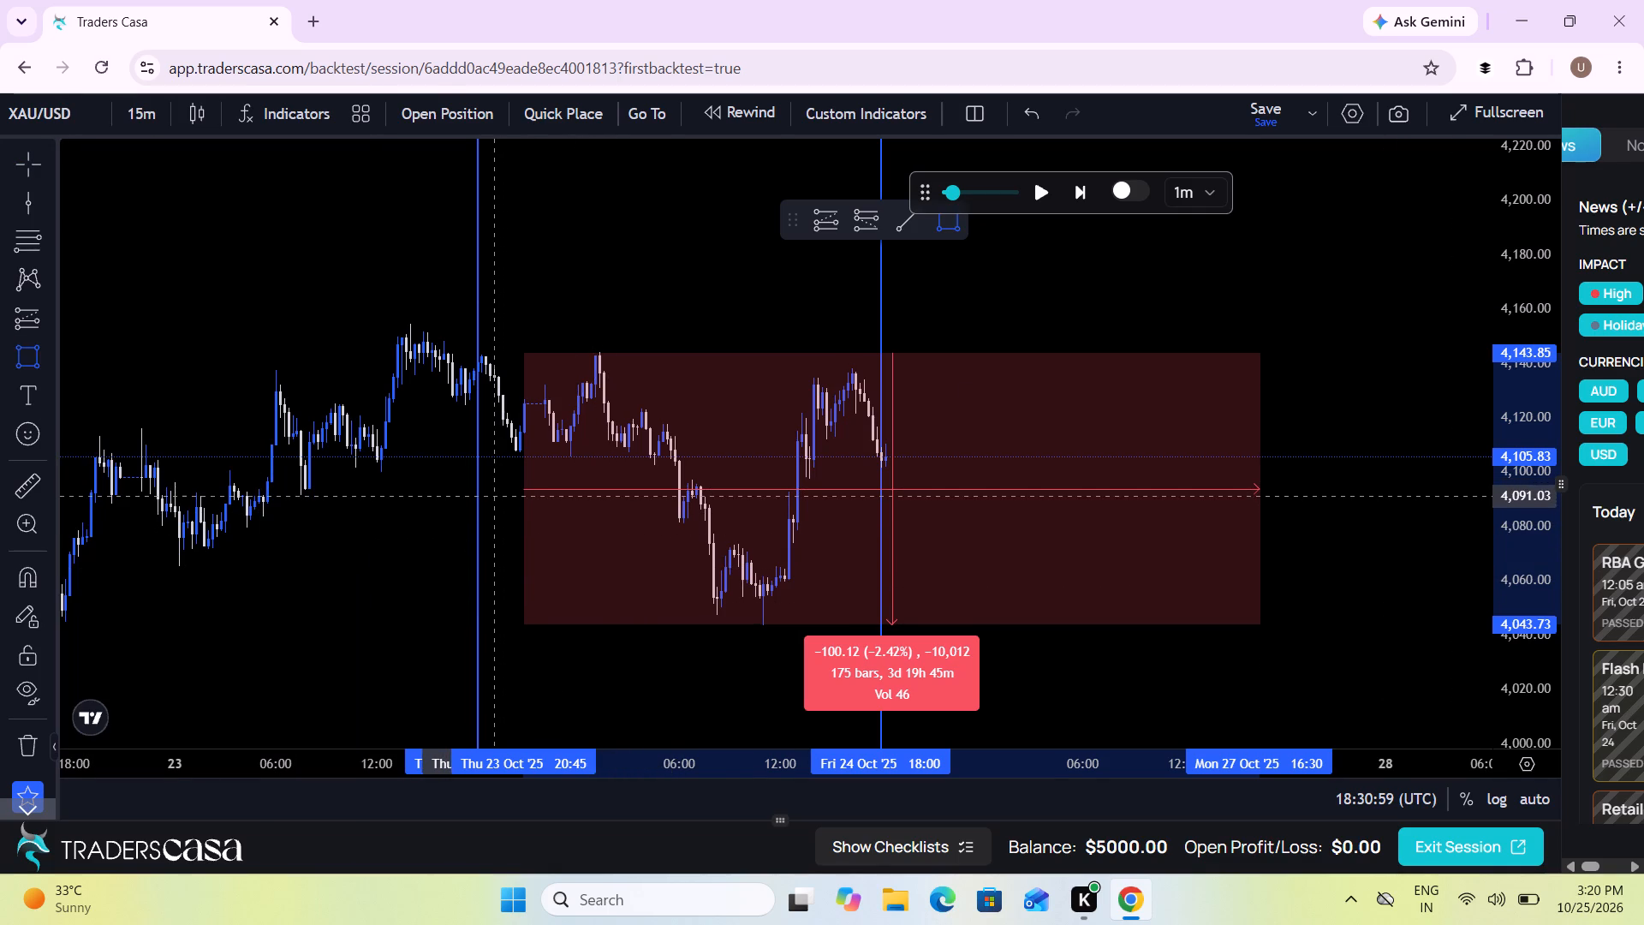
left_click(503, 488)
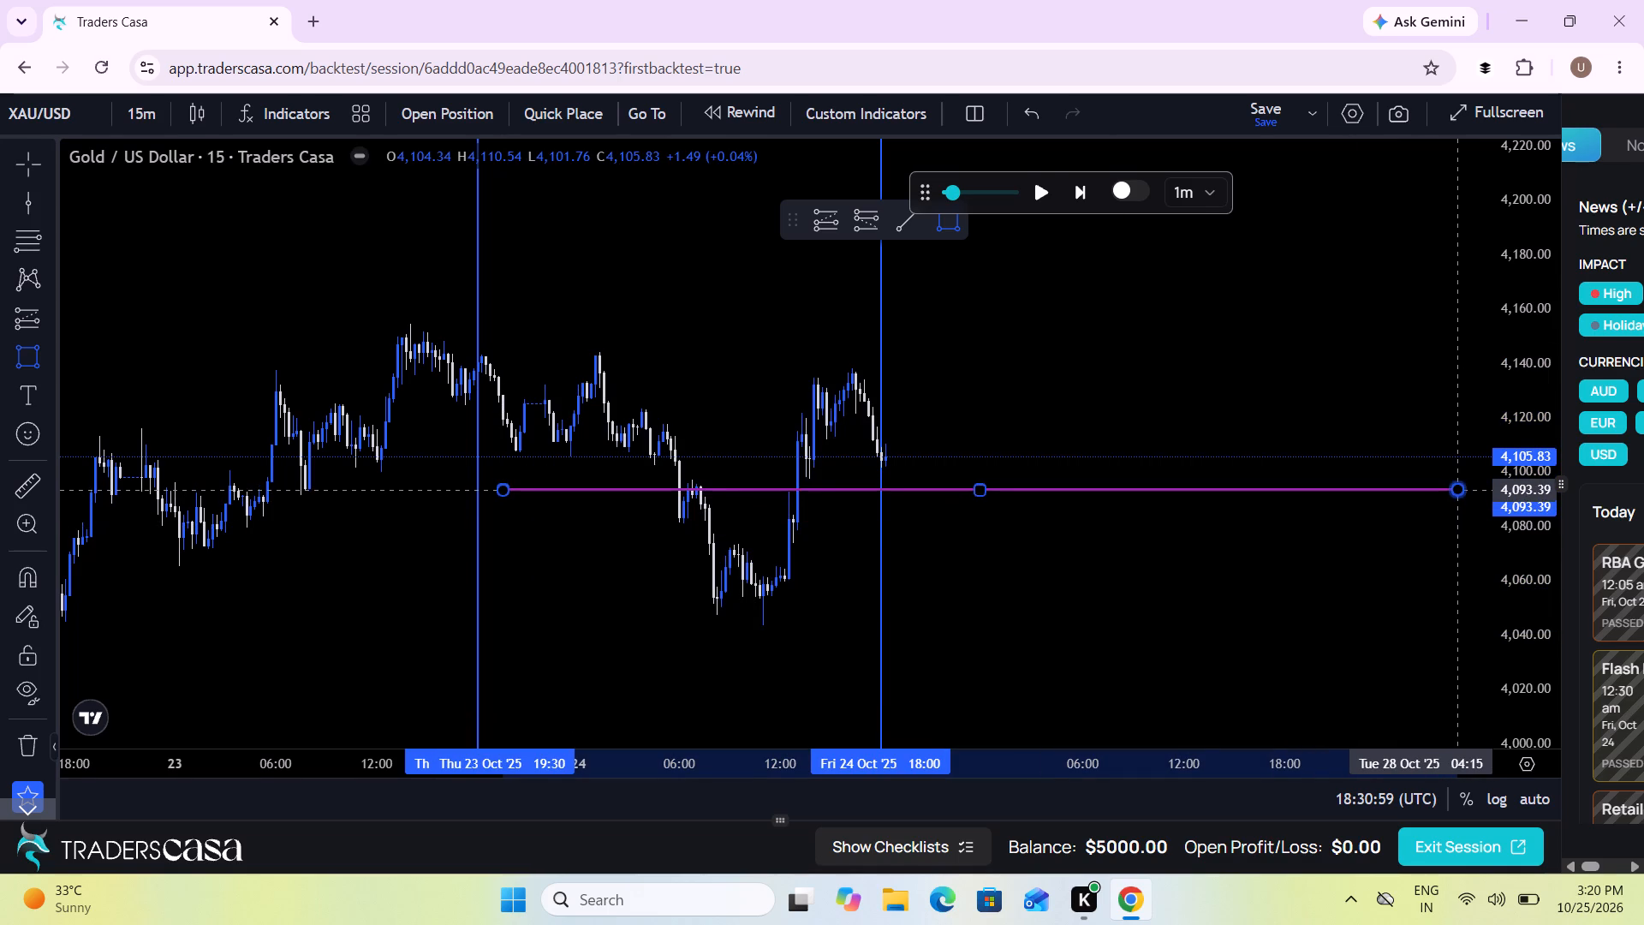
left_click(1456, 490)
Switch the chart to the 1 week timeframe and examine the most recent gold candles.
left_click_drag(1151, 556, 1116, 560)
scroll(1116, 560, "down", 3)
scroll(1116, 560, "left", 1)
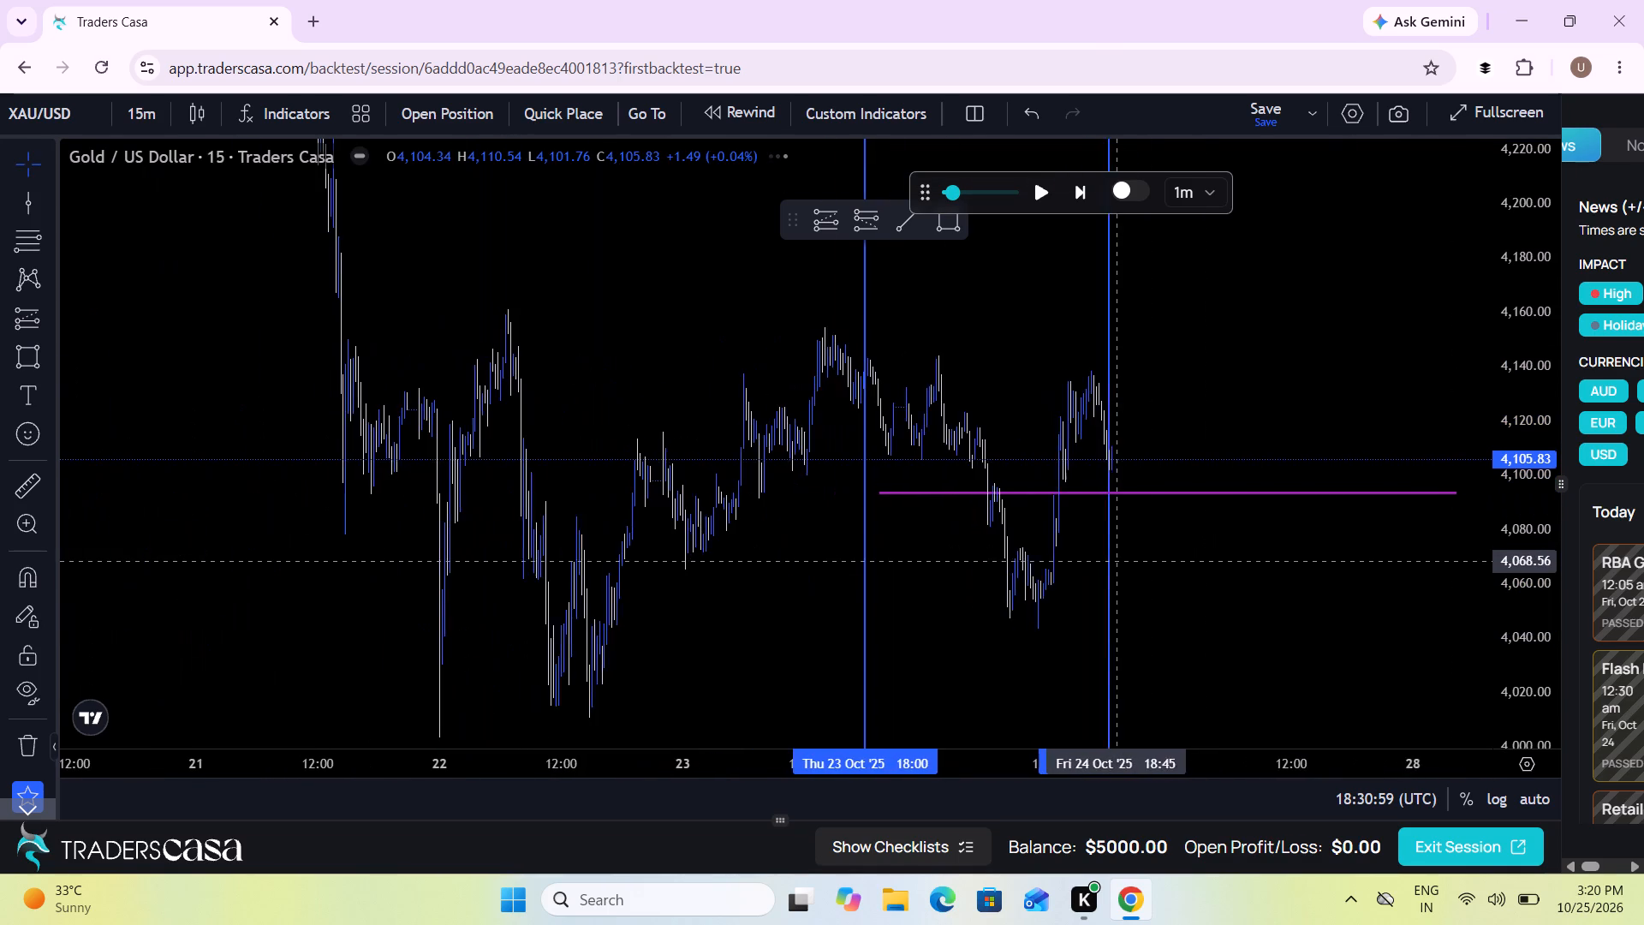
scroll(1116, 560, "left", 1)
left_click_drag(1557, 384, 1525, 542)
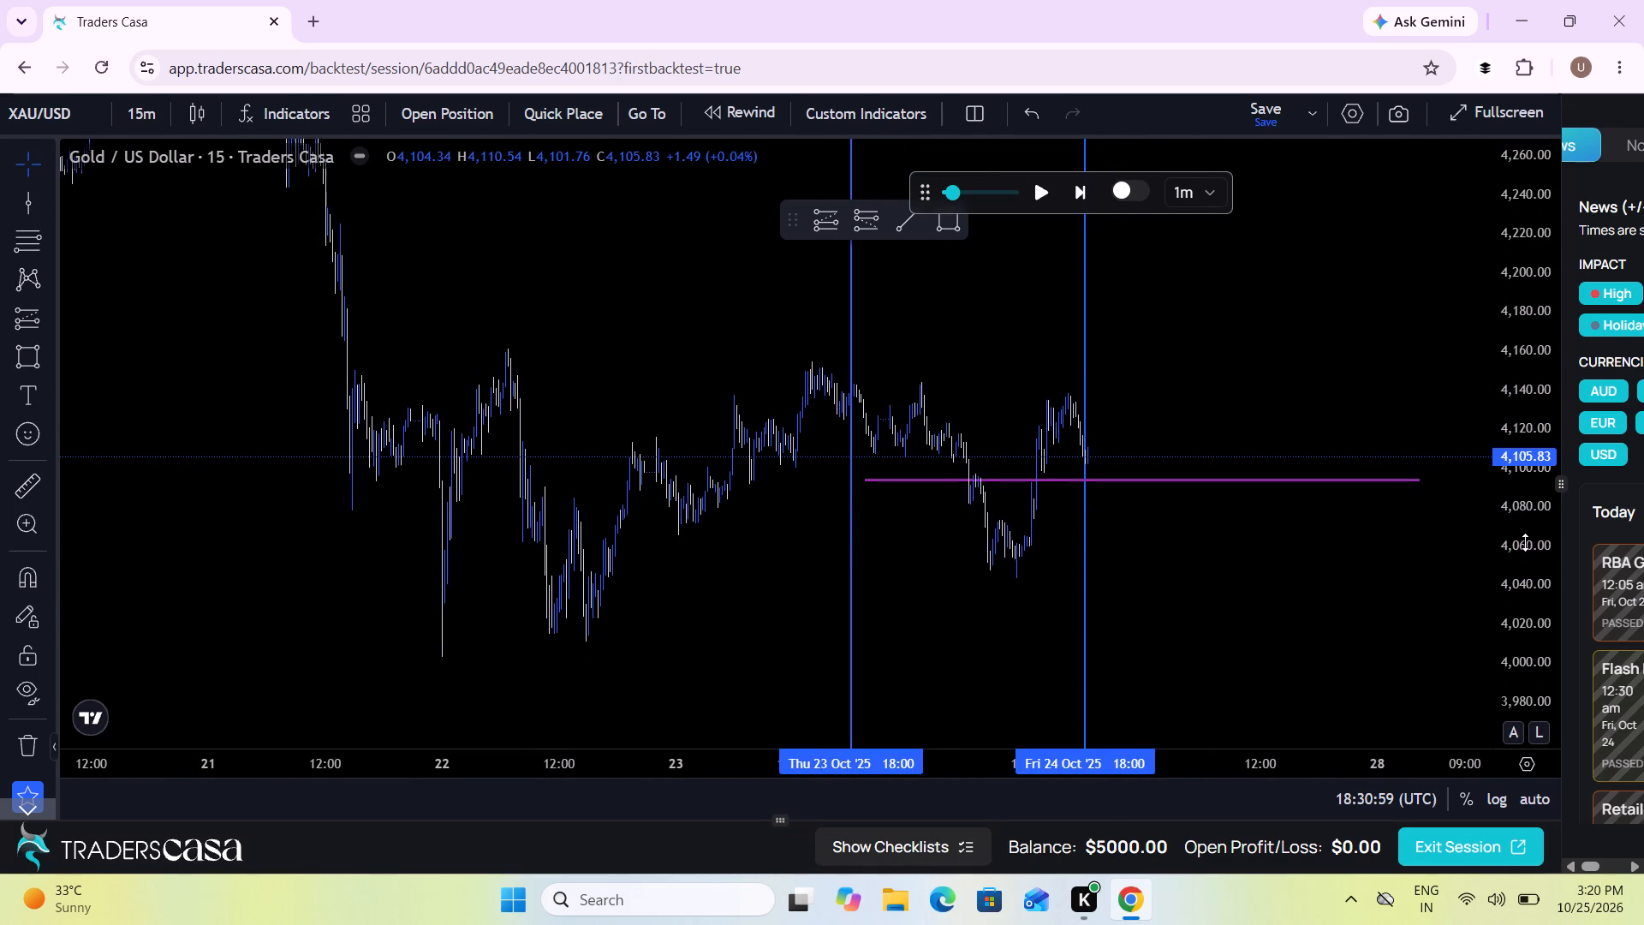
left_click_drag(1525, 542, 1525, 559)
left_click_drag(600, 349, 738, 474)
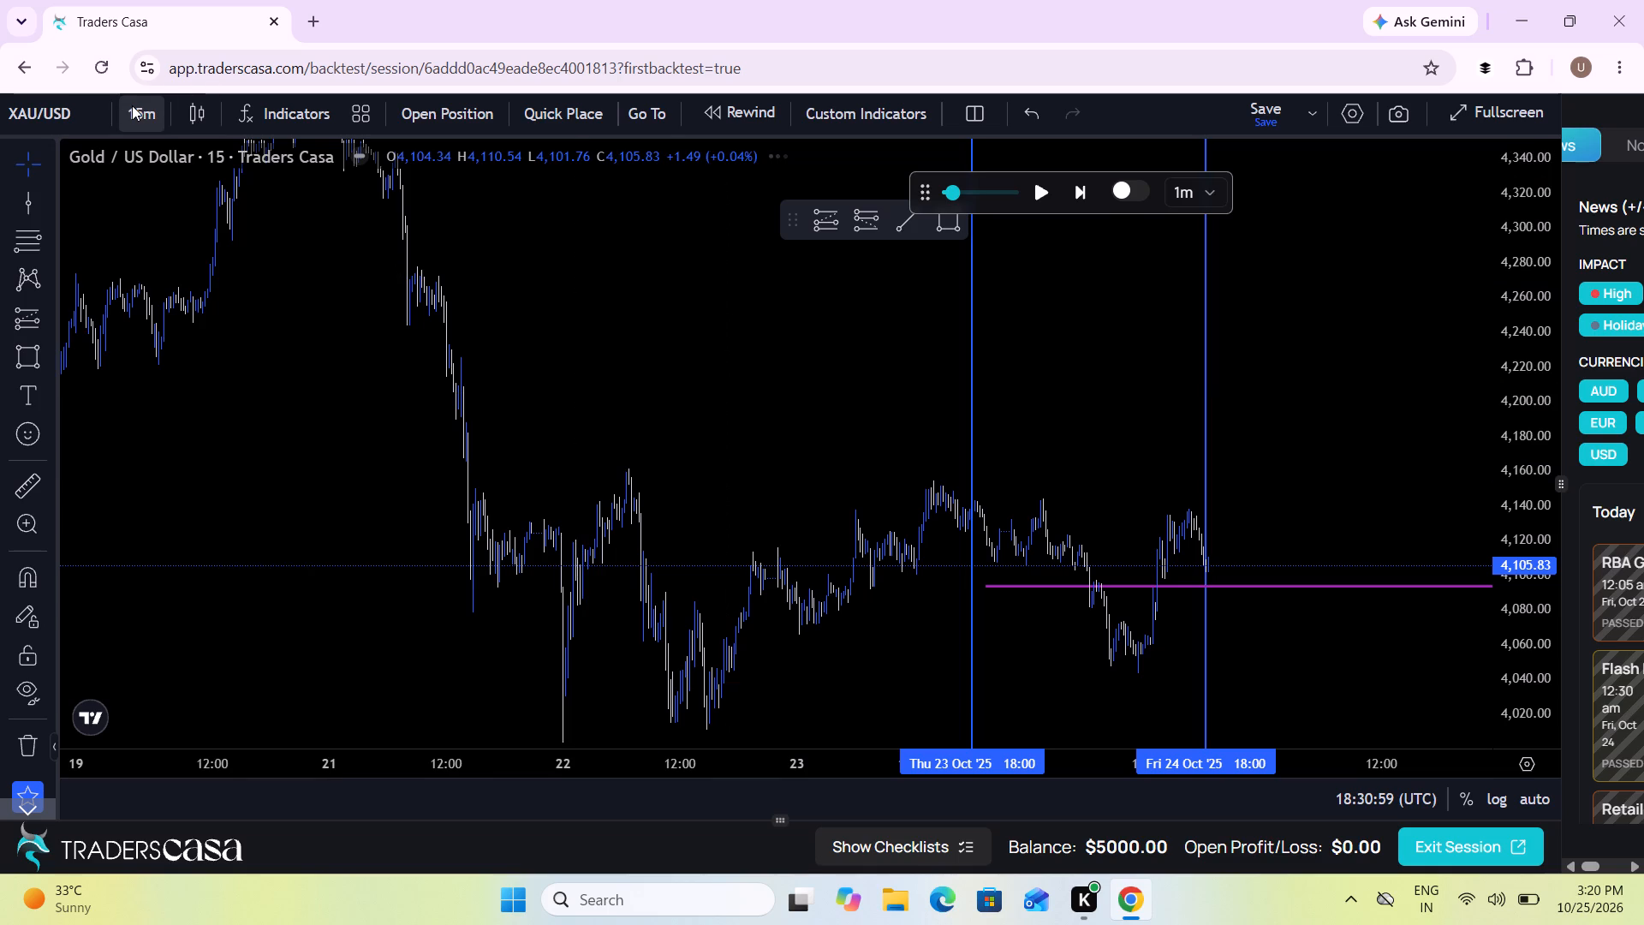
left_click(132, 105)
scroll(260, 564, "down", 1)
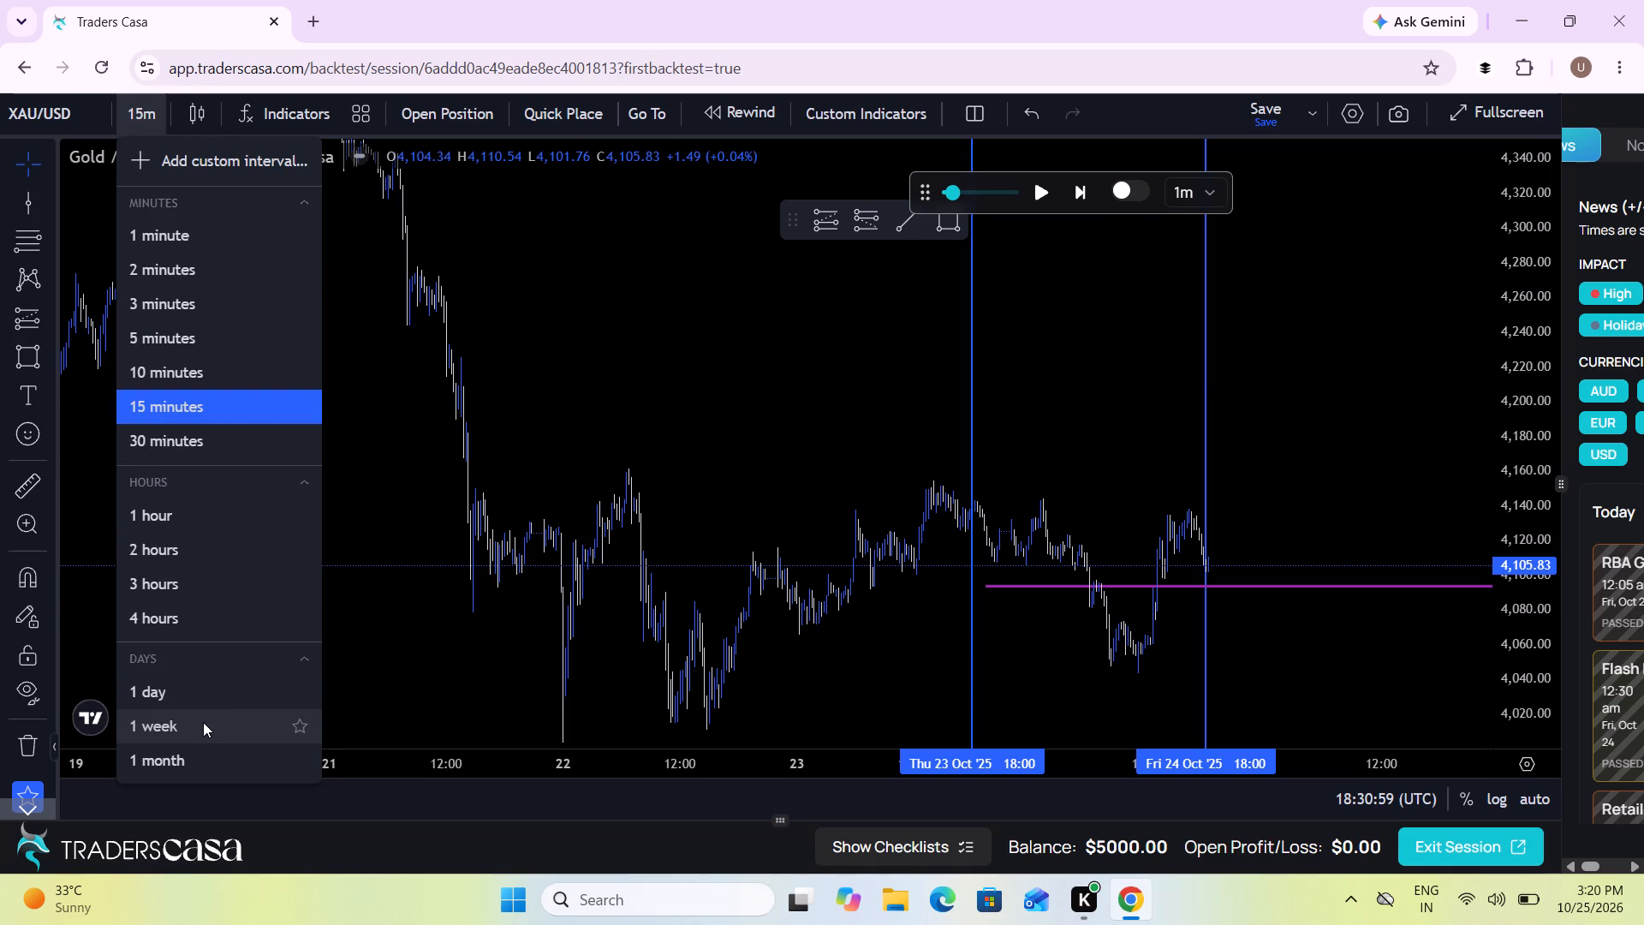
left_click(203, 722)
scroll(987, 402, "up", 7)
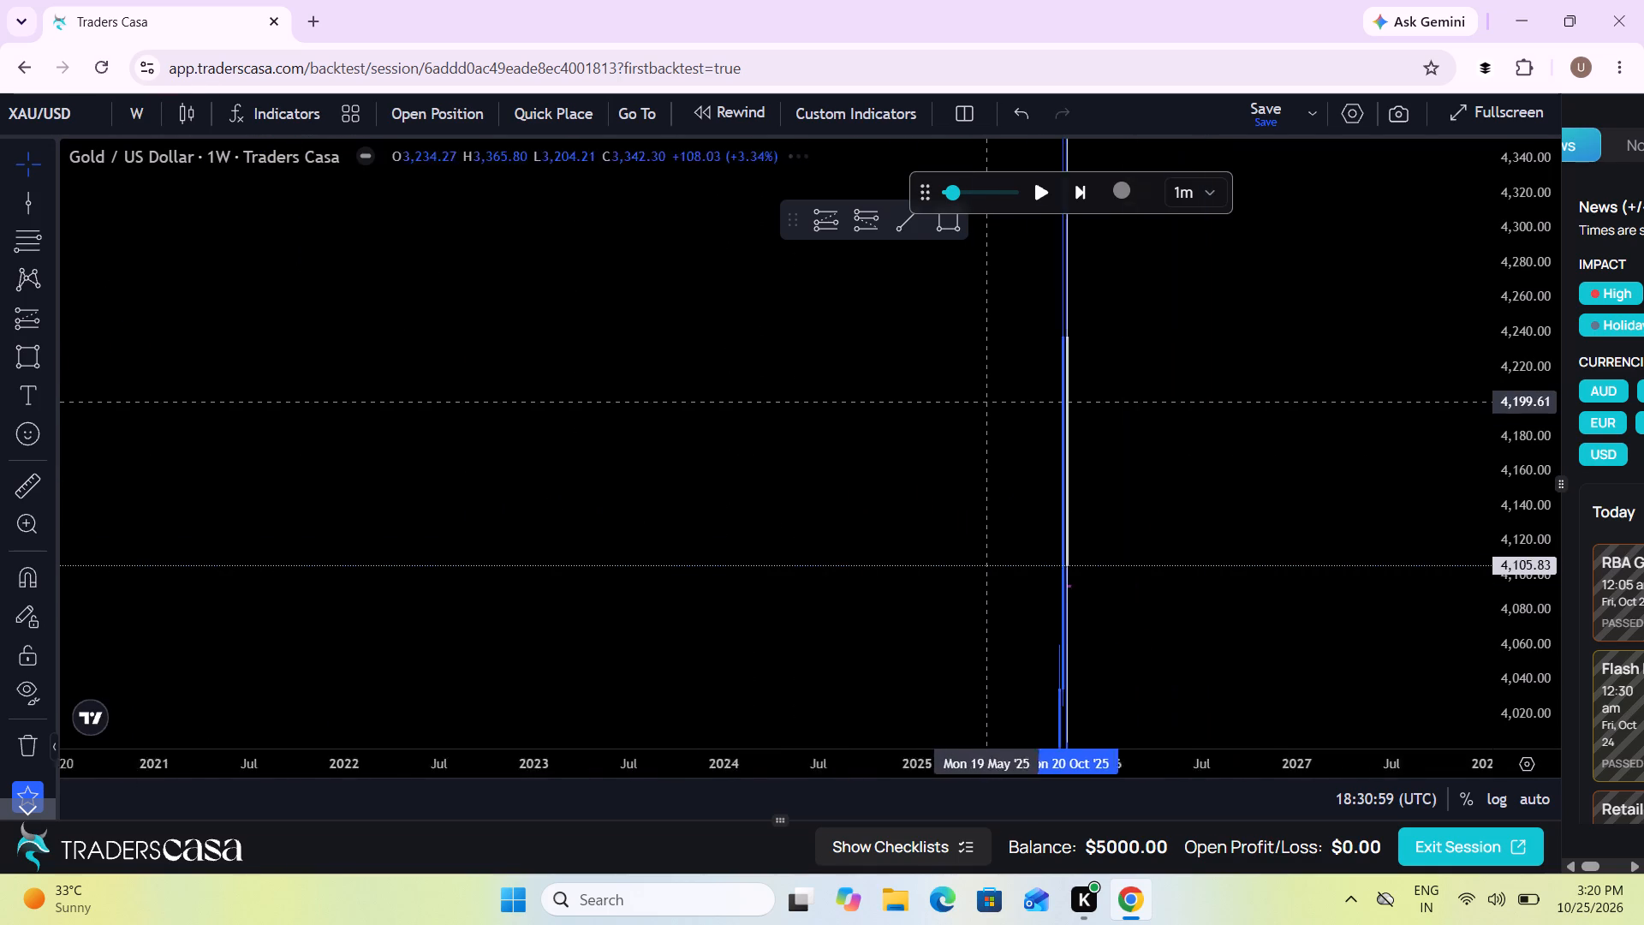
left_click_drag(1509, 276, 1492, 797)
left_click_drag(1519, 280, 1495, 579)
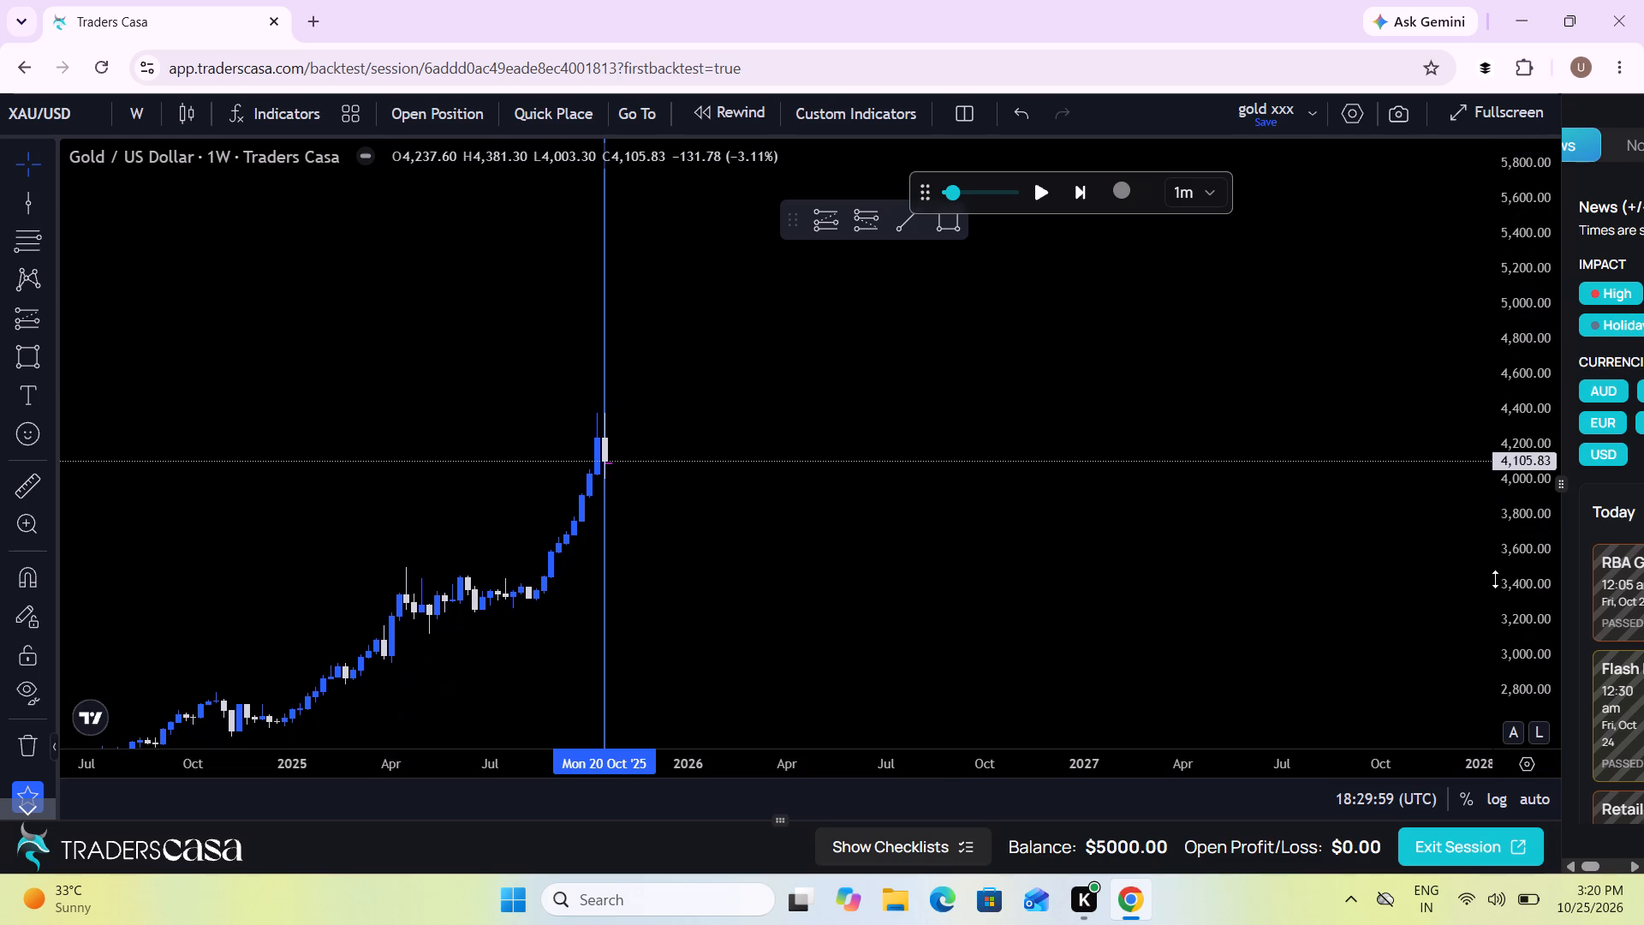
left_click_drag(670, 452, 1162, 468)
scroll(1162, 468, "up", 3)
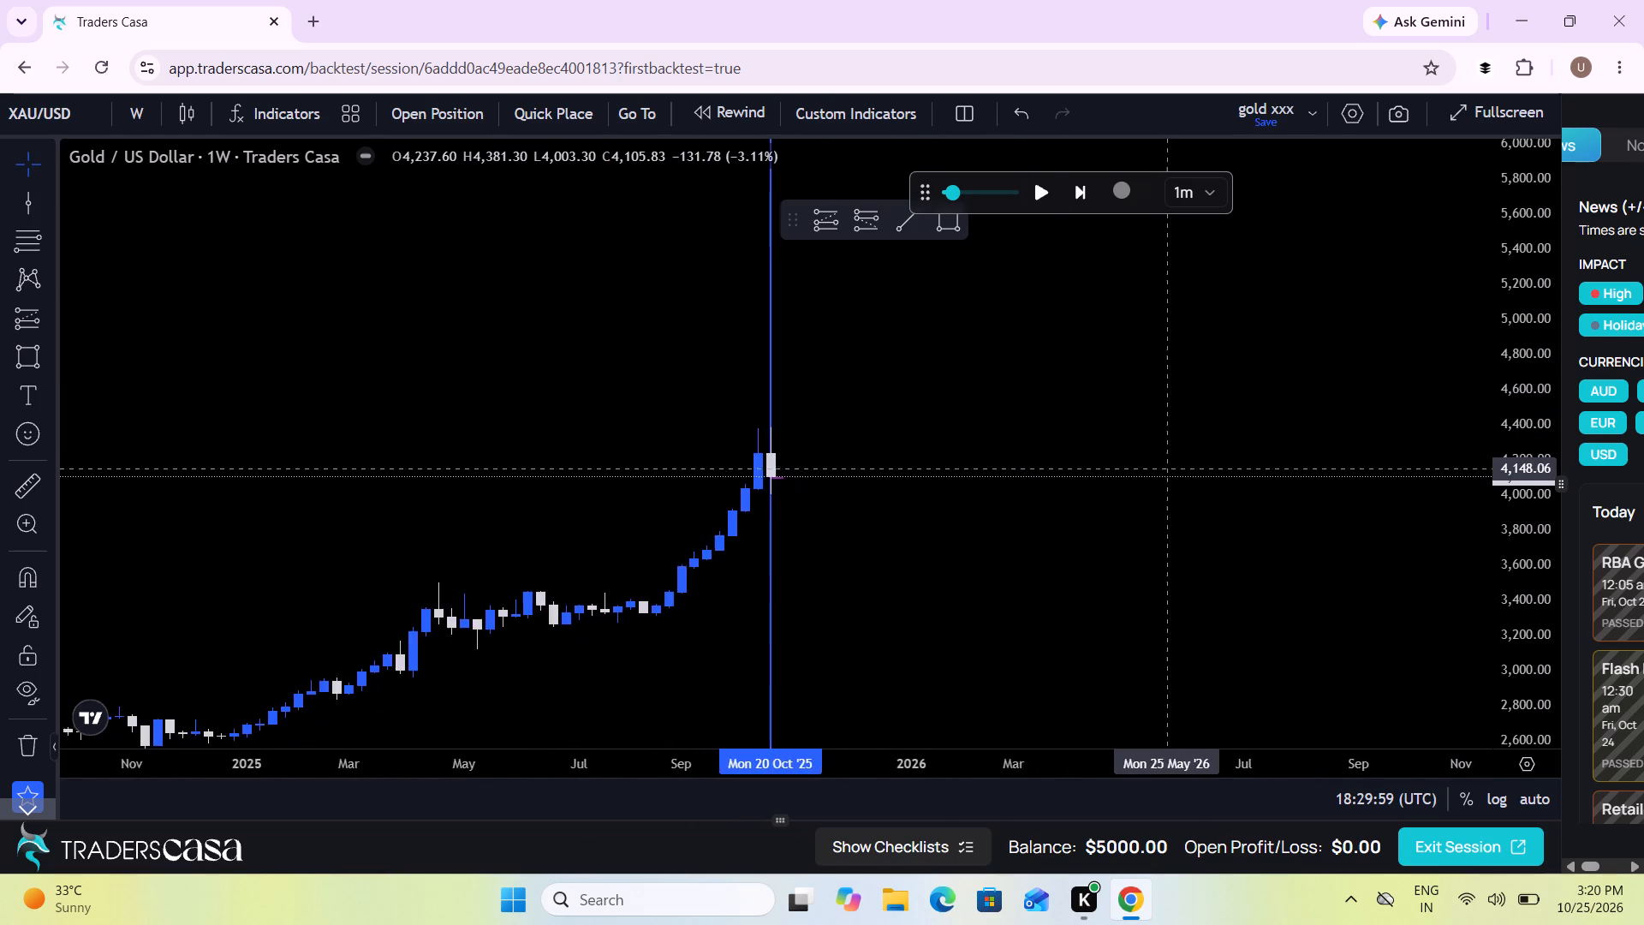
scroll(1162, 468, "up", 3)
left_click_drag(1535, 653, 1443, 201)
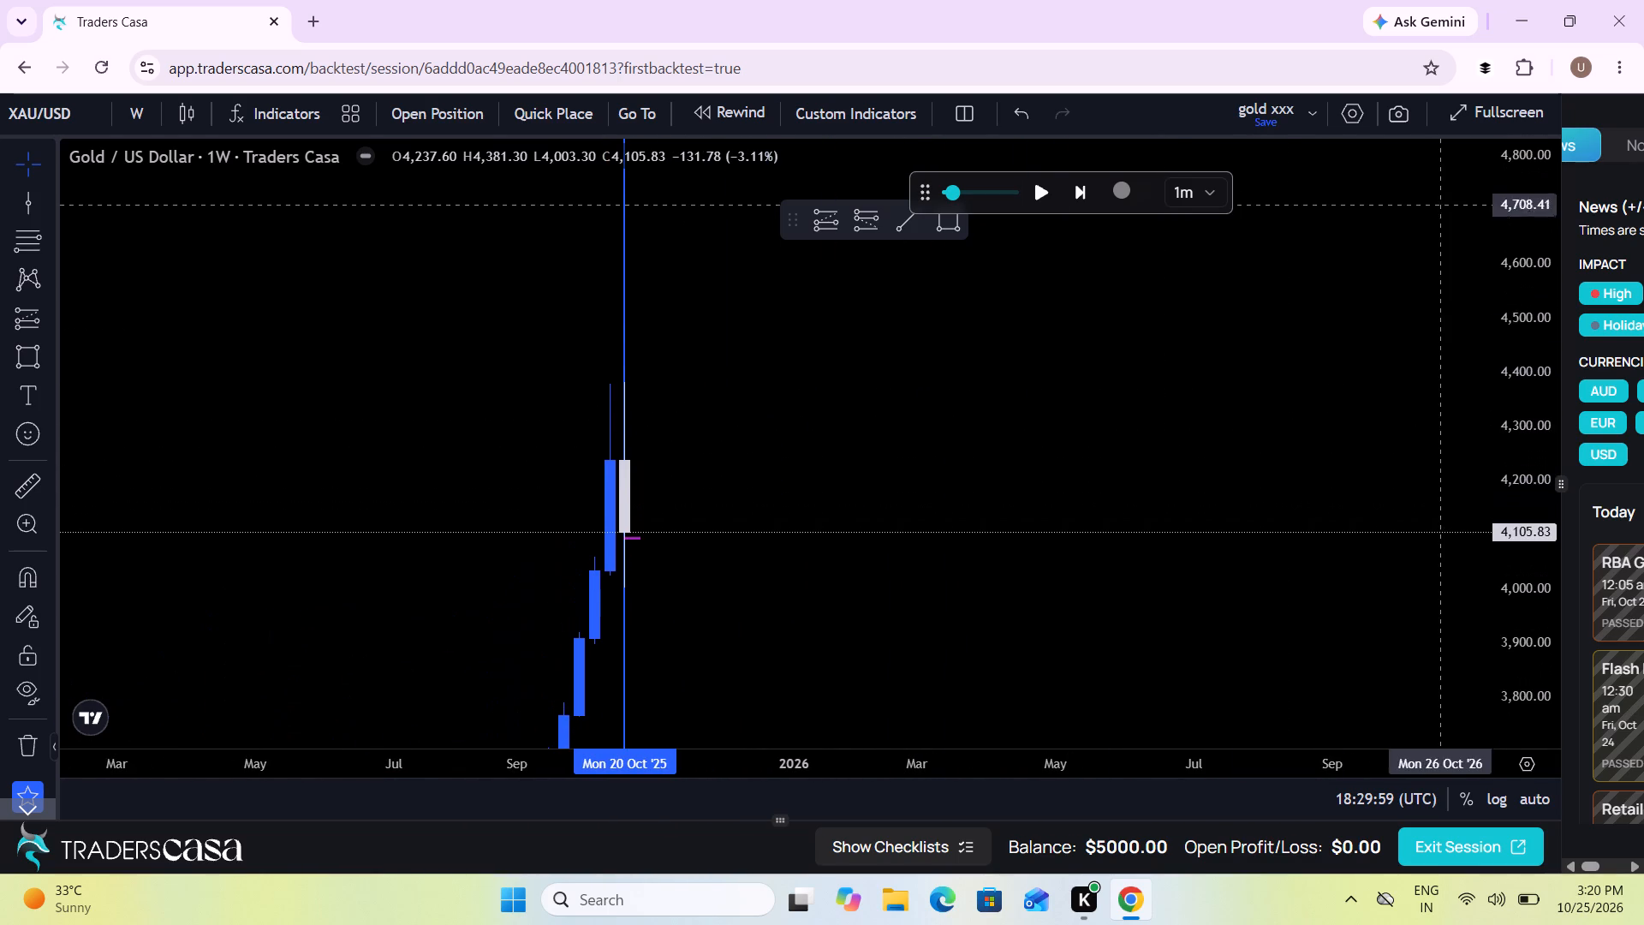
left_click_drag(911, 492, 1162, 392)
scroll(1162, 392, "up", 4)
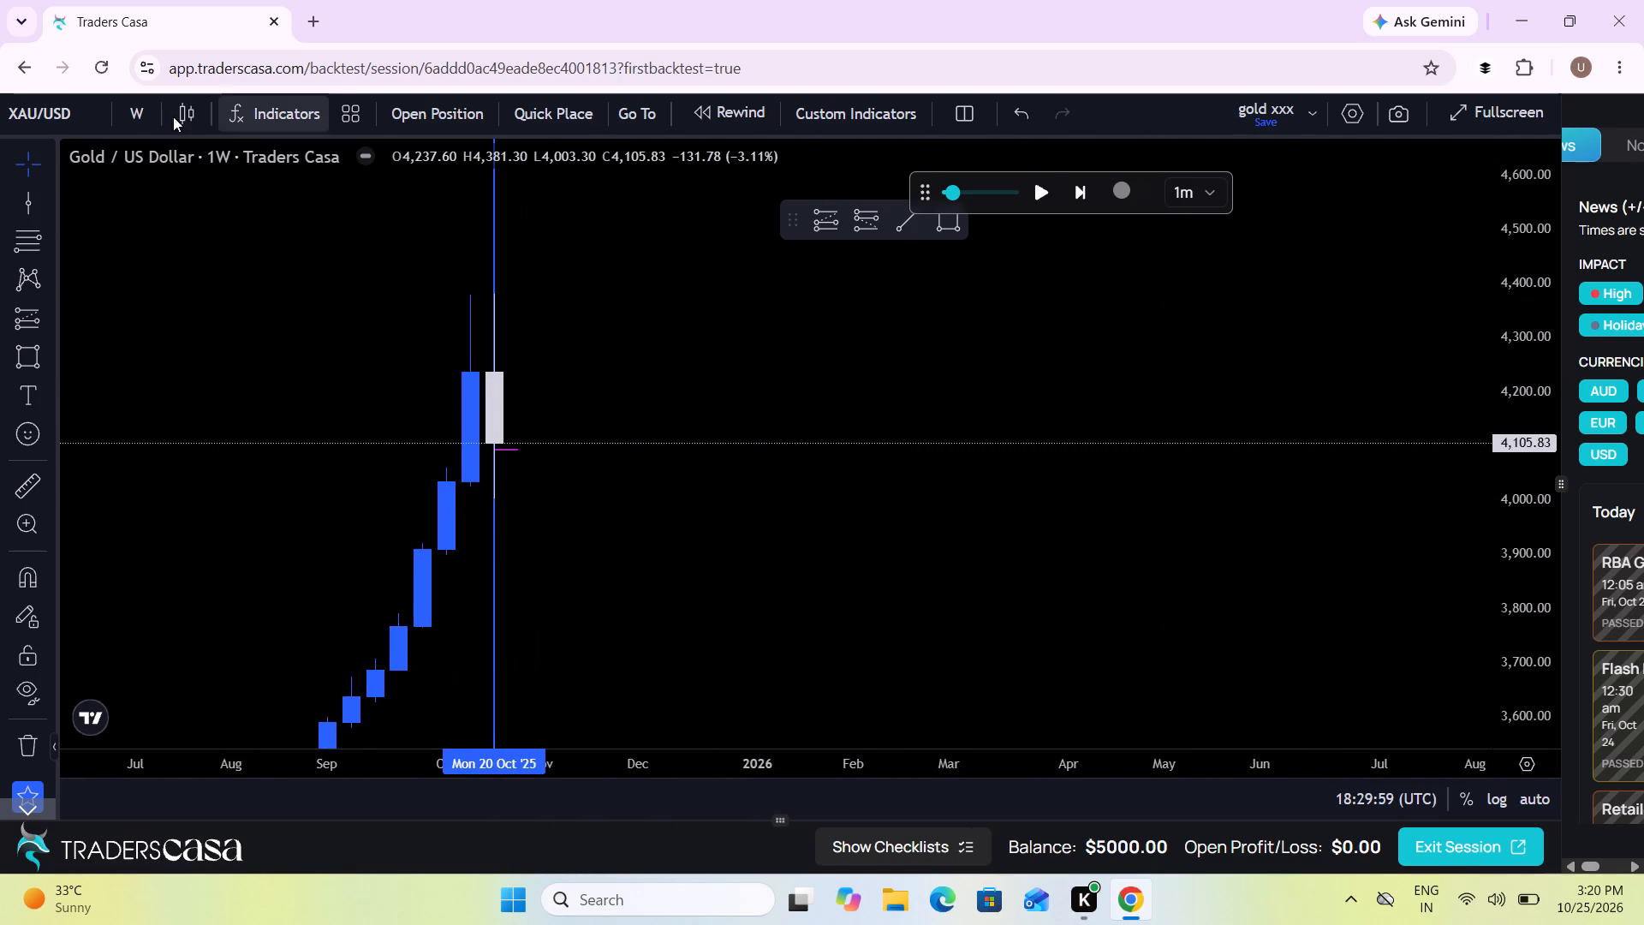
Switch the chart to the 1 day timeframe and examine the candles around the vertical lines.
left_click(124, 110)
scroll(227, 591, "down", 1)
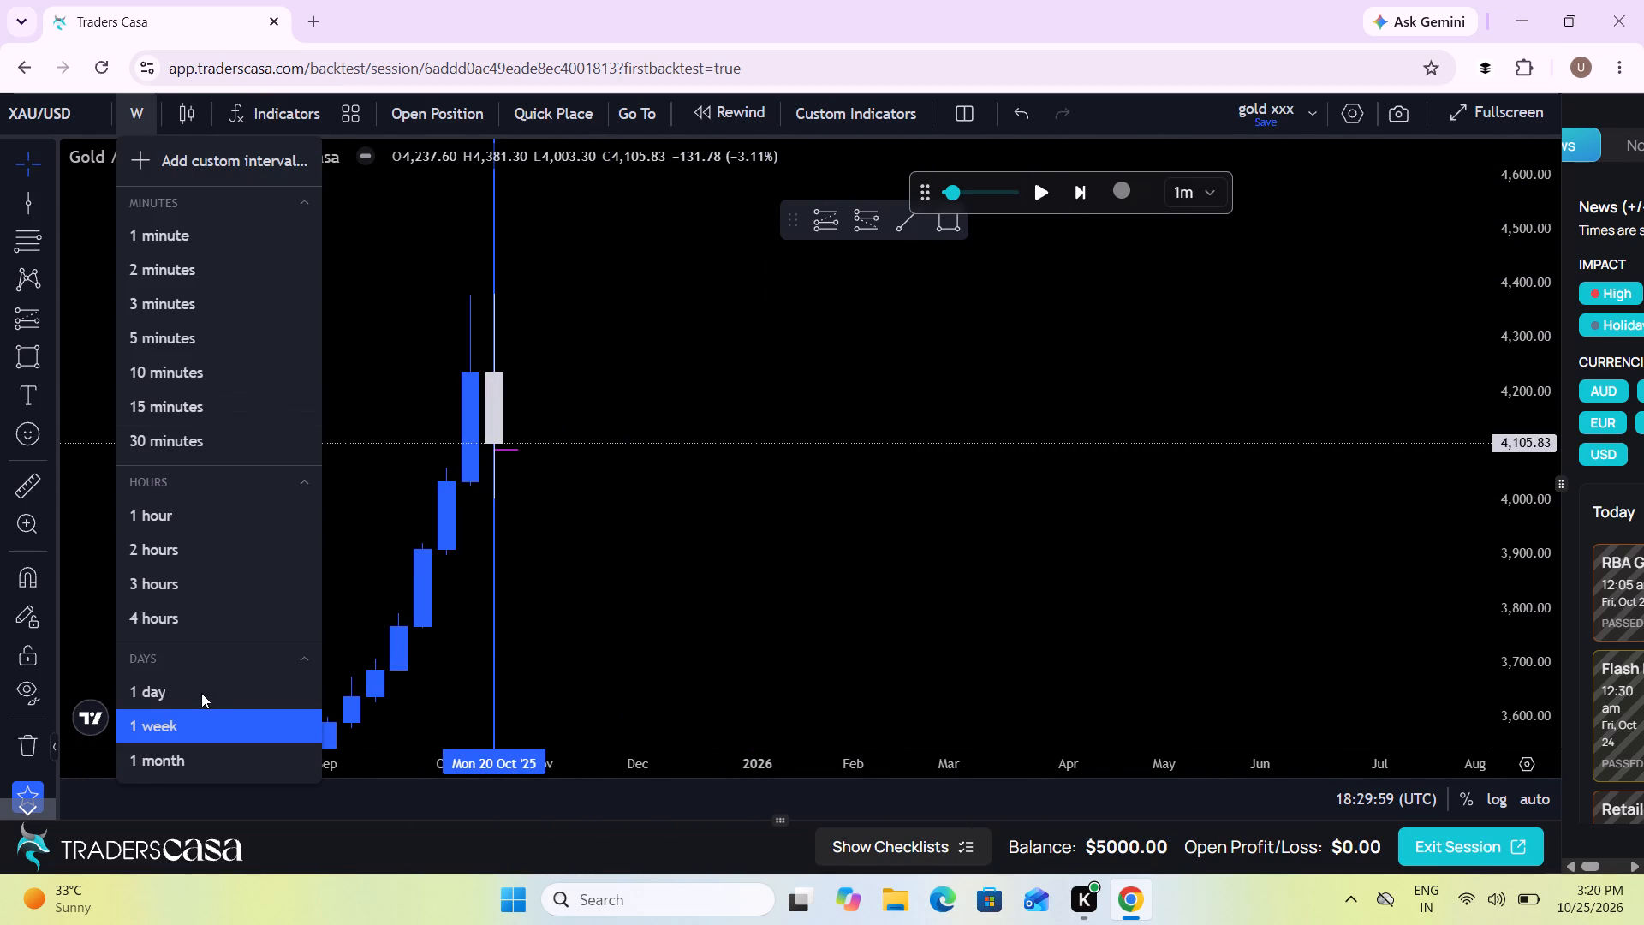
left_click(201, 693)
scroll(770, 524, "down", 3)
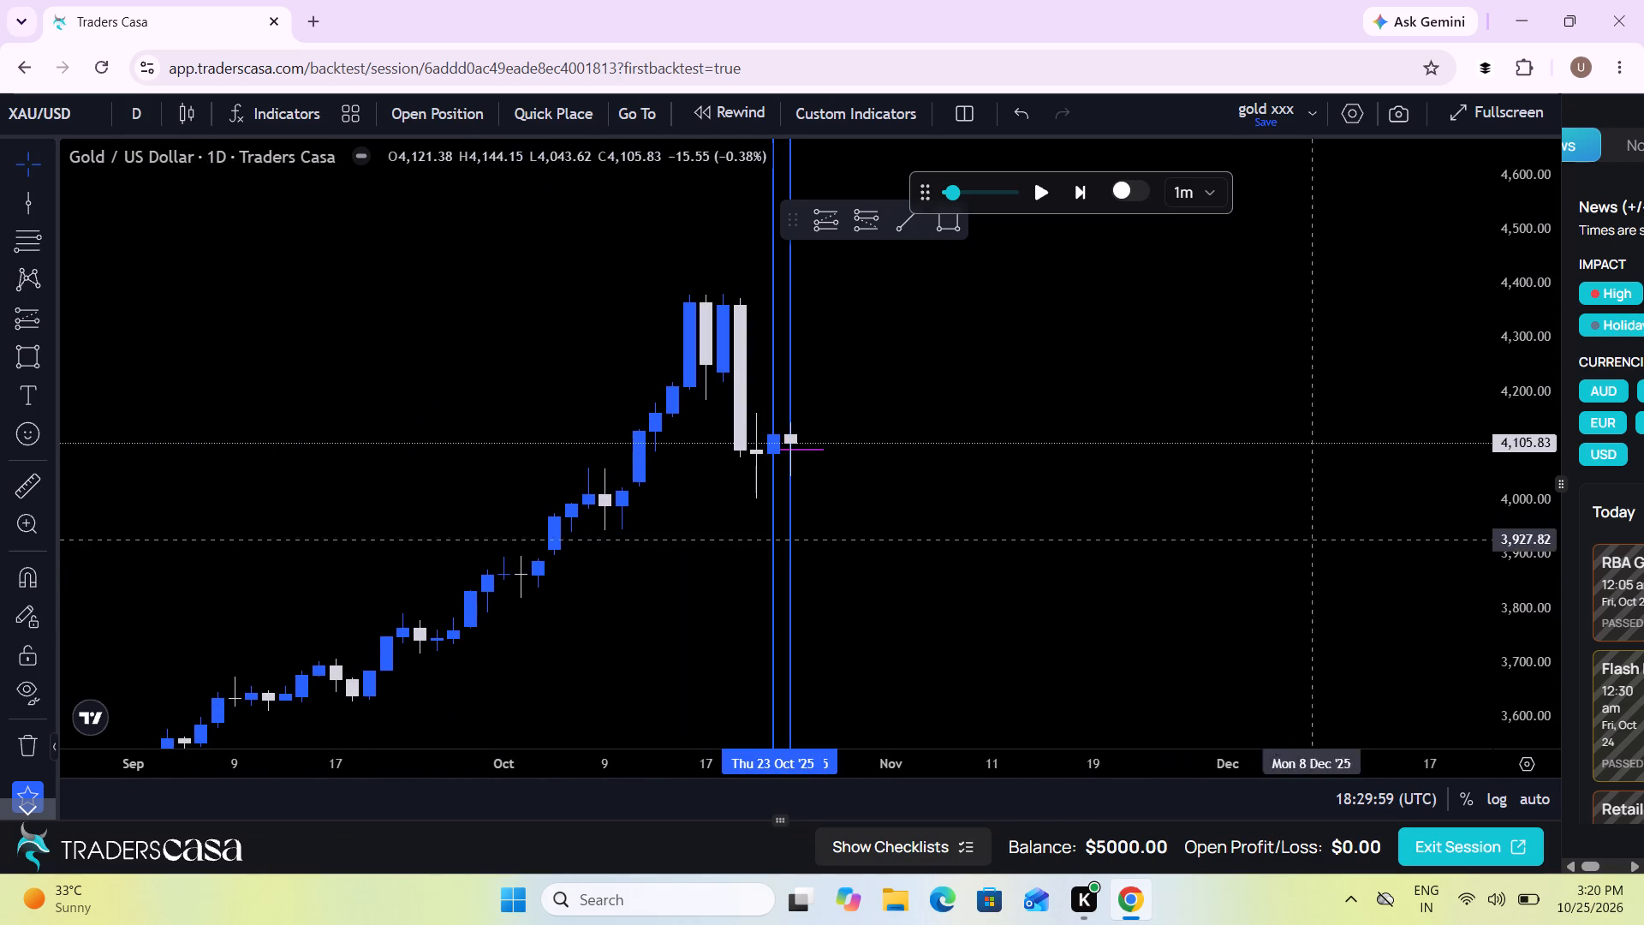
left_click_drag(1551, 630, 1470, 182)
scroll(979, 549, "up", 2)
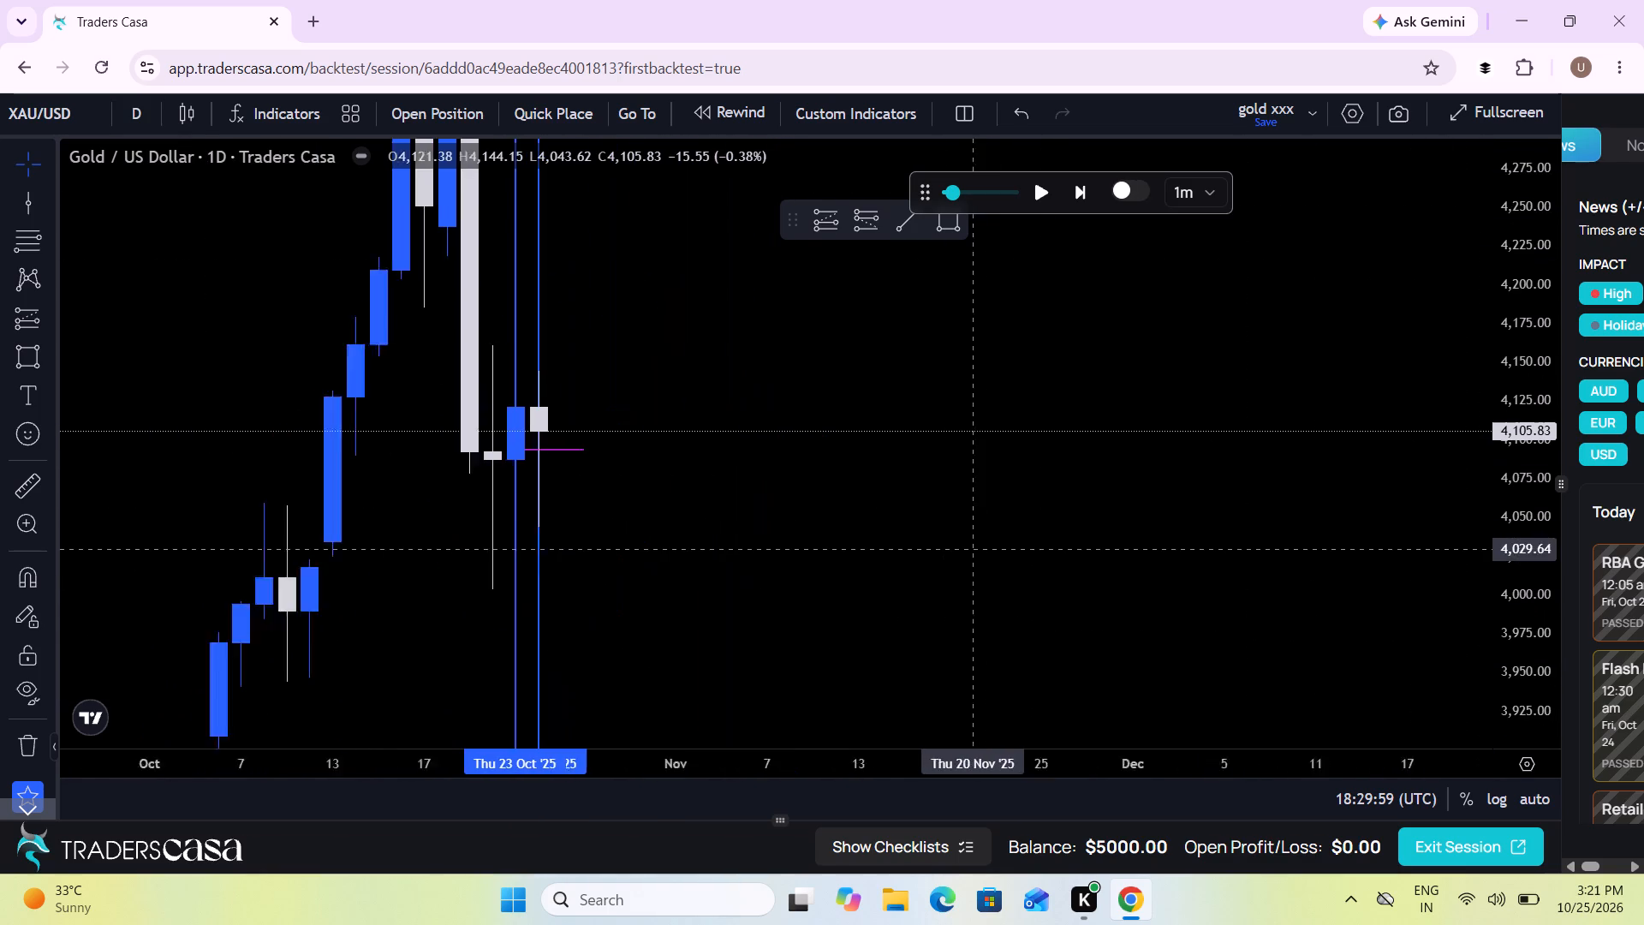
scroll(979, 549, "up", 2)
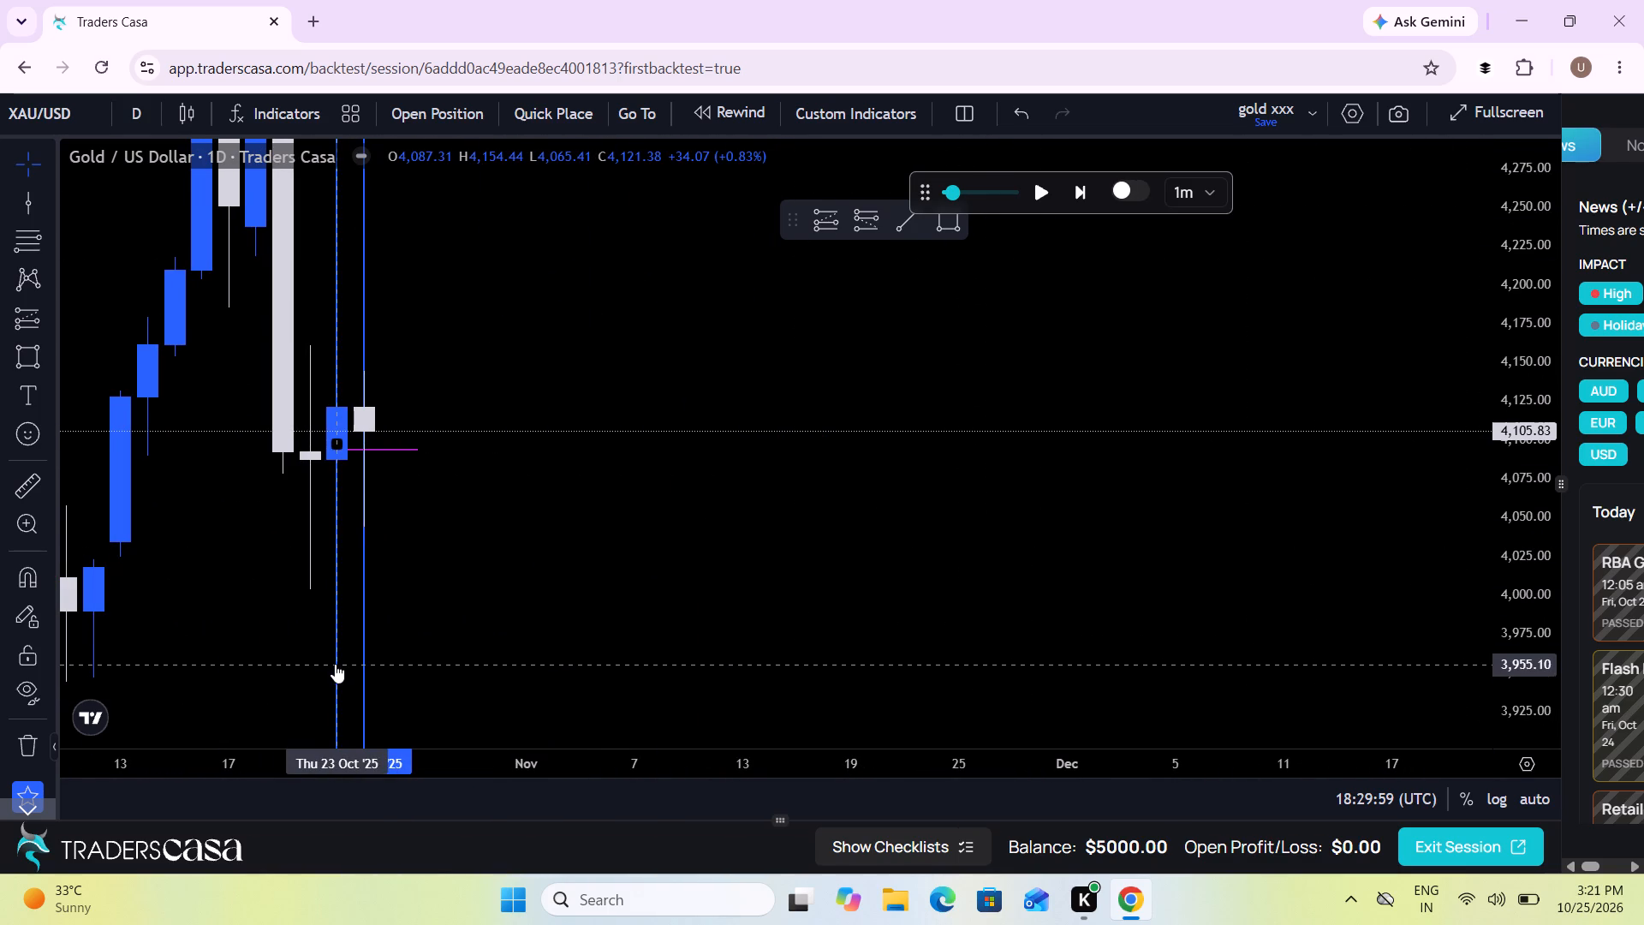
left_click(335, 664)
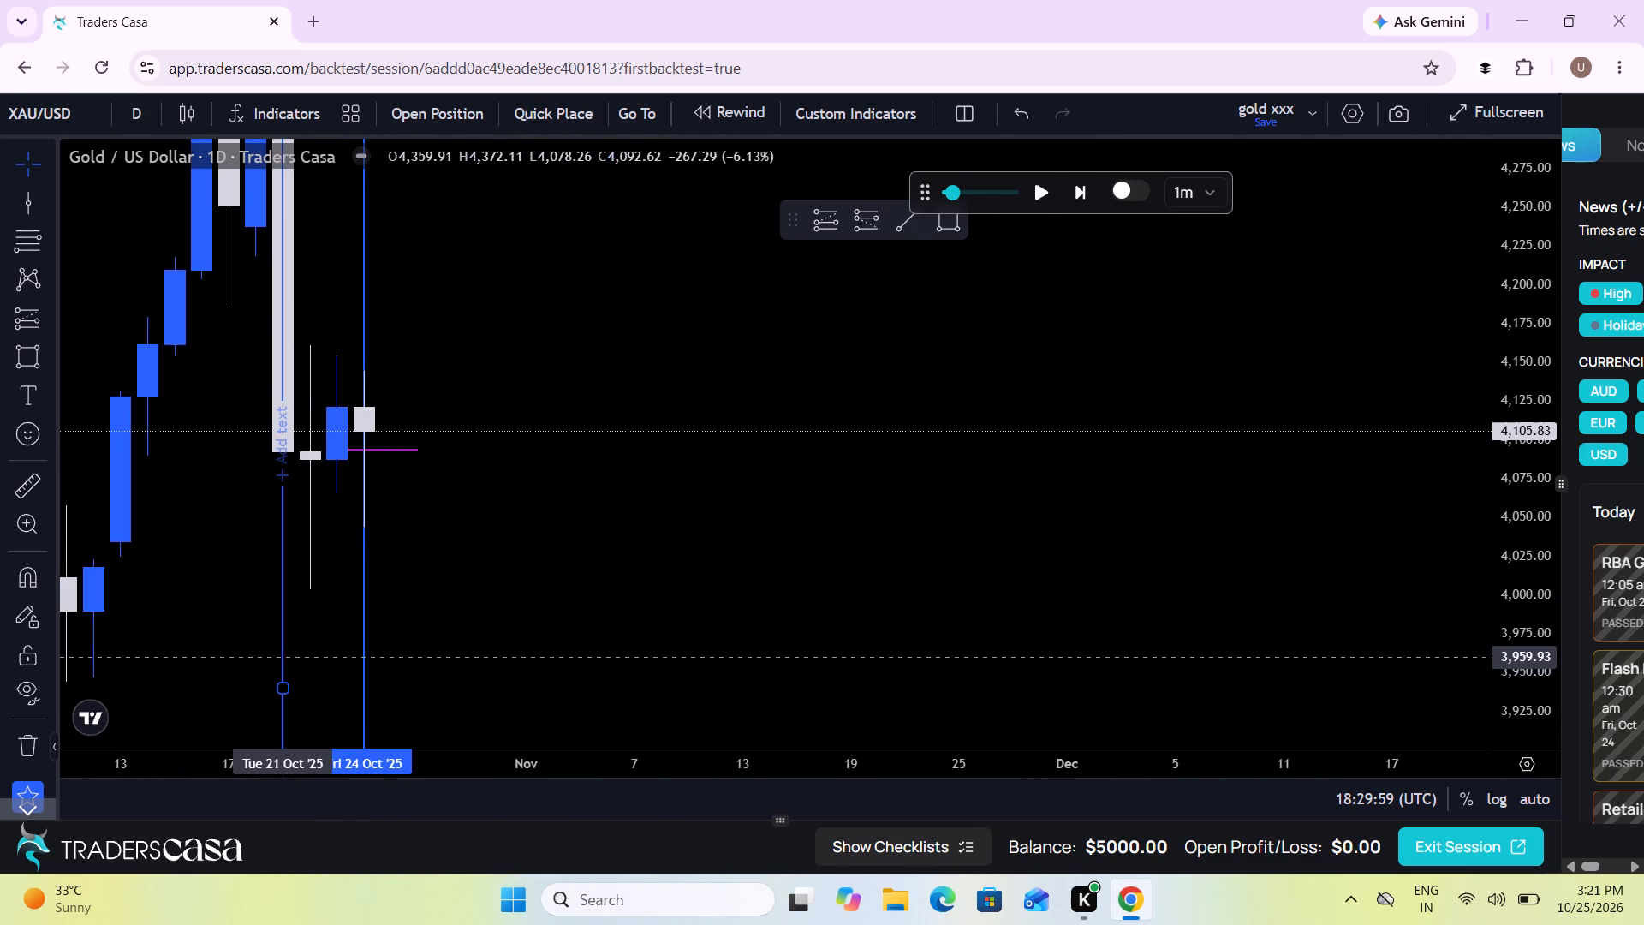
left_click_drag(600, 490, 848, 507)
Switch the chart to the 1 hour timeframe and examine price action around the marked session and the magenta midpoint level.
left_click(128, 103)
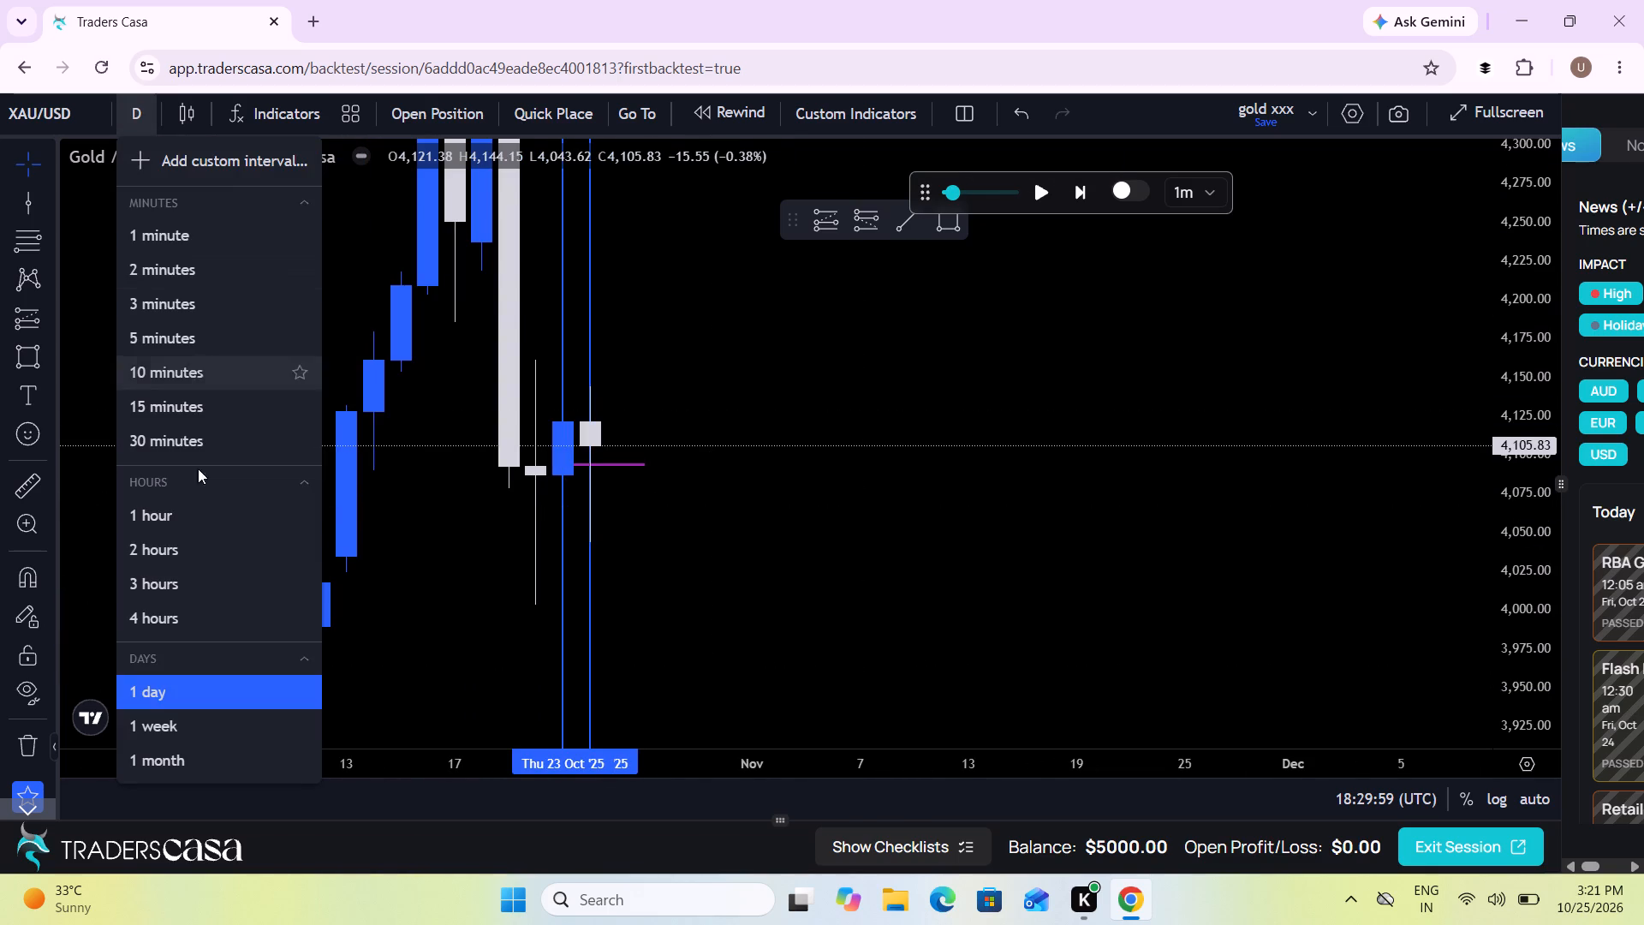
scroll(196, 578, "down", 2)
left_click(170, 508)
scroll(785, 622, "down", 4)
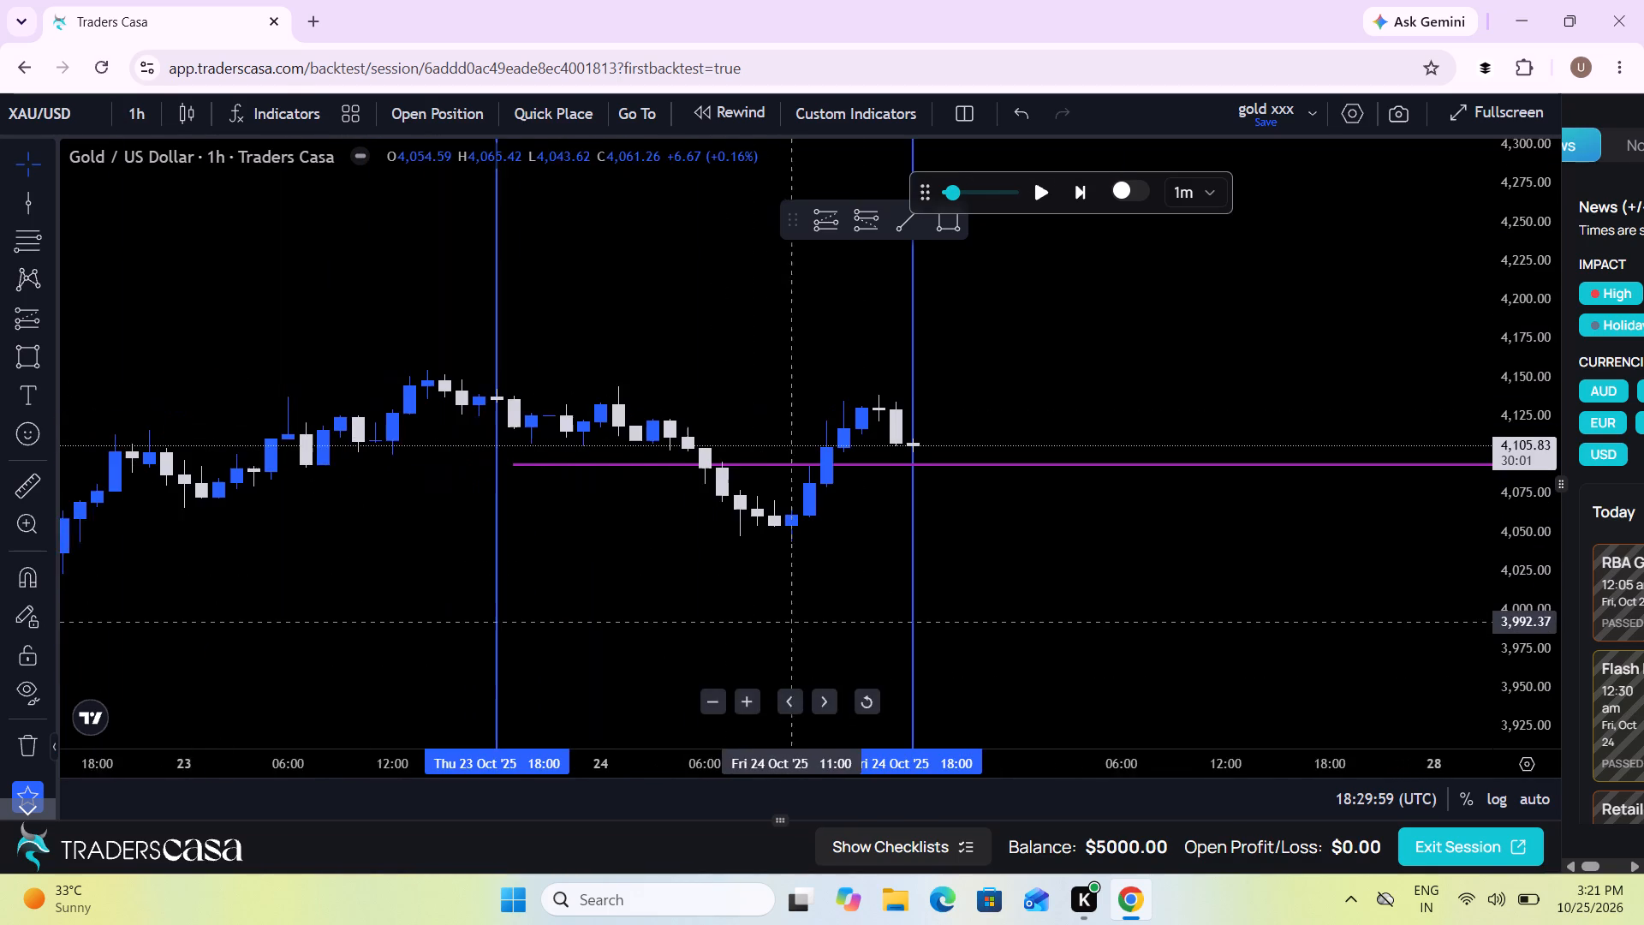
left_click_drag(1534, 658, 1510, 243)
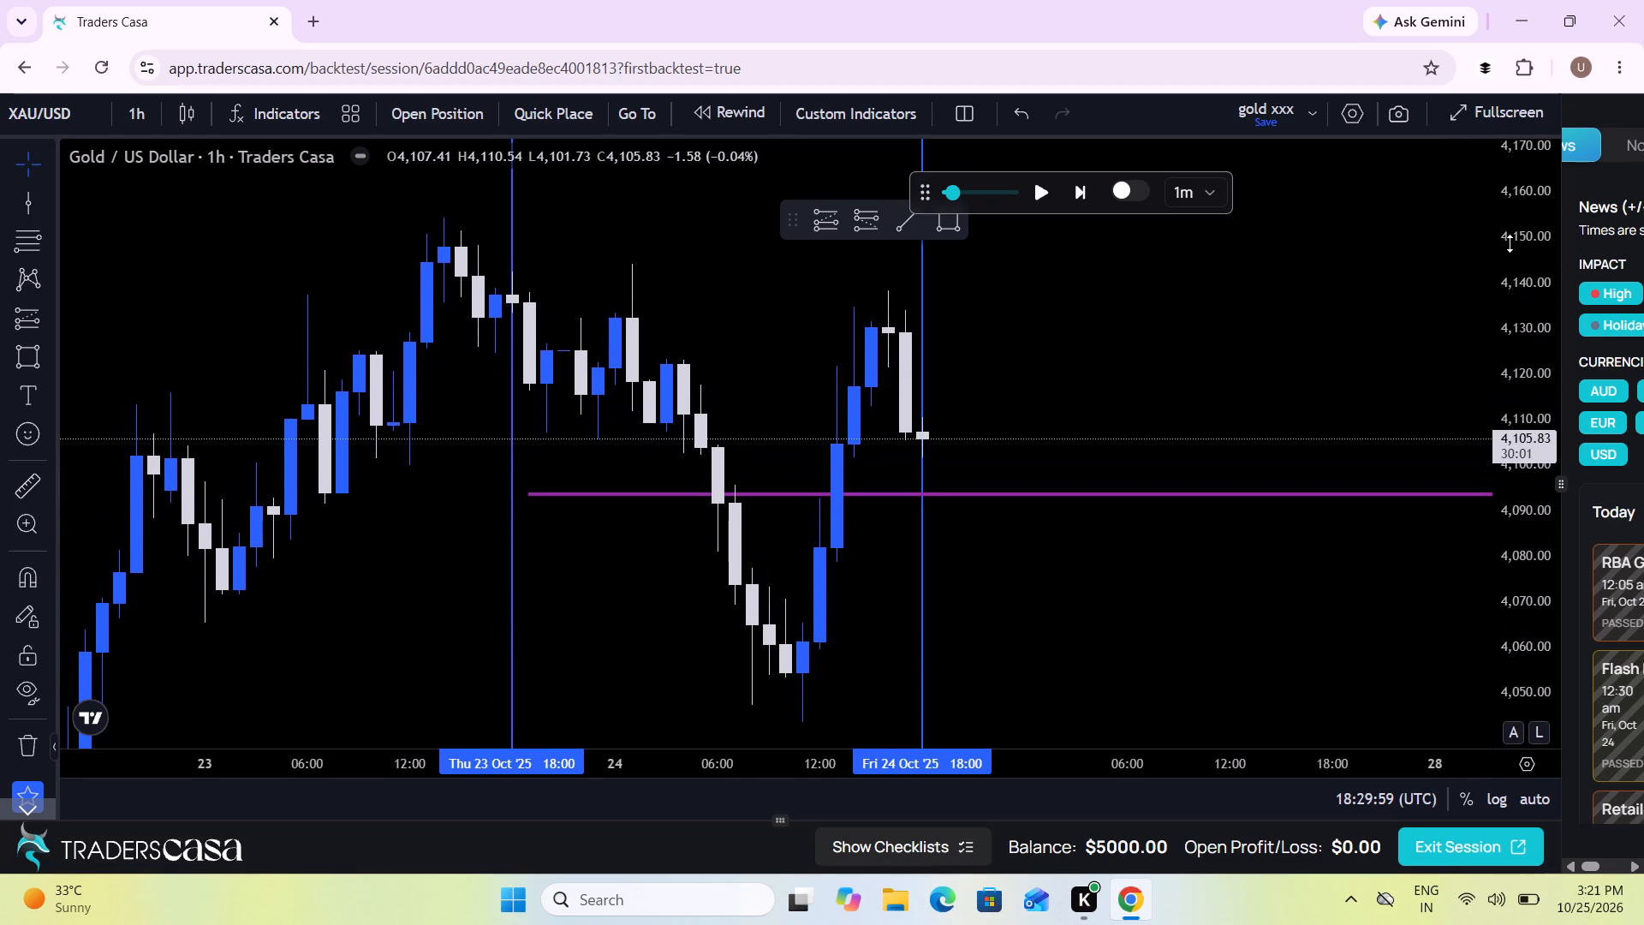
left_click_drag(1510, 243, 1504, 241)
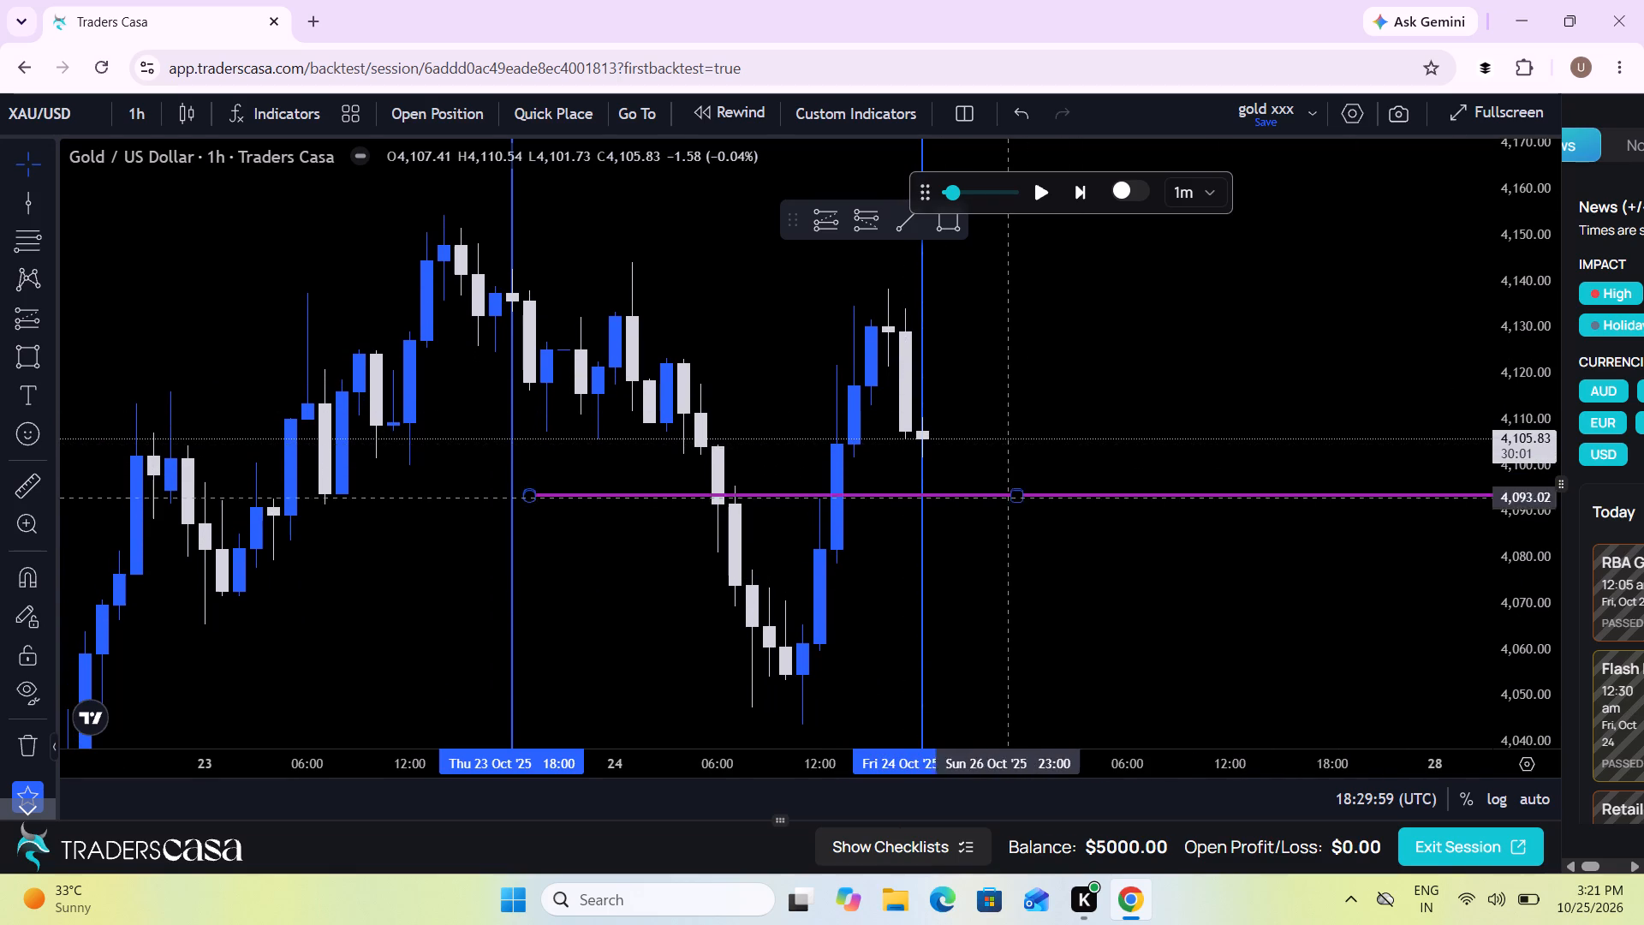
left_click_drag(1091, 594, 991, 581)
scroll(991, 581, "up", 1)
scroll(988, 572, "down", 2)
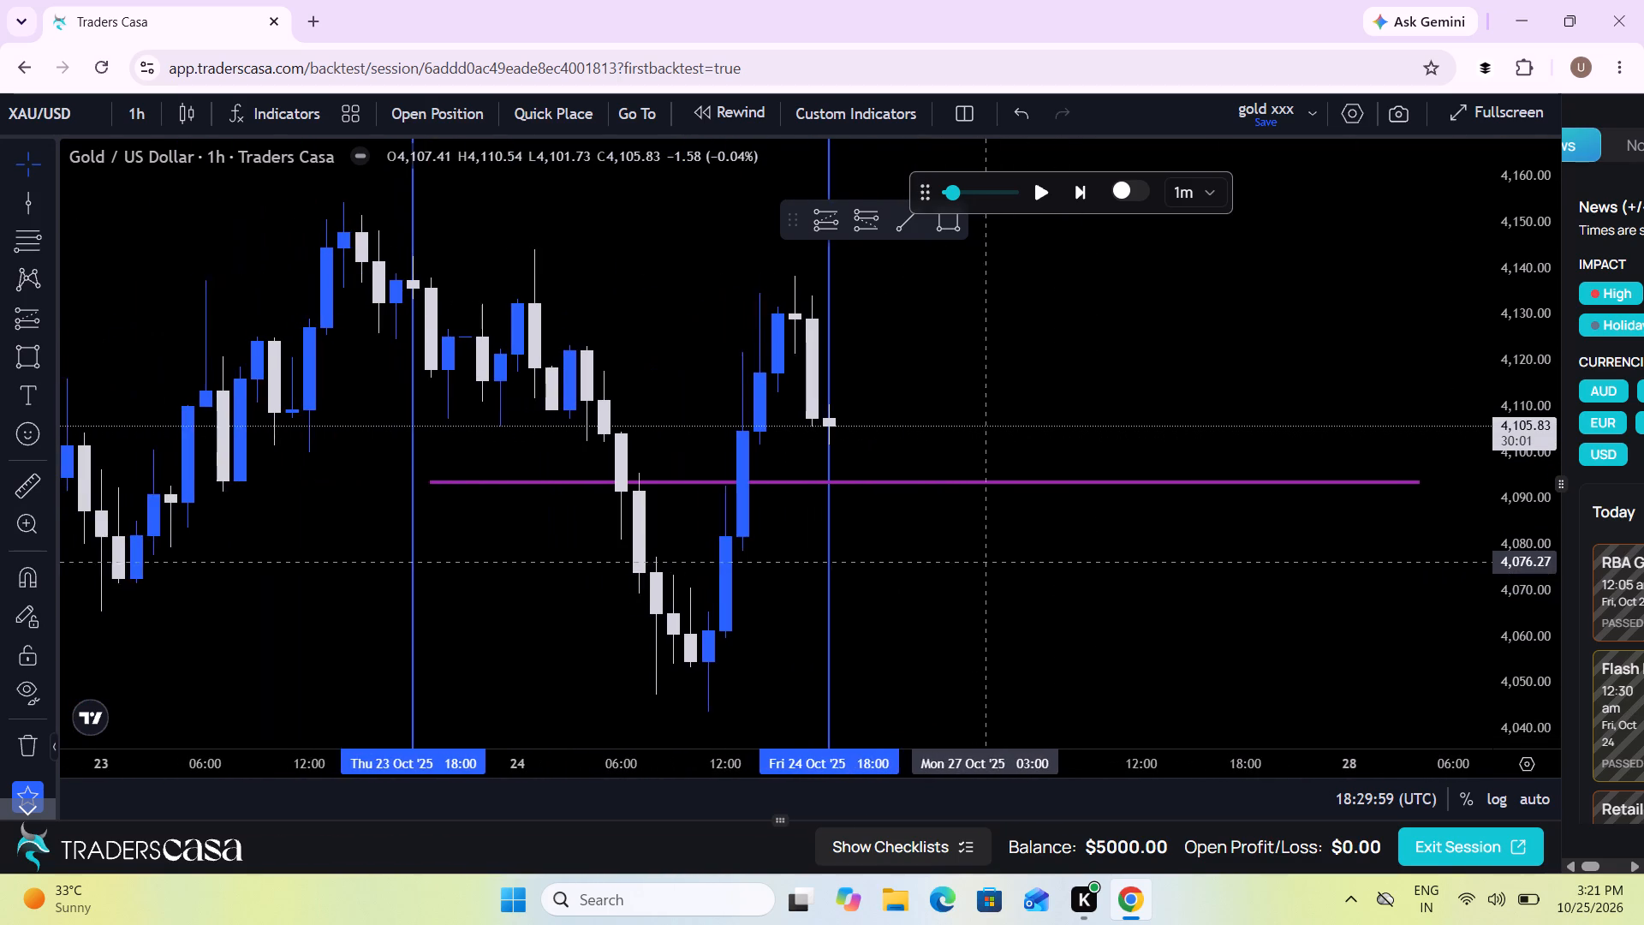
Switch the chart to the 5 minutes timeframe and frame the candles around the Fri 24 Oct 18:00 line and magenta level.
left_click(148, 118)
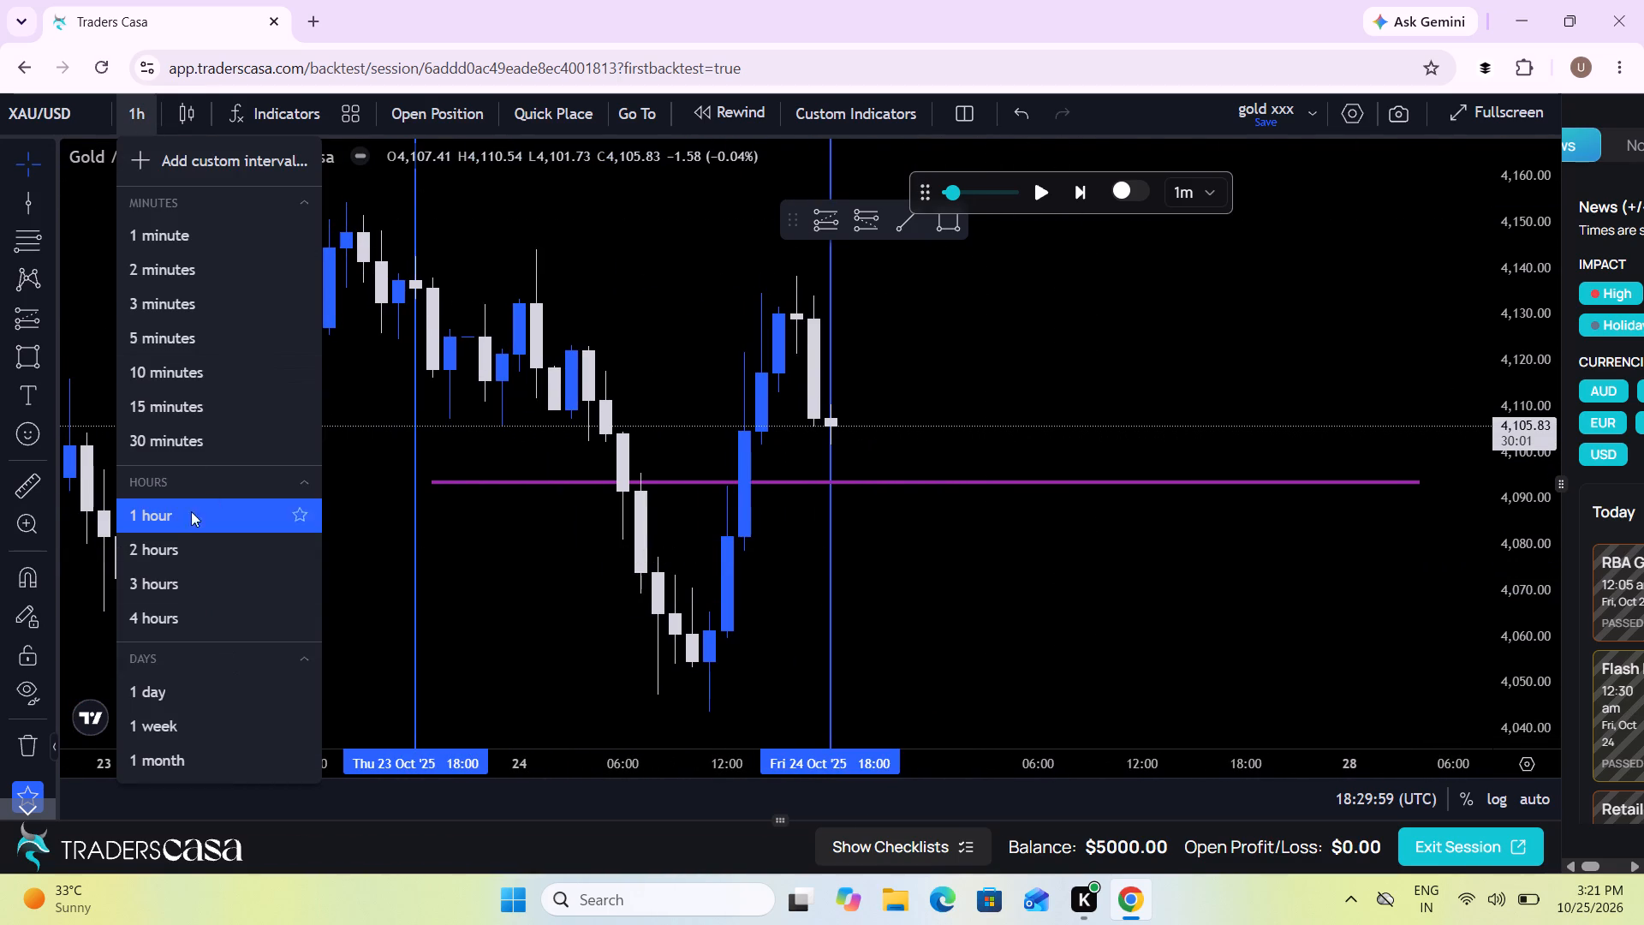
left_click(165, 328)
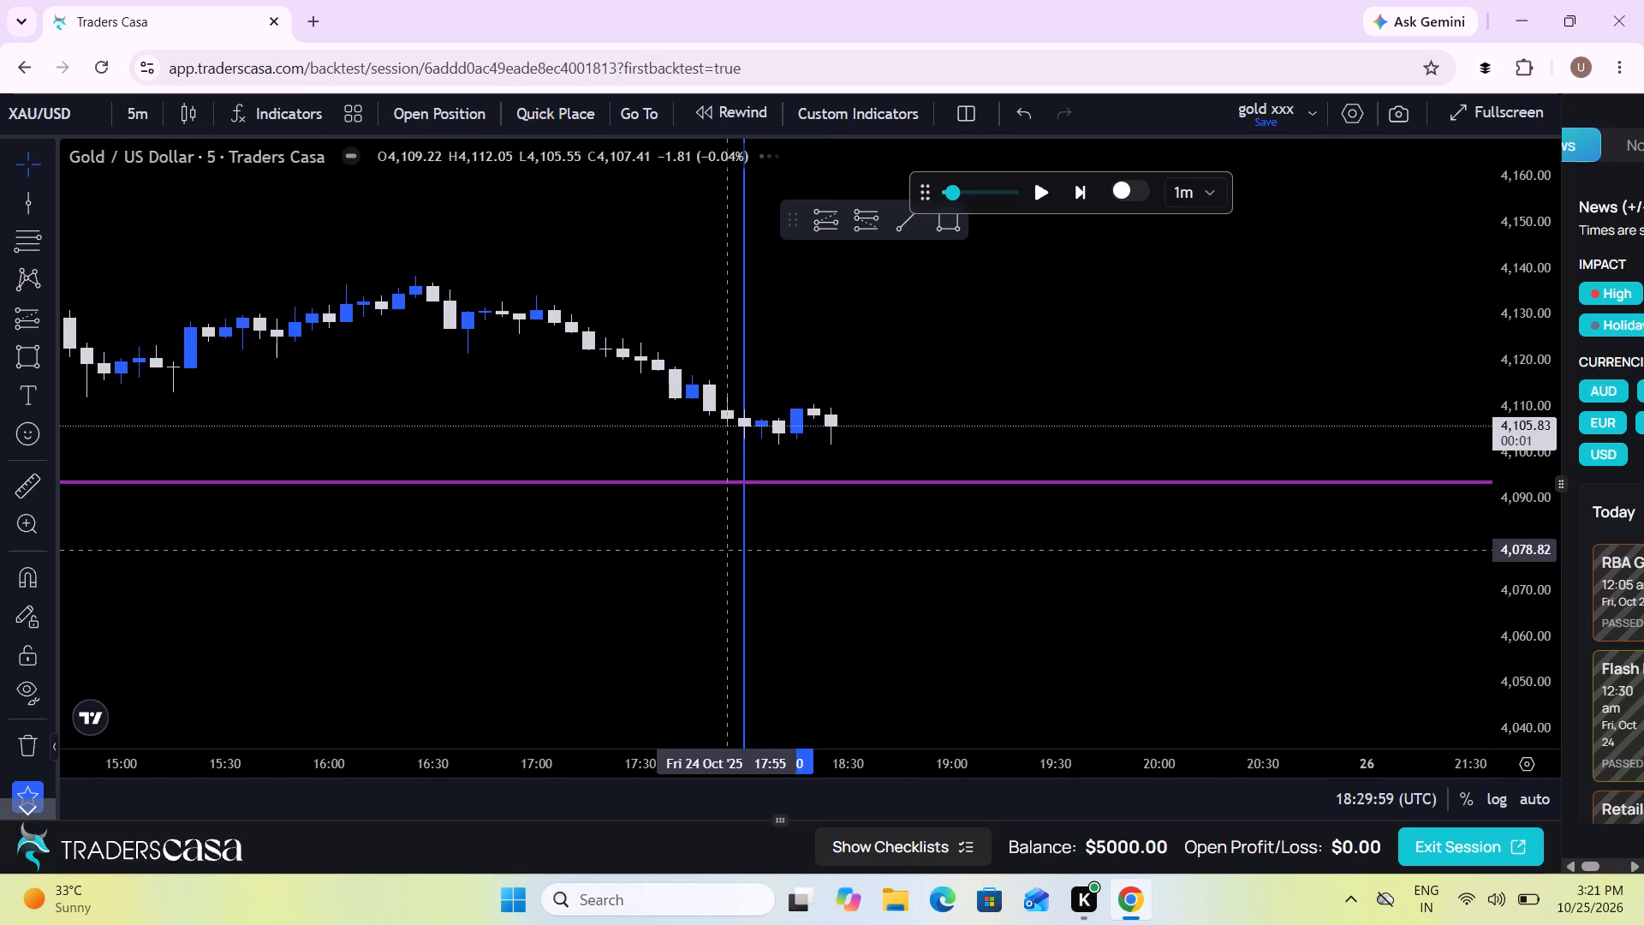
scroll(719, 550, "up", 2)
scroll(719, 550, "down", 5)
left_click_drag(1548, 633, 1488, 188)
left_click_drag(1223, 349, 852, 494)
scroll(852, 494, "down", 3)
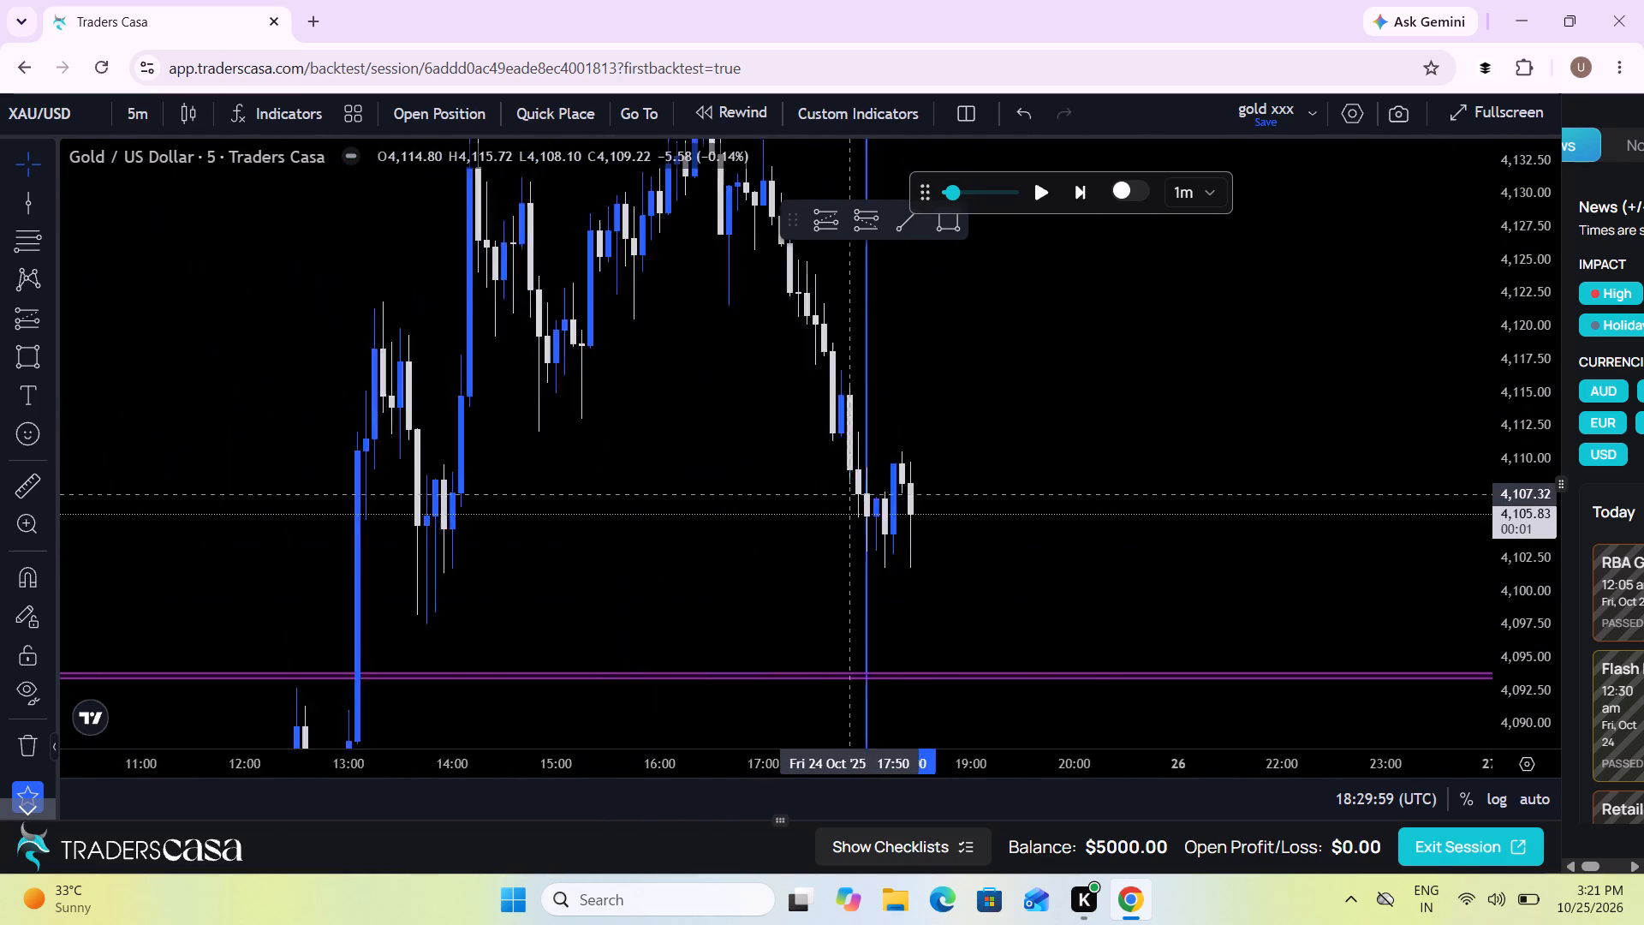
scroll(852, 494, "down", 2)
left_click_drag(1506, 423, 1438, 622)
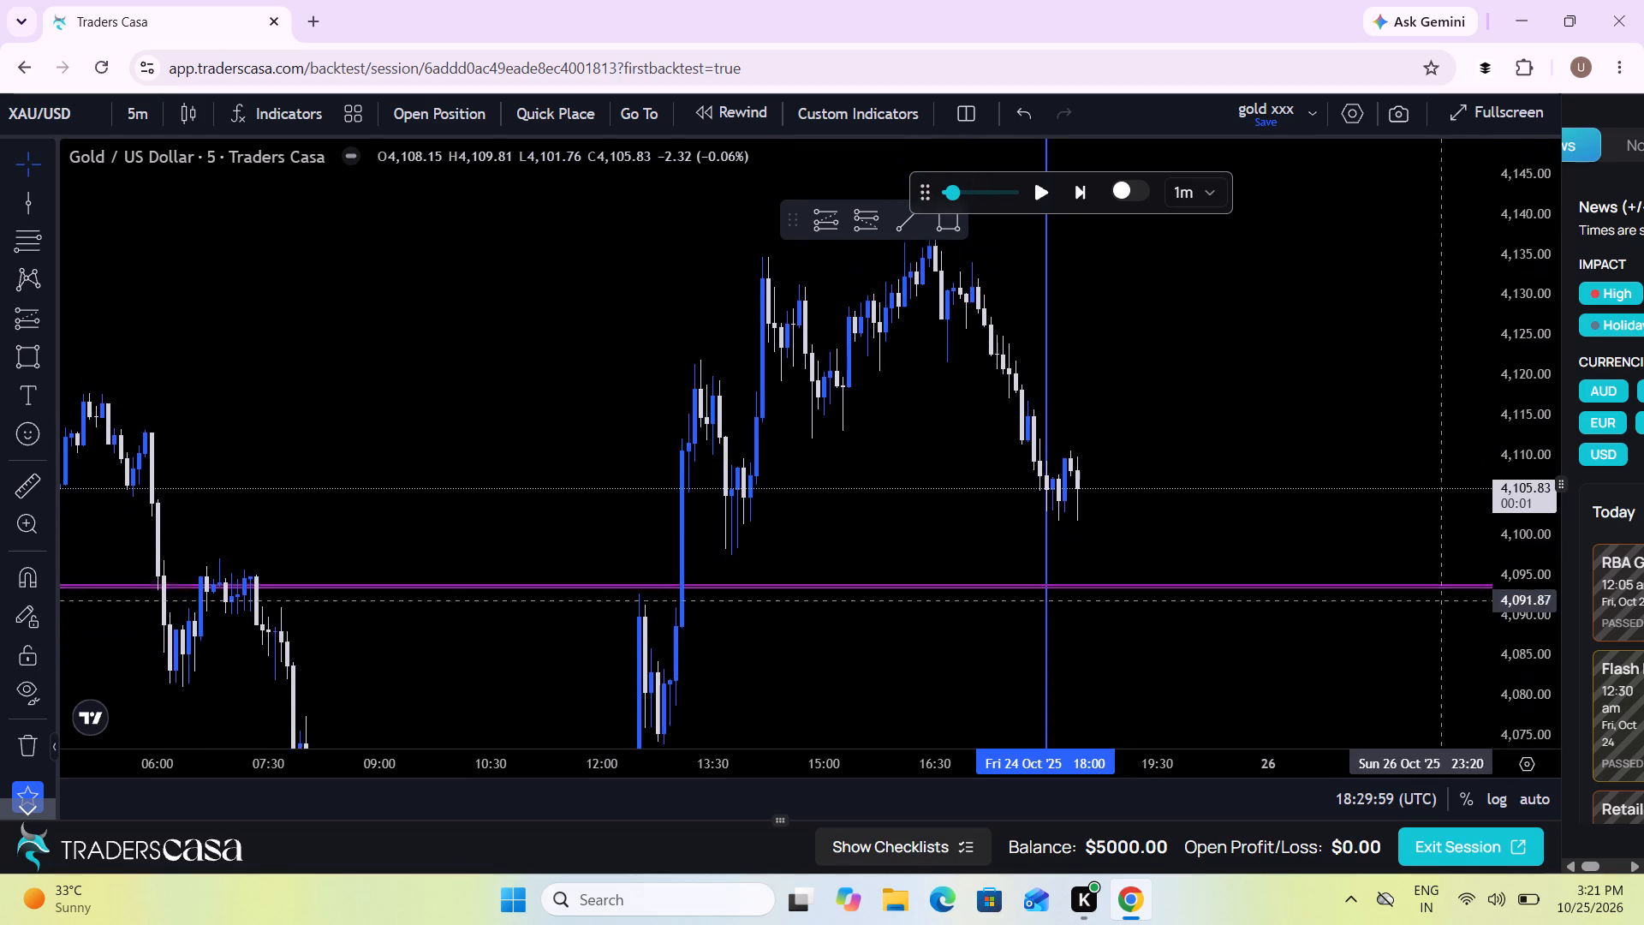
left_click_drag(1438, 622, 1437, 629)
left_click_drag(1272, 549, 875, 564)
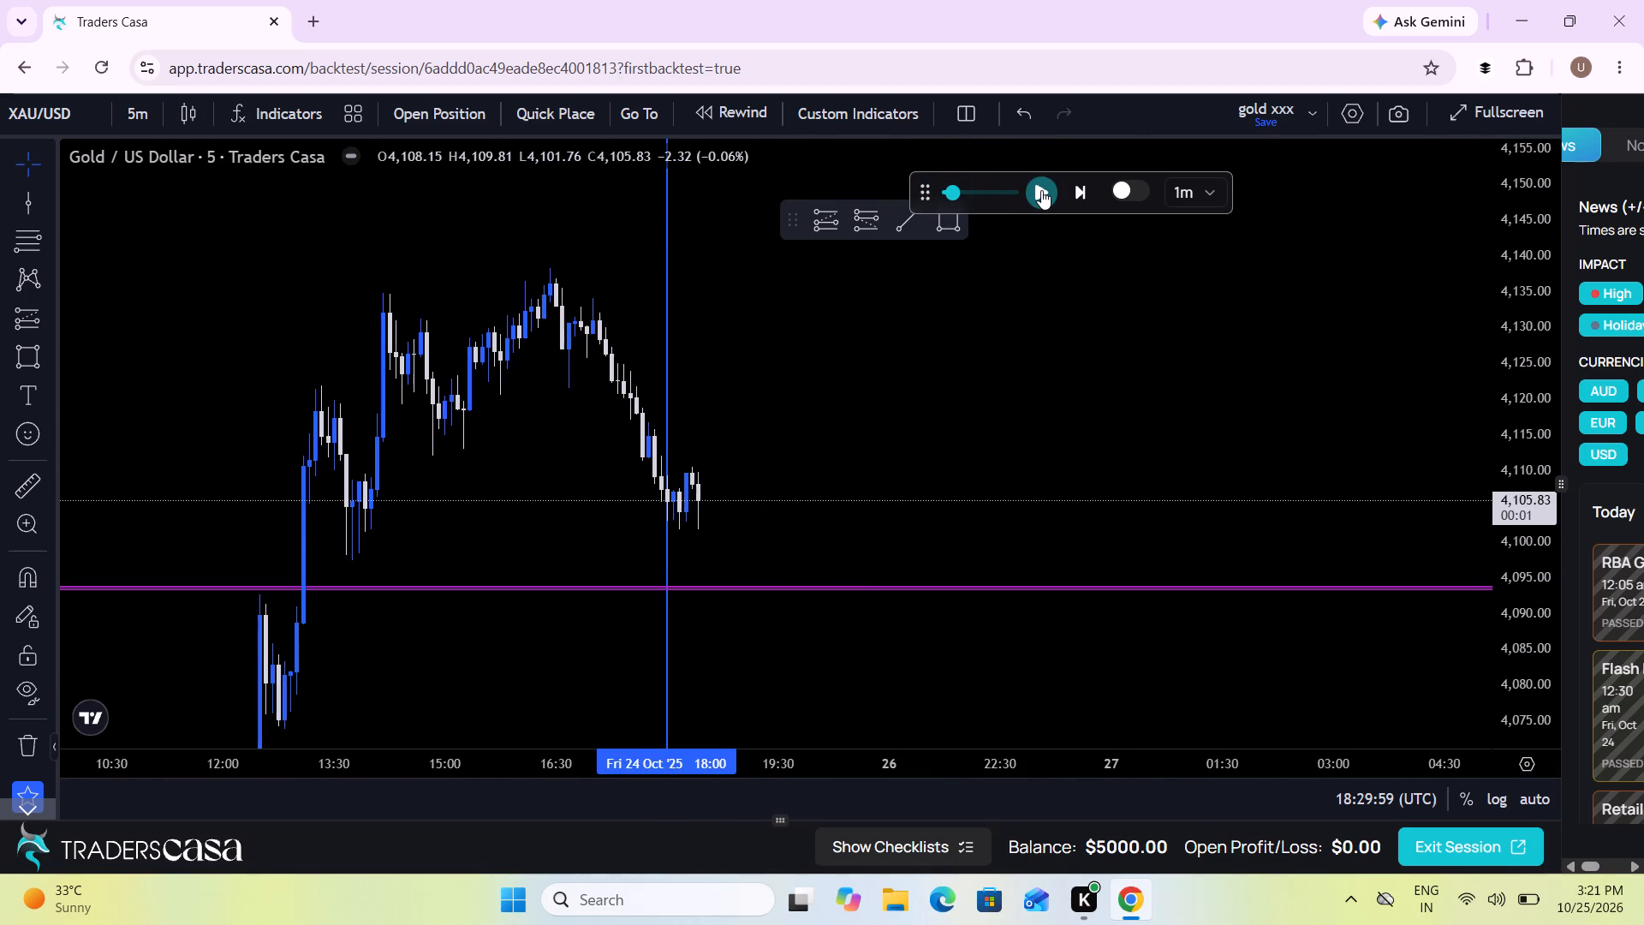
Start the replay, raise its playback speed to the maximum, and pause it at about 19:54 on Fri 24 Oct.
left_click(1041, 190)
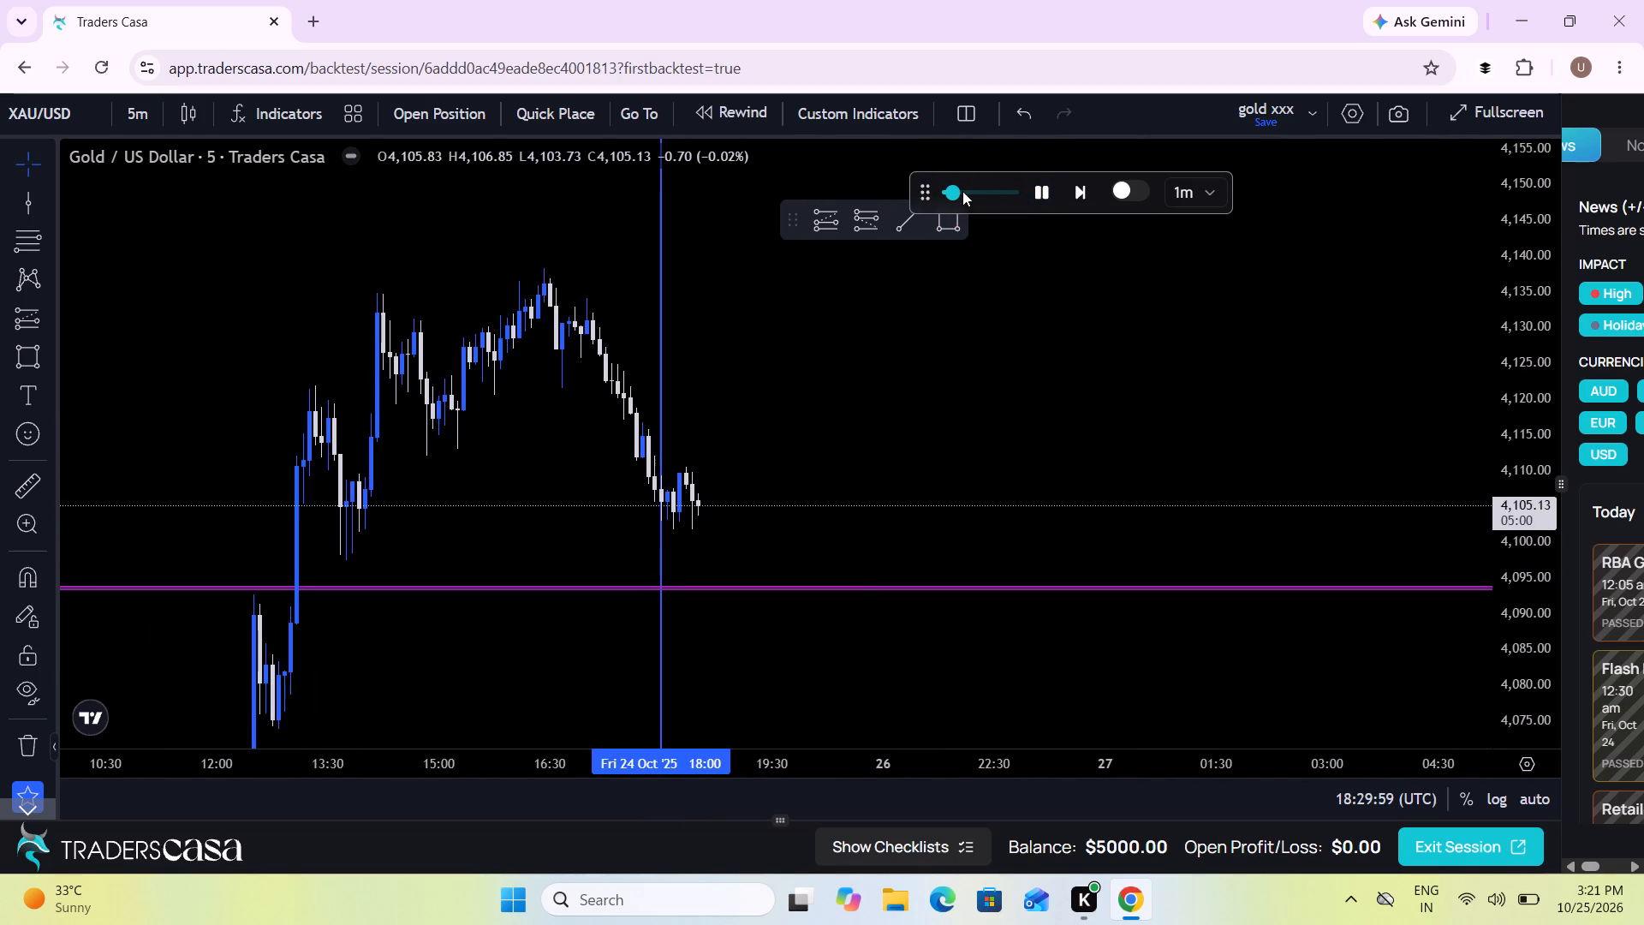
left_click(976, 185)
double_click(976, 195)
left_click_drag(976, 195, 960, 194)
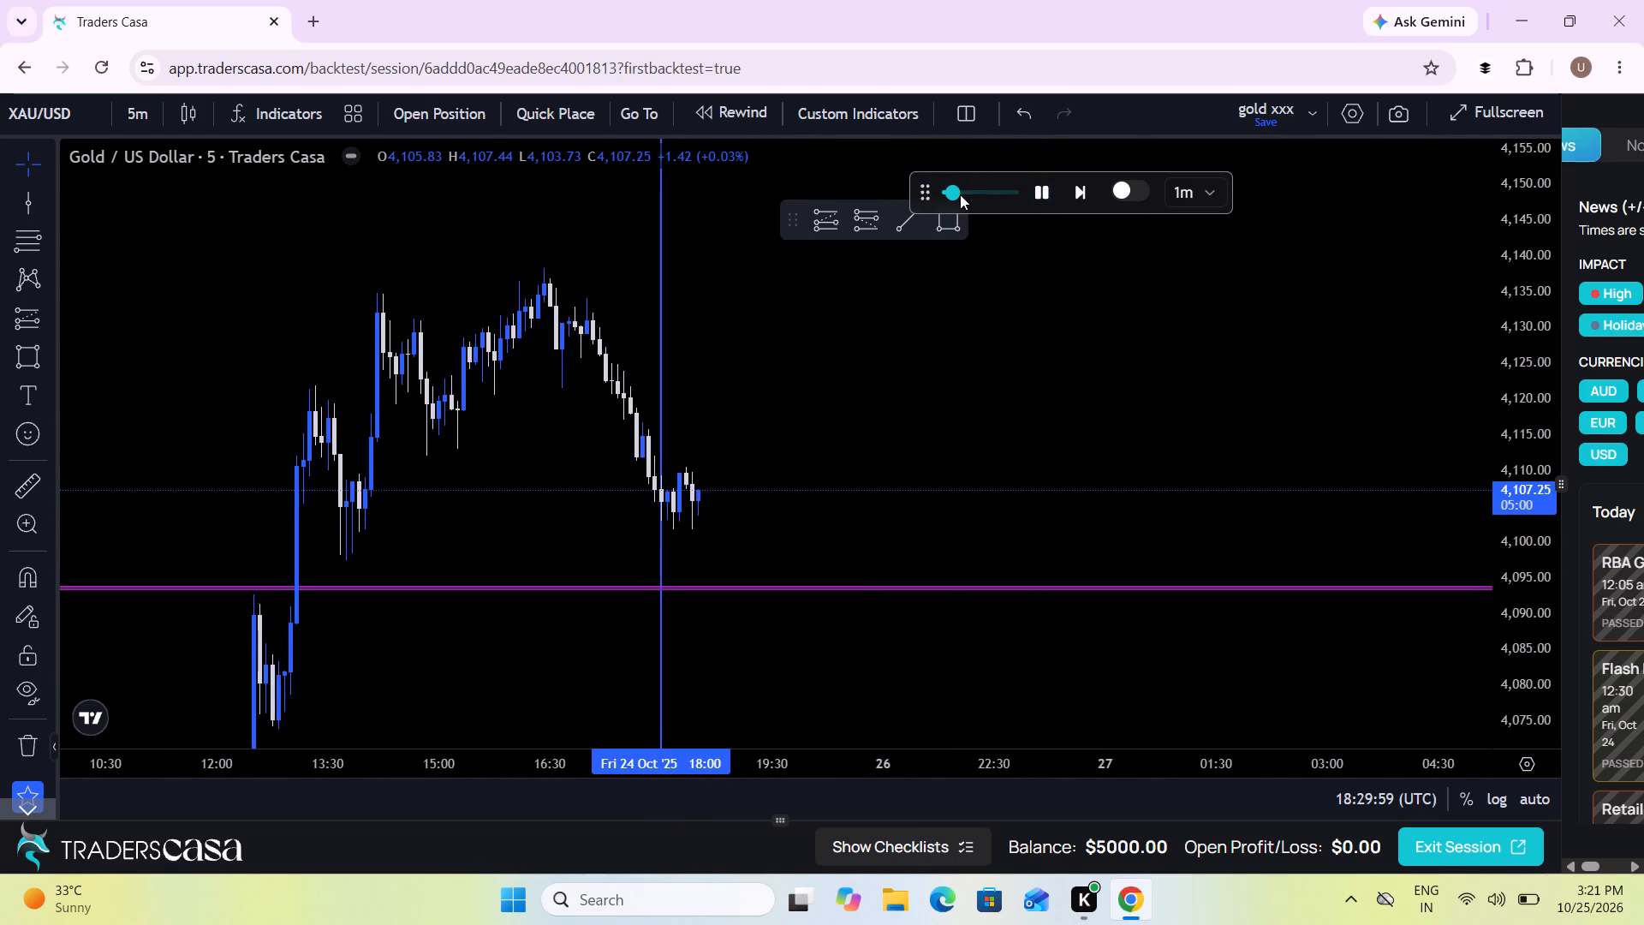
left_click_drag(960, 194, 954, 194)
left_click(954, 194)
left_click_drag(954, 194, 1024, 202)
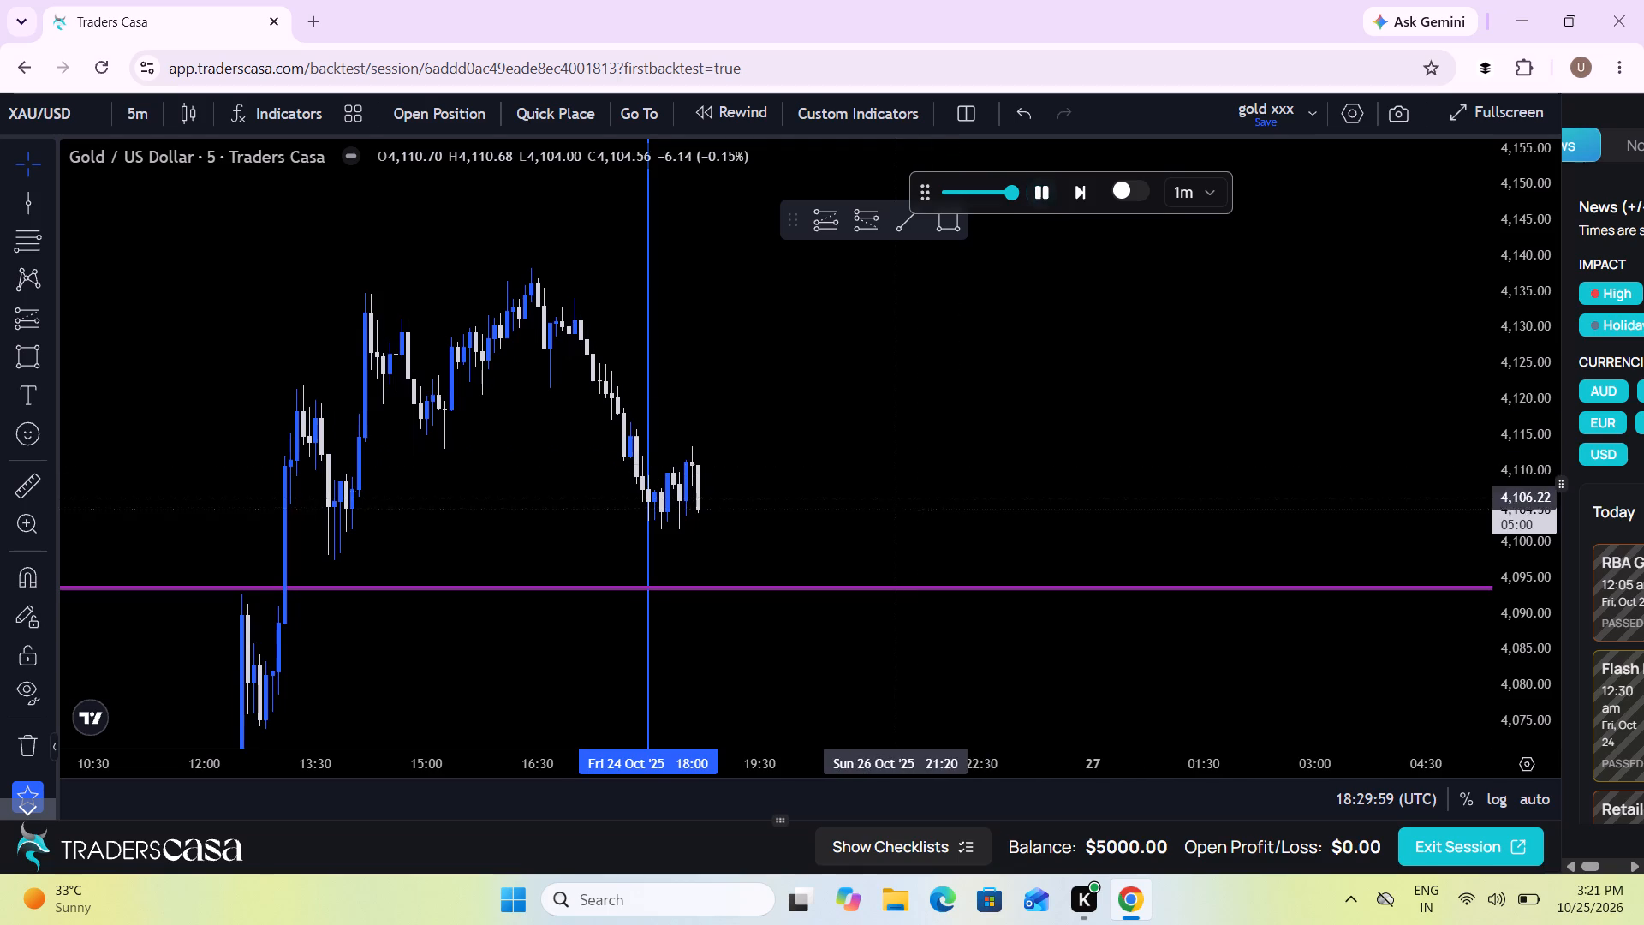
left_click_drag(896, 497, 745, 458)
scroll(745, 458, "down", 1)
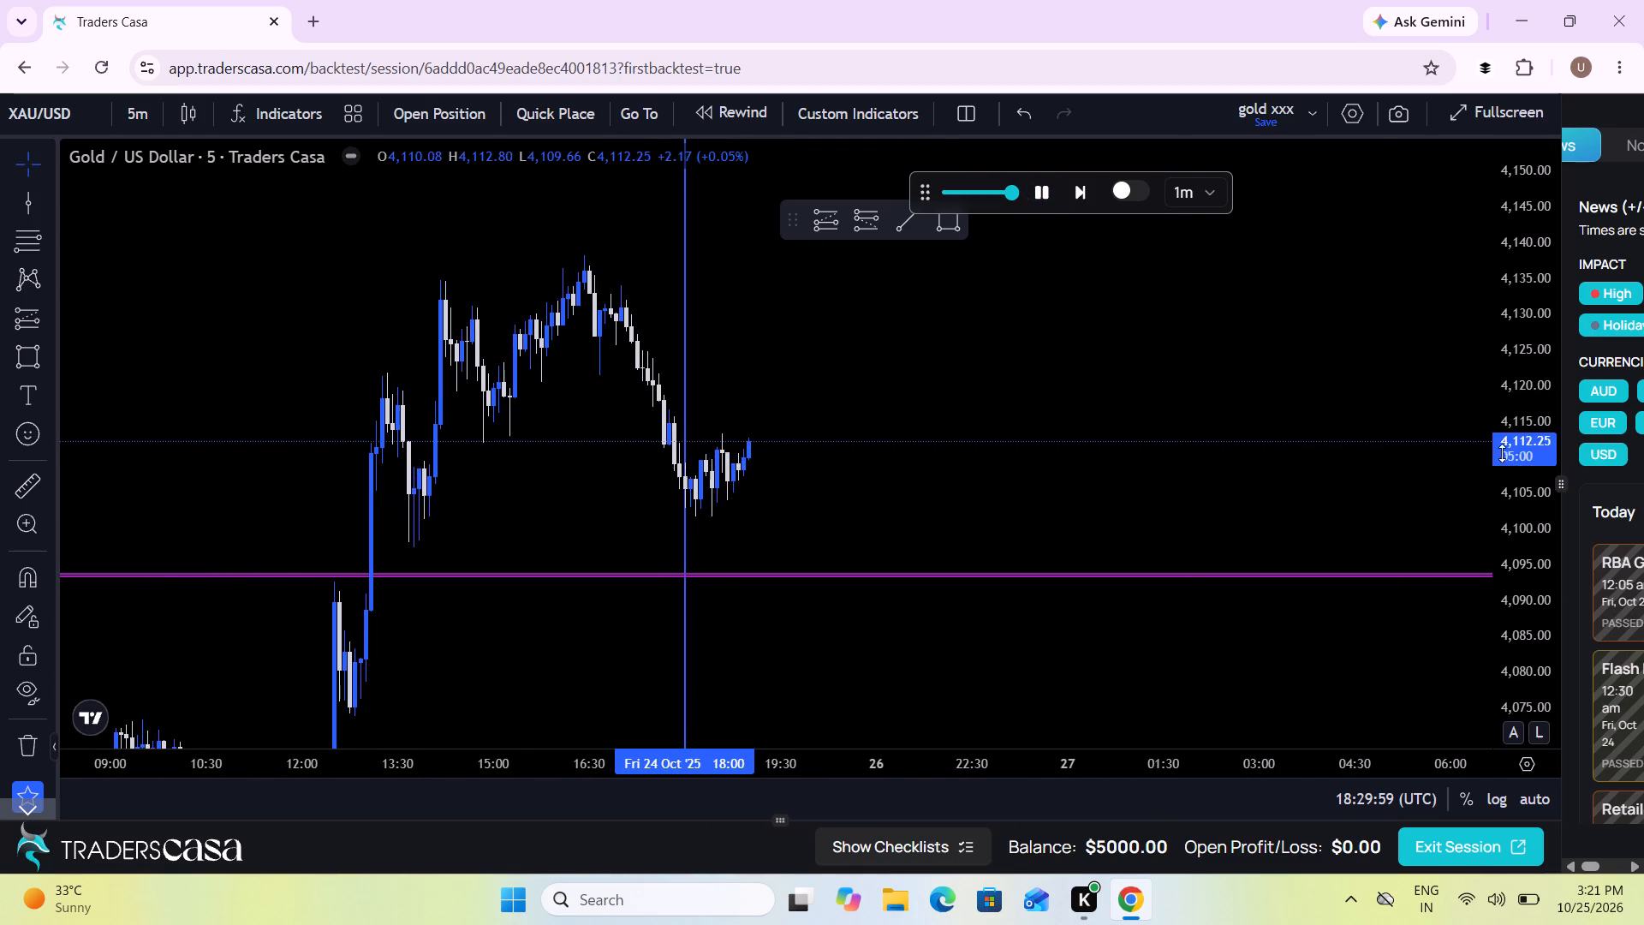
left_click_drag(1522, 421, 1520, 493)
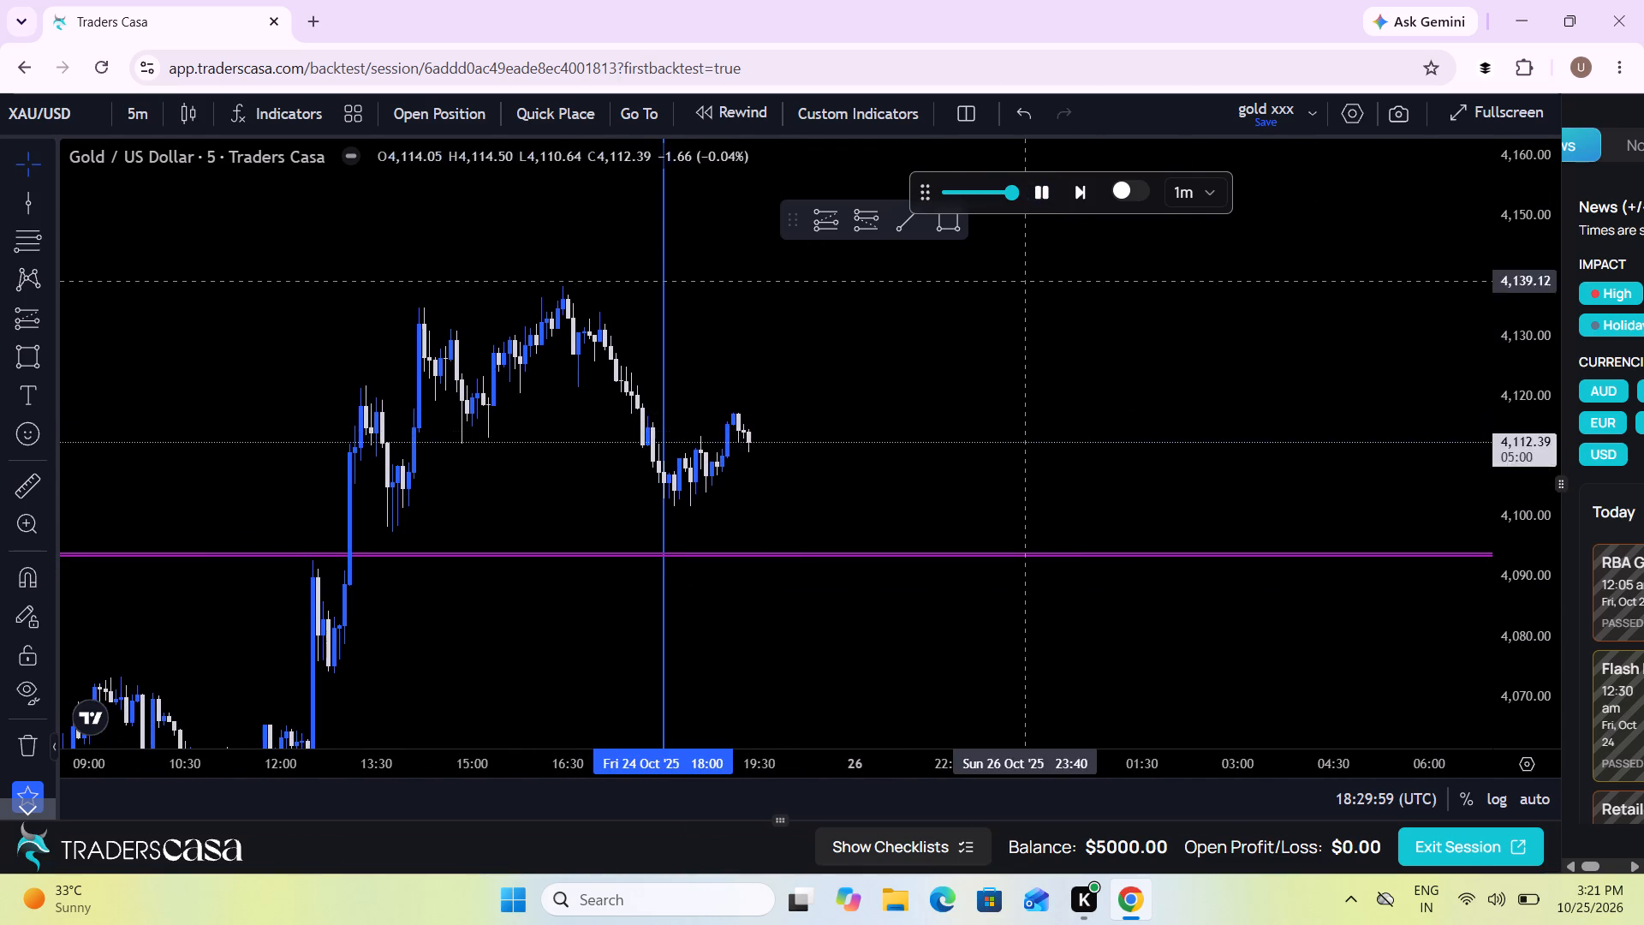
left_click(1039, 199)
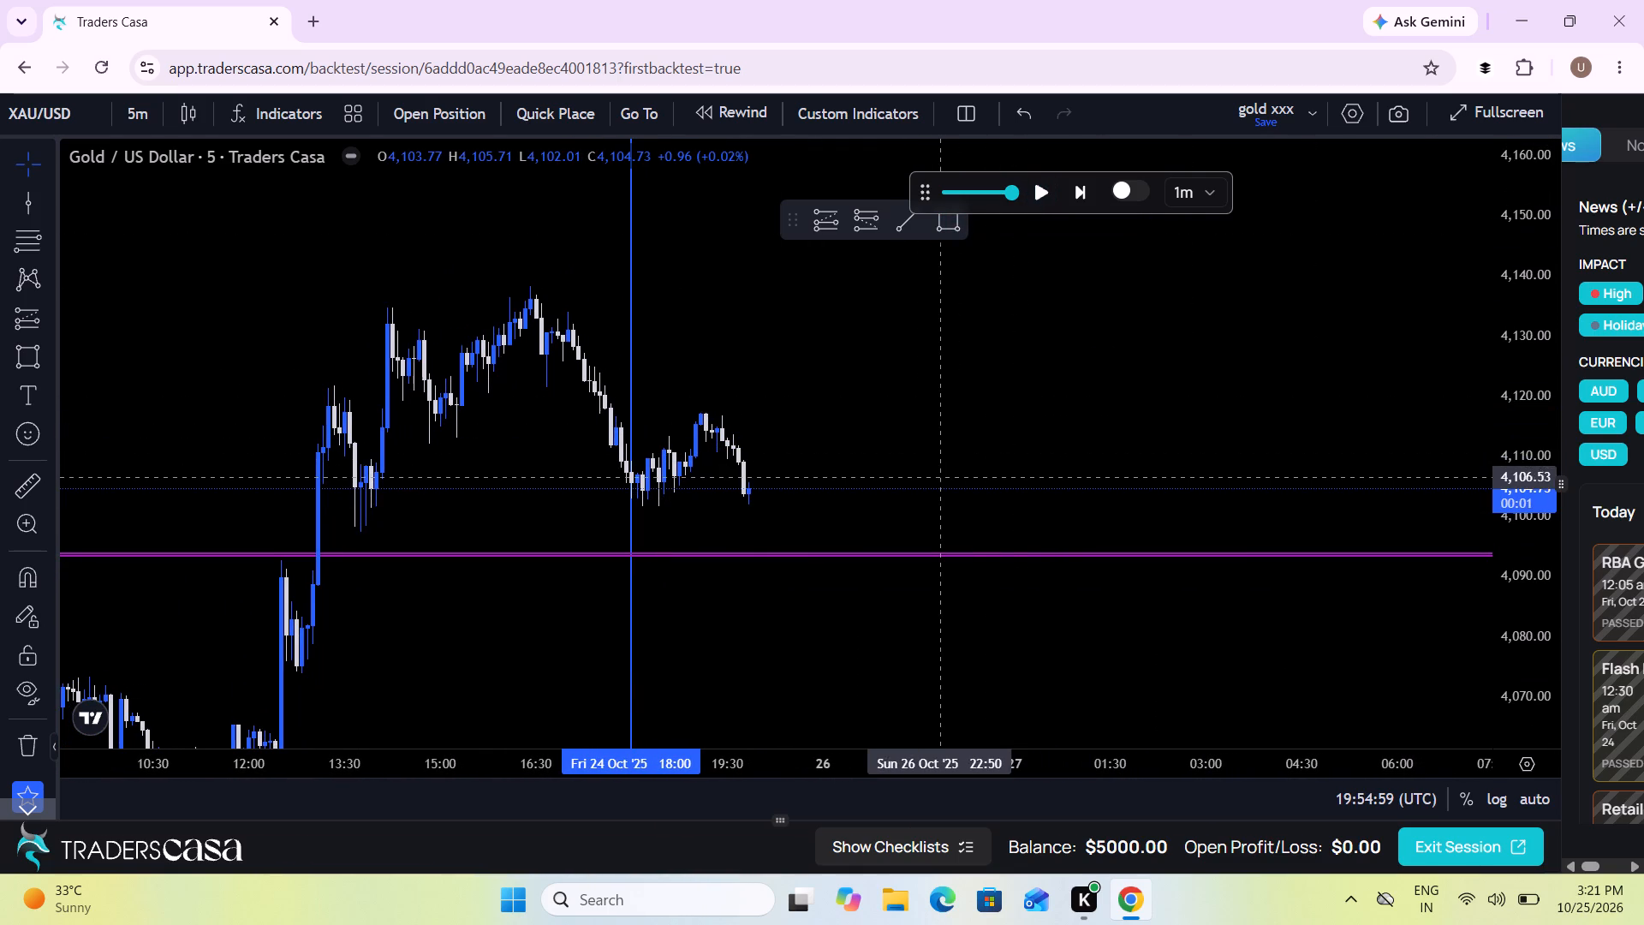
Advance the replay at full speed to about 20:16 on Fri 24 Oct and pause it.
left_click_drag(940, 478, 924, 477)
scroll(924, 477, "up", 1)
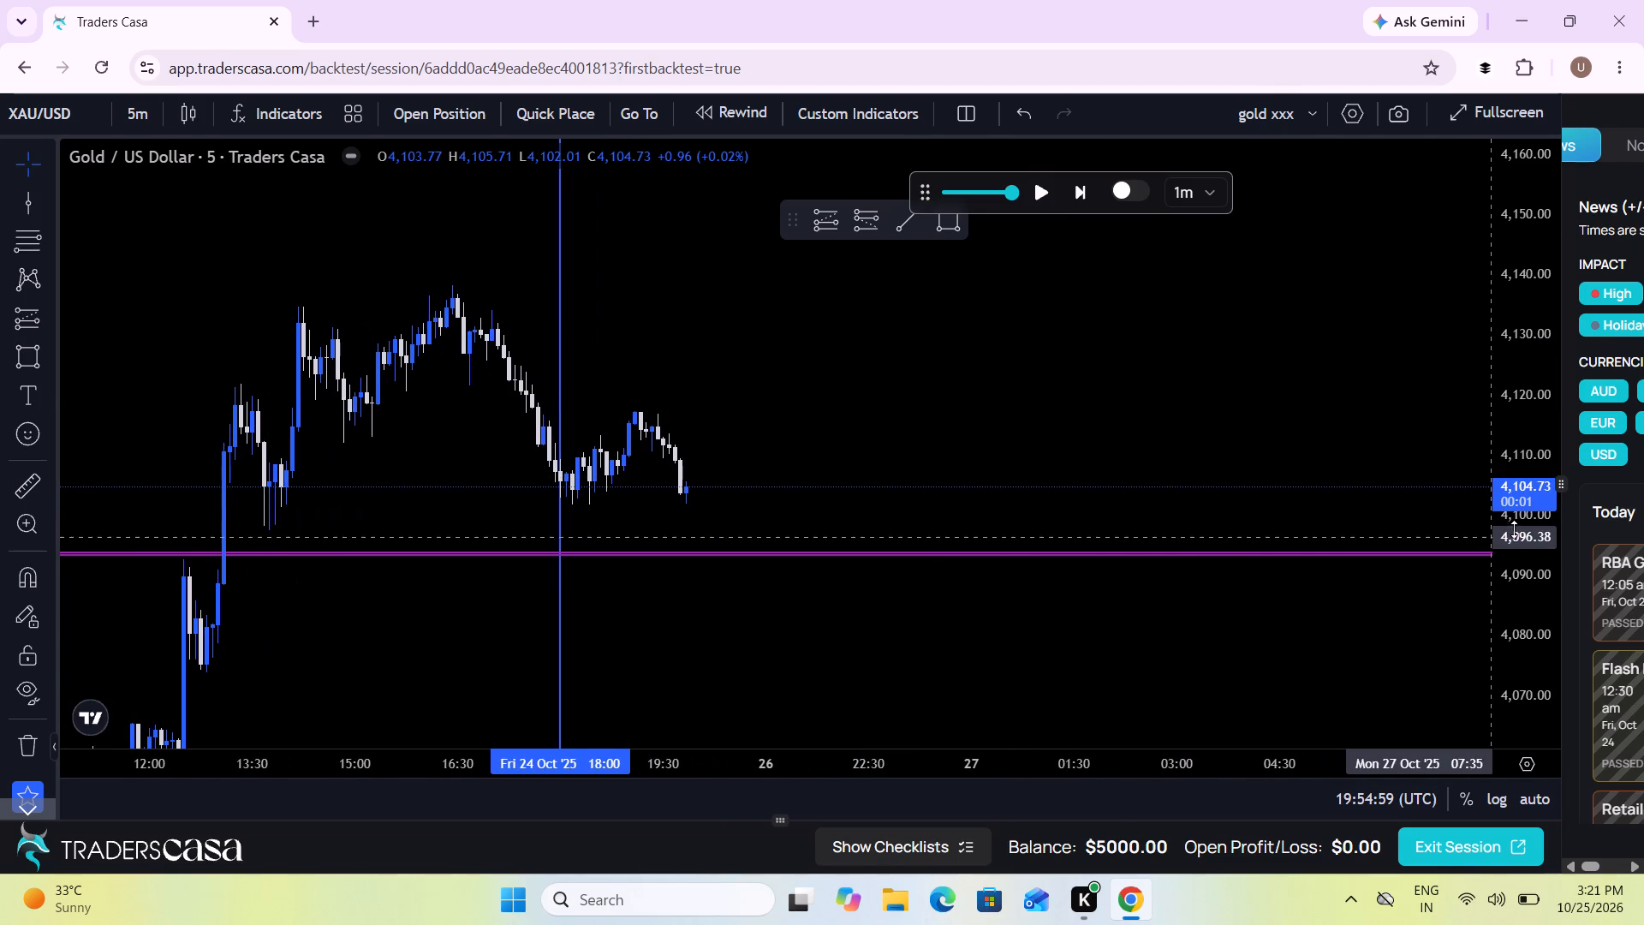
left_click_drag(1543, 577, 1520, 361)
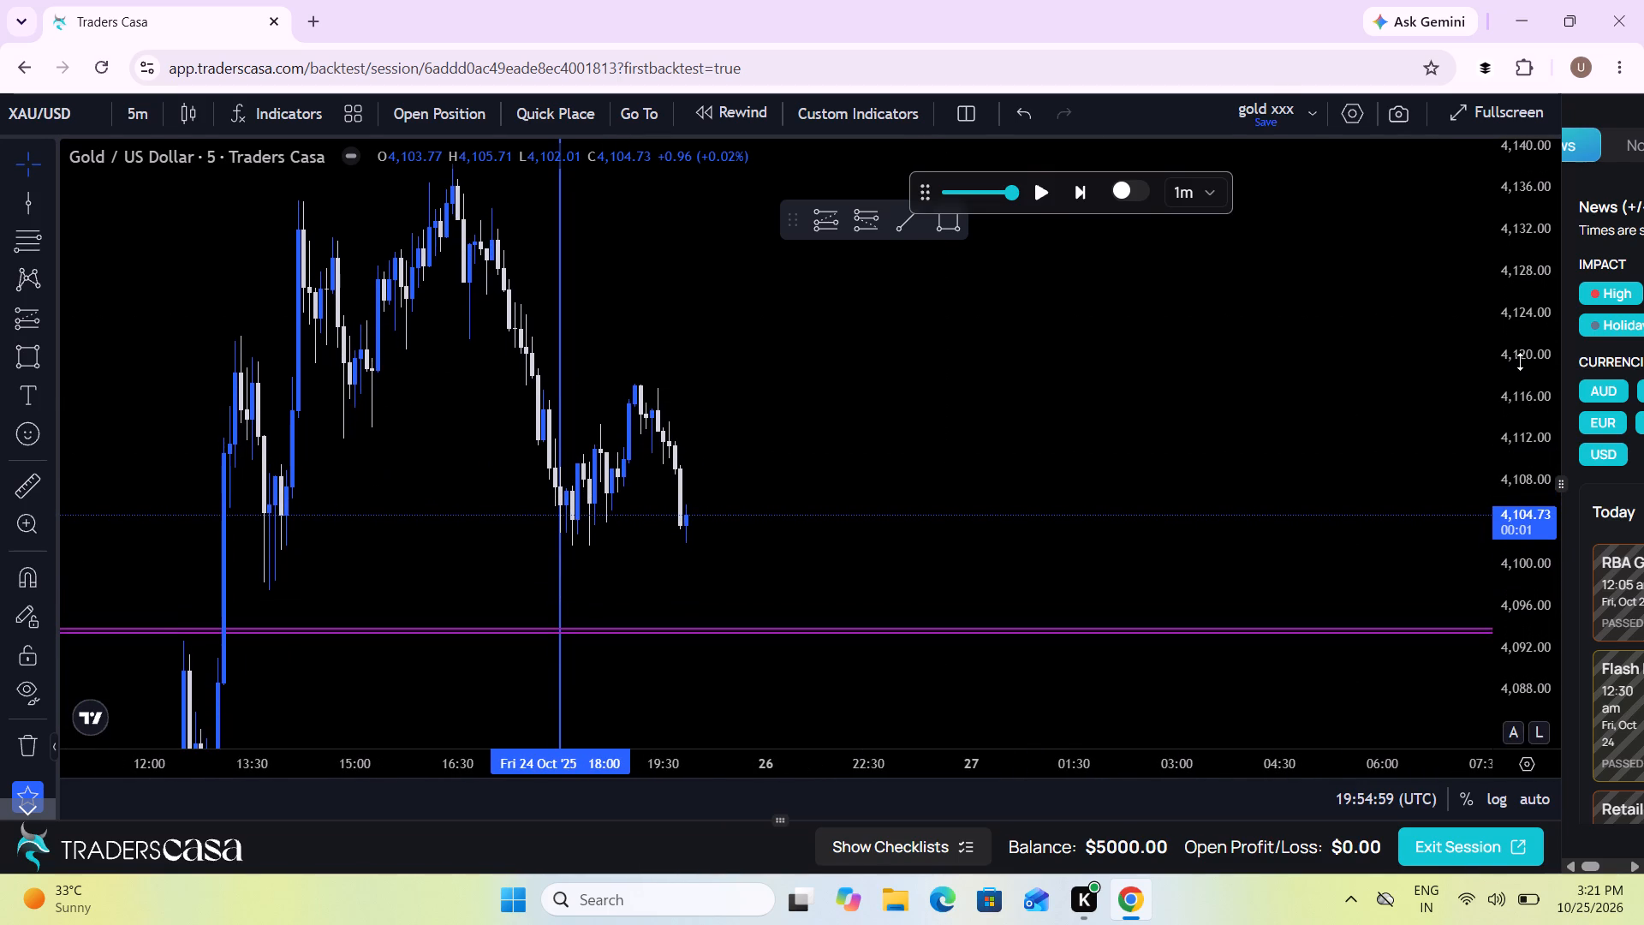
left_click(1042, 194)
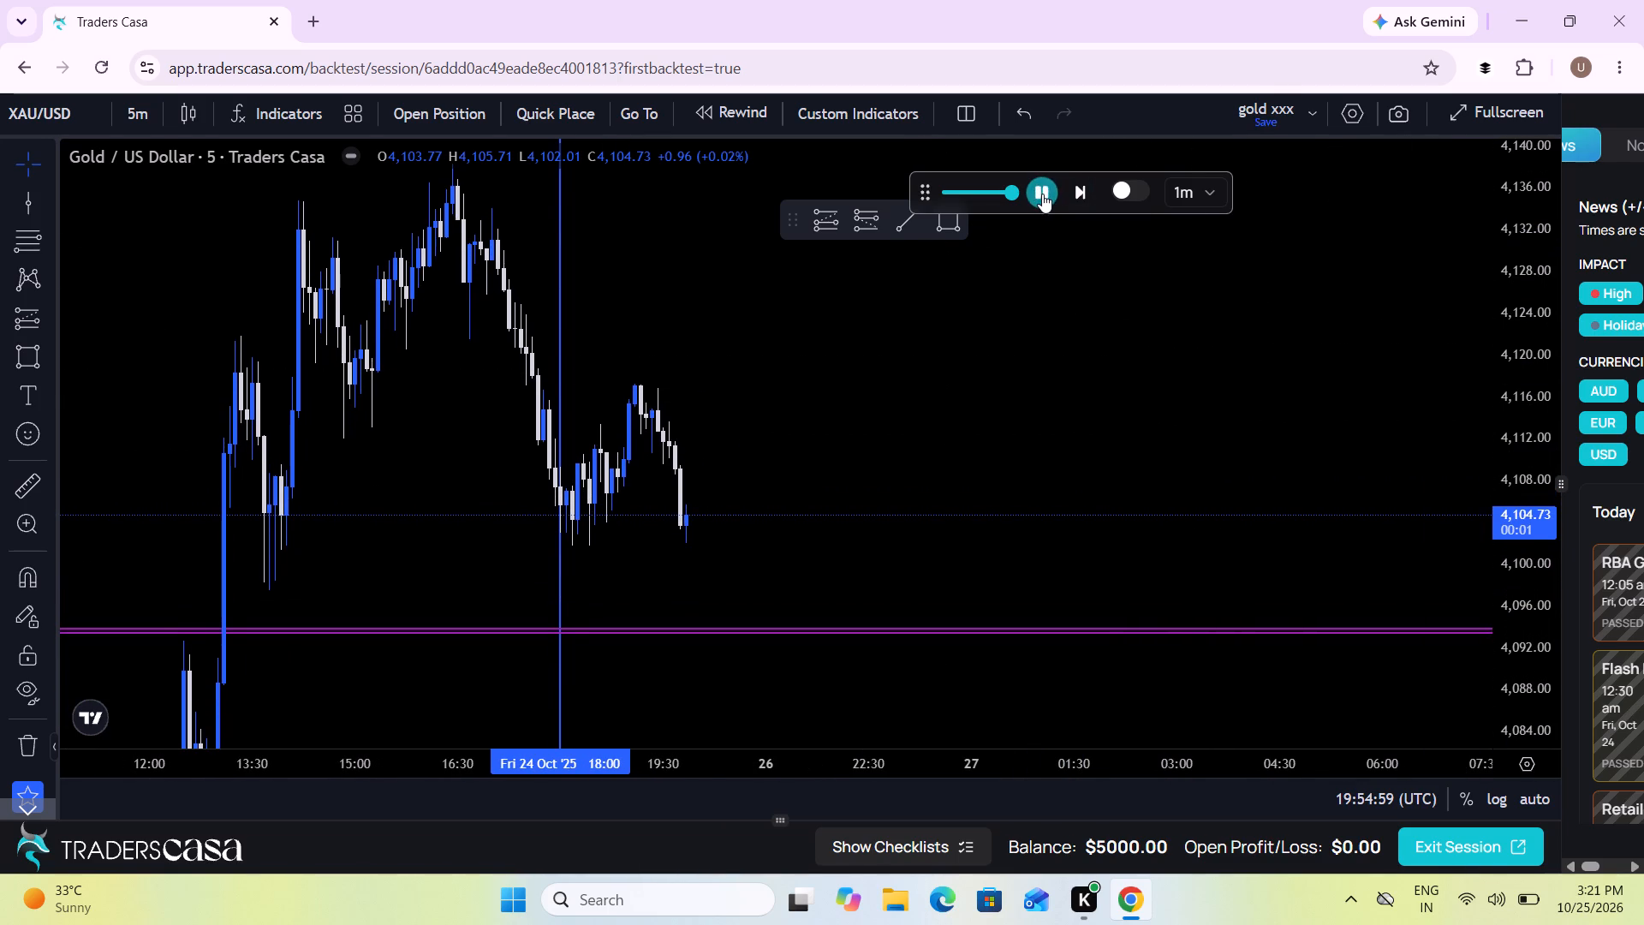
left_click(1042, 194)
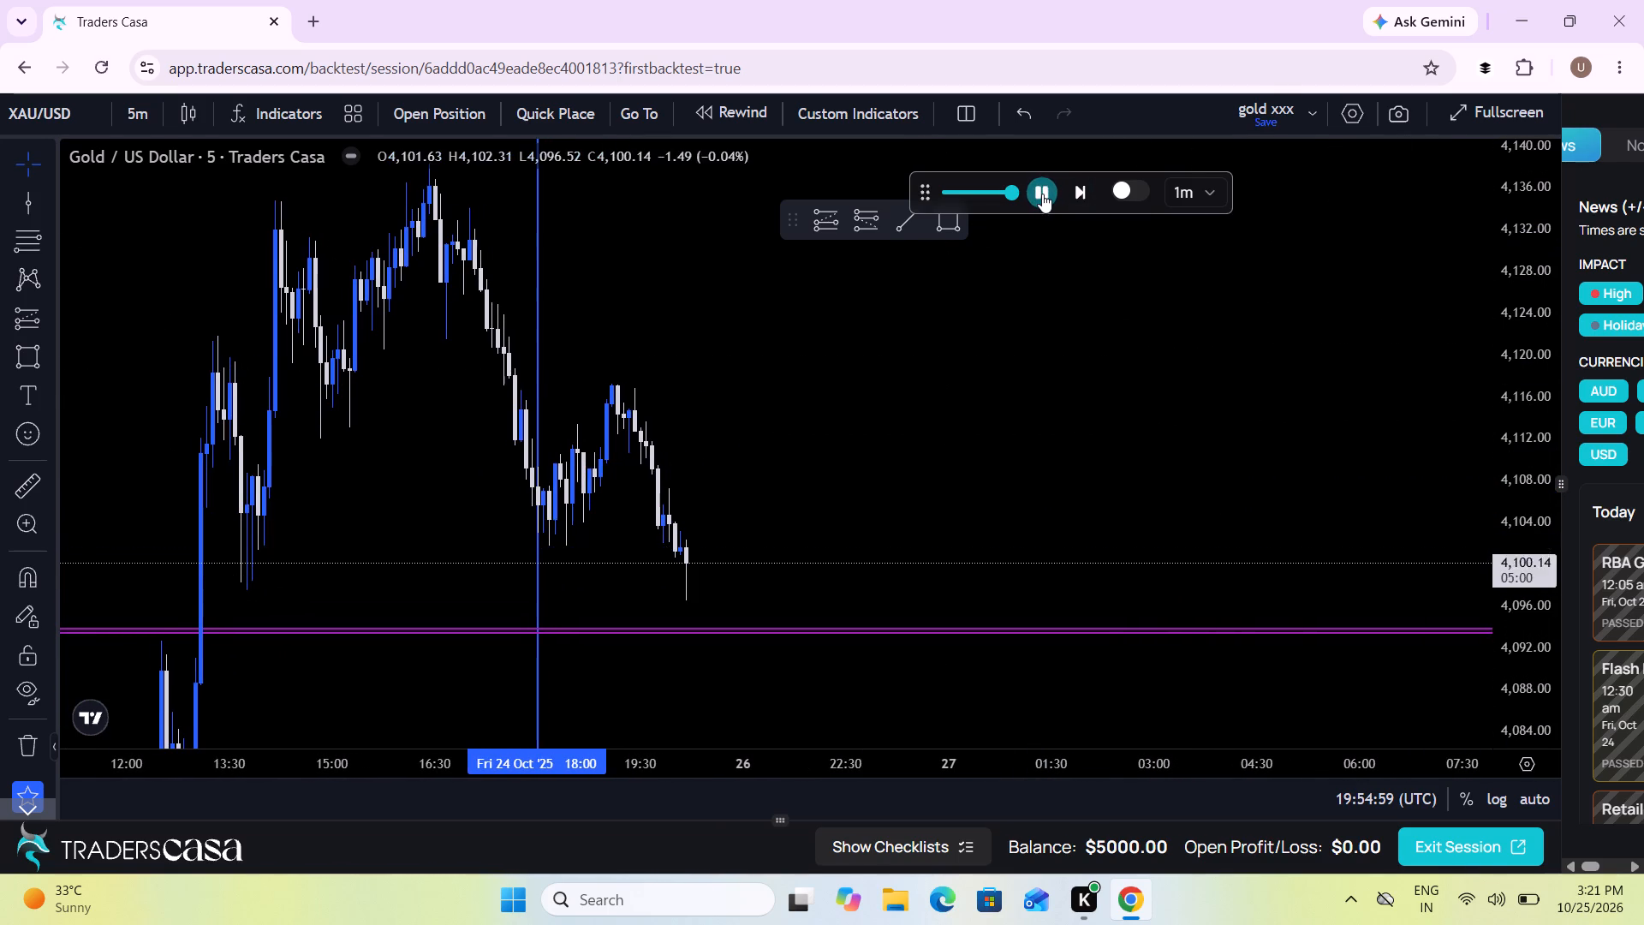
left_click_drag(921, 434, 862, 403)
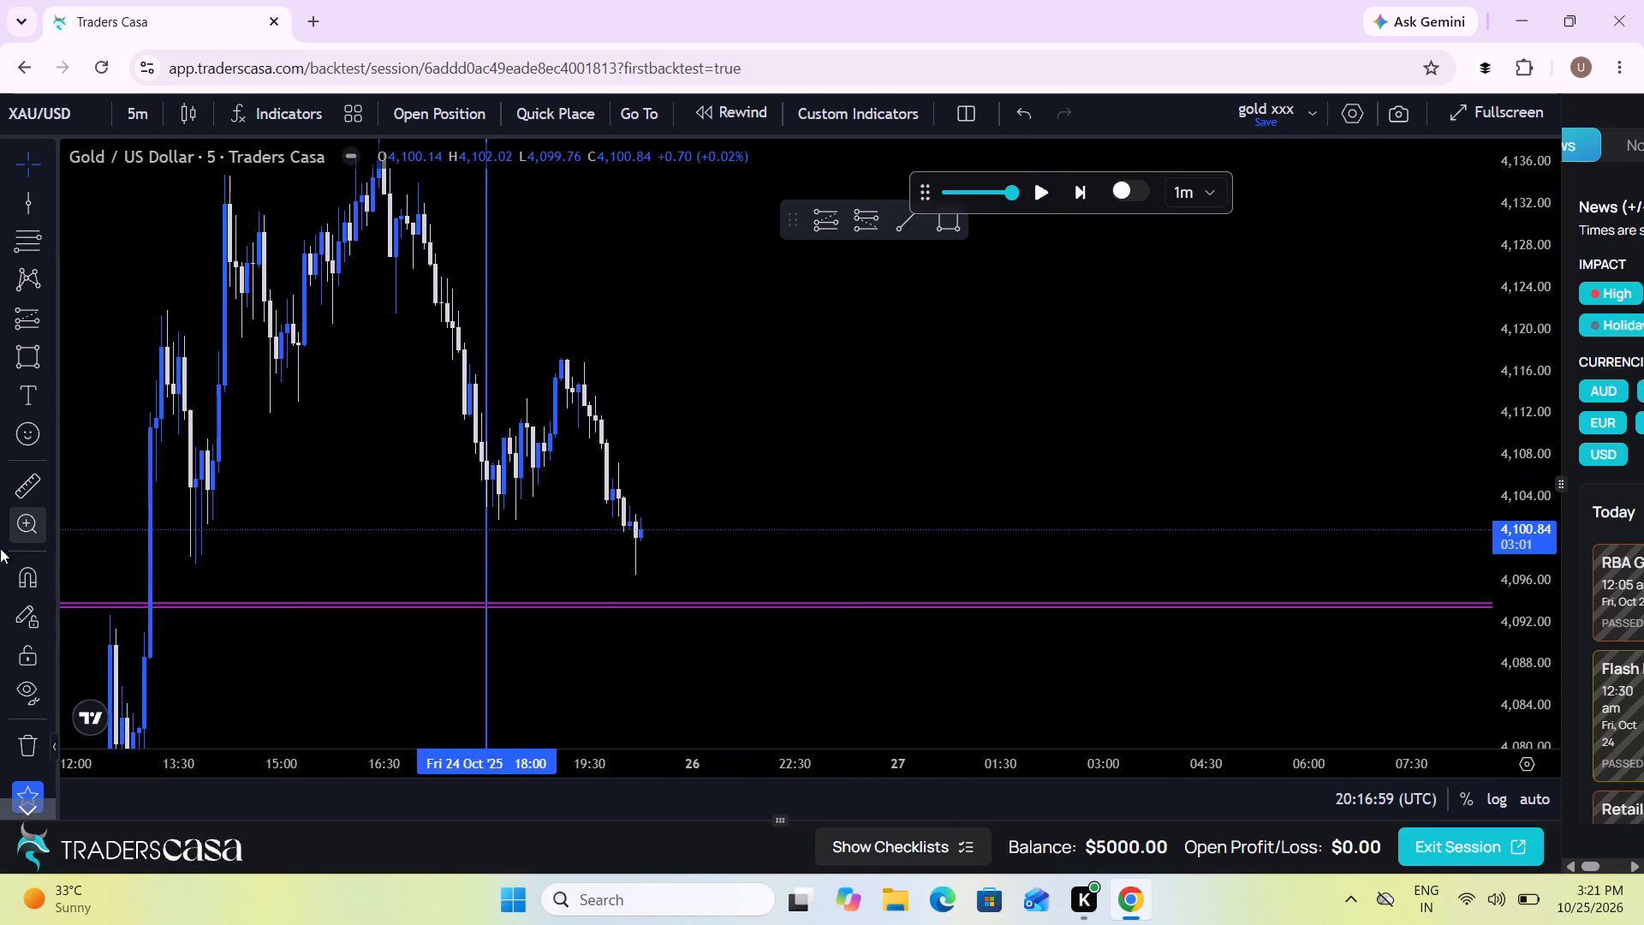
Measure the price drop from the recent swing high at about 4,117.02 to the latest low at about 4,096.44.
left_click(30, 482)
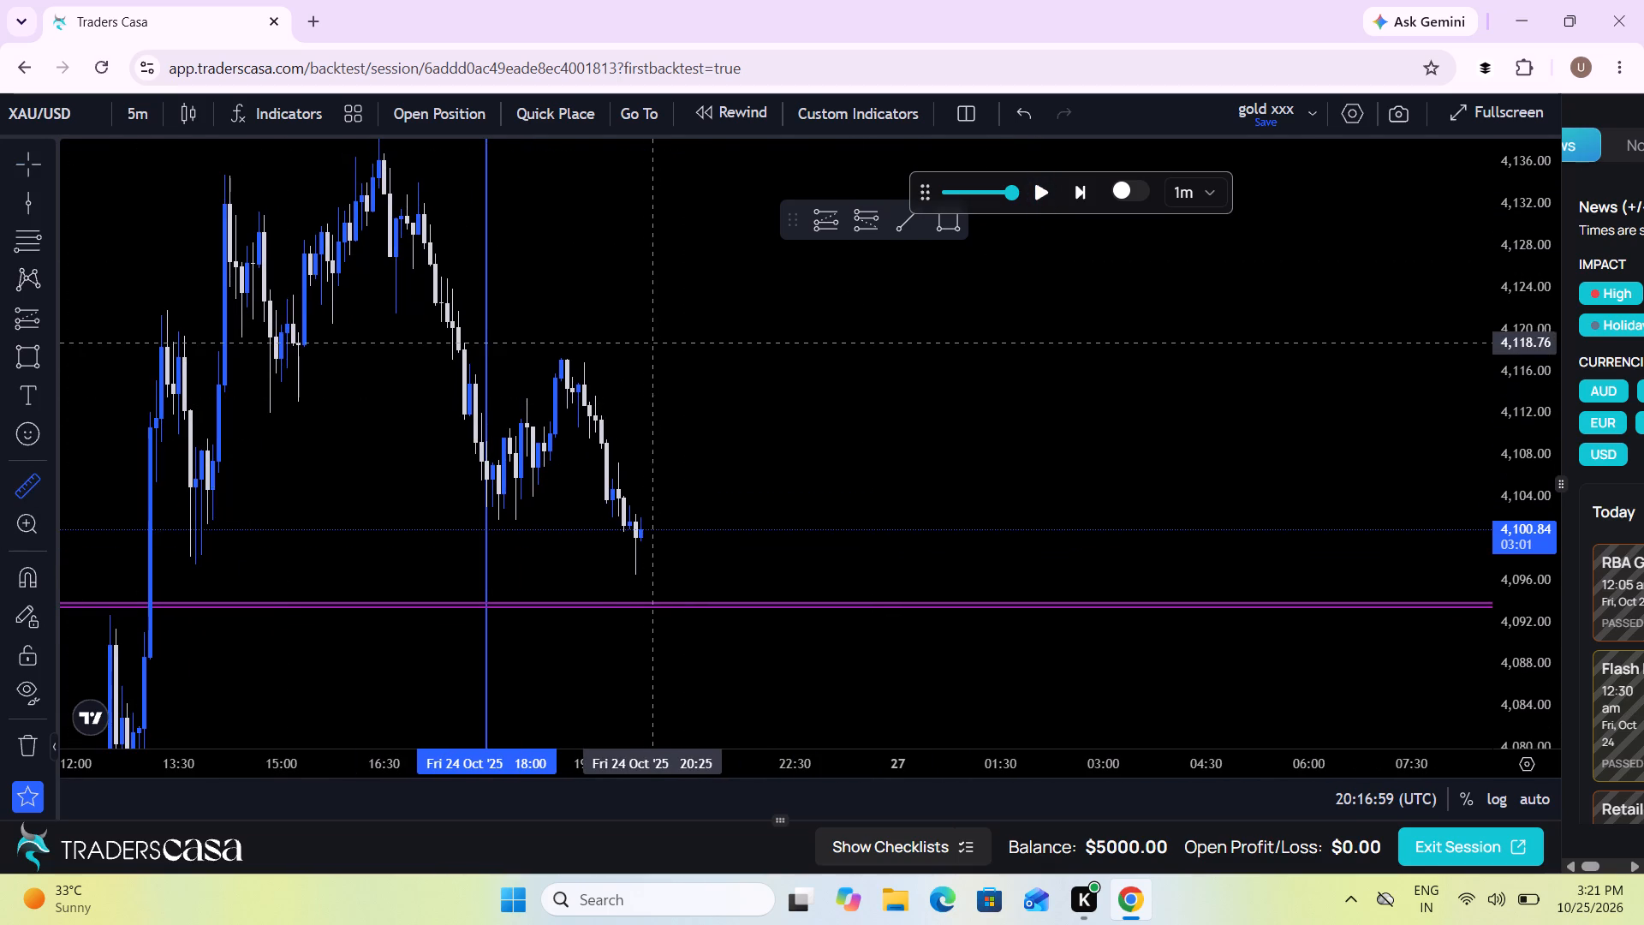
left_click(636, 361)
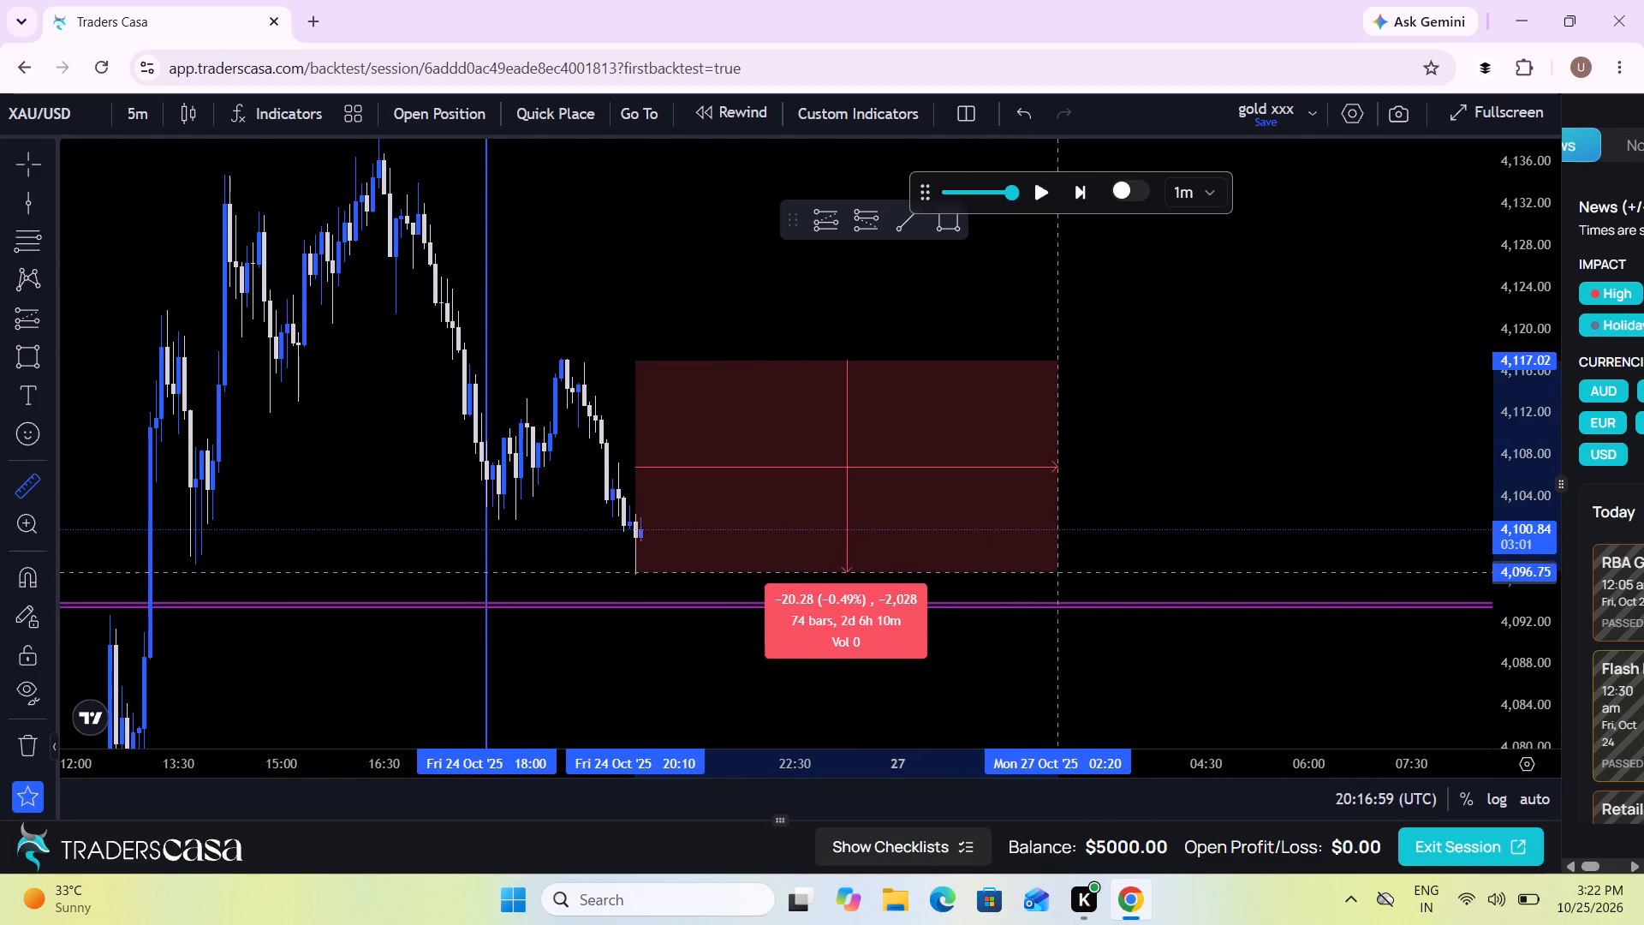
left_click(1065, 576)
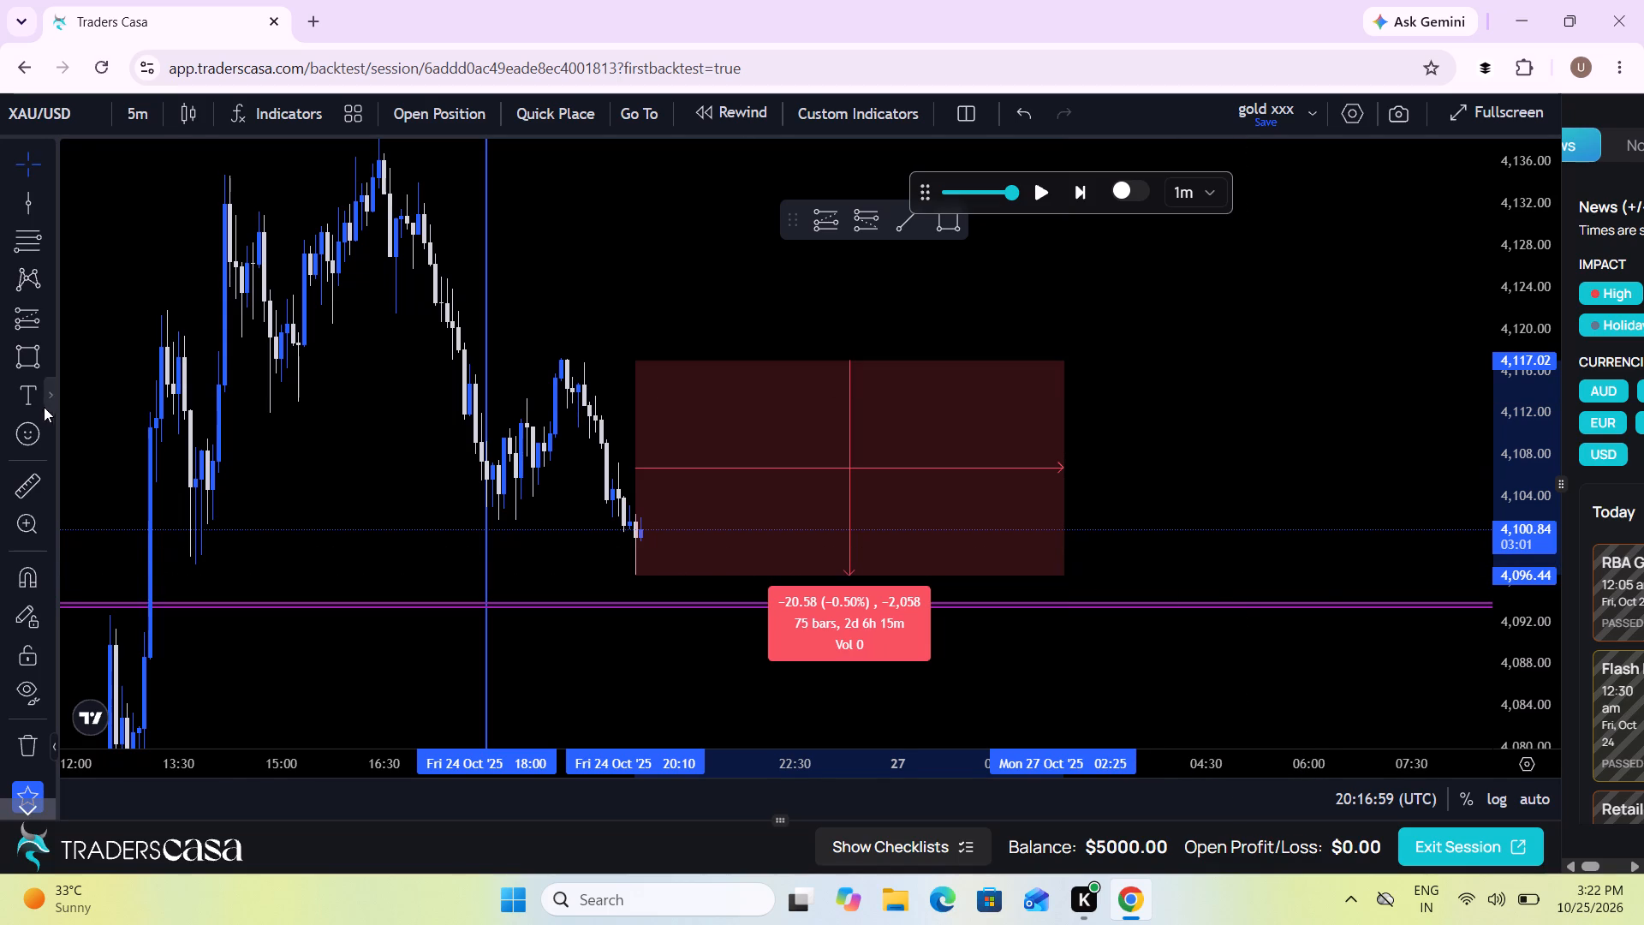
Draw a flat, line-thin rectangle at about 4,106.78 from Fri 24 Oct 19:50 to Mon 27 Oct morning, marking the measured drop's midpoint.
left_click(27, 370)
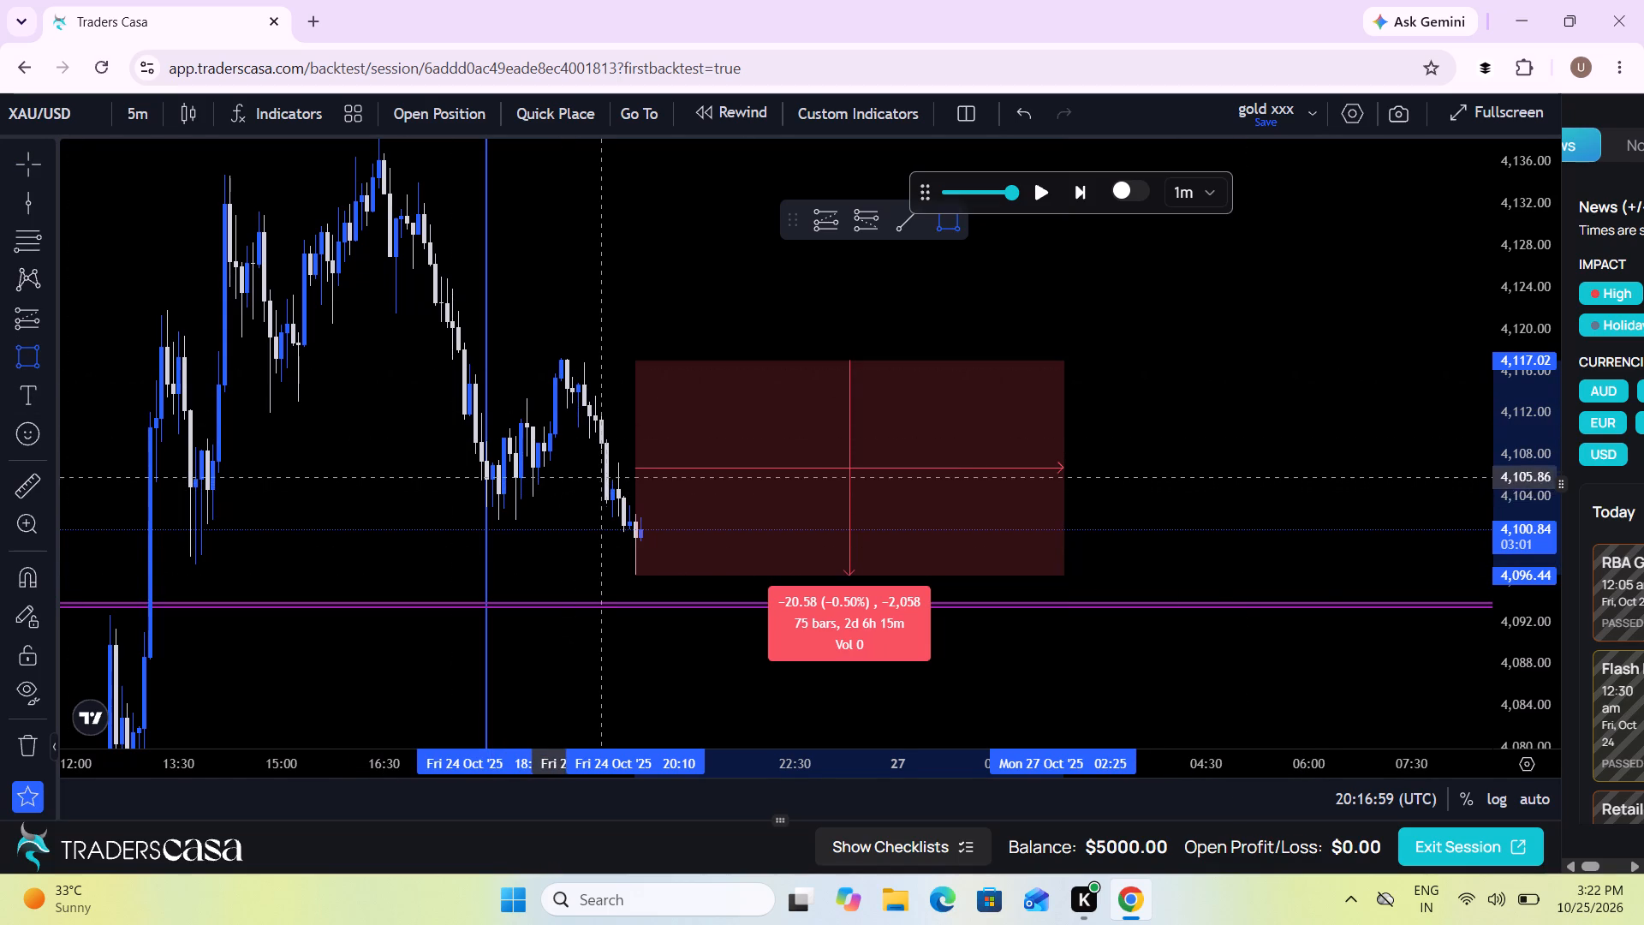
left_click(614, 468)
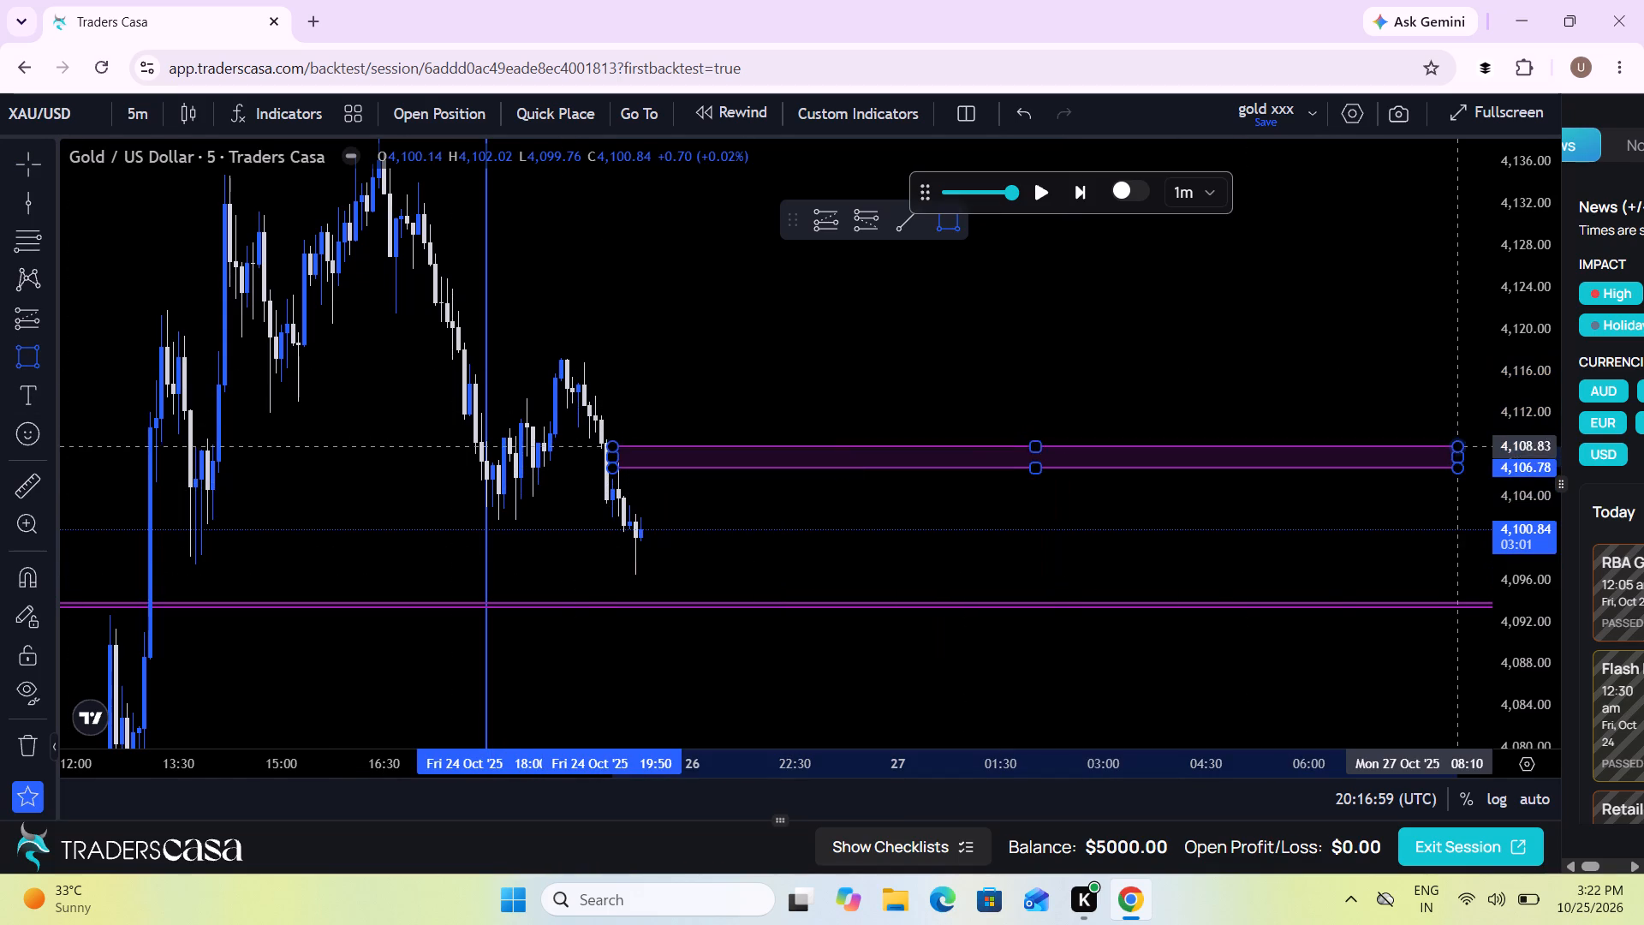
left_click(1433, 467)
left_click(1149, 524)
left_click_drag(1149, 524, 1081, 453)
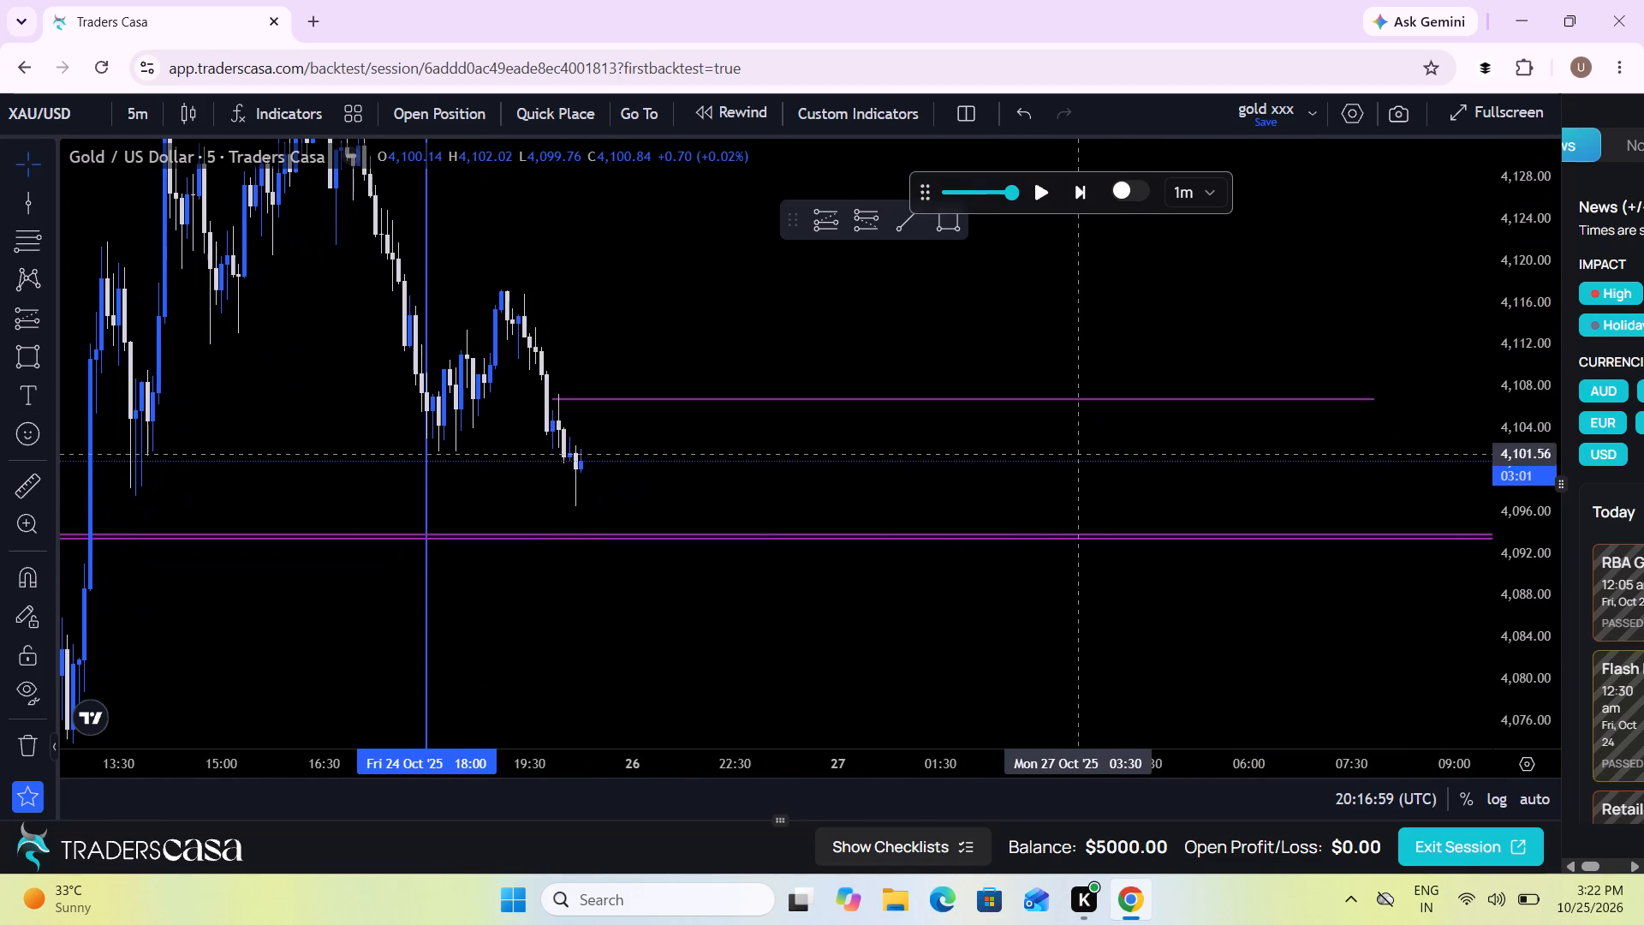
Advance the replay to about 20:47 on Fri 24 Oct and pause it once price is above the new midpoint line.
left_click(1021, 193)
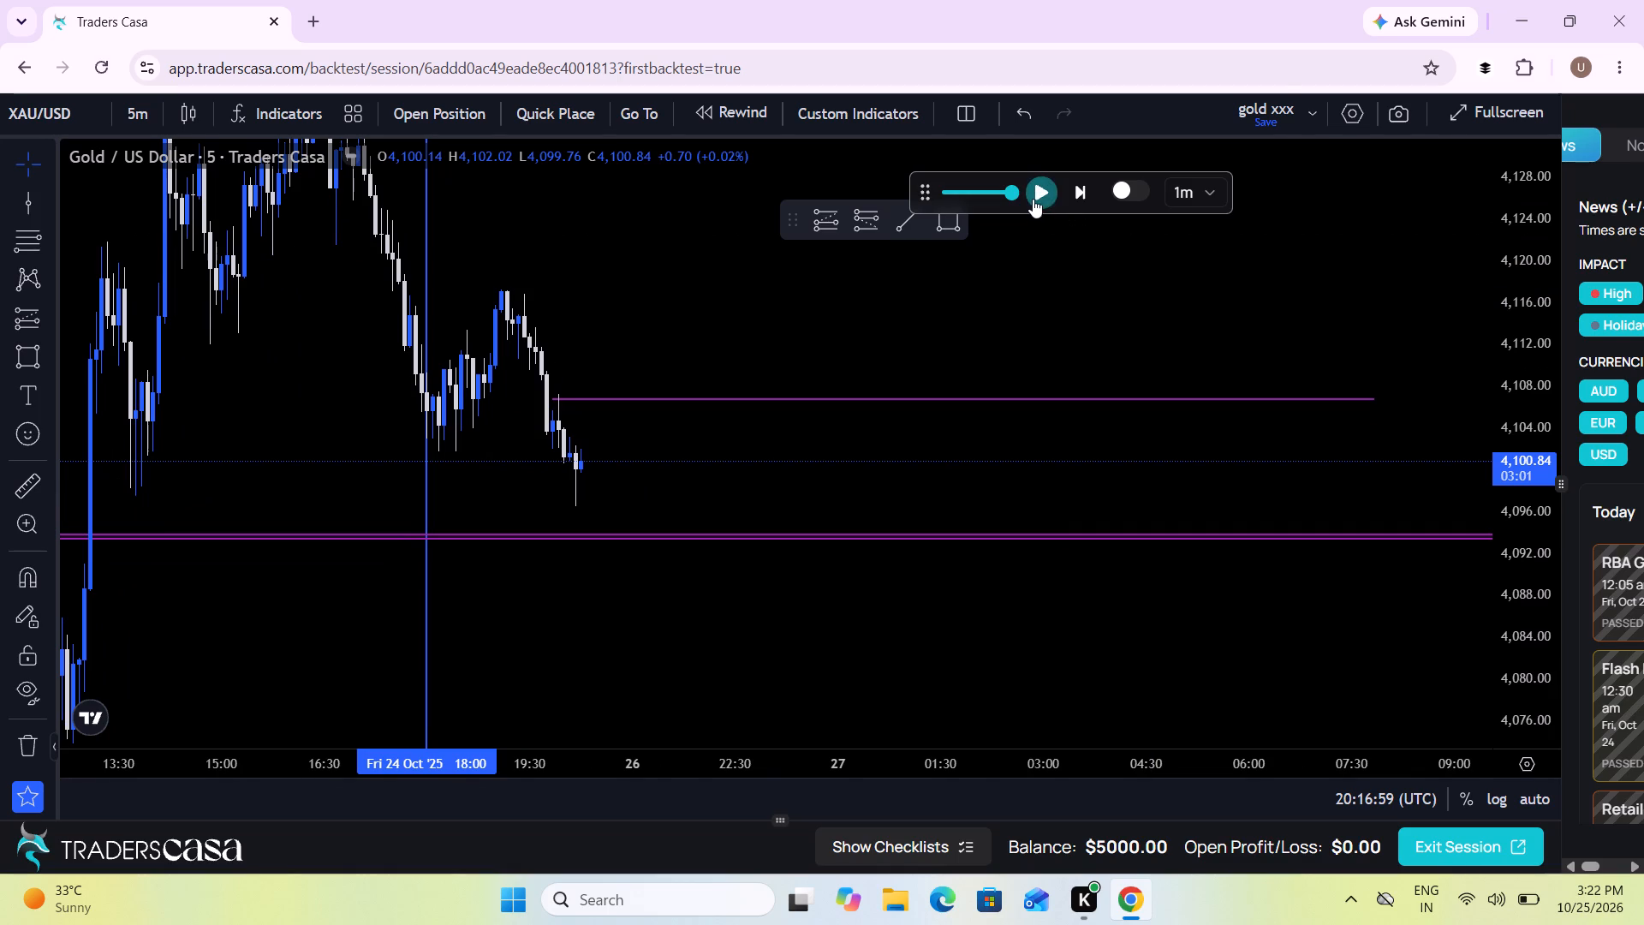
left_click(1033, 199)
left_click_drag(753, 445, 547, 444)
scroll(547, 444, "down", 1)
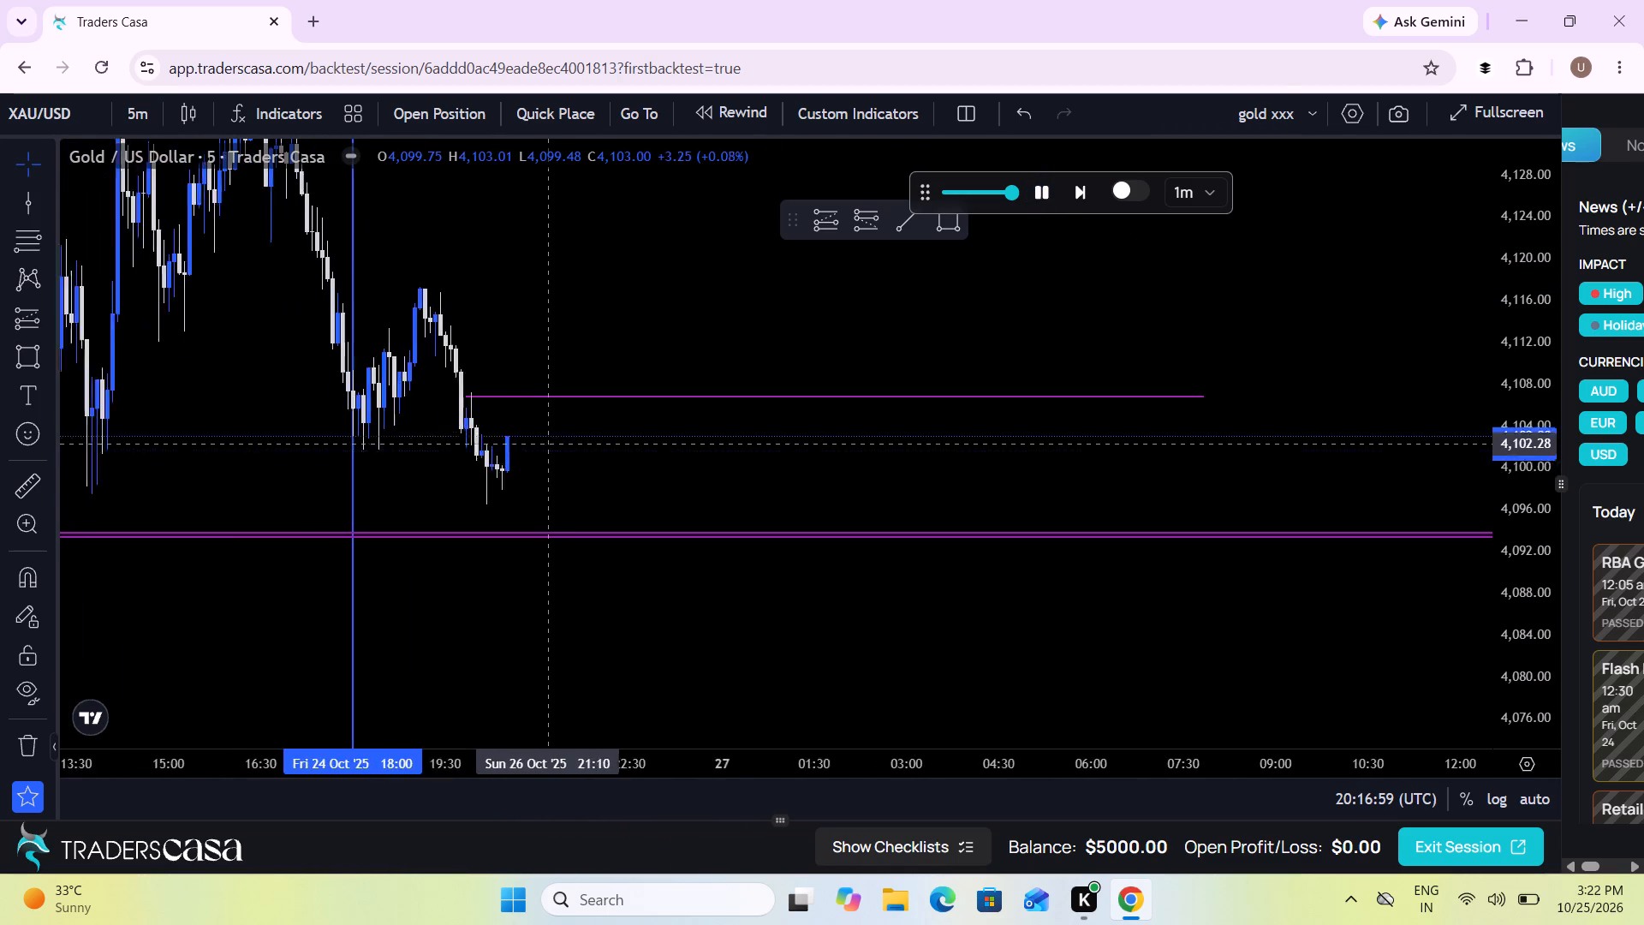
scroll(547, 444, "down", 1)
left_click(1038, 185)
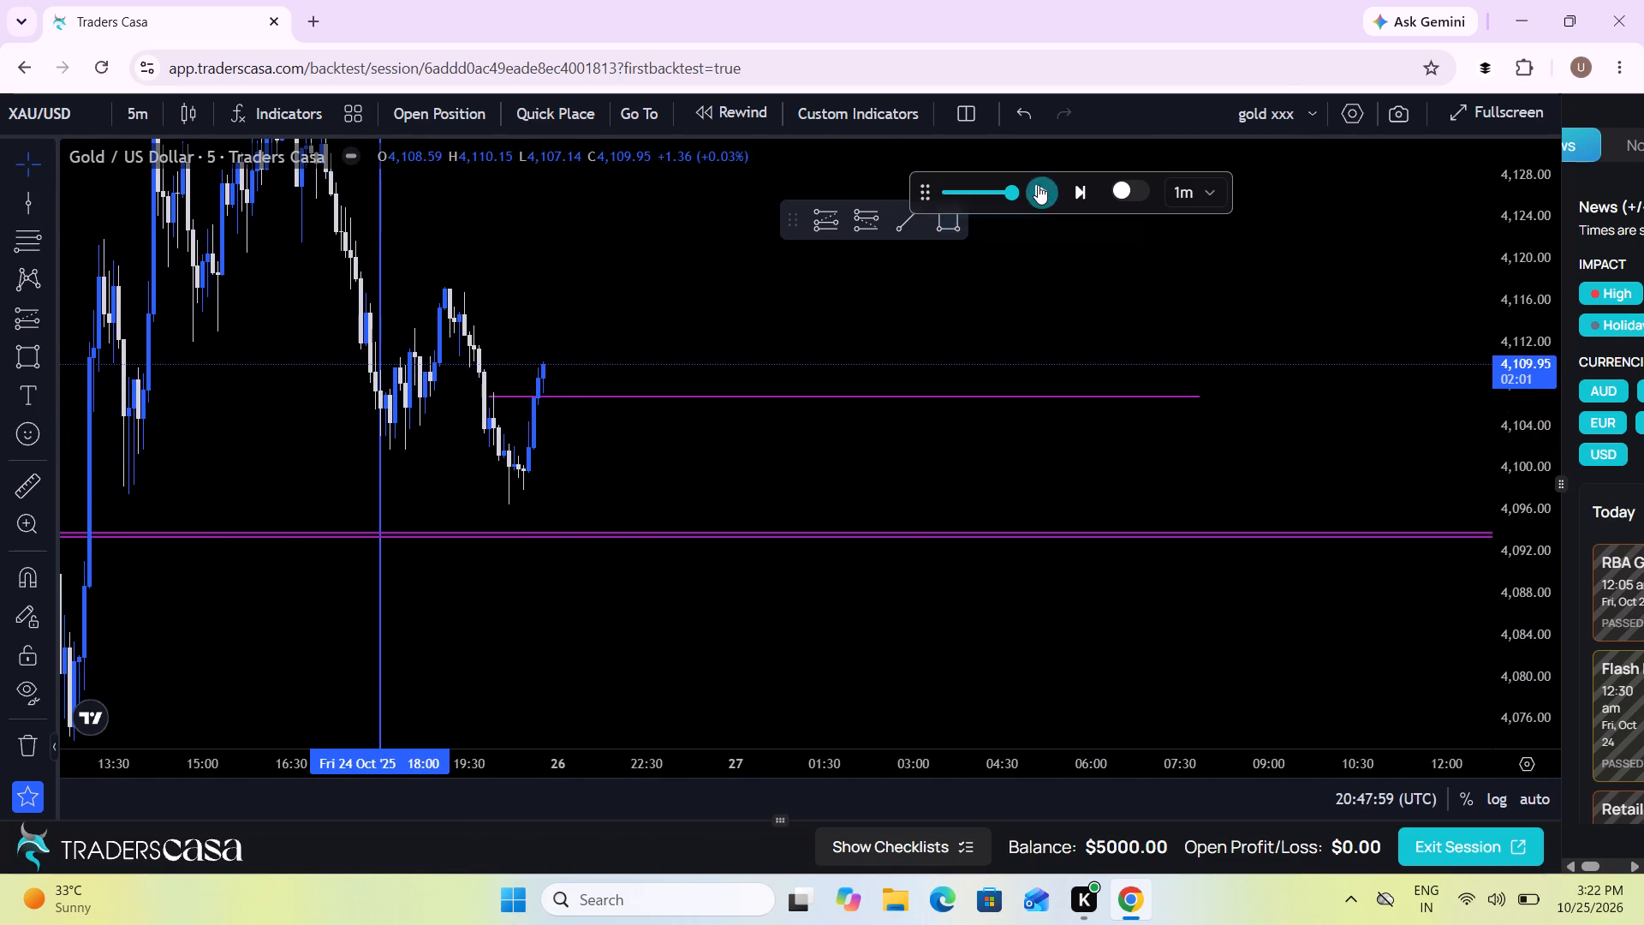
Draw a short position with entry at 4,106.68 on the new line, target at 4,093.78 and stop at 4,112.31.
left_click(50, 330)
left_click(195, 331)
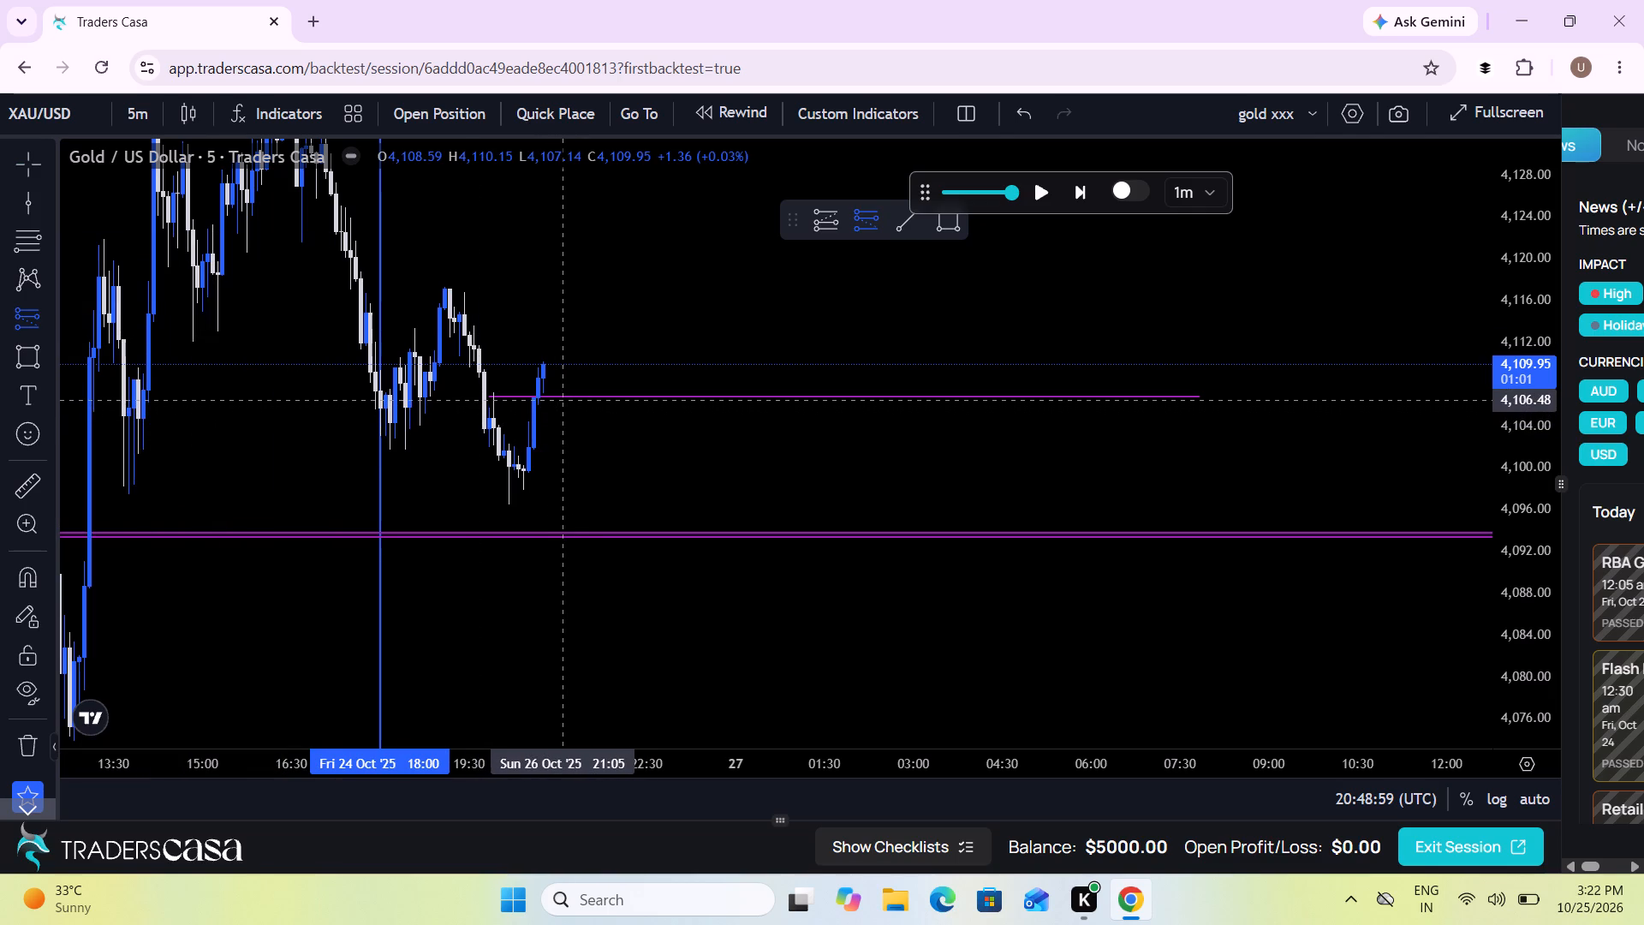
left_click(572, 397)
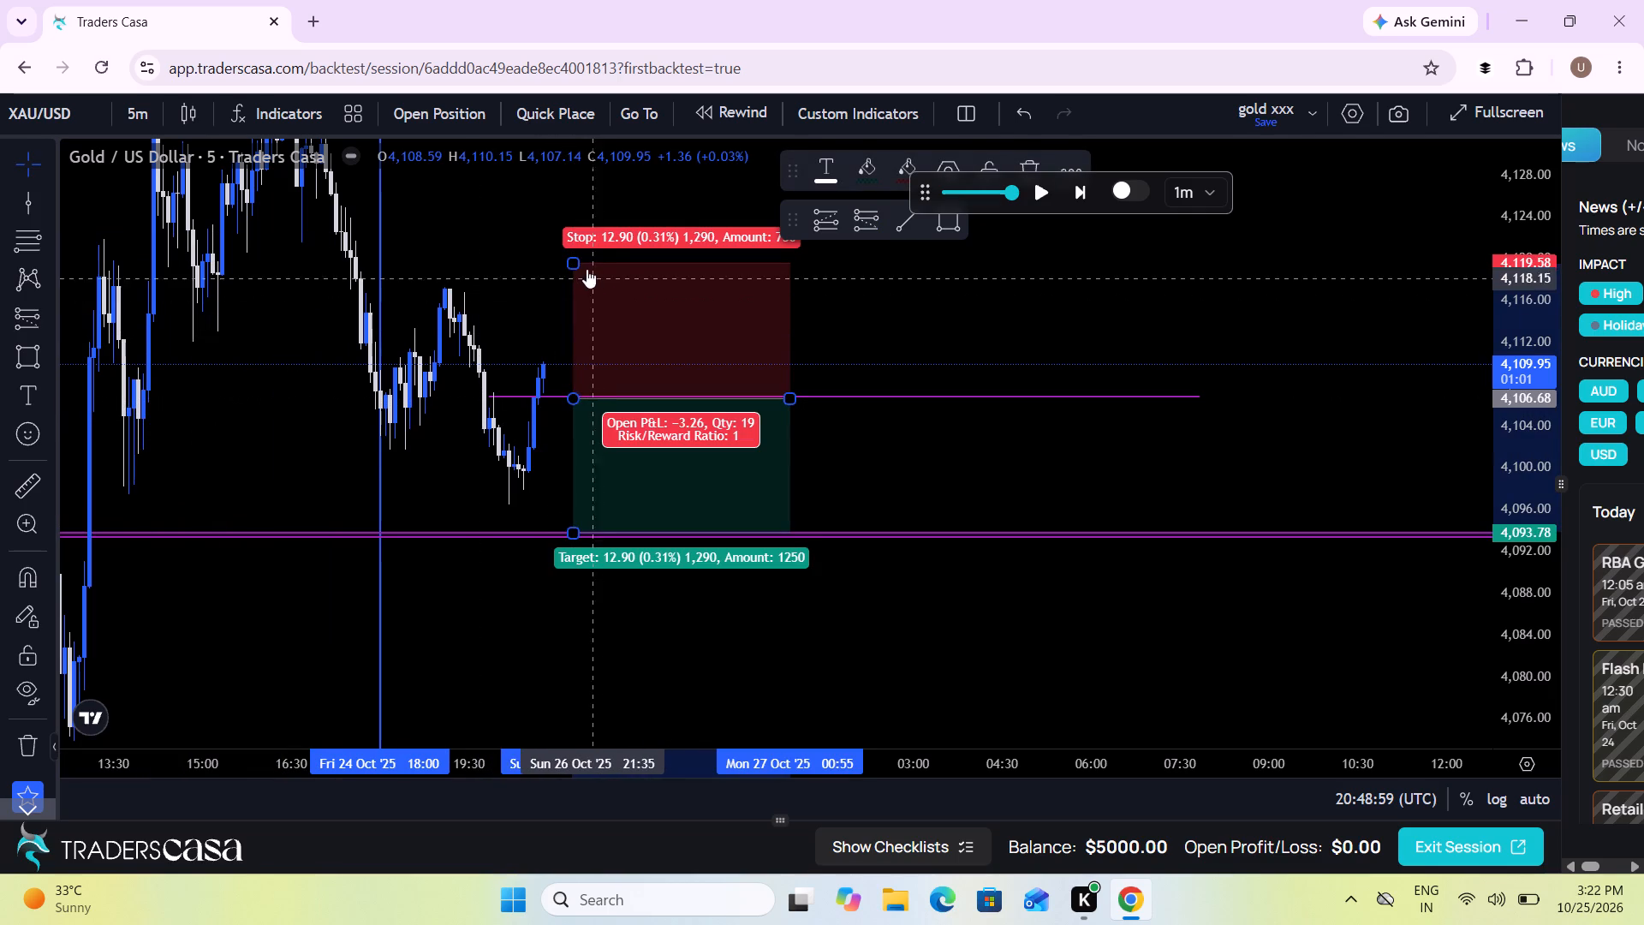
left_click_drag(574, 265, 551, 339)
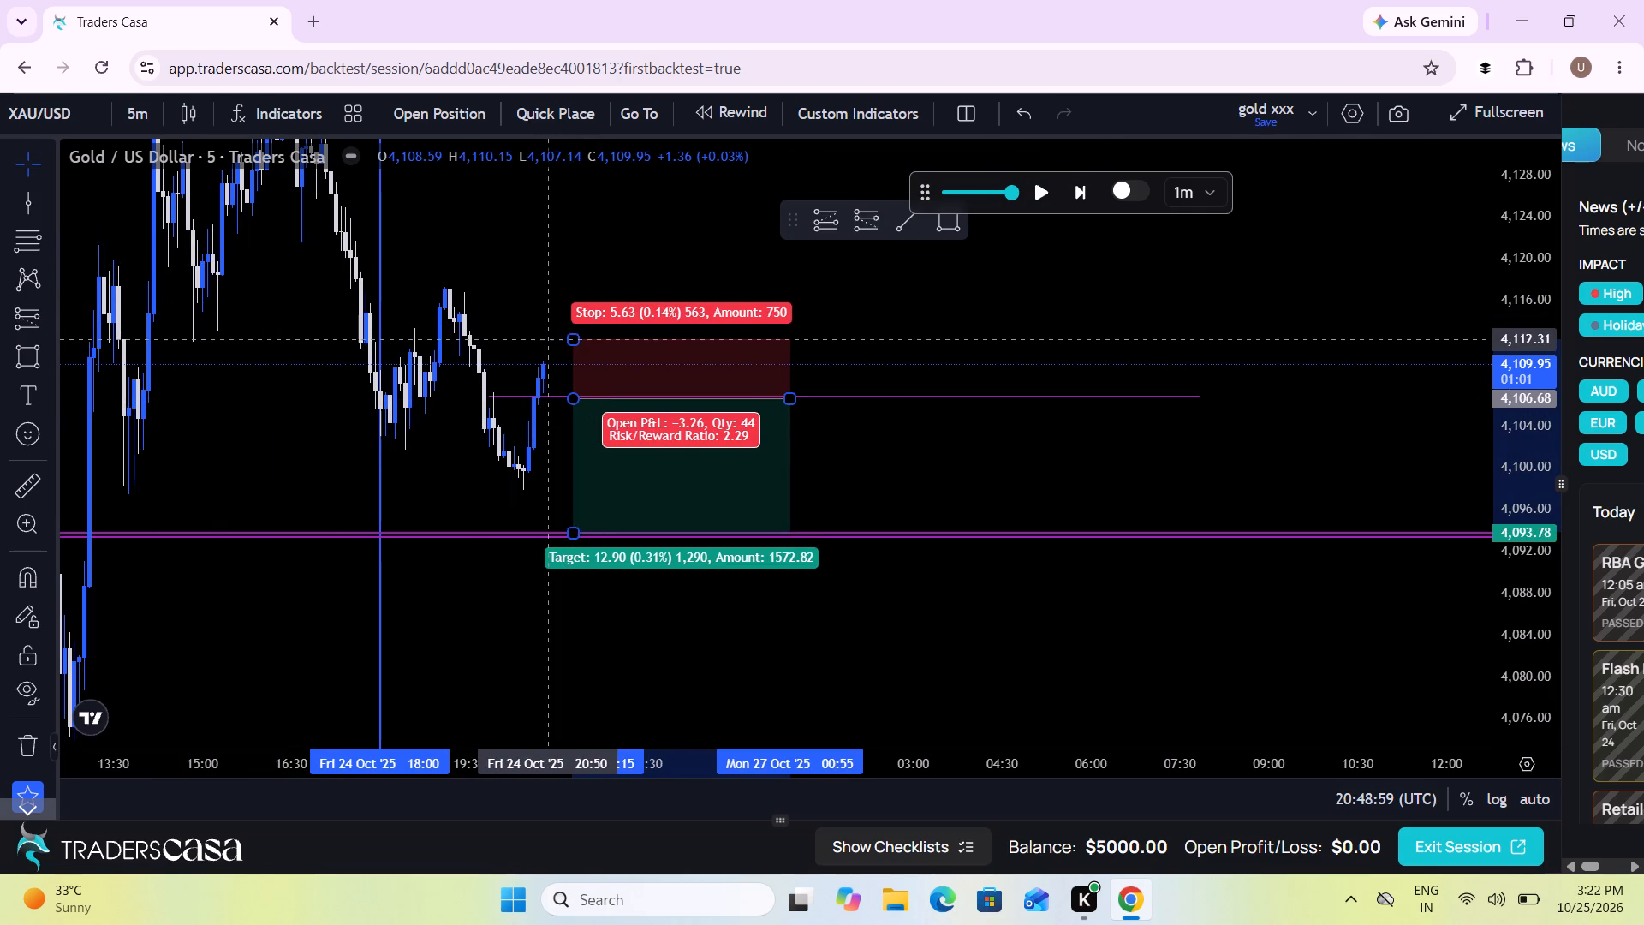
Place a sell stop order from the drawn position: entry 4106.68, take profit 4093.78, stop loss 4112.31, 1% risk ($50).
scroll(489, 493, "down", 2)
left_click_drag(485, 477, 464, 467)
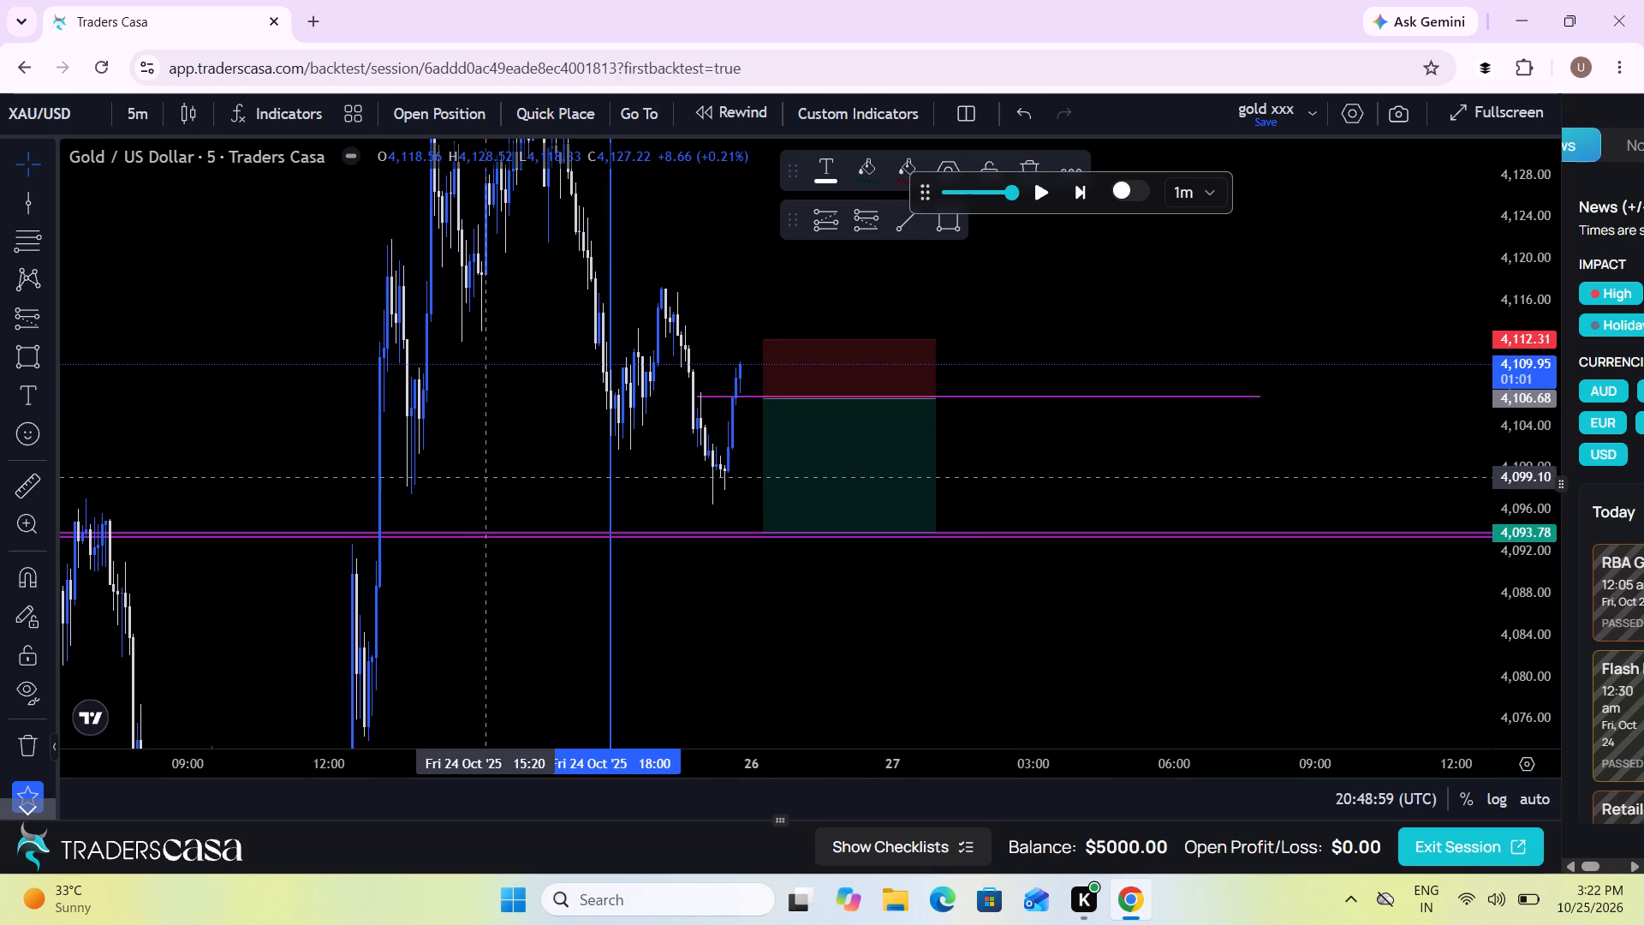
left_click_drag(464, 467, 413, 433)
scroll(413, 433, "down", 1)
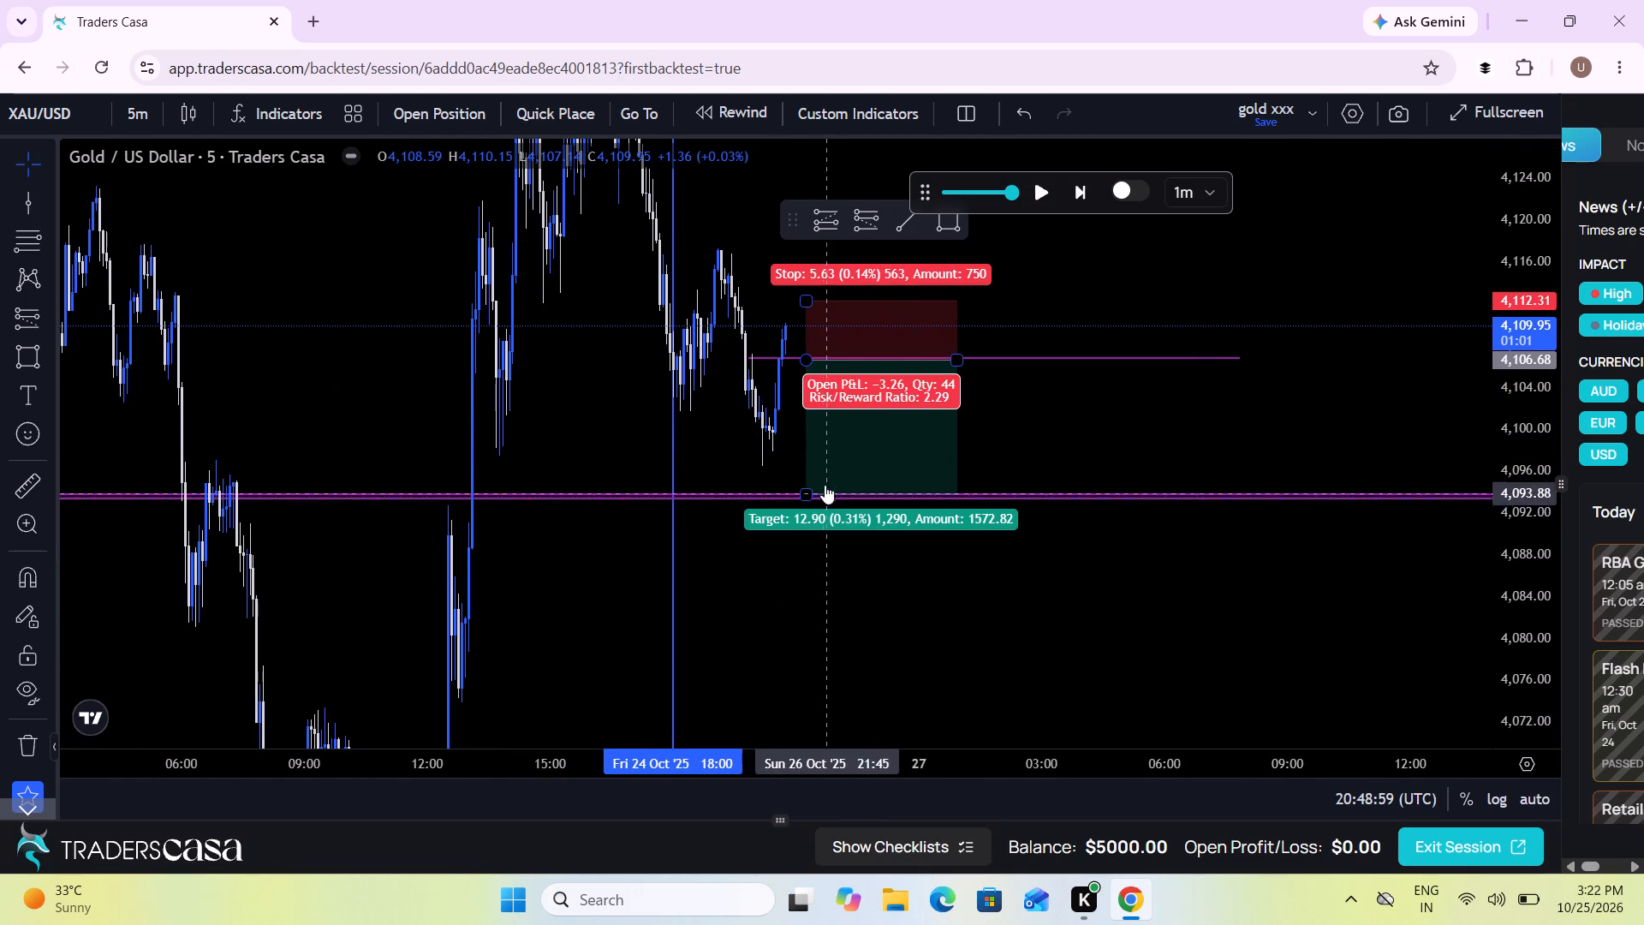
left_click(810, 484)
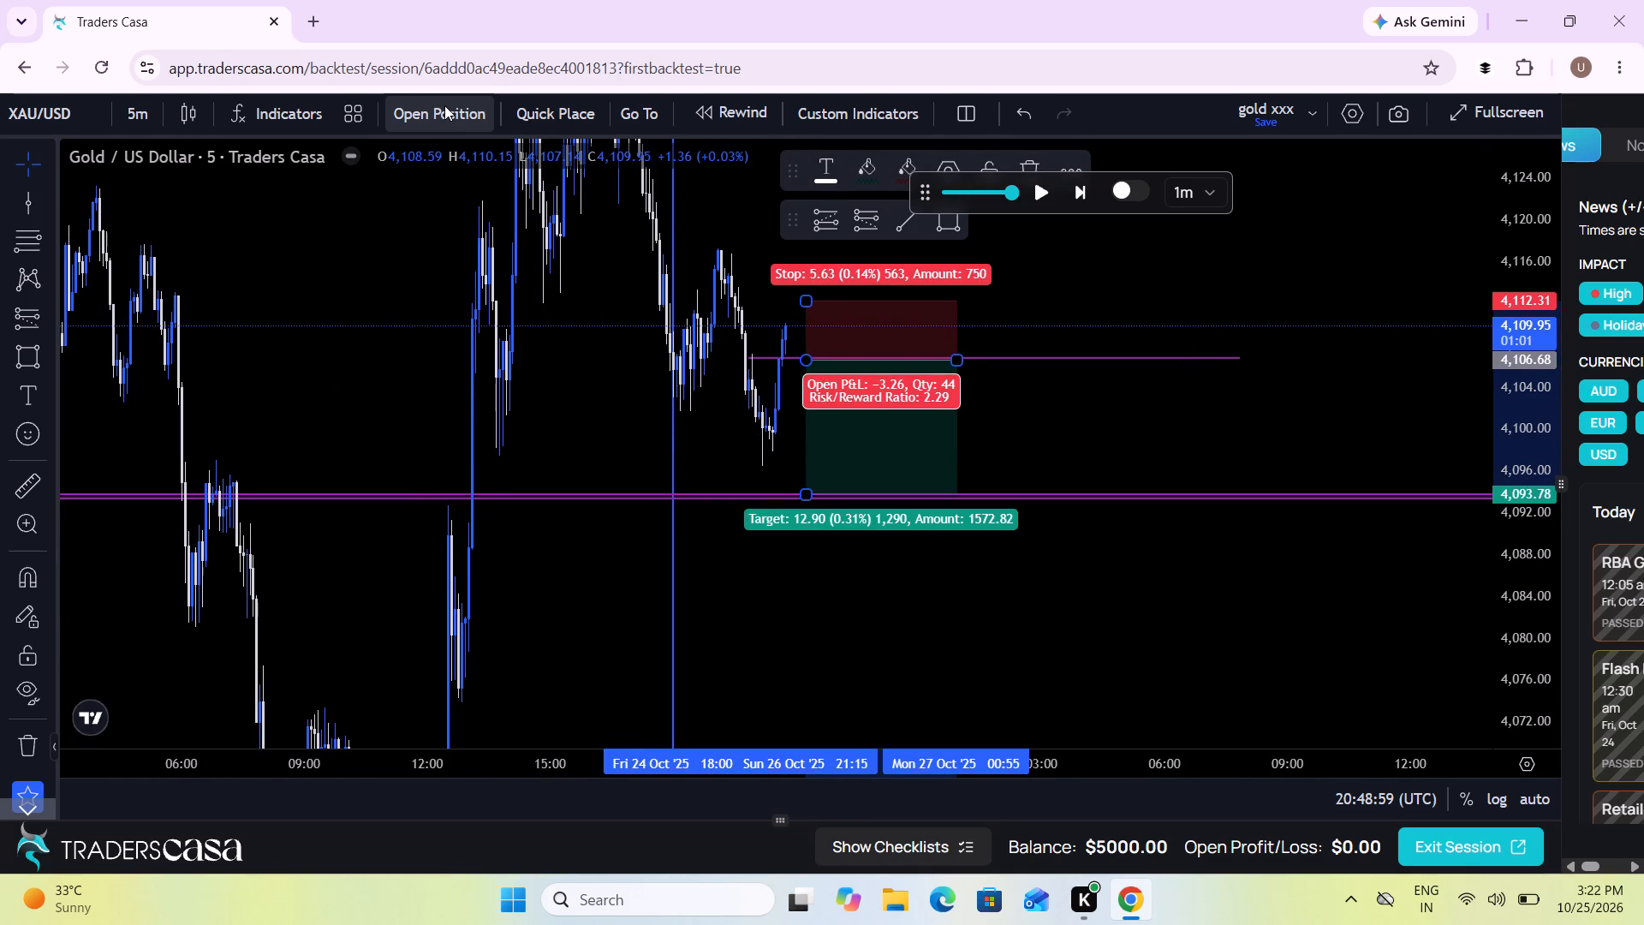
left_click(444, 105)
left_click(785, 765)
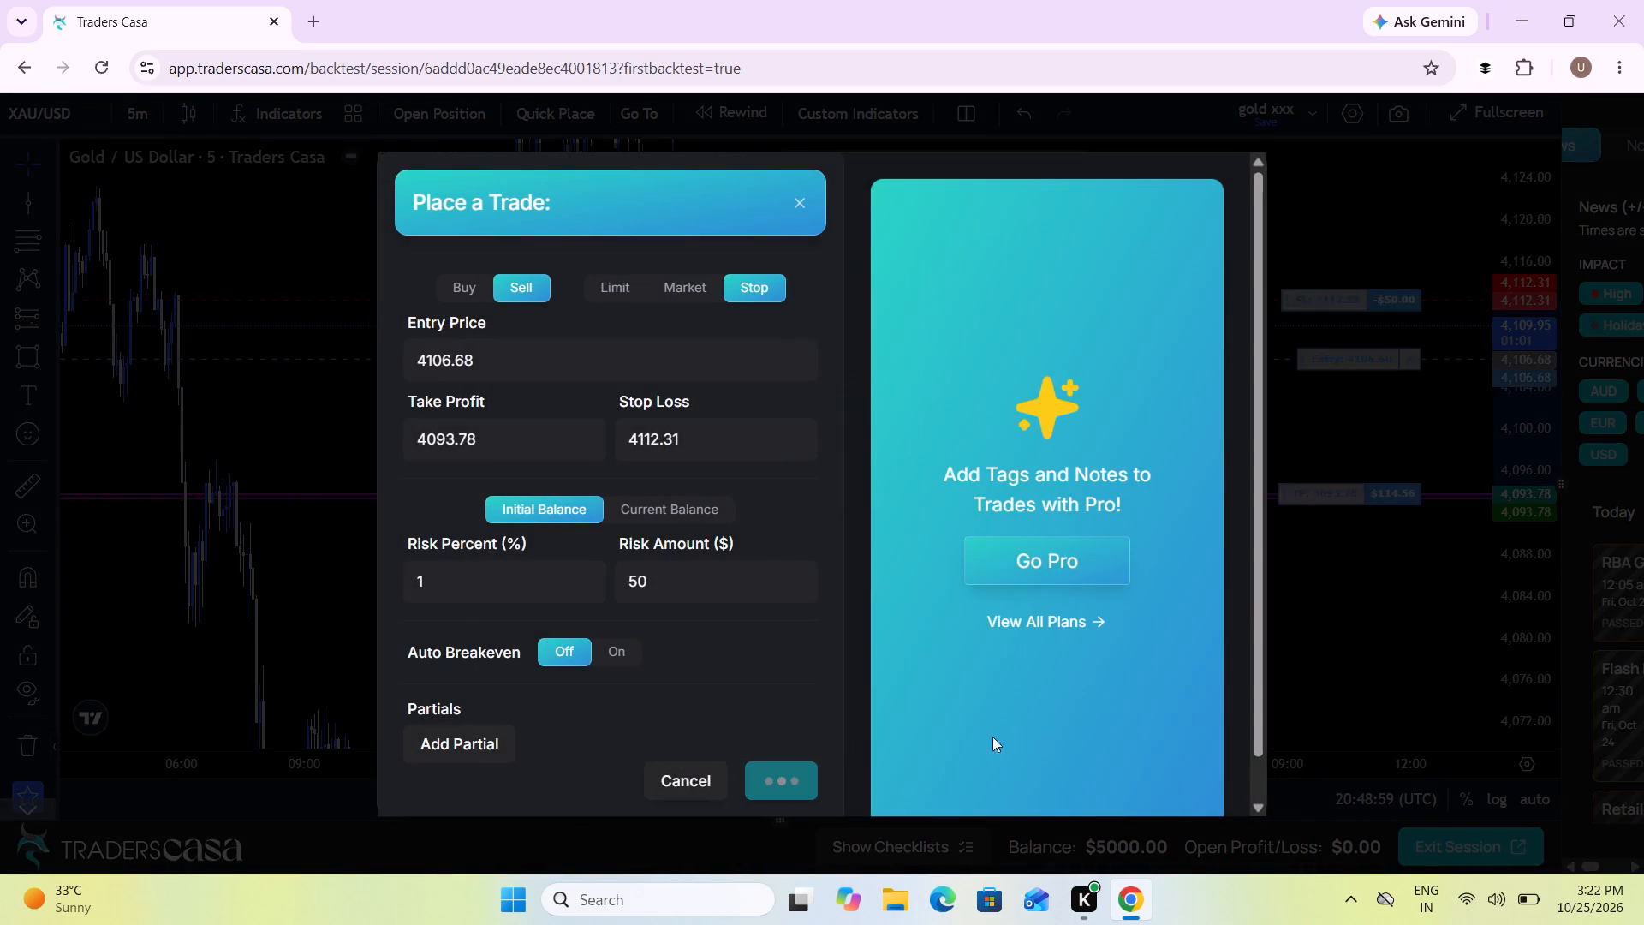
Advance the replay across the weekend to about 22:11 on Sun 26 Oct, pause, and frame the new candles against the order levels.
left_click_drag(1259, 628, 1172, 635)
scroll(1172, 635, "up", 2)
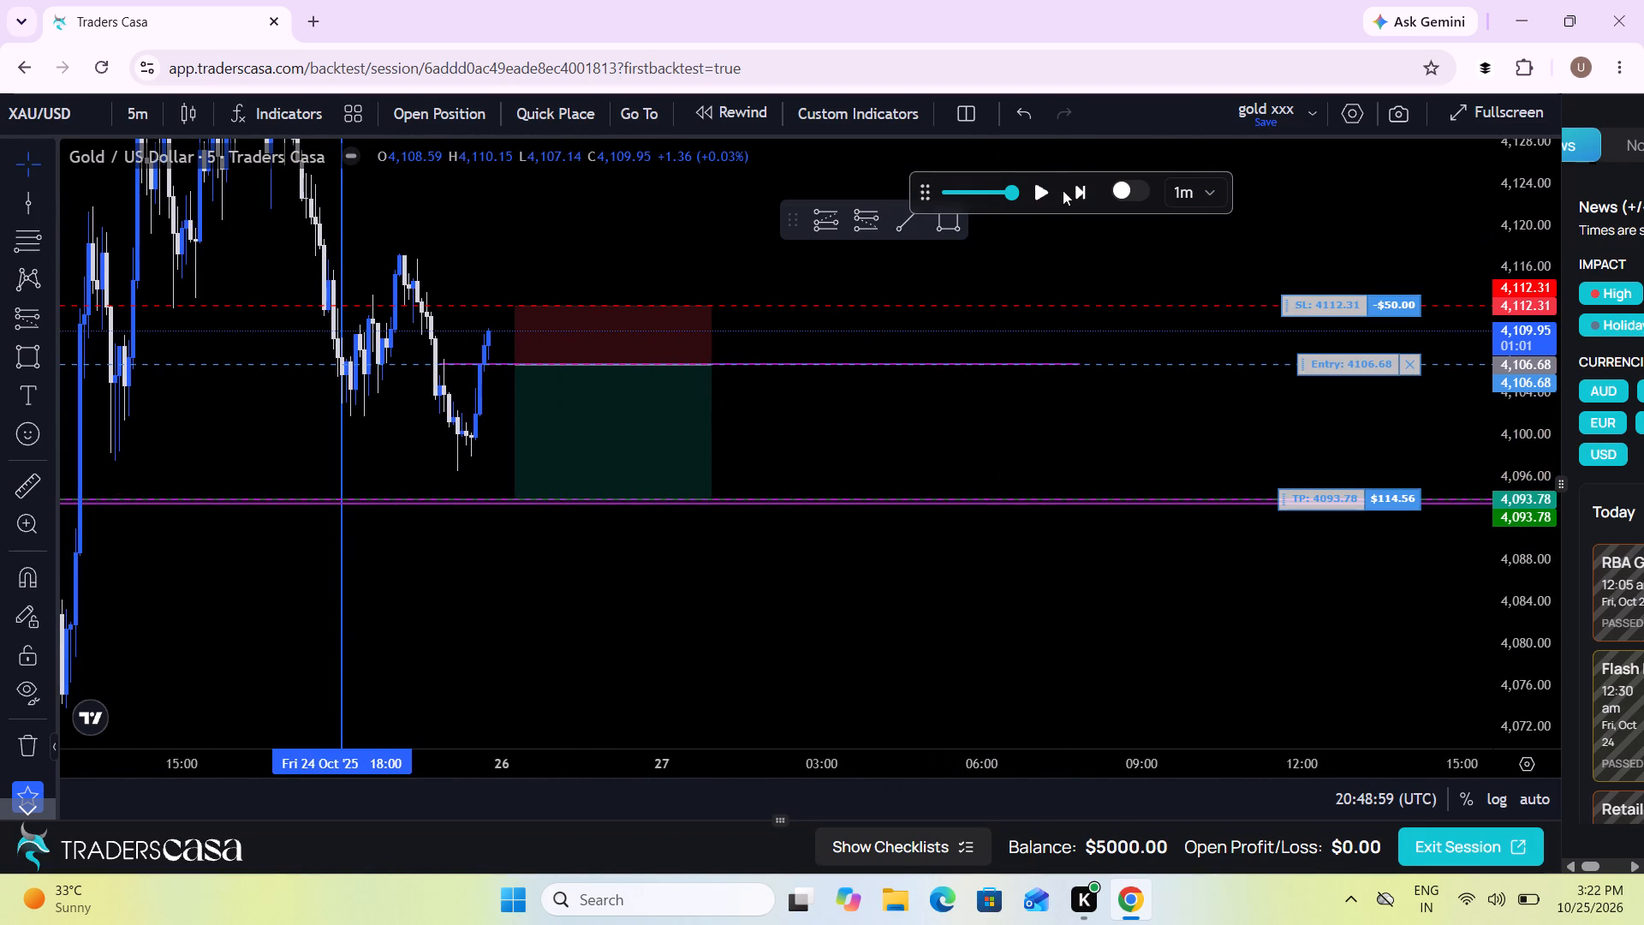
left_click(1040, 190)
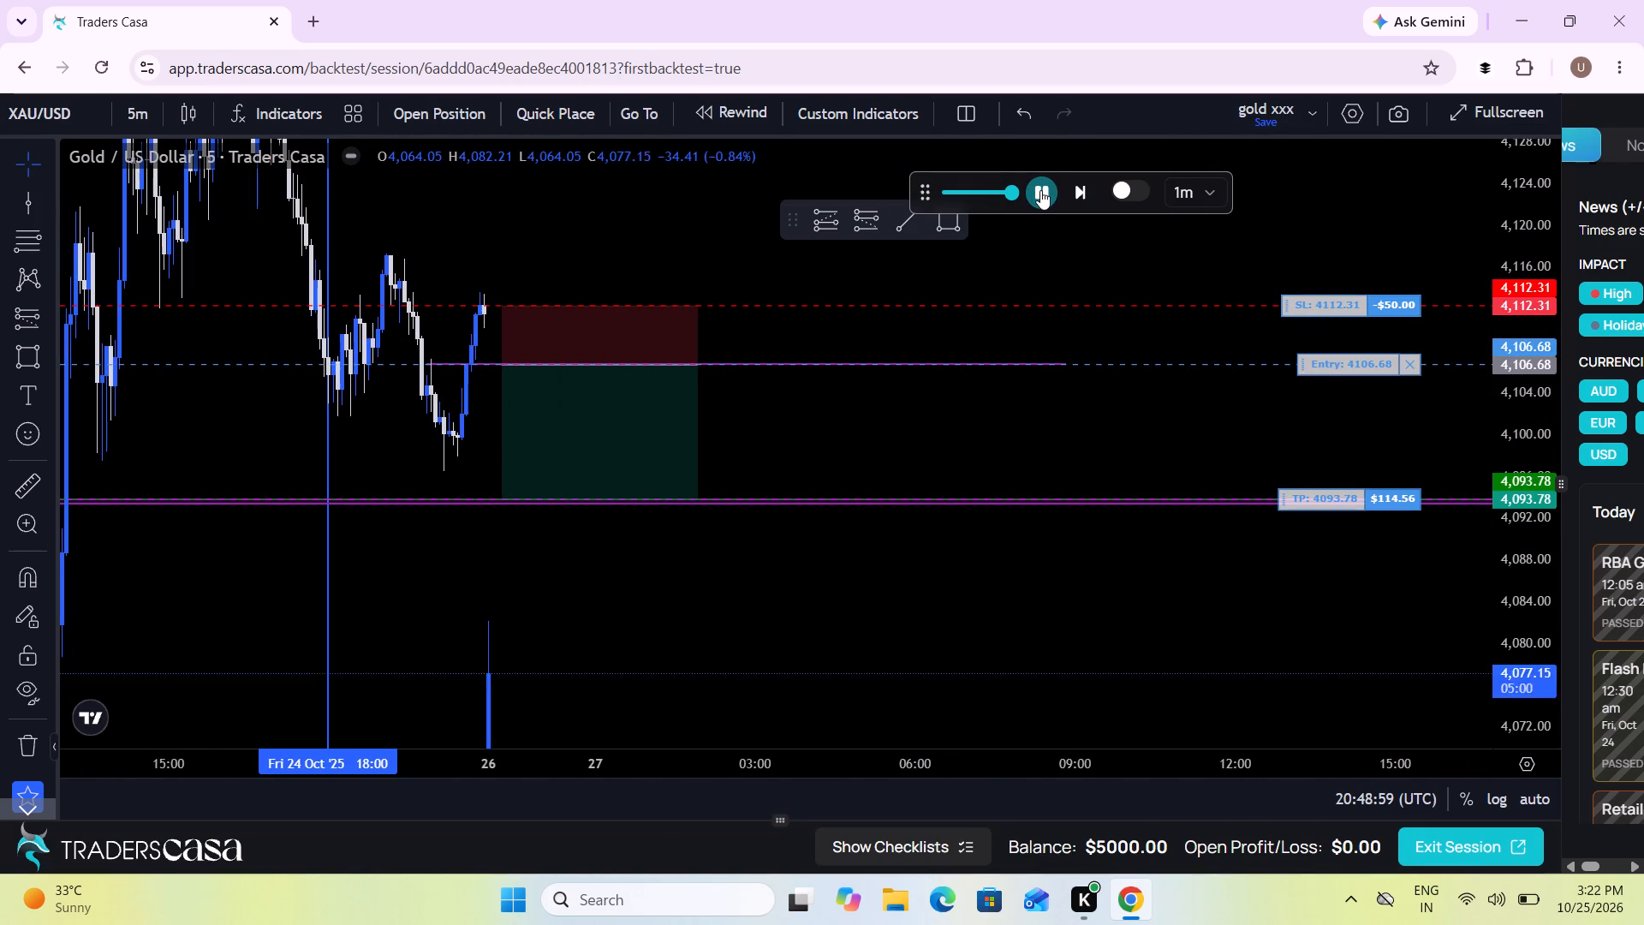
left_click(1040, 190)
left_click_drag(786, 580, 800, 355)
scroll(800, 355, "down", 1)
left_click_drag(1504, 347, 1466, 510)
scroll(698, 403, "up", 2)
left_click_drag(482, 403, 789, 458)
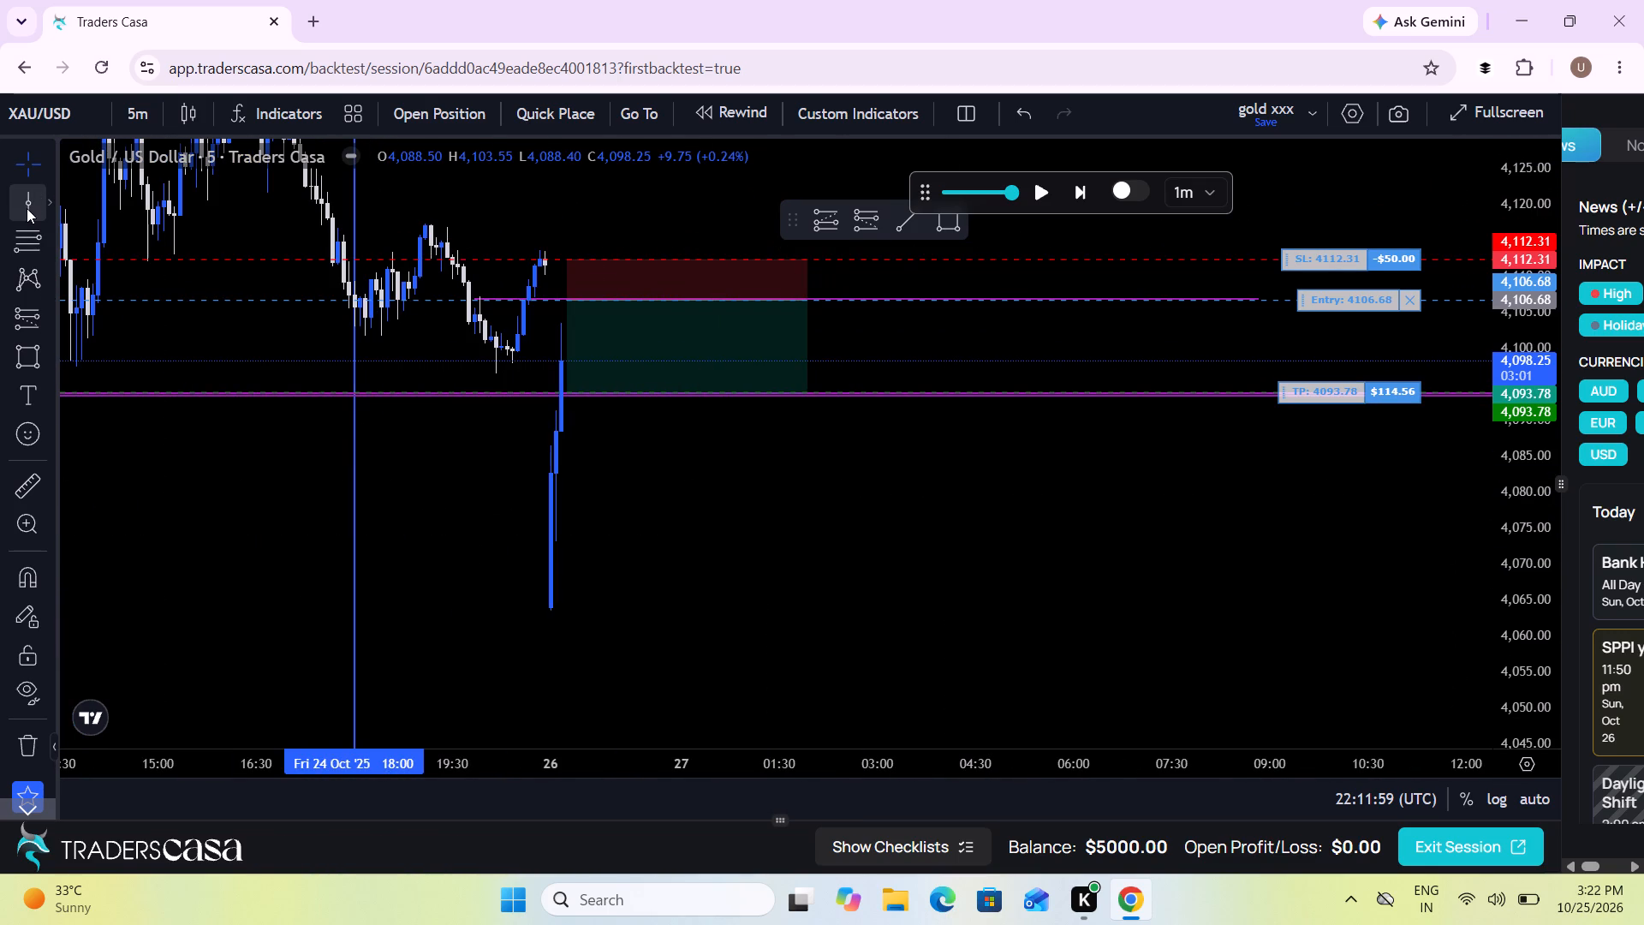
Advance the replay to about 22:47 on Sun 26 Oct, pause it, and dismiss the review request.
left_click(27, 208)
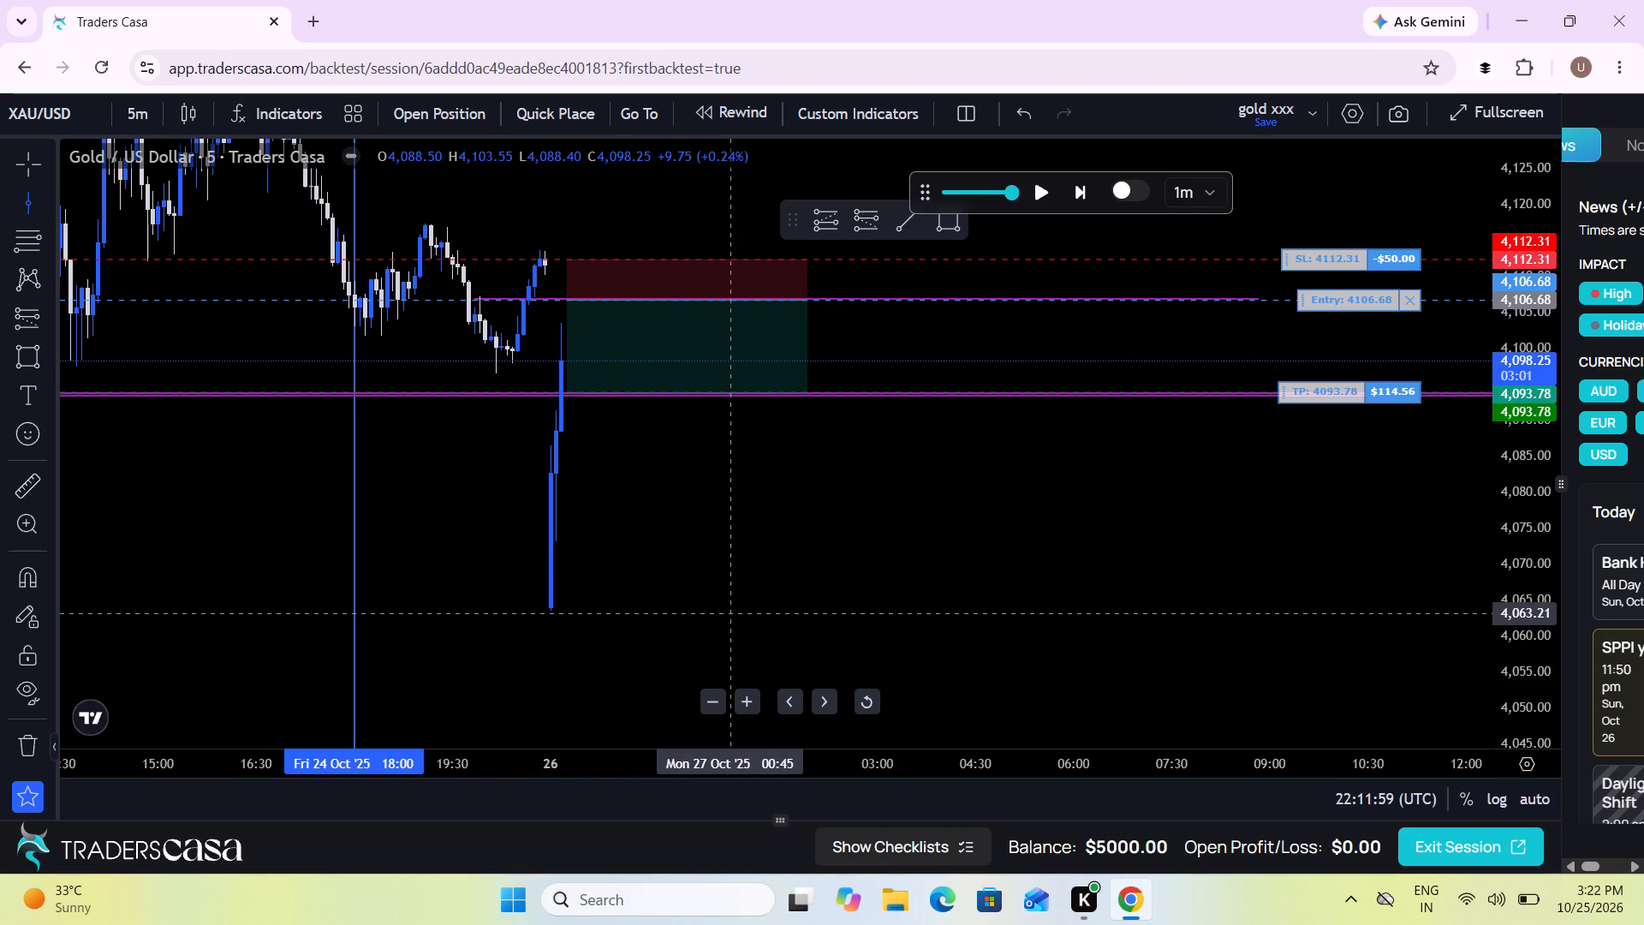
left_click(1036, 200)
scroll(814, 586, "left", 1)
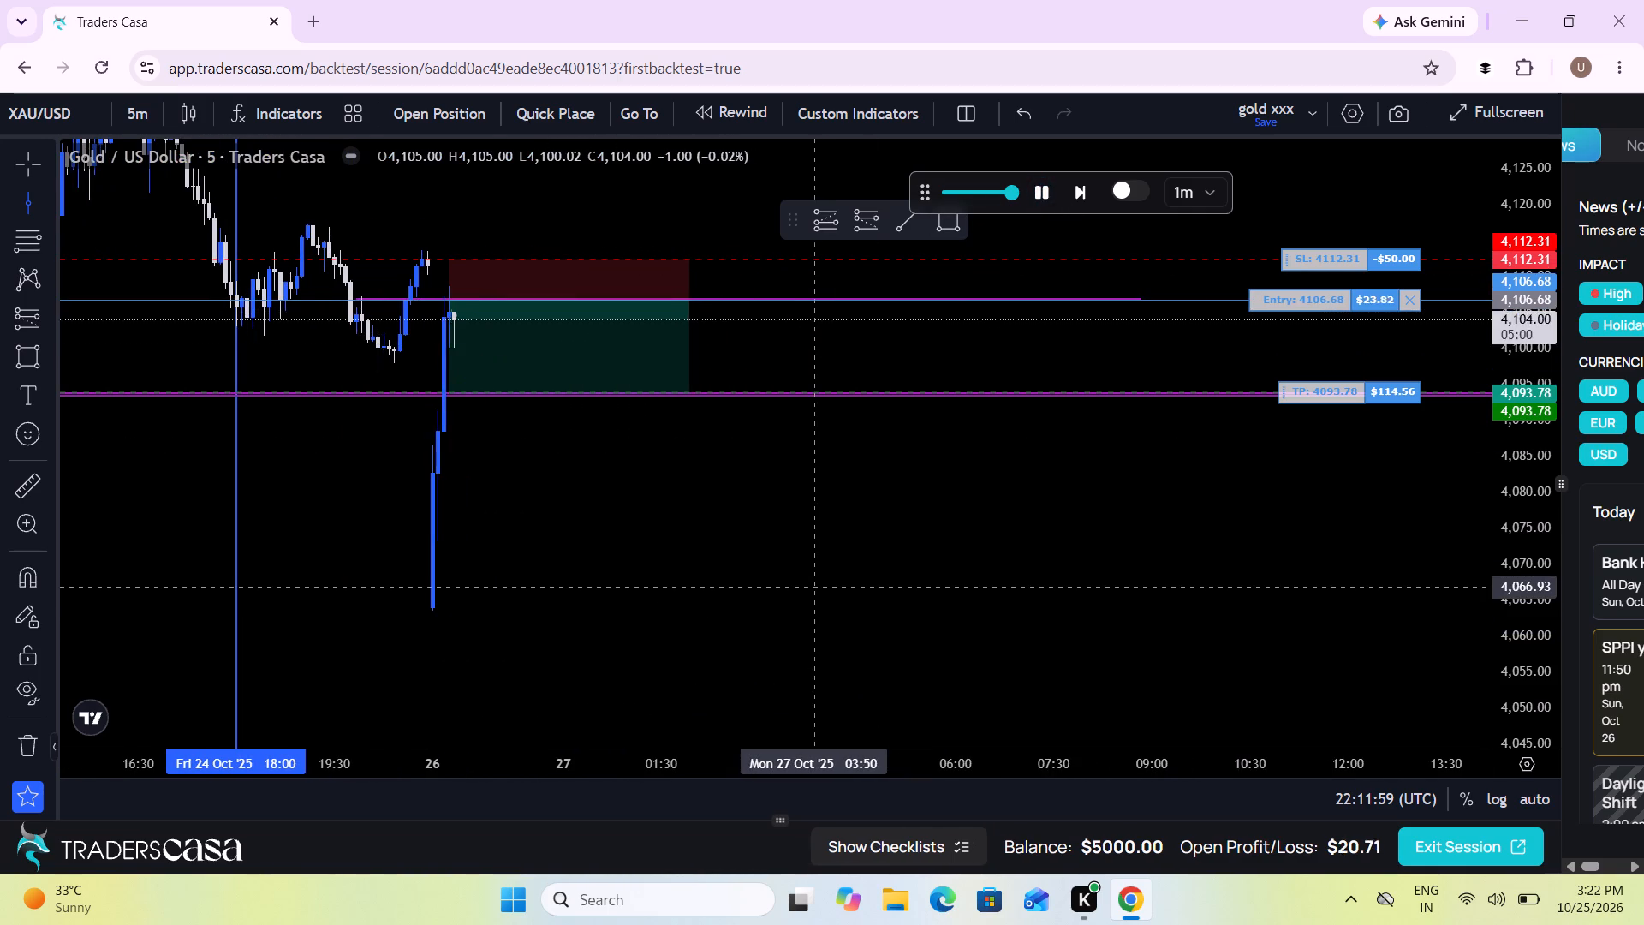
left_click(1037, 189)
left_click(1041, 188)
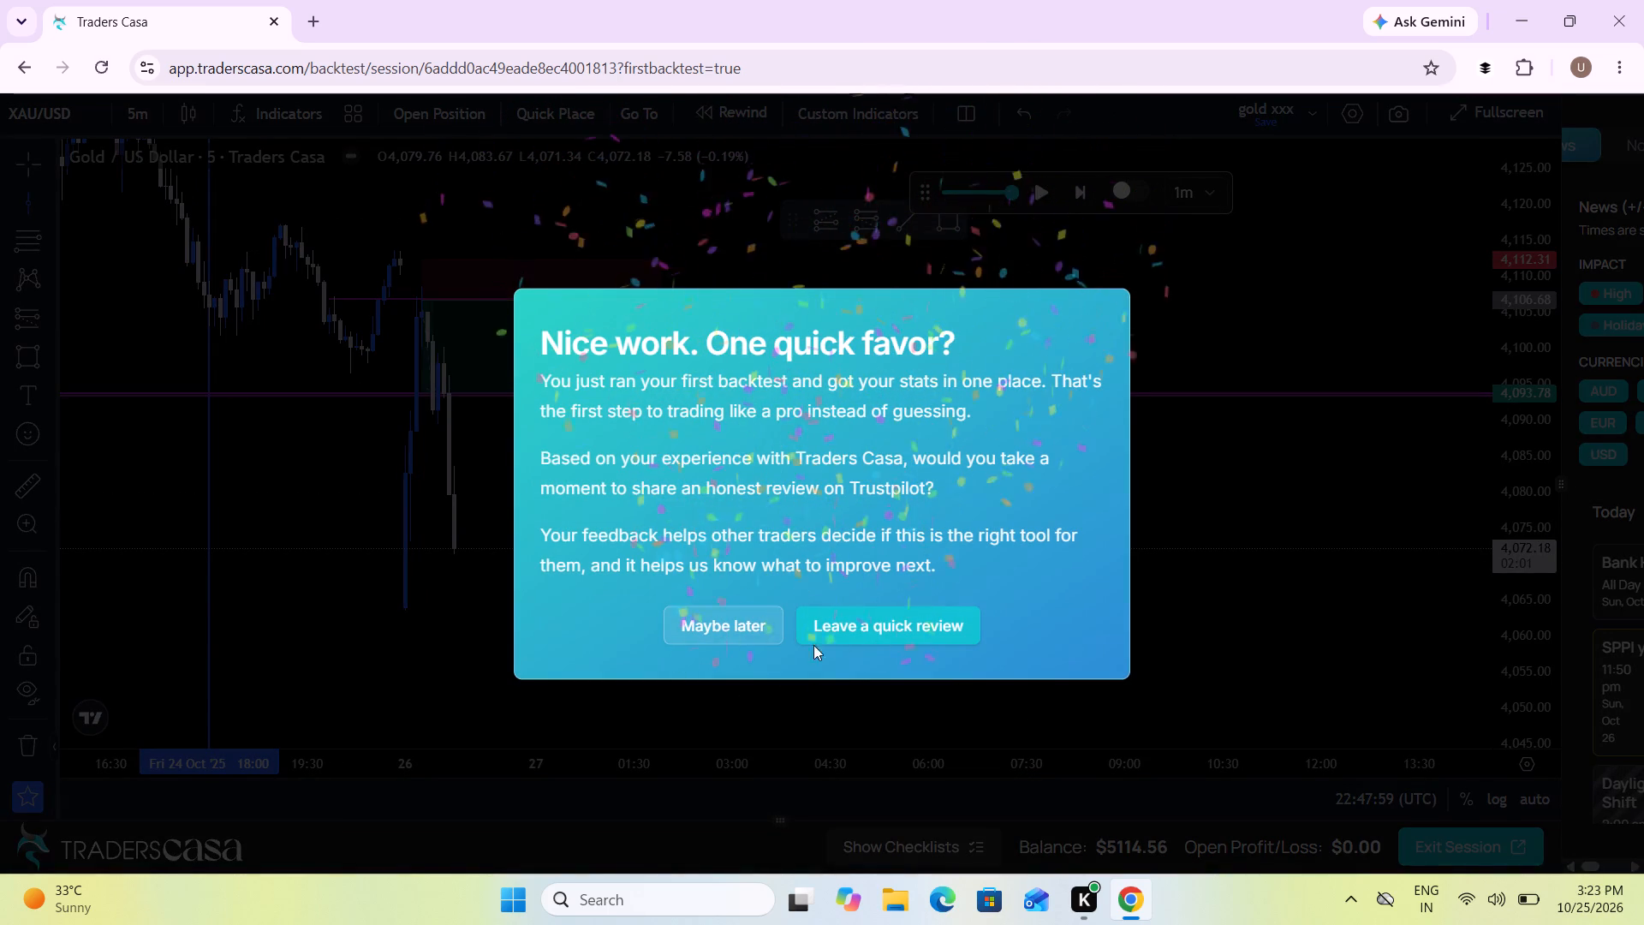
left_click(736, 635)
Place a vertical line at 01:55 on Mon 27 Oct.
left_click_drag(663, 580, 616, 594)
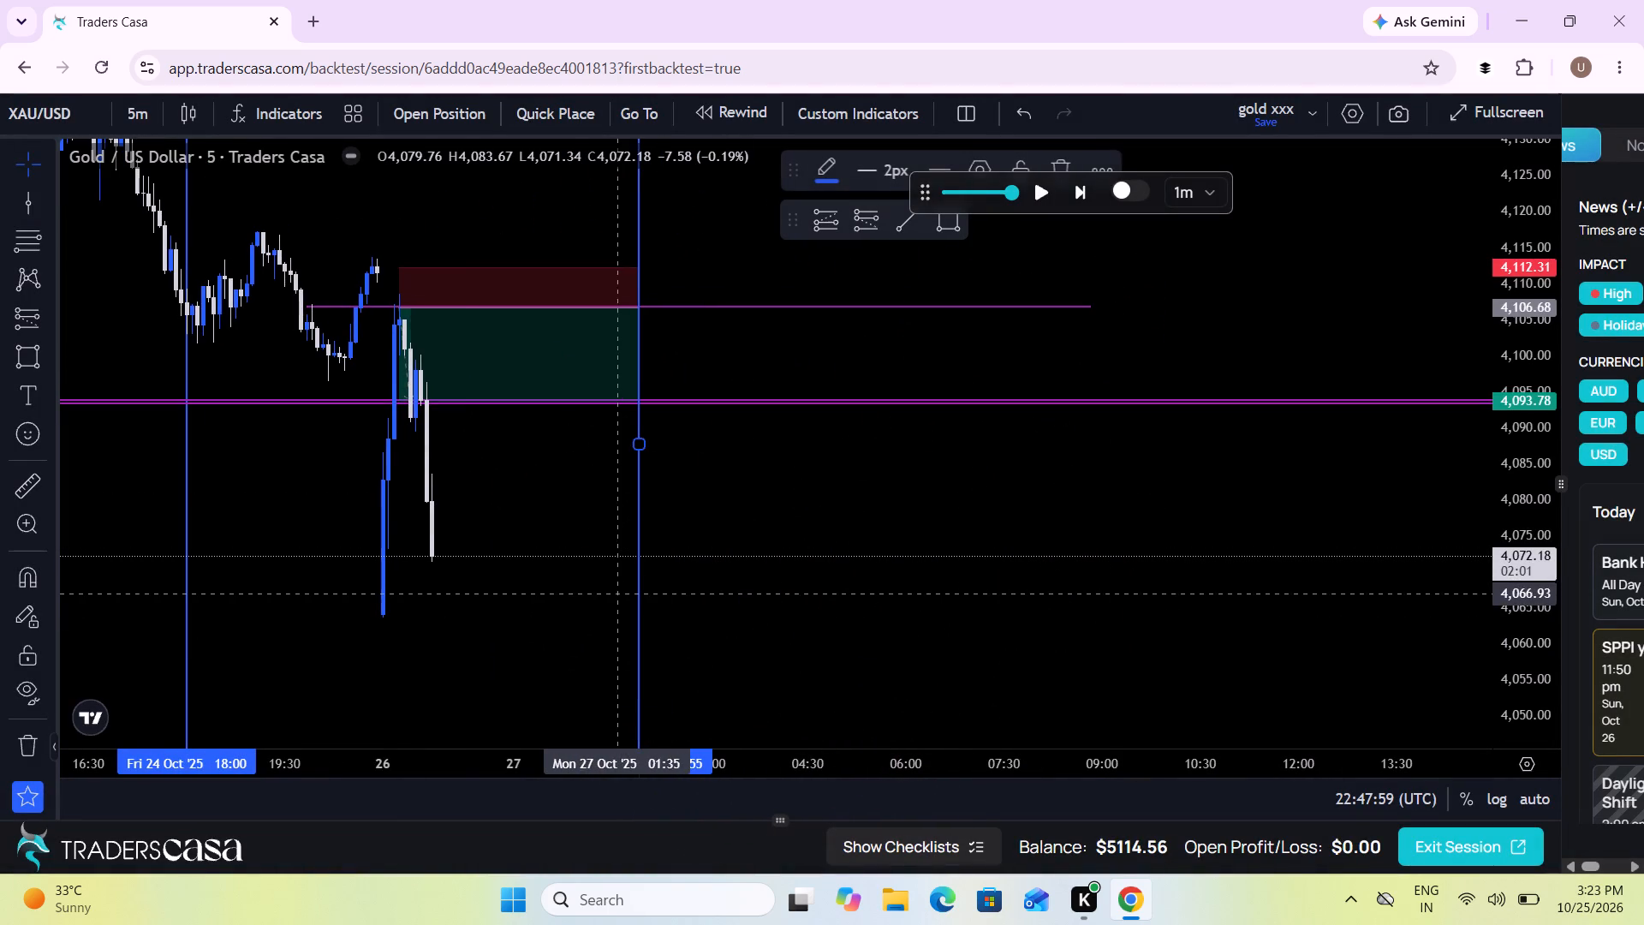
Extend the drawn short position's target down to 4,071.69, near the latest candle's low.
left_click_drag(400, 399, 397, 518)
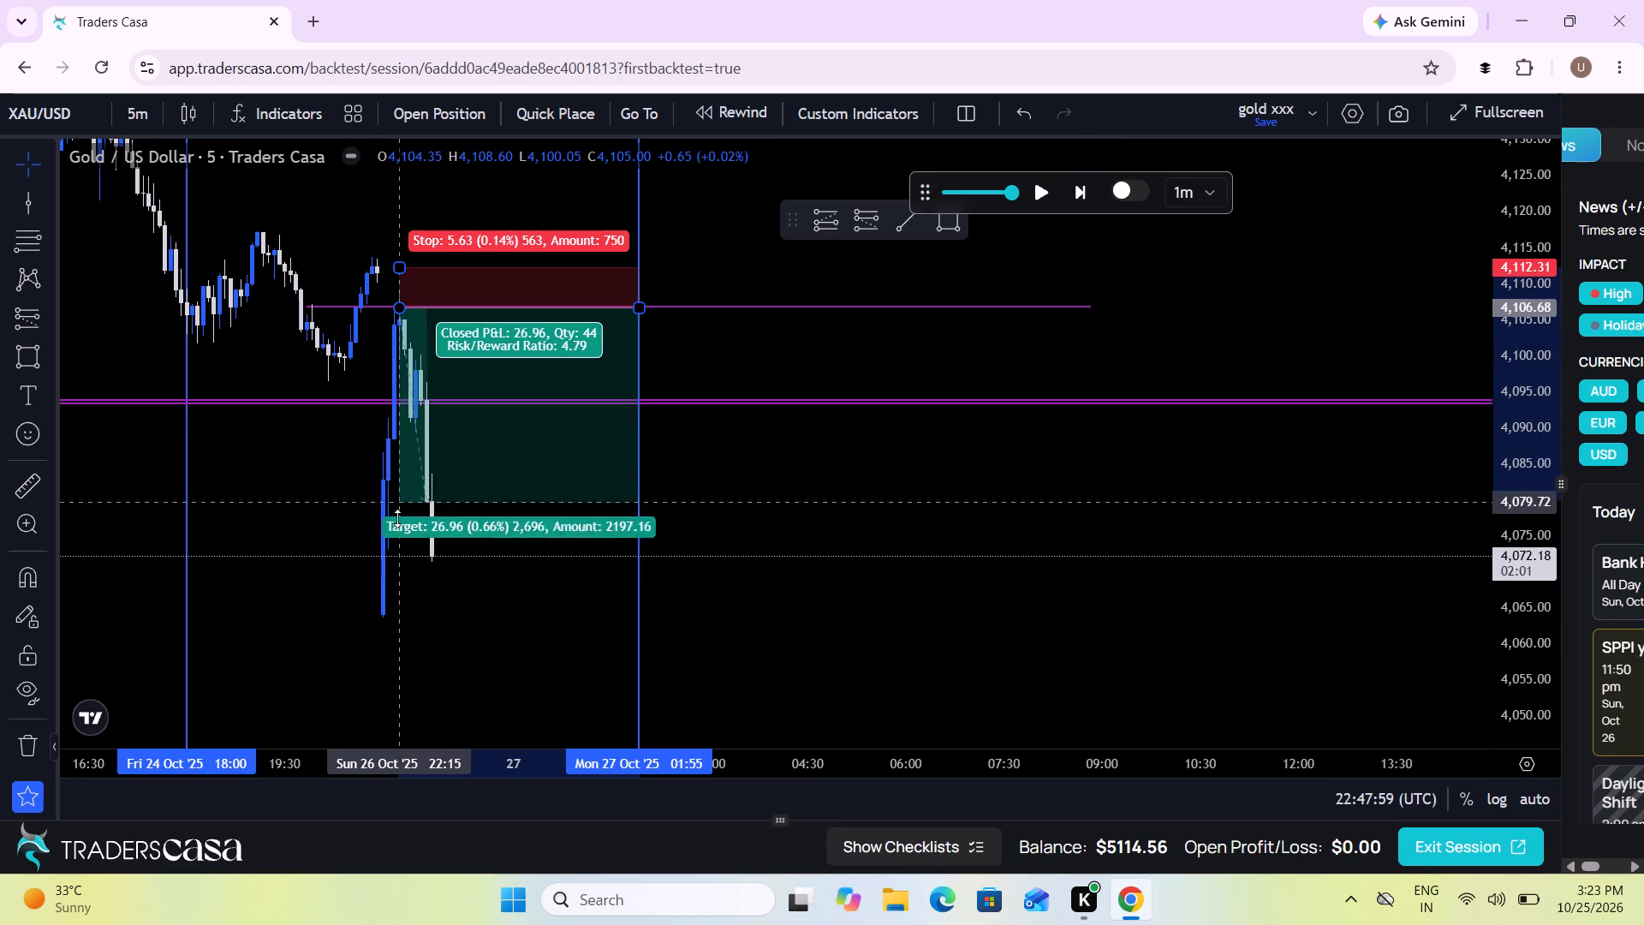
left_click_drag(397, 518, 408, 559)
Delete the vertical line at Mon 27 Oct 01:55 and place a new one at 18:00 on Mon 27 Oct.
scroll(827, 566, "down", 2)
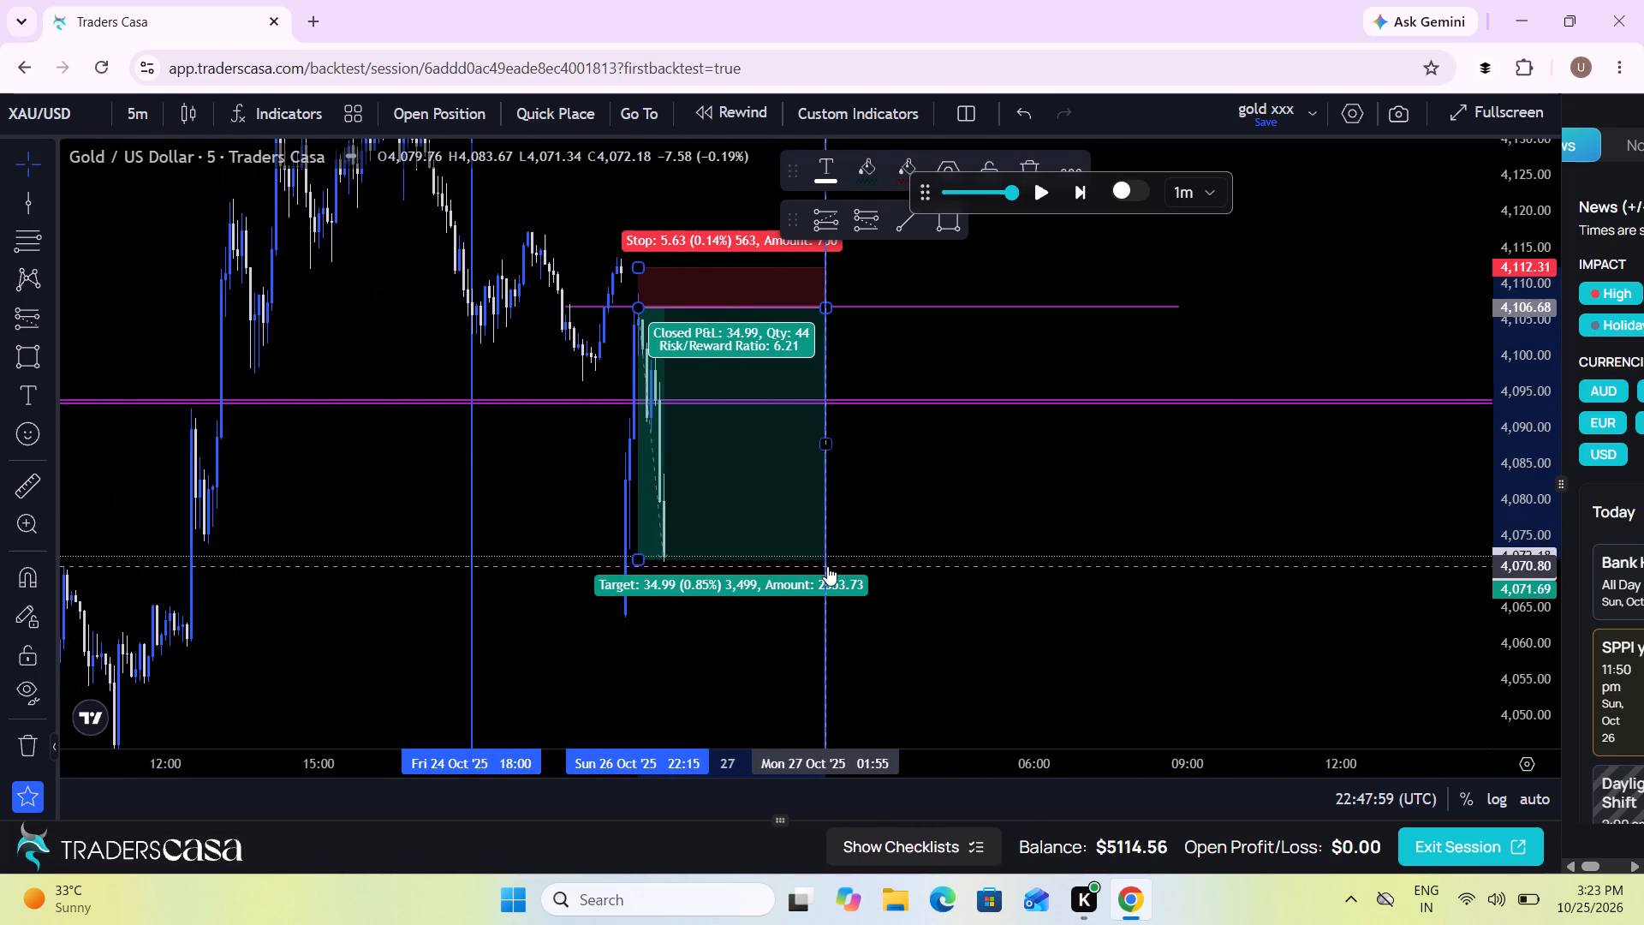
left_click_drag(1508, 397, 1456, 602)
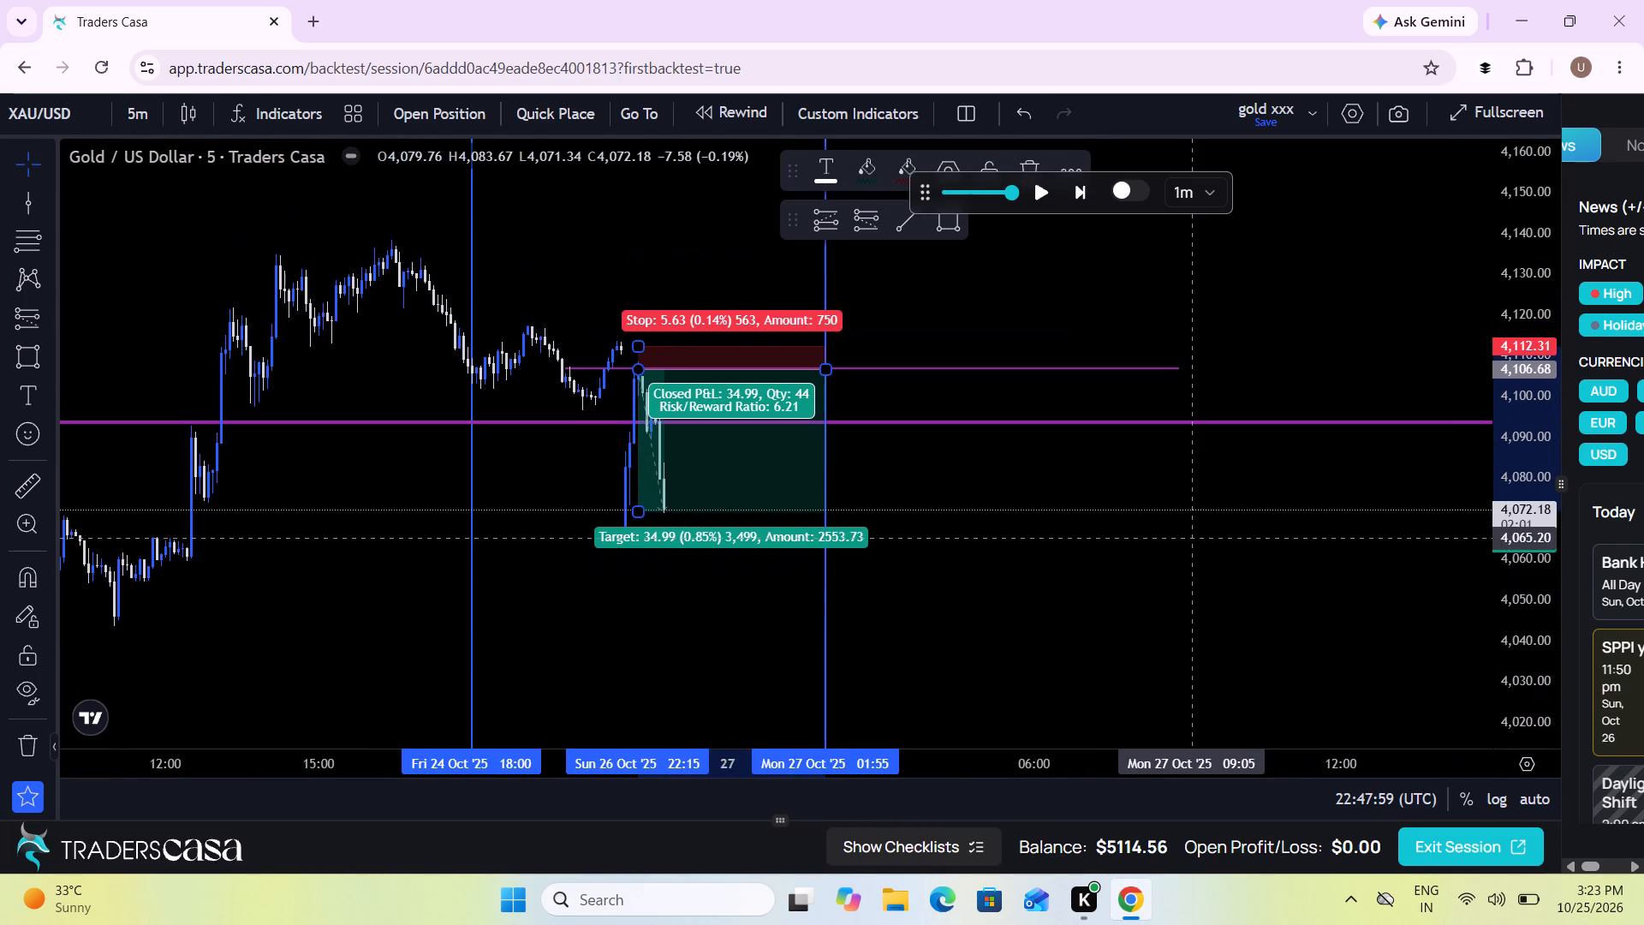
left_click_drag(1177, 535, 854, 557)
scroll(854, 557, "down", 1)
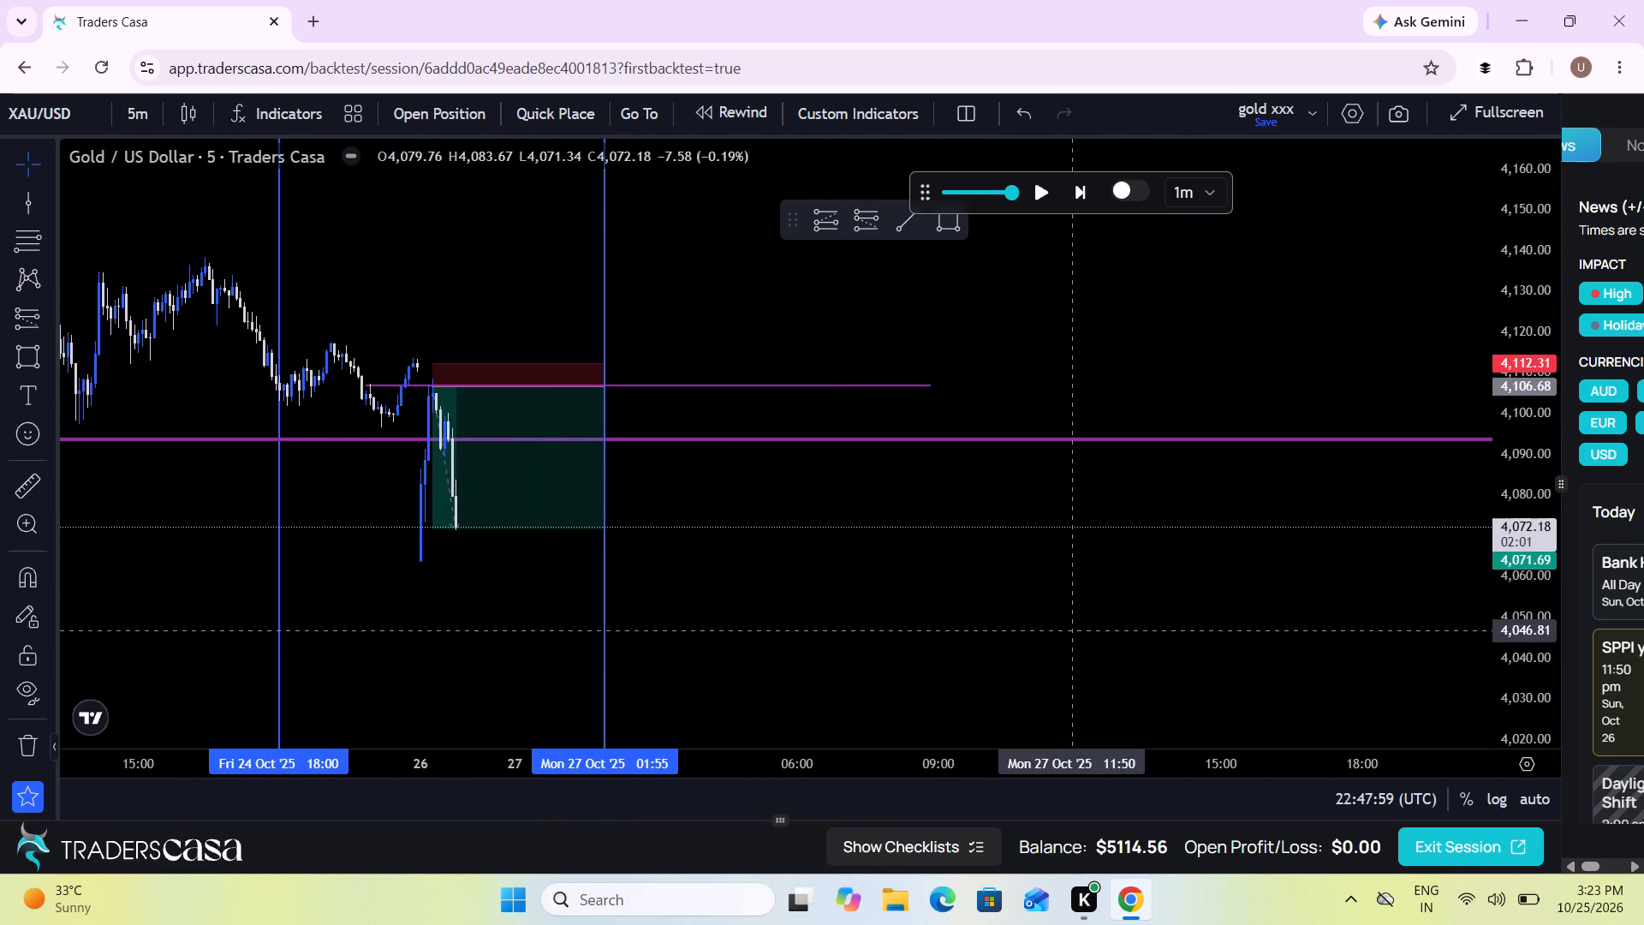
left_click_drag(605, 639, 1337, 612)
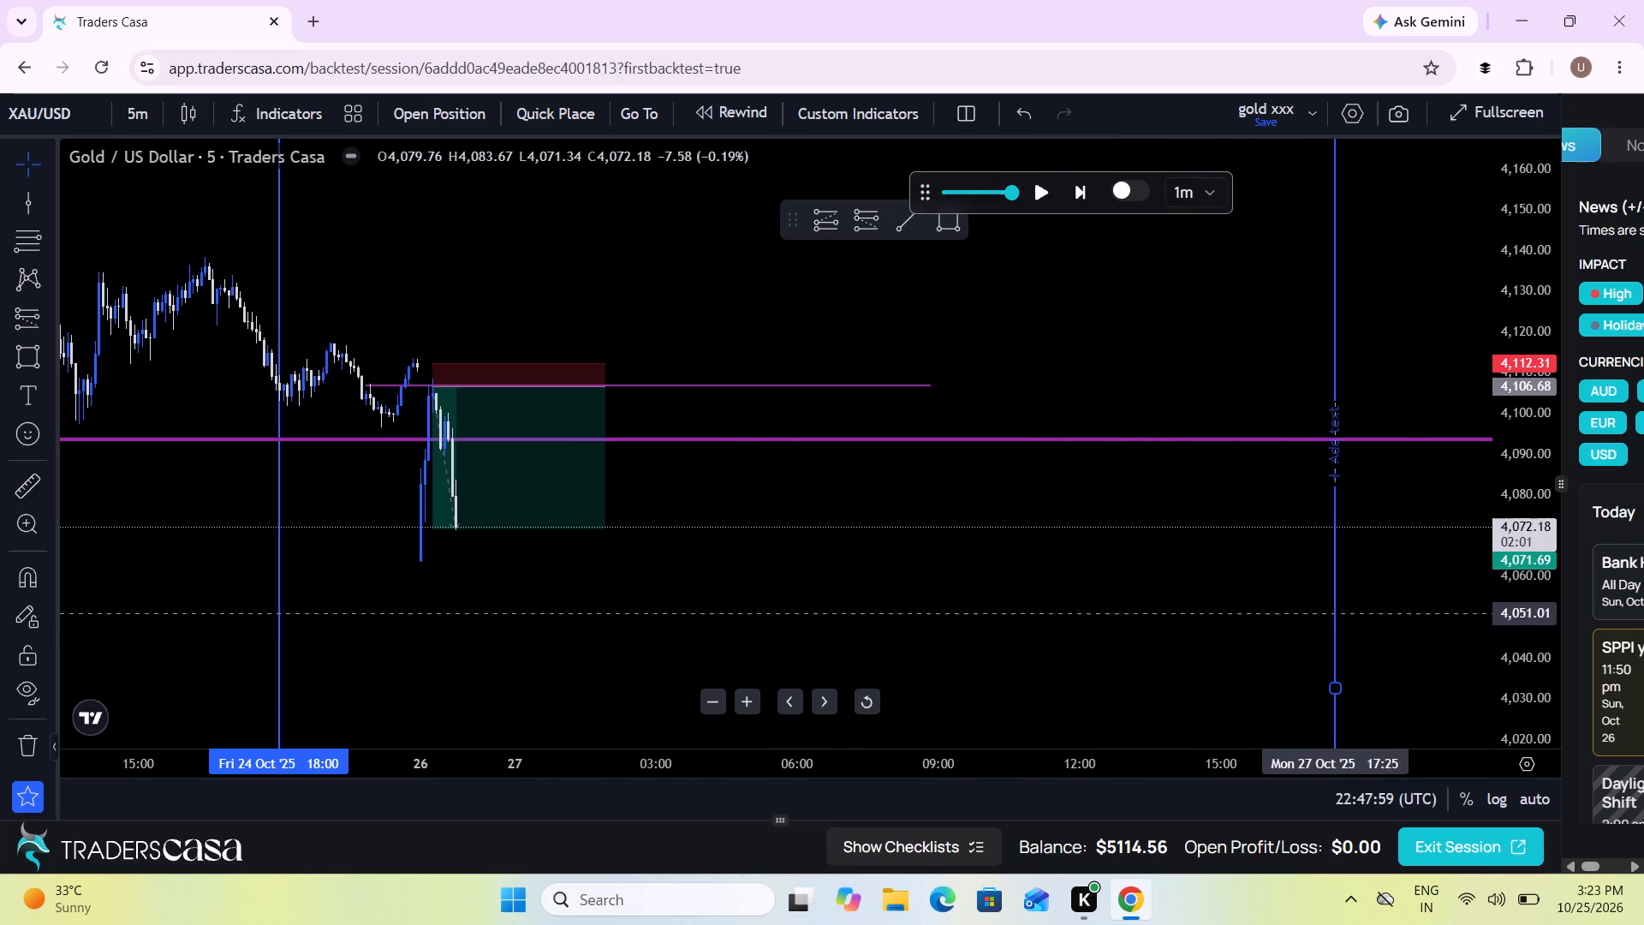
left_click_drag(1337, 612, 1361, 618)
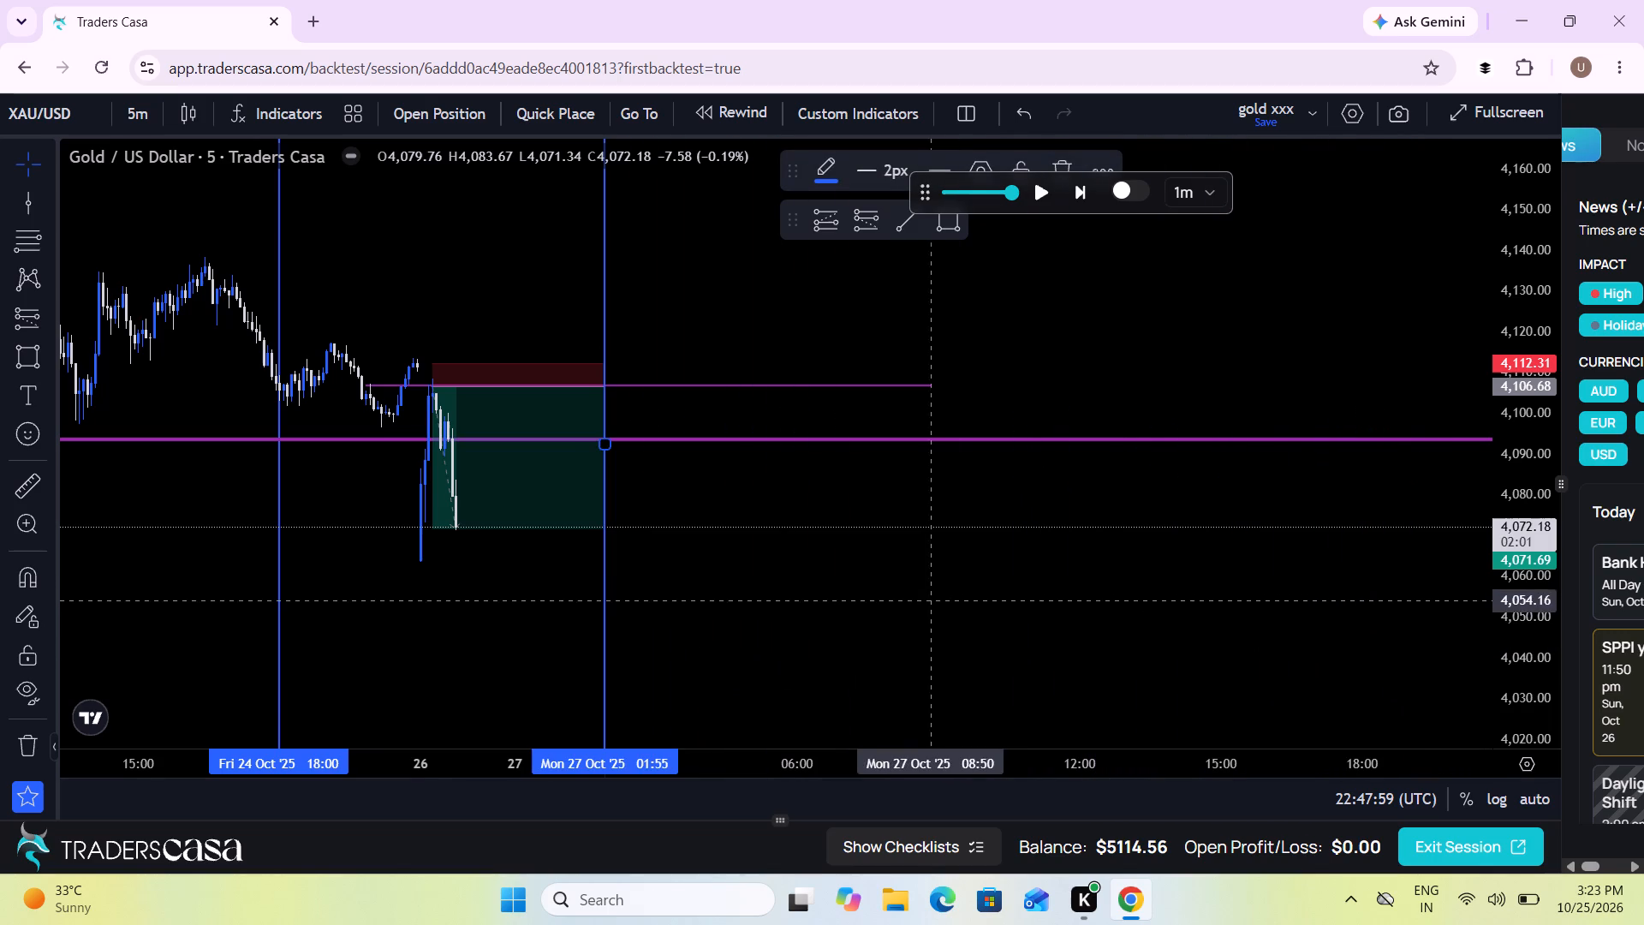
left_click(1059, 166)
left_click(16, 198)
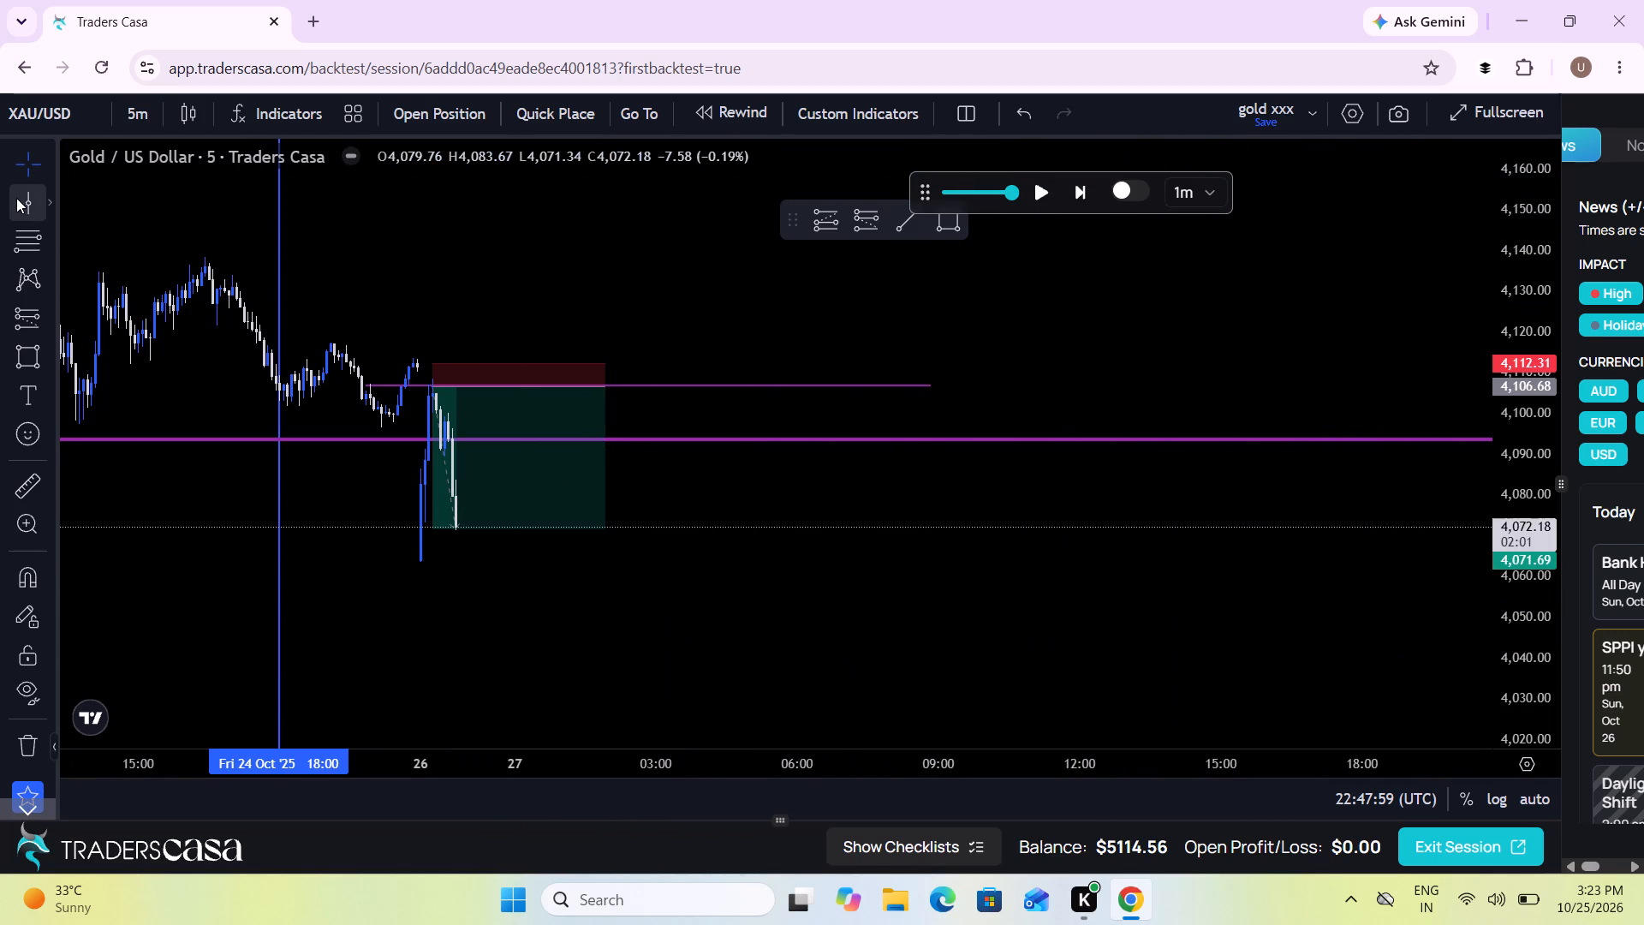
left_click(1363, 546)
Advance the replay to about 23:26 on Sun 26 Oct and pause it.
left_click(1005, 547)
left_click_drag(1005, 547, 992, 547)
scroll(992, 547, "down", 3)
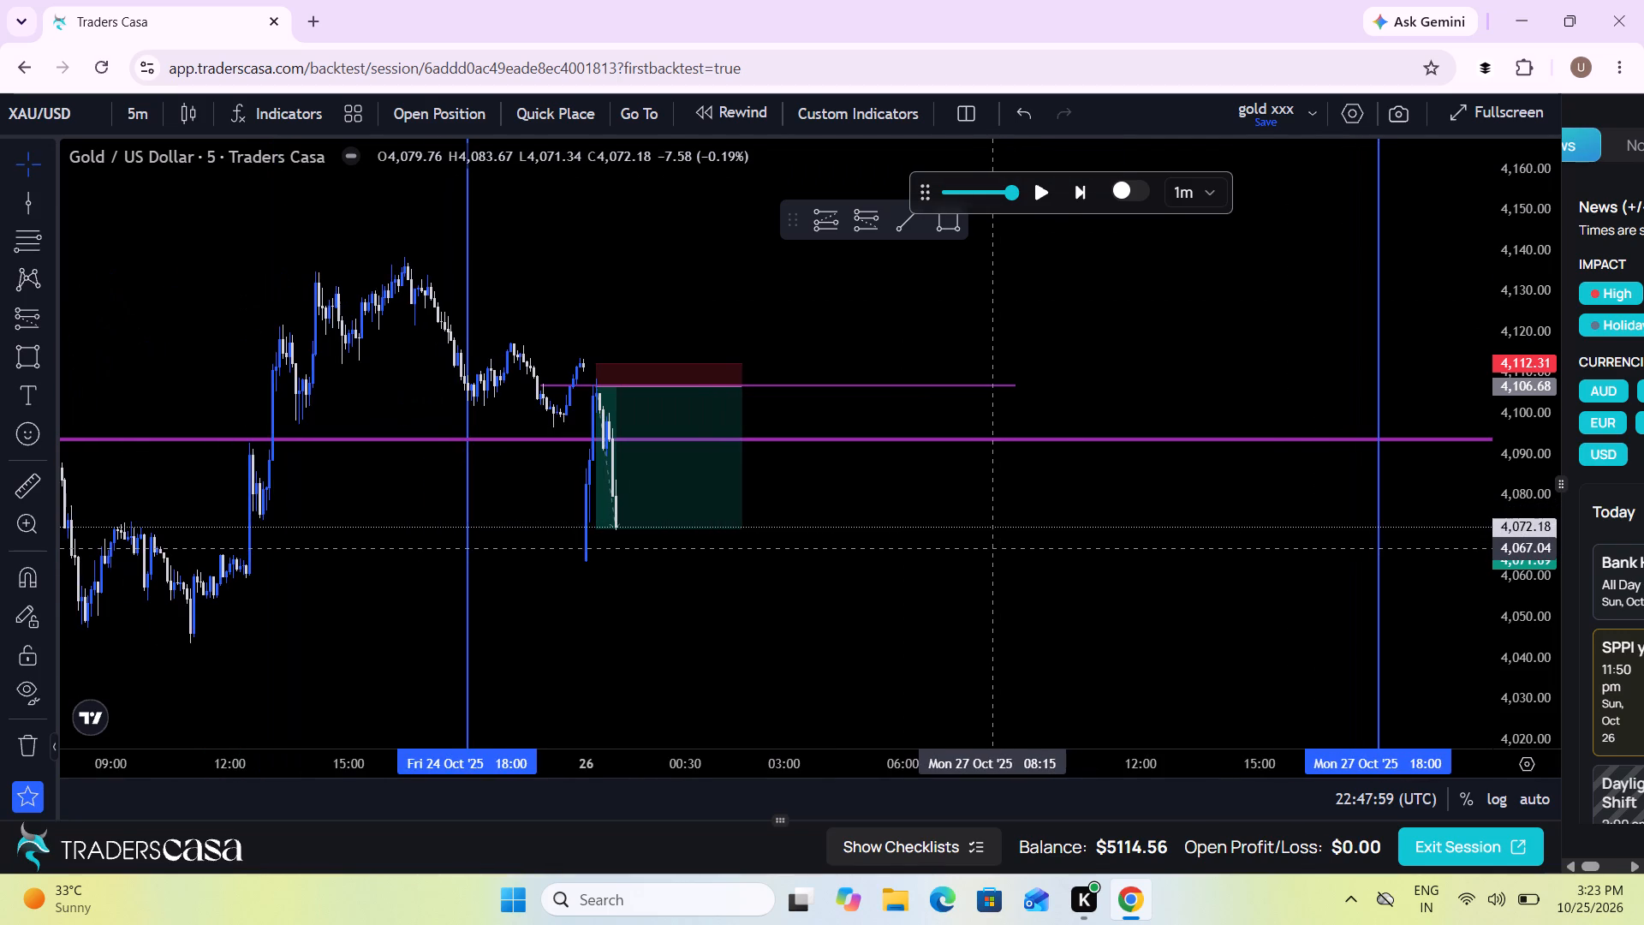
left_click(1035, 191)
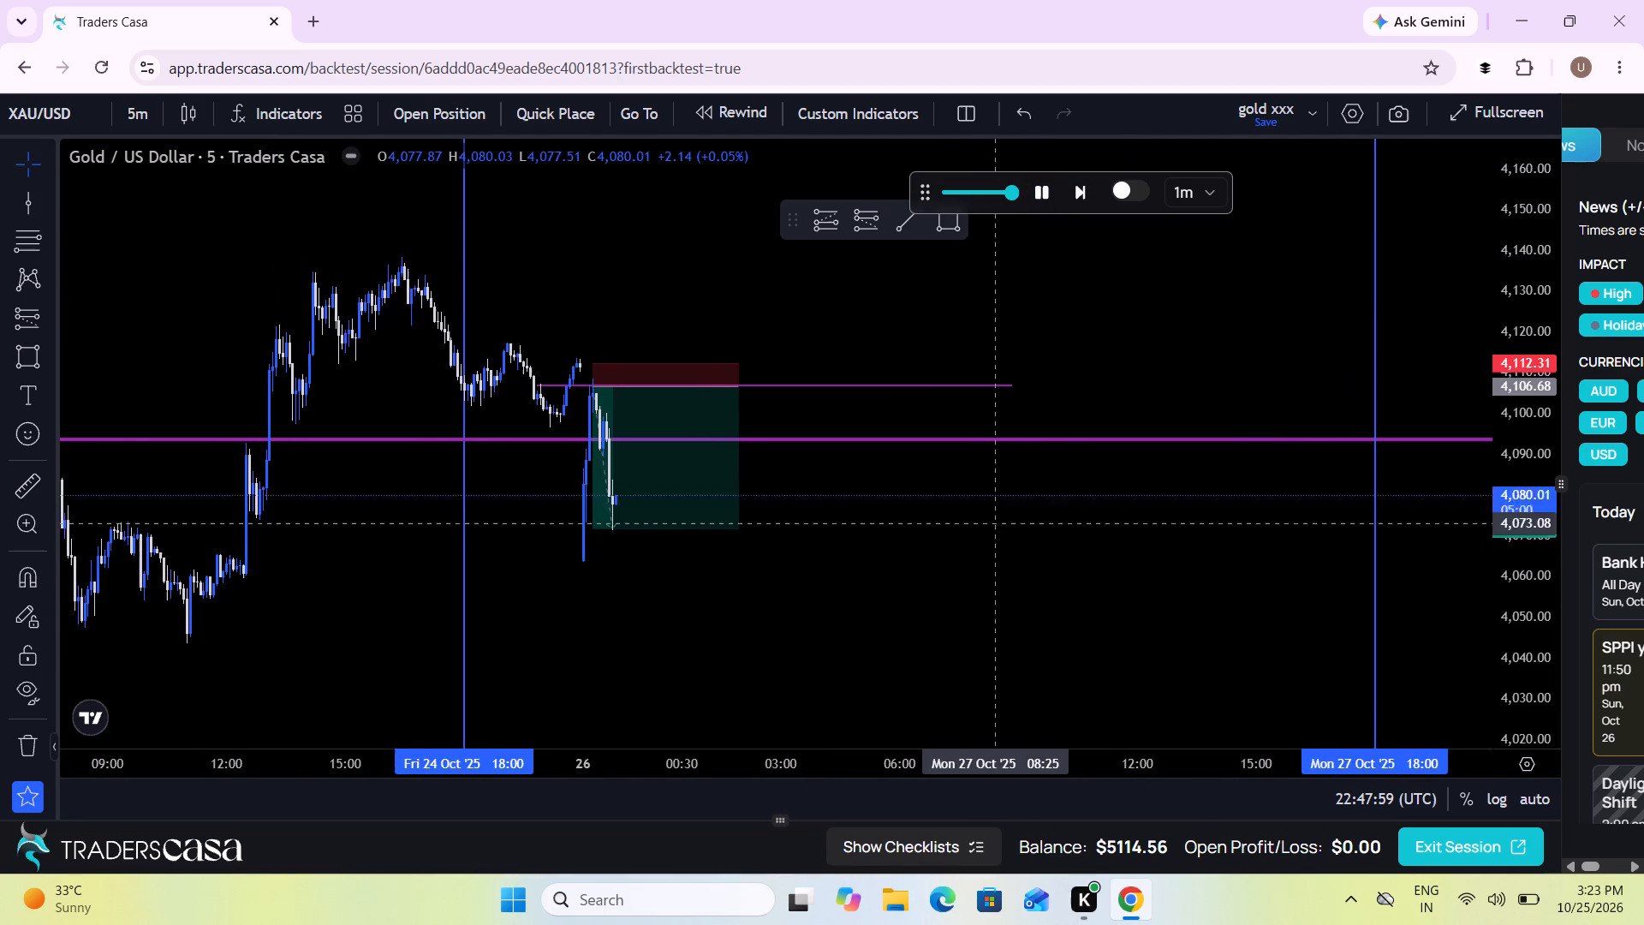
left_click_drag(995, 523, 819, 516)
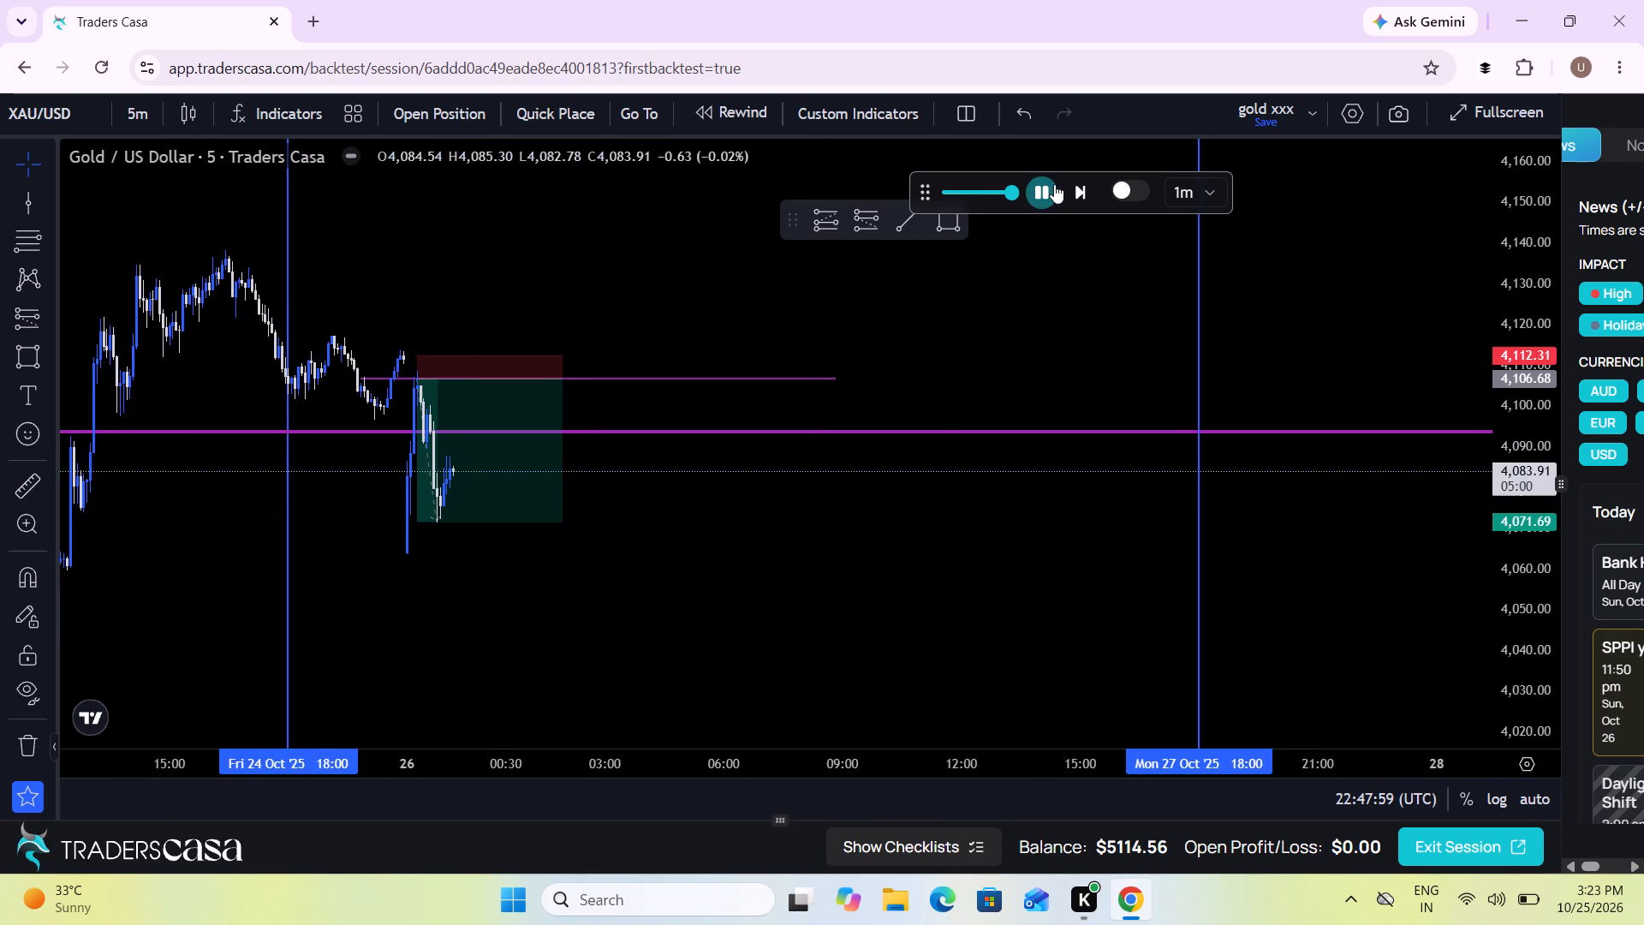
left_click(1054, 184)
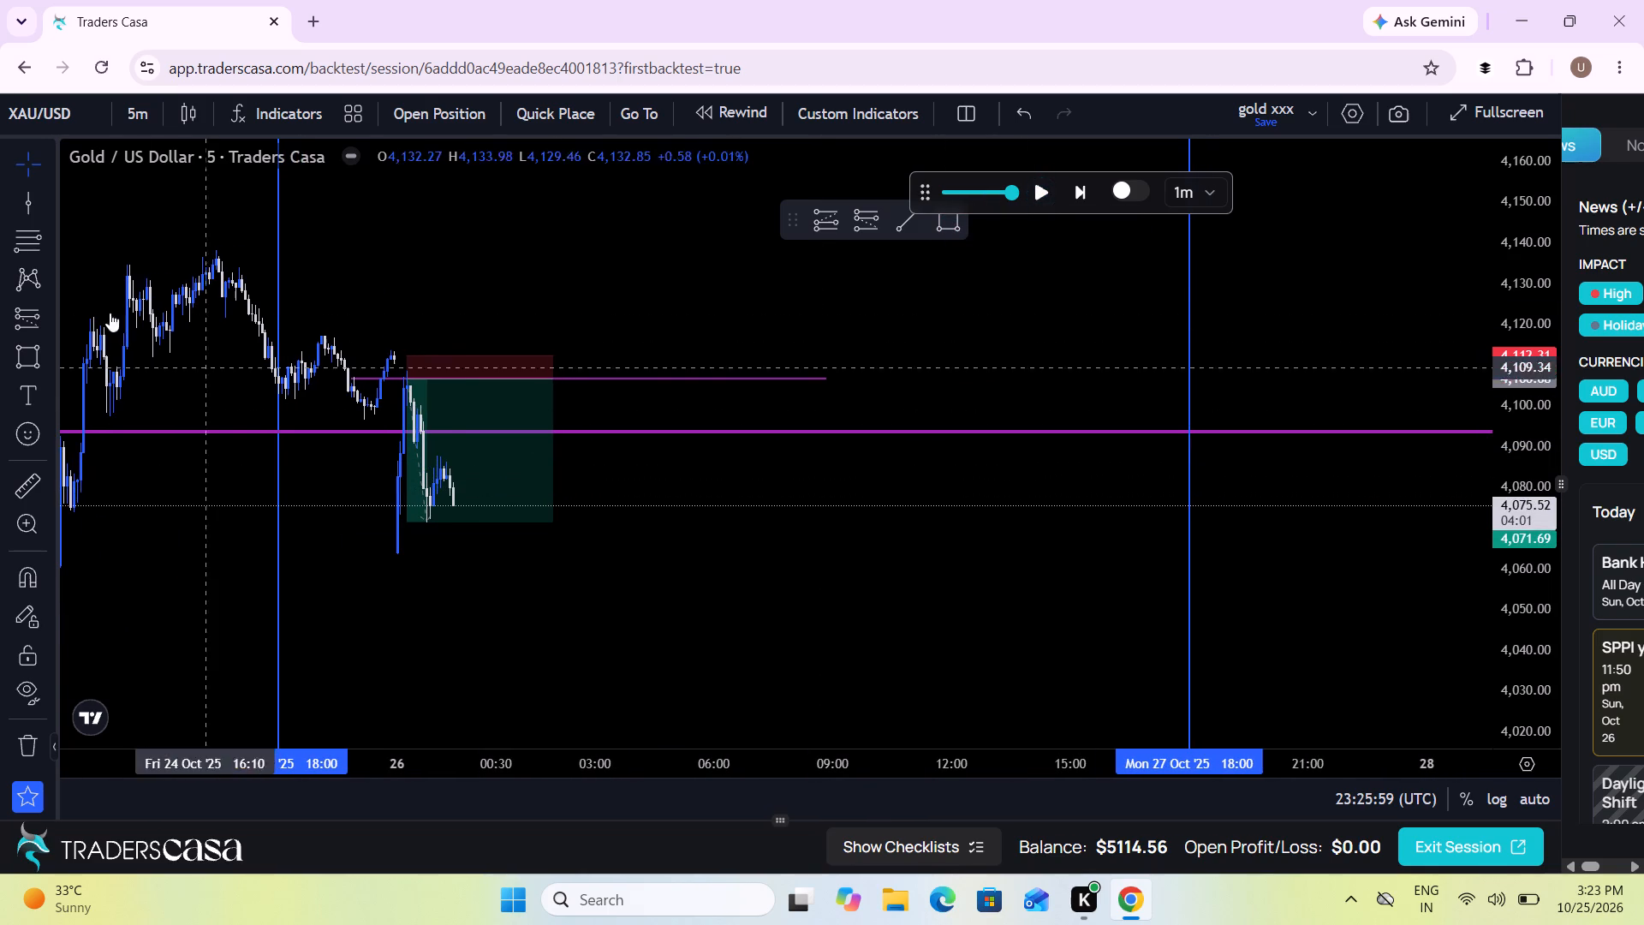
Place a vertical line at 01:00 on Mon 27 Oct.
left_click(21, 200)
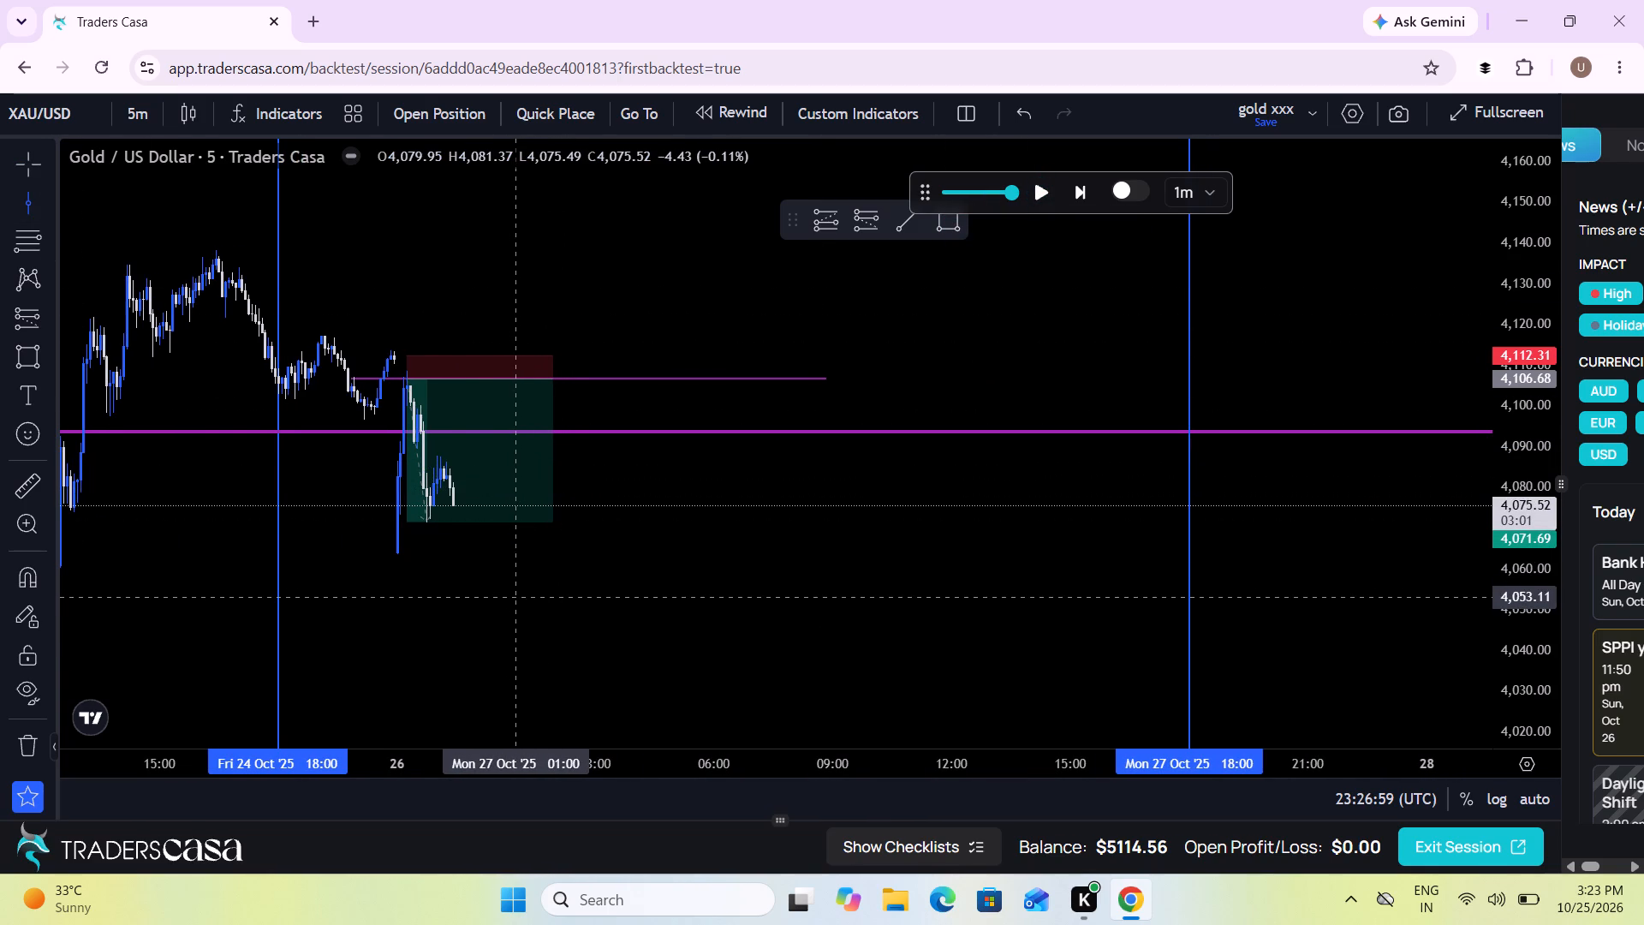
left_click(515, 599)
Switch the gold chart to the 1-hour timeframe.
left_click_drag(628, 565, 952, 558)
scroll(952, 558, "up", 1)
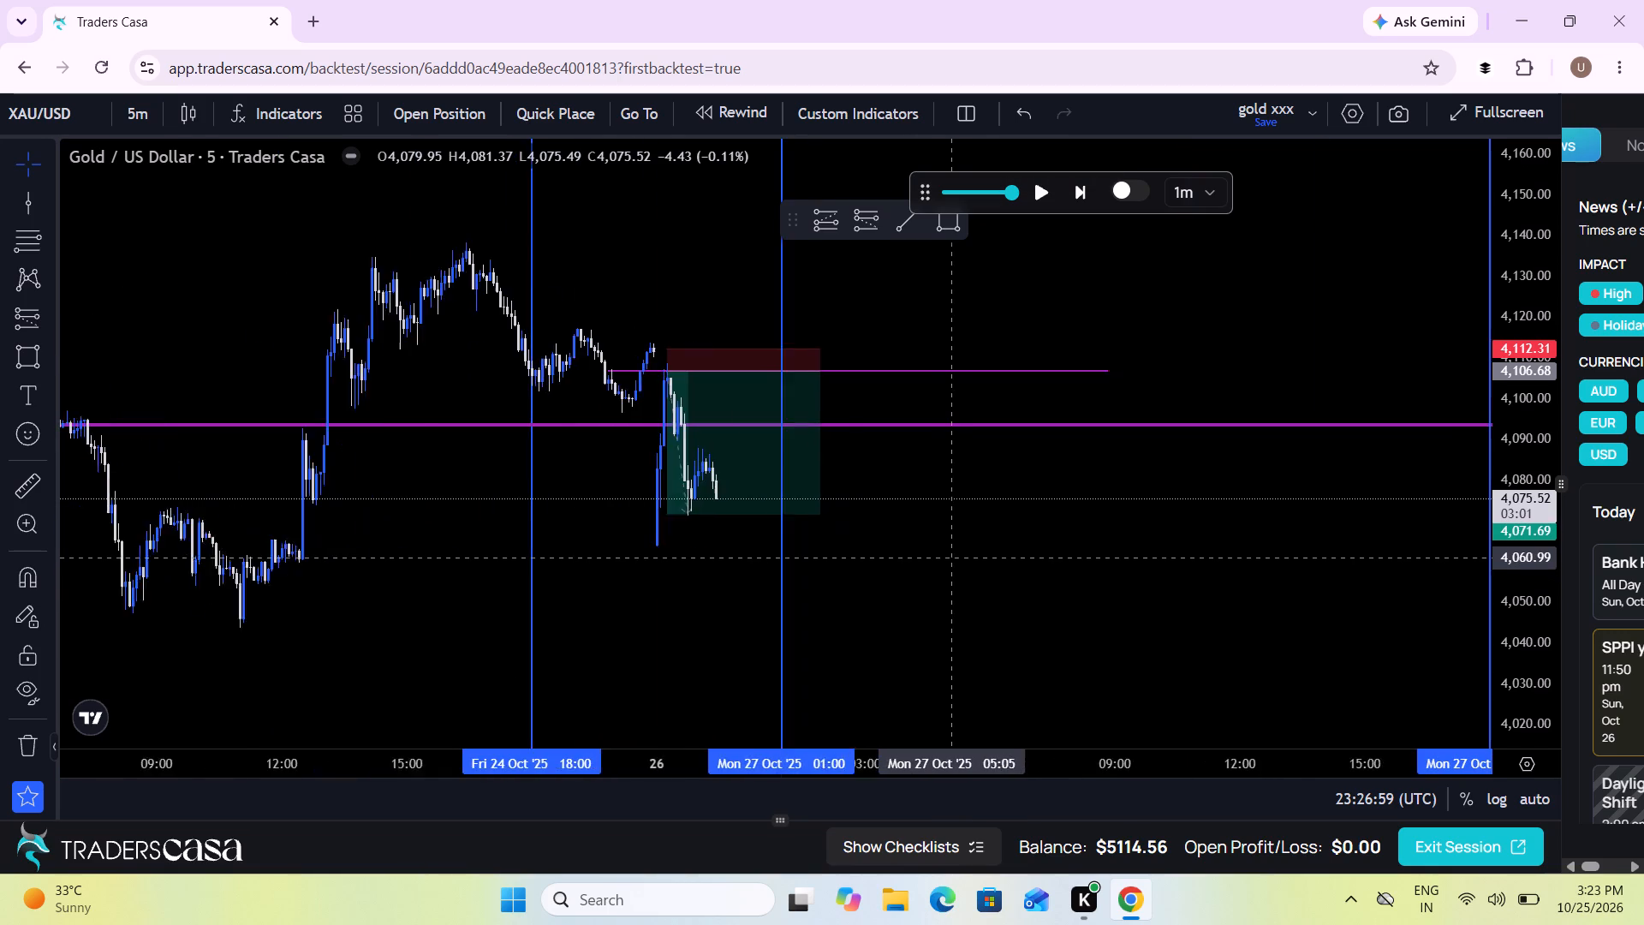
scroll(952, 558, "up", 2)
left_click_drag(952, 558, 1132, 552)
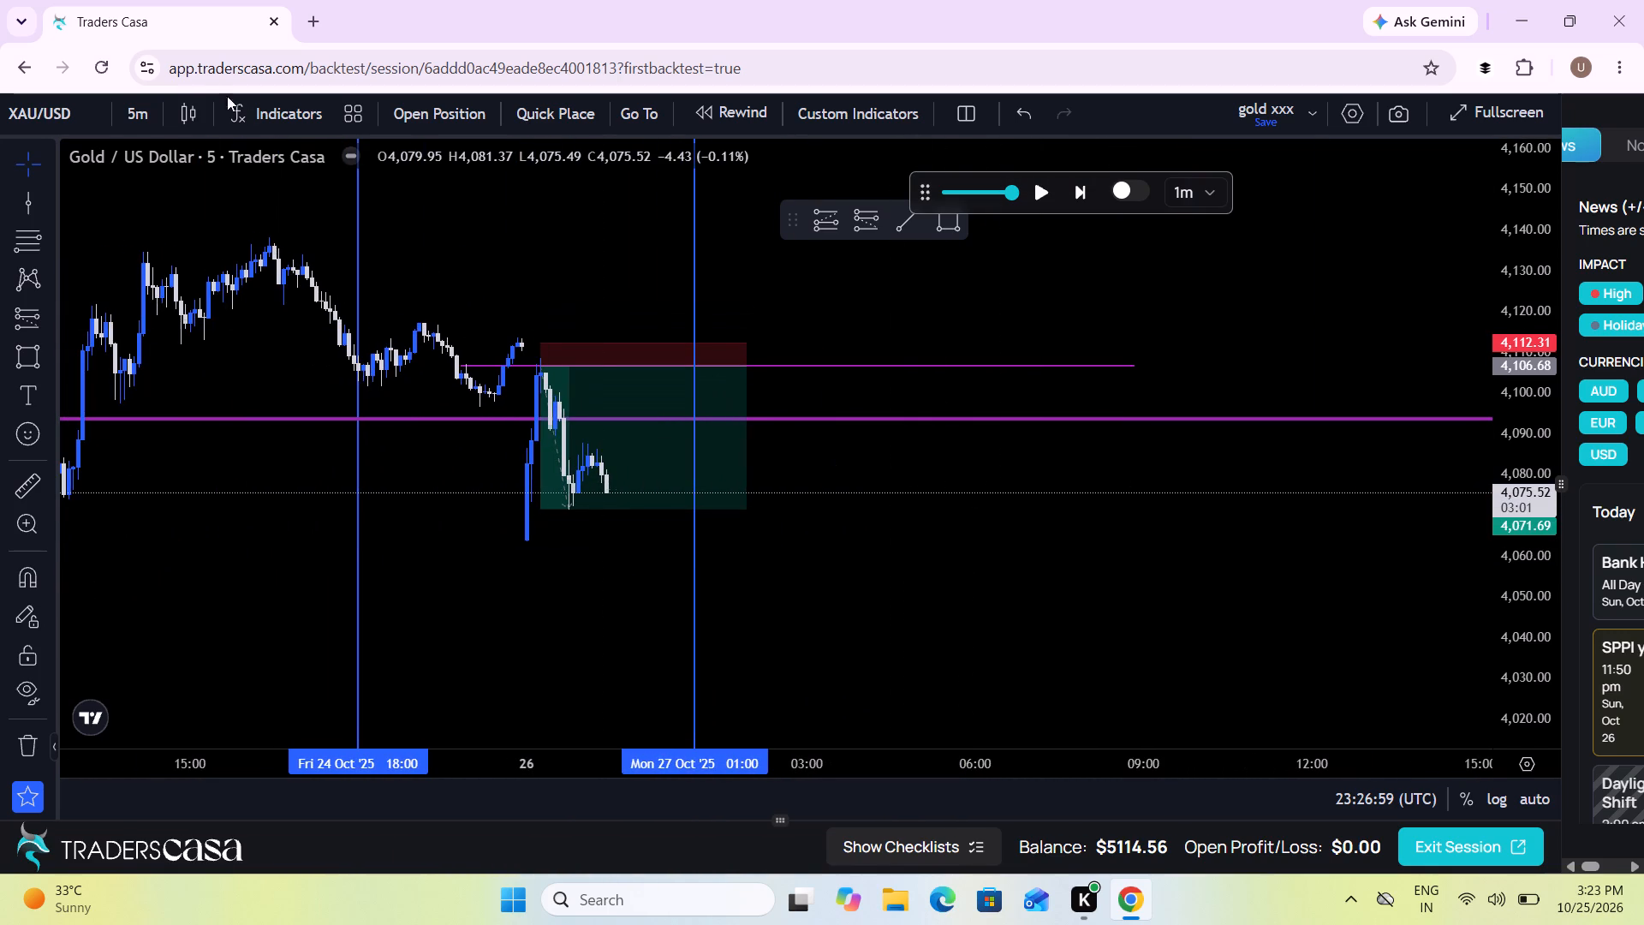
left_click(148, 118)
scroll(195, 636, "down", 1)
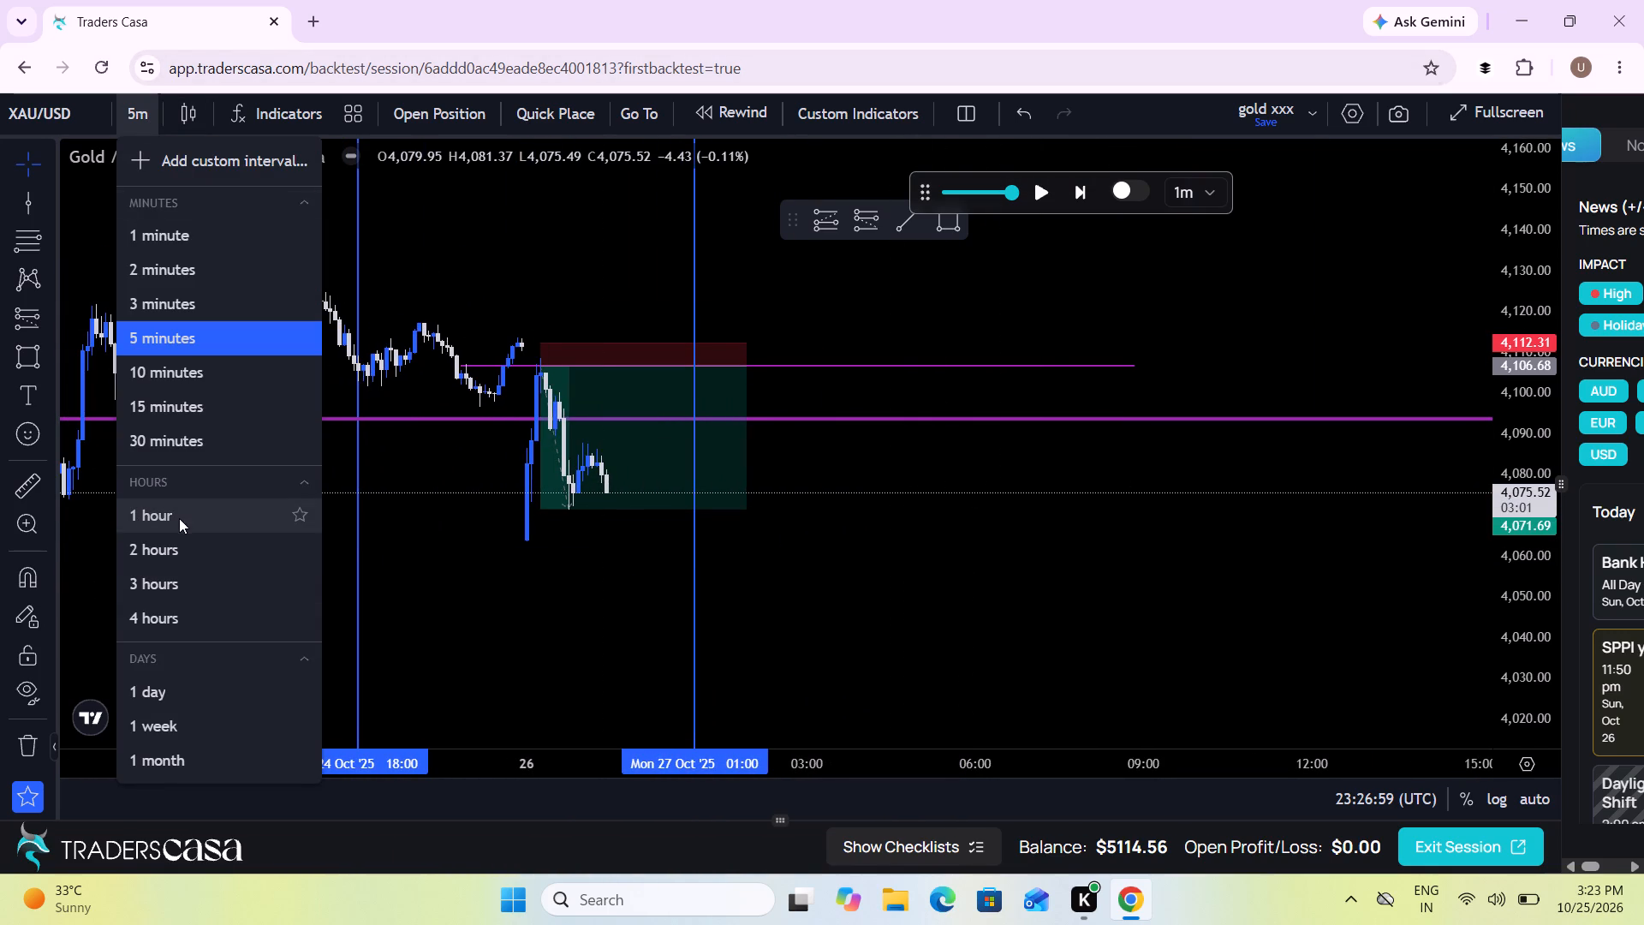
left_click(178, 516)
Advance the replay on the hourly chart to about 00:07 on Mon 27 Oct and pause it.
scroll(690, 624, "up", 4)
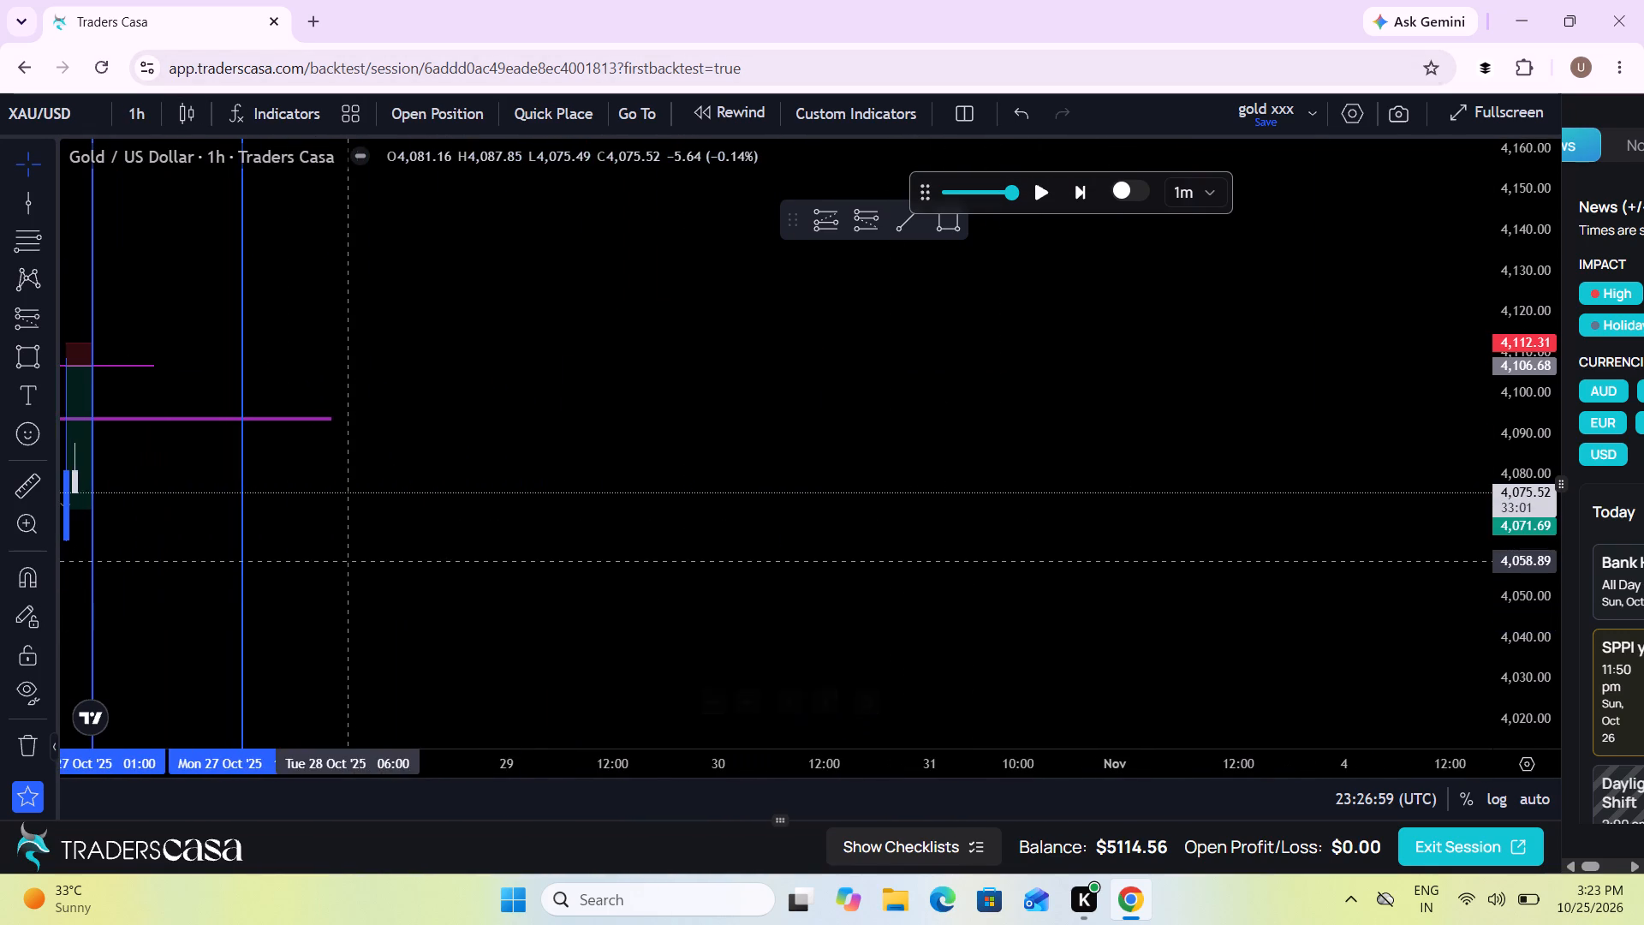
left_click_drag(351, 560, 1224, 569)
scroll(1224, 569, "up", 4)
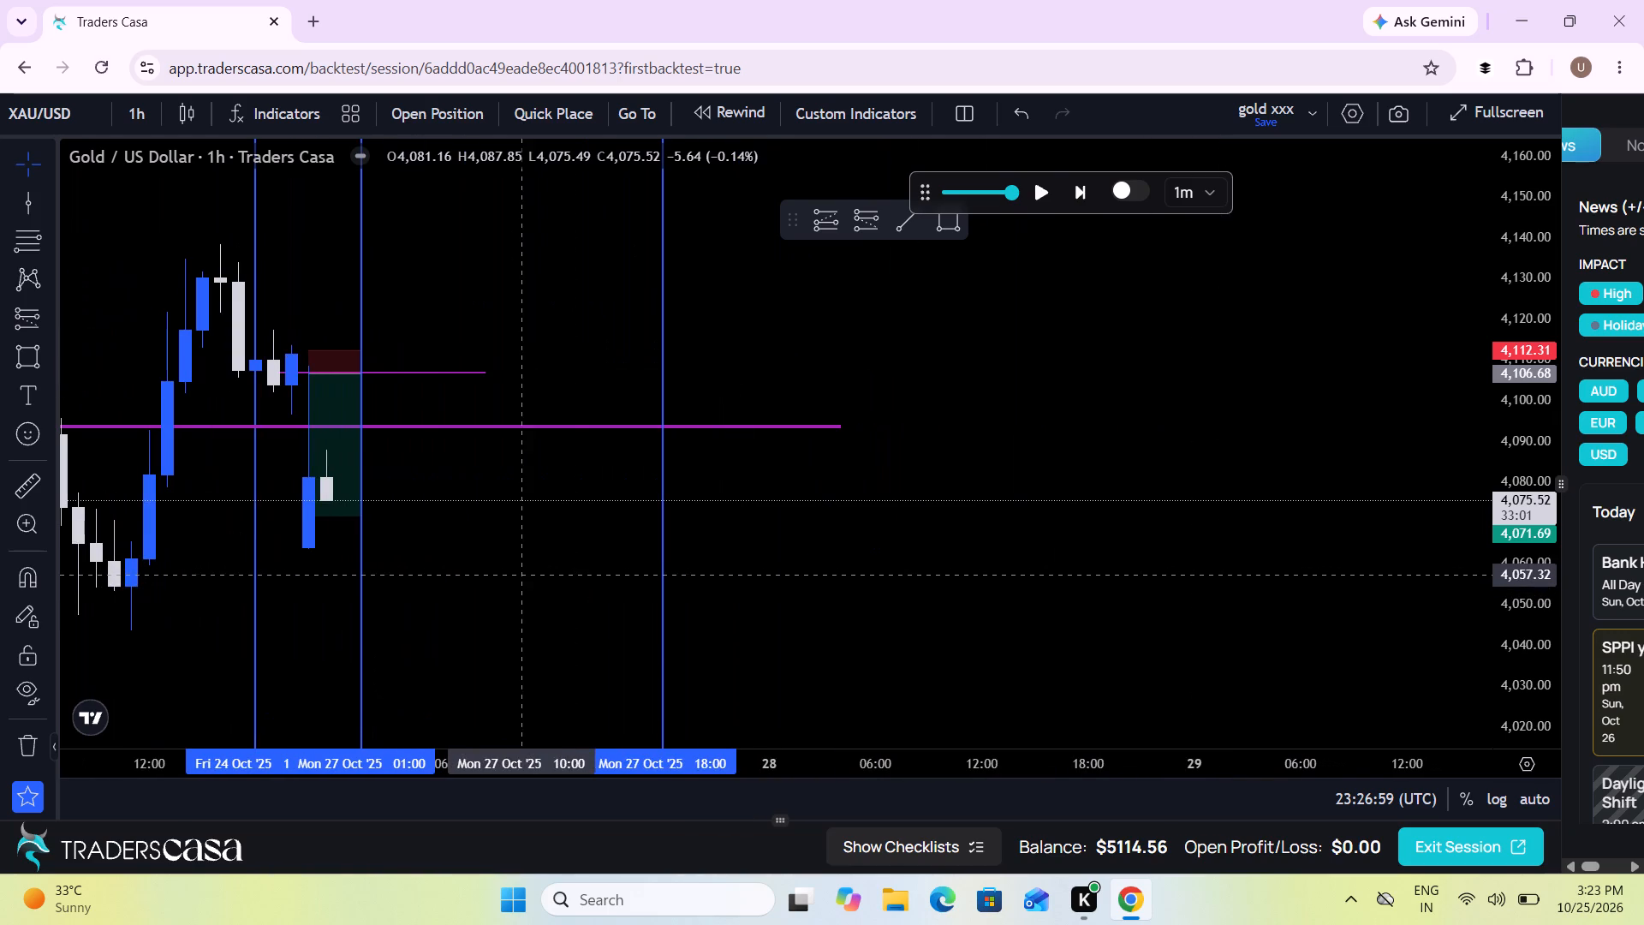
left_click_drag(527, 574, 1260, 577)
scroll(1260, 577, "up", 4)
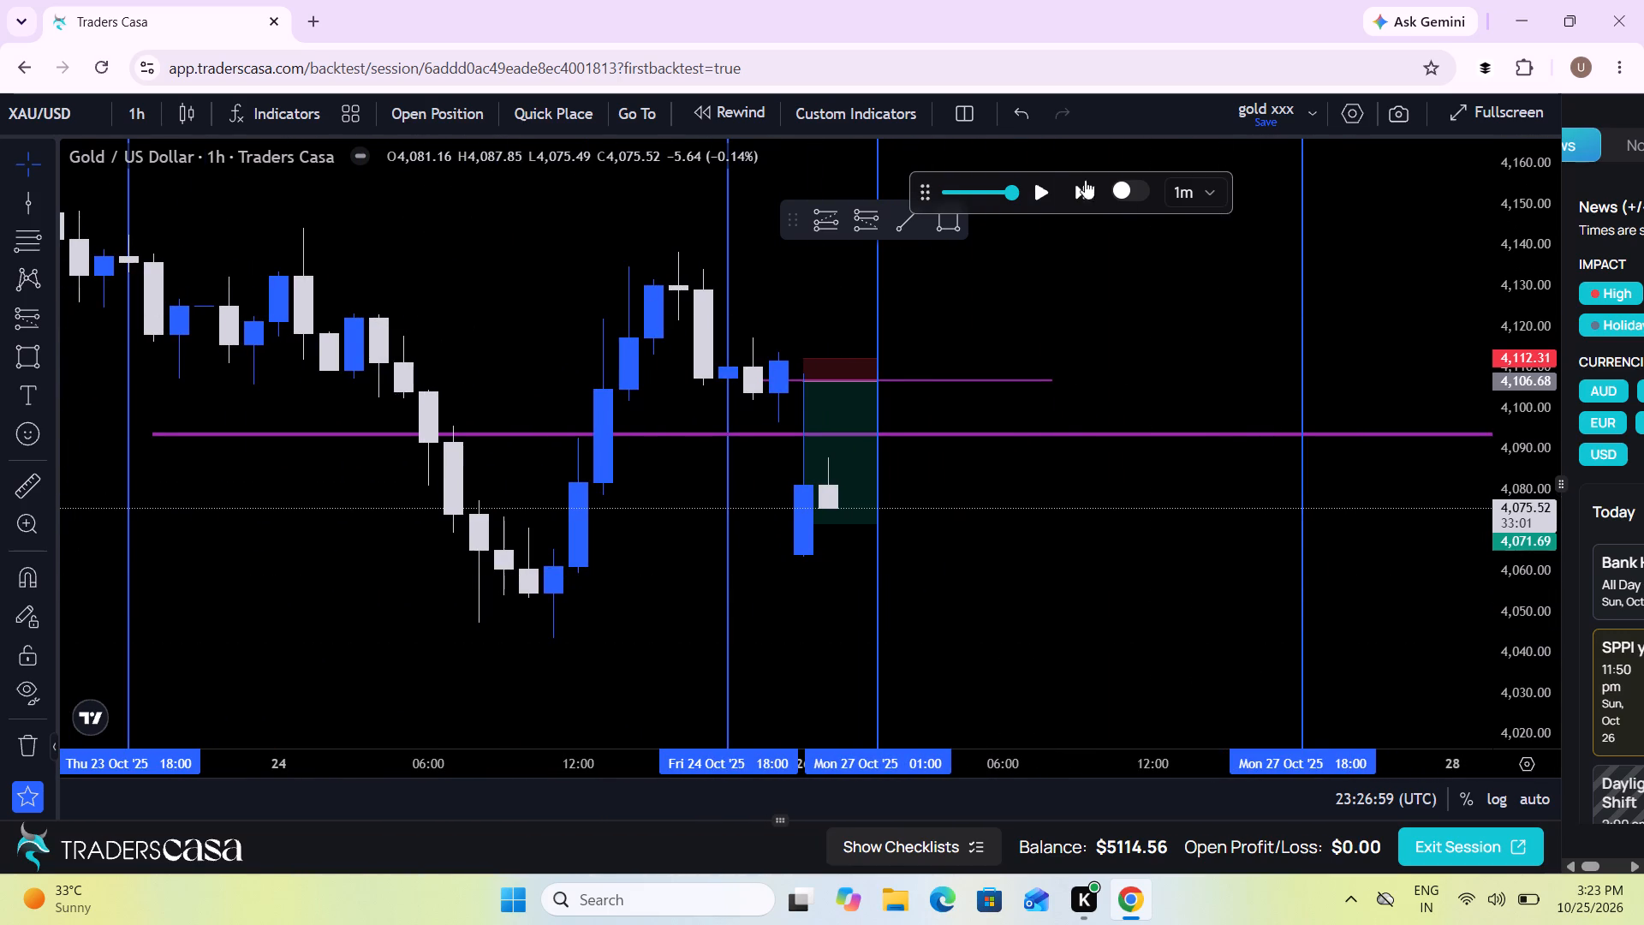
left_click(1037, 183)
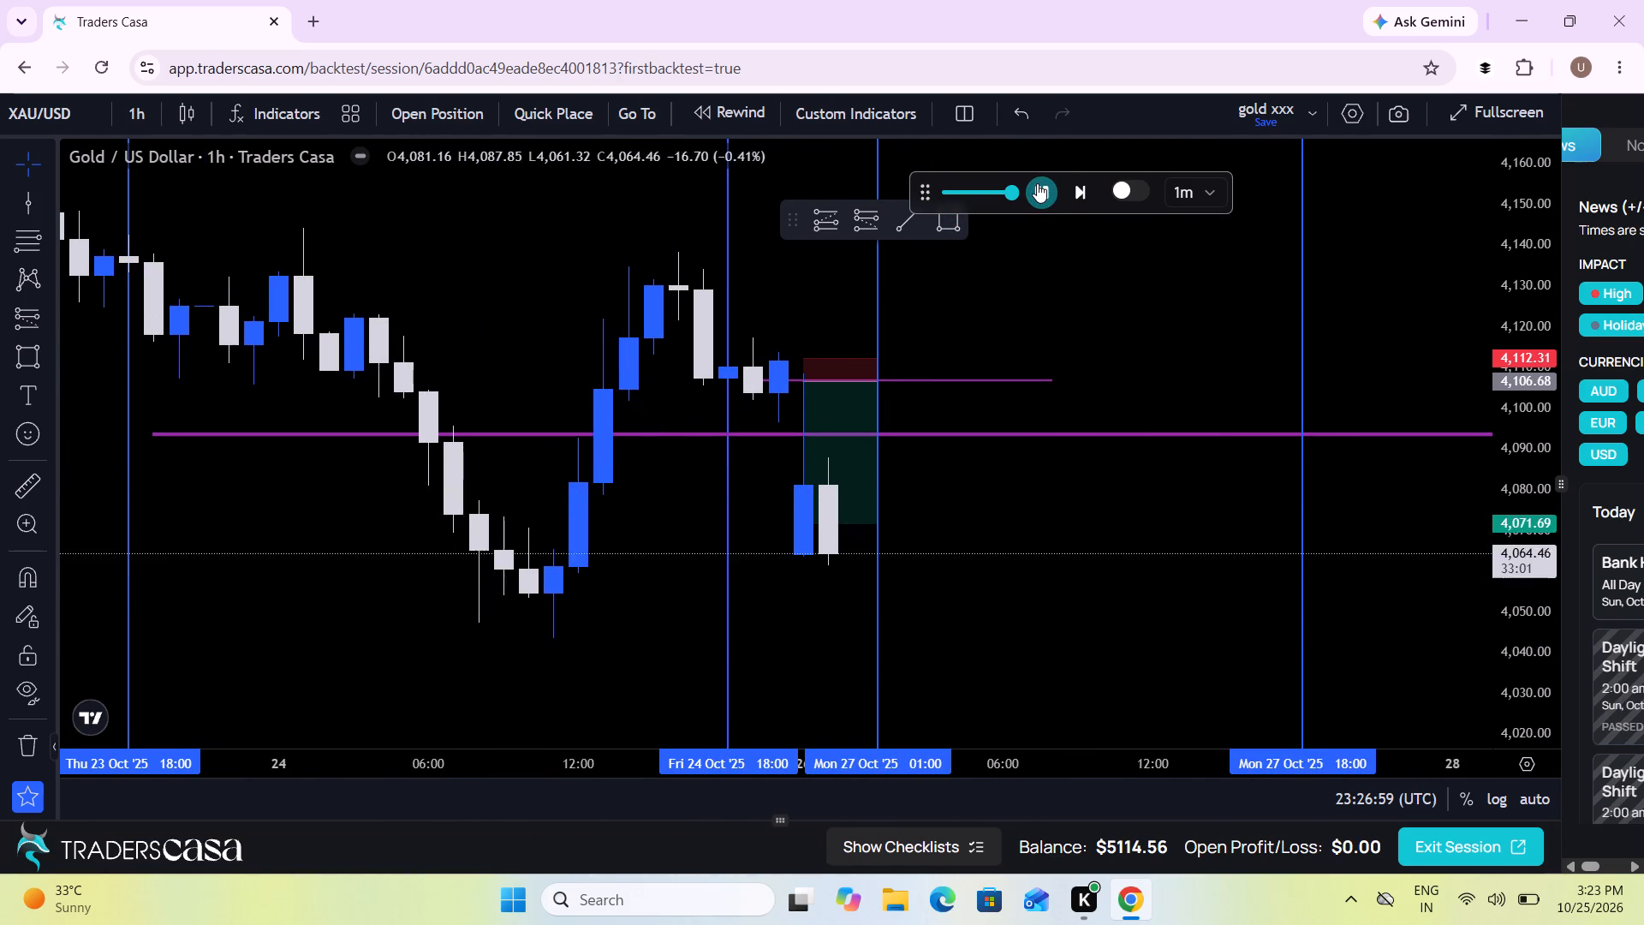
left_click(1037, 183)
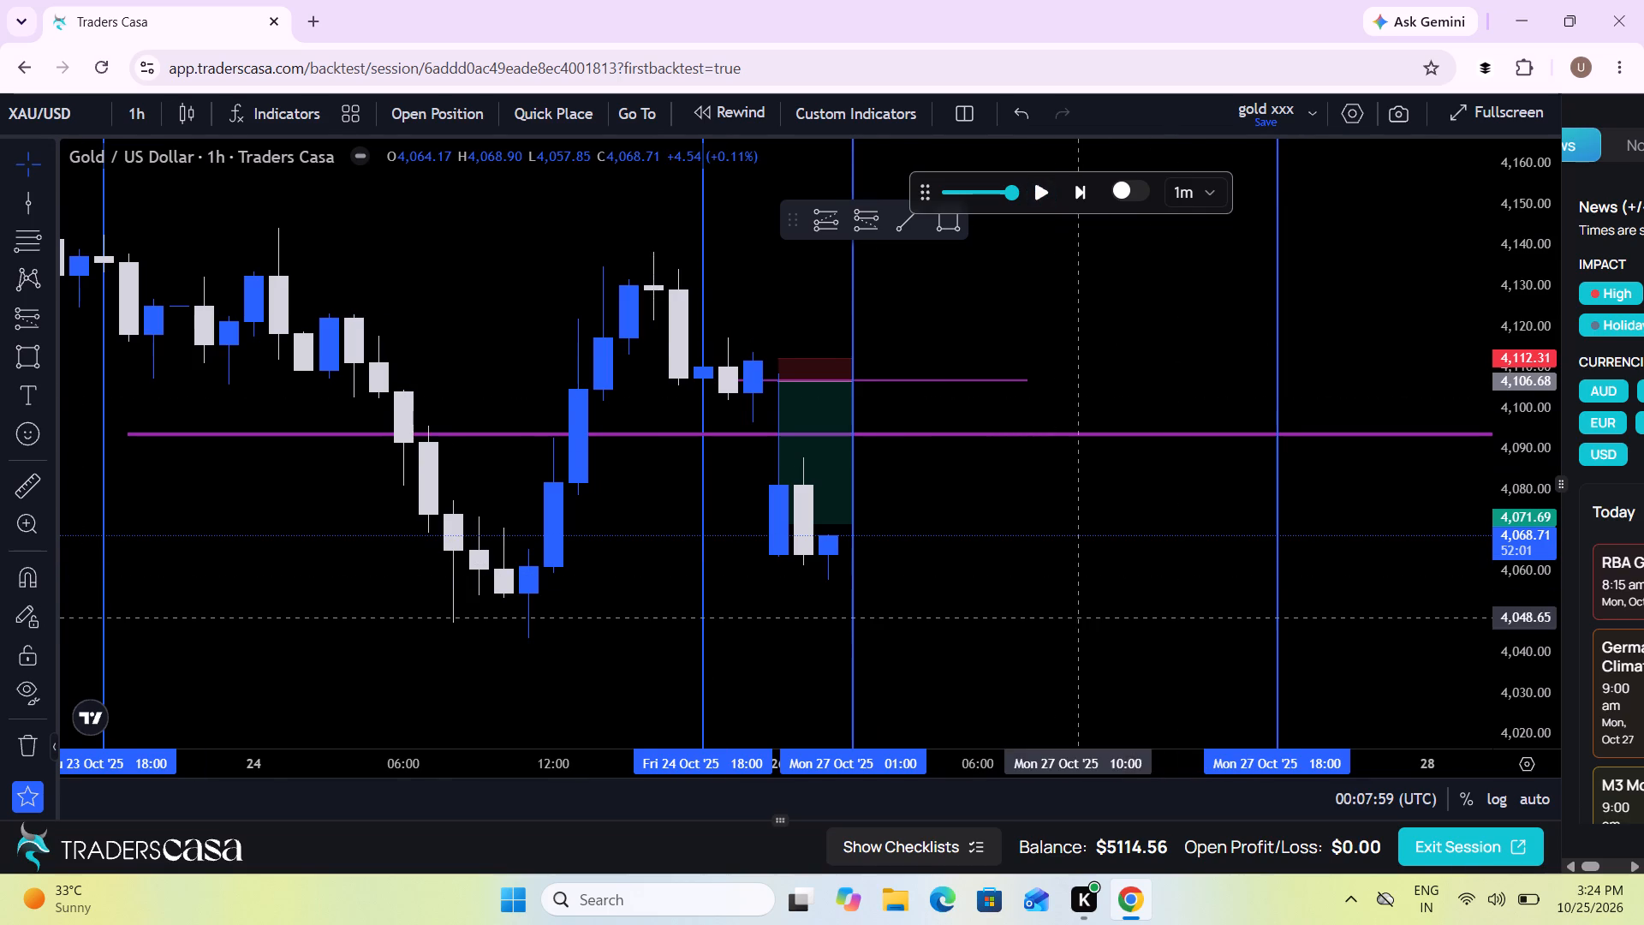
Measure the Sun 26 Oct 23:00 hourly candle's range from its high to its low.
scroll(1081, 616, "up", 3)
left_click_drag(1526, 726, 1511, 546)
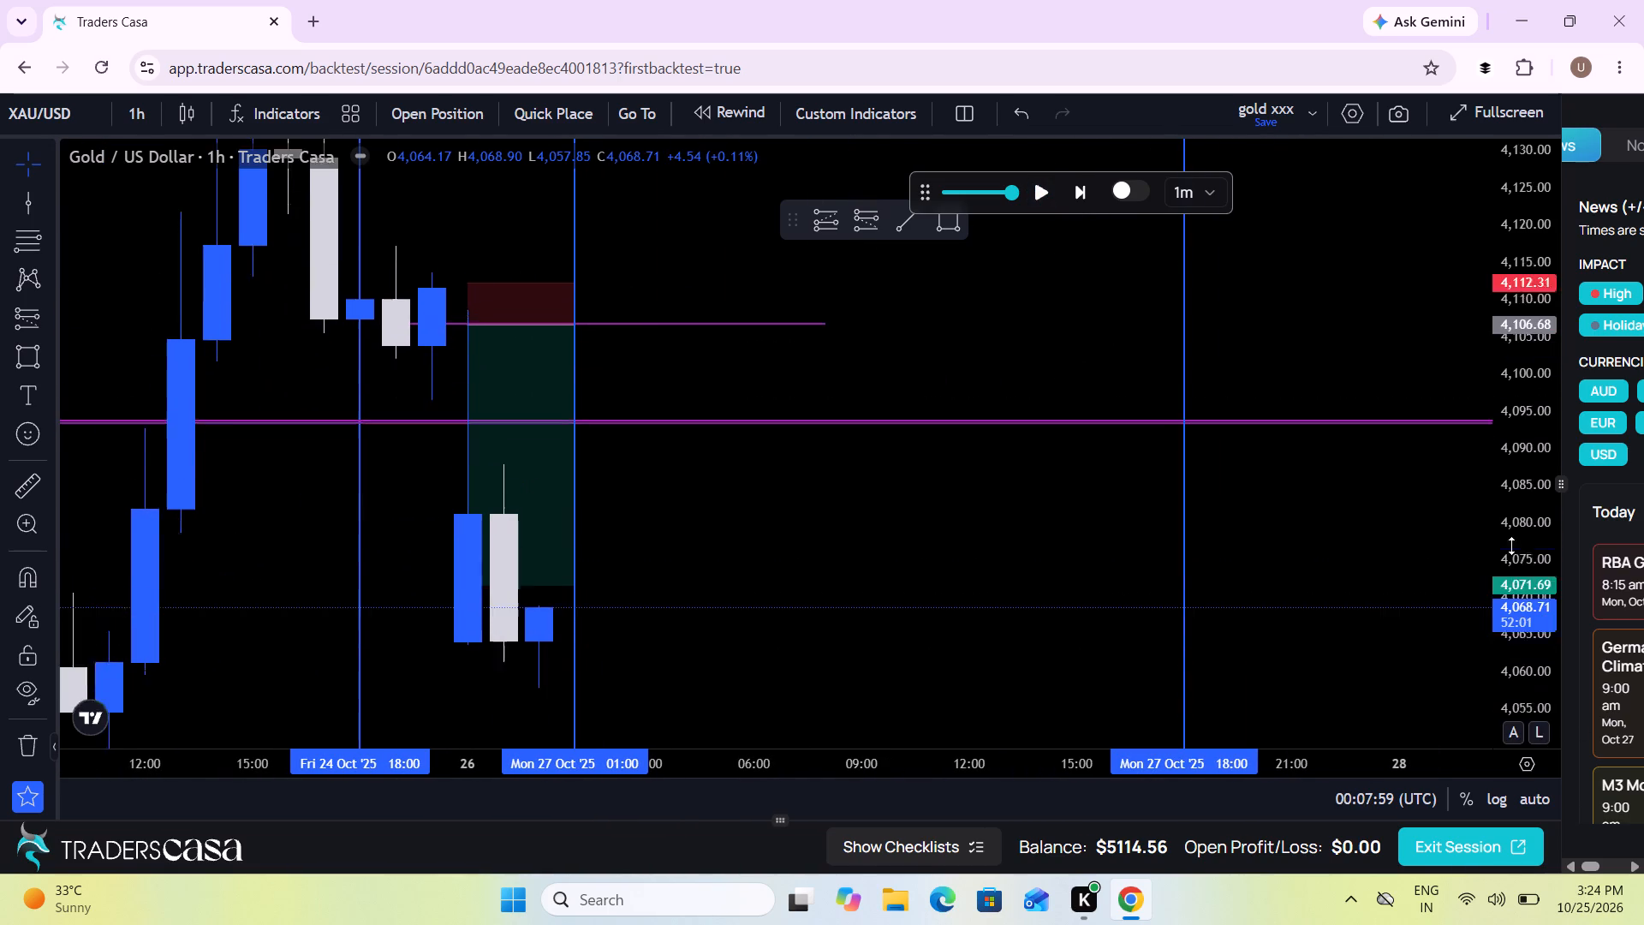
left_click_drag(1511, 546, 1510, 524)
left_click_drag(928, 647, 1155, 448)
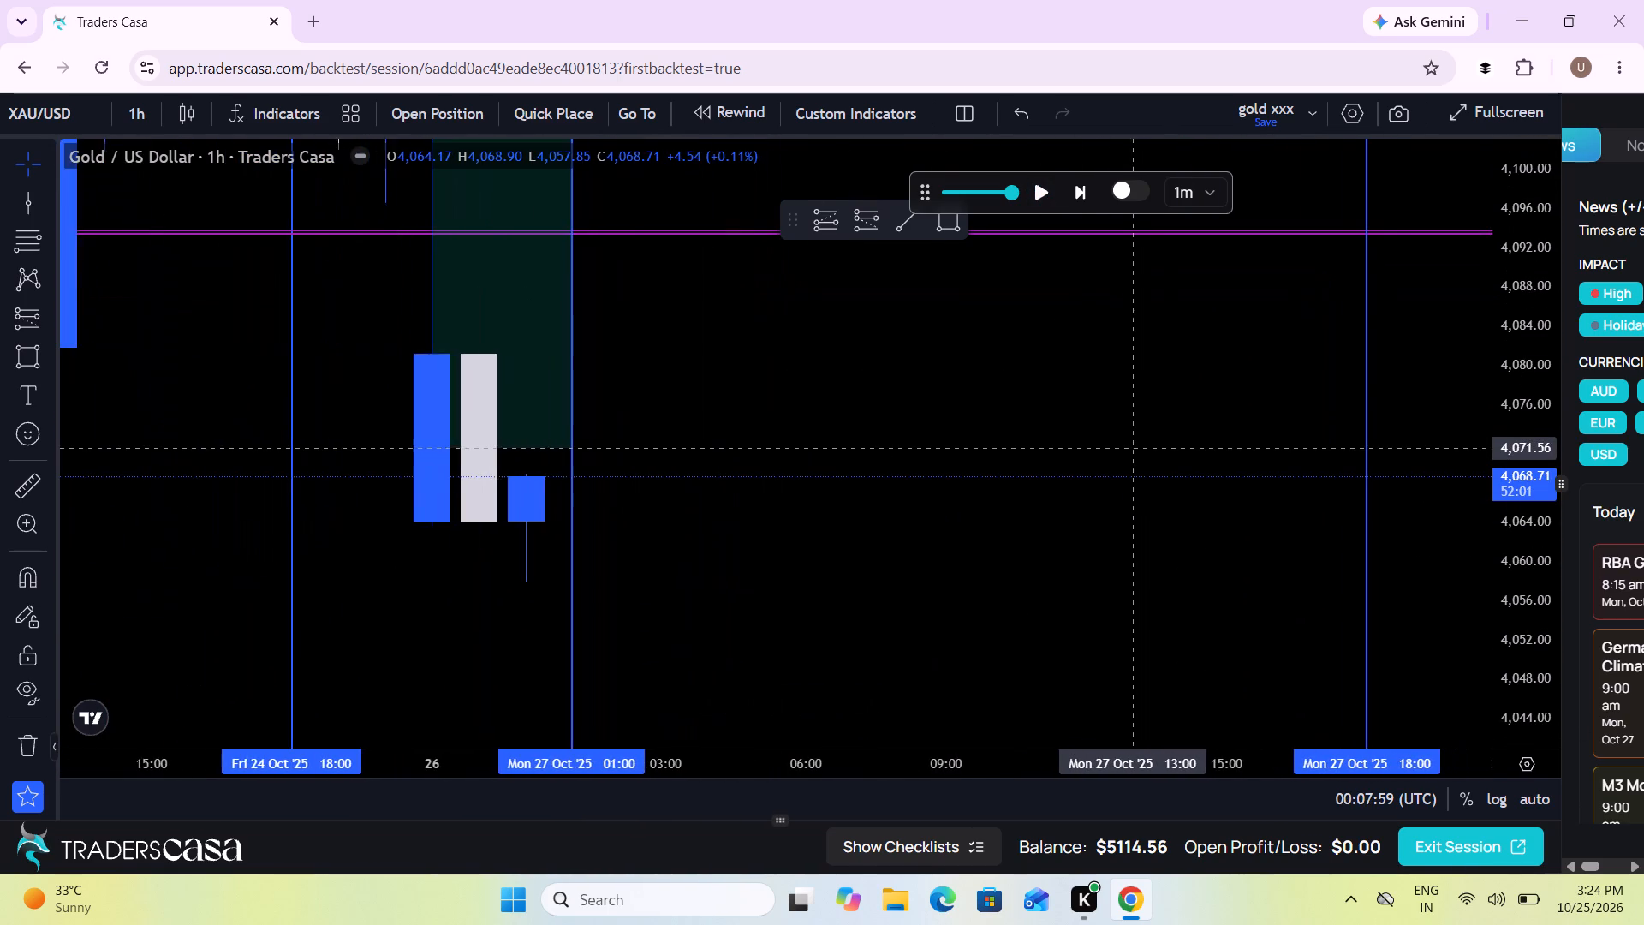
left_click_drag(1155, 448, 1144, 424)
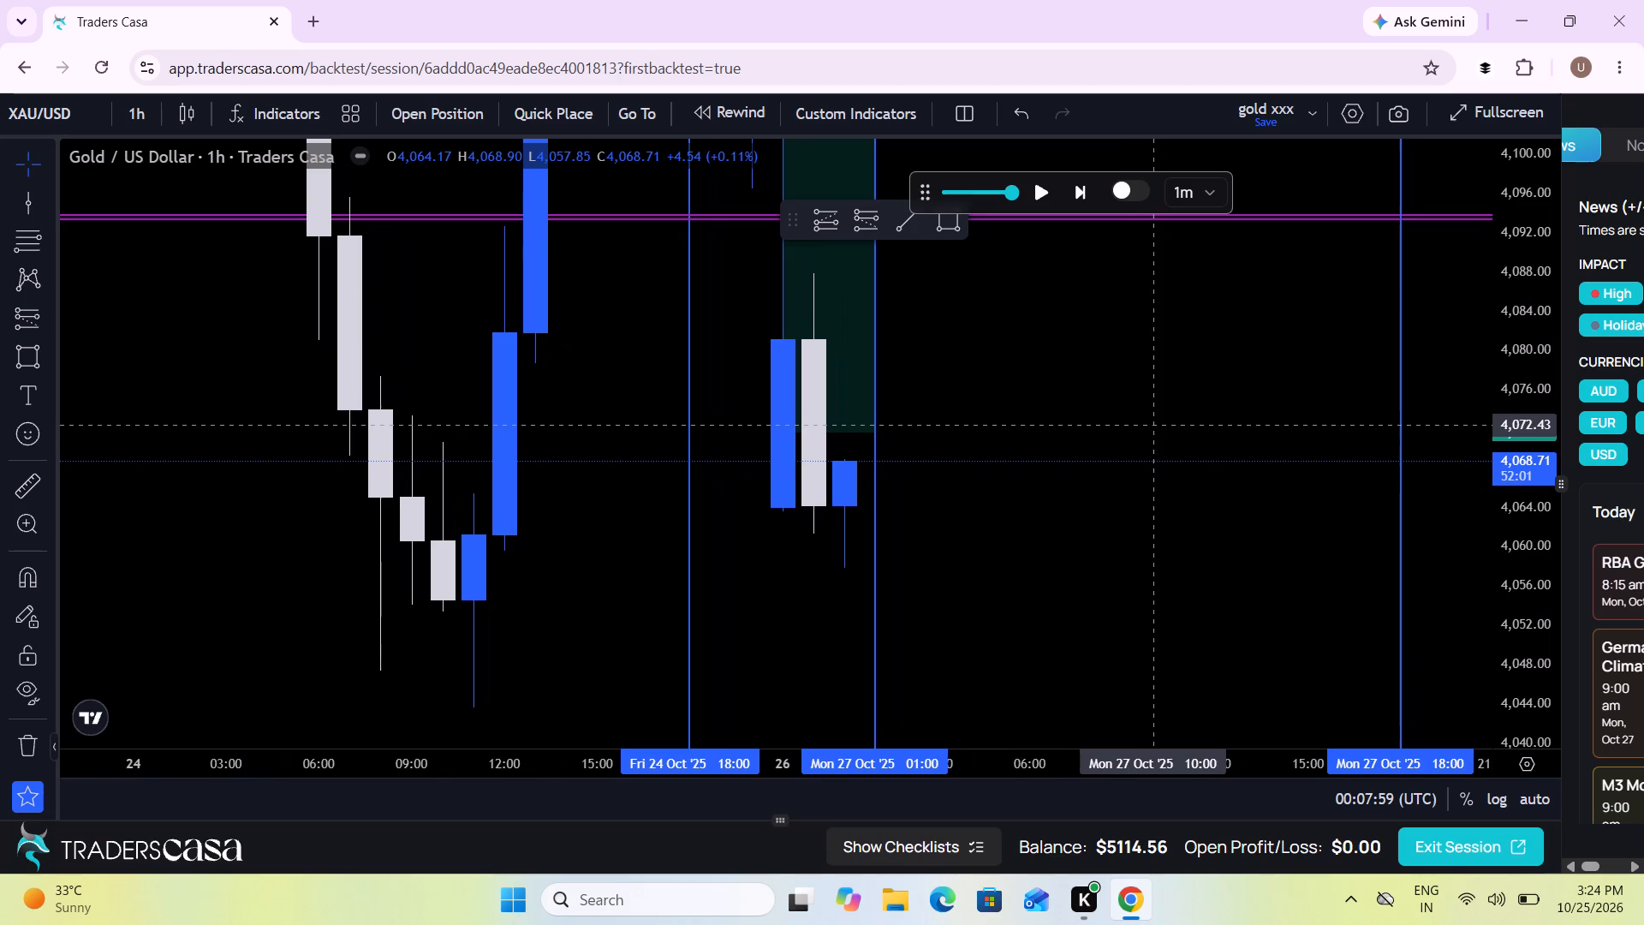
left_click_drag(1144, 424, 1143, 424)
scroll(1093, 478, "up", 1)
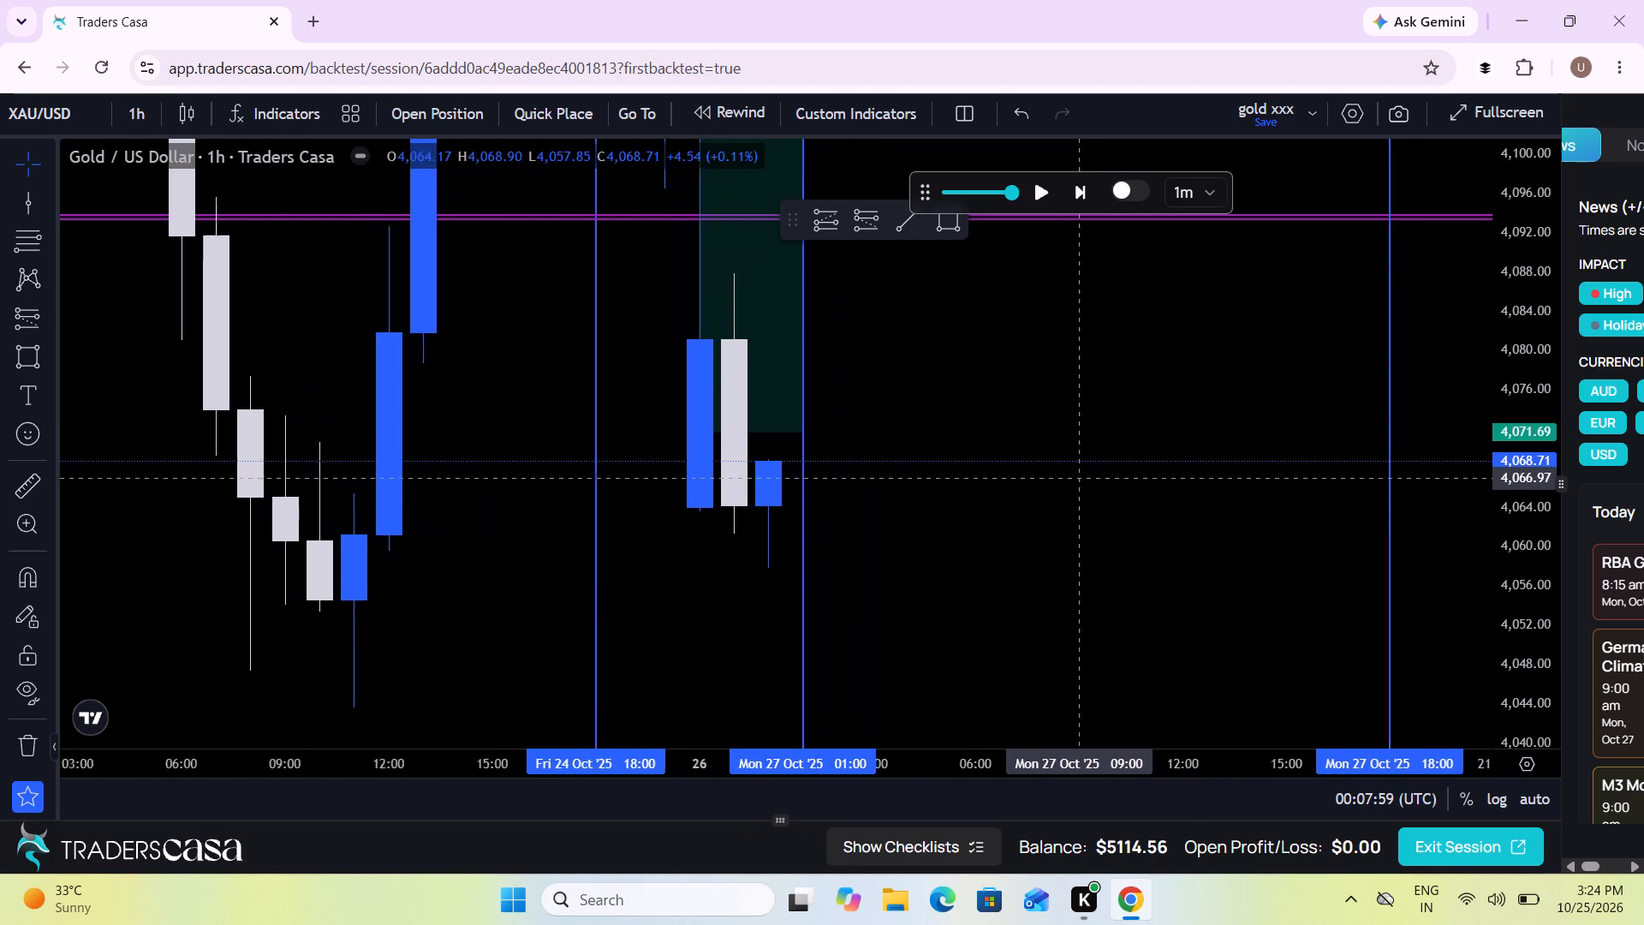
scroll(1093, 478, "up", 1)
left_click(44, 473)
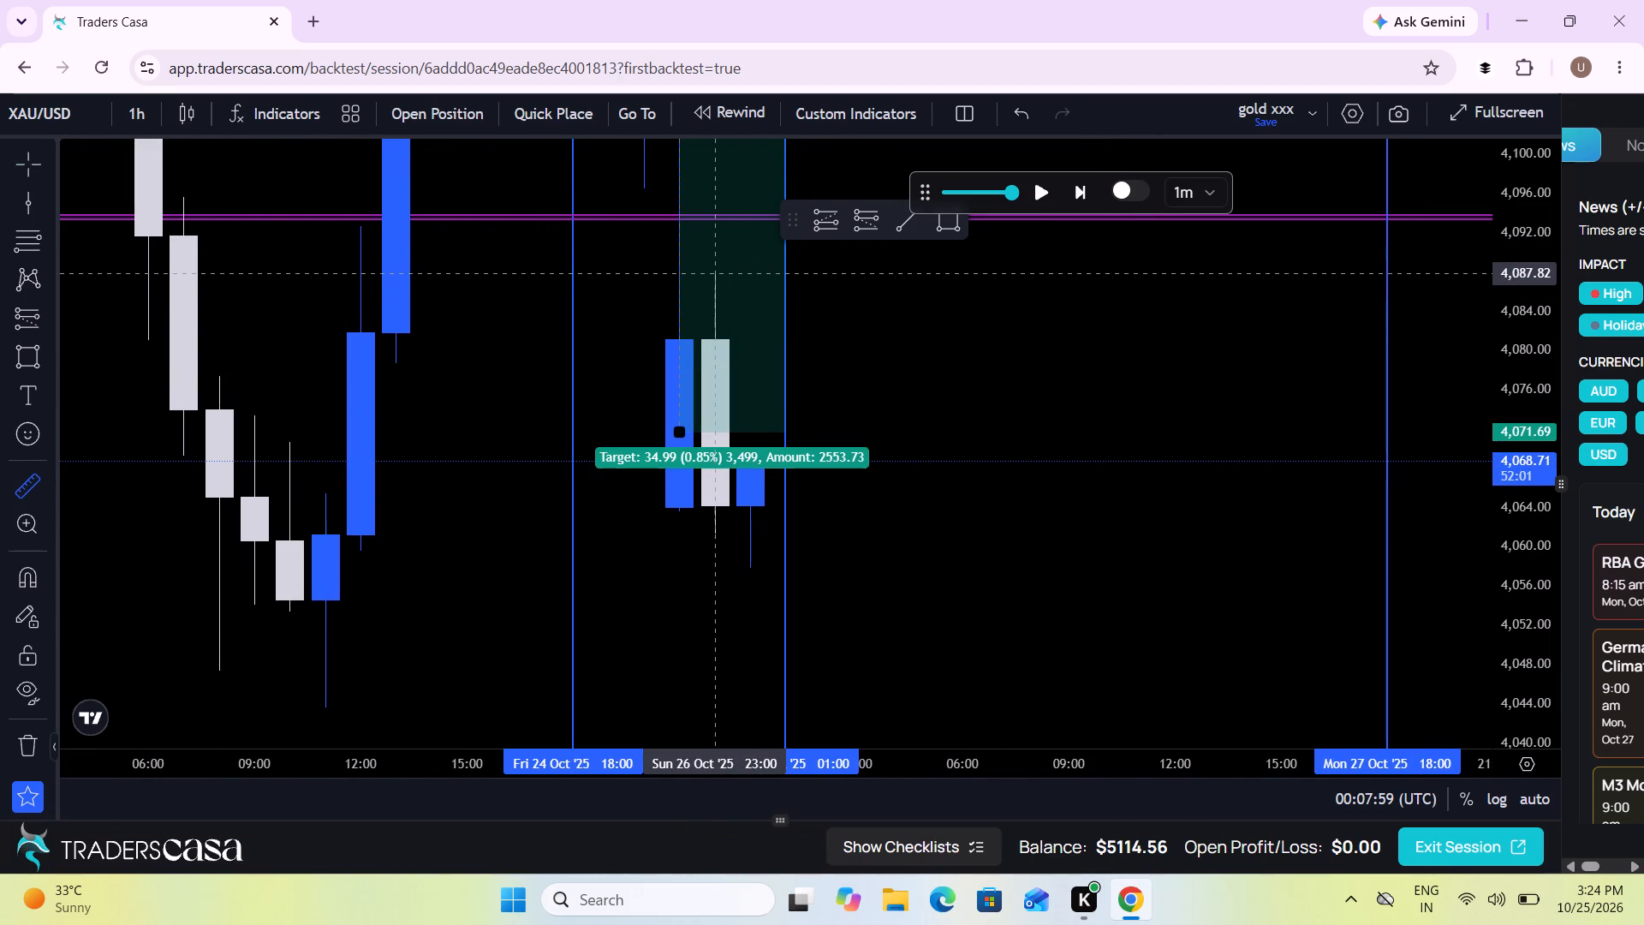
left_click(732, 273)
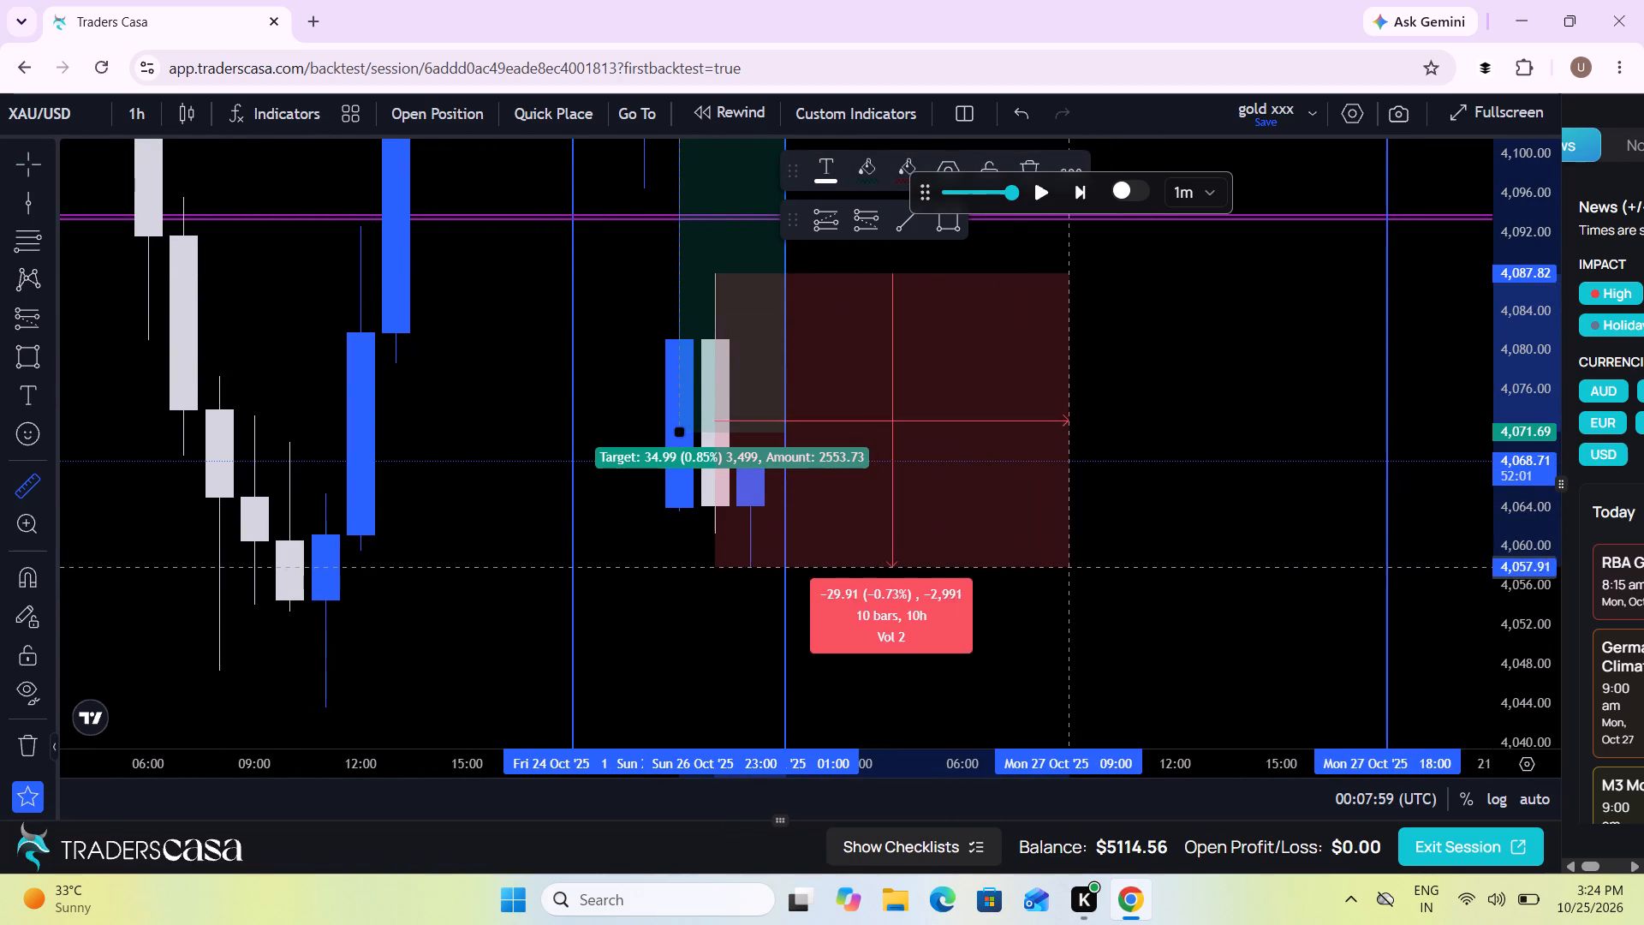
left_click(1095, 530)
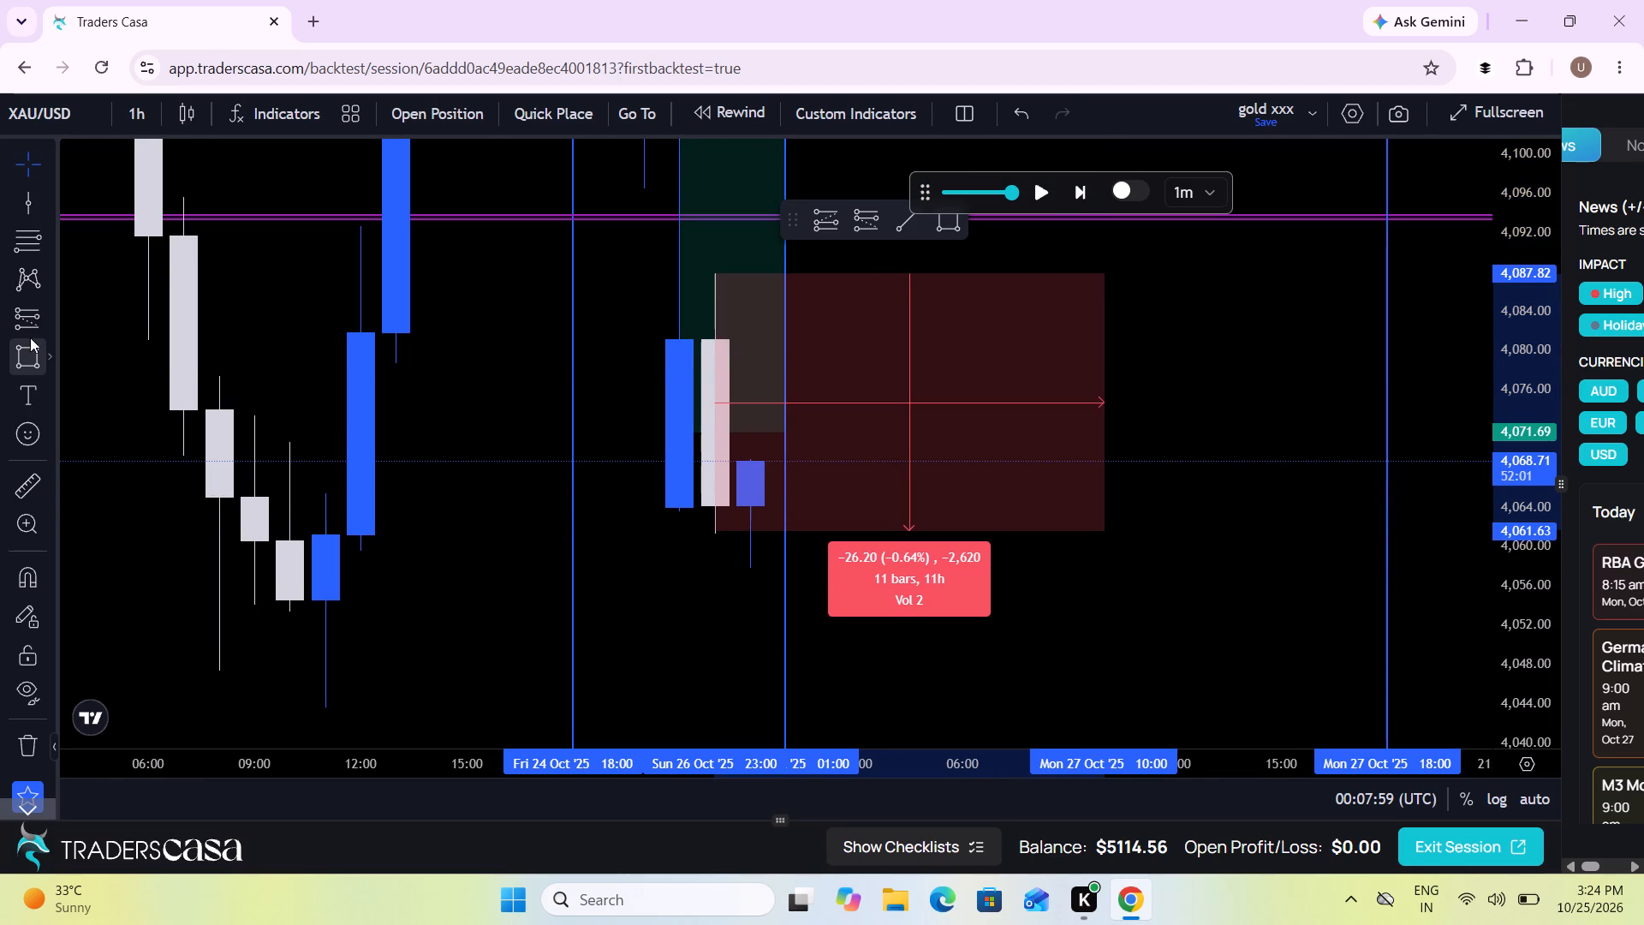
Draw a flat rectangle as a midpoint line at about 4,074.7, from the Sun 26 Oct 23:00 candle to Mon 27 Oct 13:00.
left_click(30, 337)
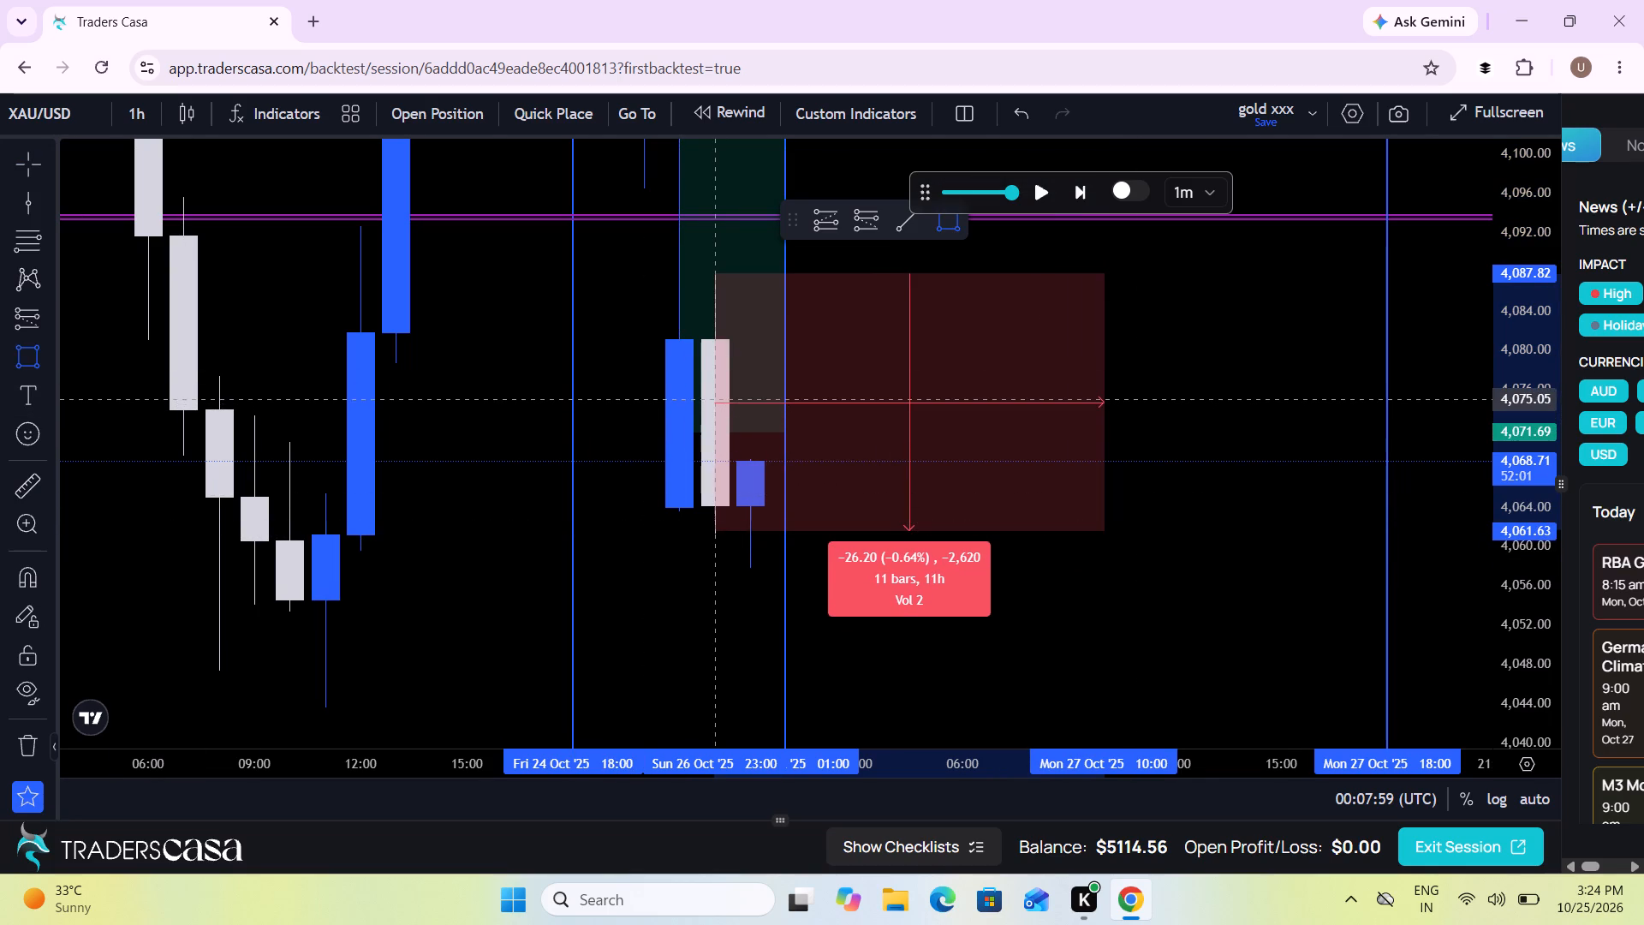
left_click(700, 402)
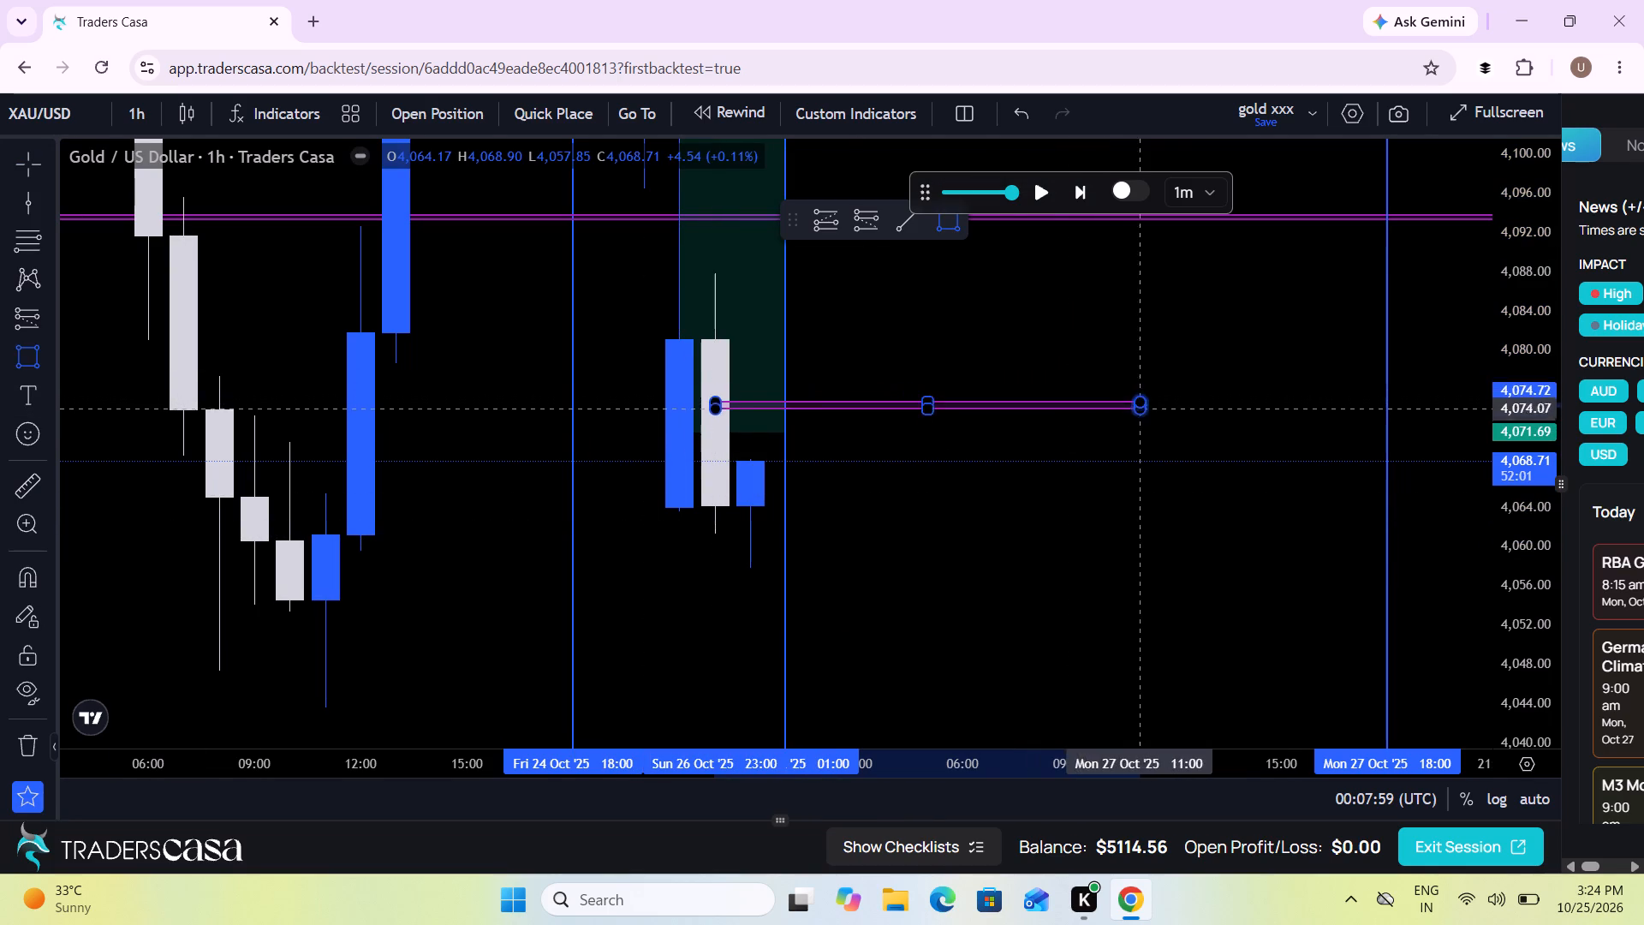
left_click(1196, 403)
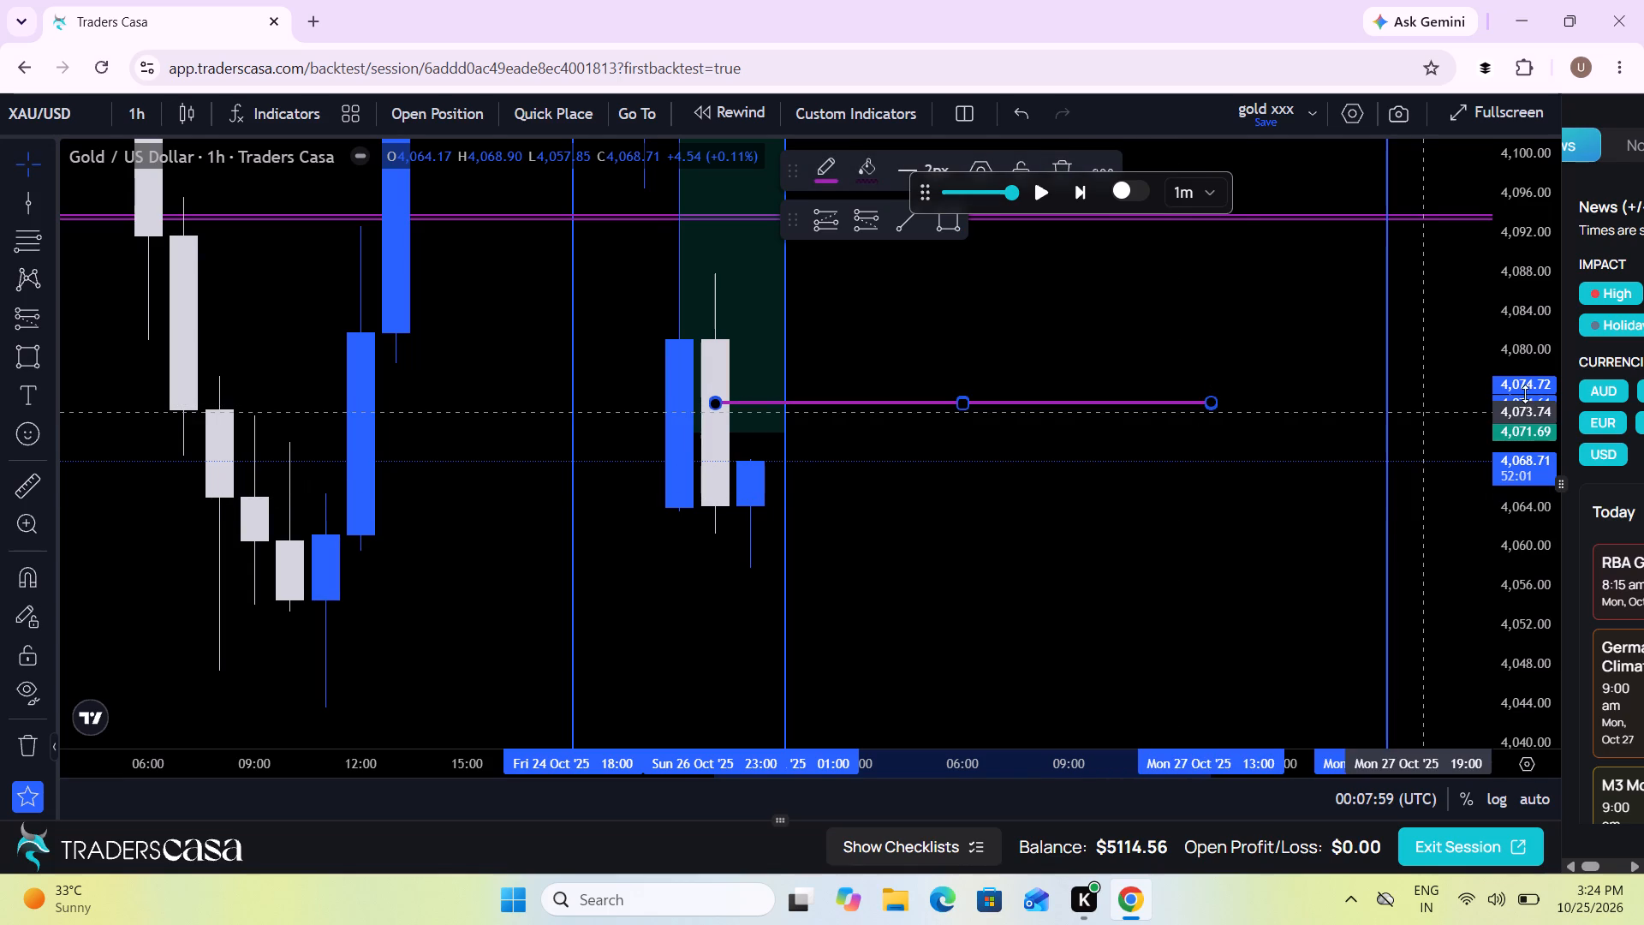
left_click_drag(1525, 386, 1420, 589)
double_click(1002, 415)
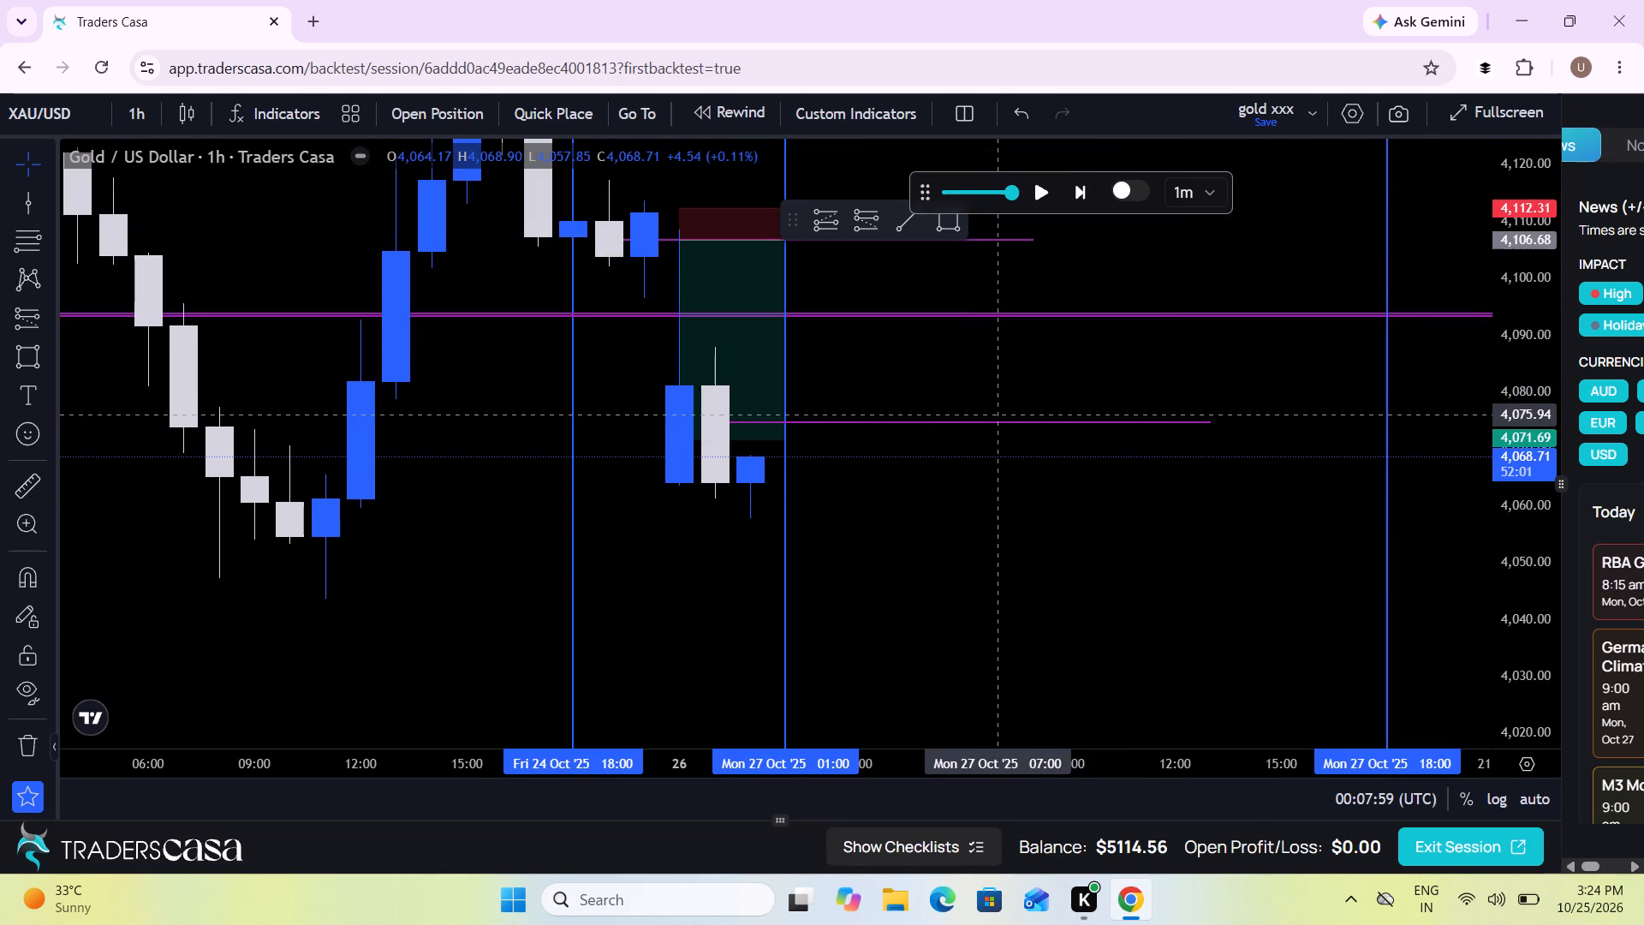
Switch the gold chart to the 5-minute timeframe.
left_click_drag(1030, 492, 902, 553)
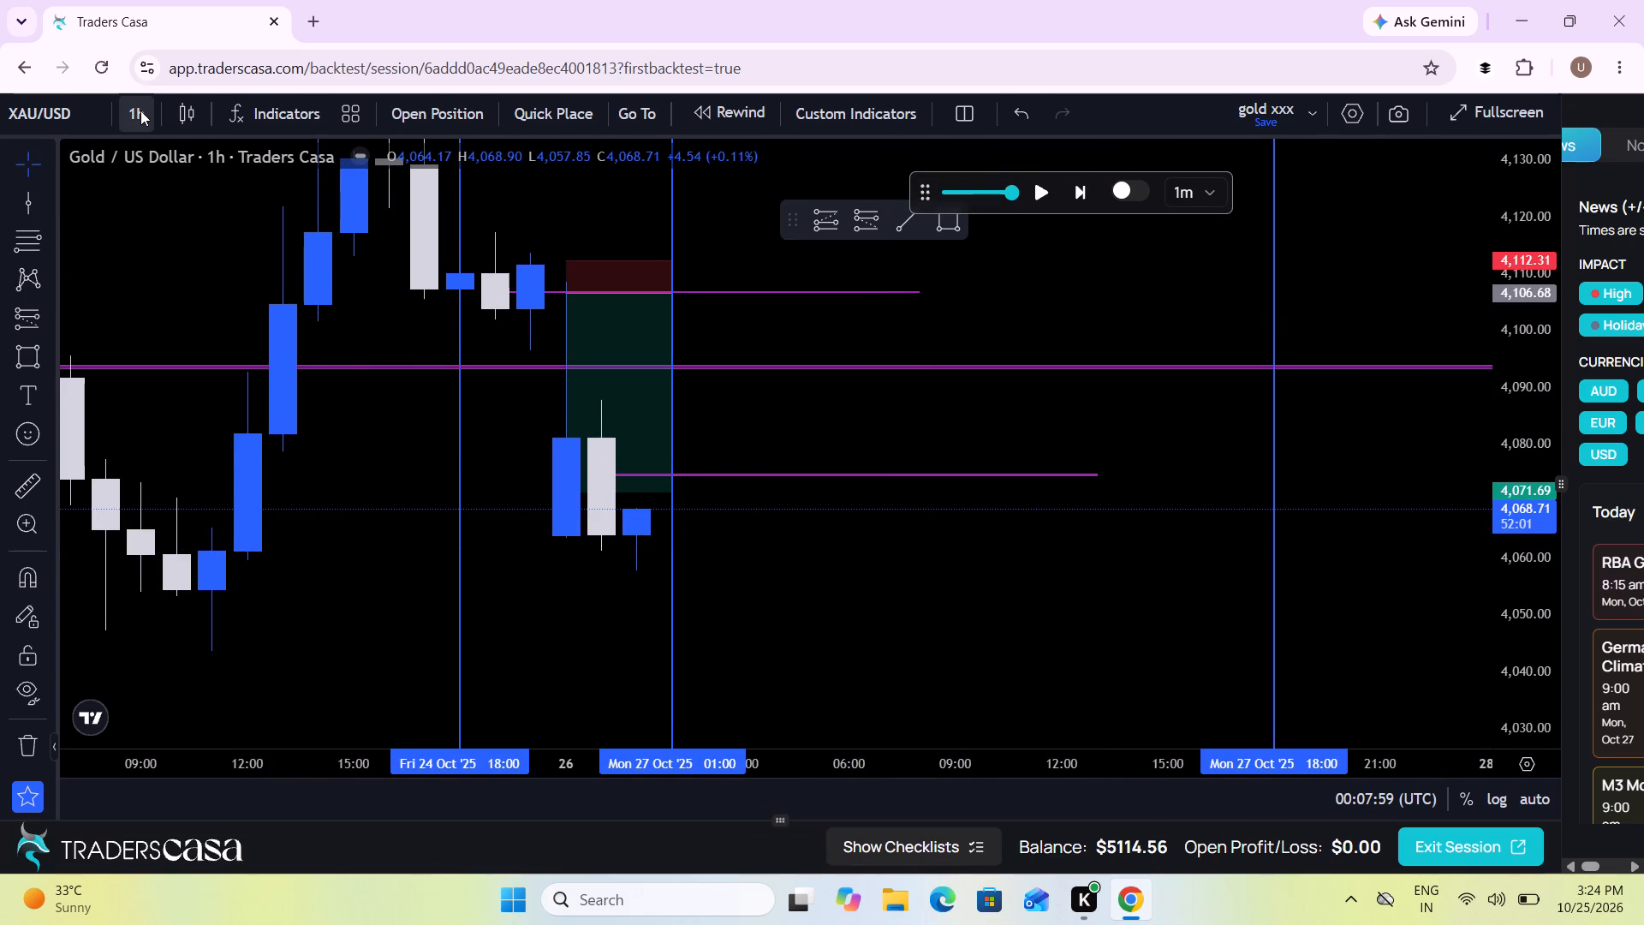
left_click(140, 110)
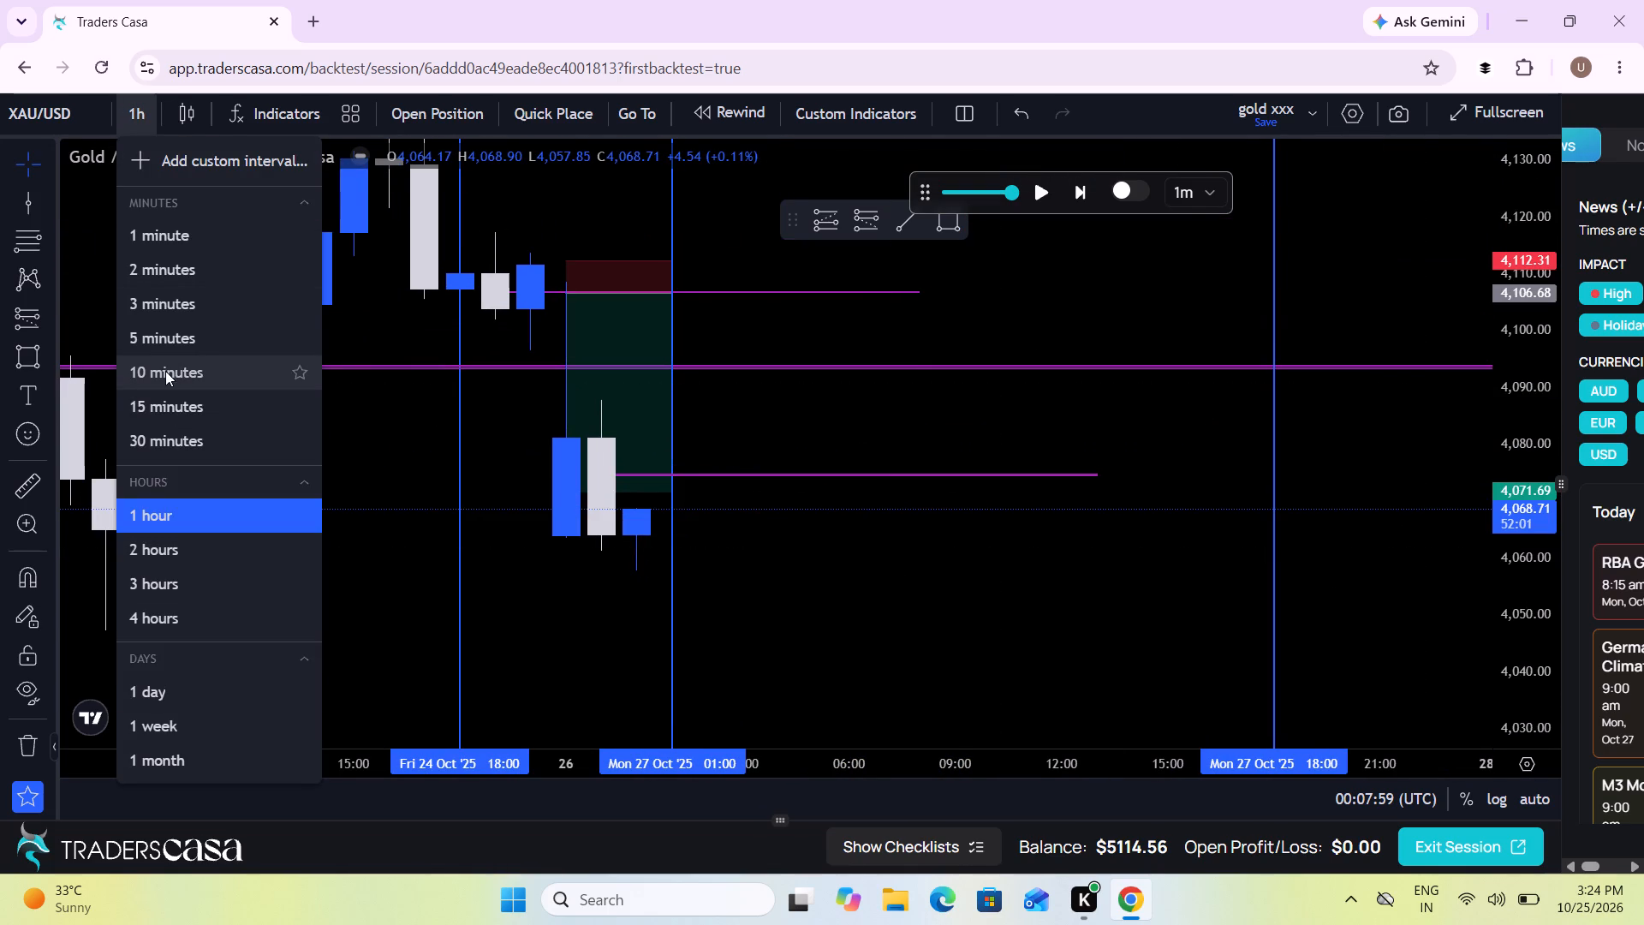
left_click(164, 329)
Measure the price range from about 4,117.2 at Fri 24 Oct 20:00 down to the recent low near 4,057.7.
scroll(868, 653, "down", 6)
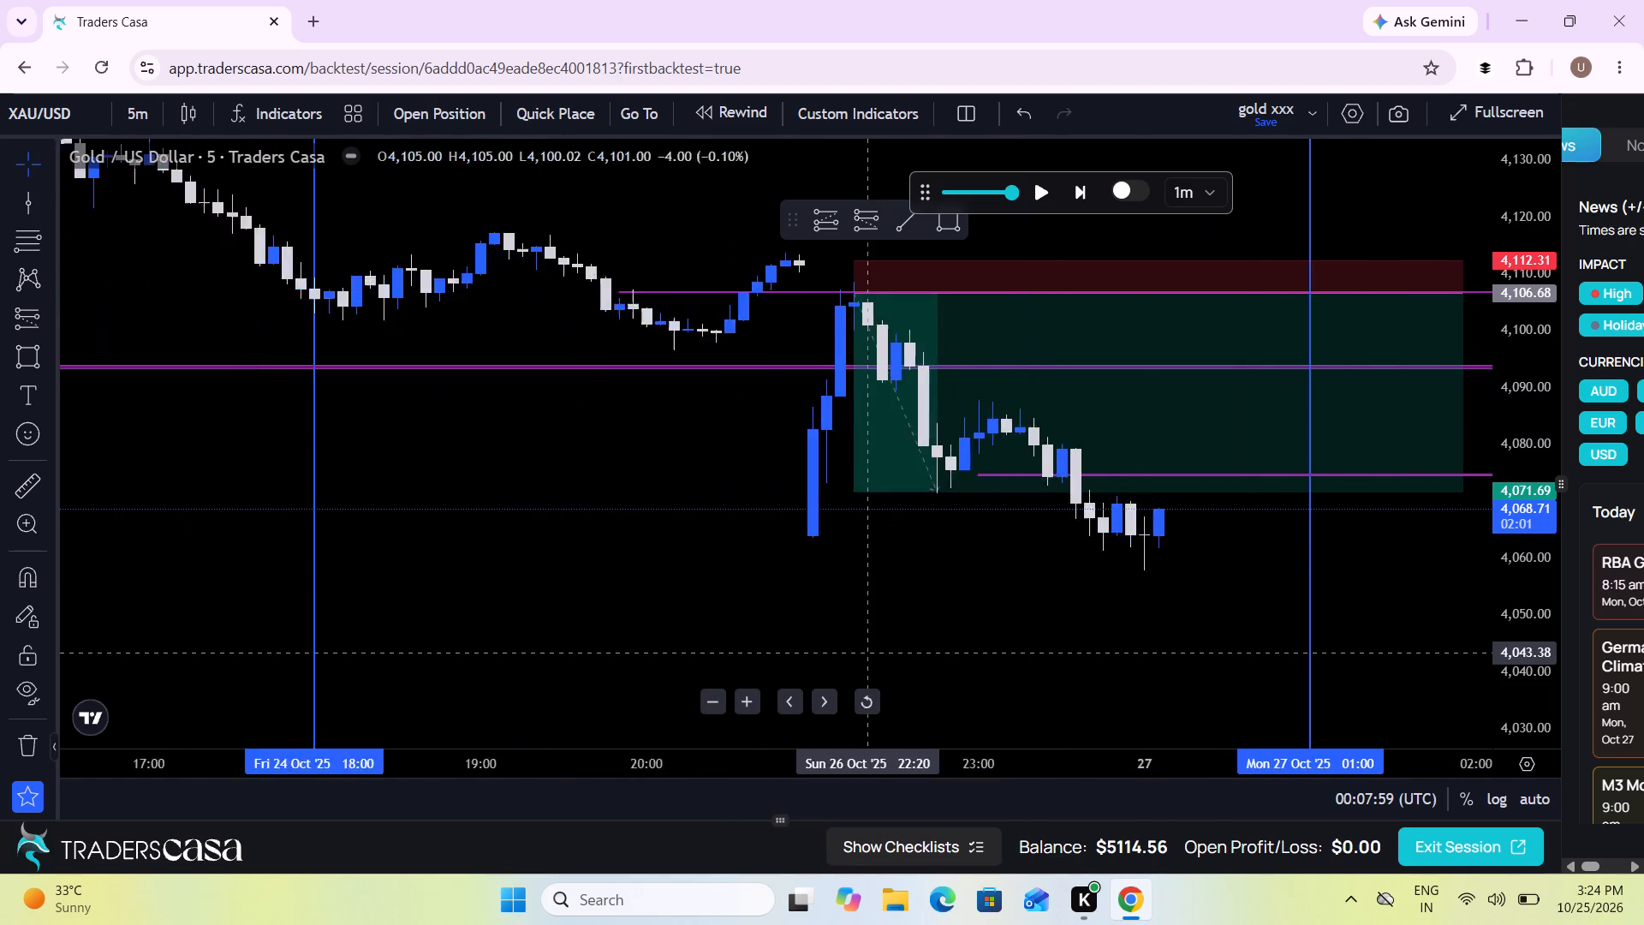
scroll(868, 653, "down", 2)
left_click_drag(1193, 652, 701, 643)
scroll(701, 643, "up", 1)
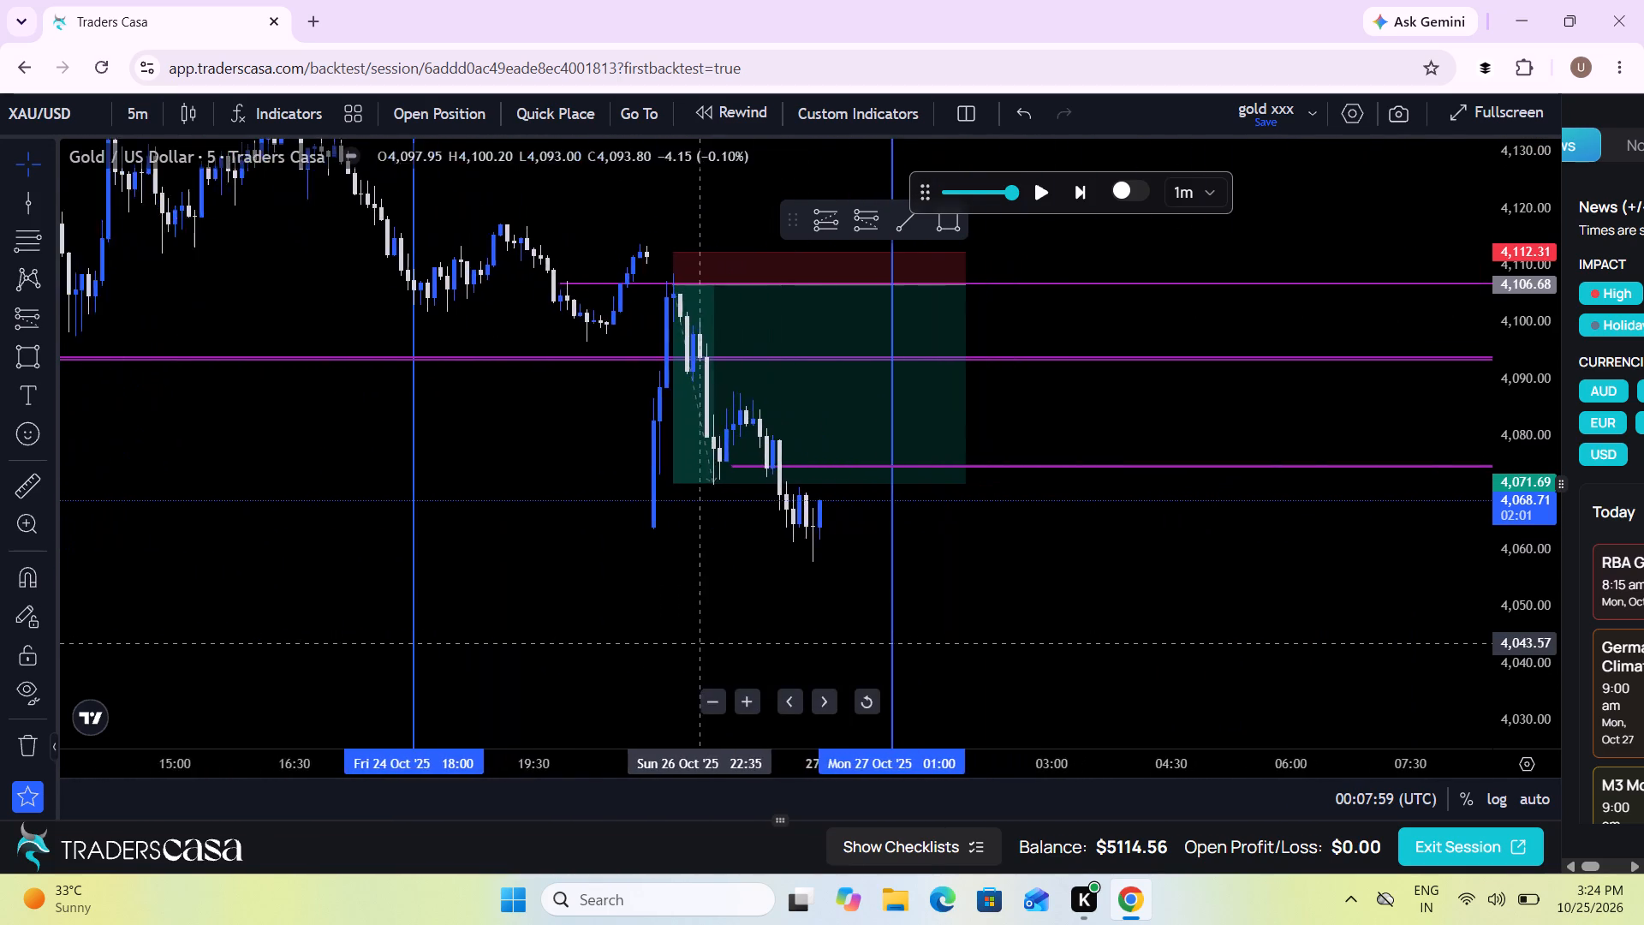
scroll(701, 643, "up", 2)
left_click_drag(699, 643, 601, 669)
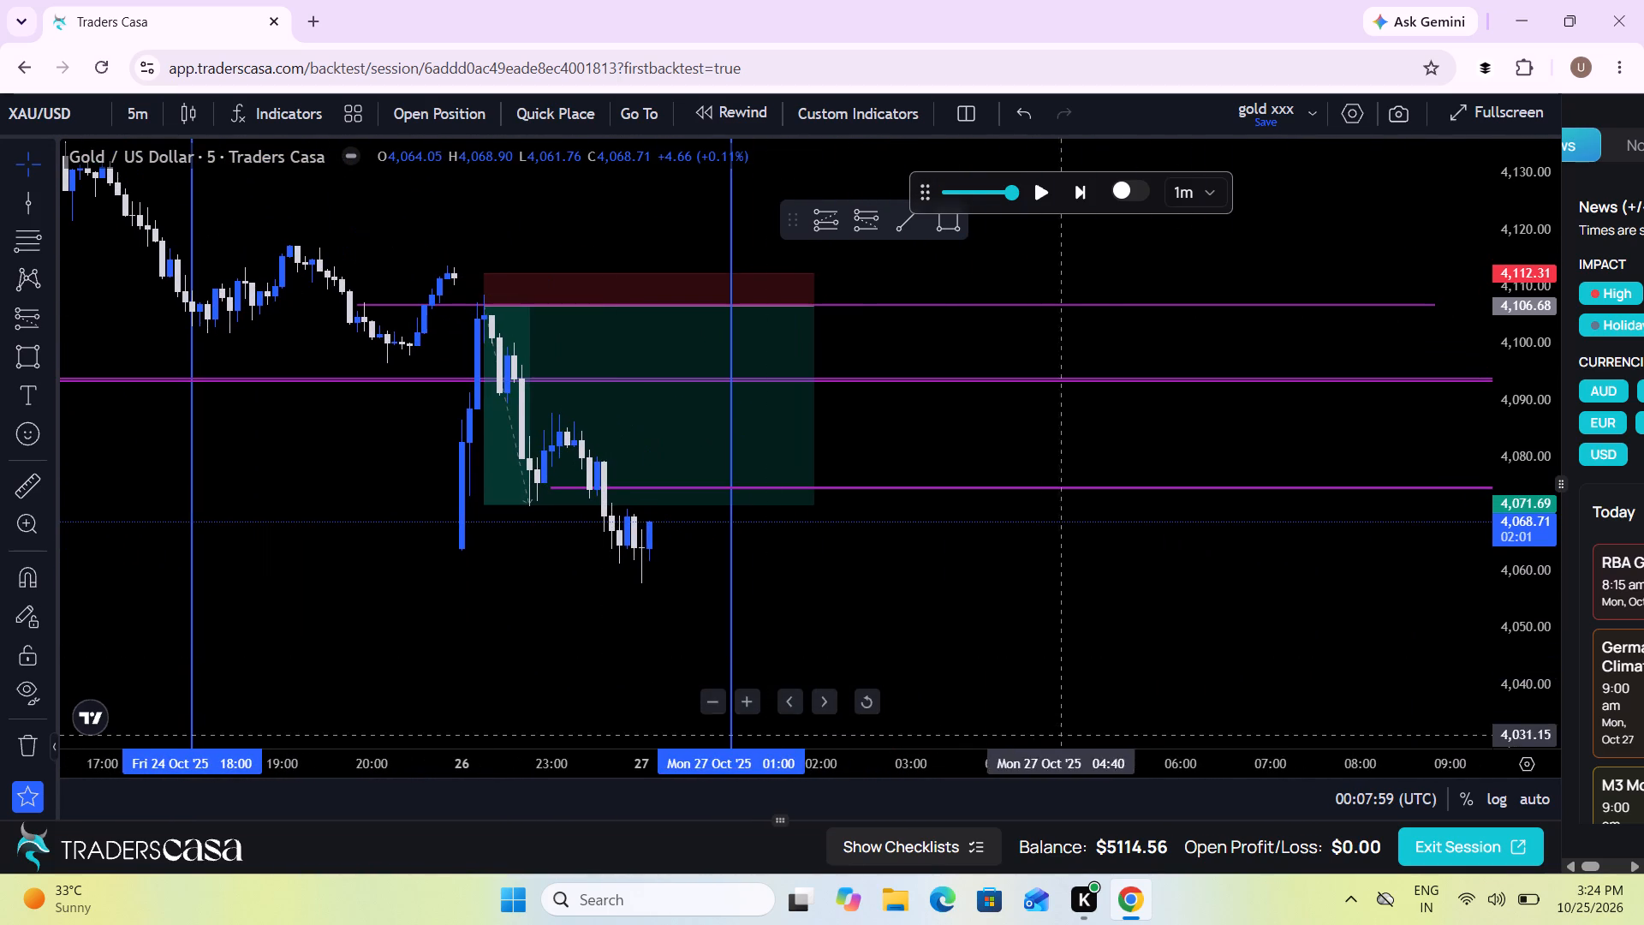
left_click(39, 486)
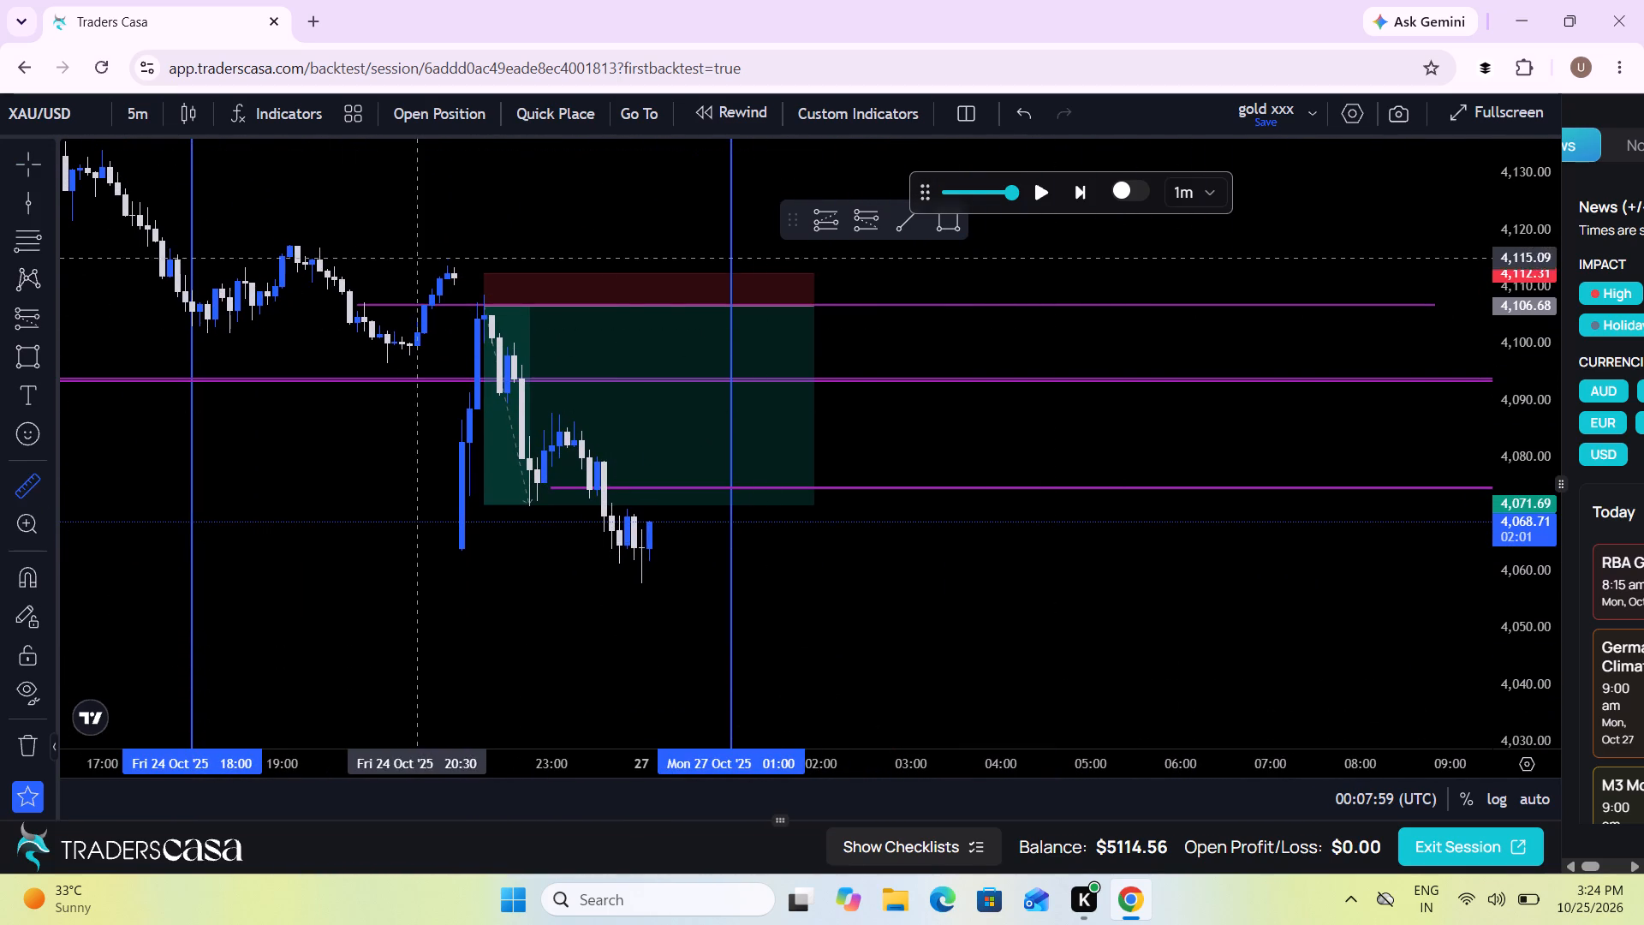
left_click(374, 246)
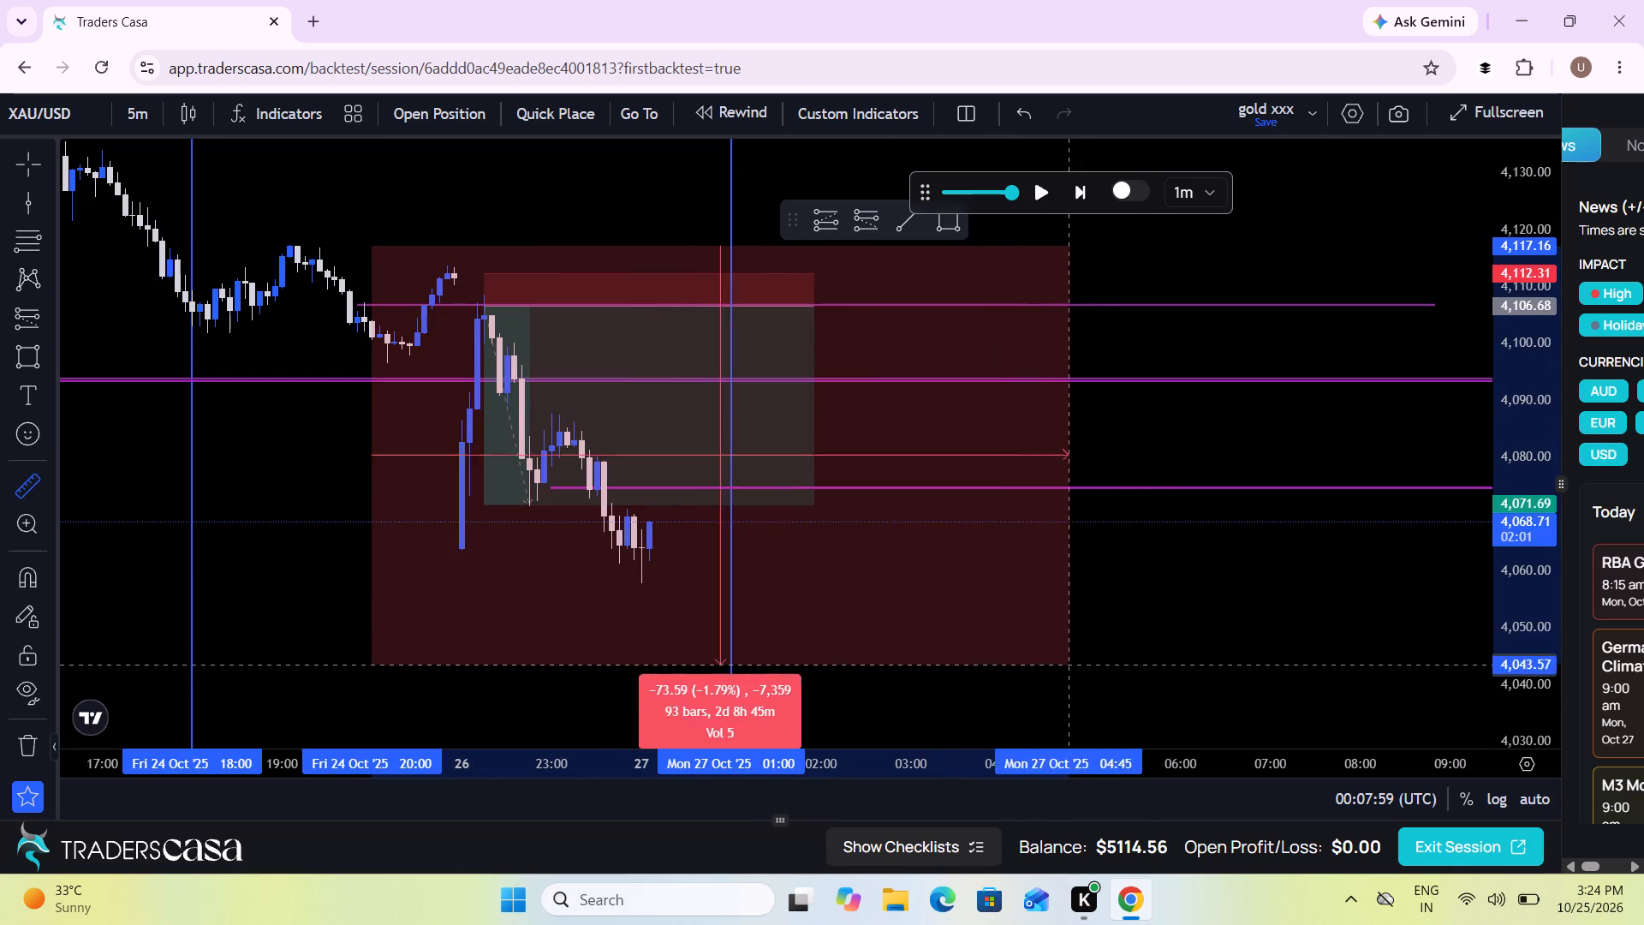
left_click(1204, 584)
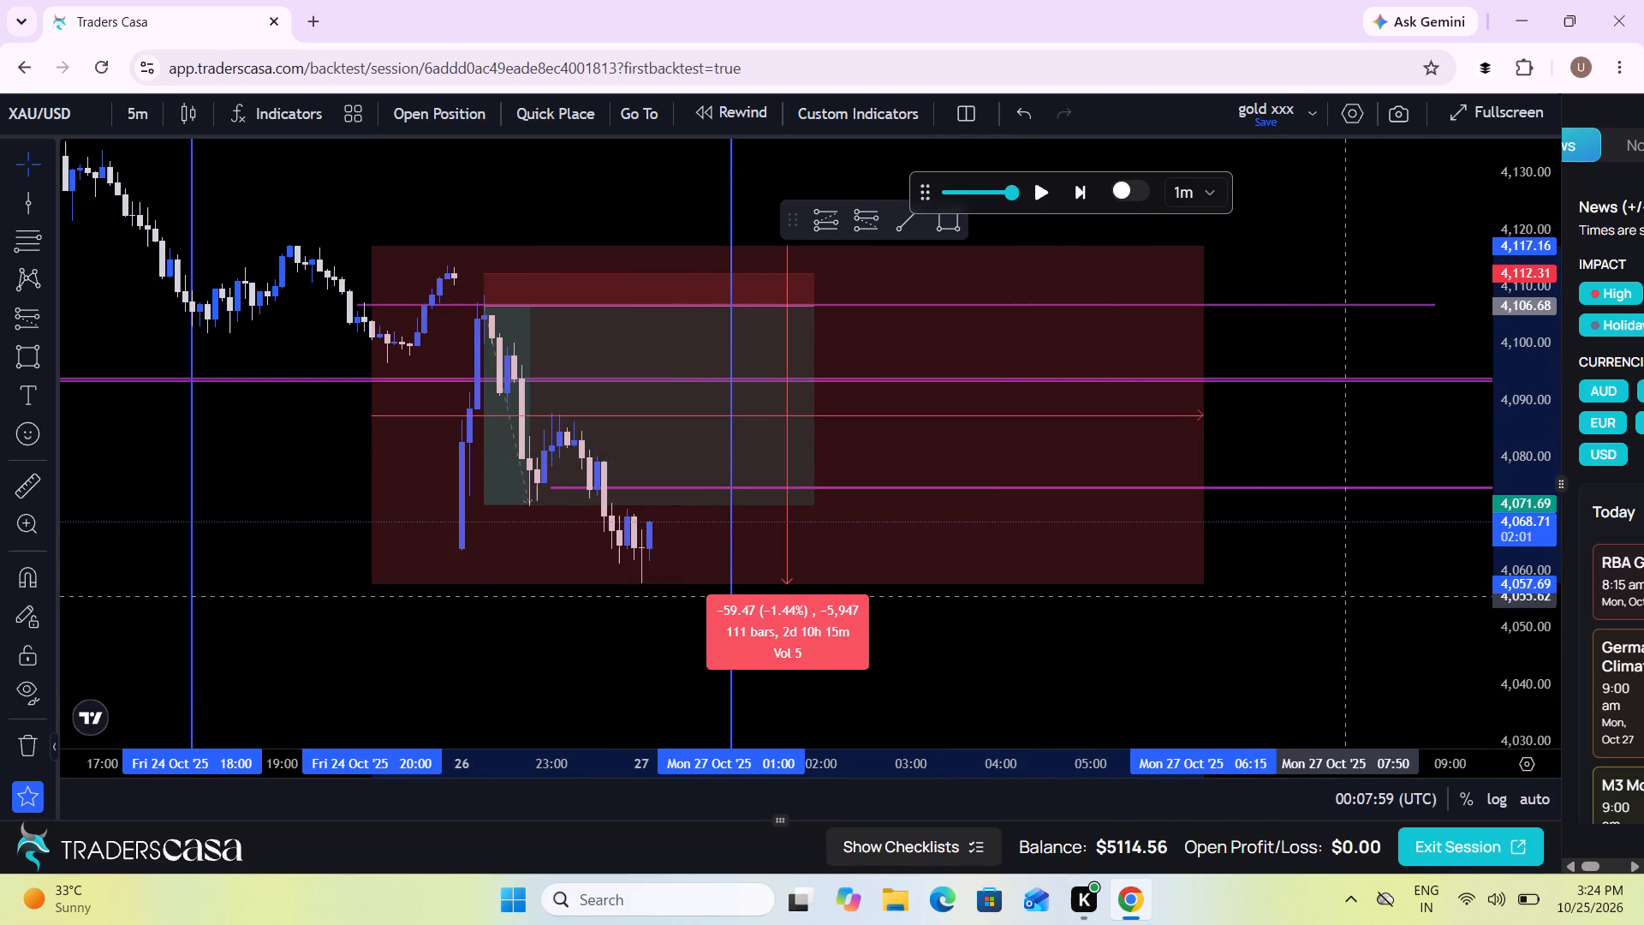
left_click(1320, 701)
Advance the replay on the 5-minute chart to about 01:15 on Mon 27 Oct and pause it.
left_click_drag(1320, 701, 1101, 671)
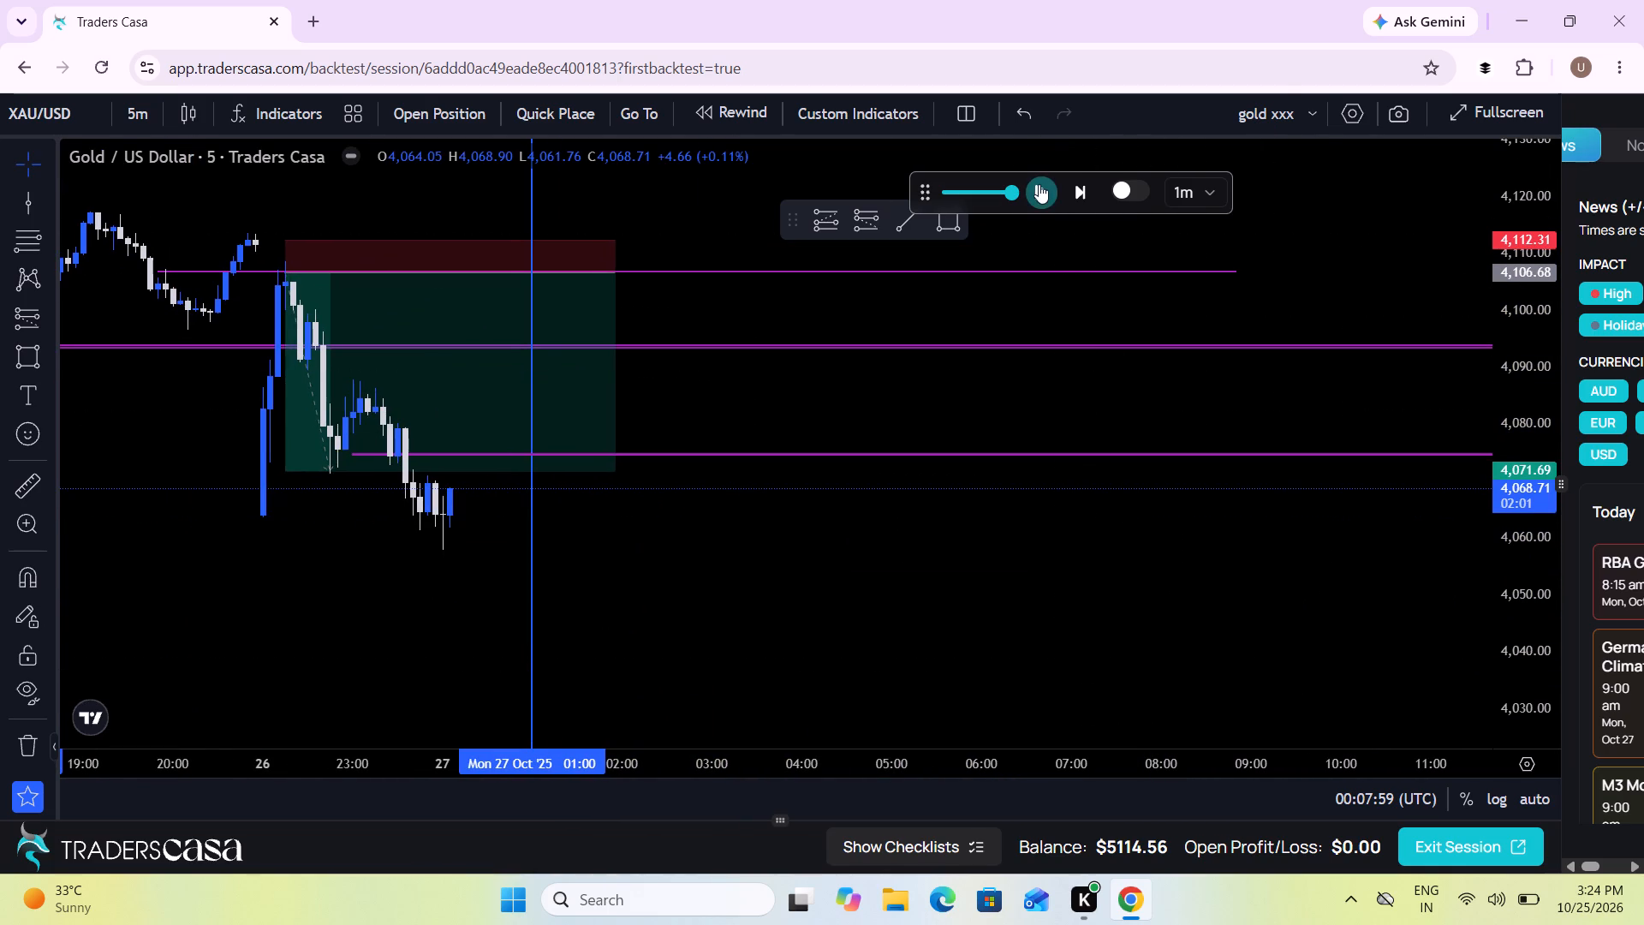
left_click(1039, 184)
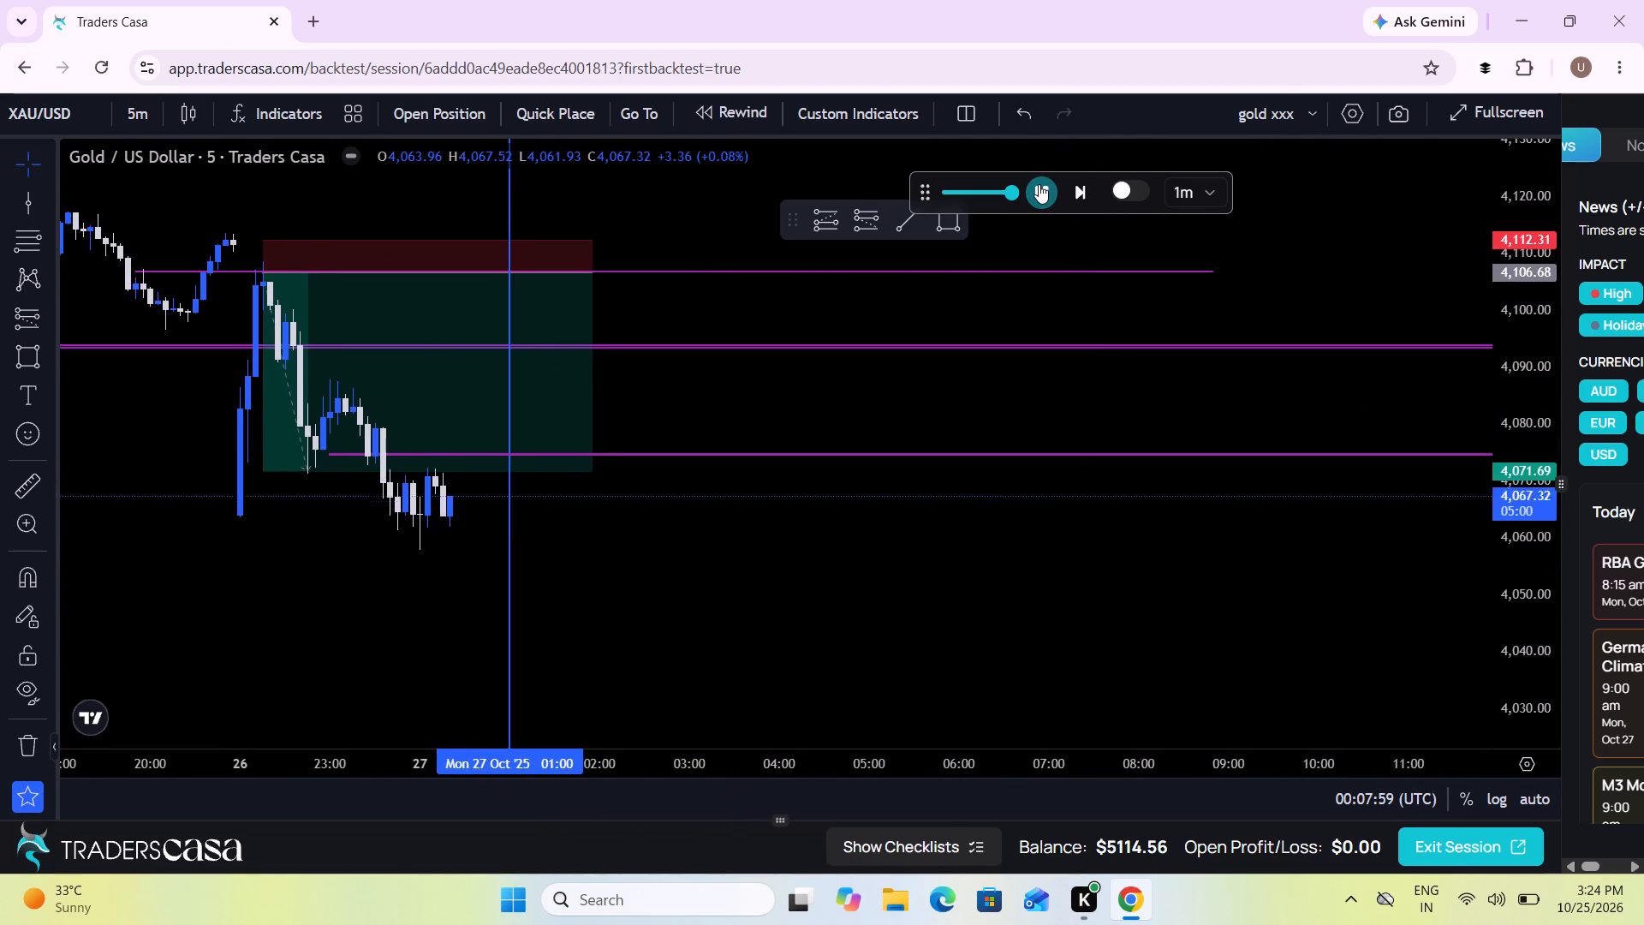
left_click(1039, 184)
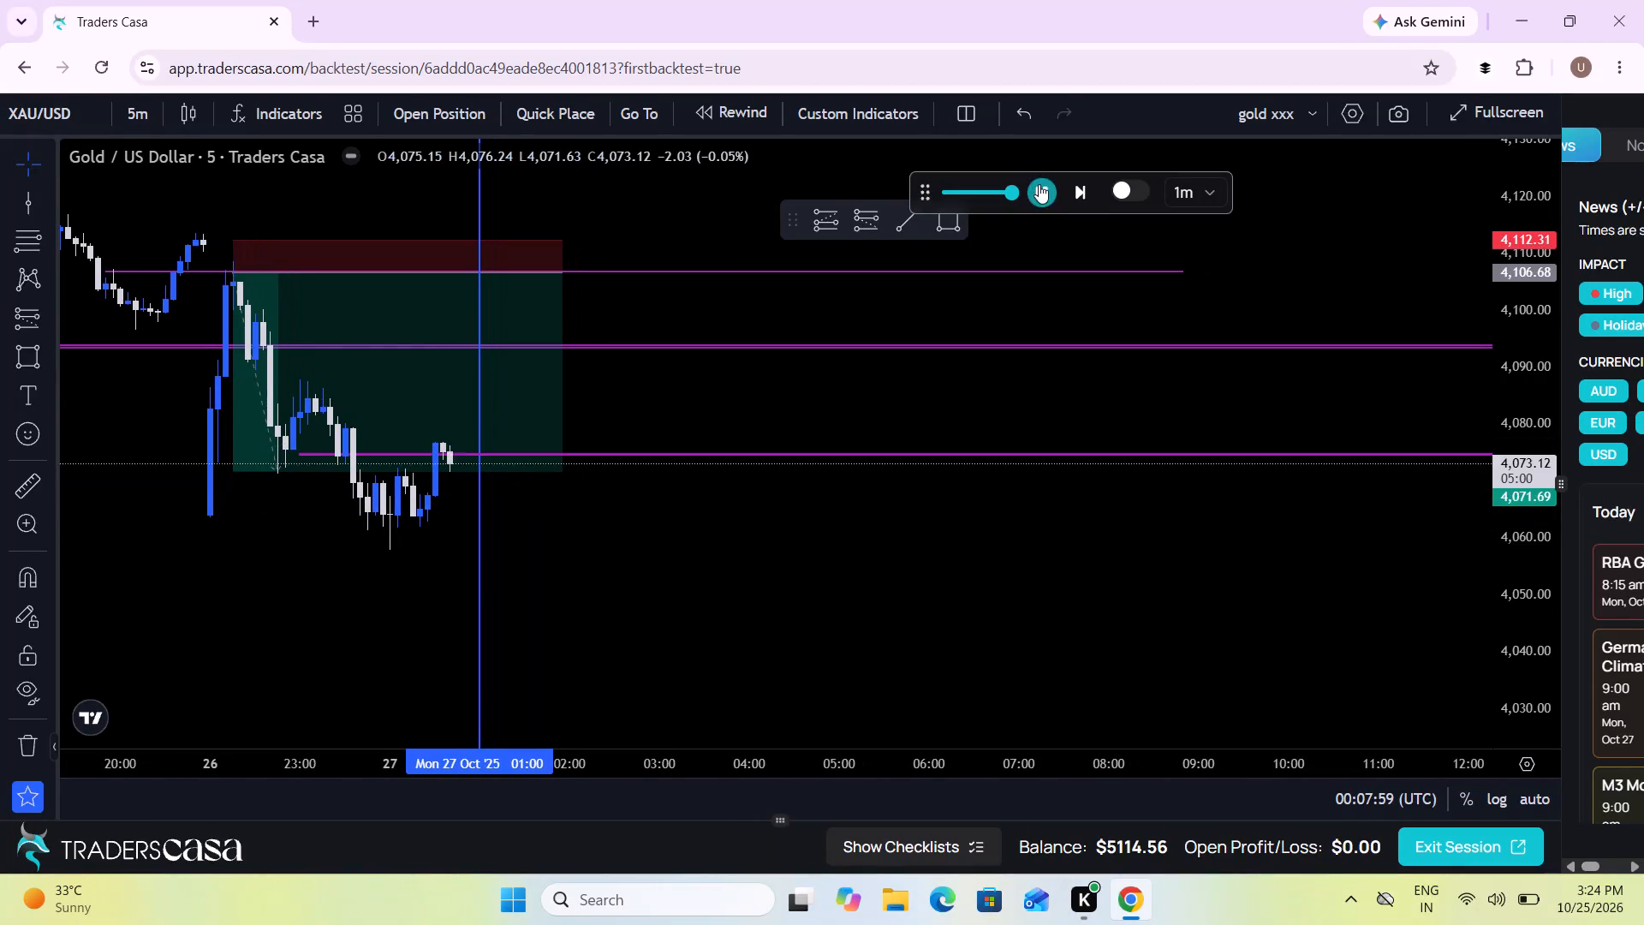
left_click(1039, 184)
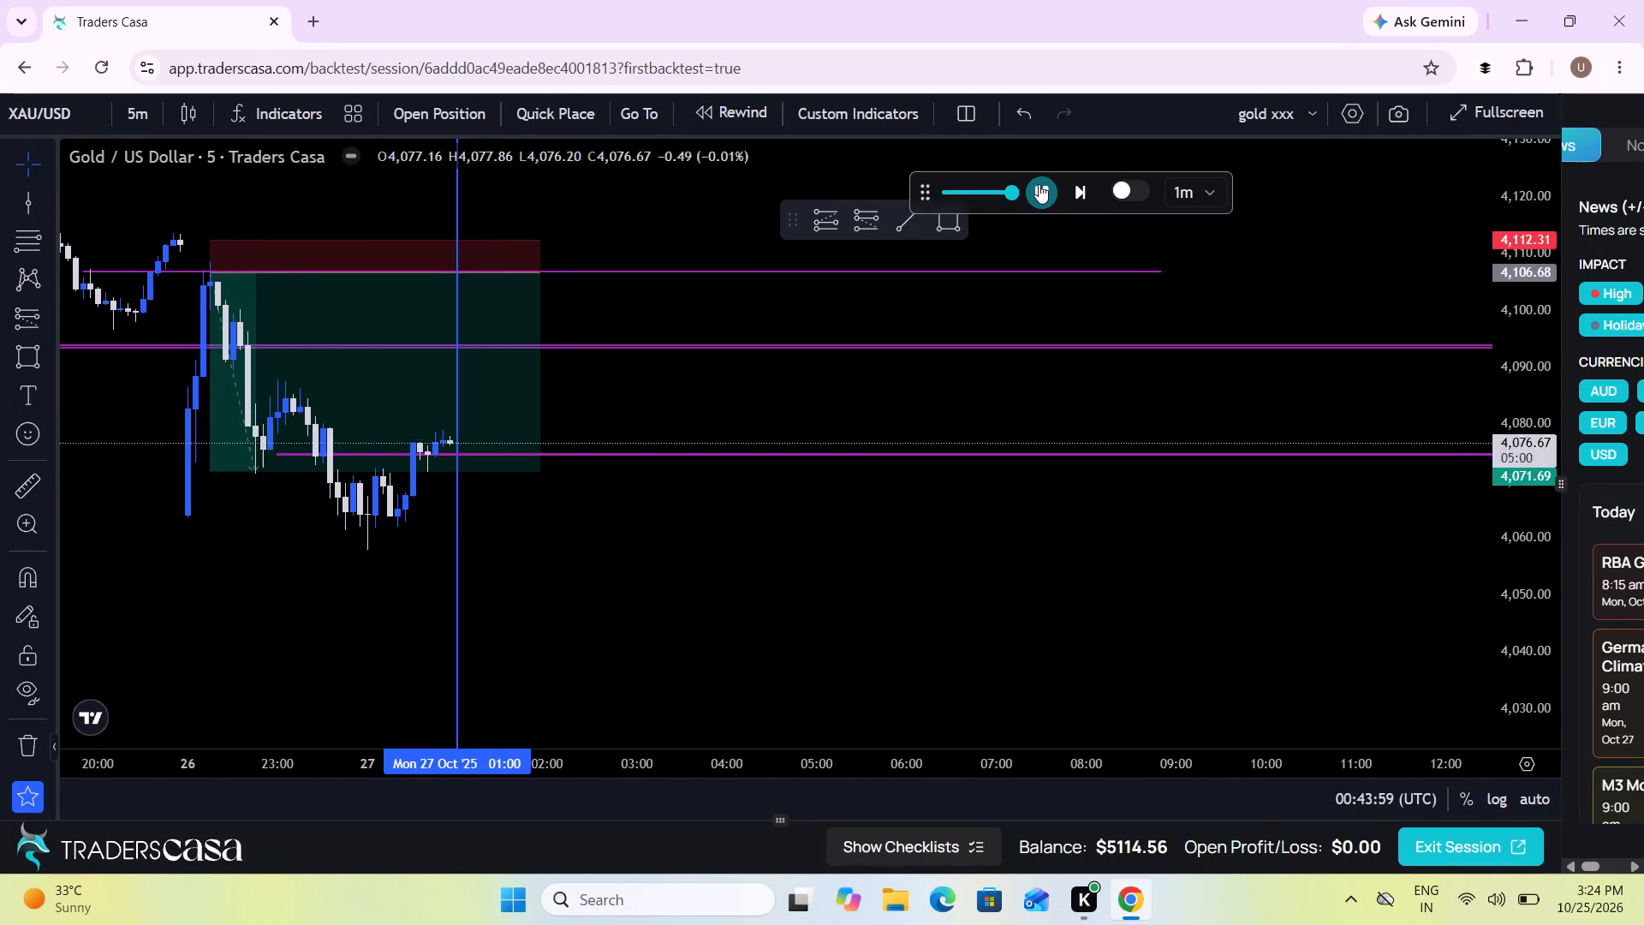
left_click(1039, 184)
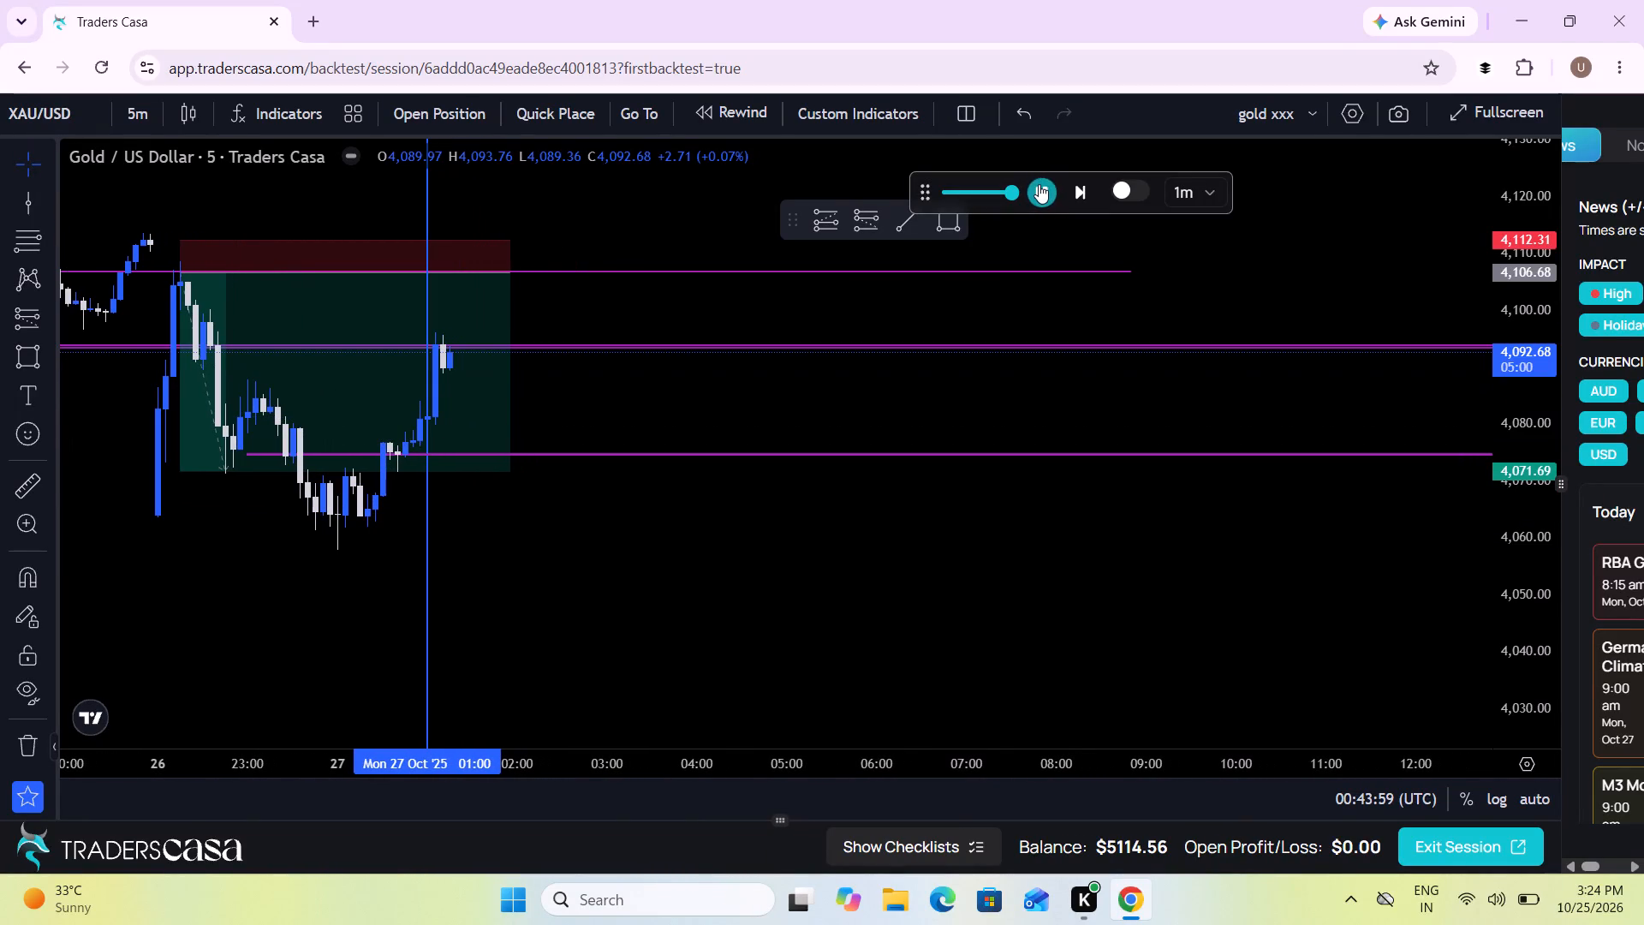
Delete the midpoint line at about 4,074.7 that starts at Sun 26 Oct 23:00.
left_click_drag(630, 565, 670, 624)
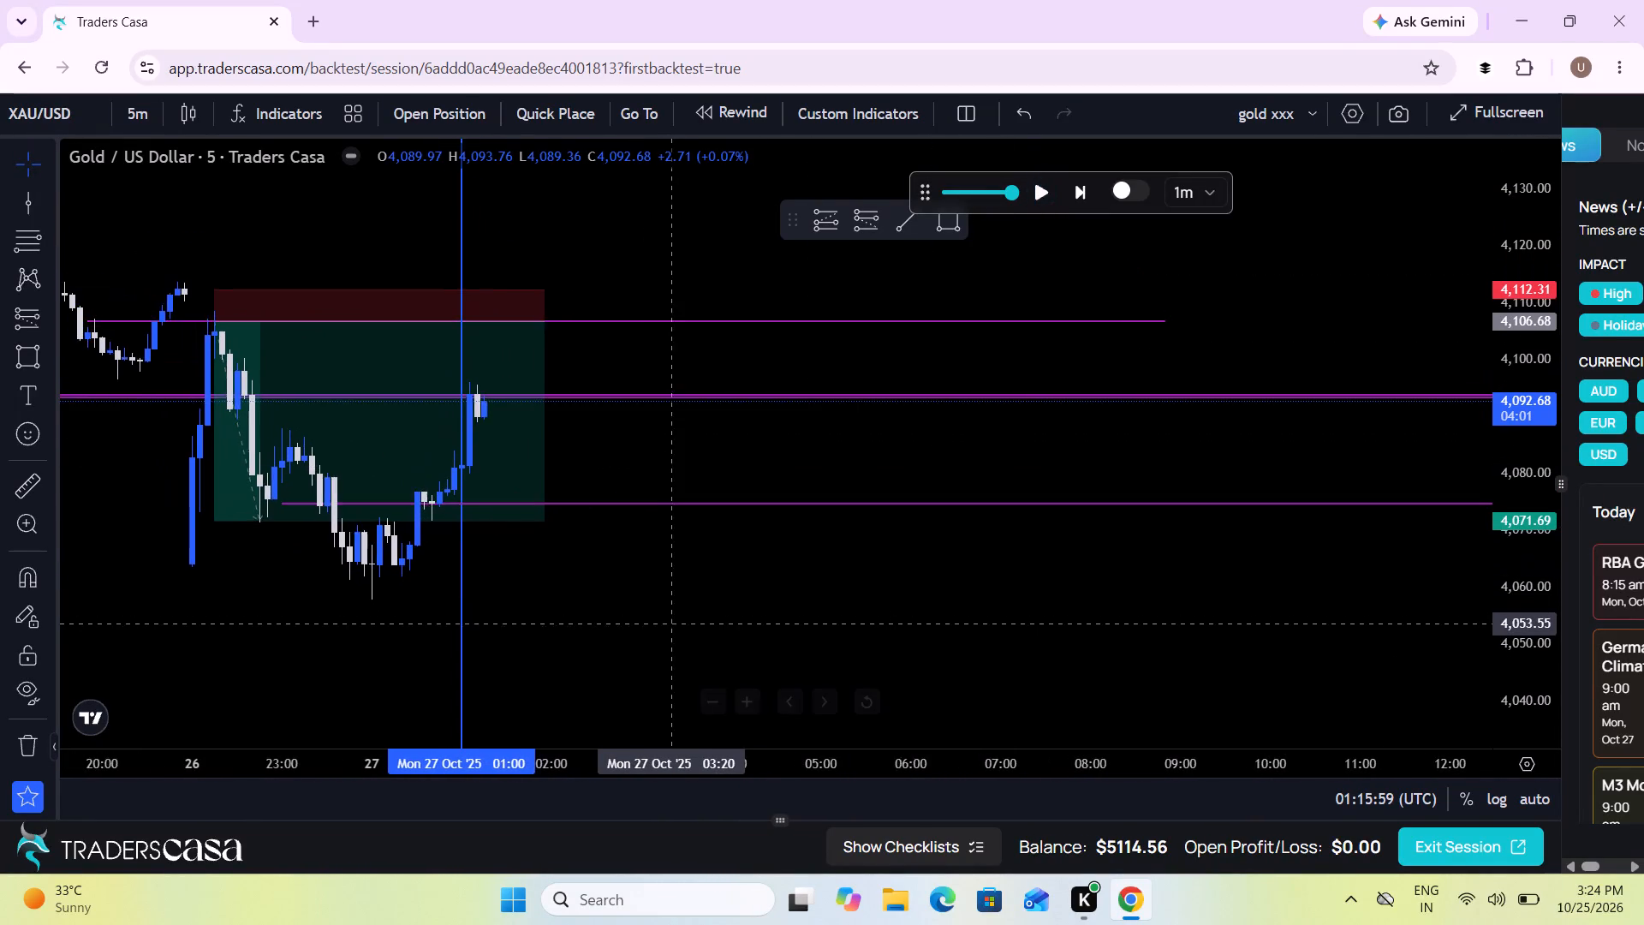
scroll(670, 624, "down", 4)
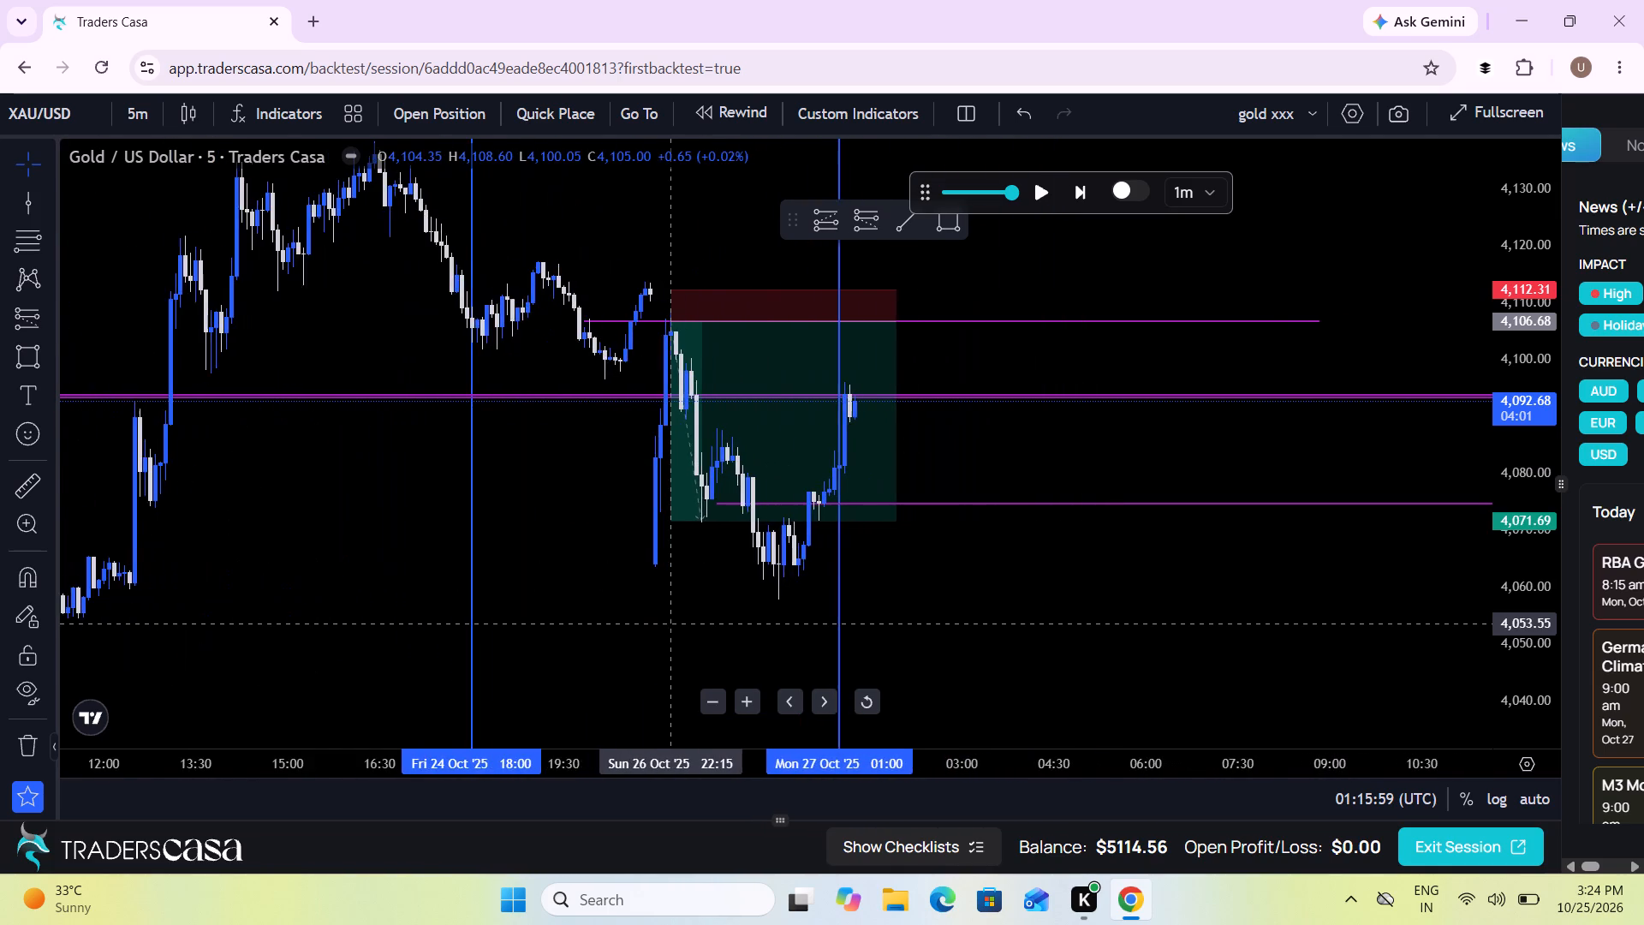
scroll(670, 624, "up", 1)
left_click_drag(872, 606, 733, 614)
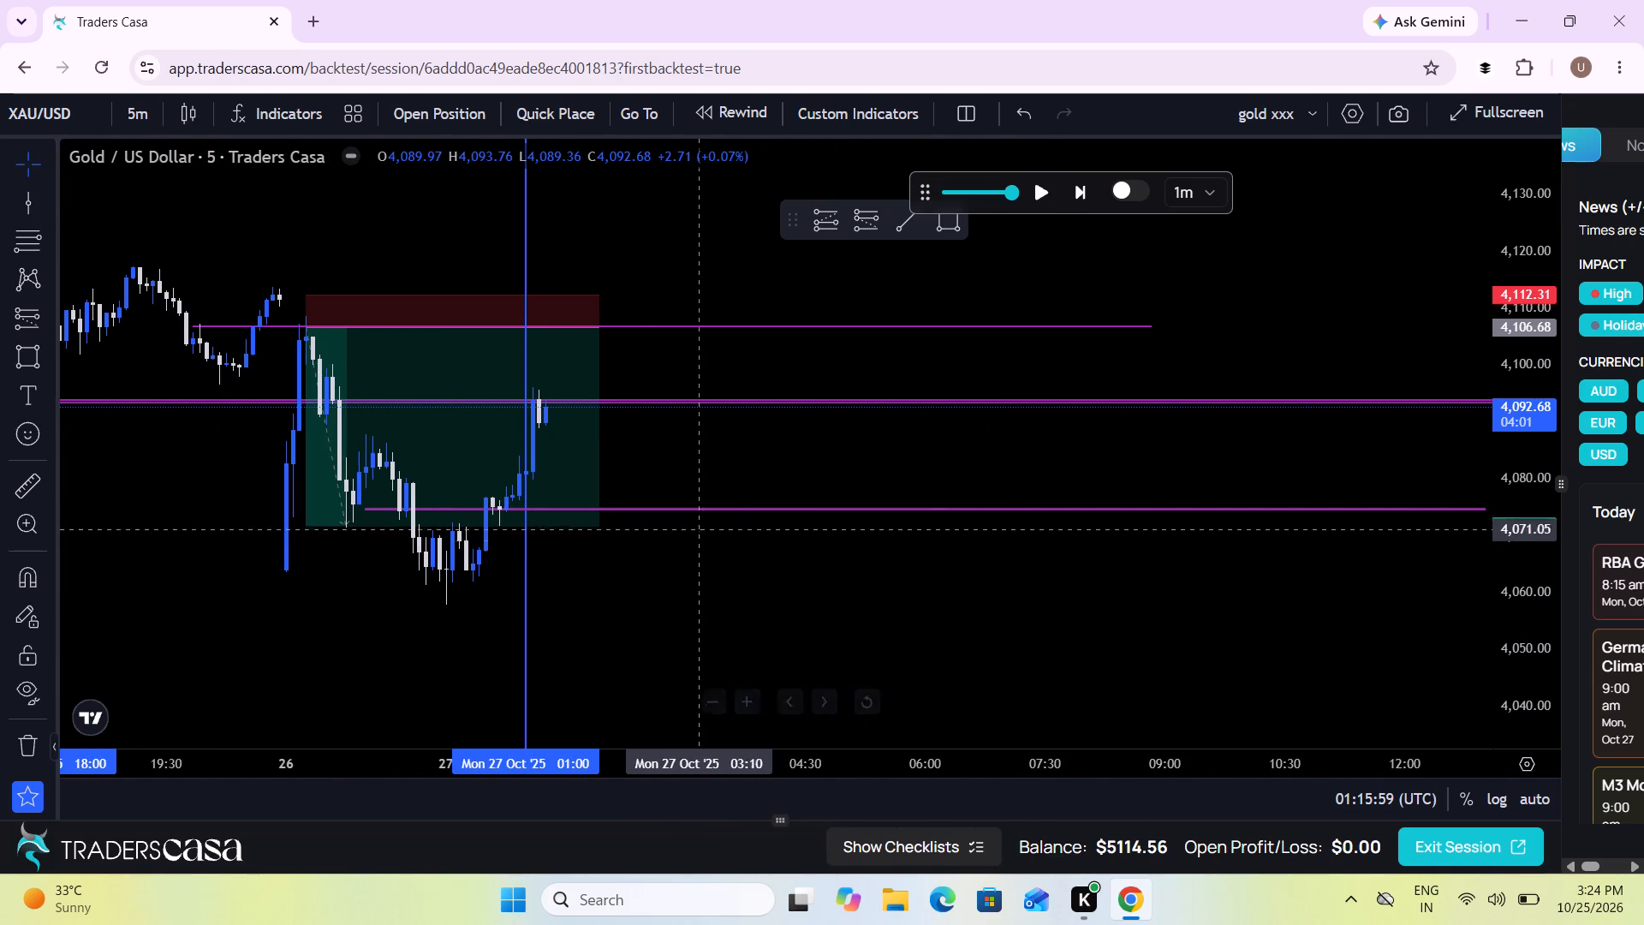
left_click(704, 510)
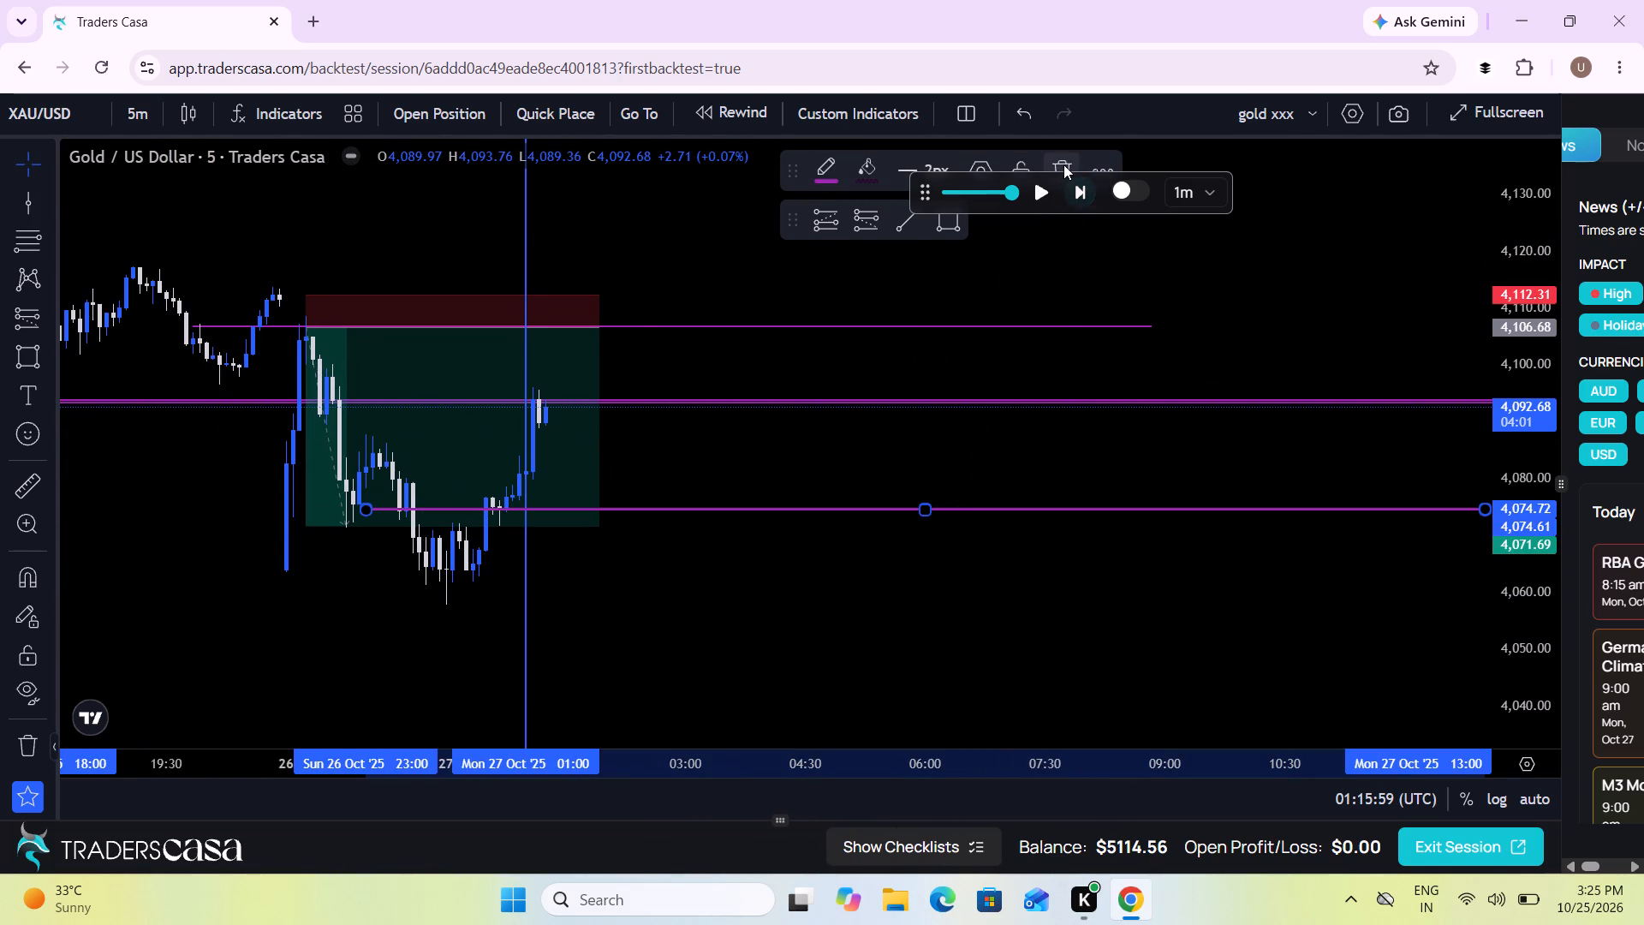
left_click(1062, 164)
Measure the price range from about 4,117.4 at Sun 26 Oct 22:00 down to the low near 4,057.9.
left_click_drag(874, 544, 827, 556)
scroll(827, 556, "down", 2)
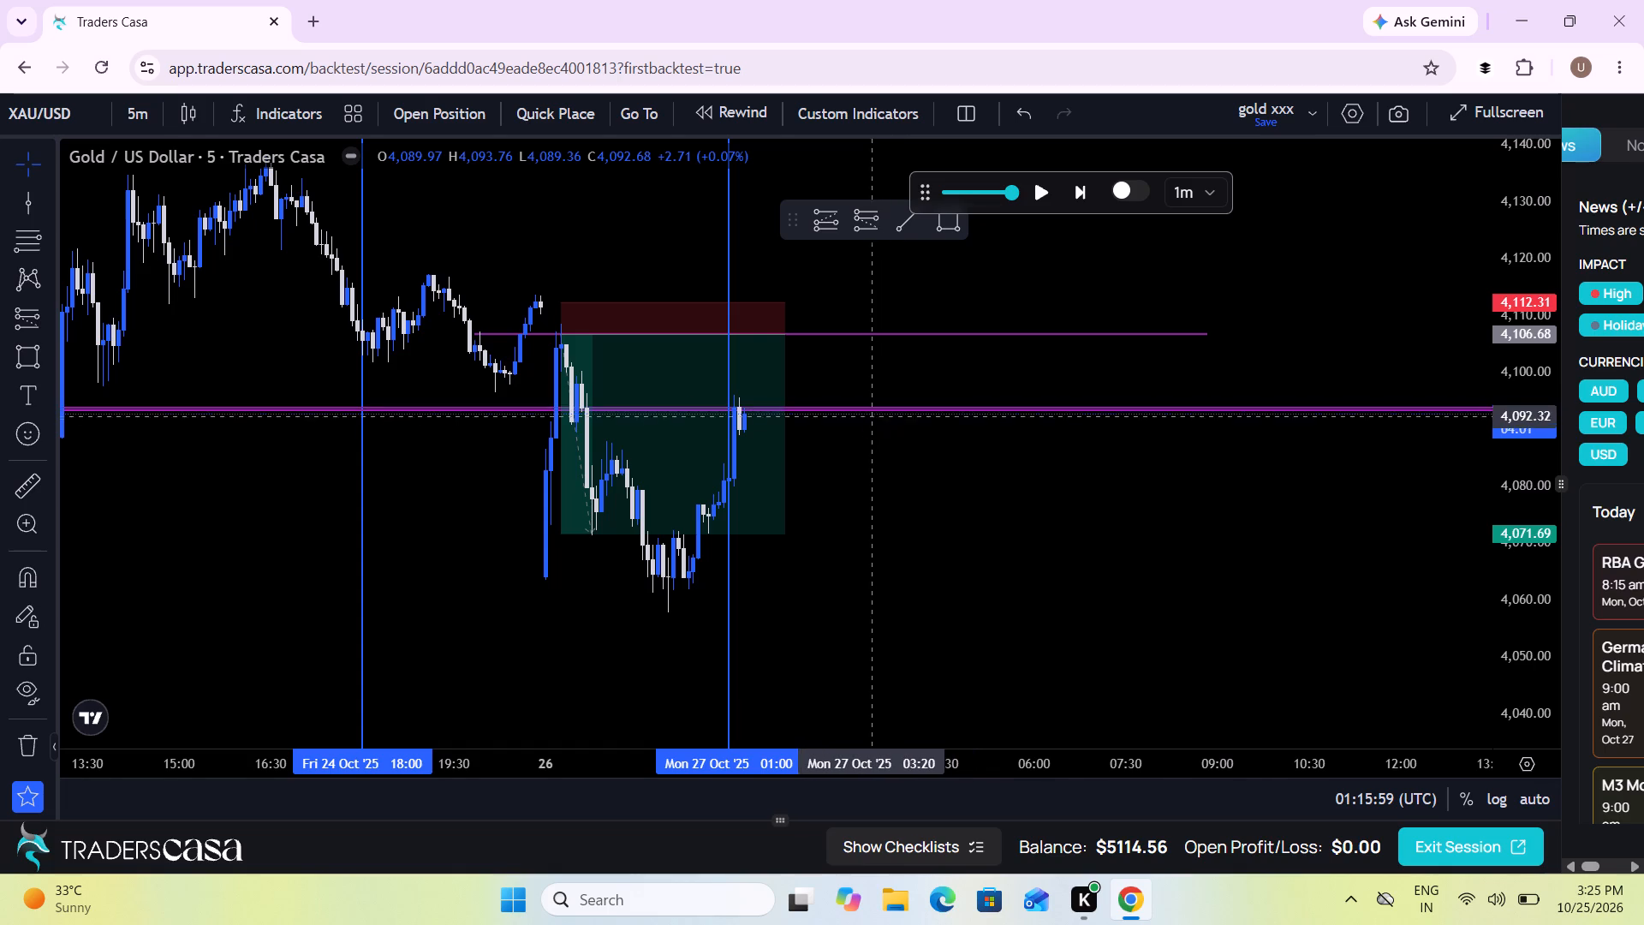
scroll(888, 455, "down", 1)
left_click_drag(1035, 495, 939, 492)
scroll(939, 492, "up", 1)
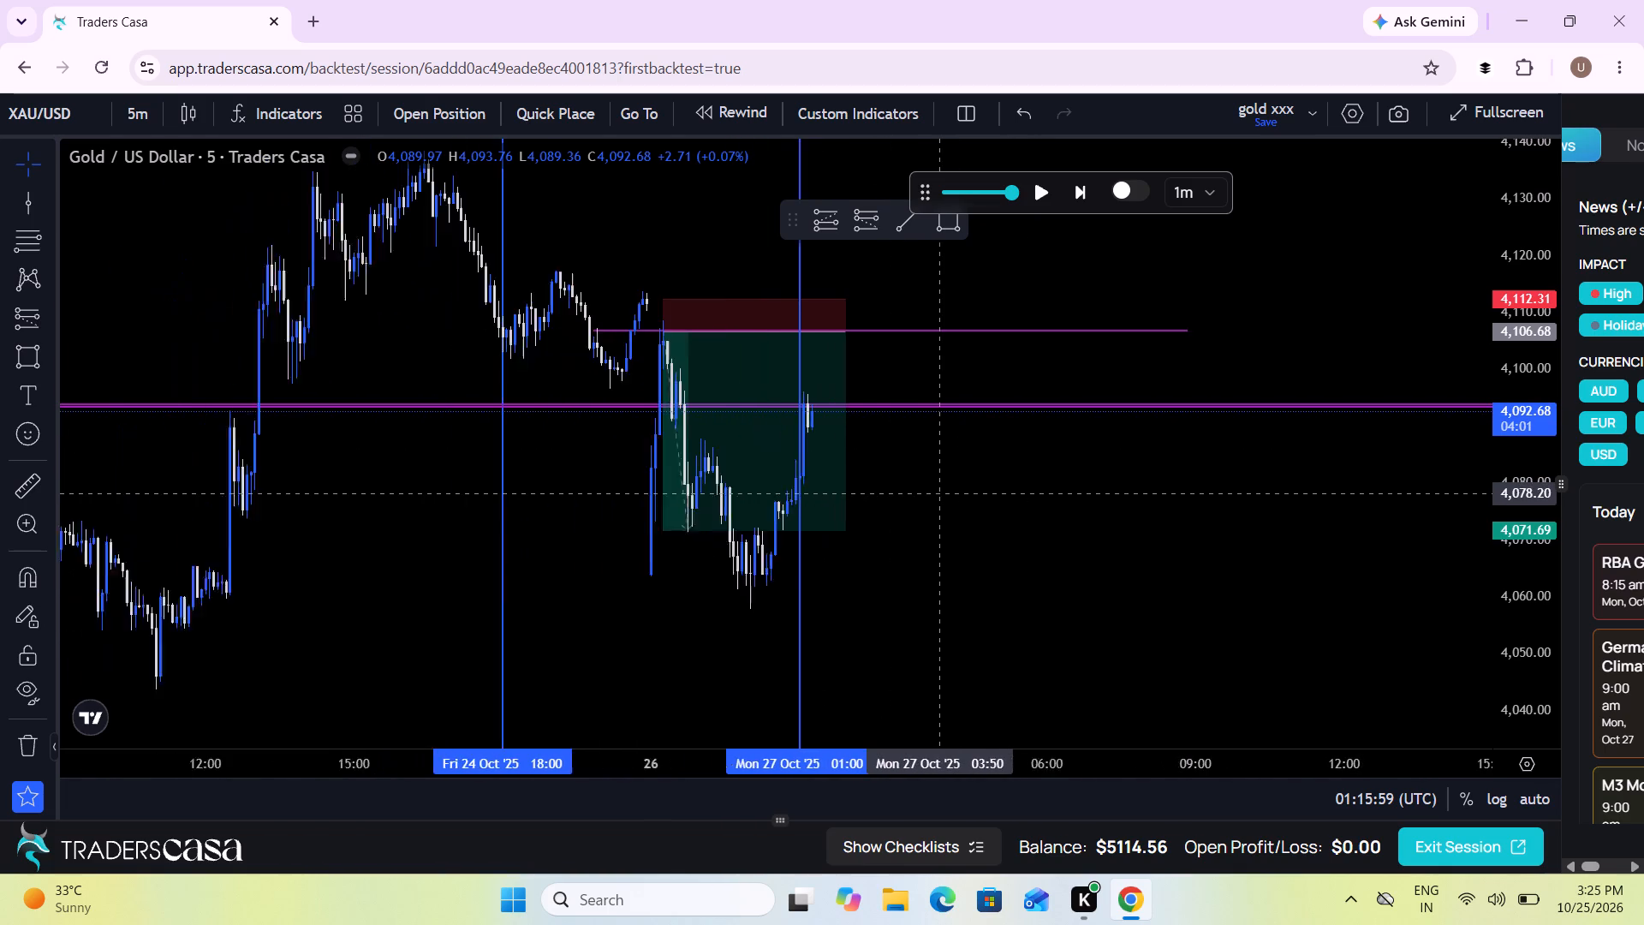
scroll(939, 492, "up", 1)
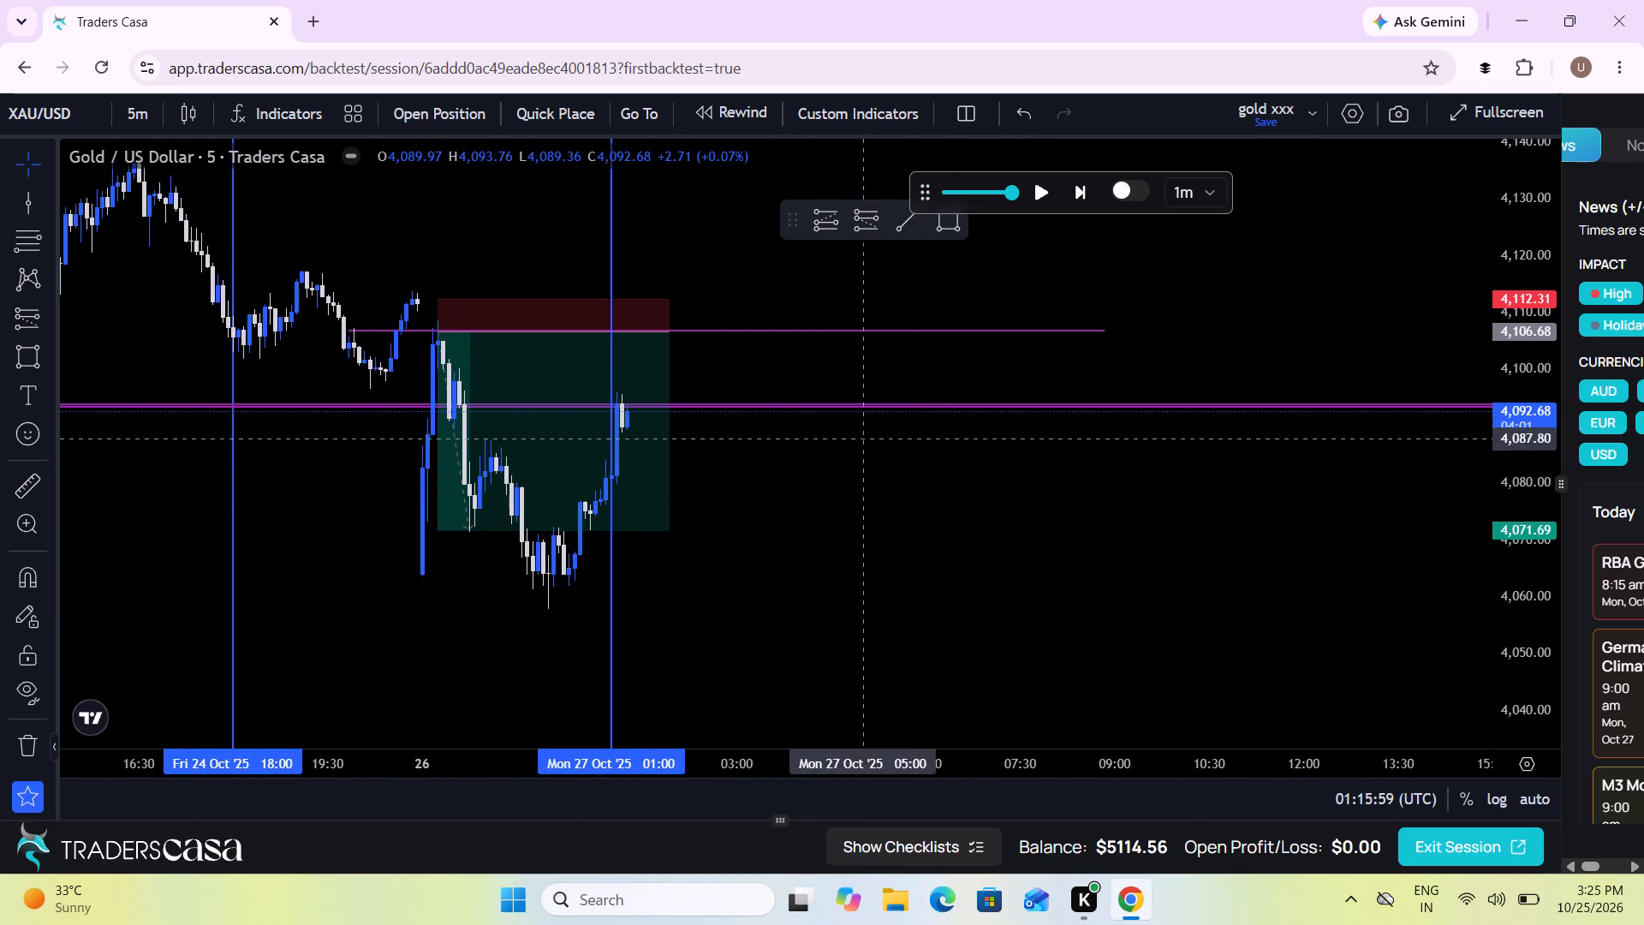
left_click(17, 495)
left_click(420, 271)
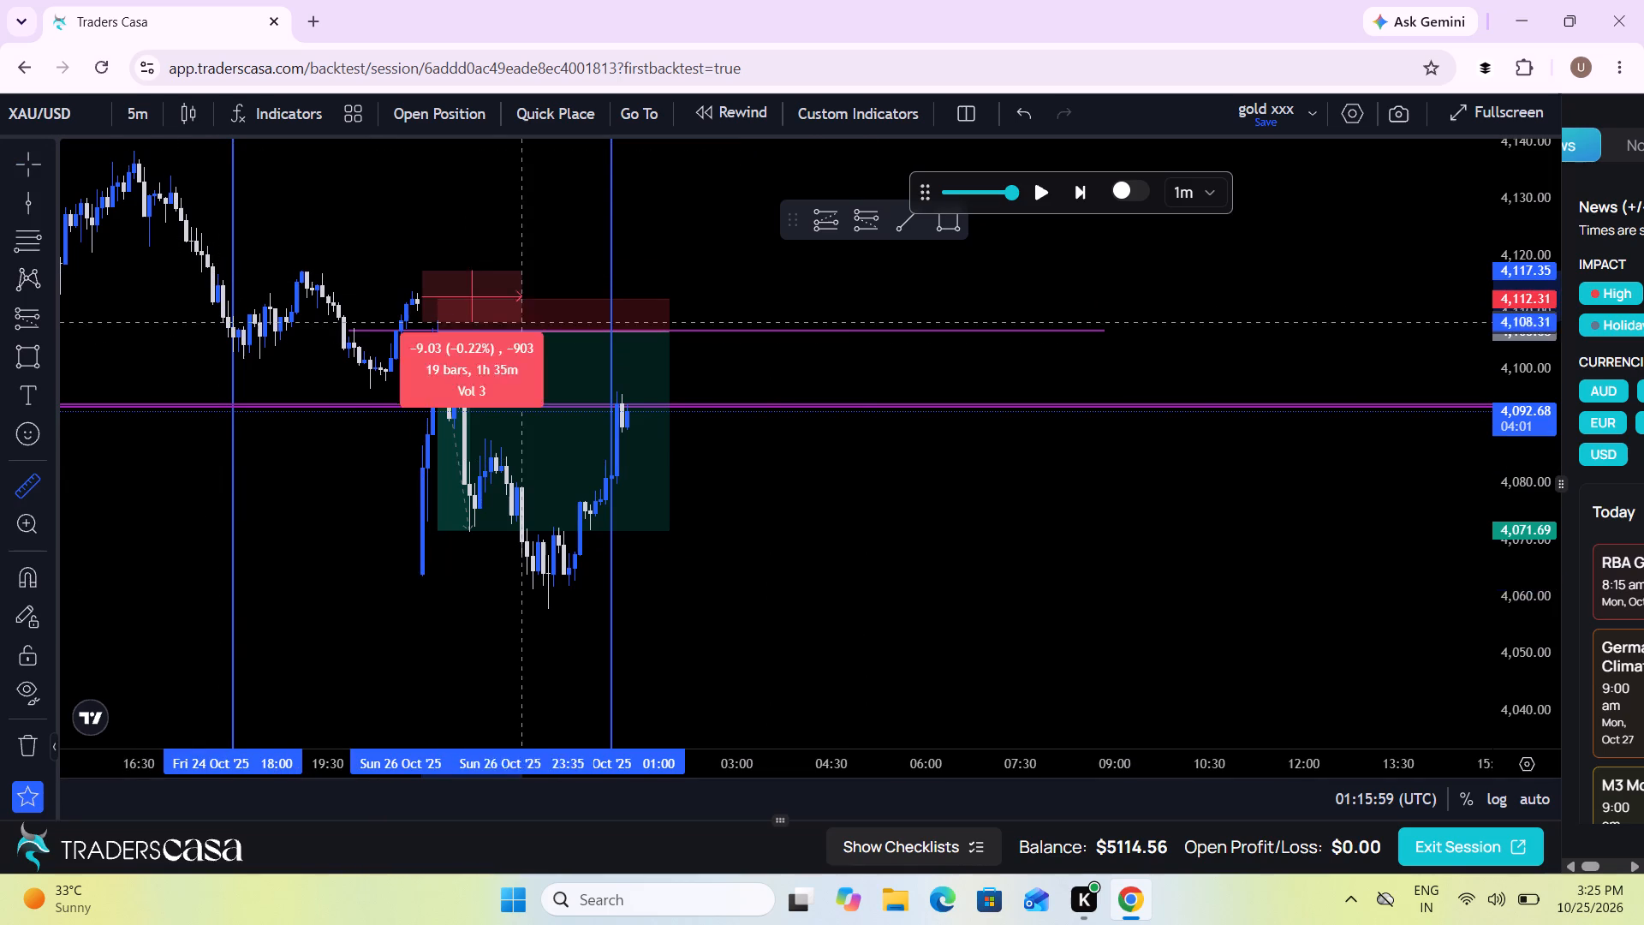
left_click(997, 608)
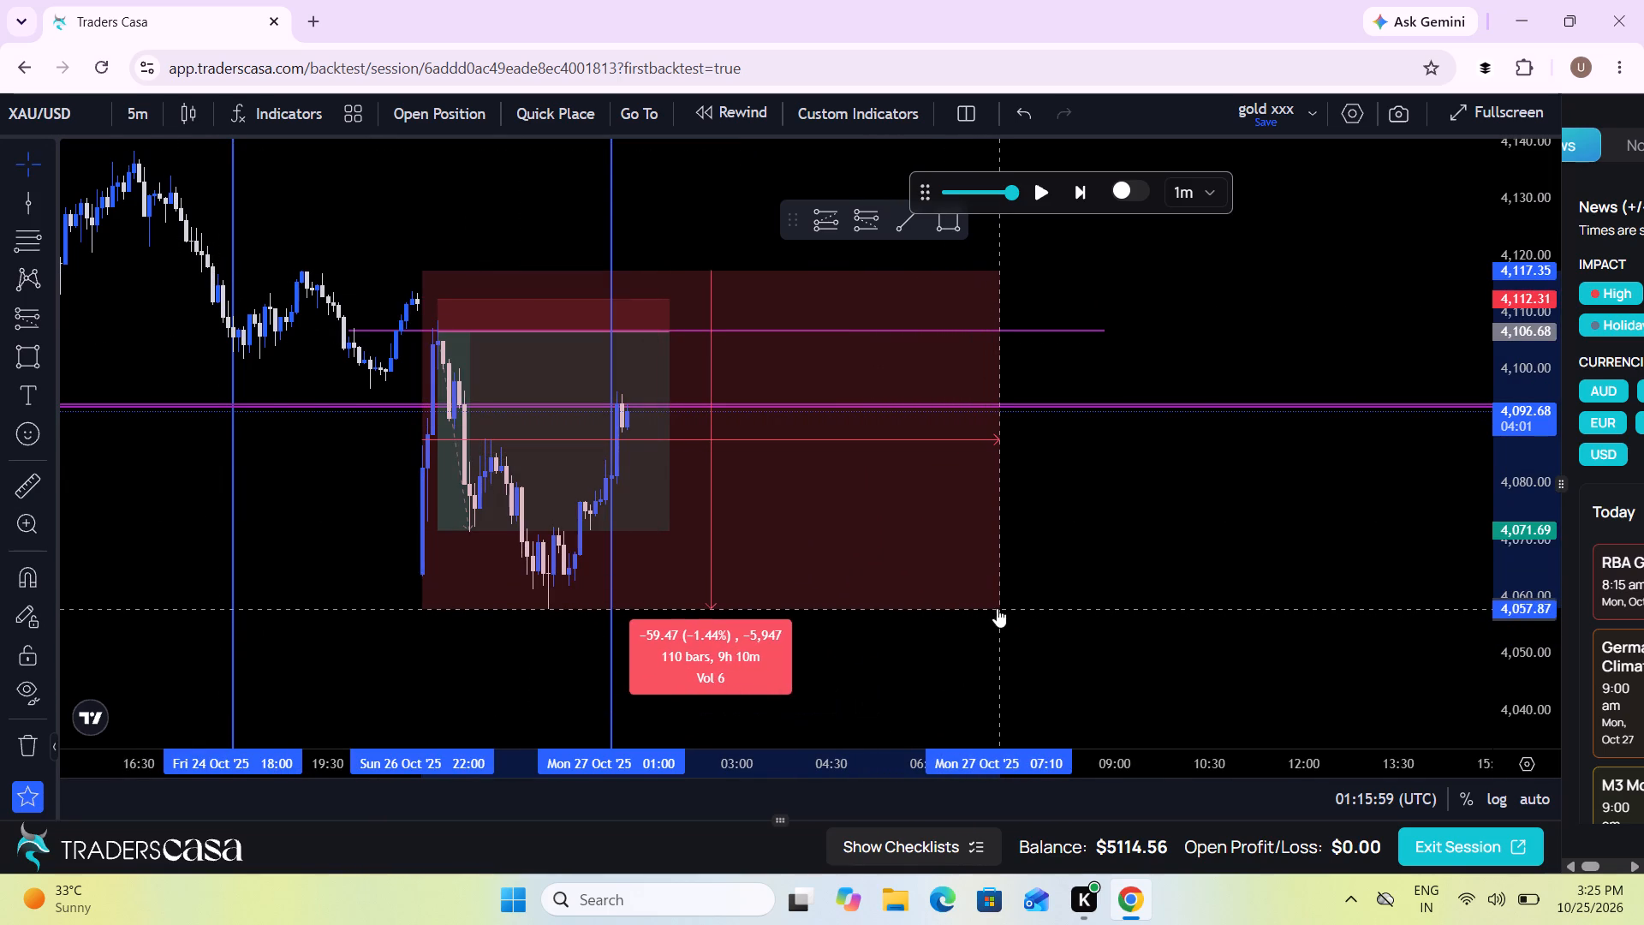
Draw a flat rectangle as a midpoint line at about 4,087.8, from Fri 24 Oct 20:40 to Mon 27 Oct 12:20.
left_click(33, 353)
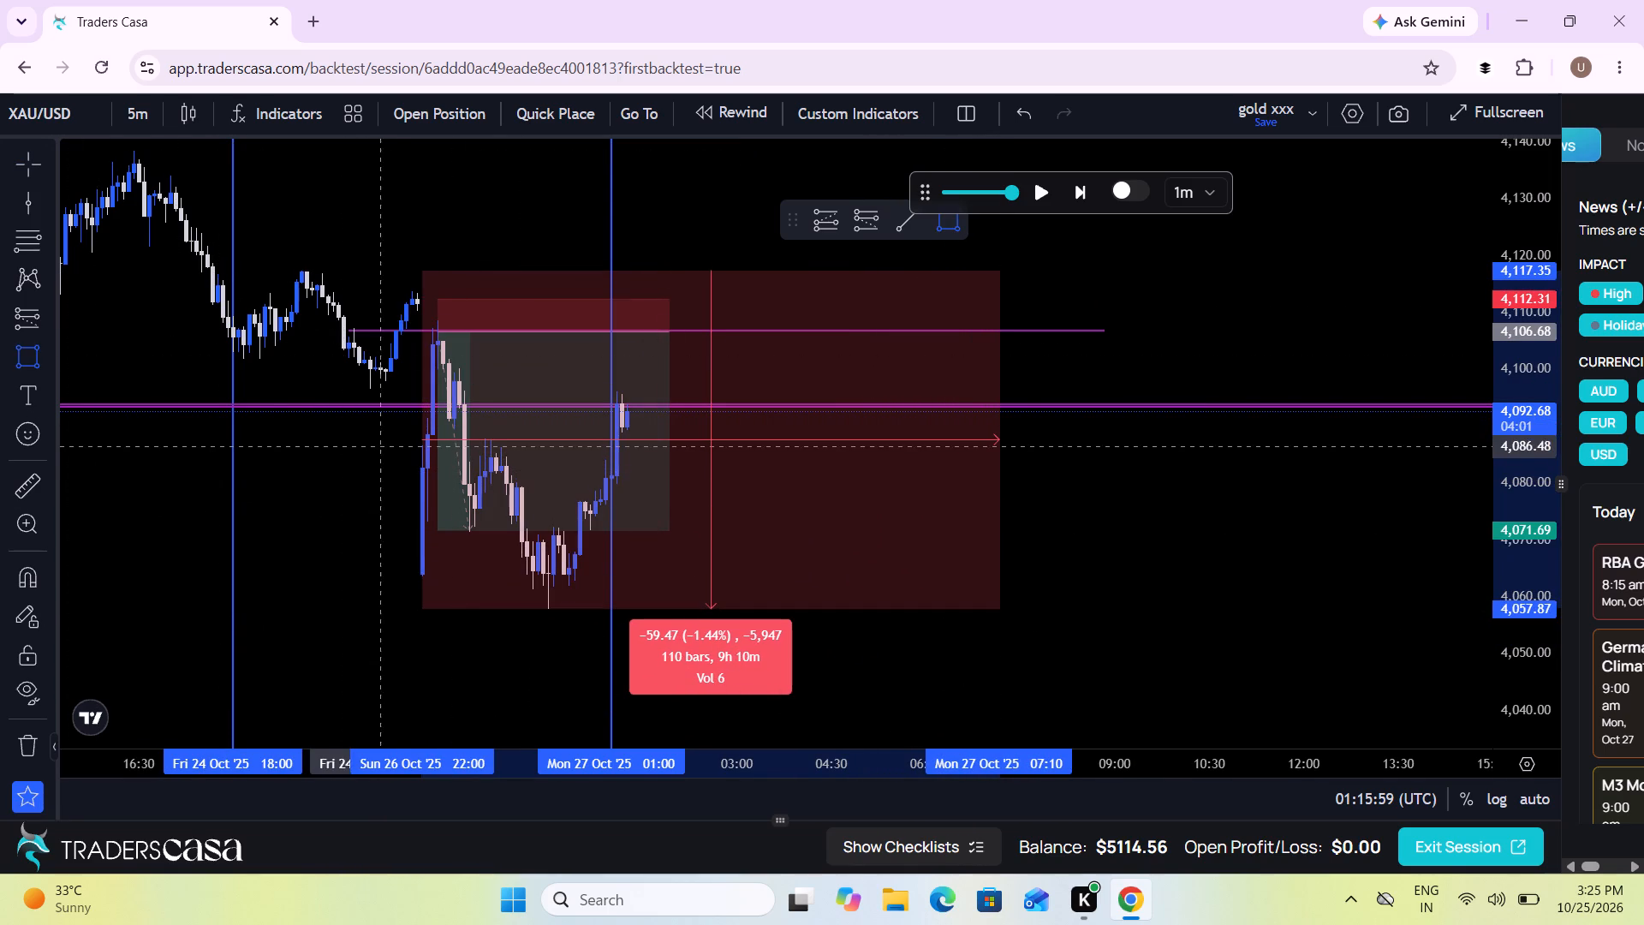
left_click(401, 439)
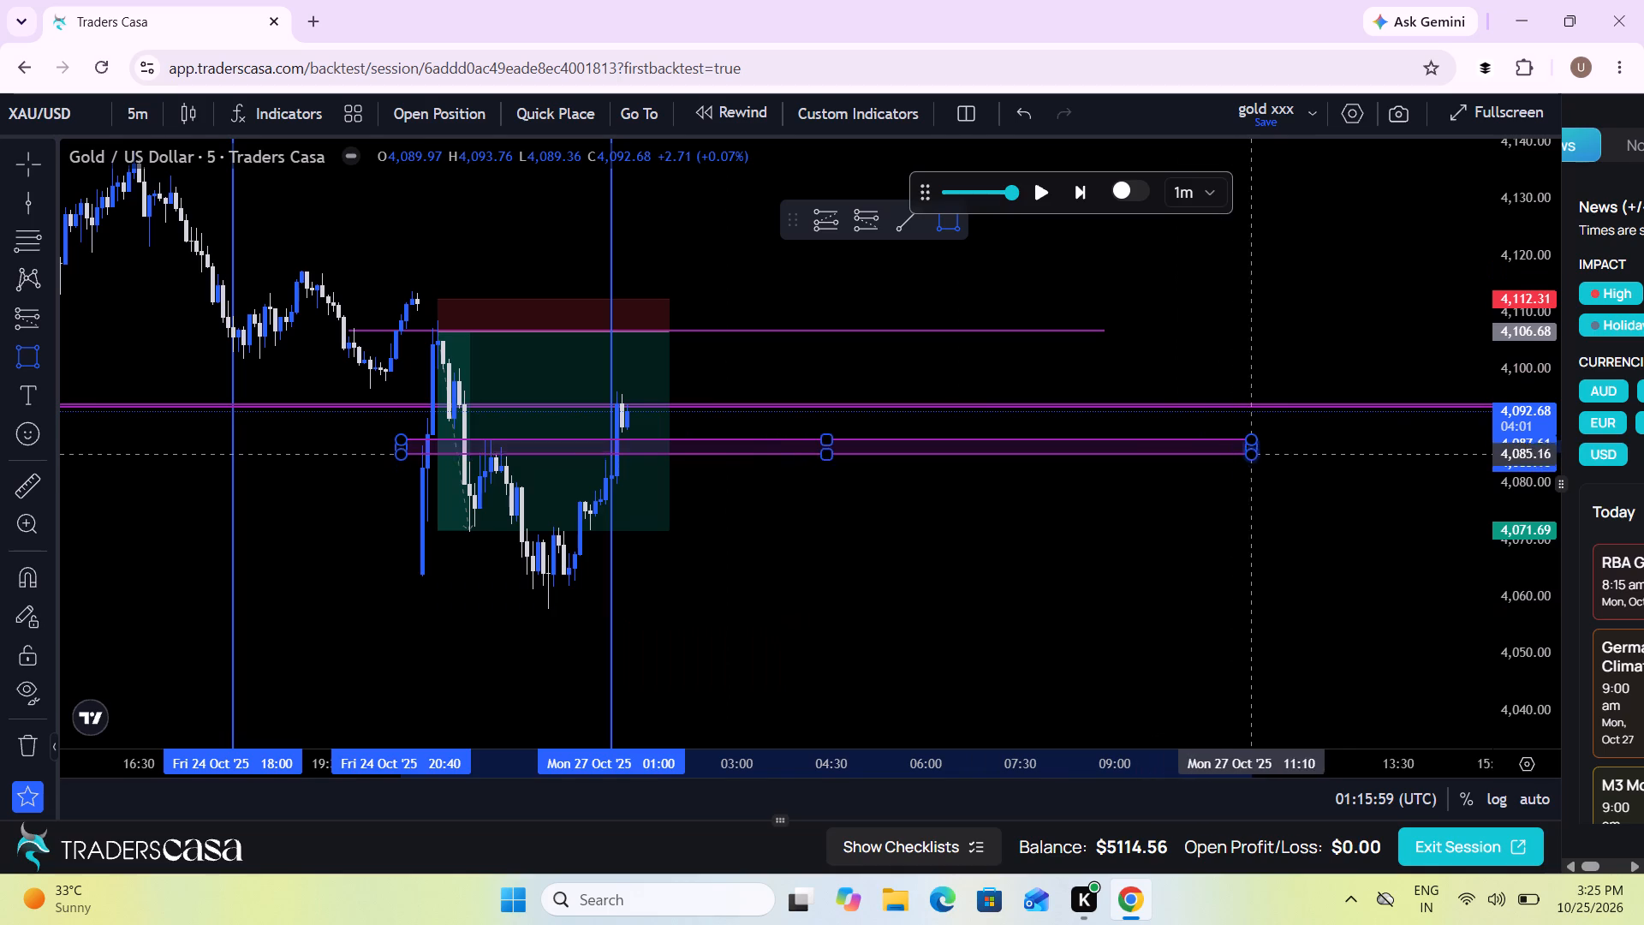
left_click(1322, 438)
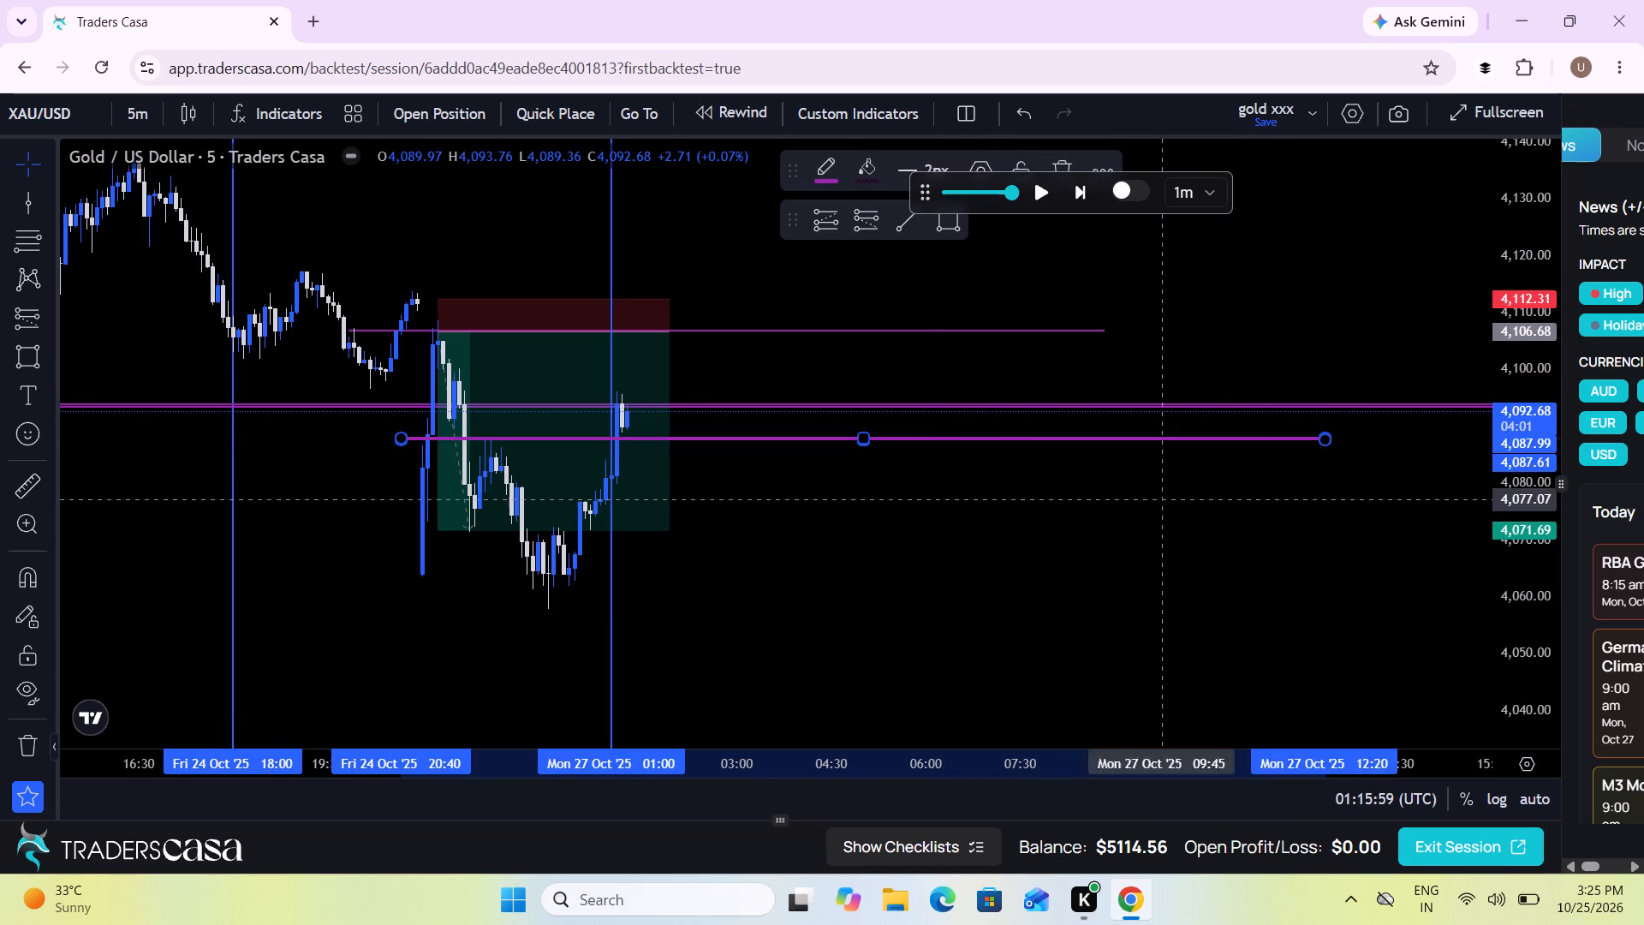
Place a short position at Mon 27 Oct 01:40 with entry about 4,086.9, stop about 4,103.0 and target about 4,070.8.
left_click_drag(933, 491, 1181, 506)
scroll(1181, 506, "up", 2)
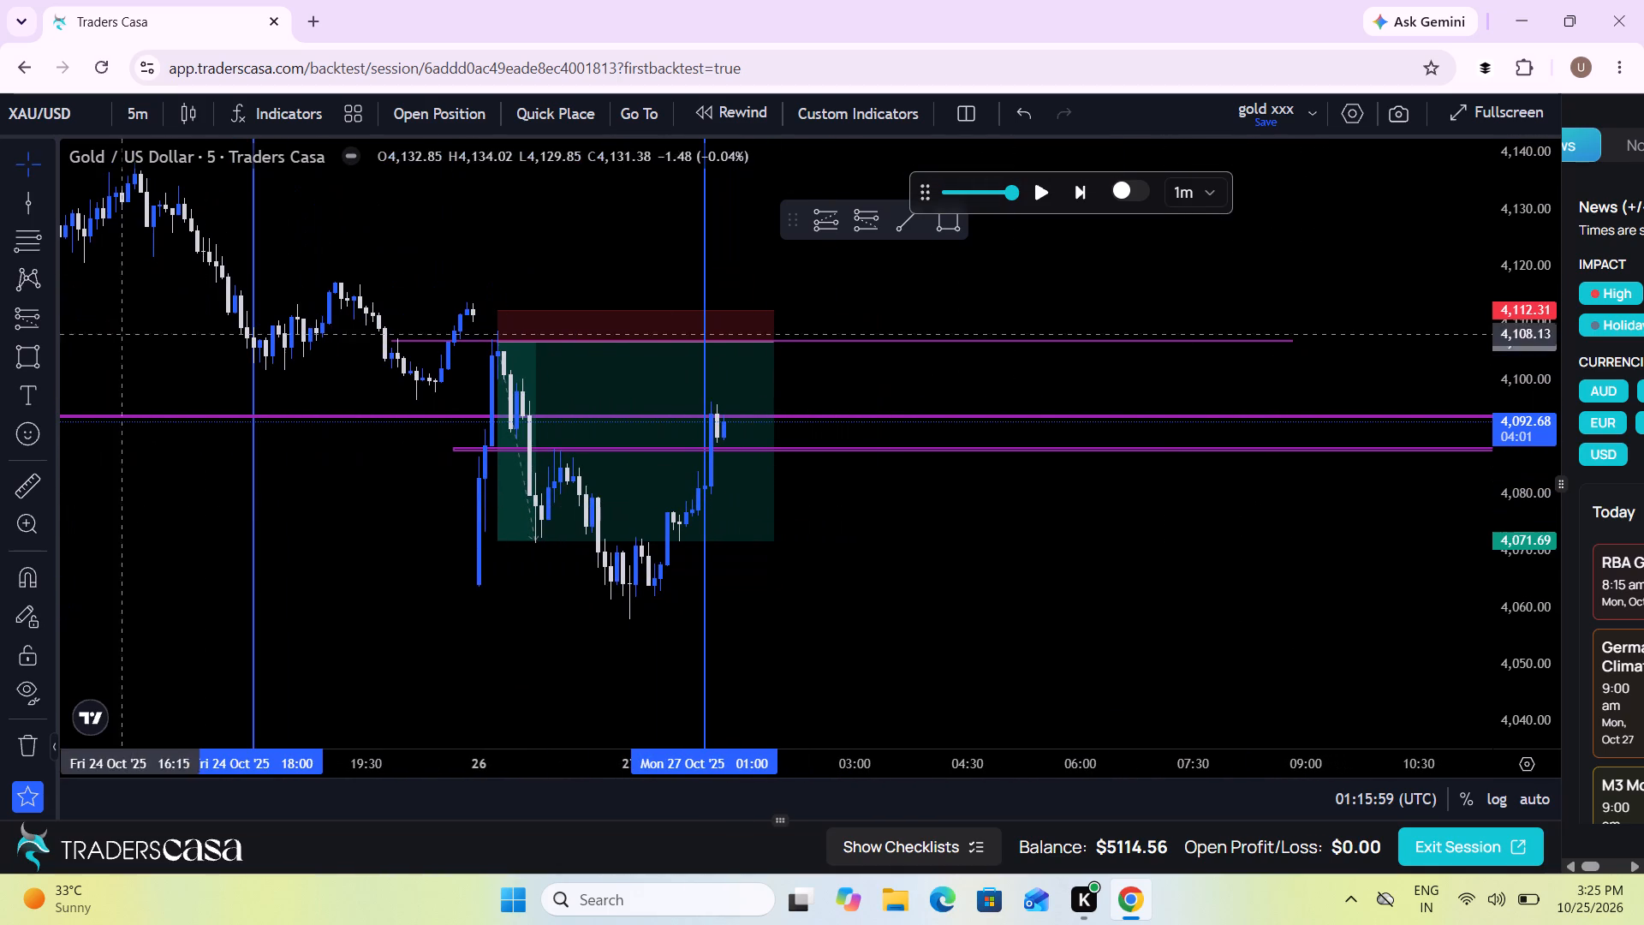
left_click(27, 325)
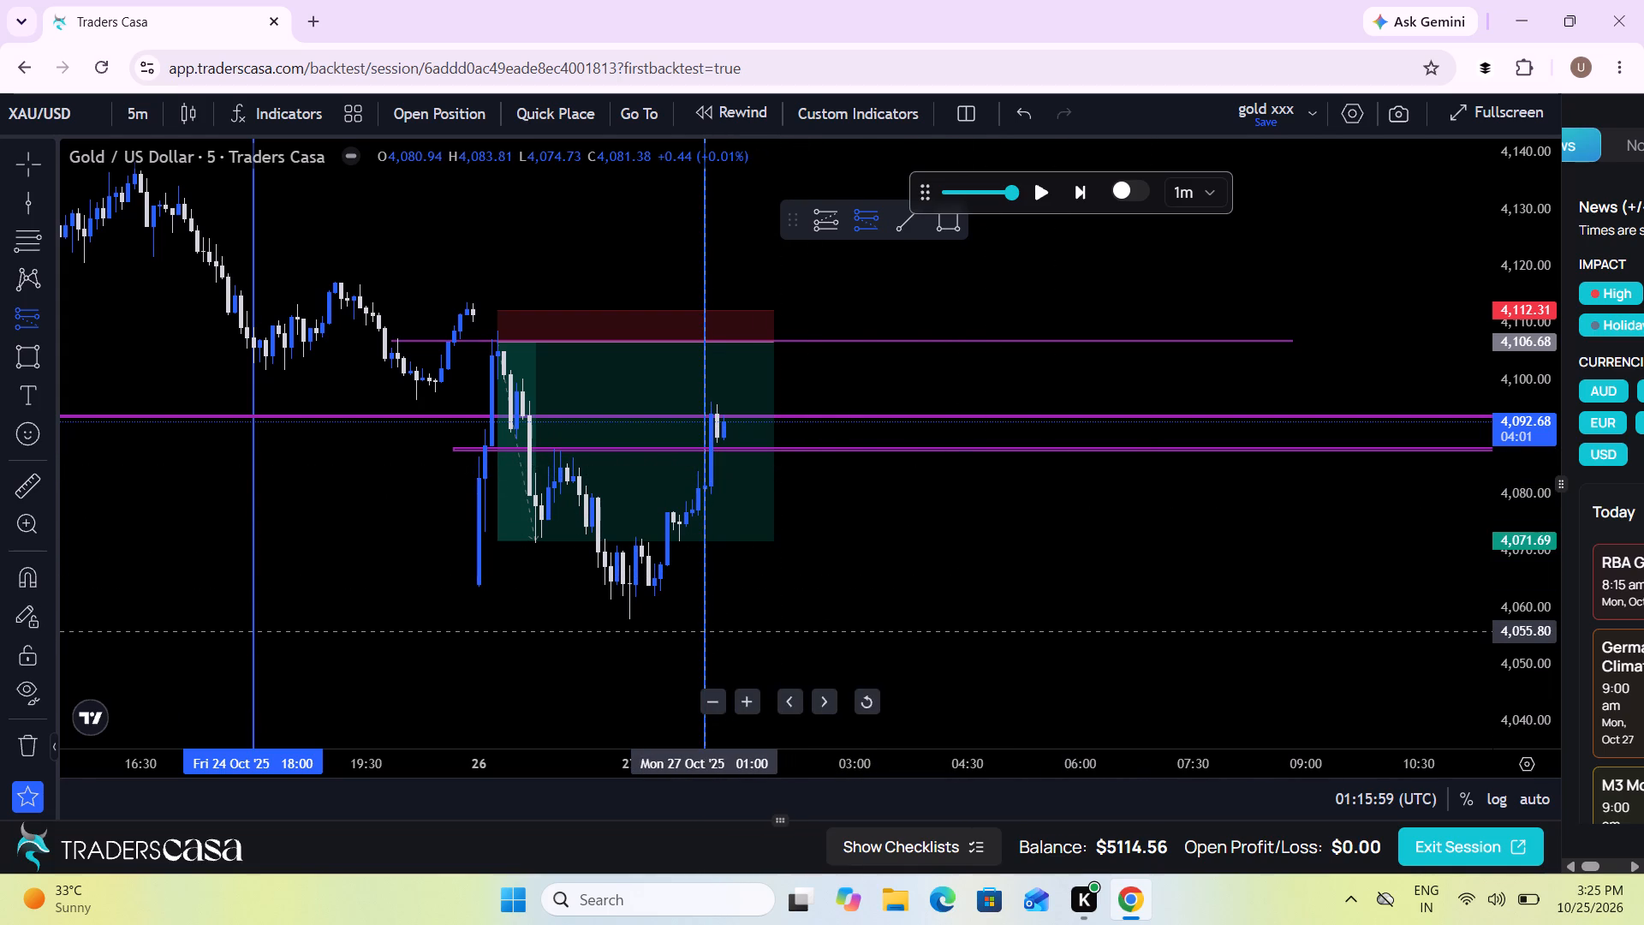
left_click(752, 454)
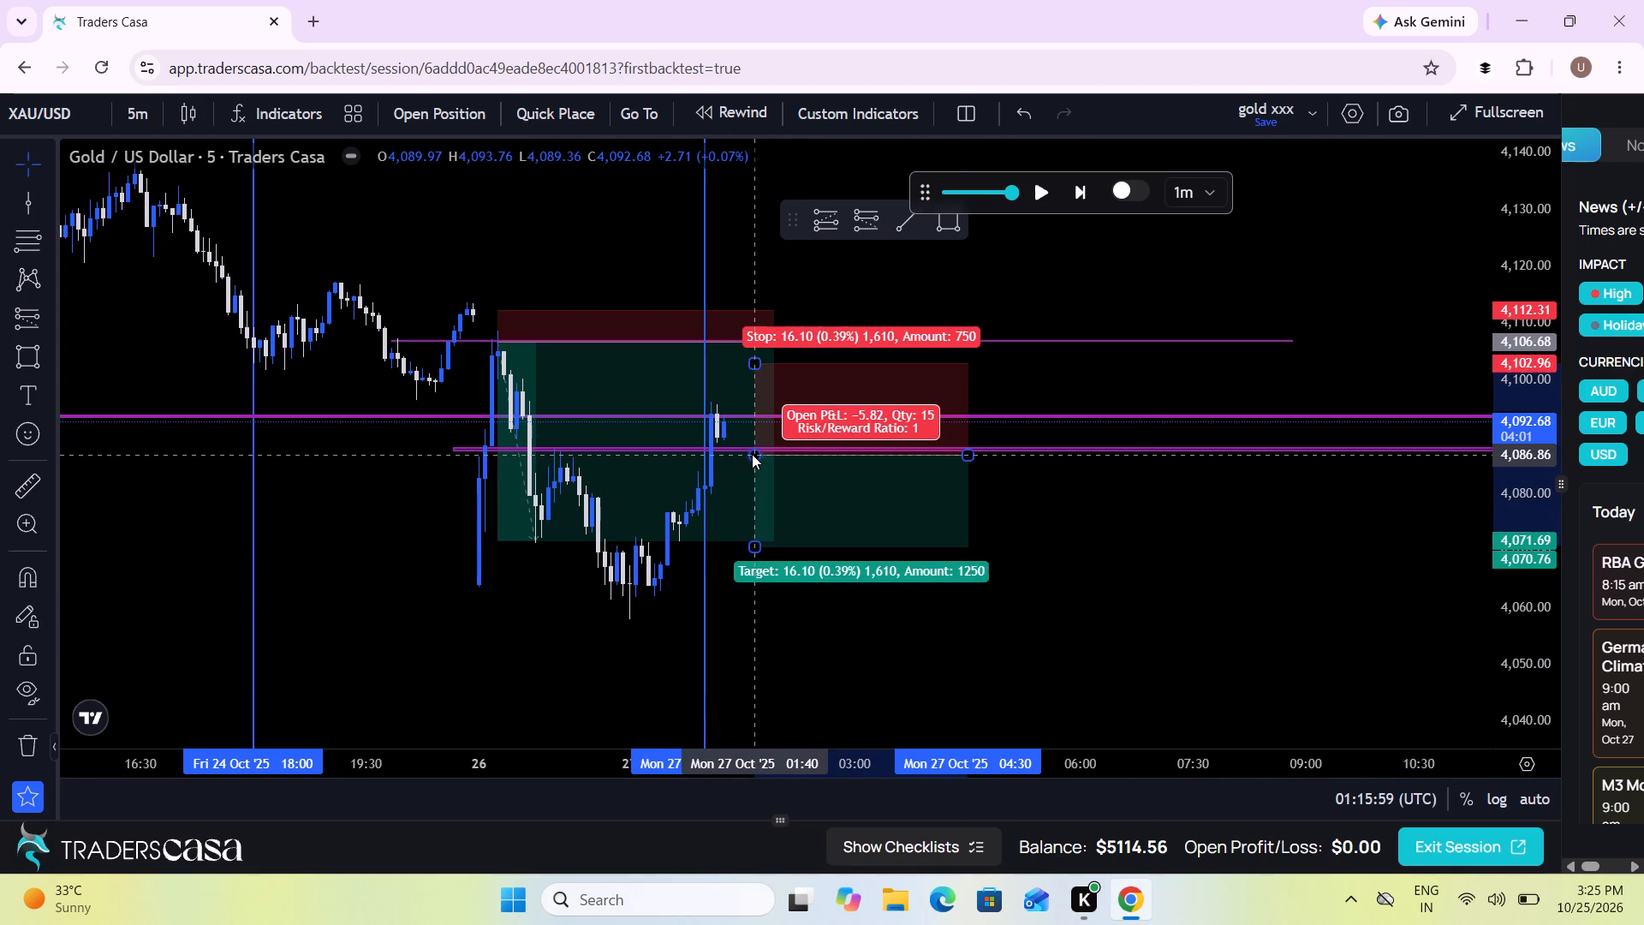
double_click(753, 359)
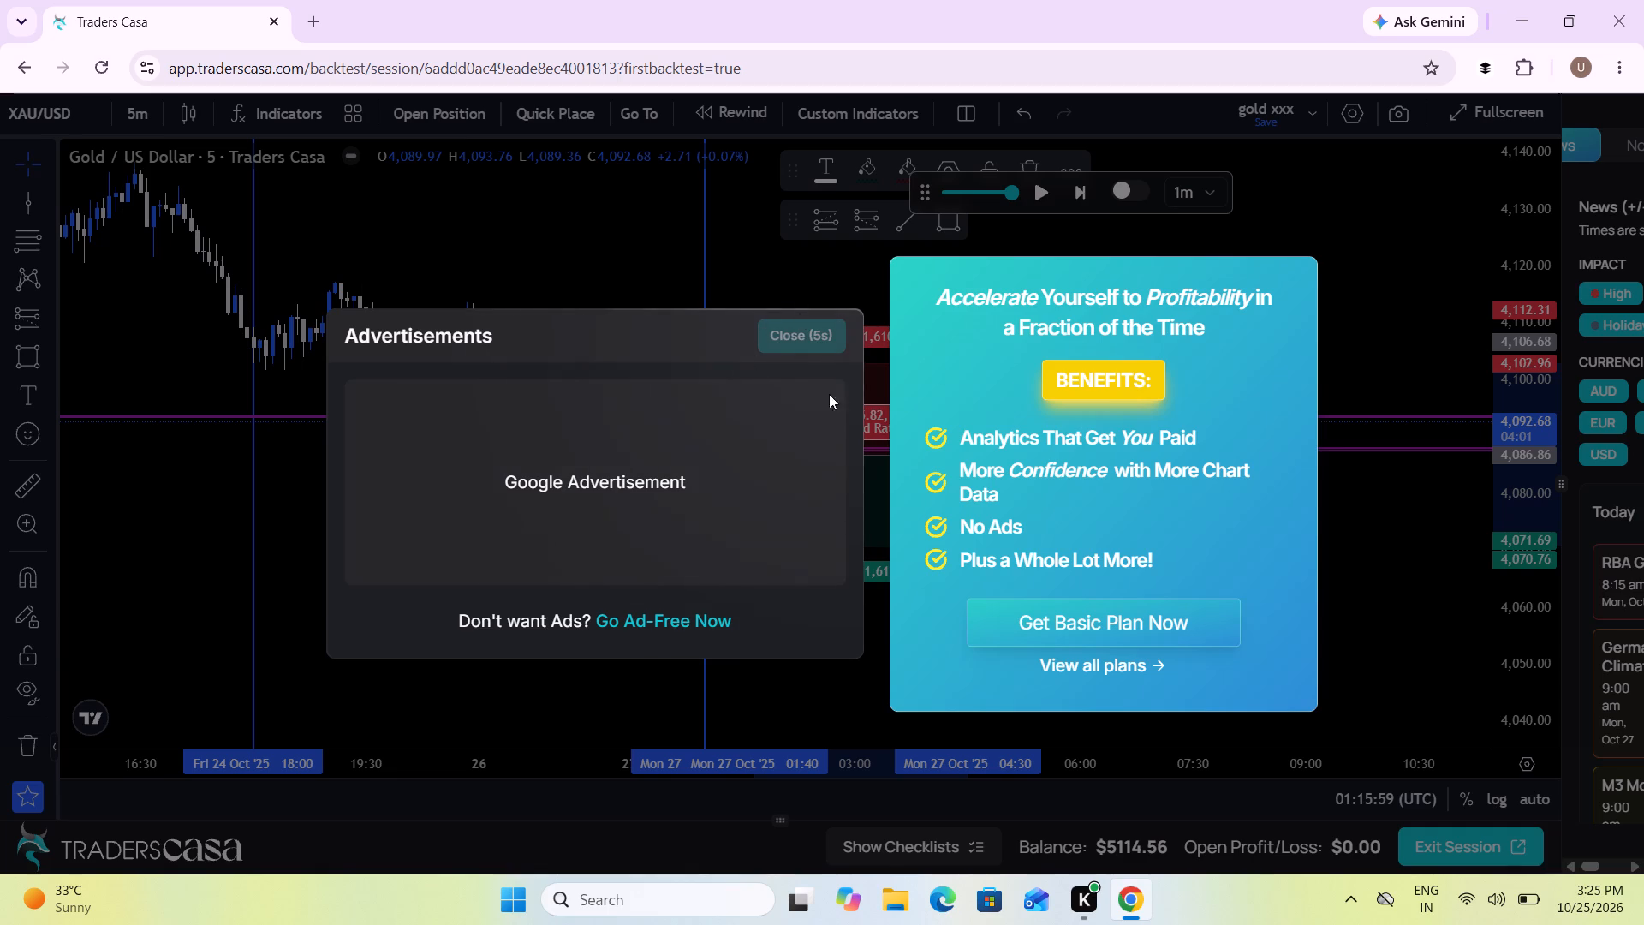
Close the advertisement pop-up and deselect the short position.
scroll(759, 367, "down", 3)
scroll(1453, 402, "down", 3)
scroll(1453, 402, "up", 4)
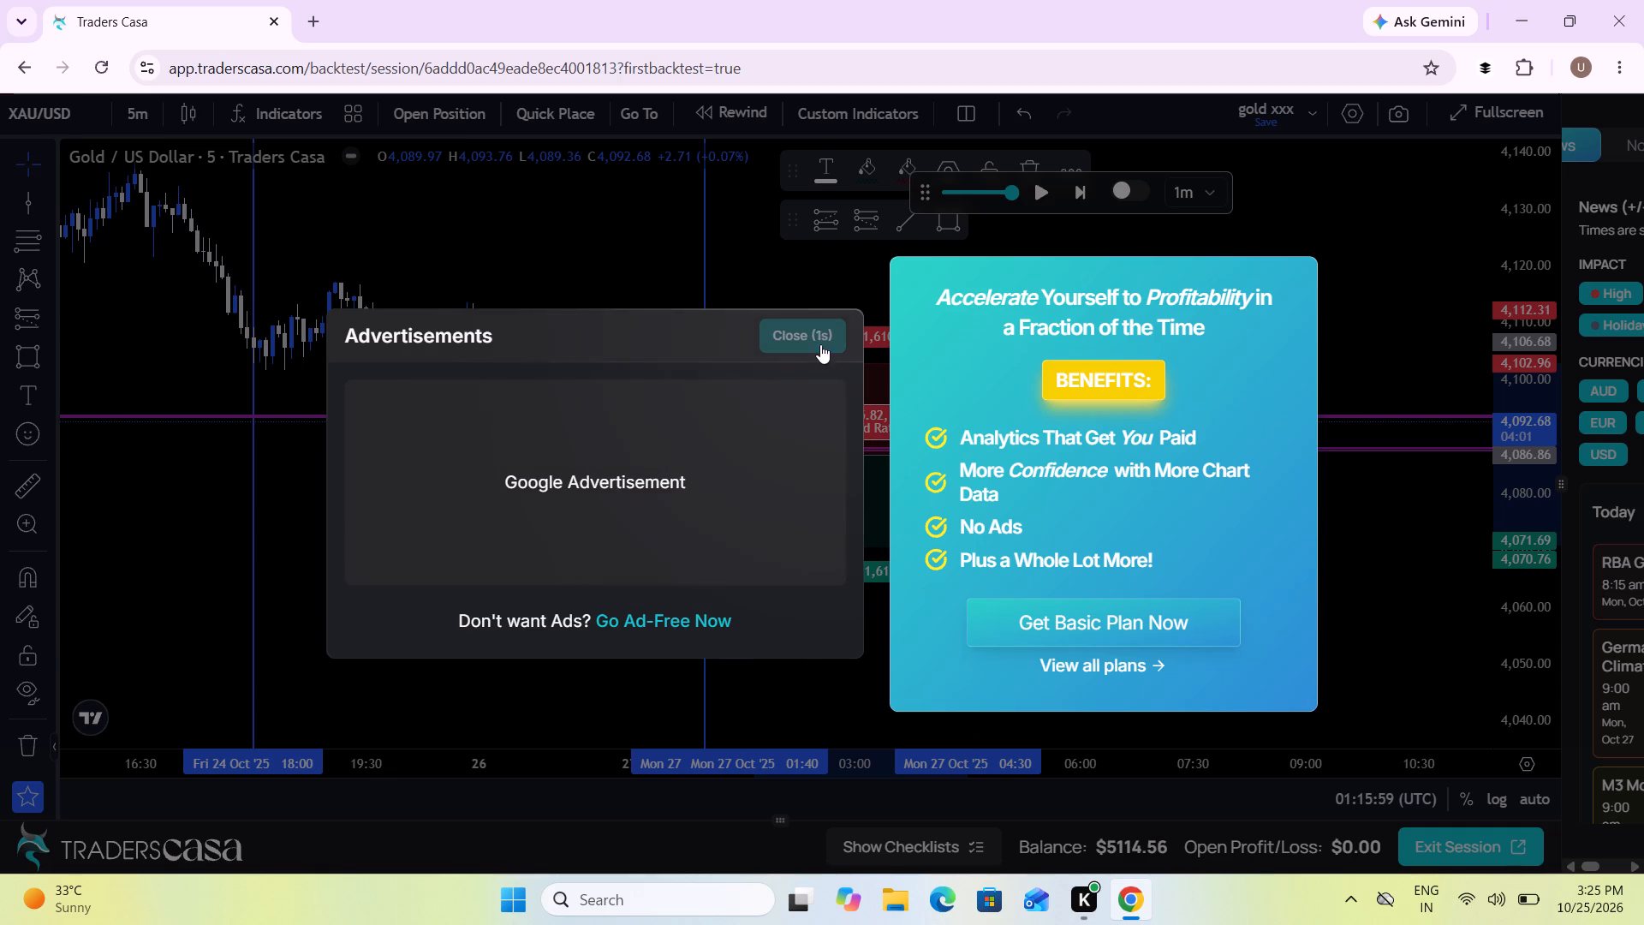
left_click(818, 340)
left_click(997, 536)
Switch the gold chart back to the 1-hour timeframe.
left_click_drag(997, 536, 1085, 537)
scroll(1085, 537, "up", 1)
left_click(146, 111)
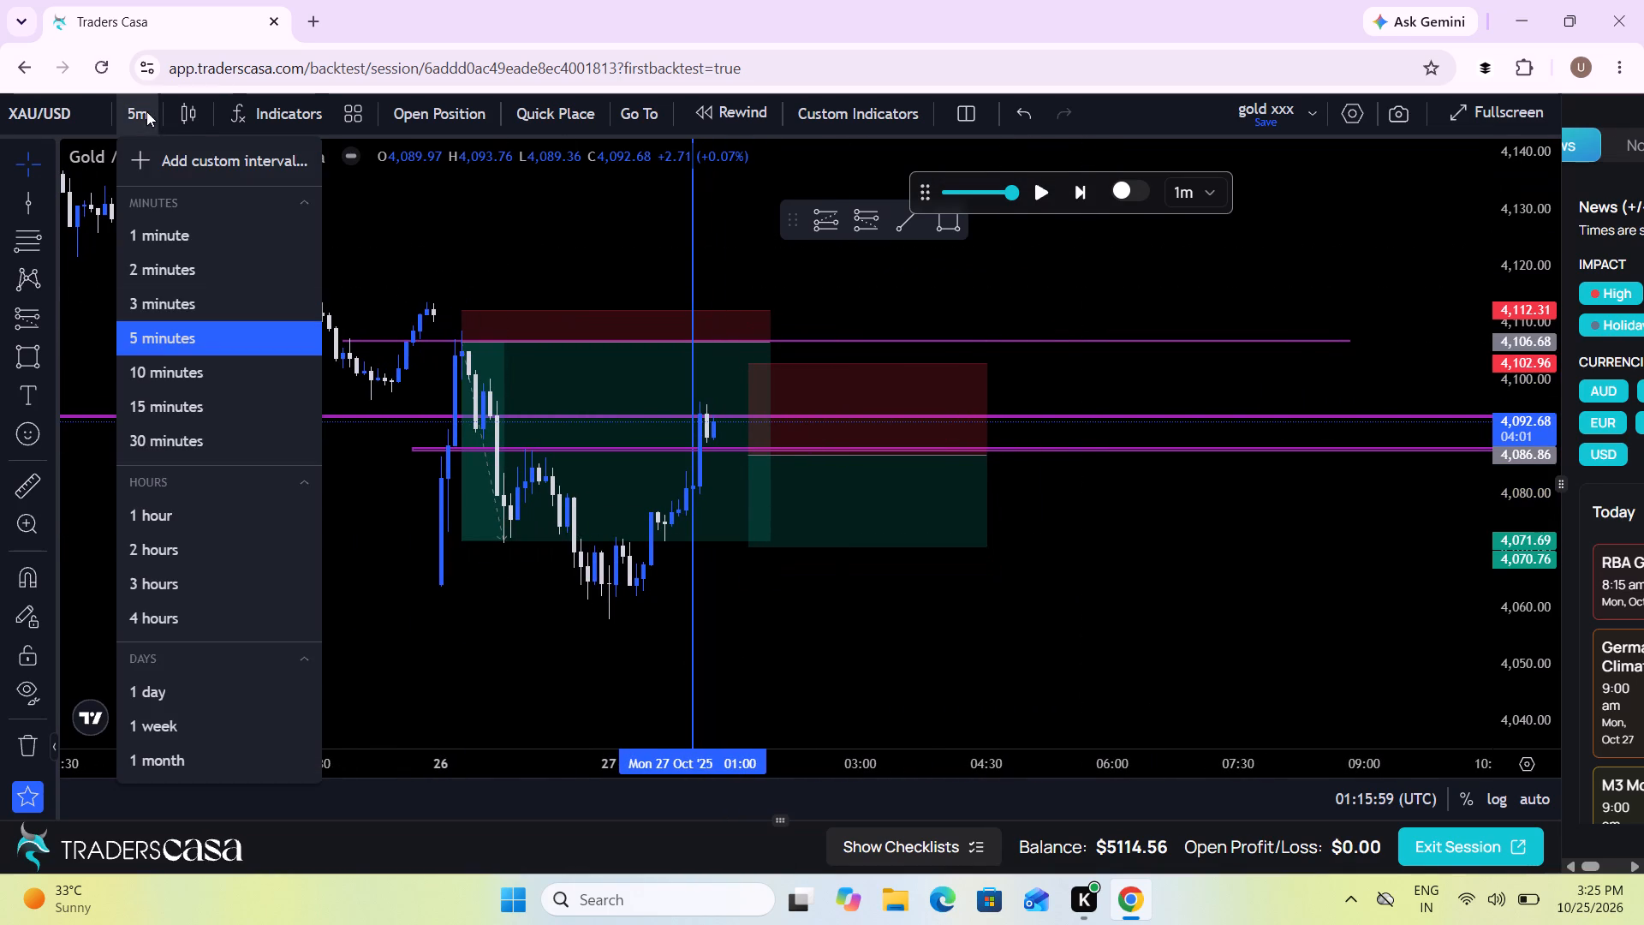
scroll(171, 521, "down", 1)
left_click(168, 519)
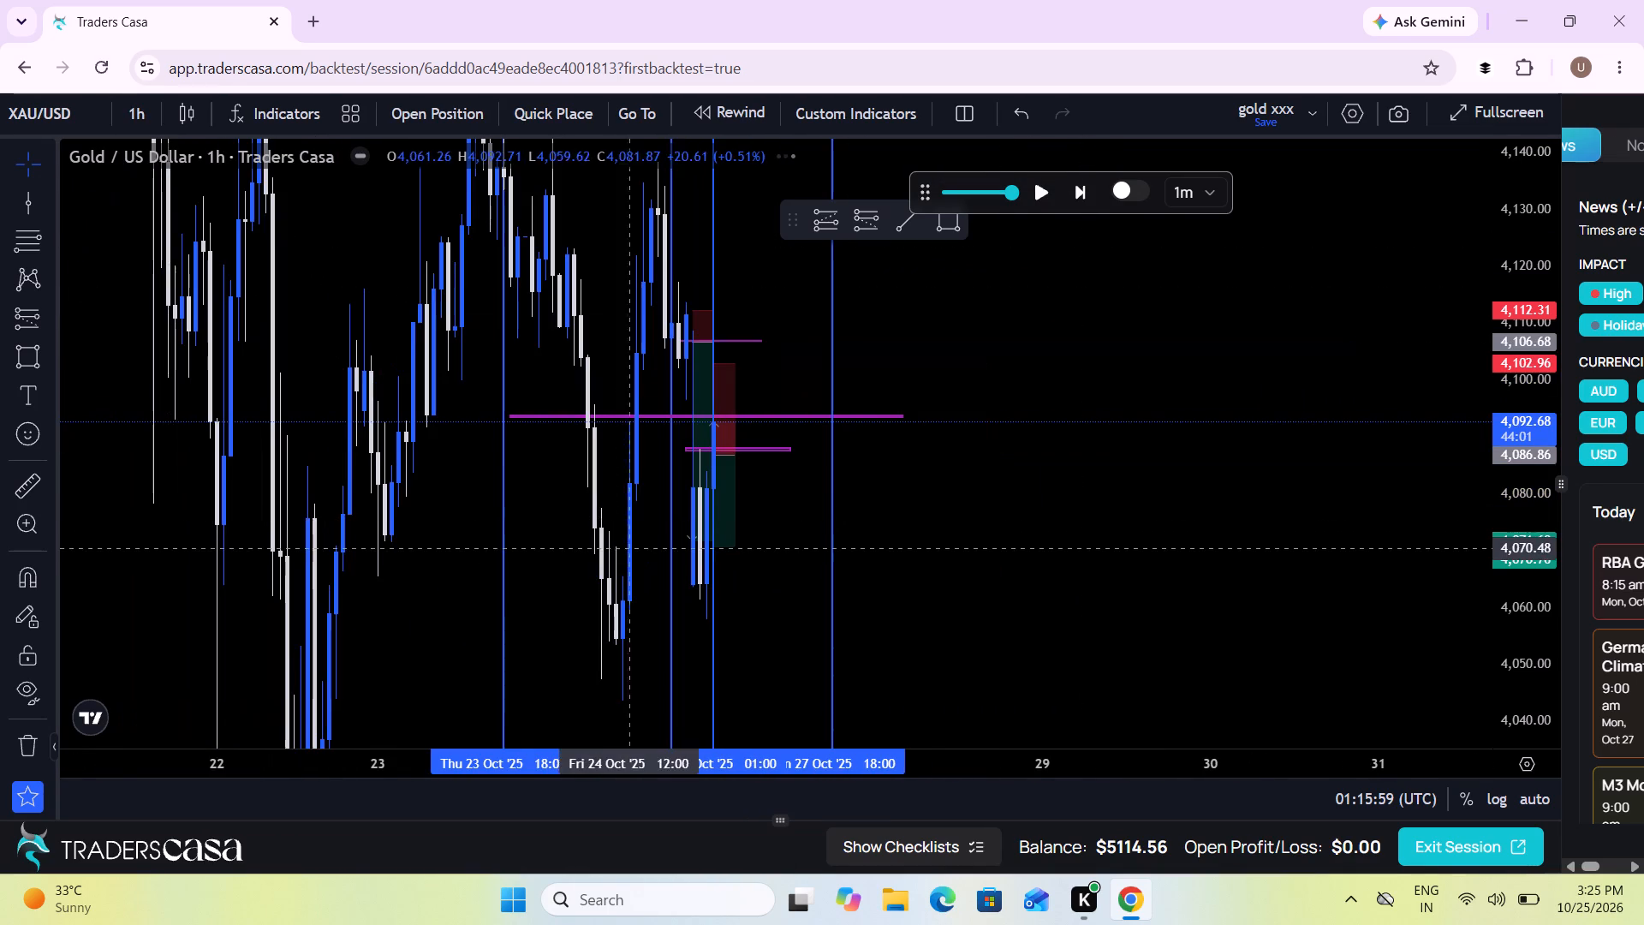
scroll(645, 549, "up", 3)
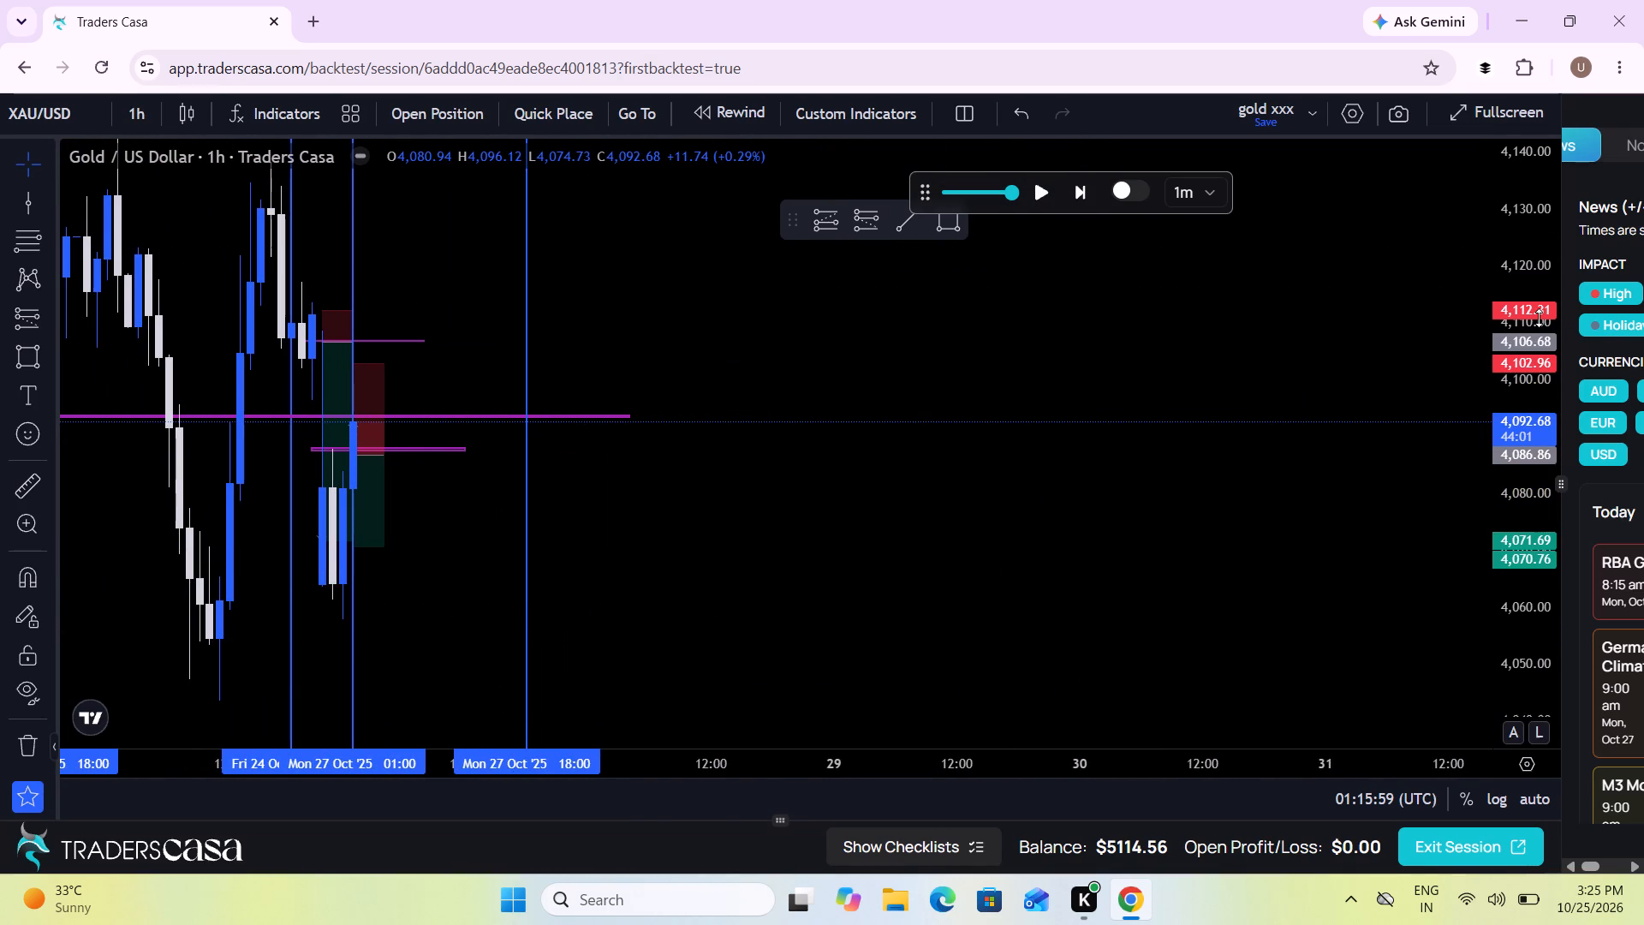
left_click_drag(1539, 318, 1492, 533)
left_click_drag(867, 562, 1329, 526)
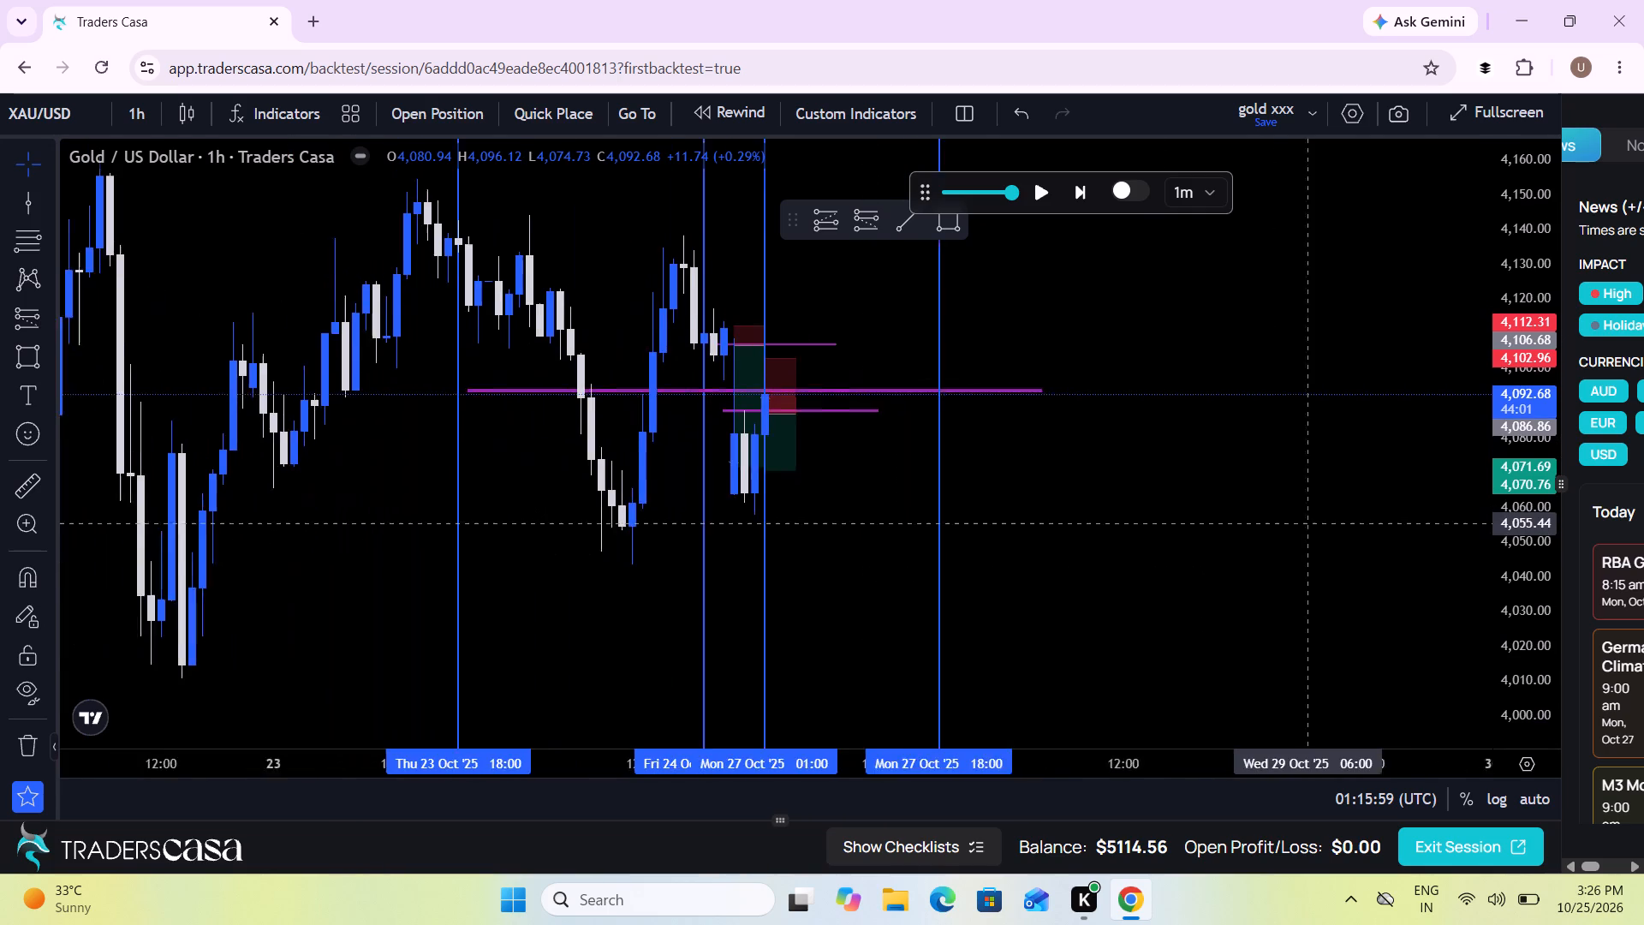
Draw a rectangle zone between about 4,070.9 and 4,053.6, from Fri 24 Oct 09:00 to Tue 28 Oct 19:00.
left_click_drag(1329, 526, 1331, 526)
scroll(1331, 526, "up", 2)
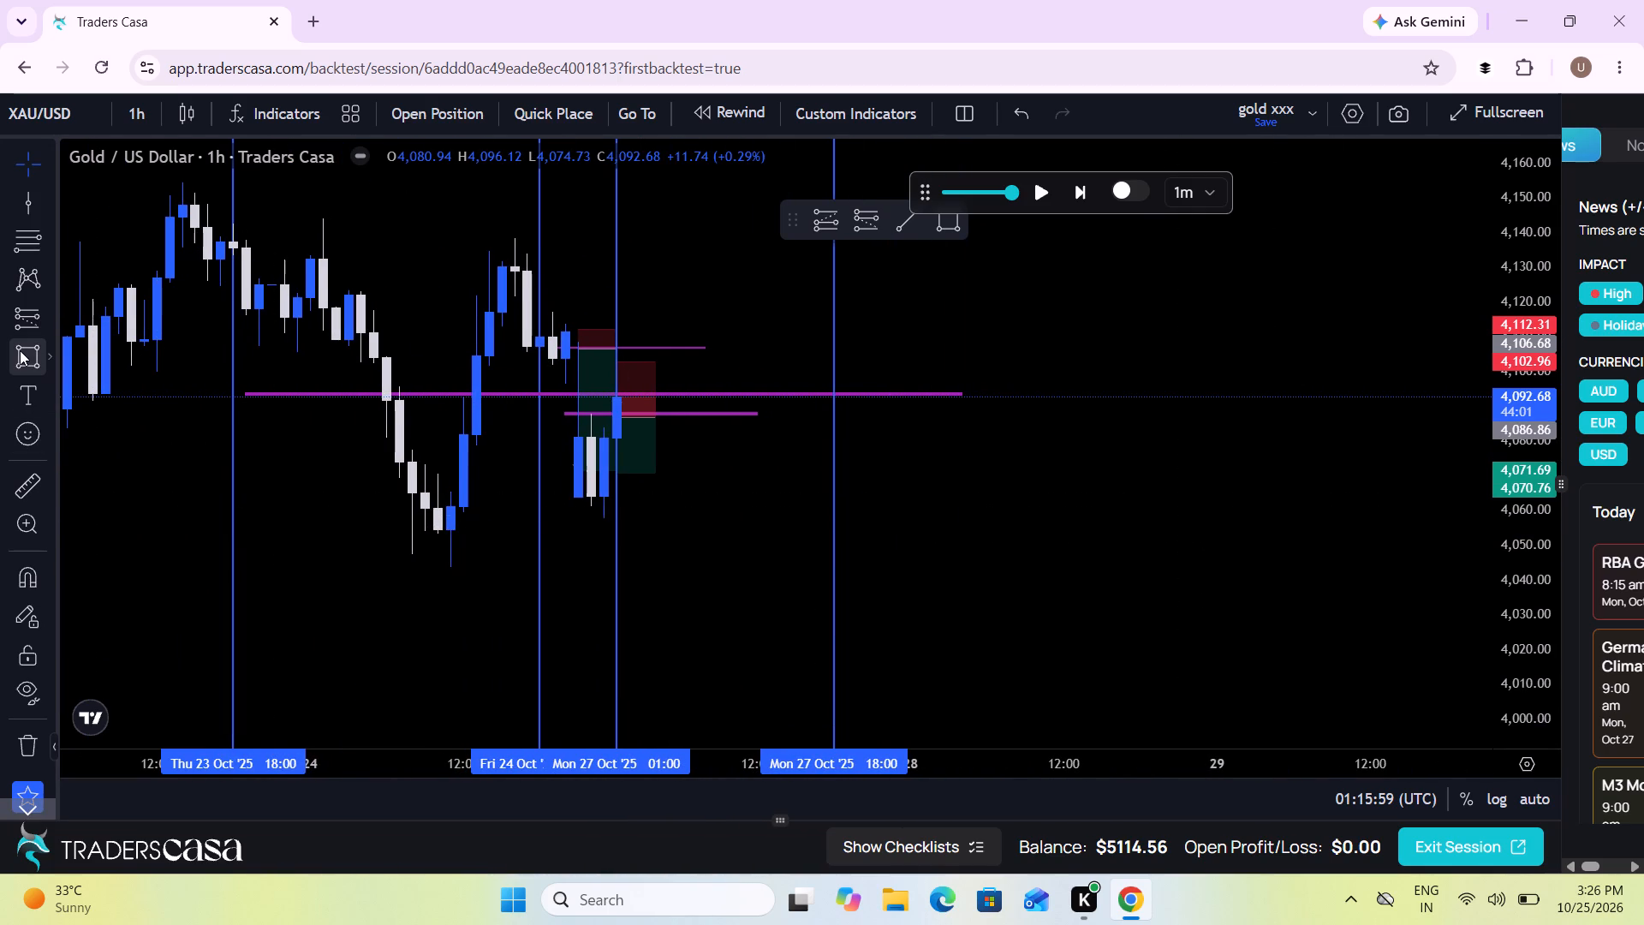
left_click(20, 350)
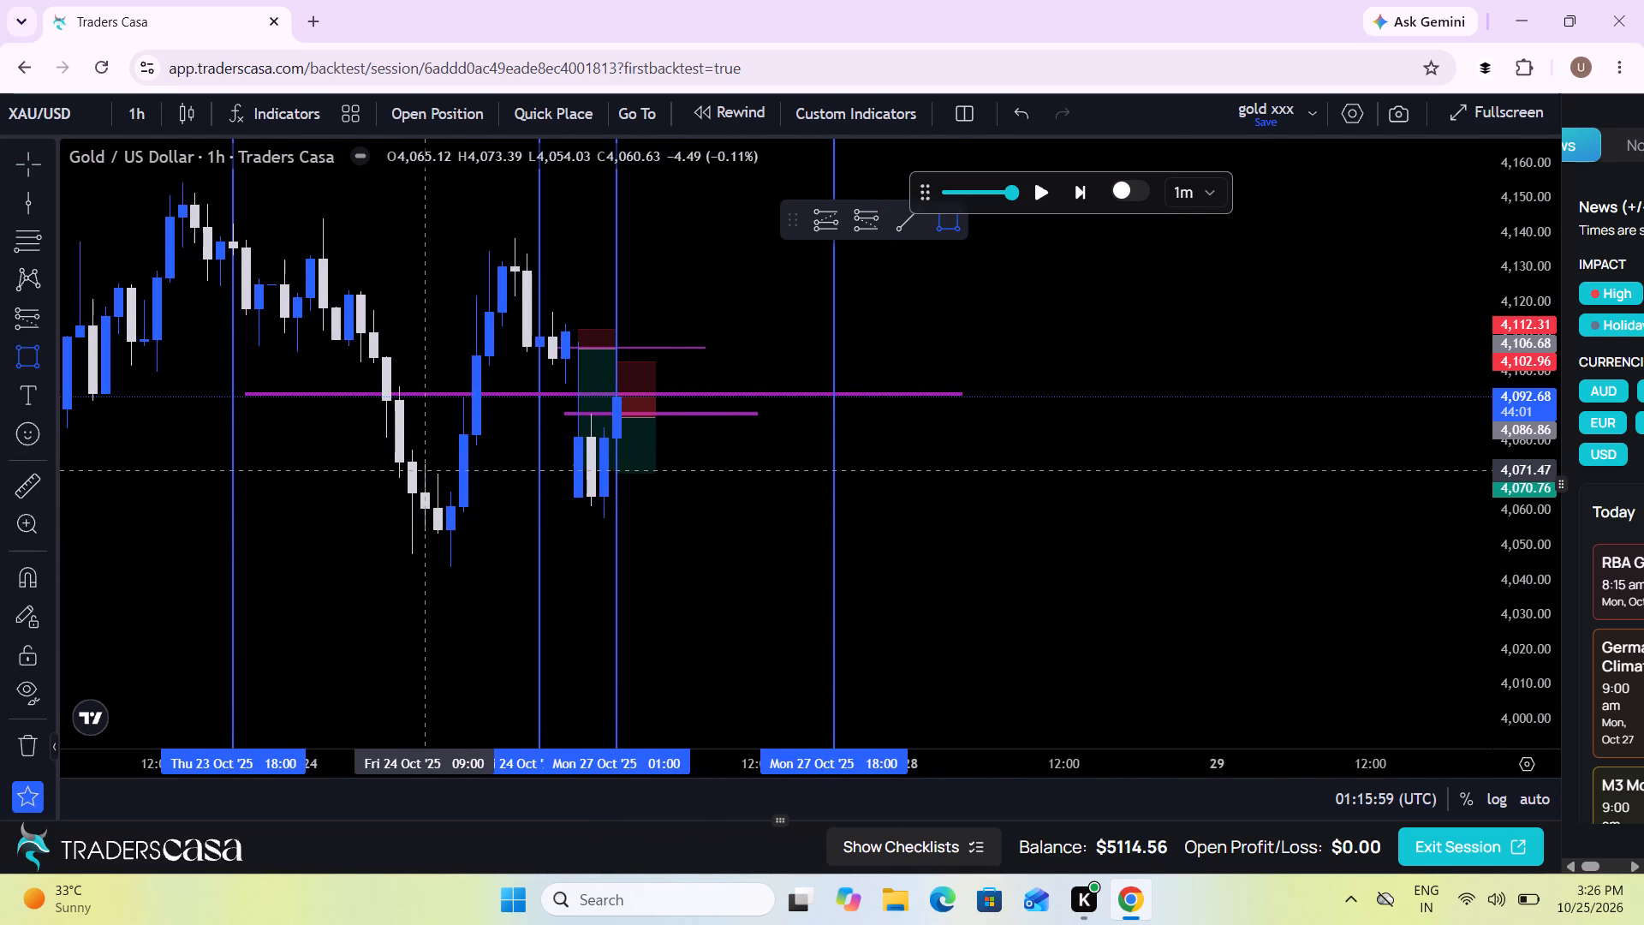
left_click(429, 473)
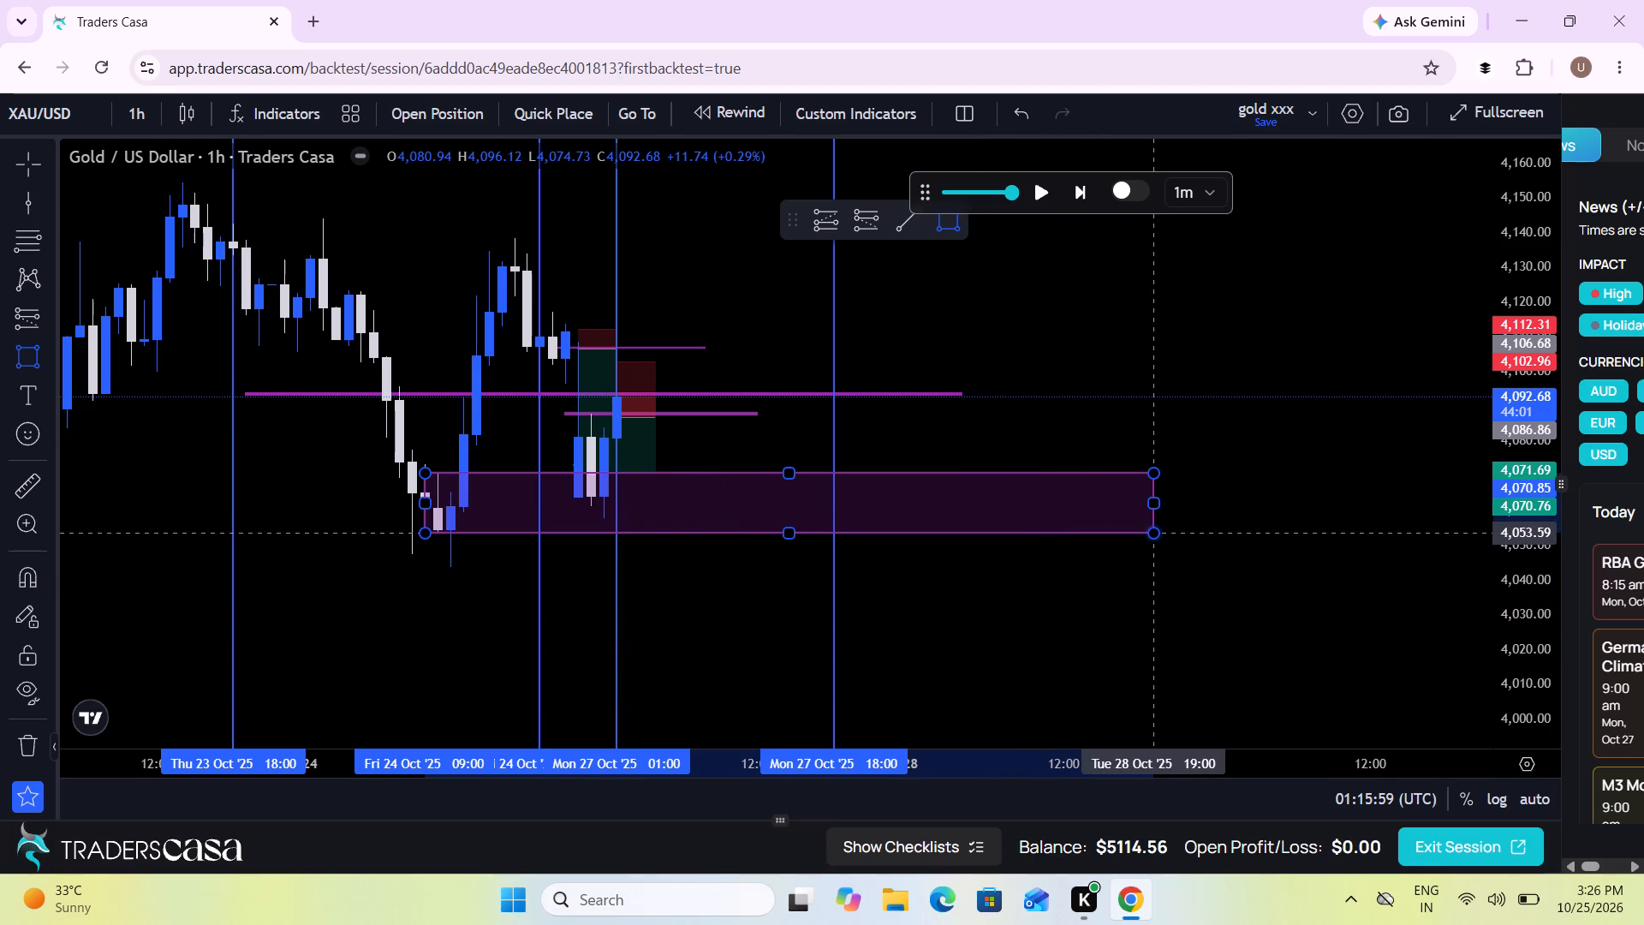
left_click(1151, 533)
Label the lower rectangle zone "Order Block".
left_click(783, 505)
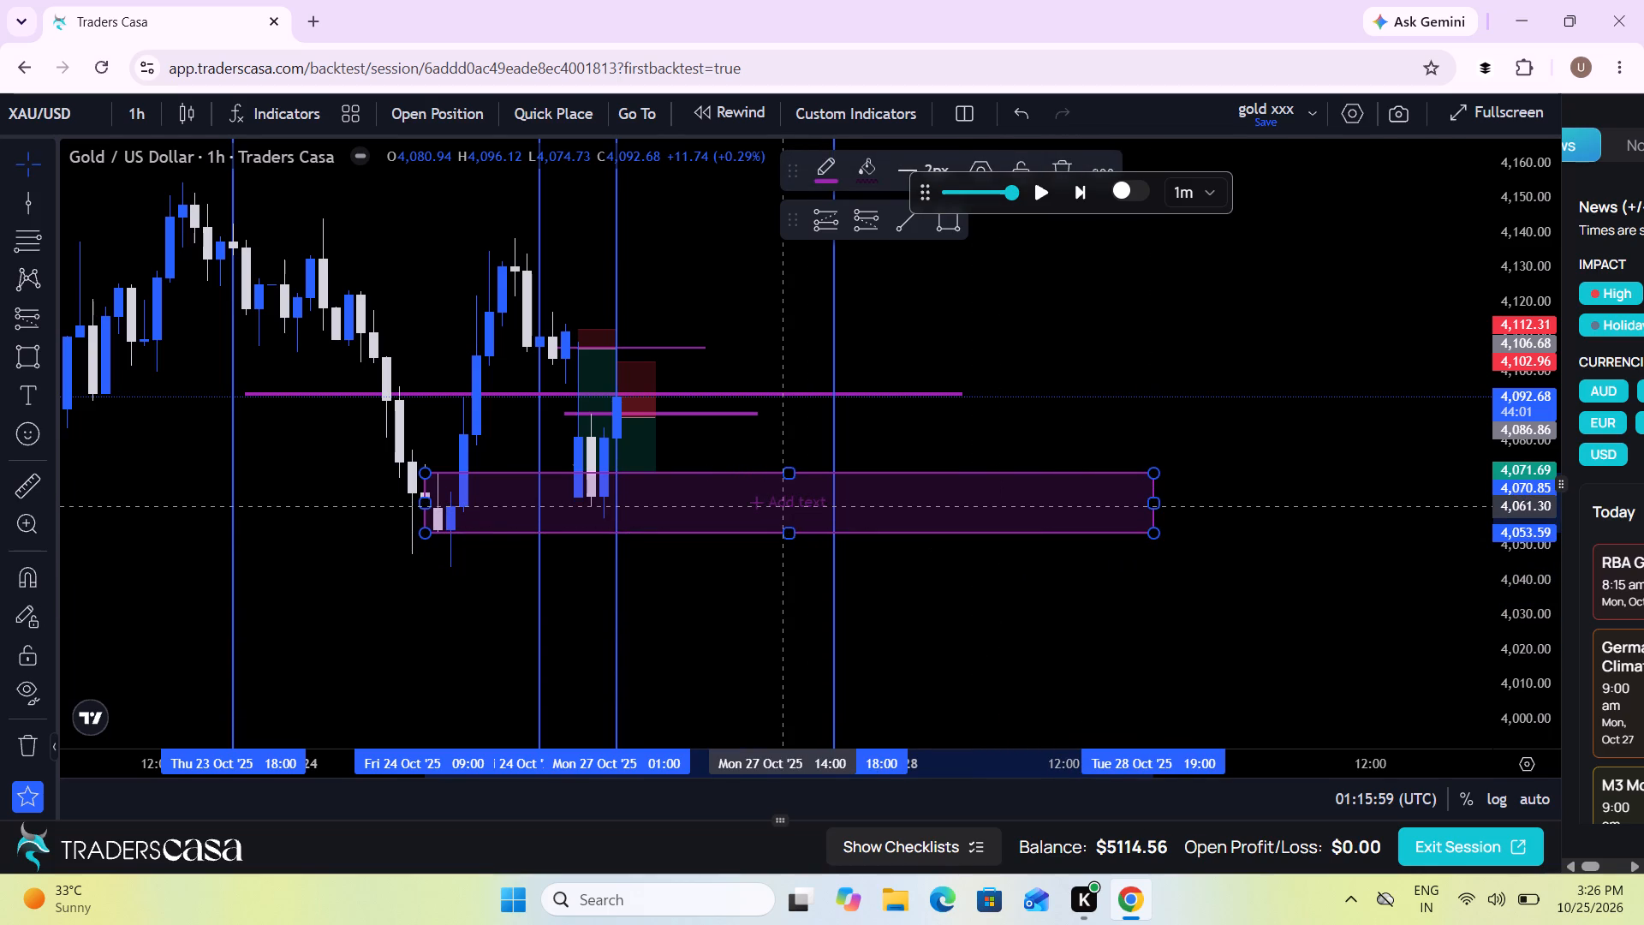
left_click(783, 505)
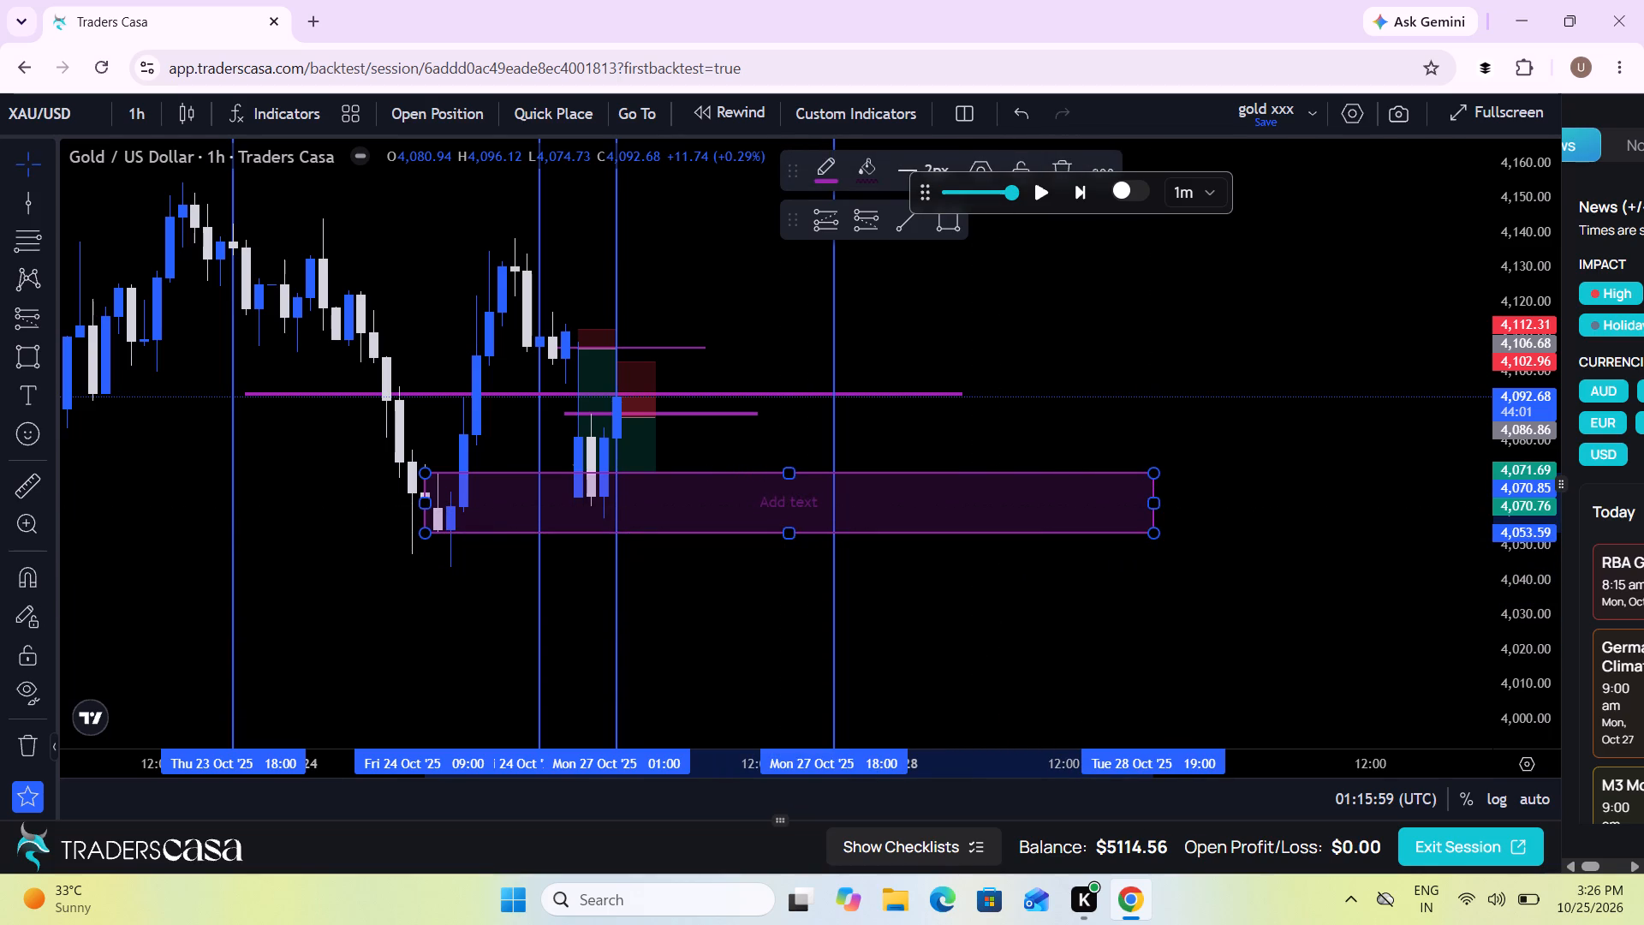
key("shift+o")
type("rder")
key("space")
key("shift+b")
key("o")
key("BackSpace")
type("lock")
left_click(943, 617)
Draw a rectangle zone between about 4,138.1 and 4,121.2, from Fri 24 Oct 16:00 to Tue 28 Oct 19:00.
left_click_drag(943, 617, 1085, 658)
scroll(1085, 658, "up", 2)
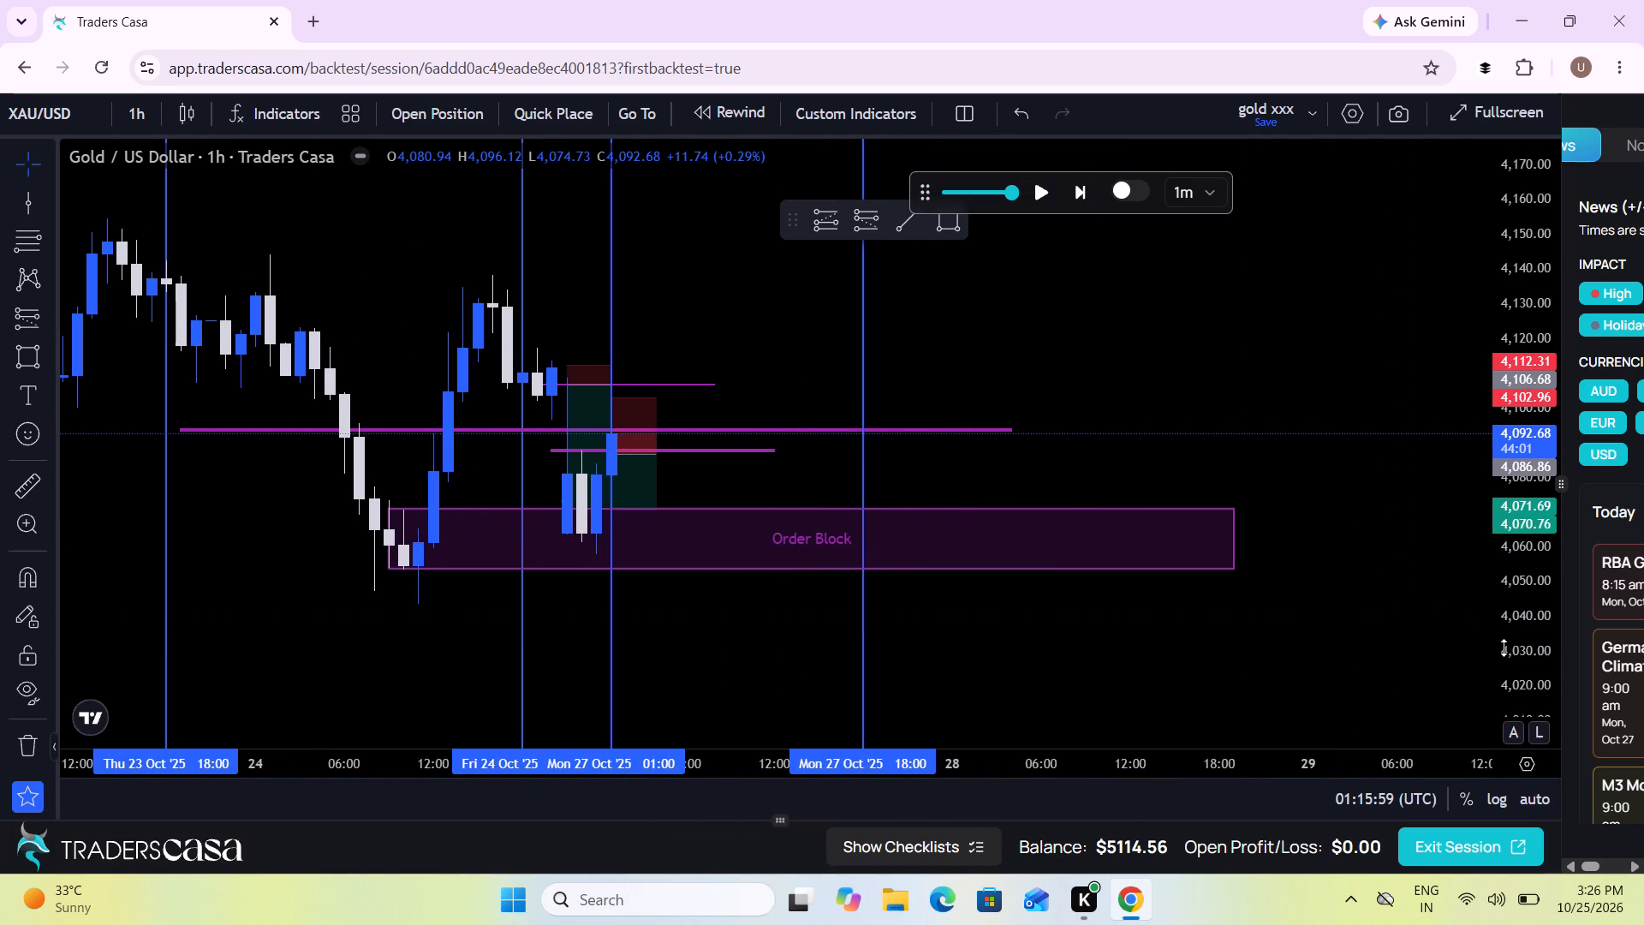
left_click_drag(1504, 647, 1504, 492)
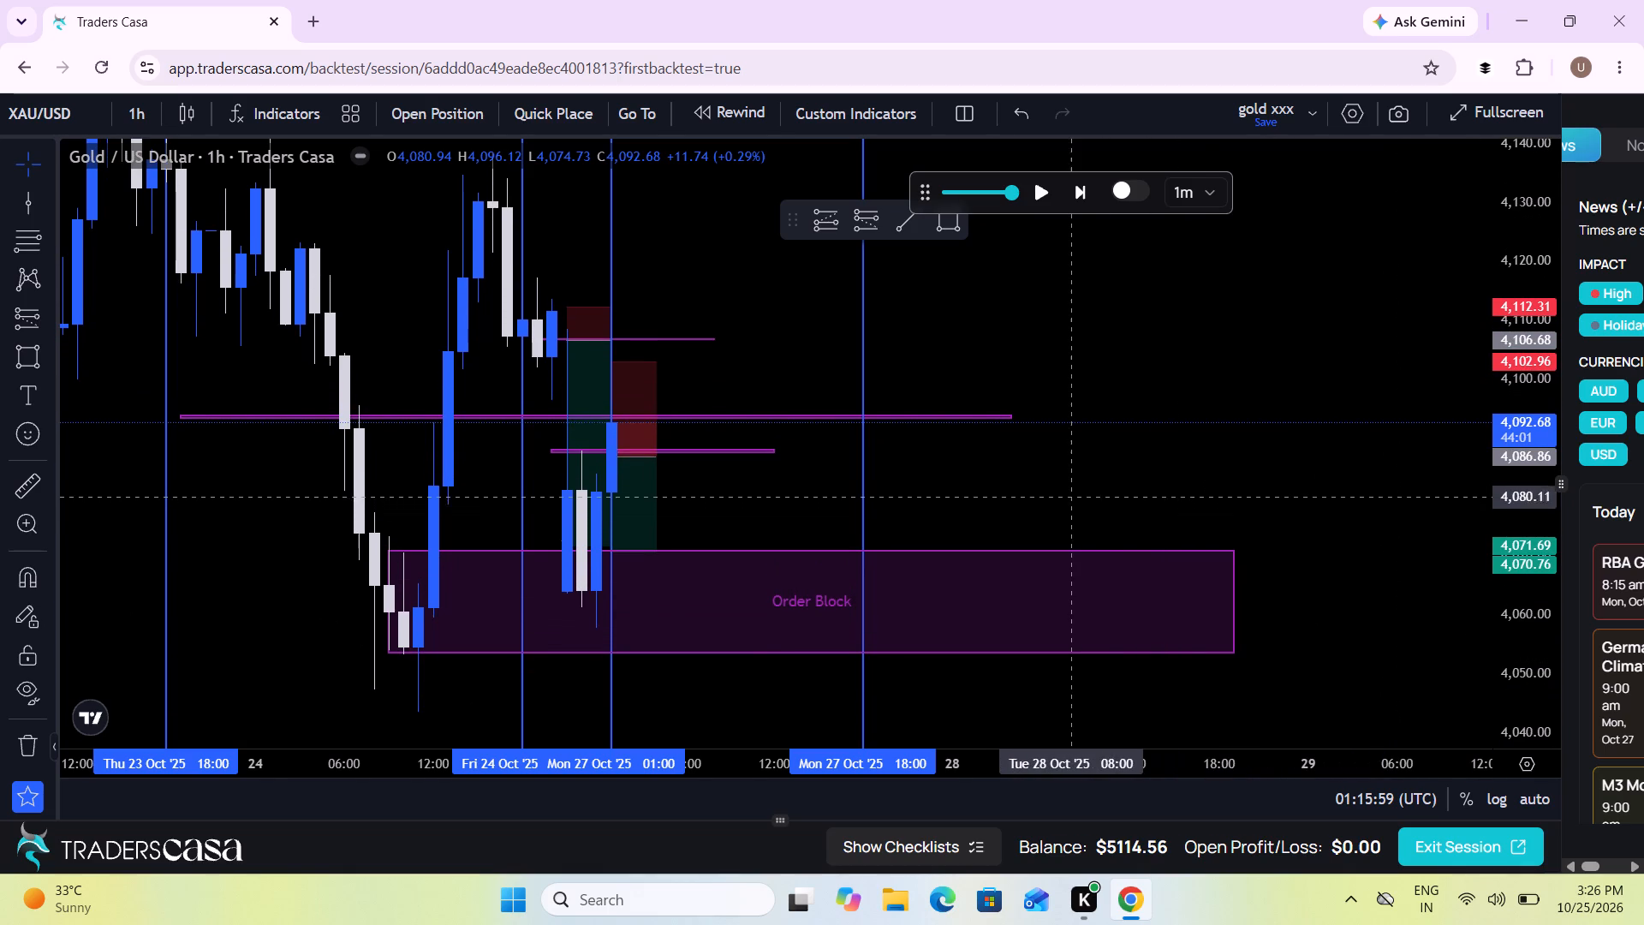
left_click_drag(1020, 305, 1069, 535)
scroll(1069, 535, "up", 1)
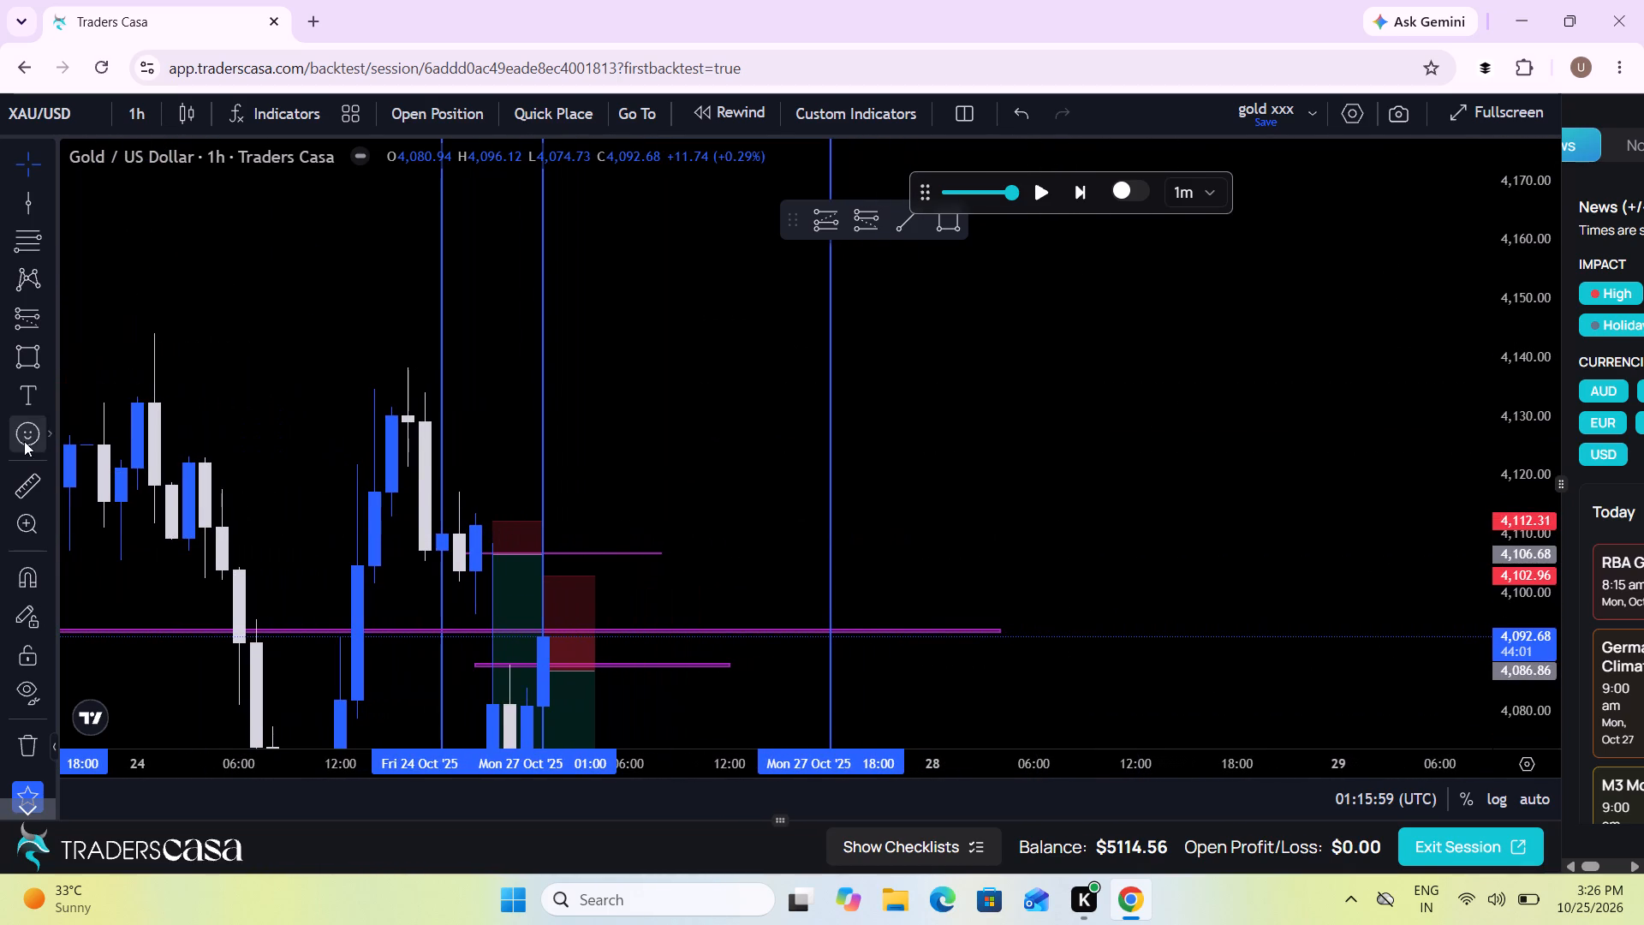
left_click(40, 355)
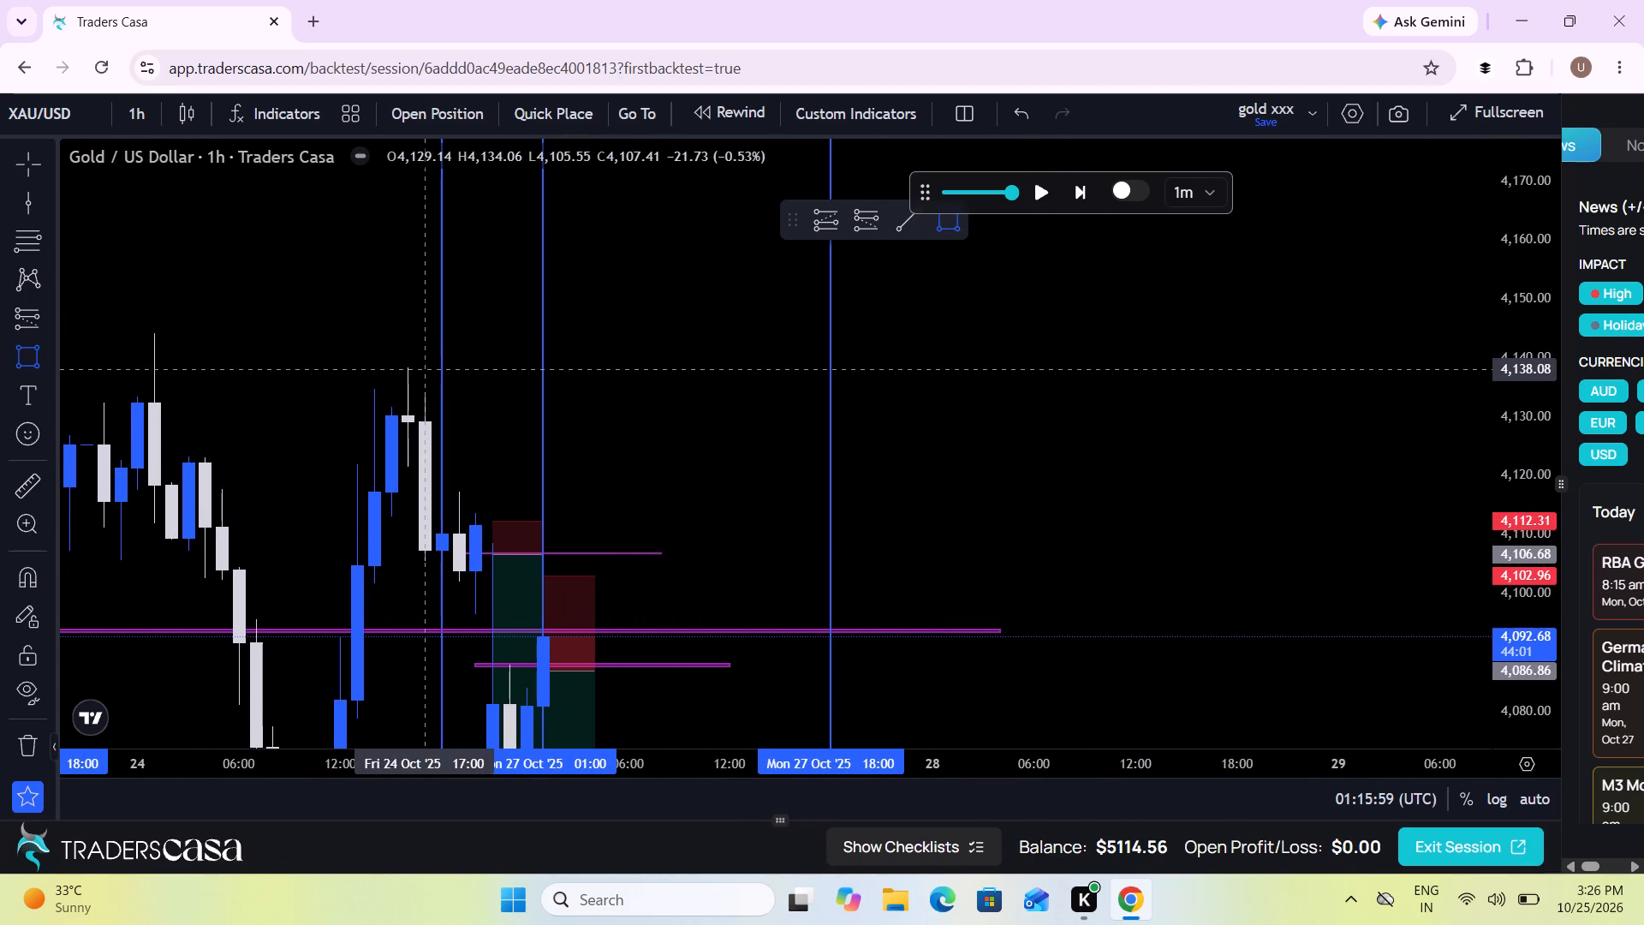
left_click(424, 368)
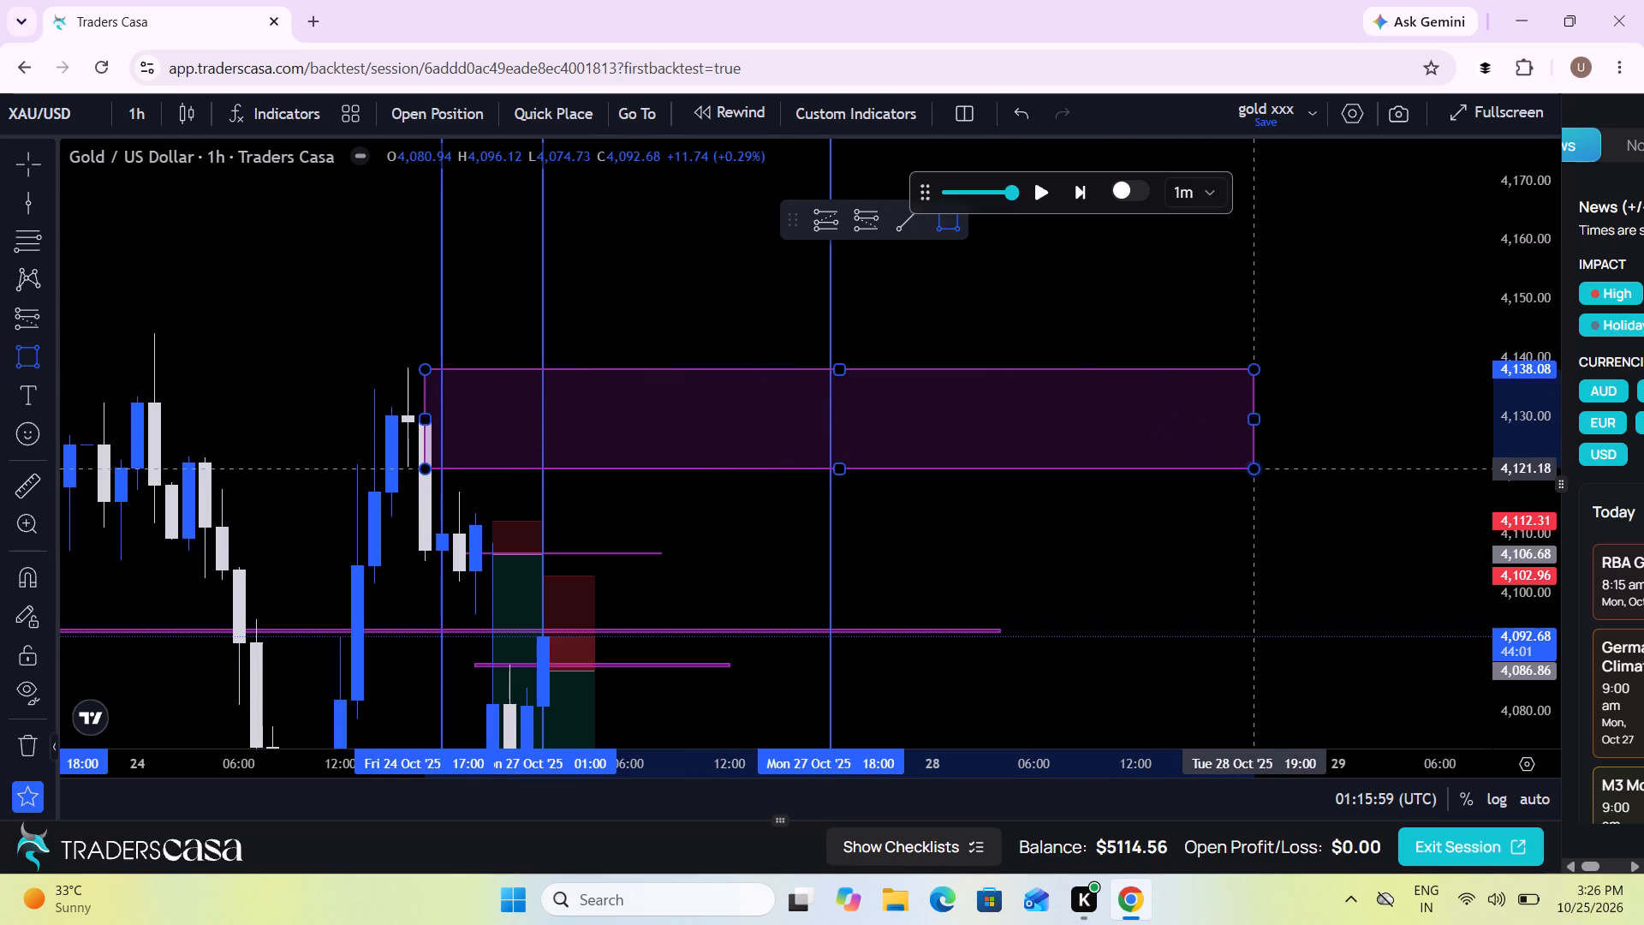
left_click(1257, 468)
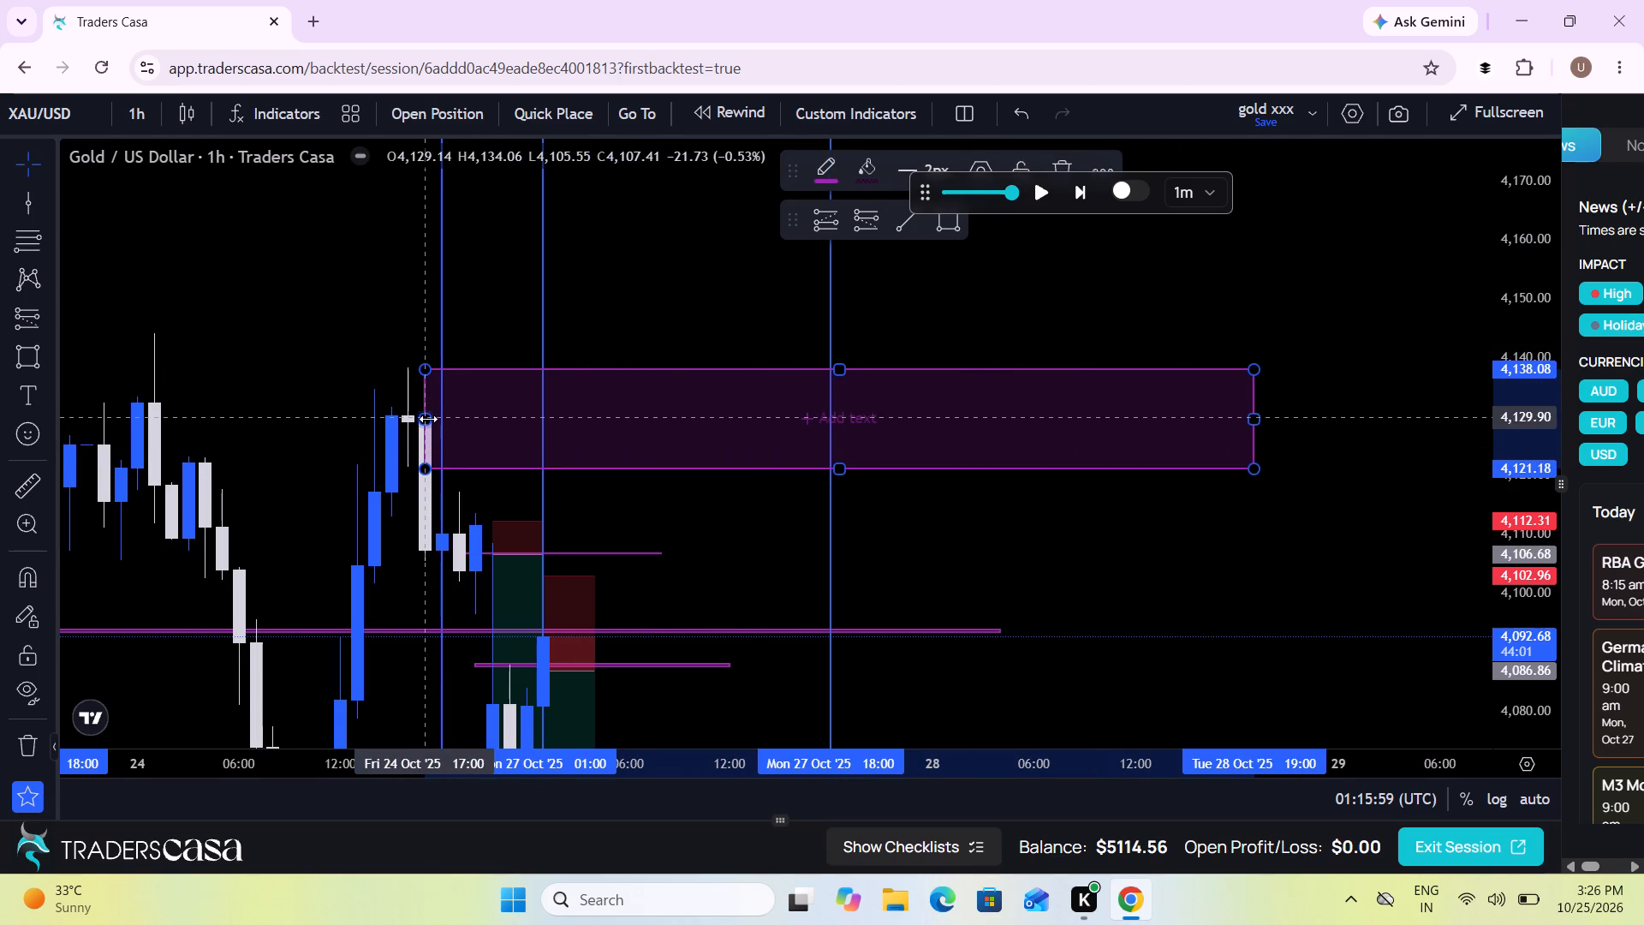
left_click_drag(428, 419, 407, 417)
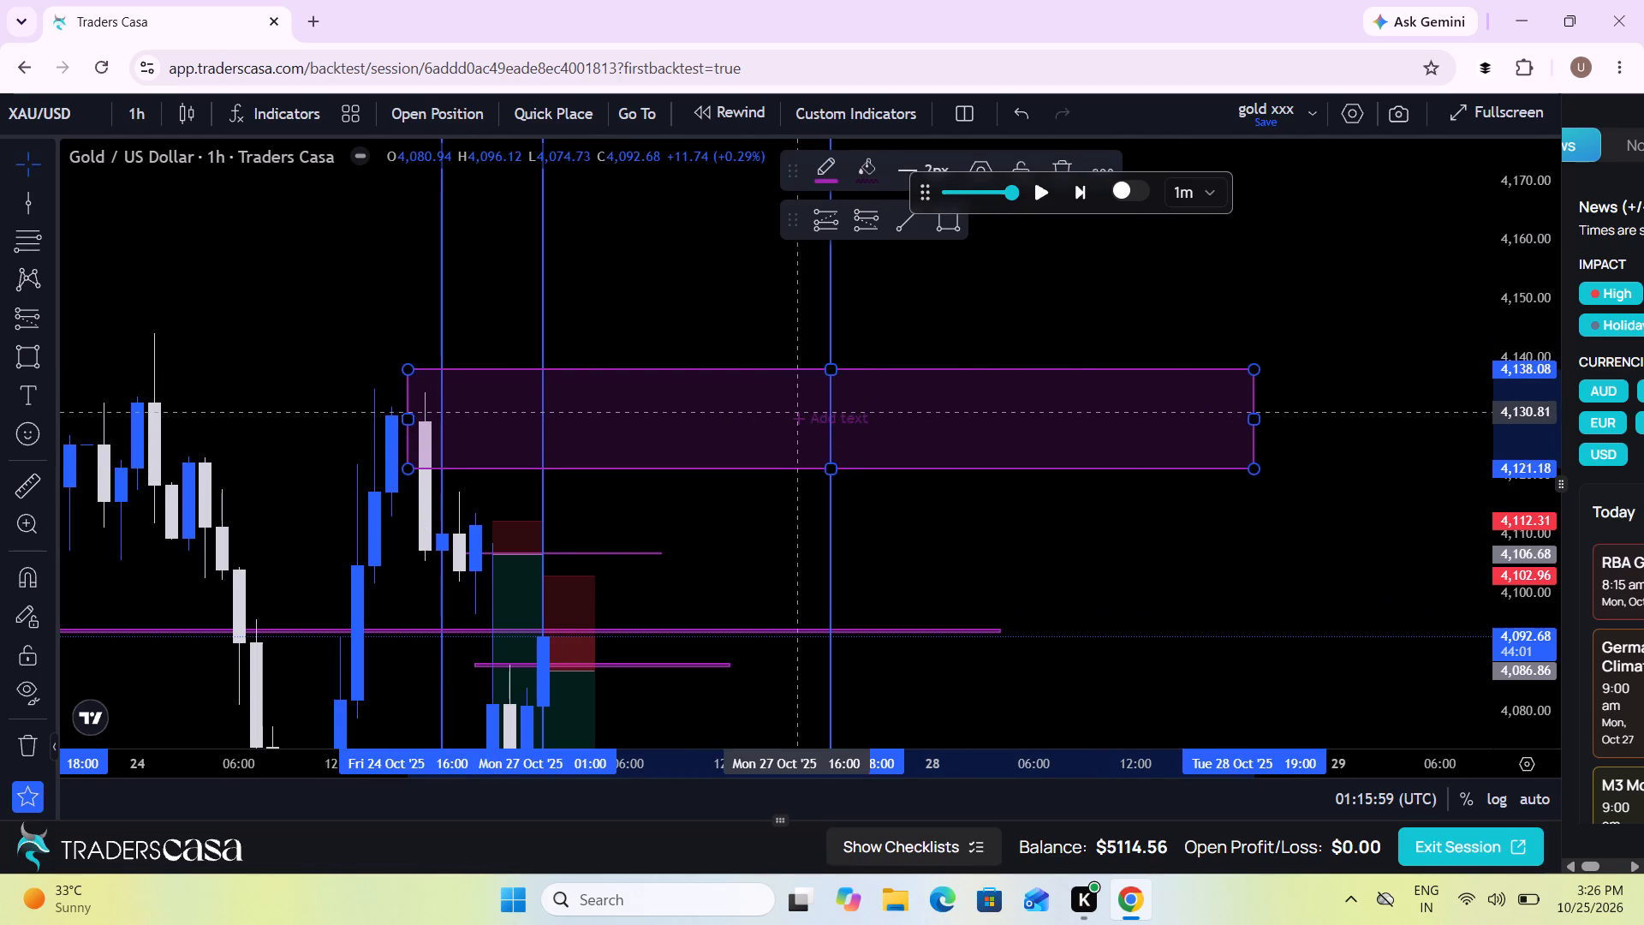
Label the upper rectangle zone "Order Block".
left_click(808, 415)
left_click(808, 415)
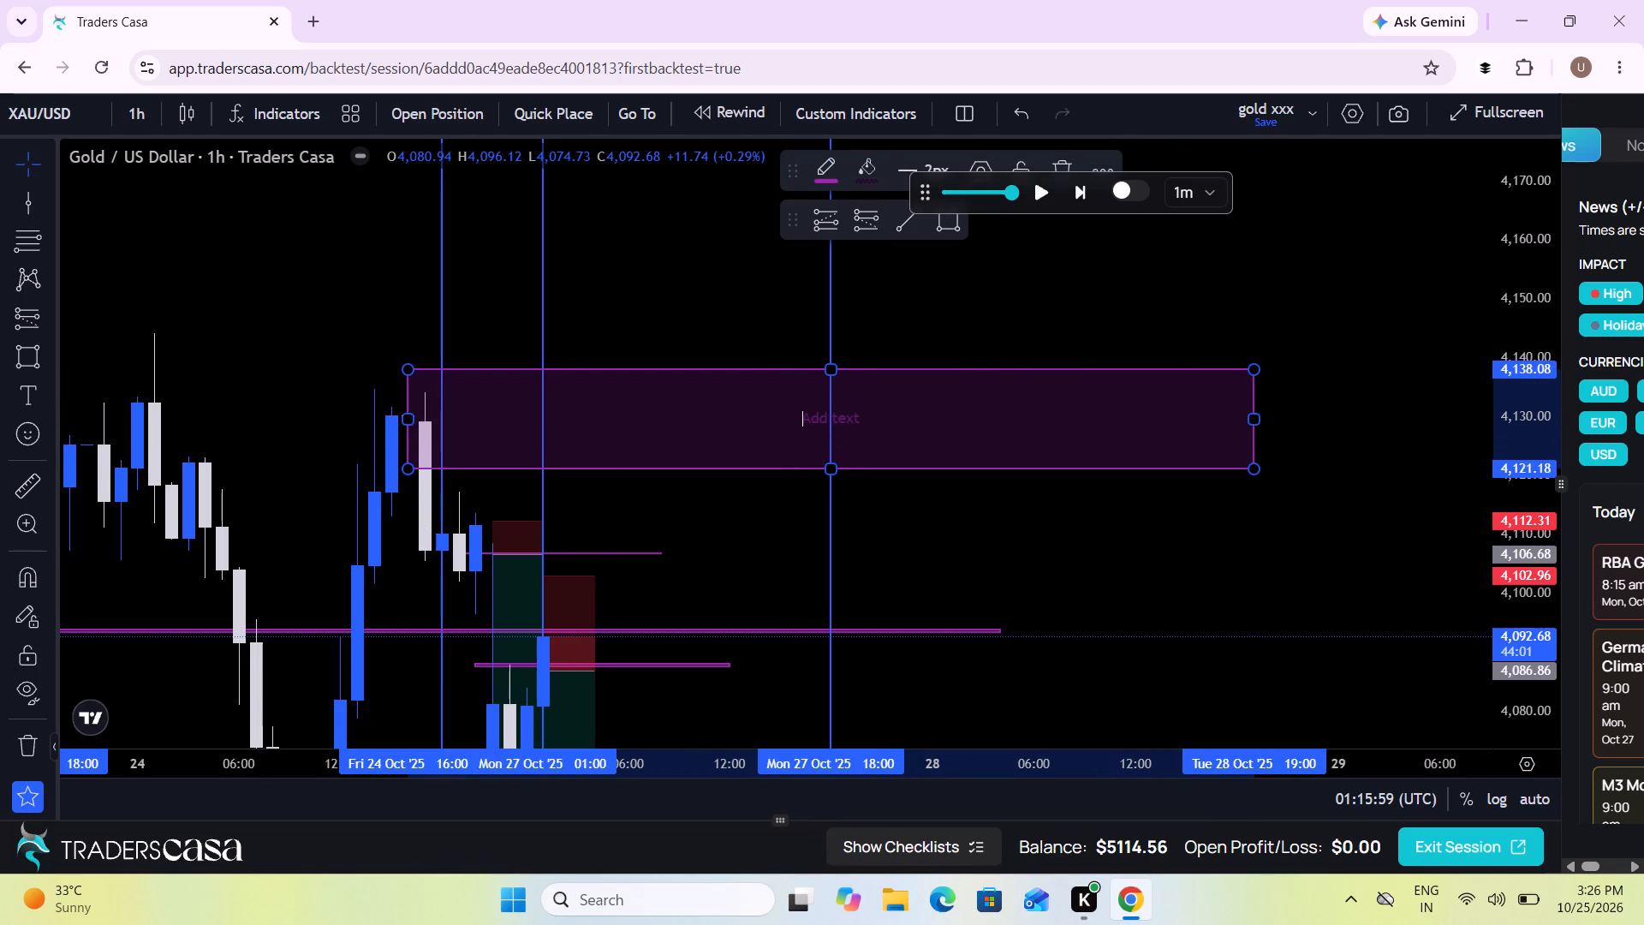
type("Order Block")
left_click(1026, 483)
Switch the gold chart to the 5-minute timeframe.
left_click_drag(1026, 483, 967, 403)
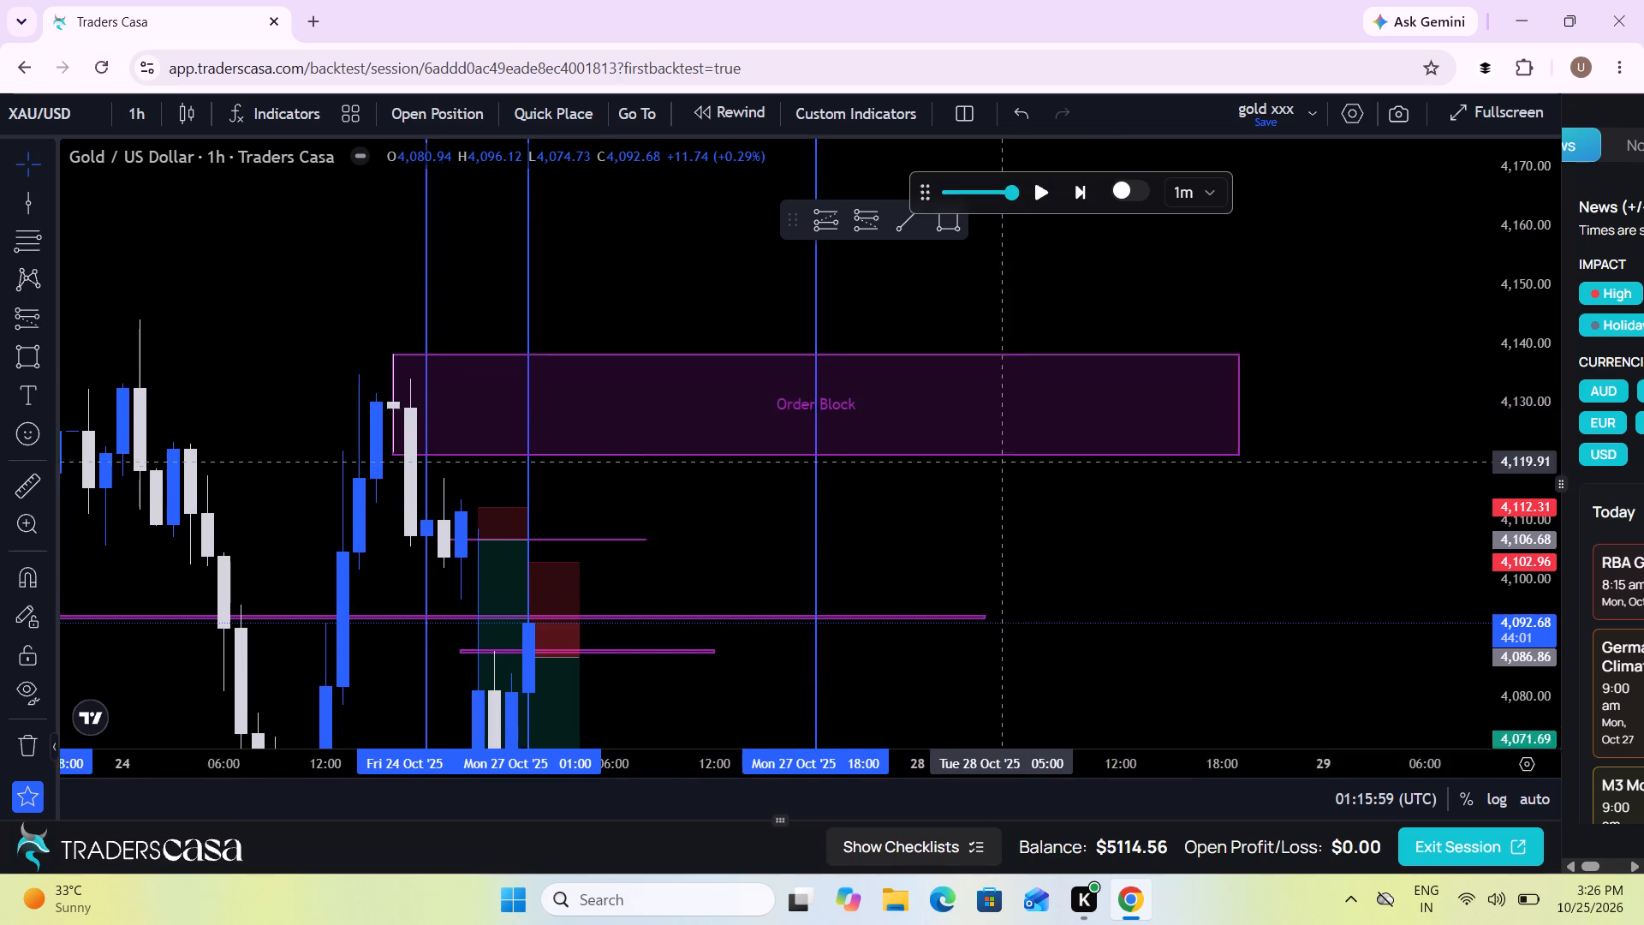
left_click_drag(967, 403, 946, 365)
left_click_drag(1534, 433, 1486, 599)
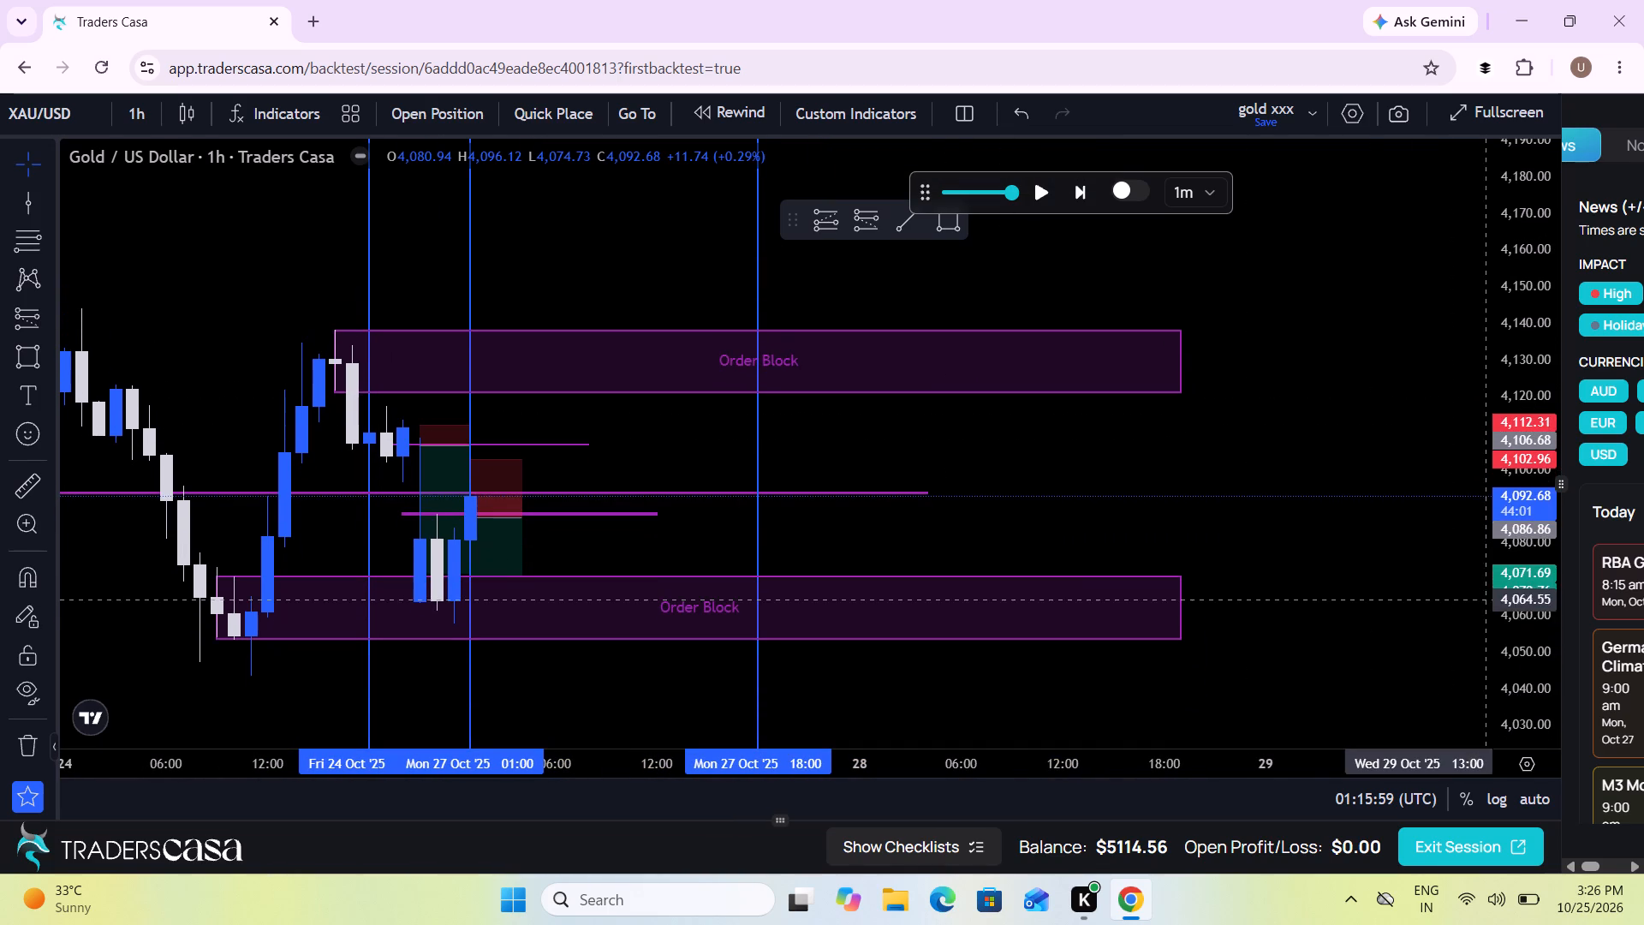
left_click(135, 116)
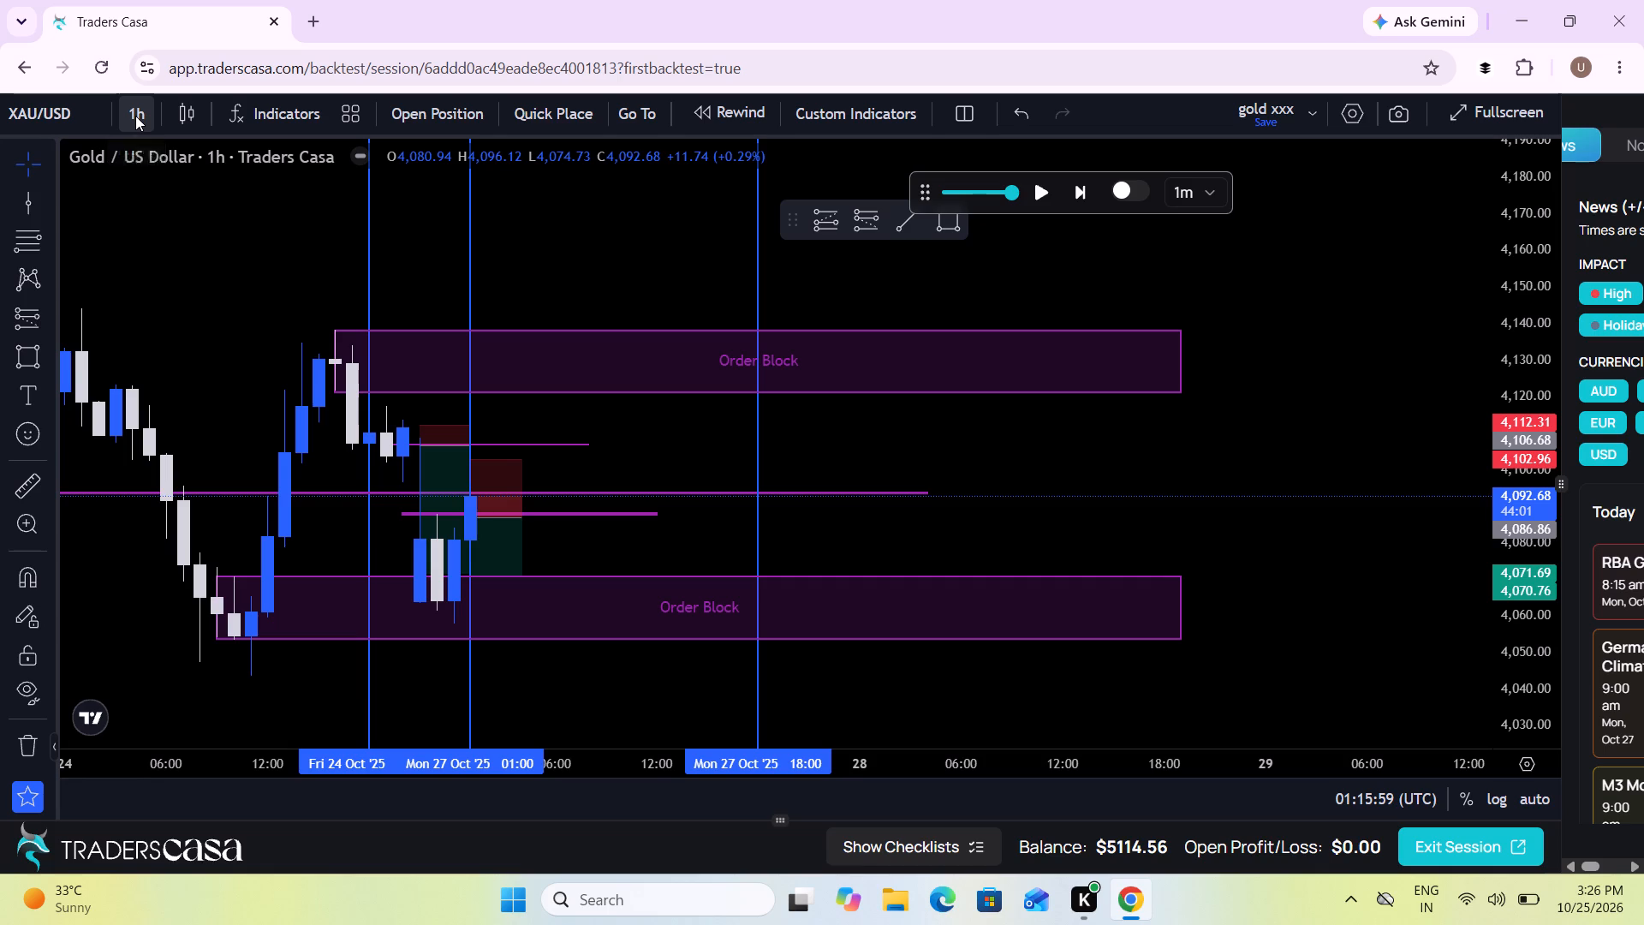
scroll(224, 628, "down", 1)
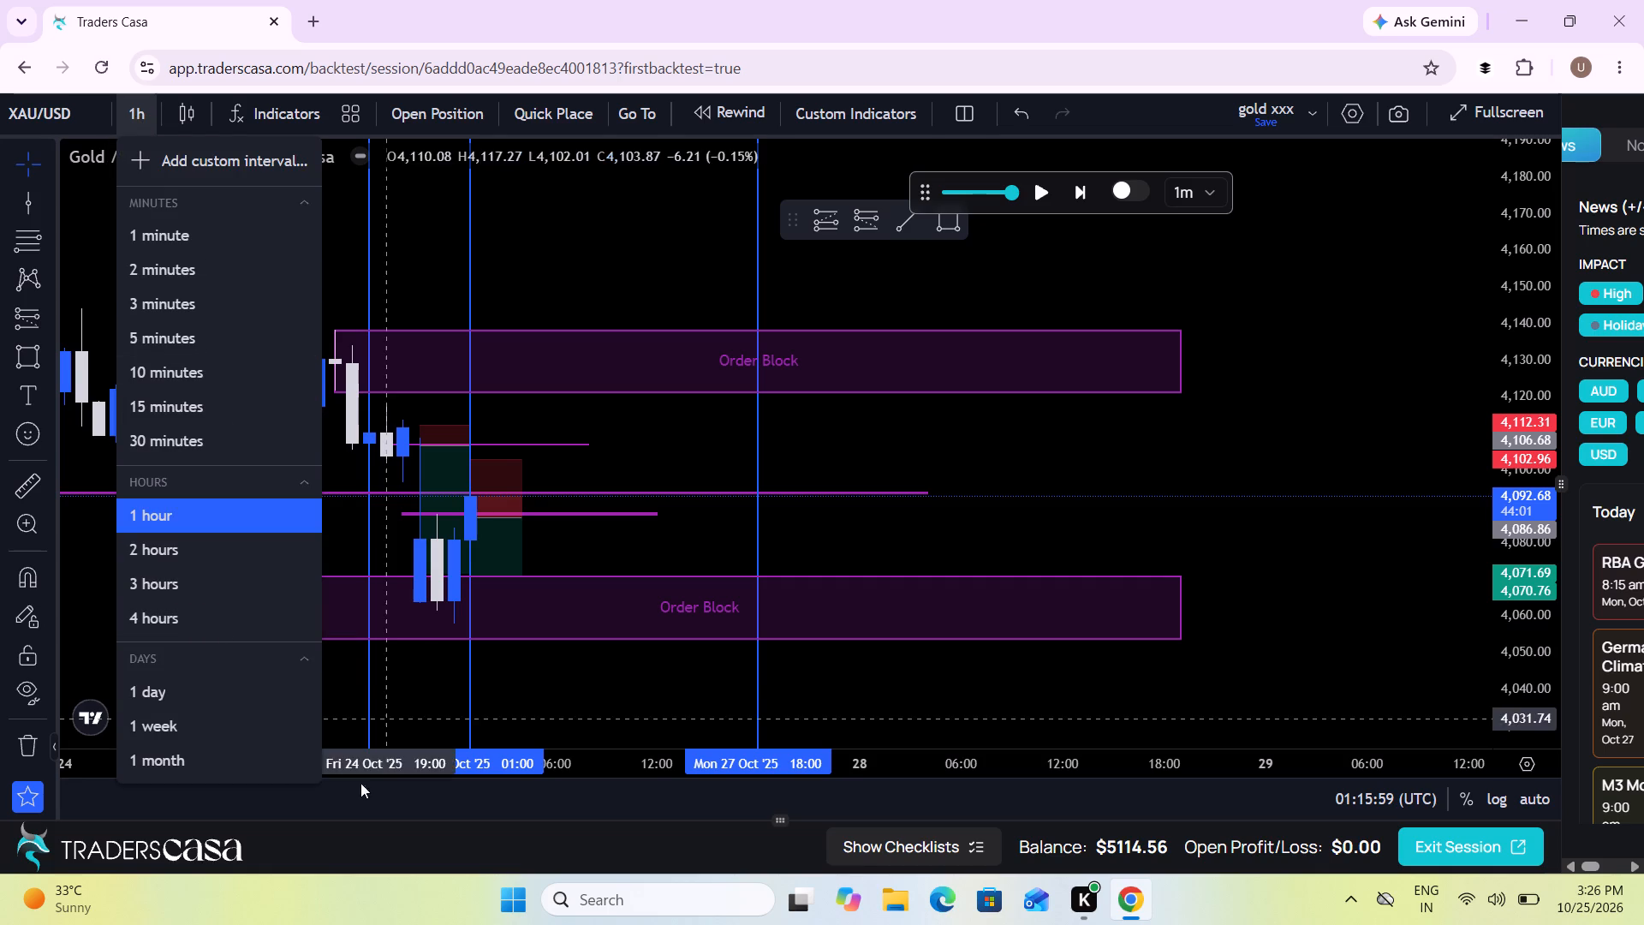
left_click(170, 321)
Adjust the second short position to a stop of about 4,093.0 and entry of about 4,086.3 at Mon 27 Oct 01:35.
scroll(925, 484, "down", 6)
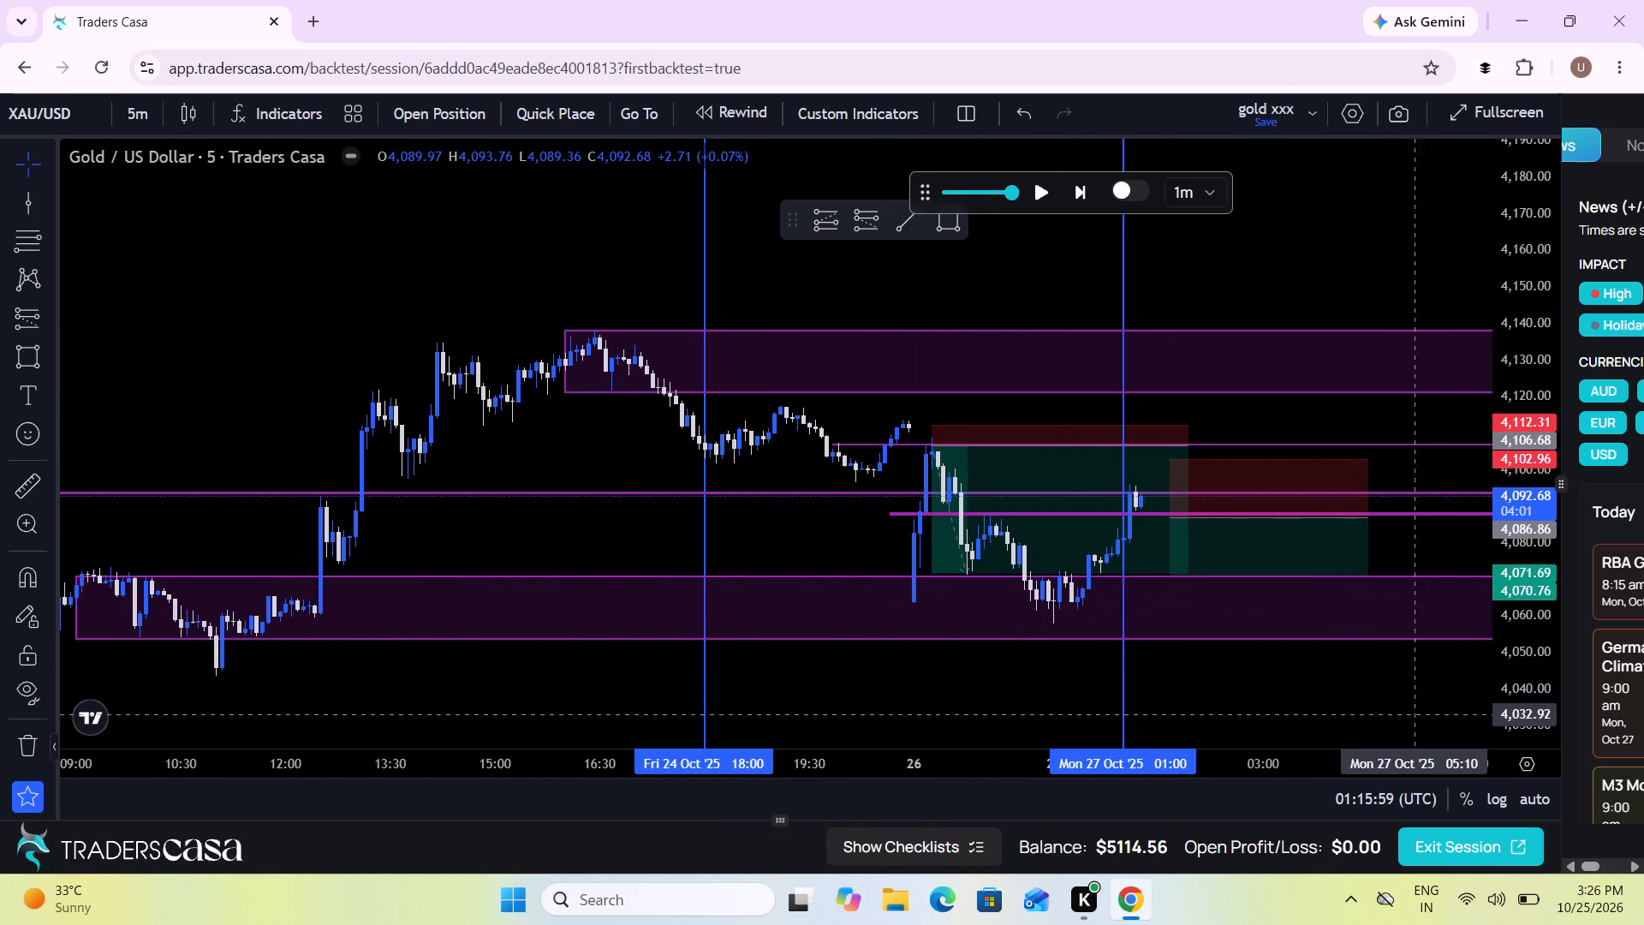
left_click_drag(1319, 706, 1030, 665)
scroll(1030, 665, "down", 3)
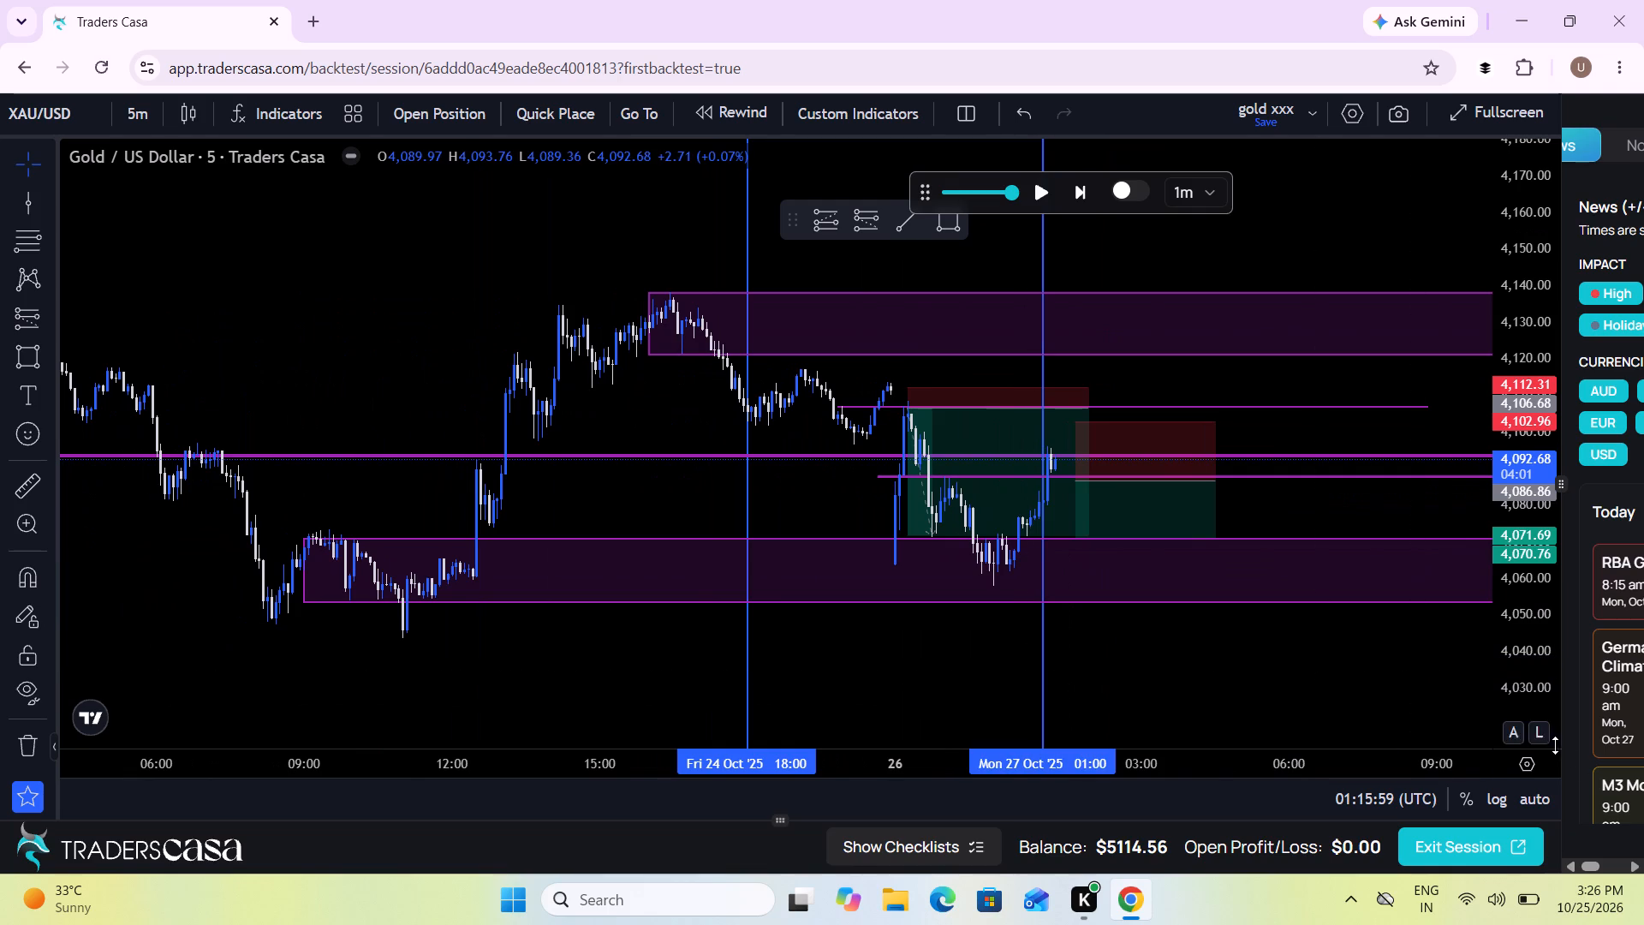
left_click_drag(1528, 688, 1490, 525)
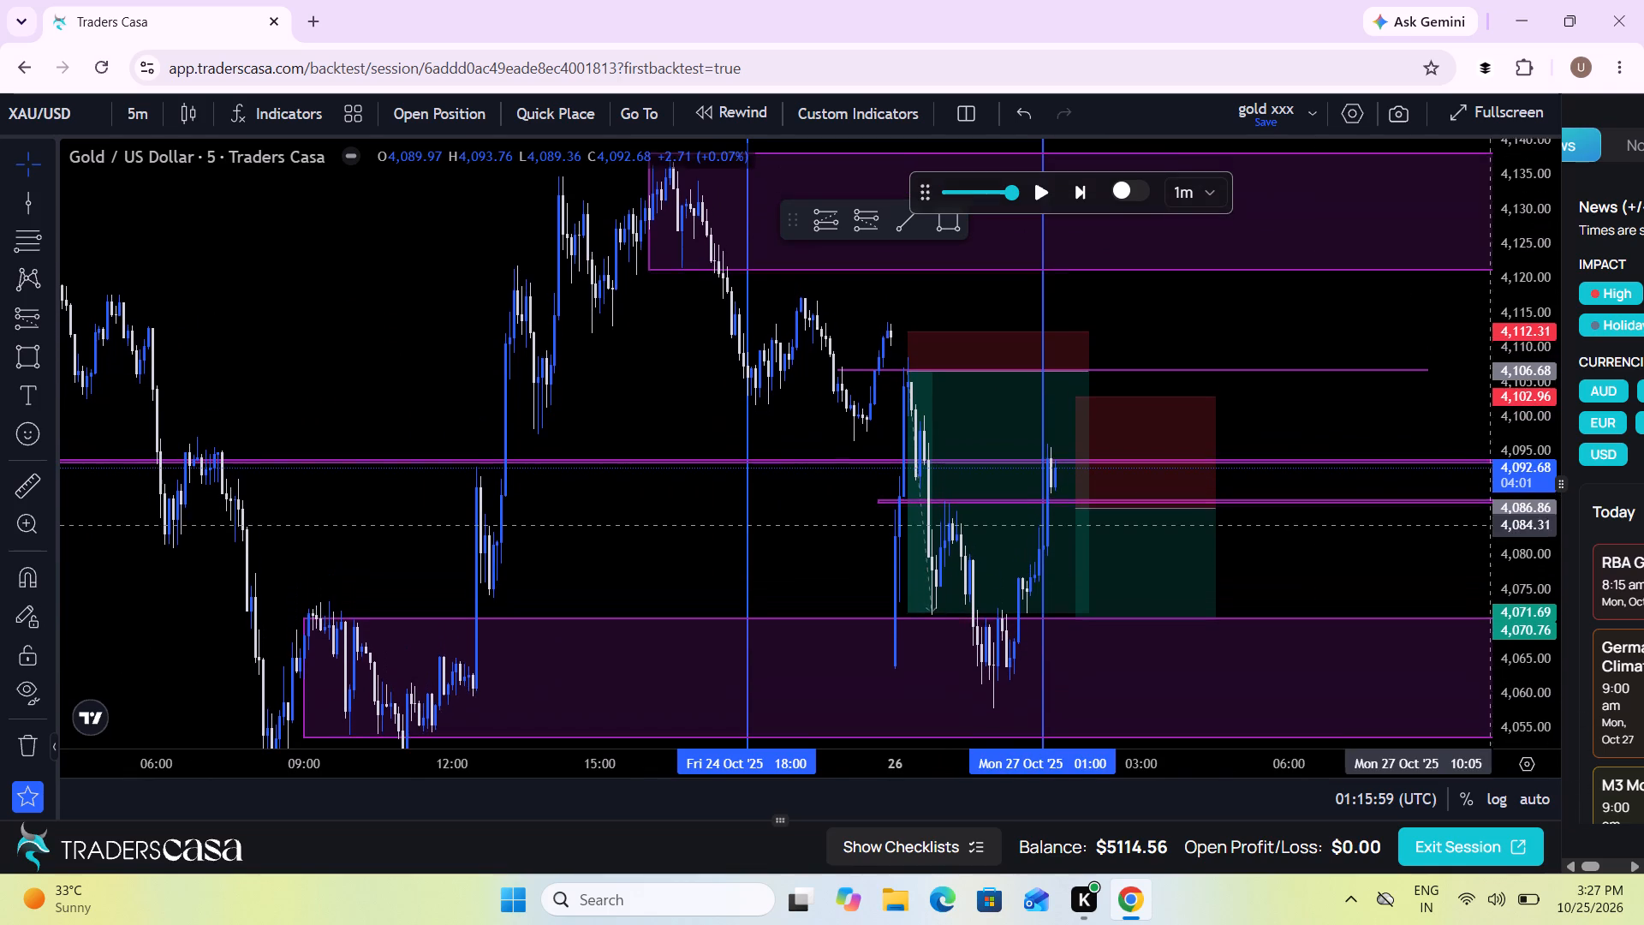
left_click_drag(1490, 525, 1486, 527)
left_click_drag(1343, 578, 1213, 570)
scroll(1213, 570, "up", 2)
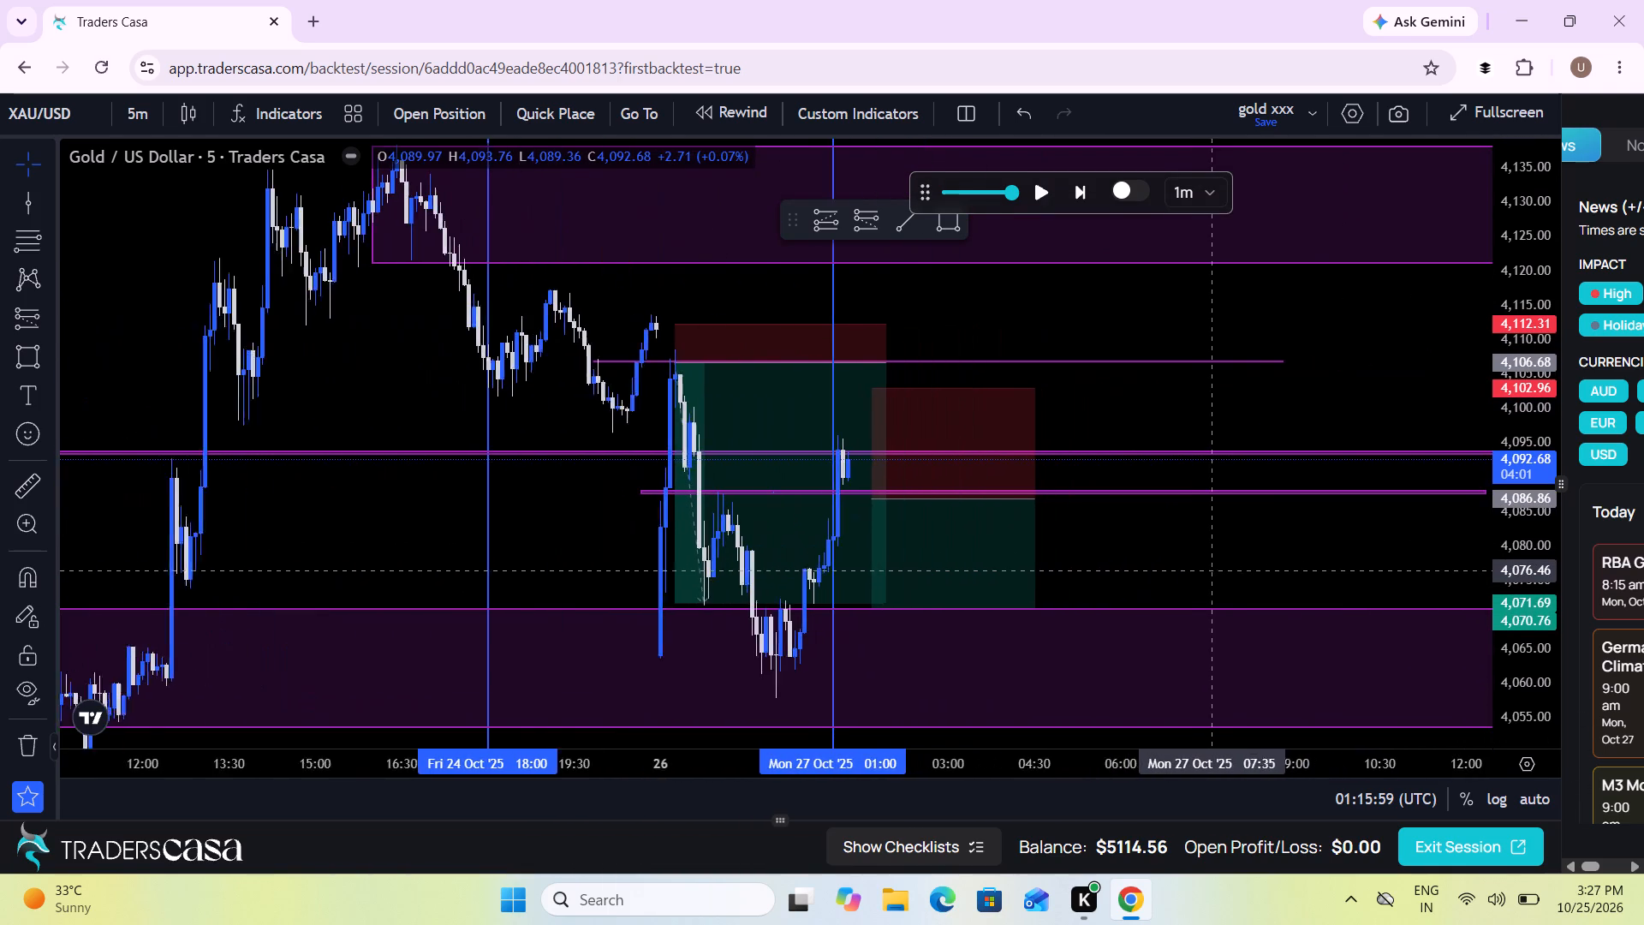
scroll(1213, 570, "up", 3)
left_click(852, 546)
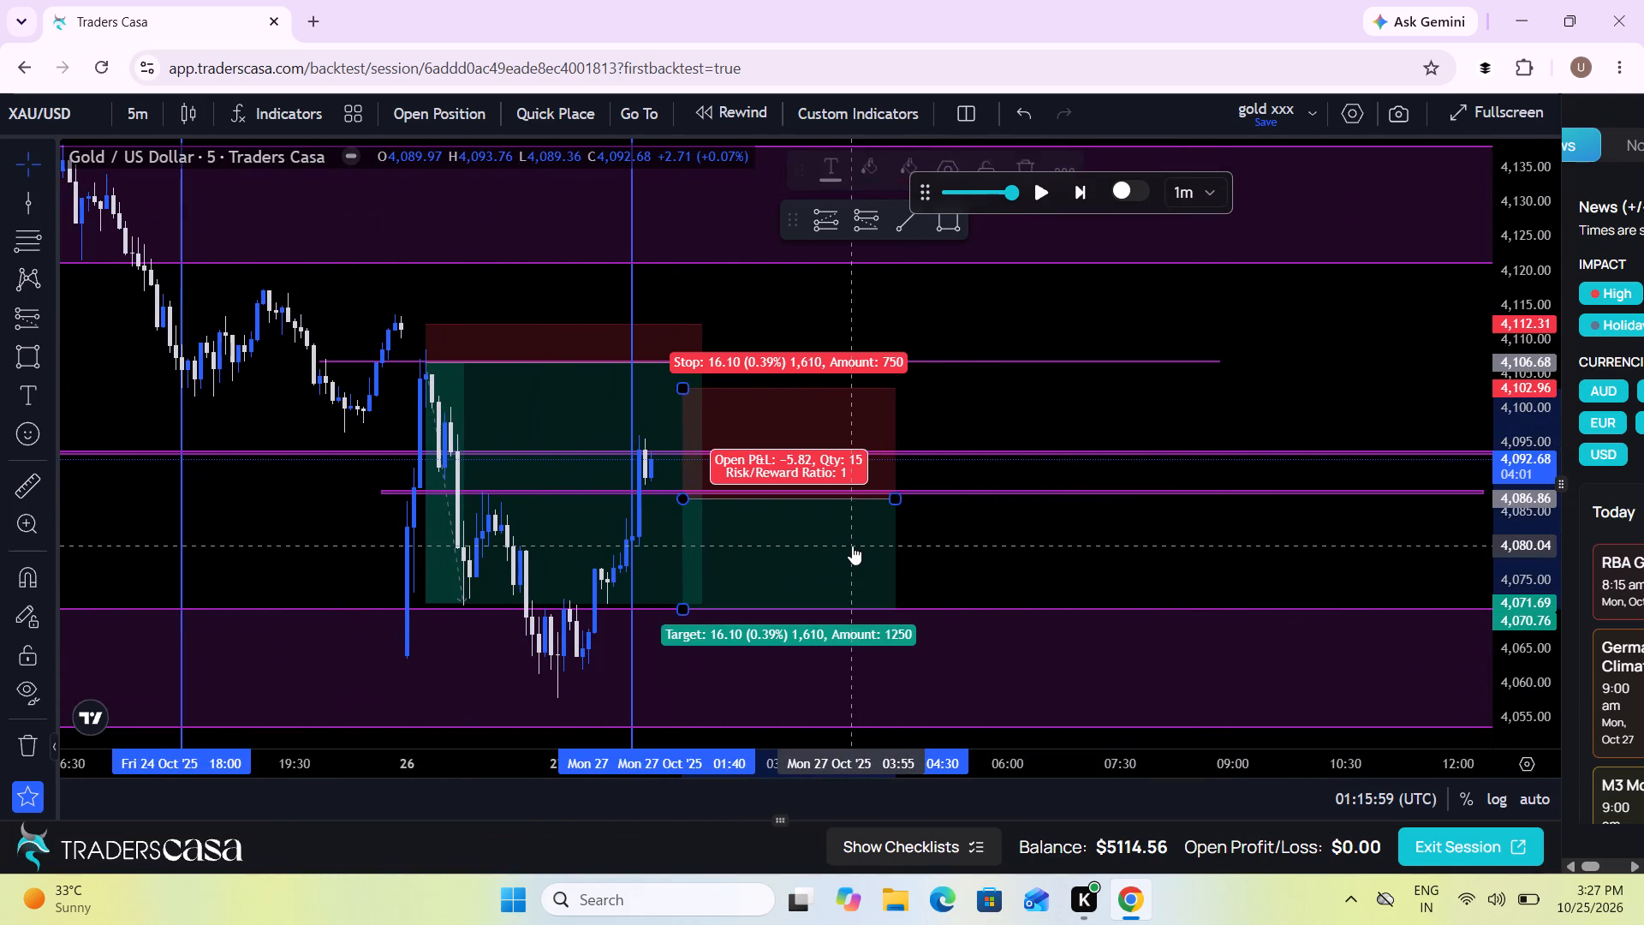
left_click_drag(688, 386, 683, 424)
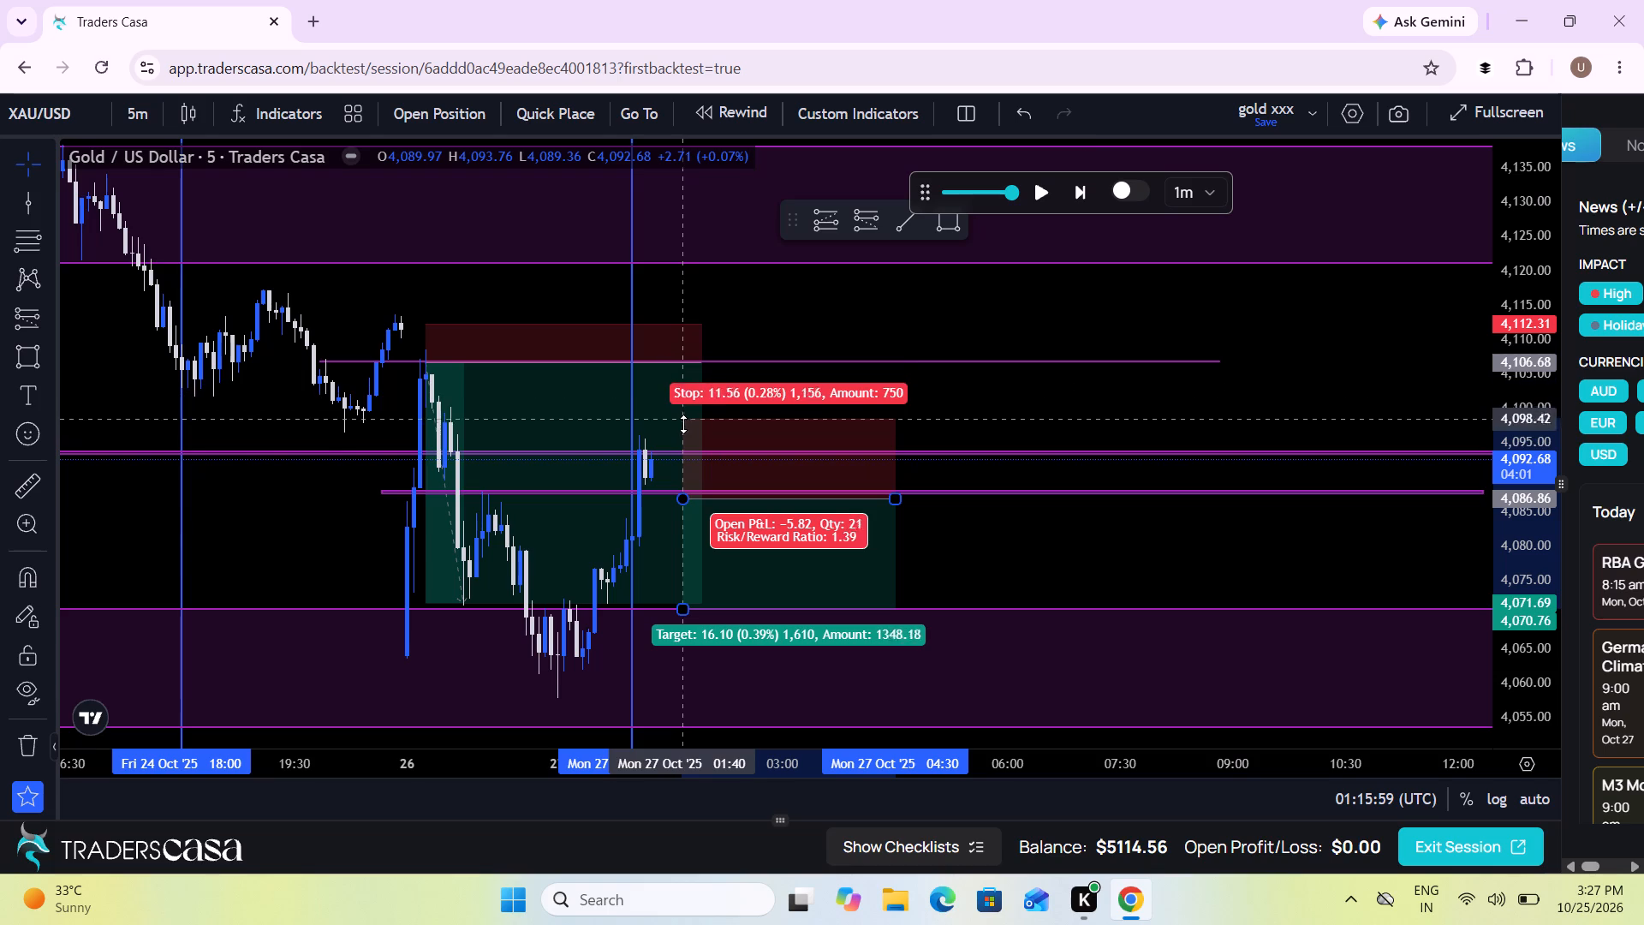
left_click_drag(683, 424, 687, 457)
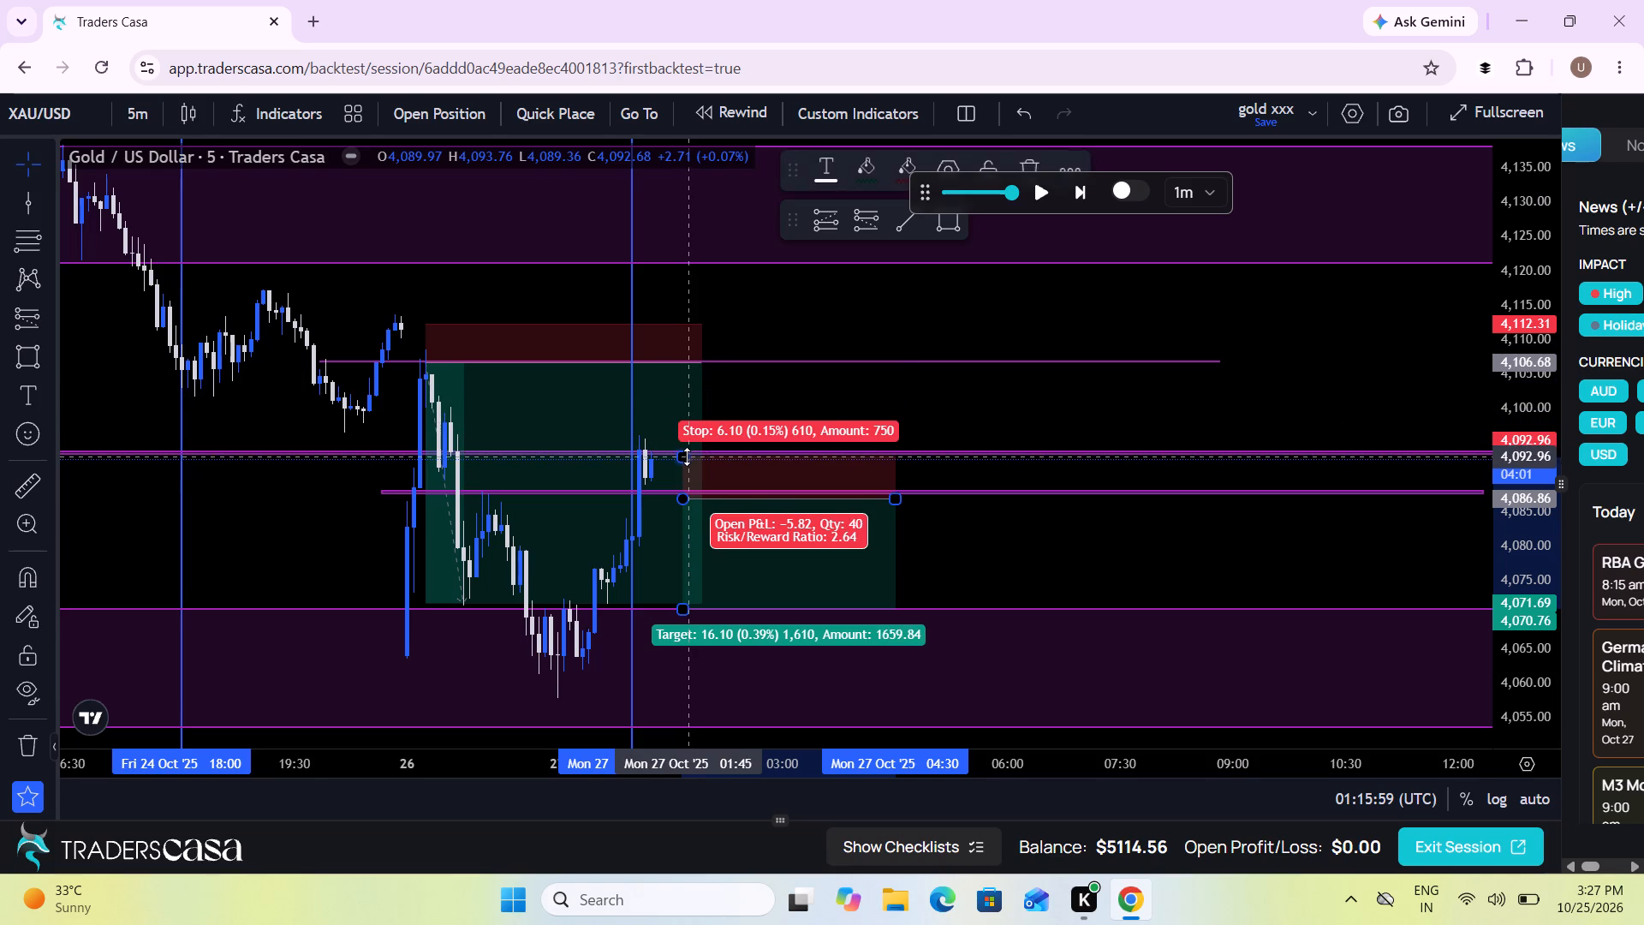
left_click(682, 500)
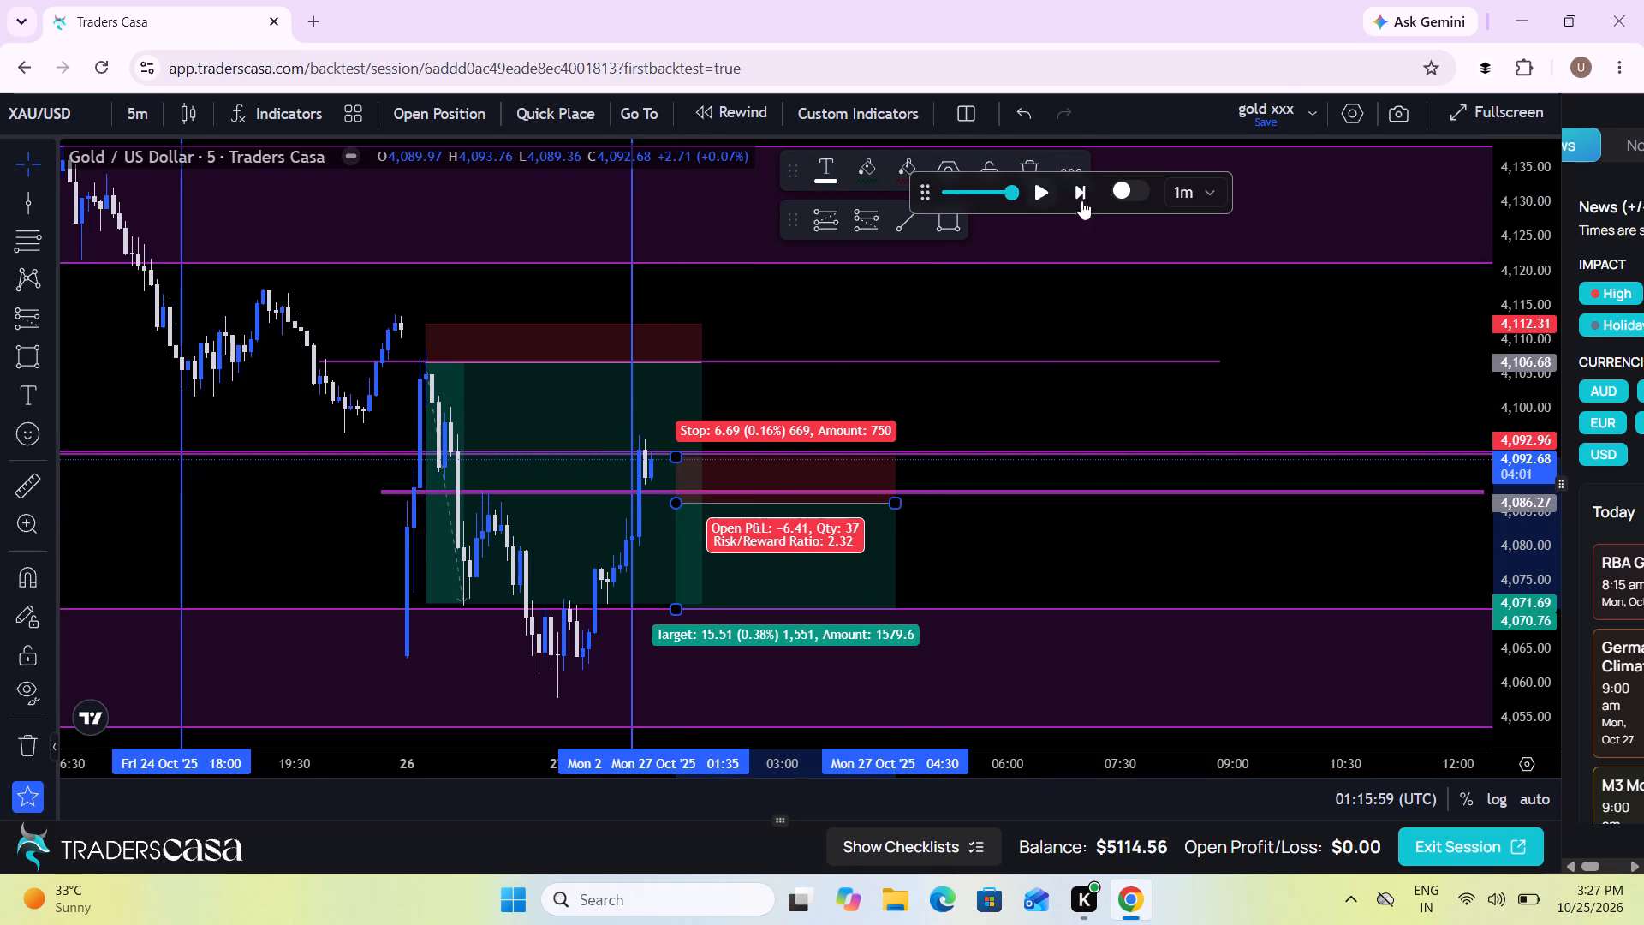
Delete the second short position from the chart.
left_click(1024, 162)
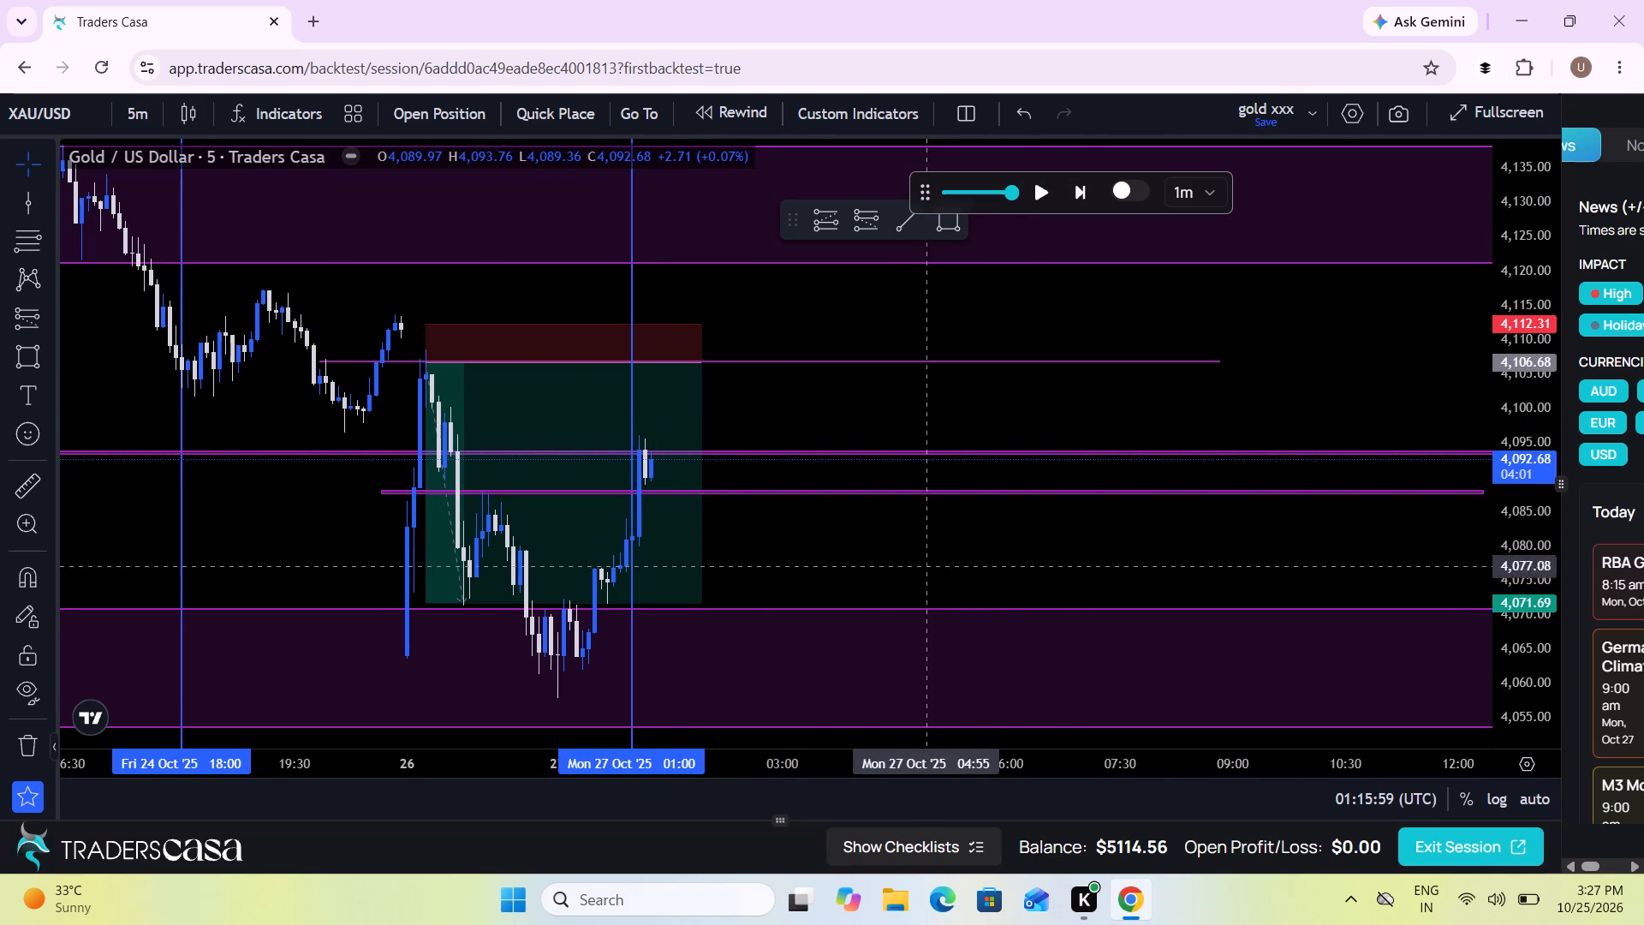
Replay gold price forward and pause at about 03:00 on Mon 27 Oct.
scroll(920, 567, "up", 1)
left_click(1037, 201)
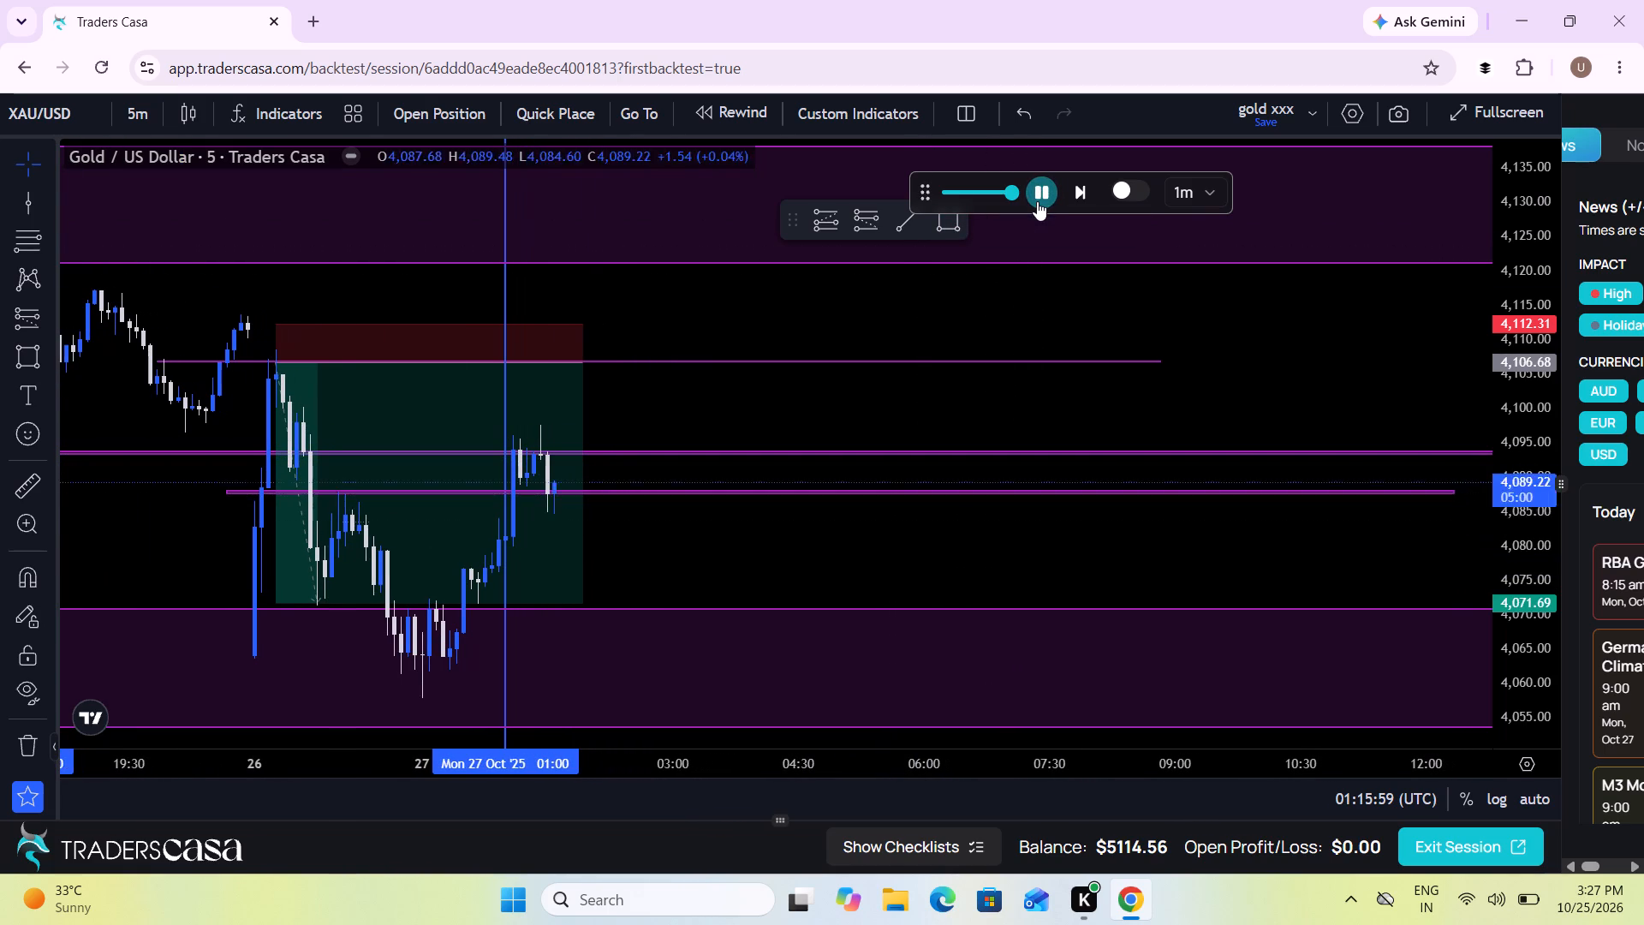
left_click(1037, 201)
left_click(1037, 201)
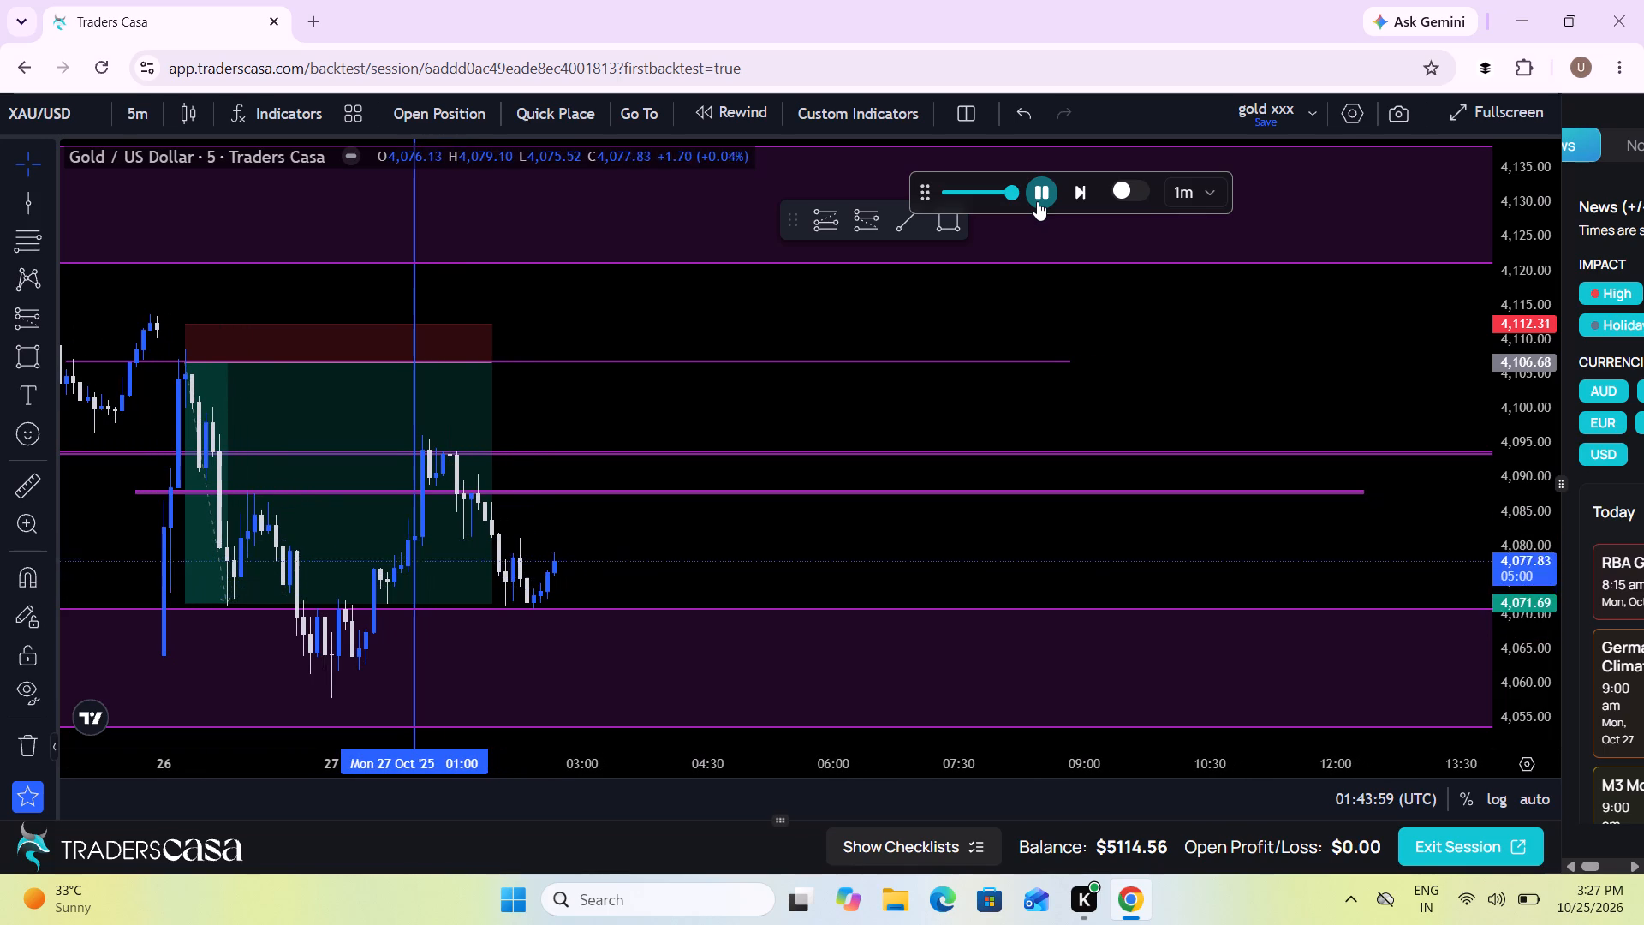
left_click(1037, 201)
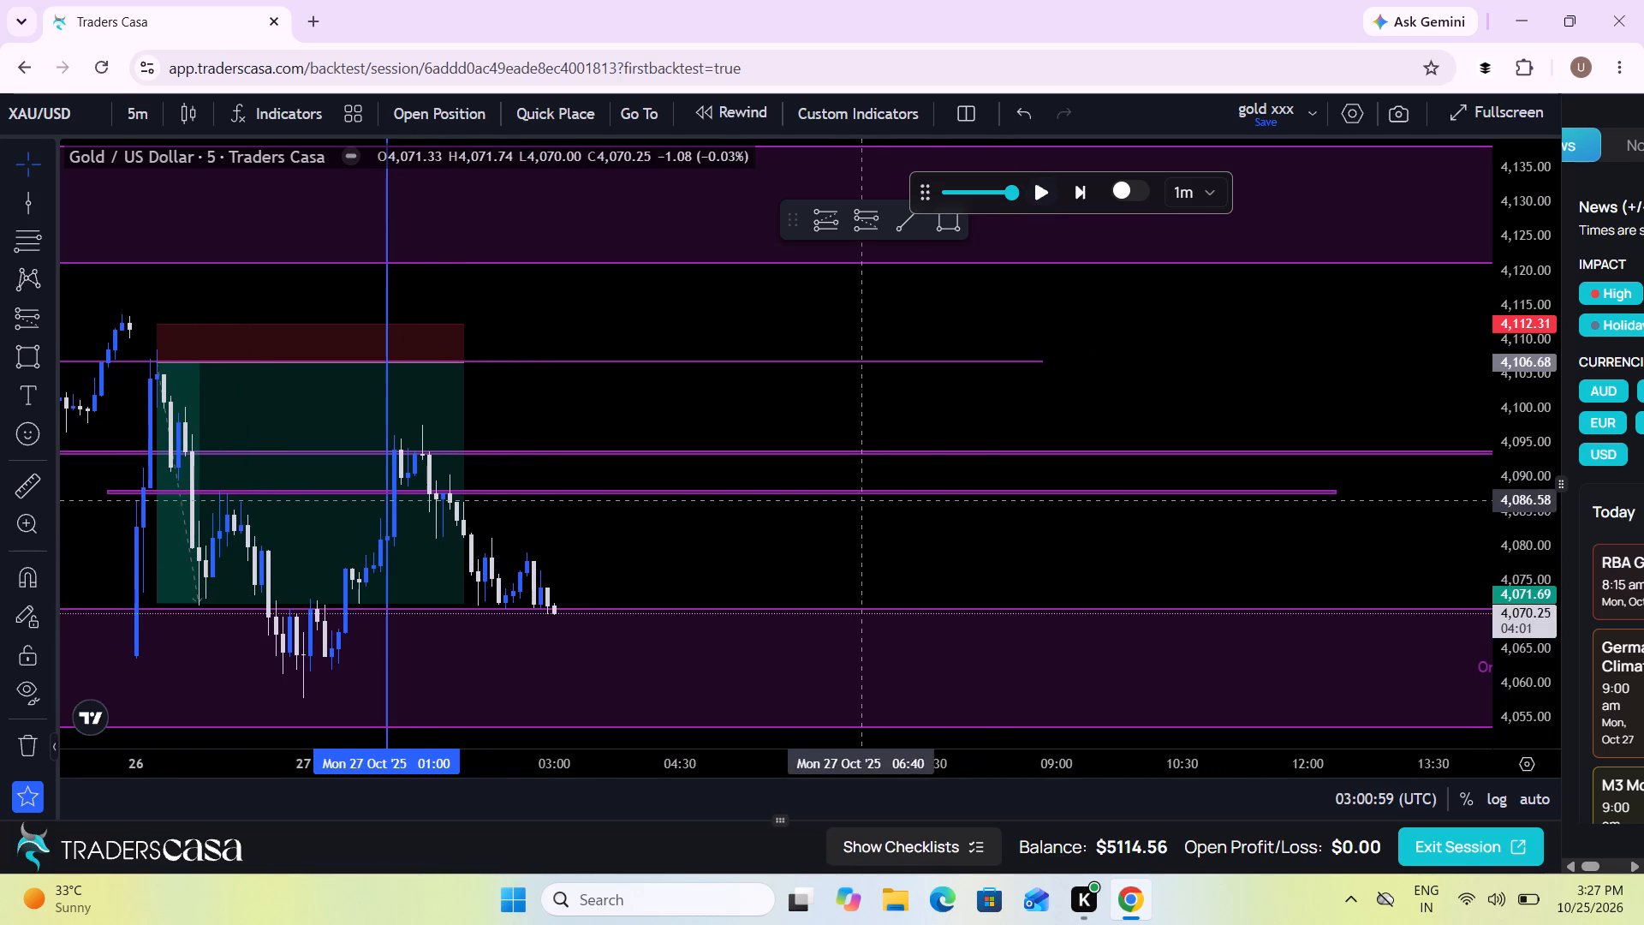
Measure the latest price range from the swing low near 4,057.9 up to the Mon 27 Oct high near 4,097.5.
left_click_drag(778, 524, 723, 487)
scroll(723, 487, "down", 3)
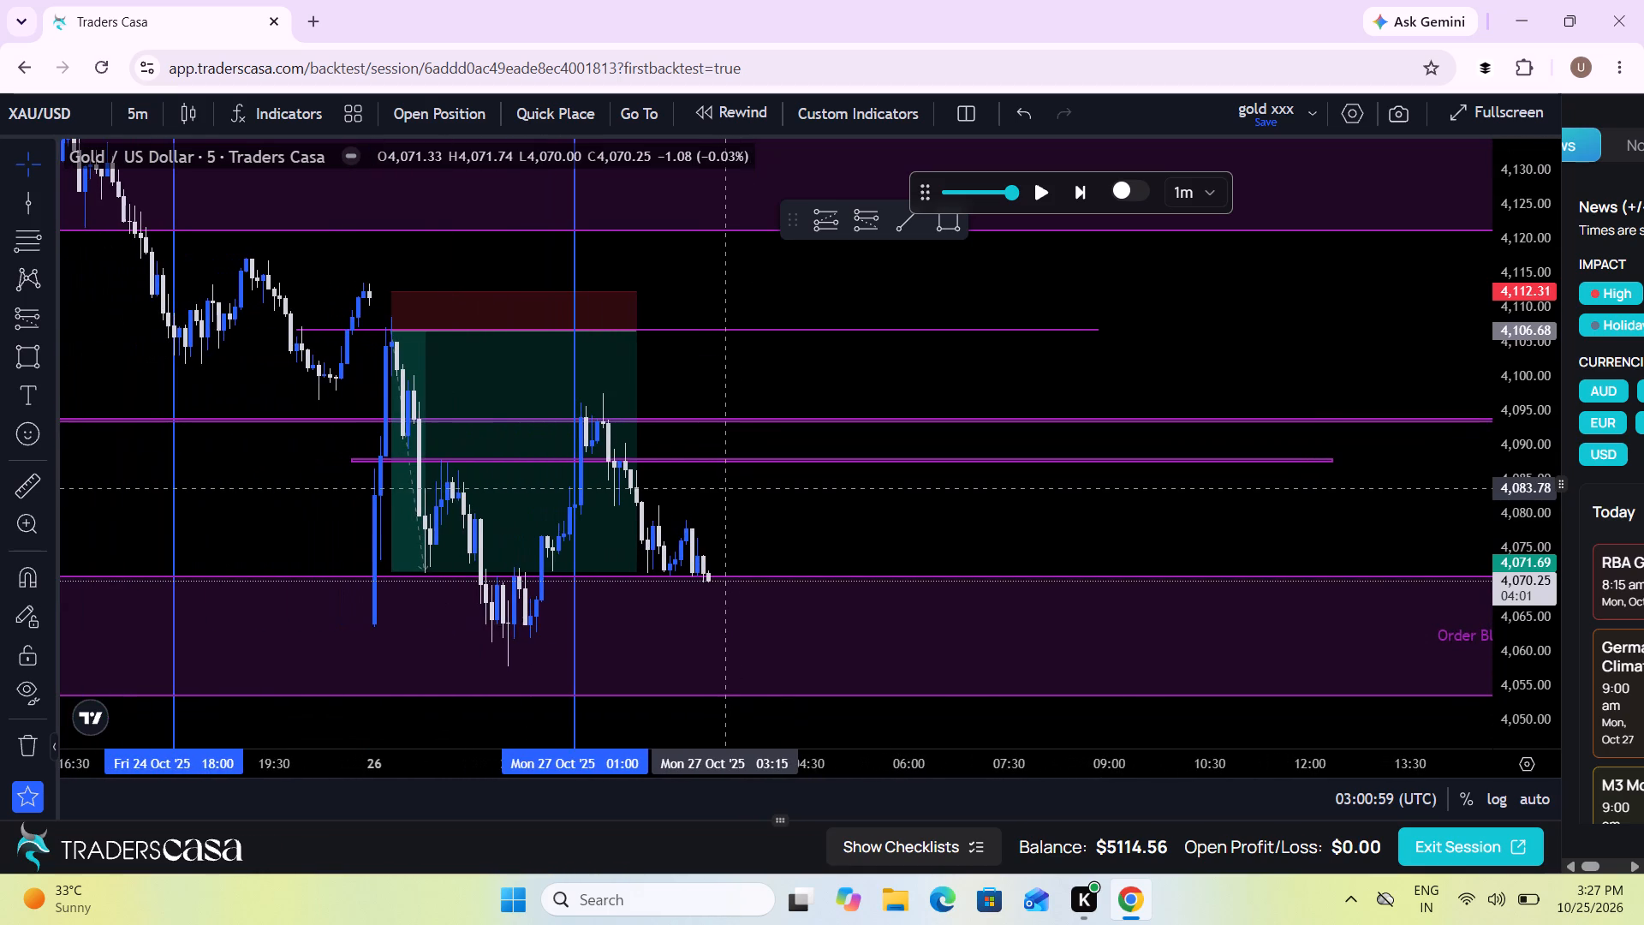
scroll(723, 487, "down", 1)
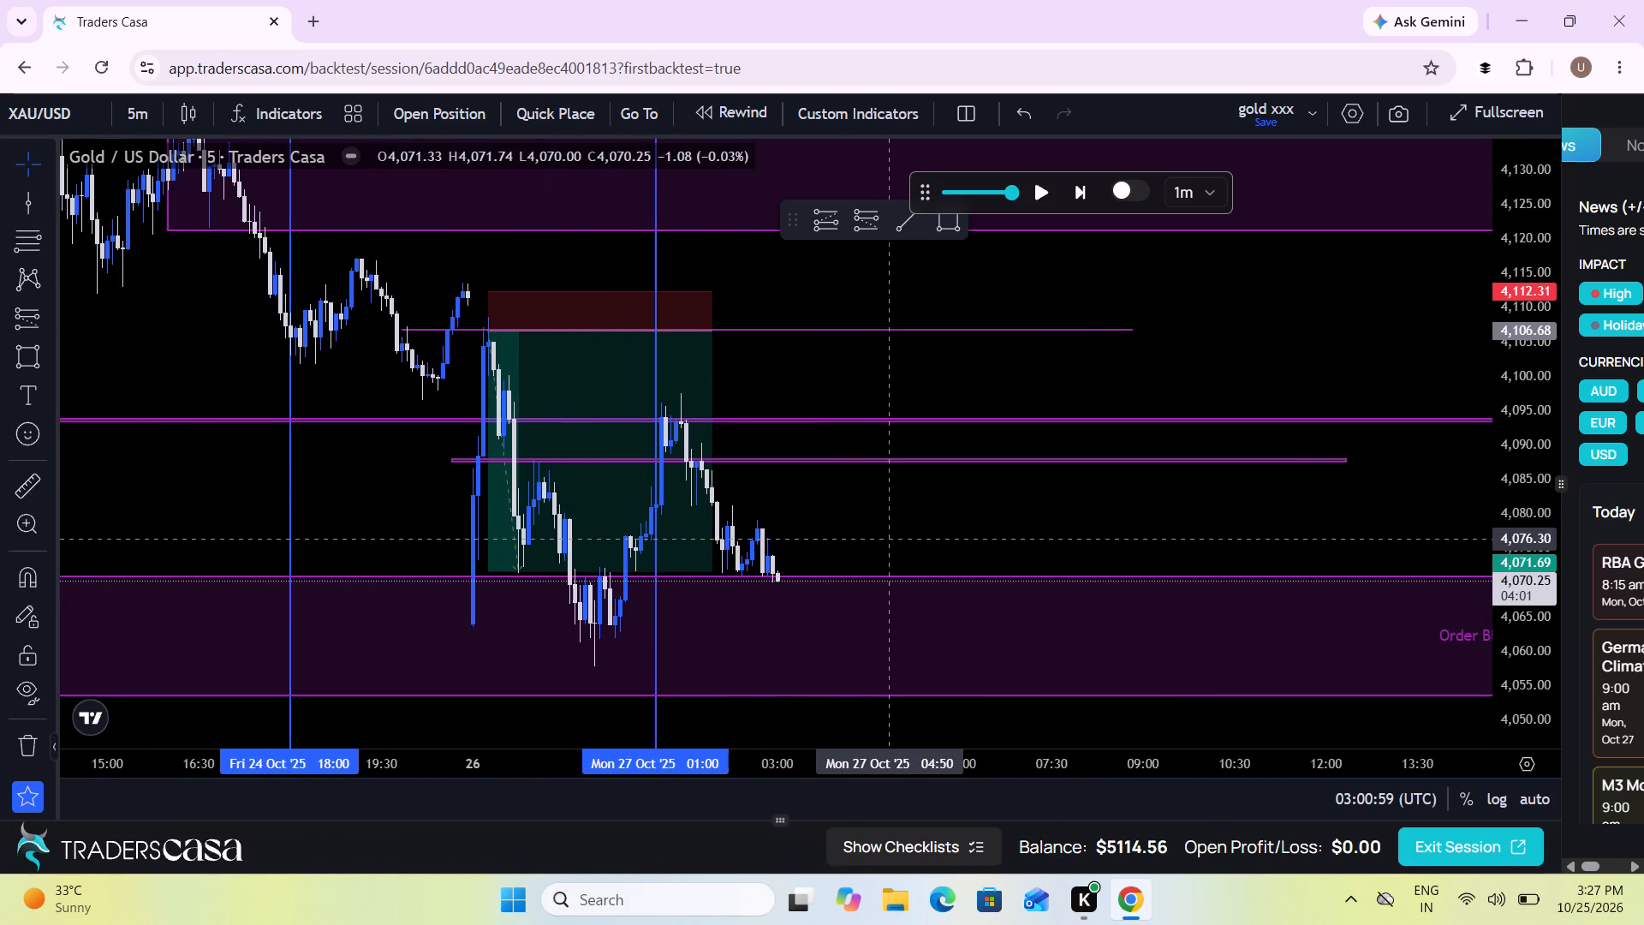
left_click(43, 487)
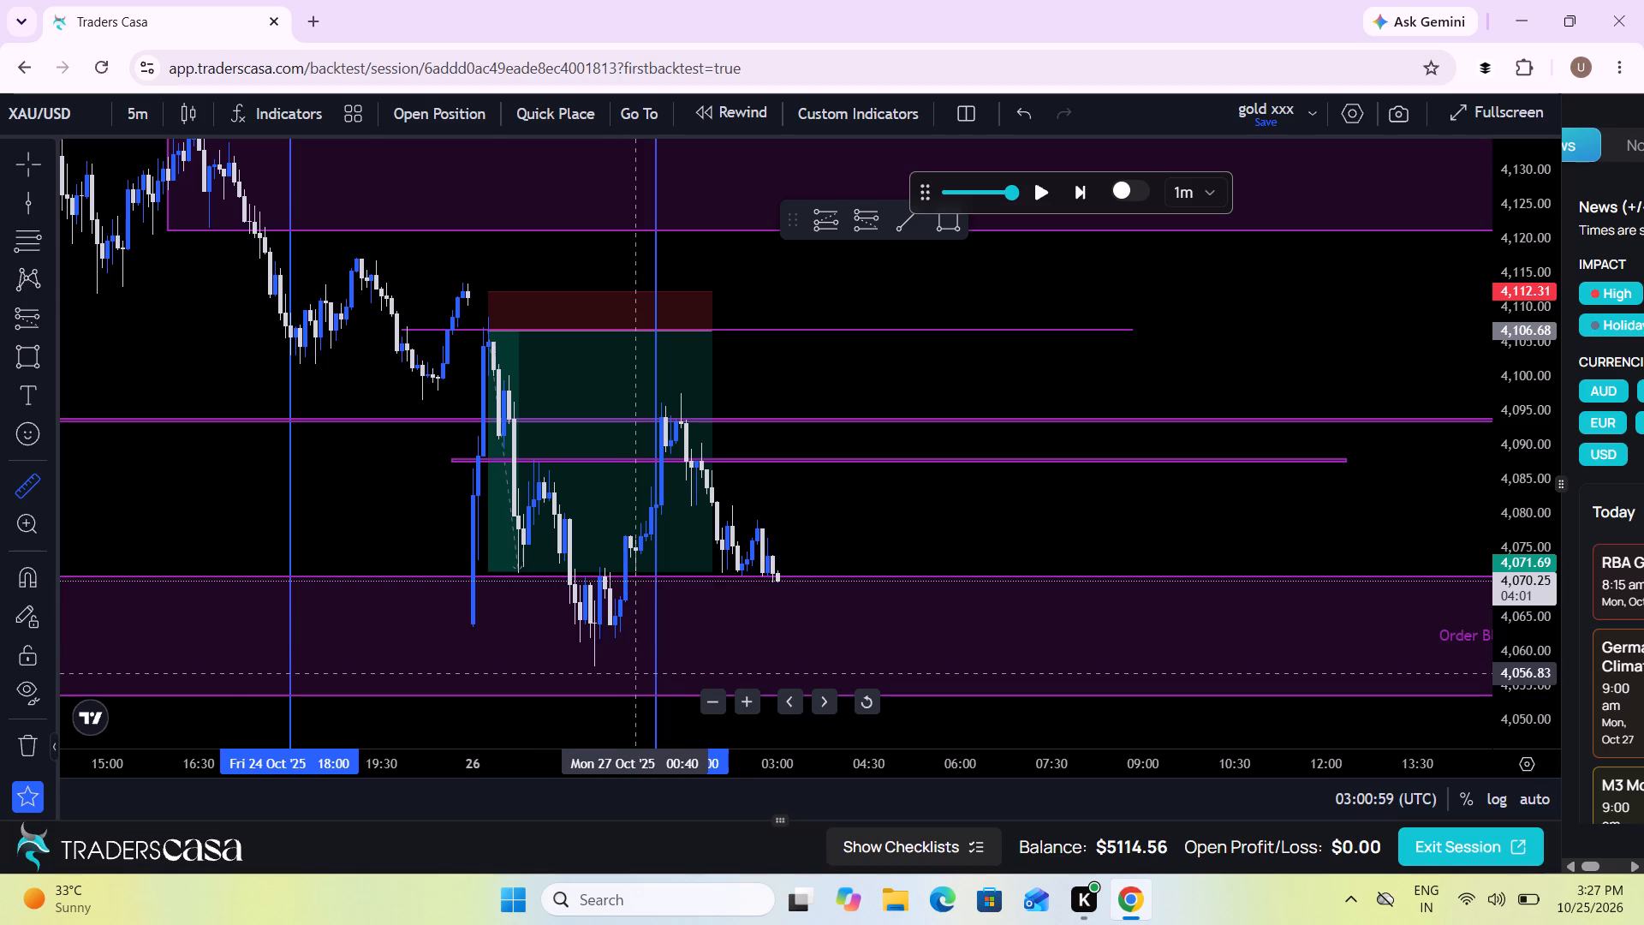
left_click(632, 665)
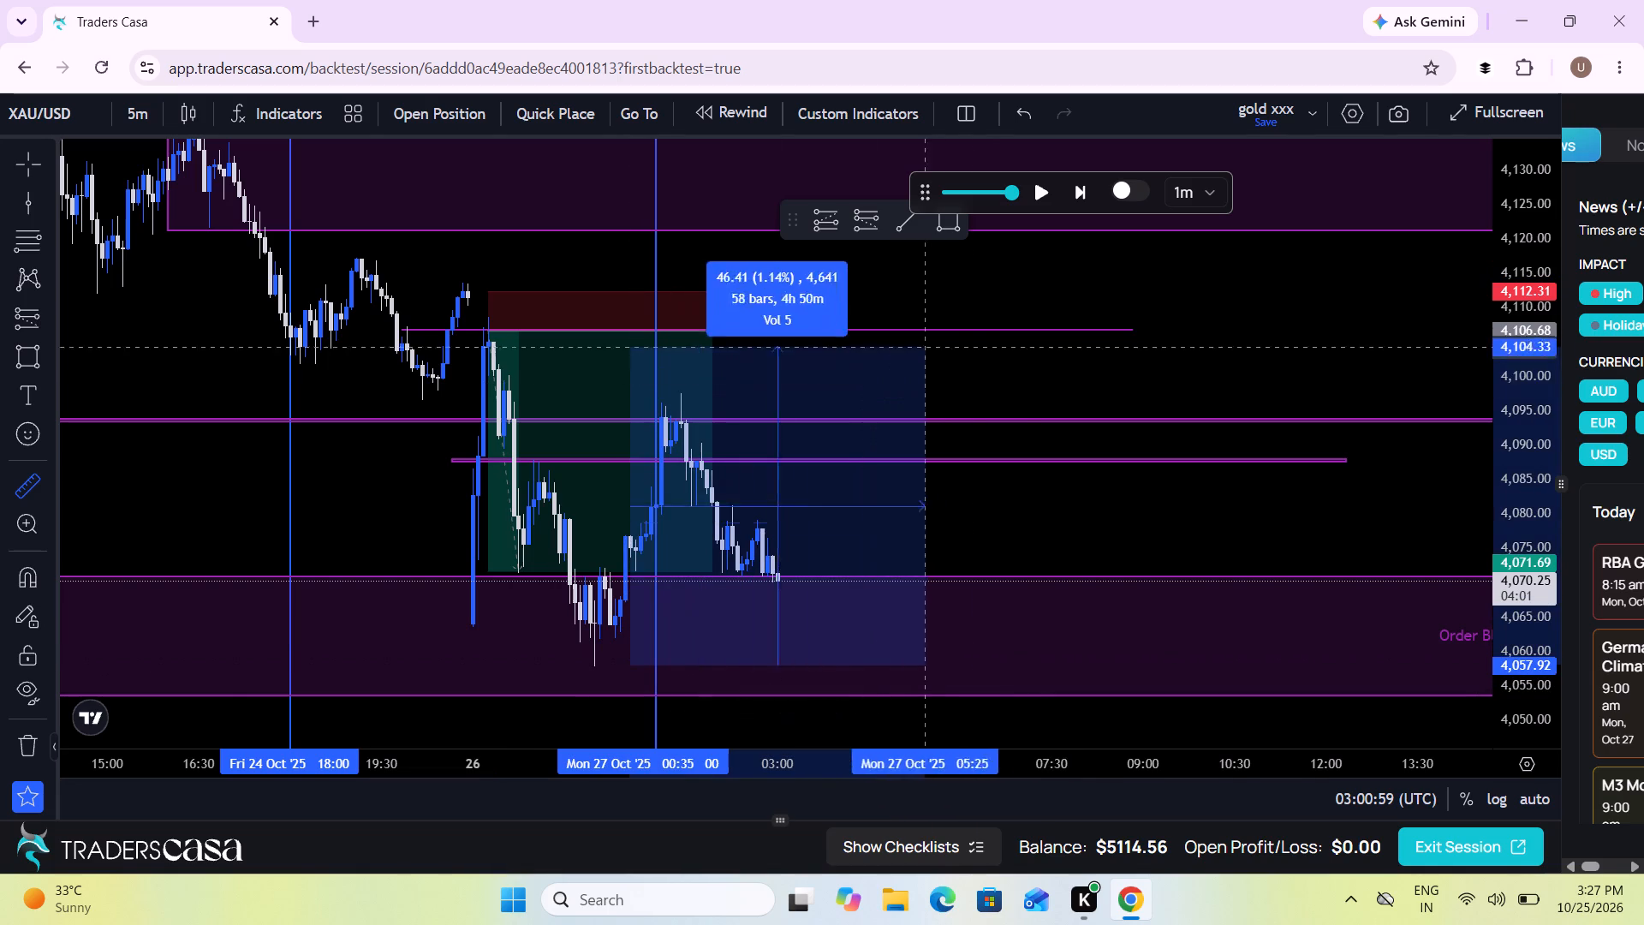
left_click(1126, 393)
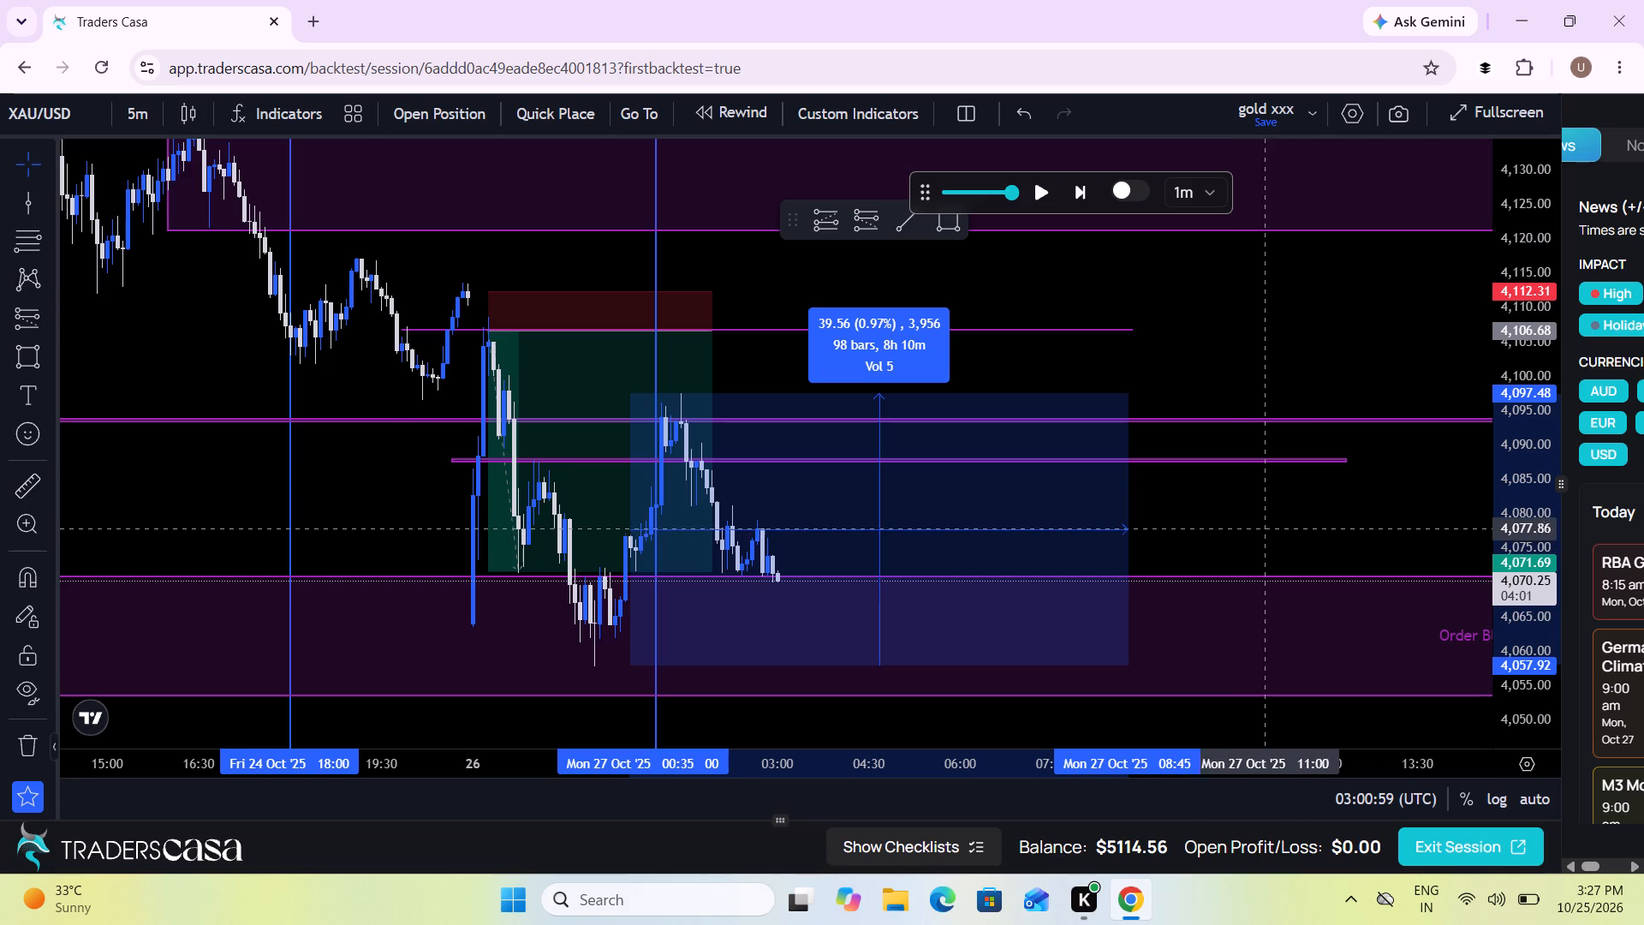
Mark the measured range's midpoint with a thin rectangle at about 4,078.0, from Mon 27 Oct 00:15 to about 11:30.
left_click(27, 356)
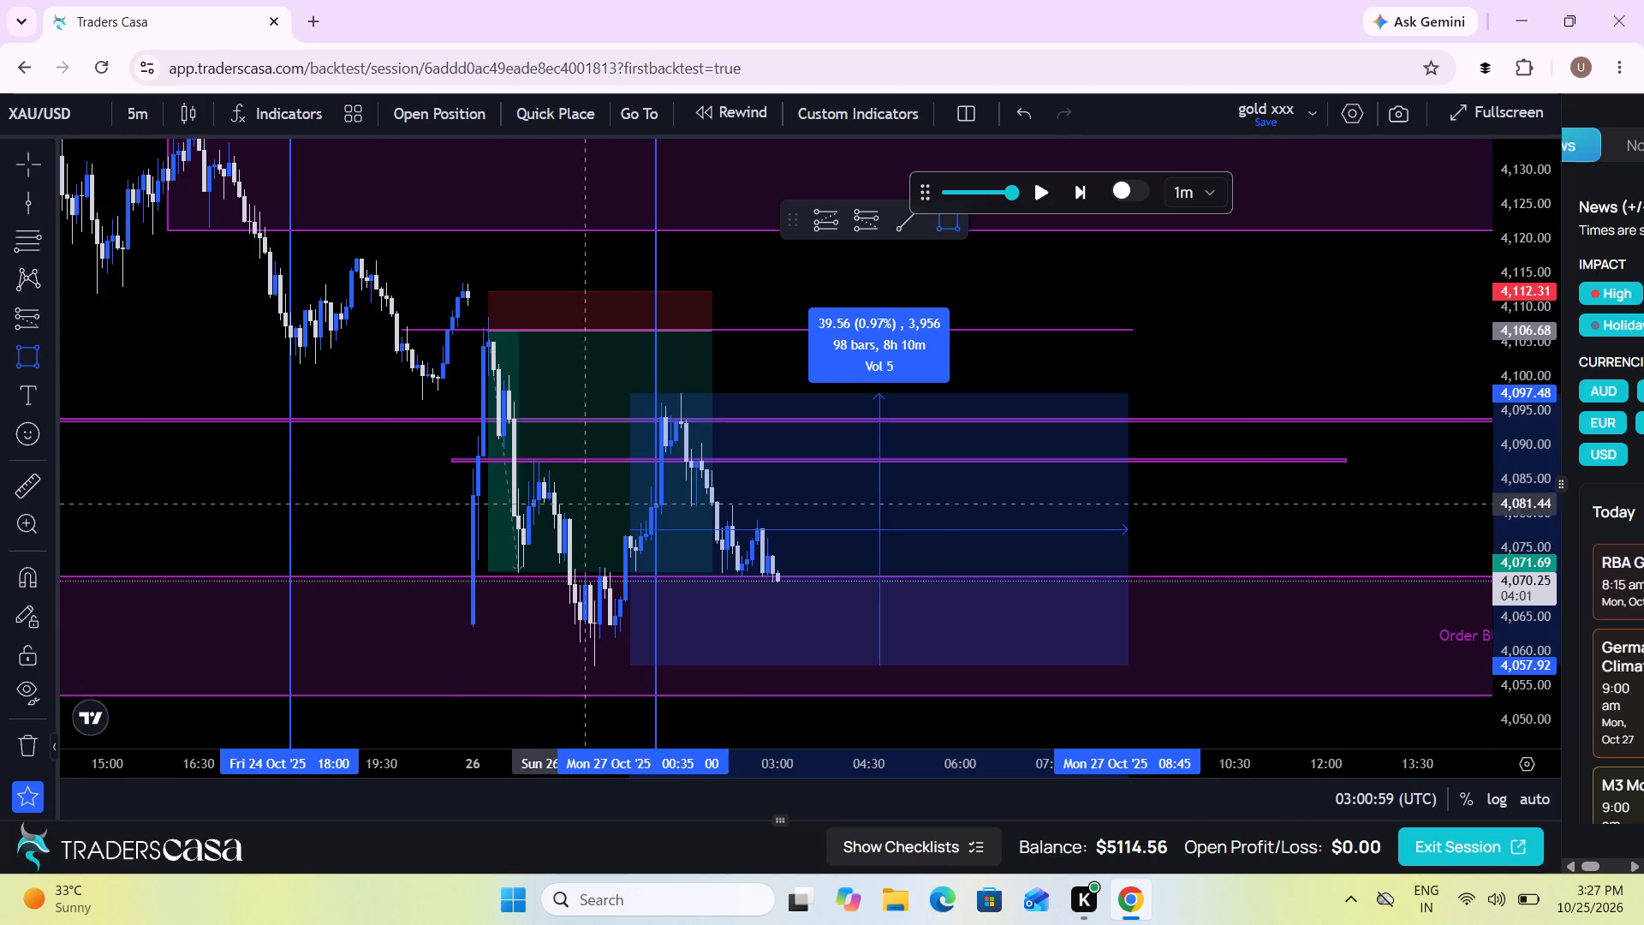
left_click(611, 529)
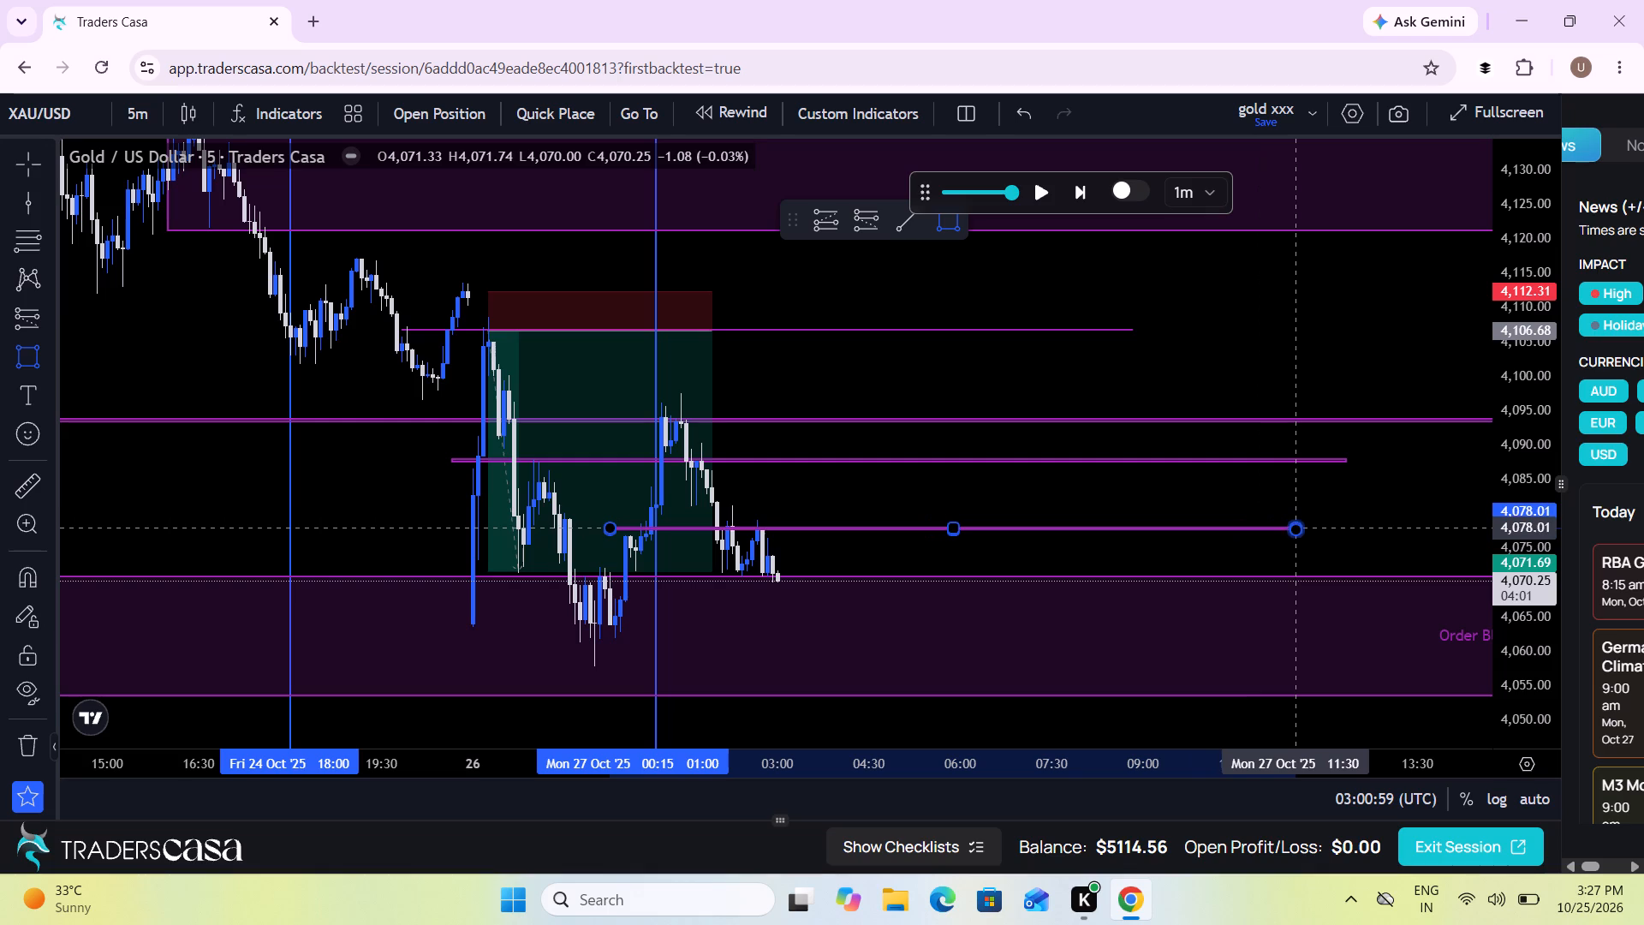
left_click(1296, 528)
left_click(947, 491)
Delete the older thin midpoint rectangle at about 4,087.8 from the chart.
left_click_drag(947, 491, 984, 486)
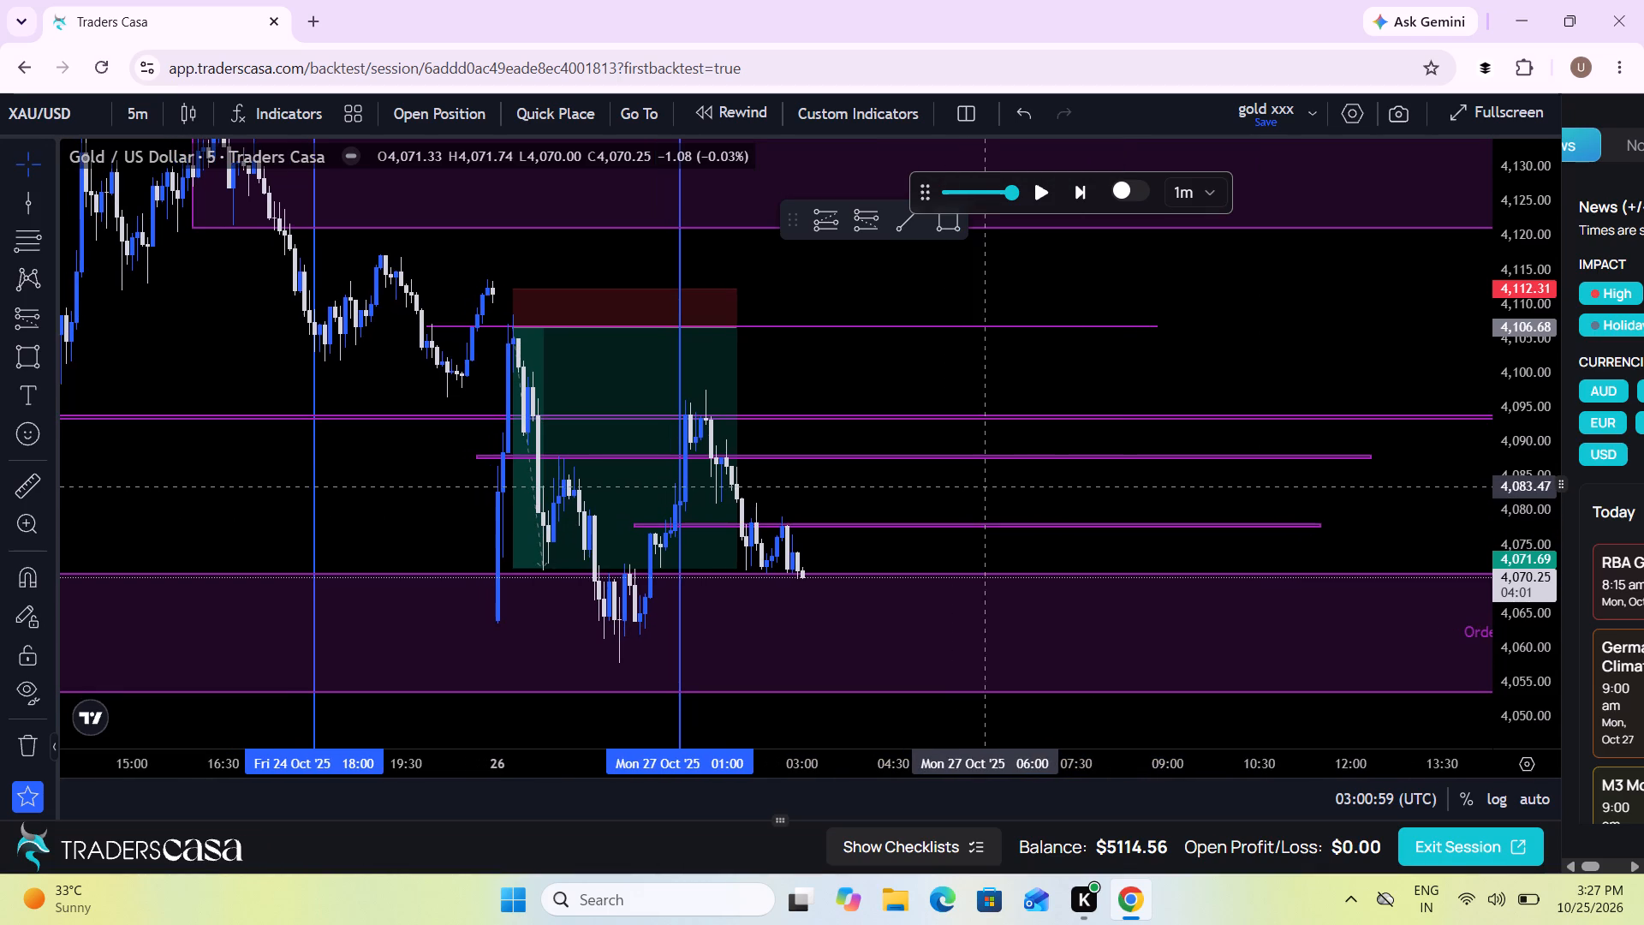
scroll(1076, 505, "down", 3)
scroll(1076, 505, "up", 1)
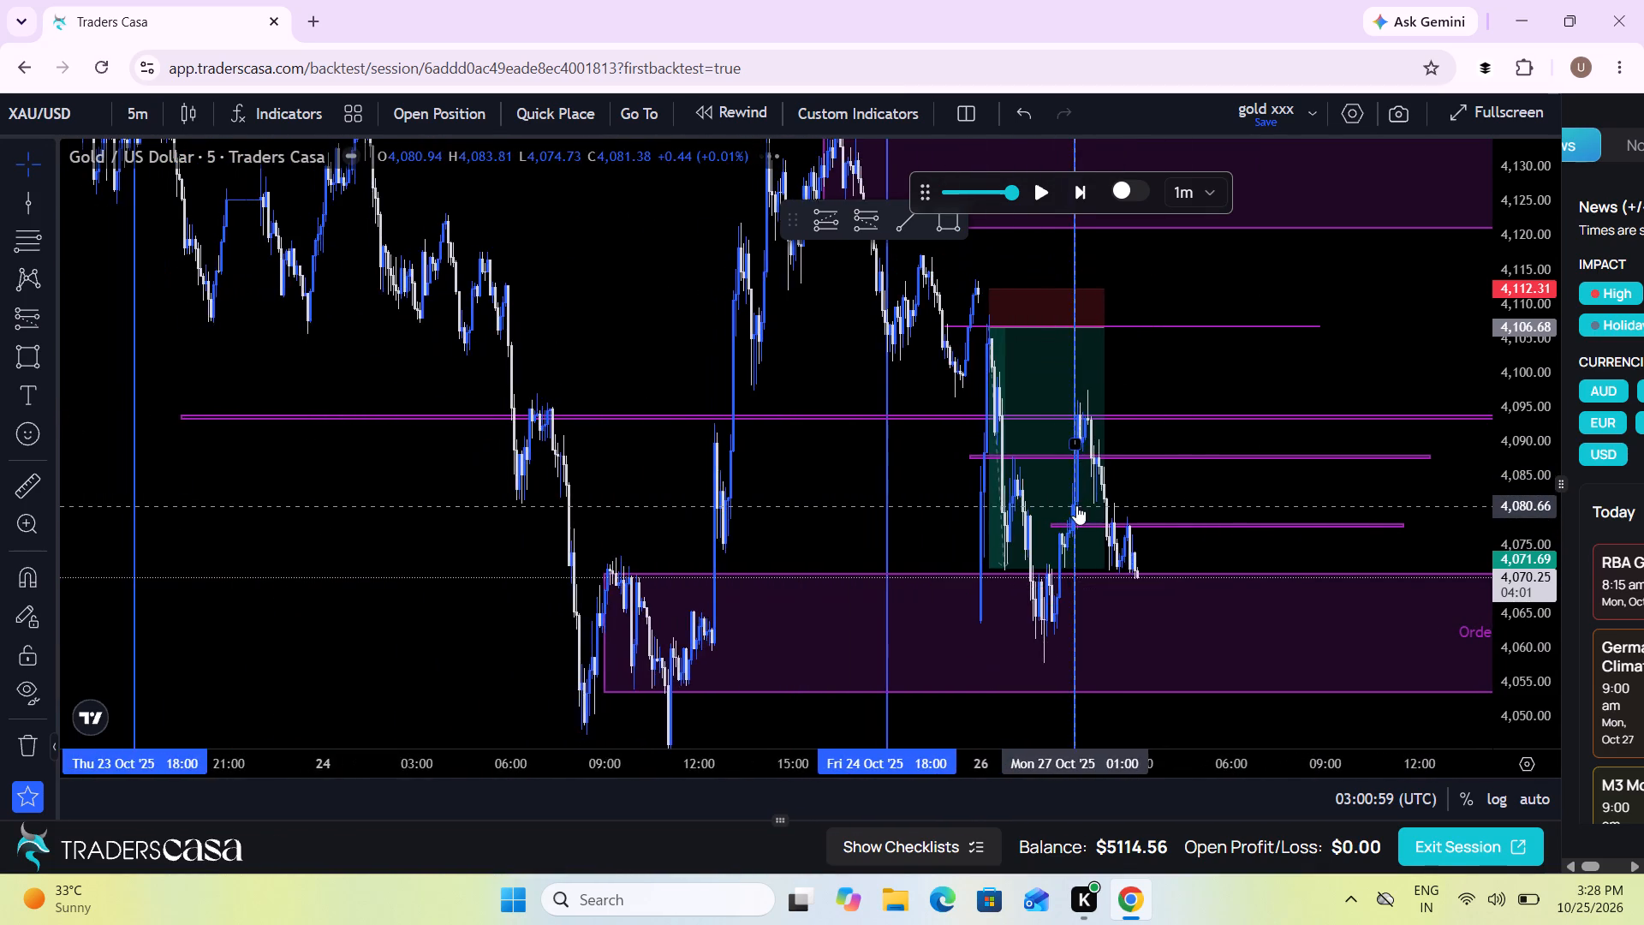
scroll(1076, 505, "up", 1)
left_click_drag(1508, 645, 1496, 563)
scroll(1496, 563, "up", 2)
scroll(1154, 524, "up", 2)
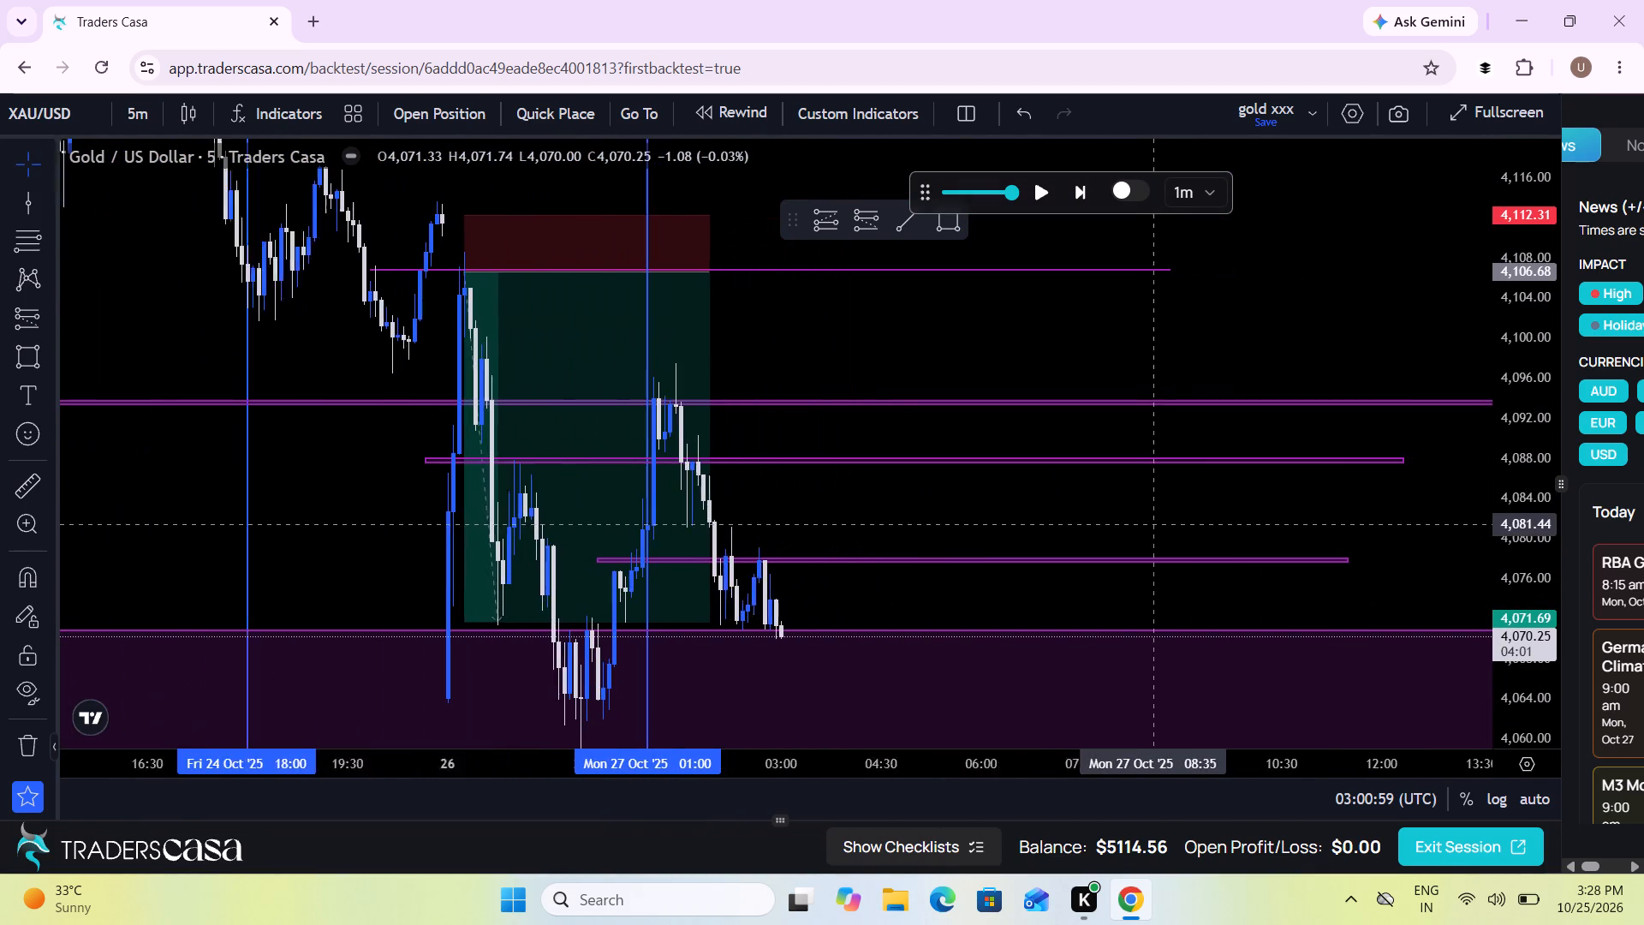
scroll(1154, 524, "up", 1)
left_click(927, 461)
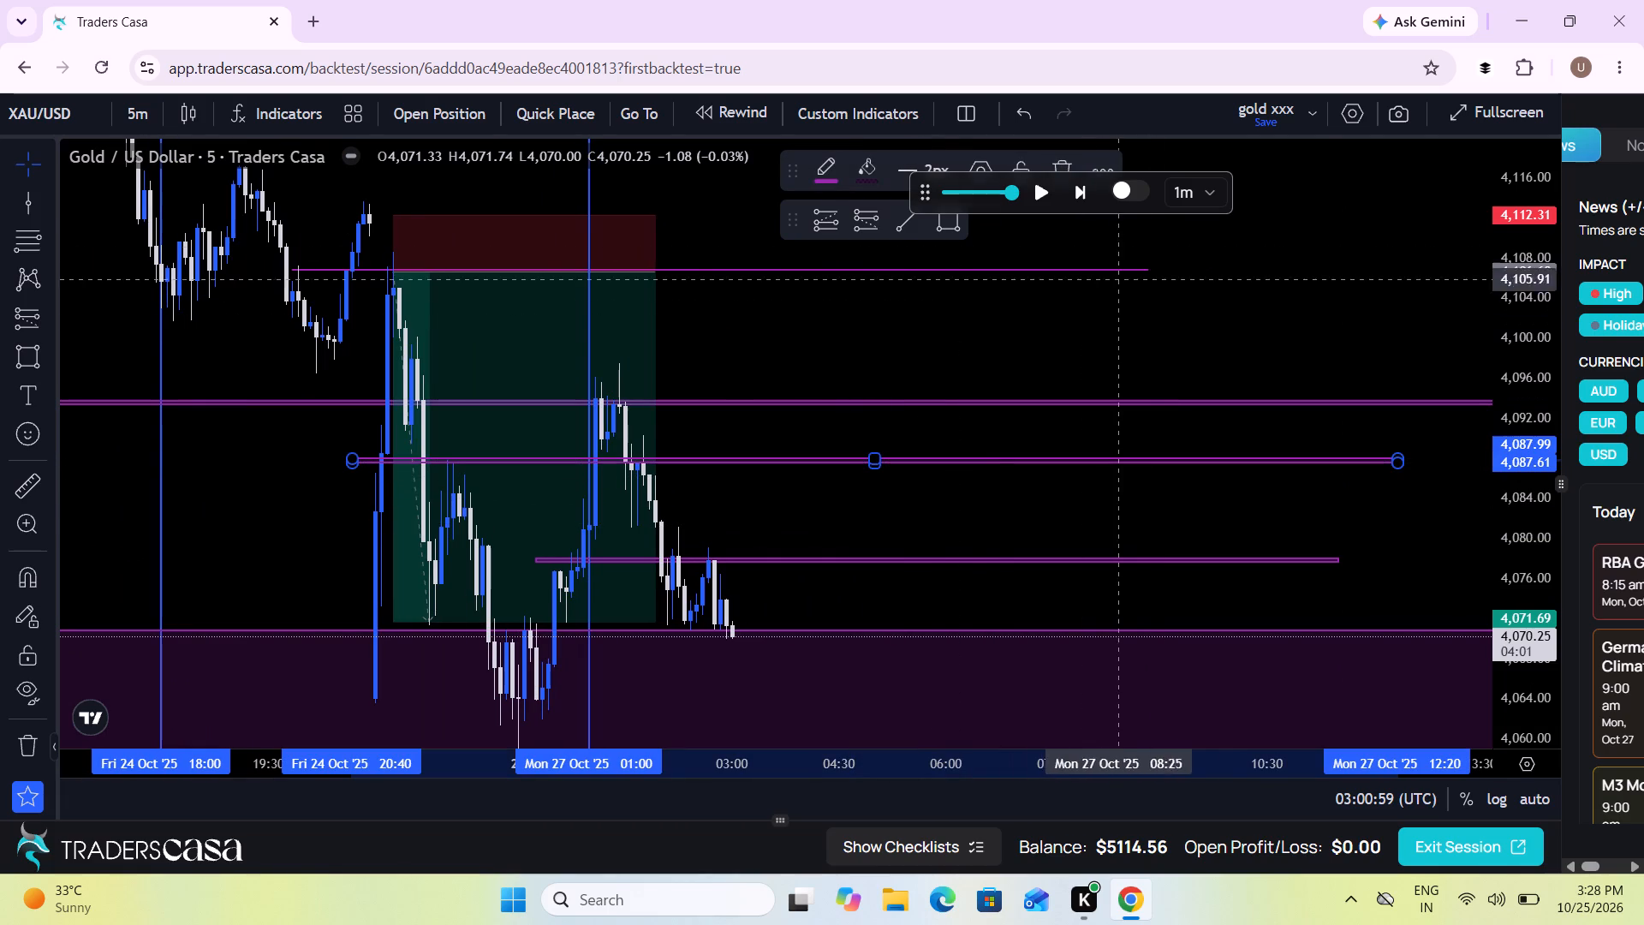
left_click(1060, 162)
Shorten the first short position's box so it ends at about Sun 26 Oct 23:45.
left_click_drag(873, 485, 952, 447)
left_click_drag(717, 242, 687, 246)
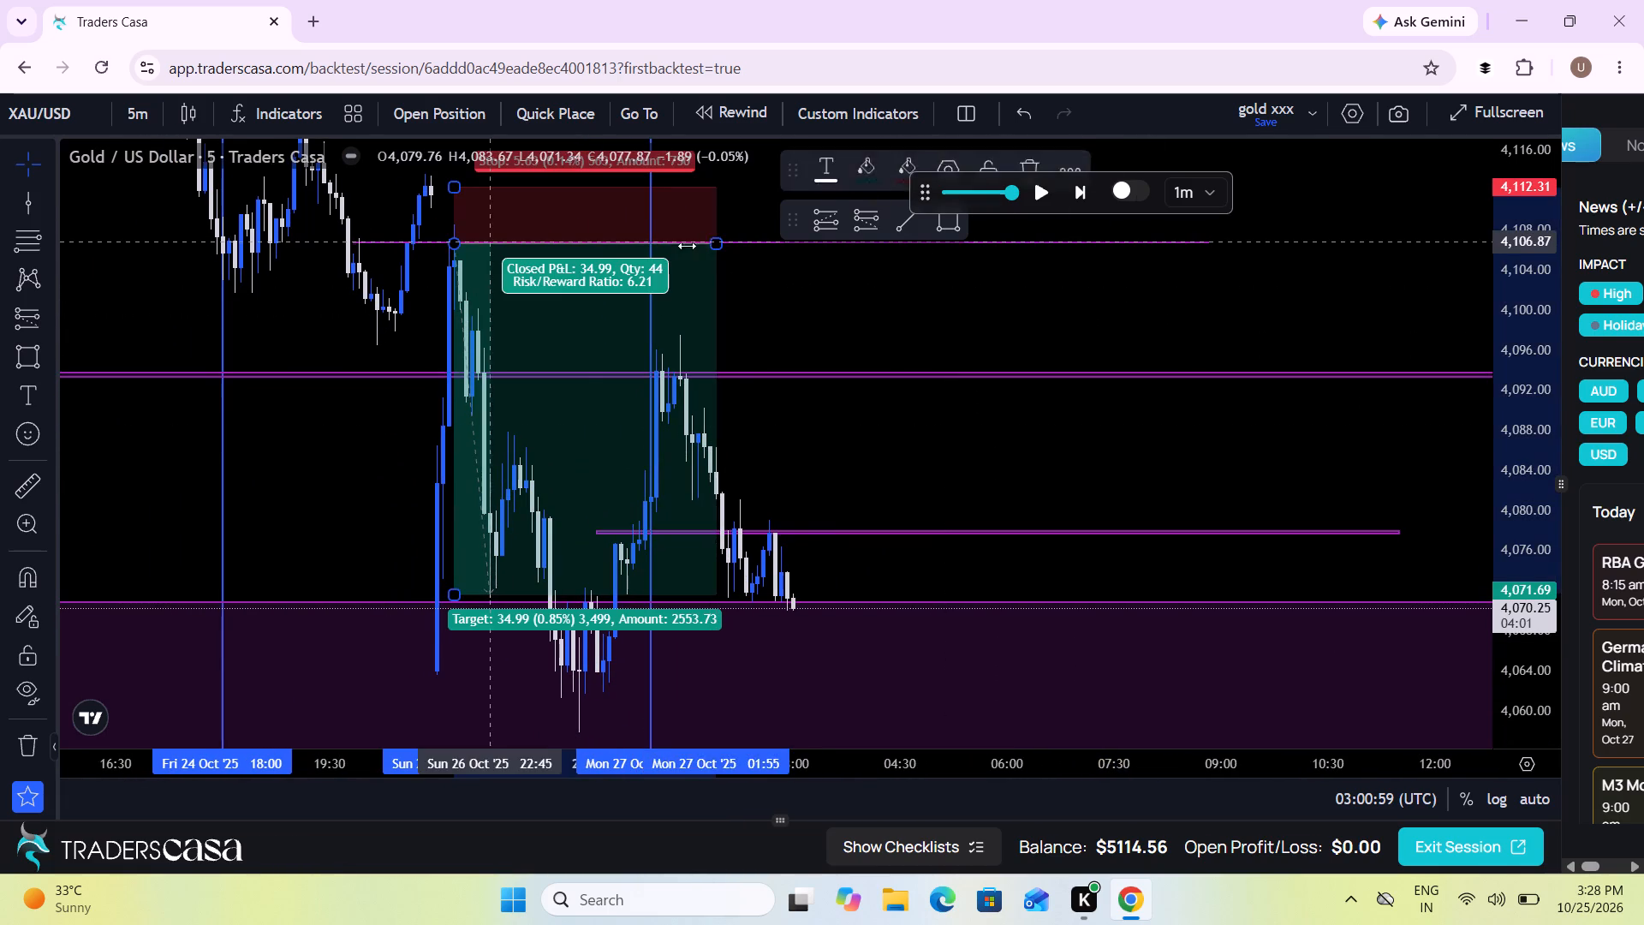
left_click_drag(687, 246, 562, 272)
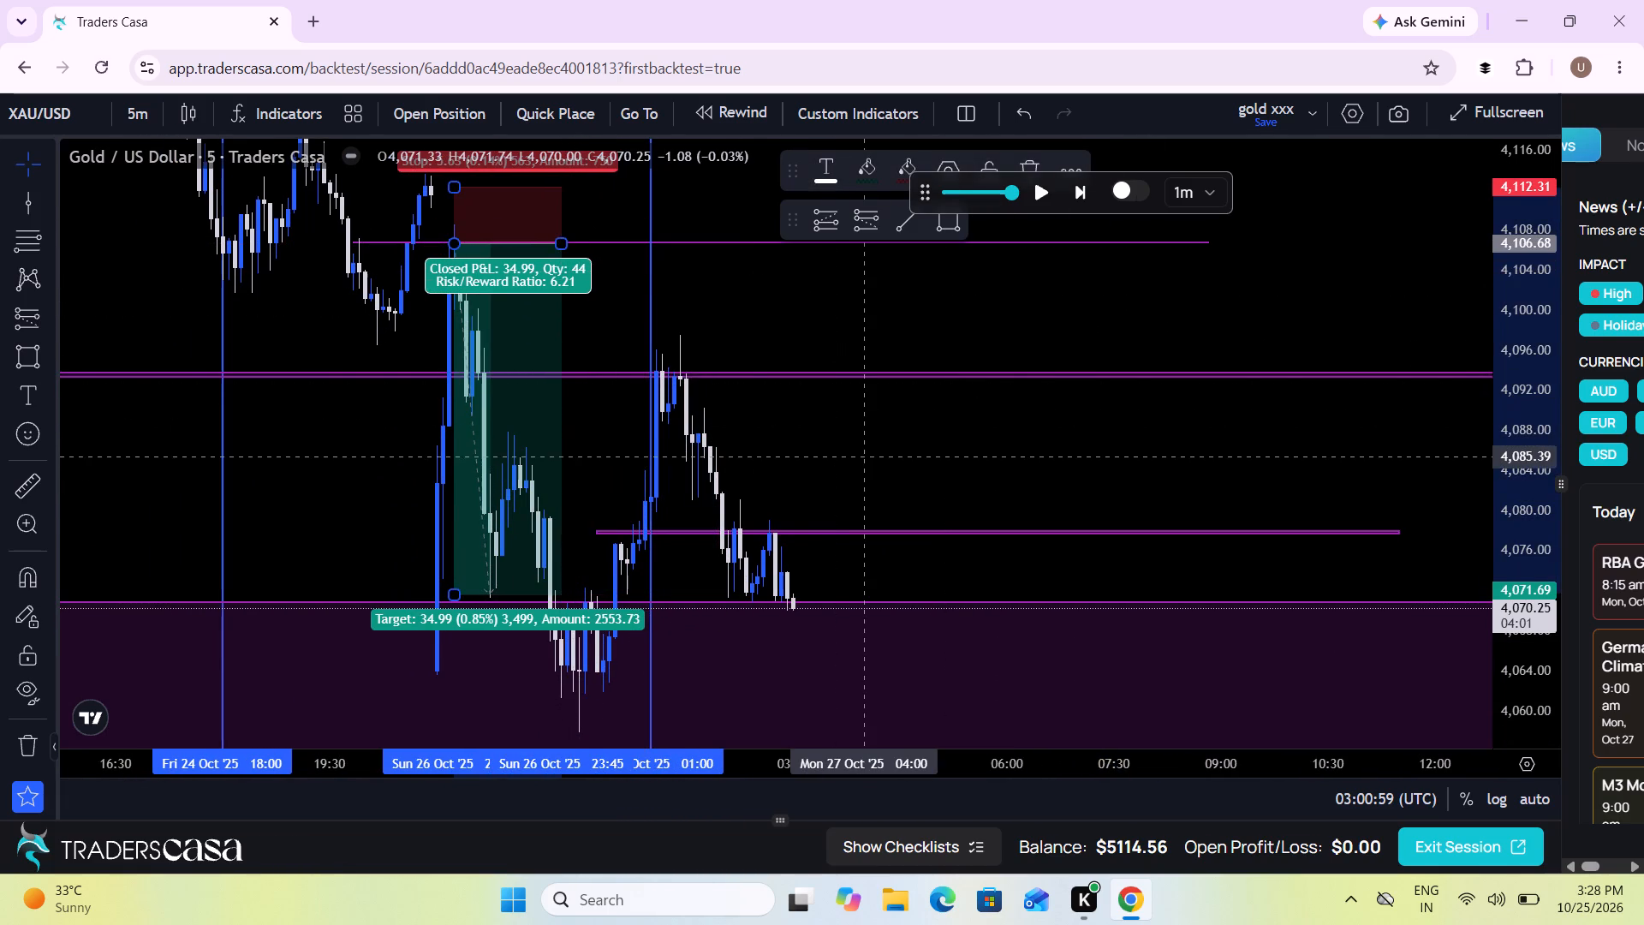
double_click(865, 459)
Place a long position at Mon 27 Oct 03:05 with entry 4,079.62, stop about 4,073.53 and target about 4,094.37.
scroll(865, 459, "up", 2)
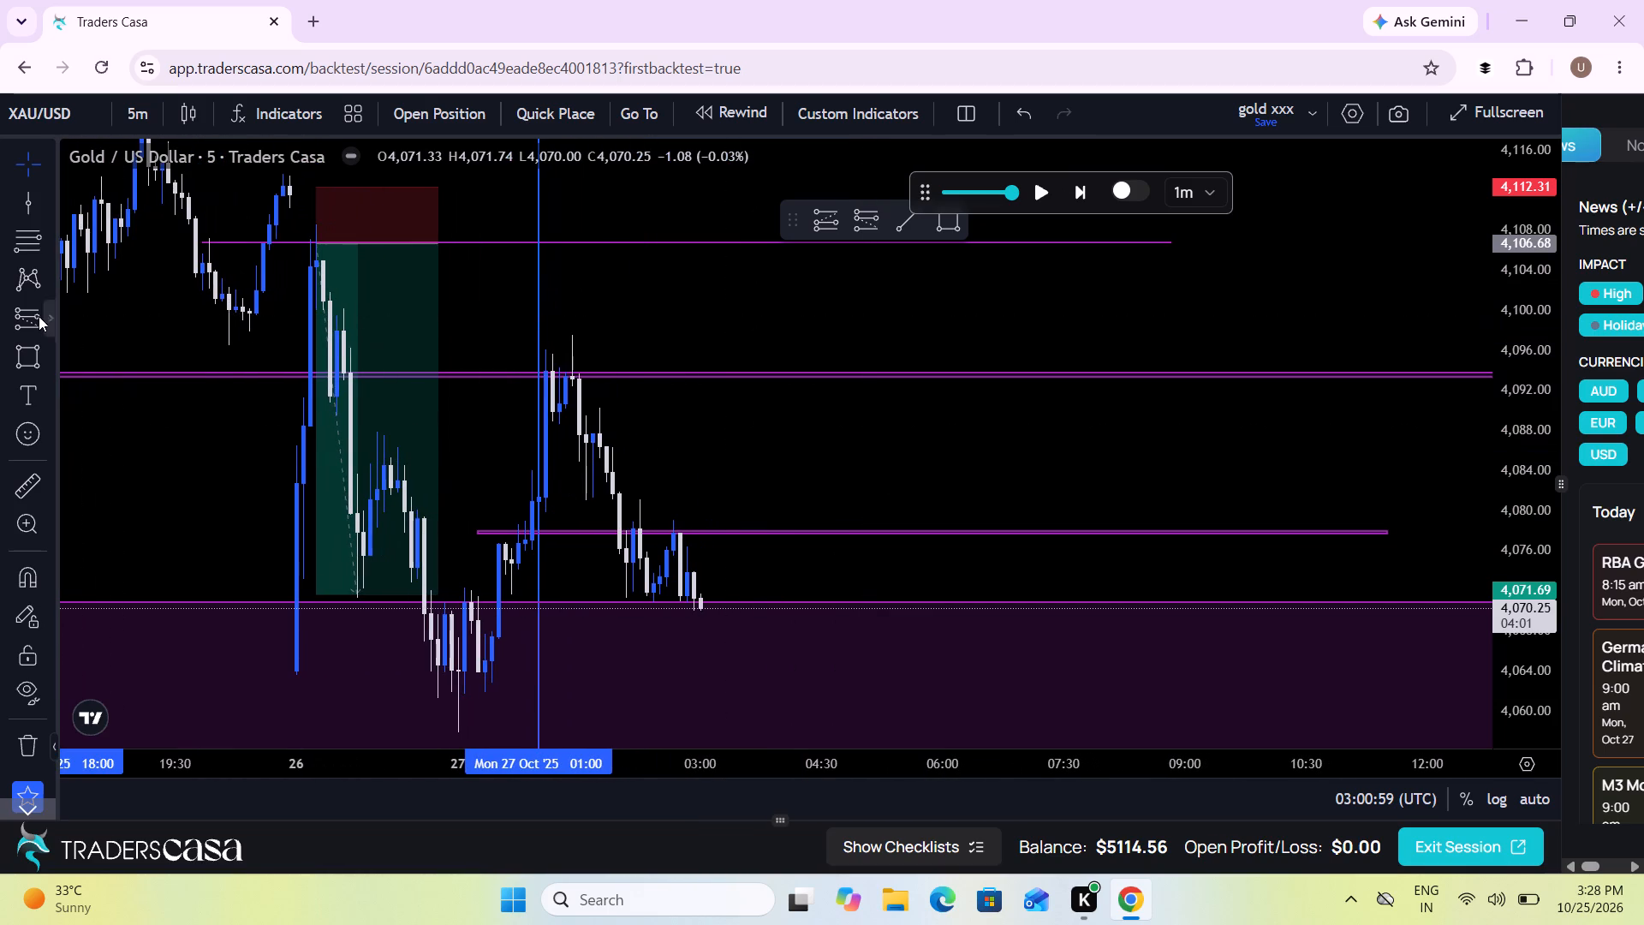
left_click(51, 319)
left_click(164, 281)
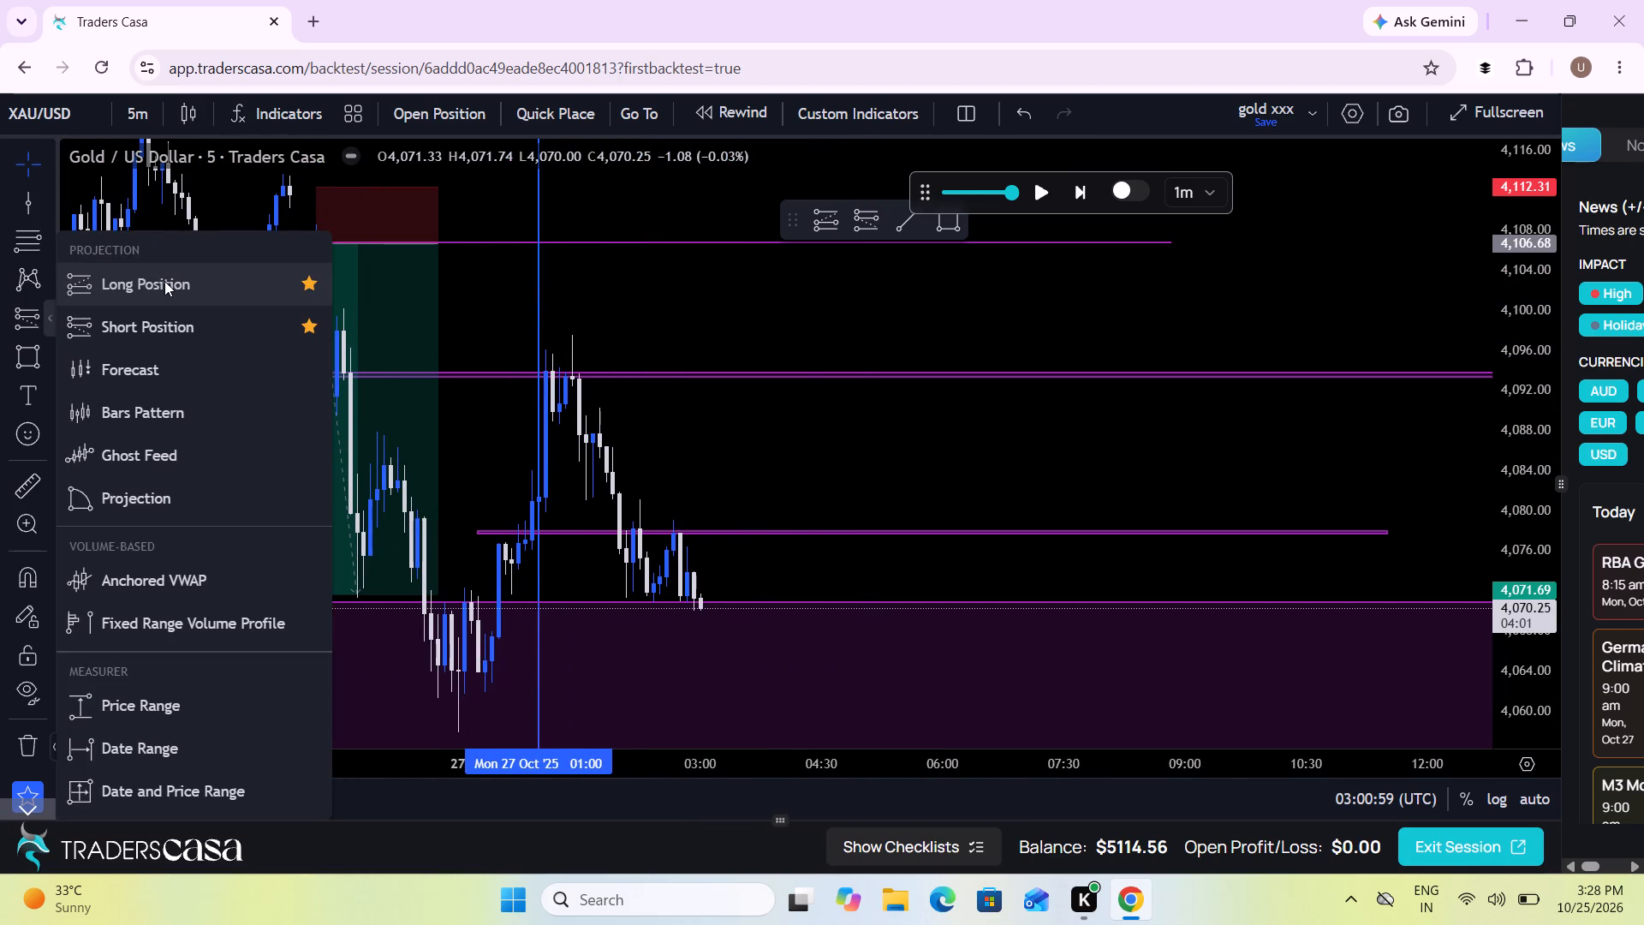
left_click(709, 514)
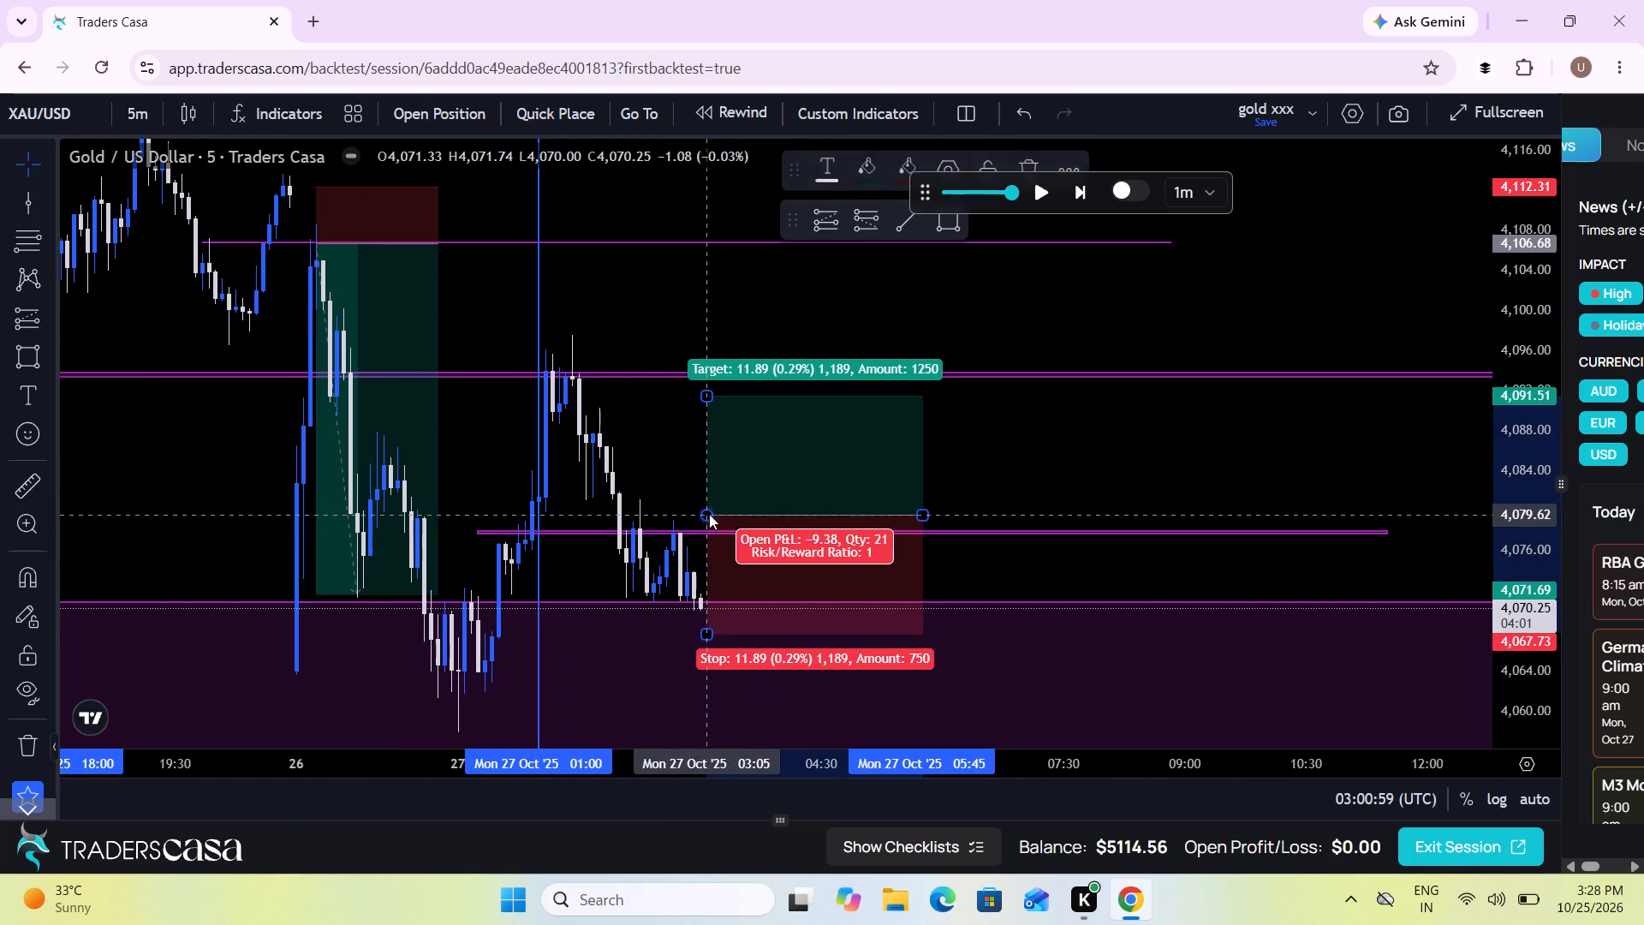
left_click_drag(707, 635, 706, 582)
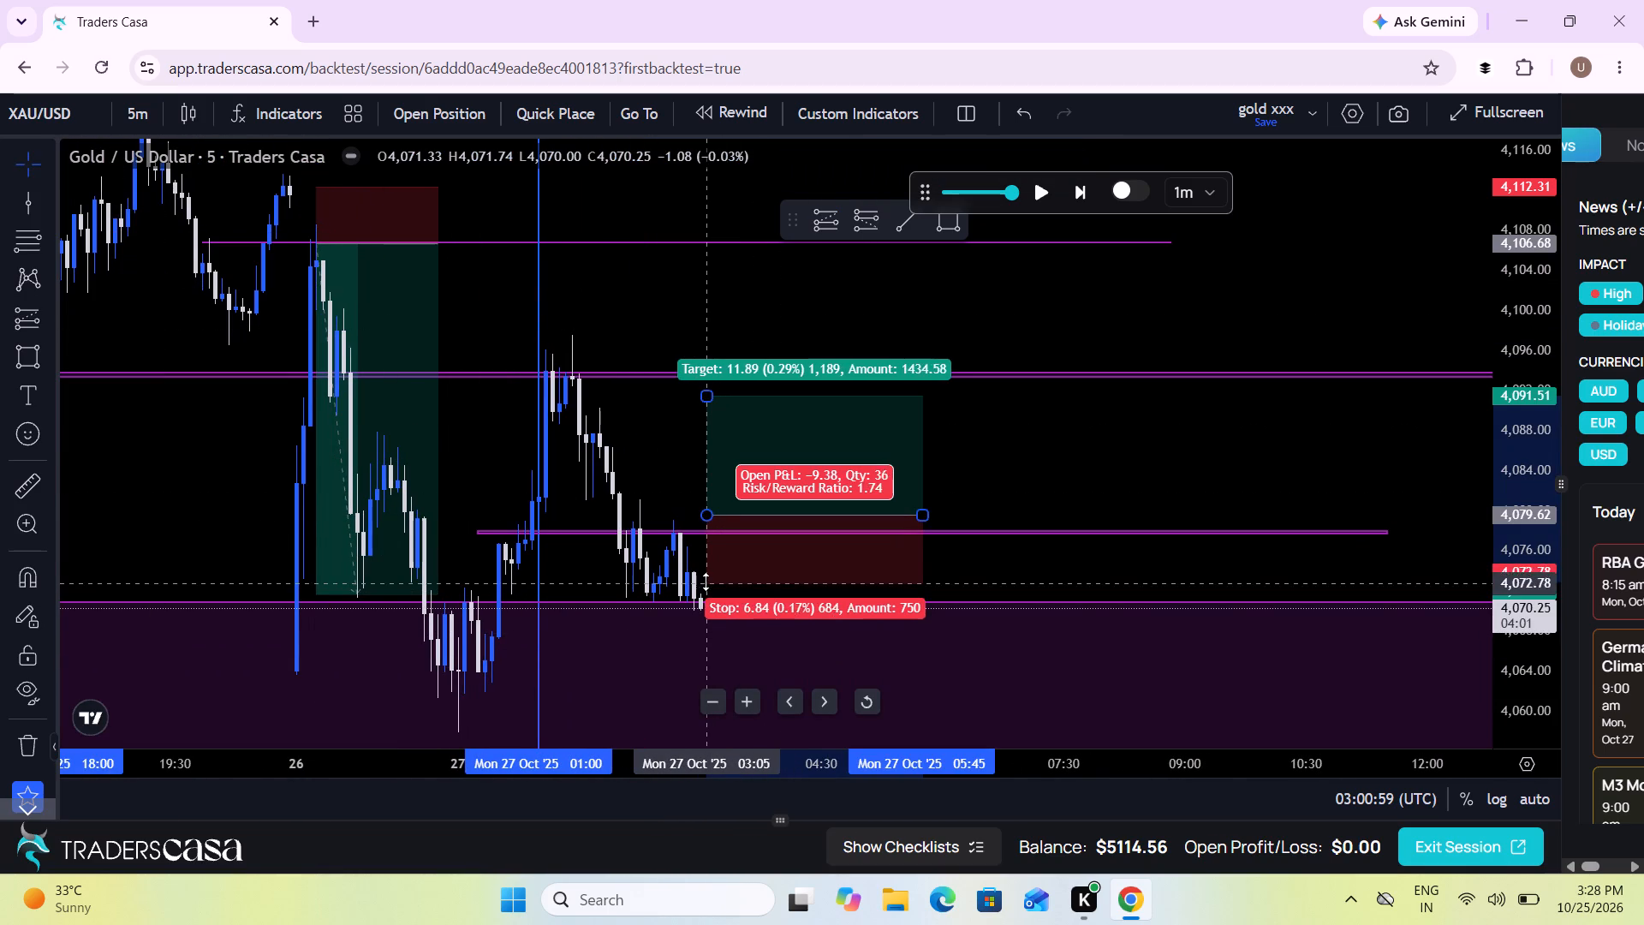
left_click_drag(706, 582, 708, 576)
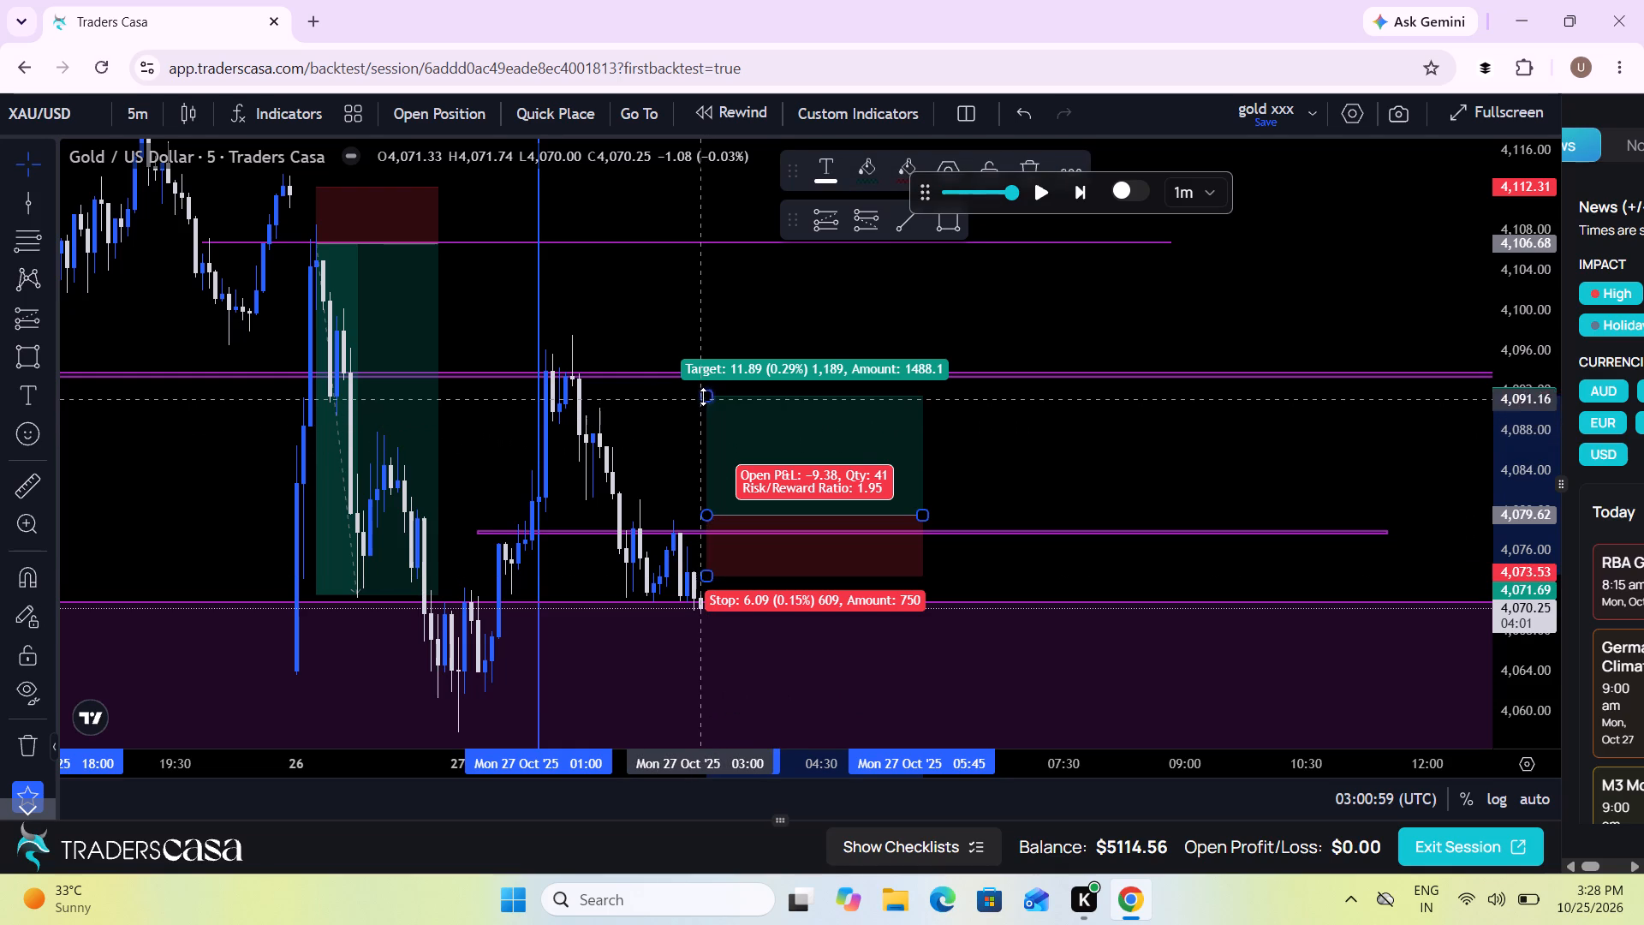
left_click_drag(706, 396, 700, 367)
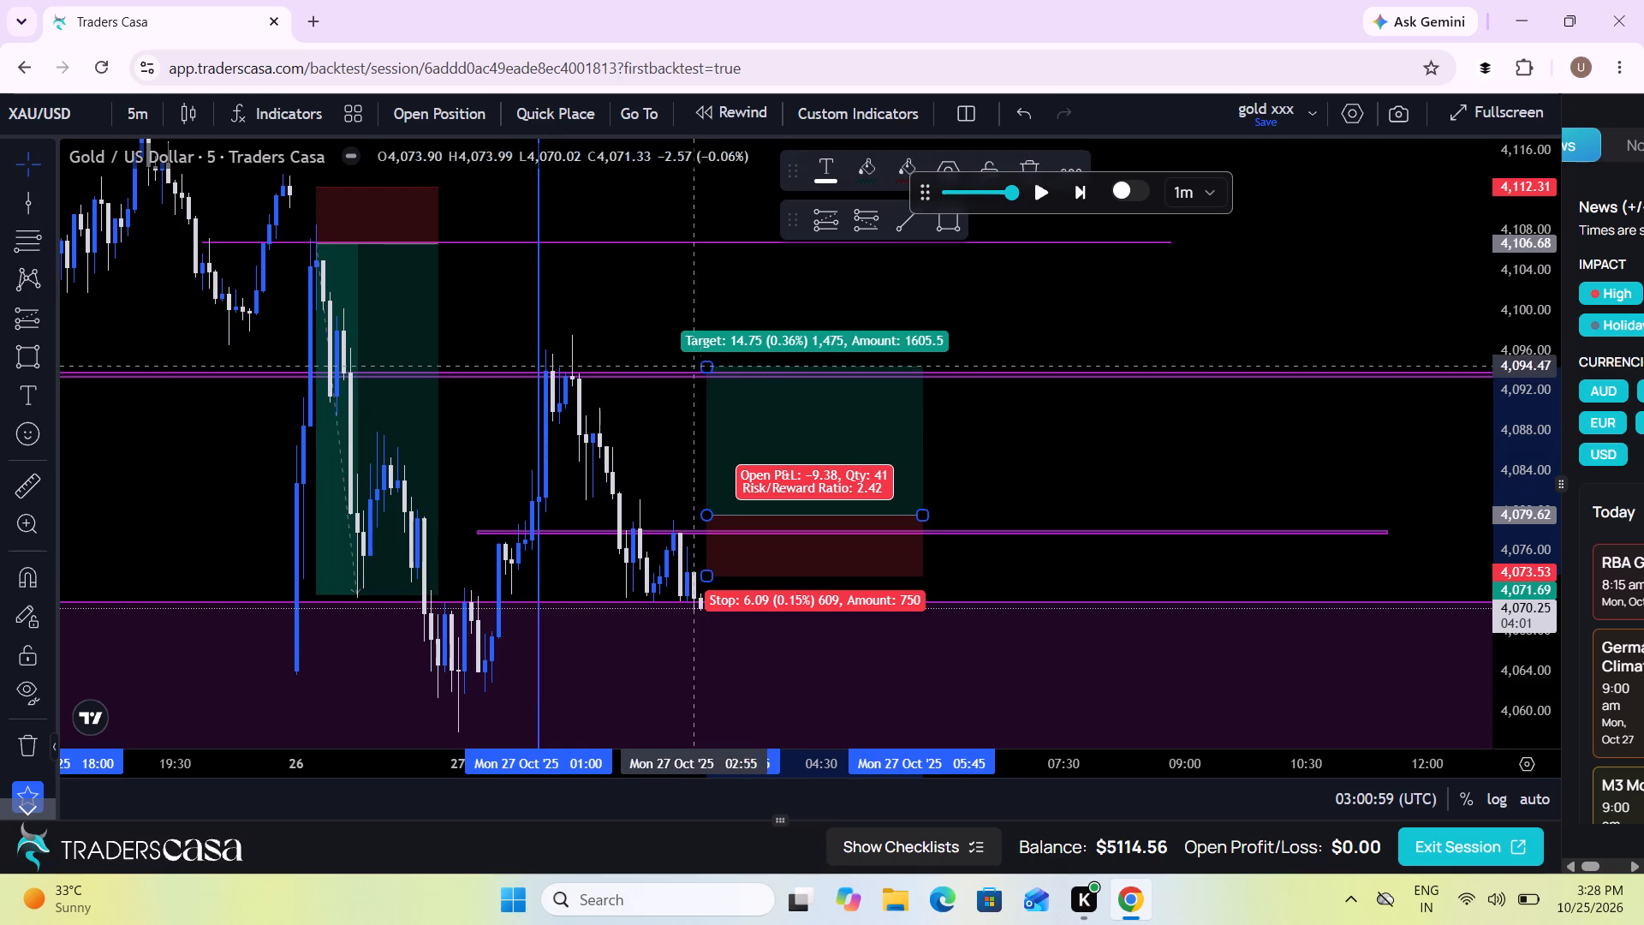
Place a buy stop order at 4079.62 with take profit 4094.37, stop loss 4073.53 and 1% risk.
left_click(406, 116)
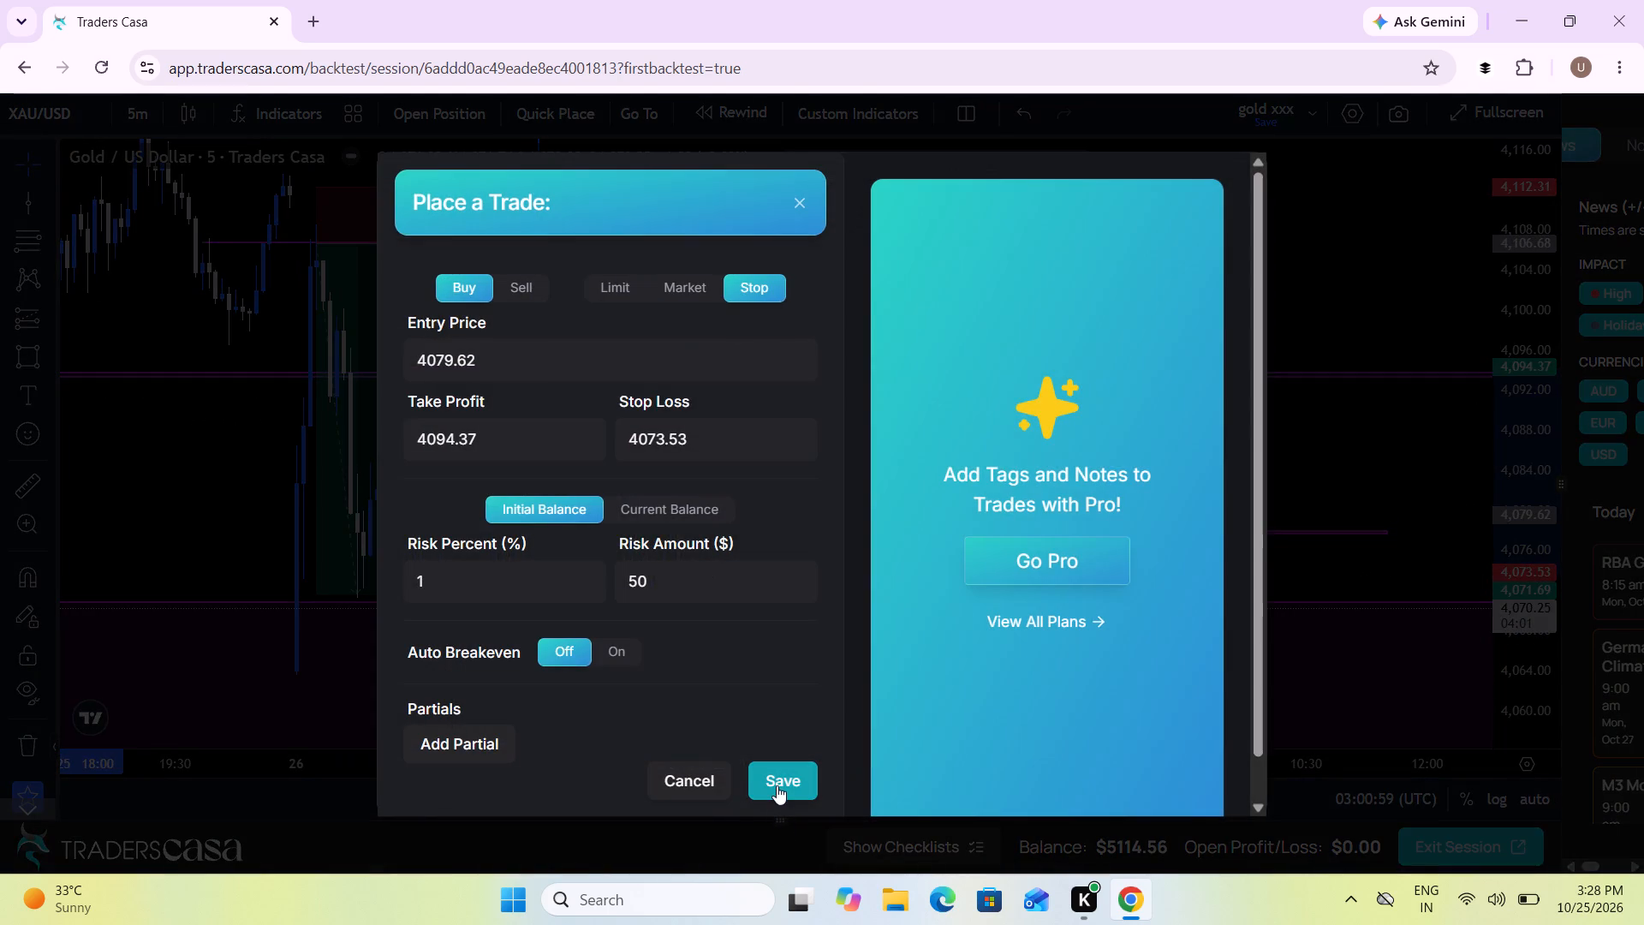
left_click(777, 785)
Replay gold price forward through the long trade and pause at about 04:05 on Mon 27 Oct.
left_click_drag(1269, 415, 1249, 412)
scroll(1249, 412, "down", 1)
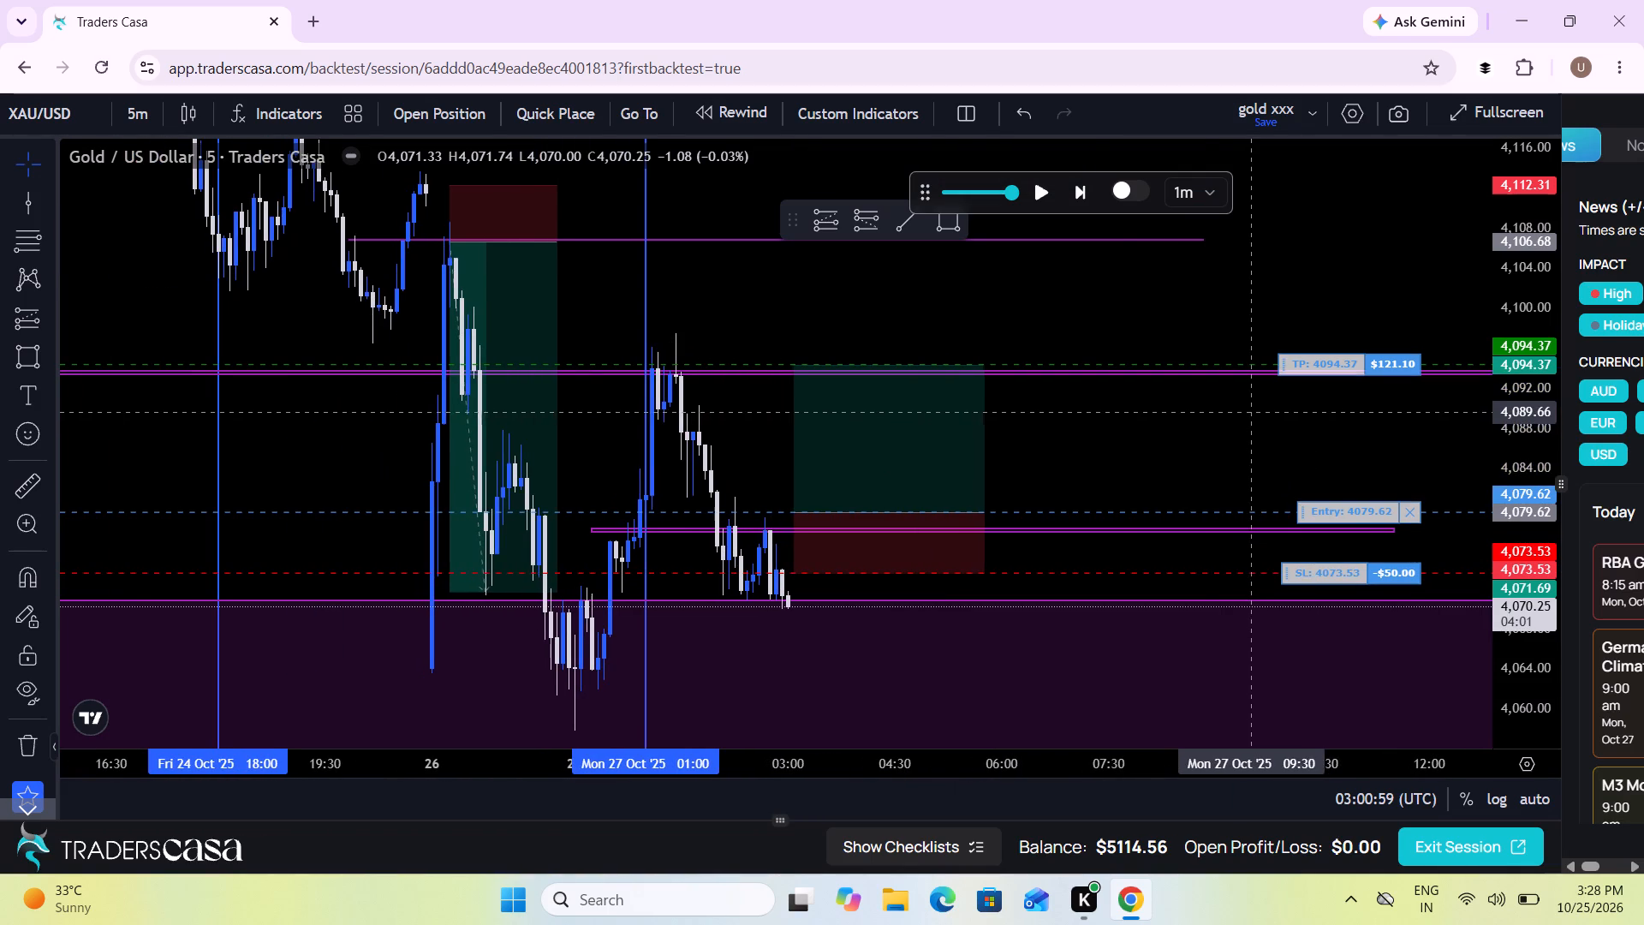
left_click(1035, 192)
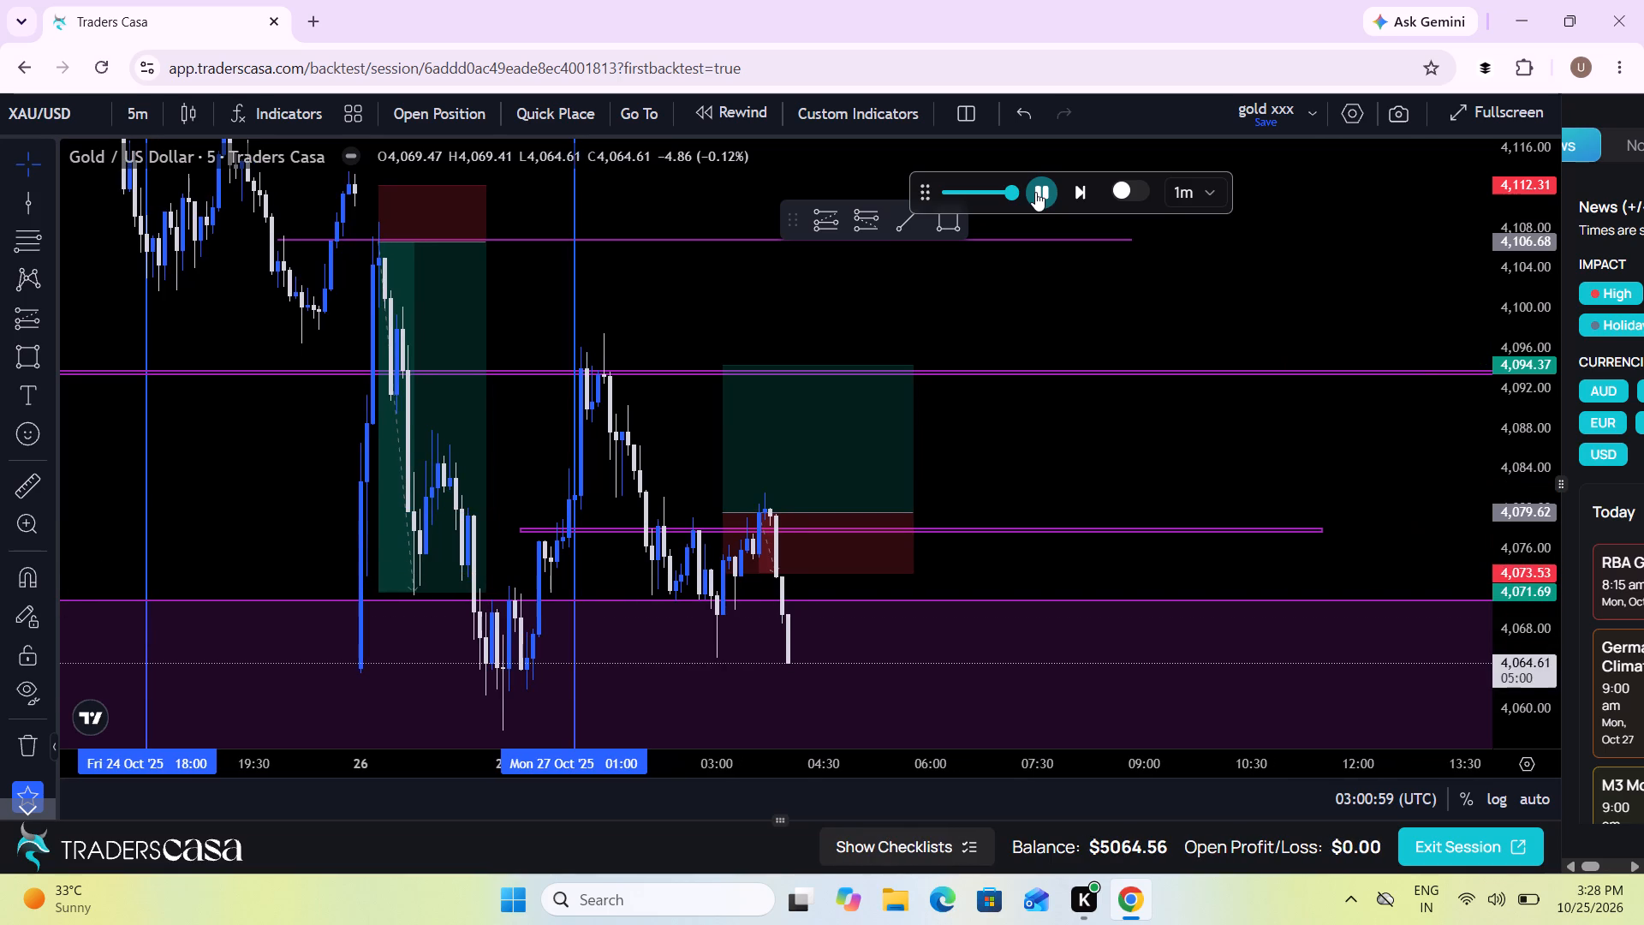
left_click(1035, 192)
Examine the price action around the long position and the order block below it.
left_click_drag(1051, 479, 859, 379)
scroll(859, 379, "down", 2)
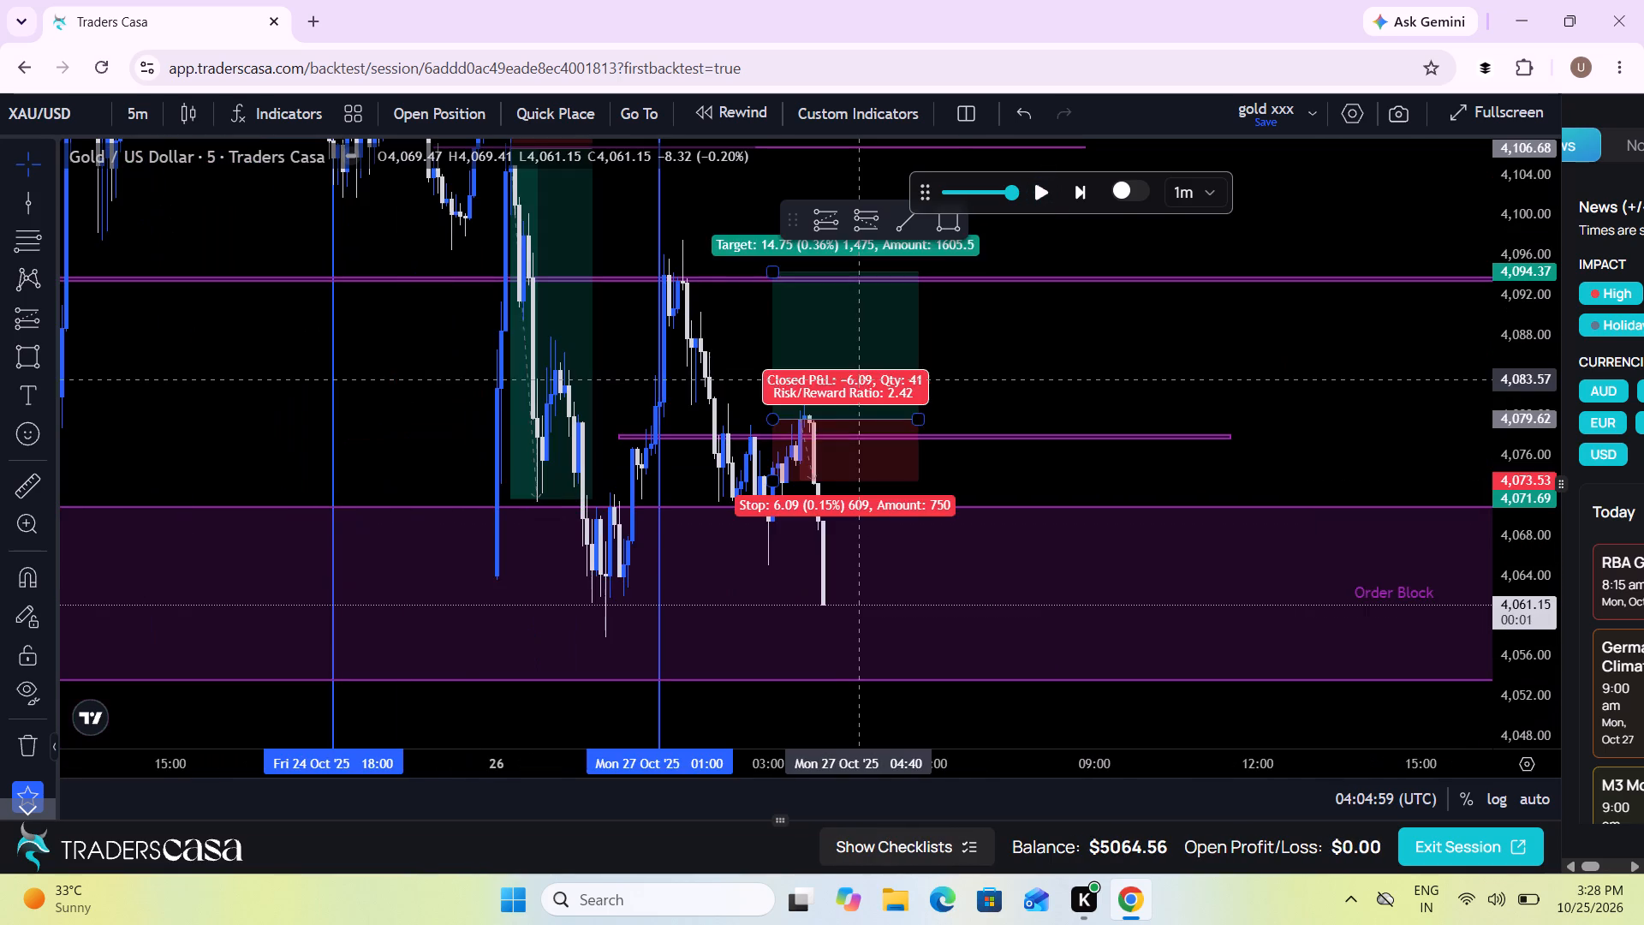
scroll(1051, 411, "up", 4)
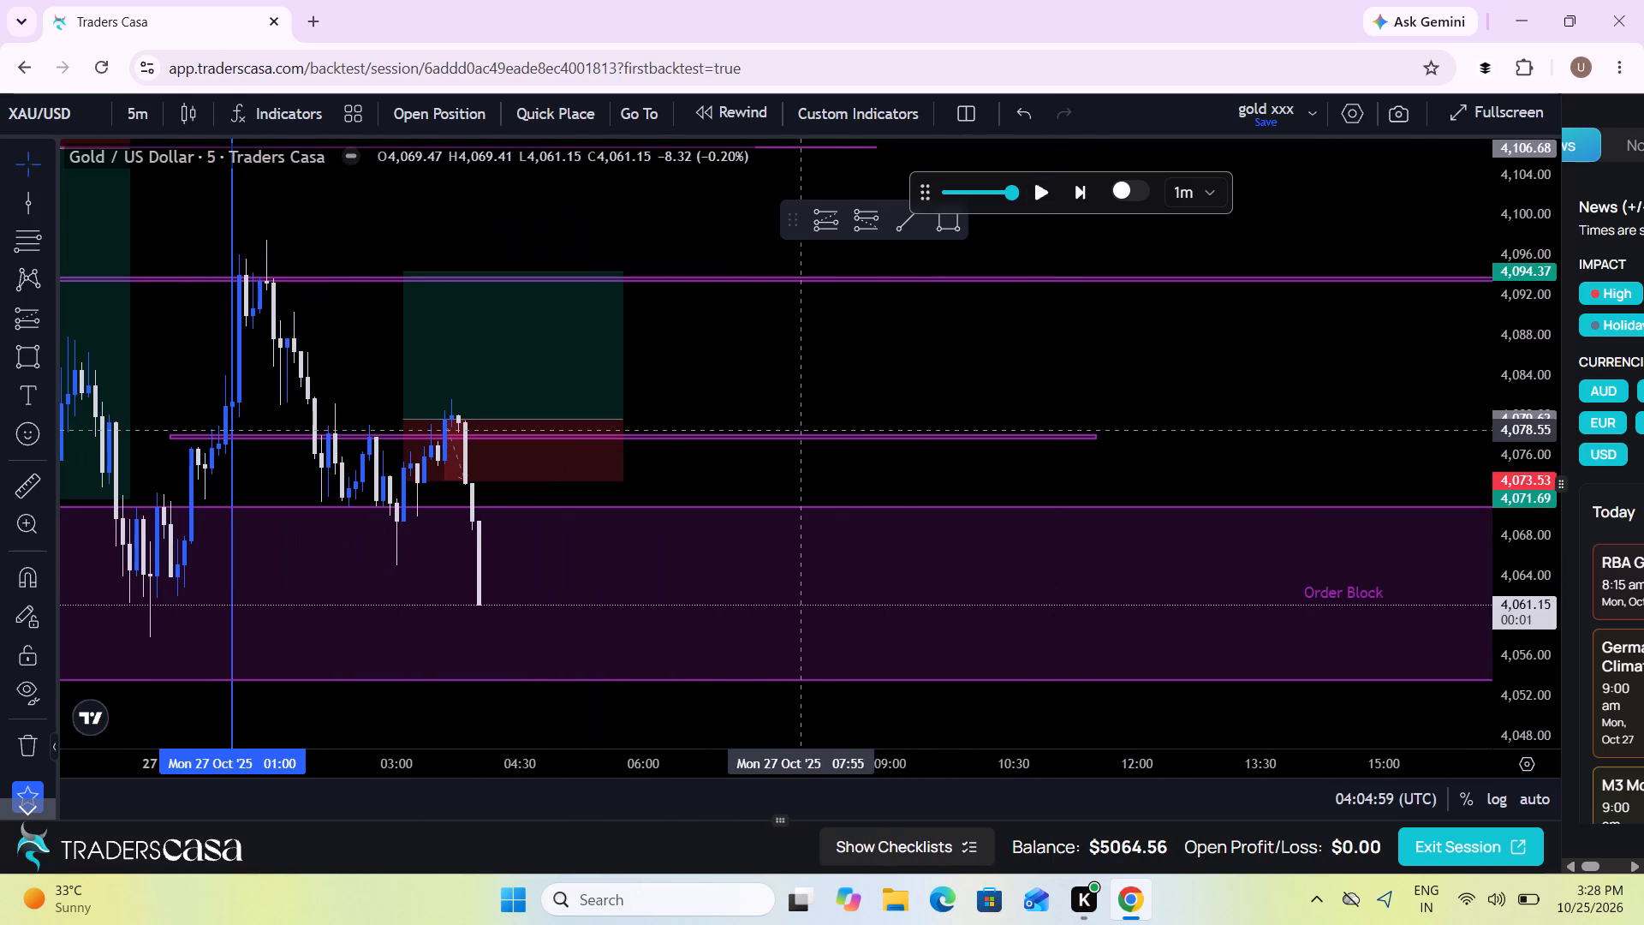
scroll(775, 438, "down", 4)
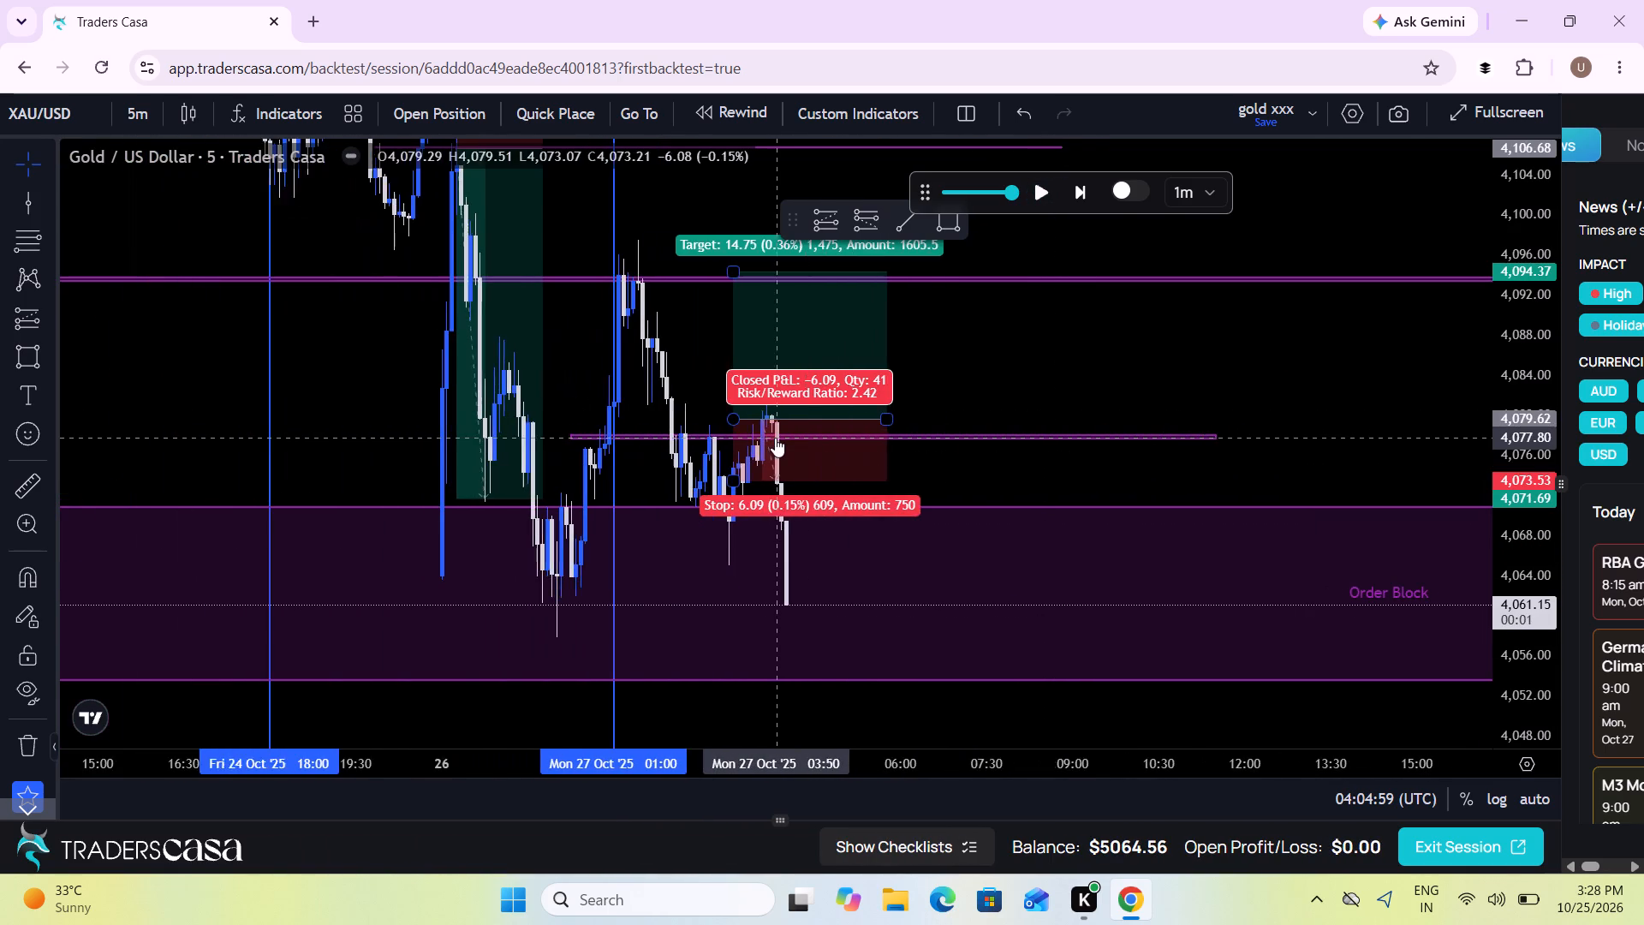
left_click_drag(1515, 448, 1499, 586)
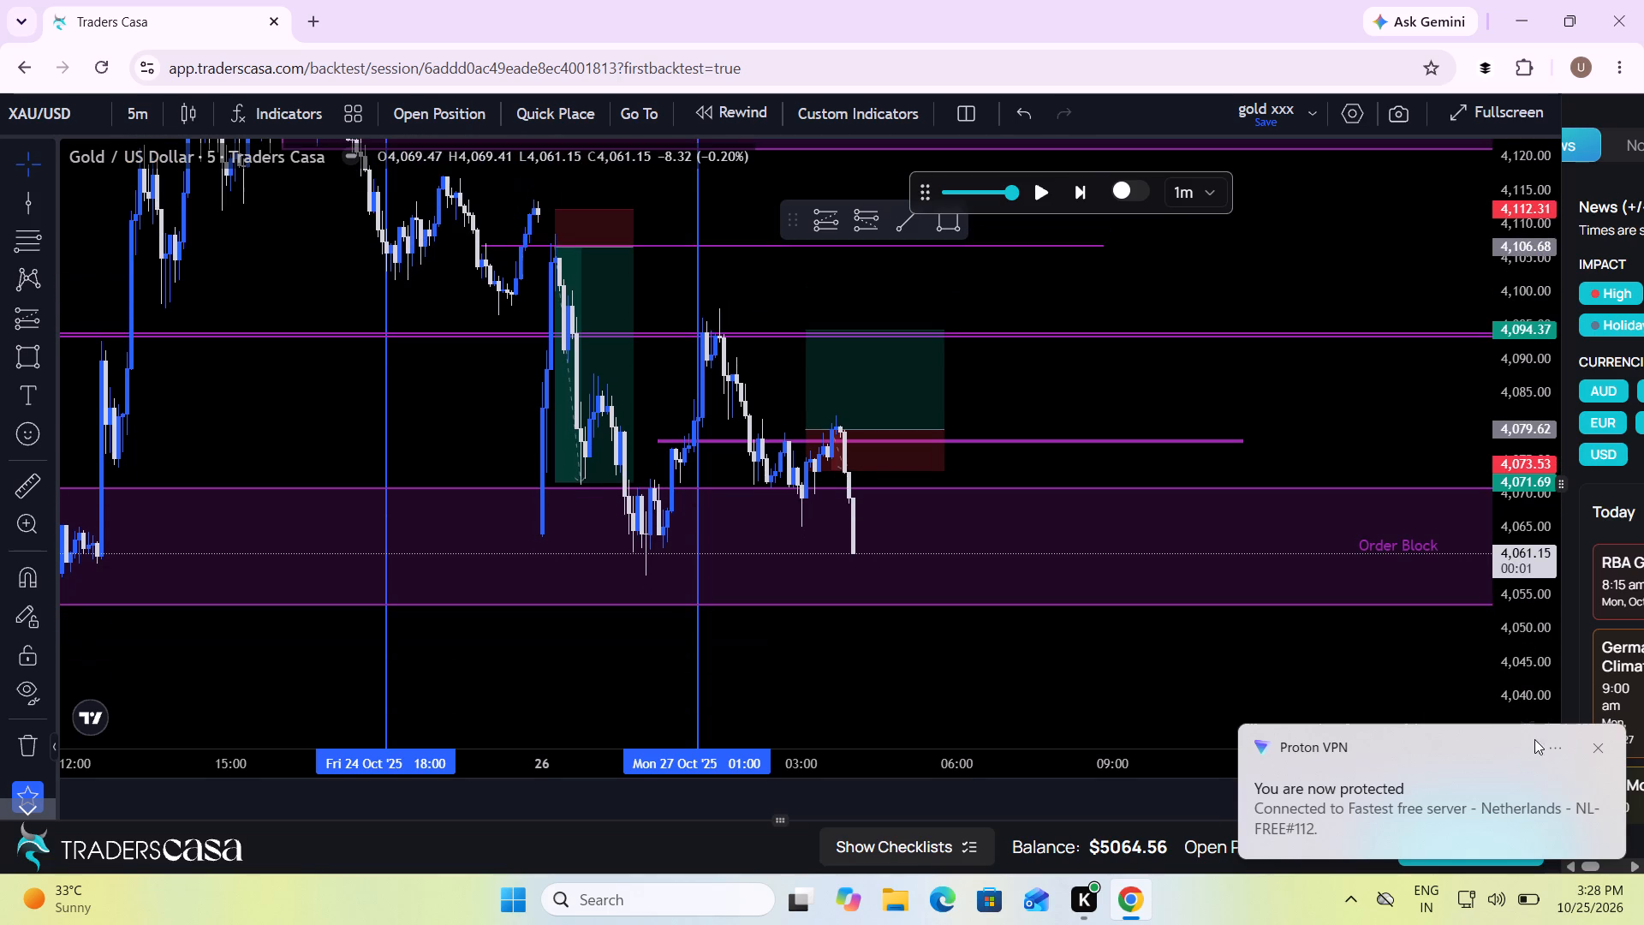
Switch to Proton VPN, disconnect from the Netherlands server and close its window.
left_click(1498, 801)
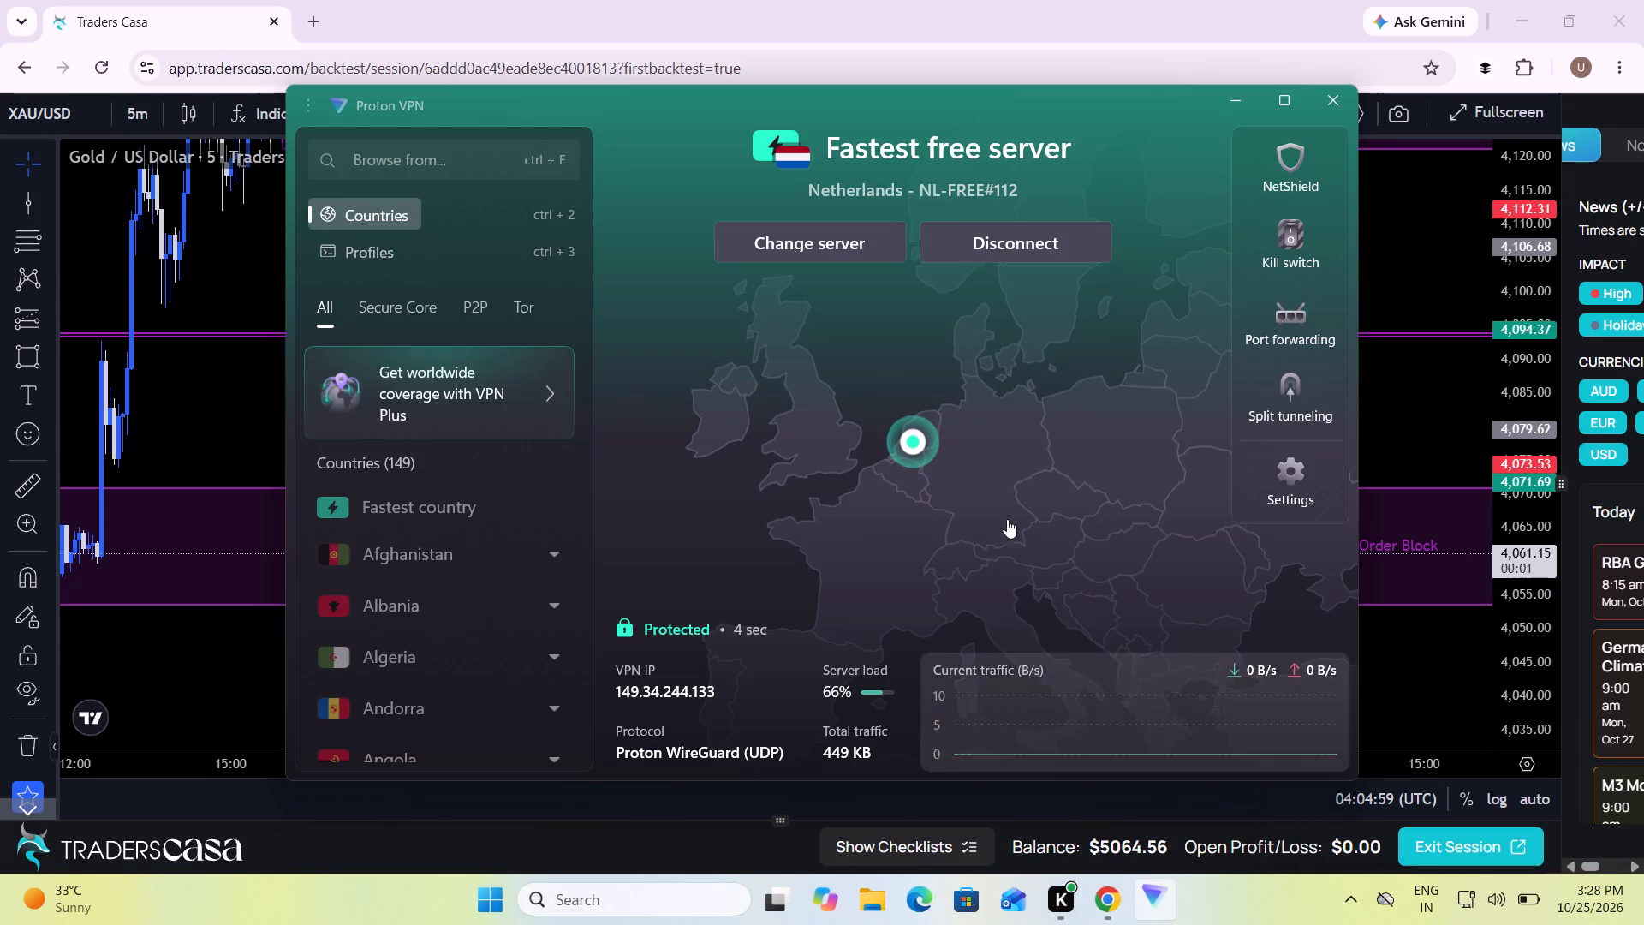
left_click(1000, 245)
left_click(1325, 98)
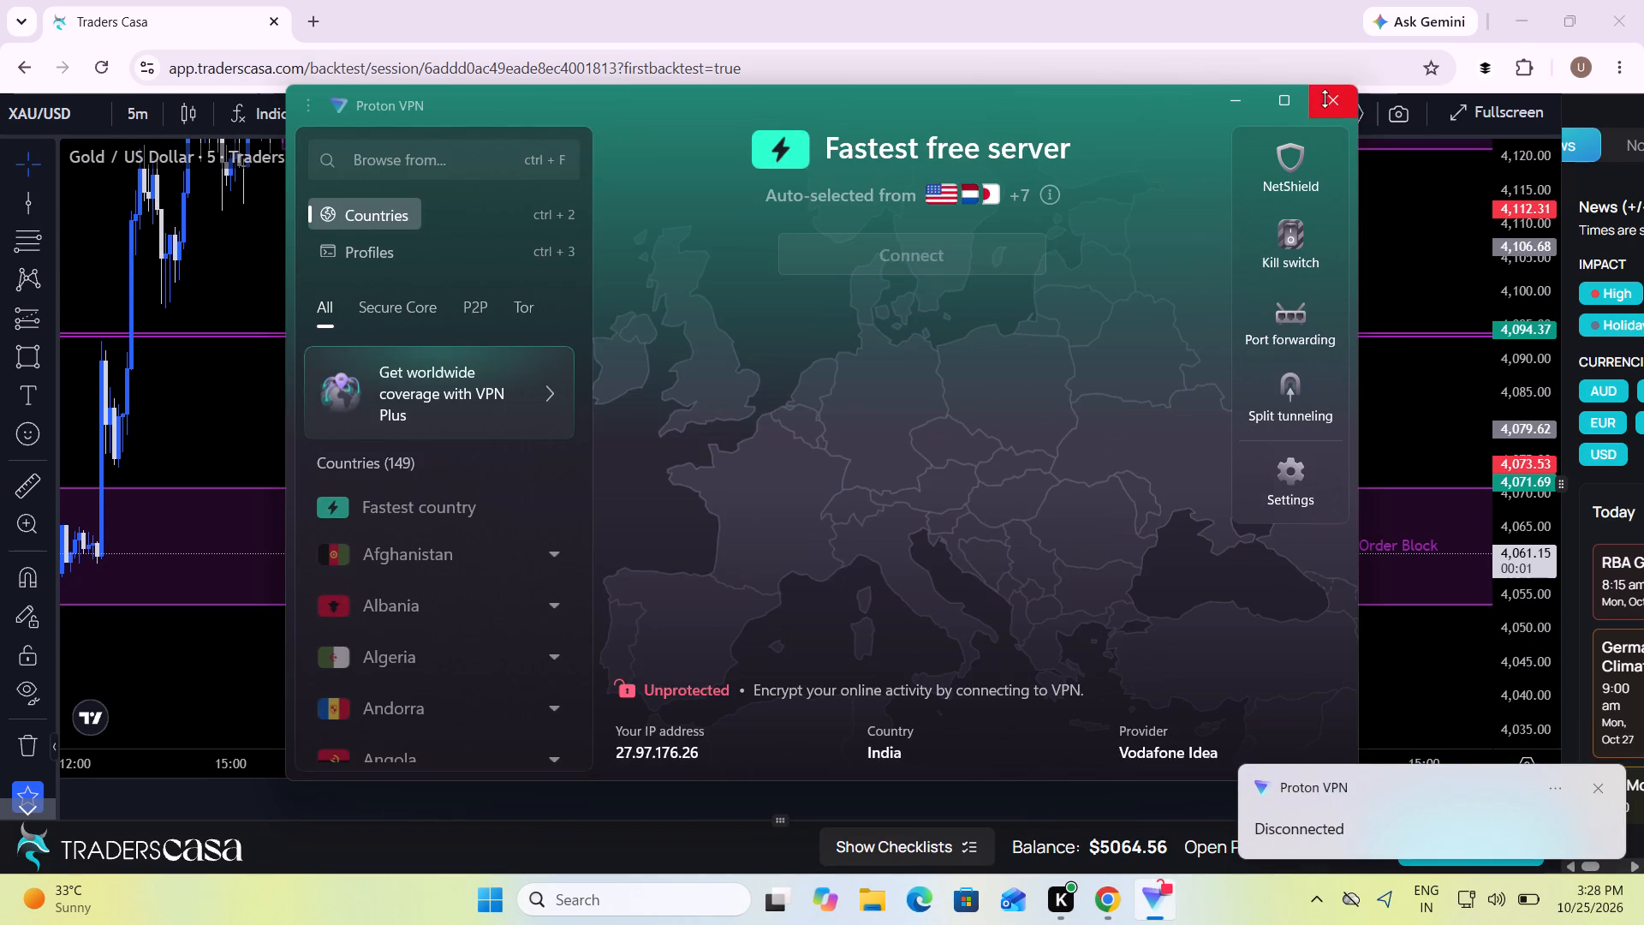
Examine the 5-minute gold structure from Fri 24 Oct through Mon 27 Oct around both trades and order blocks.
left_click_drag(998, 450, 1122, 502)
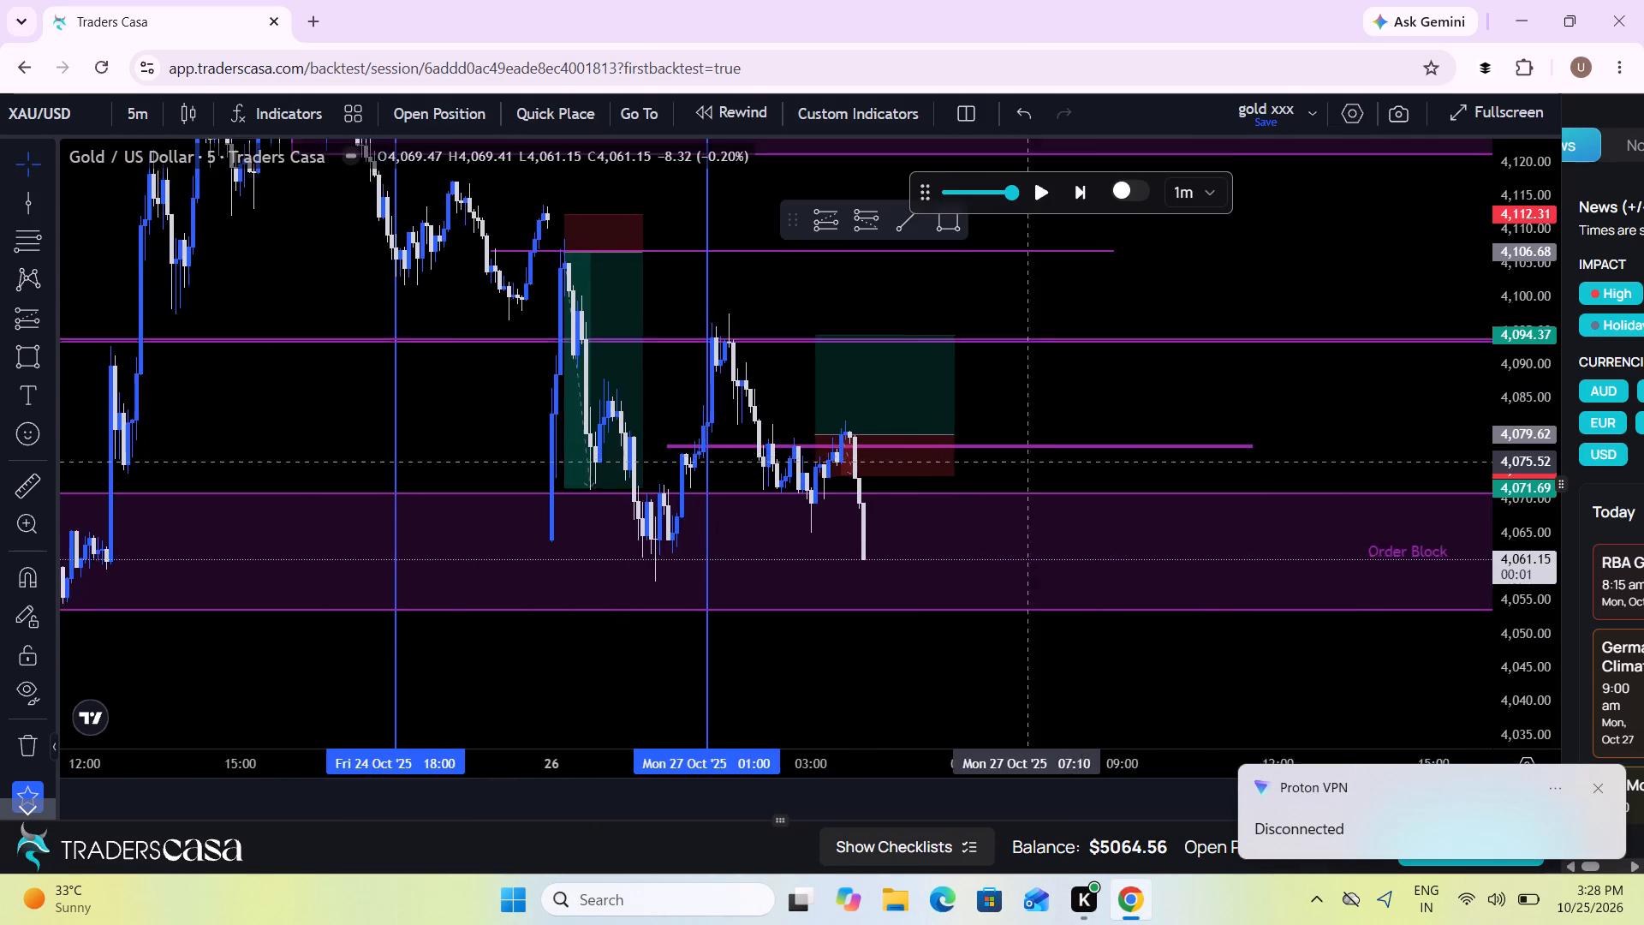
left_click_drag(1122, 502, 1137, 508)
scroll(1137, 508, "up", 3)
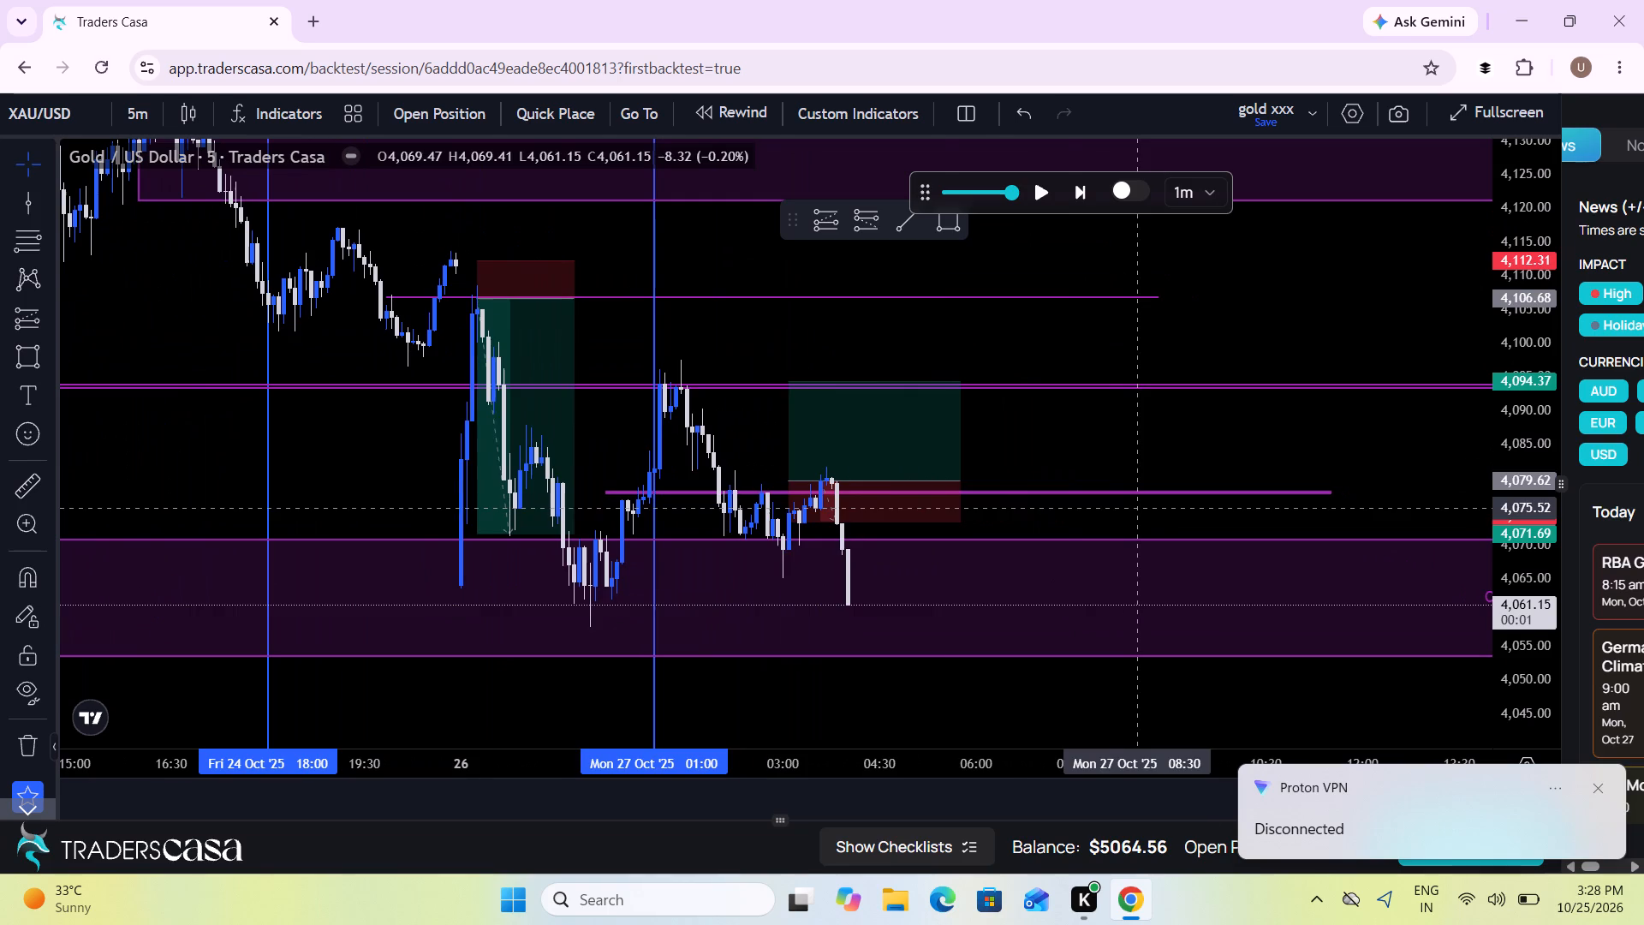
left_click_drag(423, 476, 897, 538)
scroll(897, 538, "up", 1)
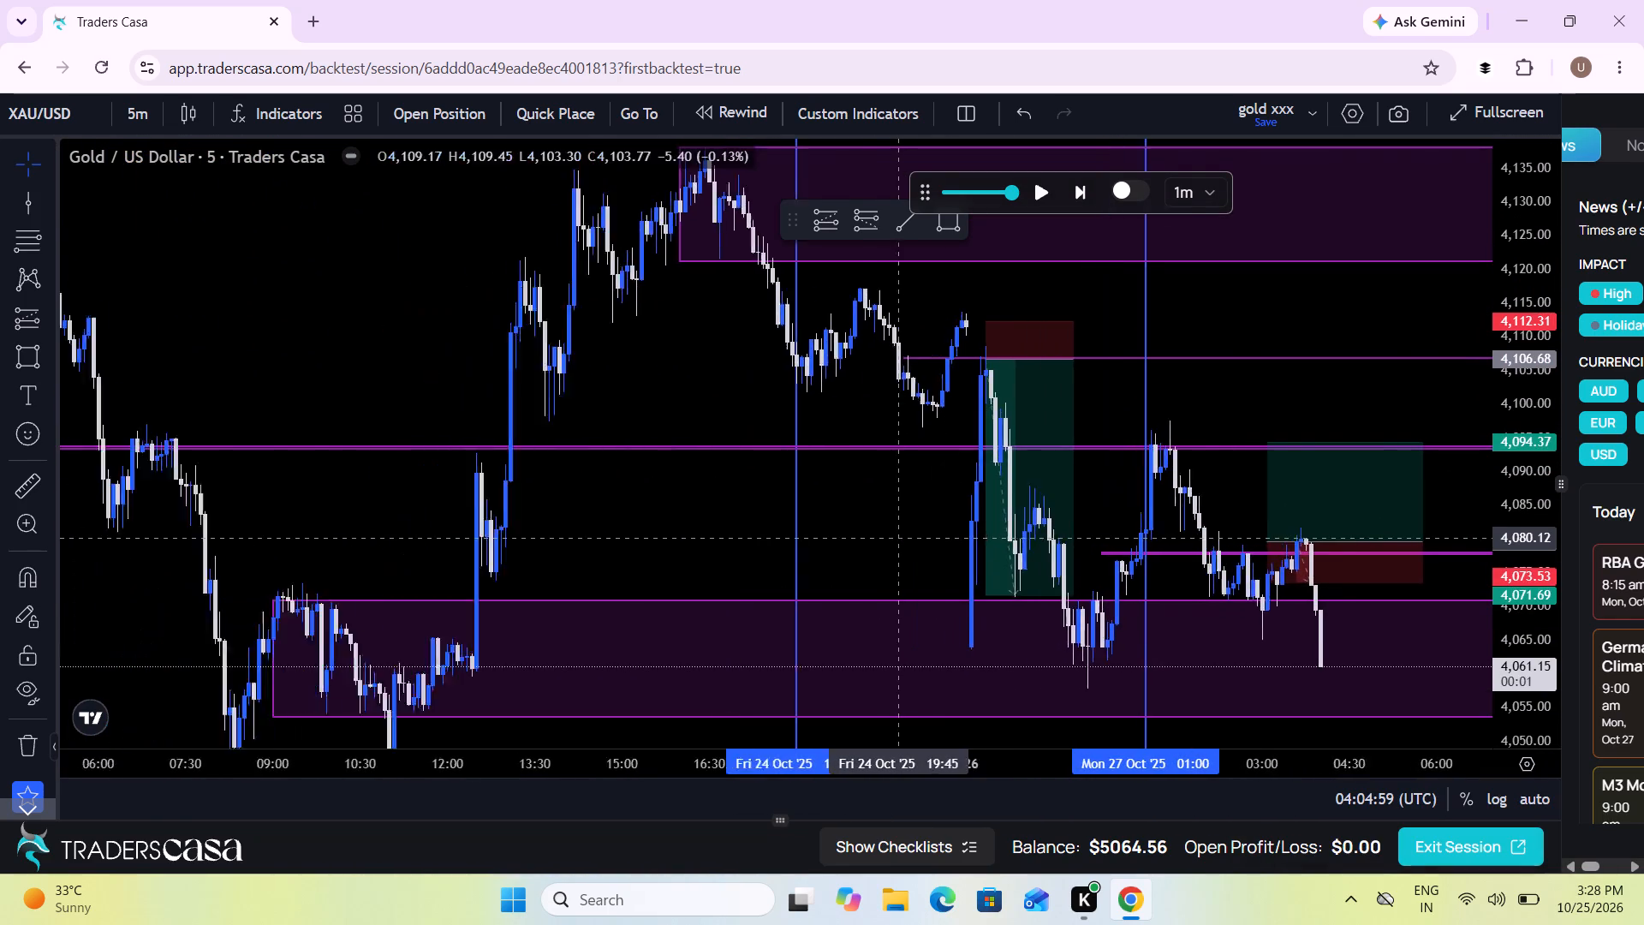
scroll(897, 538, "up", 1)
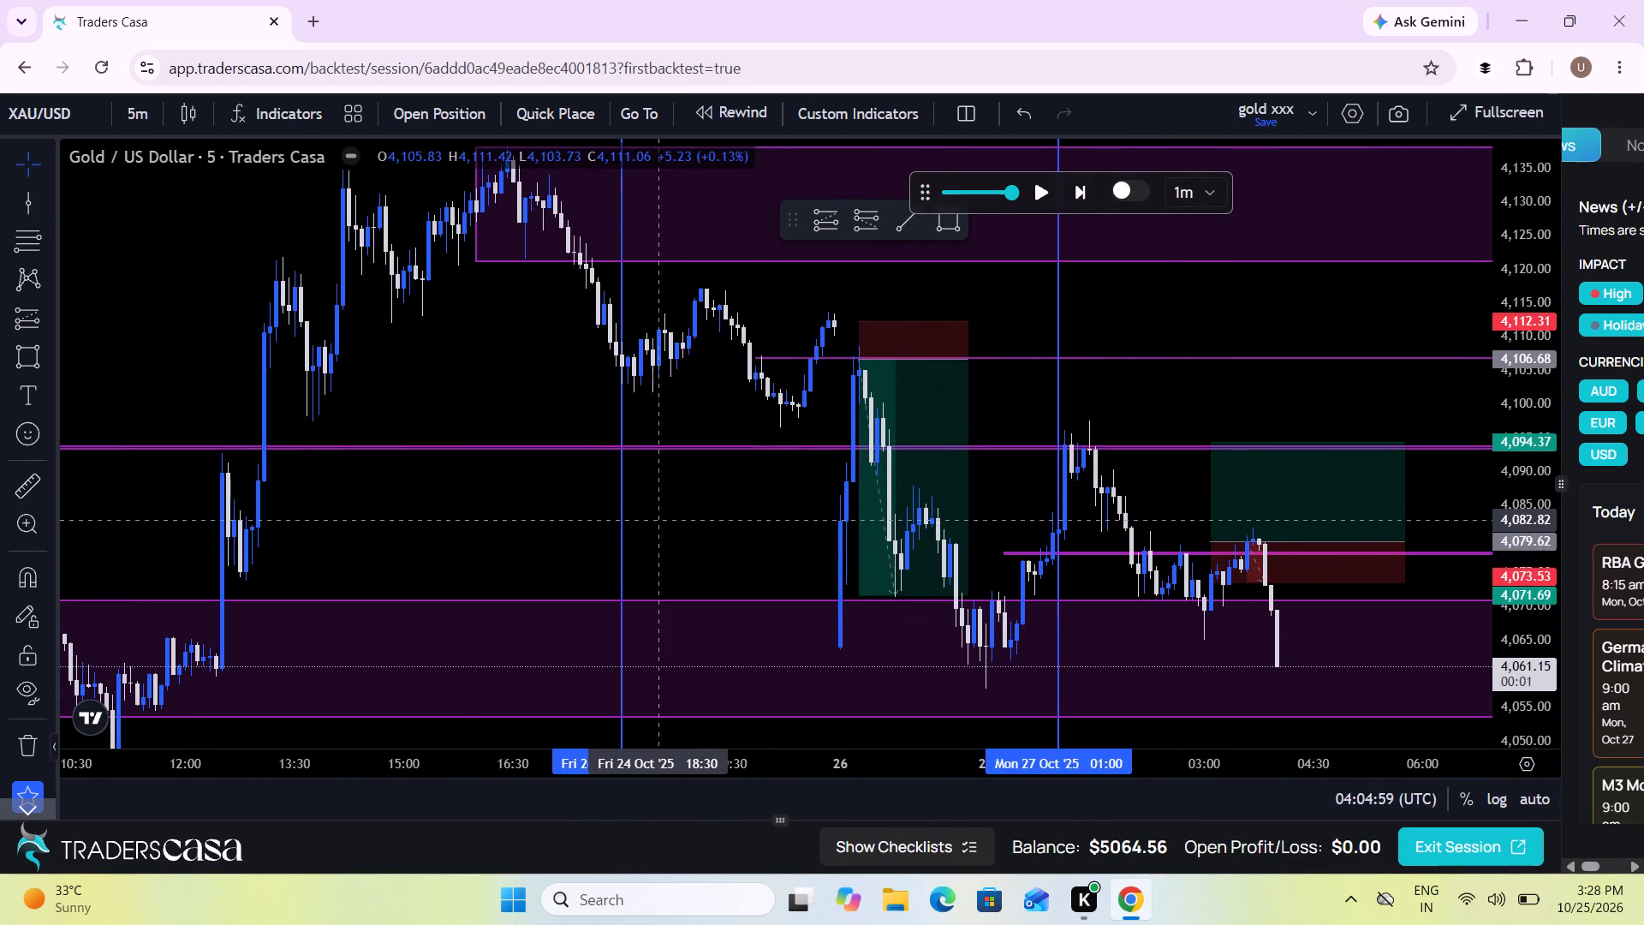
left_click_drag(662, 520, 517, 474)
scroll(517, 474, "down", 2)
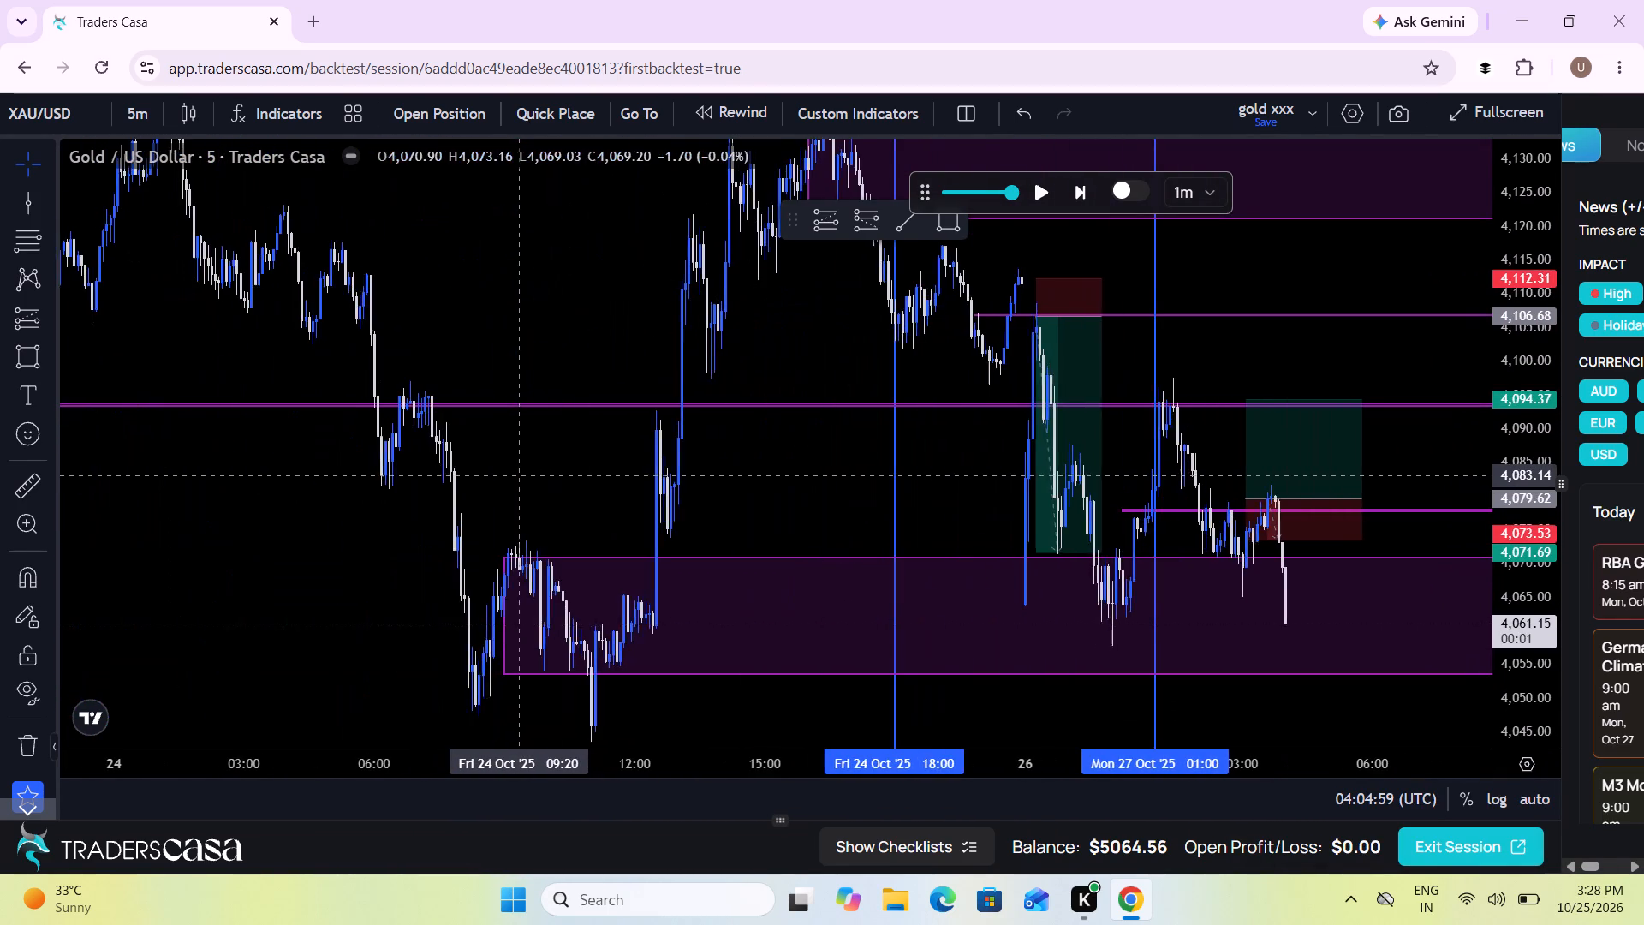
scroll(517, 474, "down", 1)
scroll(517, 474, "up", 6)
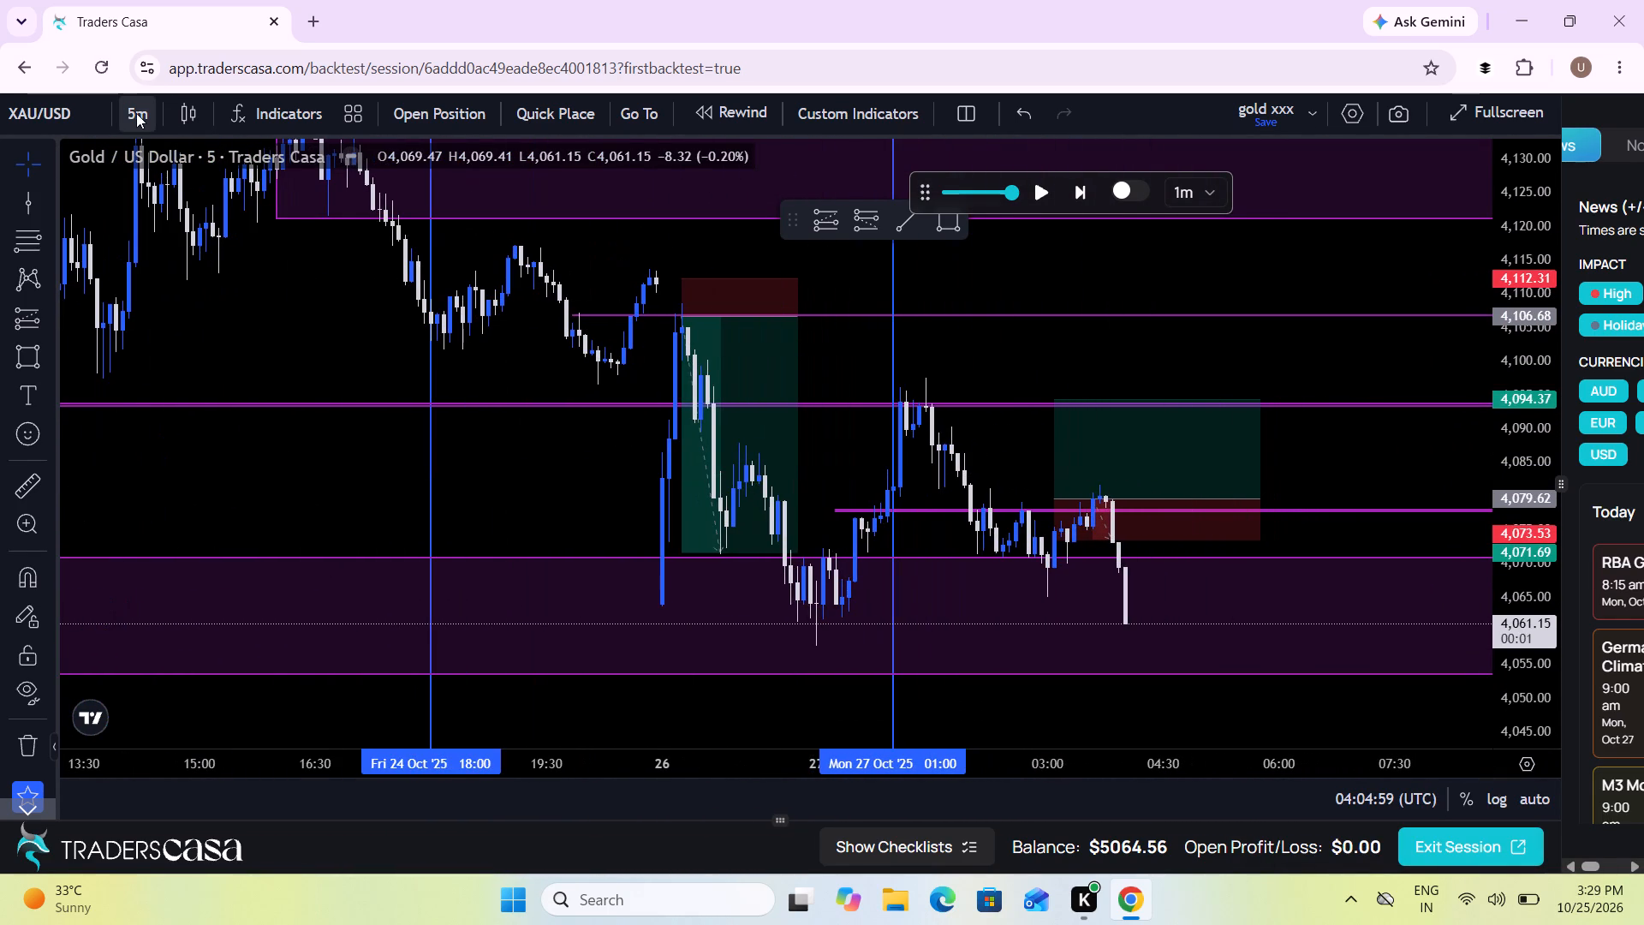
Switch the gold chart to the 1-hour timeframe.
left_click(136, 113)
scroll(208, 532, "down", 1)
left_click(205, 530)
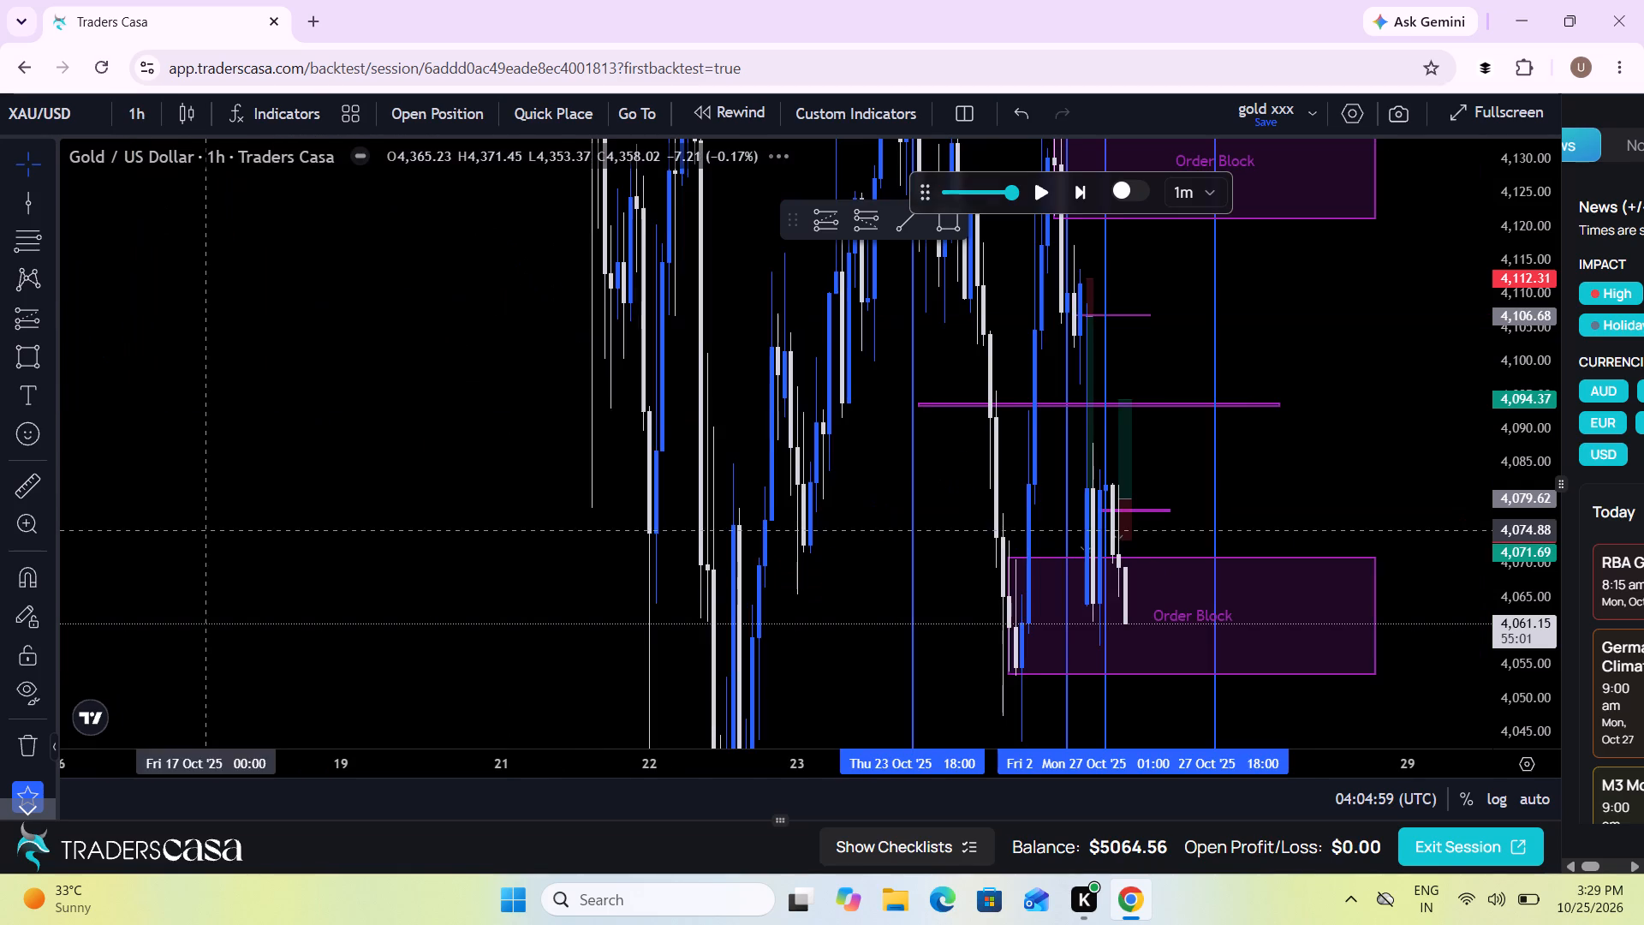
Examine the 1-hour gold structure from Thu 23 Oct to Mon 27 Oct around both order blocks and trades.
scroll(714, 438, "up", 5)
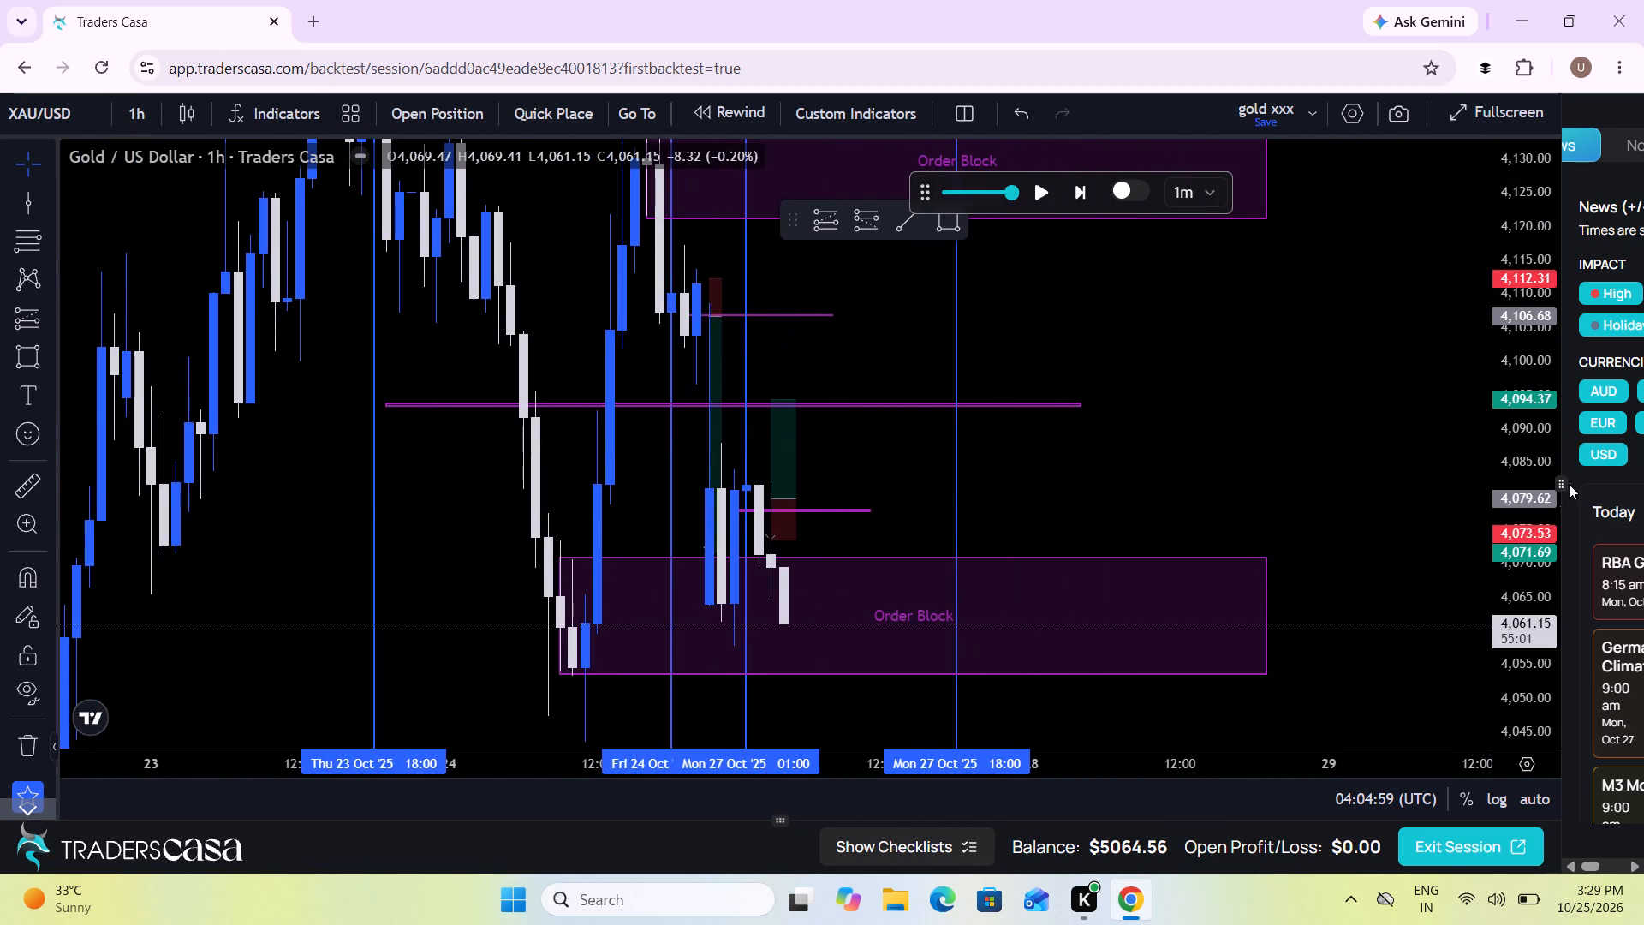
left_click_drag(1526, 474, 1510, 579)
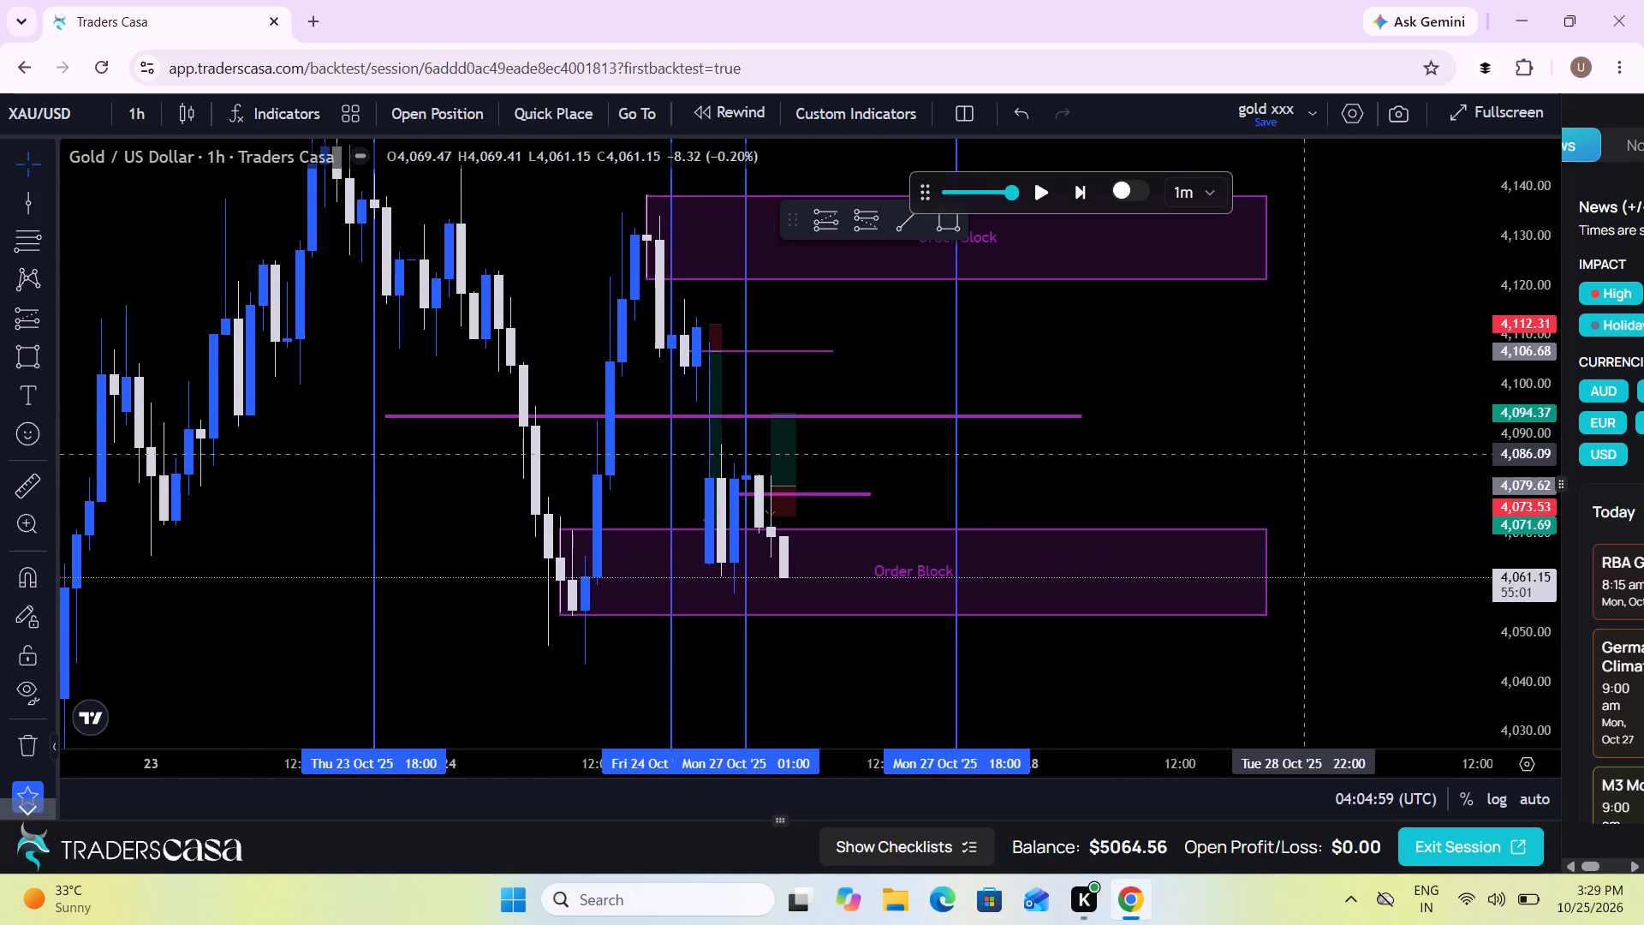
left_click_drag(1282, 451, 1425, 512)
scroll(1425, 512, "up", 3)
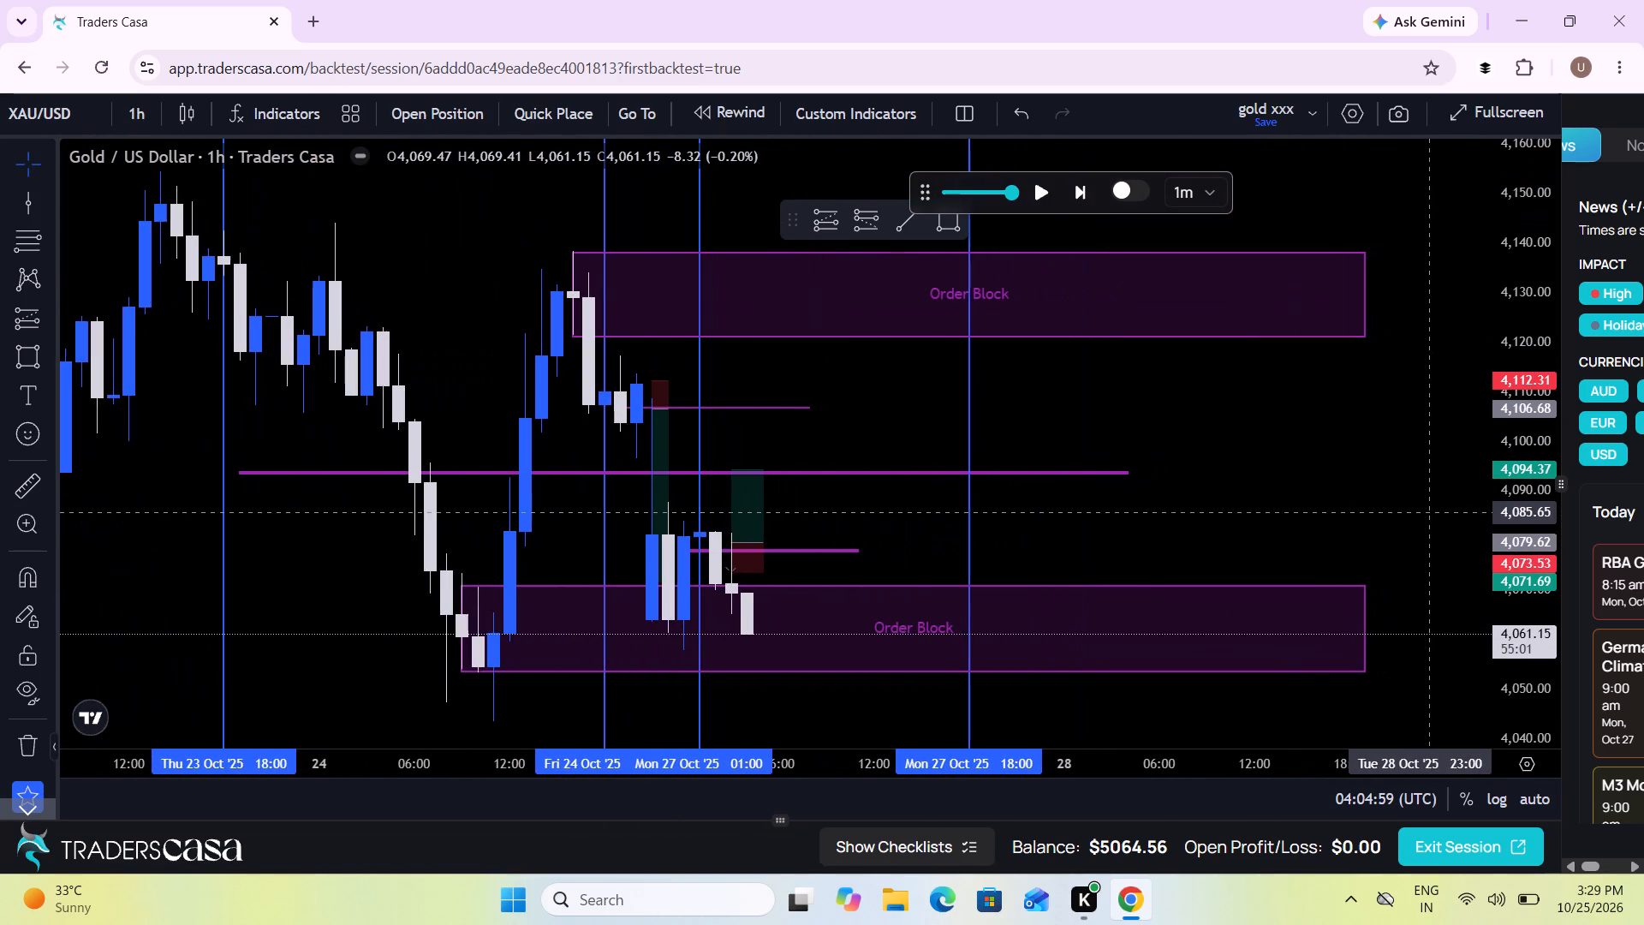
scroll(1425, 512, "up", 1)
left_click_drag(1381, 510, 1391, 463)
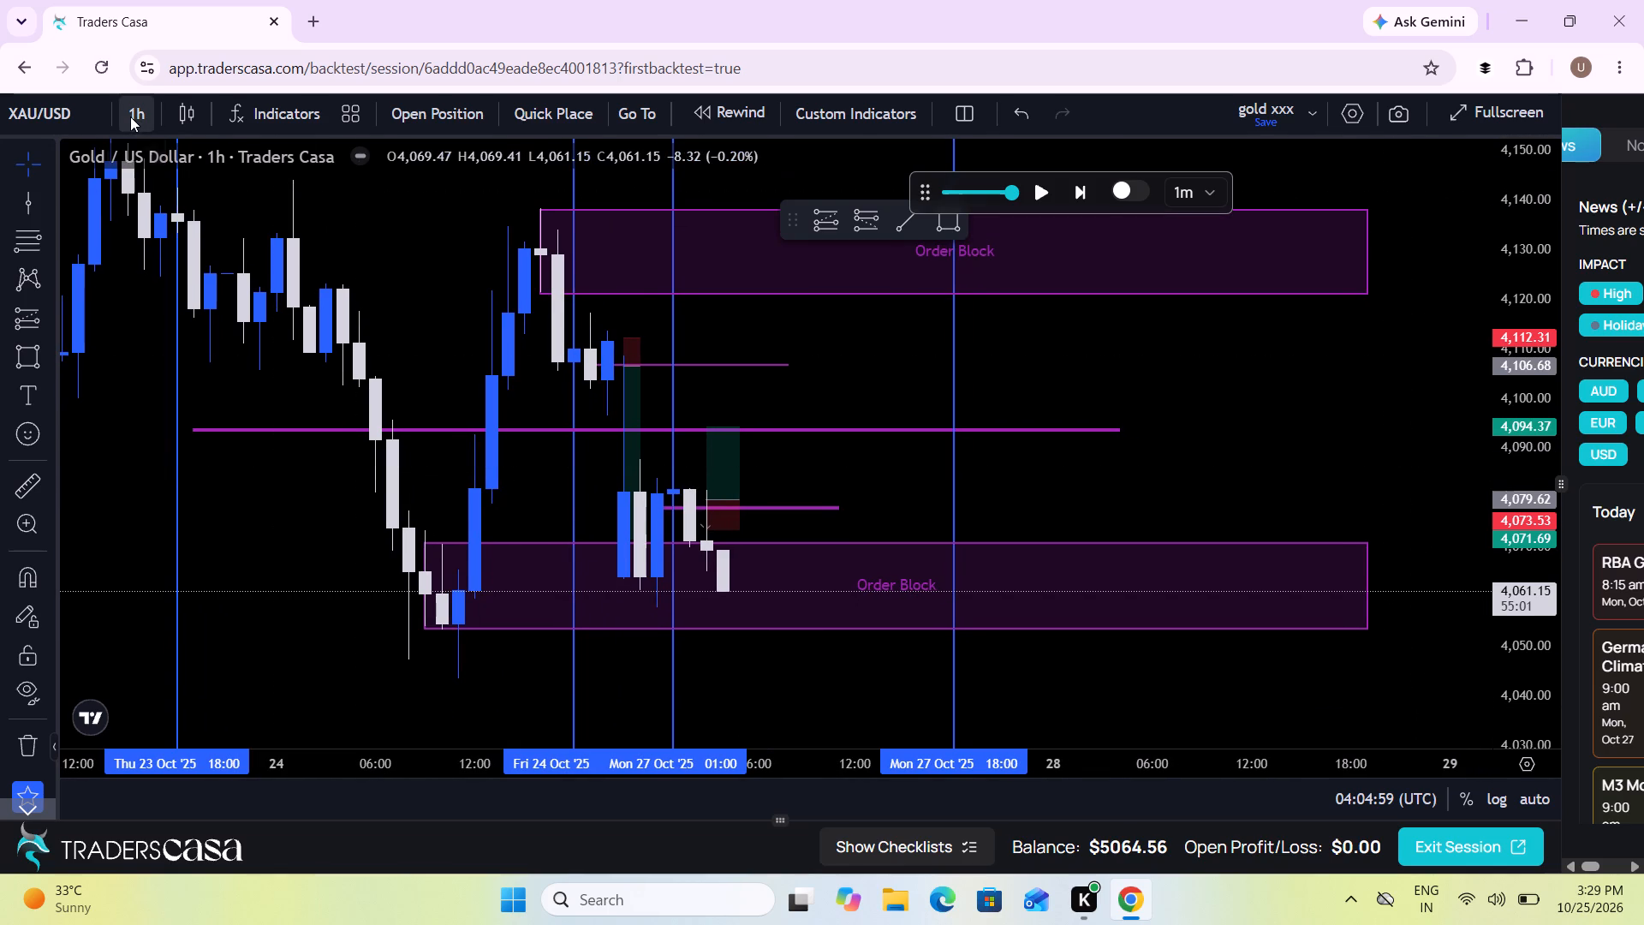
Switch the gold chart to the 5-minute timeframe.
left_click(130, 116)
scroll(197, 550, "down", 1)
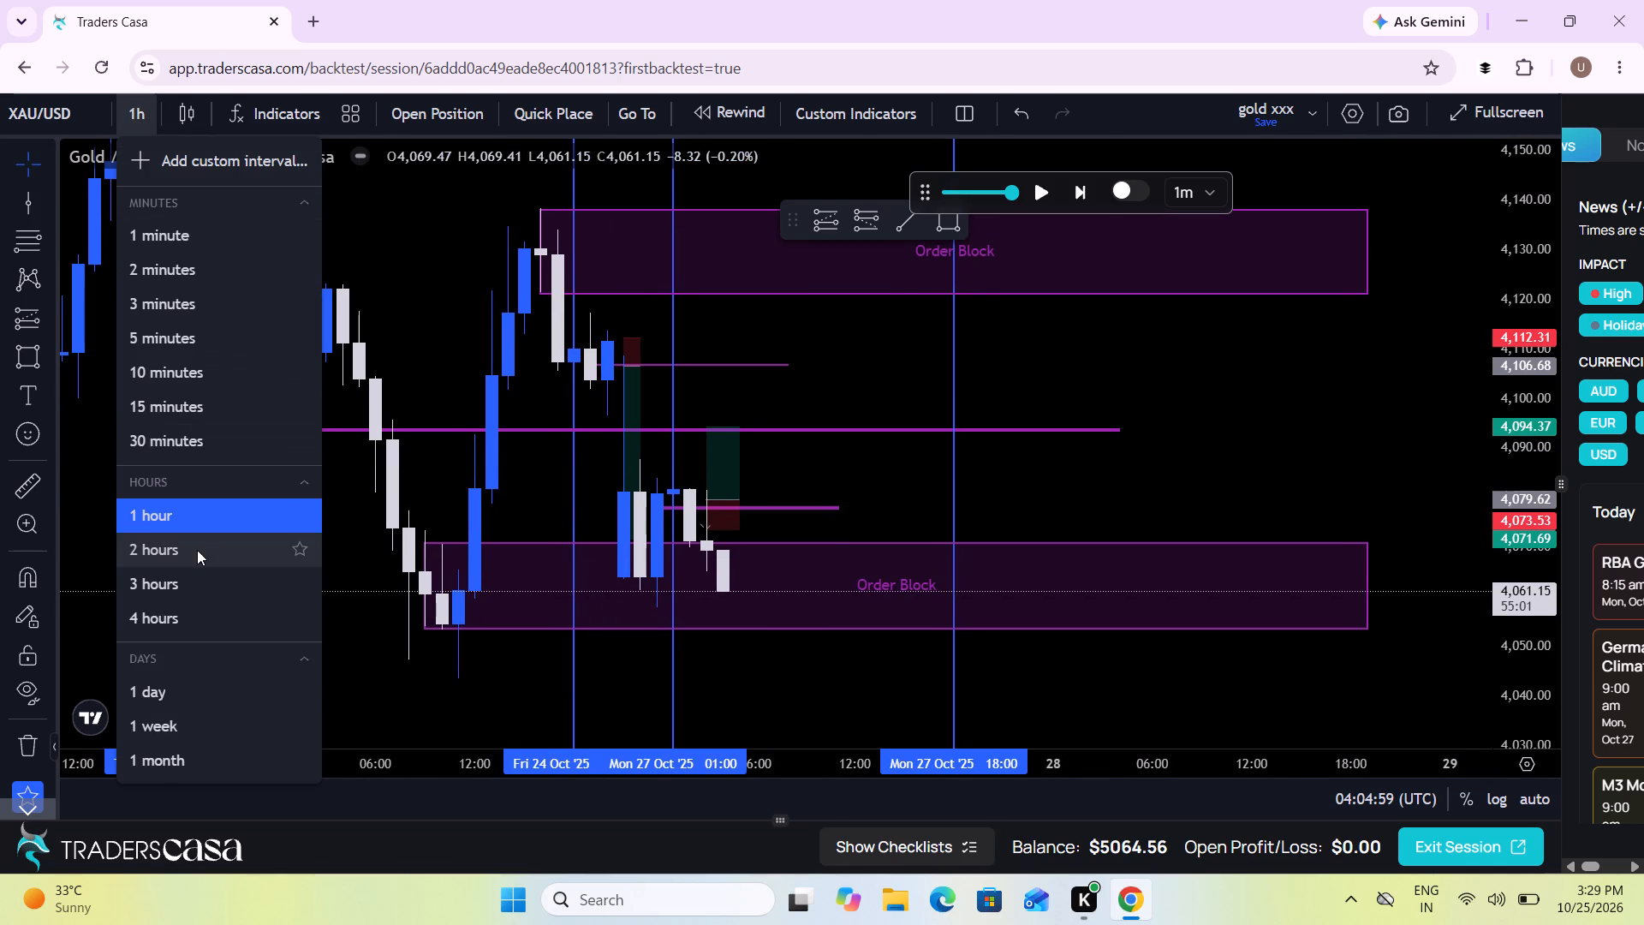
left_click(174, 340)
Shorten the closed long position's box so it ends at about 04:05 on Mon 27 Oct.
scroll(984, 503, "down", 6)
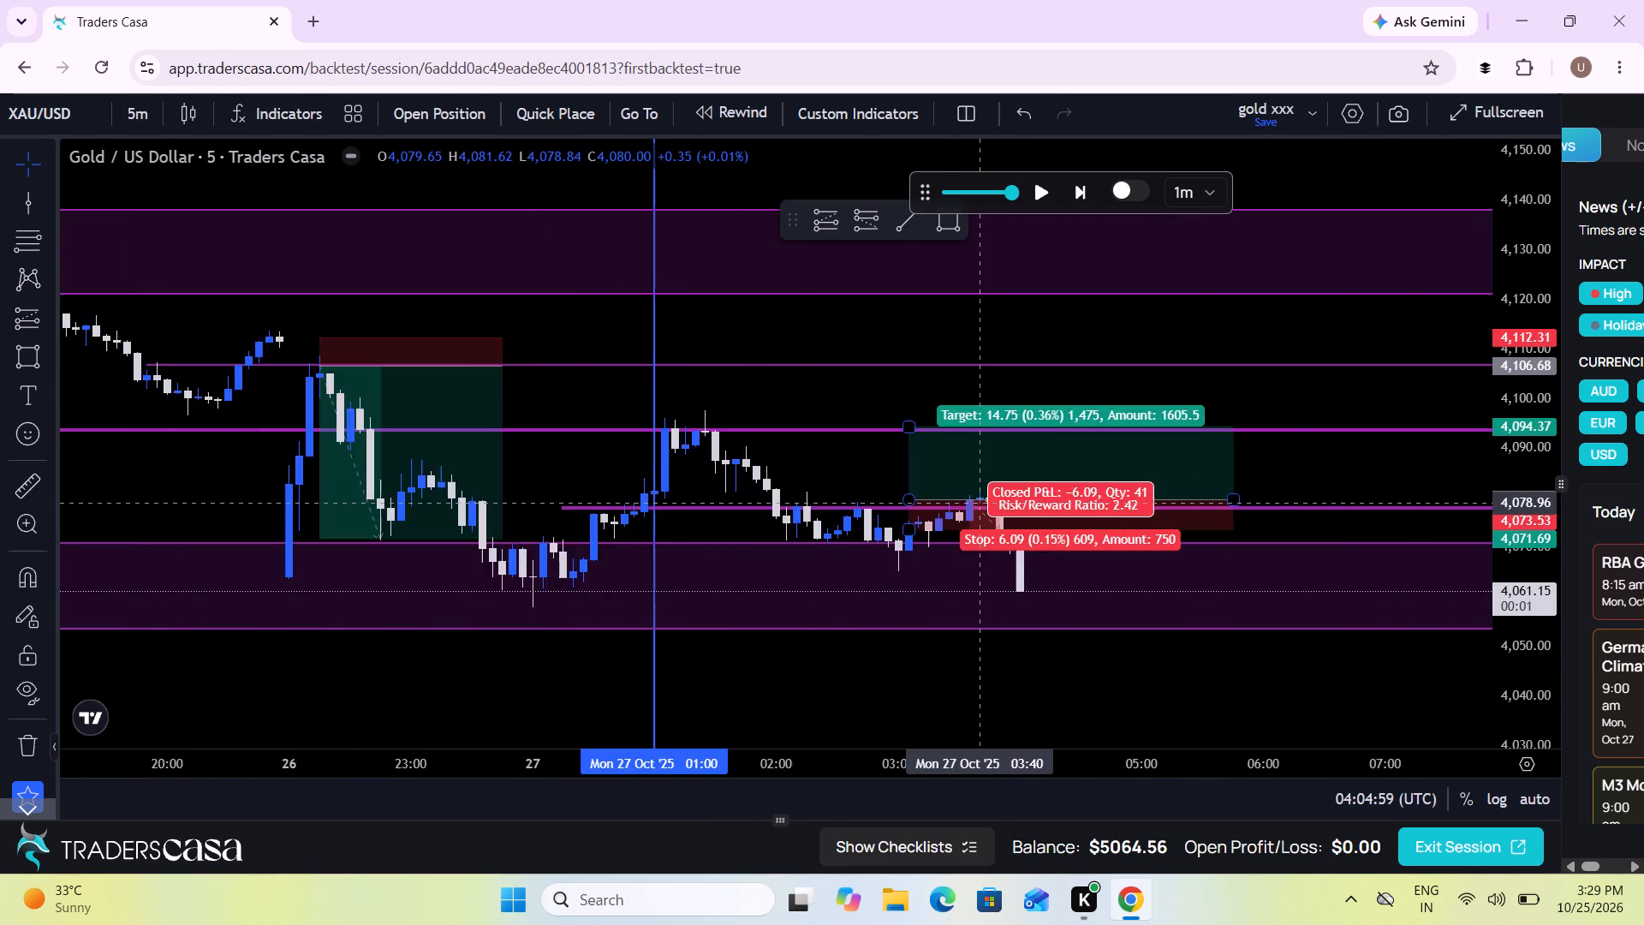
left_click_drag(1393, 480, 820, 460)
scroll(820, 460, "down", 2)
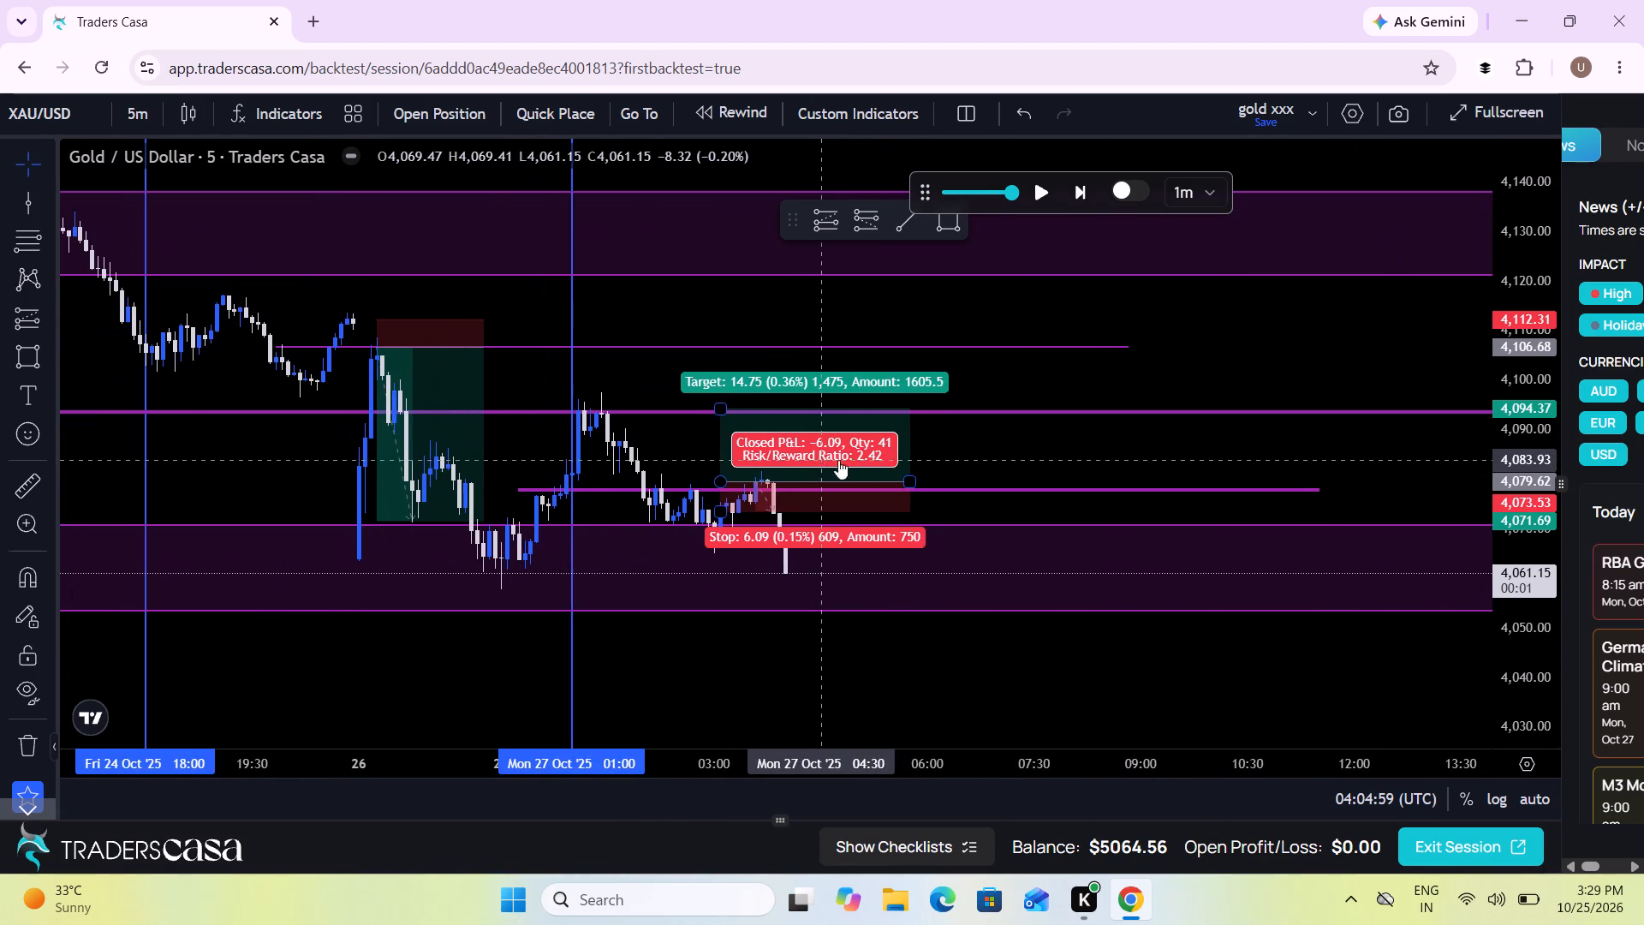
left_click_drag(902, 485, 794, 484)
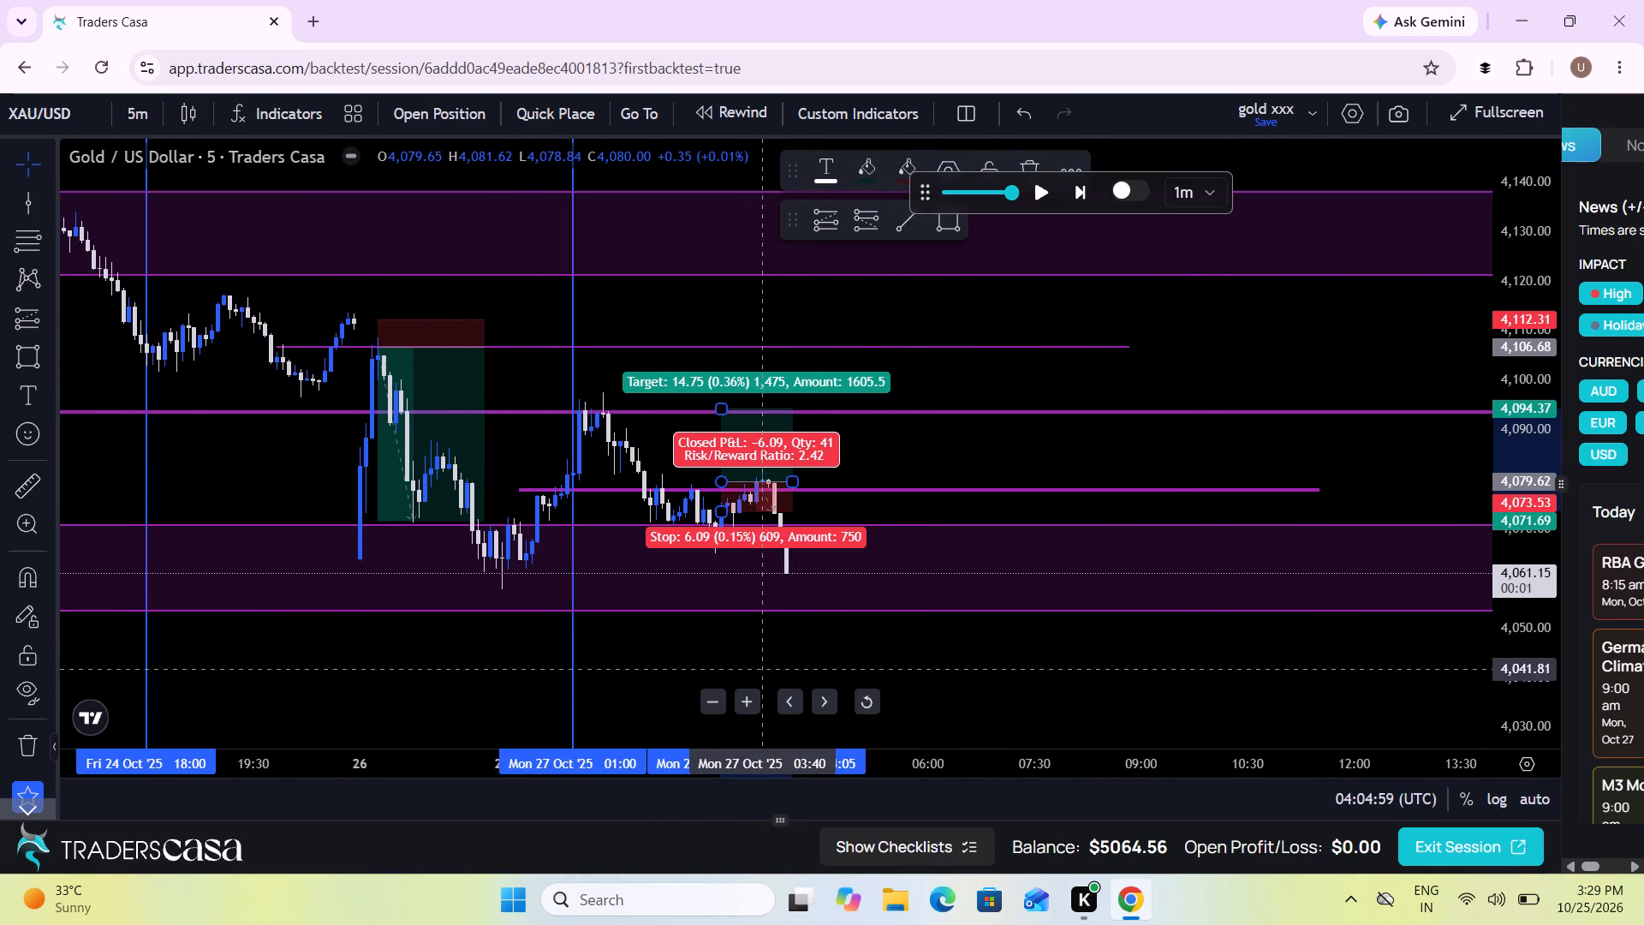
Move the vertical session line at Mon 27 Oct 01:00 back to Mon 27 Oct 00:00.
left_click_drag(713, 659, 543, 632)
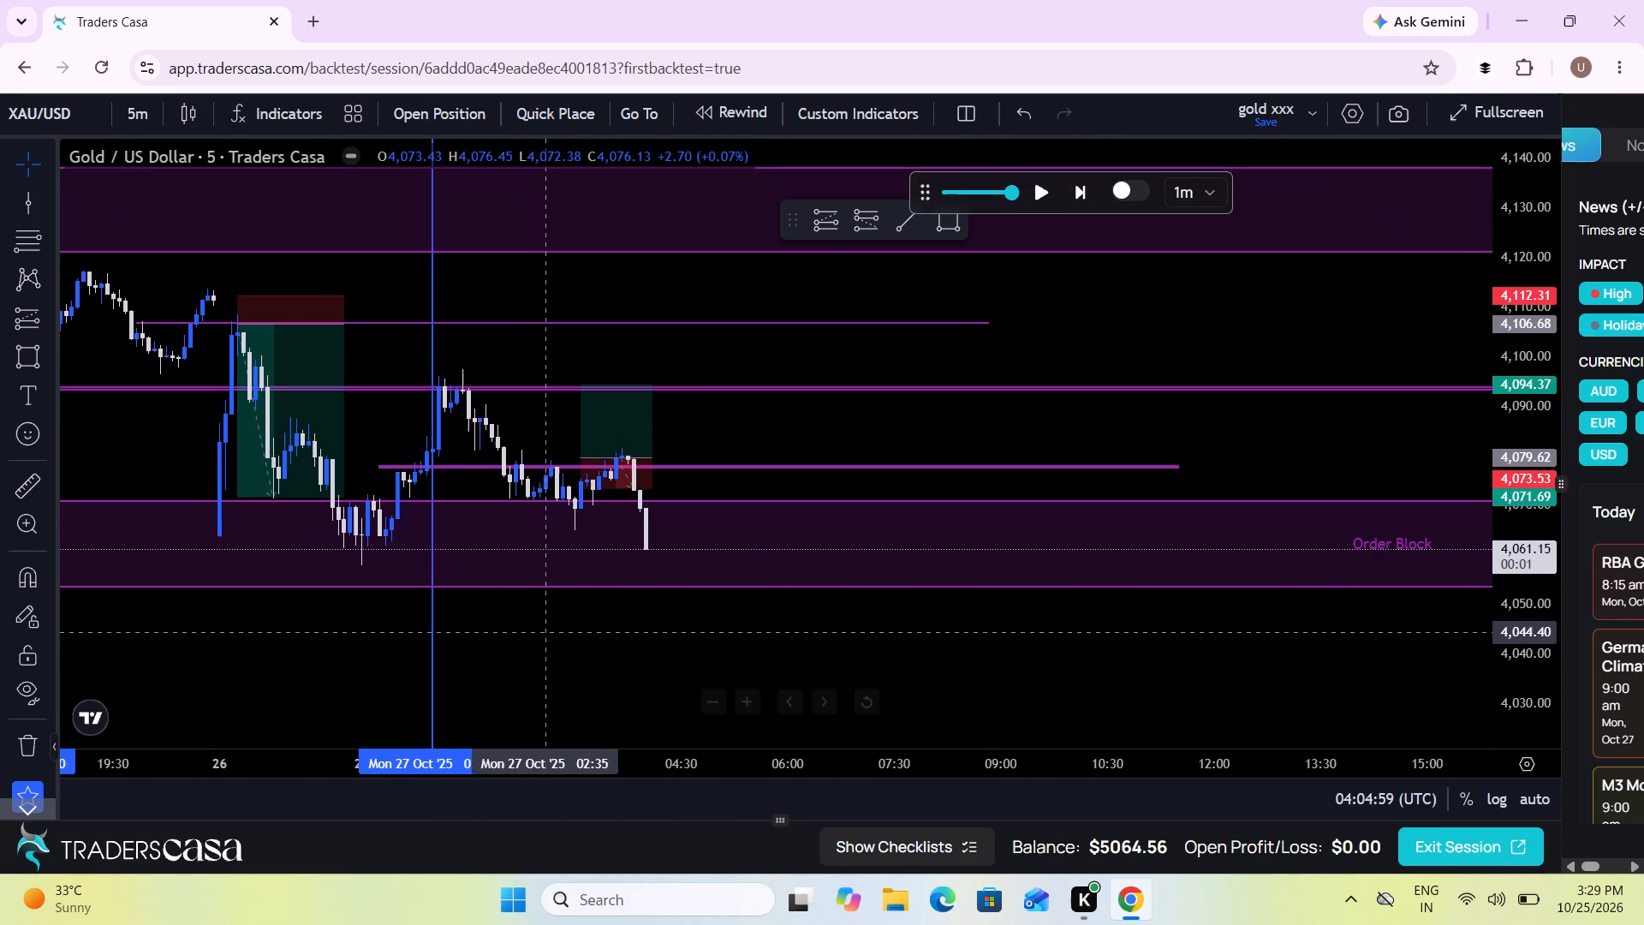
left_click_drag(433, 641, 429, 641)
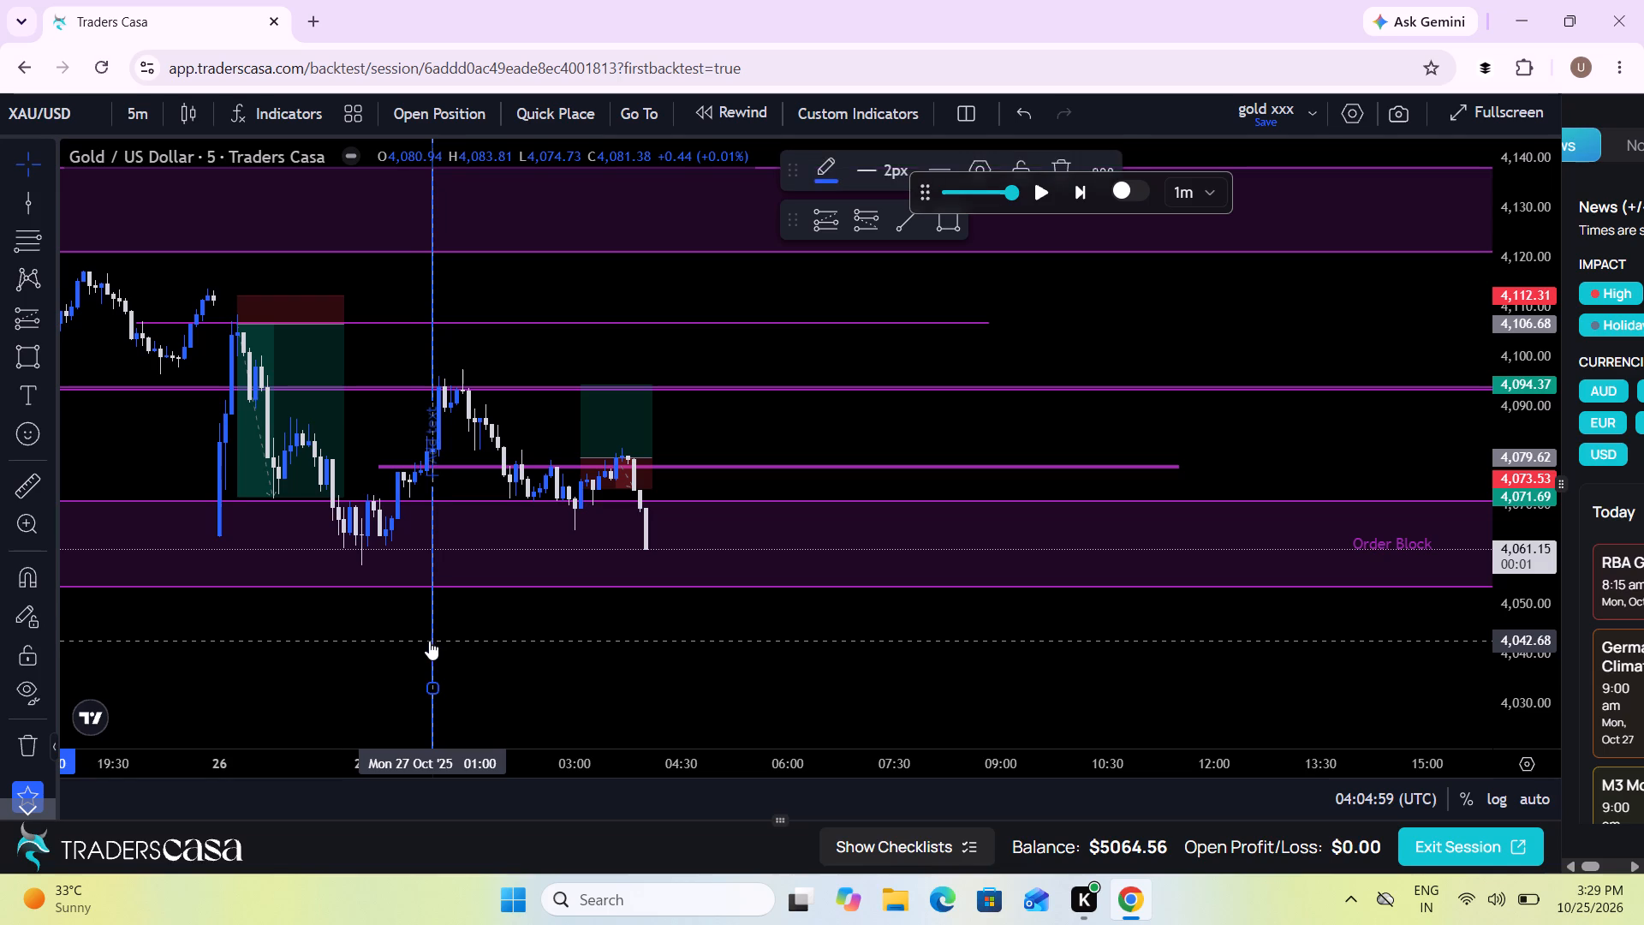
left_click_drag(429, 641, 410, 642)
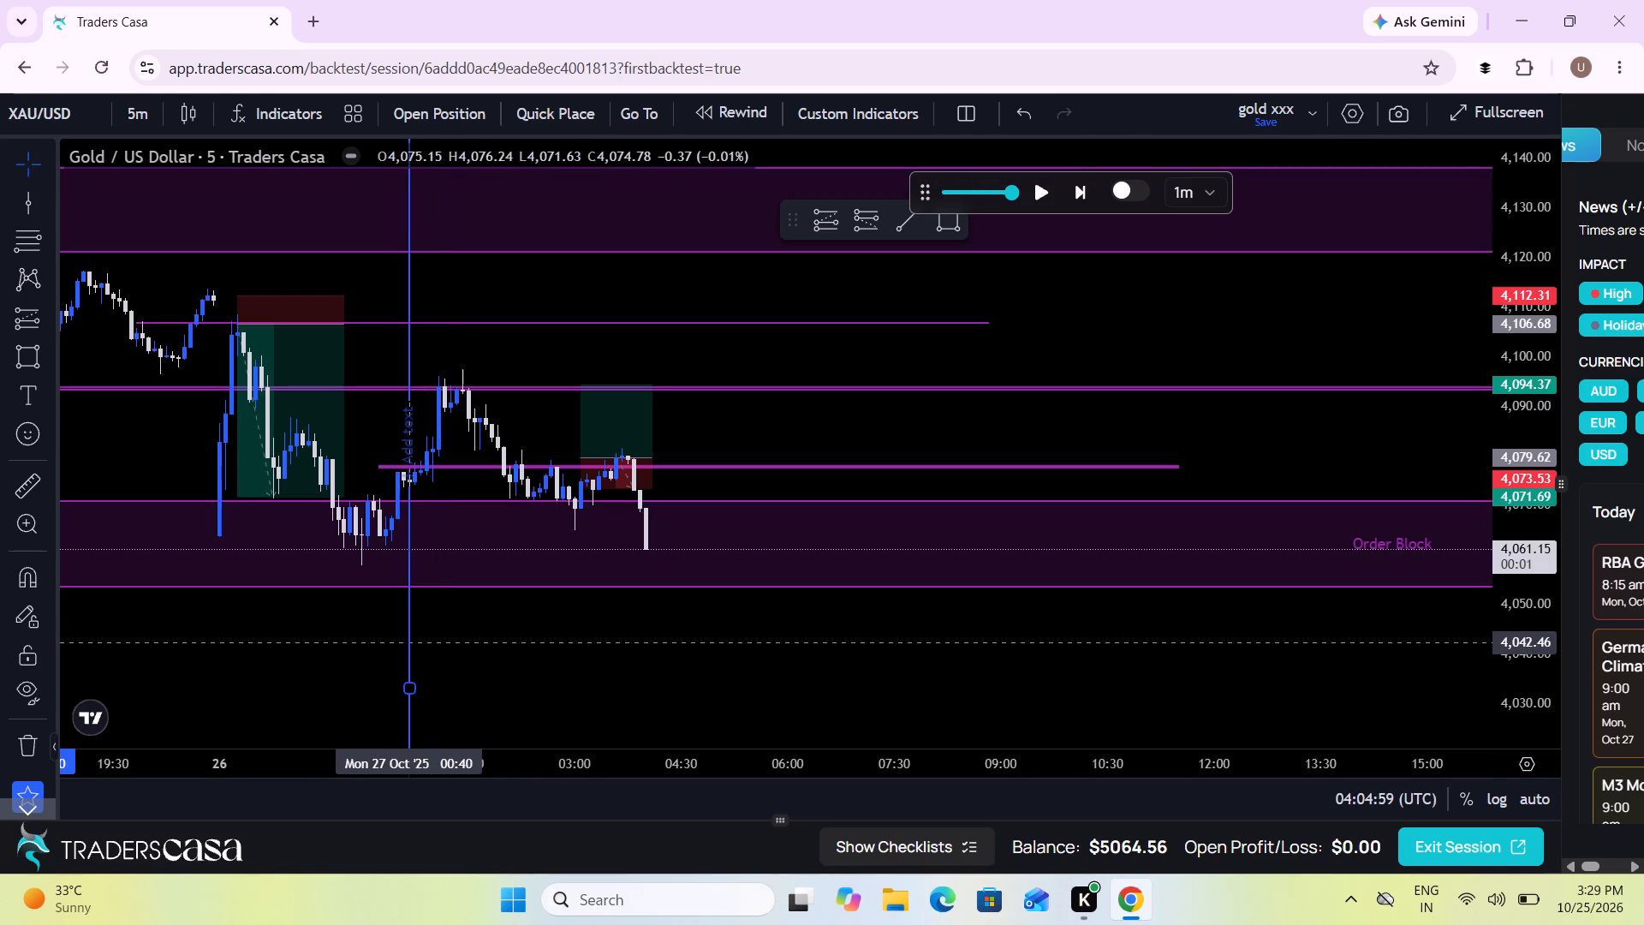
left_click_drag(410, 642, 377, 651)
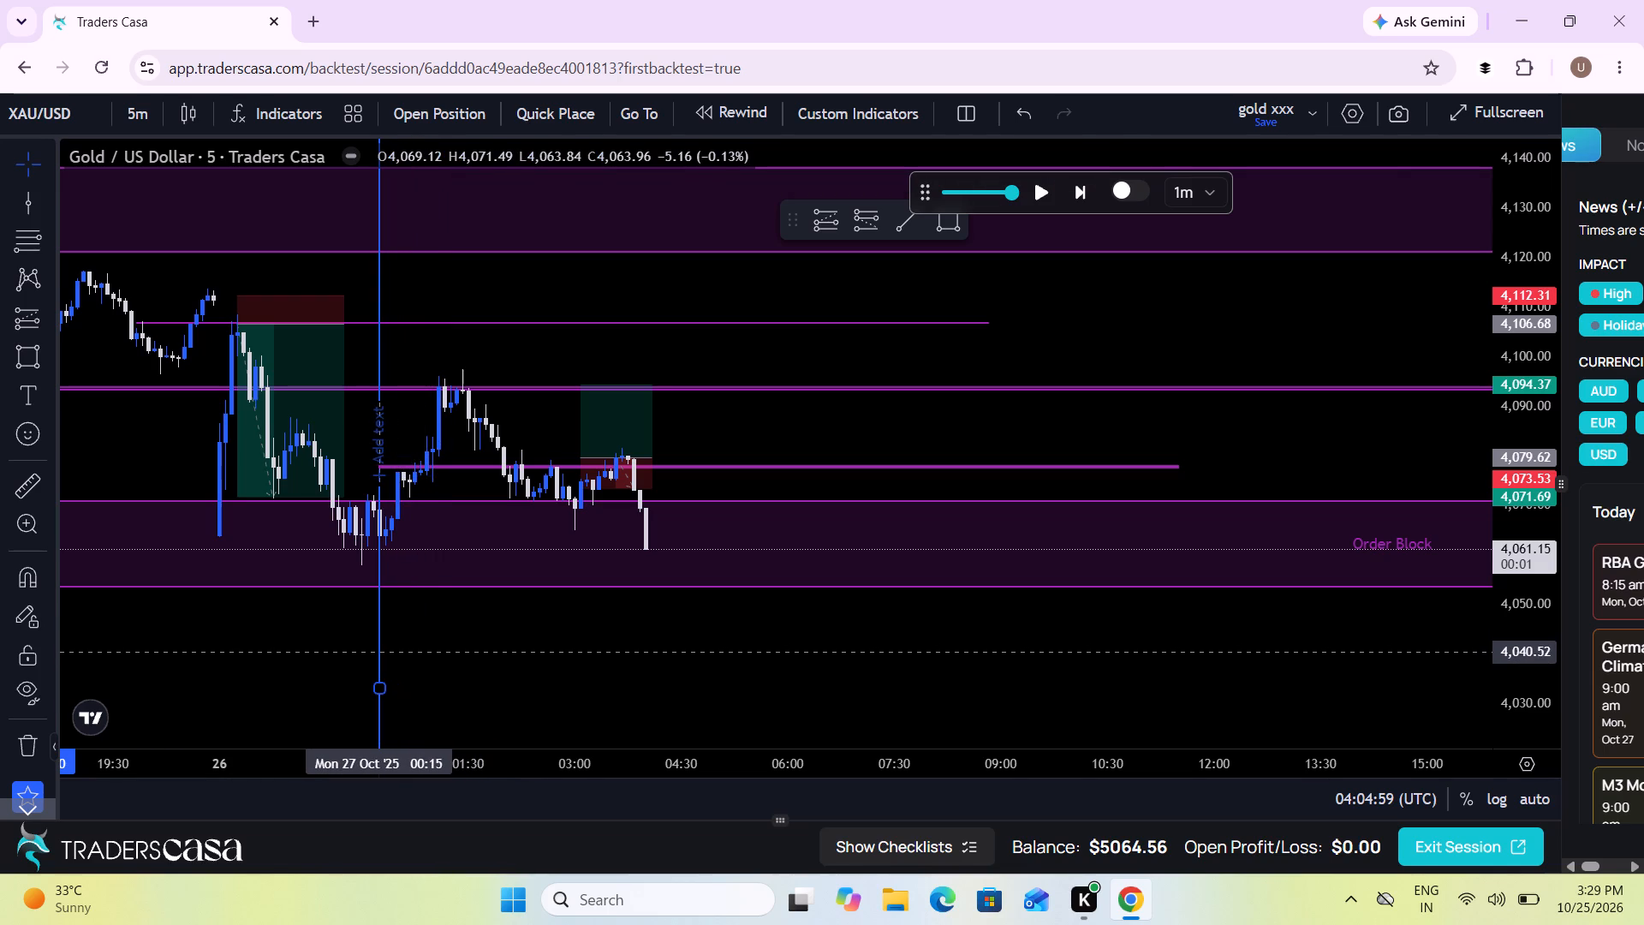
left_click_drag(377, 651, 372, 655)
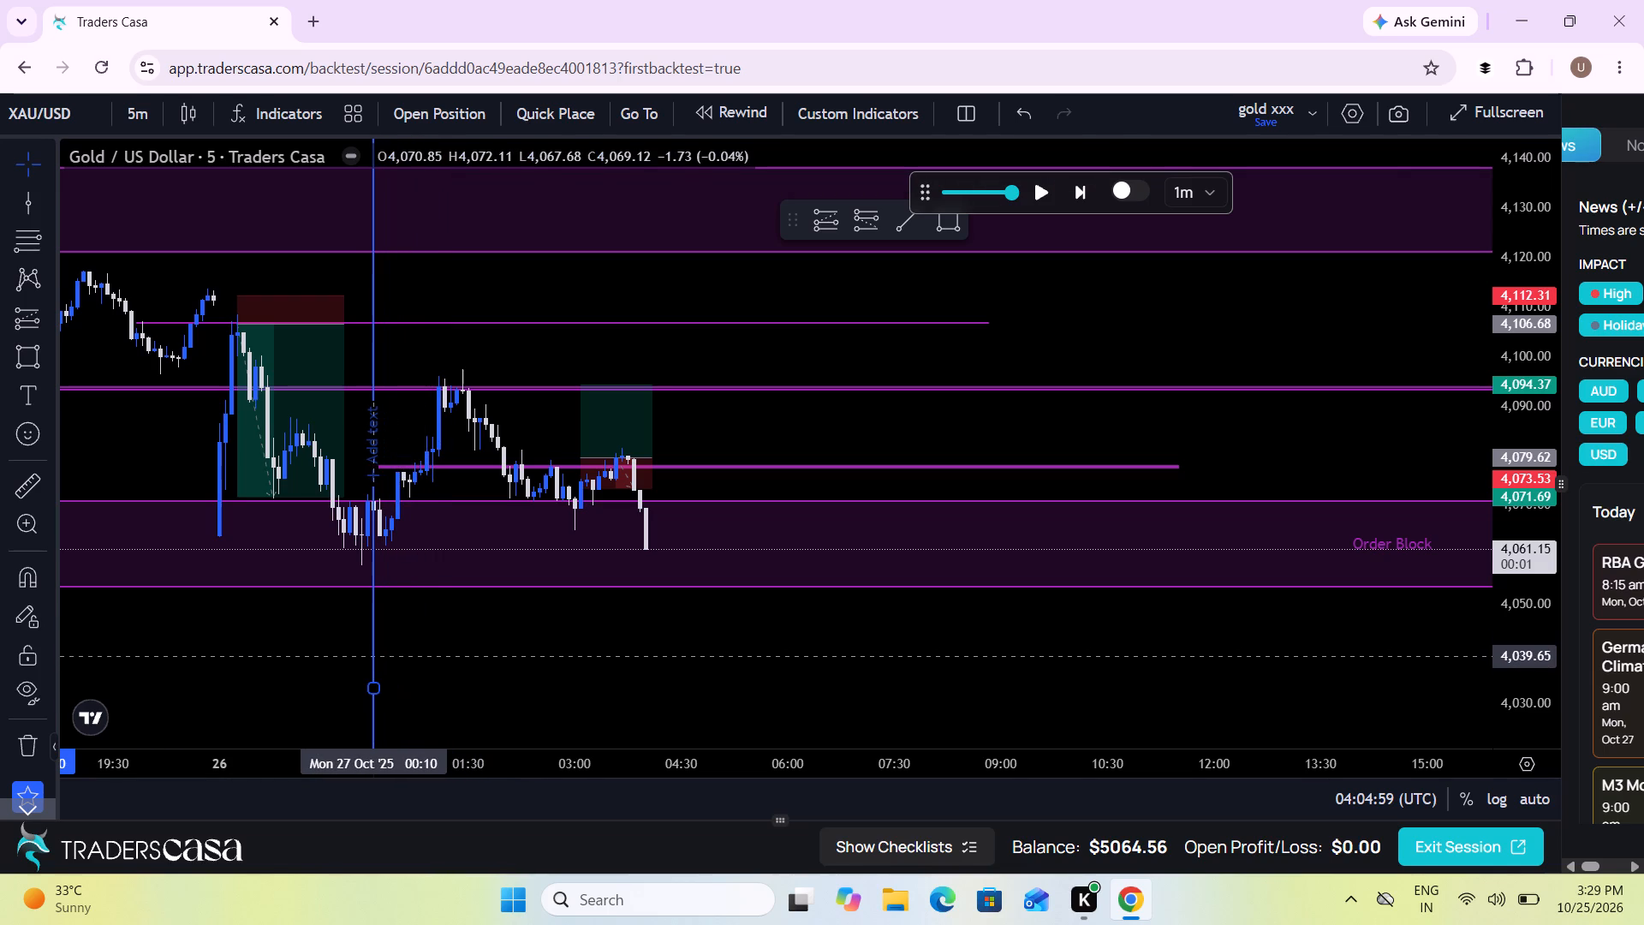
left_click_drag(372, 655, 364, 658)
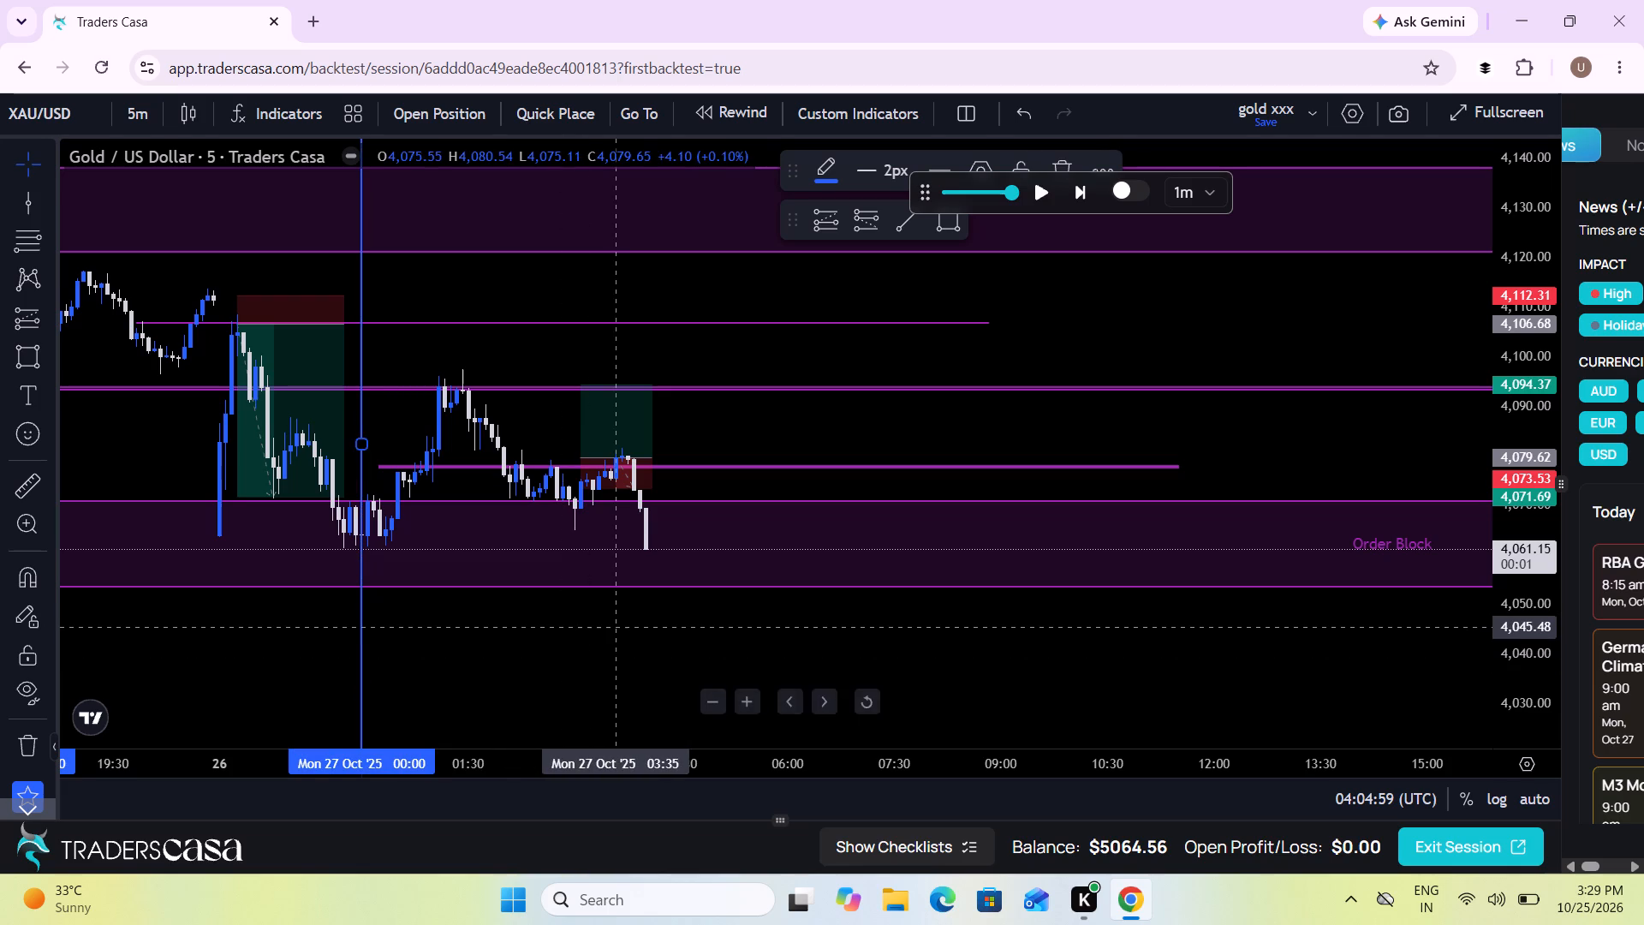
Measure the price range from about 4,117.35 at Sun 26 Oct 22:05 to about 4,057.71 at Mon 27 Oct 09:45.
left_click_drag(618, 627, 938, 678)
scroll(938, 678, "up", 3)
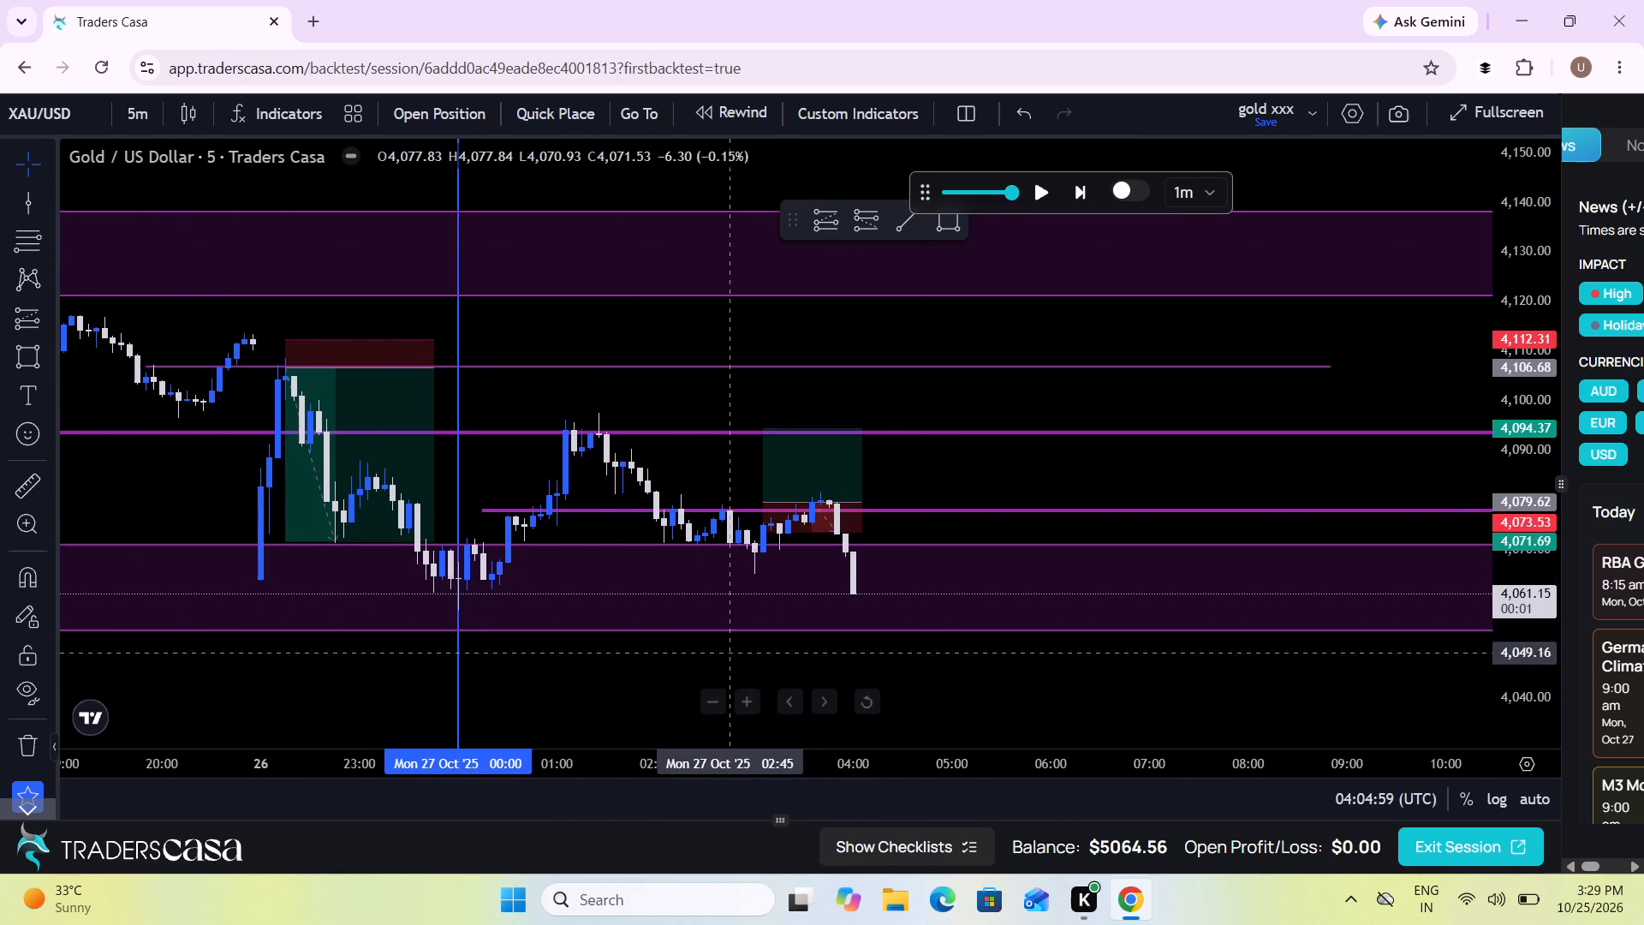
left_click_drag(977, 687, 843, 633)
scroll(843, 633, "down", 2)
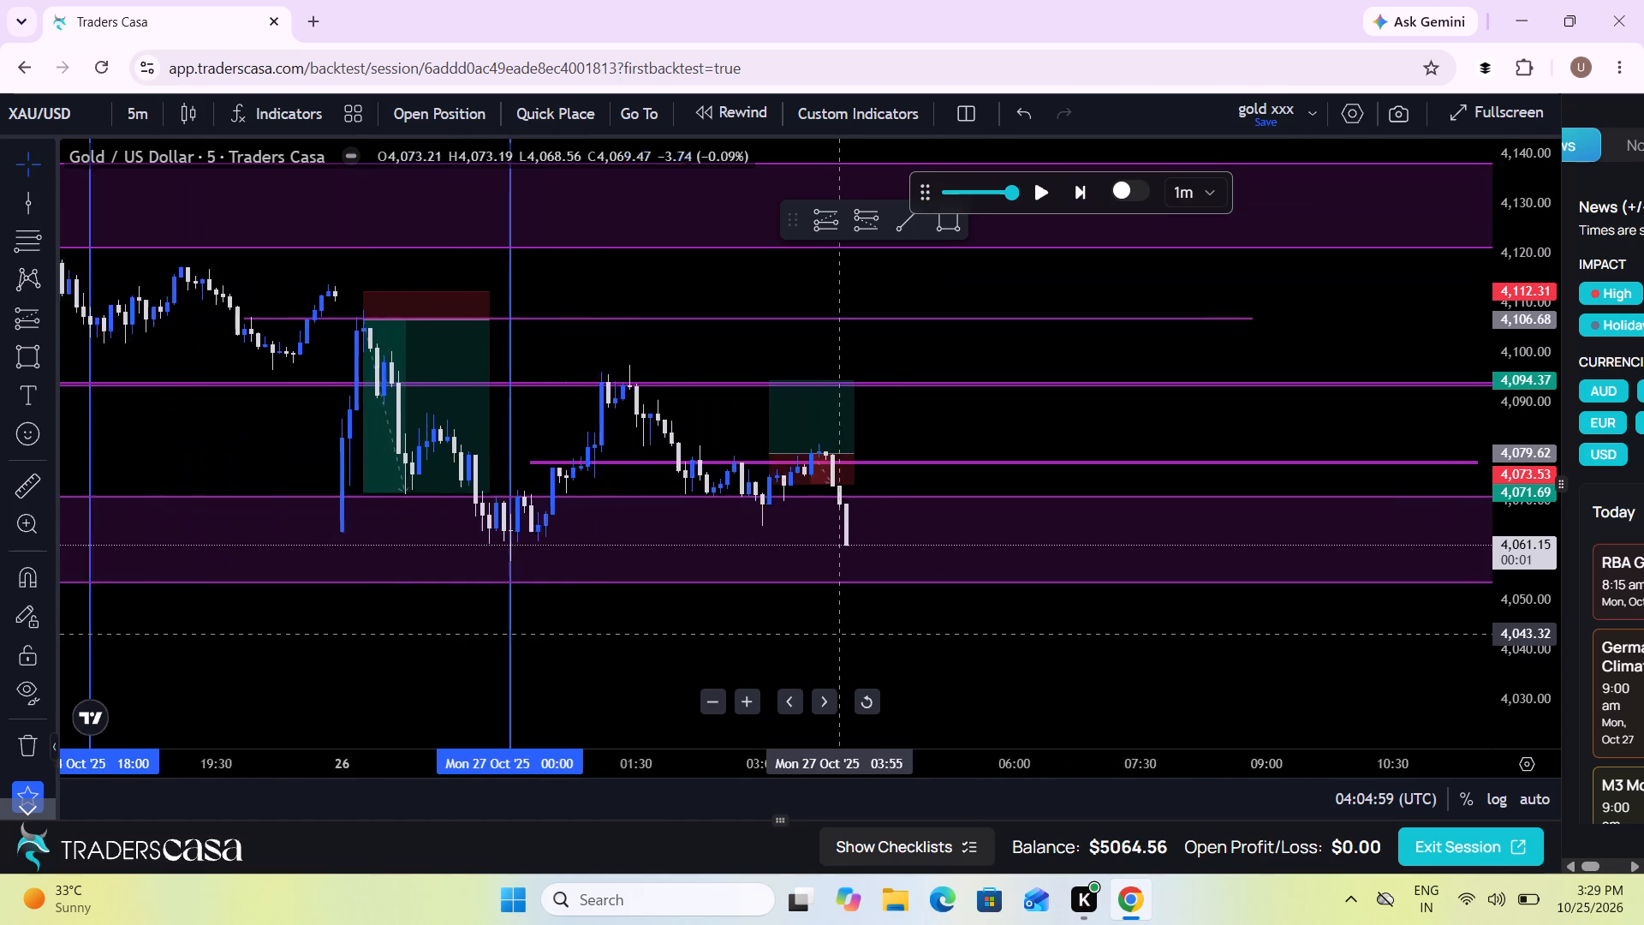
scroll(843, 633, "down", 1)
left_click_drag(1528, 669, 1524, 648)
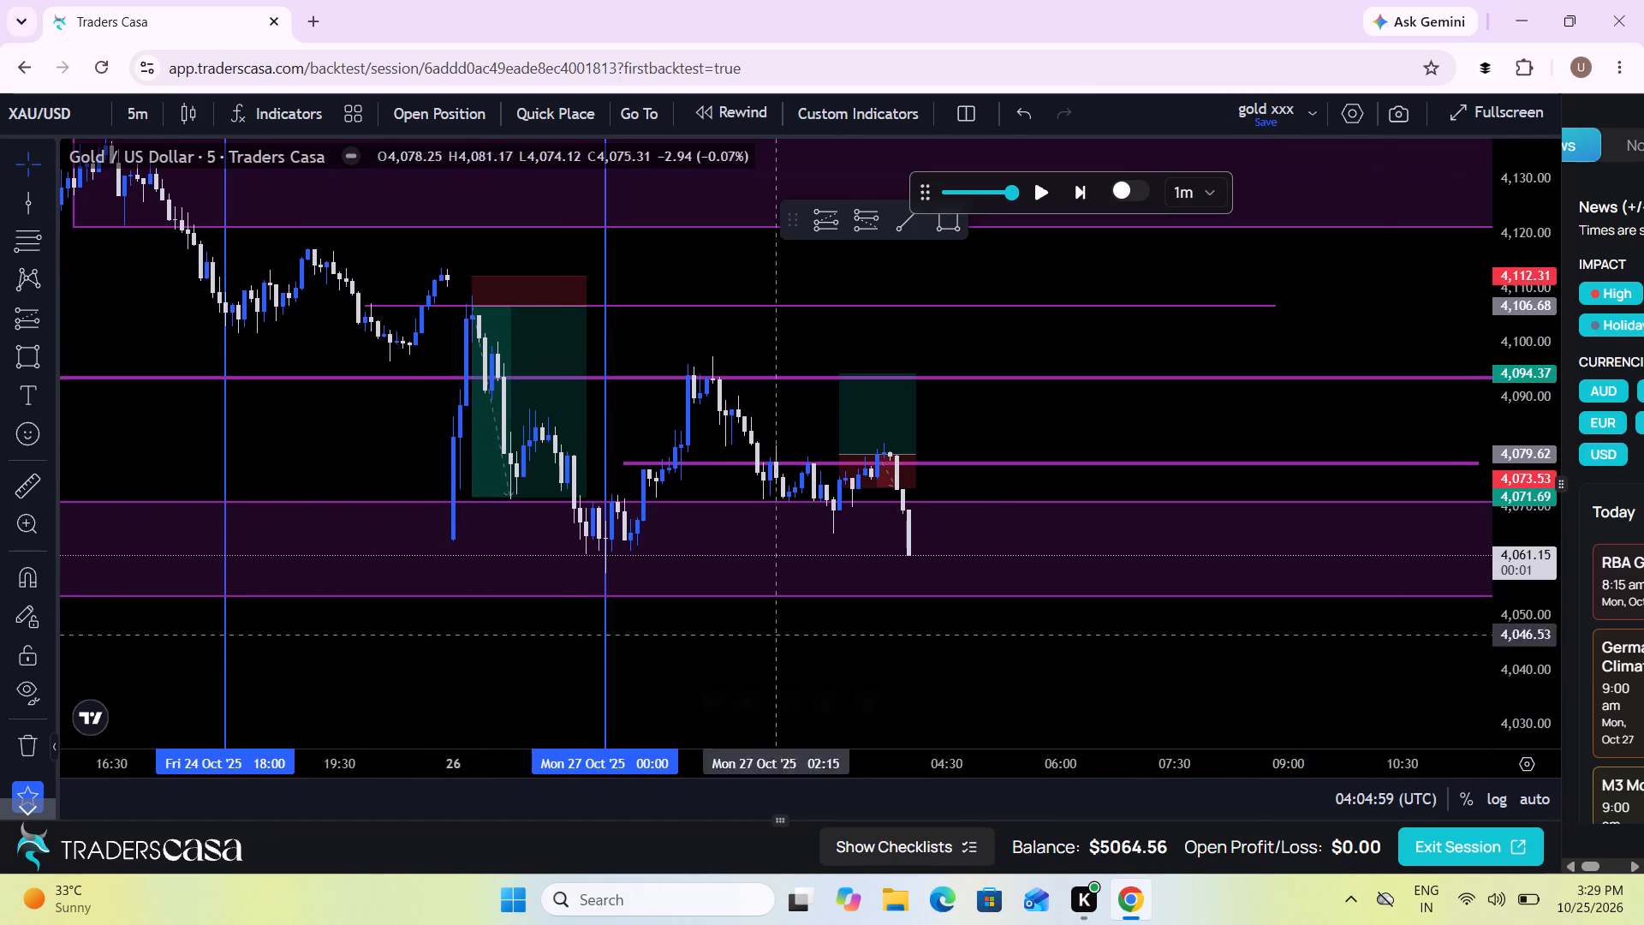
left_click(43, 494)
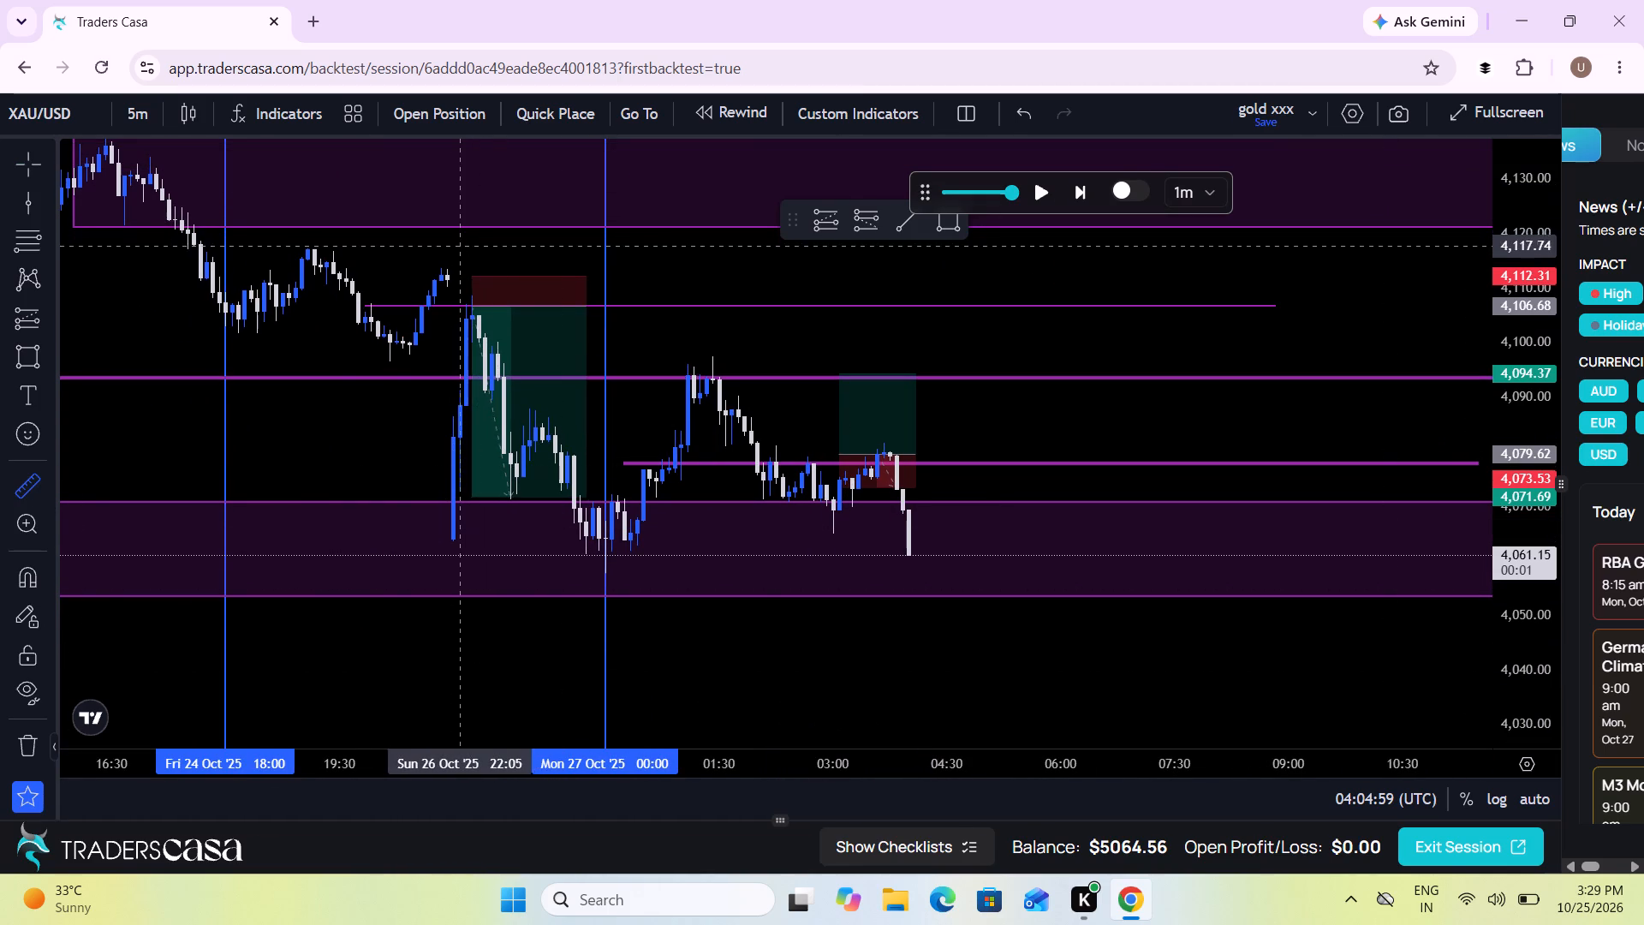
left_click(462, 248)
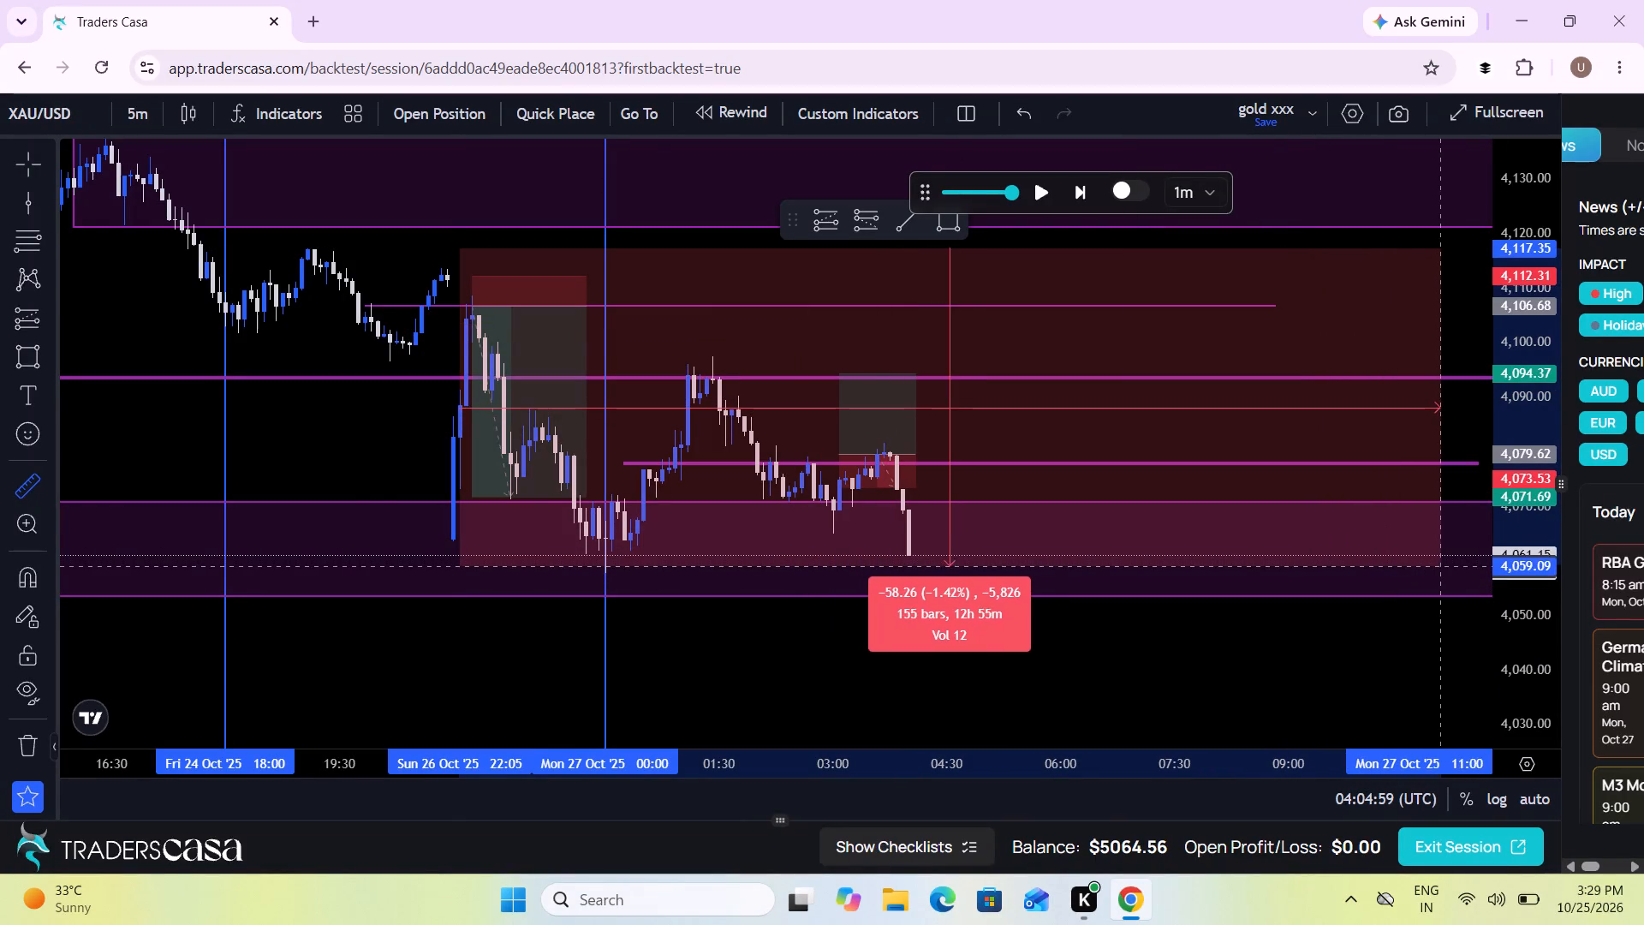
left_click(1493, 573)
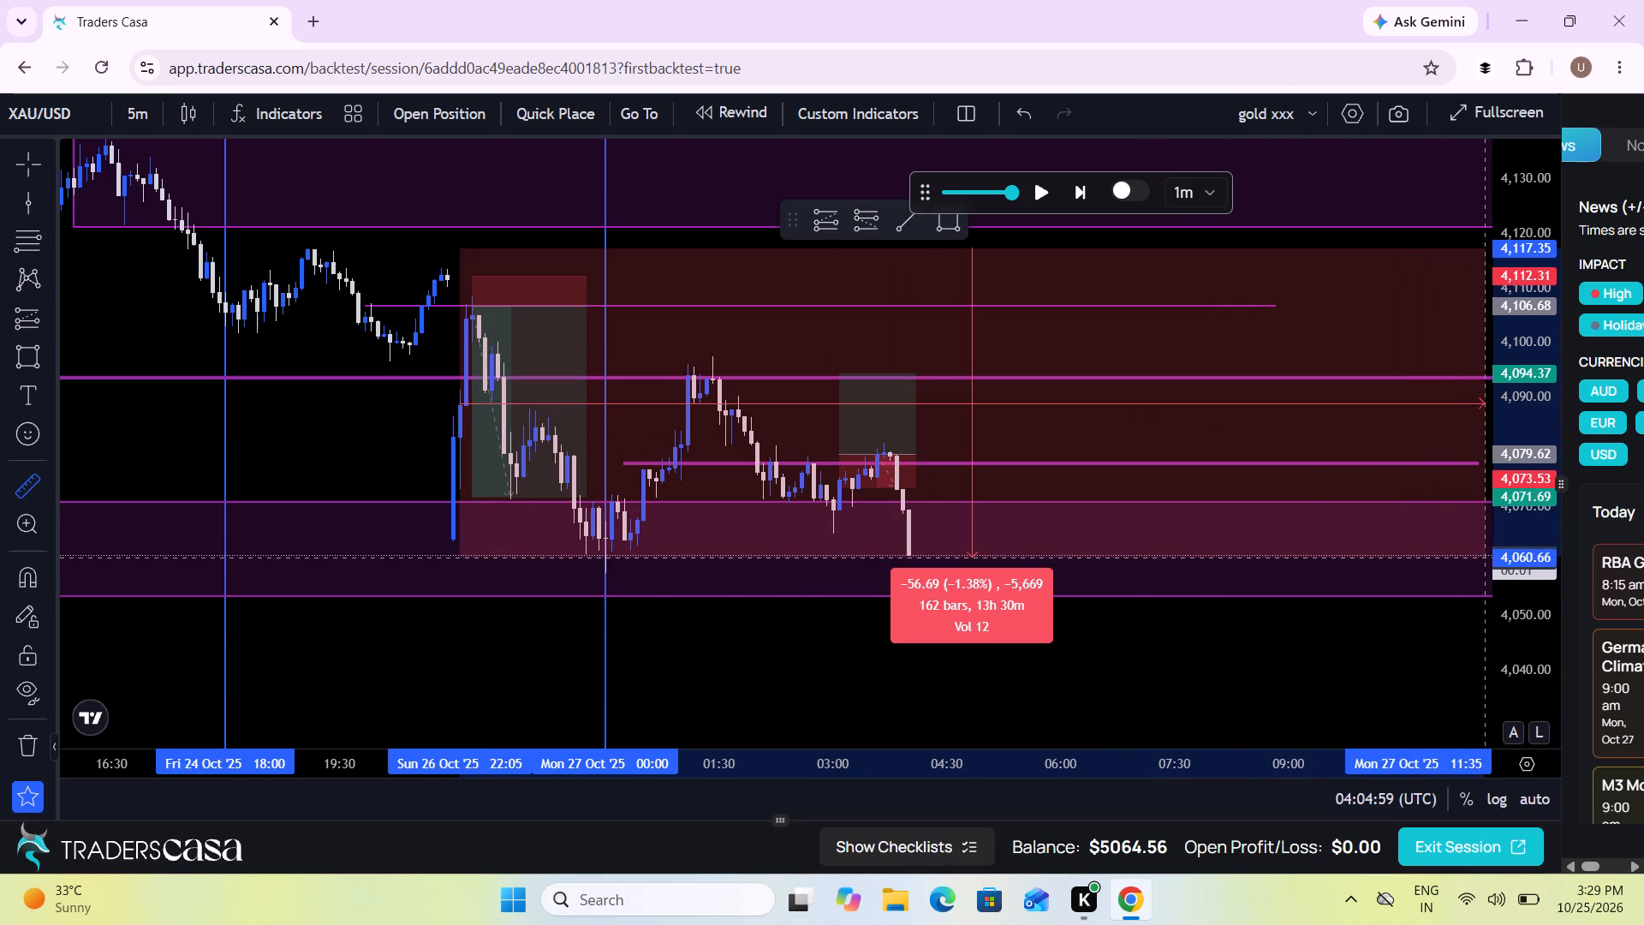
left_click(1343, 573)
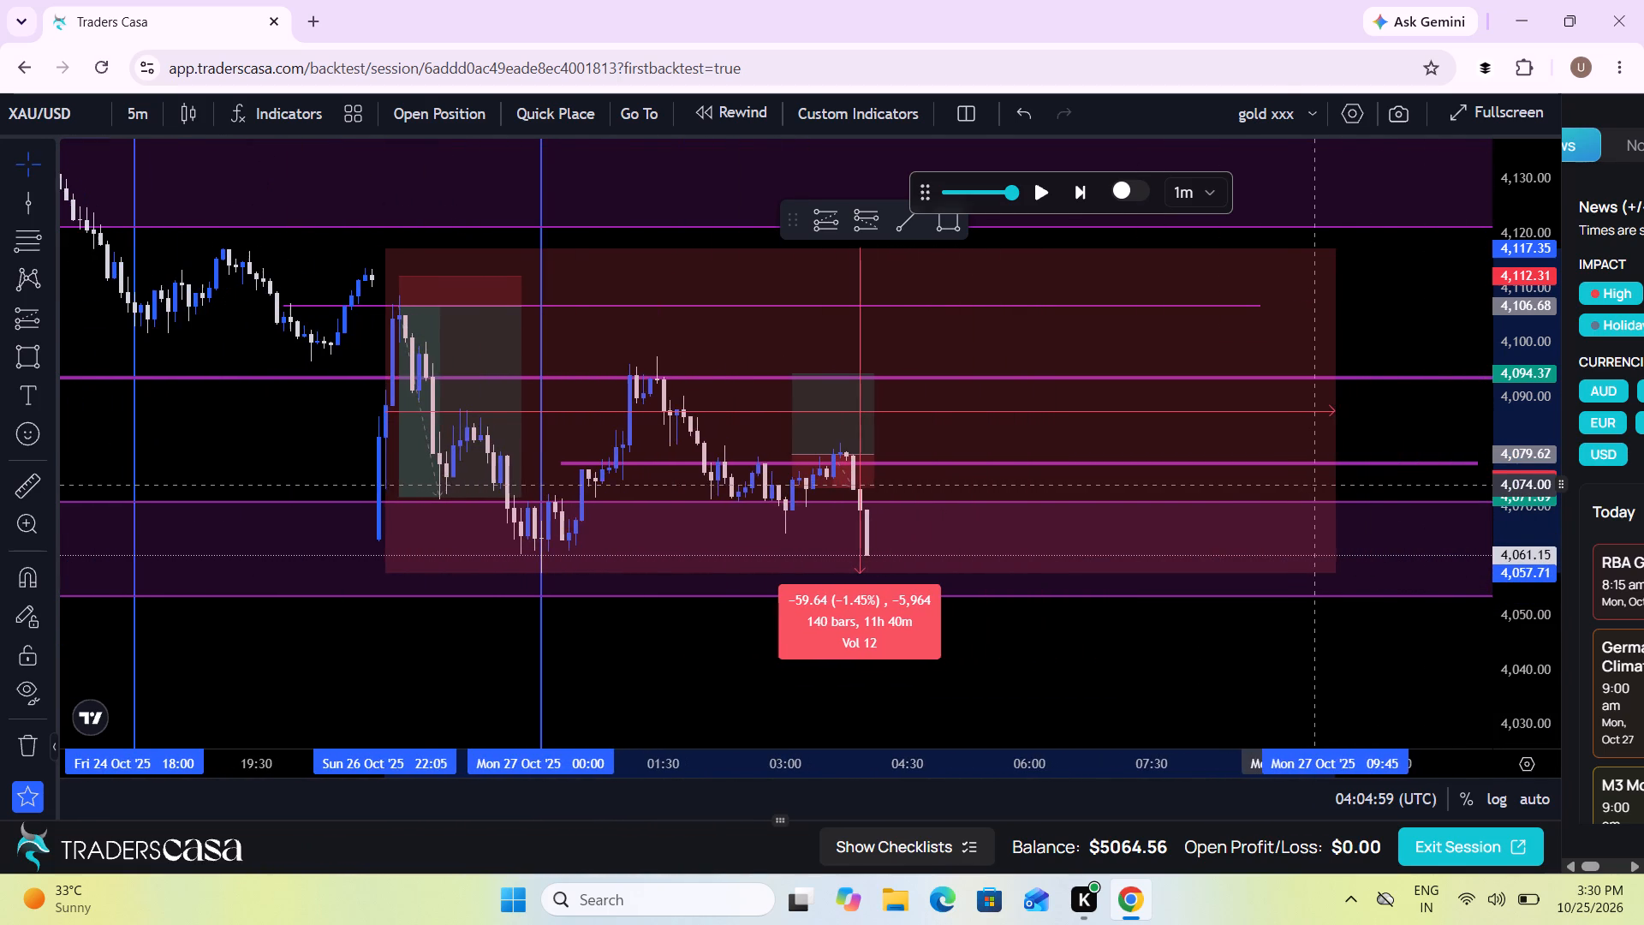
left_click(1385, 436)
Replay the gold price forward and pause it at about 07:43 on Mon 27 Oct.
left_click_drag(1385, 436, 1224, 428)
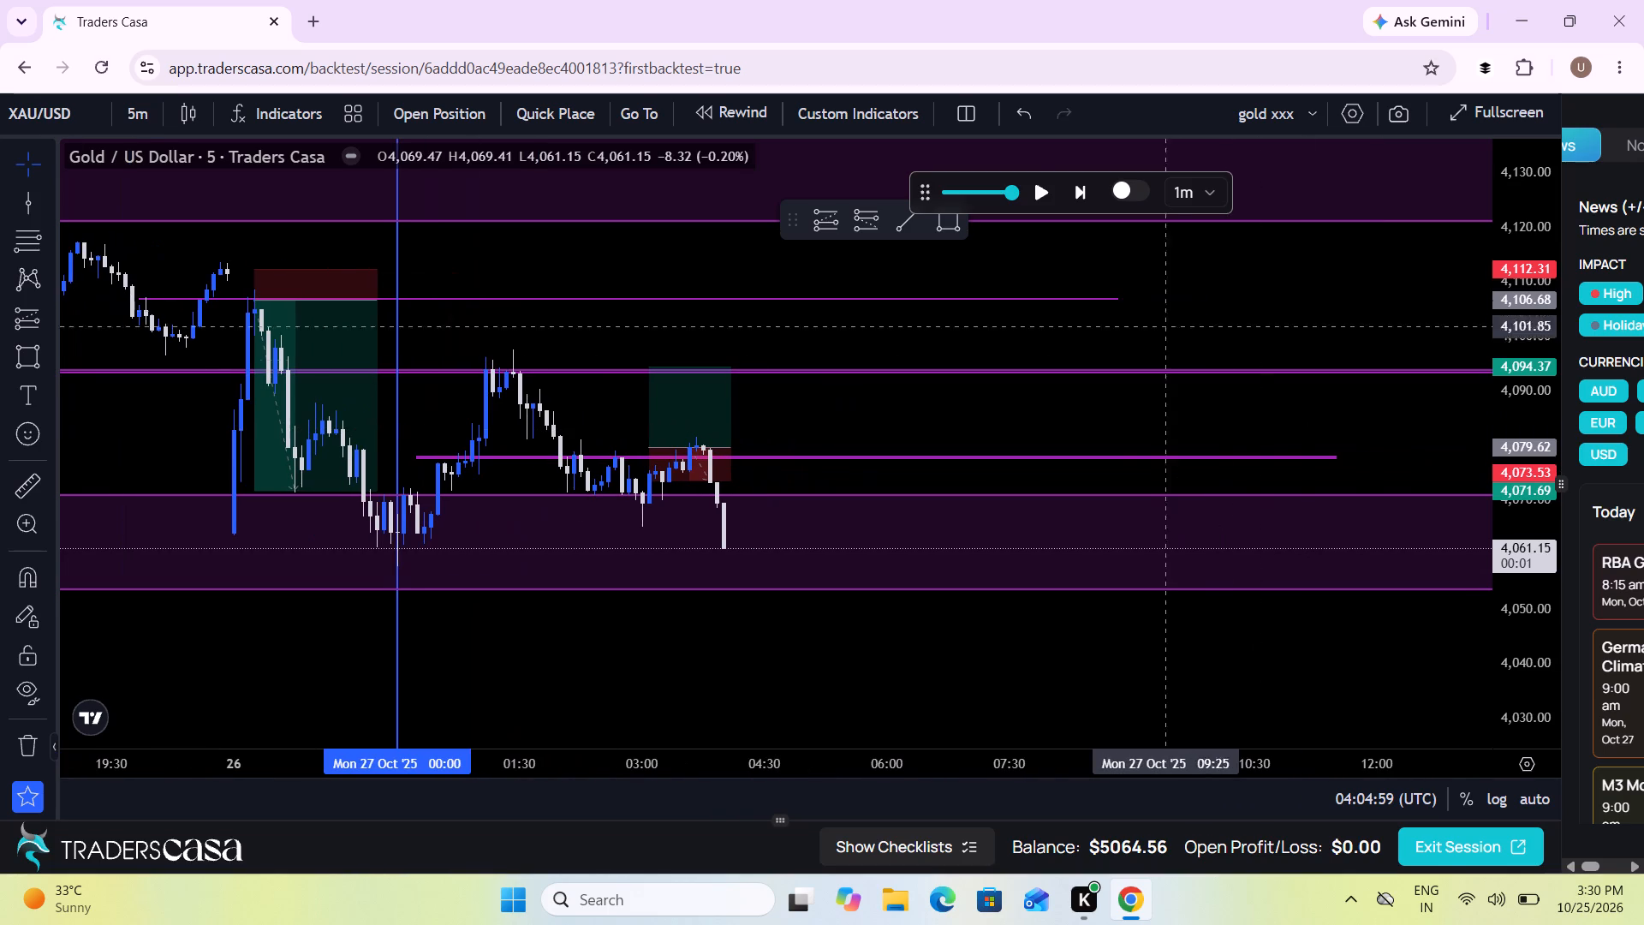
left_click(1043, 197)
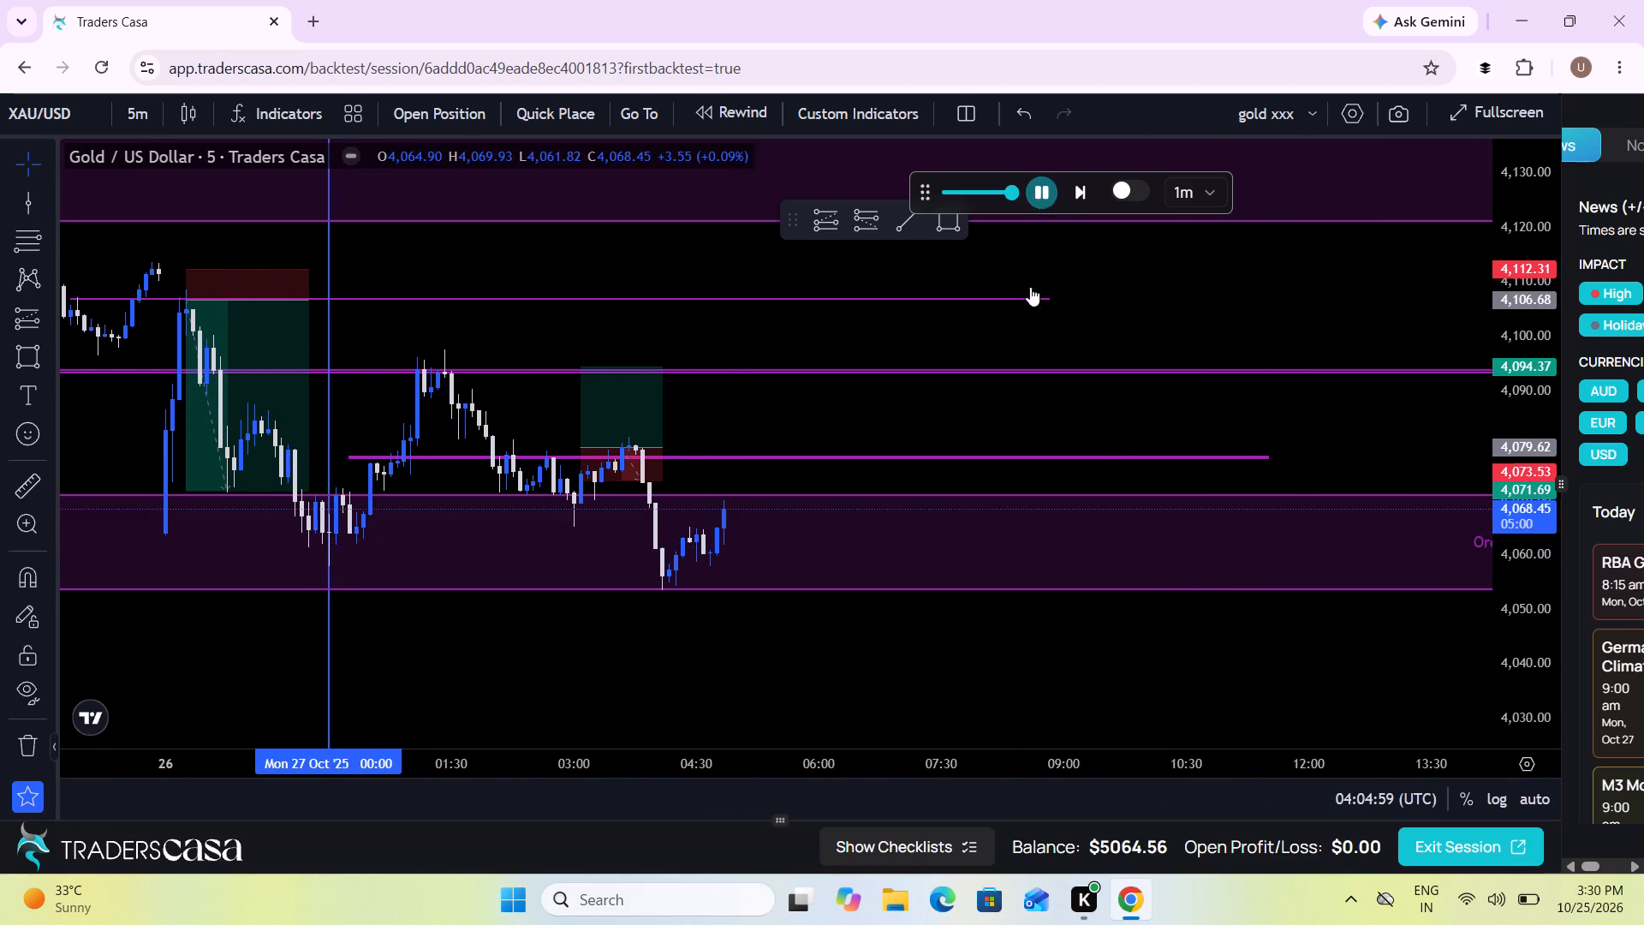
scroll(913, 561, "down", 2)
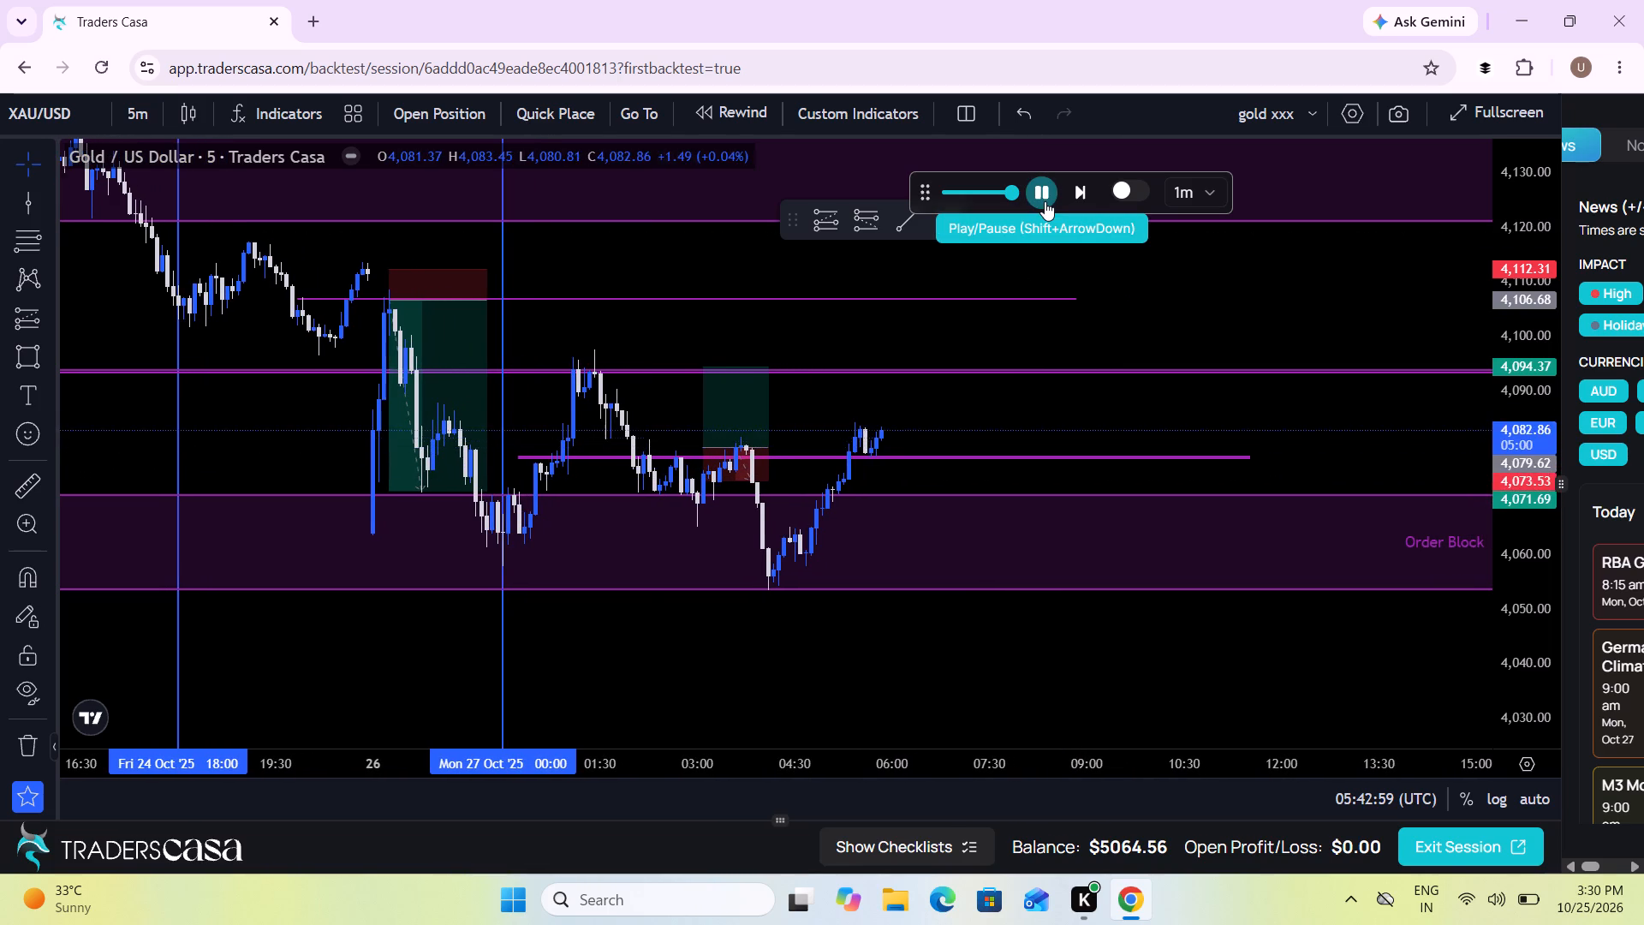
left_click(1045, 201)
left_click(1045, 201)
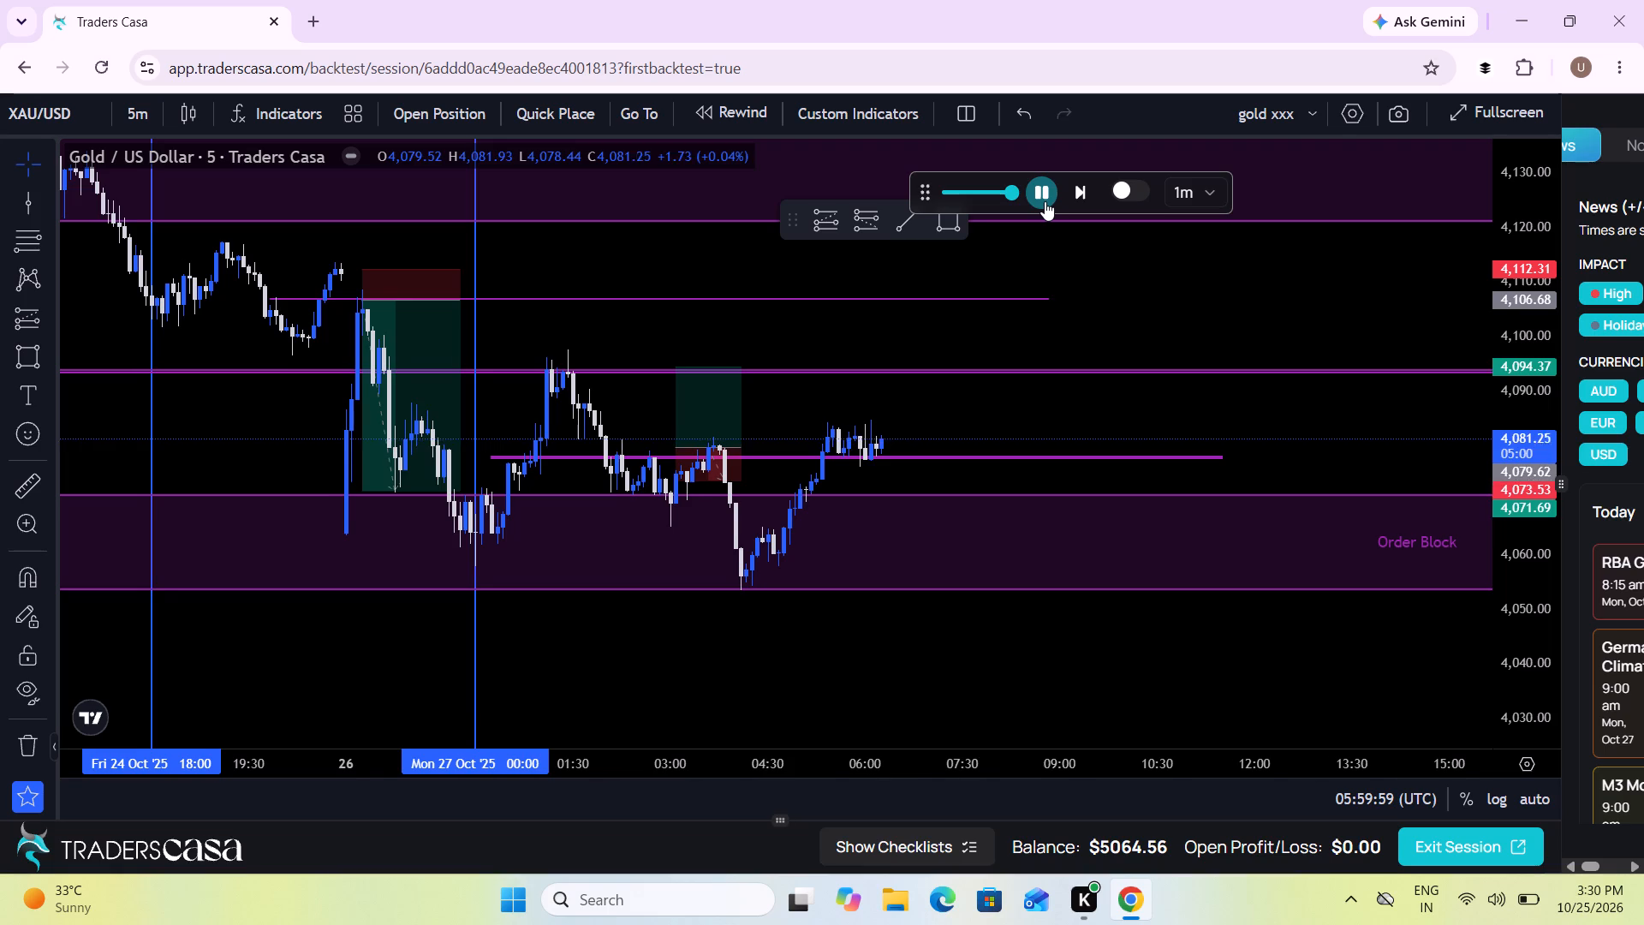
scroll(1075, 417, "down", 1)
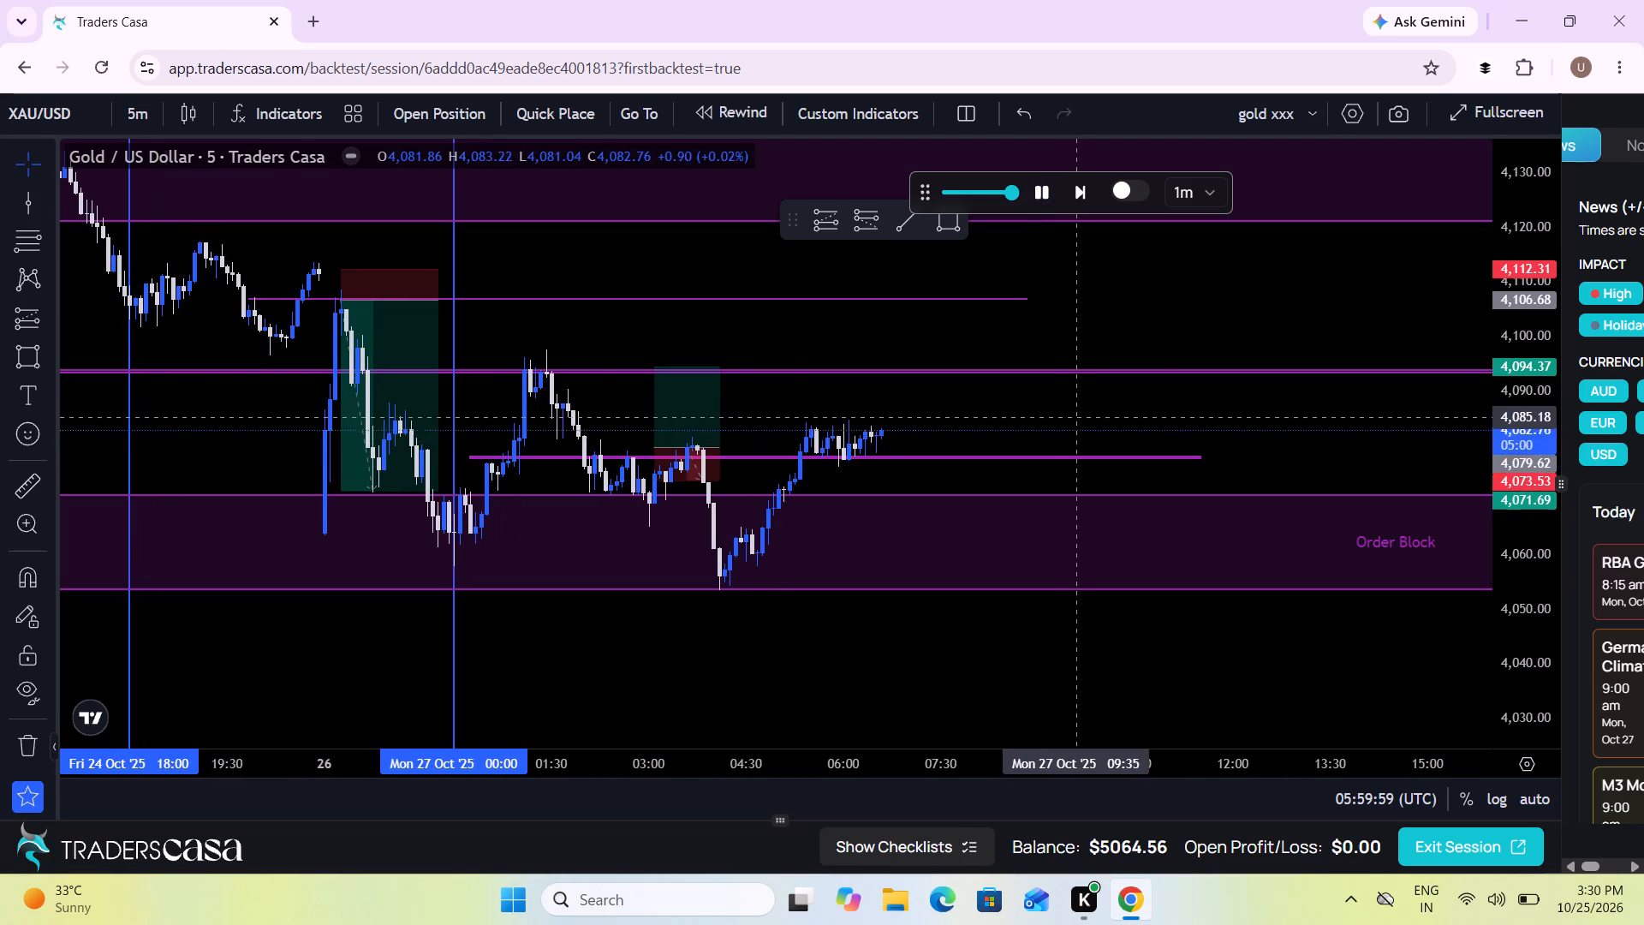
scroll(1075, 417, "down", 1)
left_click_drag(1165, 415, 807, 439)
scroll(807, 439, "down", 1)
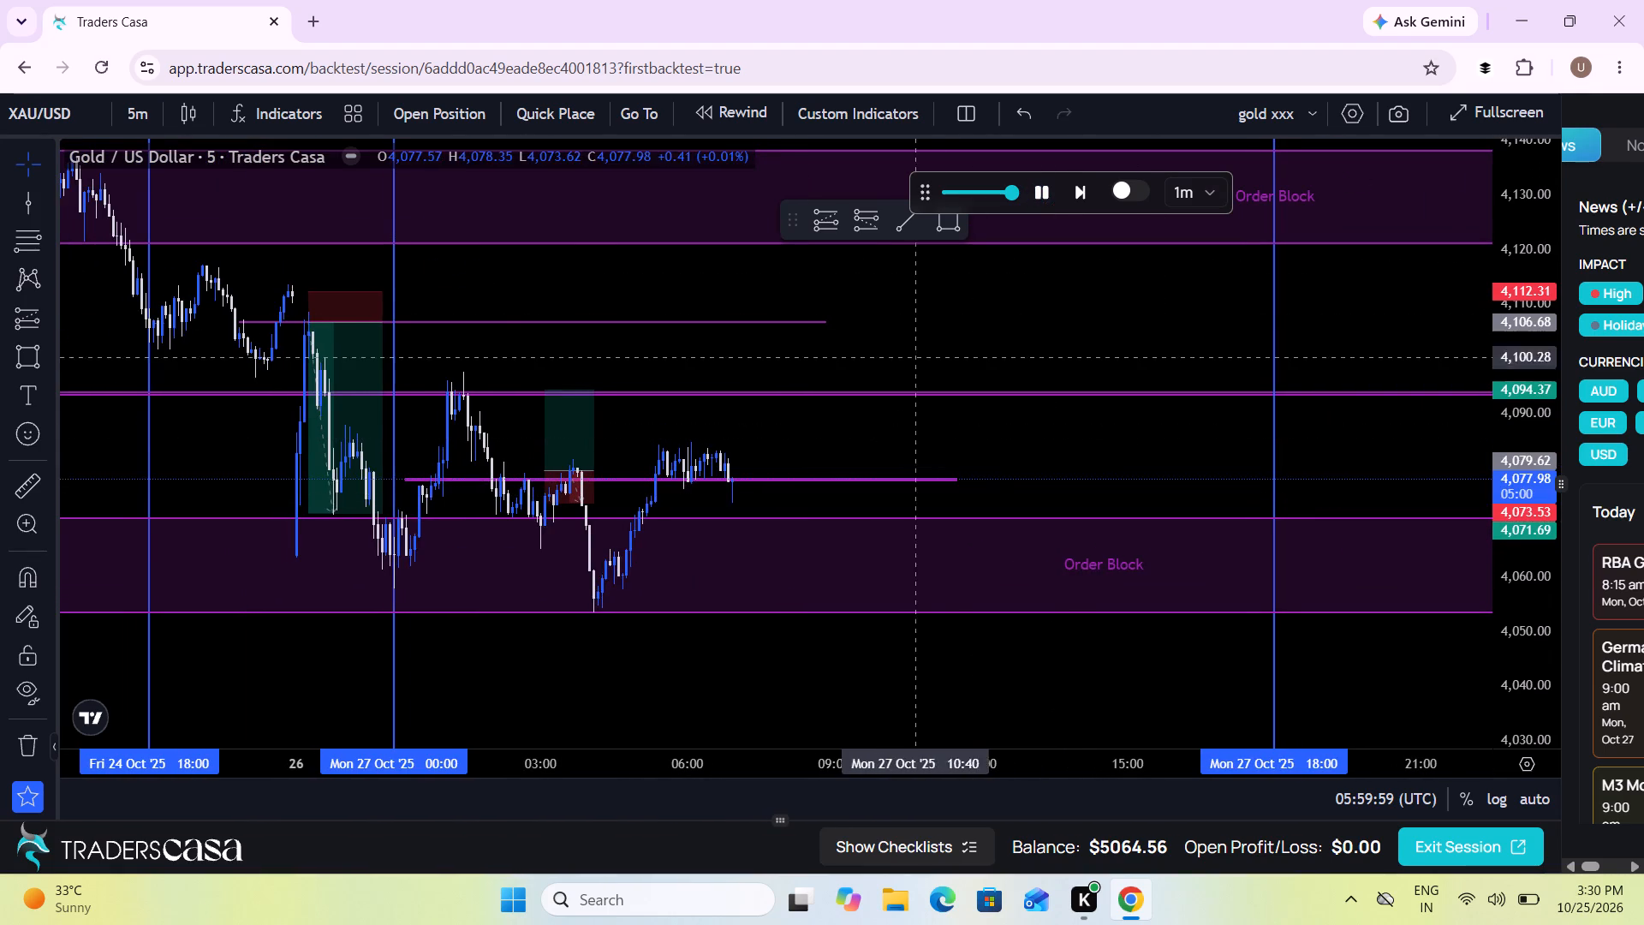
left_click(1045, 188)
Continue the price replay and pause it at about 08:58 on Mon 27 Oct.
scroll(1006, 402, "down", 1)
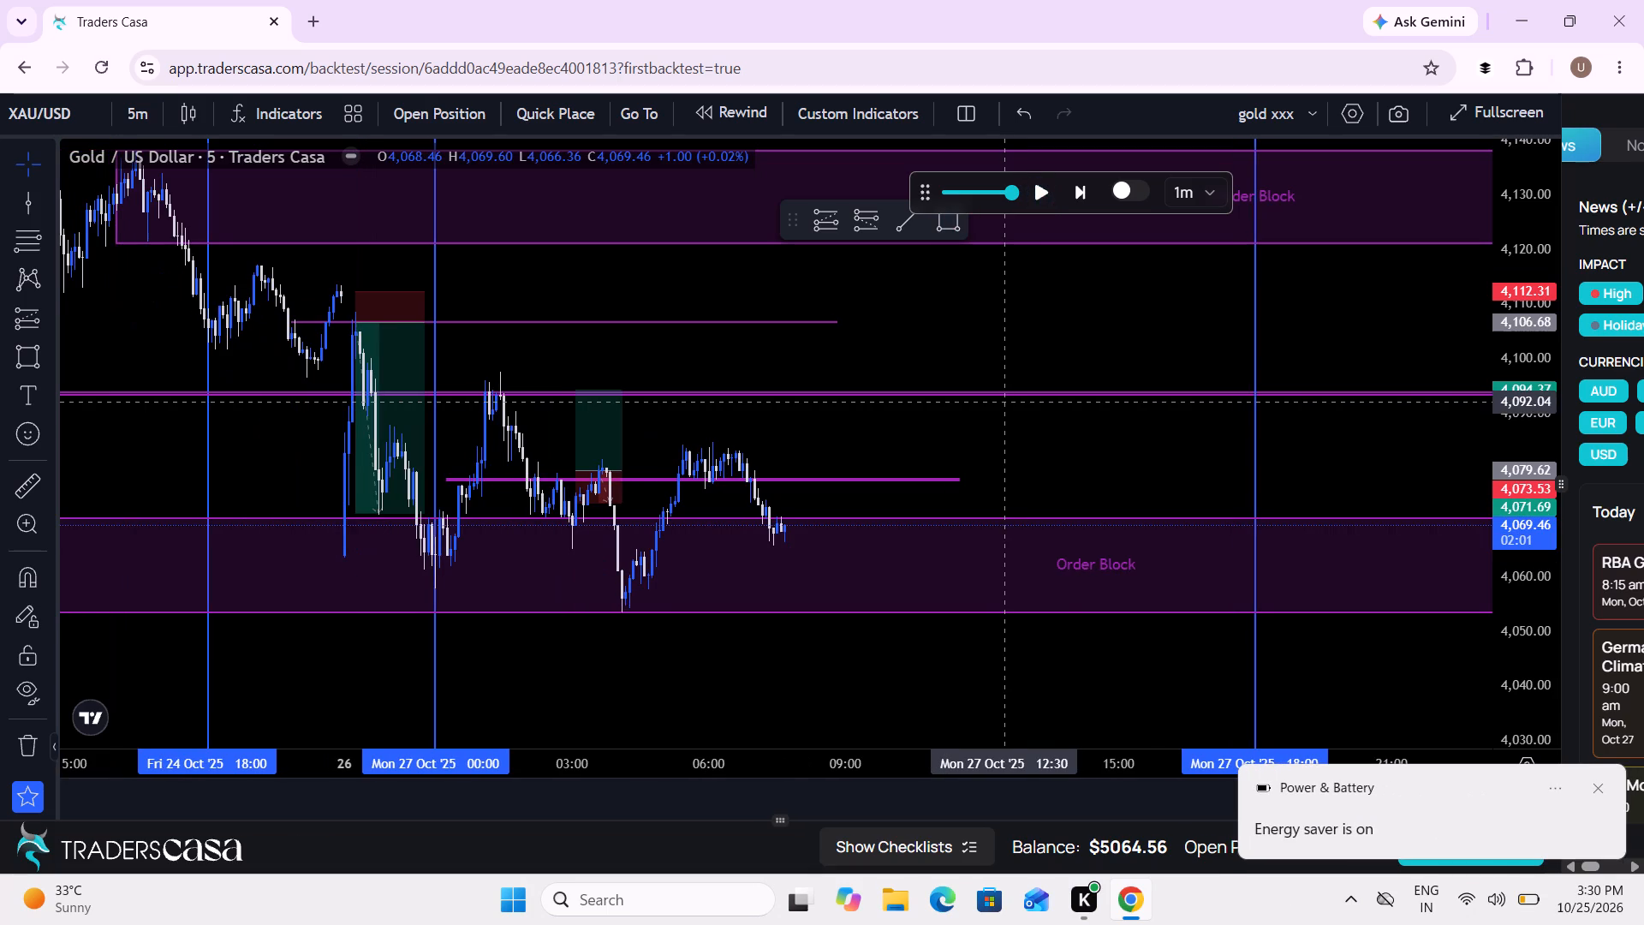
scroll(1006, 402, "up", 2)
left_click_drag(1527, 627, 1491, 504)
left_click_drag(974, 473, 1166, 440)
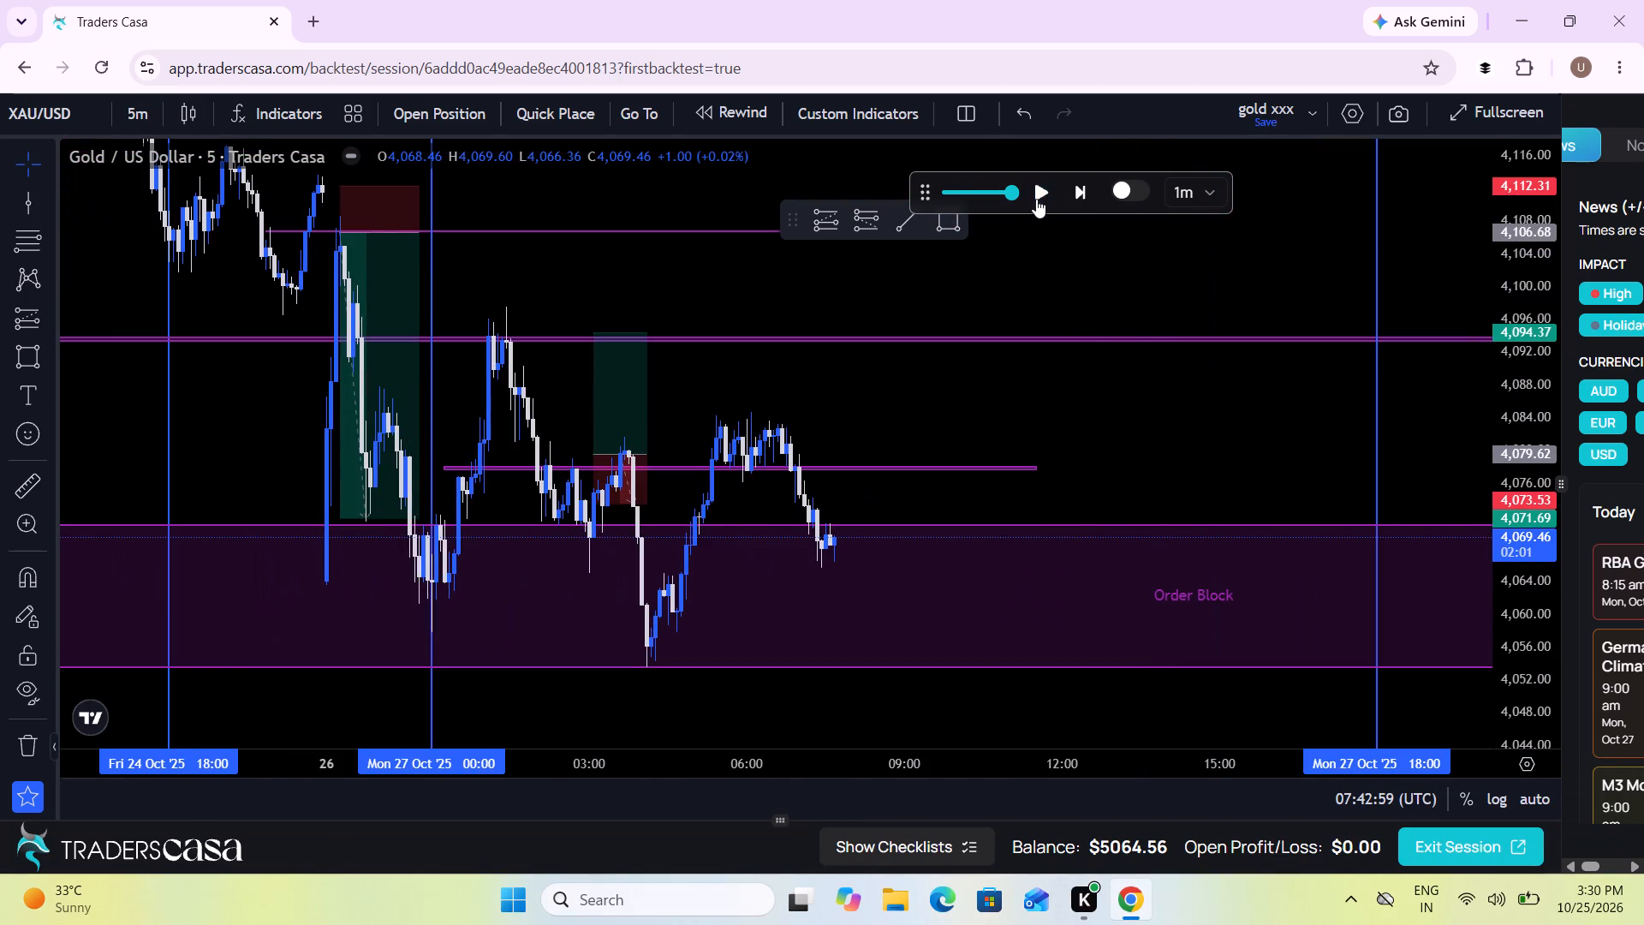
left_click(1036, 199)
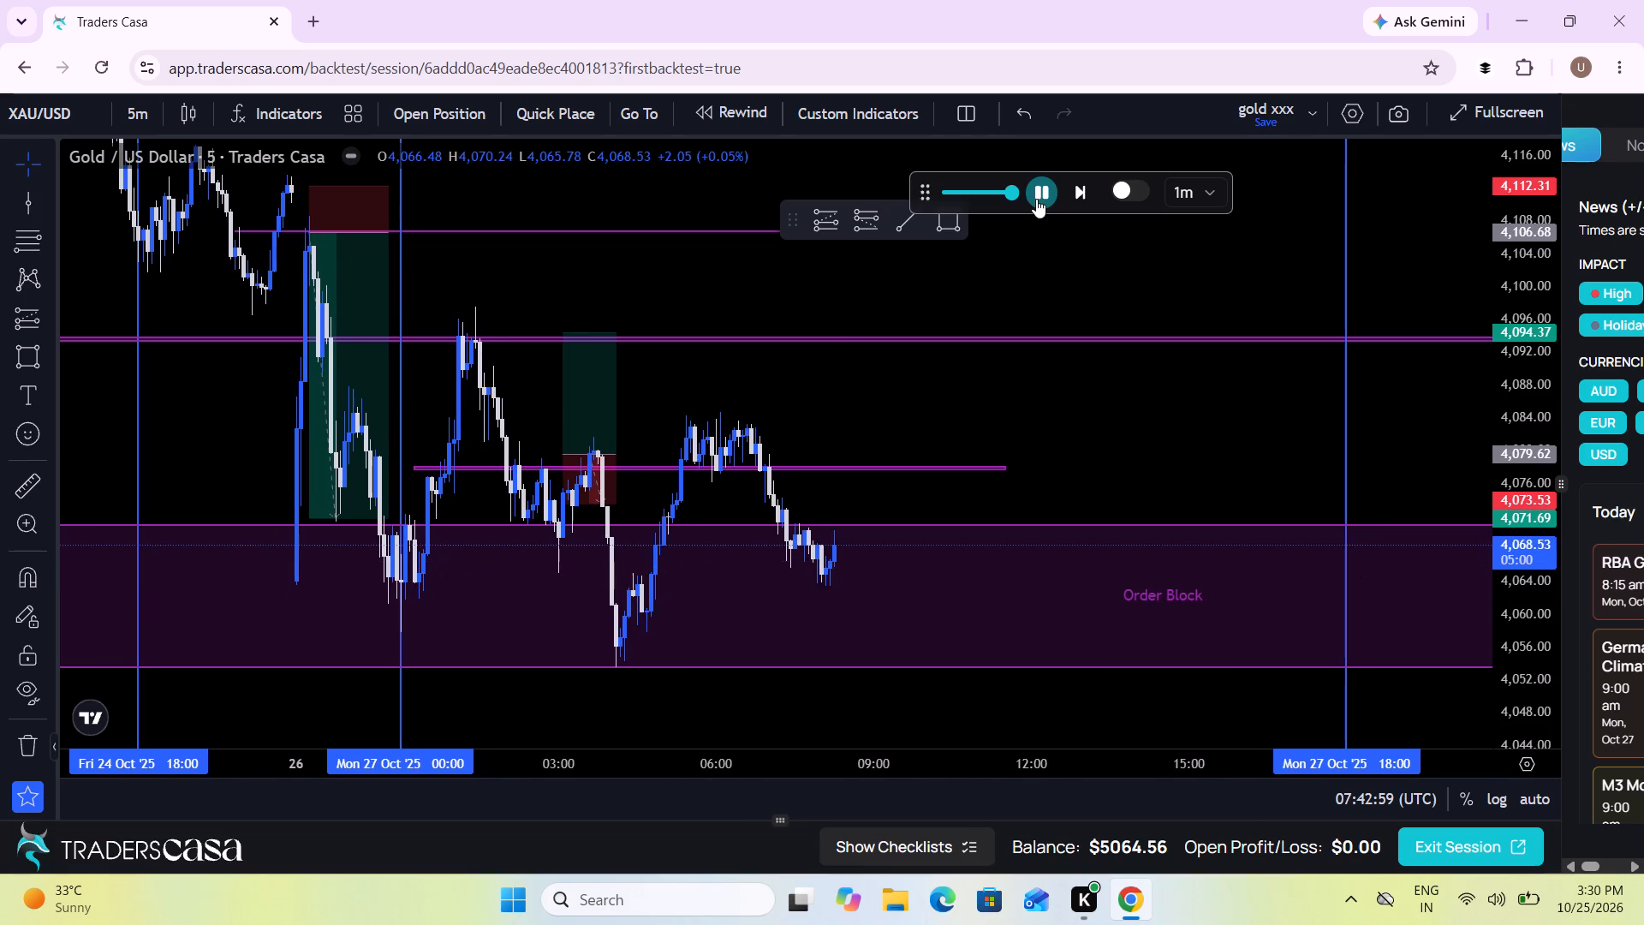
scroll(825, 421, "left", 1)
scroll(922, 382, "down", 1)
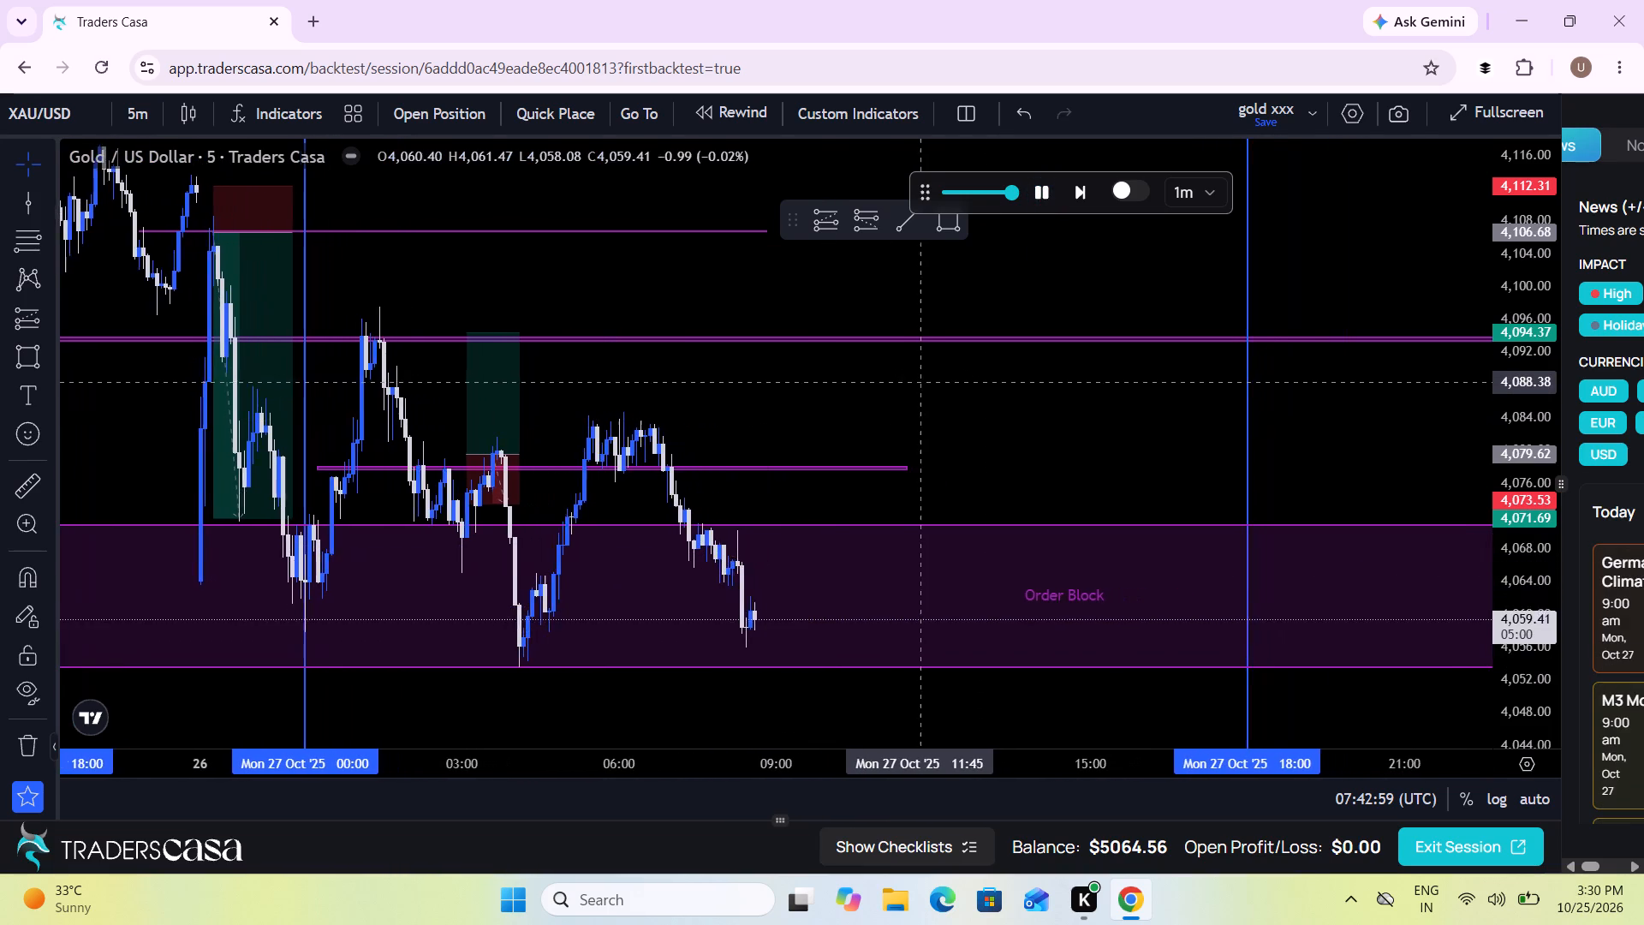
scroll(922, 382, "down", 1)
left_click(1039, 188)
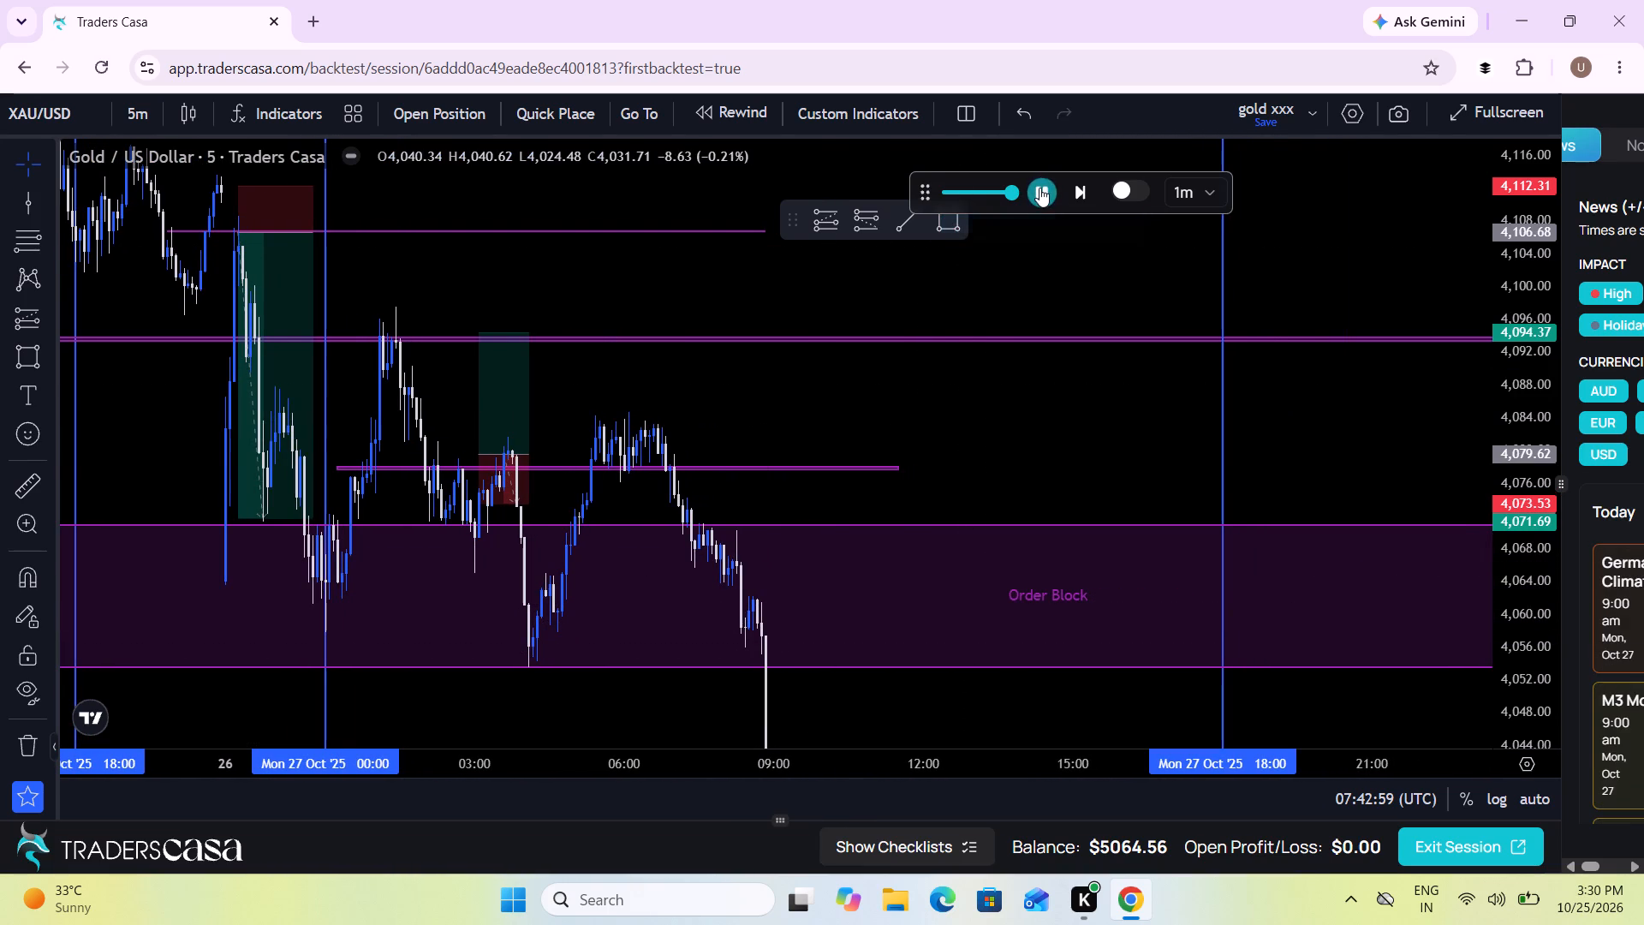
Measure the price range from about 4,117.34 at Fri 24 Oct 20:10 to about 4,053.90 at Mon 27 Oct 13:40.
left_click_drag(949, 465, 941, 336)
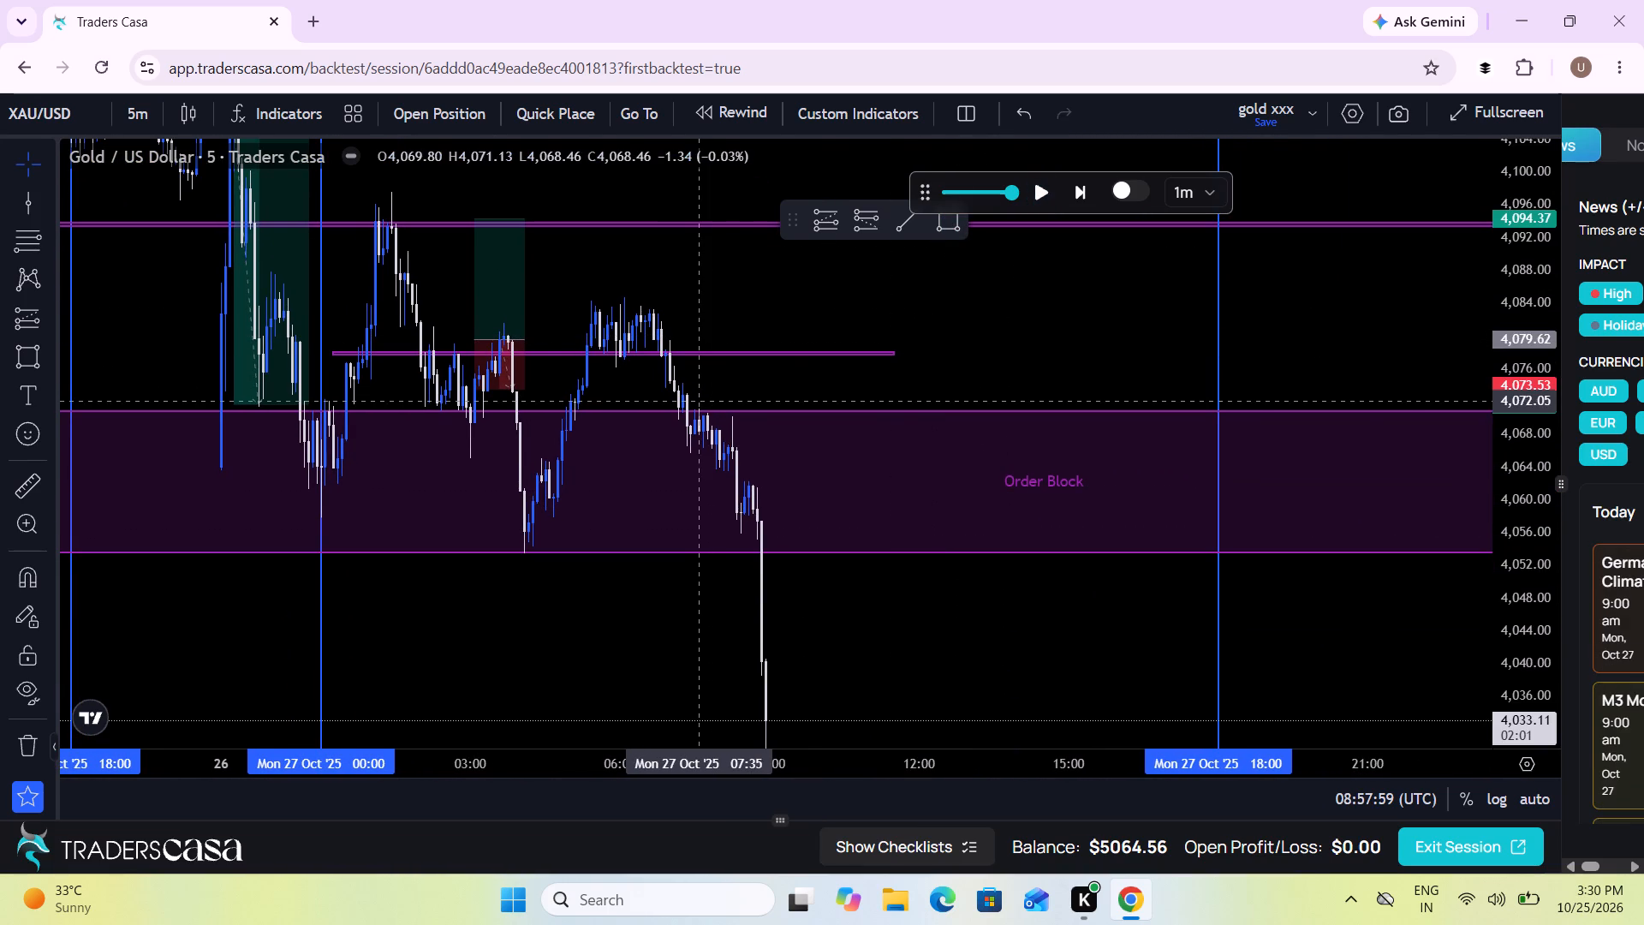
scroll(613, 560, "down", 1)
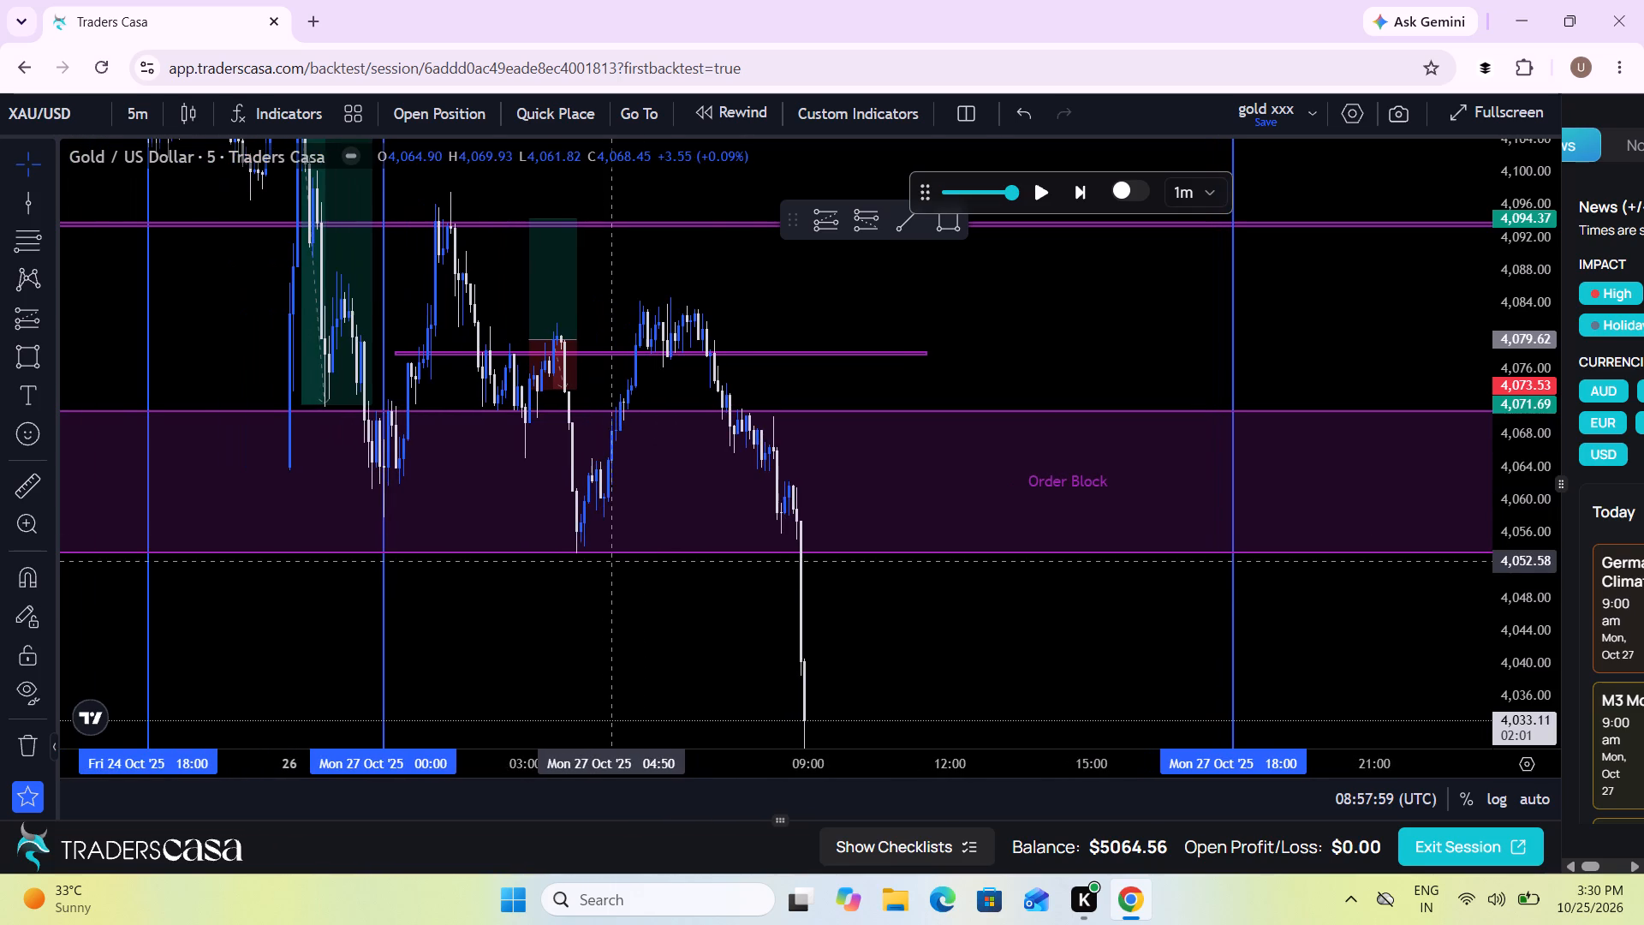
left_click_drag(673, 707, 937, 727)
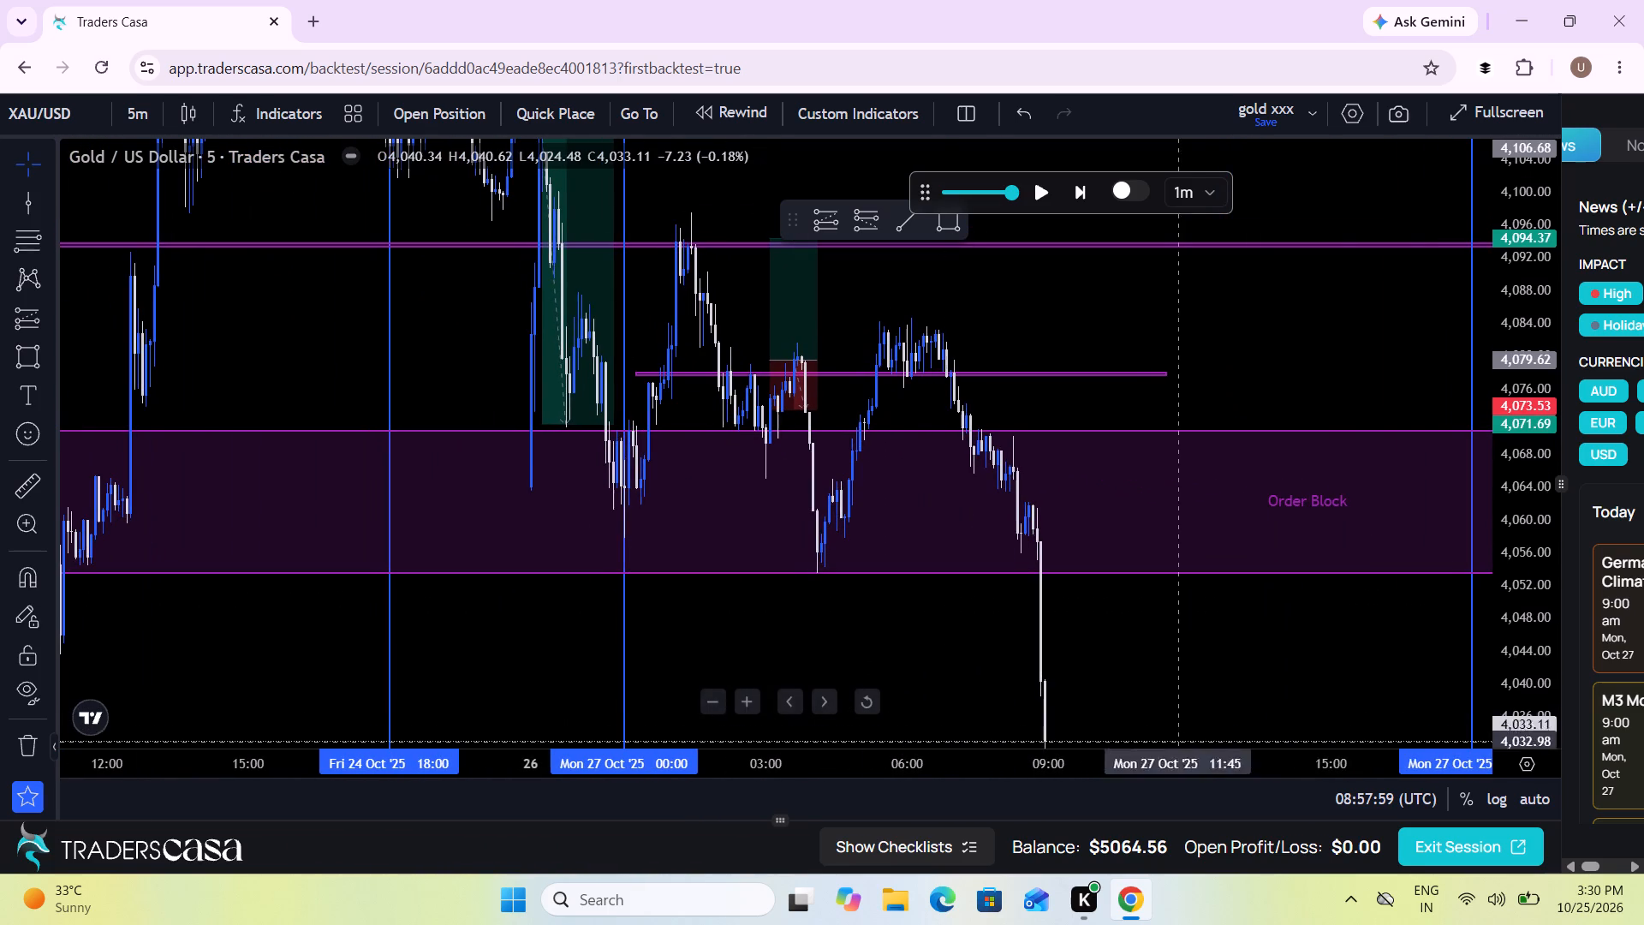
left_click_drag(1508, 434, 1485, 542)
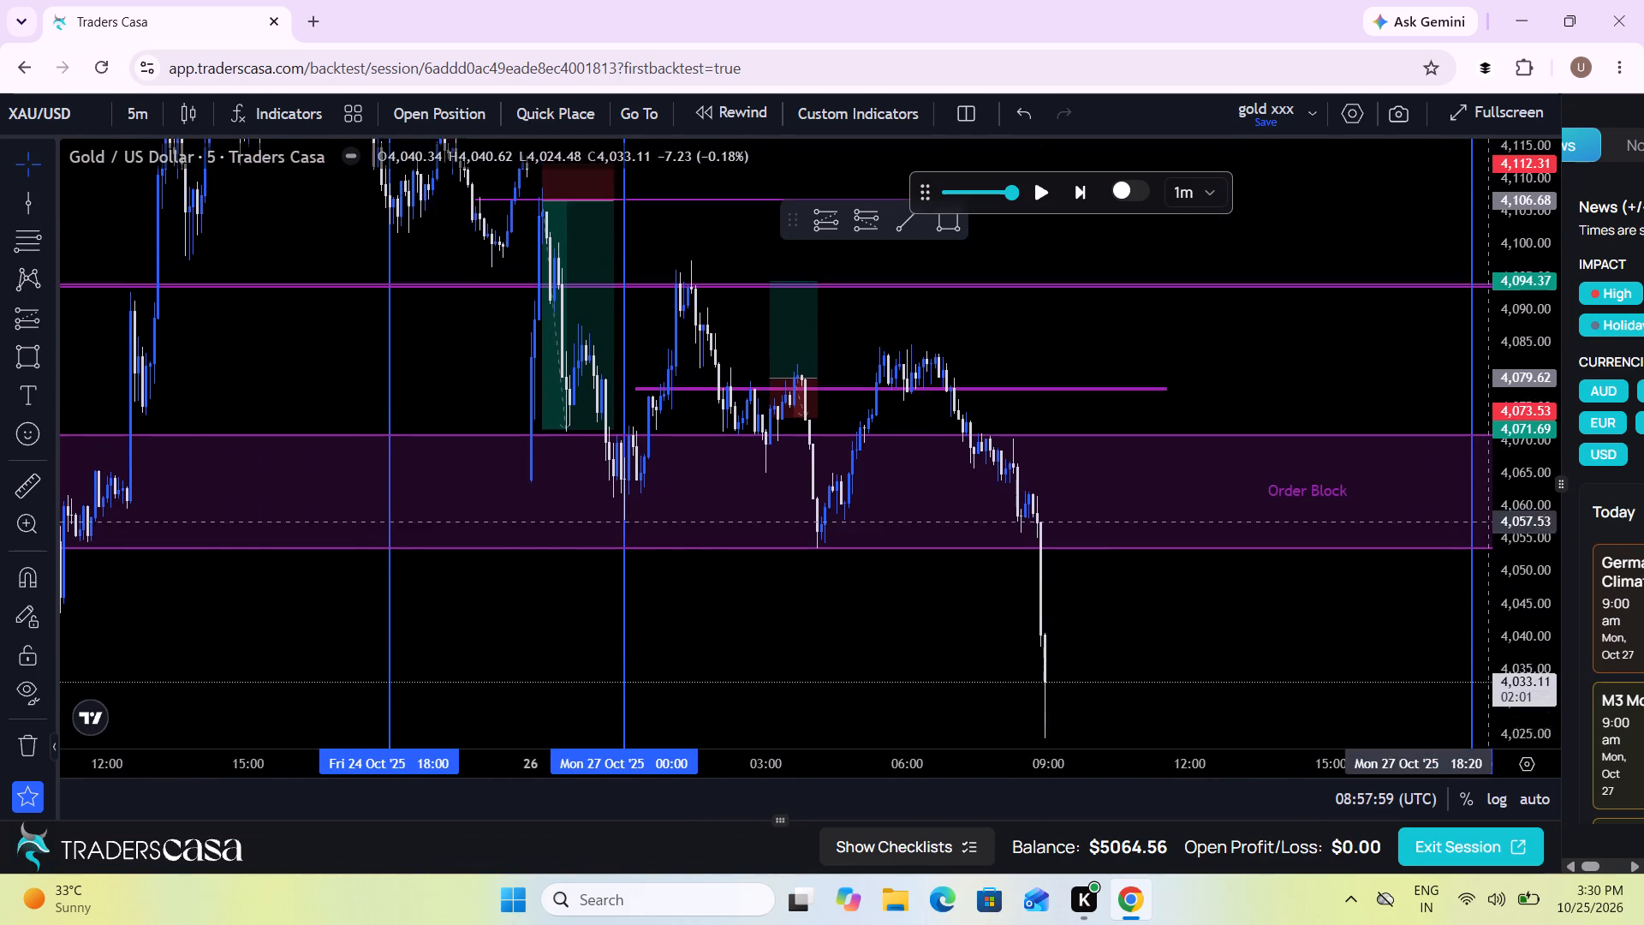
left_click_drag(1485, 542, 1475, 627)
left_click_drag(799, 626, 818, 696)
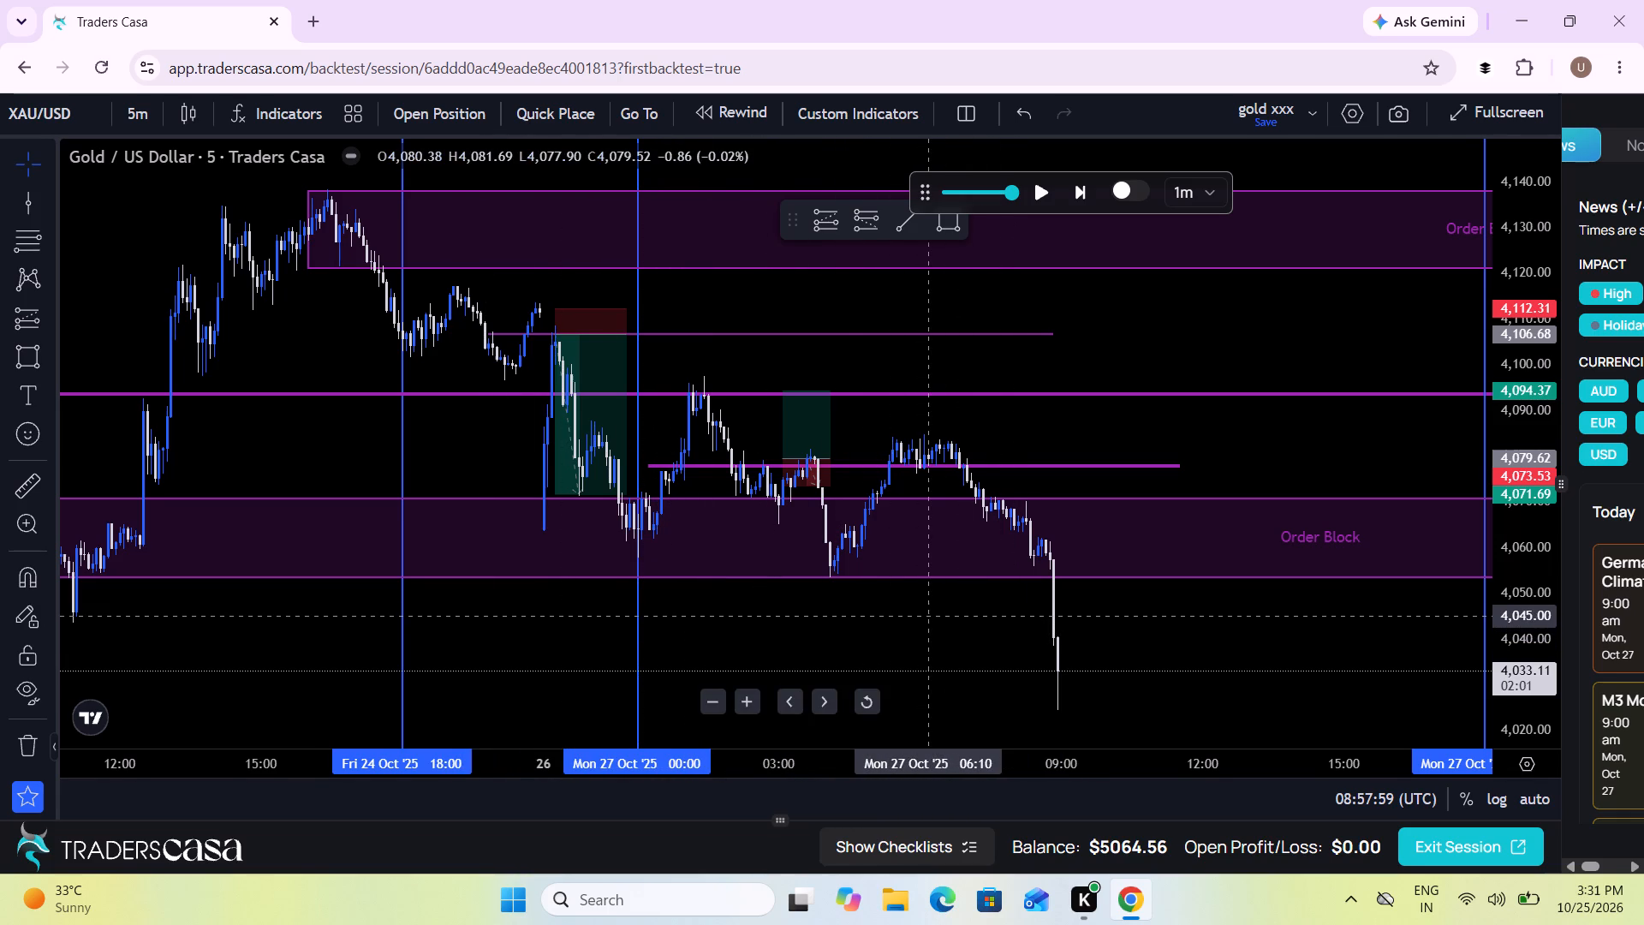
left_click_drag(928, 616, 927, 564)
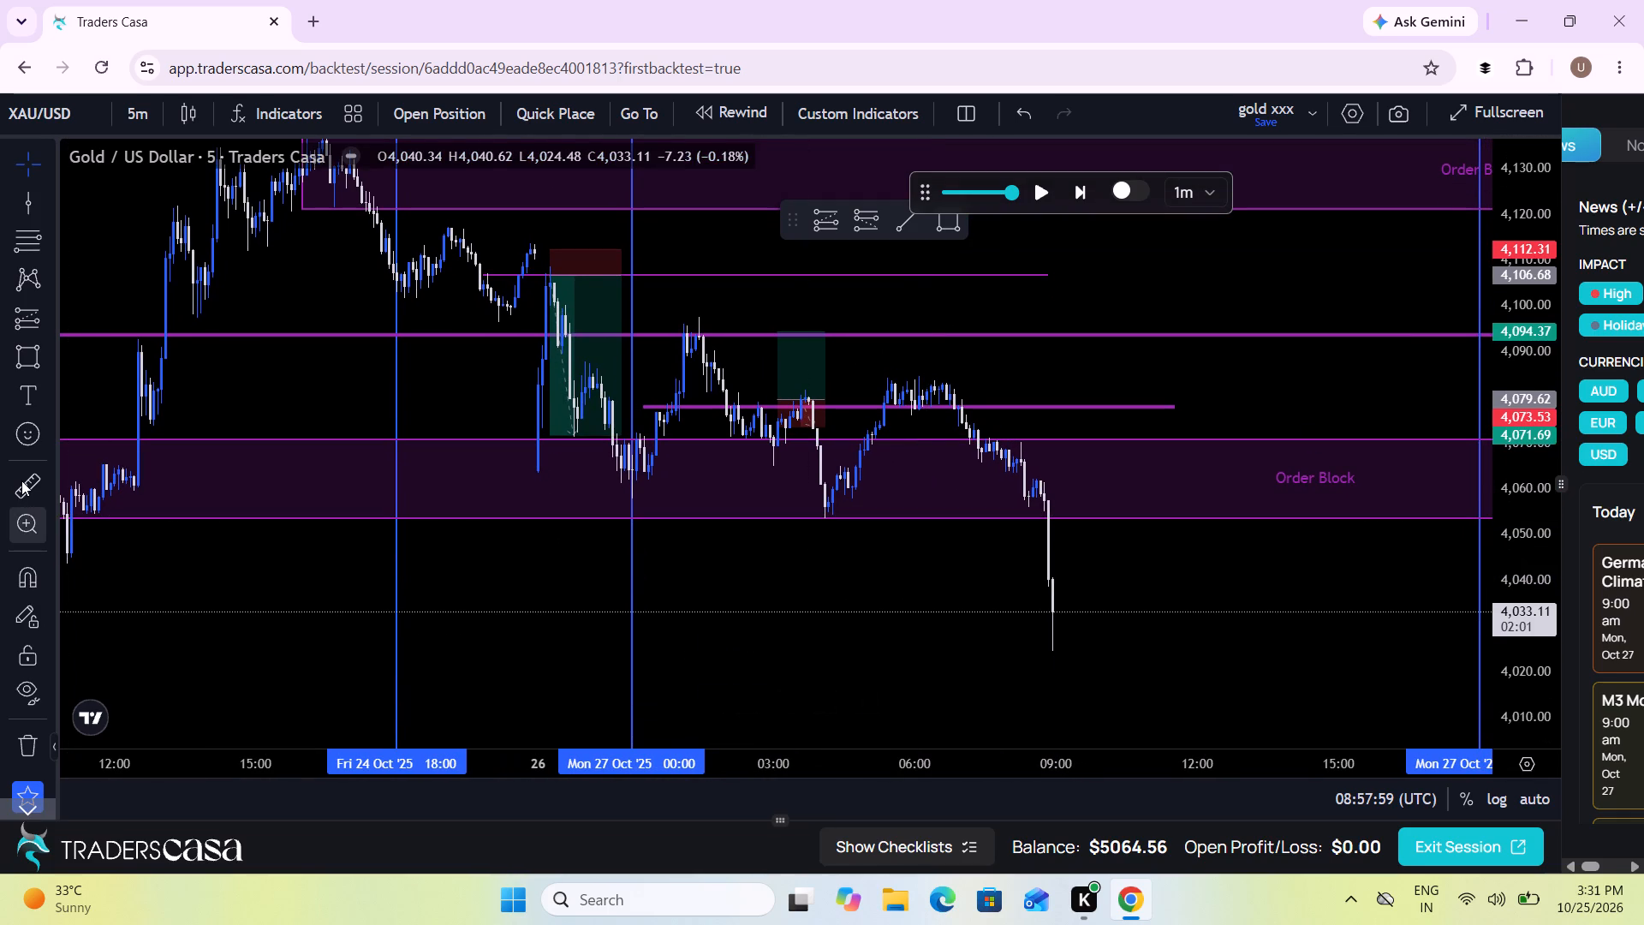
left_click(21, 480)
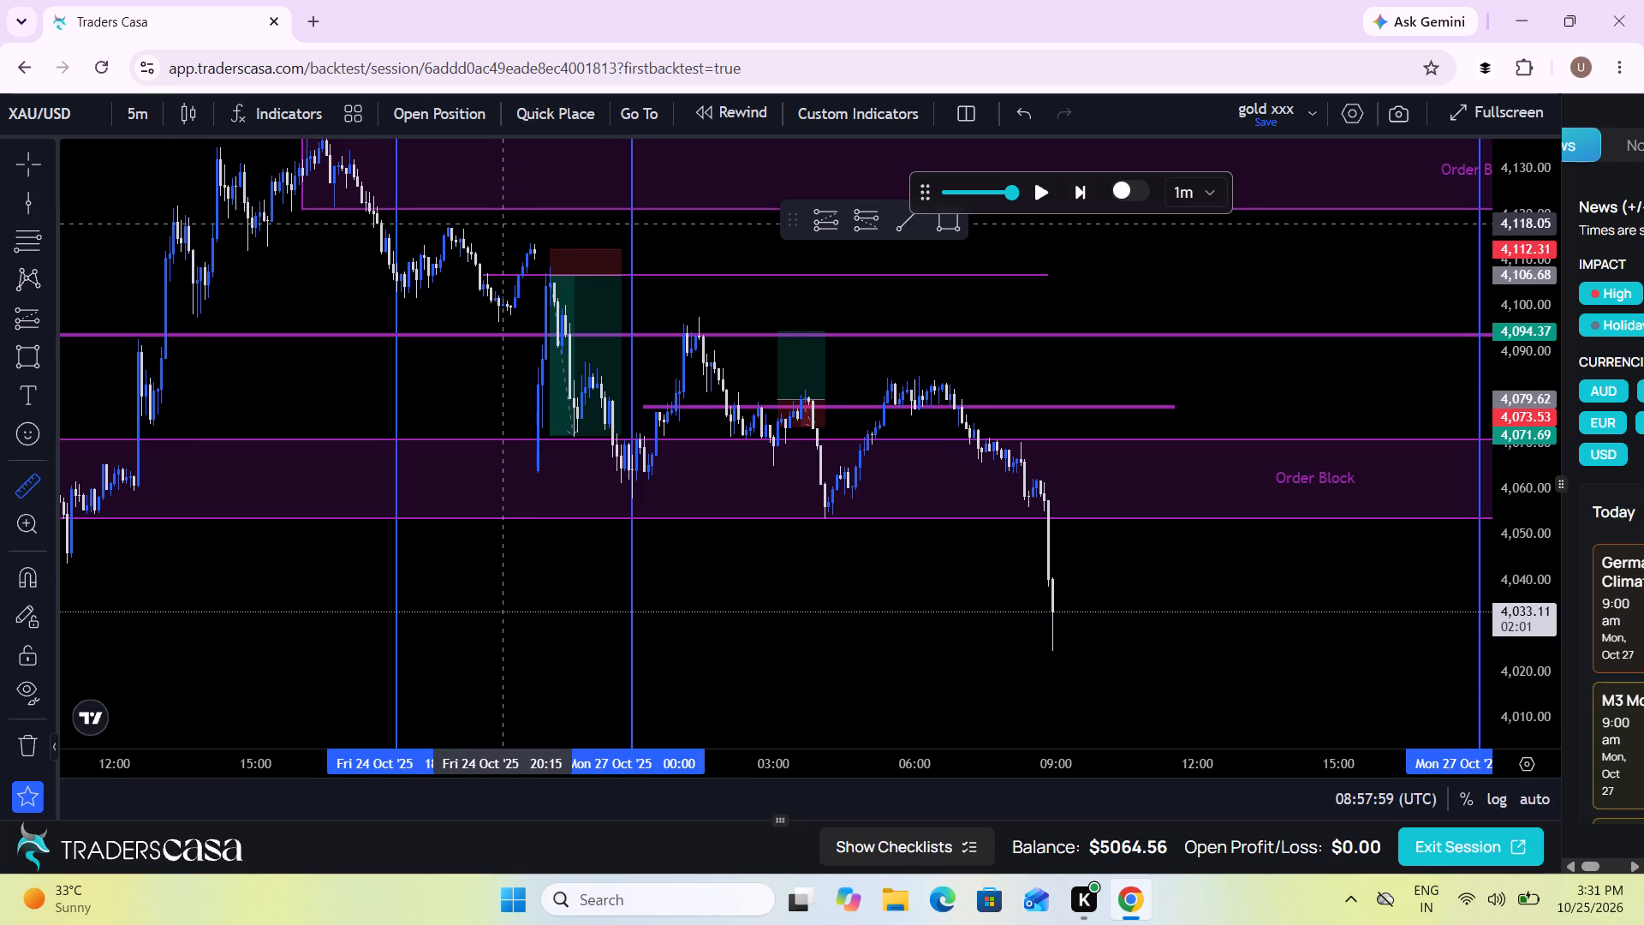
left_click(500, 226)
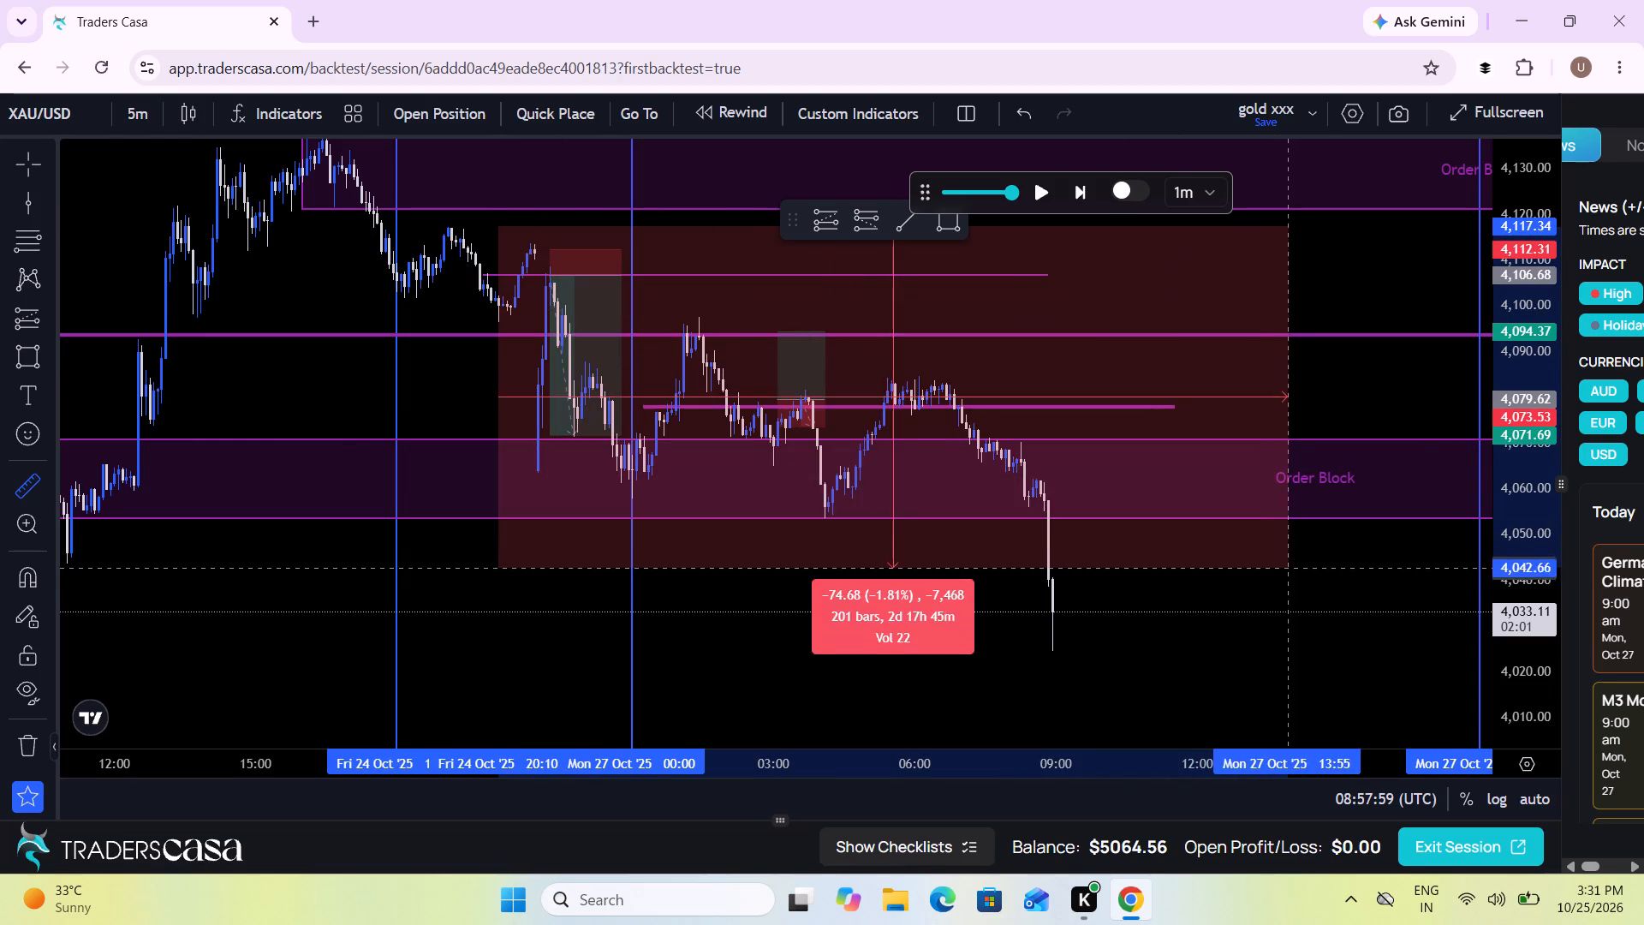
left_click(1278, 516)
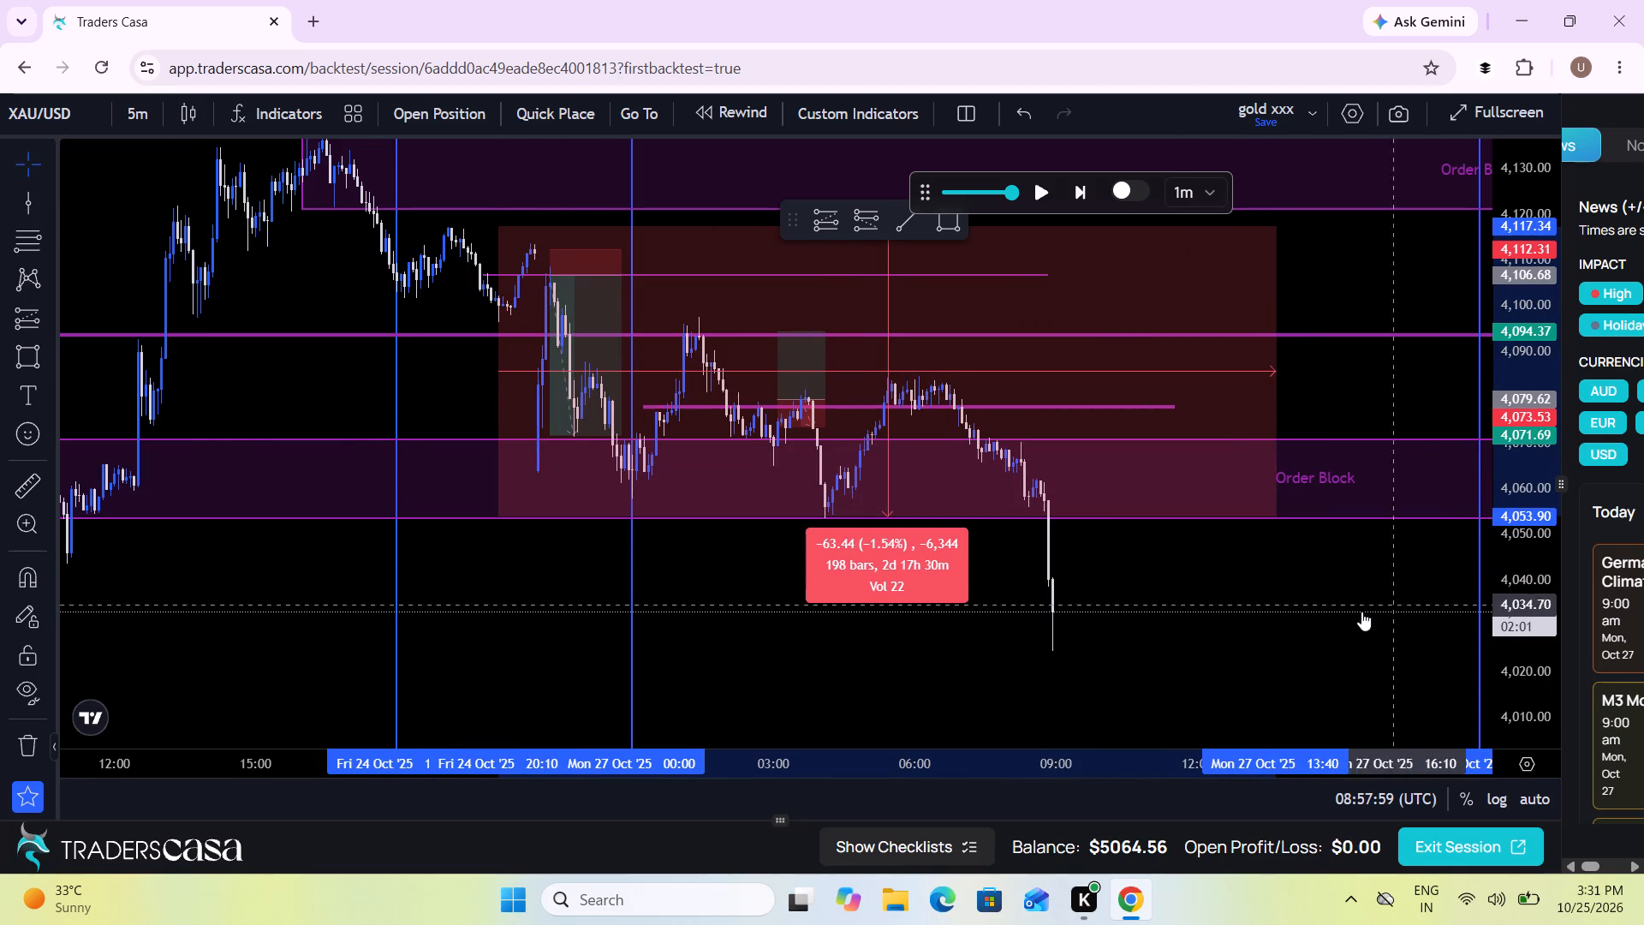
scroll(1261, 609, "down", 1)
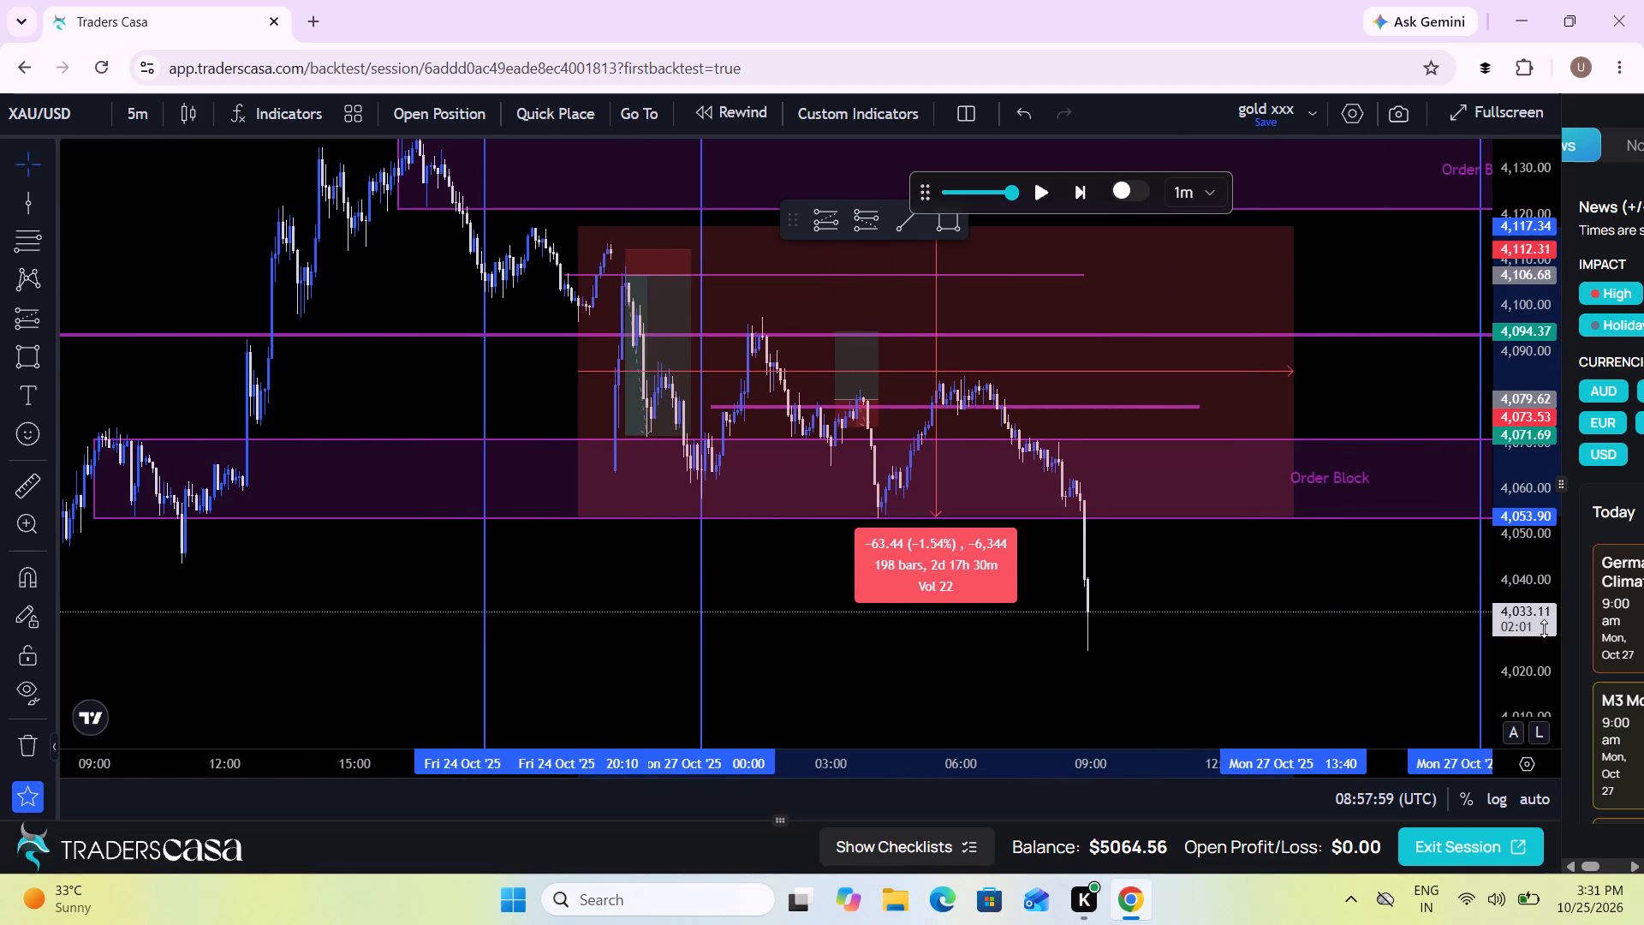
left_click_drag(1544, 629, 1492, 387)
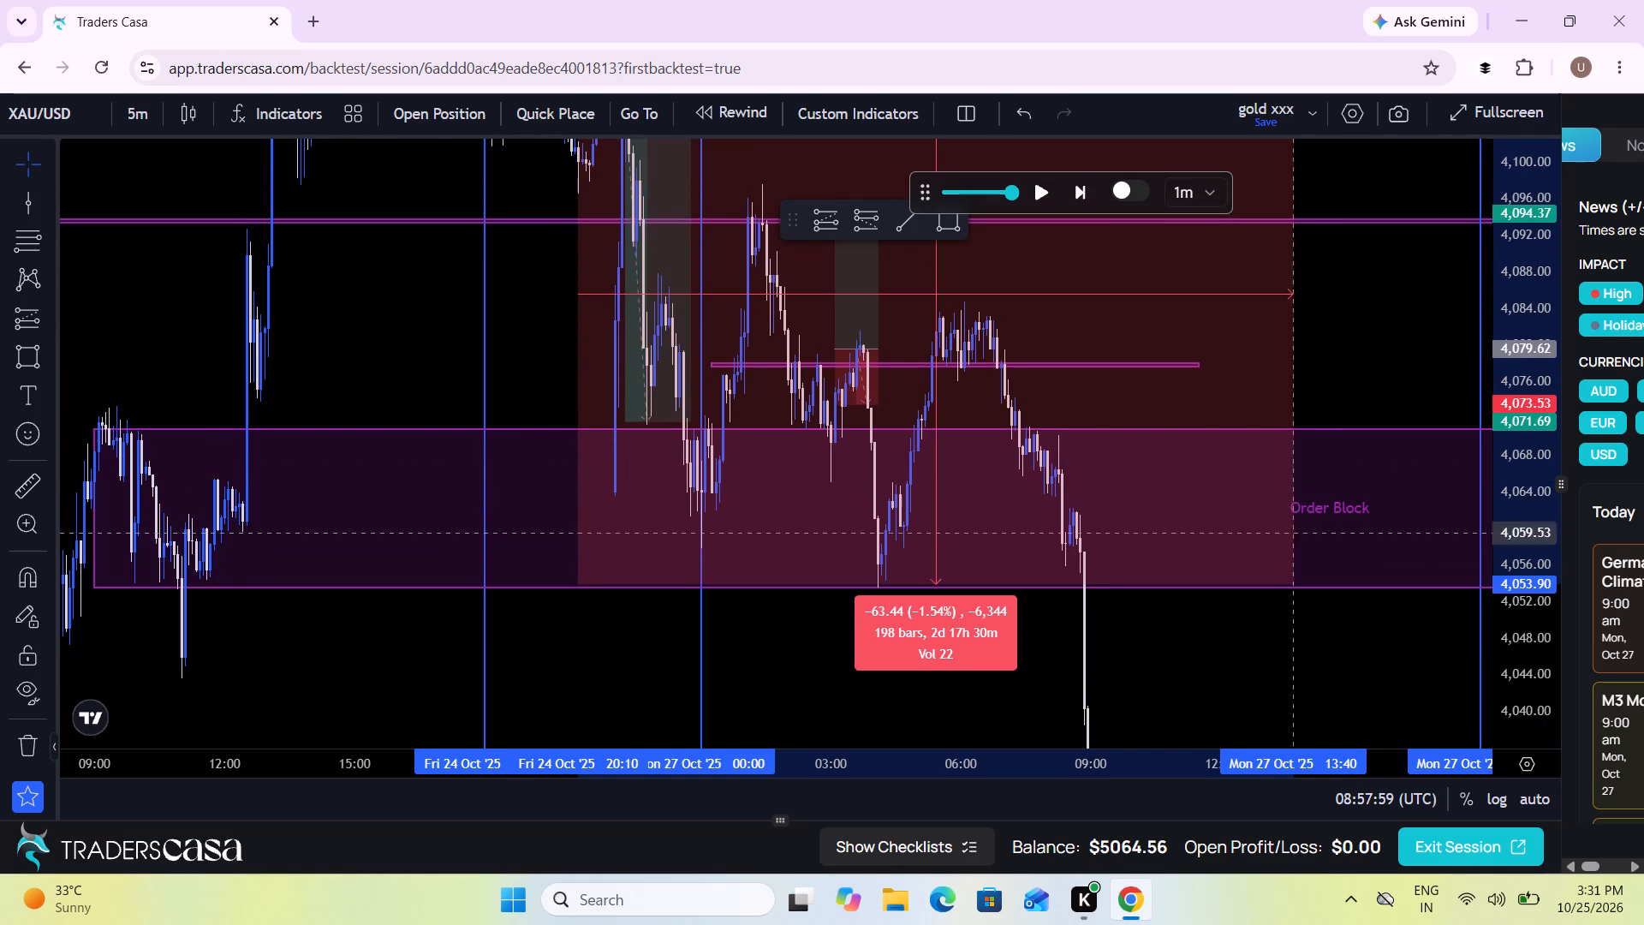
left_click(1278, 674)
Replay the gold price briefly and pause it at about 09:08 on Mon 27 Oct.
left_click_drag(1278, 674, 1300, 730)
scroll(1300, 730, "up", 2)
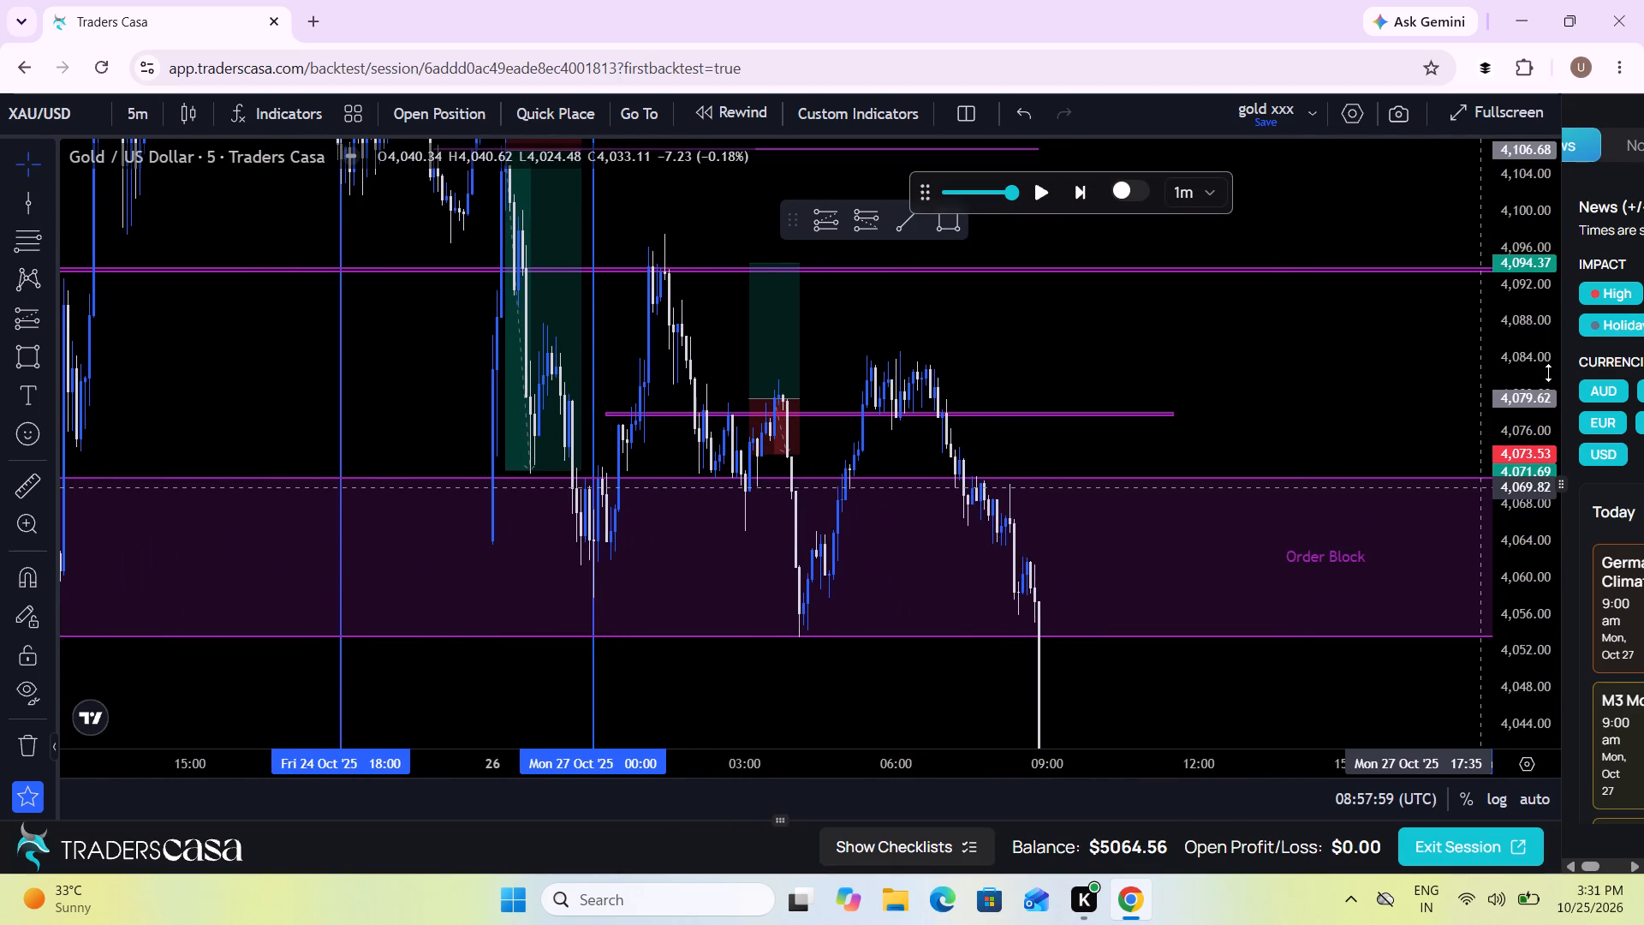
left_click_drag(1548, 373, 1480, 556)
left_click(1220, 563)
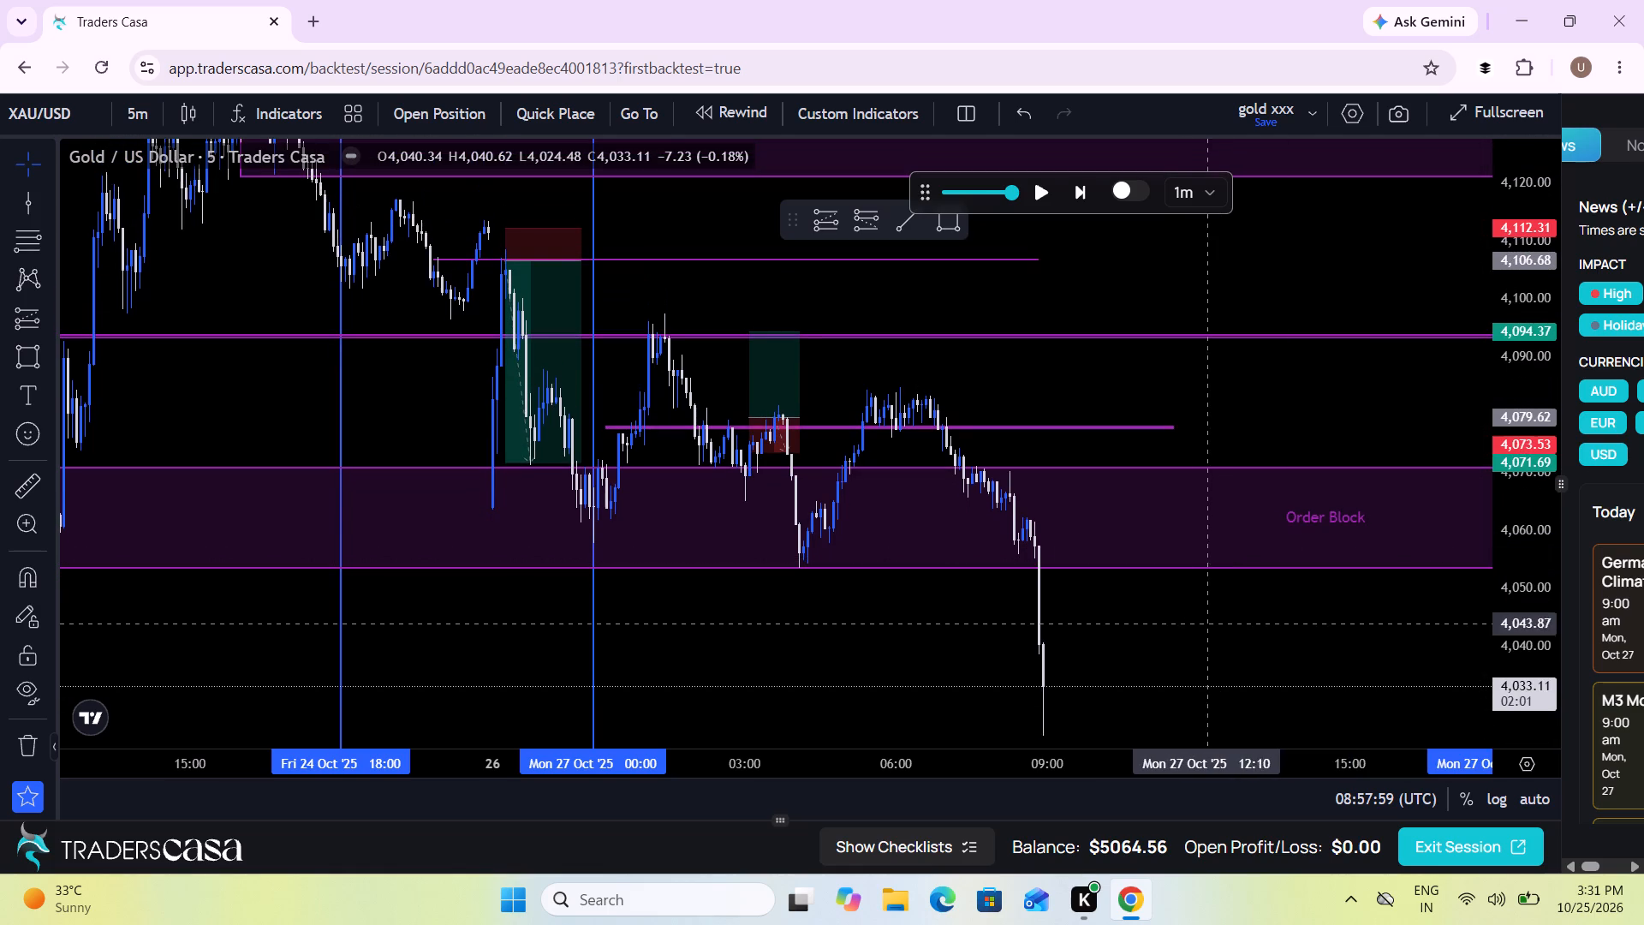
left_click_drag(1182, 628, 877, 435)
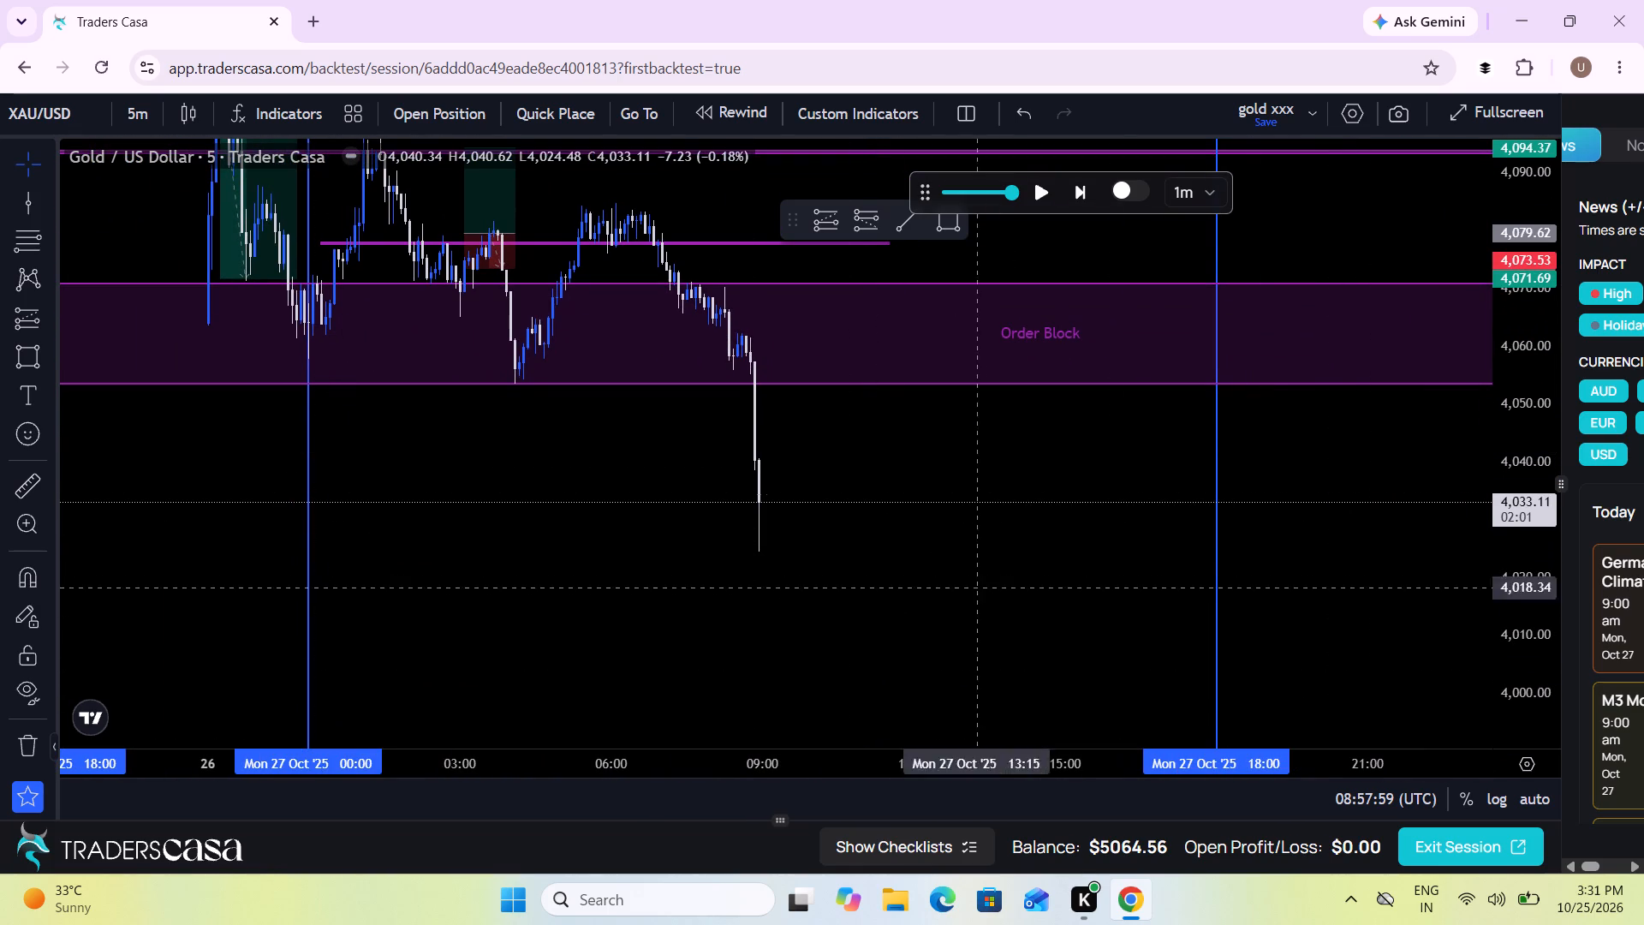
left_click_drag(923, 665, 967, 699)
scroll(967, 699, "down", 1)
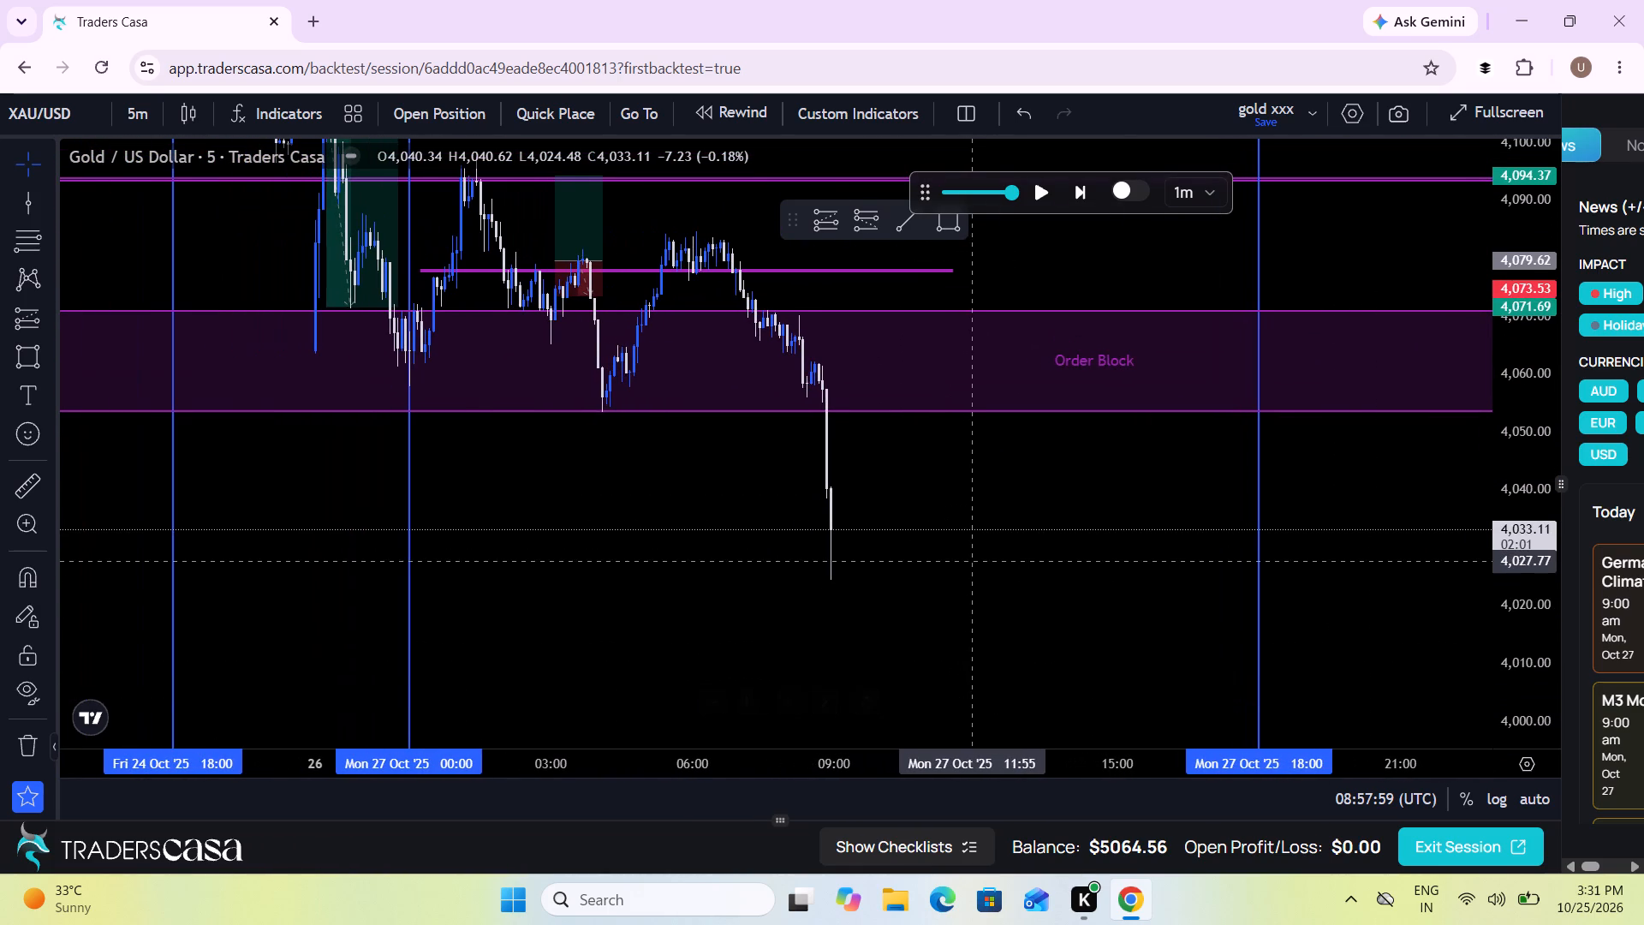
left_click_drag(970, 560, 984, 586)
left_click(1041, 202)
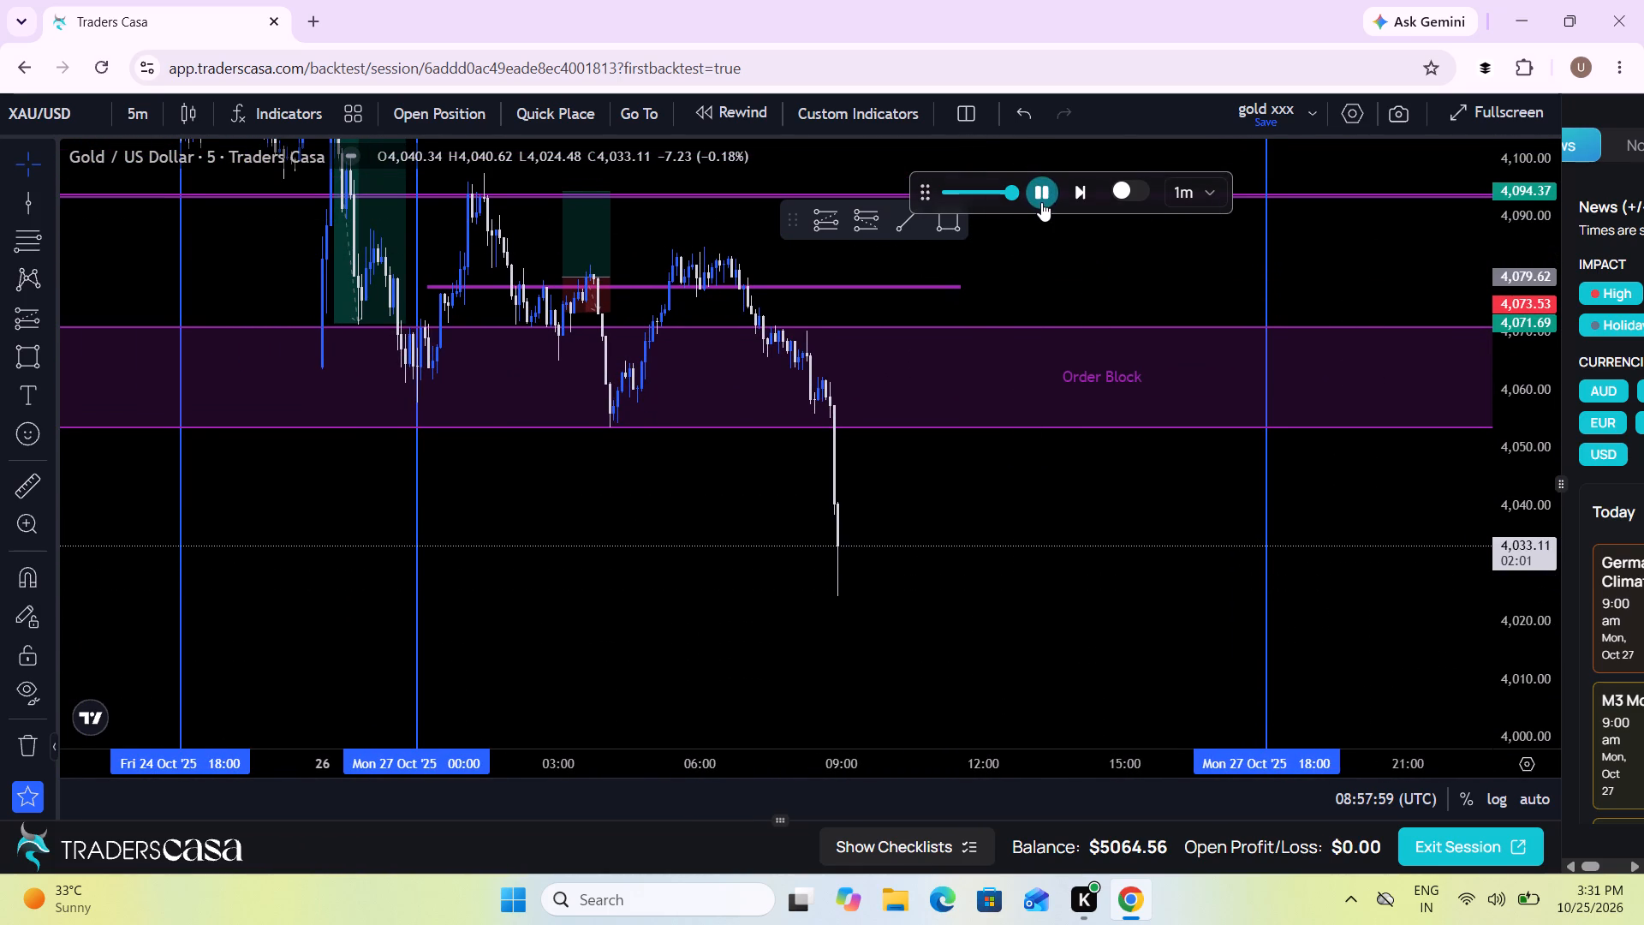
left_click(1041, 202)
Continue the price replay and pause it at about 13:12 on Mon 27 Oct.
left_click_drag(1011, 551, 1001, 593)
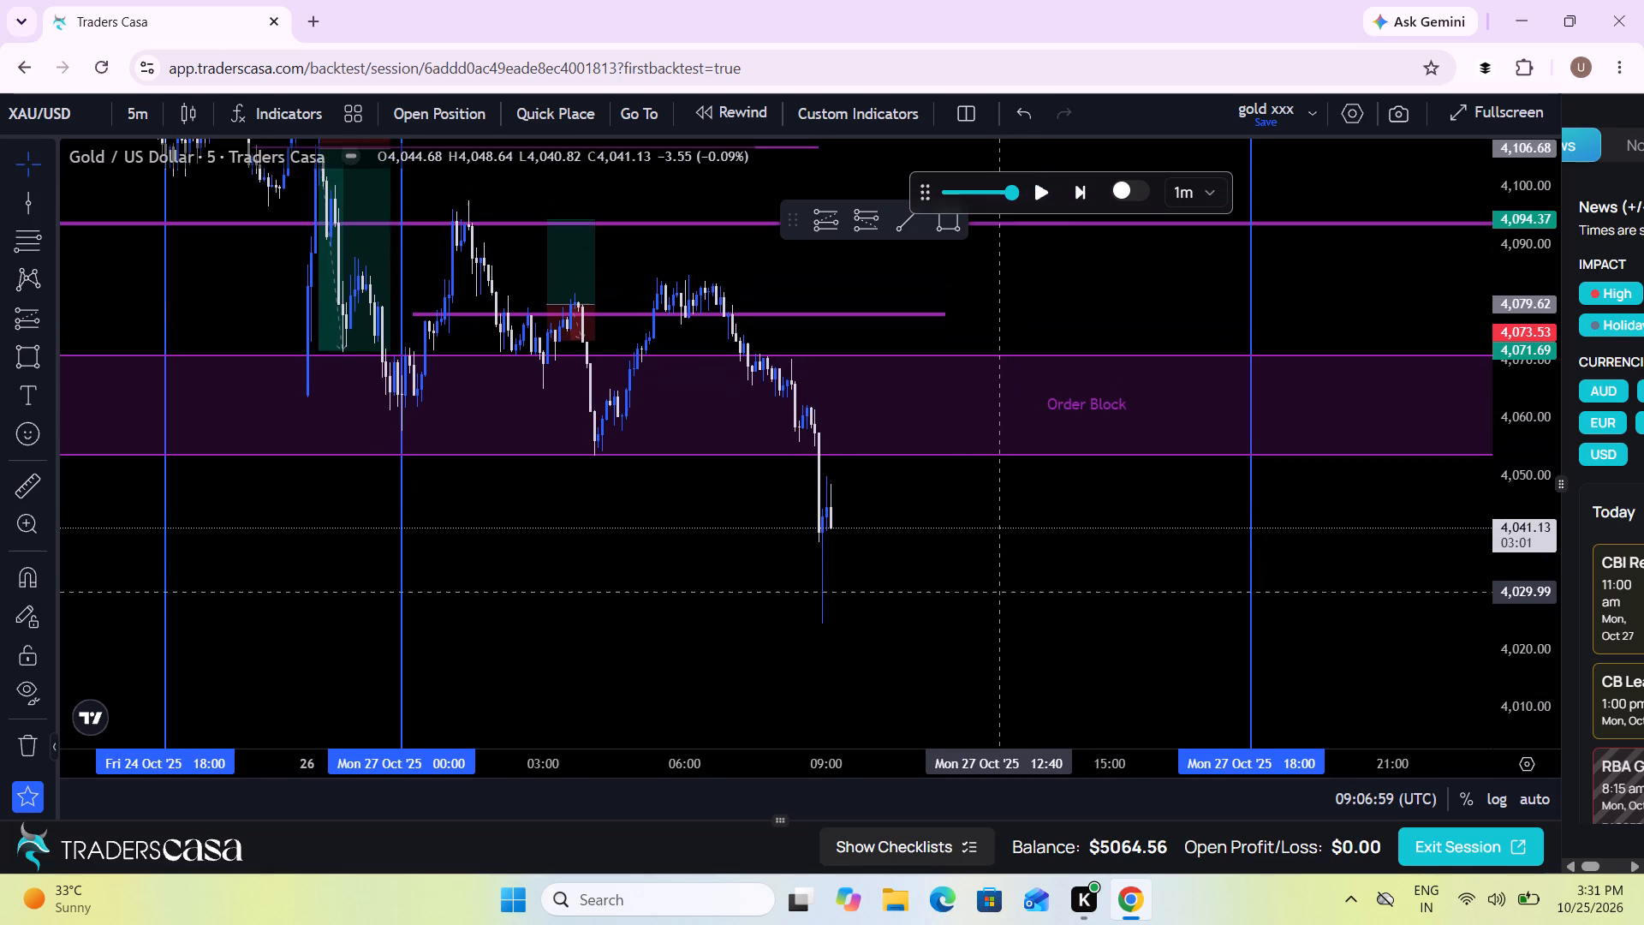
left_click_drag(1001, 593, 1001, 594)
scroll(1001, 594, "up", 3)
left_click(1001, 594)
left_click_drag(1001, 594, 1010, 598)
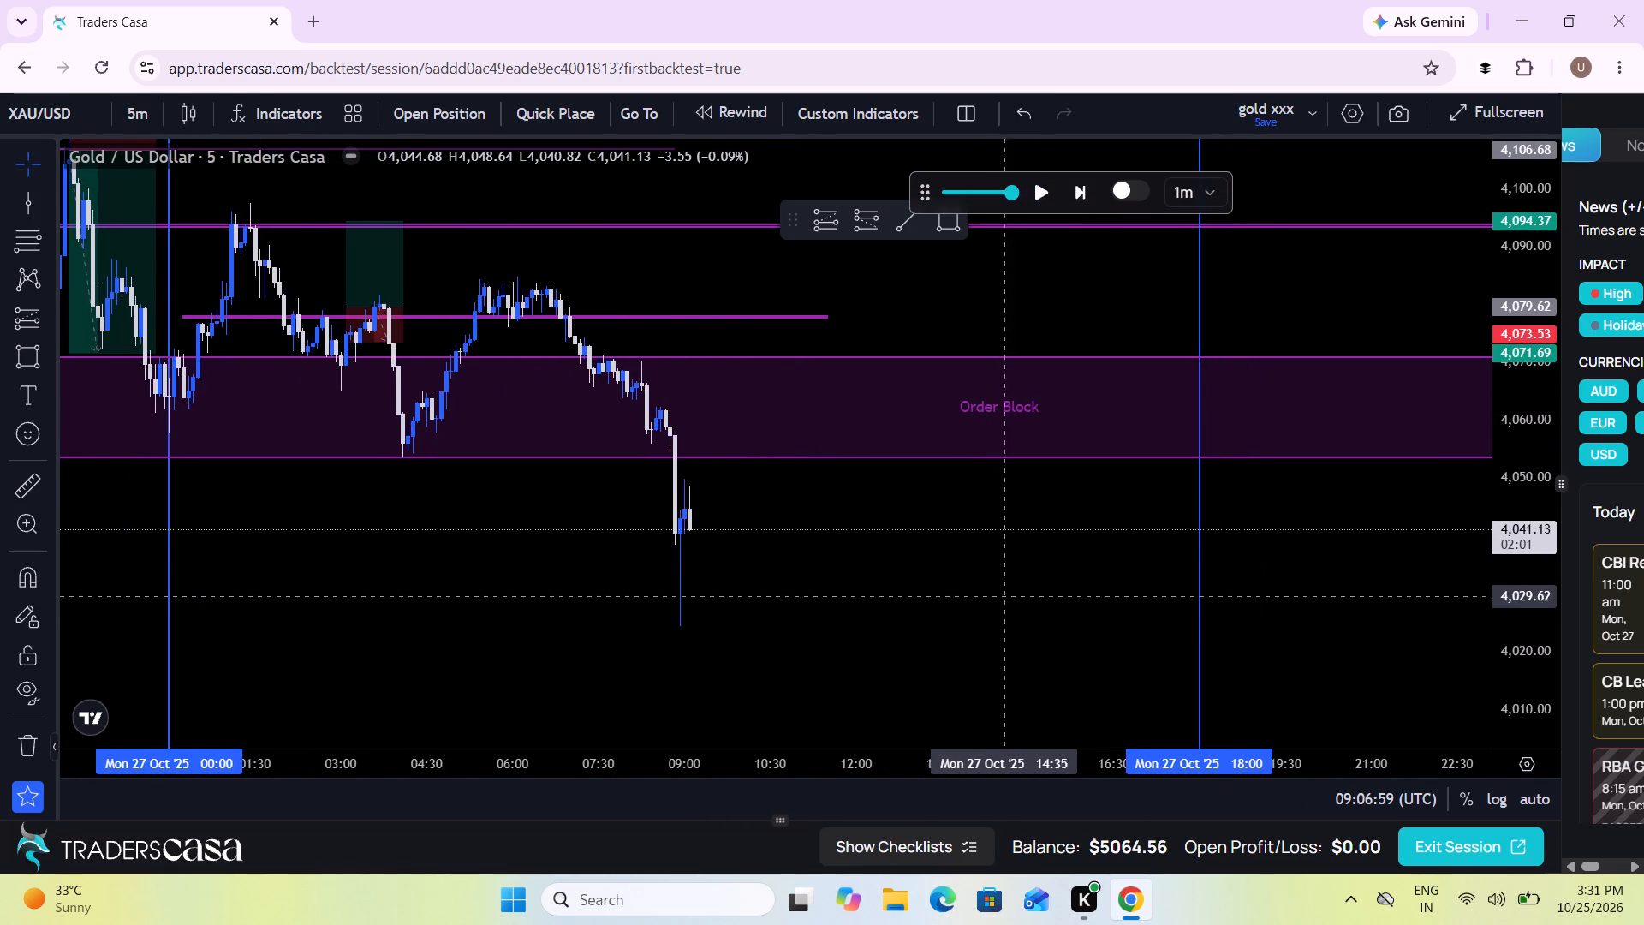
left_click_drag(1010, 598, 1040, 617)
scroll(1040, 617, "down", 2)
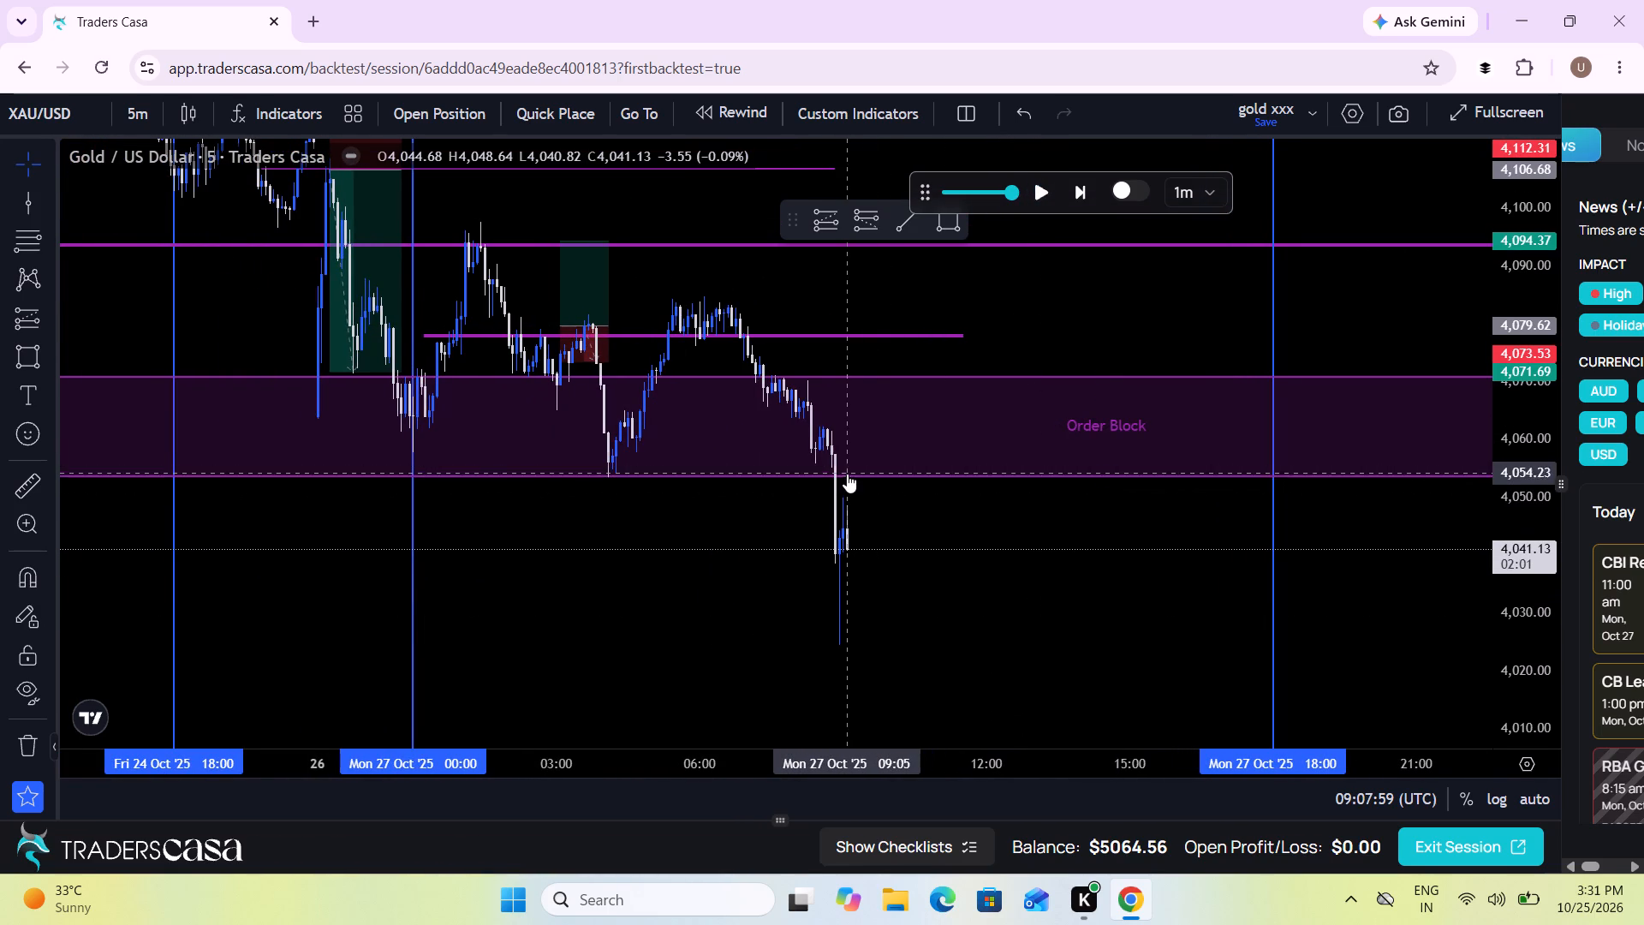
left_click(1045, 191)
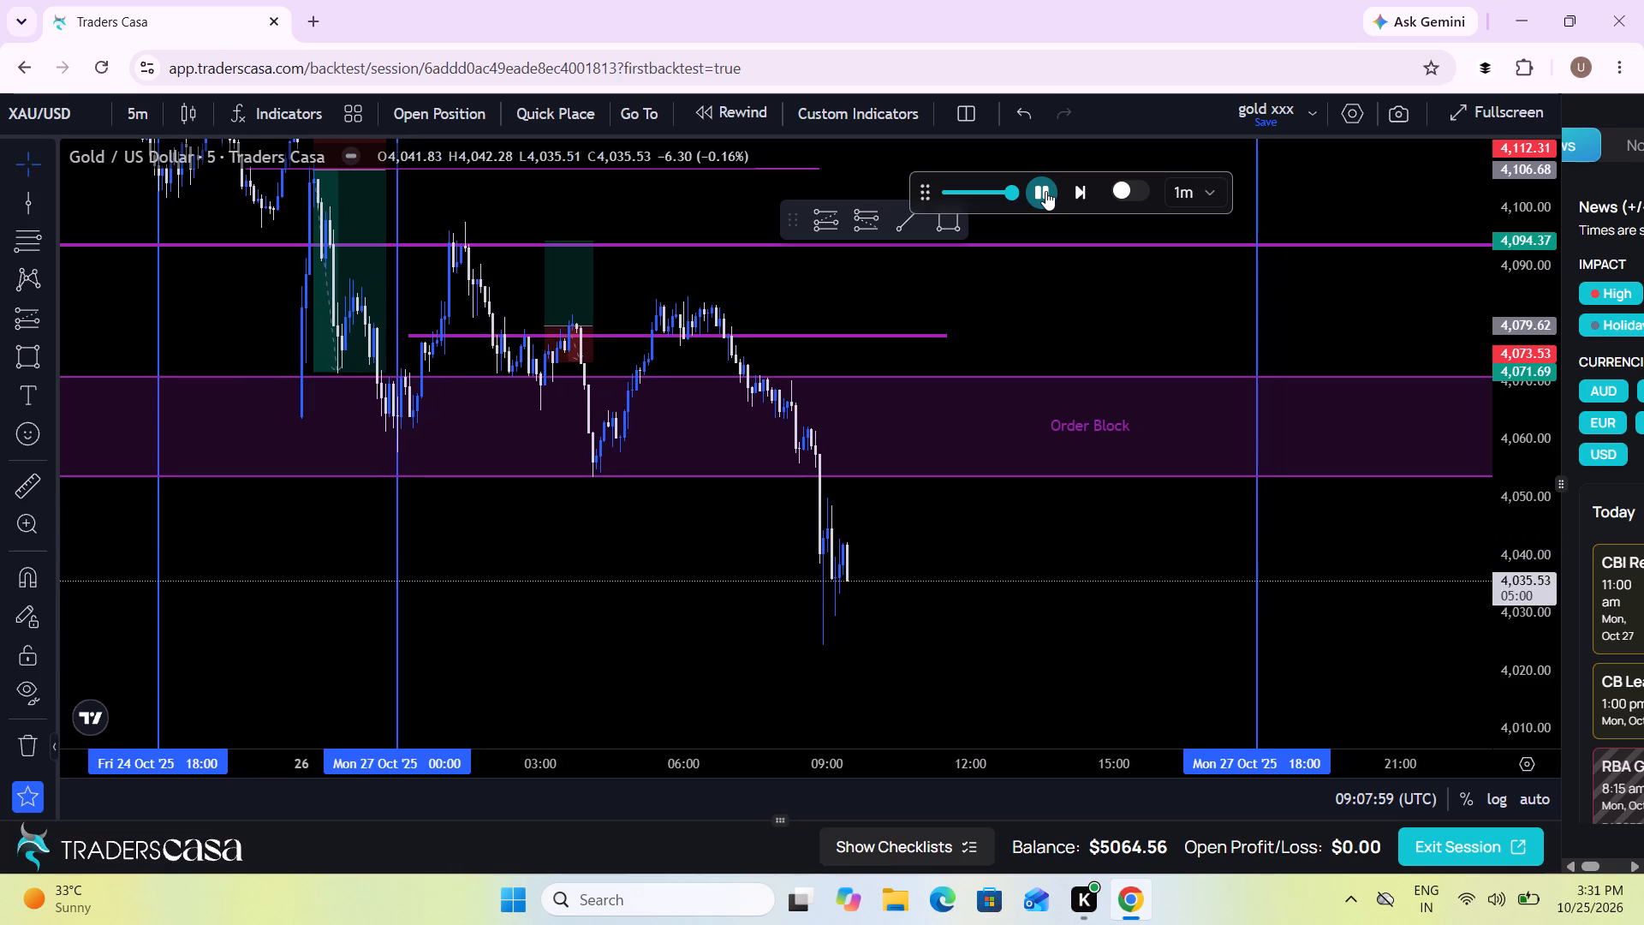
scroll(1050, 427, "left", 1)
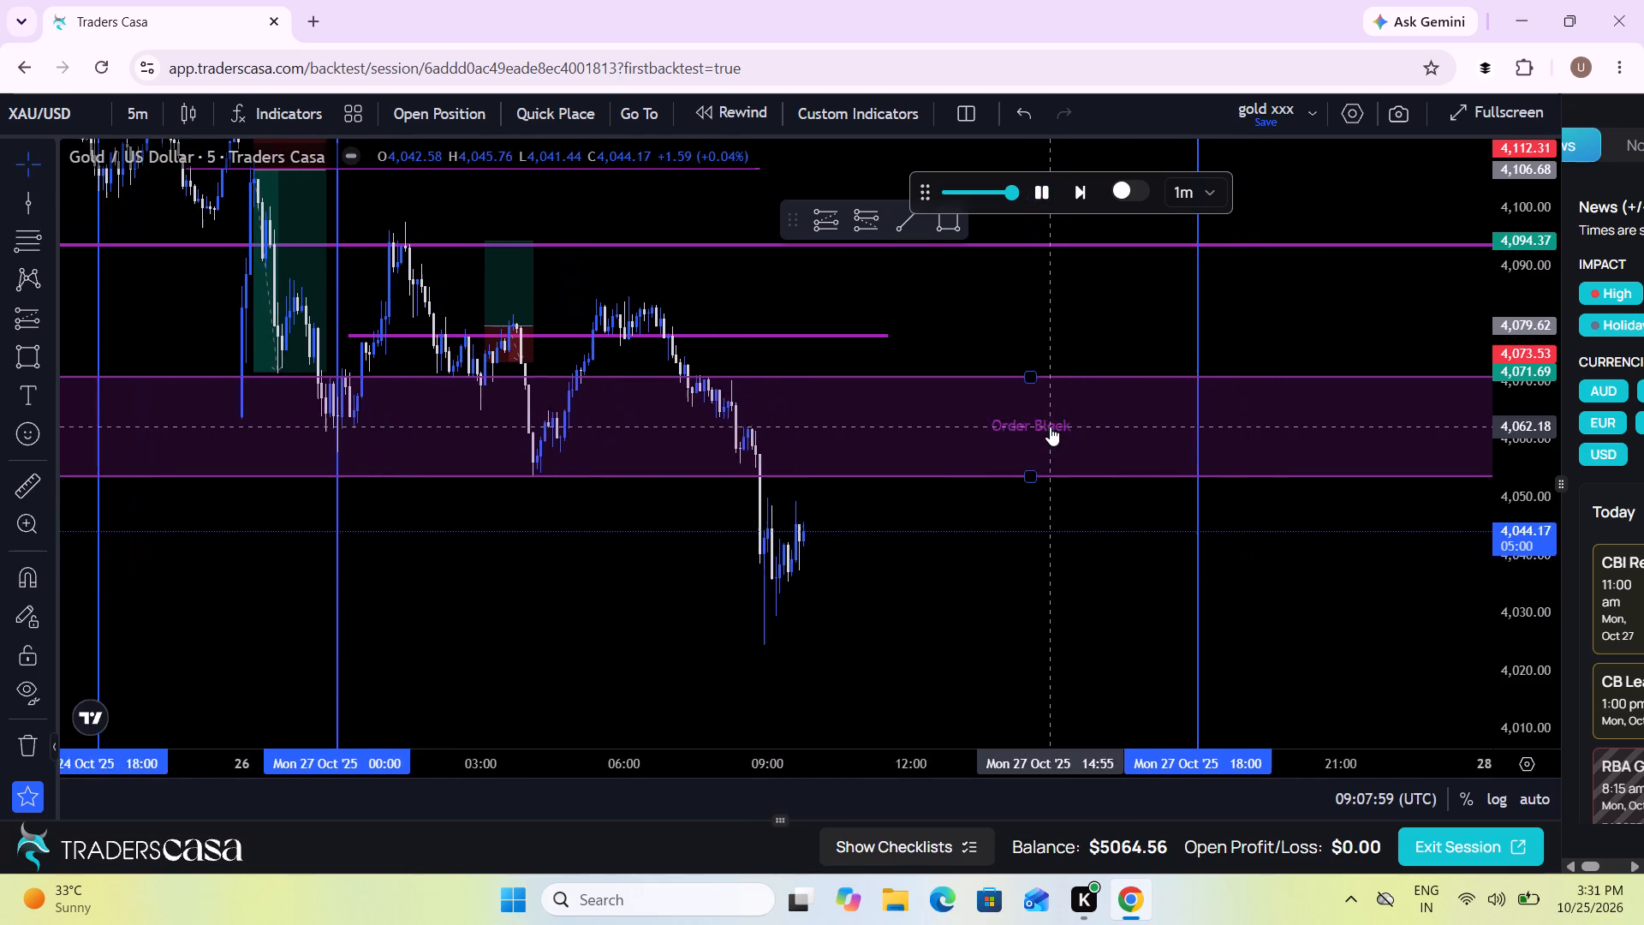
scroll(1050, 427, "left", 1)
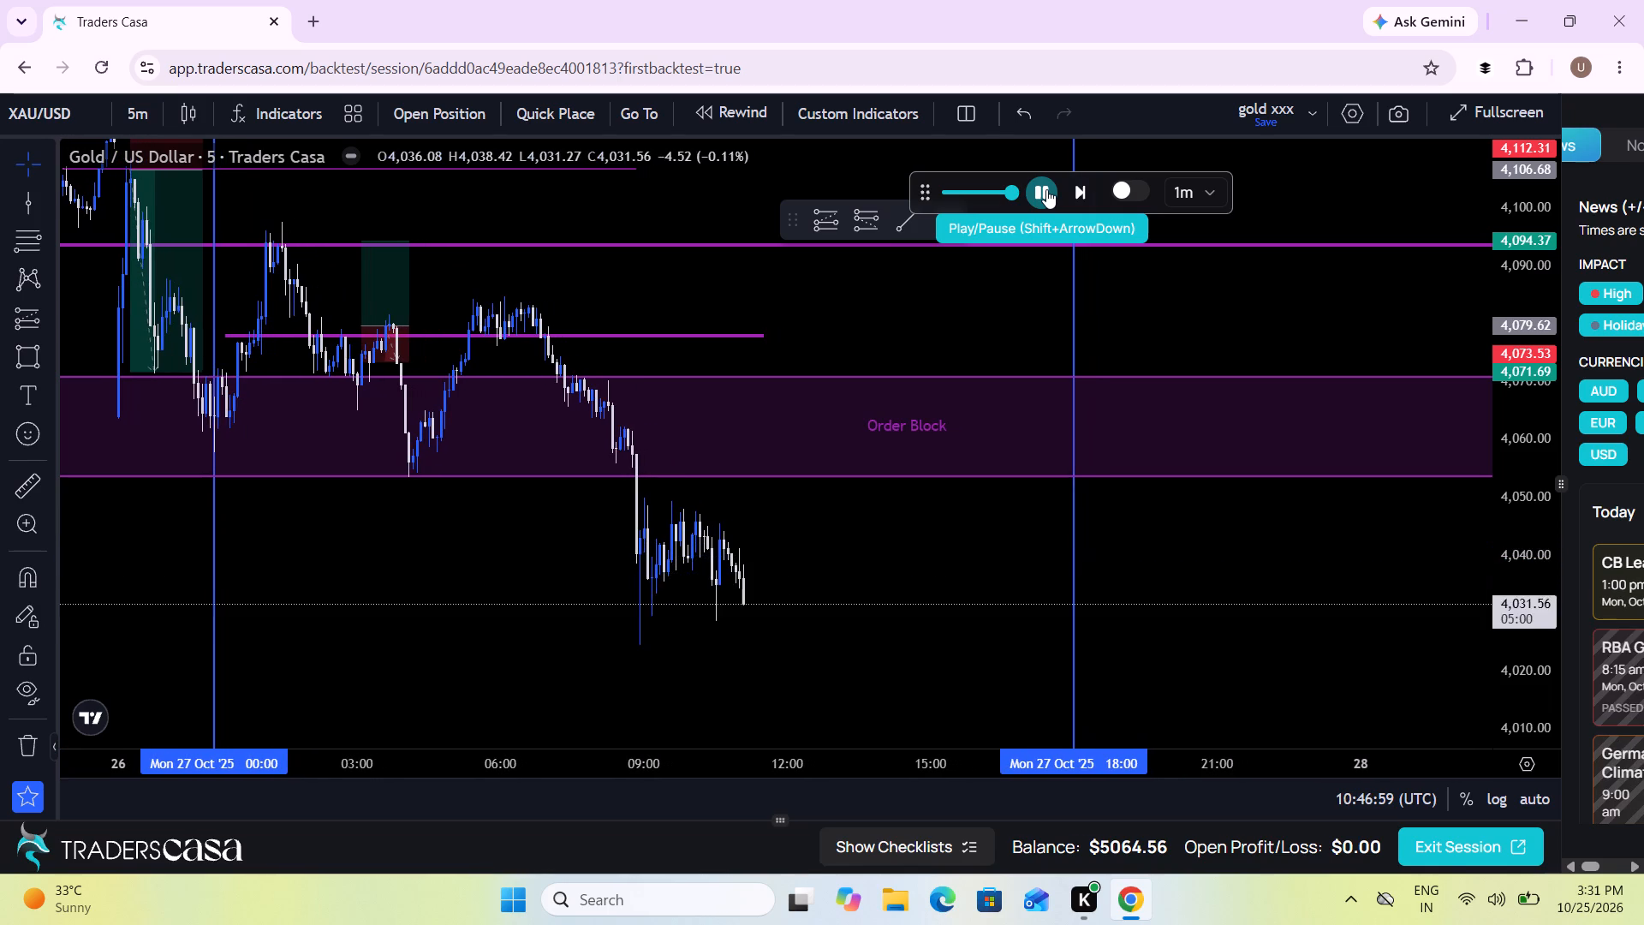
left_click_drag(962, 506, 910, 408)
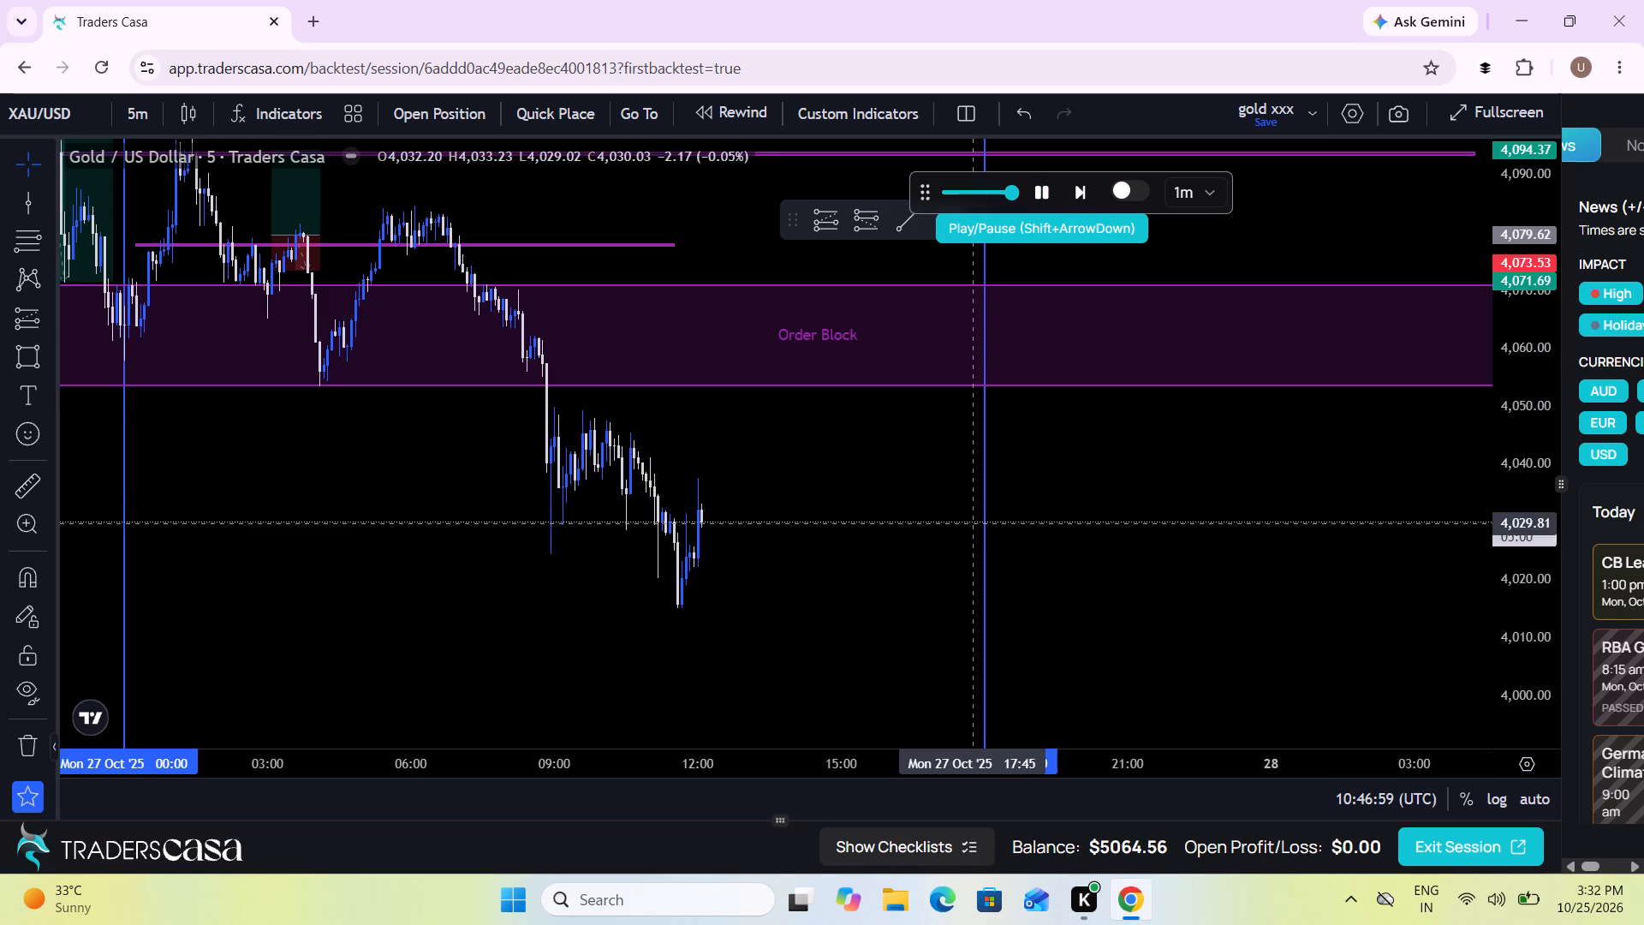
left_click(1042, 196)
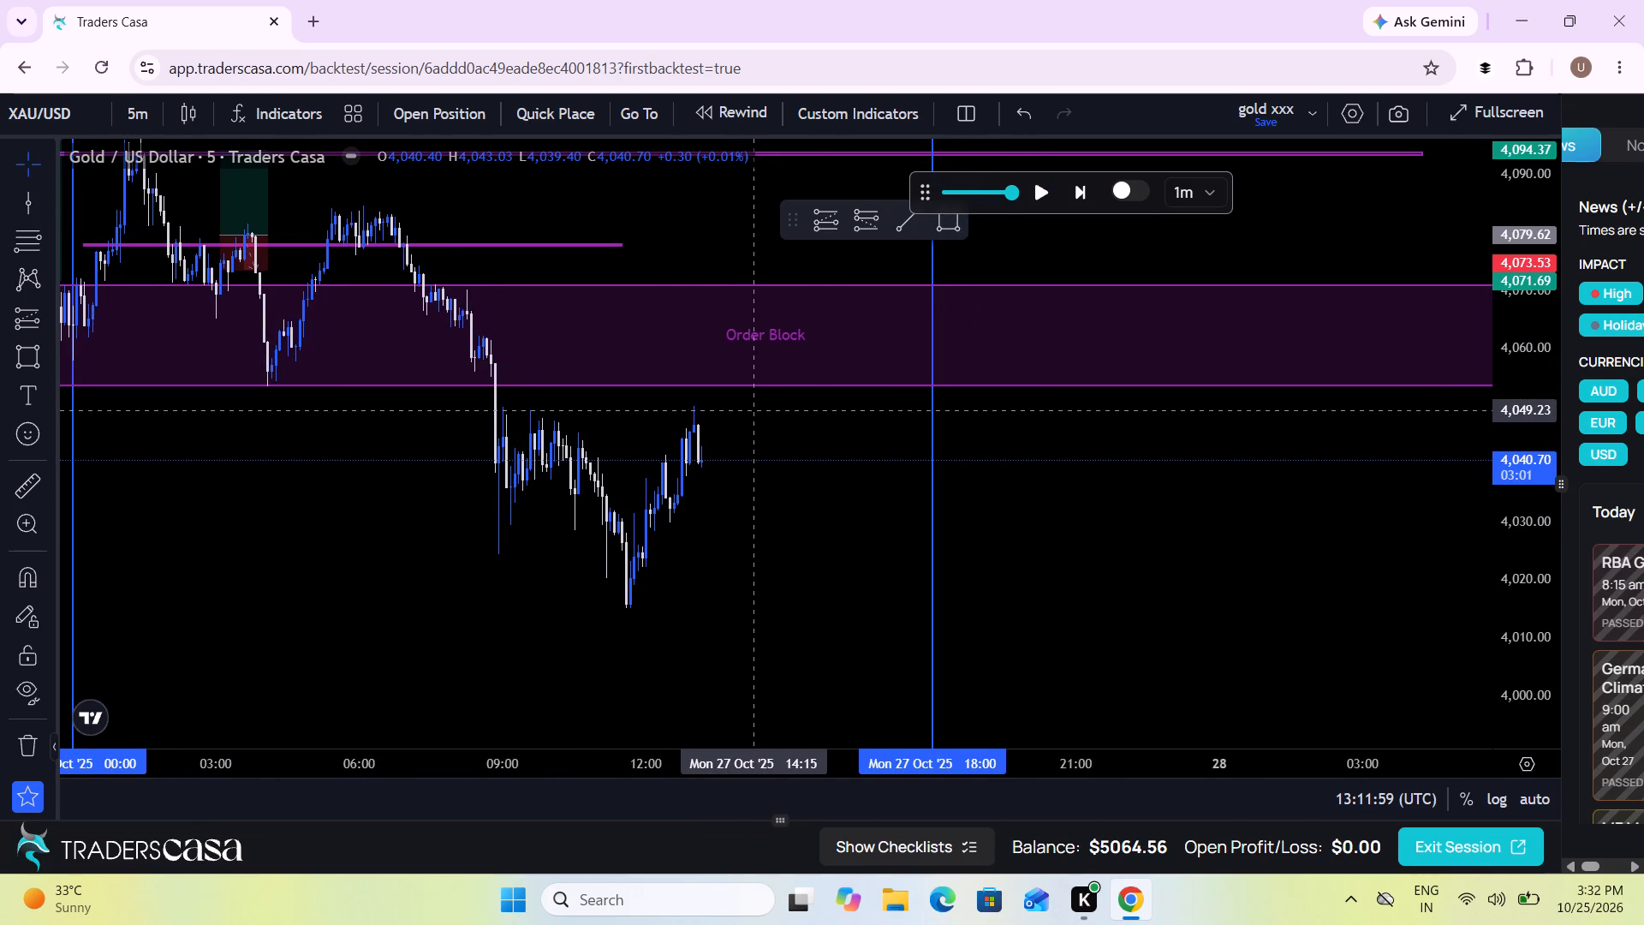
Resume the price replay and pause it at about 14:25 on Mon 27 Oct.
left_click_drag(753, 410, 714, 343)
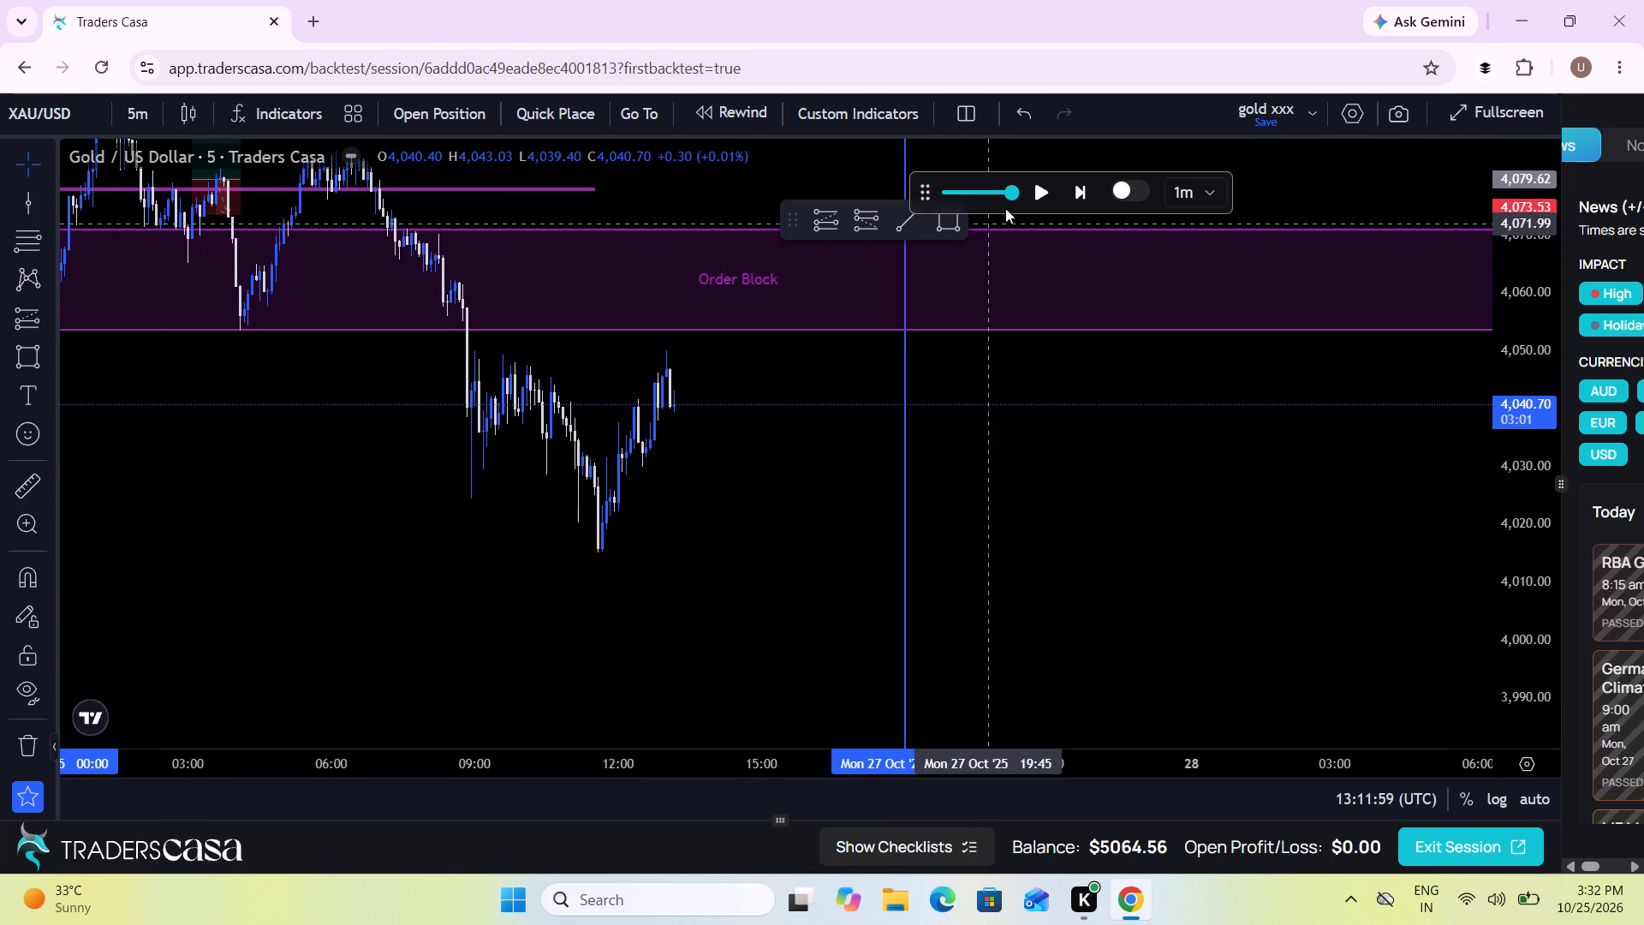
left_click(1039, 200)
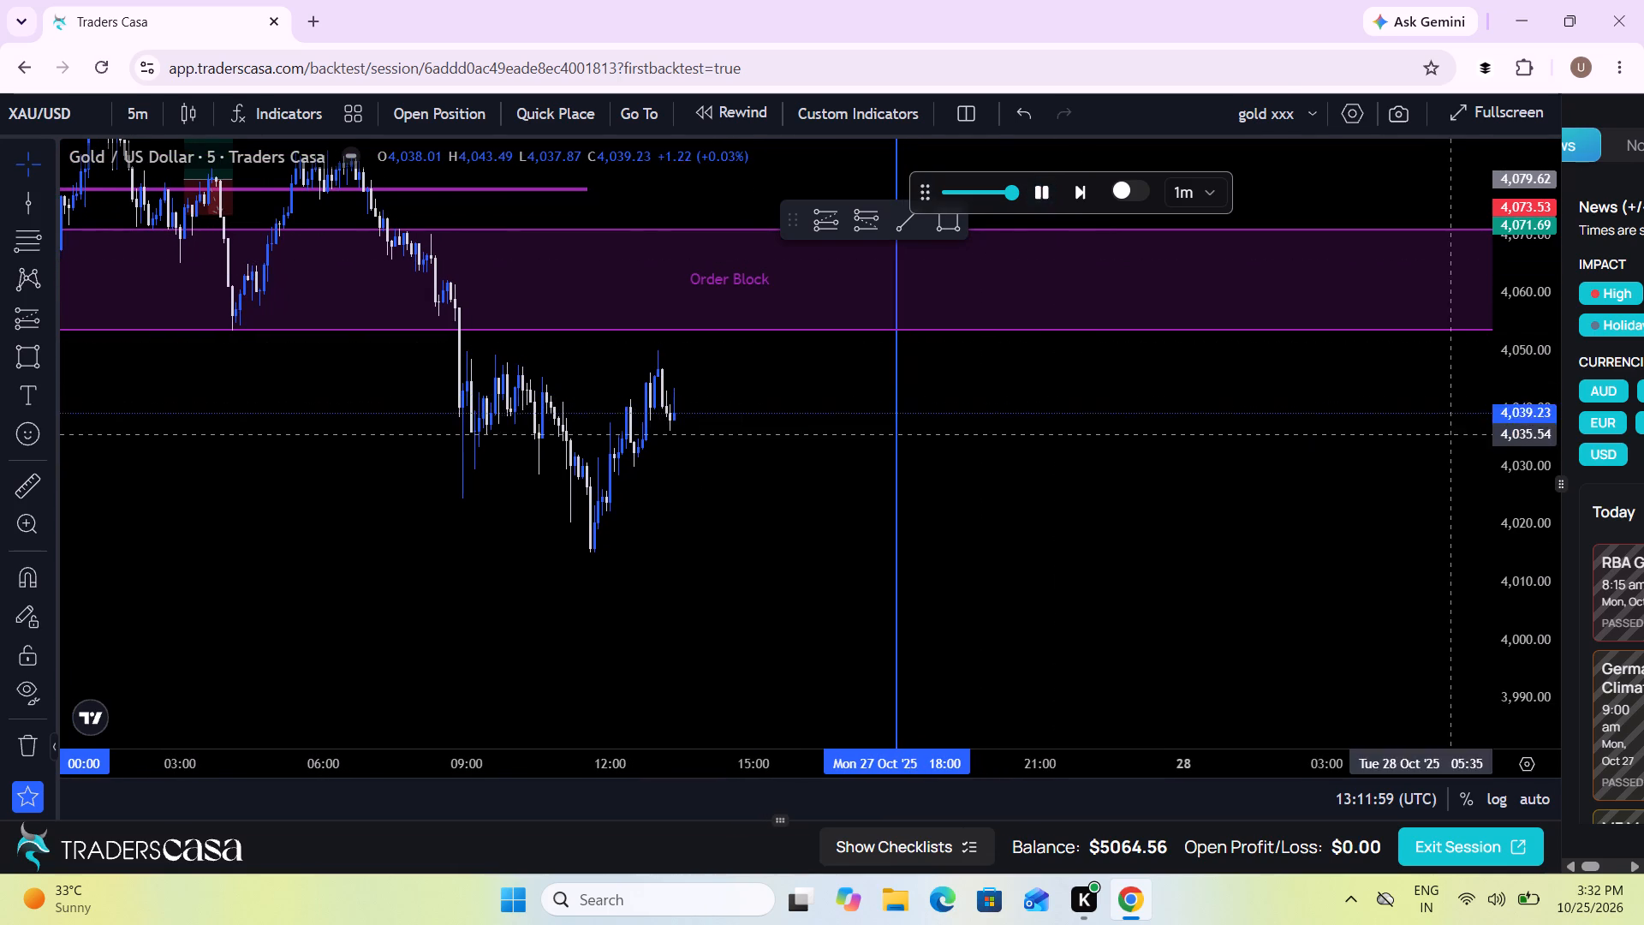
left_click_drag(1516, 410, 1507, 535)
scroll(1204, 538, "down", 2)
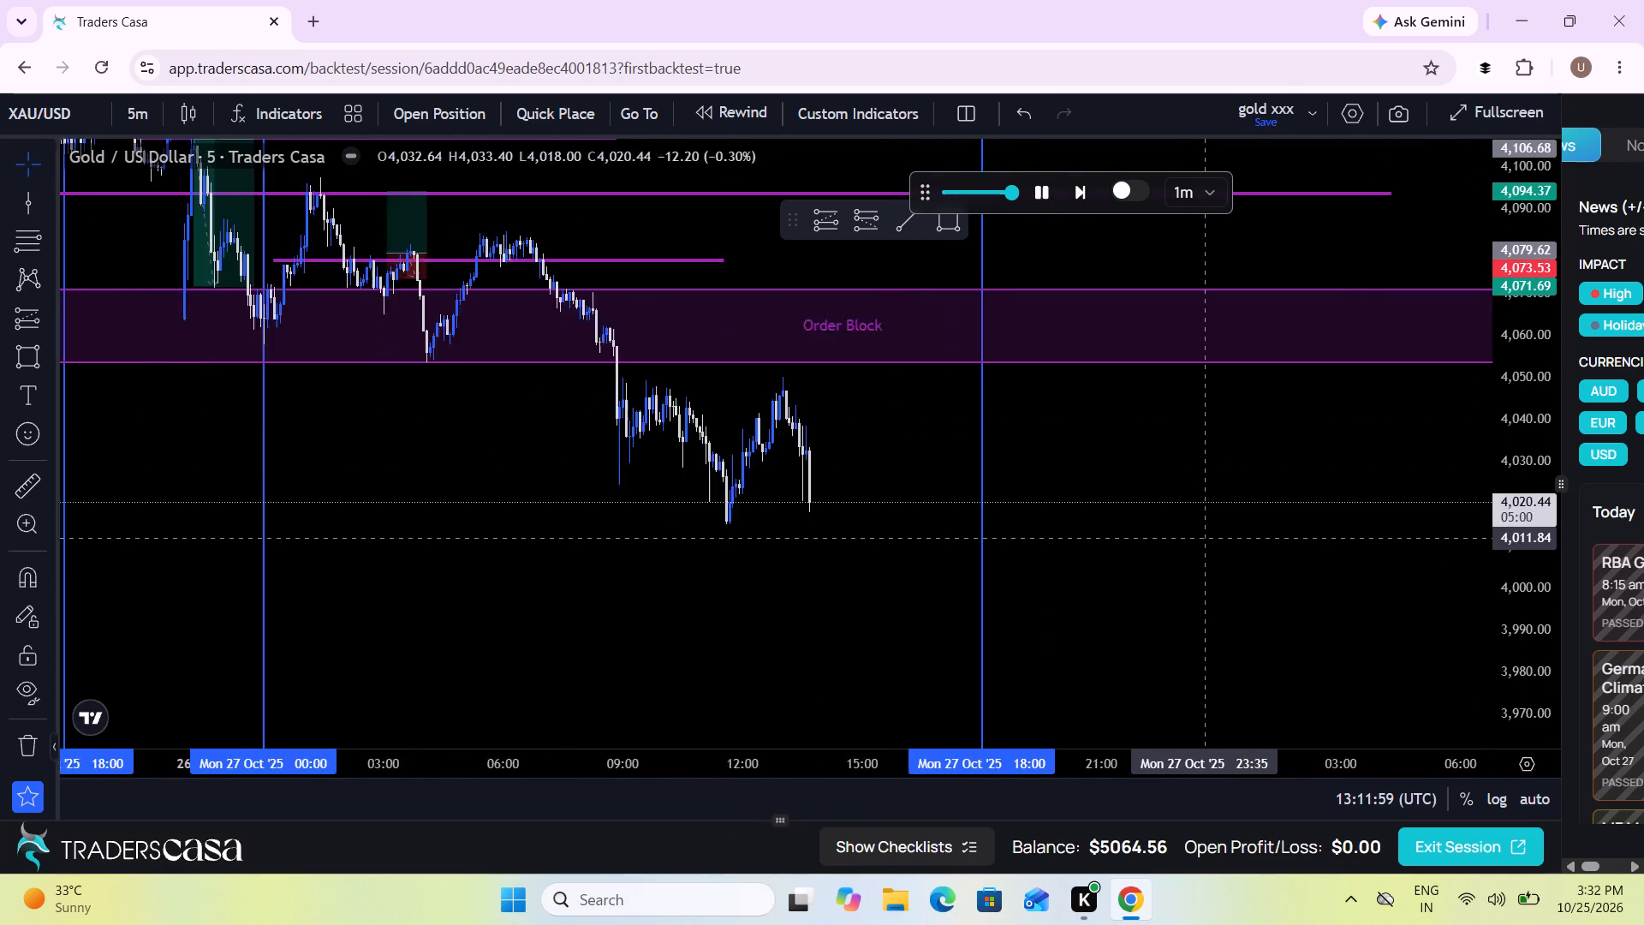
scroll(1204, 538, "down", 1)
left_click_drag(1204, 538, 1208, 618)
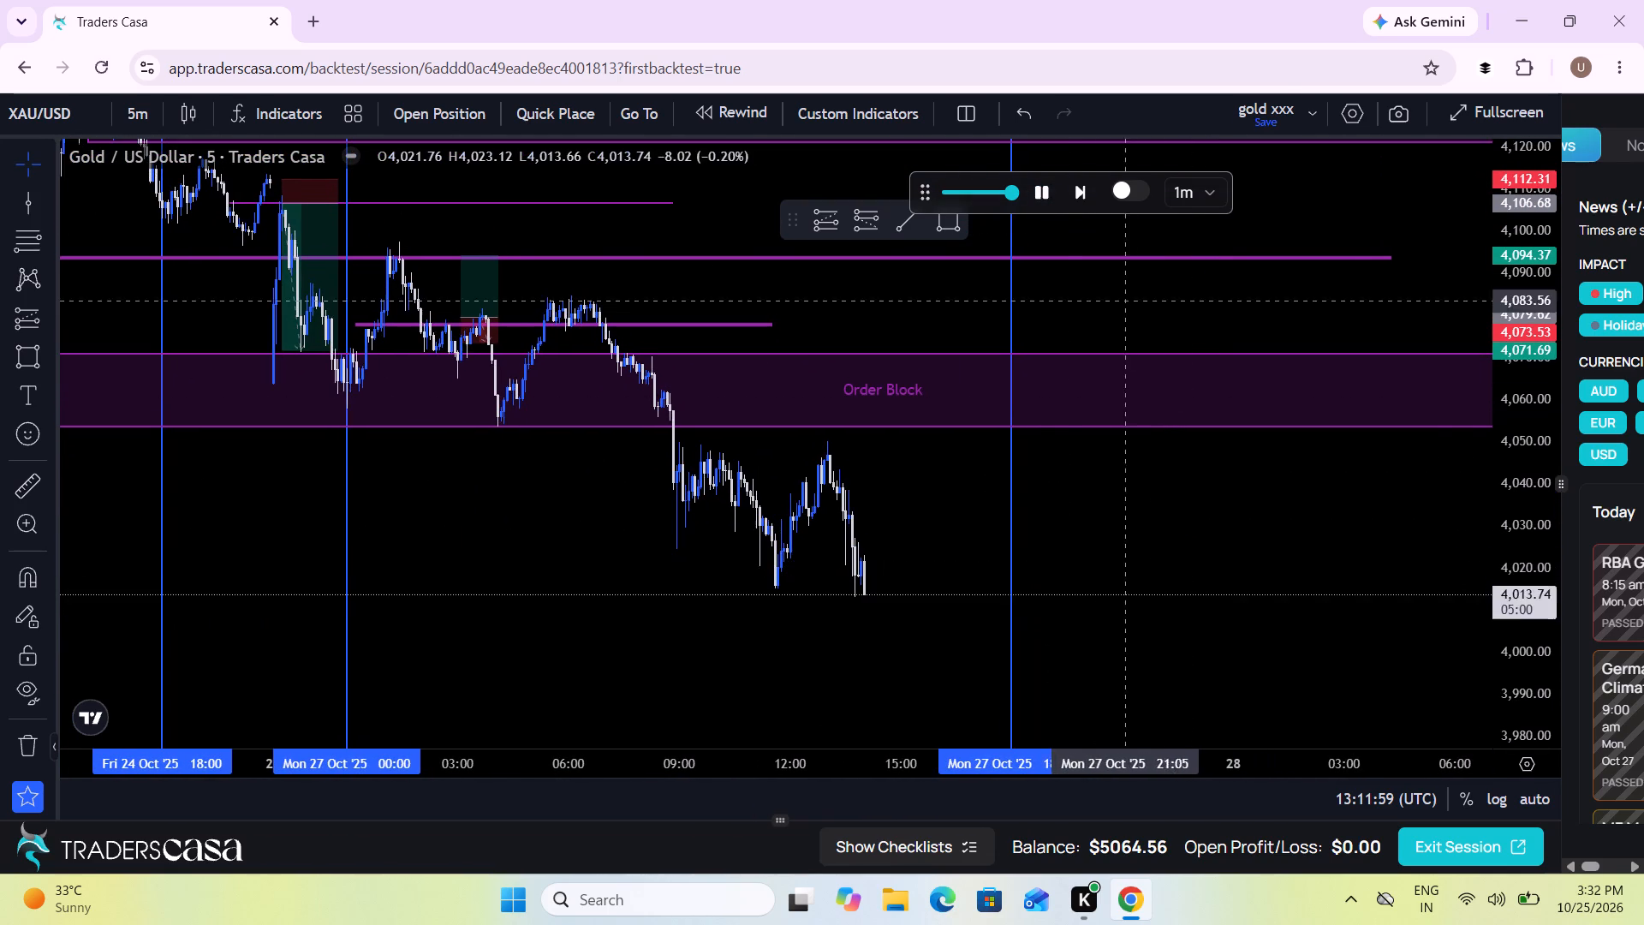
left_click(1048, 197)
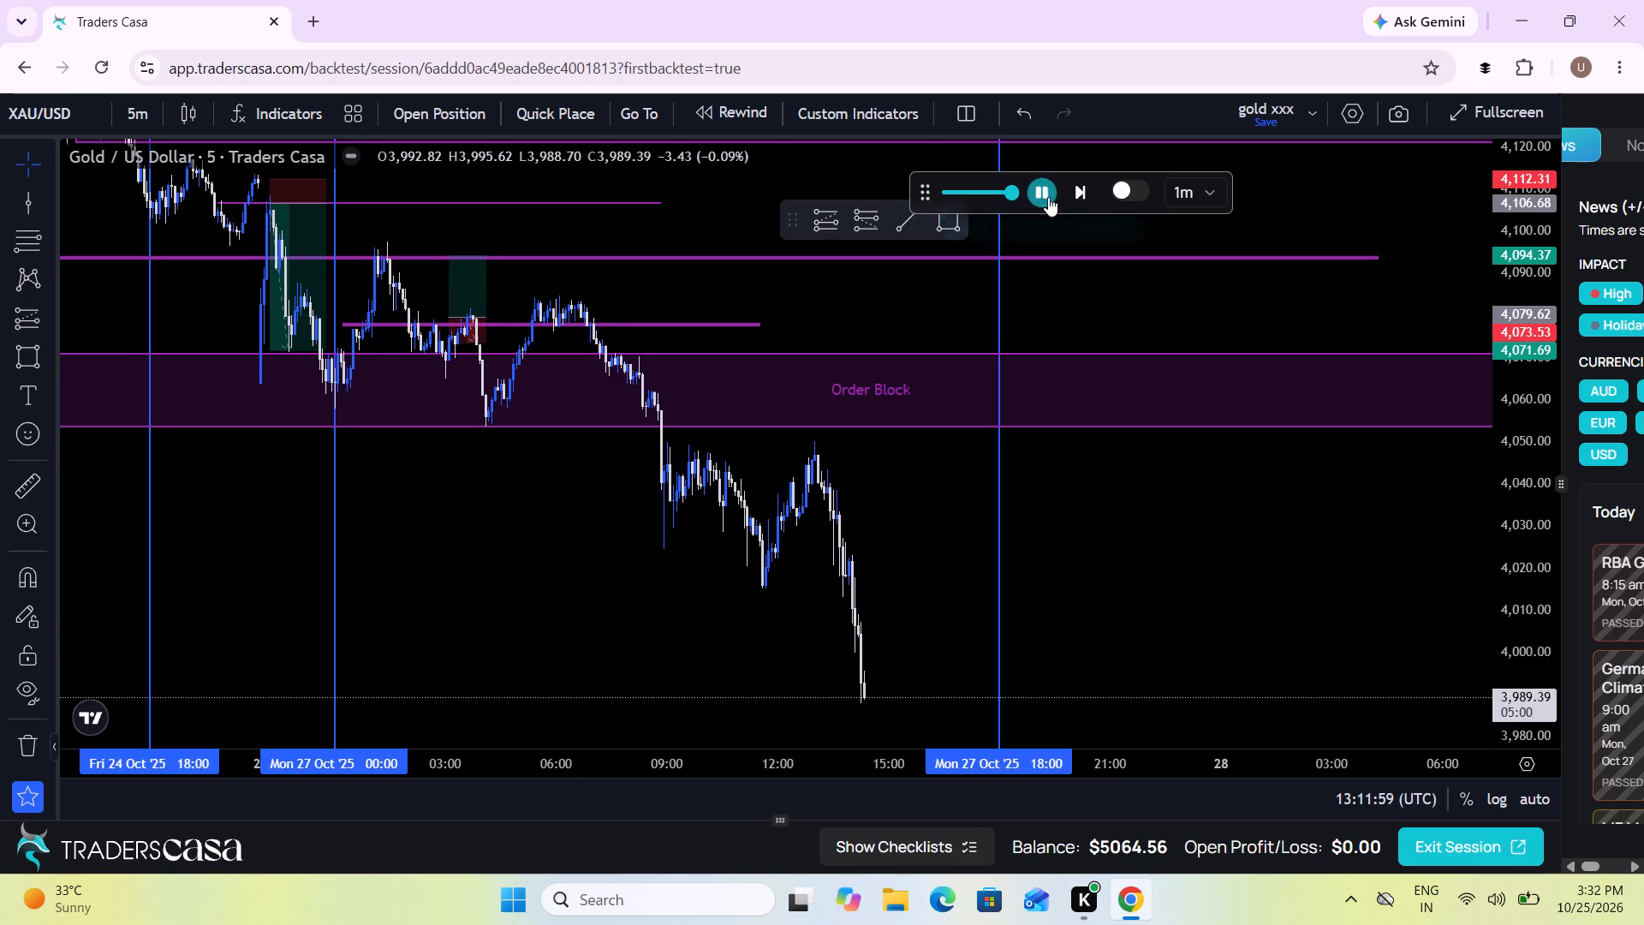
Examine the Mon 27 Oct price action against the two order blocks, the midpoint lines and the earlier trades.
left_click_drag(1195, 565, 1272, 552)
scroll(1272, 552, "down", 1)
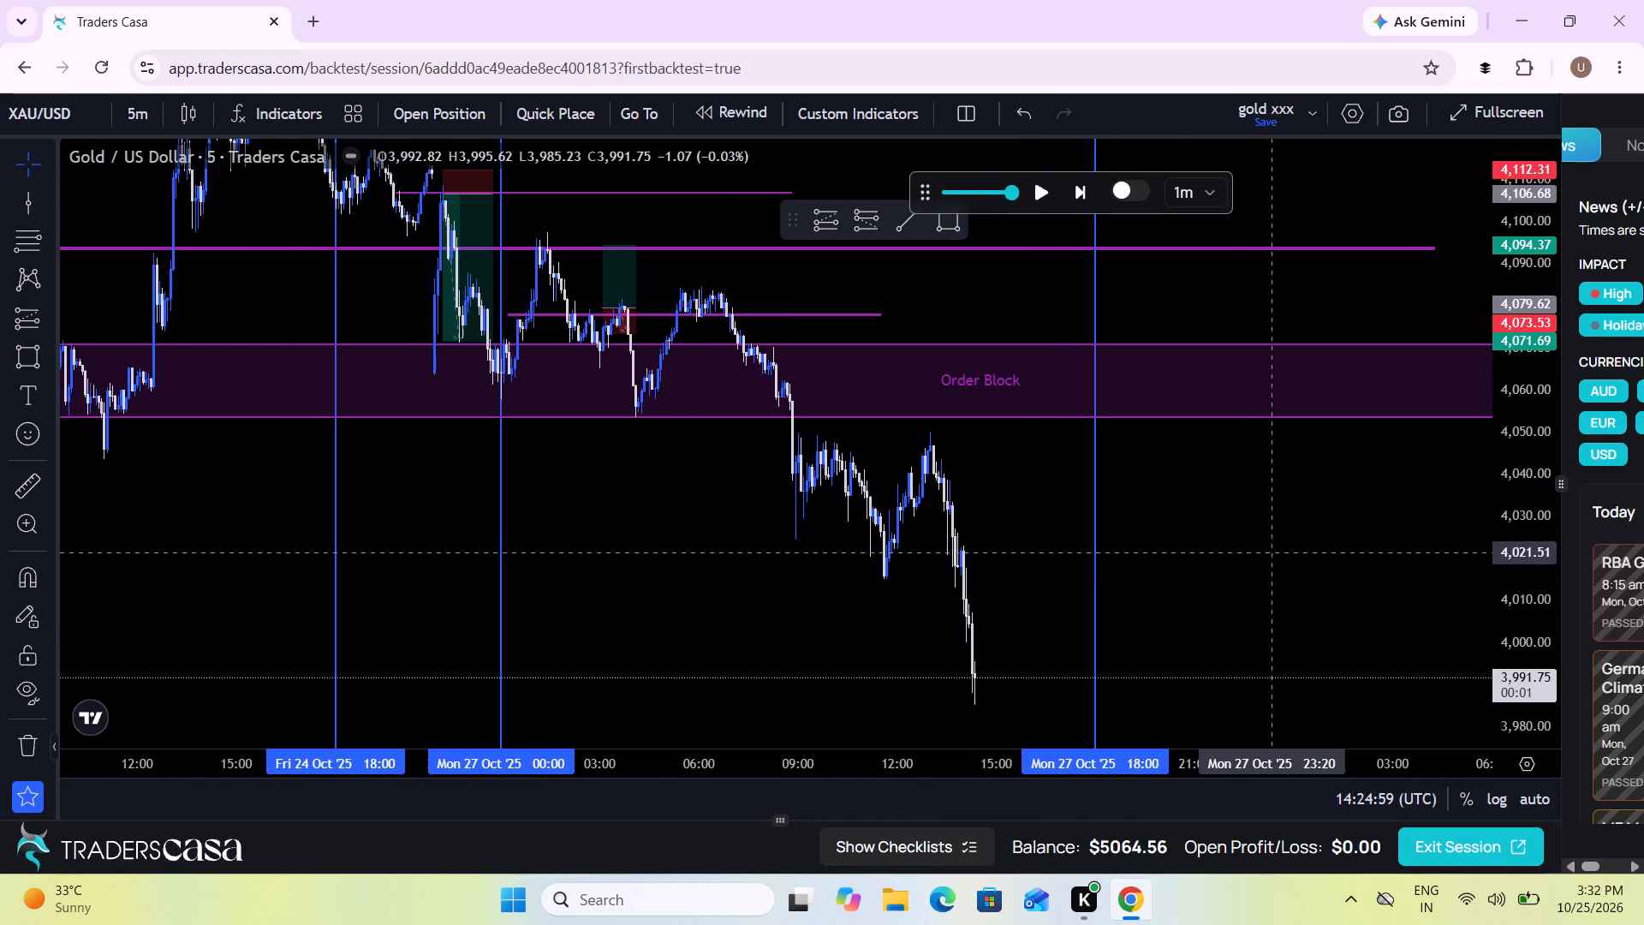
left_click_drag(1272, 552, 1456, 686)
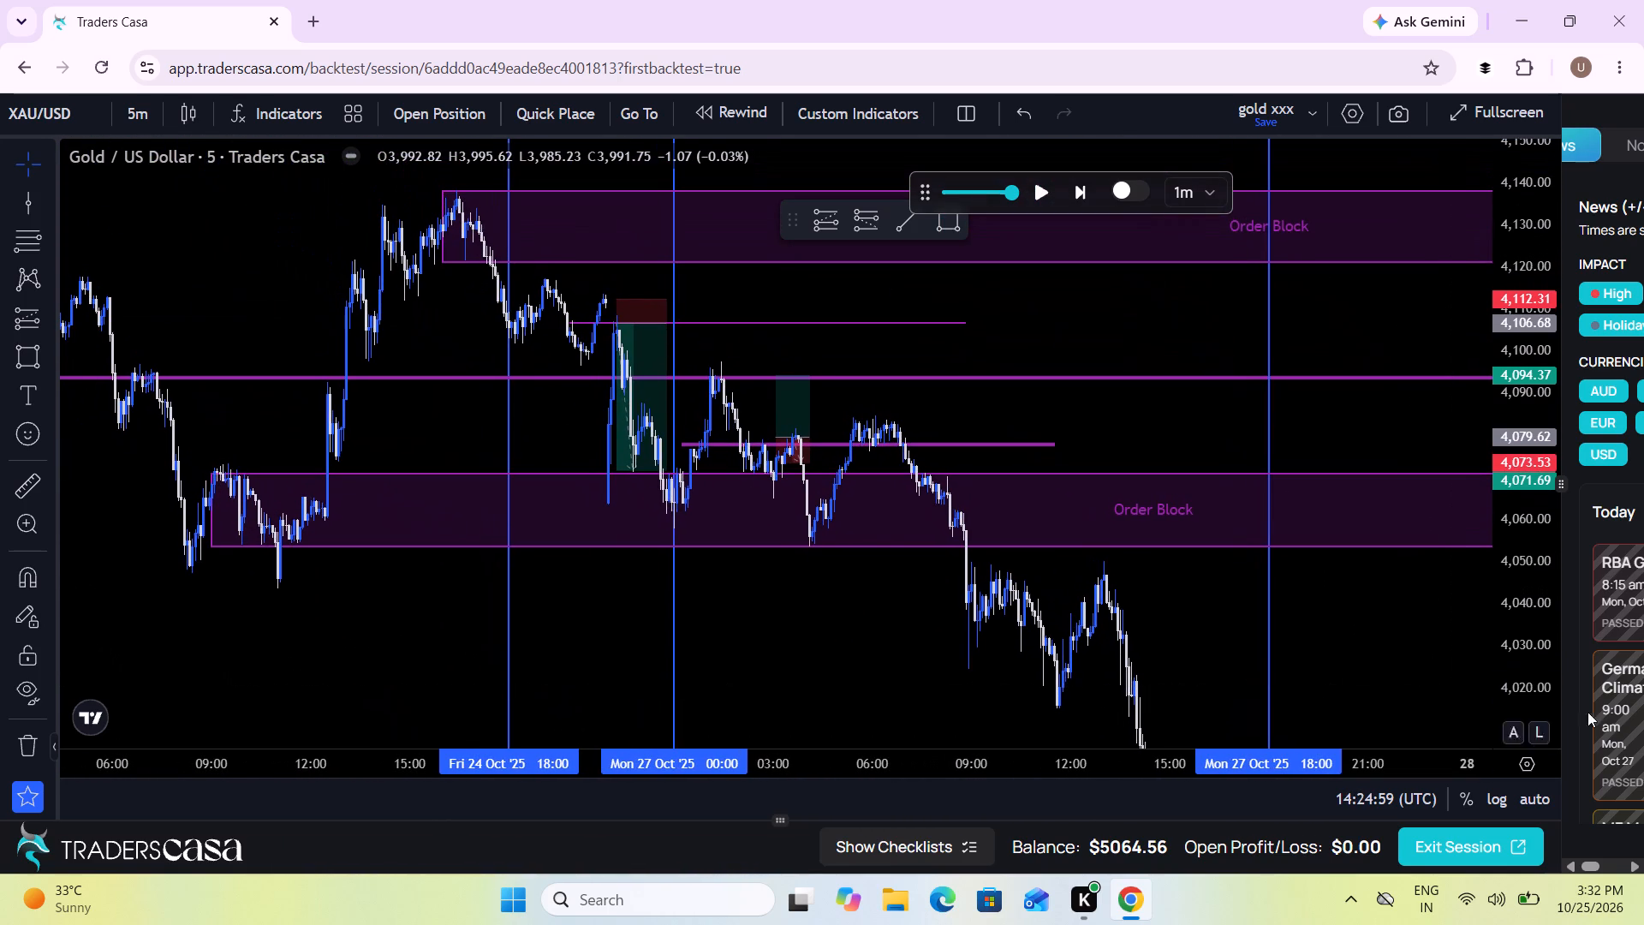
left_click_drag(924, 688, 925, 659)
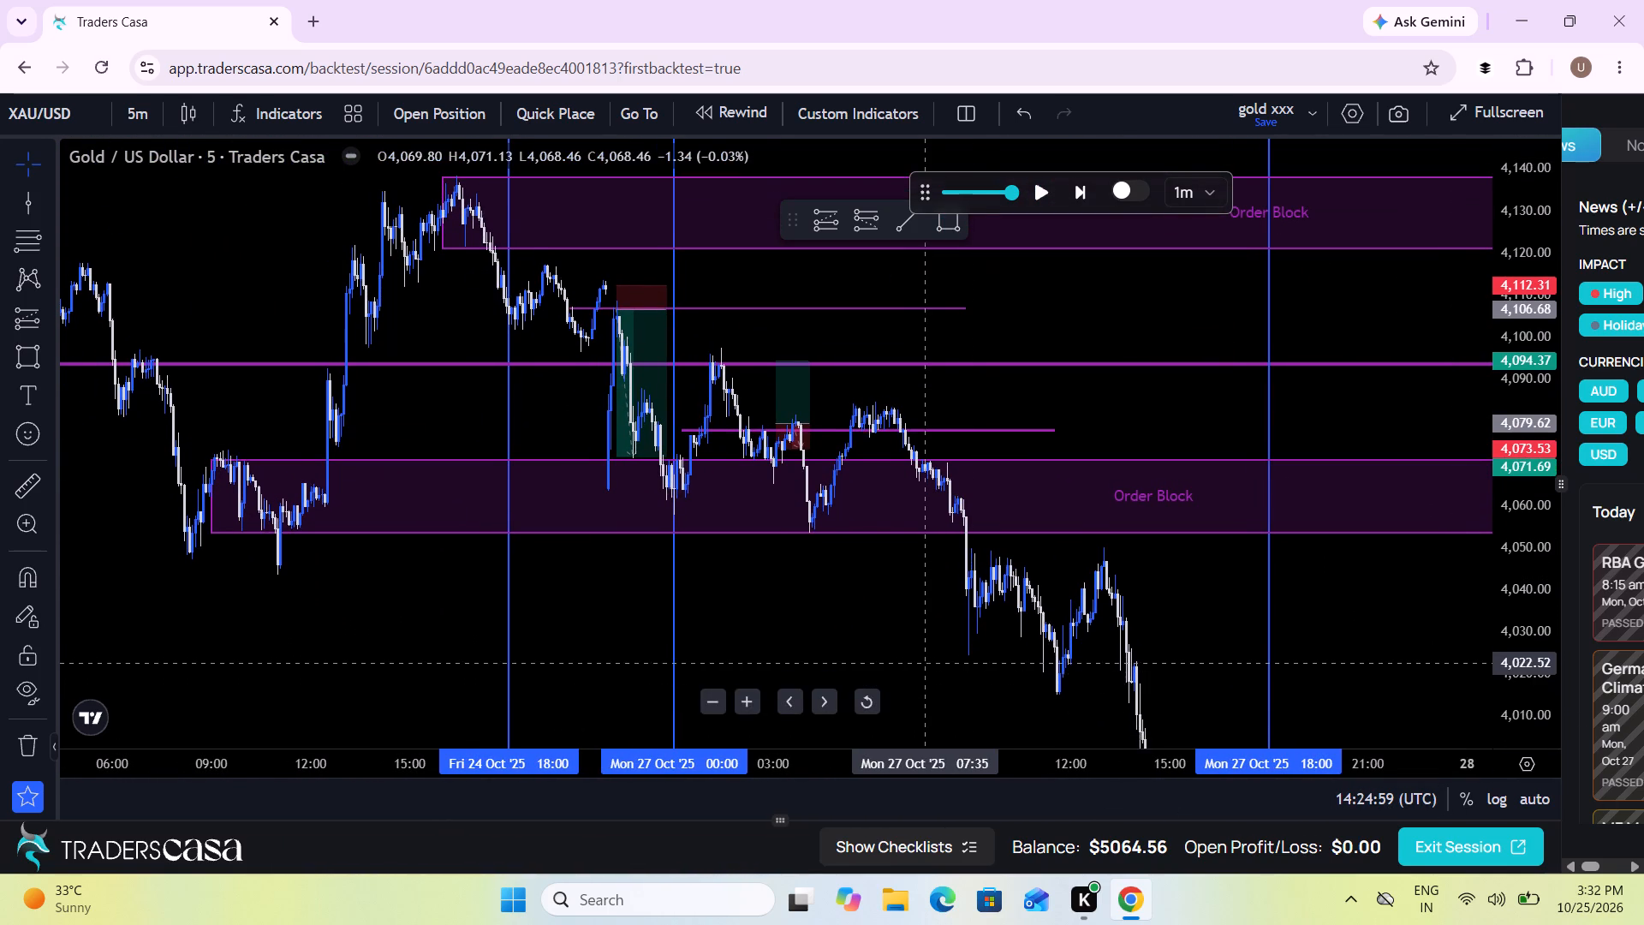
left_click_drag(925, 659, 914, 654)
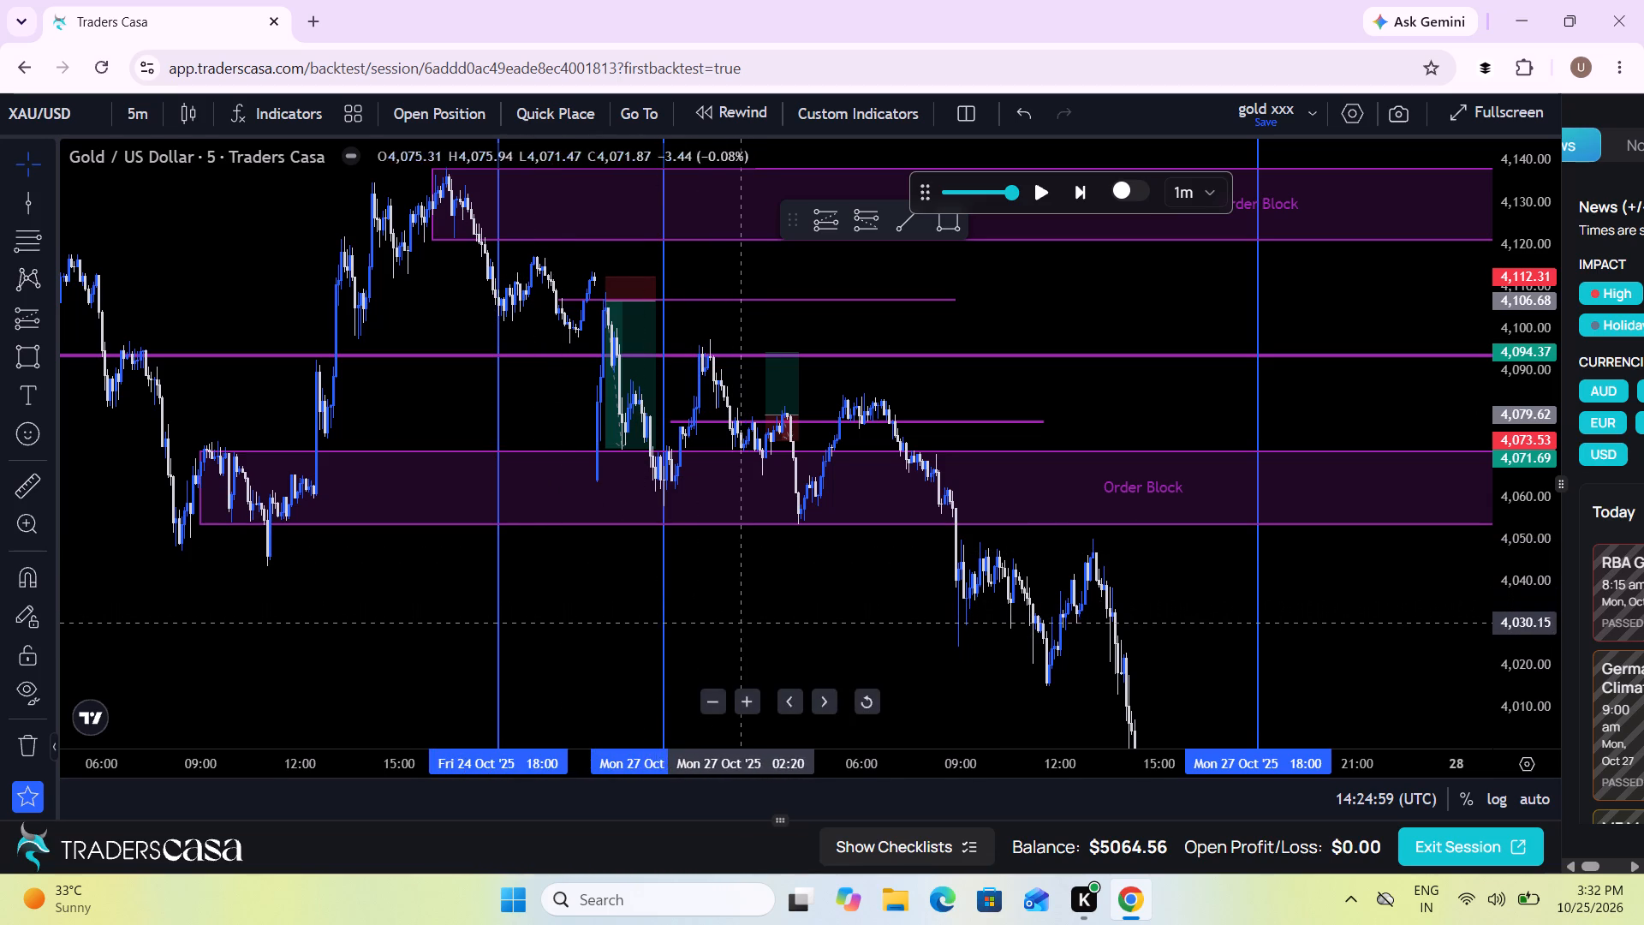
left_click_drag(765, 639, 705, 585)
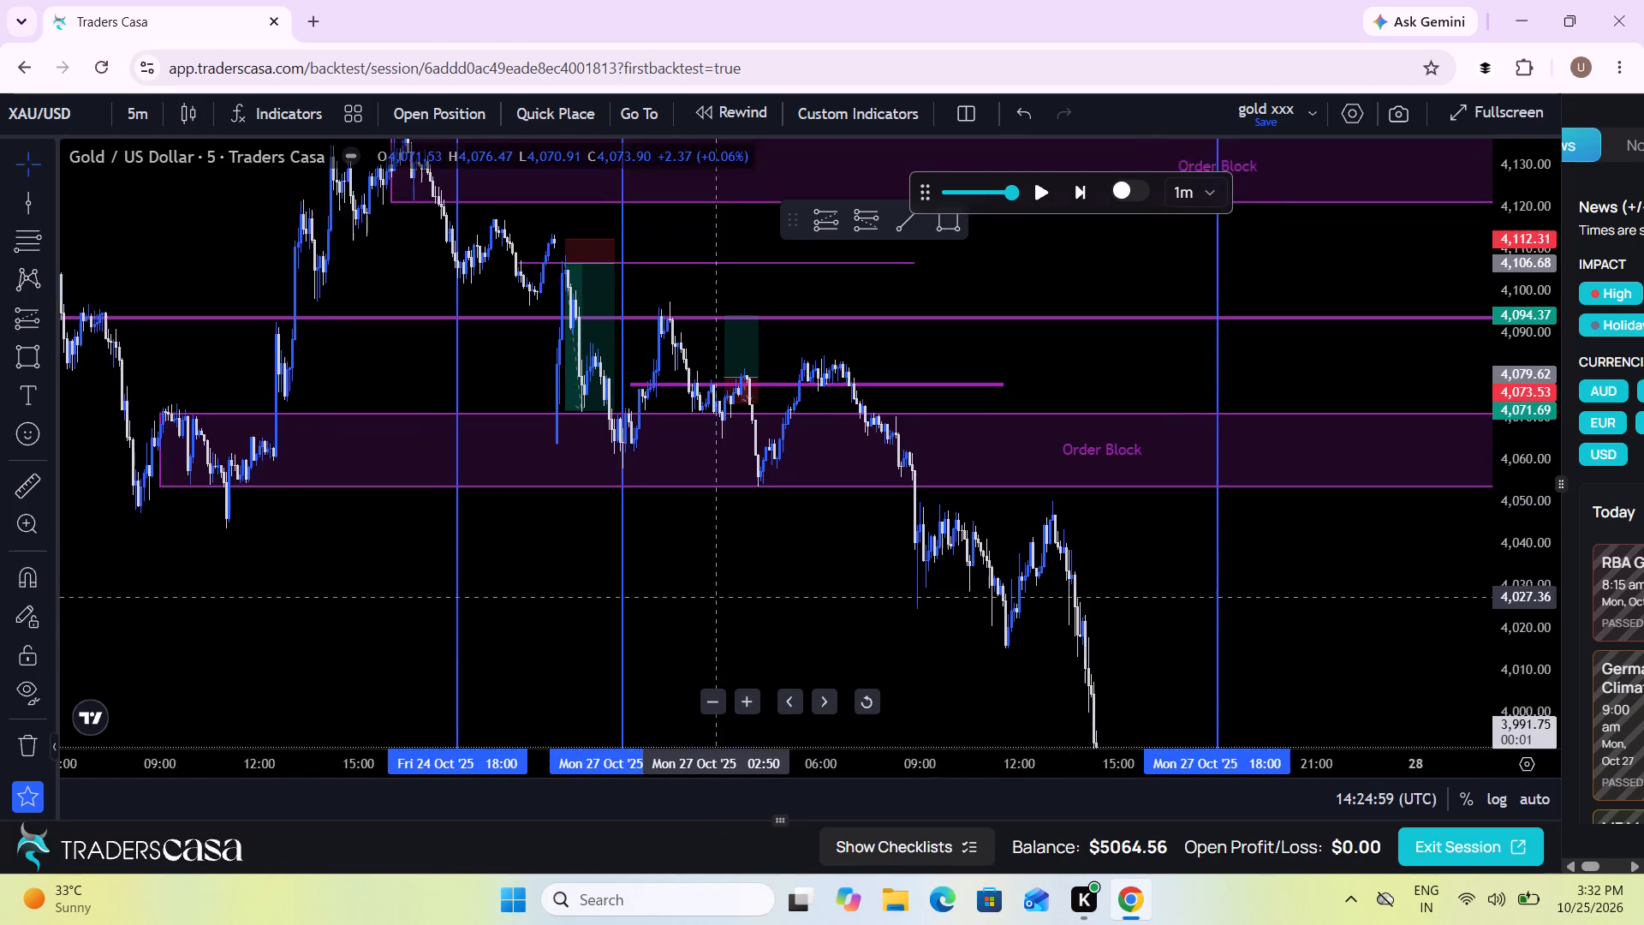
left_click_drag(705, 585, 536, 475)
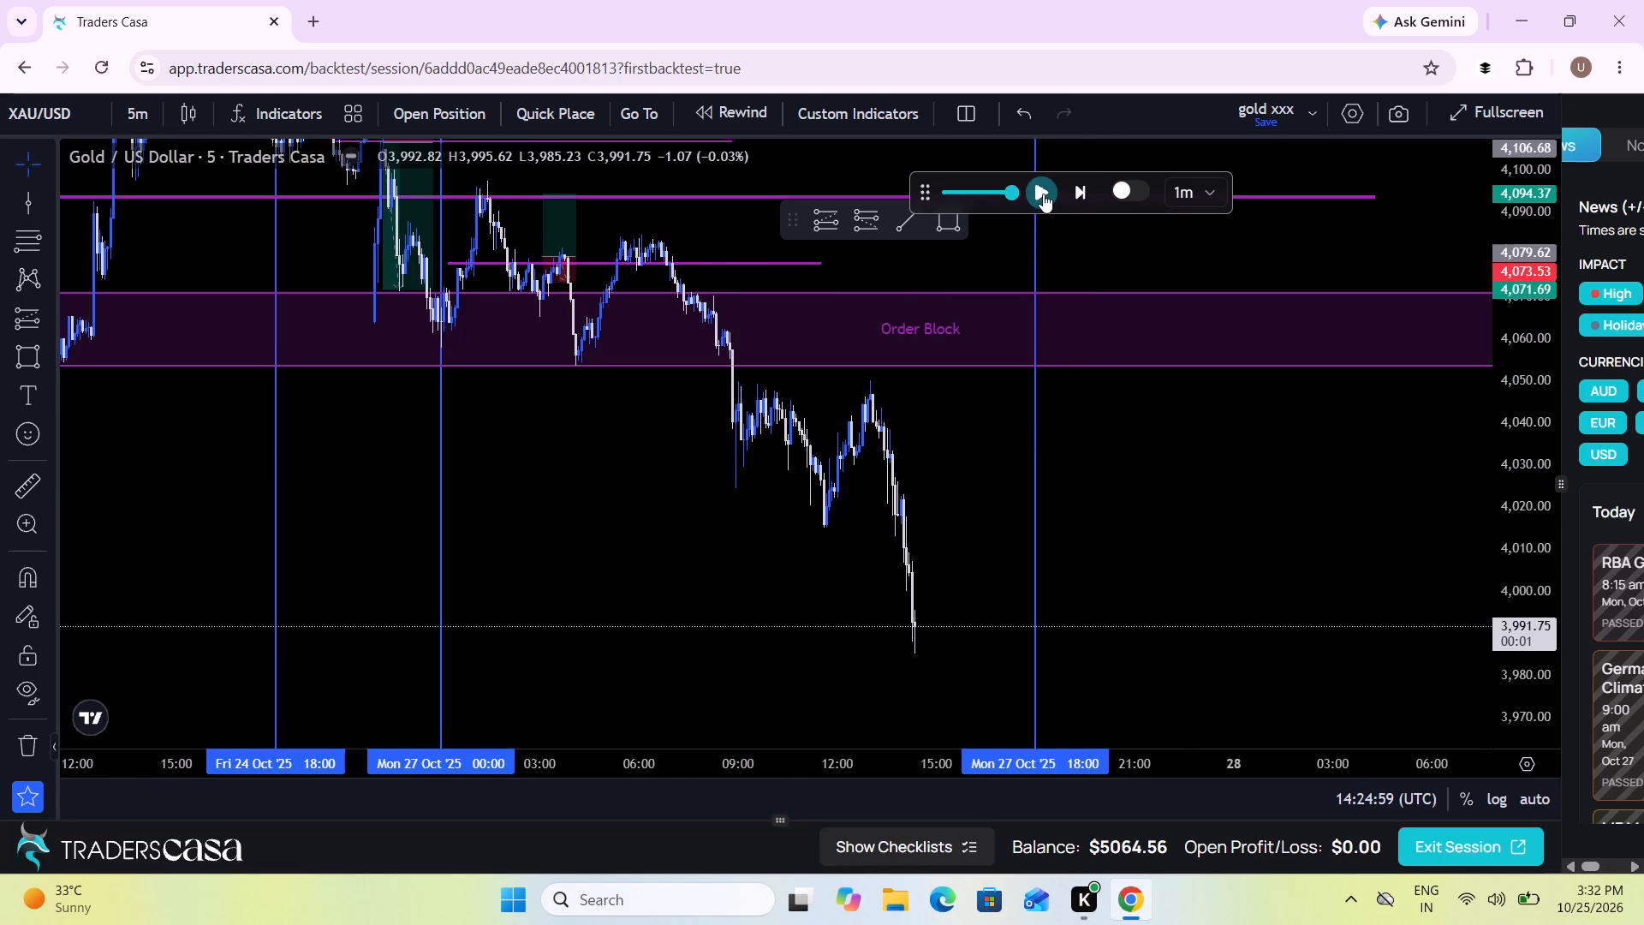
Resume the price replay and pause it at about 17:48 on Mon 27 Oct.
left_click(1043, 194)
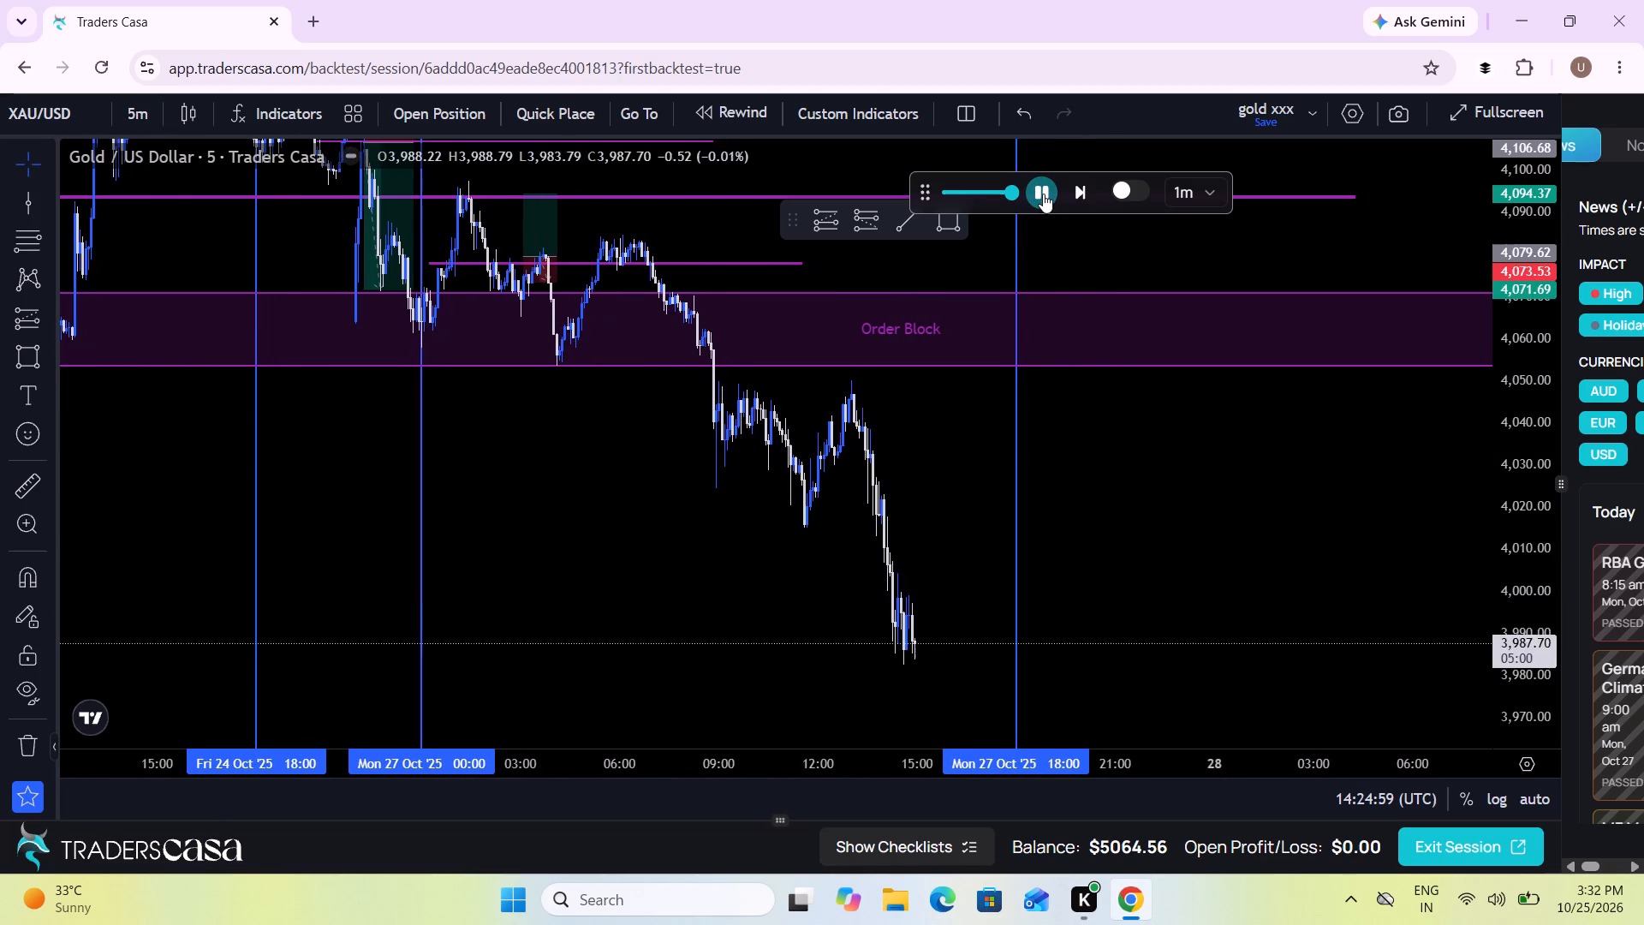
left_click_drag(1534, 456, 1512, 534)
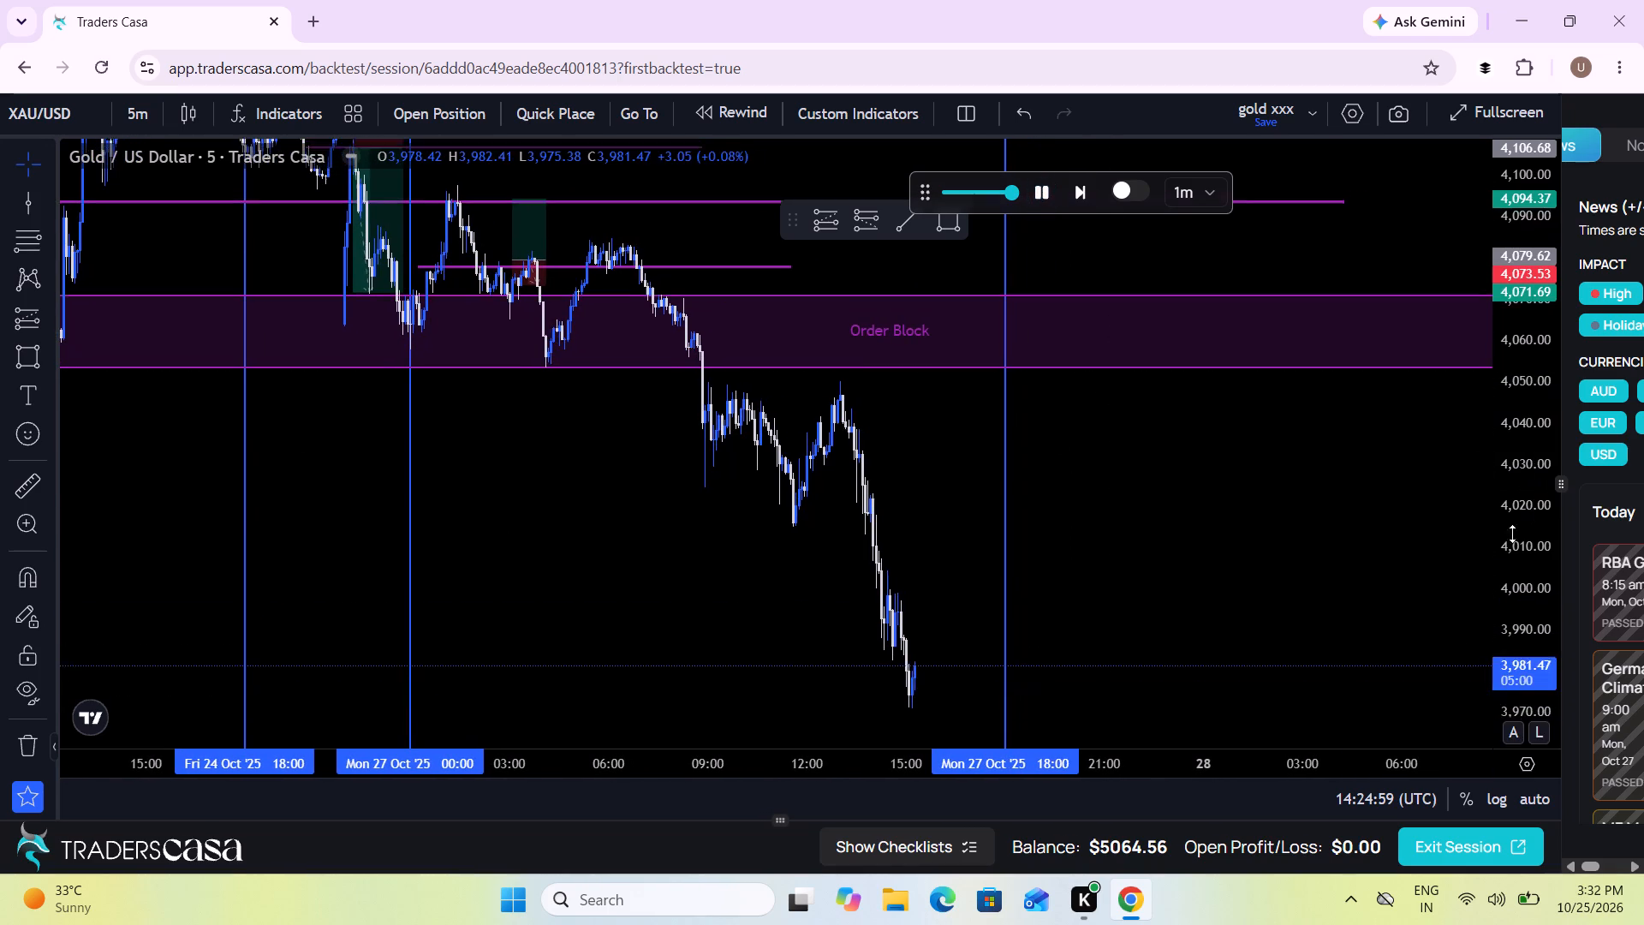
left_click_drag(1512, 534, 1503, 601)
scroll(1273, 552, "down", 2)
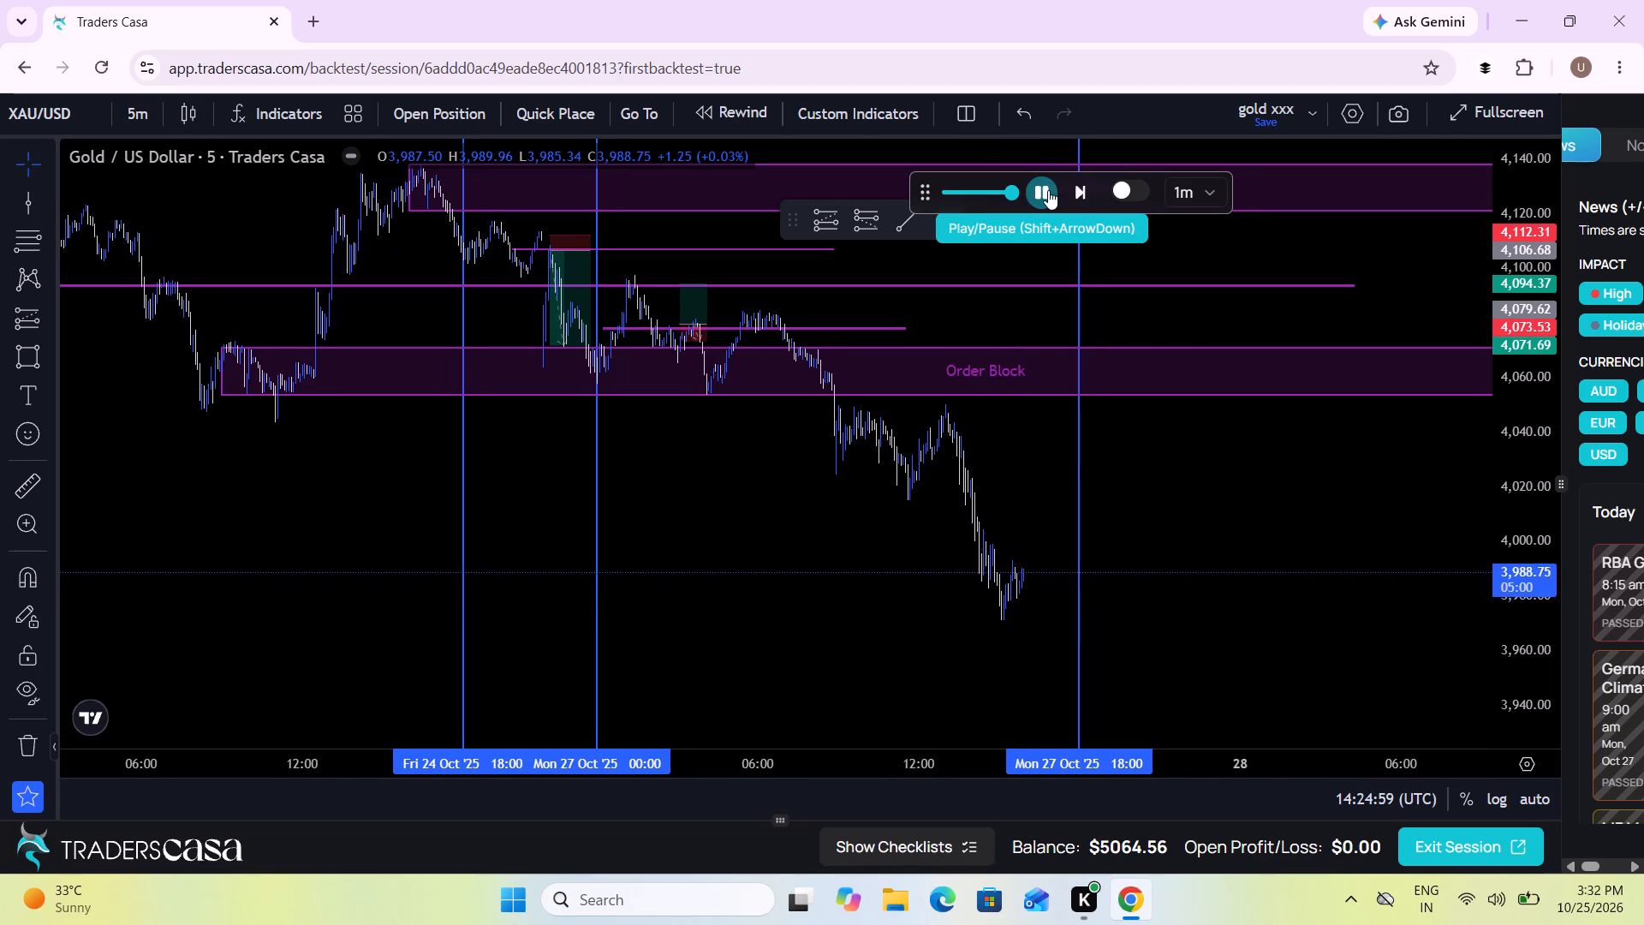
left_click_drag(1146, 454, 1113, 458)
scroll(1113, 458, "up", 1)
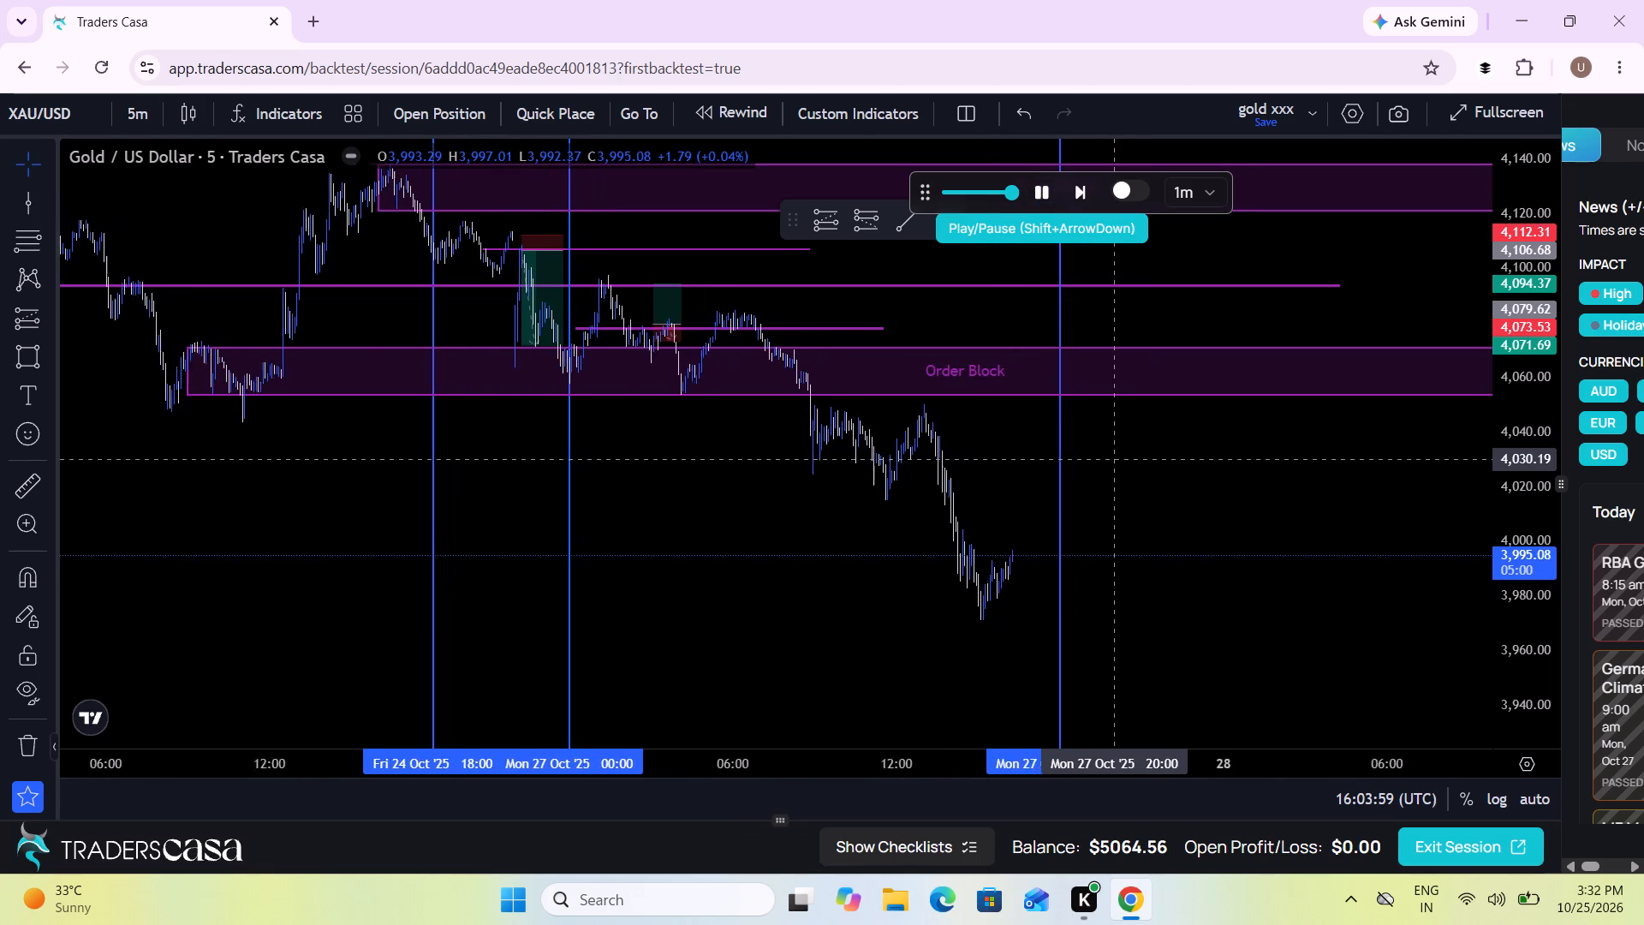
scroll(1113, 458, "up", 2)
left_click_drag(1113, 458, 1085, 458)
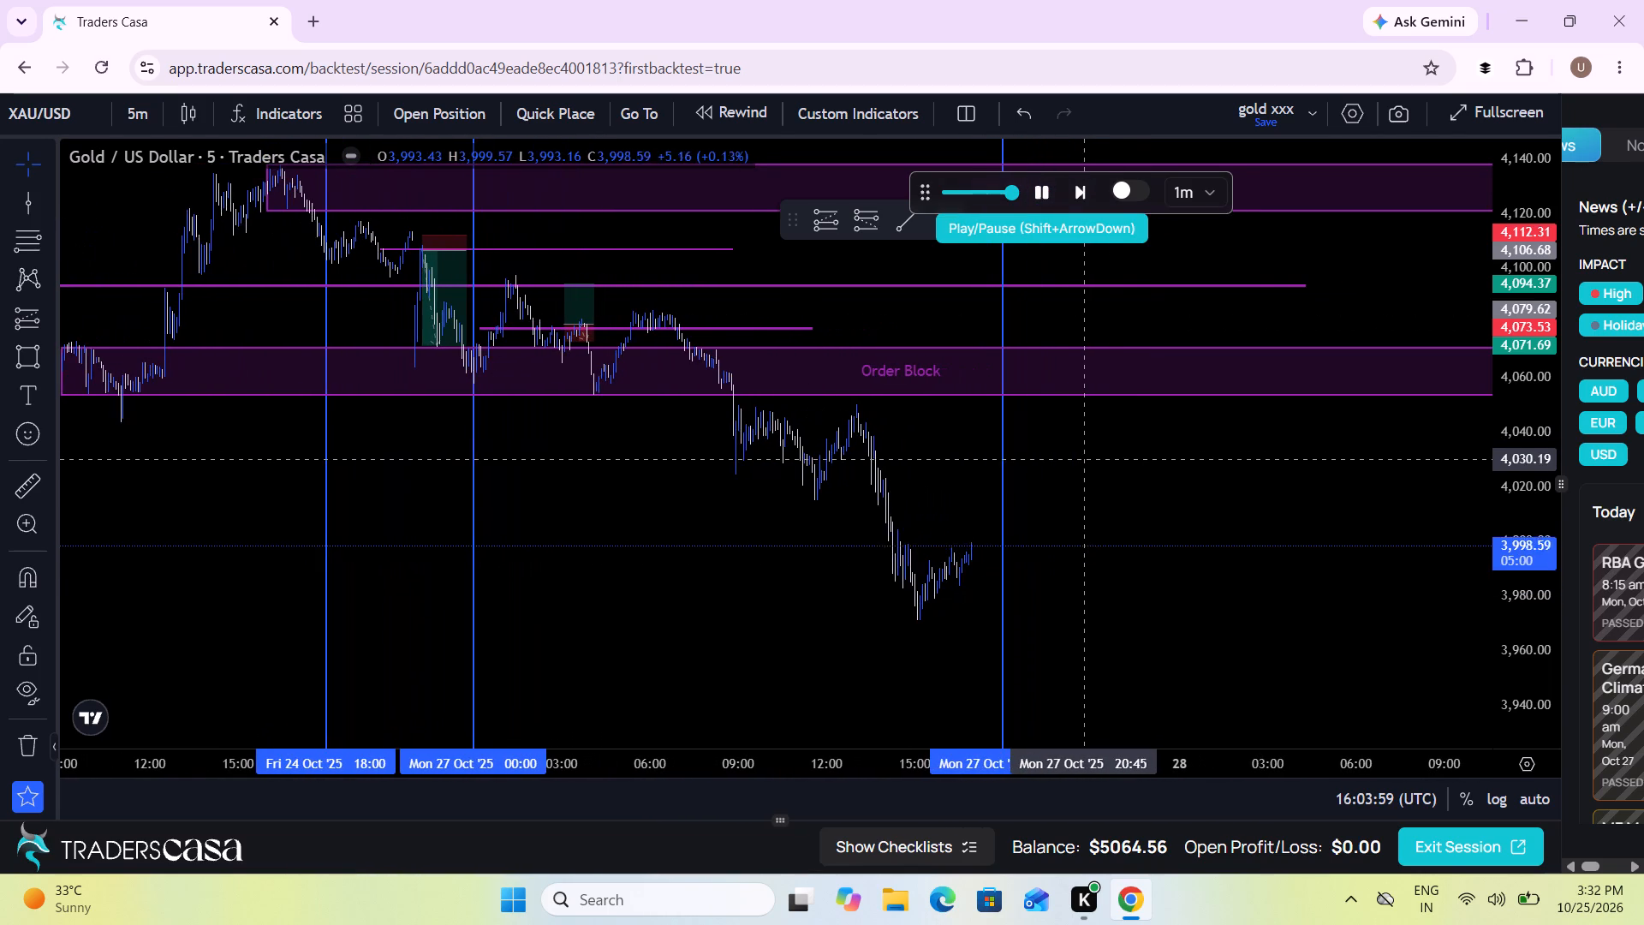
left_click(1045, 190)
Measure the price drop from the late Fri 24 Oct high at about 4,117 to the Mon 27 Oct low at about 3,971.
left_click_drag(1111, 456, 1211, 515)
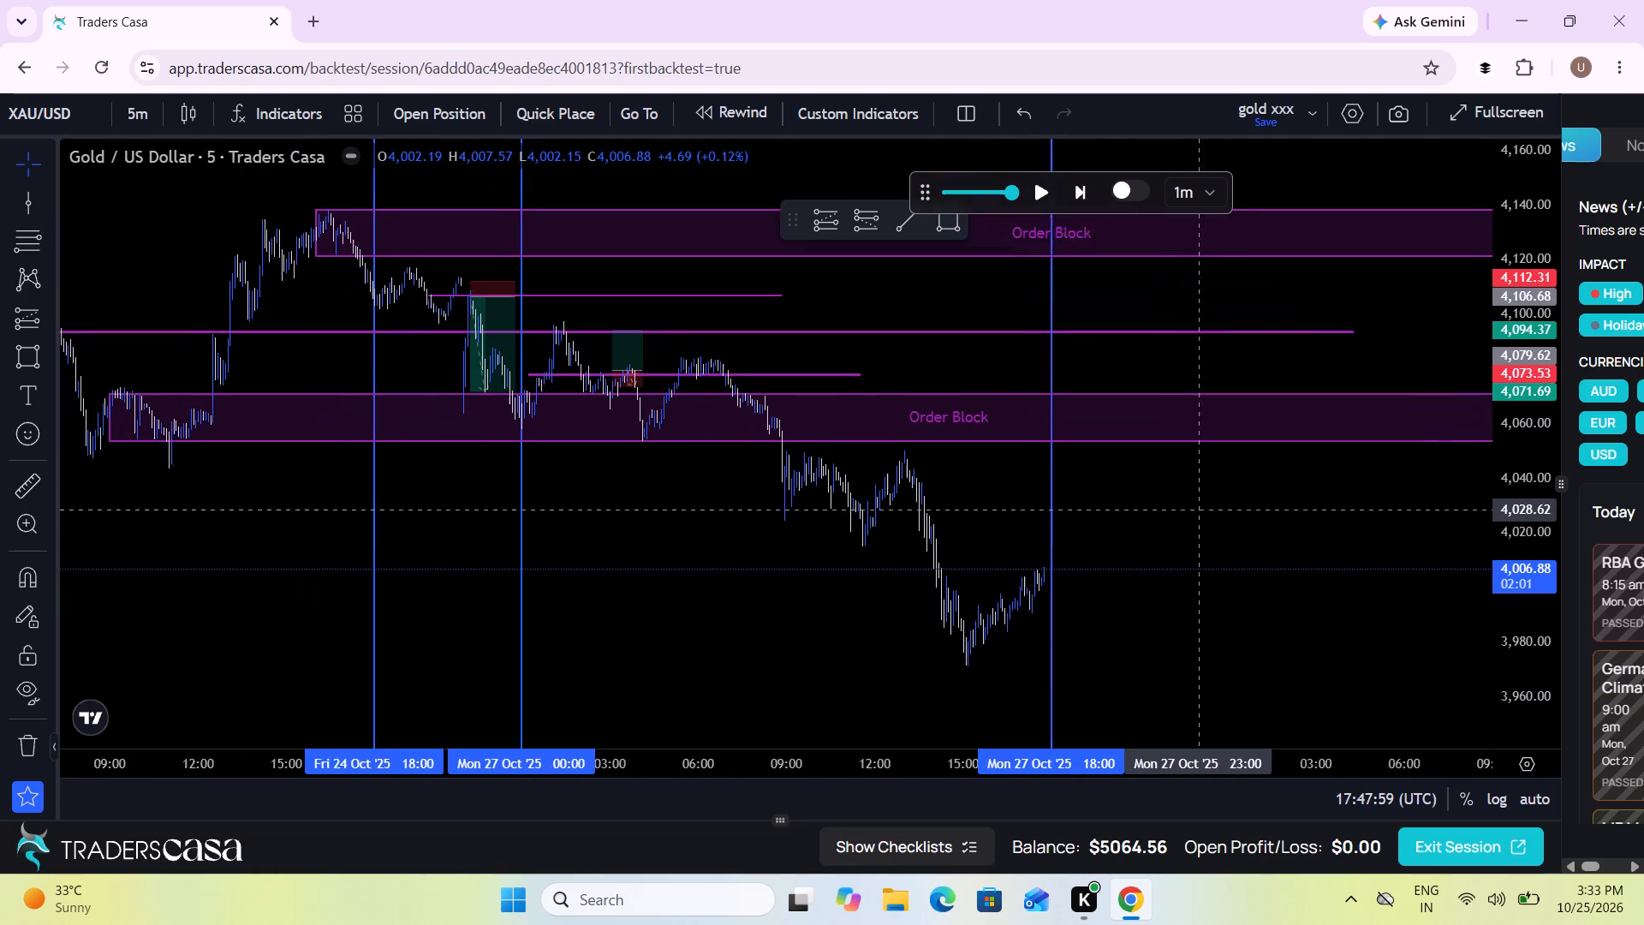
left_click_drag(1211, 515, 1215, 516)
scroll(1215, 516, "up", 2)
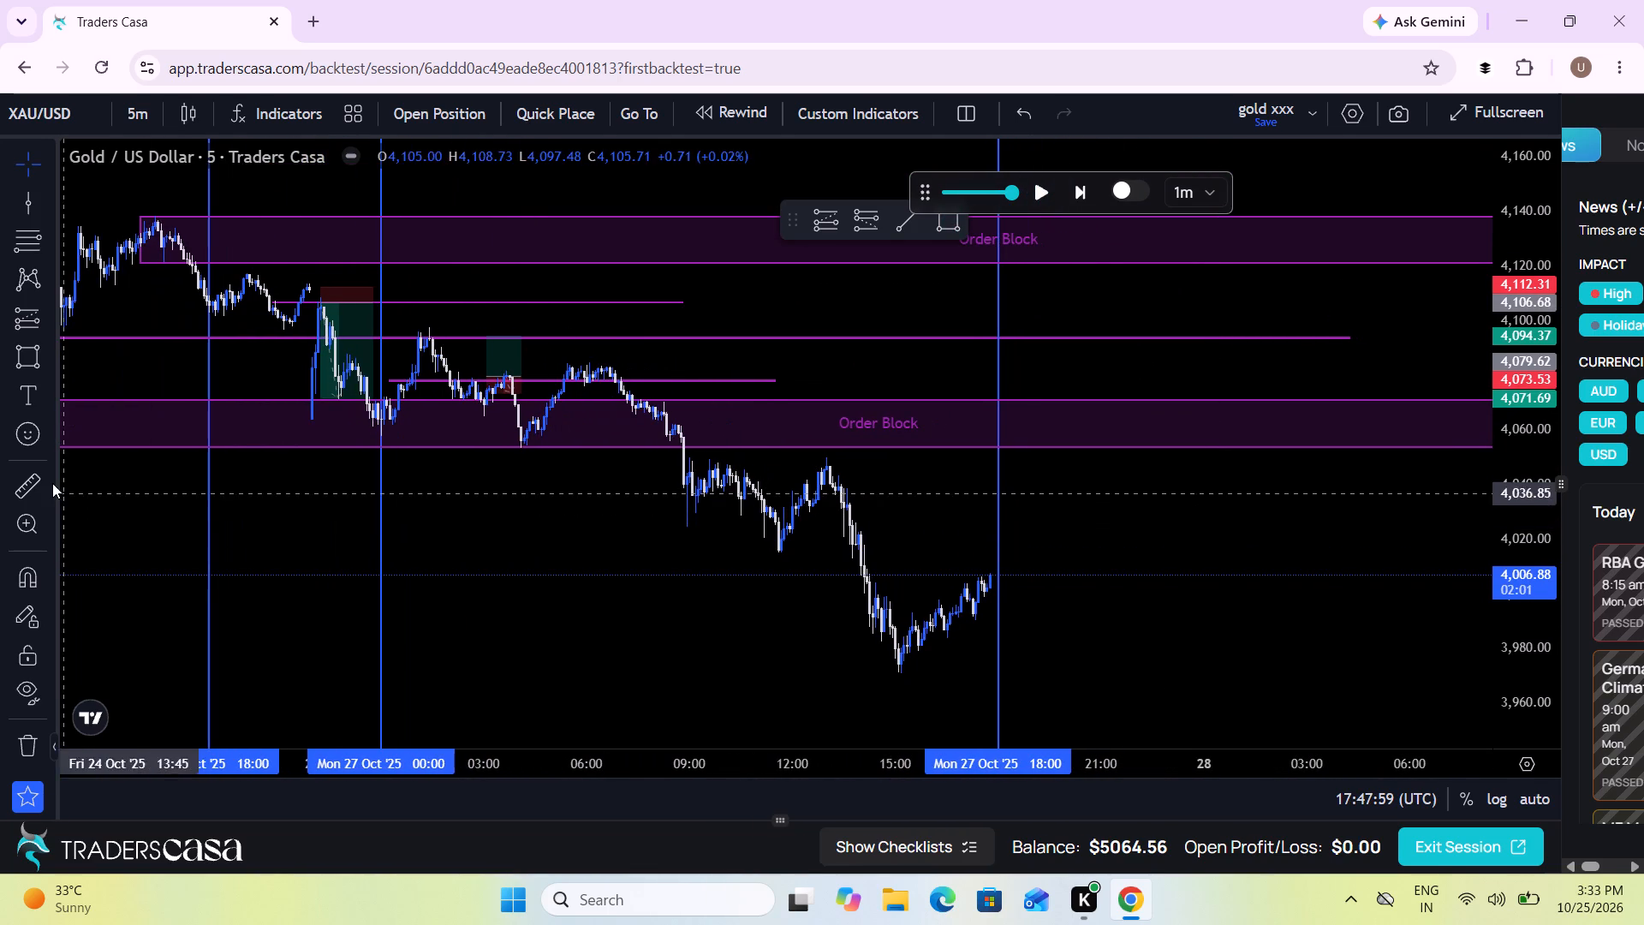
left_click(51, 484)
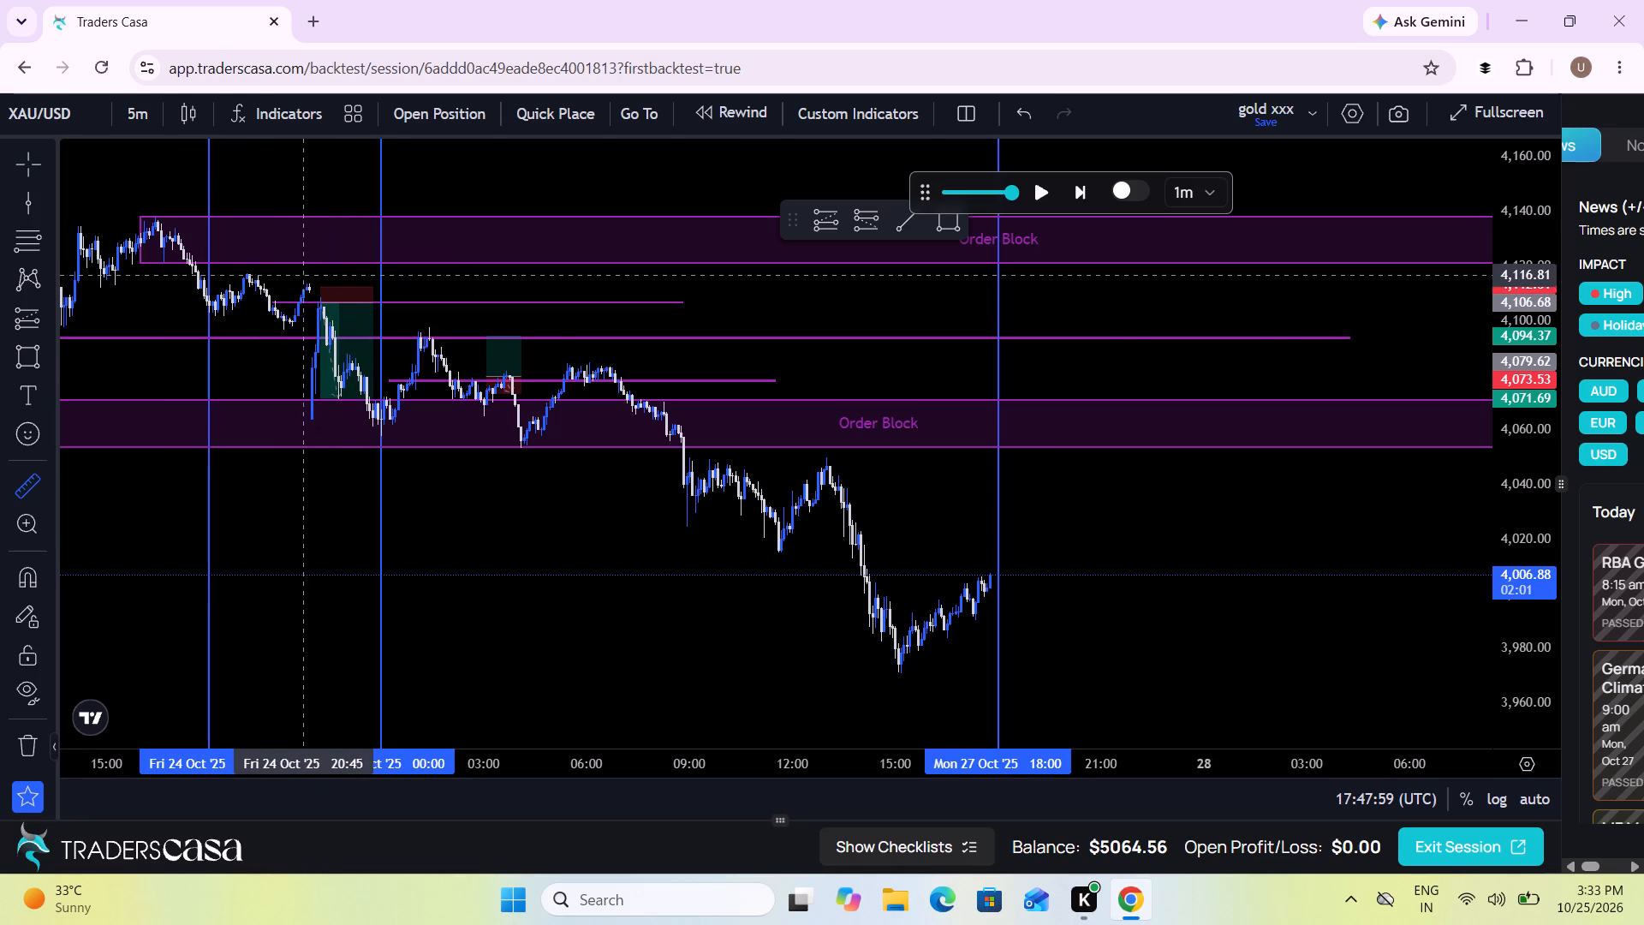
left_click(300, 275)
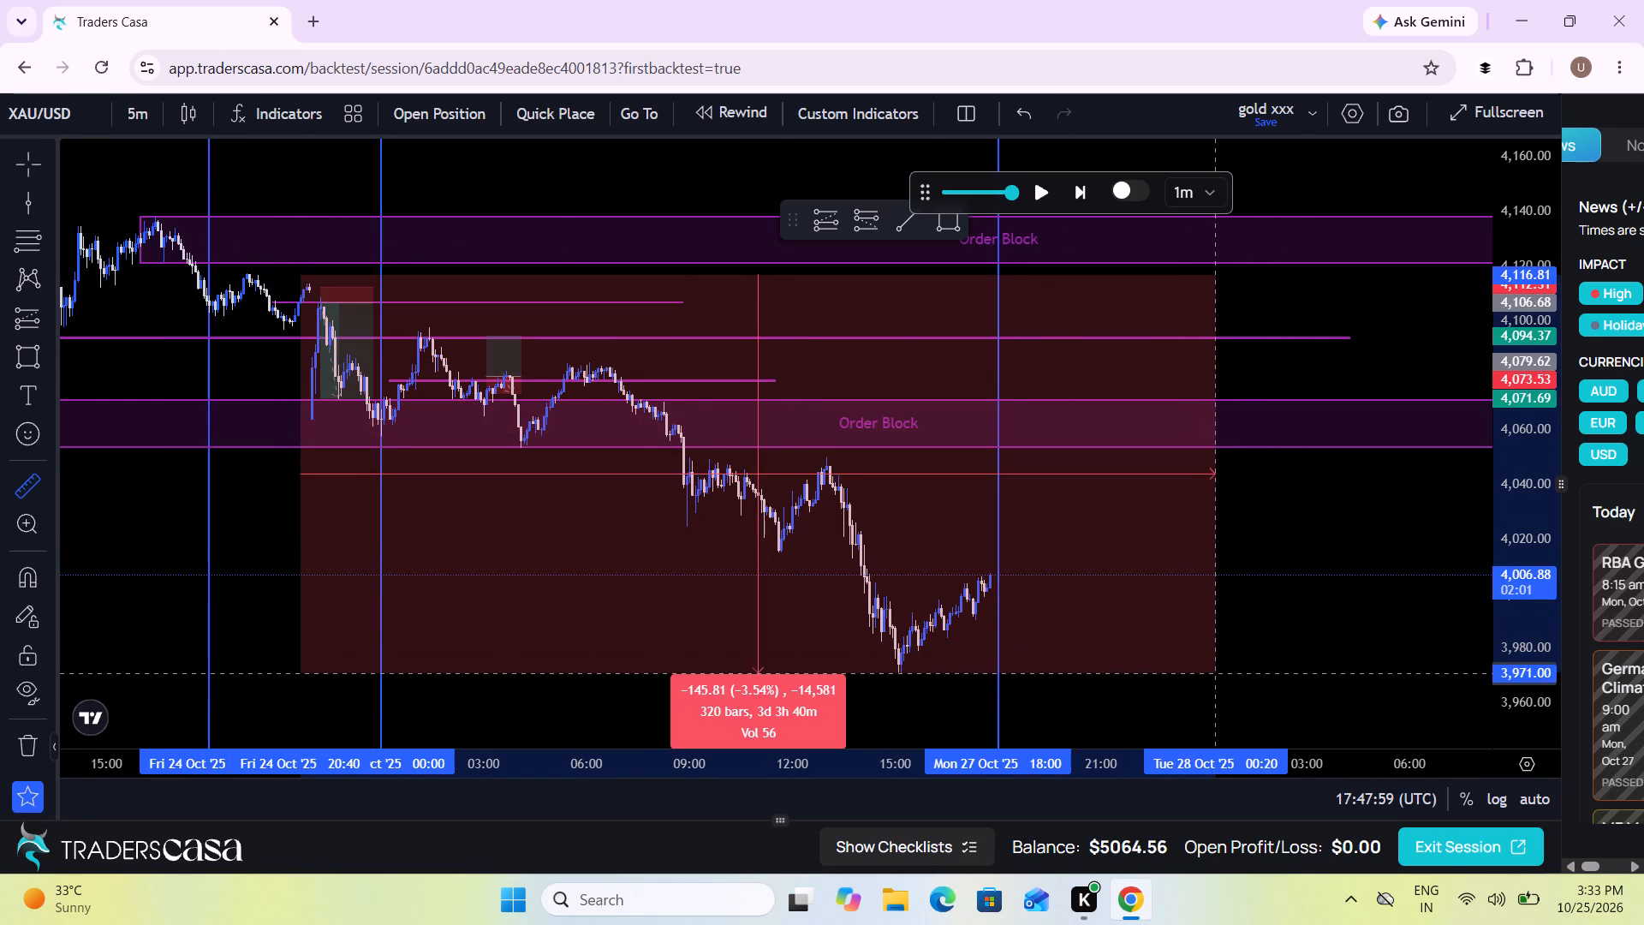
left_click(1223, 671)
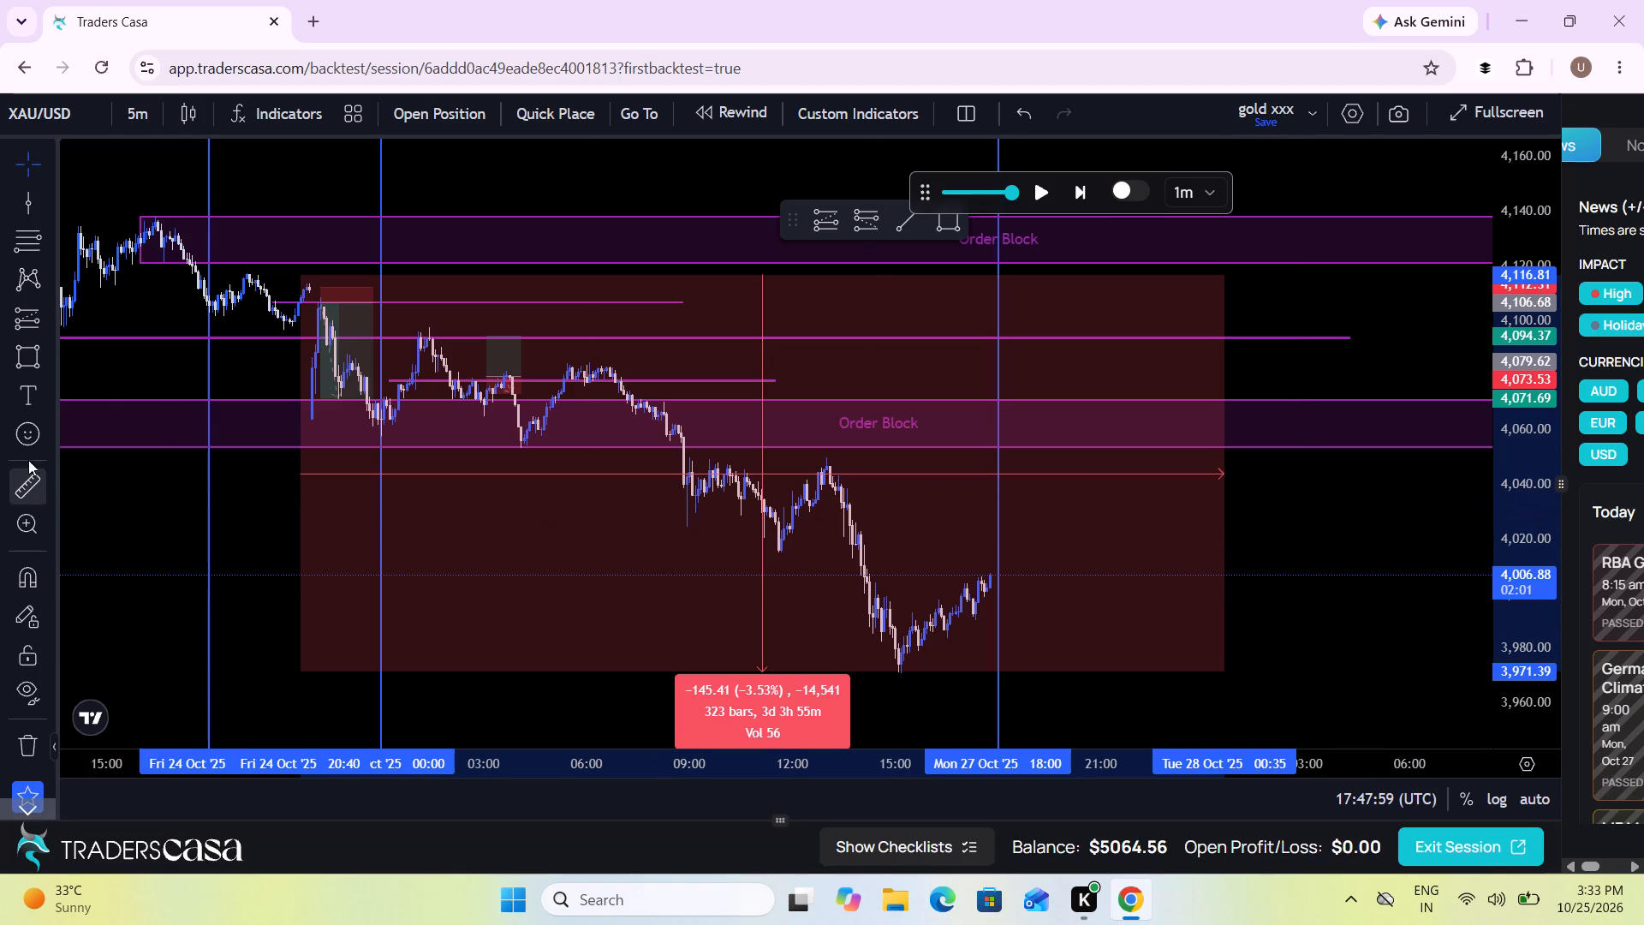
Draw a thin rectangle at about 4,045, from 09:20 on Mon 27 Oct to about 03:00 on Tue 28 Oct.
left_click(26, 344)
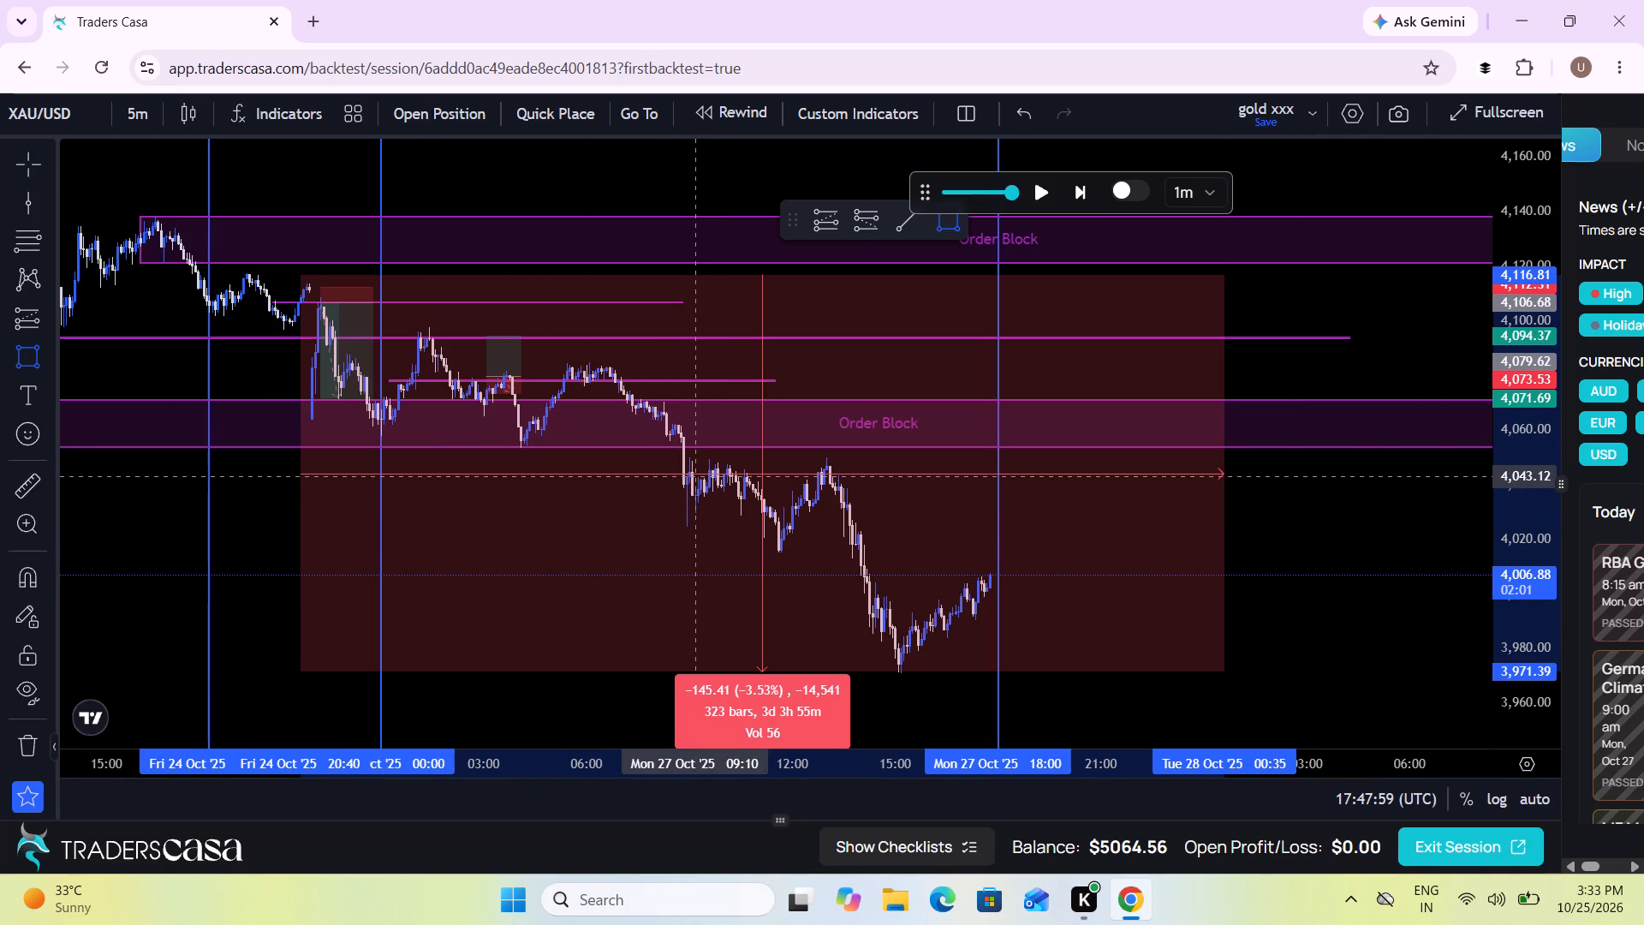
left_click(701, 474)
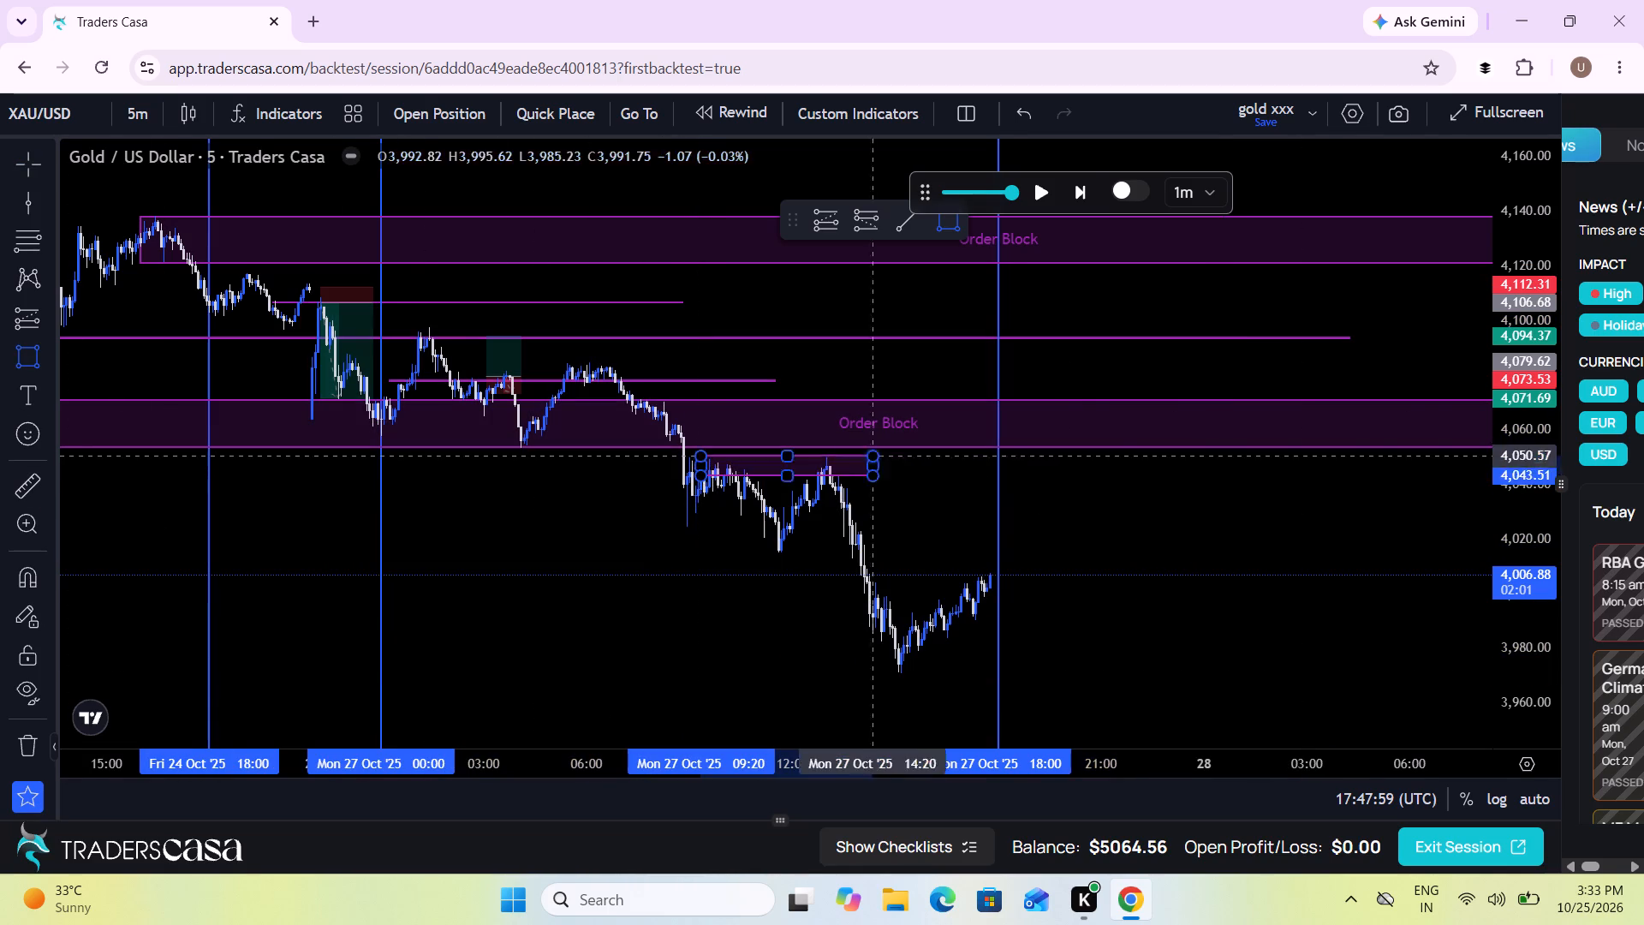
left_click(1307, 469)
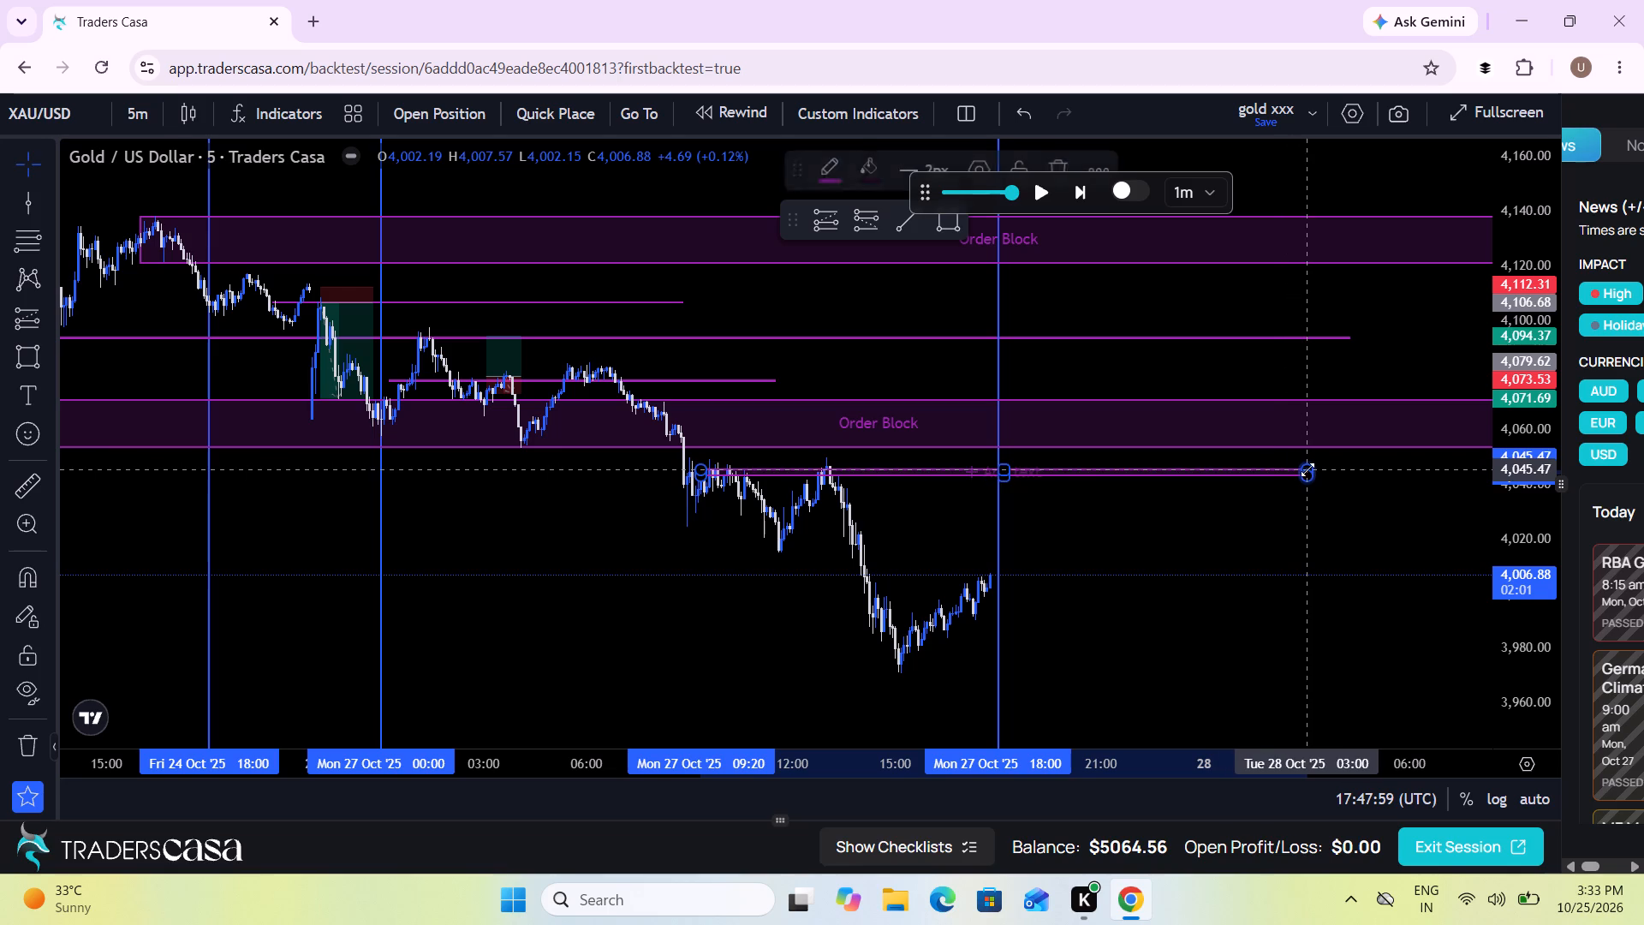
left_click_drag(1007, 480, 1012, 471)
left_click(1012, 471)
left_click(1141, 504)
Switch the chart to the 1 hour timeframe.
left_click_drag(1141, 504, 1033, 482)
scroll(1033, 482, "up", 1)
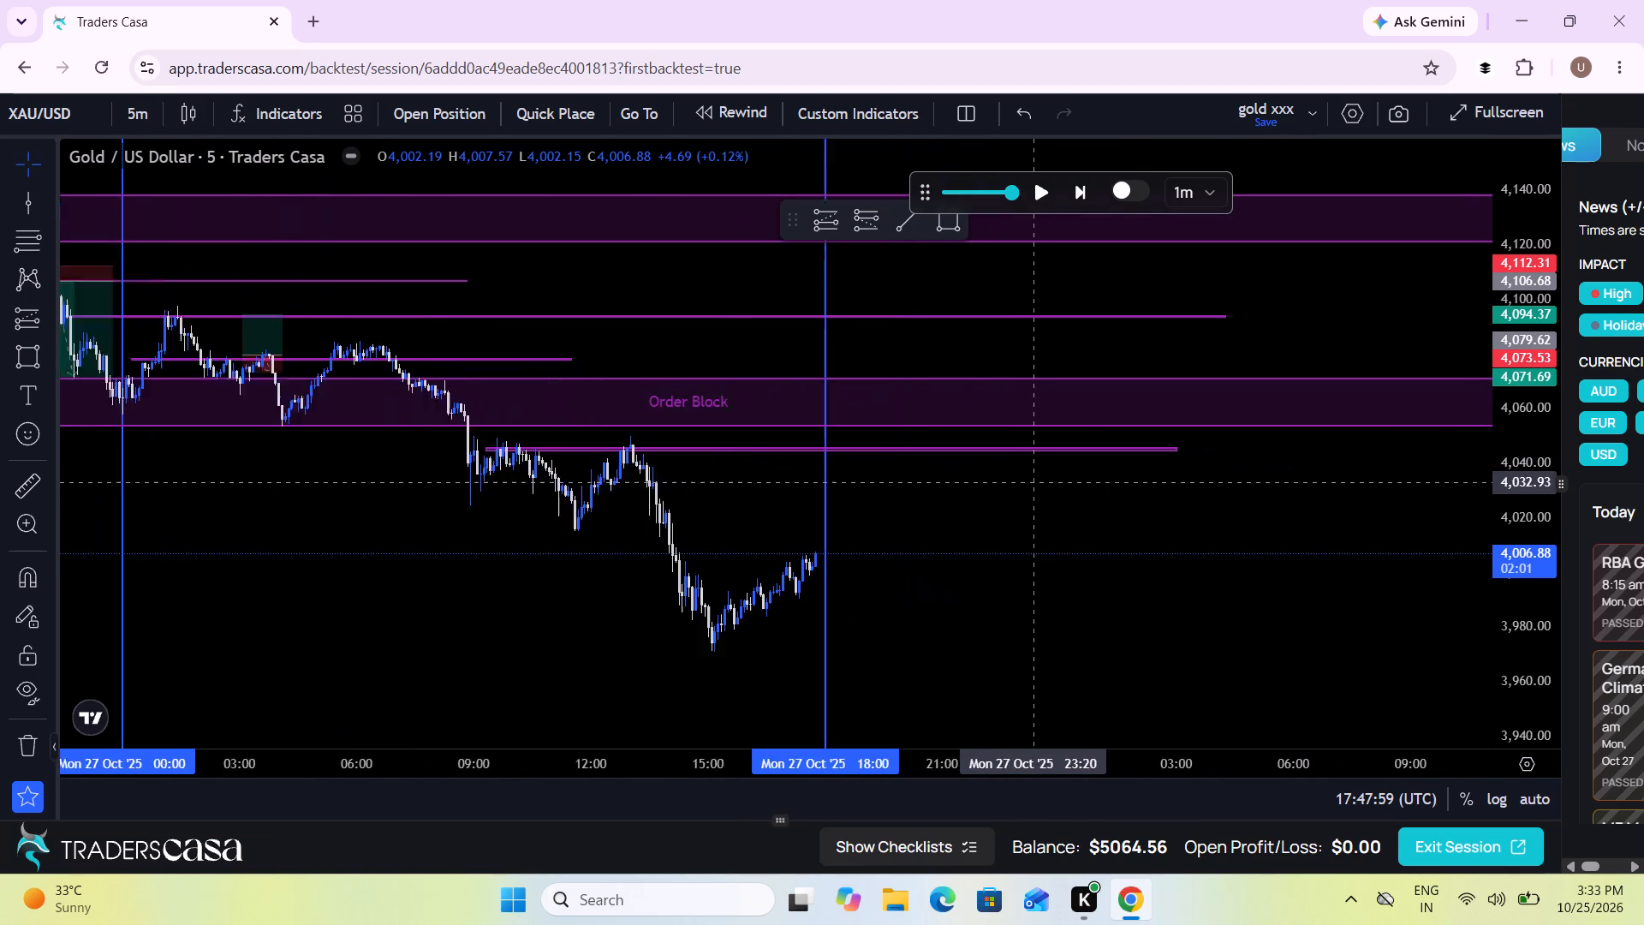
scroll(1033, 482, "up", 2)
left_click_drag(1517, 602, 1452, 337)
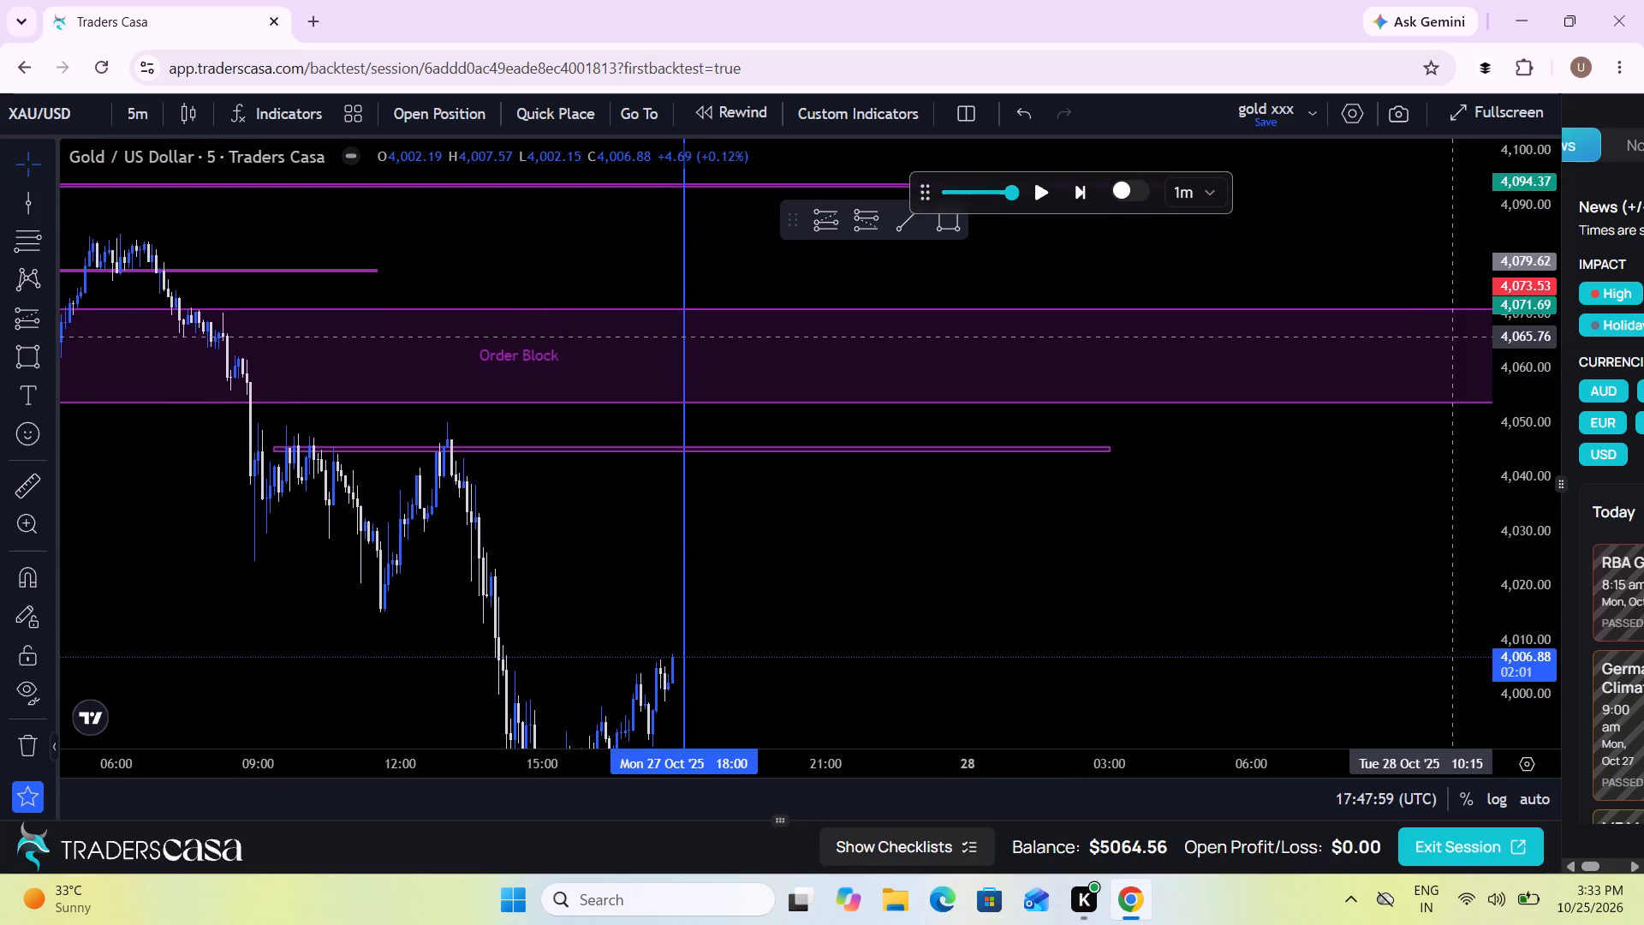
left_click_drag(1017, 621, 1229, 582)
scroll(1229, 582, "down", 2)
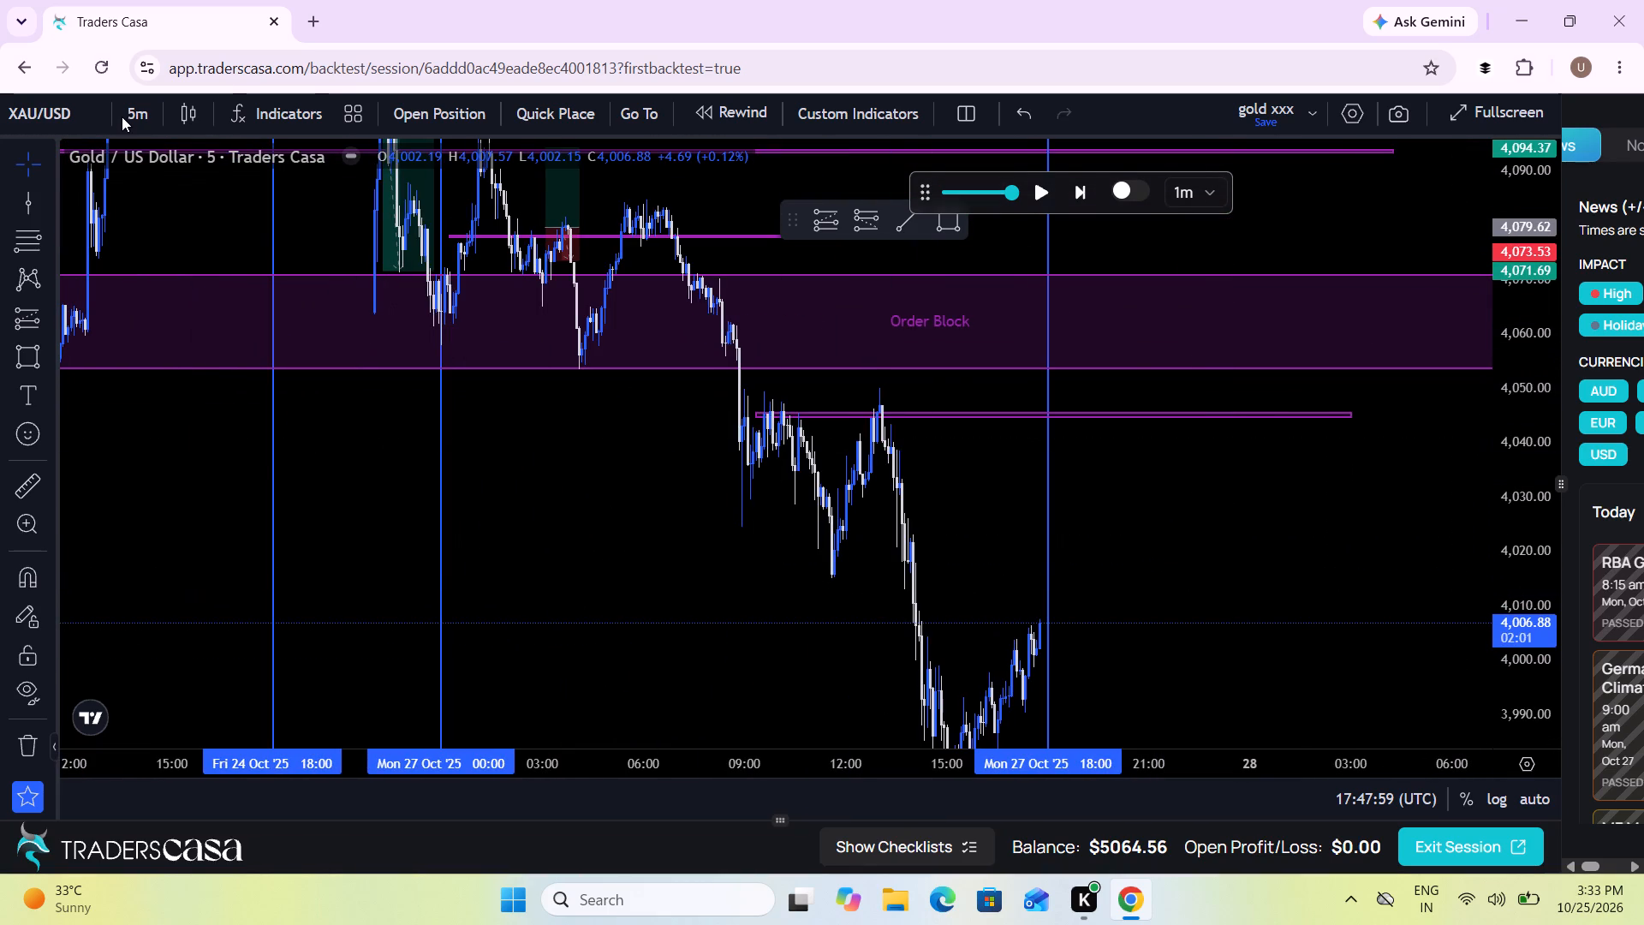
left_click(119, 116)
scroll(232, 553, "down", 1)
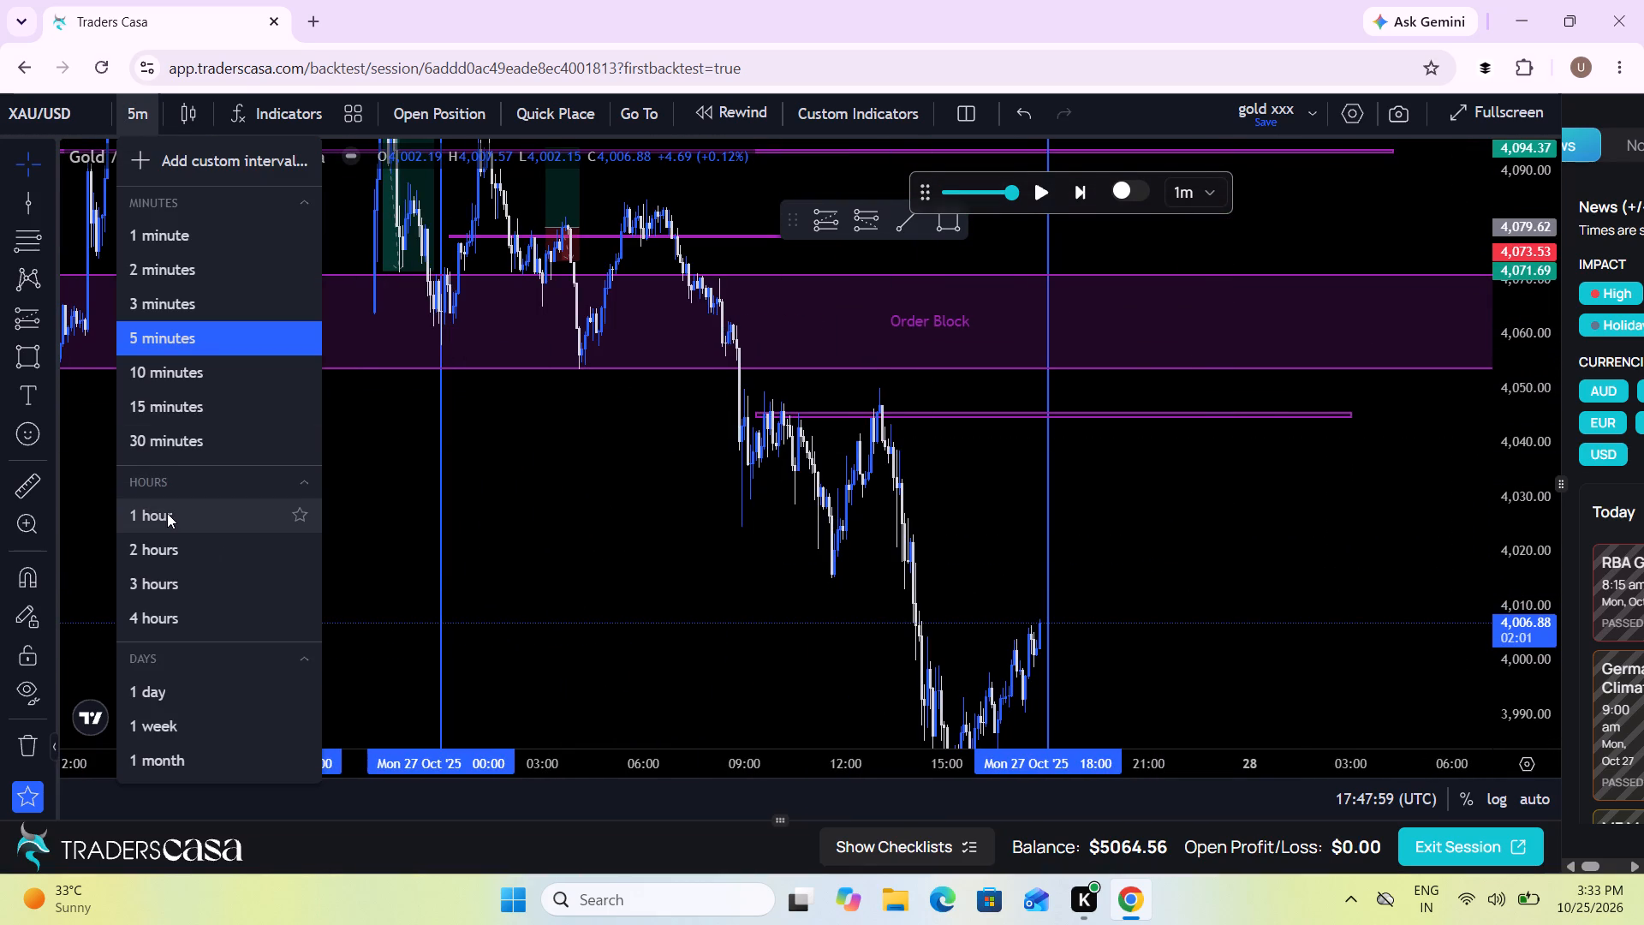
left_click(167, 513)
Examine the Mon 27 Oct hourly candles against the order block and the thin zone below it.
scroll(925, 477, "up", 5)
left_click(493, 522)
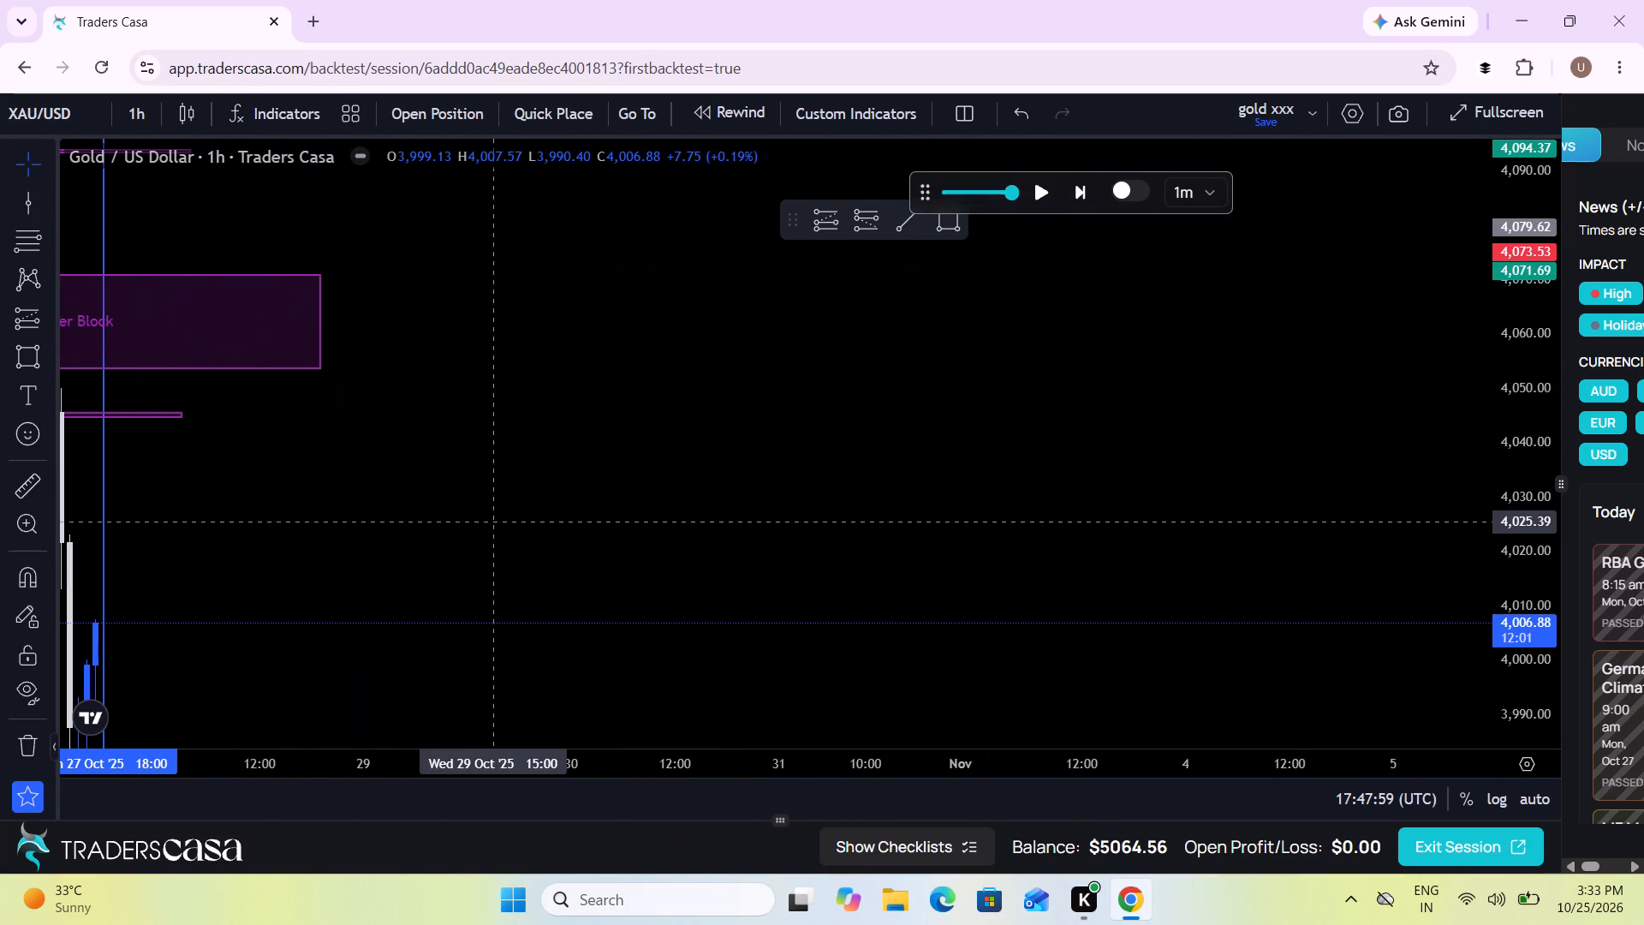
left_click_drag(555, 475, 1367, 384)
scroll(1367, 384, "up", 4)
left_click_drag(939, 522, 1486, 452)
scroll(1486, 452, "up", 1)
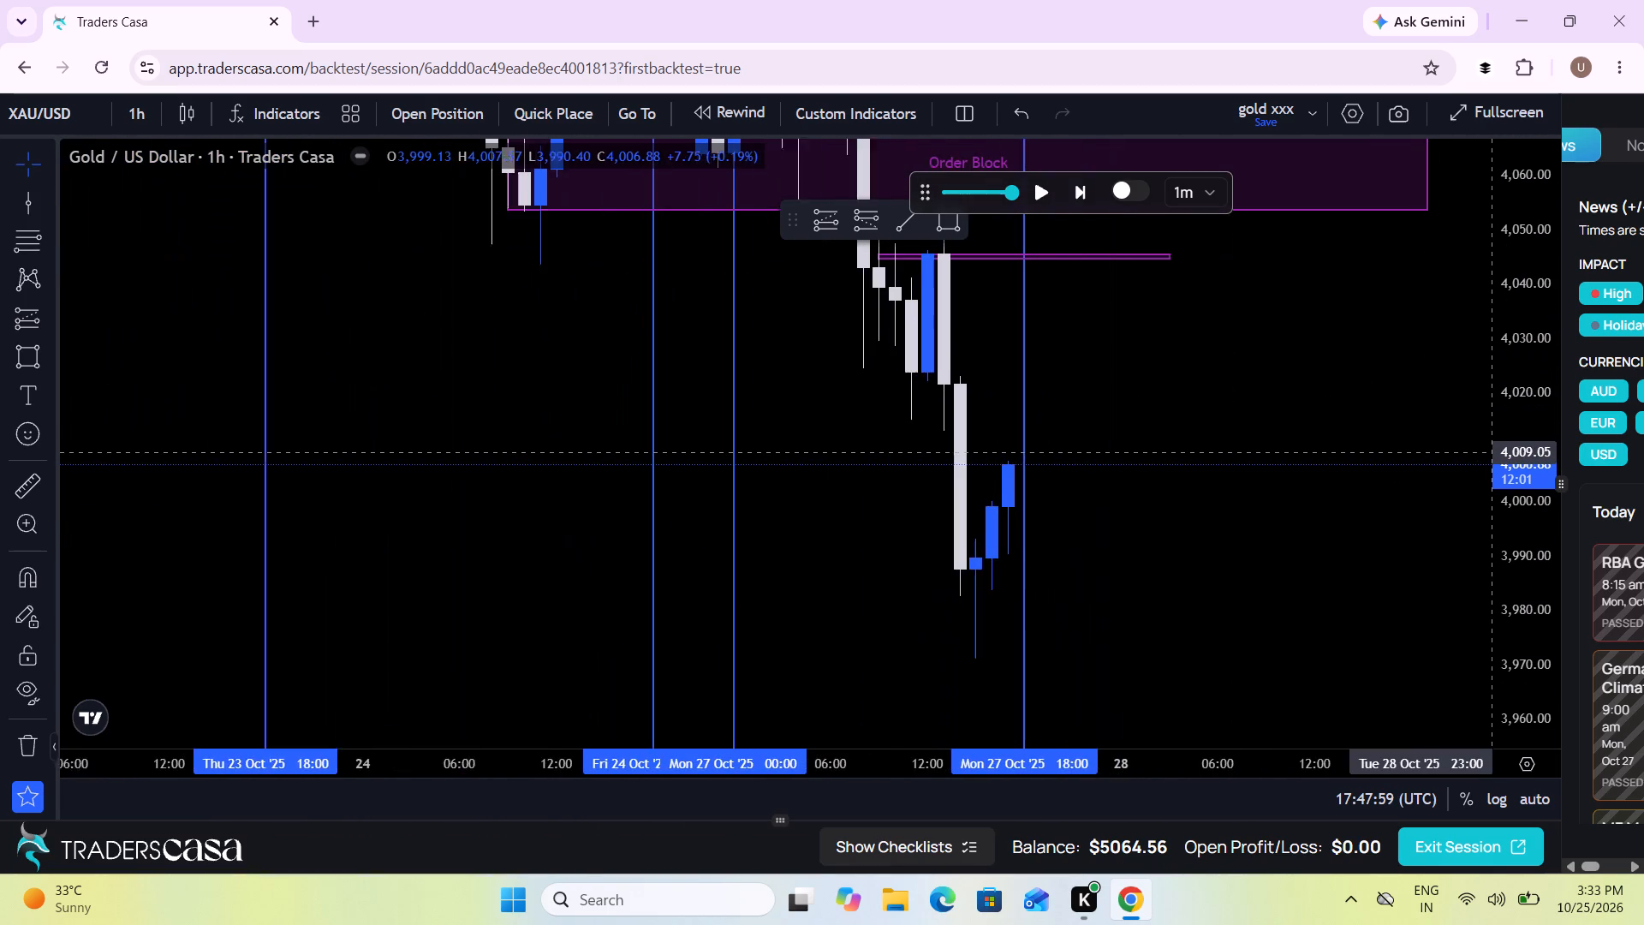
scroll(1486, 452, "up", 2)
left_click_drag(1314, 447, 1357, 664)
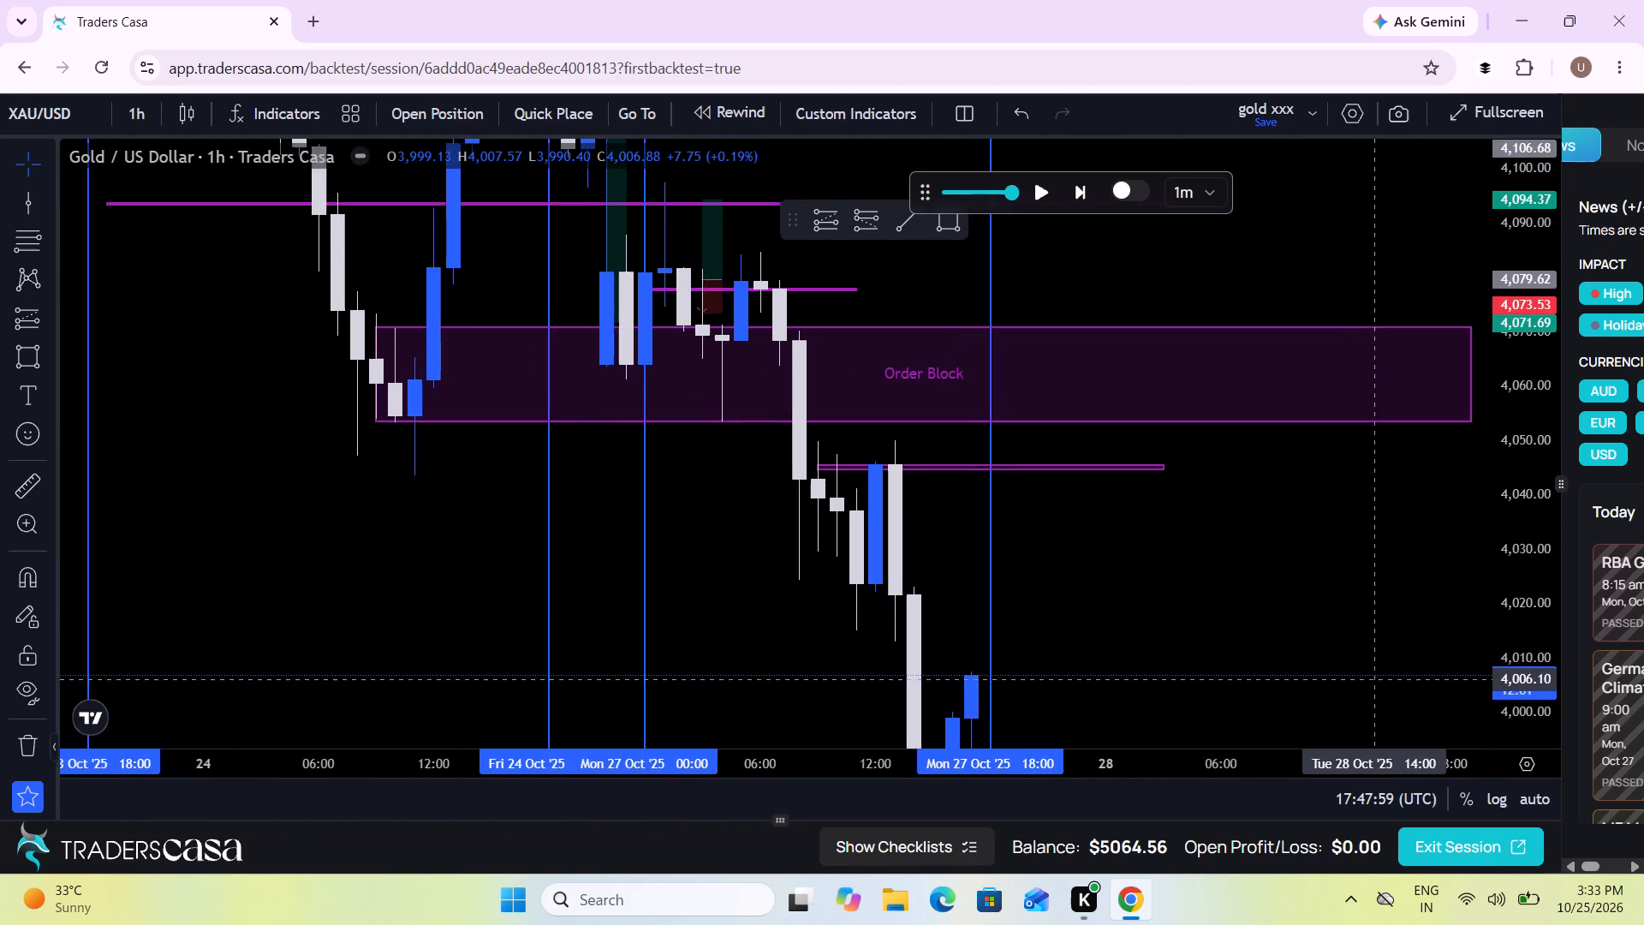
left_click_drag(1357, 664, 1398, 552)
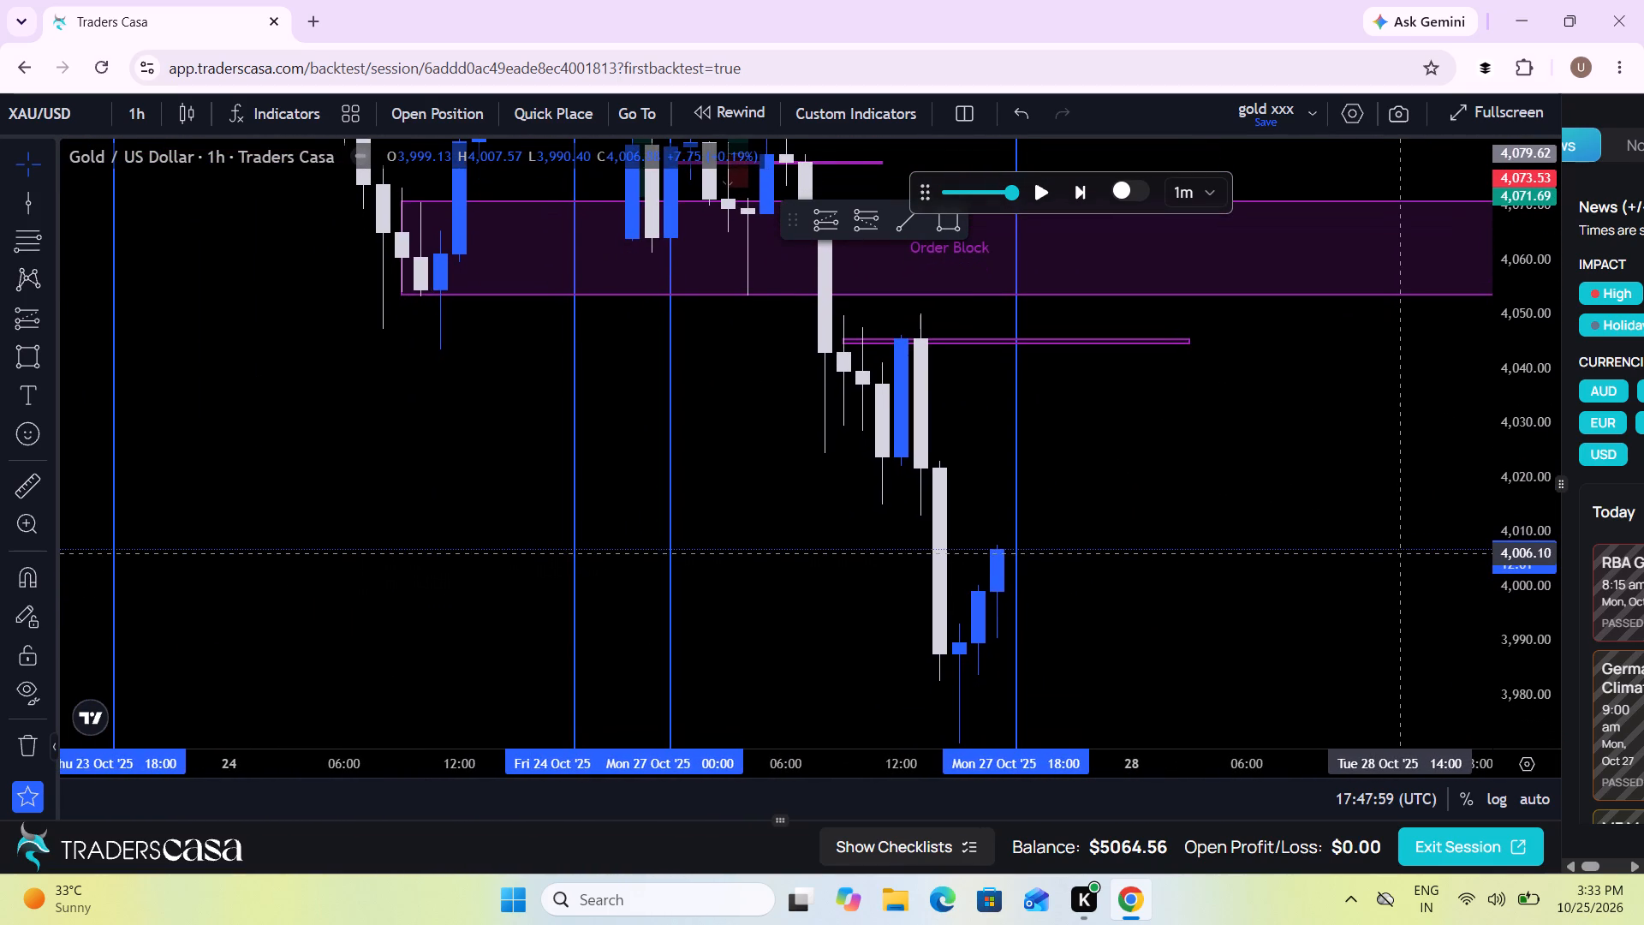
scroll(1398, 552, "up", 2)
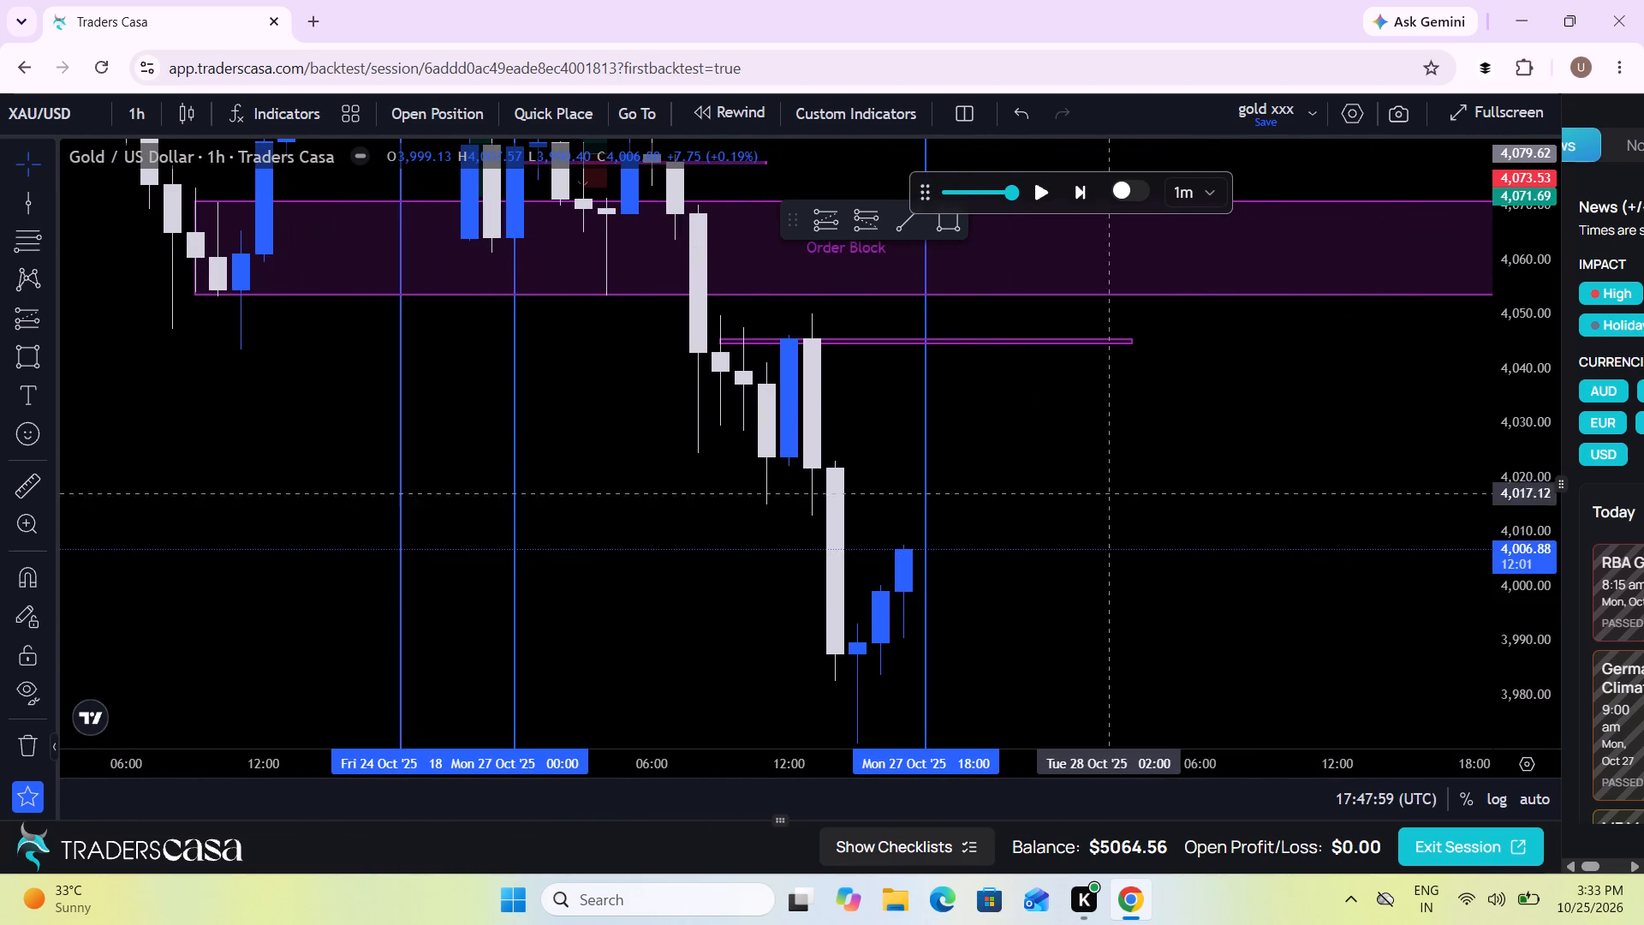
left_click_drag(1139, 461, 1170, 443)
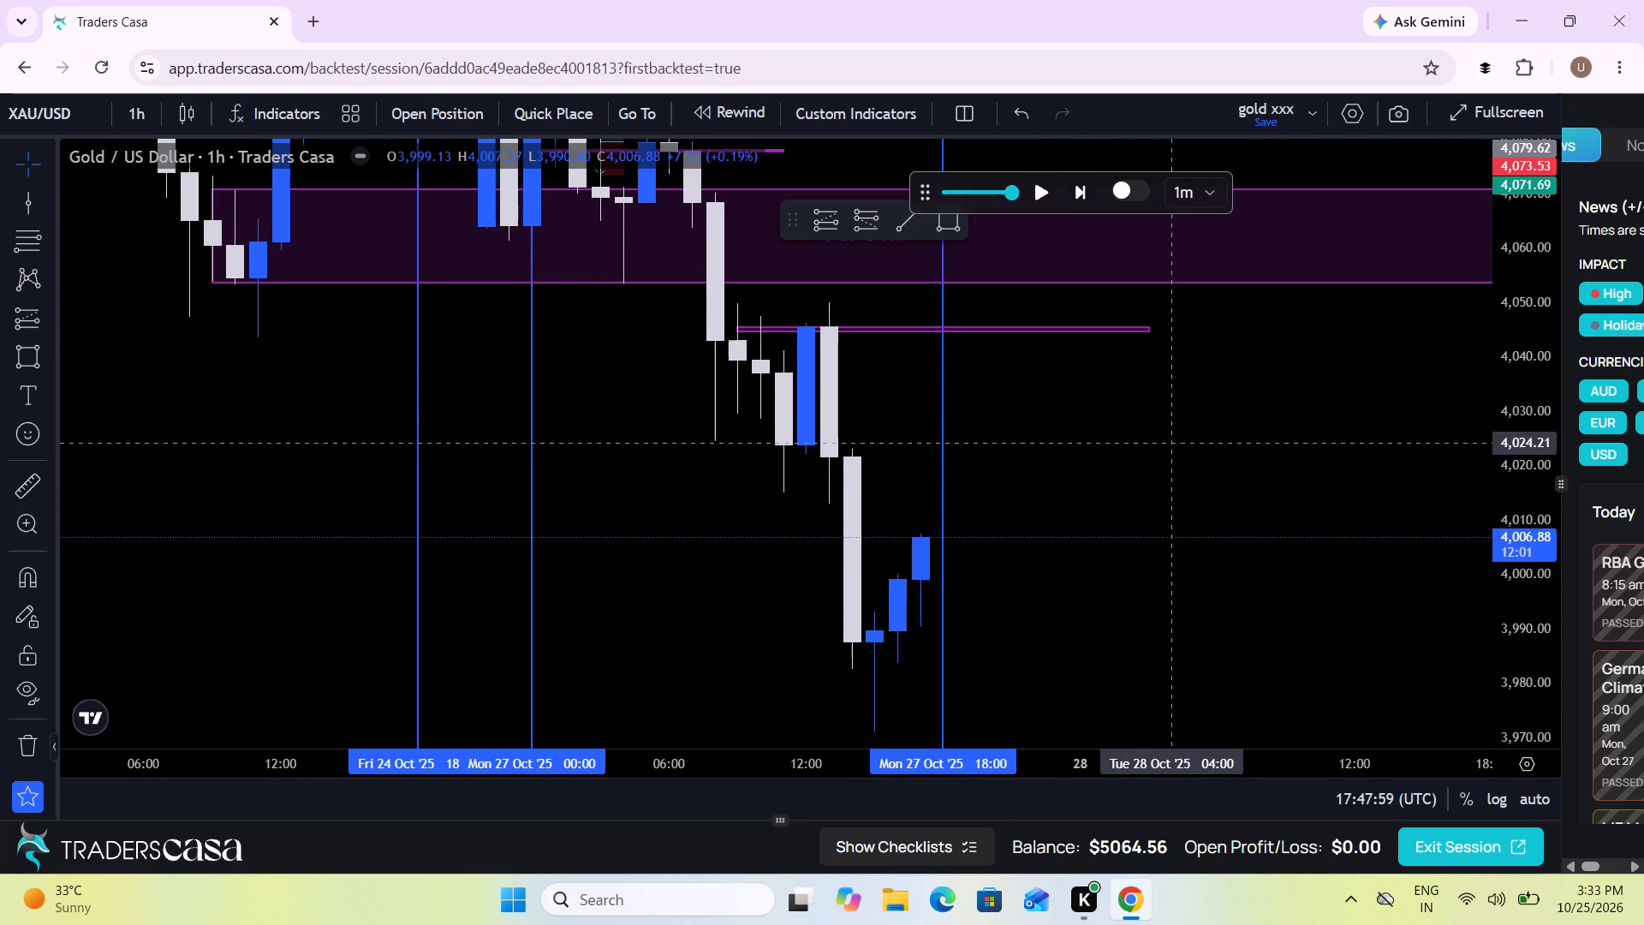
Measure the hourly price drop on Mon 27 Oct from about 4,050 to about 3,983, and clear the measurement.
left_click(37, 465)
left_click(36, 475)
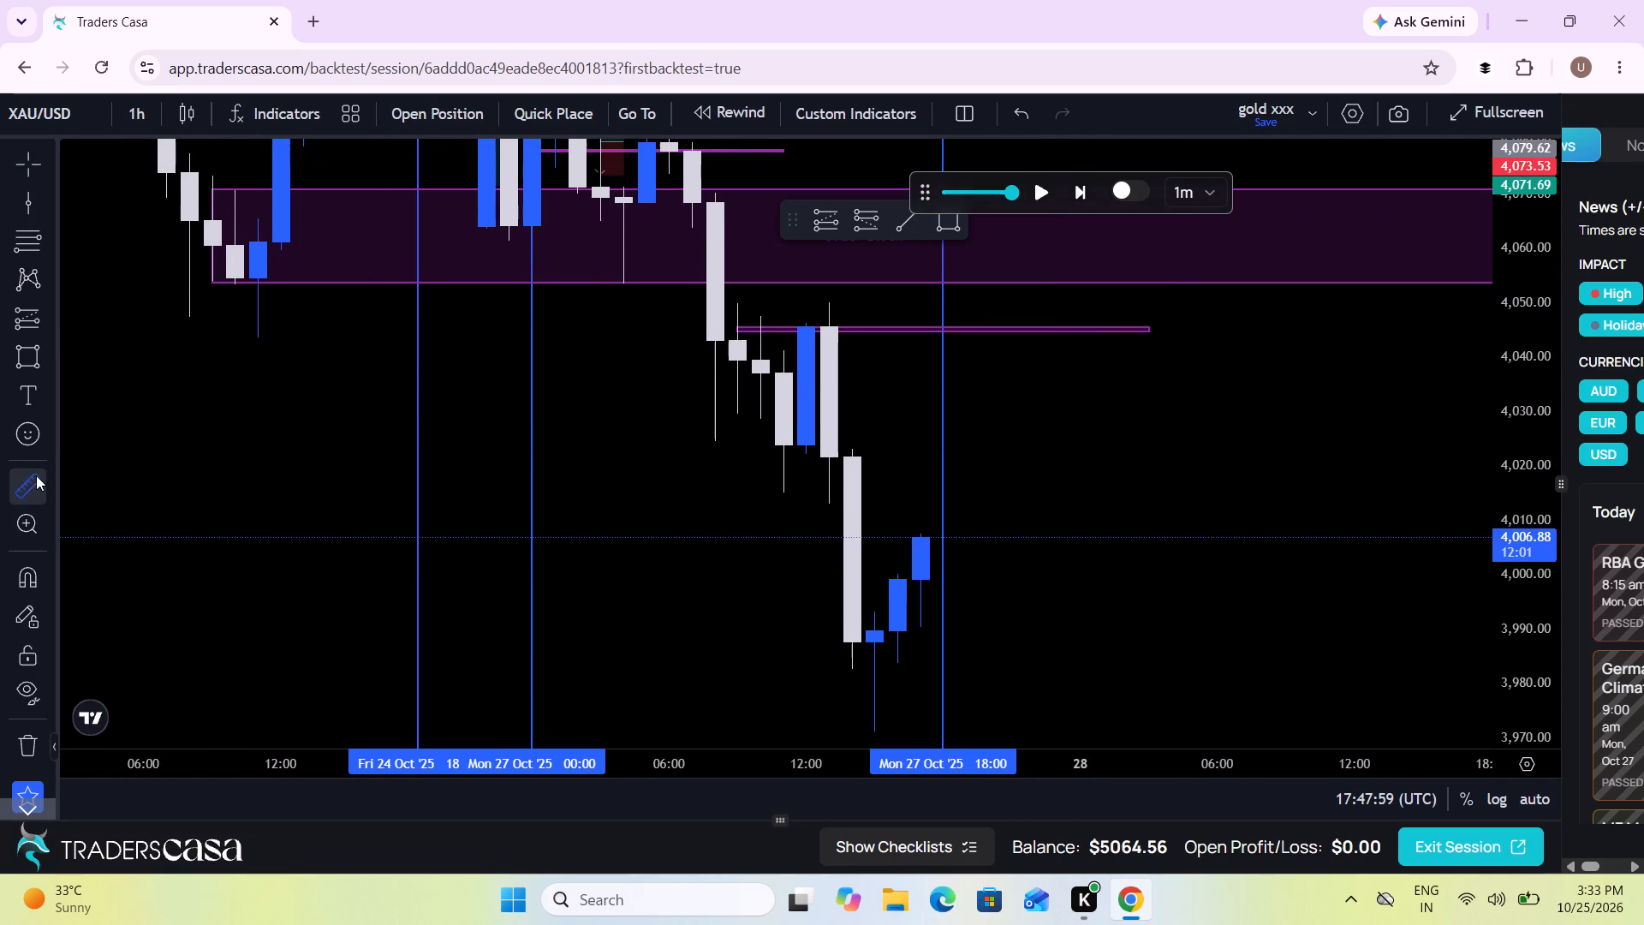
left_click(850, 304)
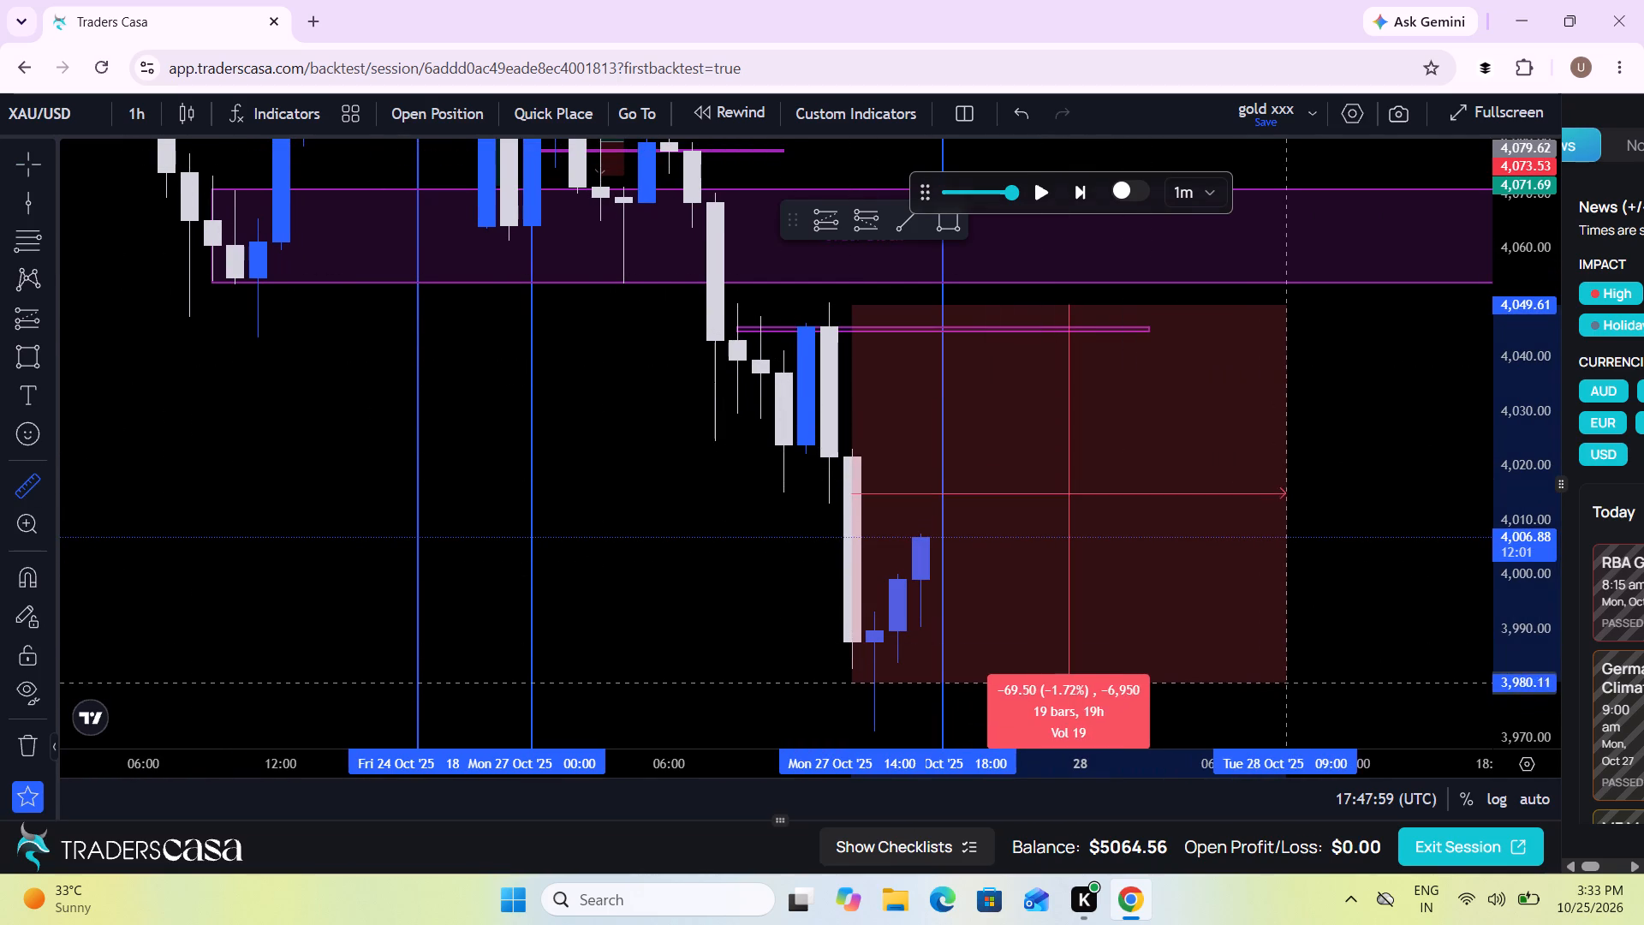
left_click(1307, 668)
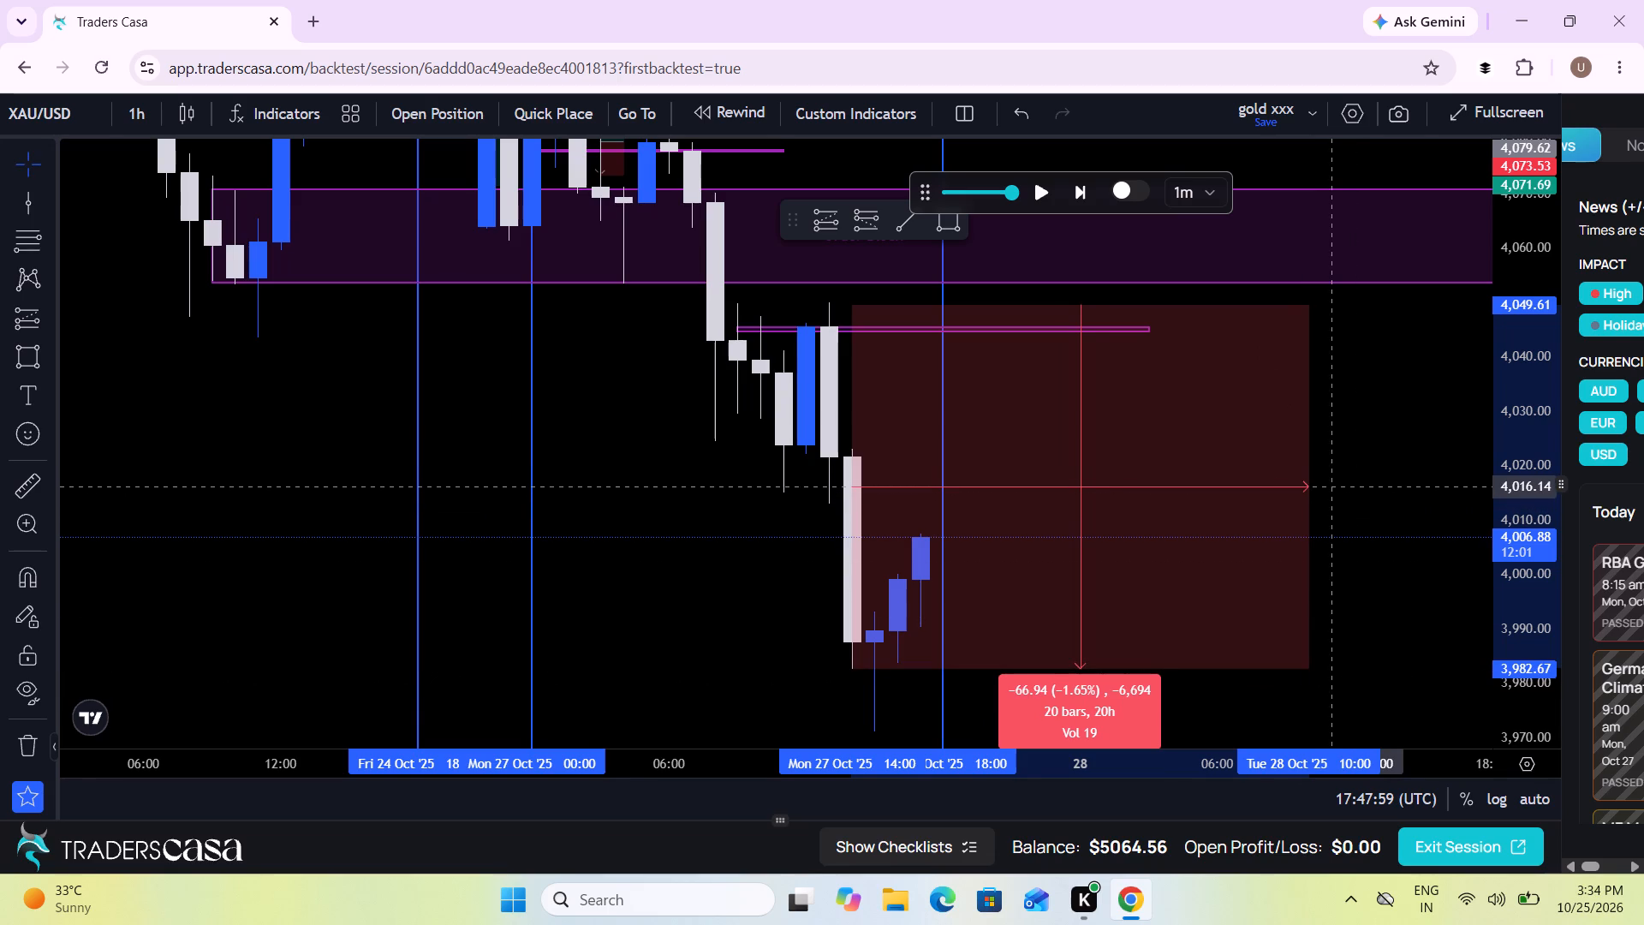
left_click(1325, 486)
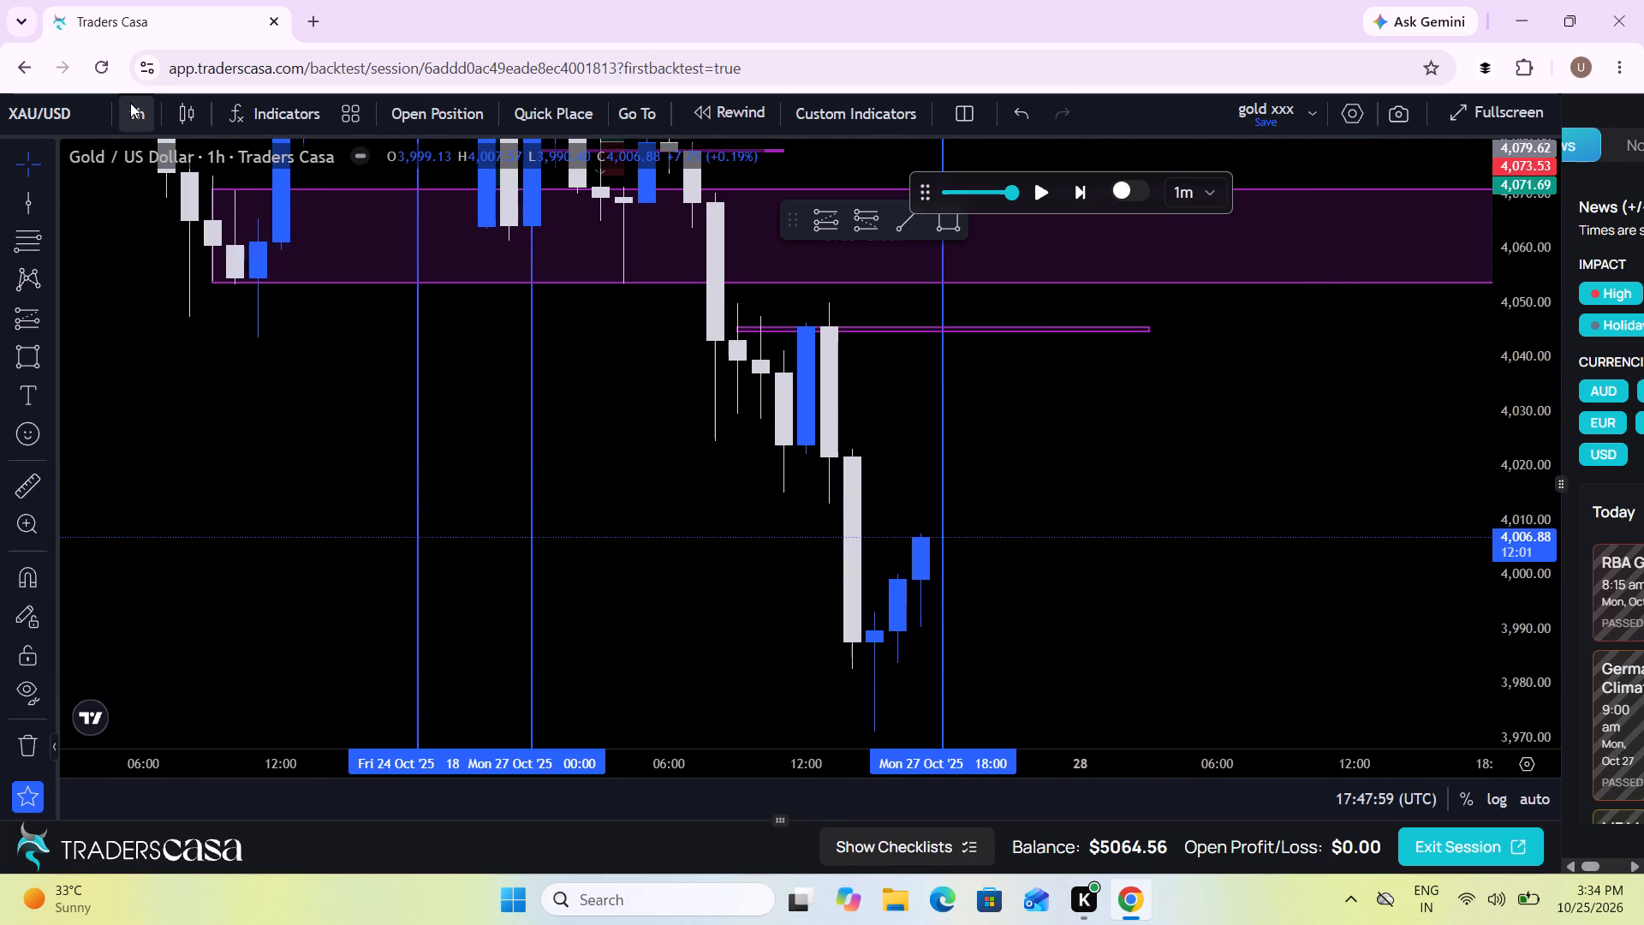
Switch the chart back to the 5 minutes timeframe.
left_click(130, 103)
left_click(146, 337)
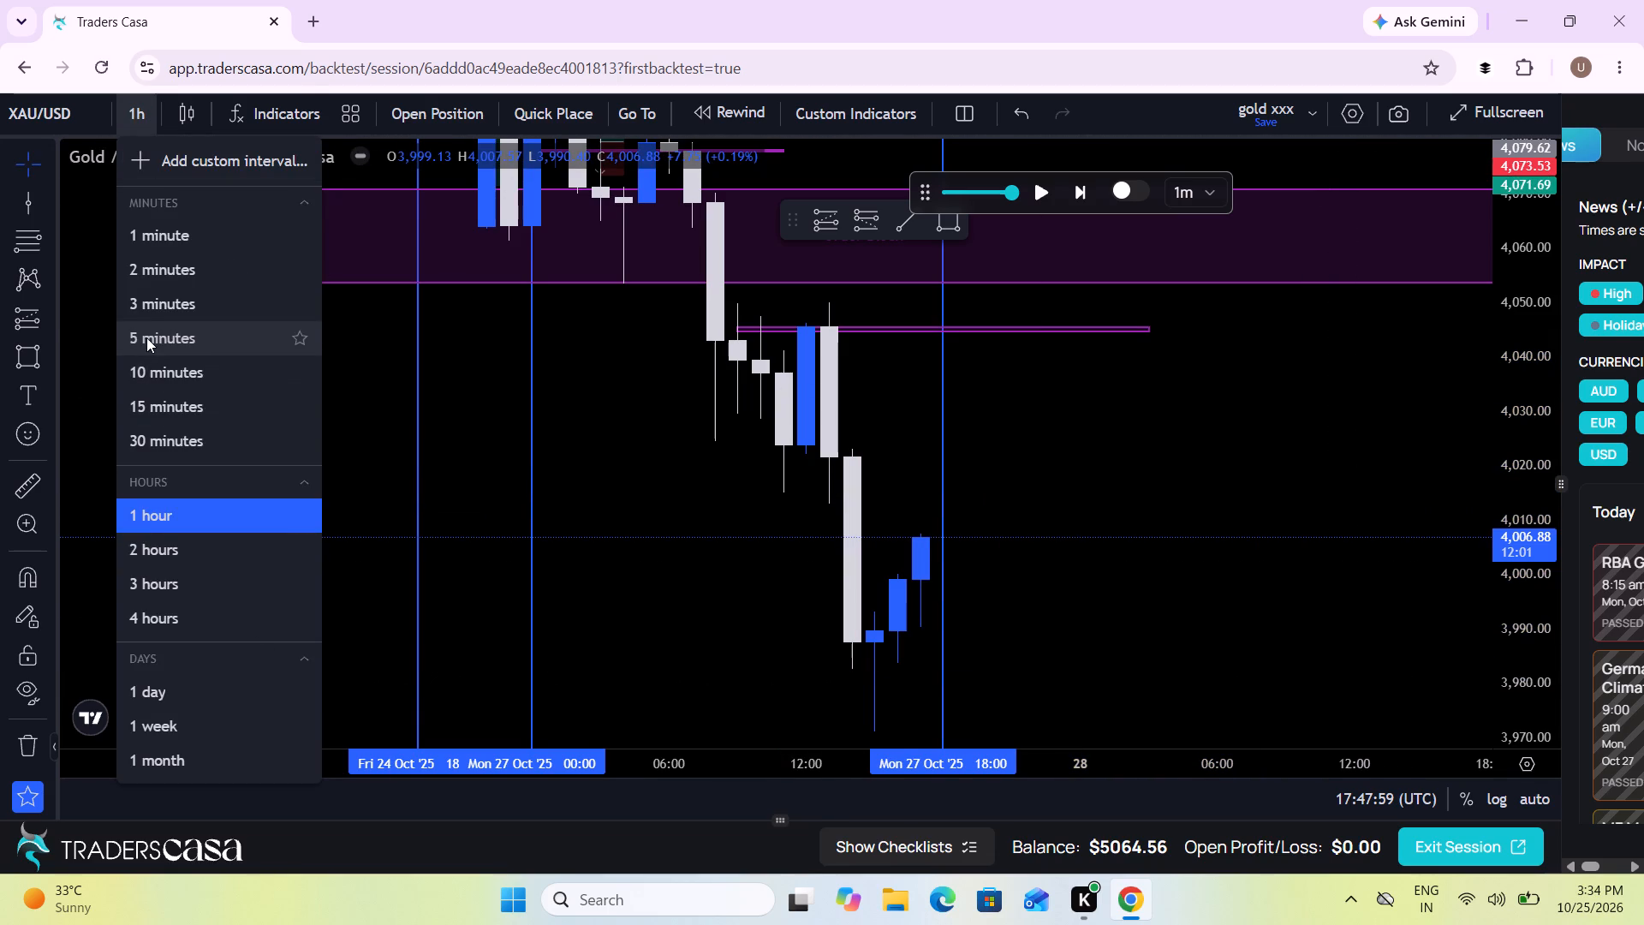
scroll(1099, 558, "down", 6)
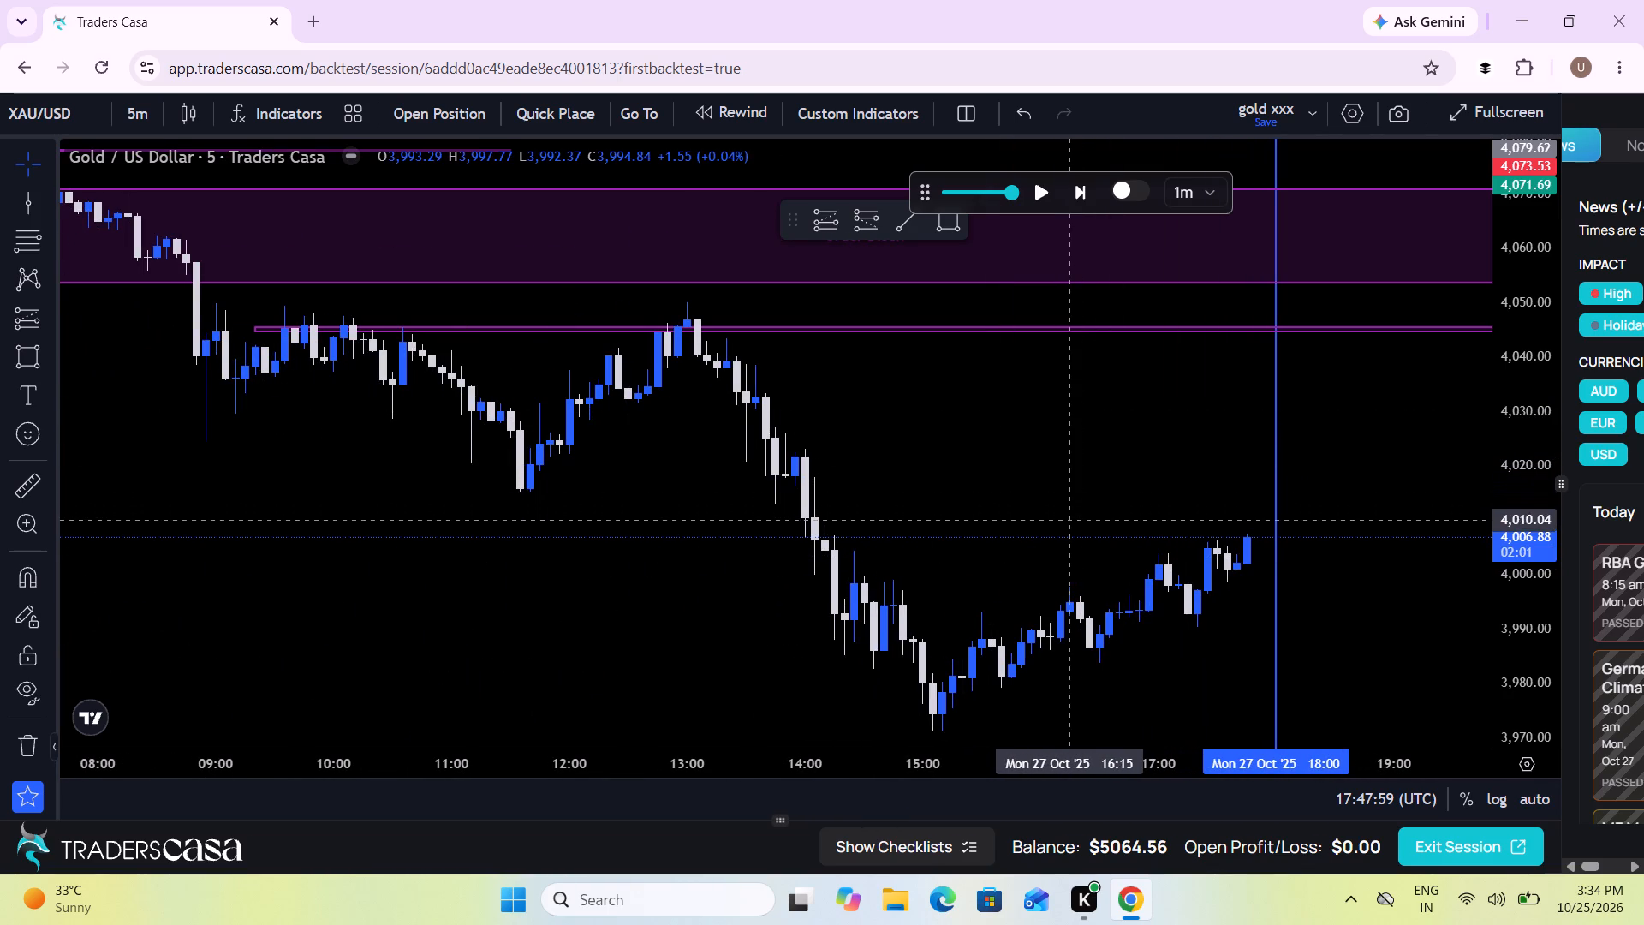
Draw a rectangle zone between about 4,023 and 4,016, starting at 13:50 on Mon 27 Oct and extending past the 18:00 session line.
left_click(1096, 483)
left_click_drag(1096, 483, 744, 455)
scroll(744, 455, "down", 3)
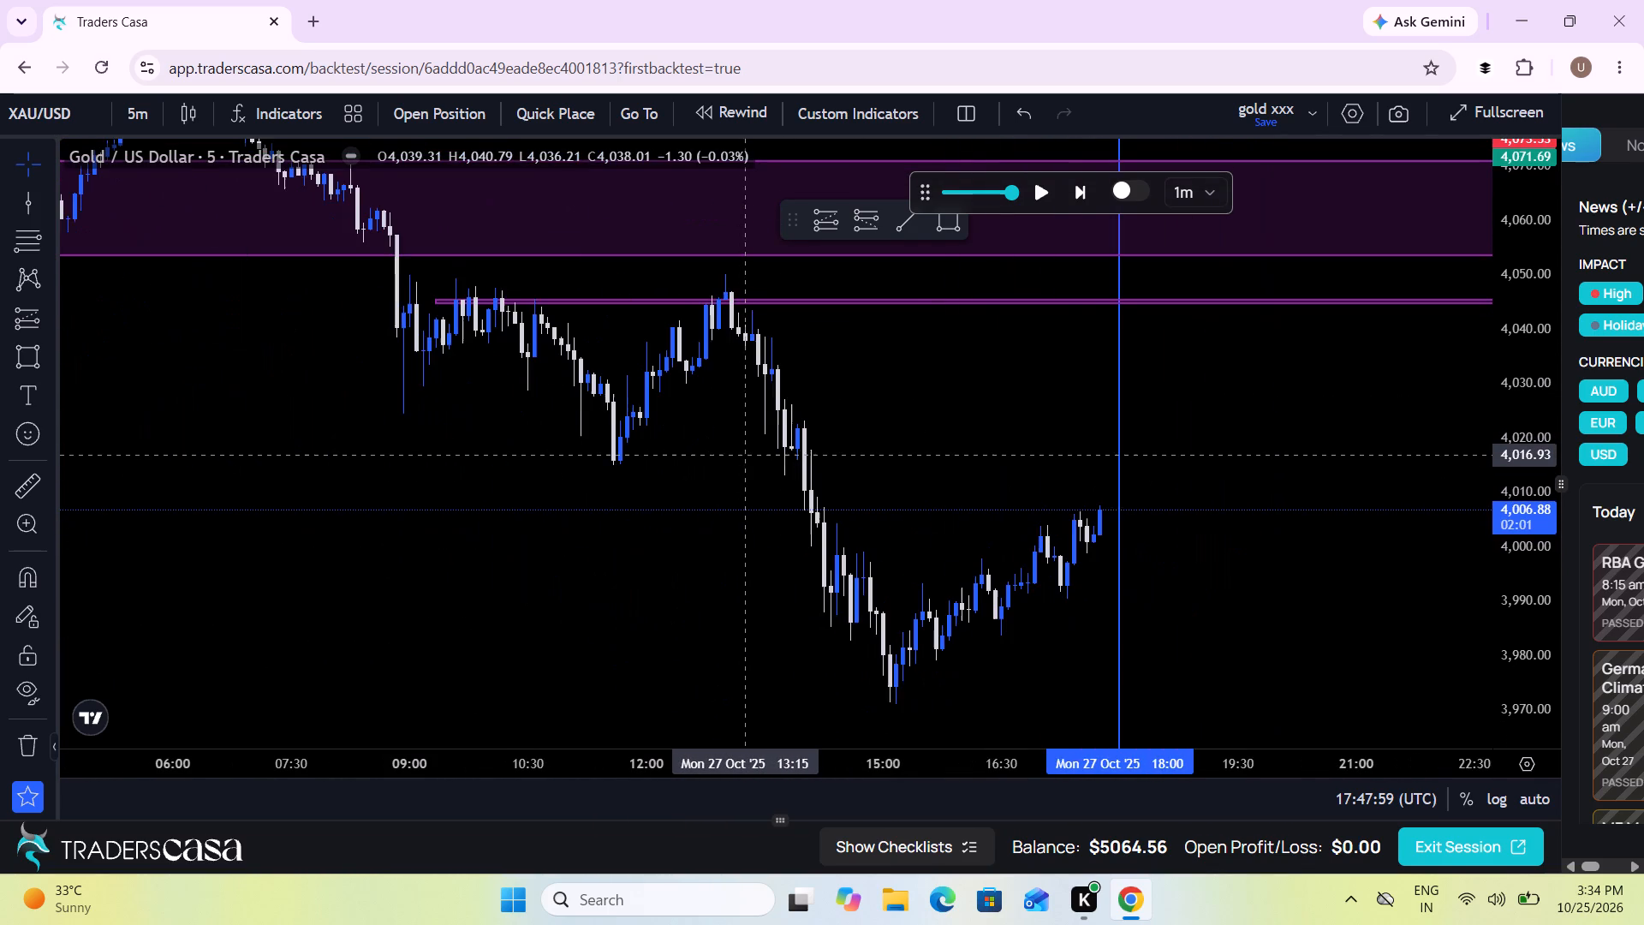
left_click(744, 455)
left_click_drag(885, 502, 819, 561)
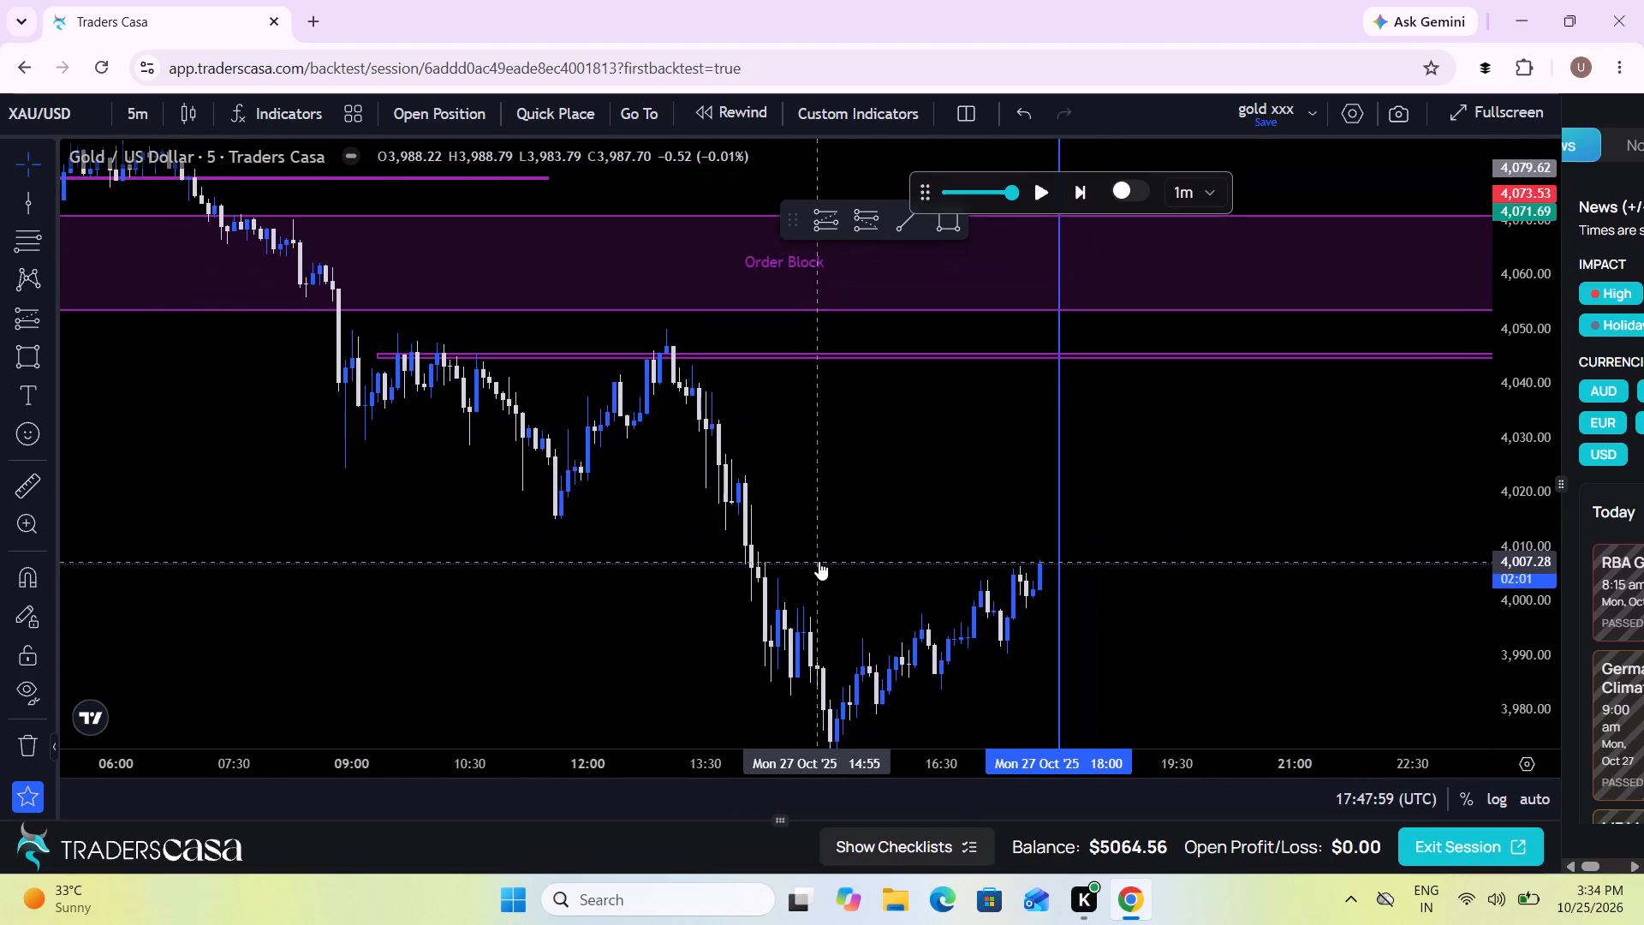
scroll(819, 561, "up", 2)
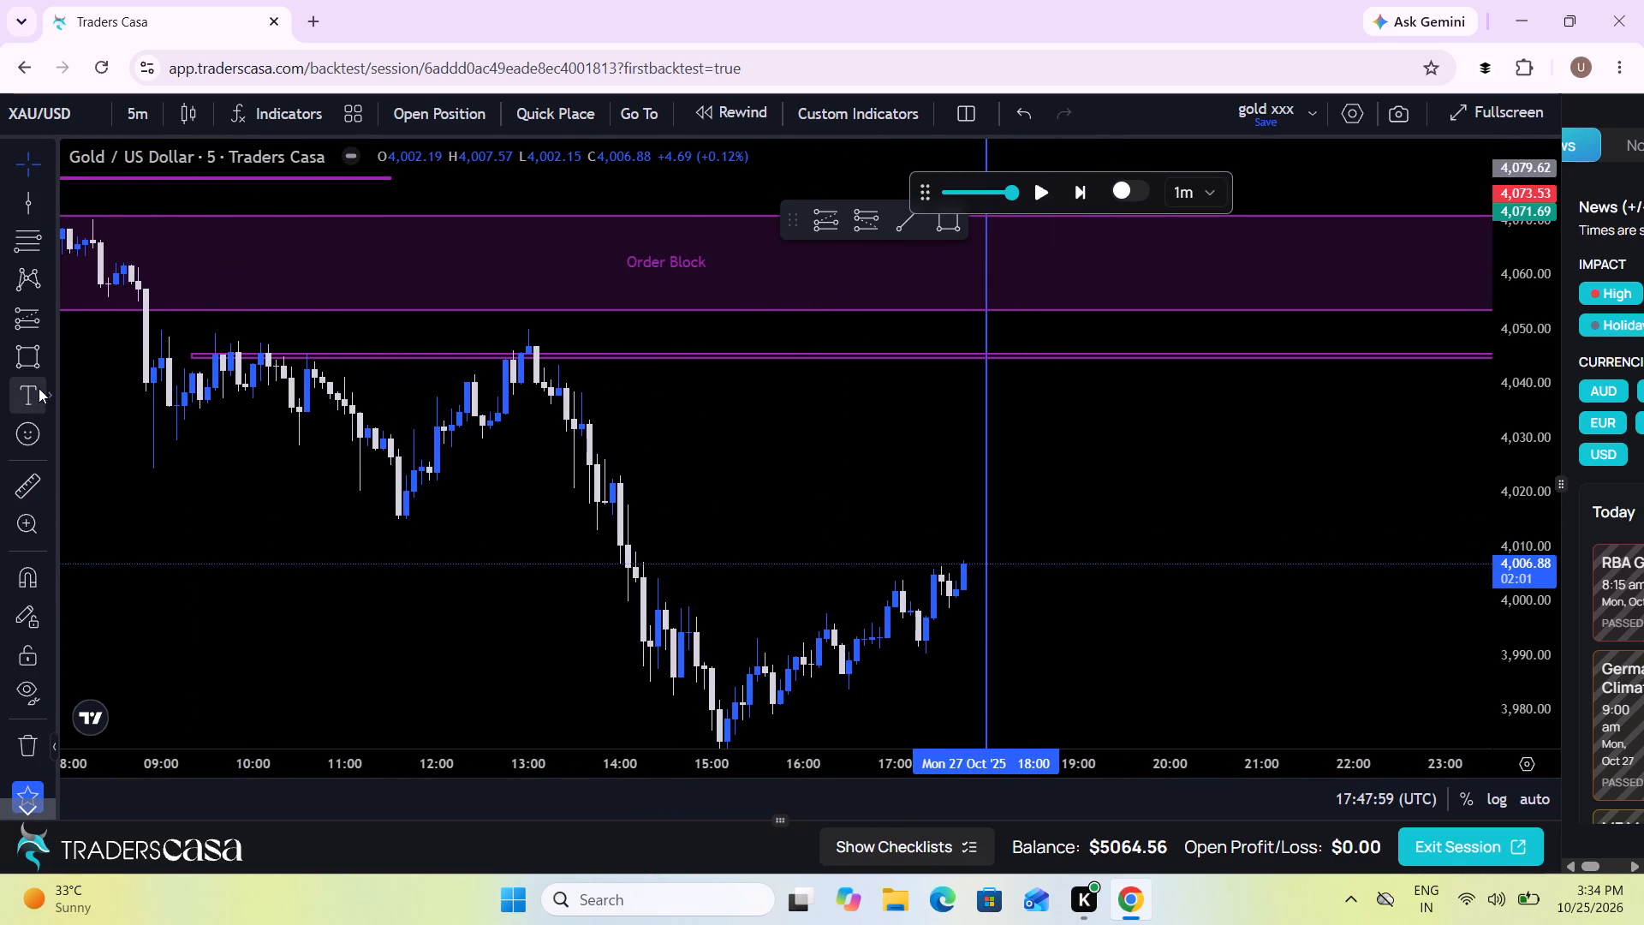
left_click(29, 343)
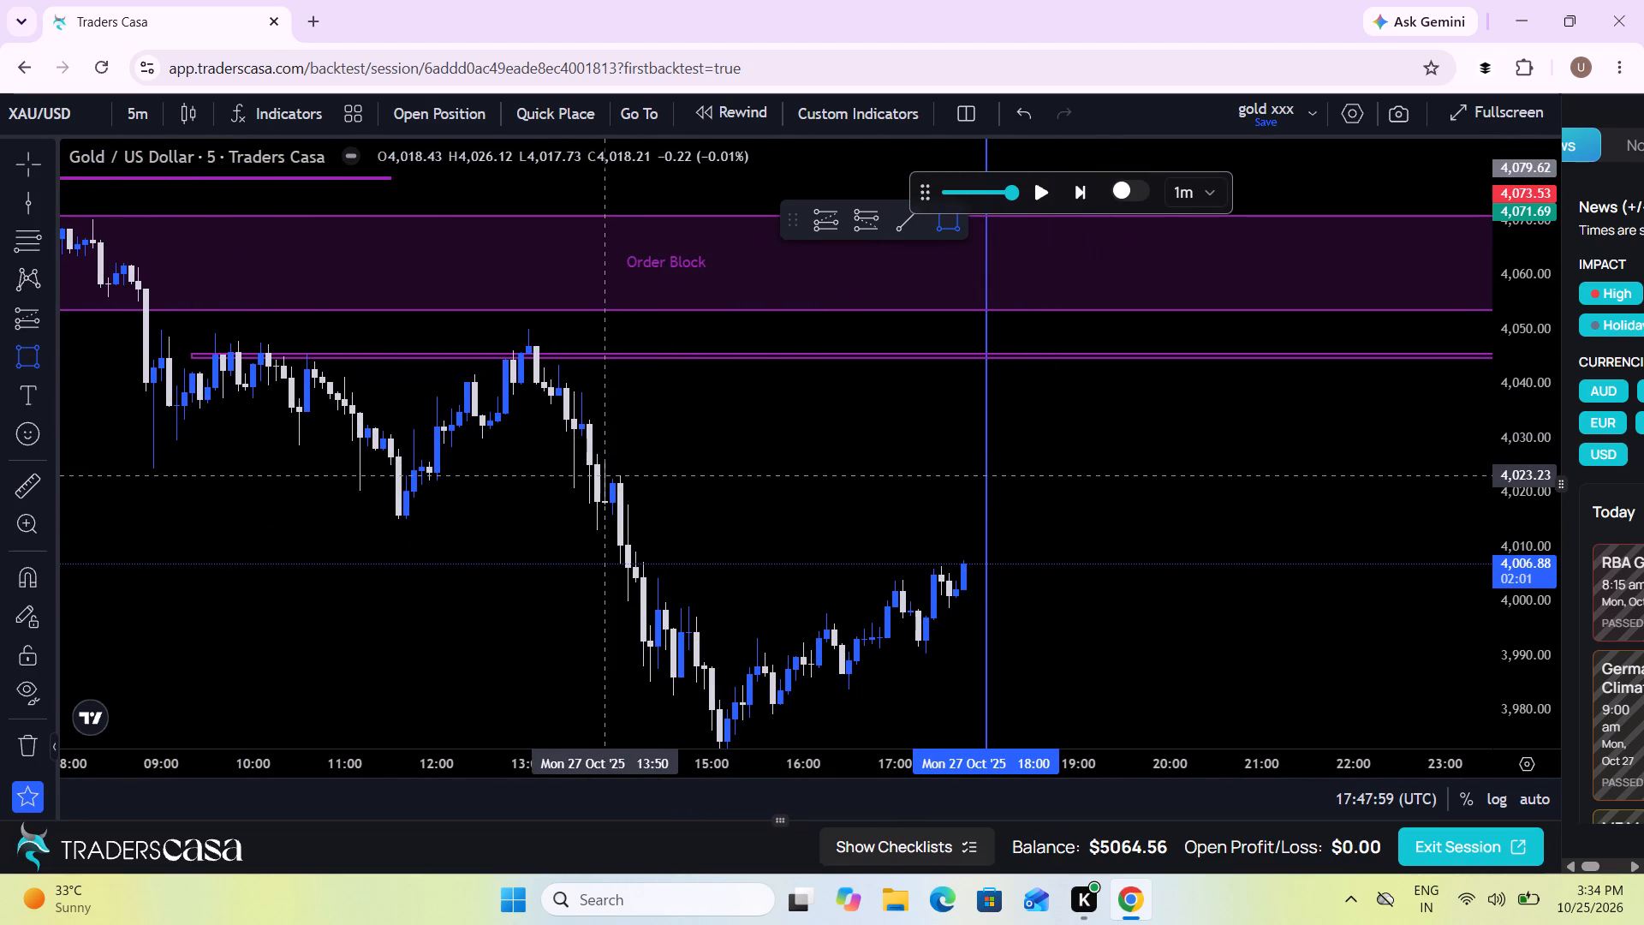
left_click(602, 476)
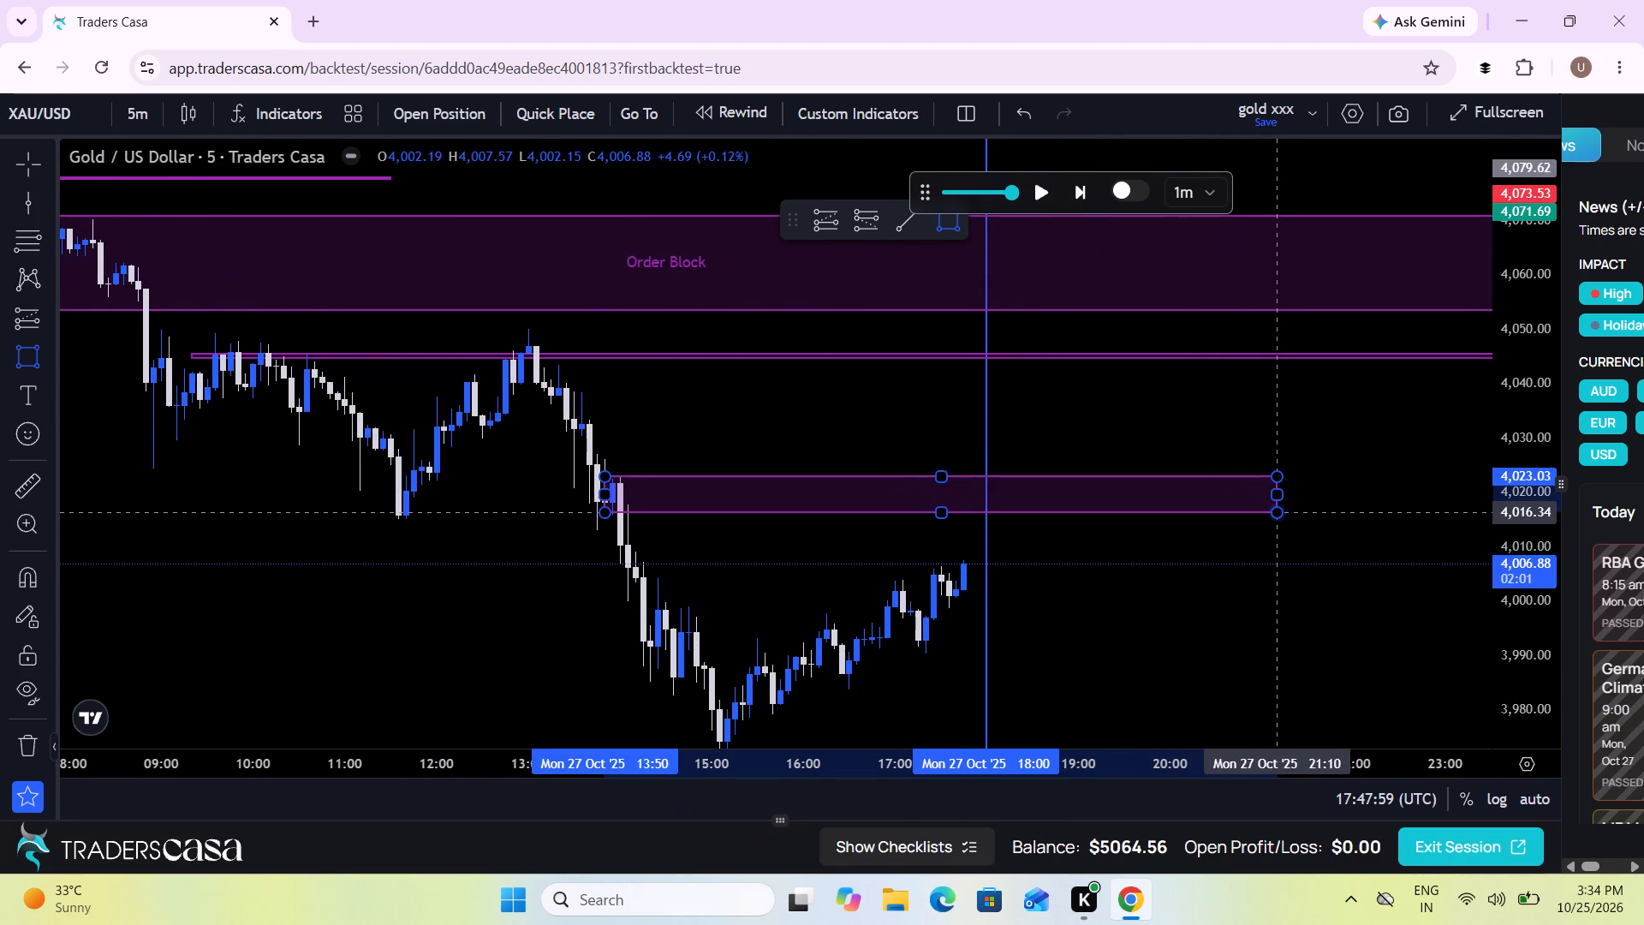
left_click(1301, 514)
left_click(1362, 572)
Replay the price at full speed past the 18:00 session line and pause at about 20:38 on Mon 27 Oct.
left_click_drag(1362, 572, 914, 433)
scroll(914, 433, "down", 7)
left_click_drag(795, 447, 611, 530)
scroll(611, 530, "up", 5)
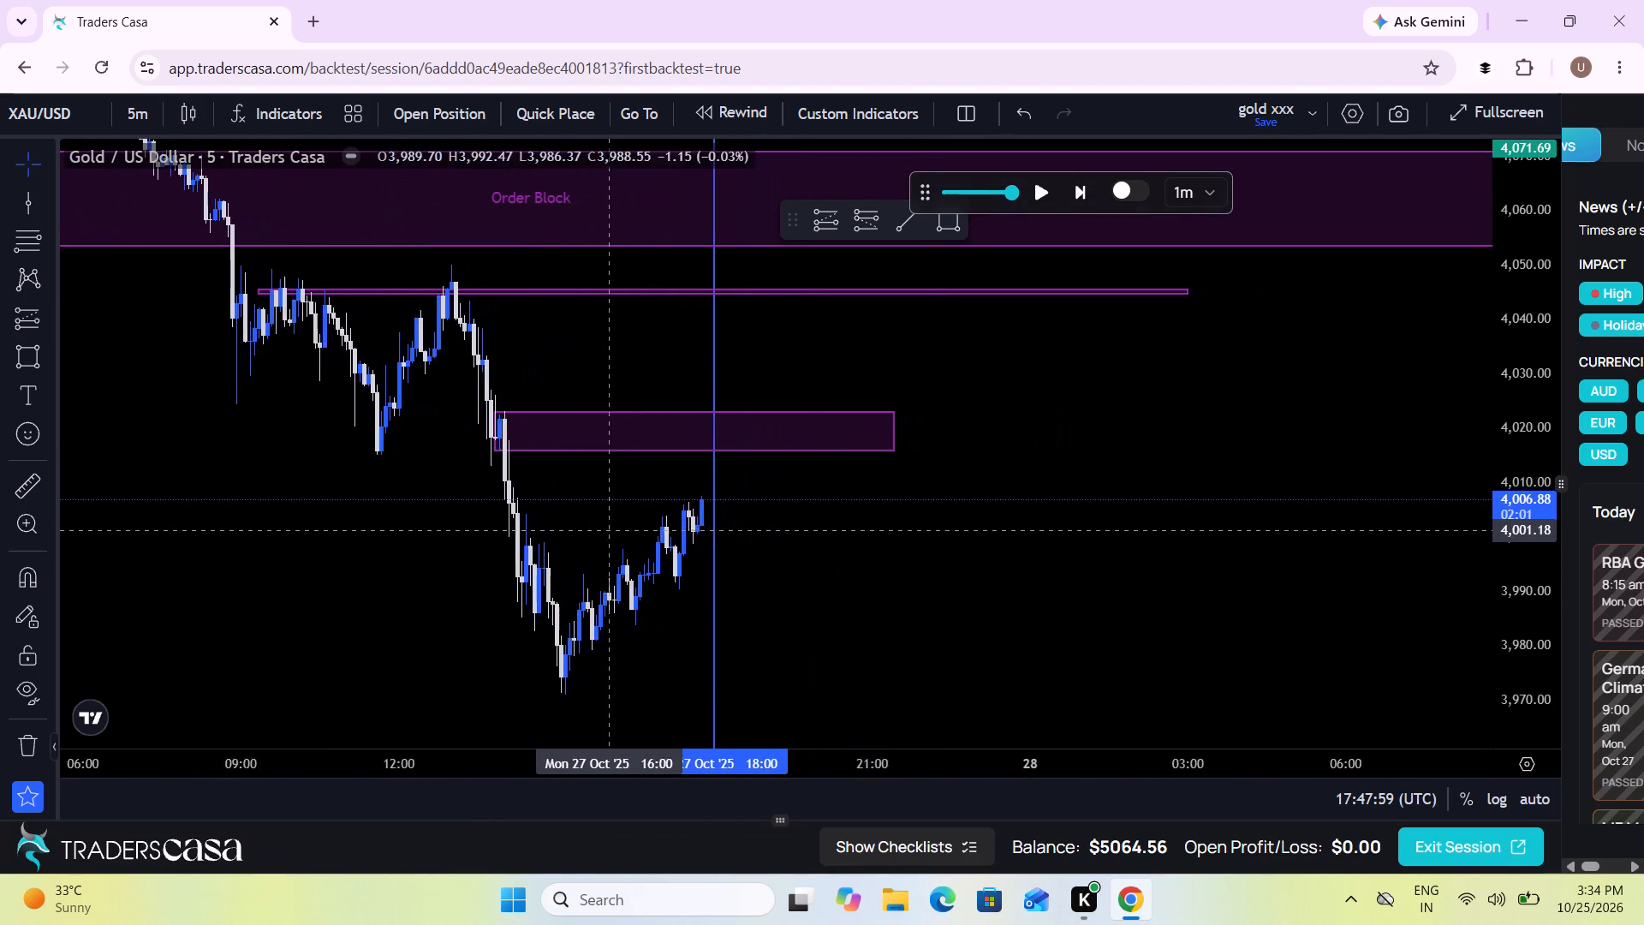
scroll(611, 530, "up", 1)
left_click_drag(1491, 547, 1480, 490)
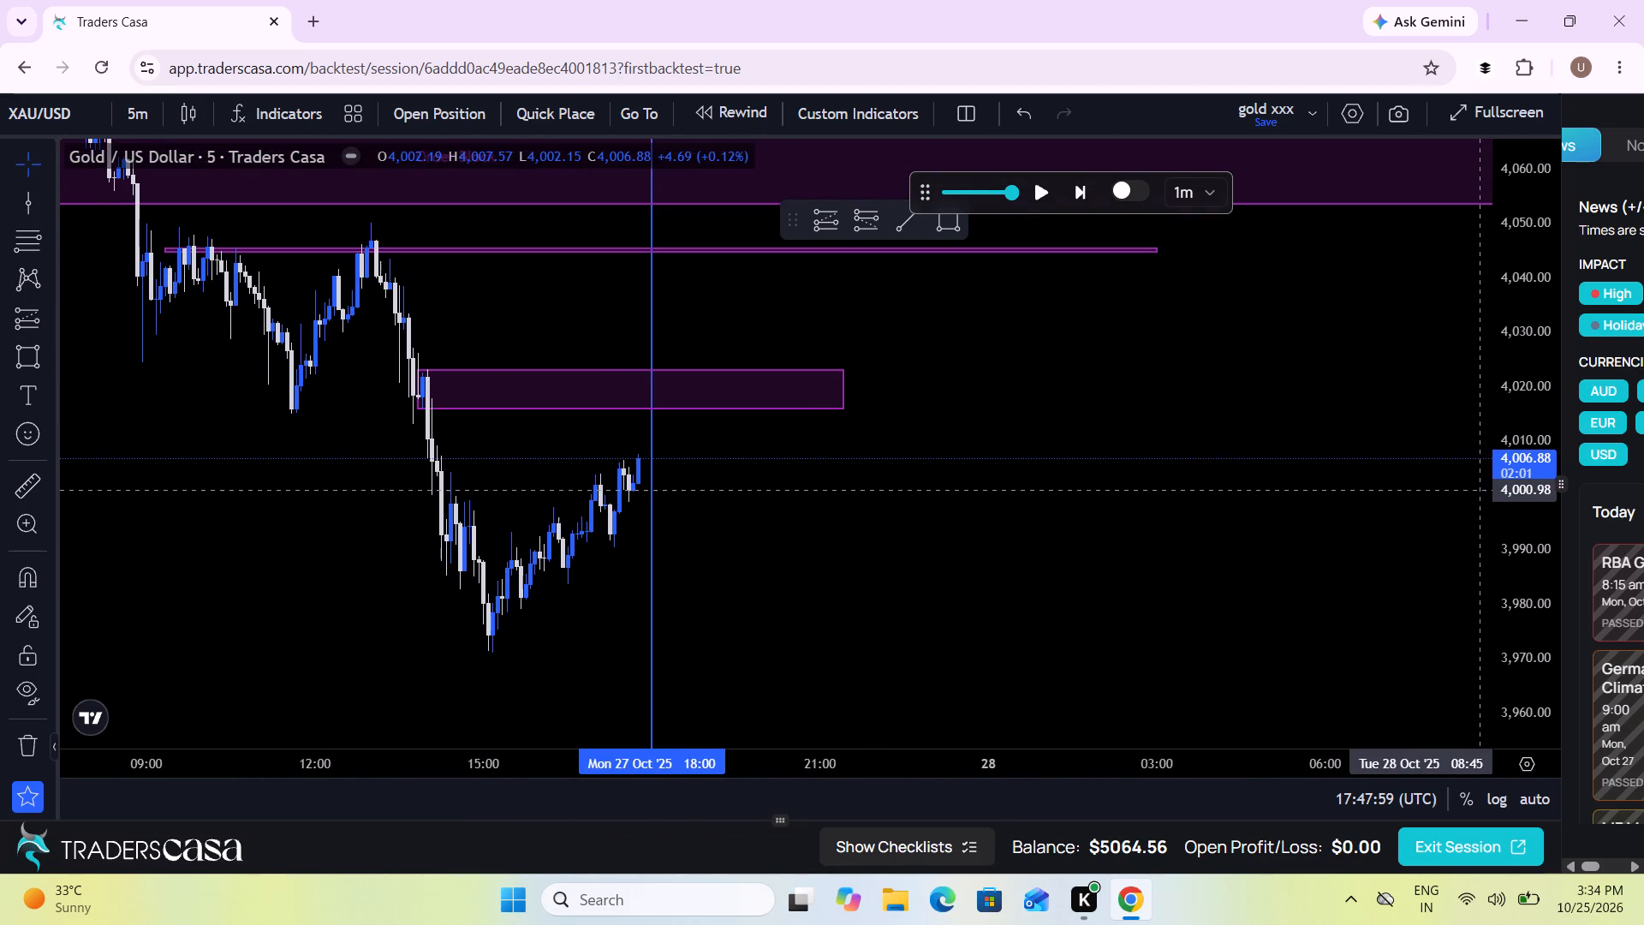
left_click(978, 191)
left_click(1047, 200)
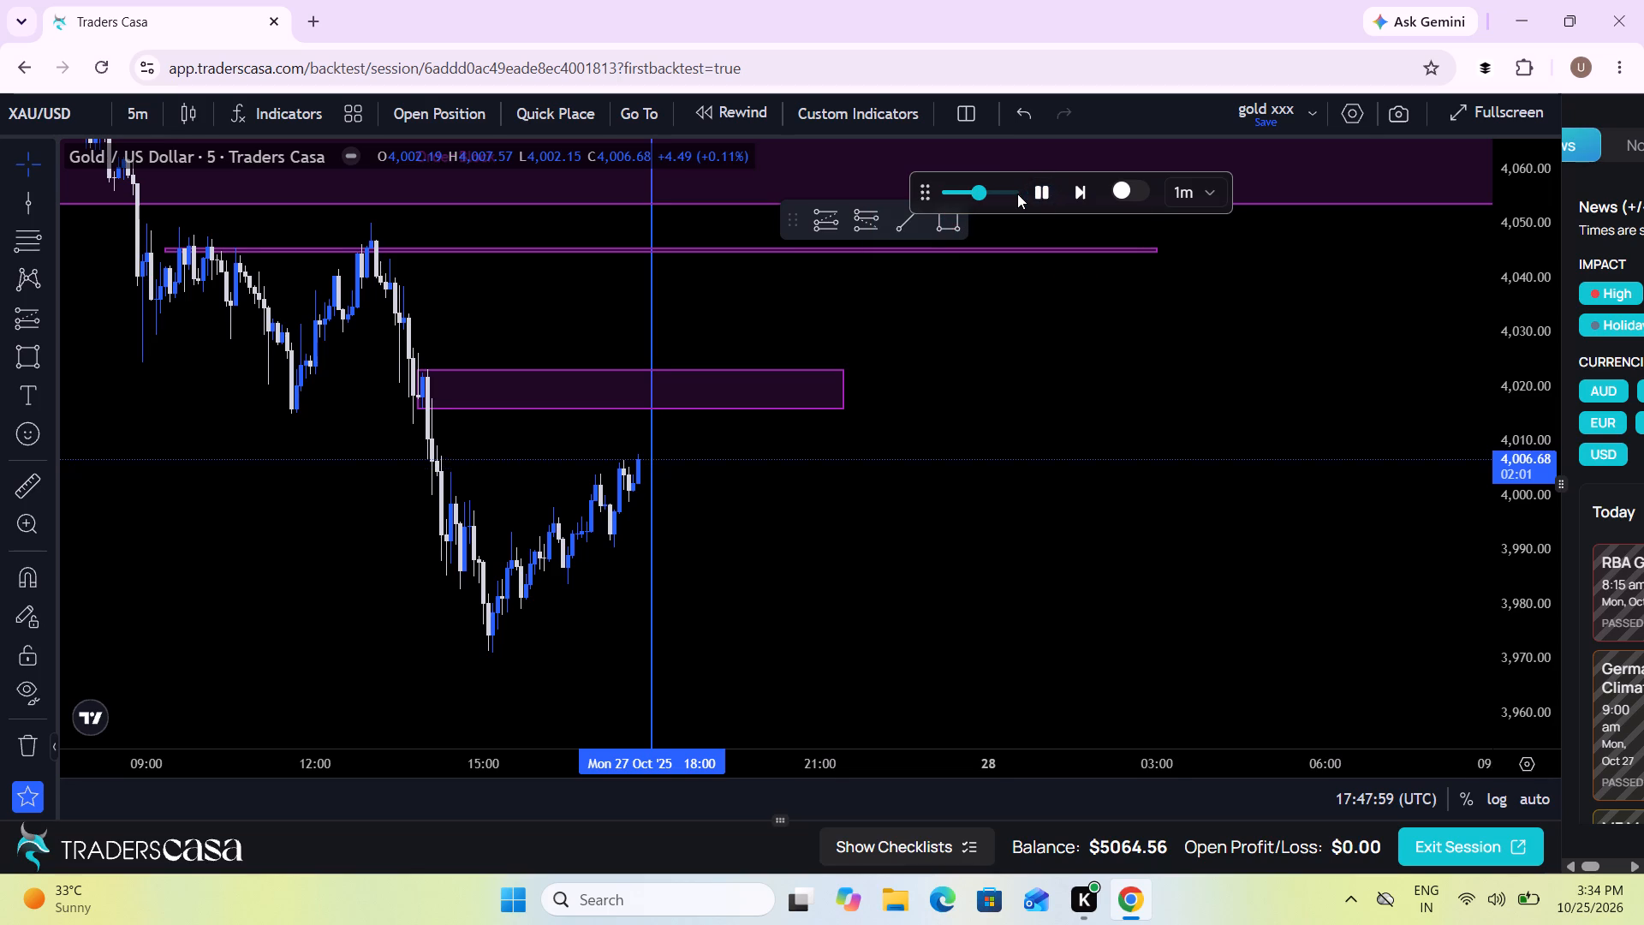
left_click(1017, 194)
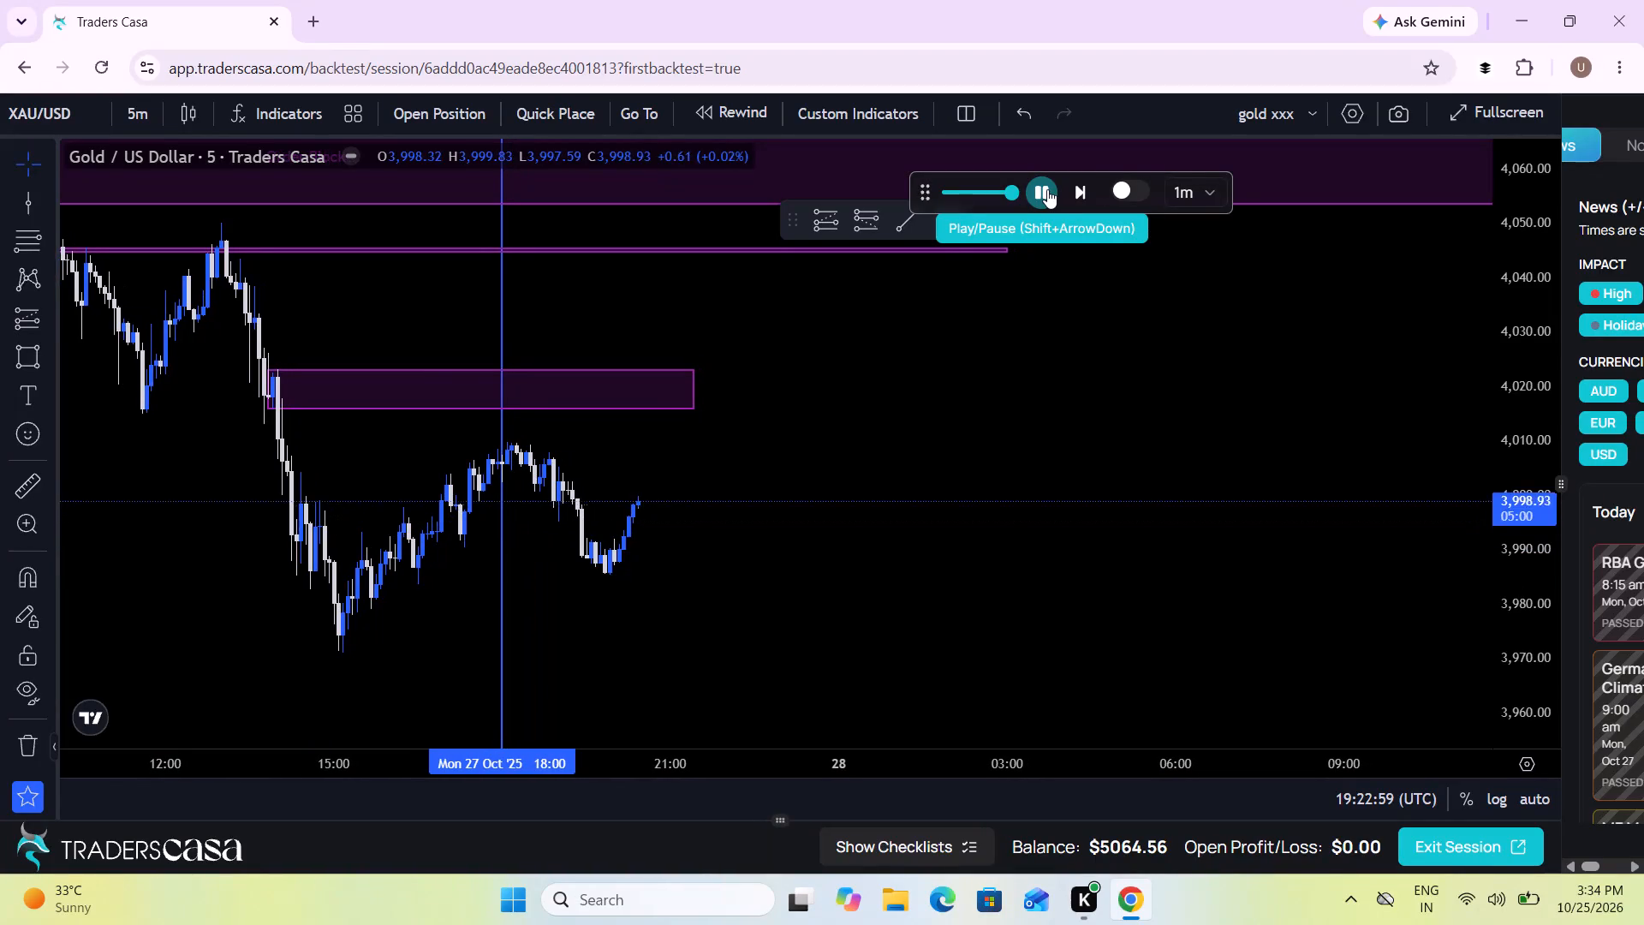
left_click(1047, 189)
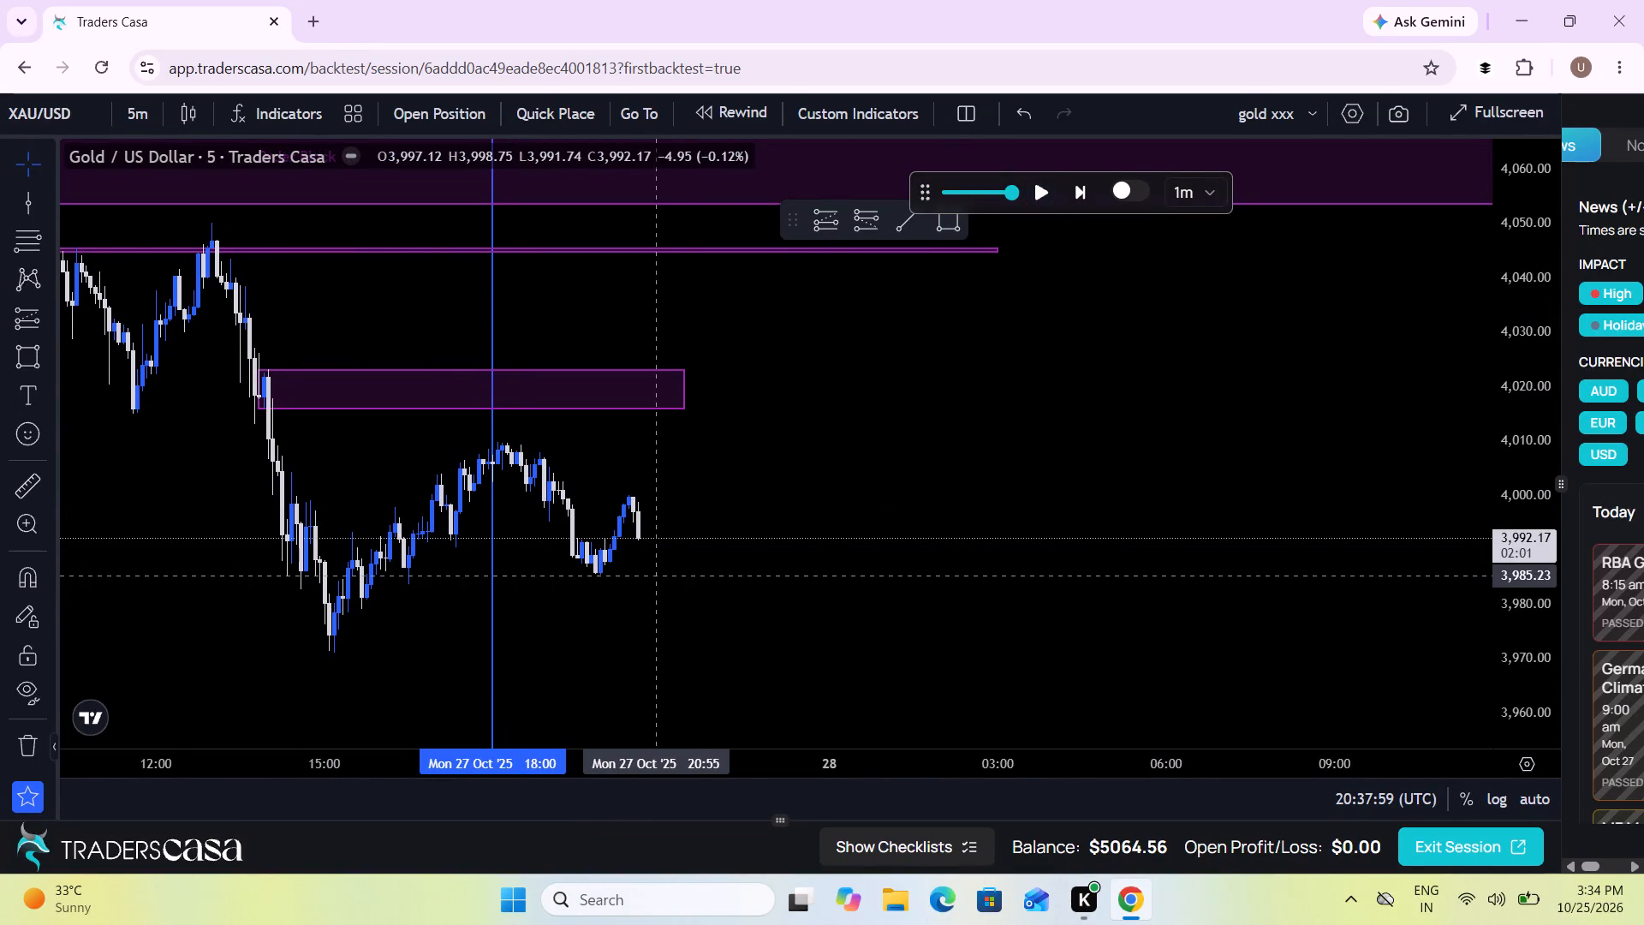
Dismiss the advertisement overlay once its countdown allows closing it.
left_click_drag(649, 576, 888, 603)
scroll(712, 779, "down", 1)
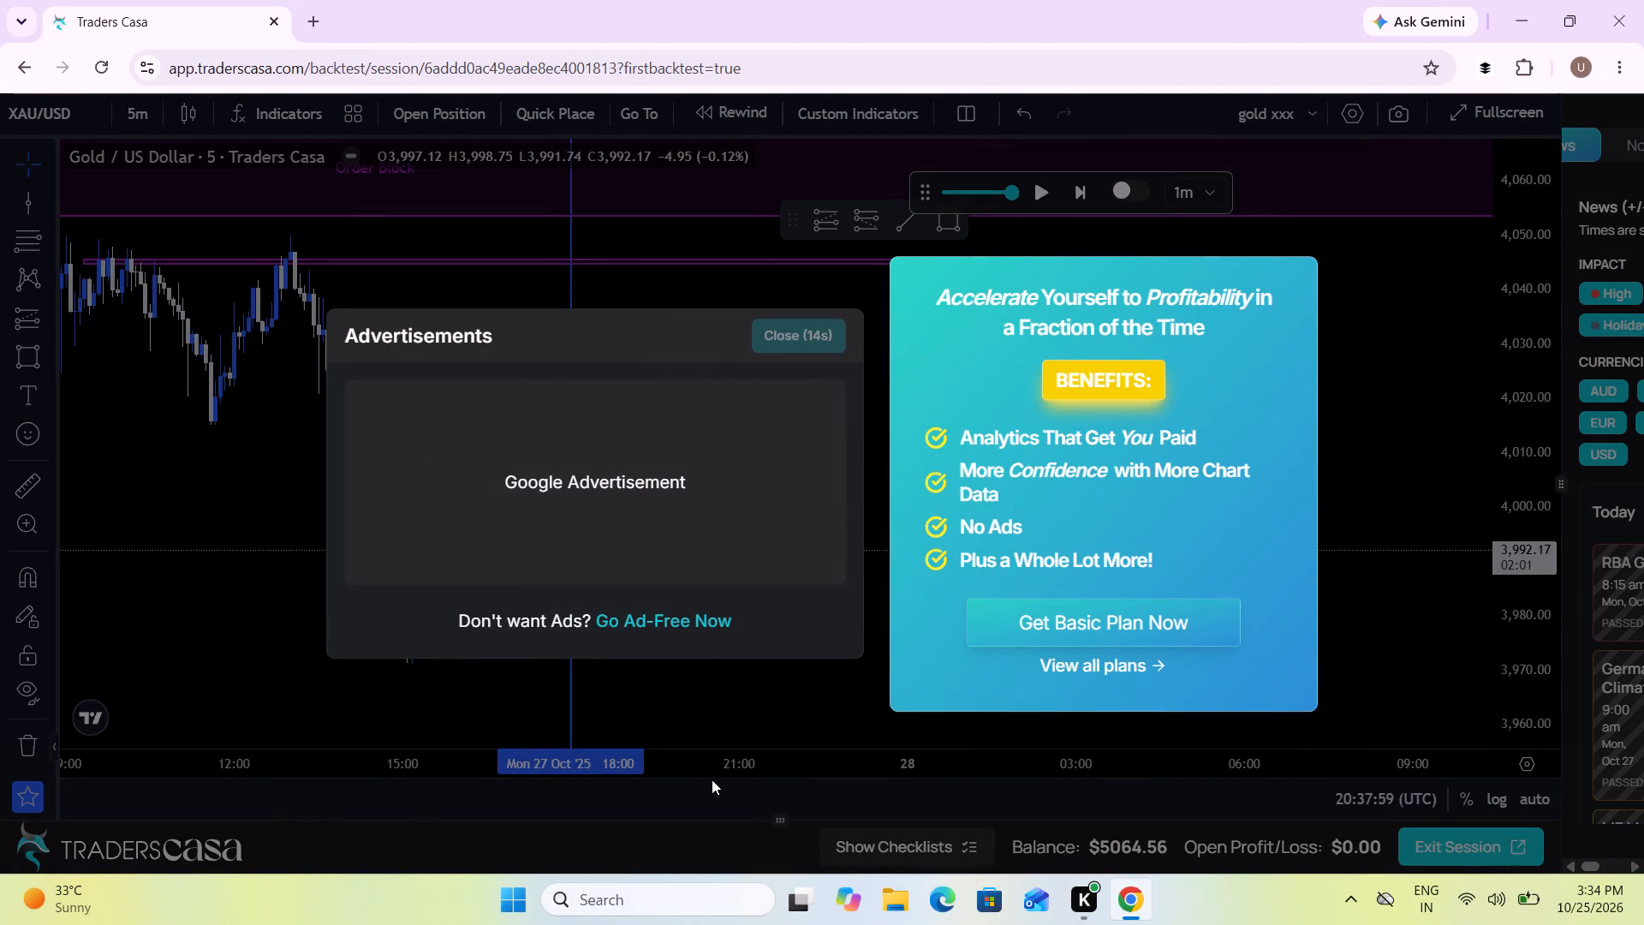
scroll(712, 779, "down", 1)
left_click(505, 246)
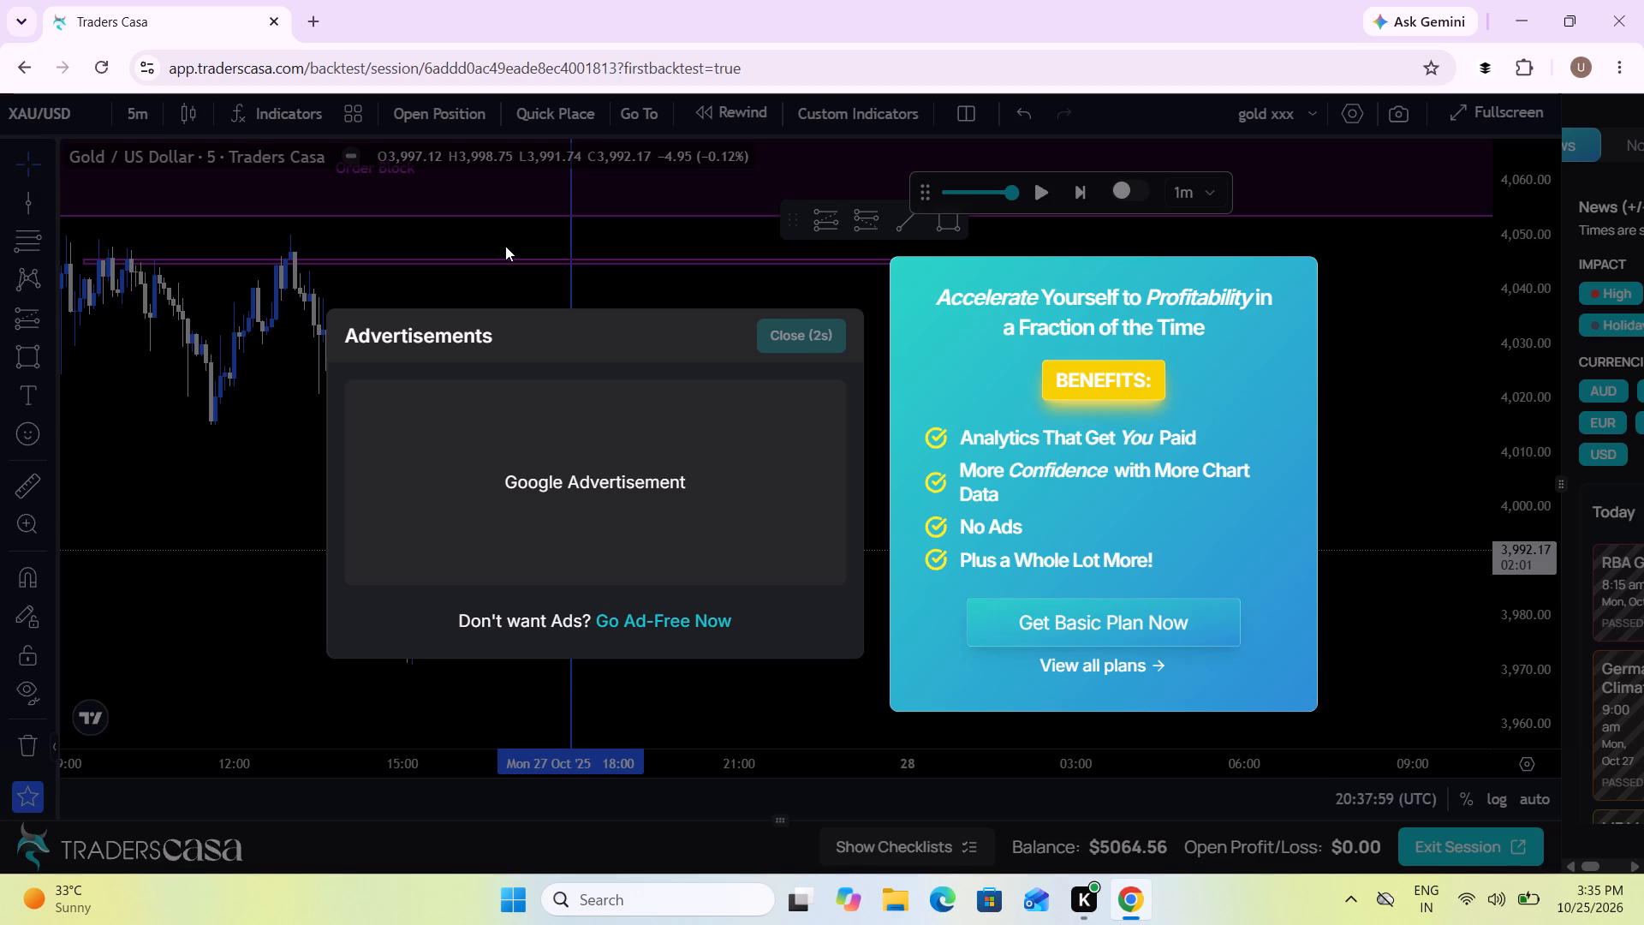
left_click(829, 335)
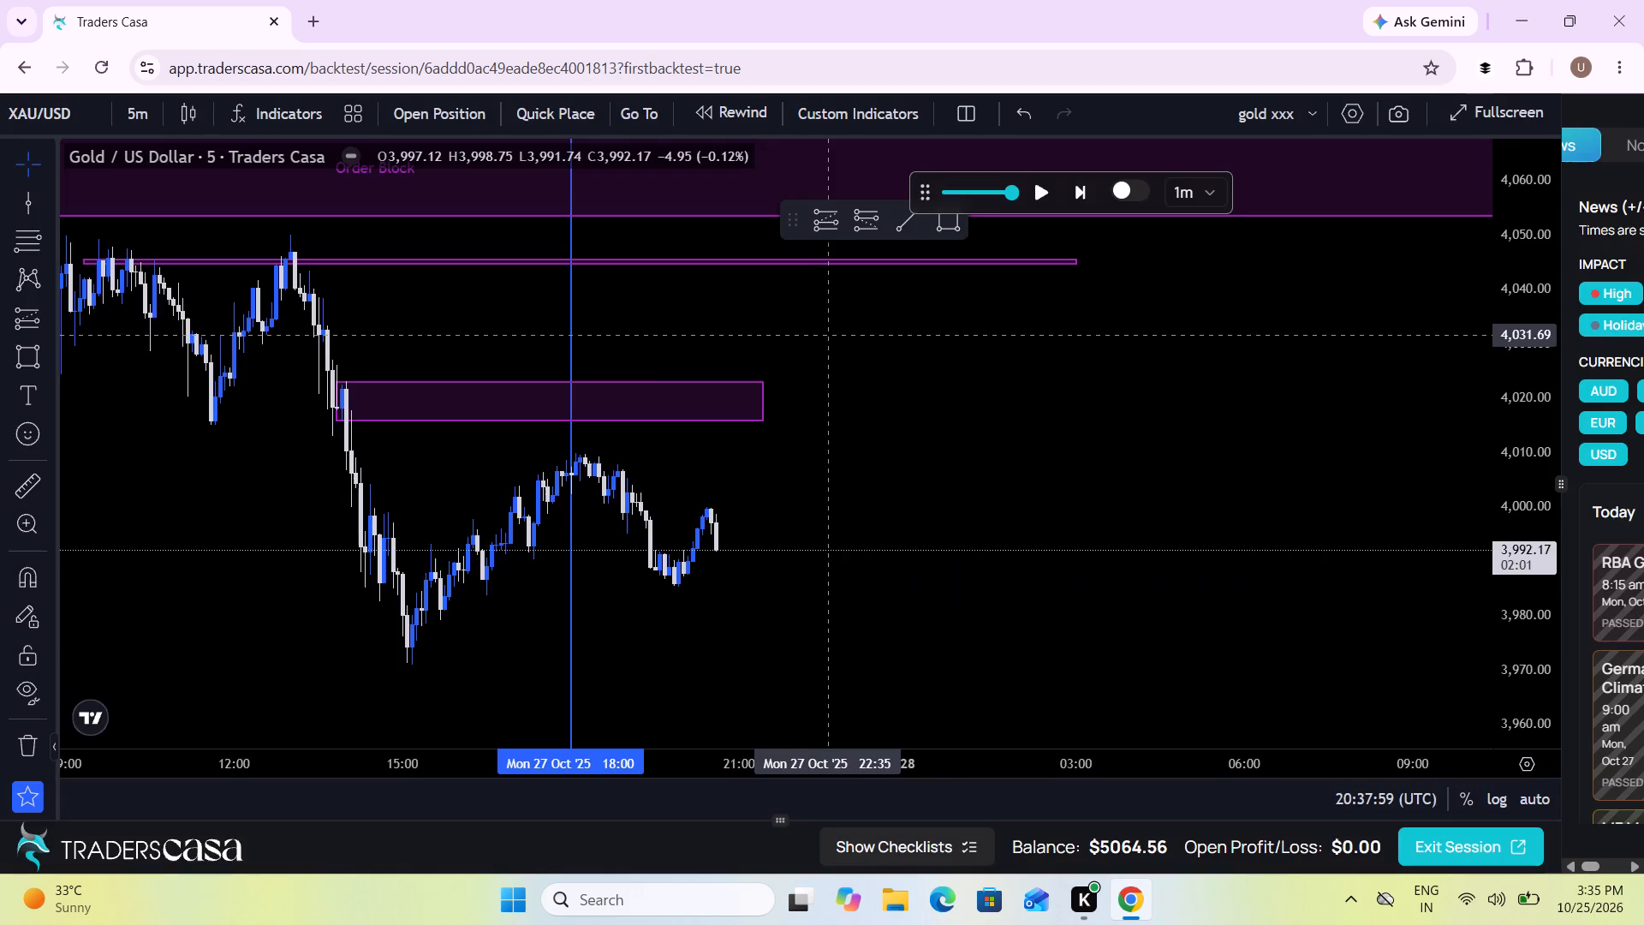
Measure the price drop after the 18:00 session line, from about 4,009.5 down to about 3,985.6.
left_click_drag(766, 576, 1063, 524)
scroll(1063, 524, "up", 3)
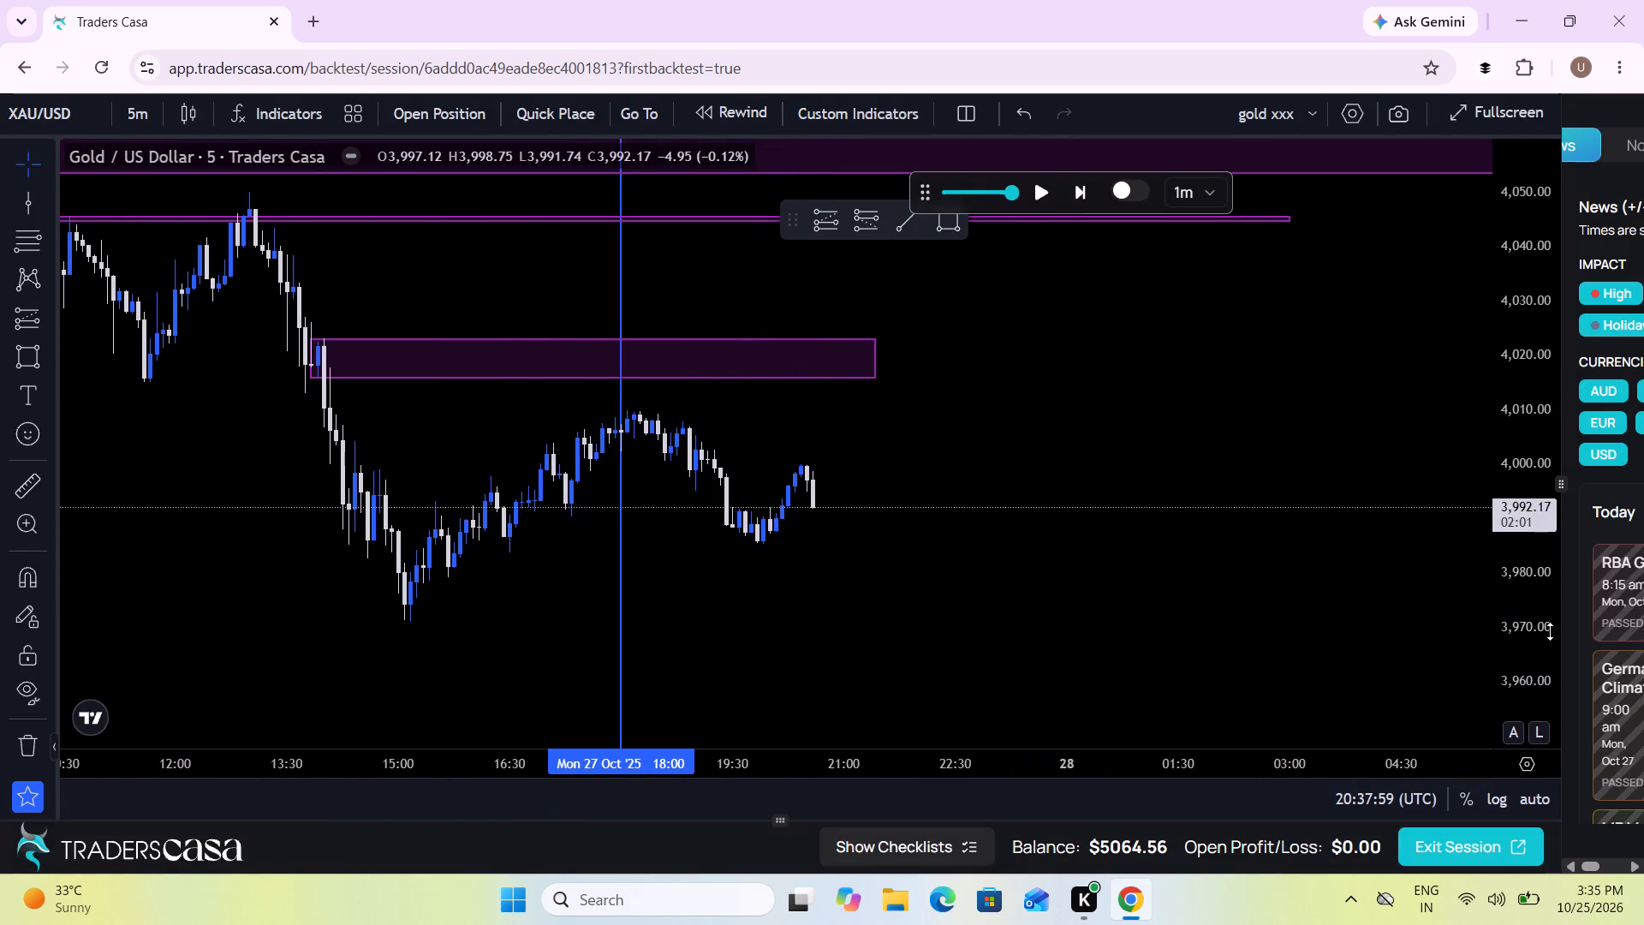
left_click_drag(1547, 633, 1489, 374)
left_click_drag(1154, 563, 1197, 436)
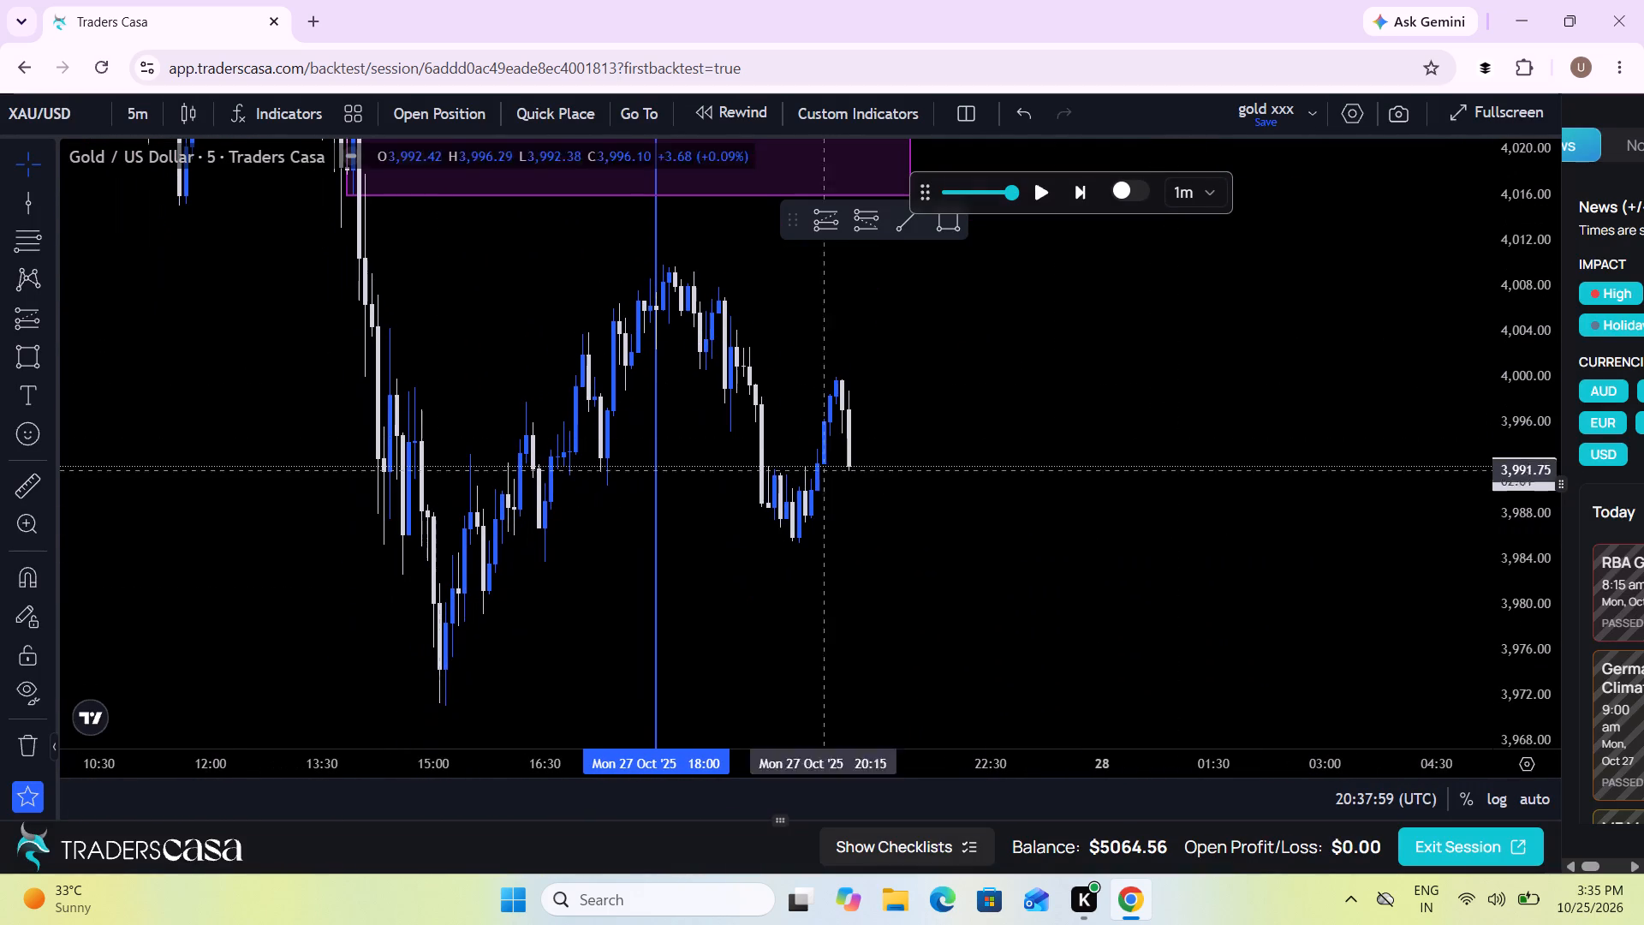
left_click(27, 474)
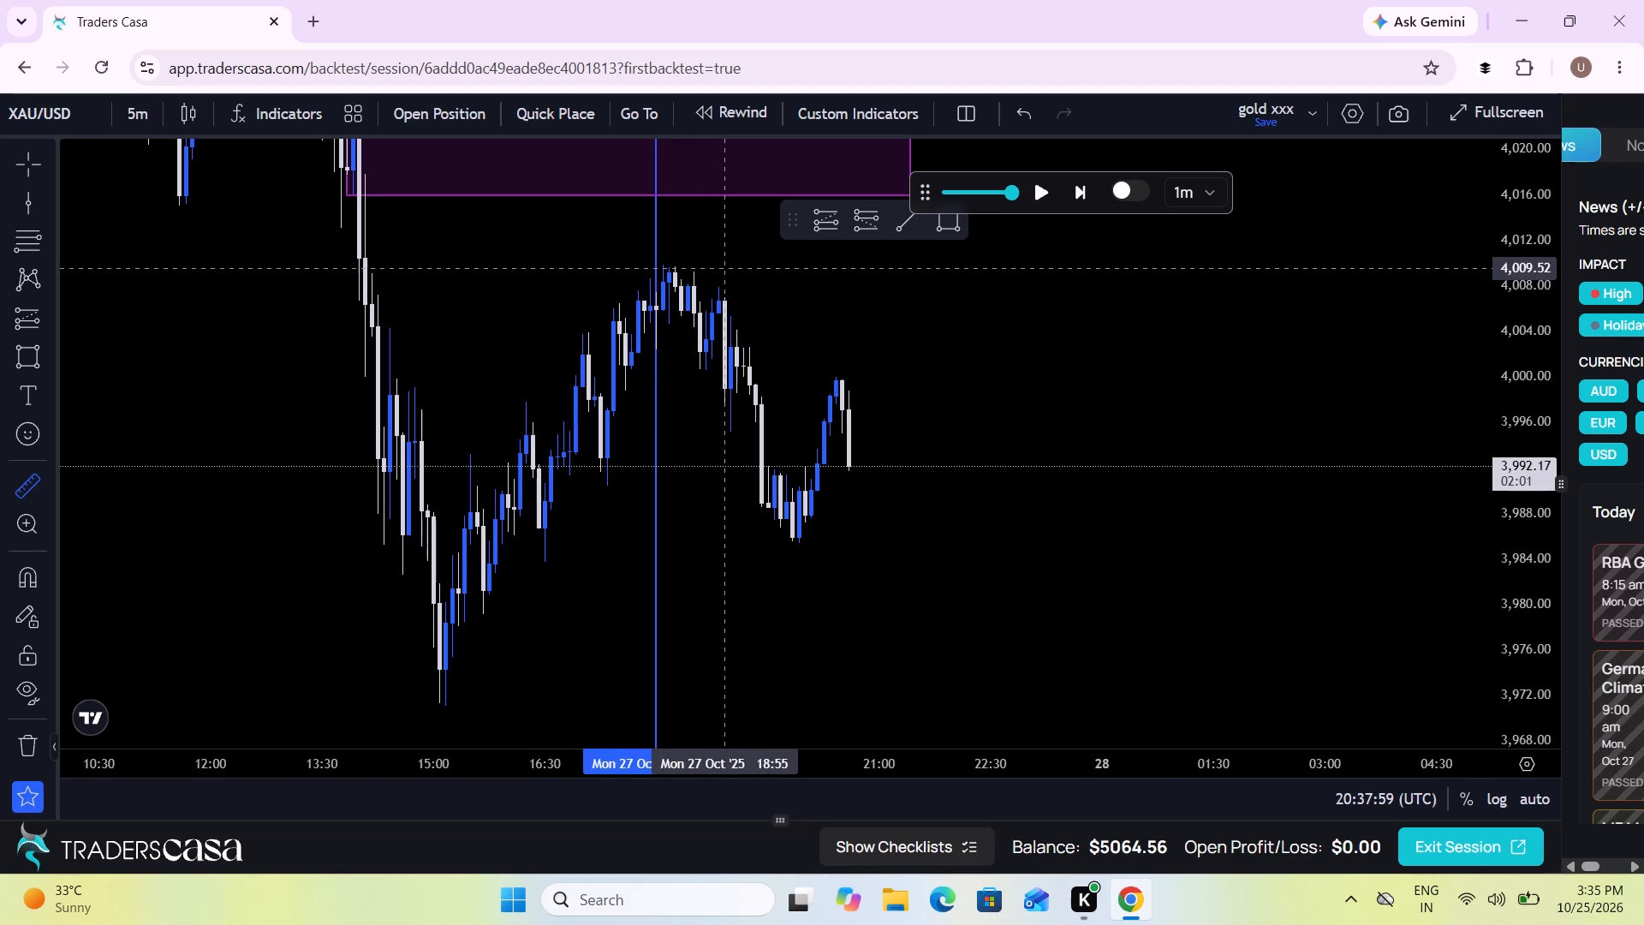
left_click(724, 268)
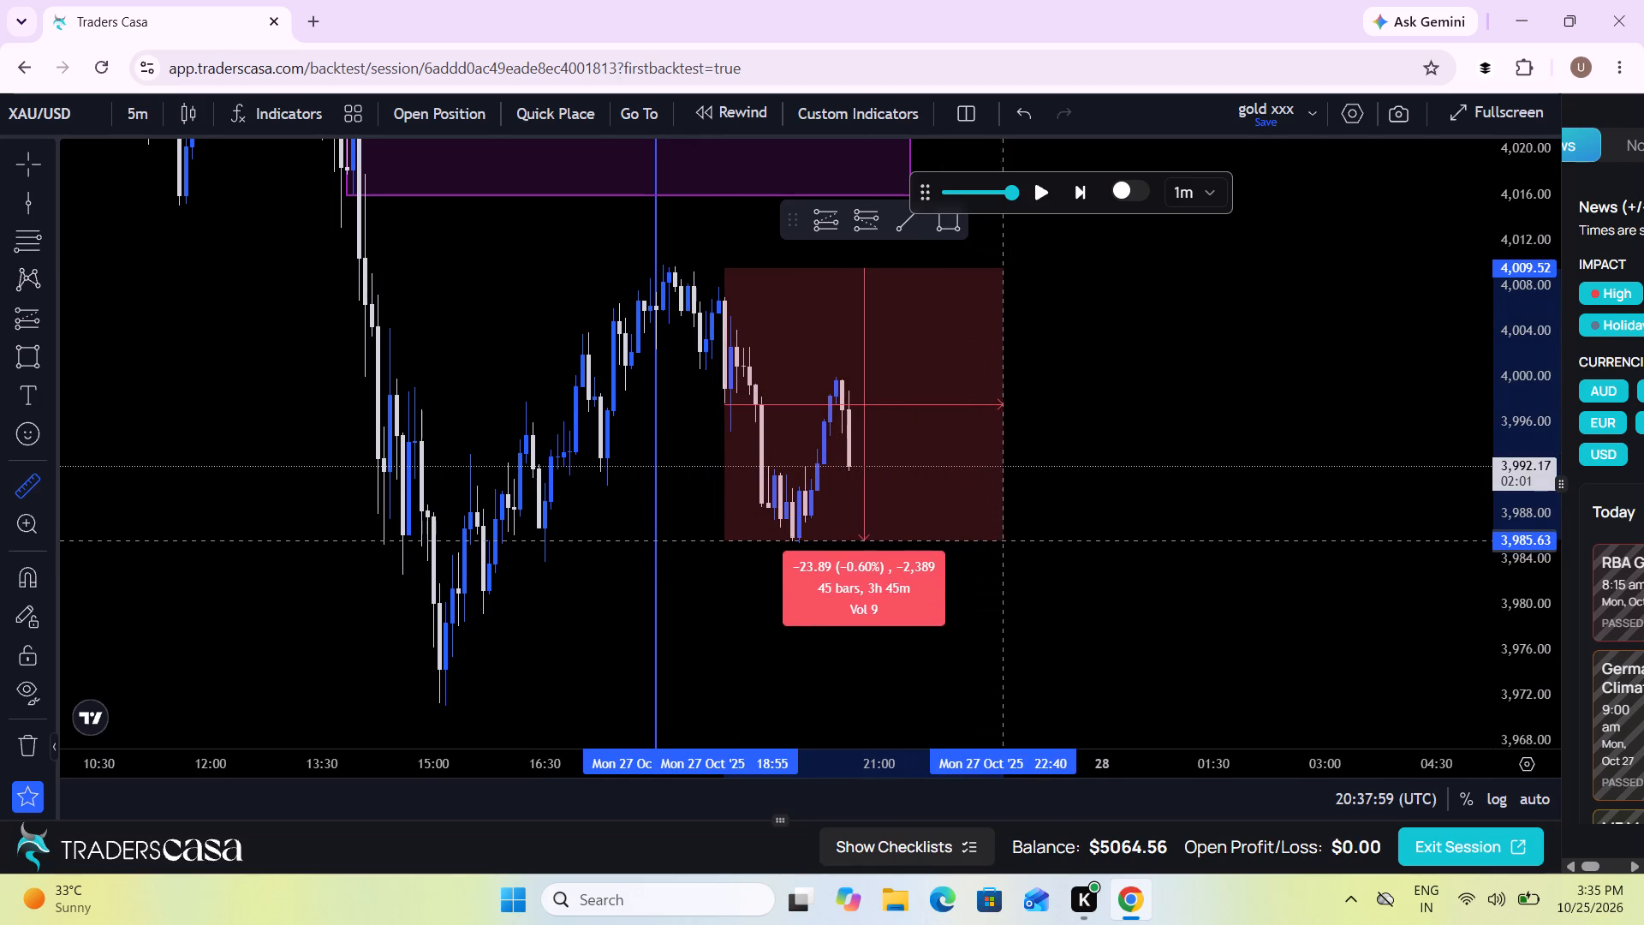
left_click(1013, 540)
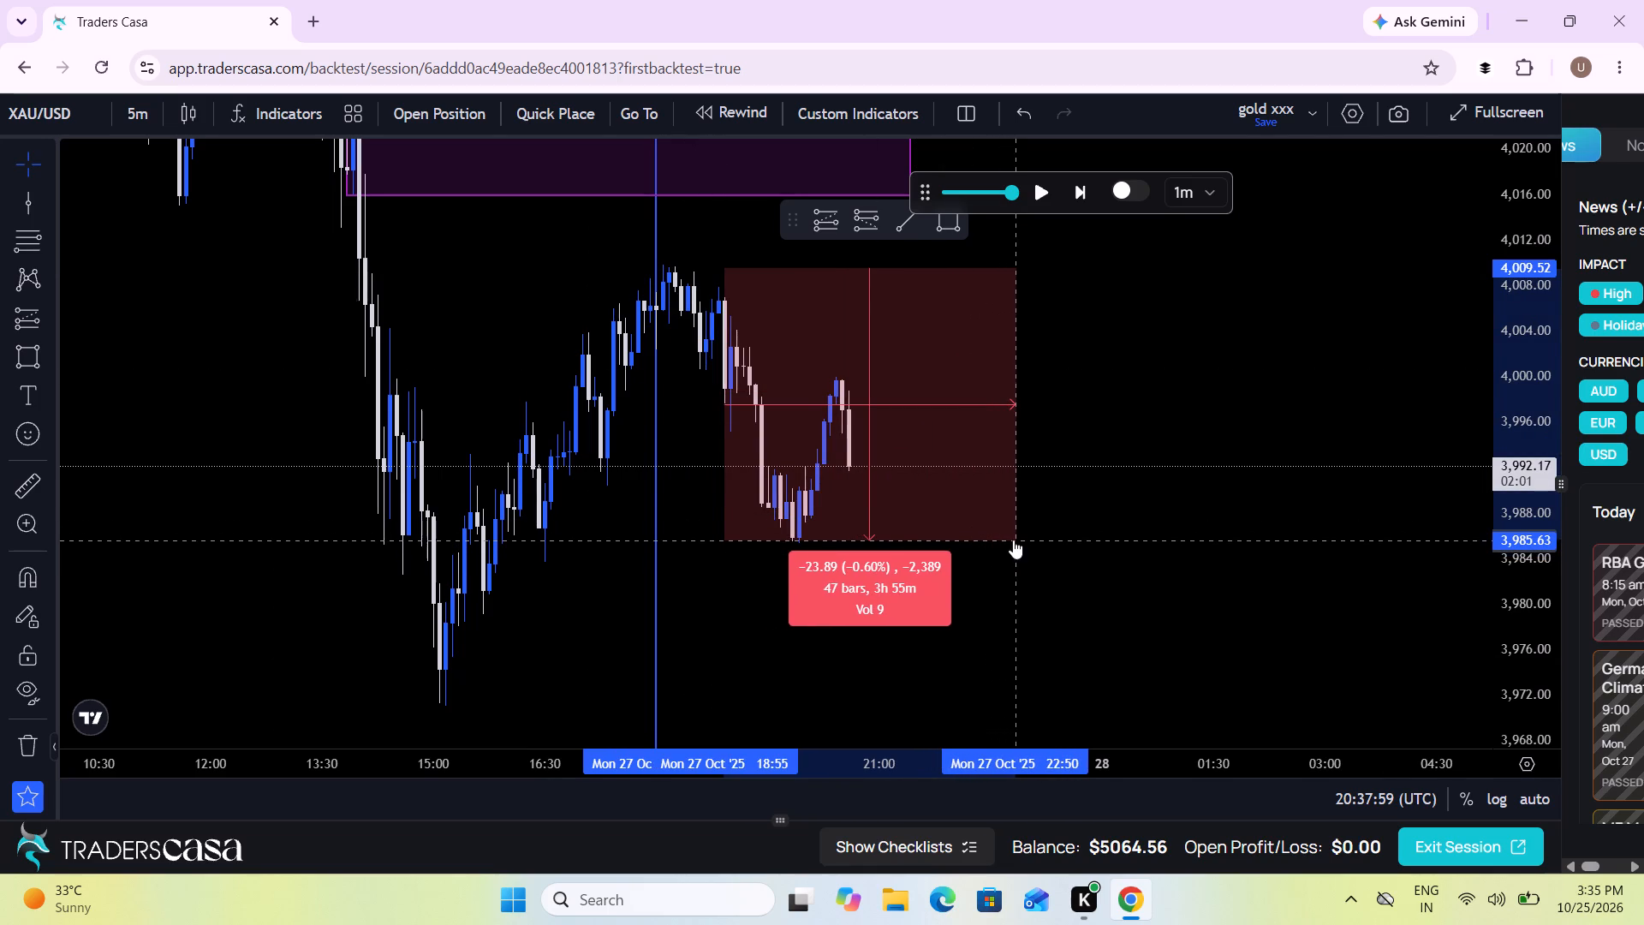
Draw a thin rectangle at the measured range's midpoint, about 3,997.5, from 18:05 on Mon 27 Oct to 02:45 on Tue 28 Oct.
left_click(15, 355)
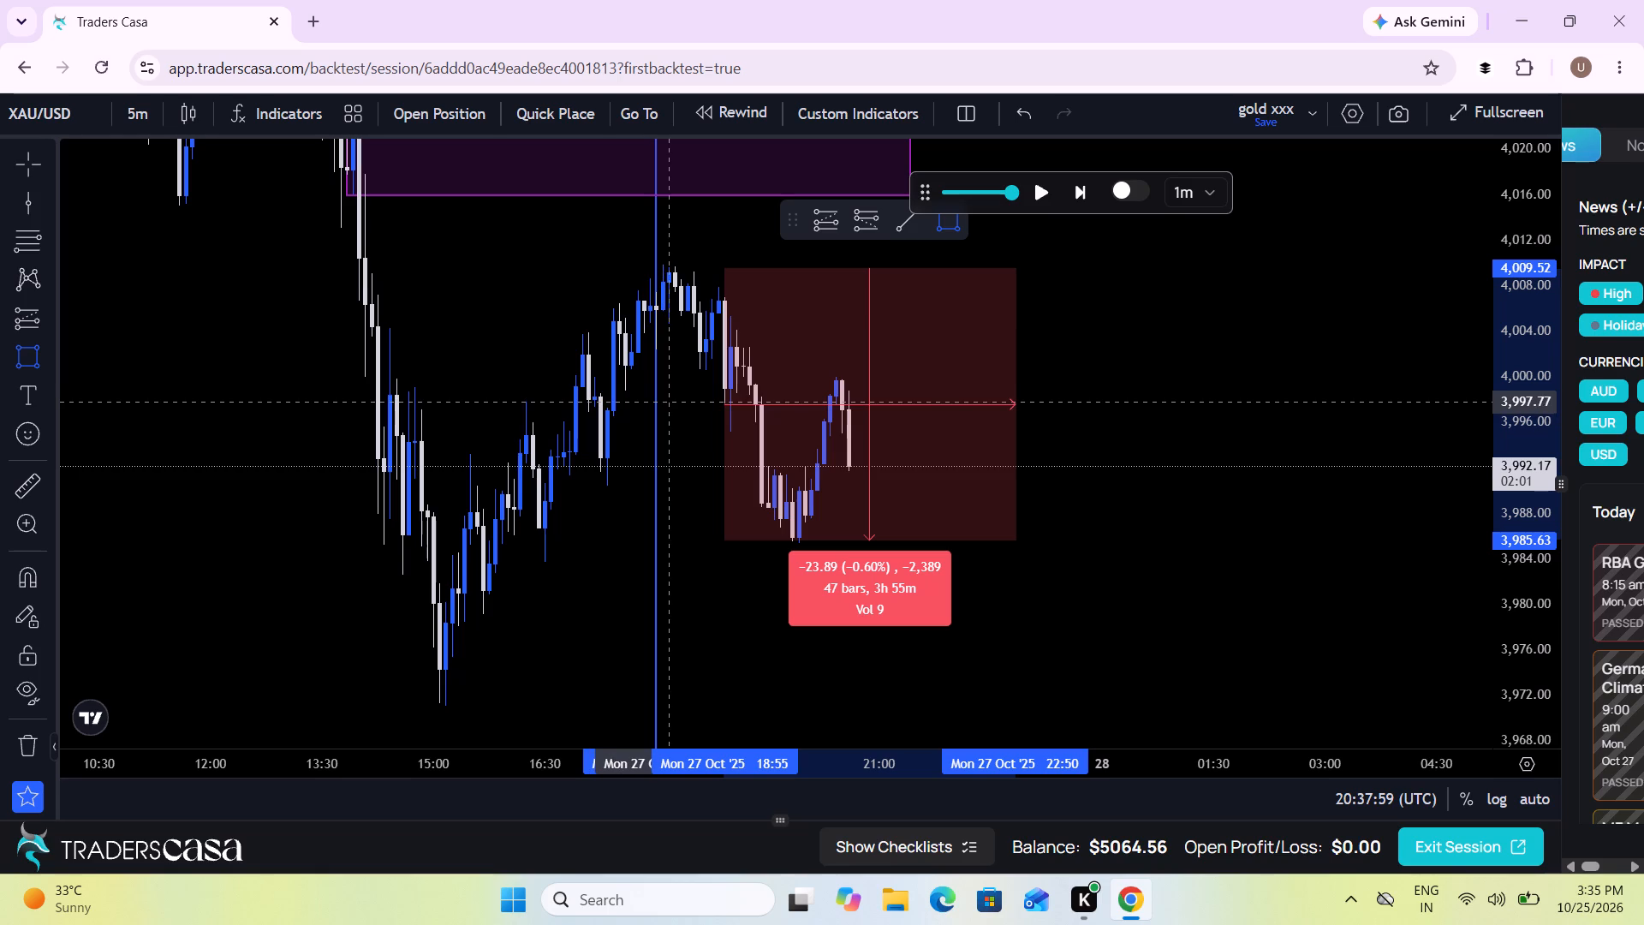
left_click(662, 405)
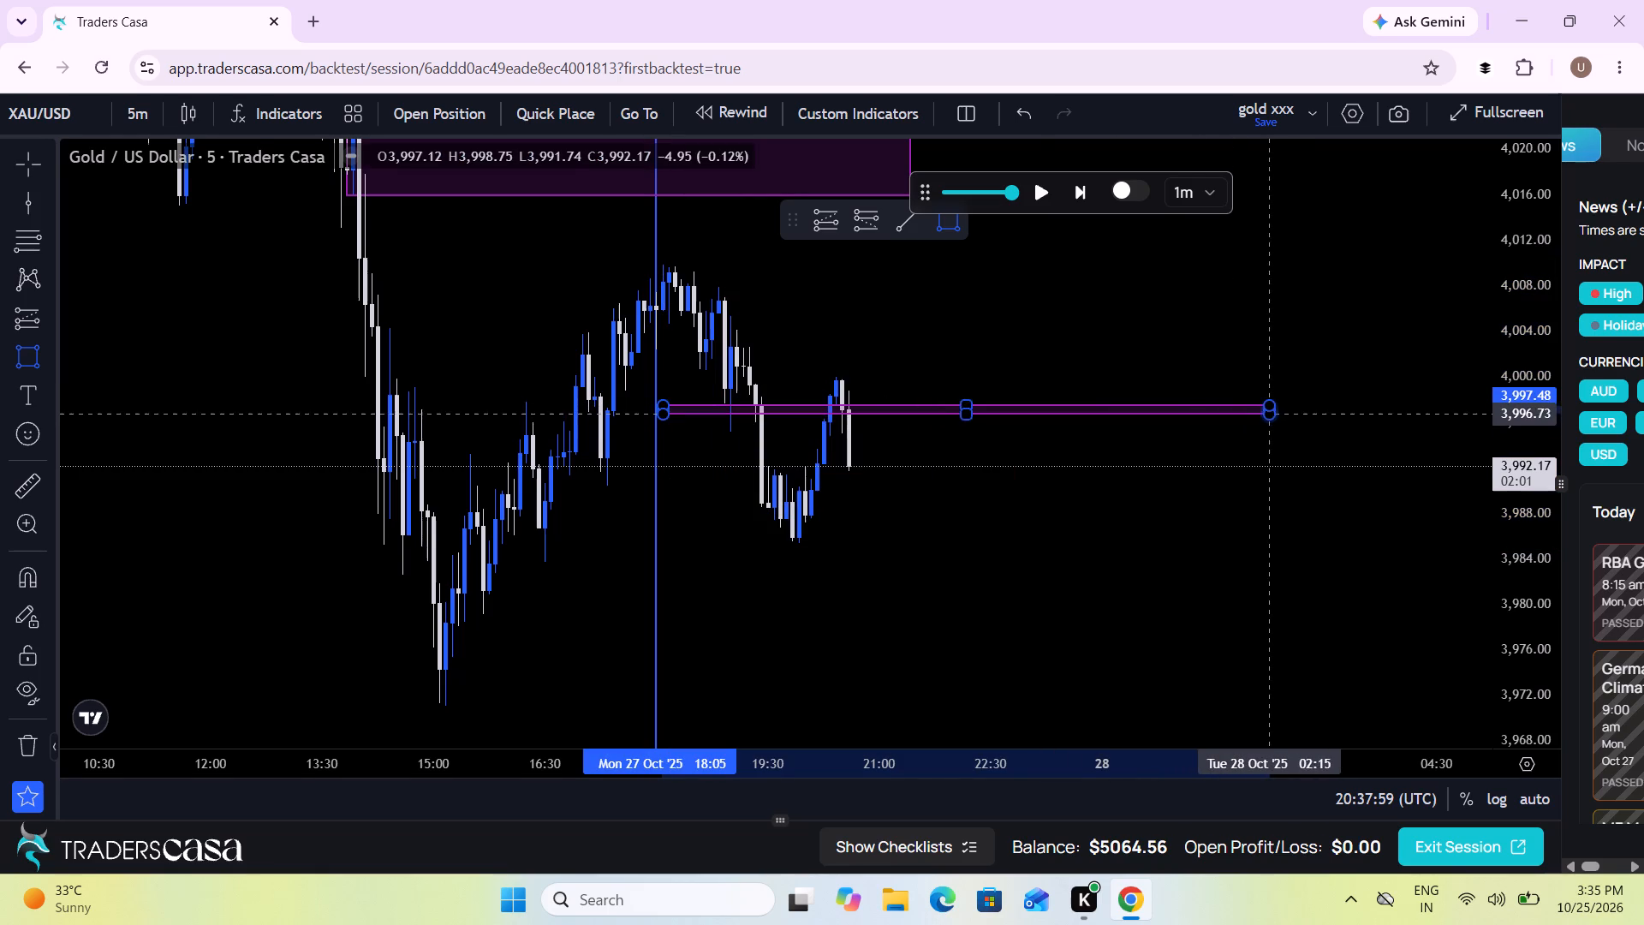
left_click(1308, 406)
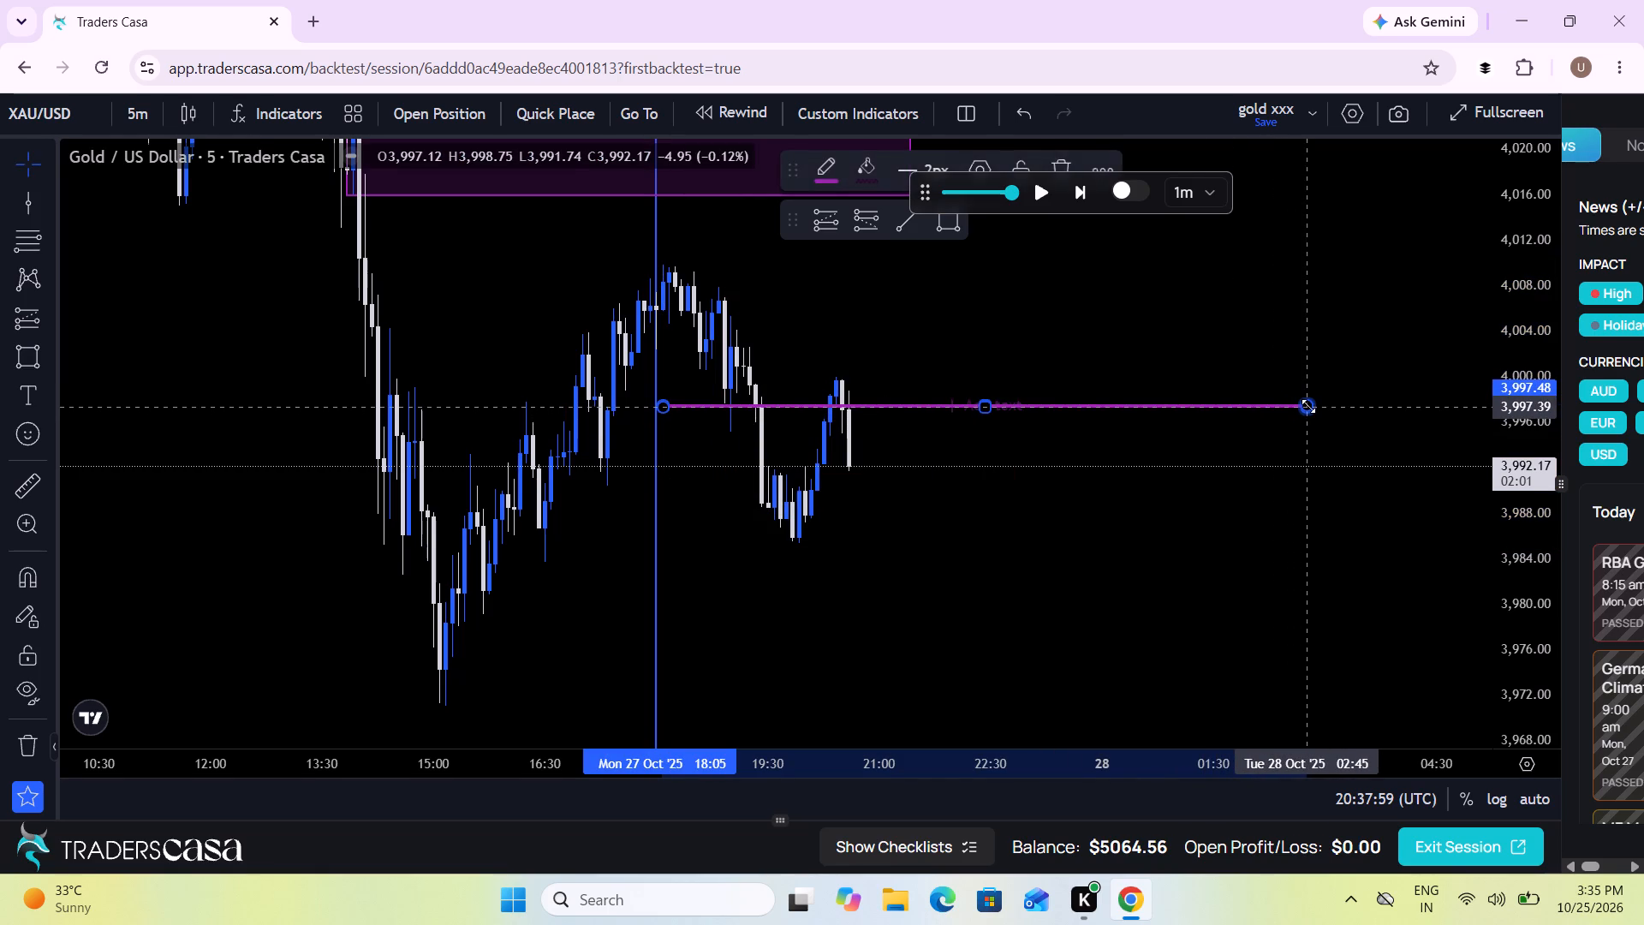
Replay the price in short bursts and pause at about 22:06 on Mon 27 Oct.
left_click_drag(1157, 471, 963, 473)
scroll(963, 473, "up", 1)
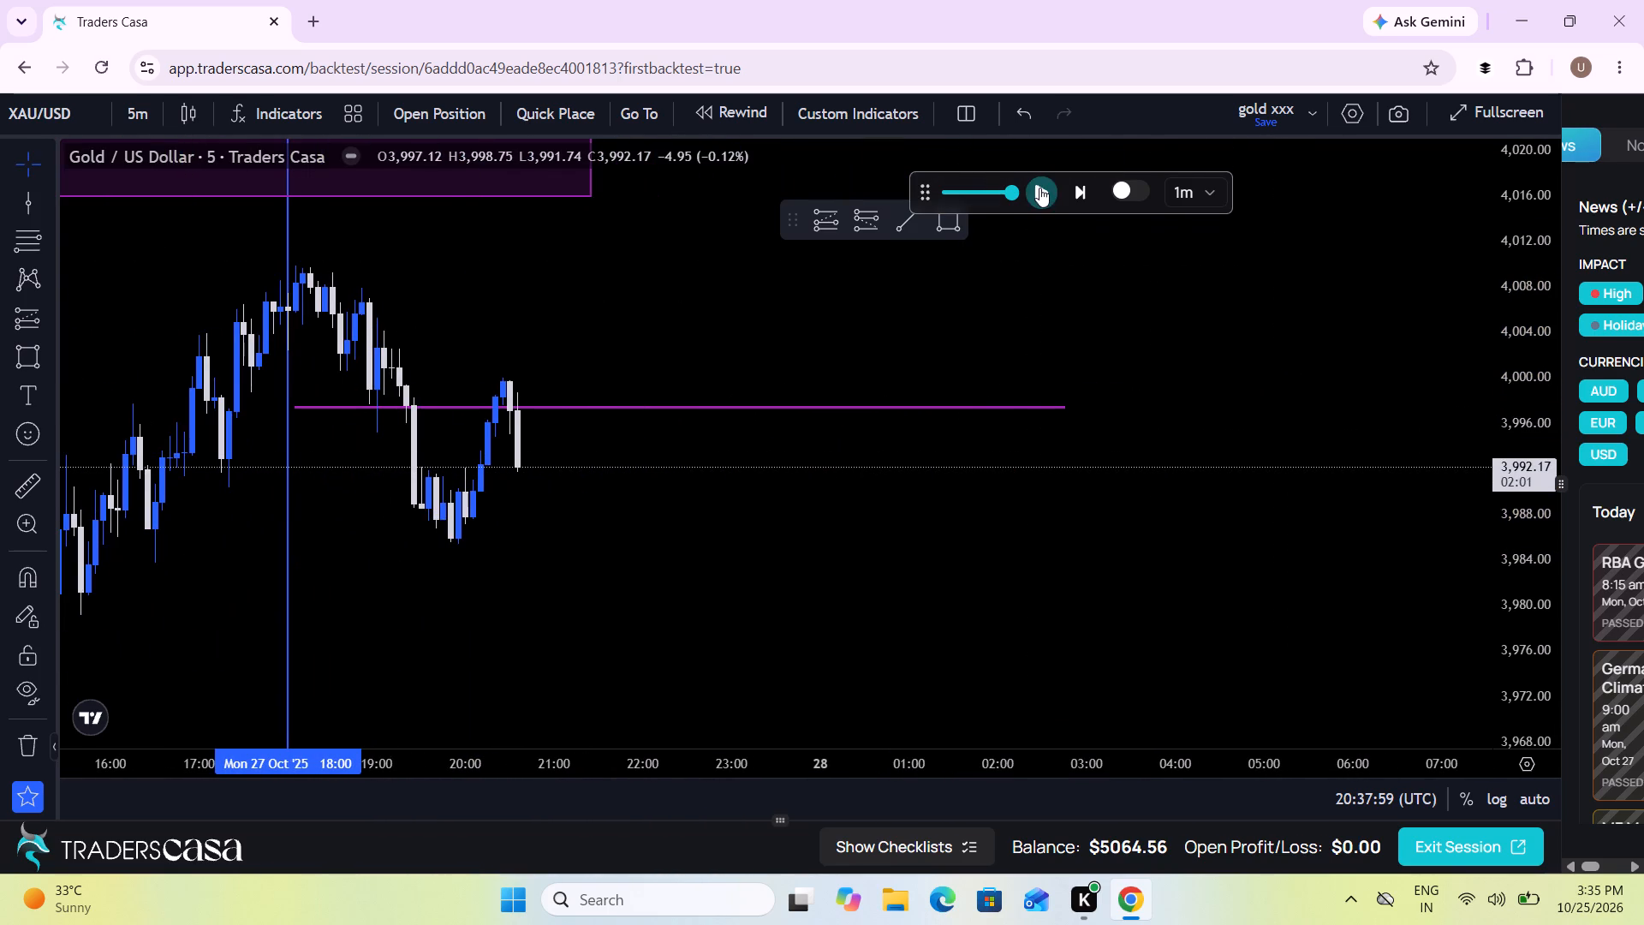
left_click(1039, 187)
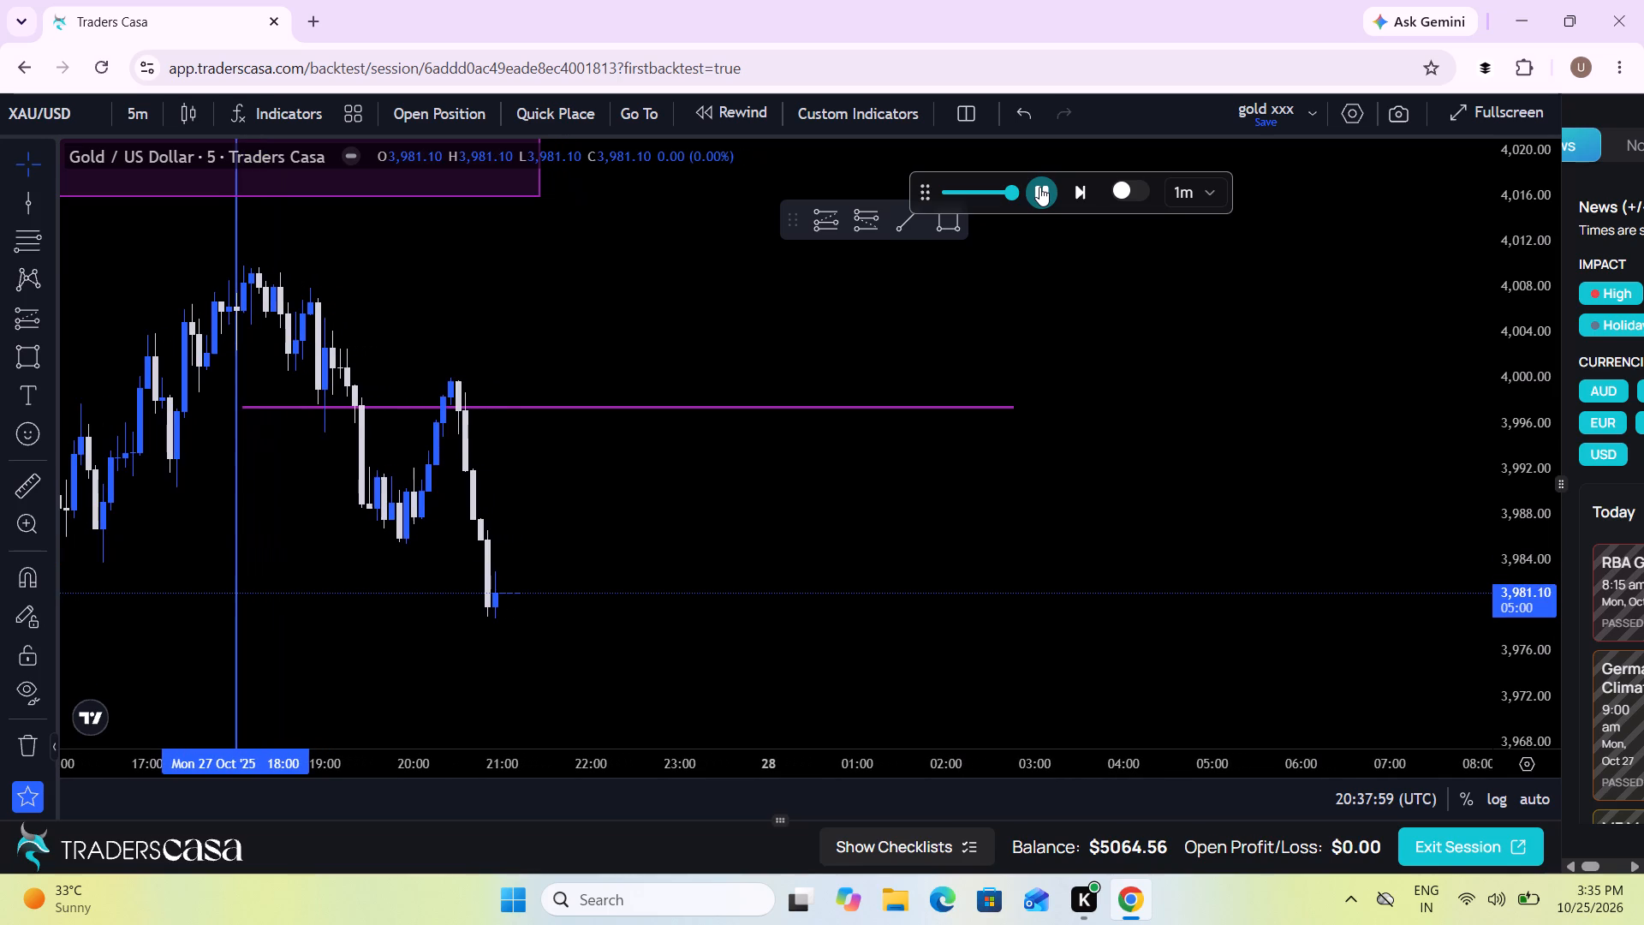
left_click(1039, 187)
scroll(908, 501, "down", 3)
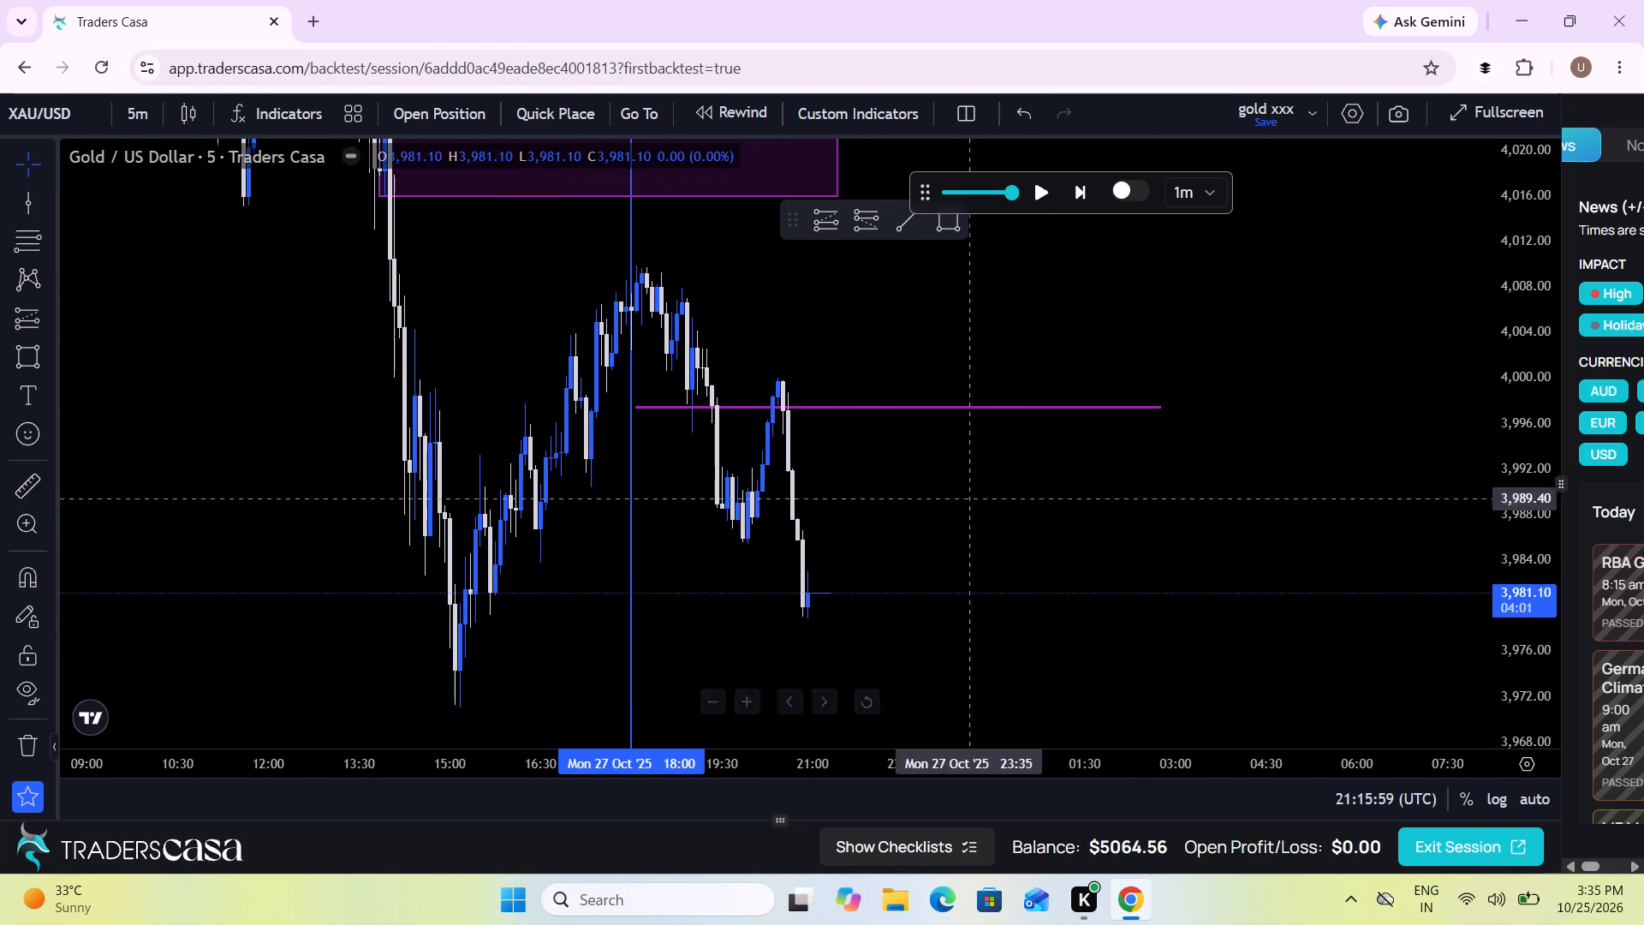
left_click(1040, 183)
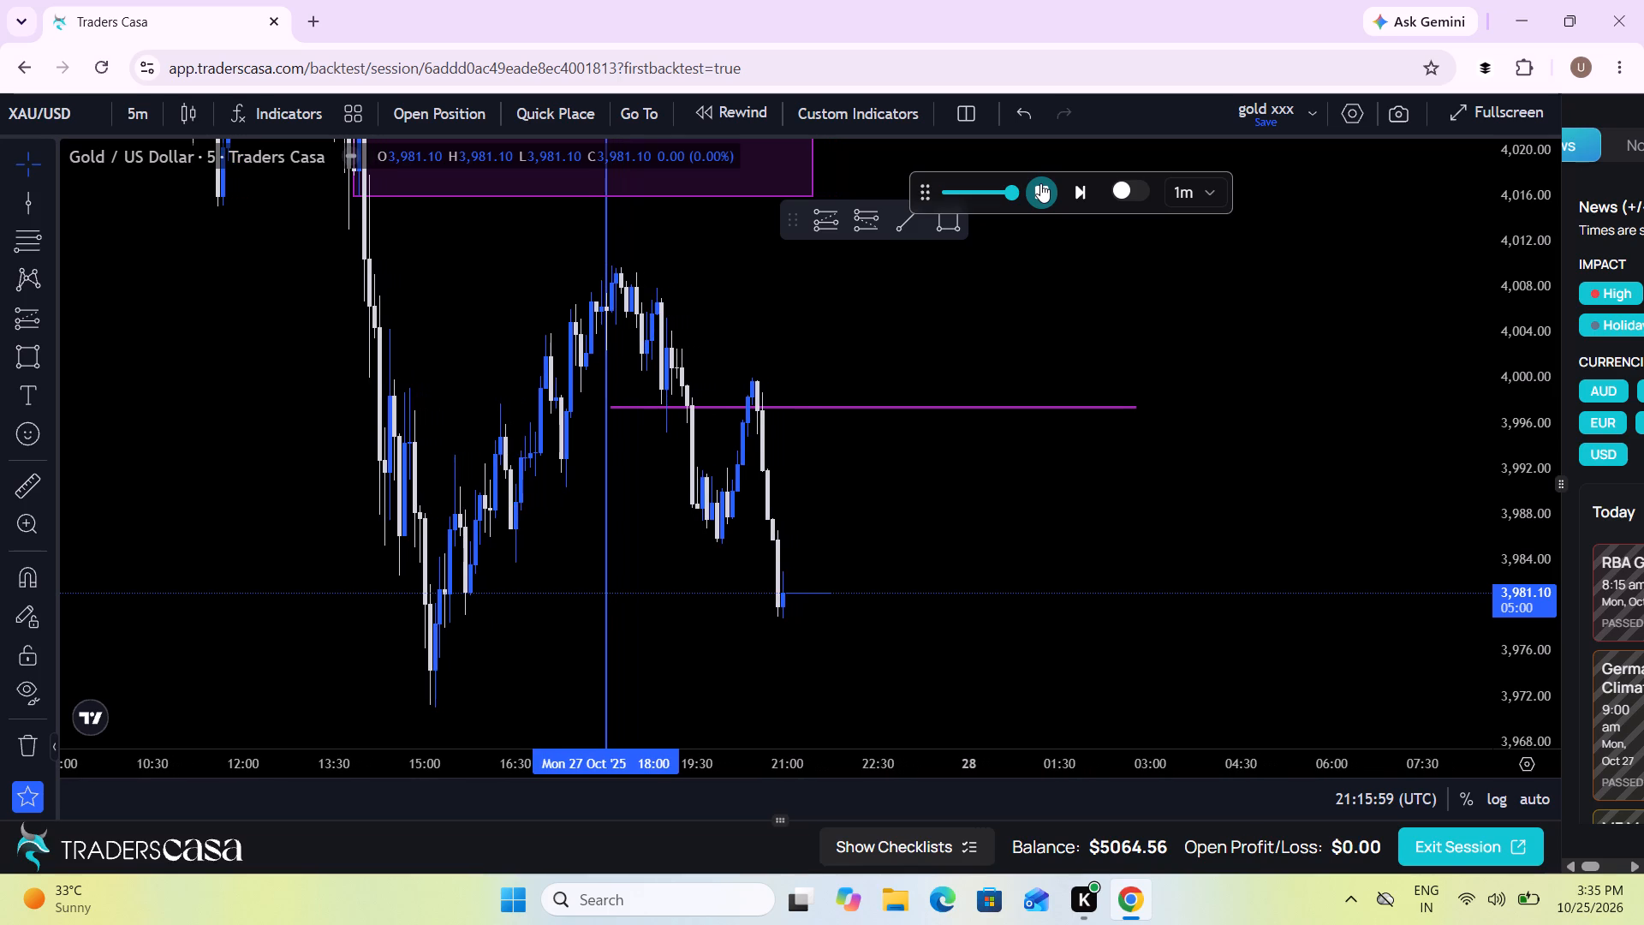
left_click(1040, 183)
left_click(1040, 183)
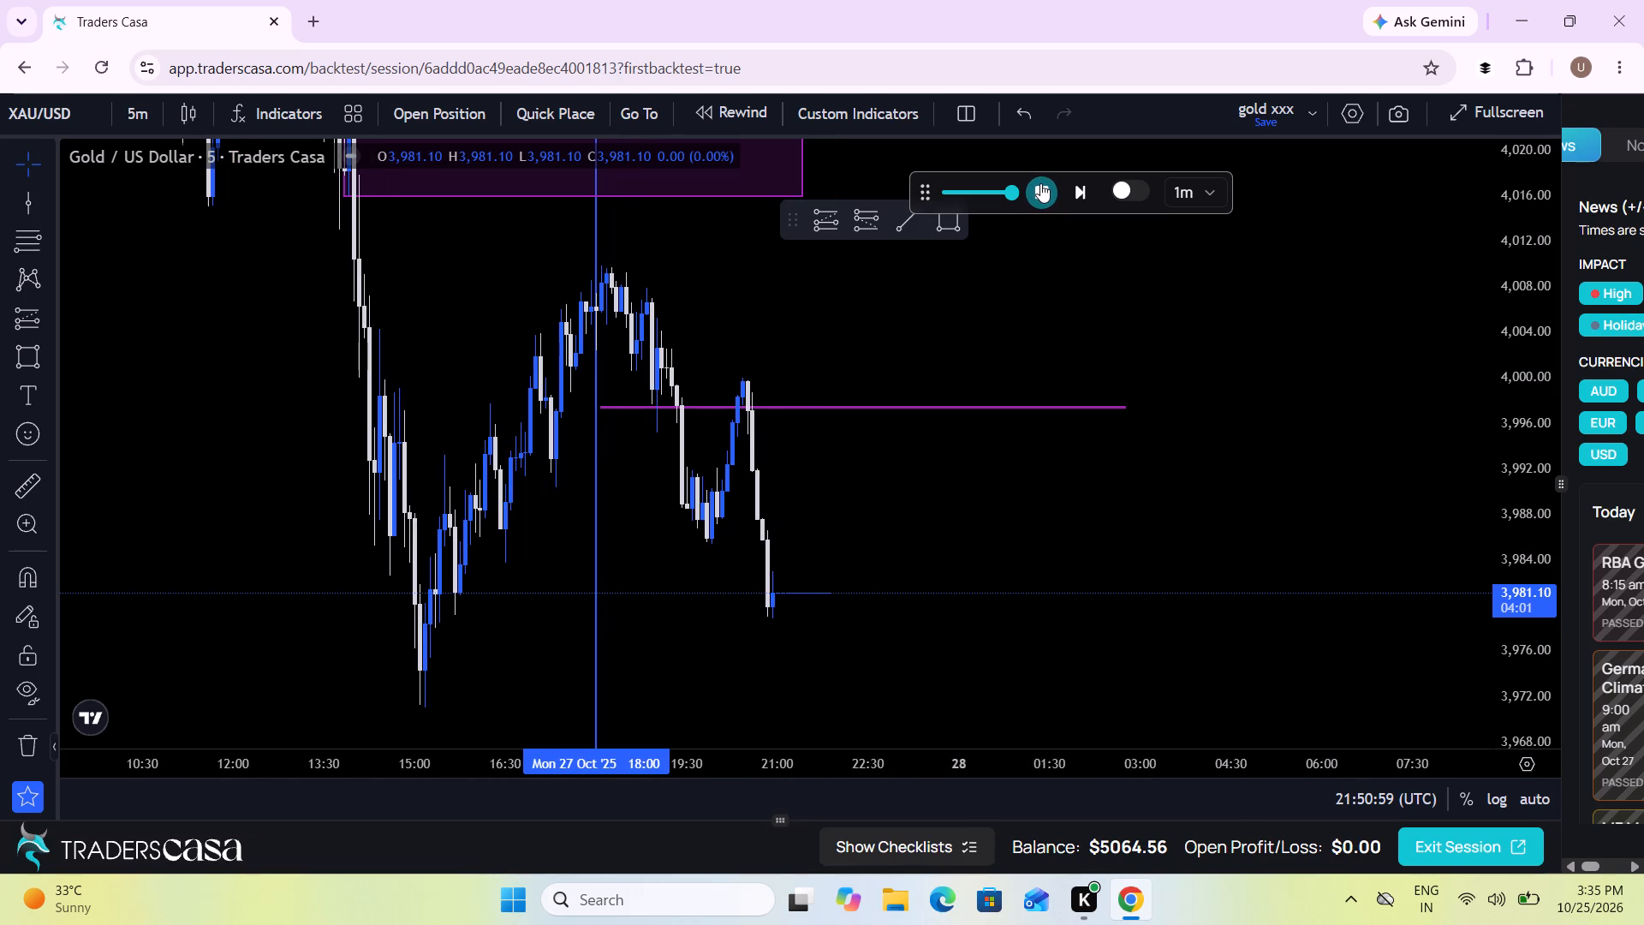
left_click(1040, 183)
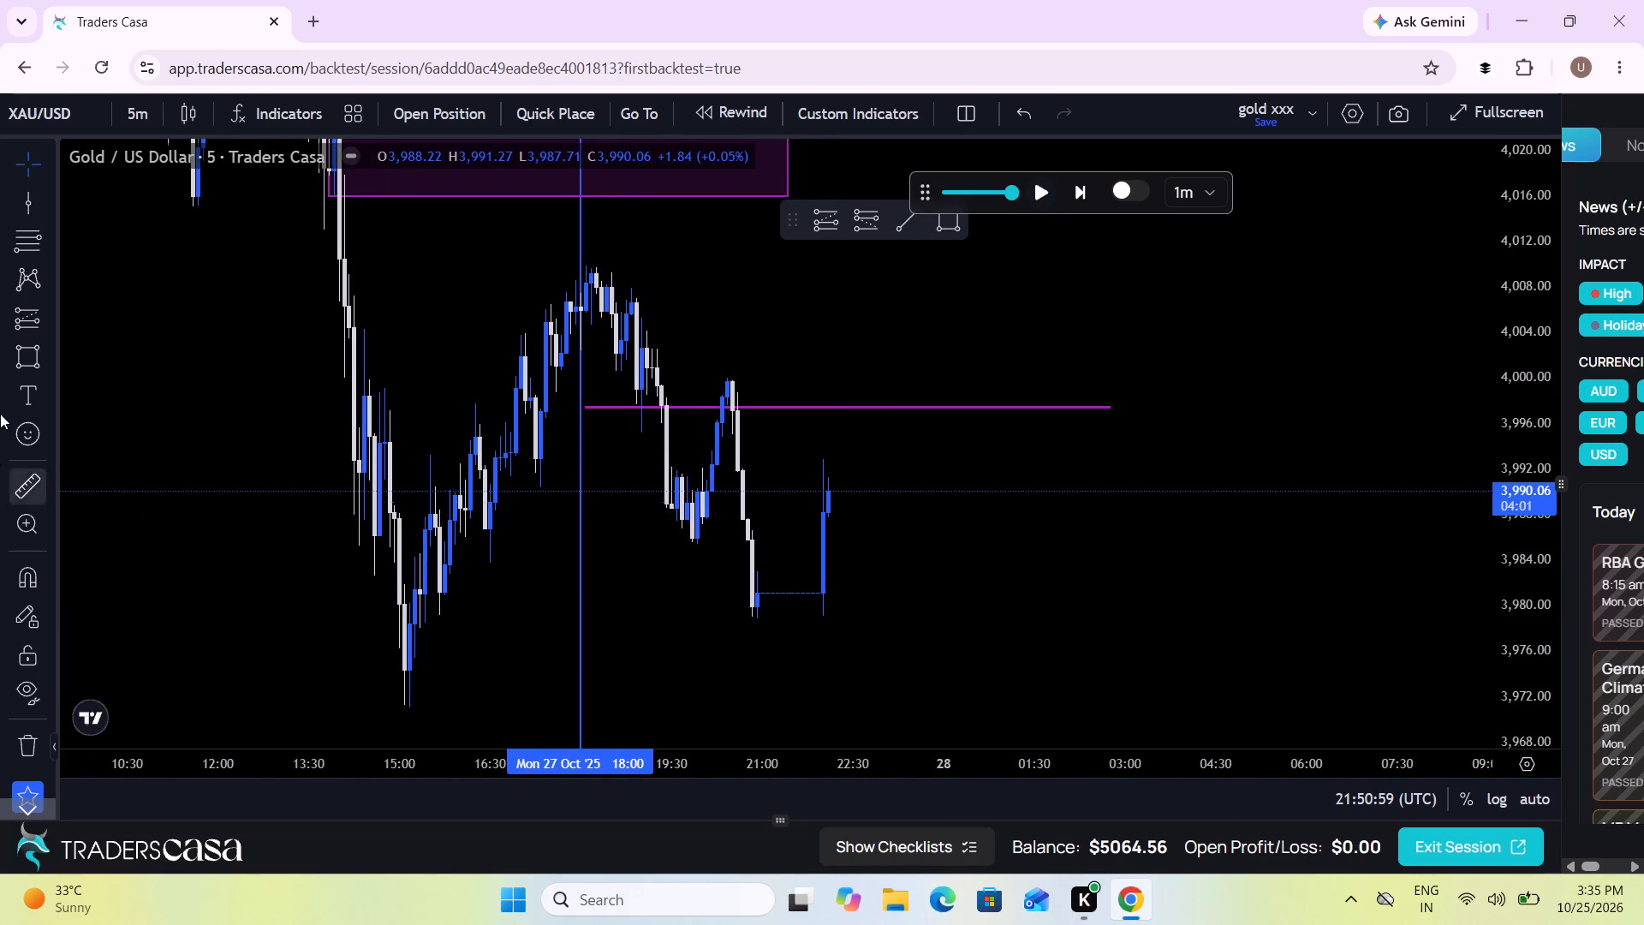
Place a vertical session line at 22:00 on Mon 27 Oct.
left_click(13, 213)
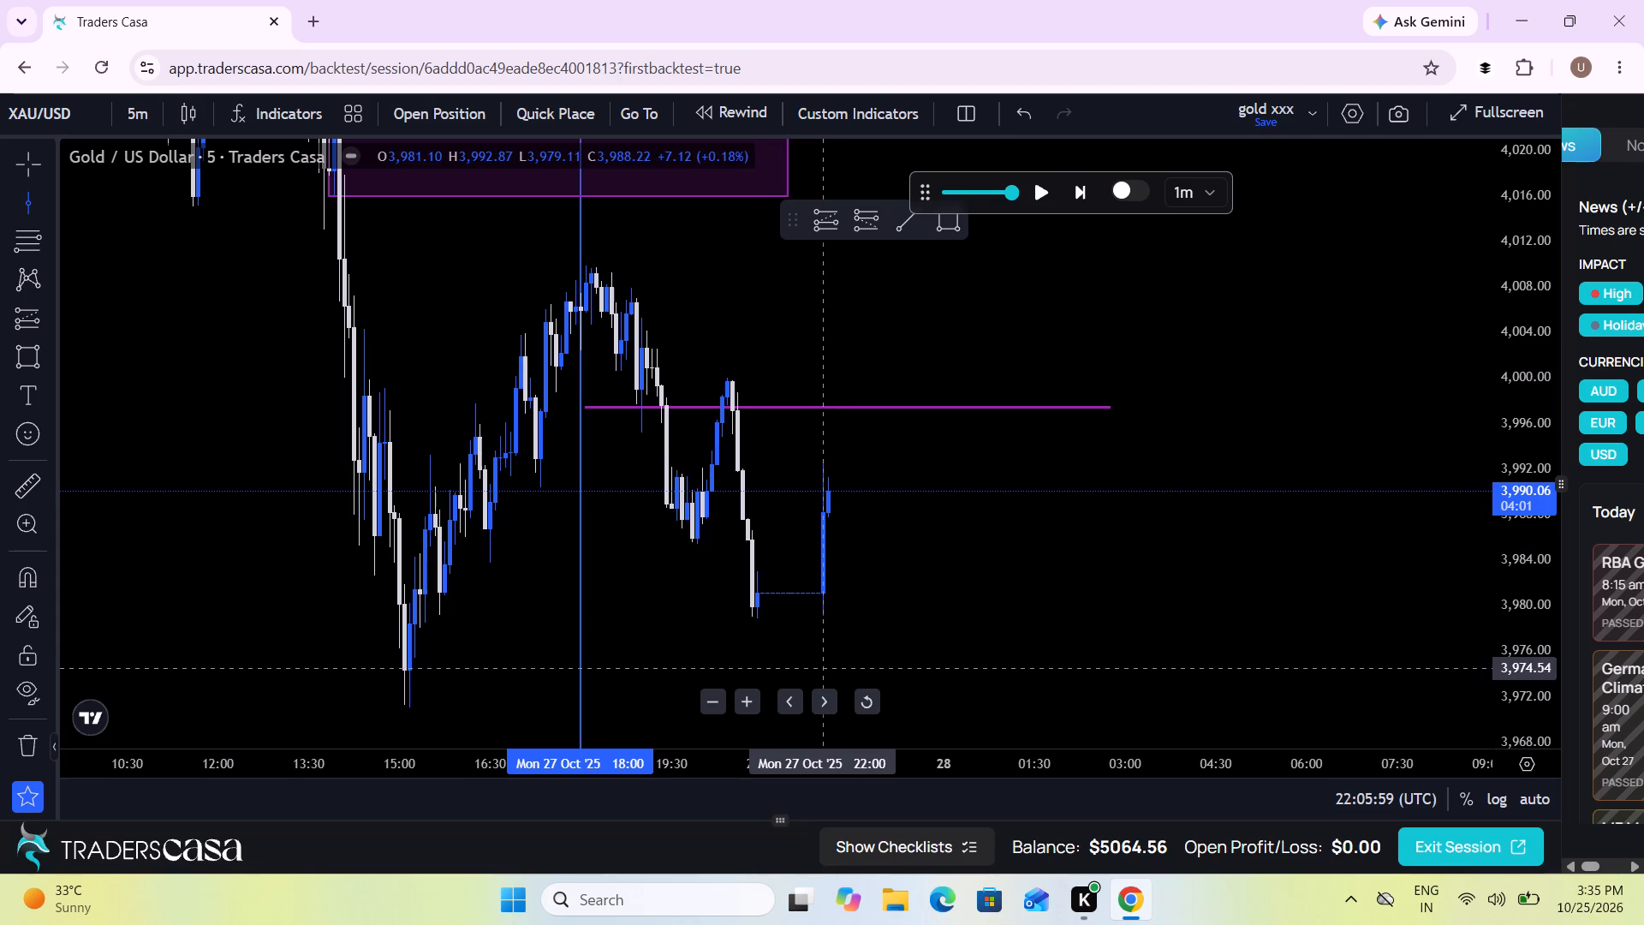
left_click(823, 667)
Delete the vertical session line at 18:00 on Mon 27 Oct.
left_click_drag(1009, 611, 875, 592)
scroll(875, 592, "up", 2)
left_click_drag(875, 592, 1099, 586)
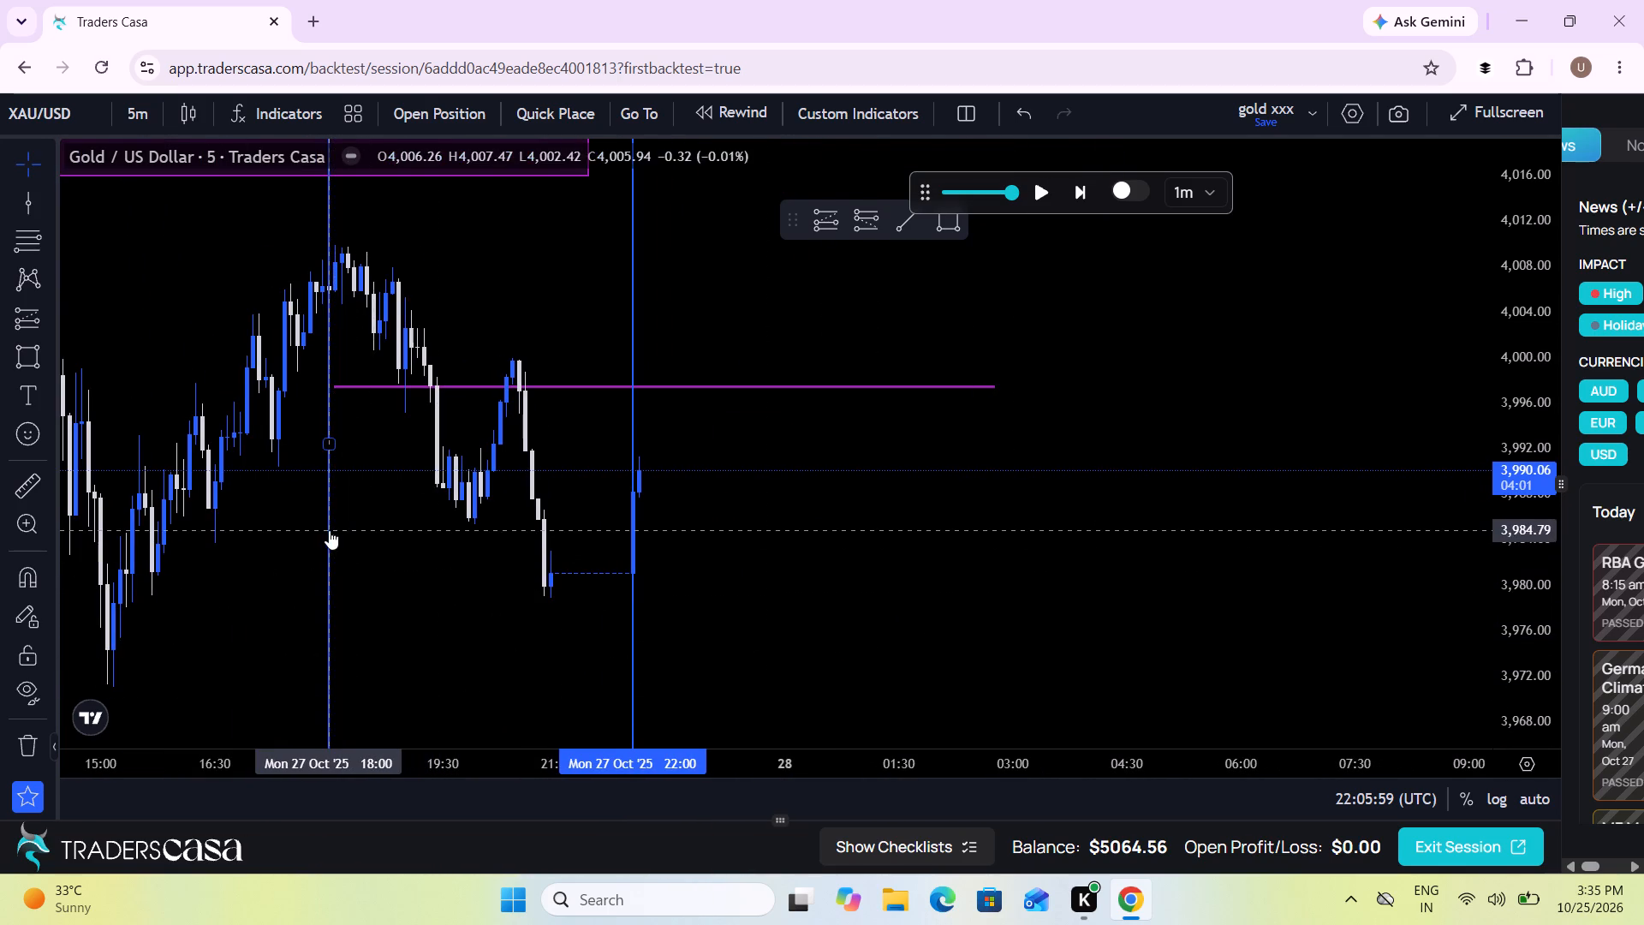
left_click_drag(570, 550, 563, 593)
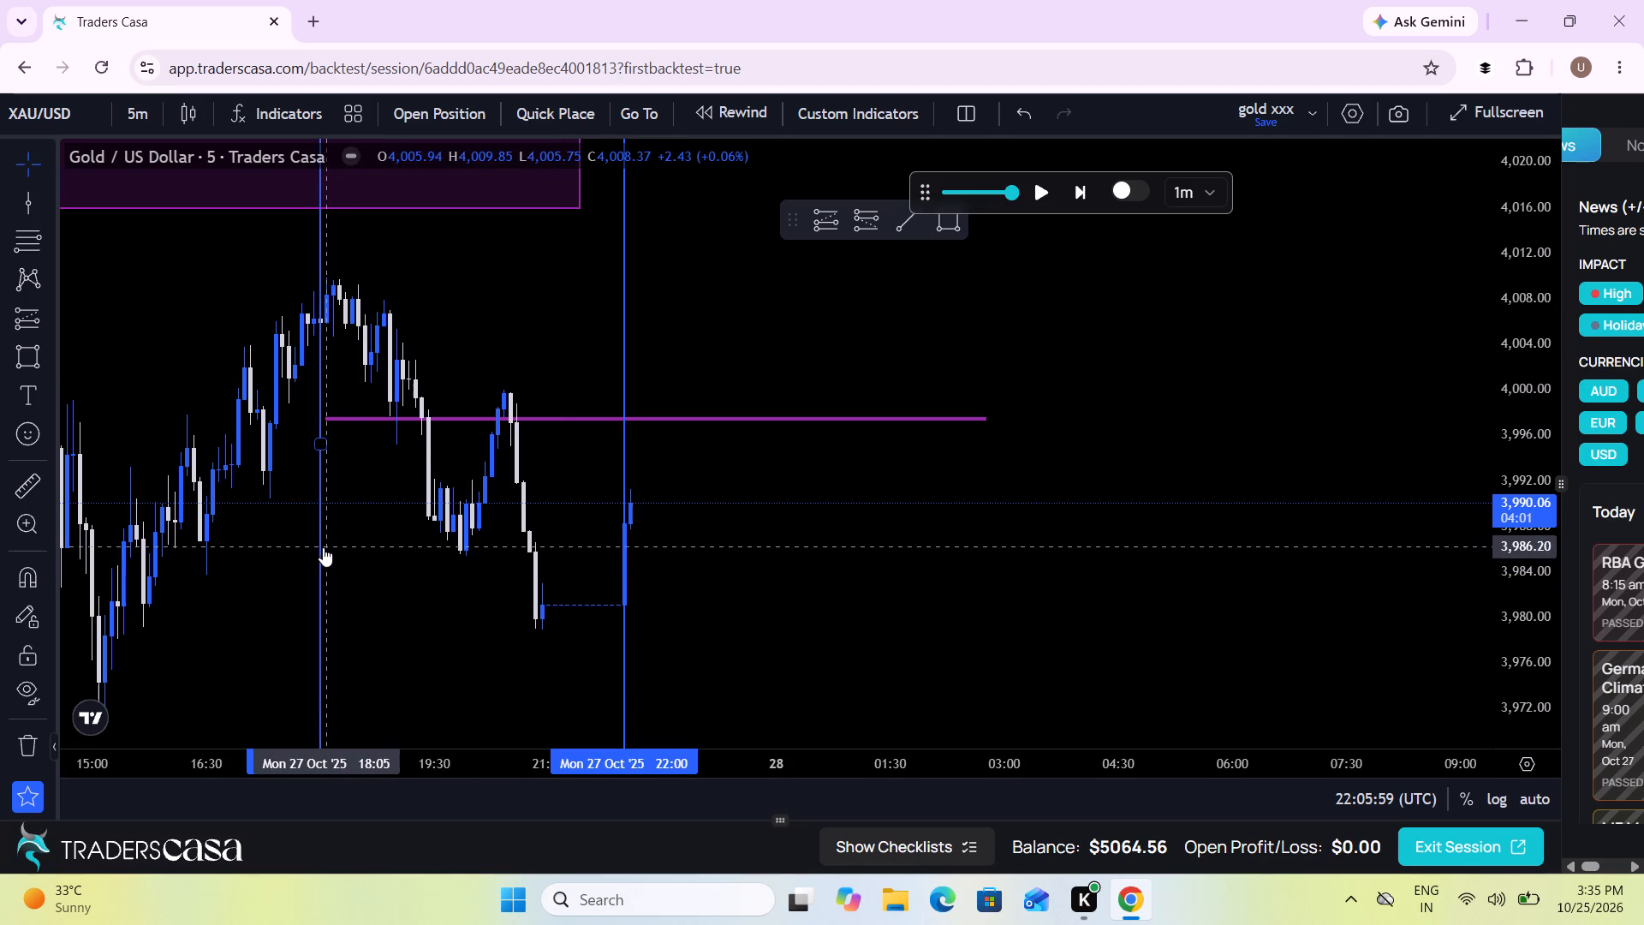
left_click(320, 549)
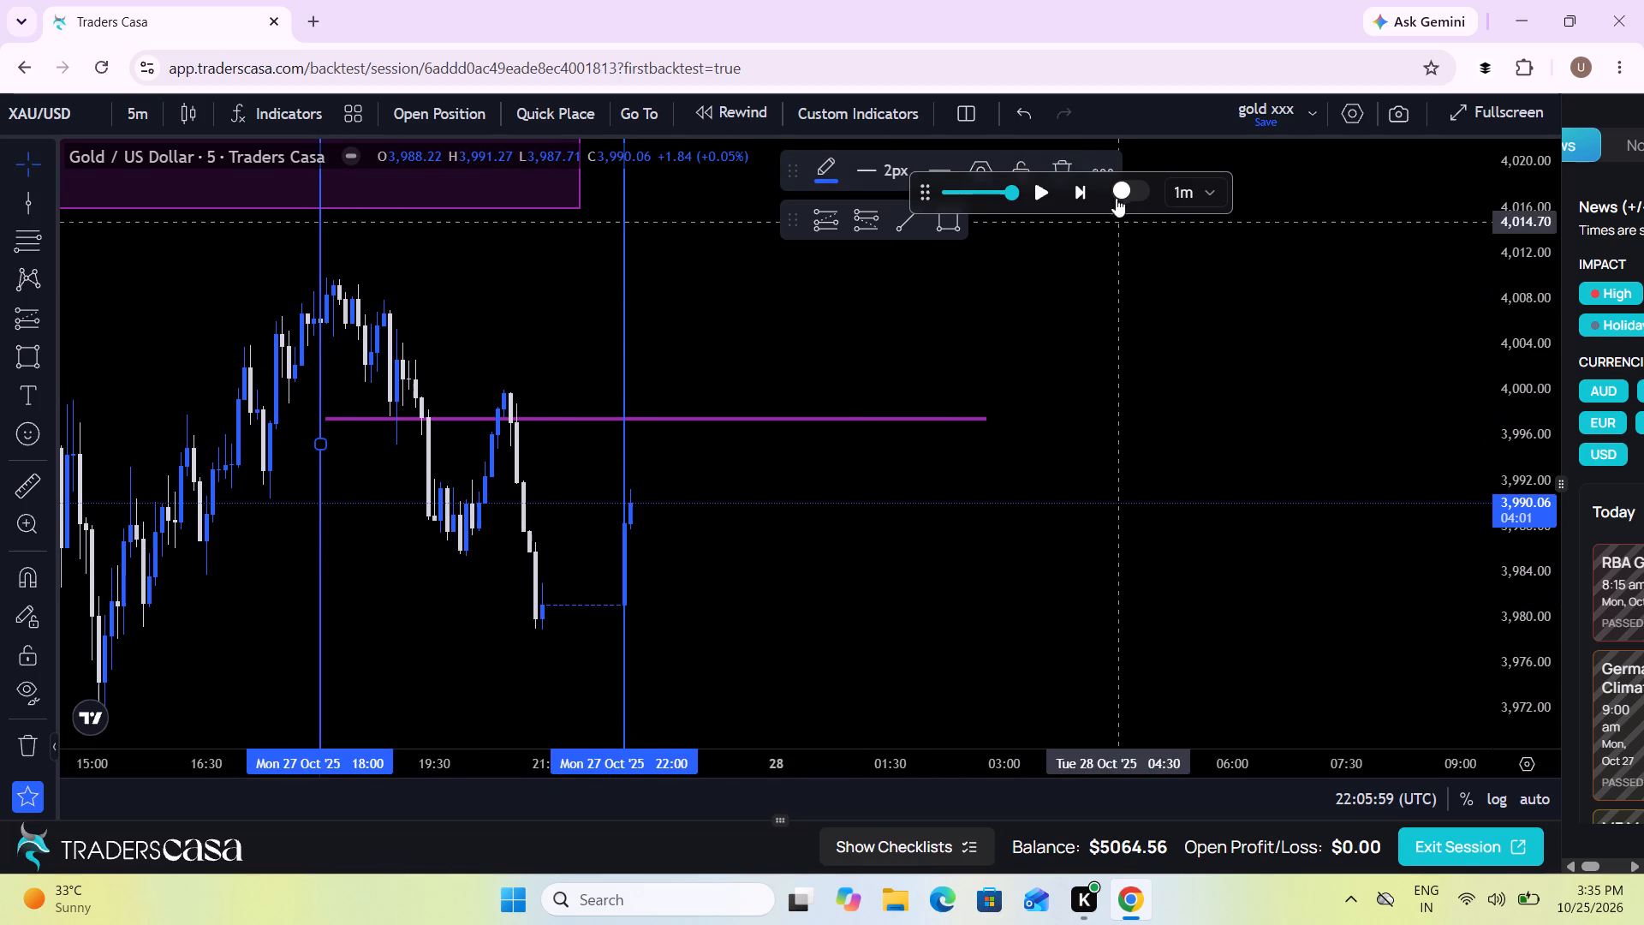
left_click(1063, 160)
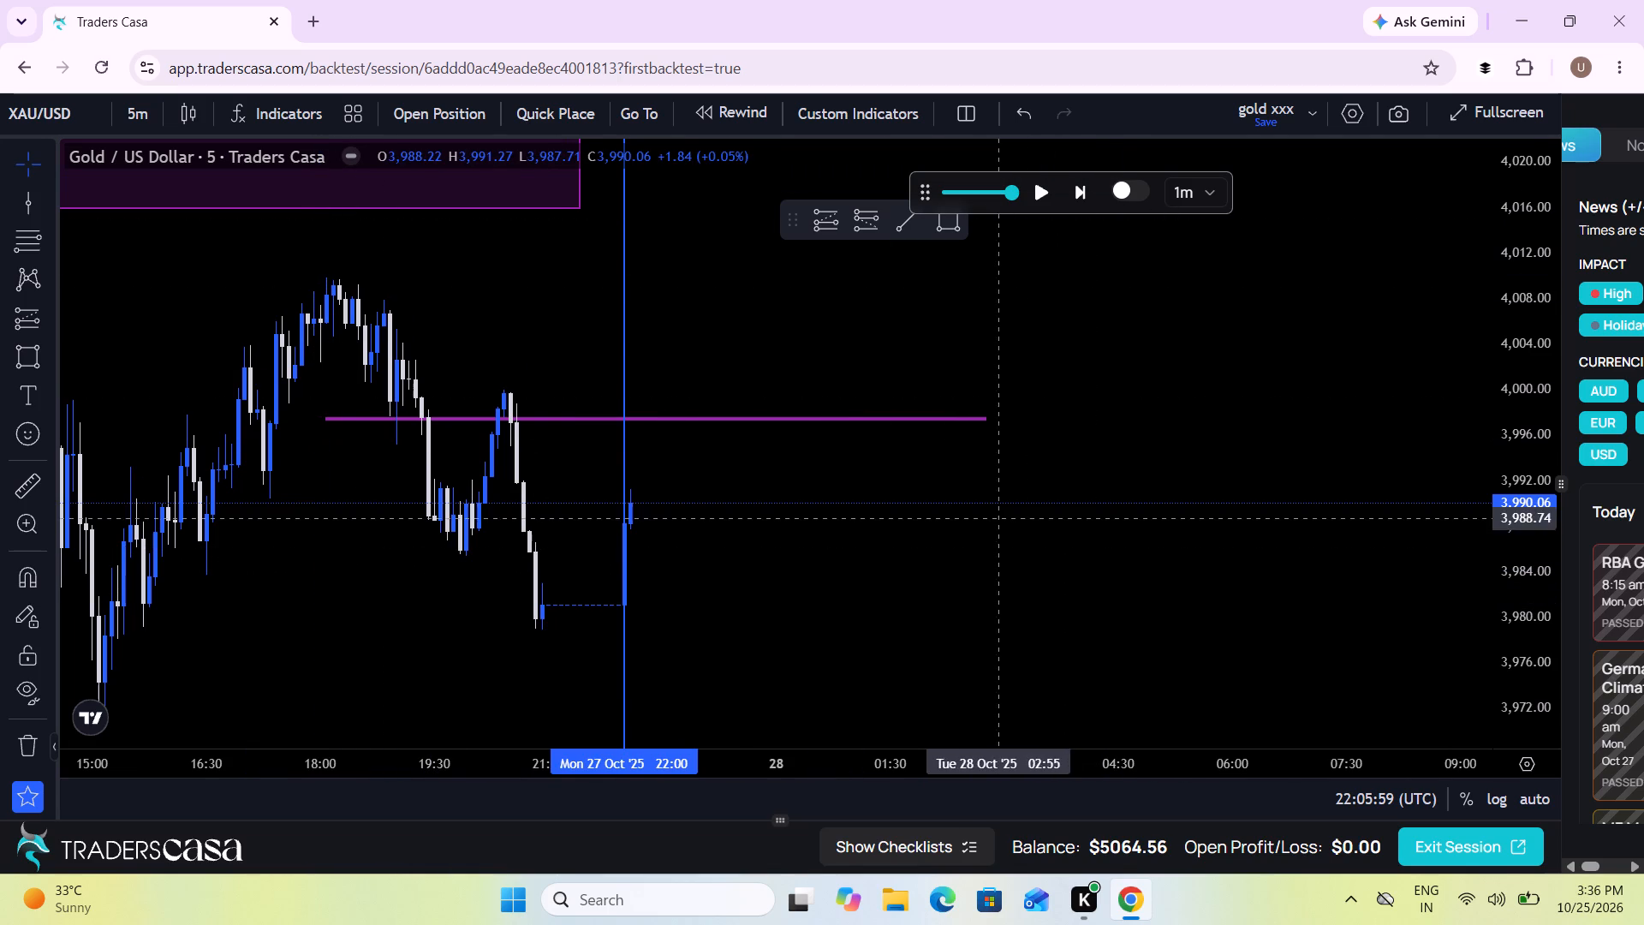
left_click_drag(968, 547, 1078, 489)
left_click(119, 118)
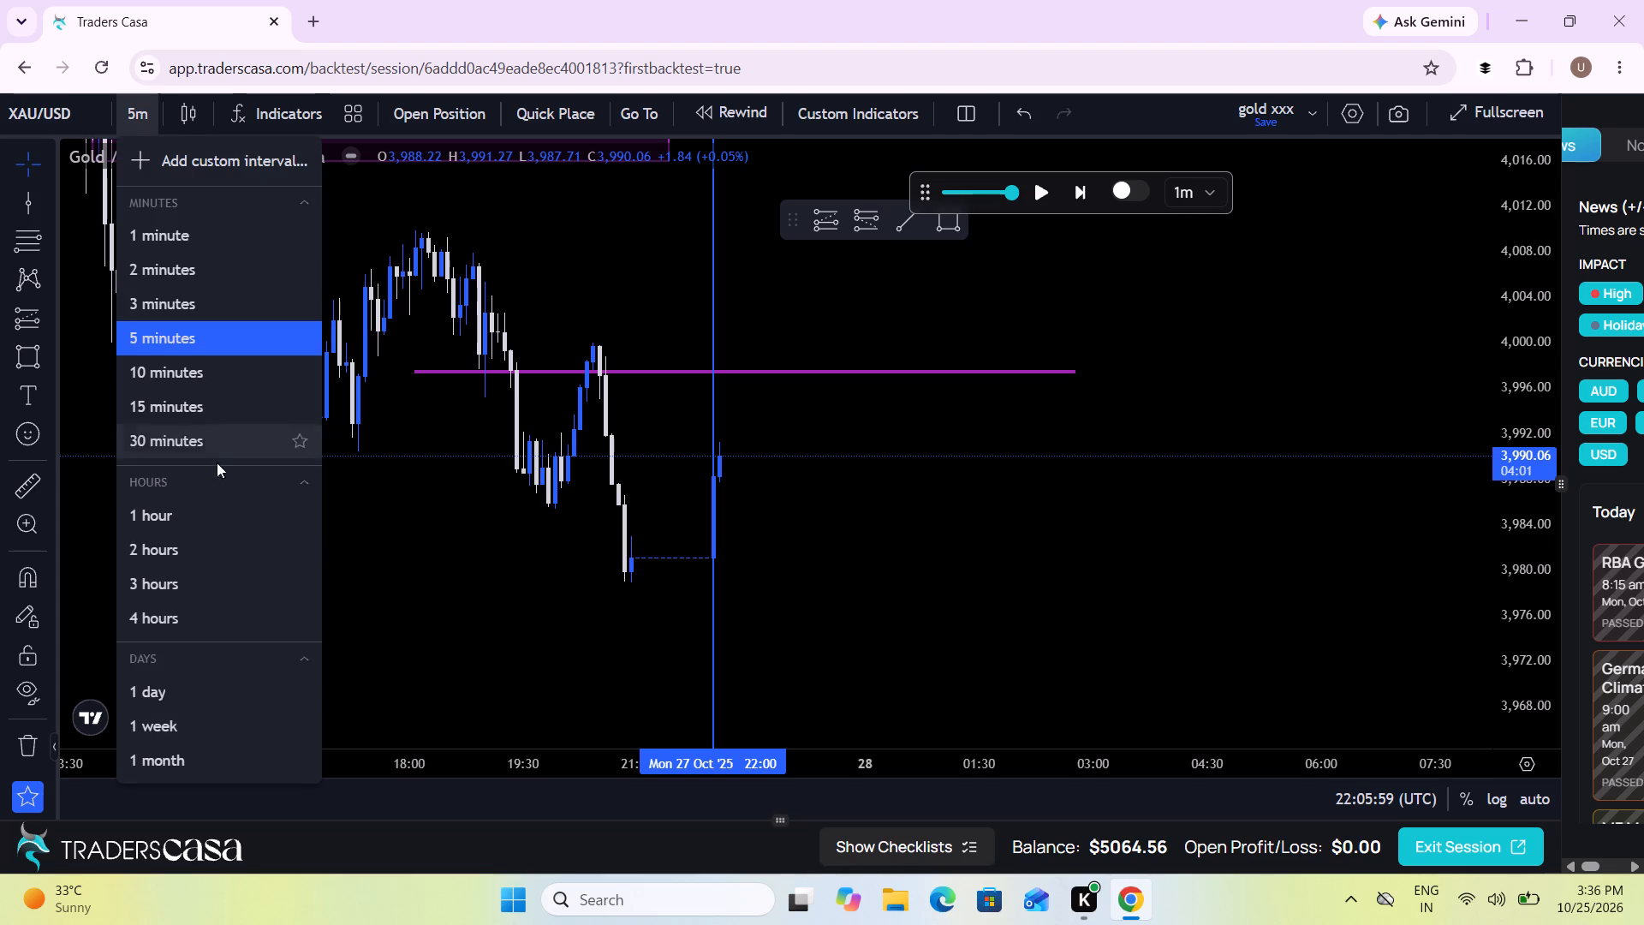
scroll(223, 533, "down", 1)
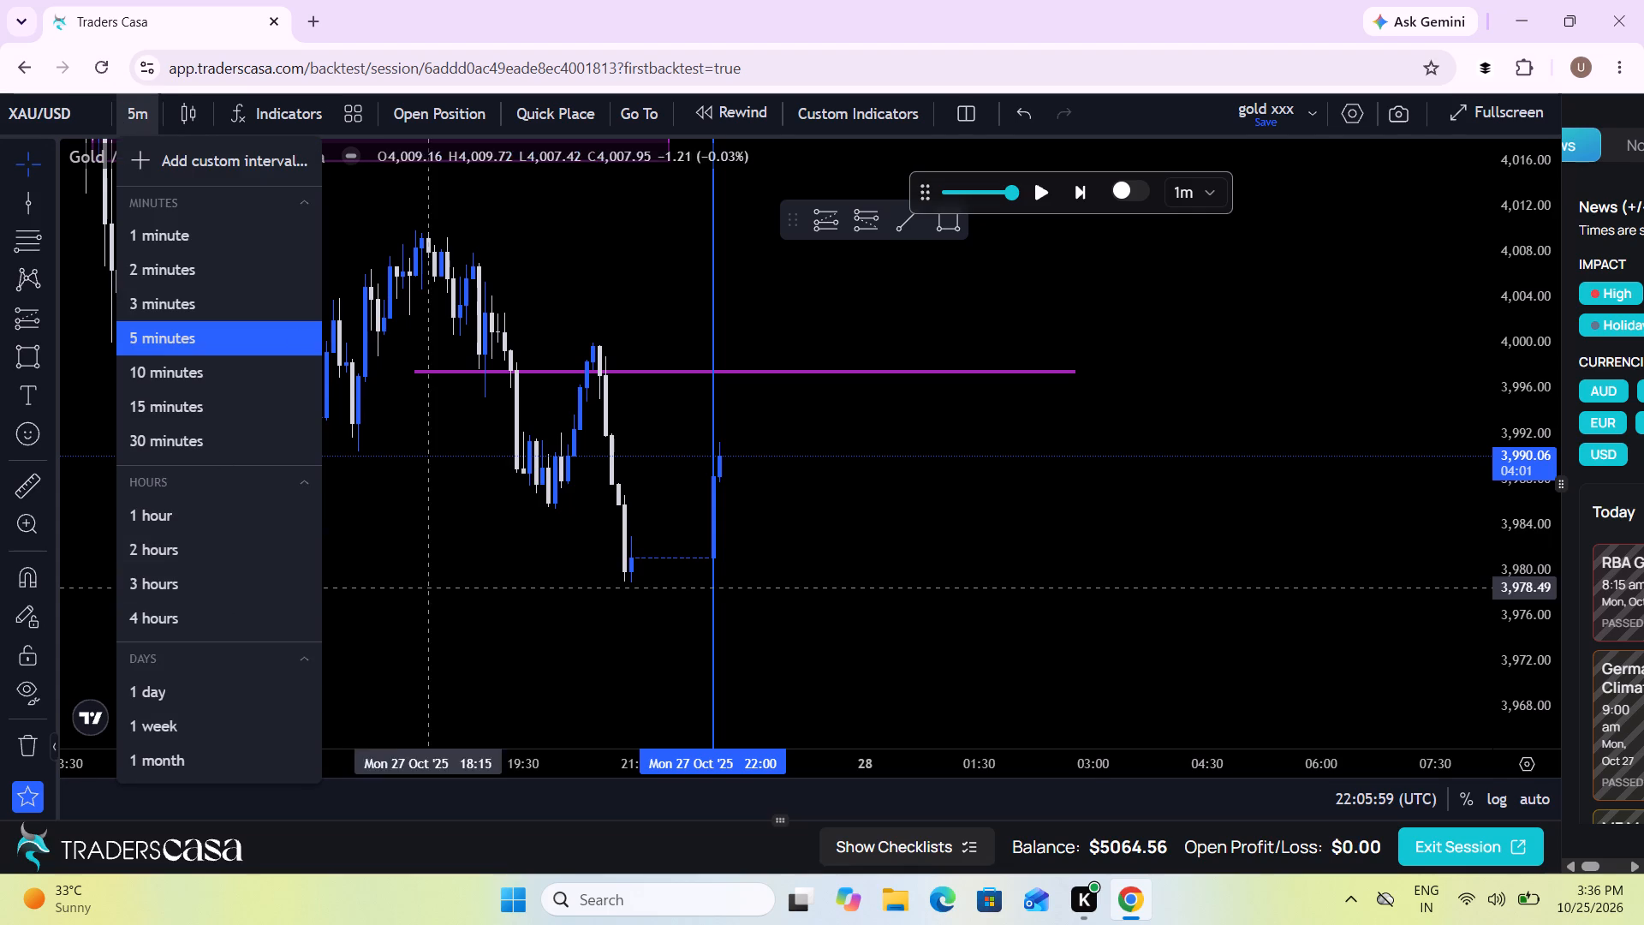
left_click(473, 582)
Measure the price drop before the 22:00 session line, from about 4,009.9 to about 3,979, and clear the measurement.
left_click_drag(473, 582, 691, 584)
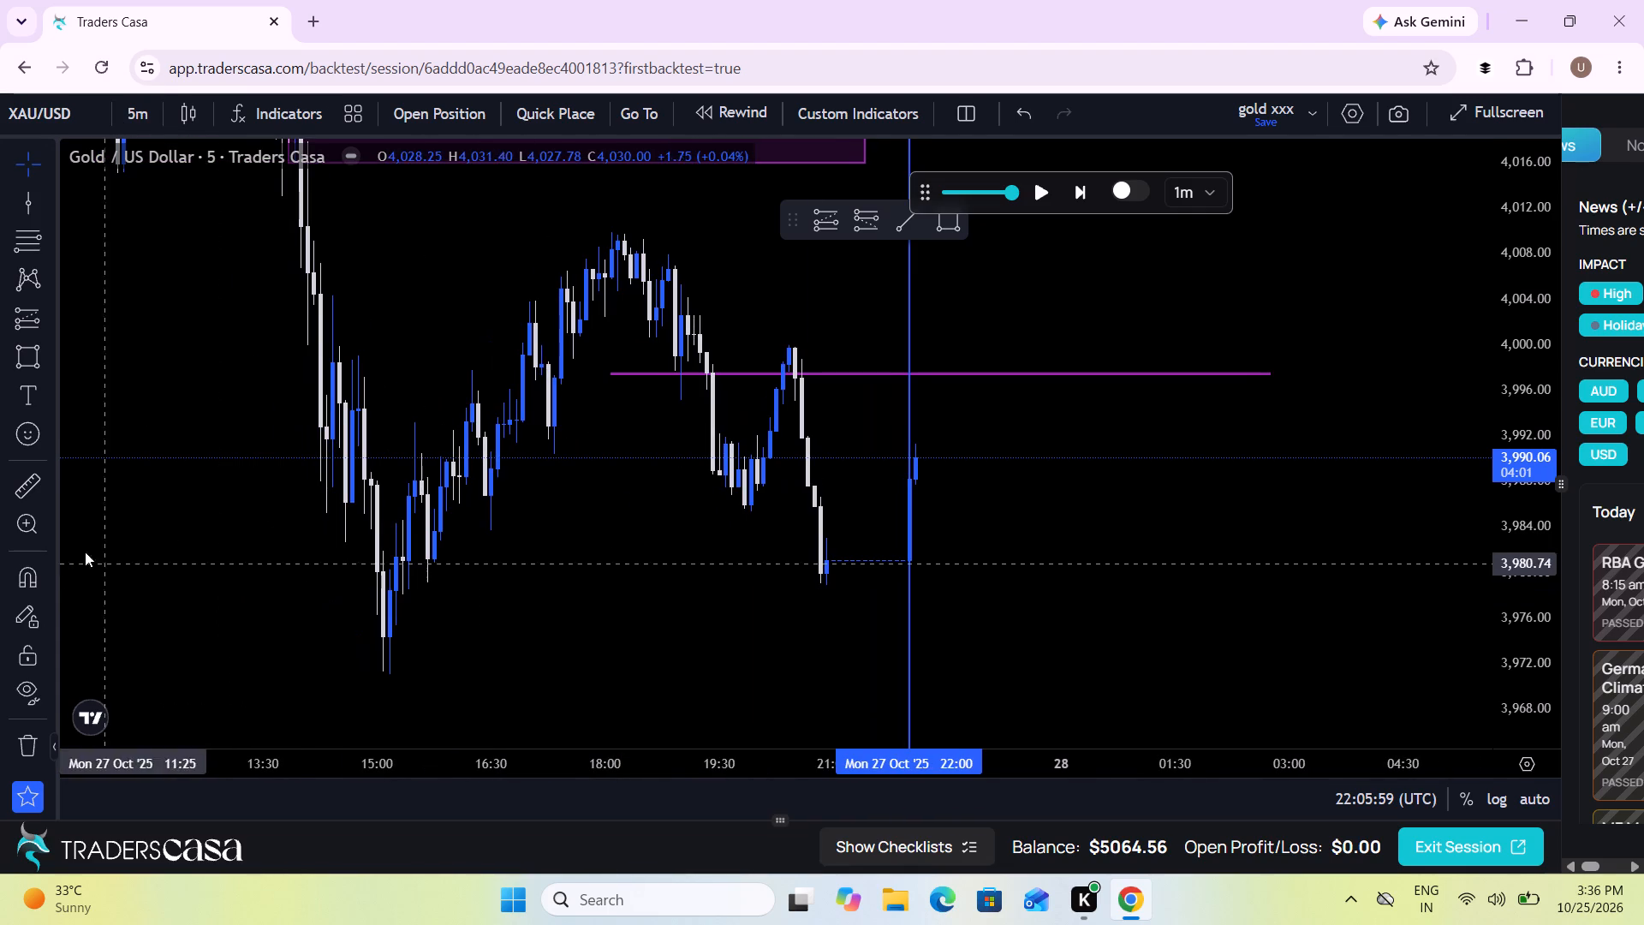
left_click(37, 476)
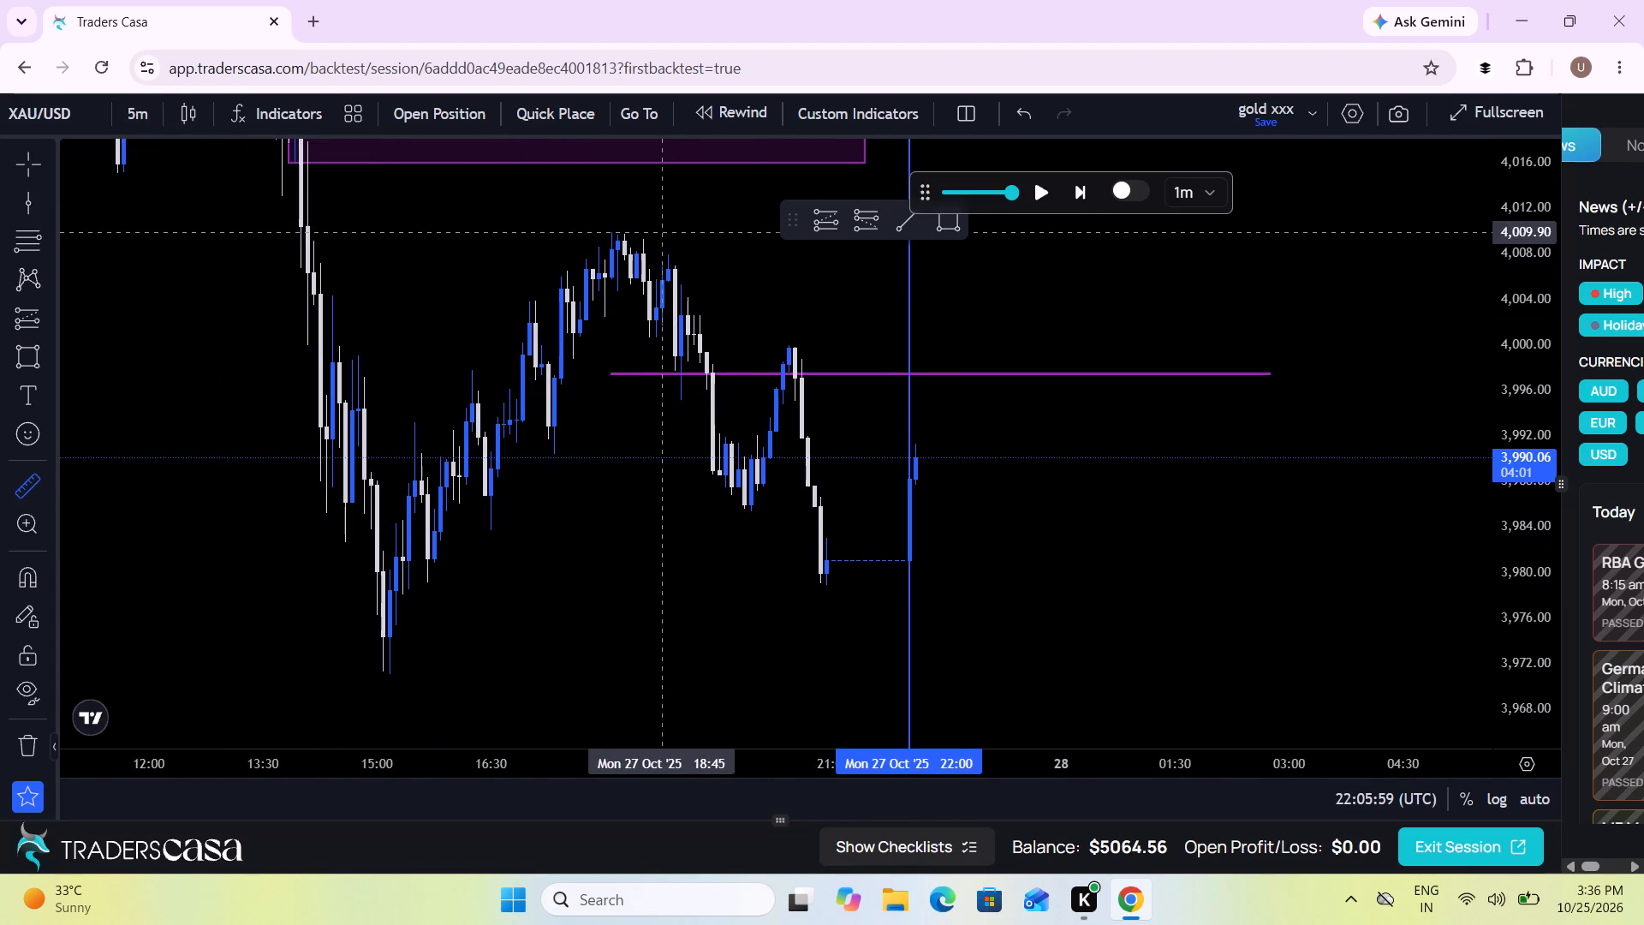
left_click(660, 231)
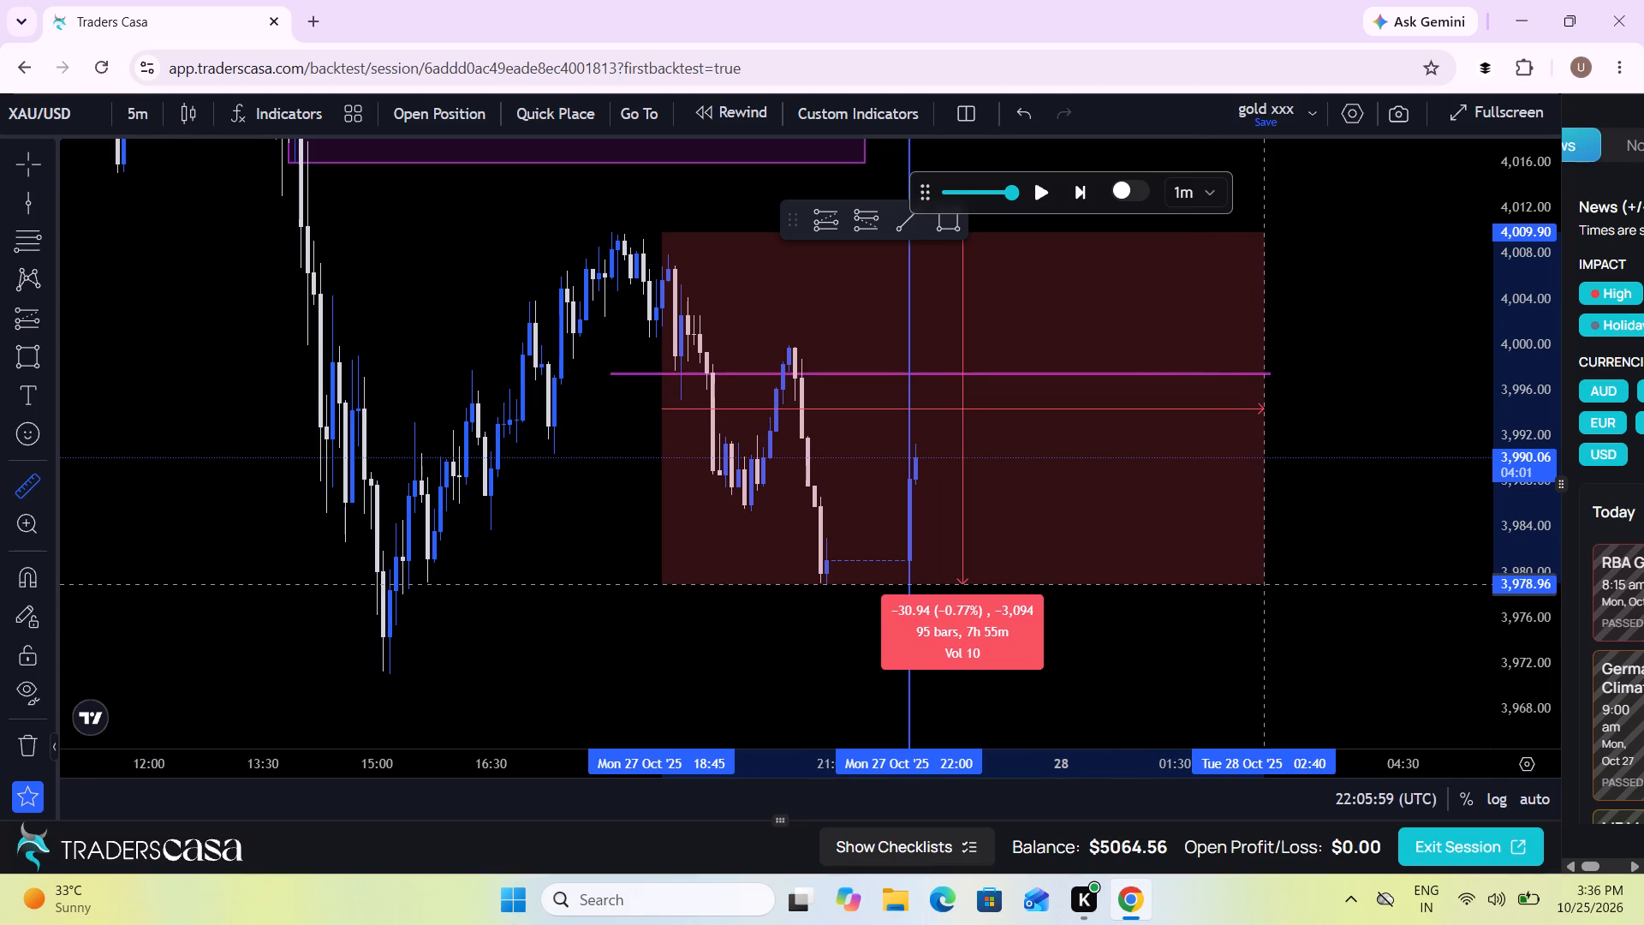
left_click(1266, 584)
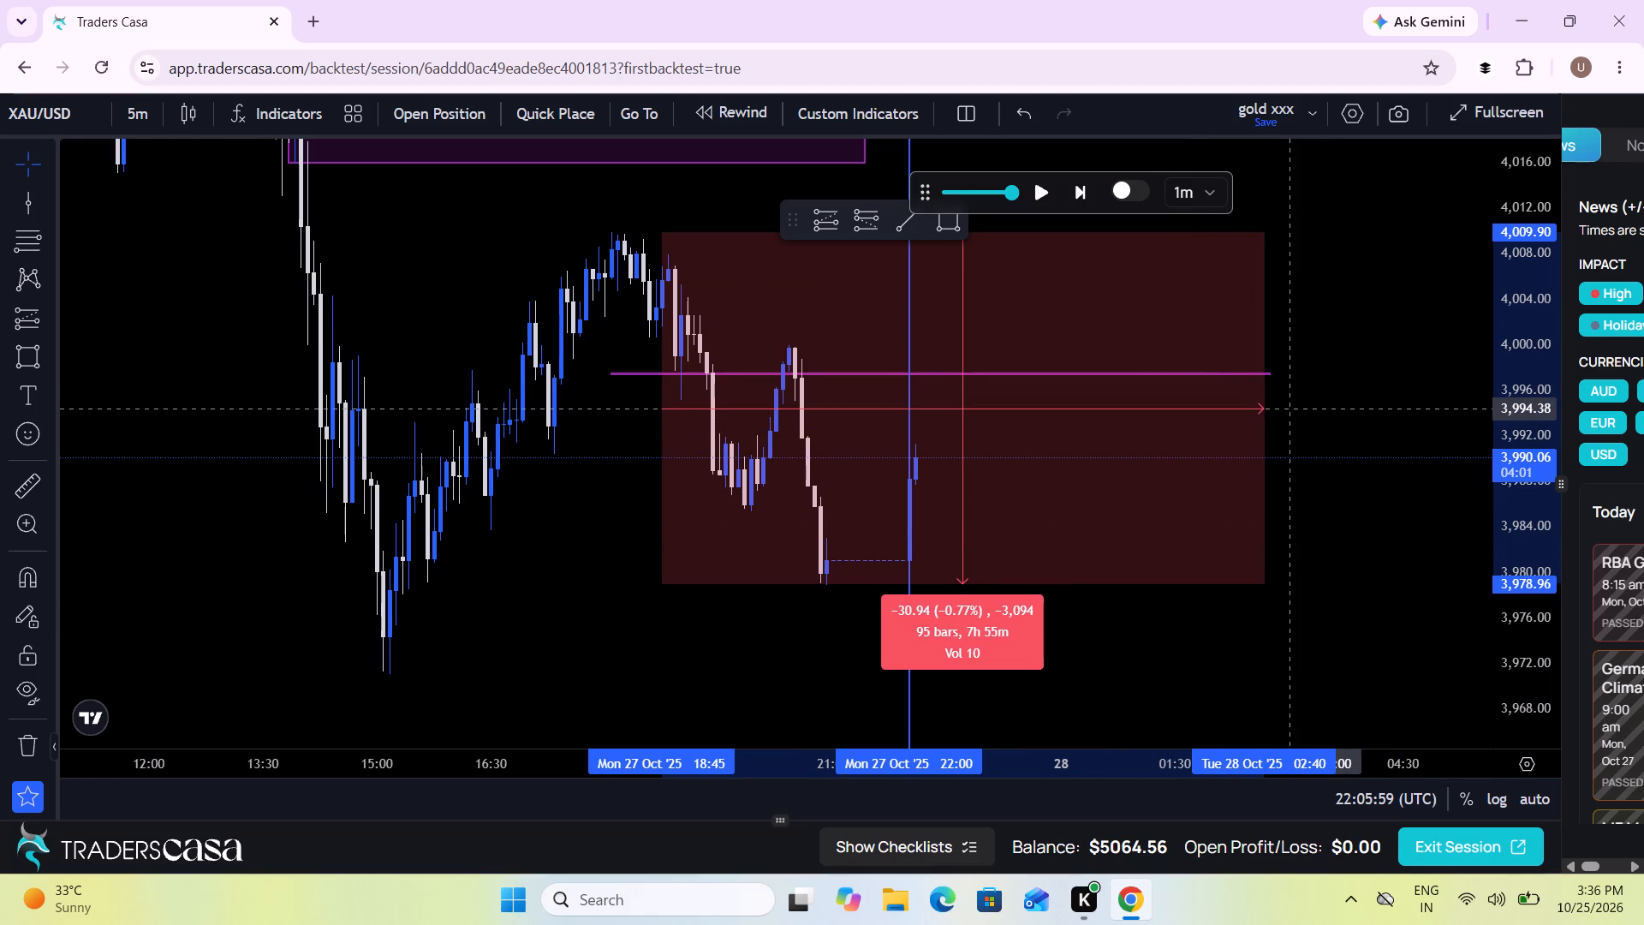
left_click(1290, 409)
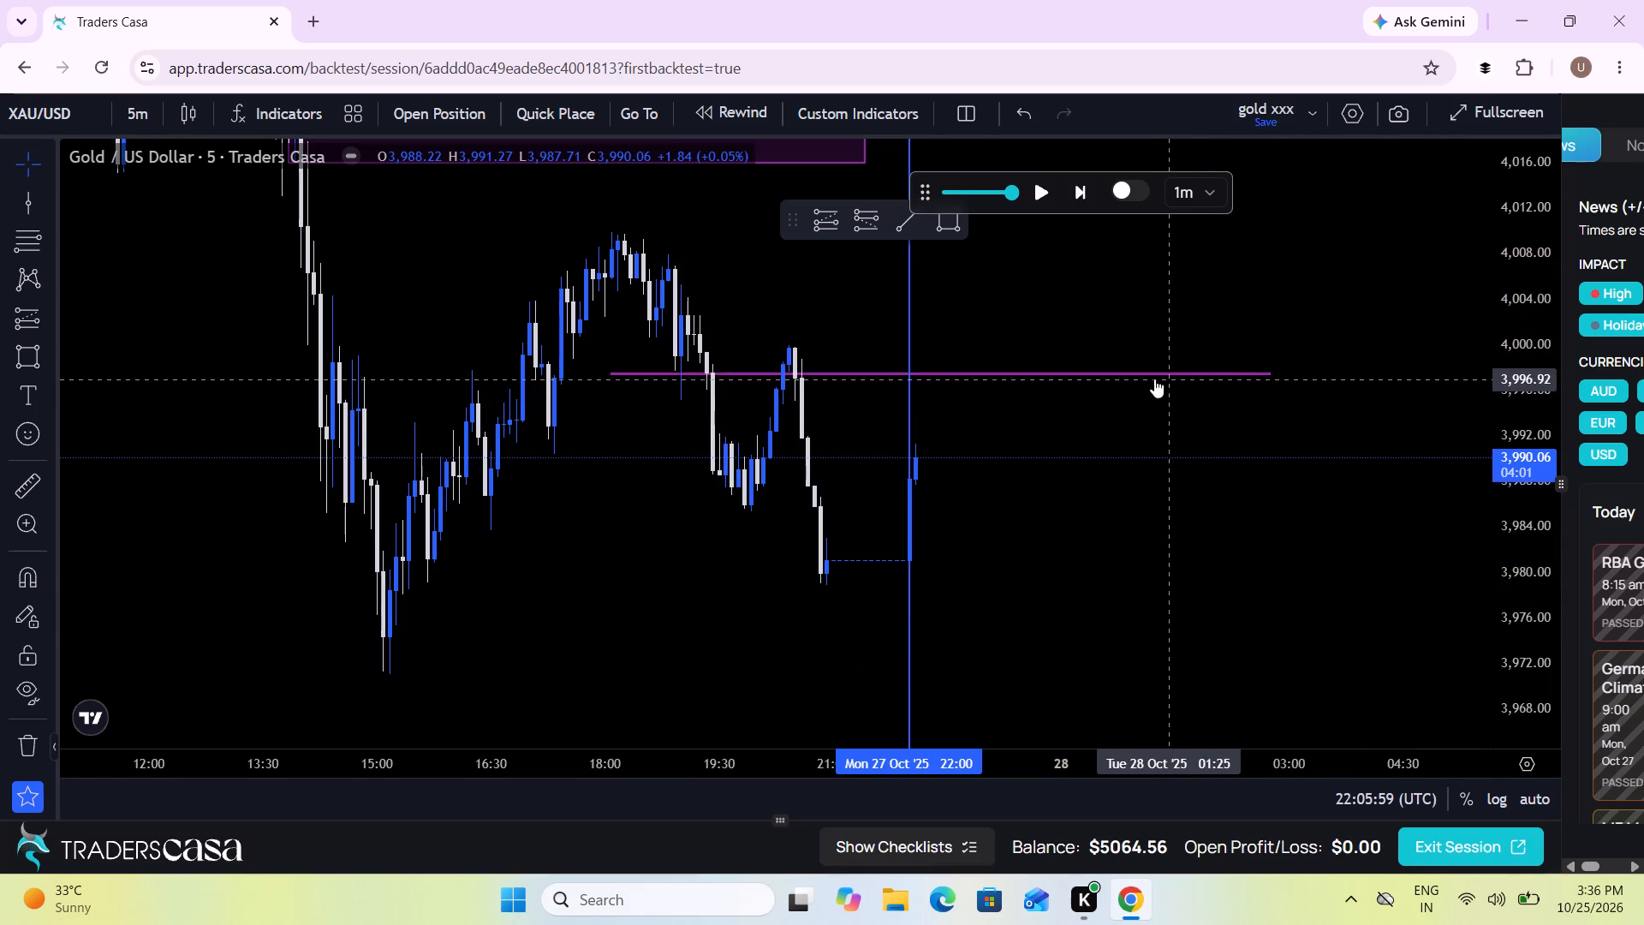
Move the thin midpoint rectangle down to about 3,993, starting at 19:00 on Mon 27 Oct.
left_click_drag(1129, 373, 1200, 423)
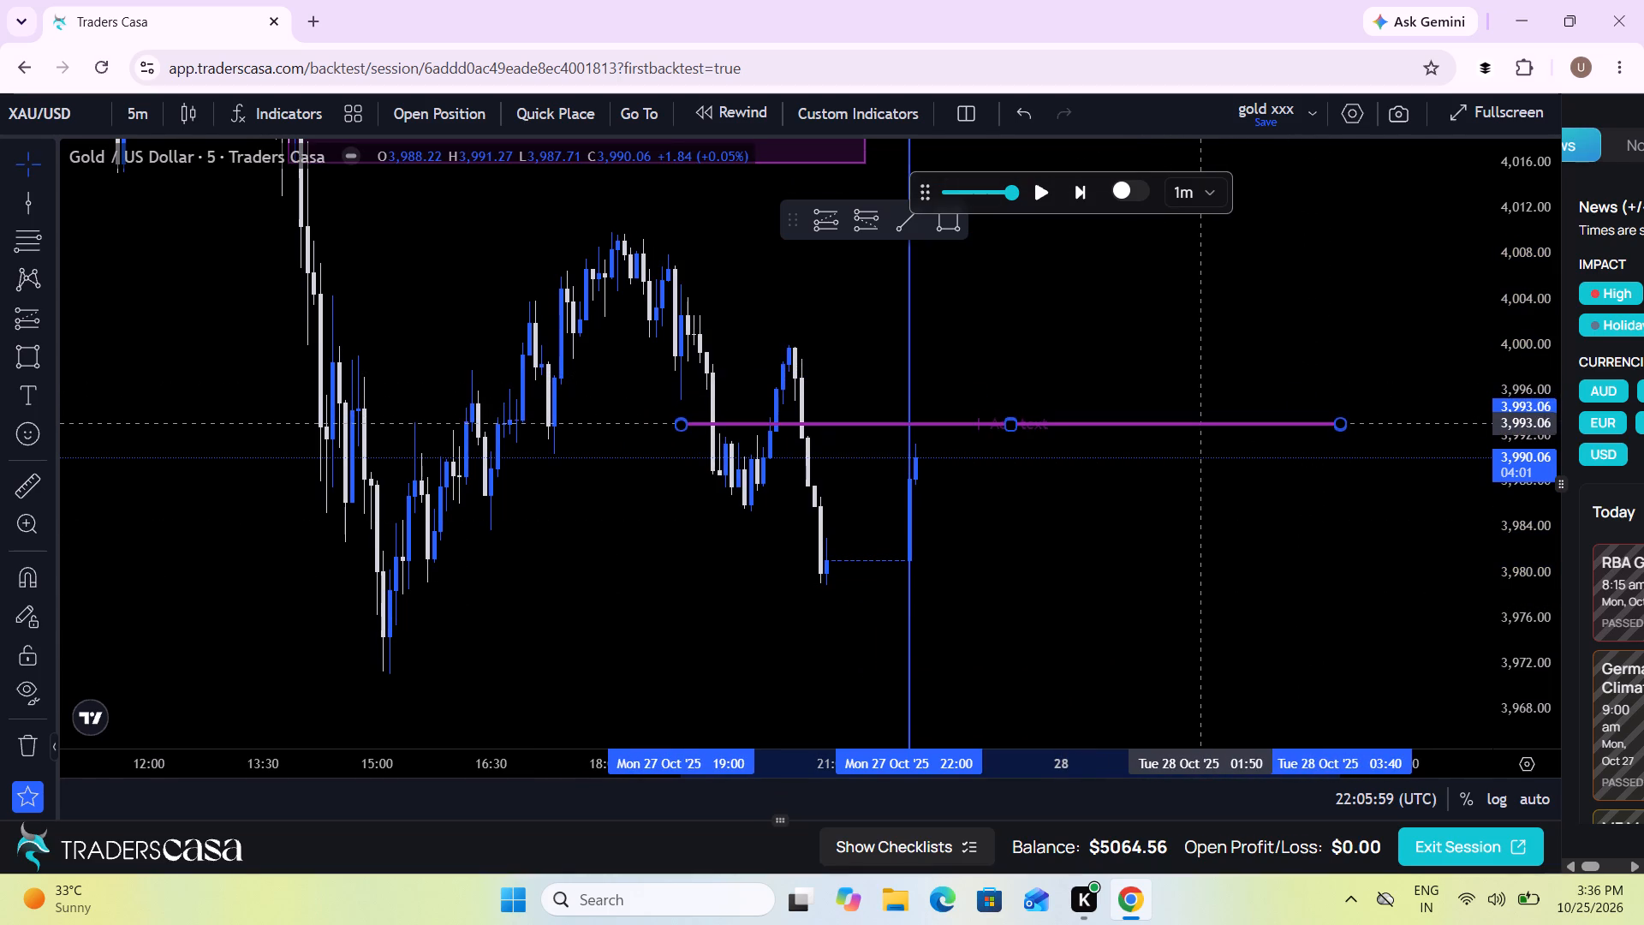
Move the thin midpoint rectangle up to about 3,994, starting at about 19:20 on Mon 27 Oct.
left_click_drag(1200, 423, 1223, 416)
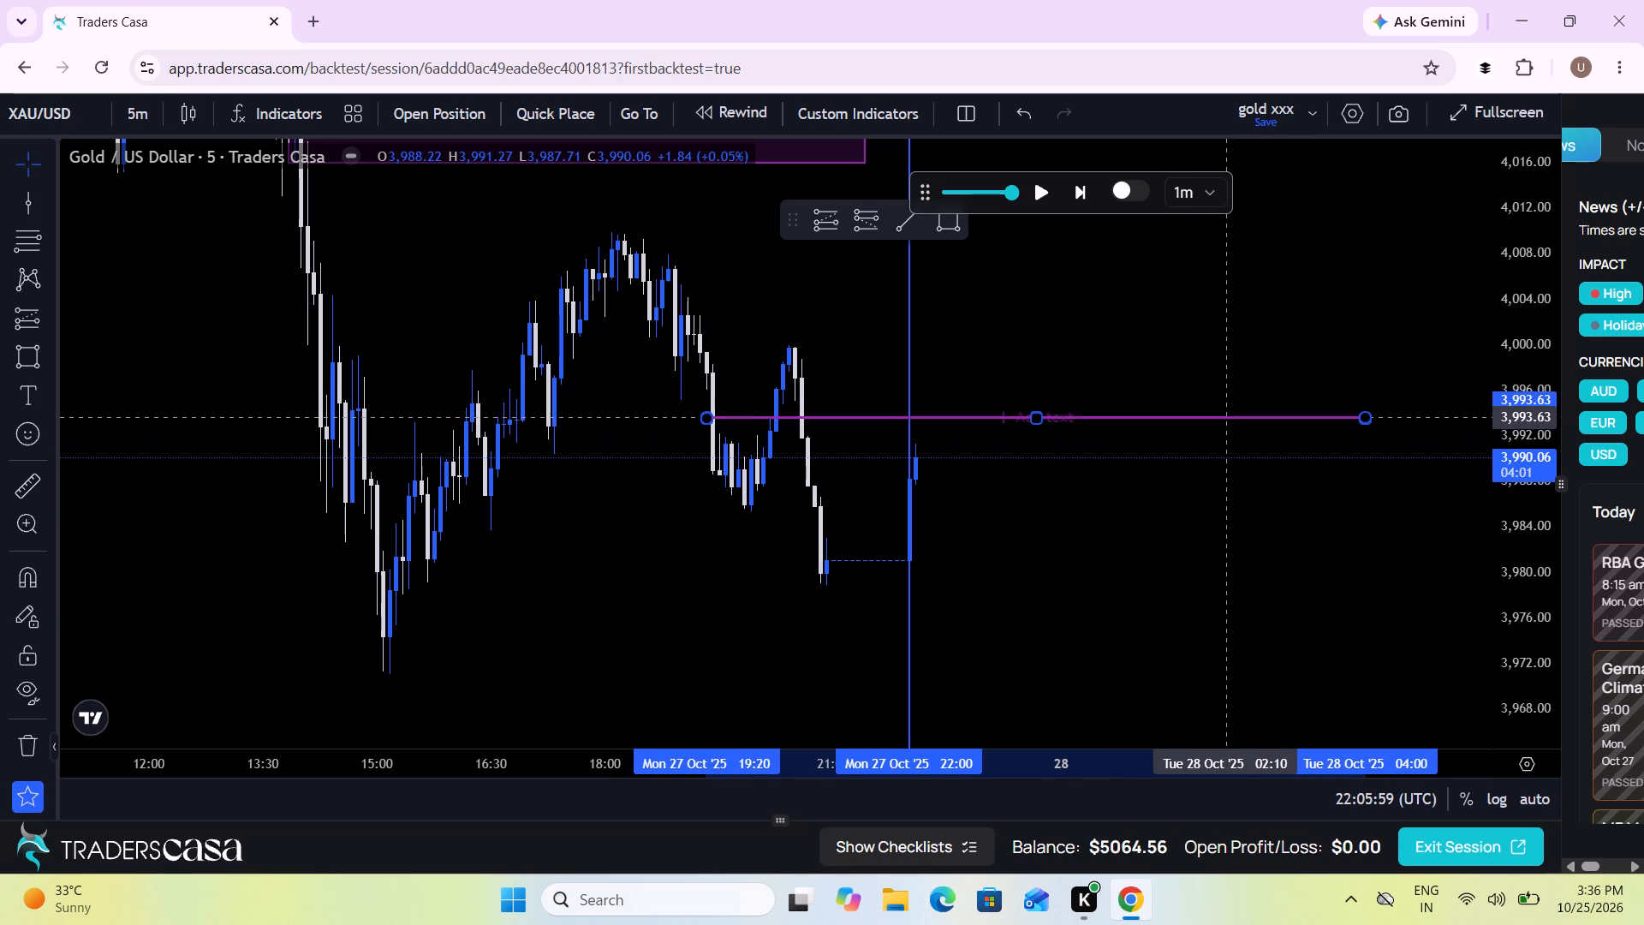
left_click_drag(1223, 416, 1224, 411)
left_click(1254, 489)
Extend the end of the zone rectangle between 4,015.94 and 4,023.03 to 00:35 on Tue 28 Oct.
left_click_drag(1254, 489, 1070, 488)
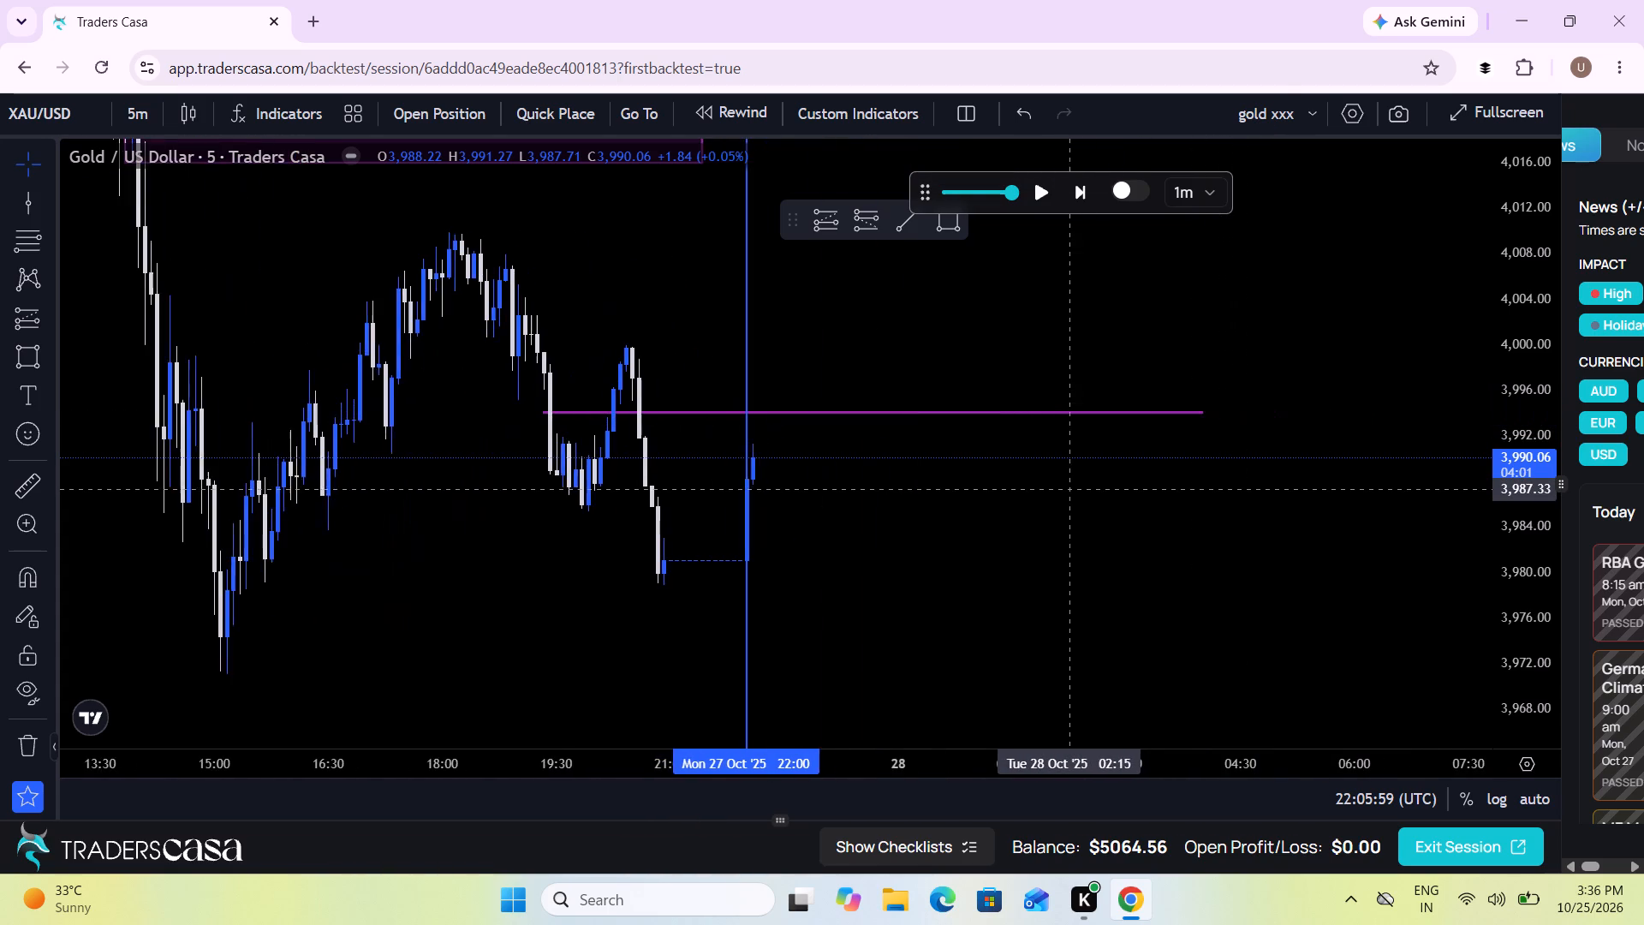
scroll(1070, 488, "down", 1)
left_click_drag(1070, 488, 915, 527)
scroll(915, 527, "down", 2)
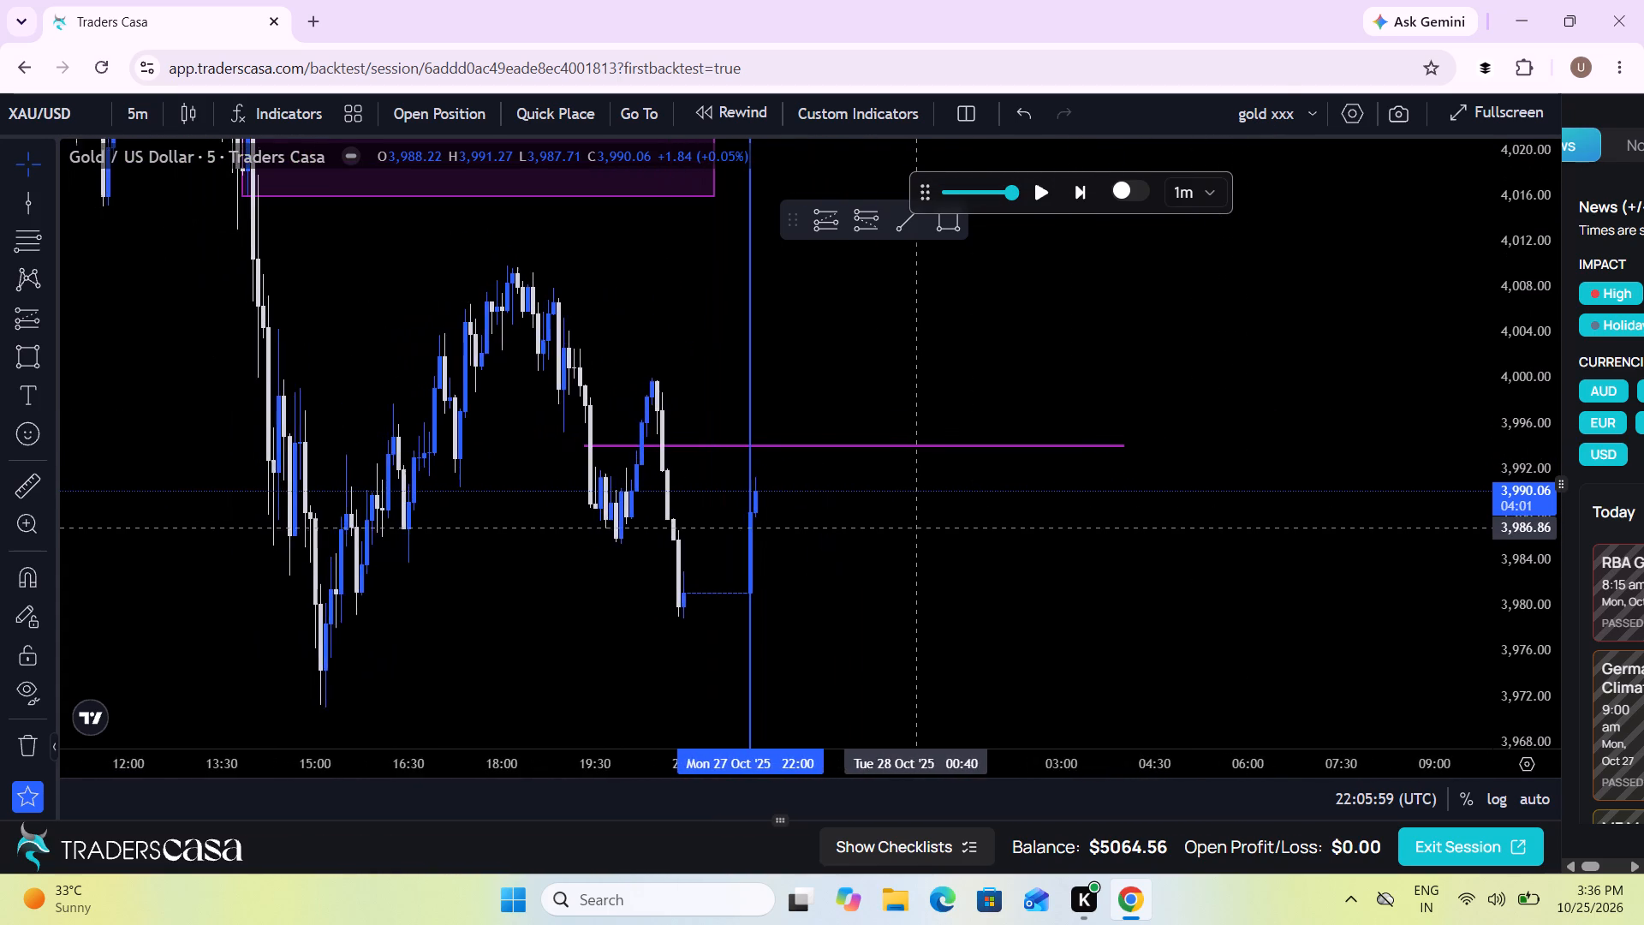
scroll(915, 527, "down", 1)
scroll(646, 514, "up", 2)
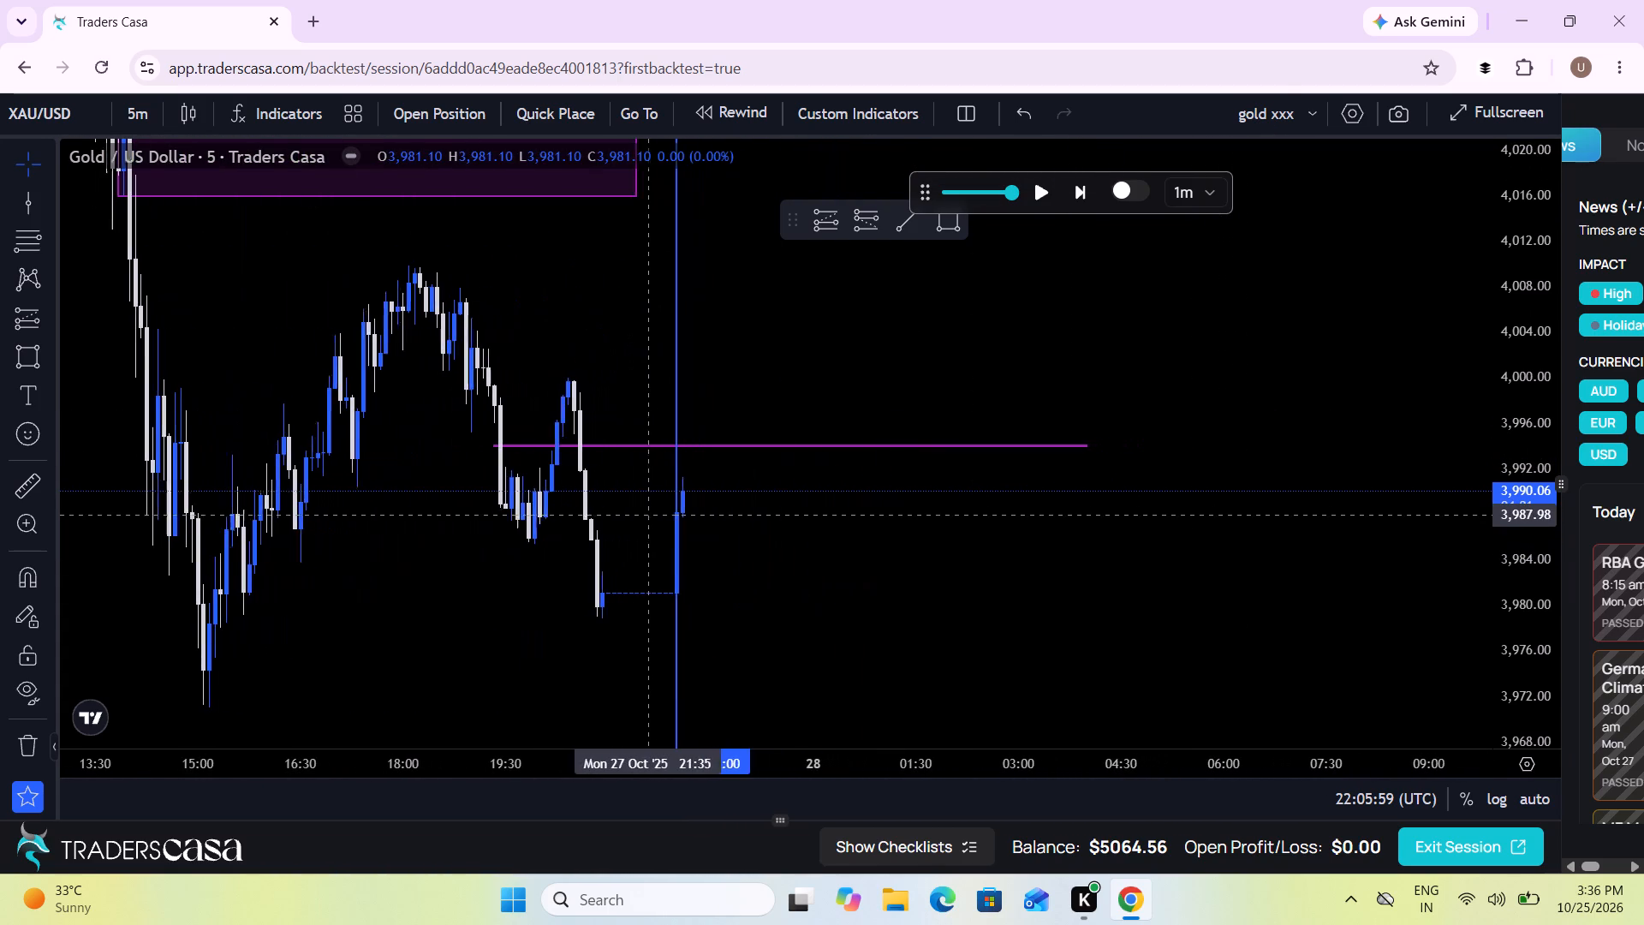
scroll(646, 514, "up", 1)
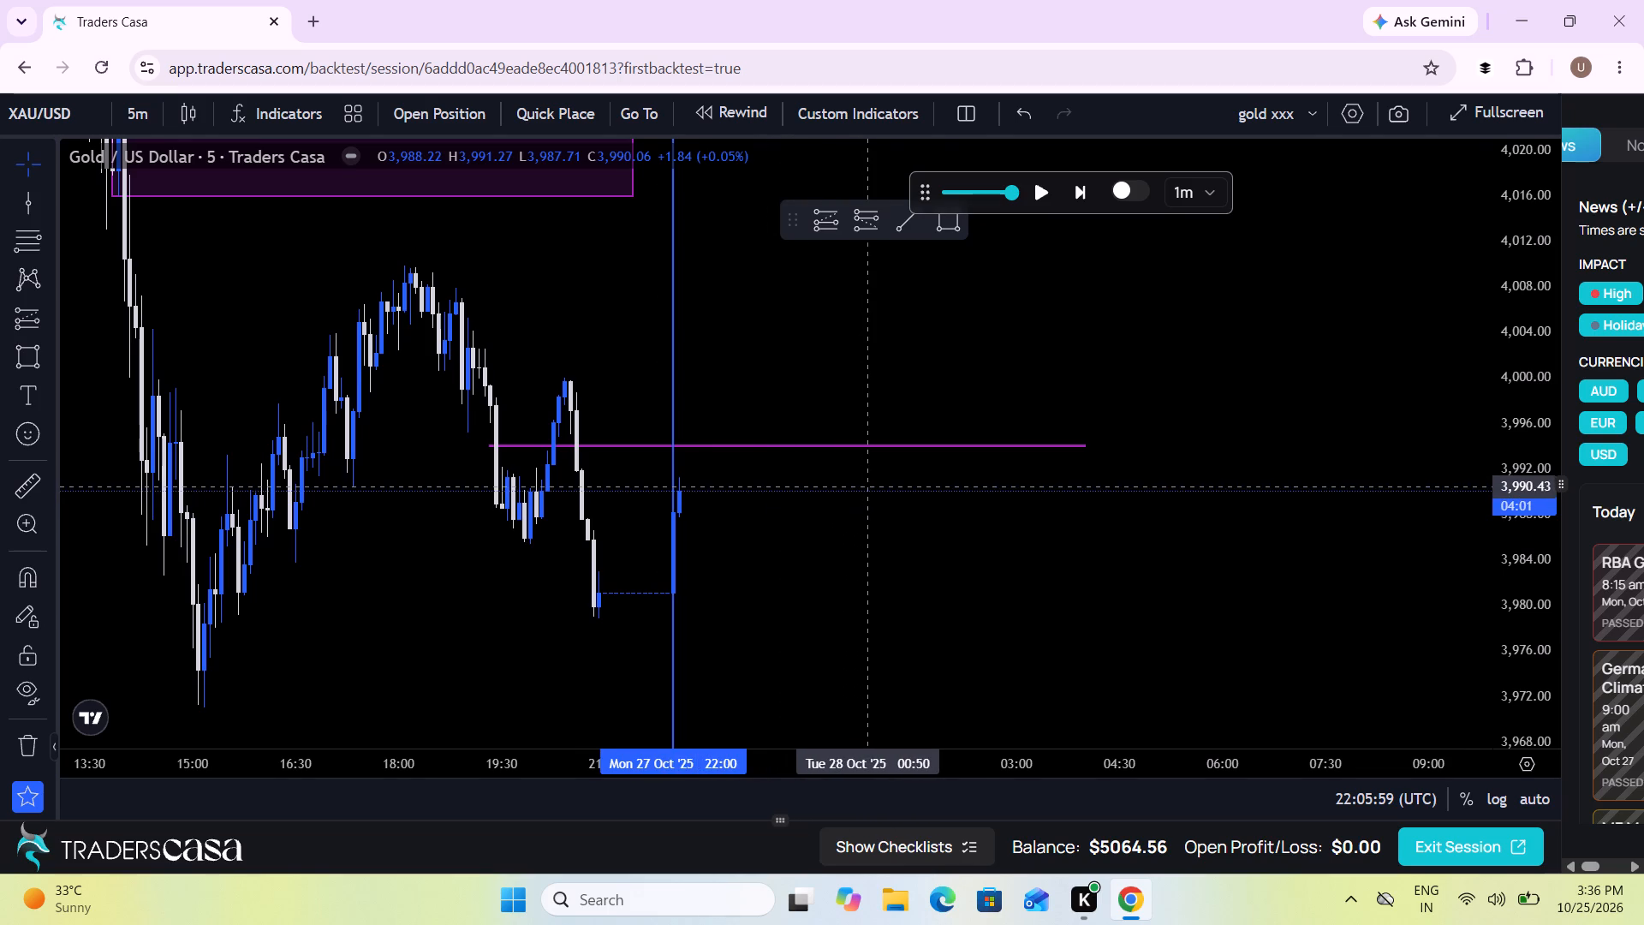
left_click_drag(870, 486, 994, 498)
scroll(994, 498, "down", 1)
left_click_drag(462, 386, 589, 609)
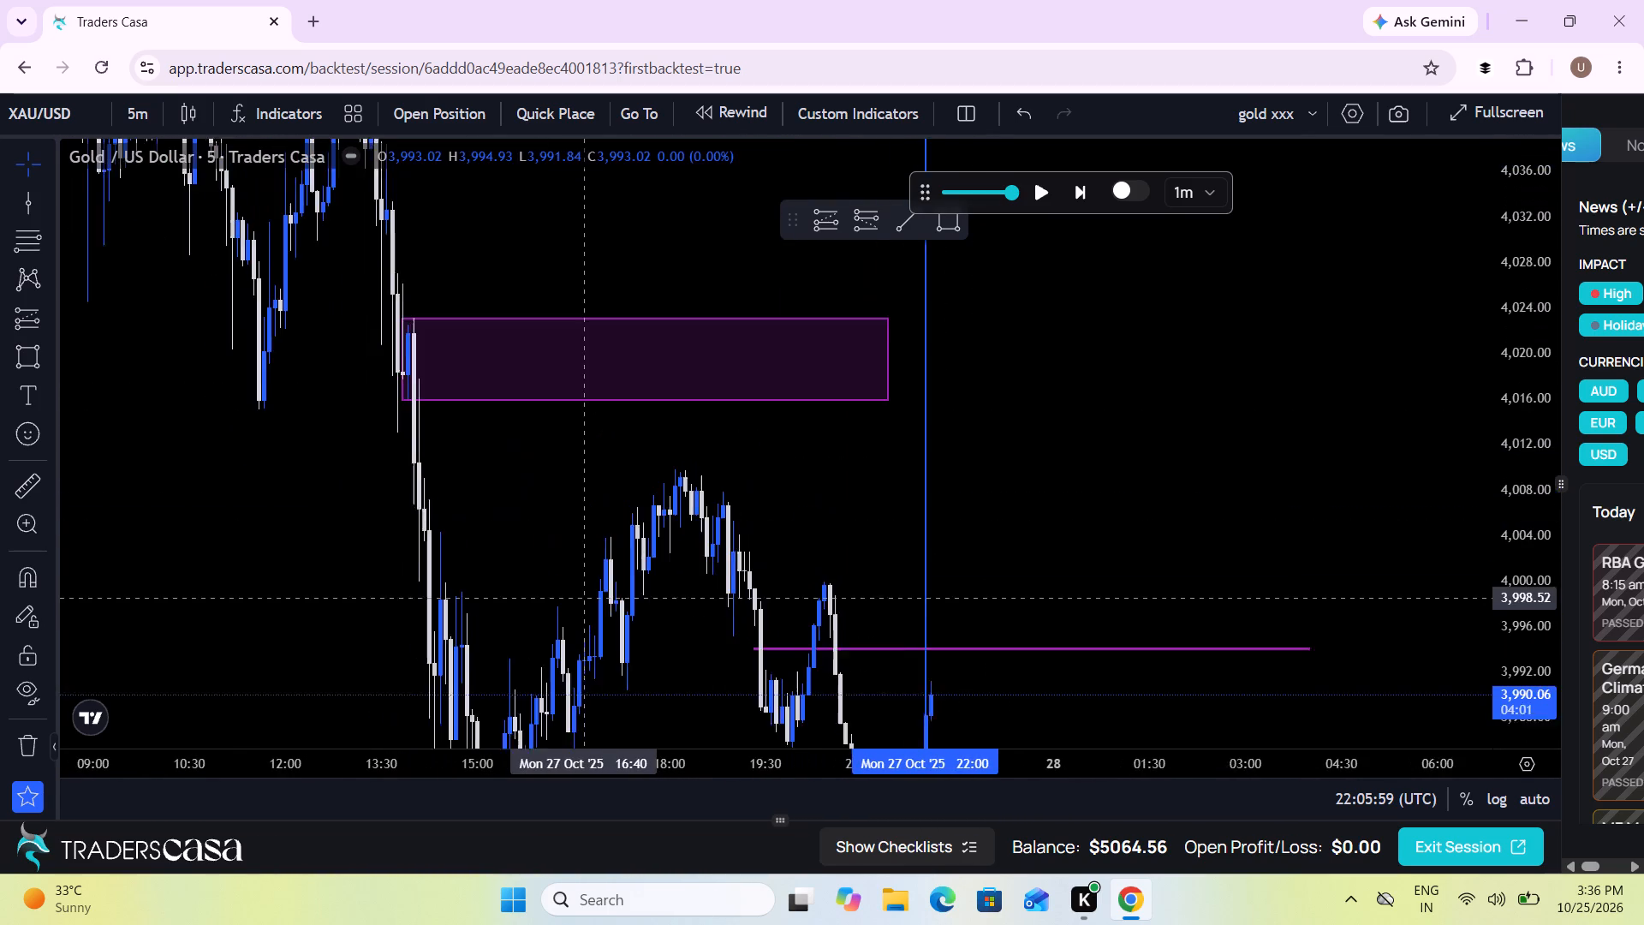
left_click_drag(589, 609, 552, 507)
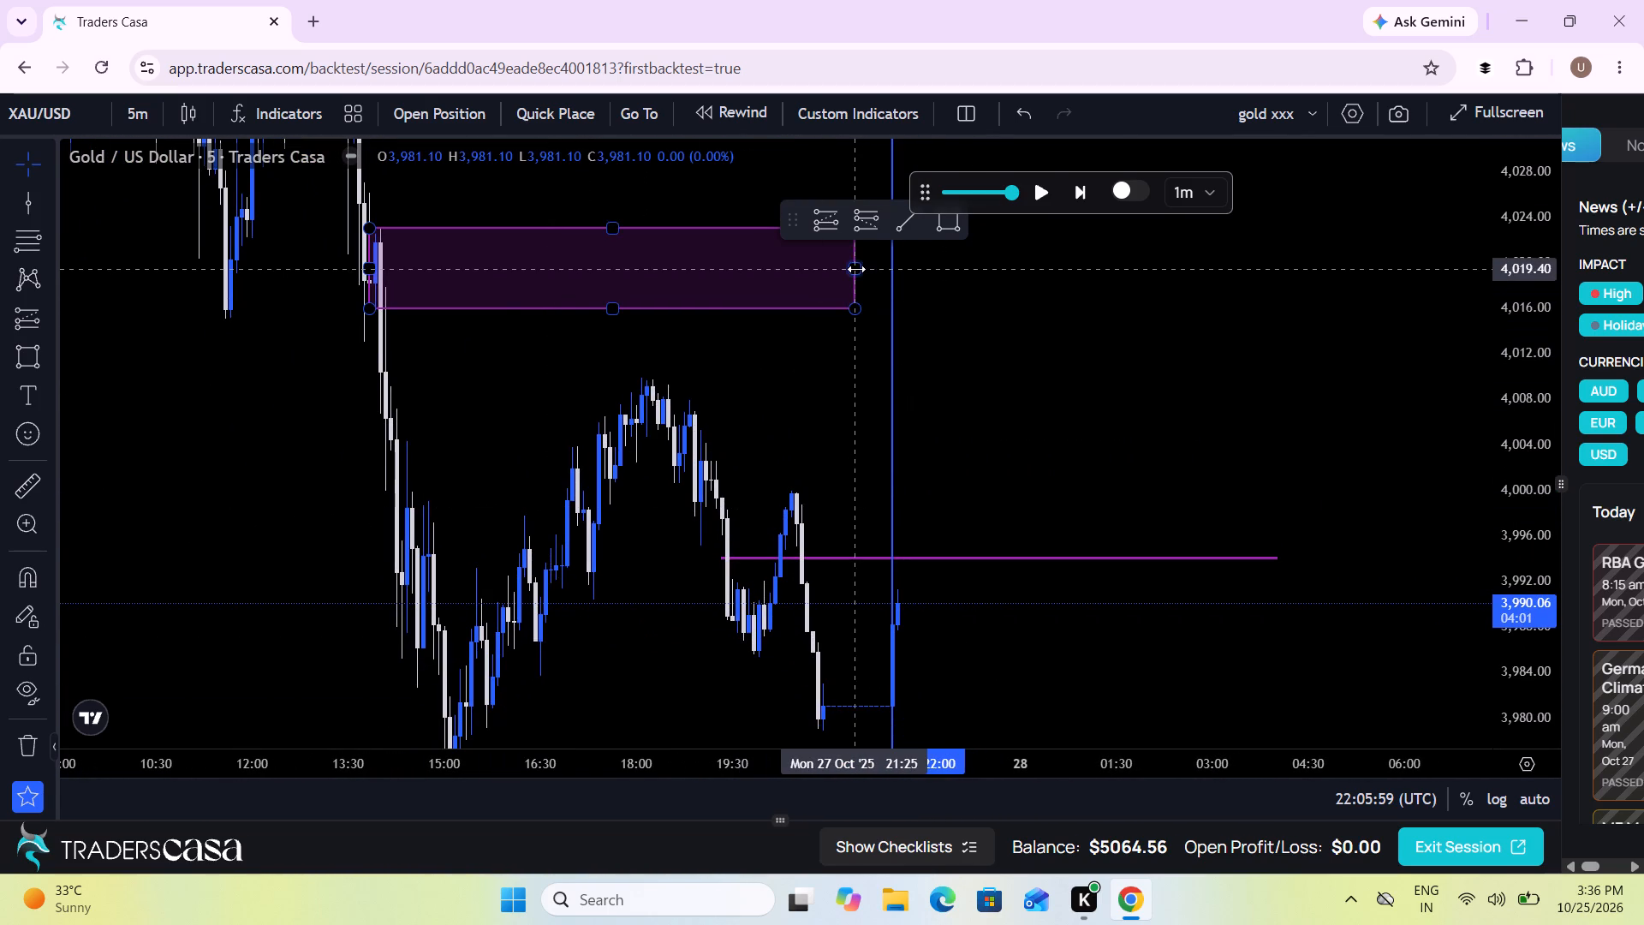
left_click_drag(856, 269, 1060, 281)
Switch the chart to the 1-hour timeframe and examine price against the marked zones and session lines.
left_click(152, 110)
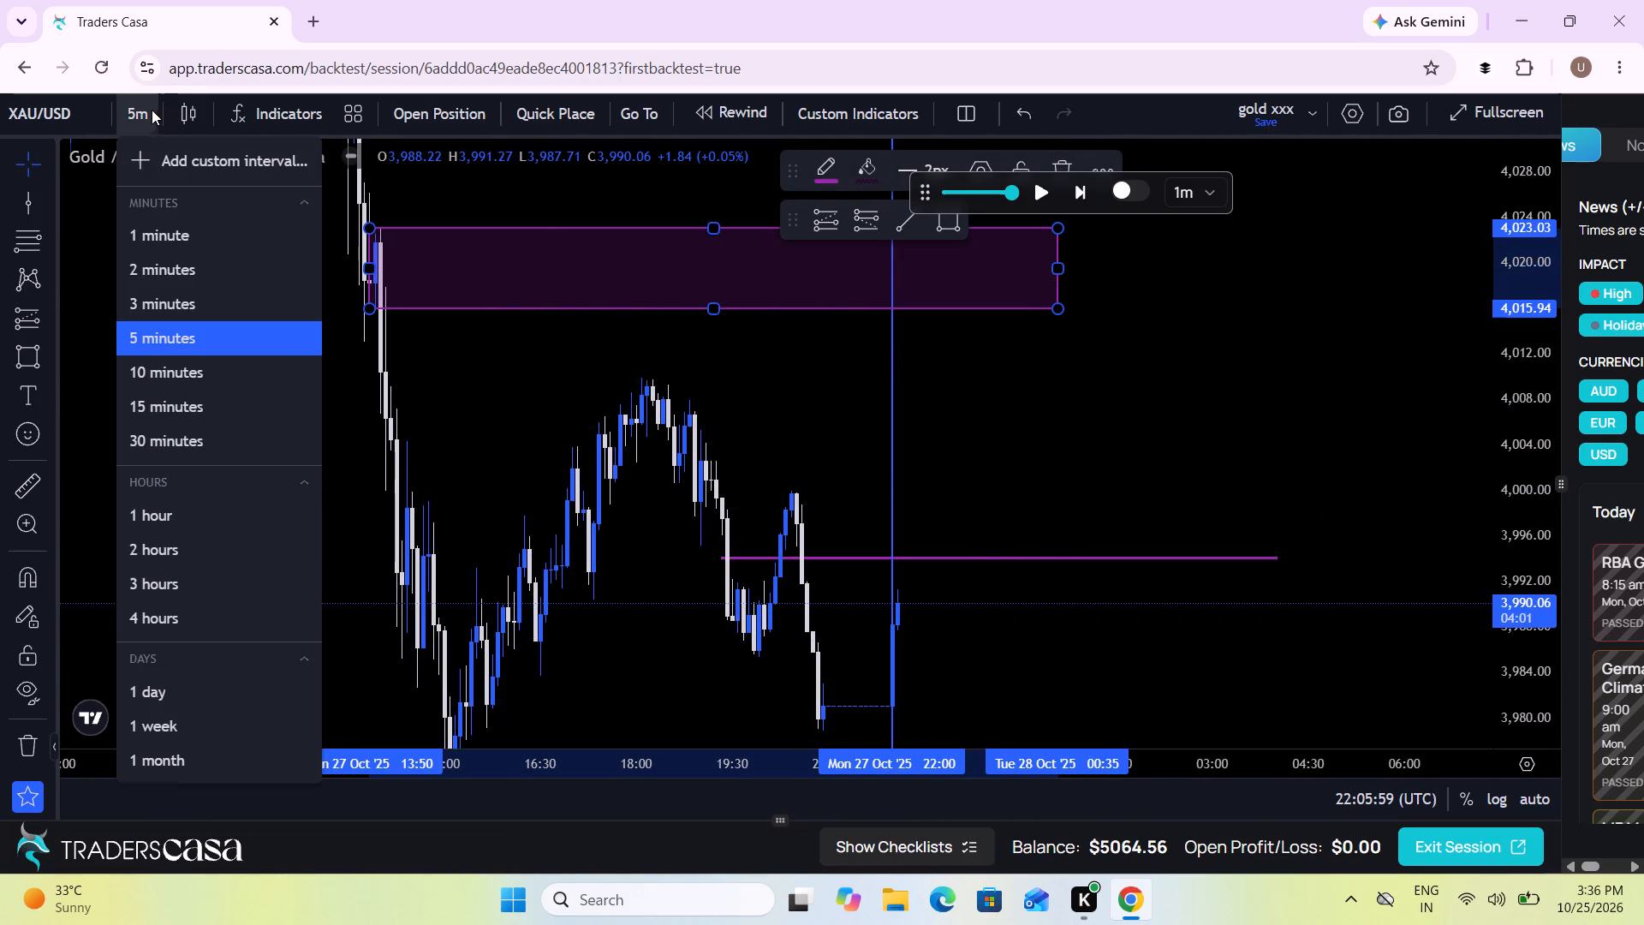
scroll(169, 496, "down", 1)
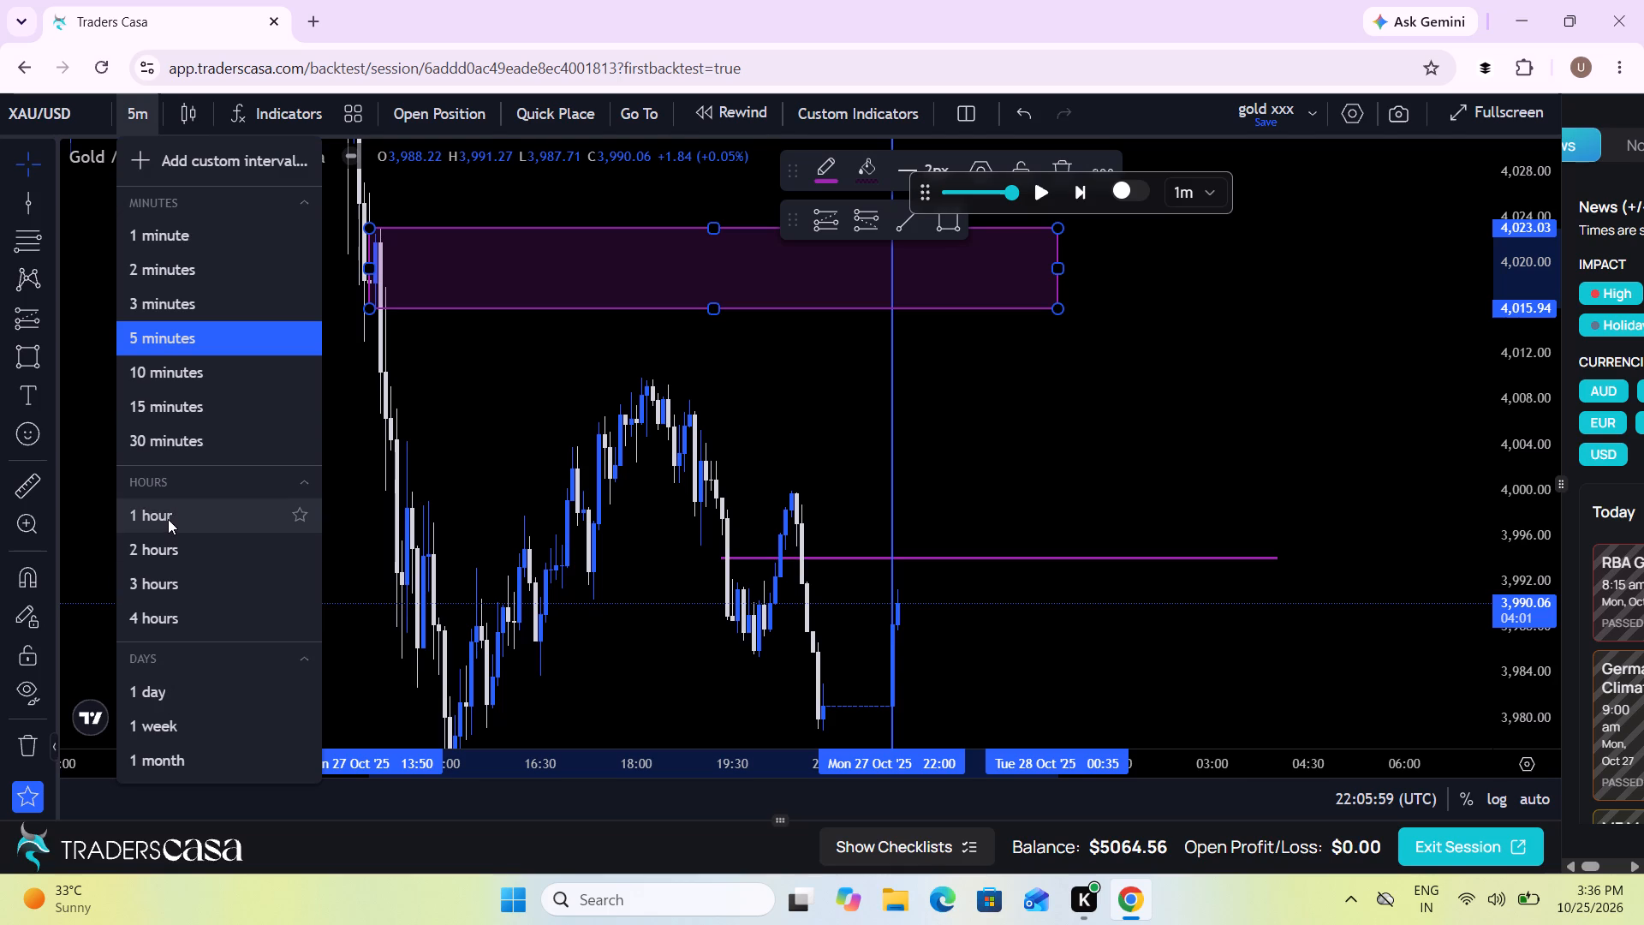
left_click(168, 519)
scroll(699, 445, "up", 4)
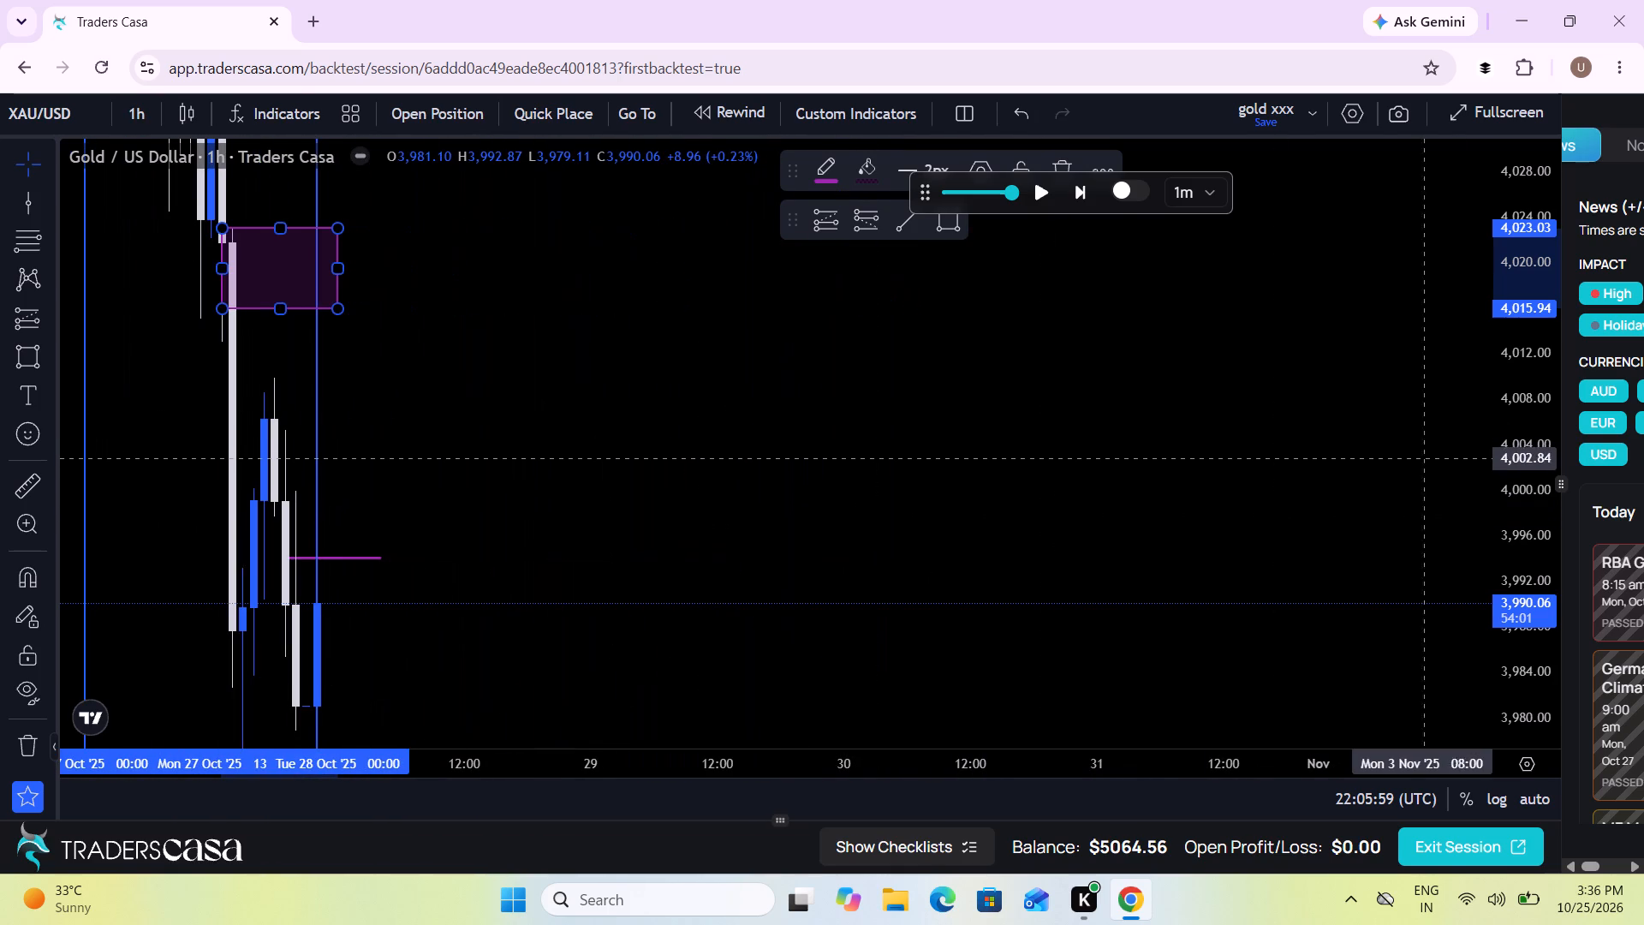
left_click_drag(1505, 325, 1424, 615)
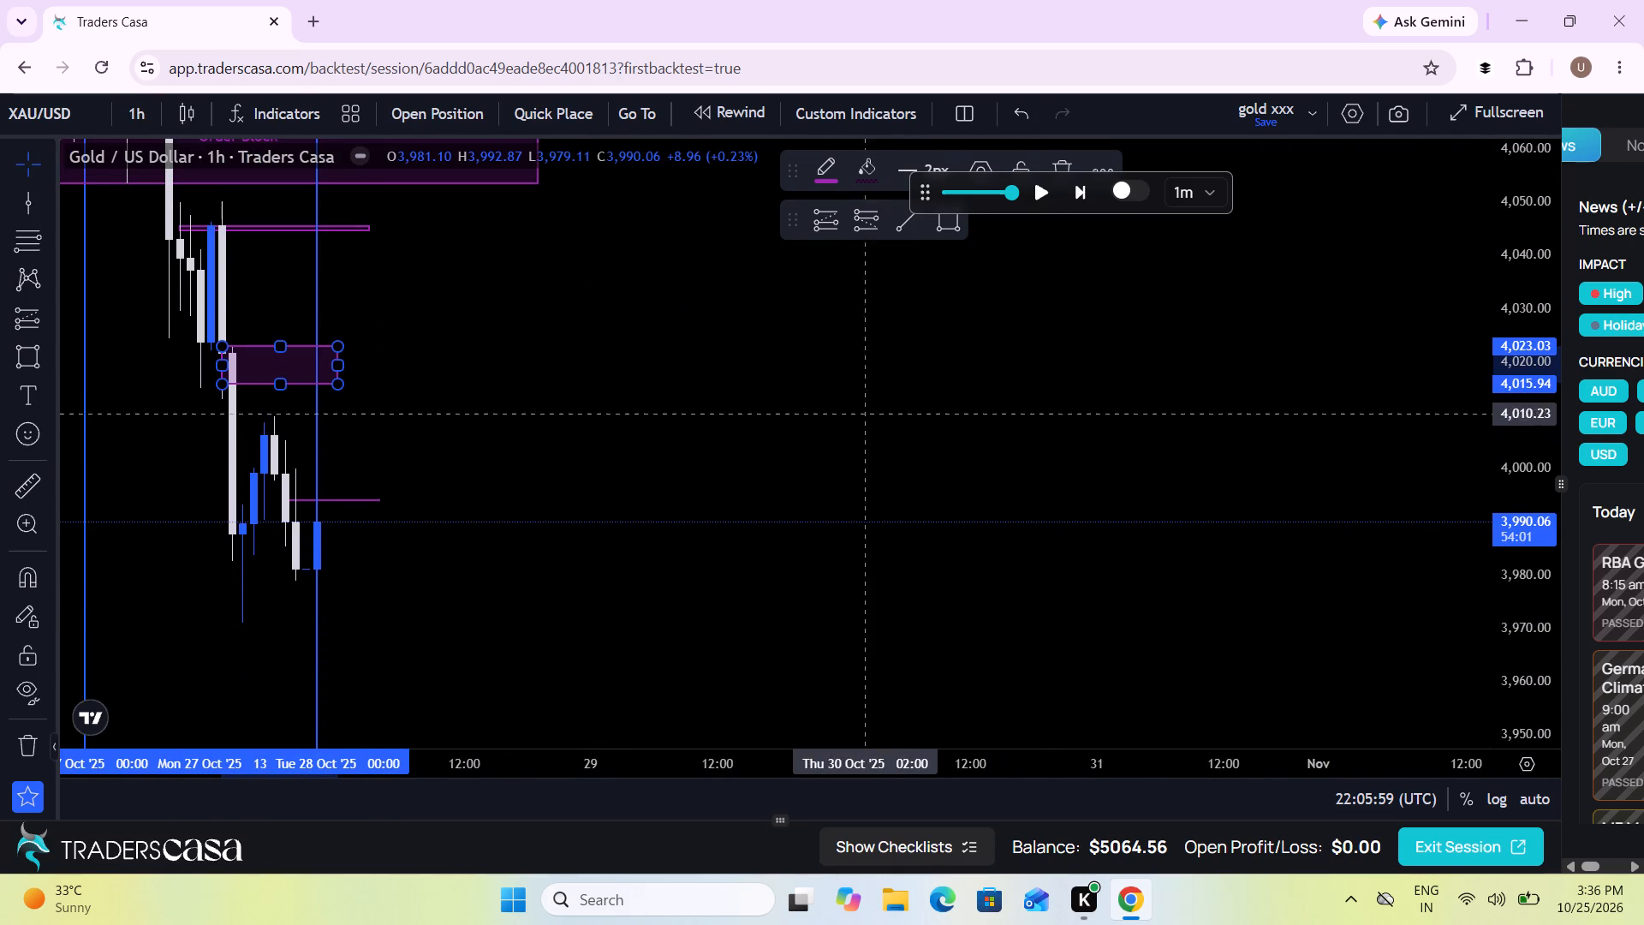
left_click(781, 414)
left_click_drag(781, 414, 1330, 457)
scroll(1330, 457, "up", 2)
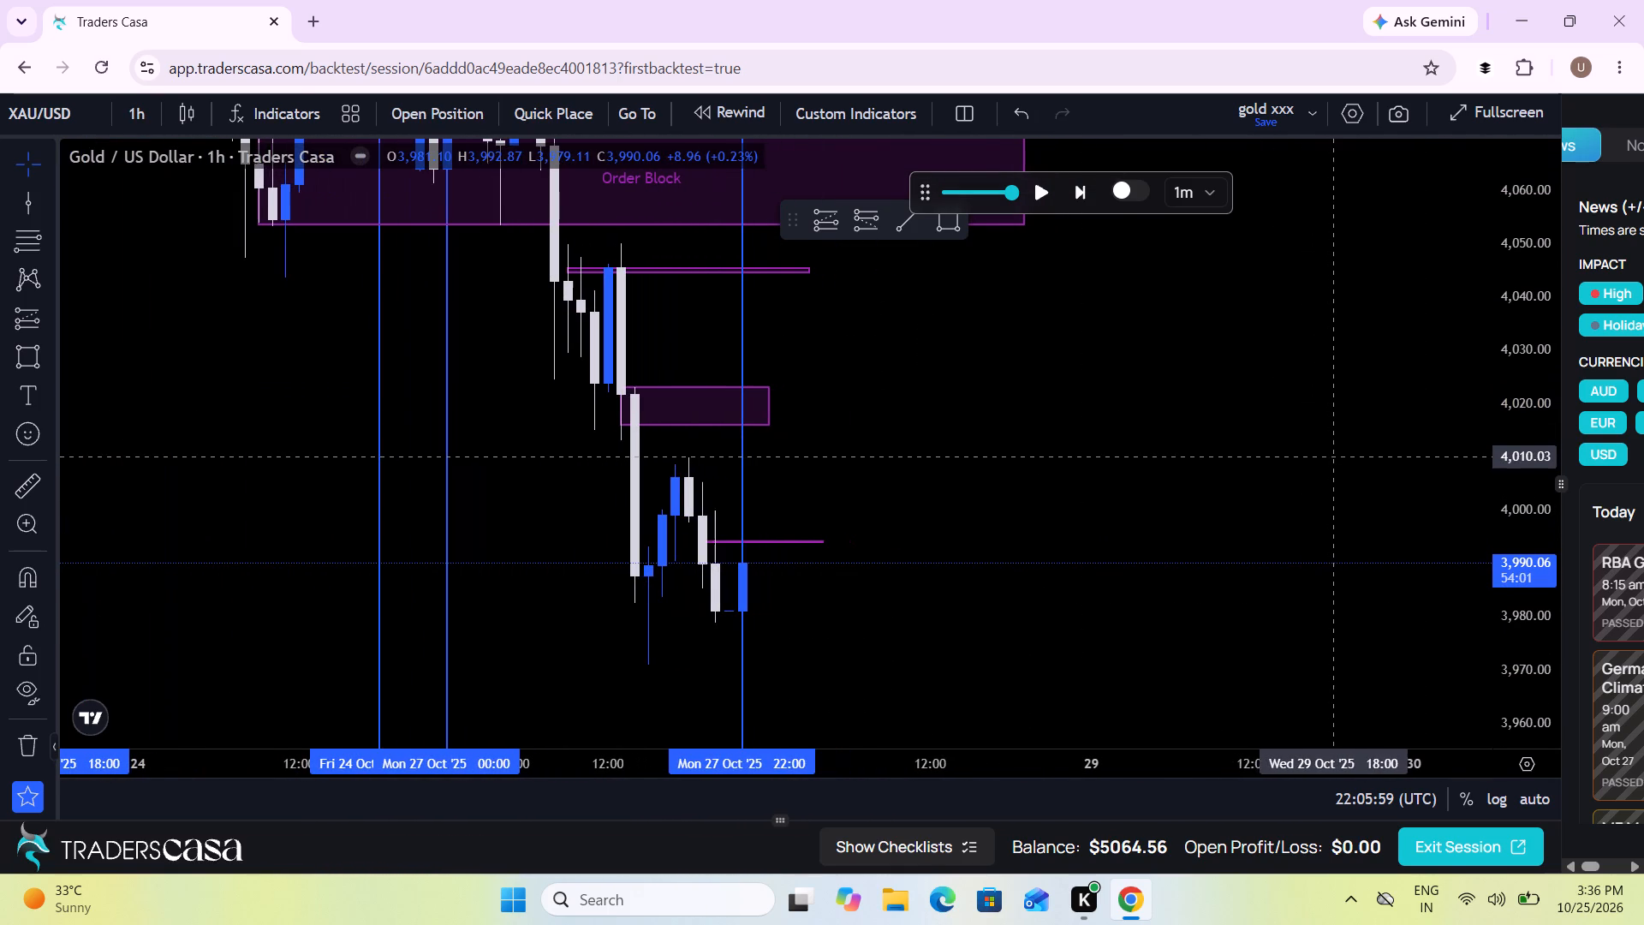
scroll(1330, 457, "up", 1)
left_click_drag(1122, 402, 1288, 336)
scroll(1288, 336, "up", 1)
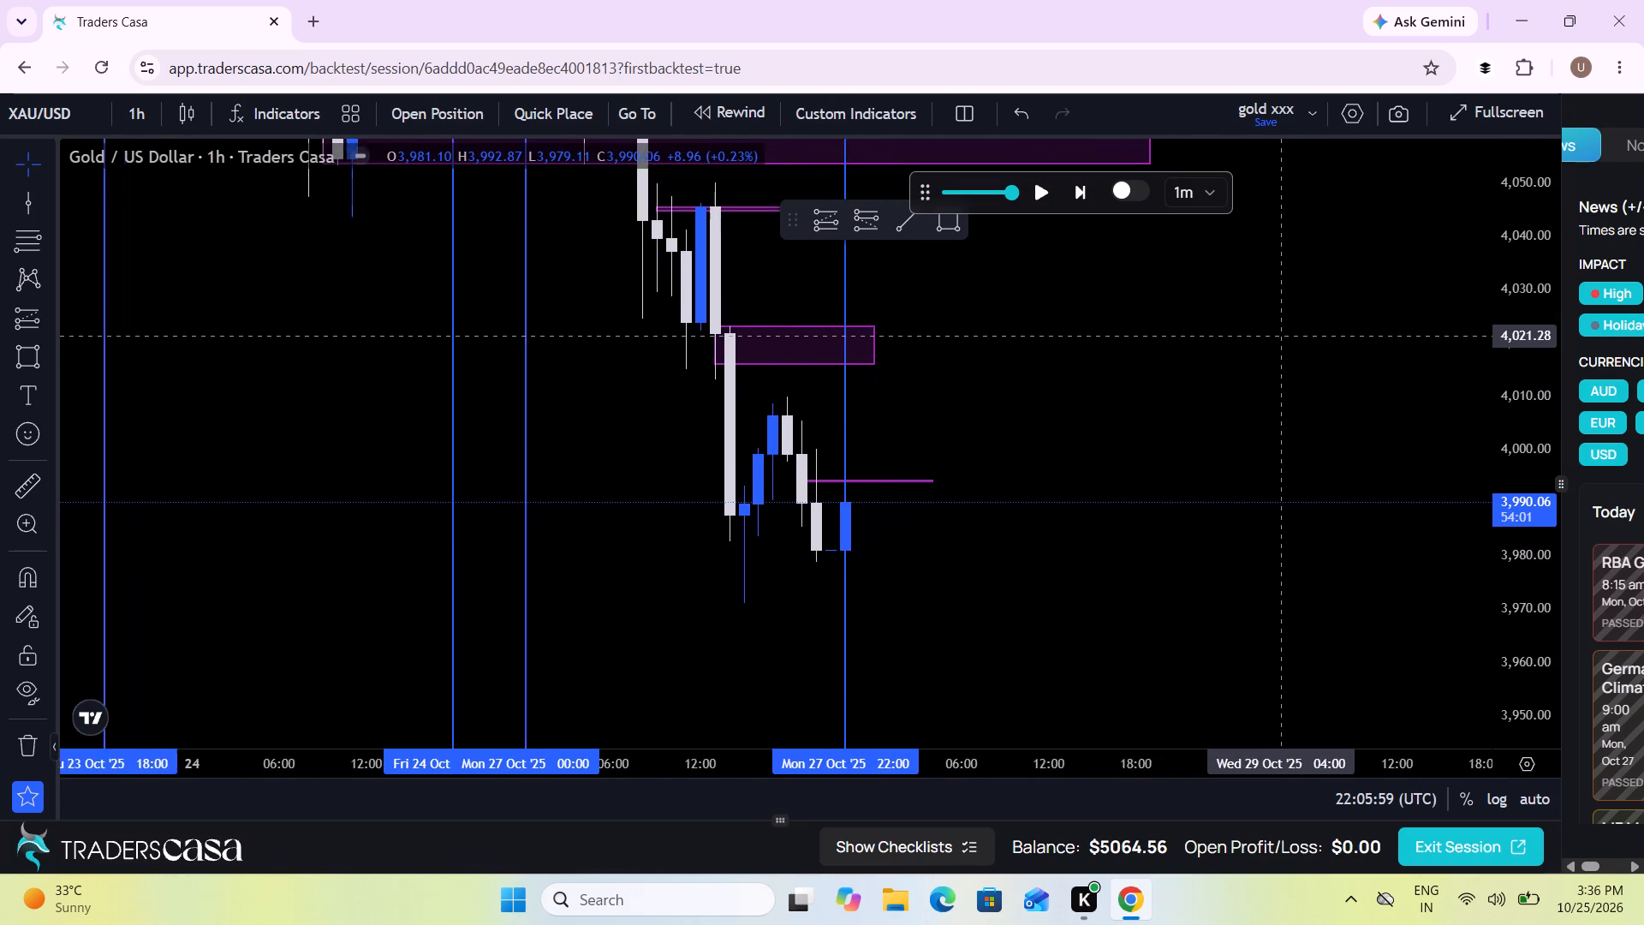
scroll(1288, 336, "up", 2)
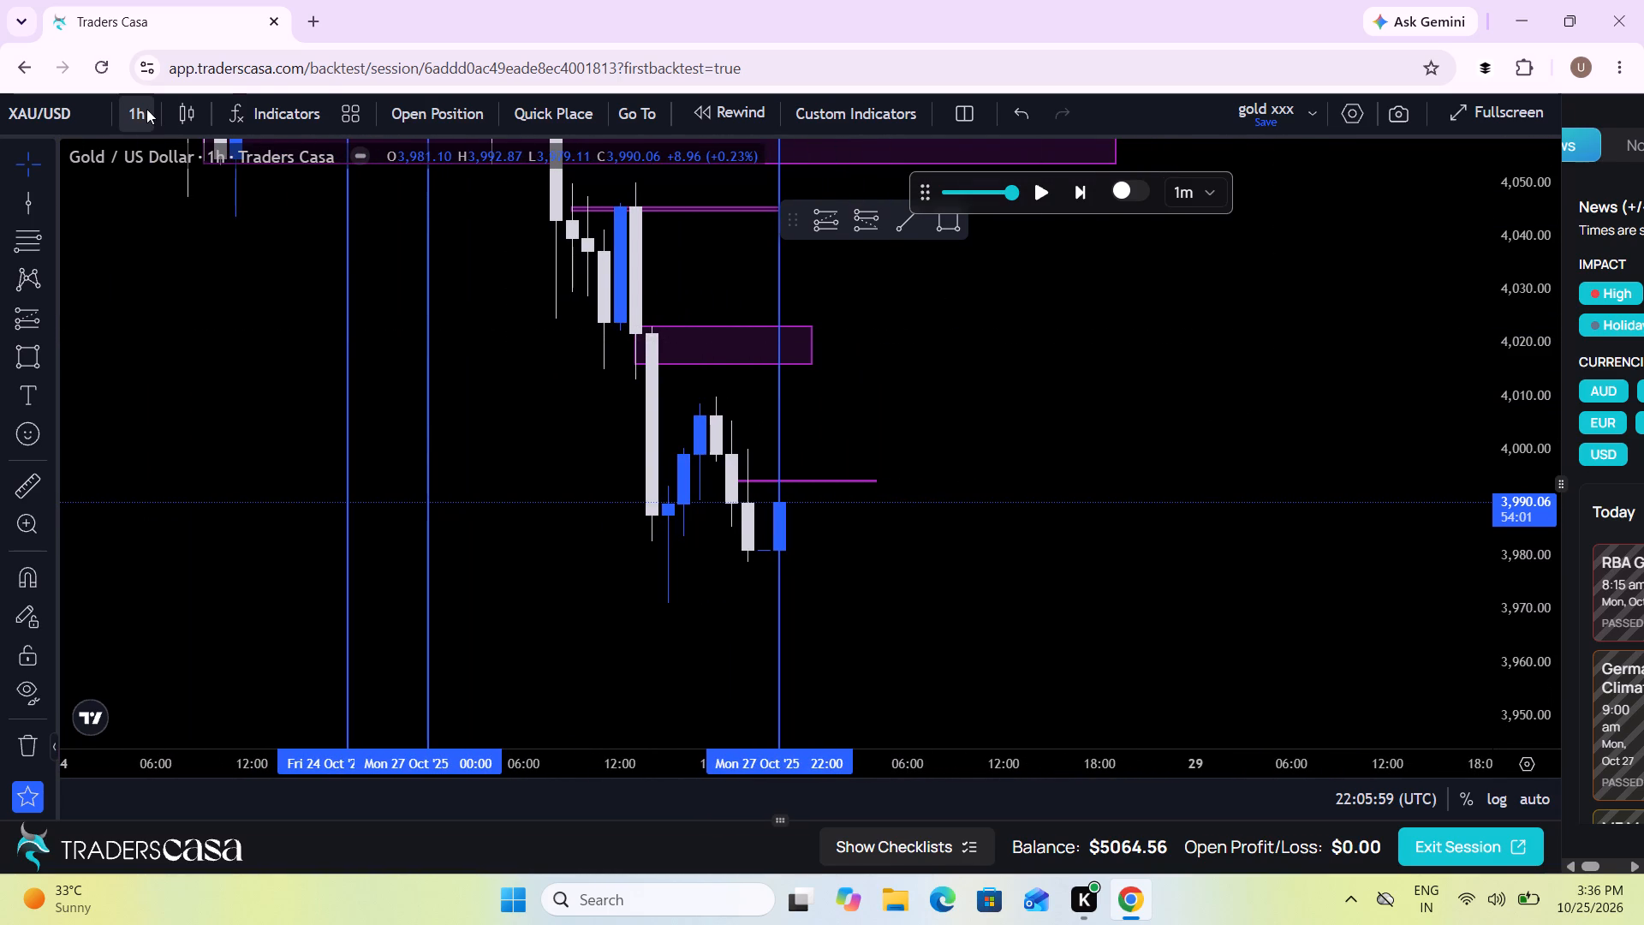
left_click(777, 620)
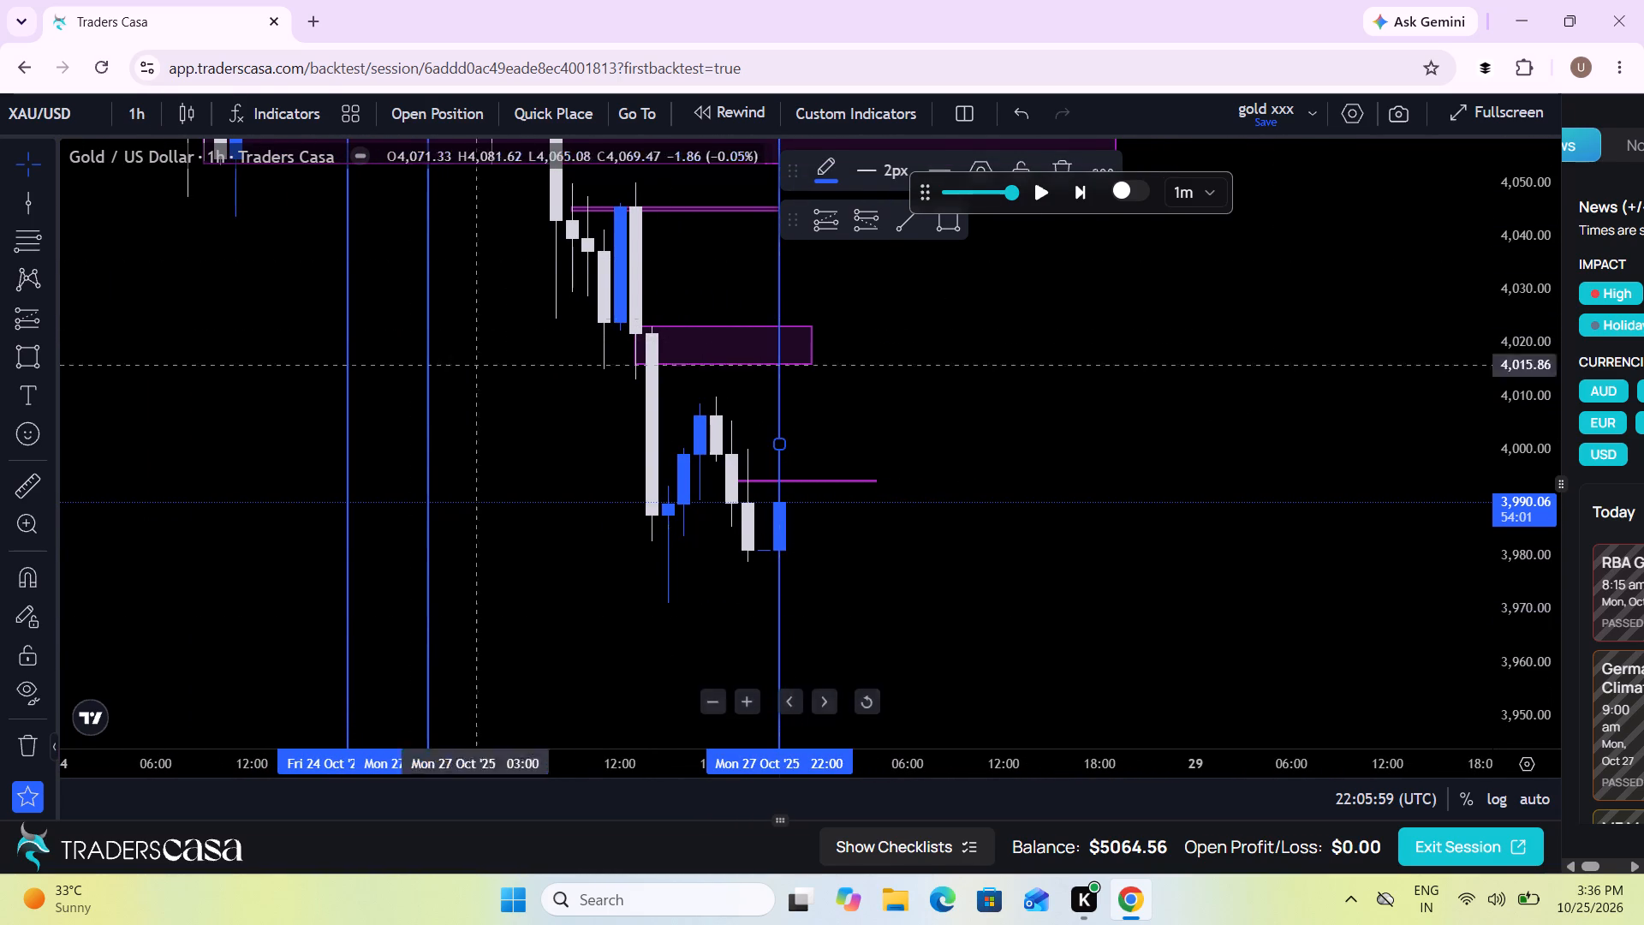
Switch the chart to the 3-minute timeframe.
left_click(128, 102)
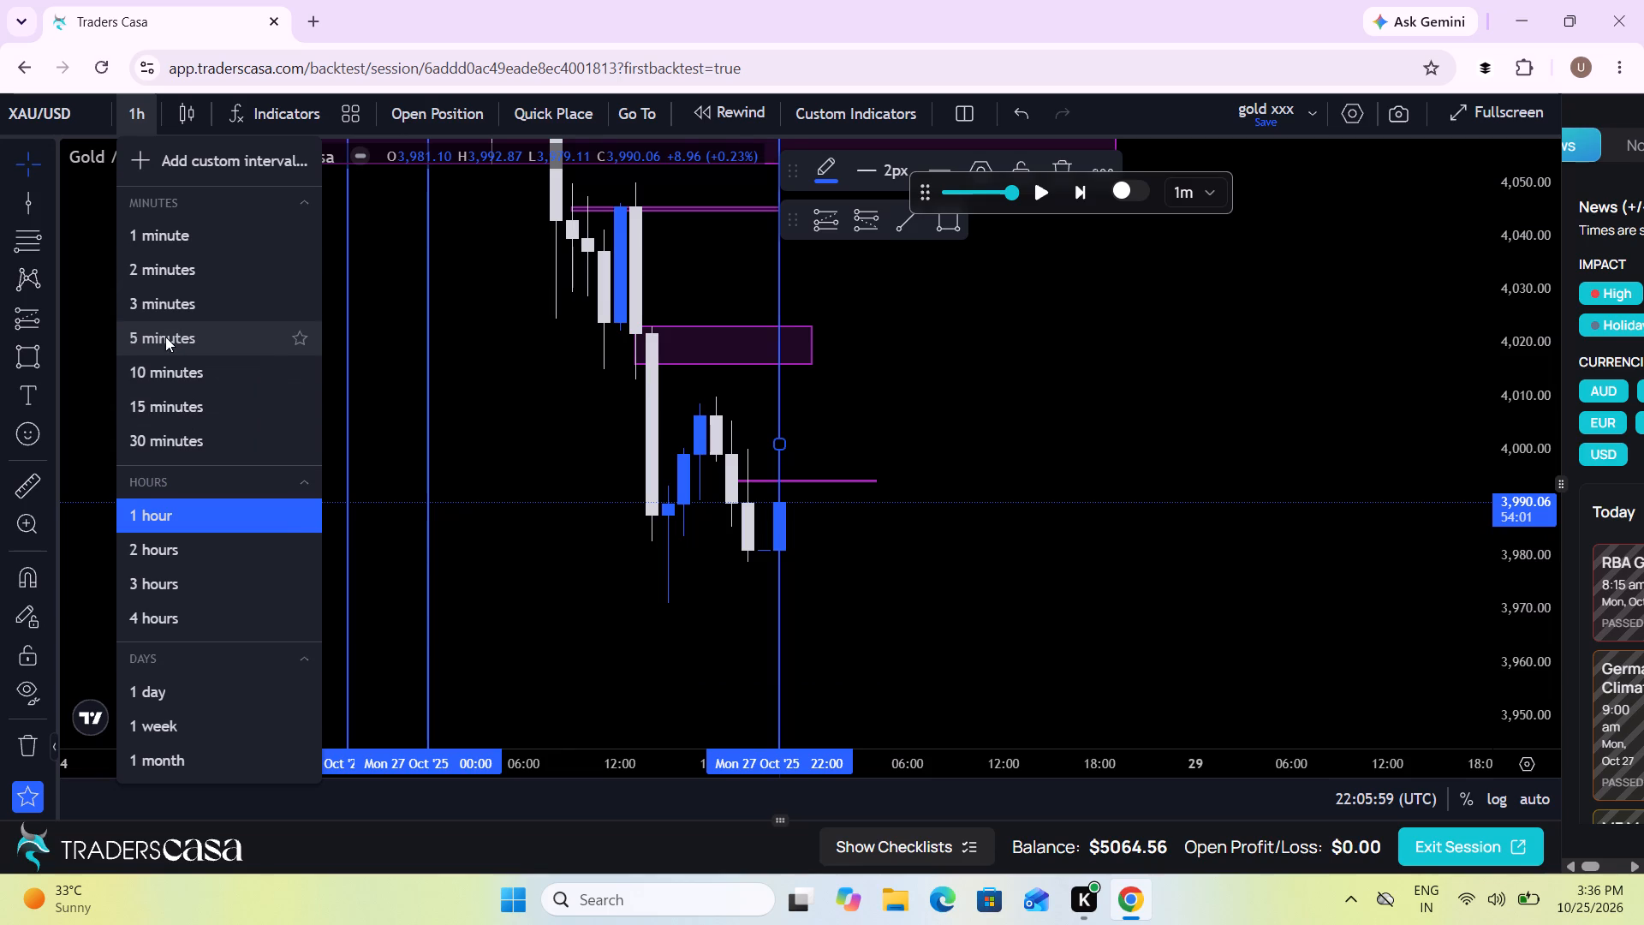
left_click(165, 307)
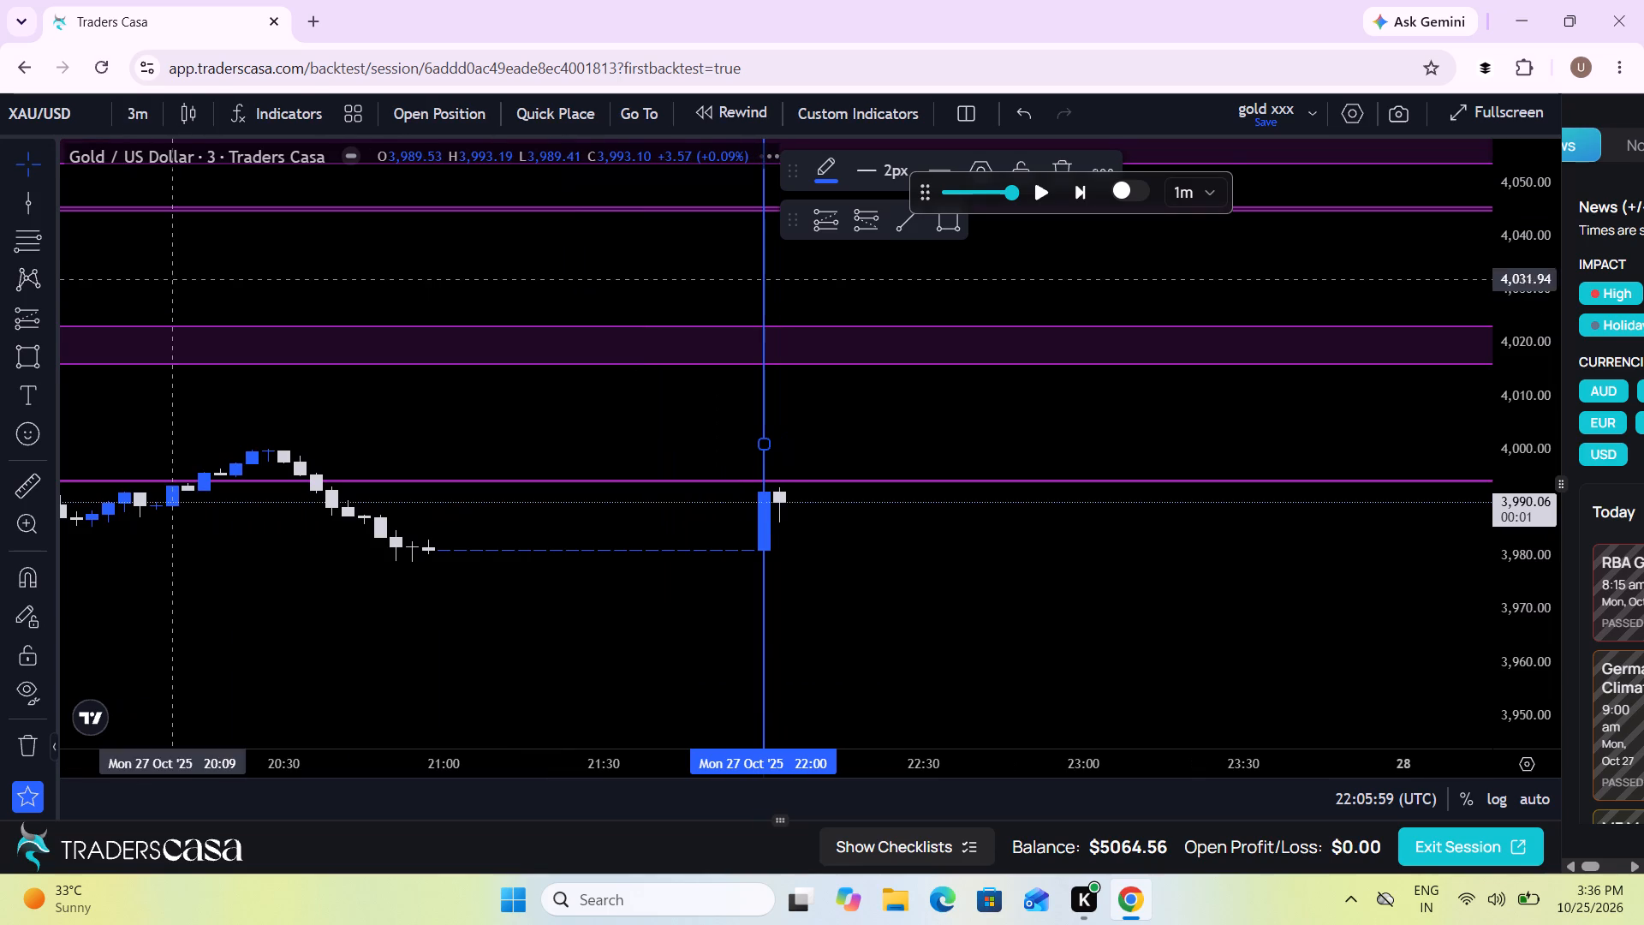
Switch the chart to the 5-minute timeframe.
left_click(137, 104)
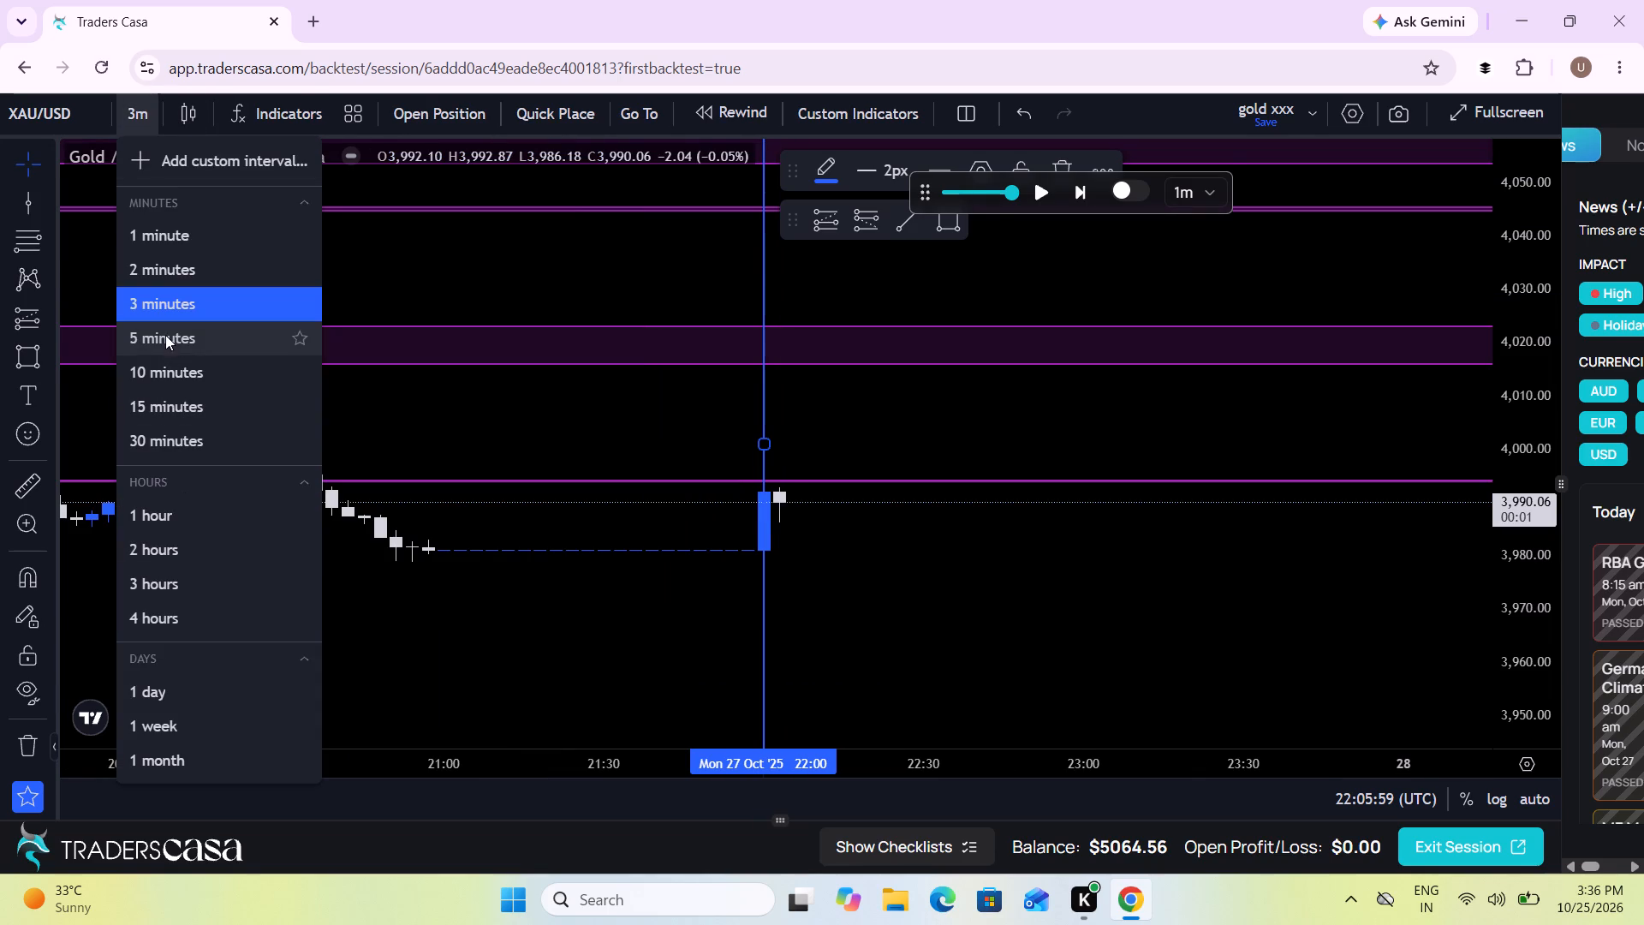
left_click(165, 335)
Set the replay speed to 4.5× and play price forward in short bursts, pausing at about 22:22 on Mon 27 Oct.
scroll(816, 609, "down", 5)
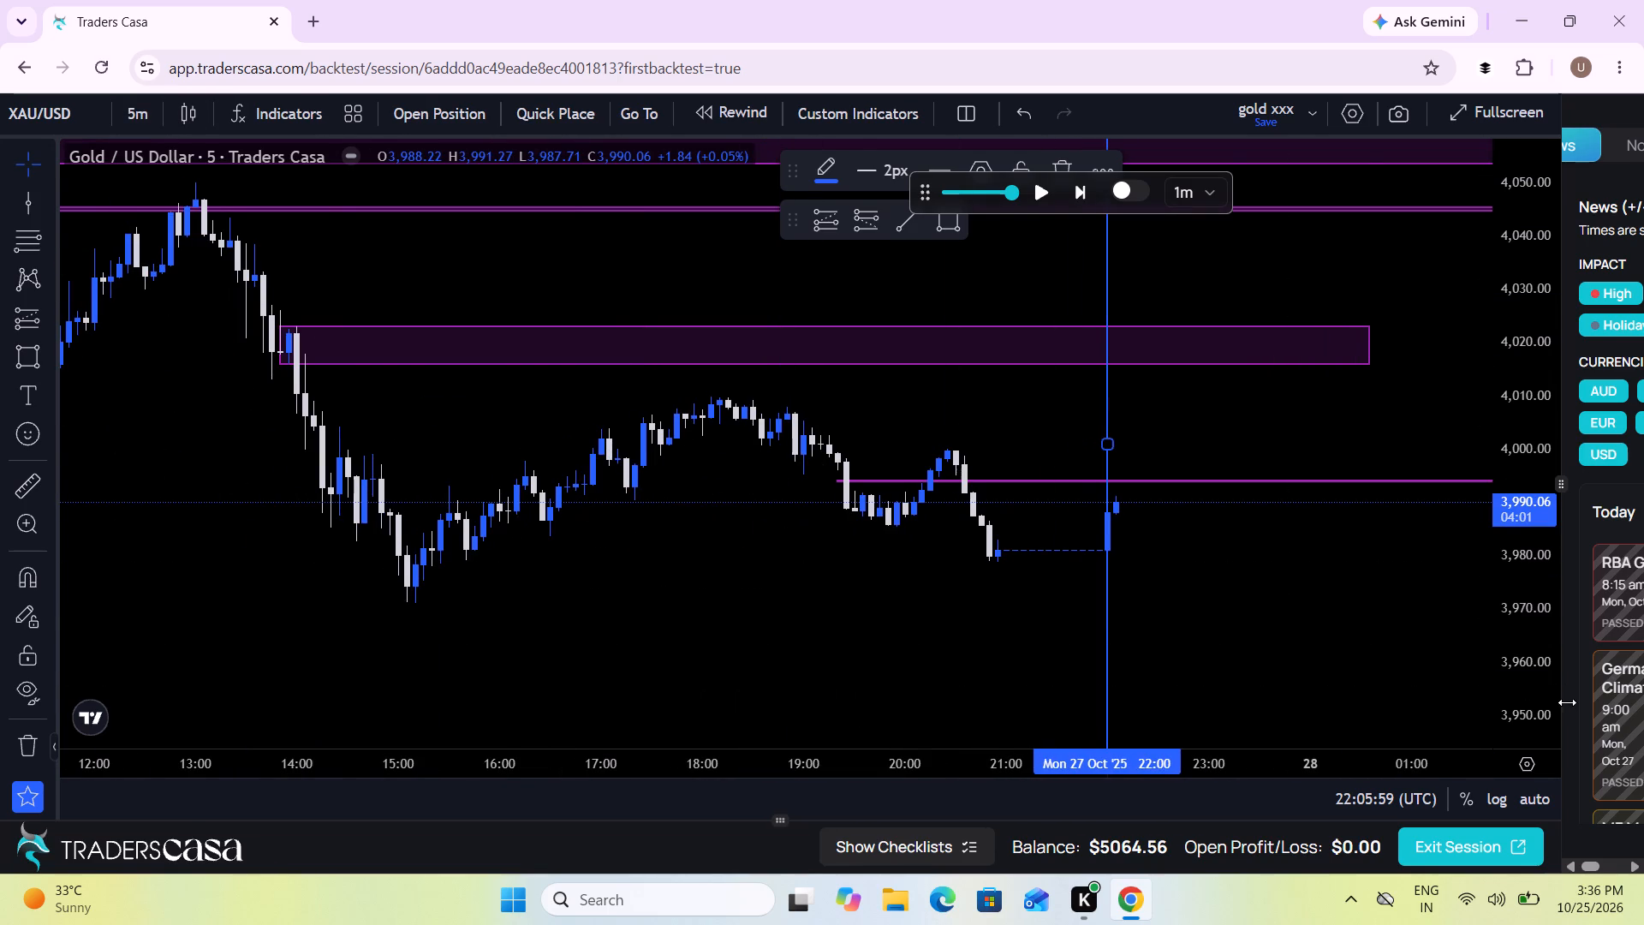
left_click_drag(1532, 730, 1525, 510)
left_click_drag(1300, 615, 1153, 545)
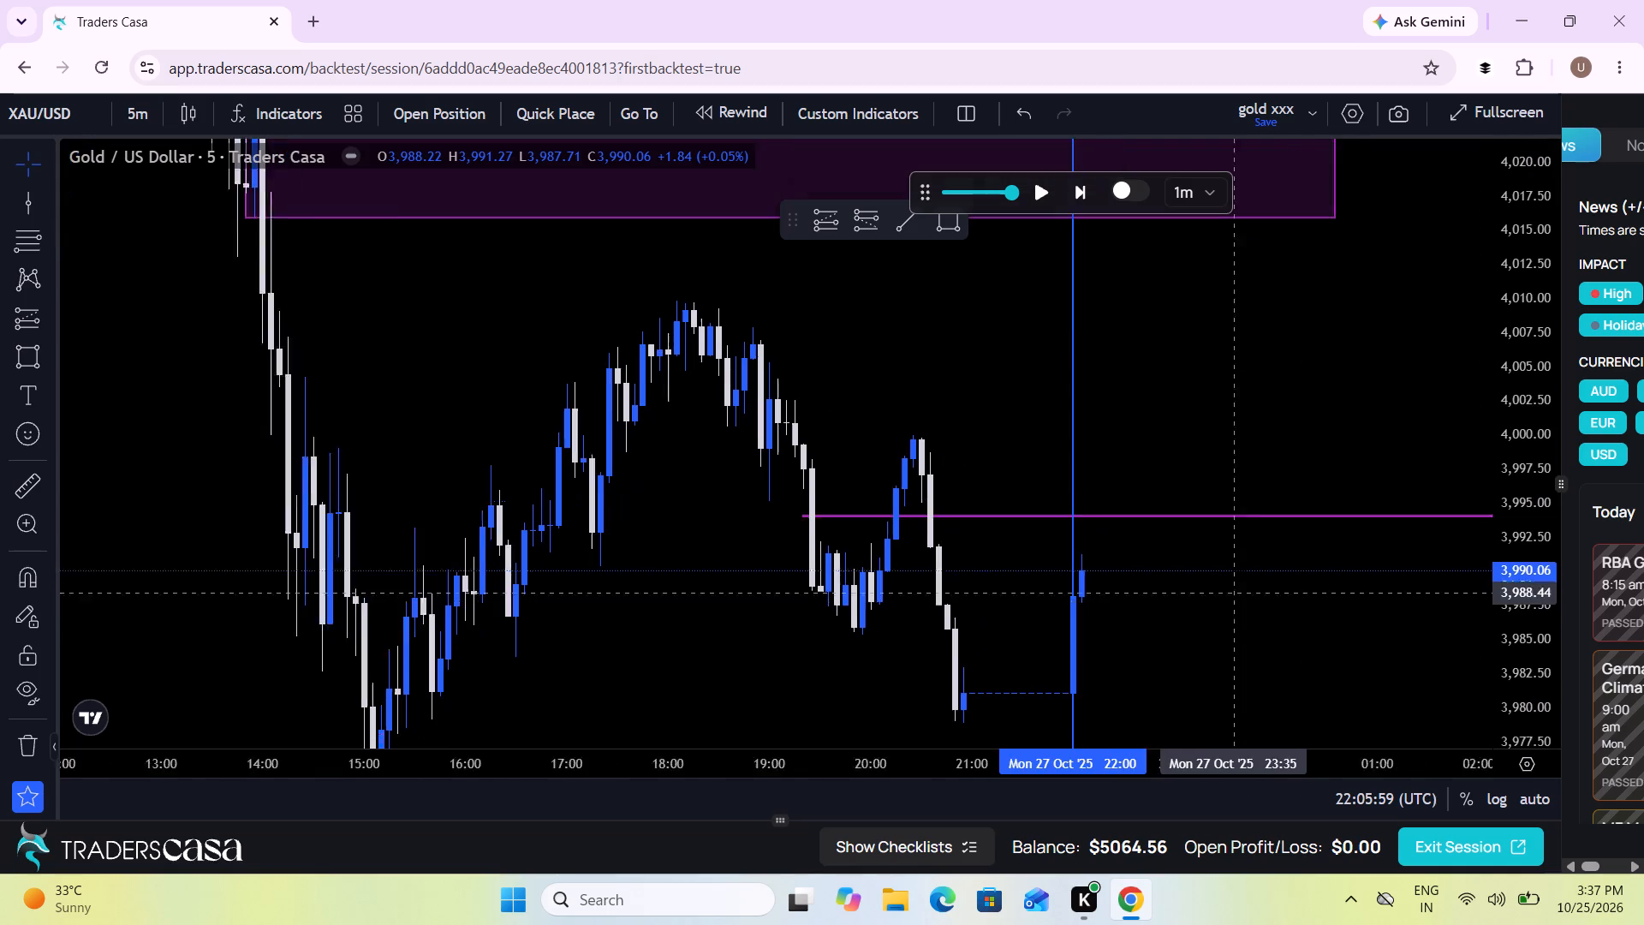
left_click_drag(1153, 545, 1051, 489)
scroll(1051, 489, "up", 4)
left_click(975, 191)
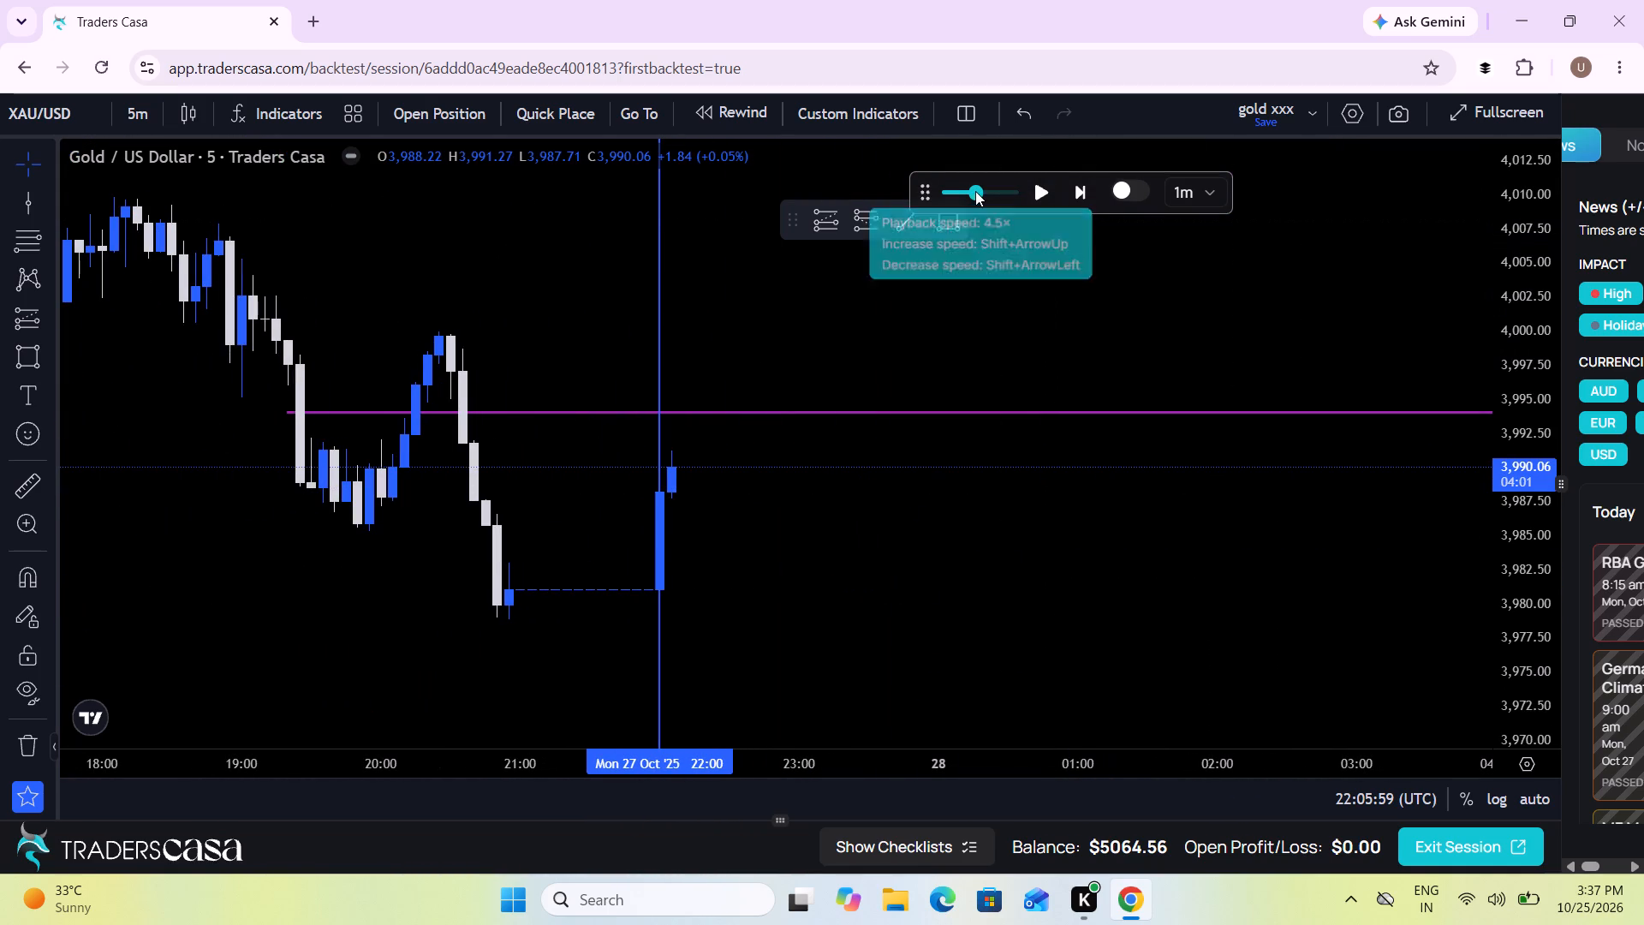
left_click(1049, 194)
left_click(1049, 194)
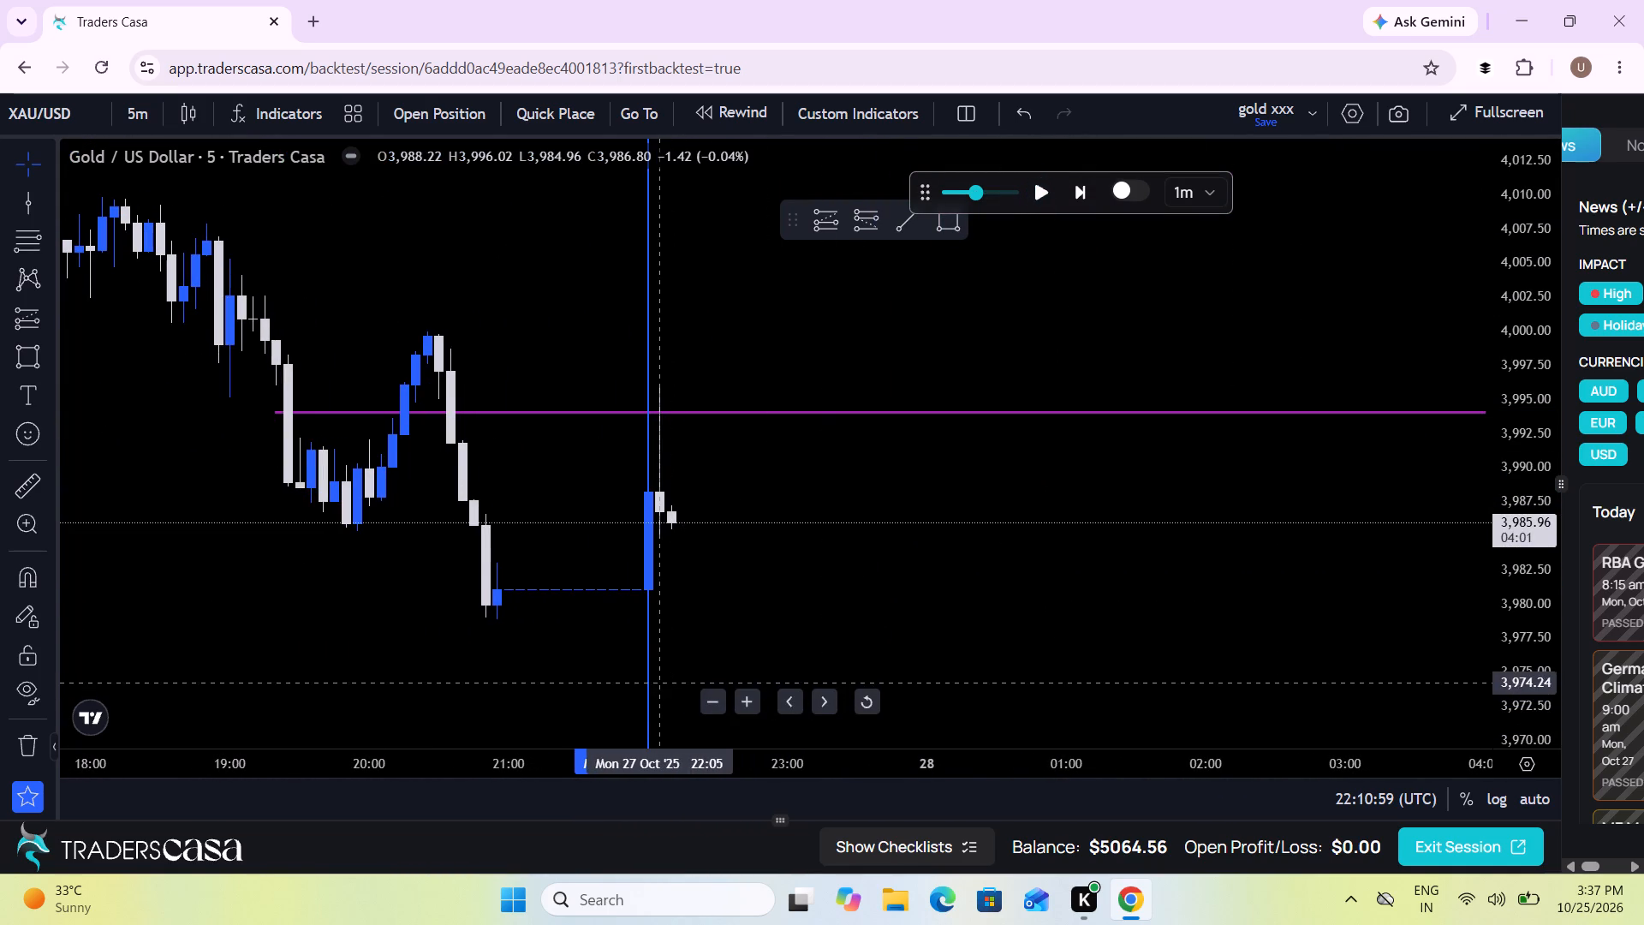
left_click(1040, 188)
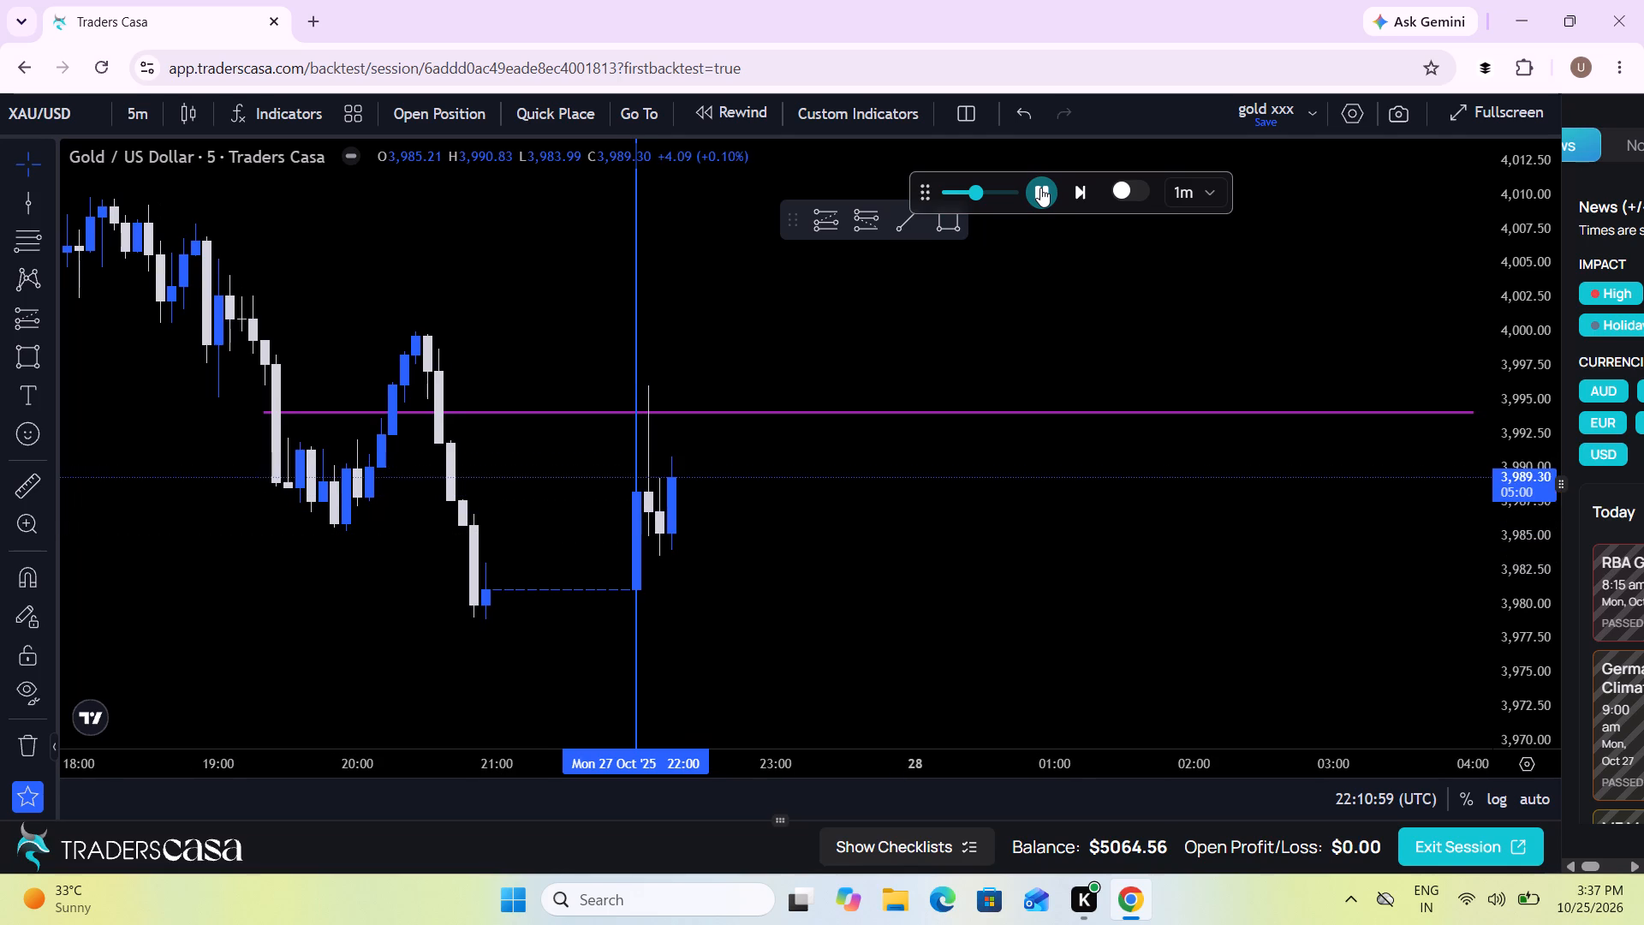
left_click(1040, 188)
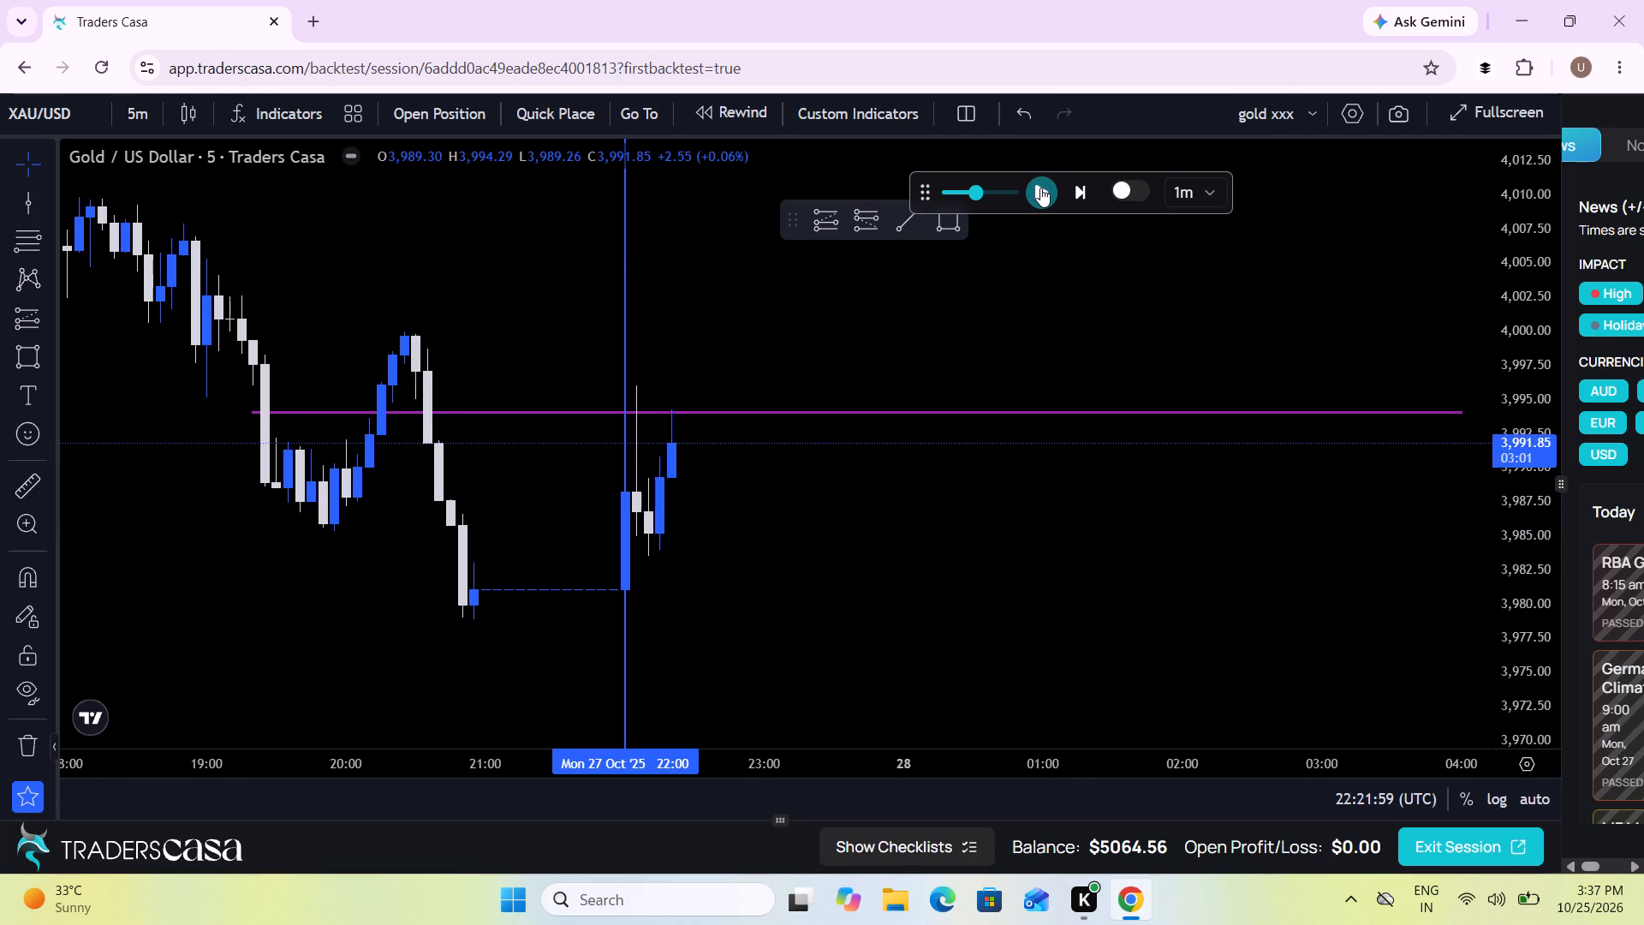
Slow the replay speed to near its minimum and play price forward, pausing at about 22:26.
left_click(944, 193)
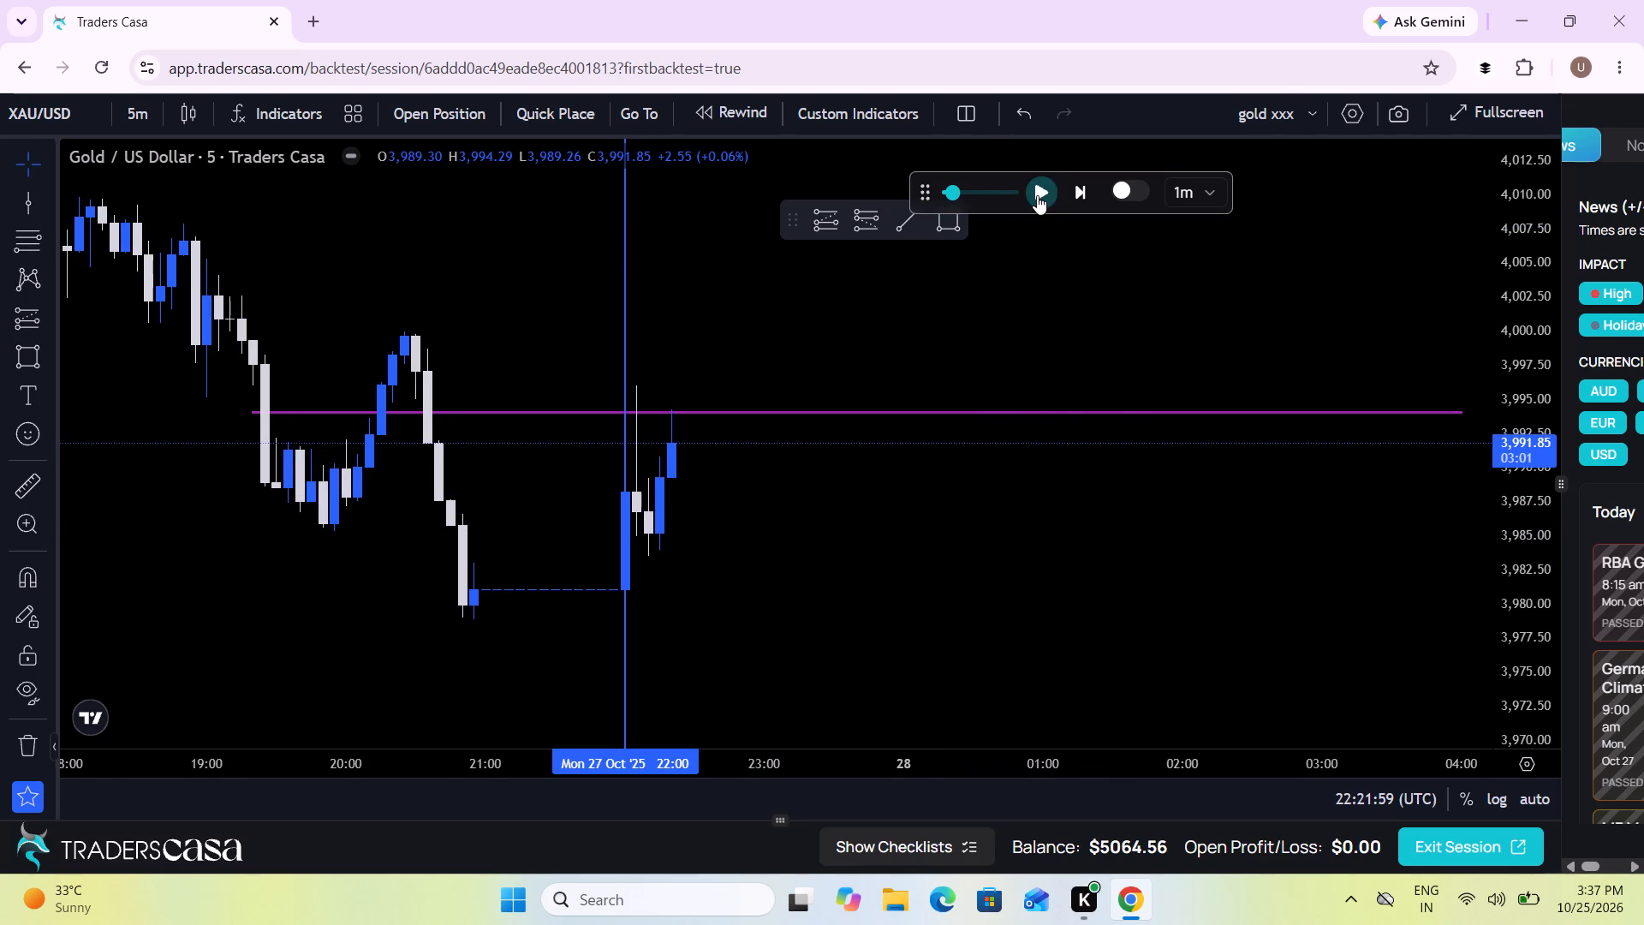
left_click(1036, 195)
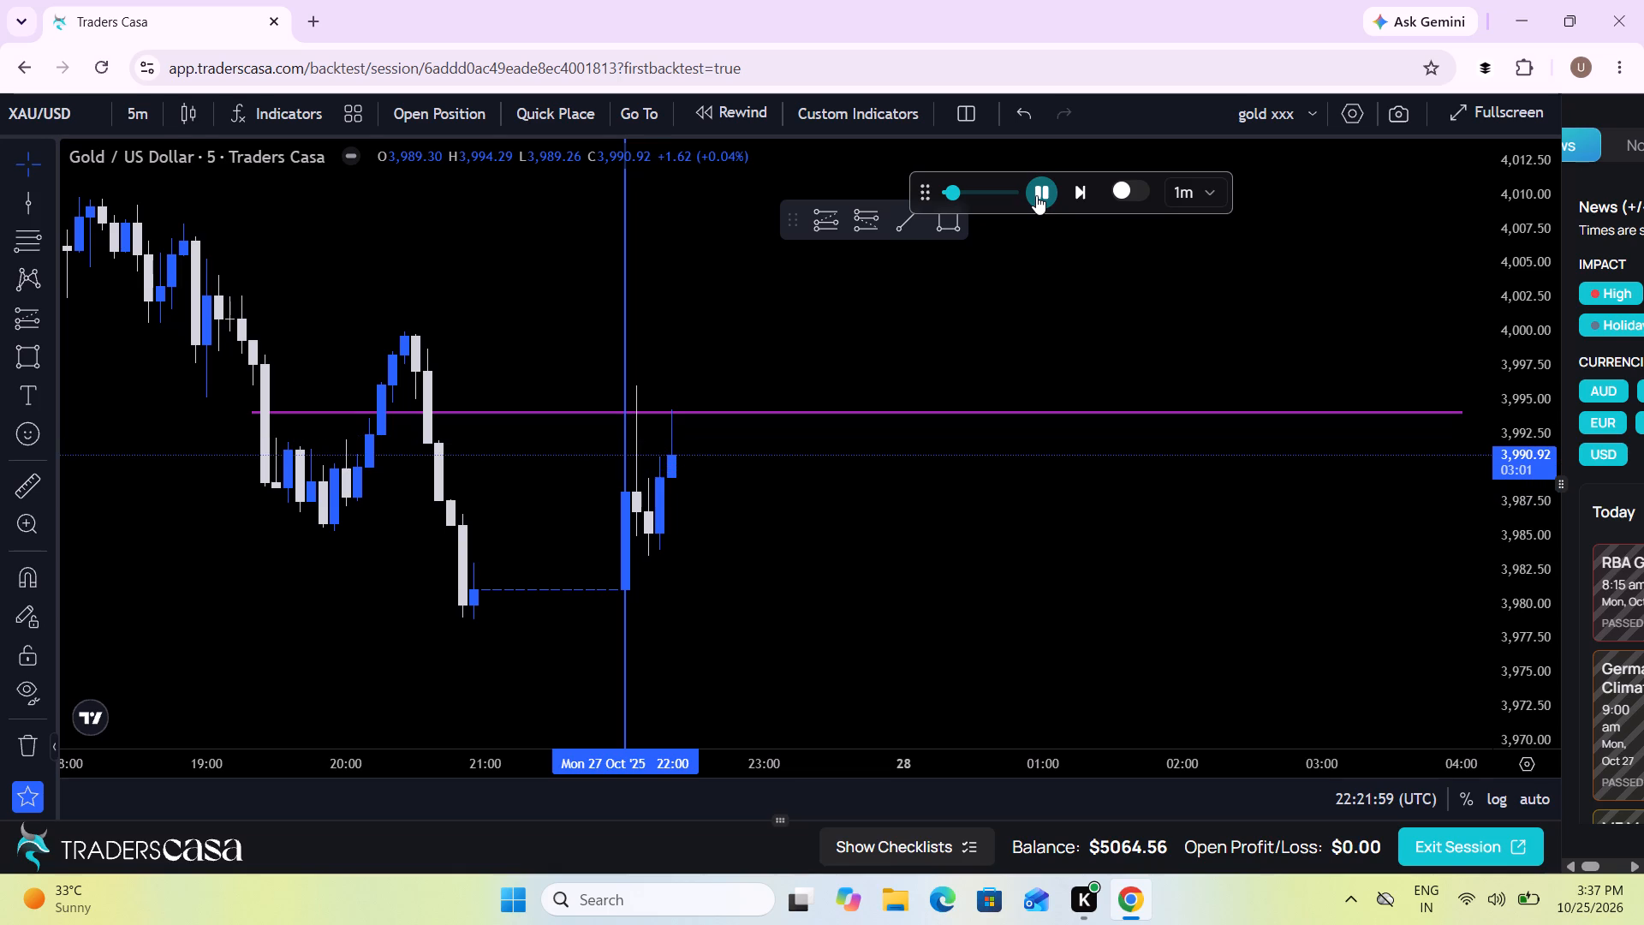
left_click(1036, 195)
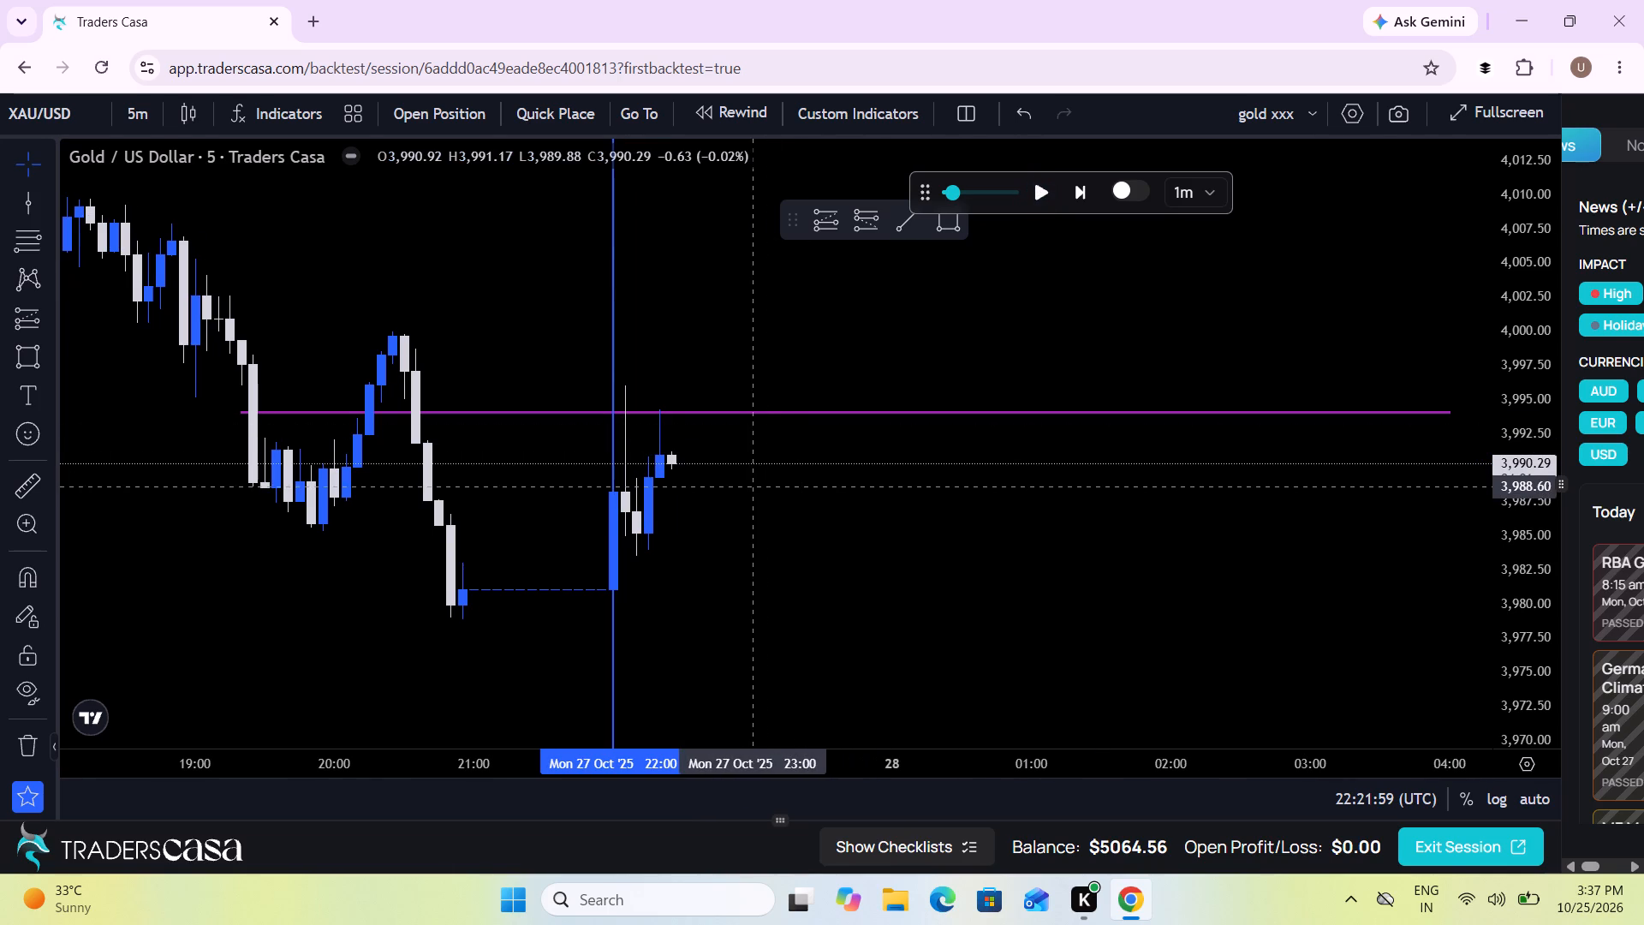
Draw a short position at 22:25 with entry 3,990.25, stop at about 3,997 and target at about 3,976.4.
left_click_drag(748, 486, 897, 488)
scroll(897, 488, "up", 2)
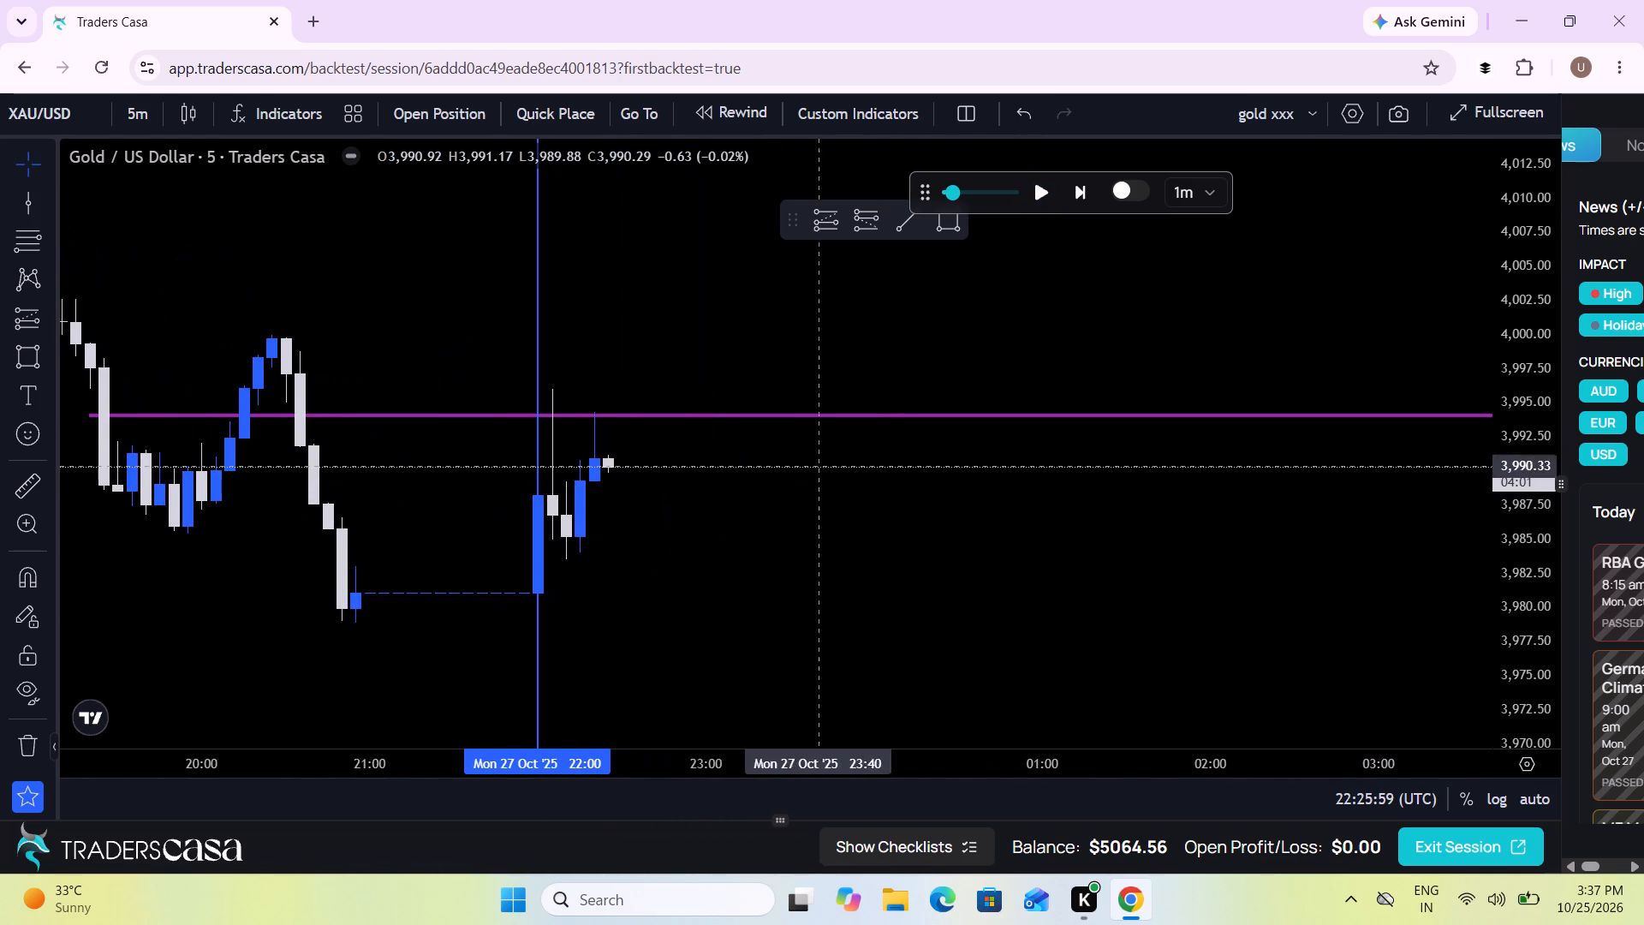
left_click(49, 319)
left_click(131, 321)
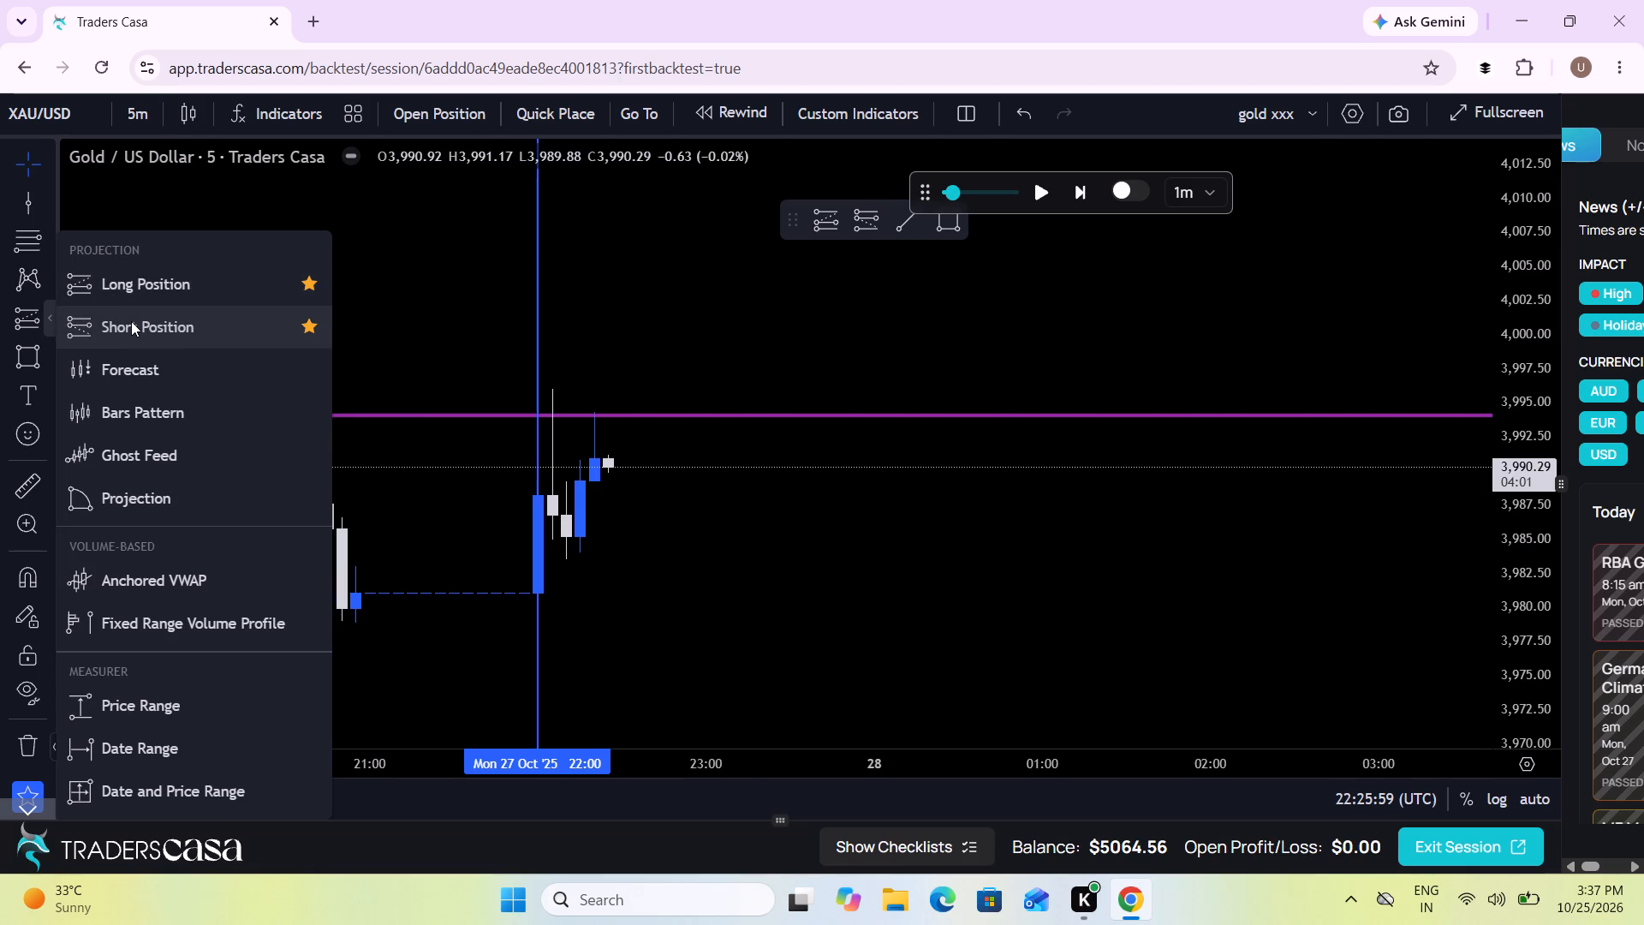
left_click(611, 468)
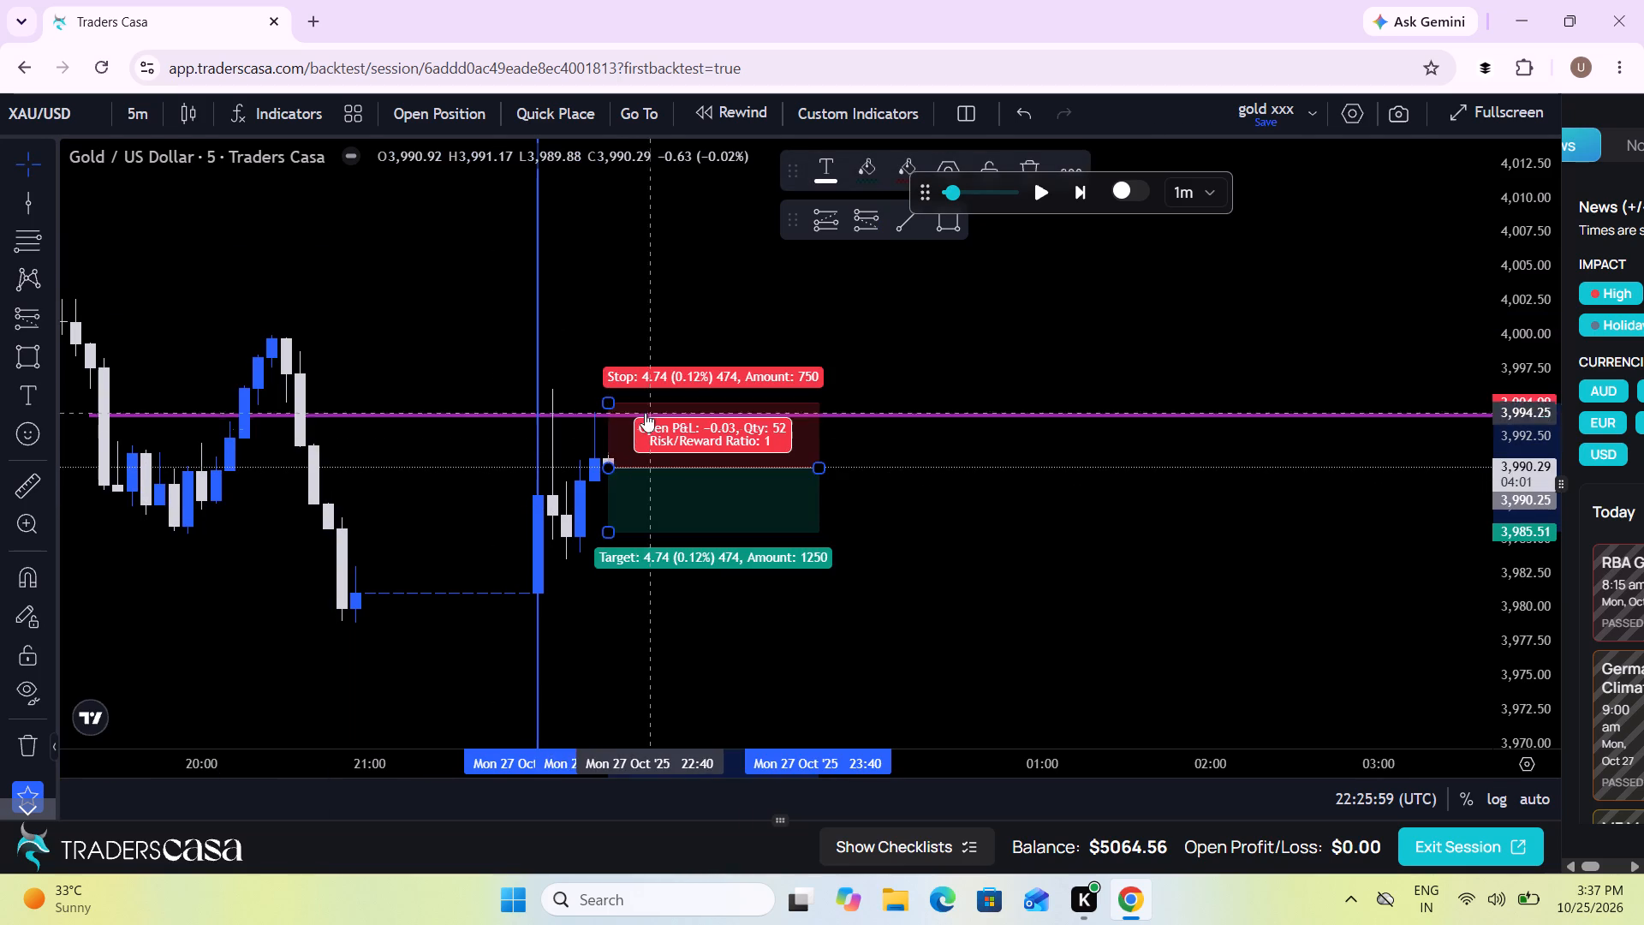
left_click_drag(608, 403, 610, 375)
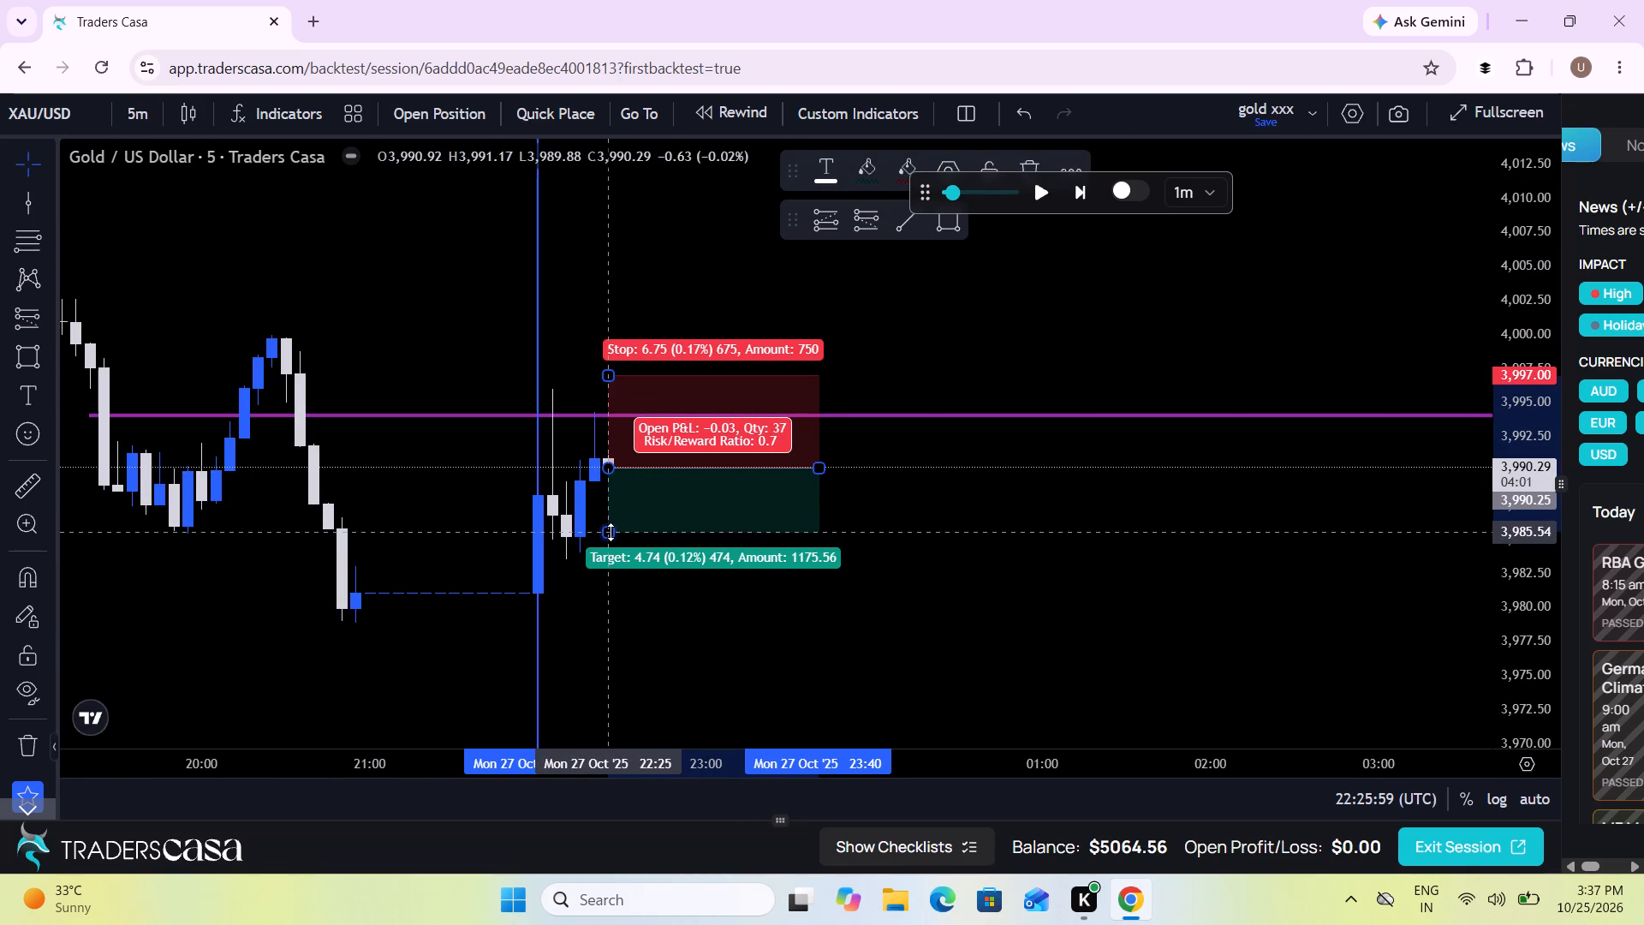
left_click_drag(611, 532, 608, 655)
Lower the short position's target to about 3,968.
left_click_drag(421, 593, 533, 409)
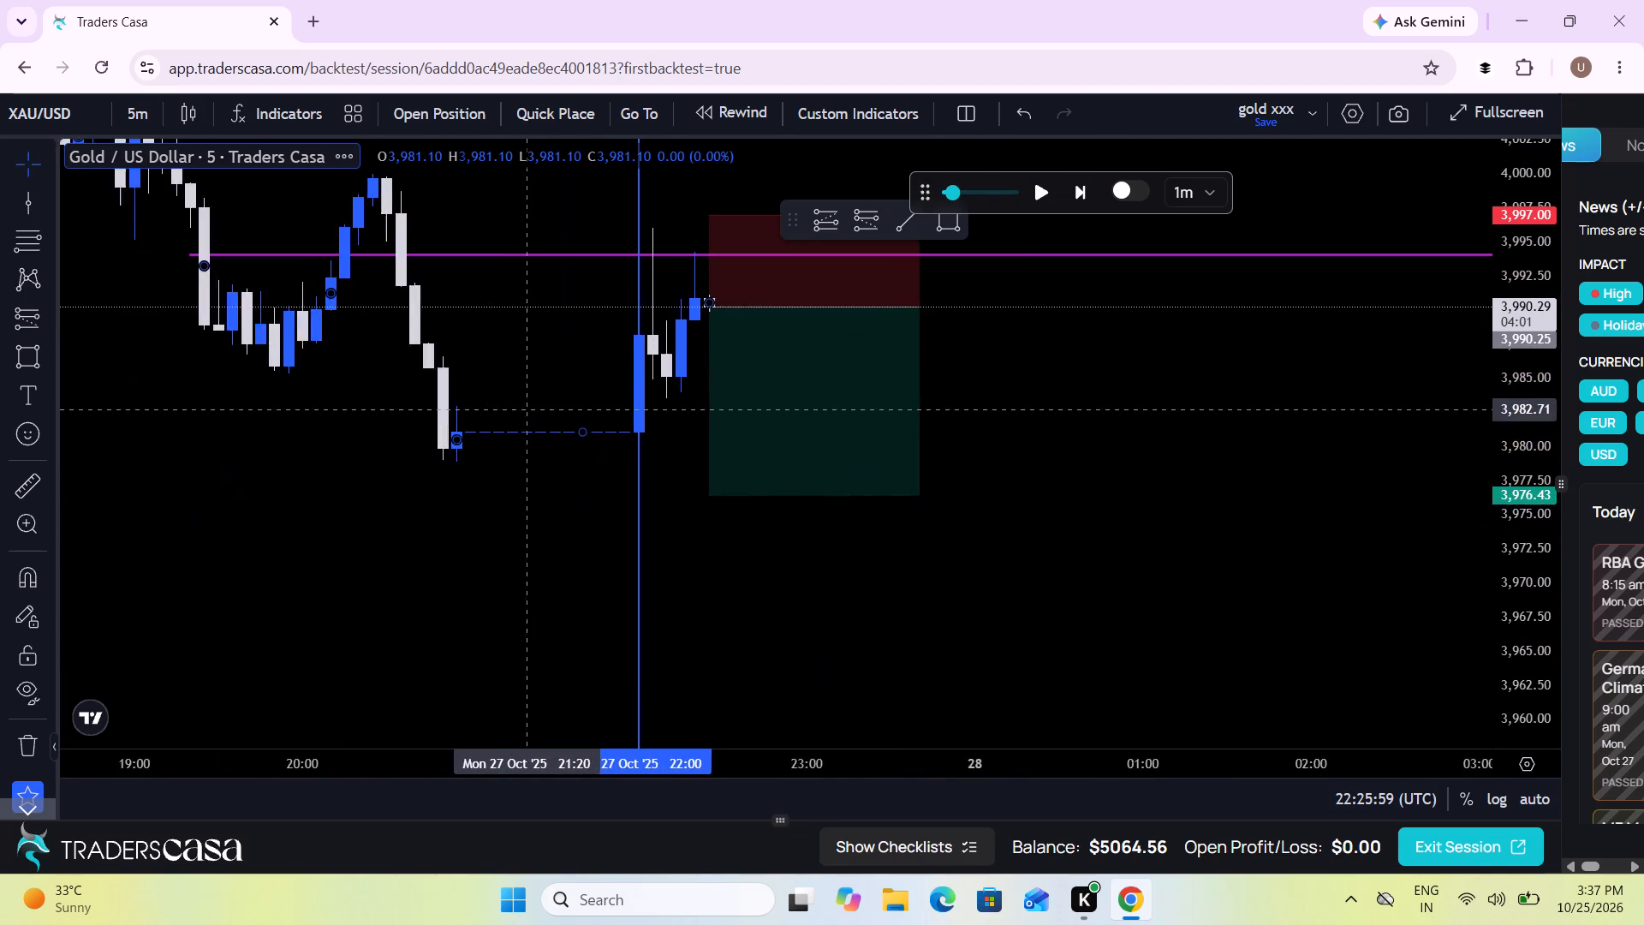
scroll(533, 409, "down", 4)
left_click_drag(806, 487, 370, 486)
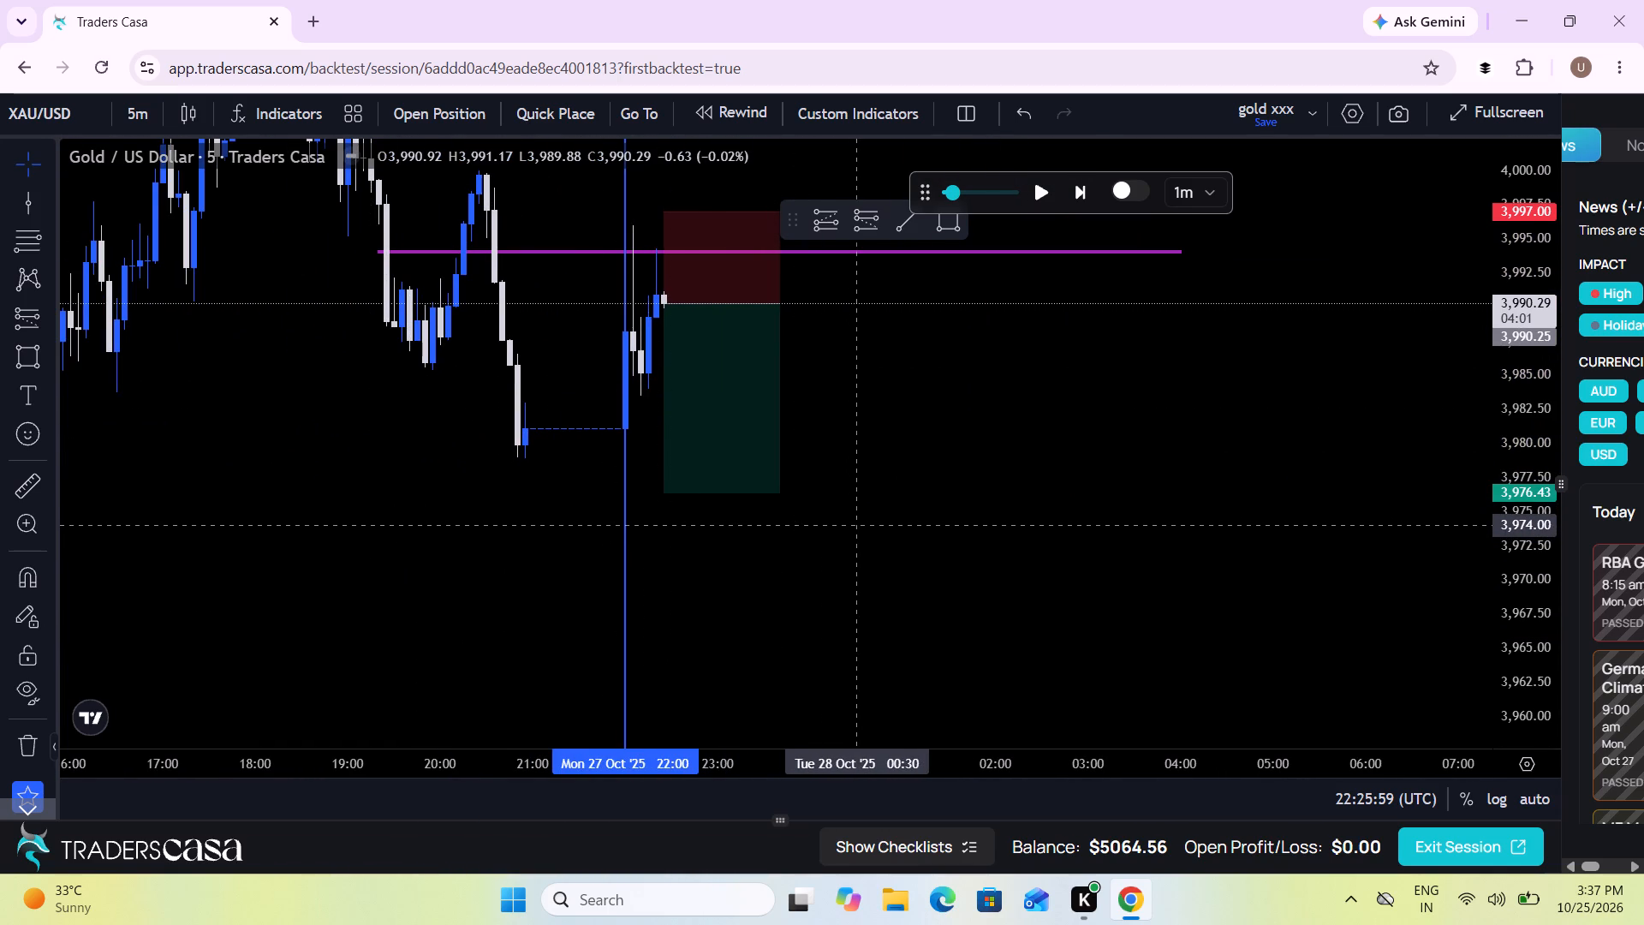
left_click_drag(856, 525, 745, 543)
scroll(745, 543, "down", 4)
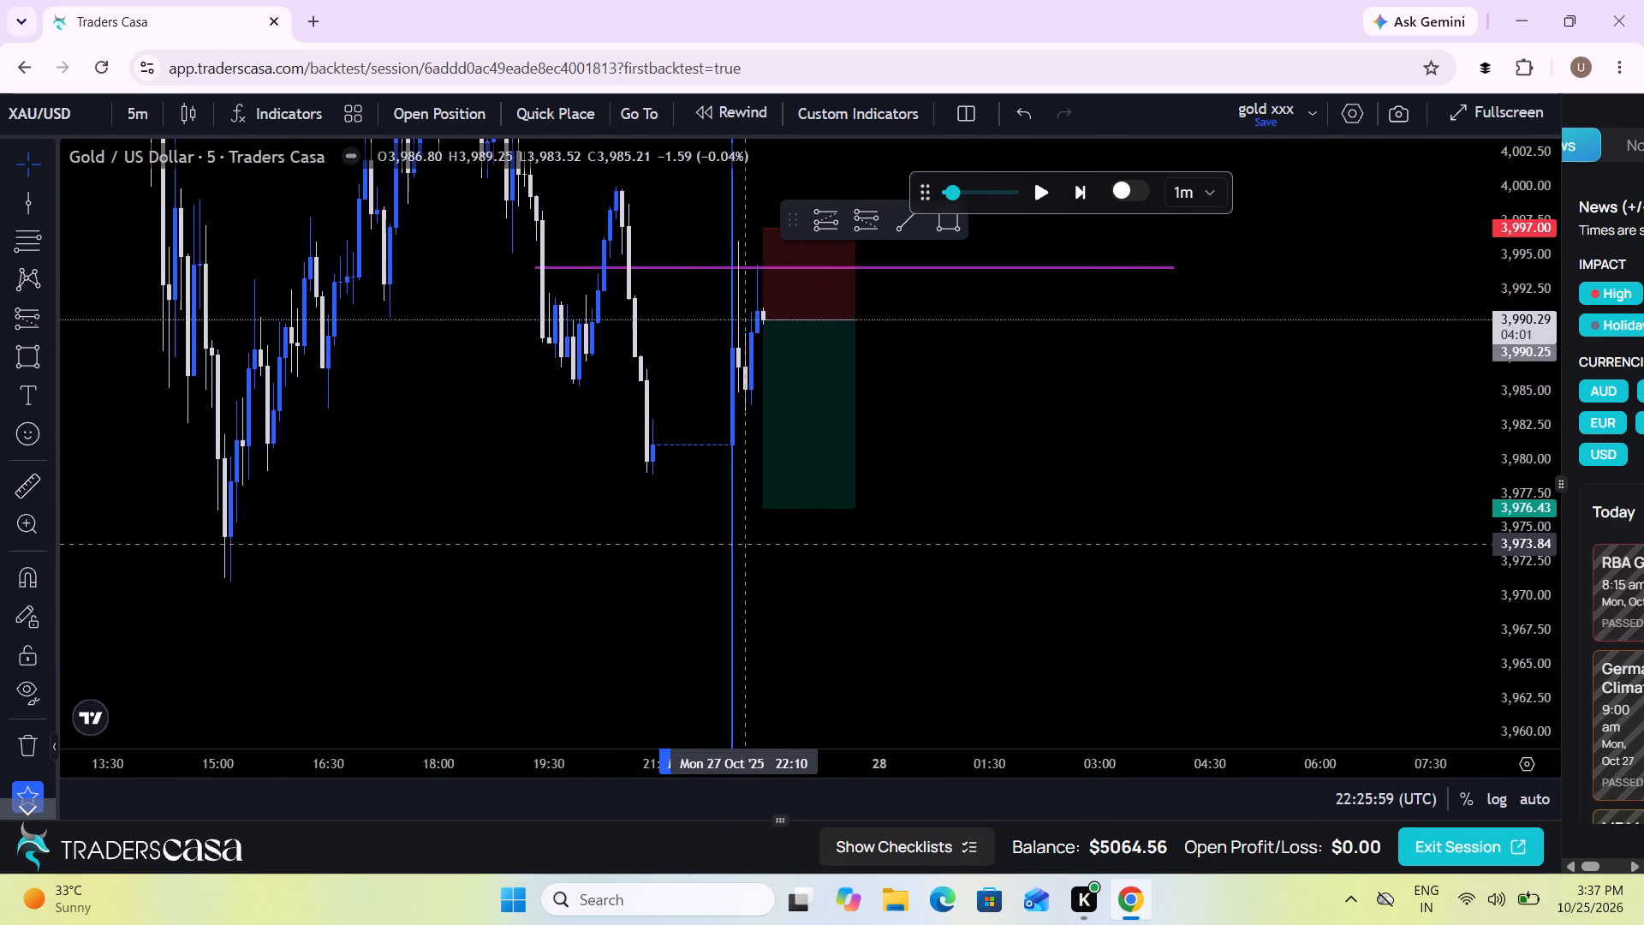
left_click_drag(763, 510, 751, 623)
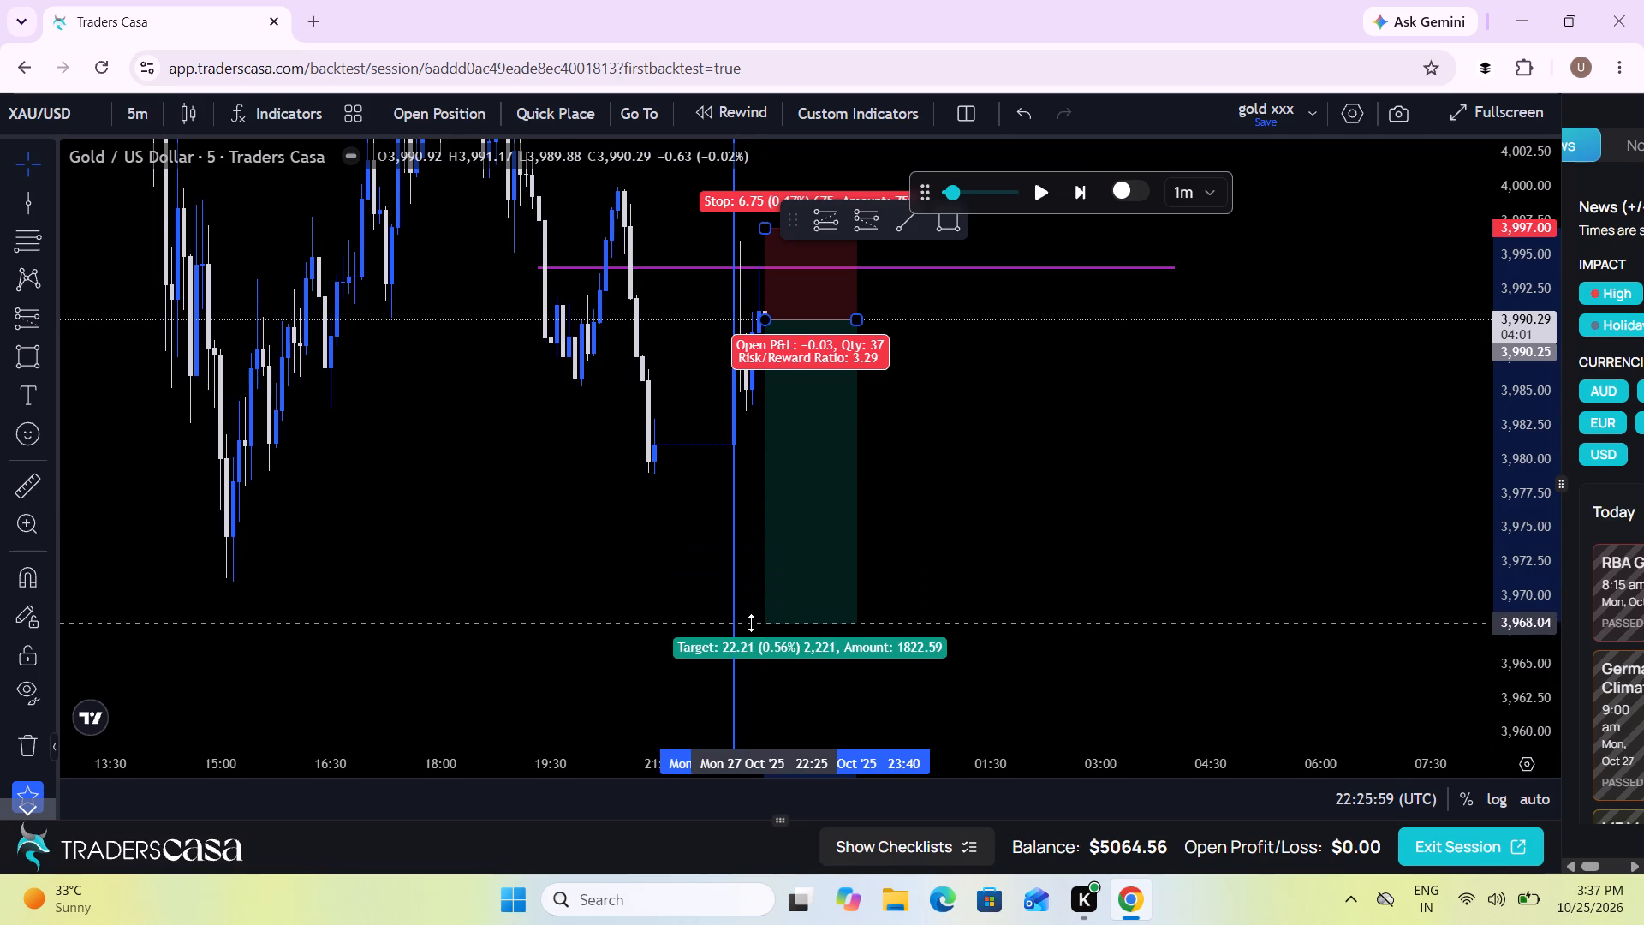
Raise the short position's target to 3,974.39 and place a sell stop trade at 3990.25 with stop loss 3997 and 1% risk.
left_click_drag(751, 623, 779, 536)
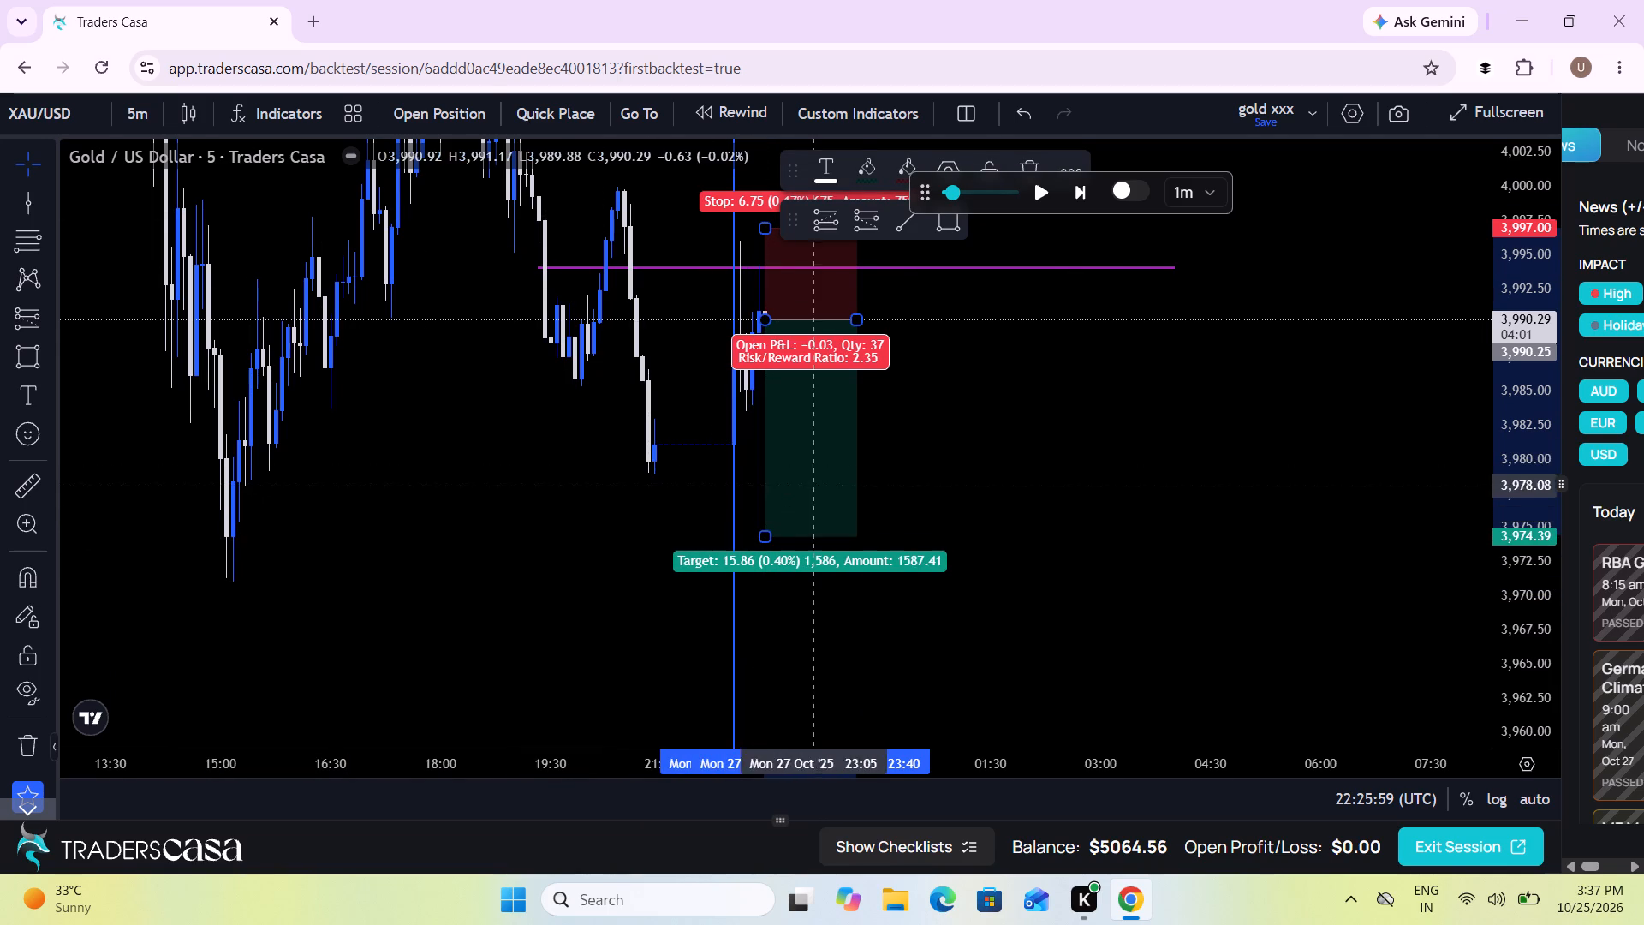
left_click(418, 113)
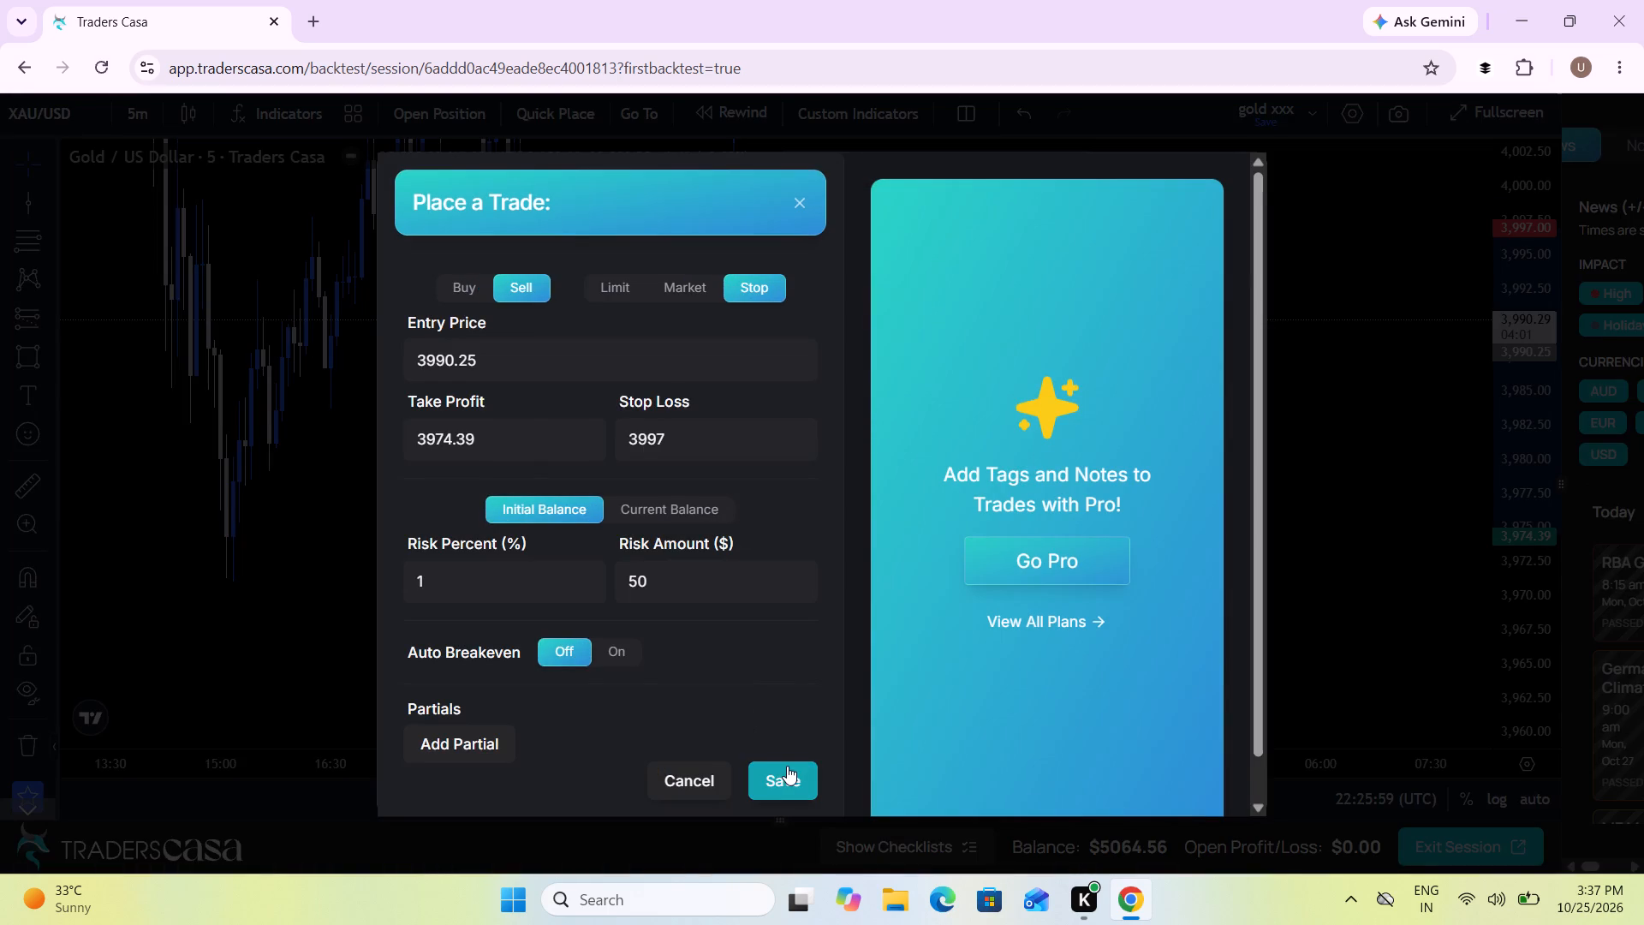
left_click(787, 766)
Play price forward through the short trade, increasing the replay speed partway, and pause at about 23:43 on Mon 27 Oct.
left_click_drag(1286, 379, 1376, 418)
scroll(1376, 418, "up", 4)
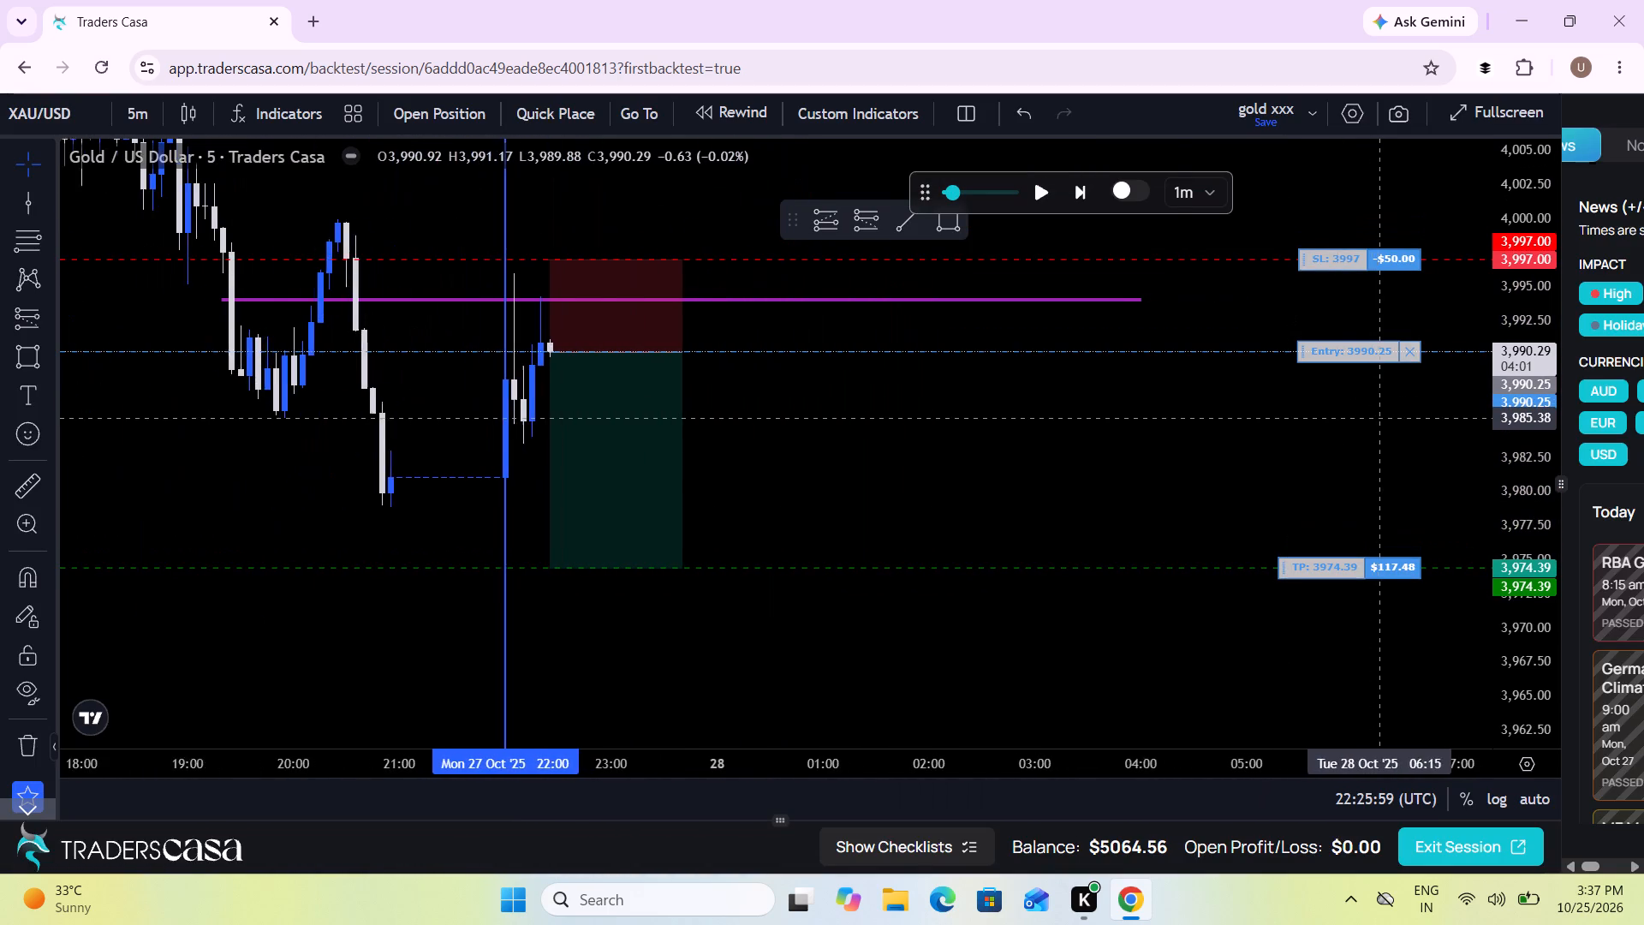
left_click(1037, 195)
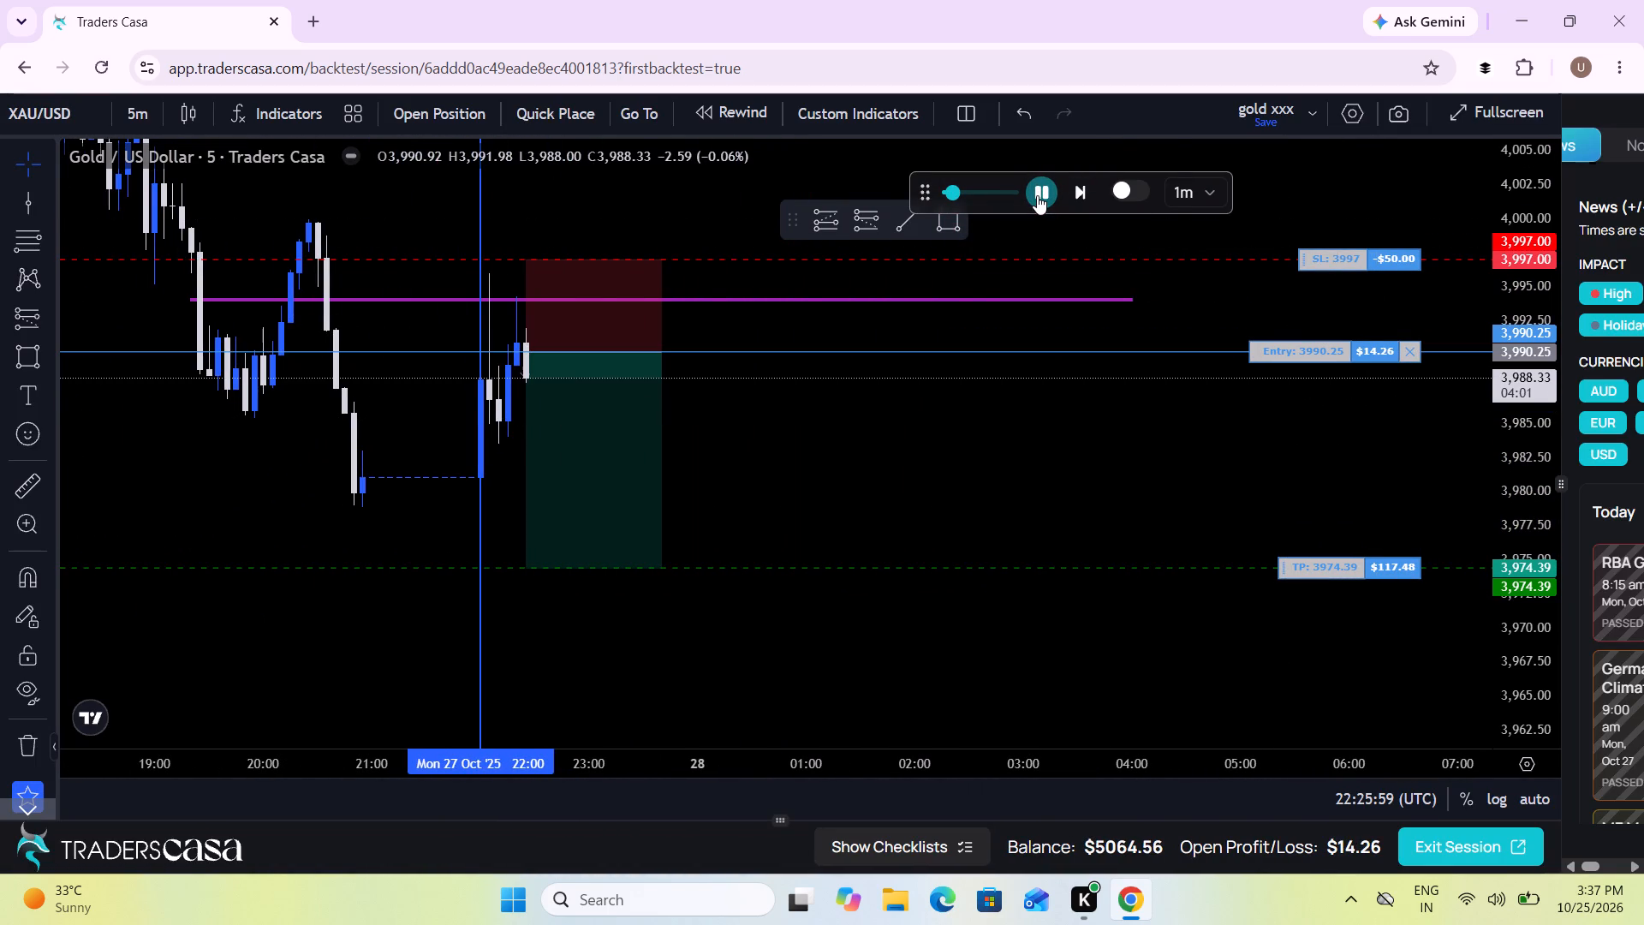
left_click_drag(839, 426, 1033, 464)
scroll(1033, 464, "down", 1)
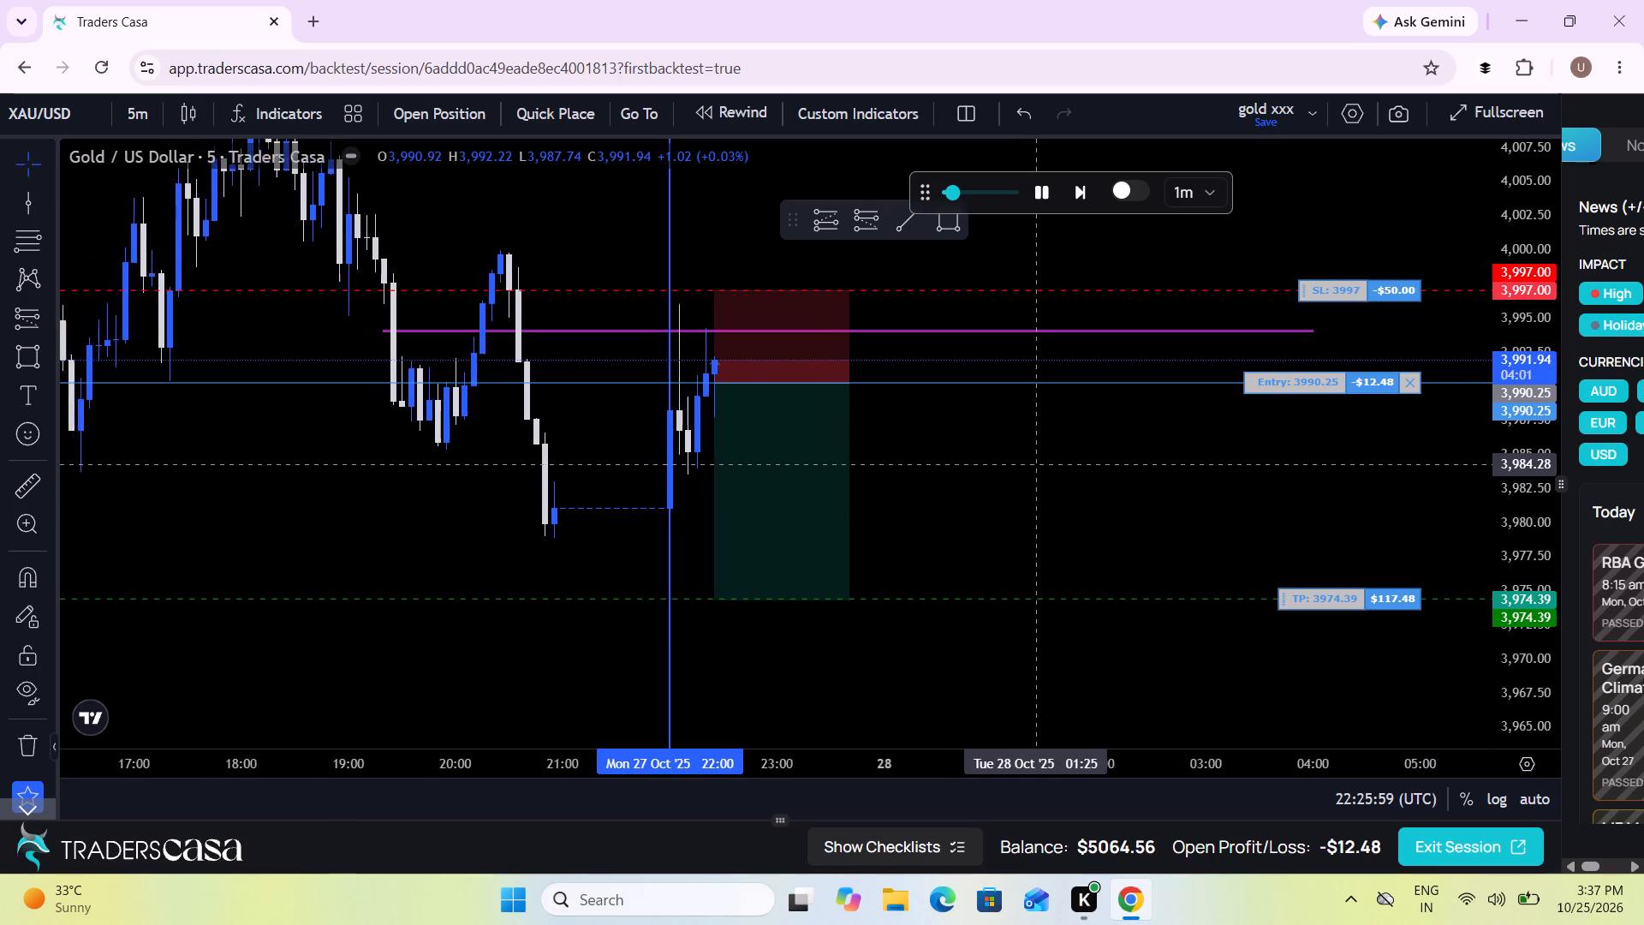
scroll(1033, 464, "down", 3)
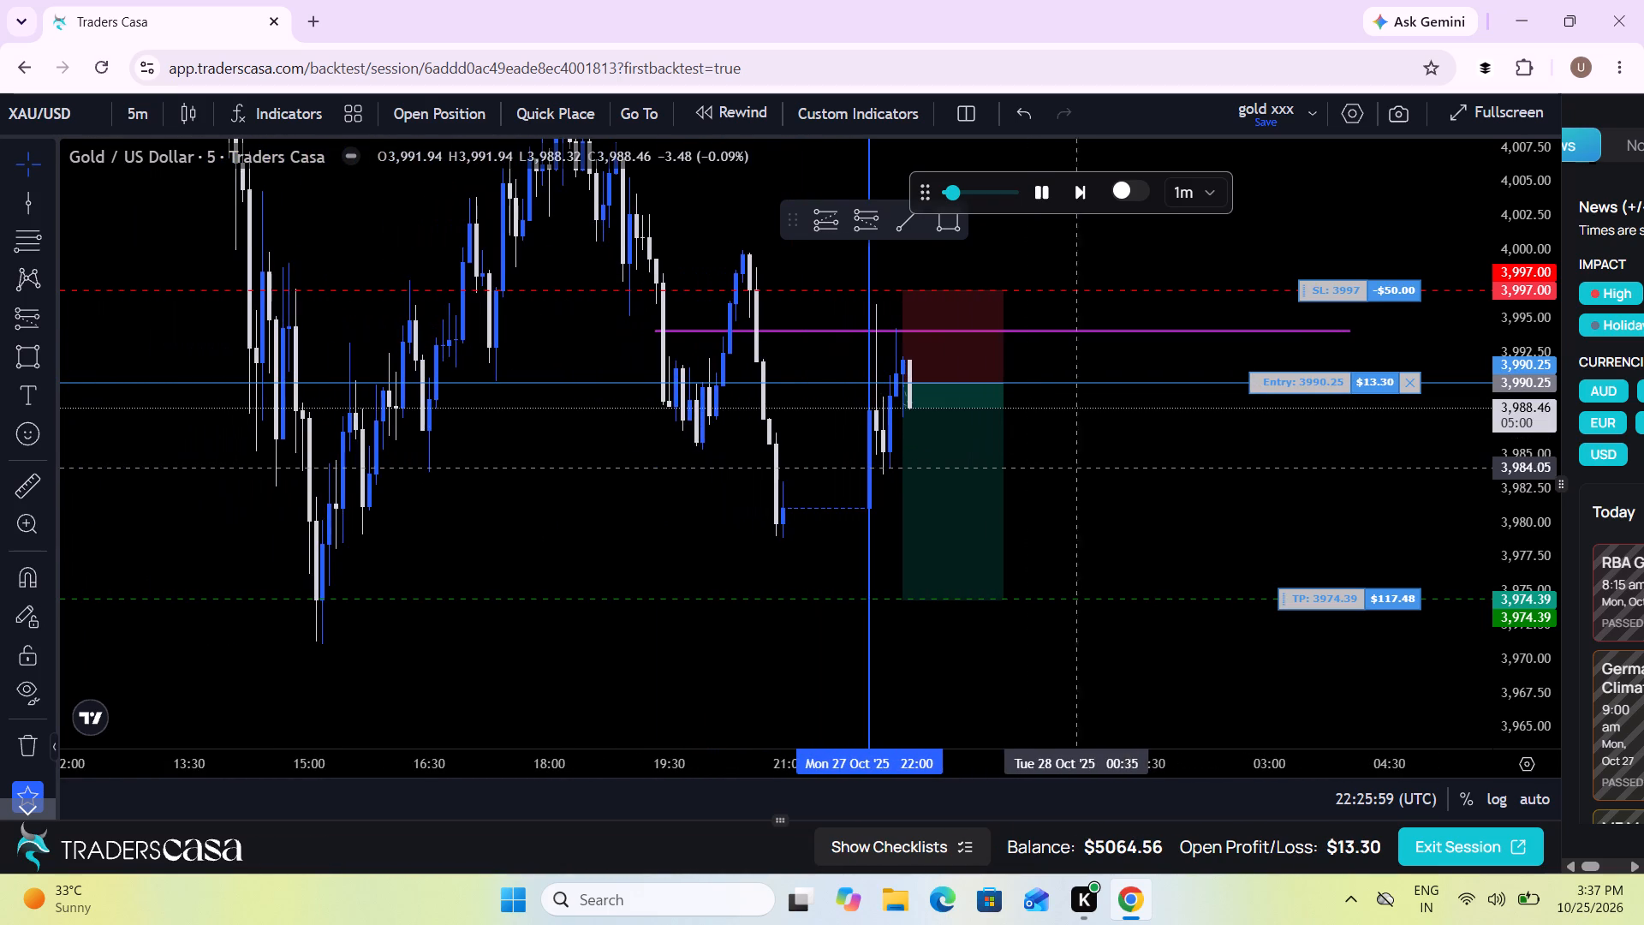
left_click_drag(1105, 468, 883, 481)
scroll(883, 481, "up", 2)
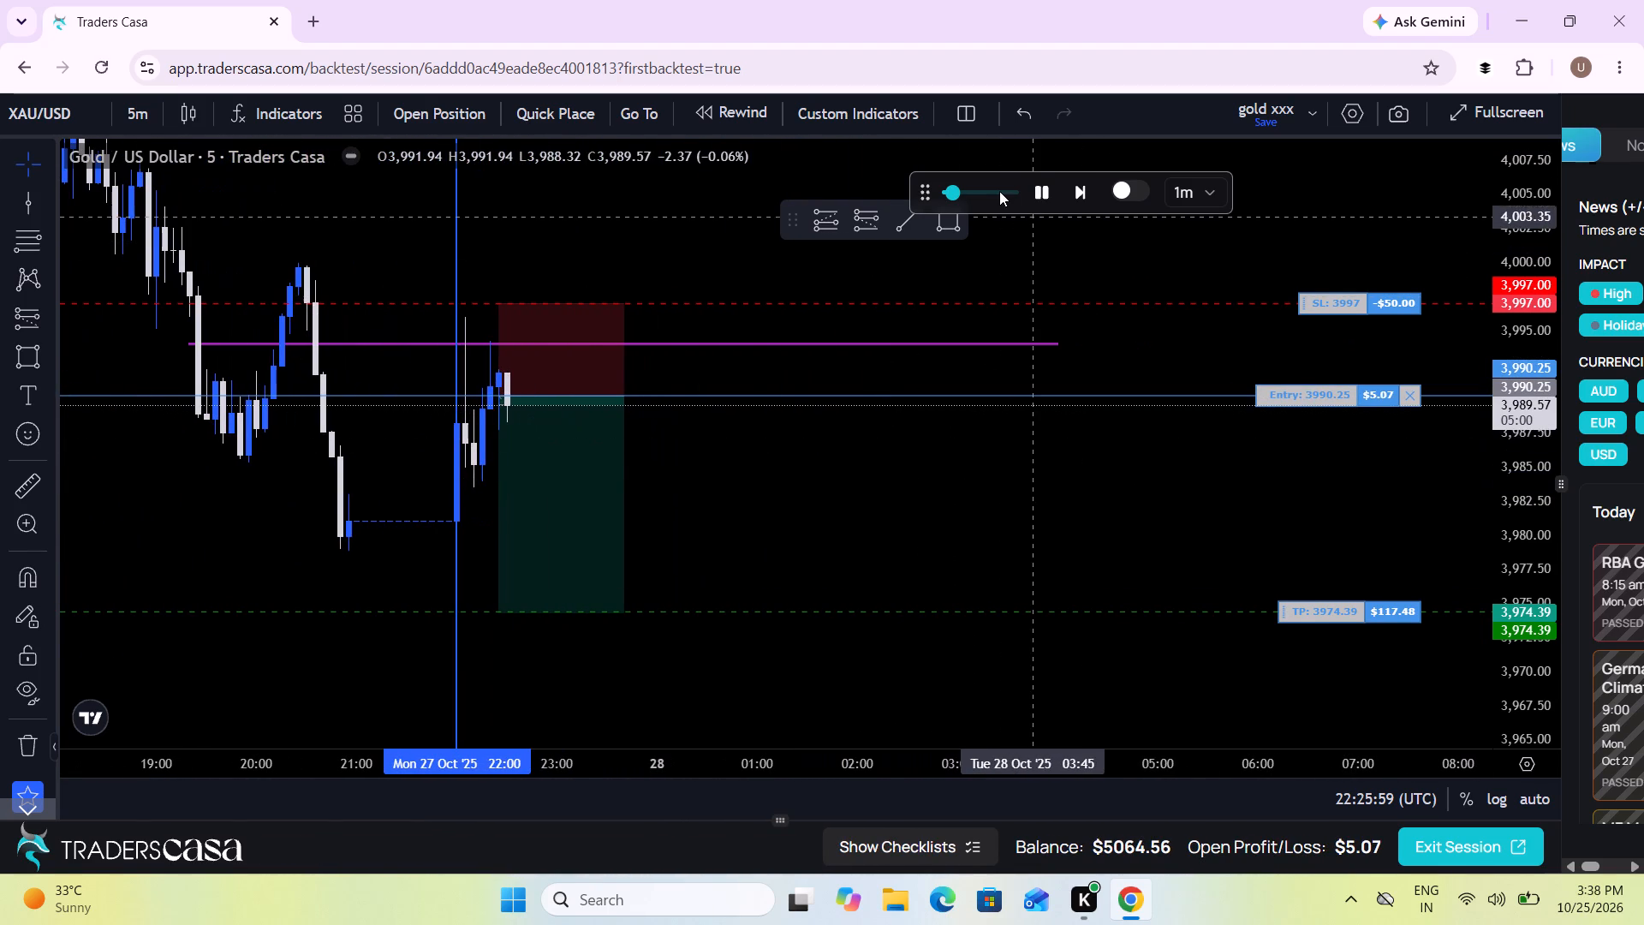
left_click(994, 192)
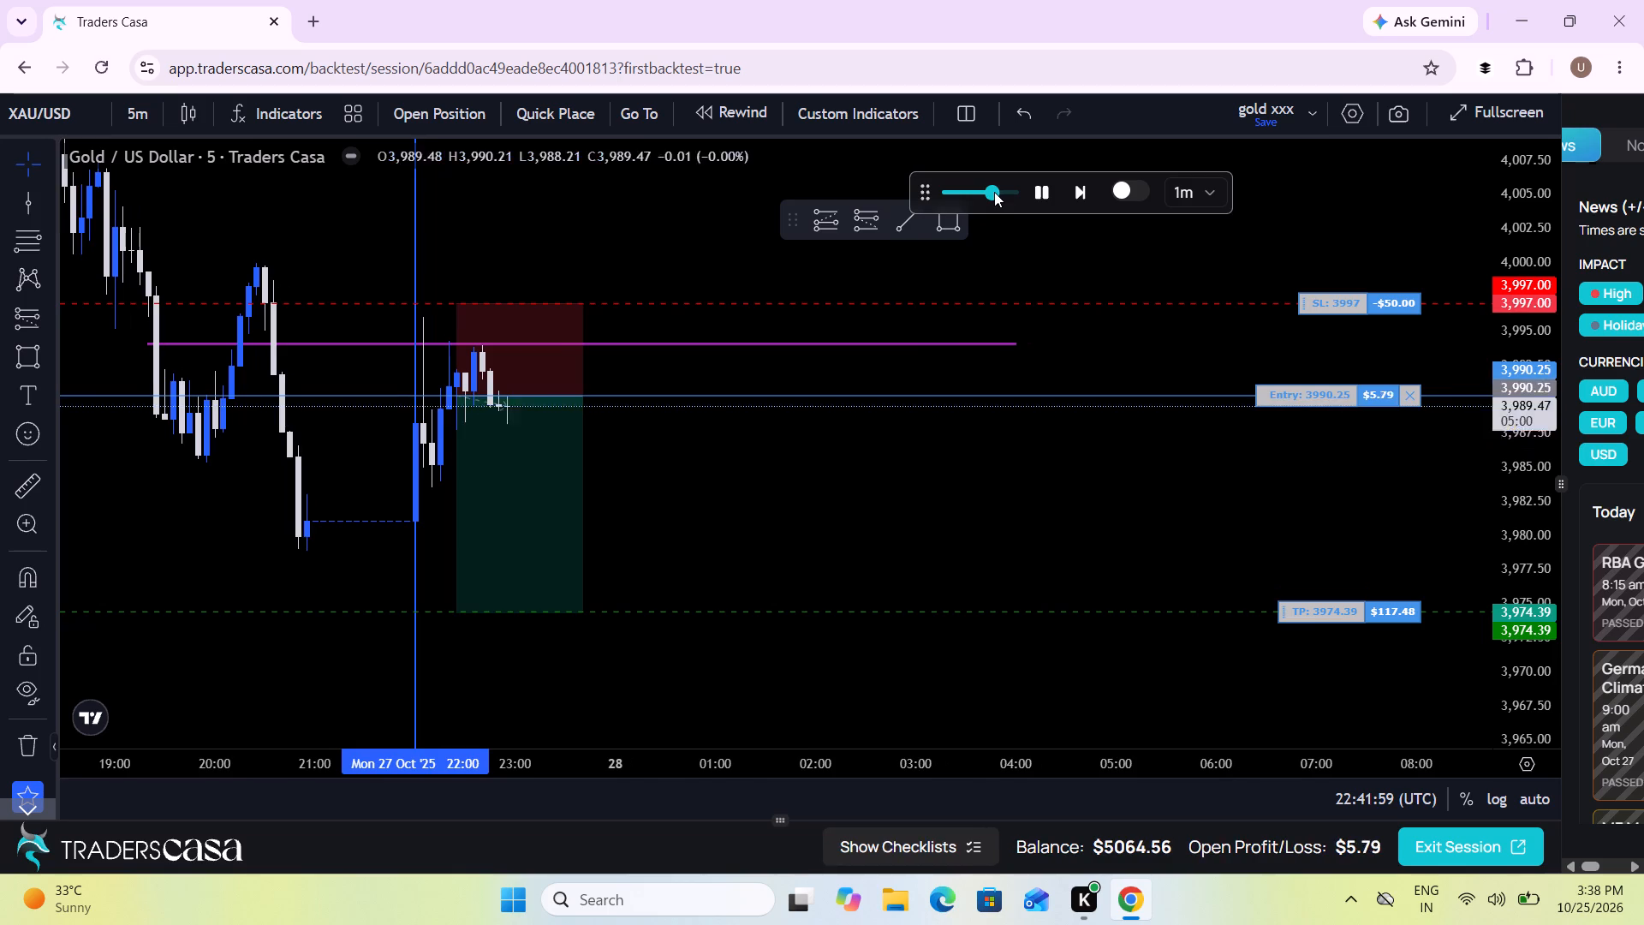
scroll(801, 474, "down", 1)
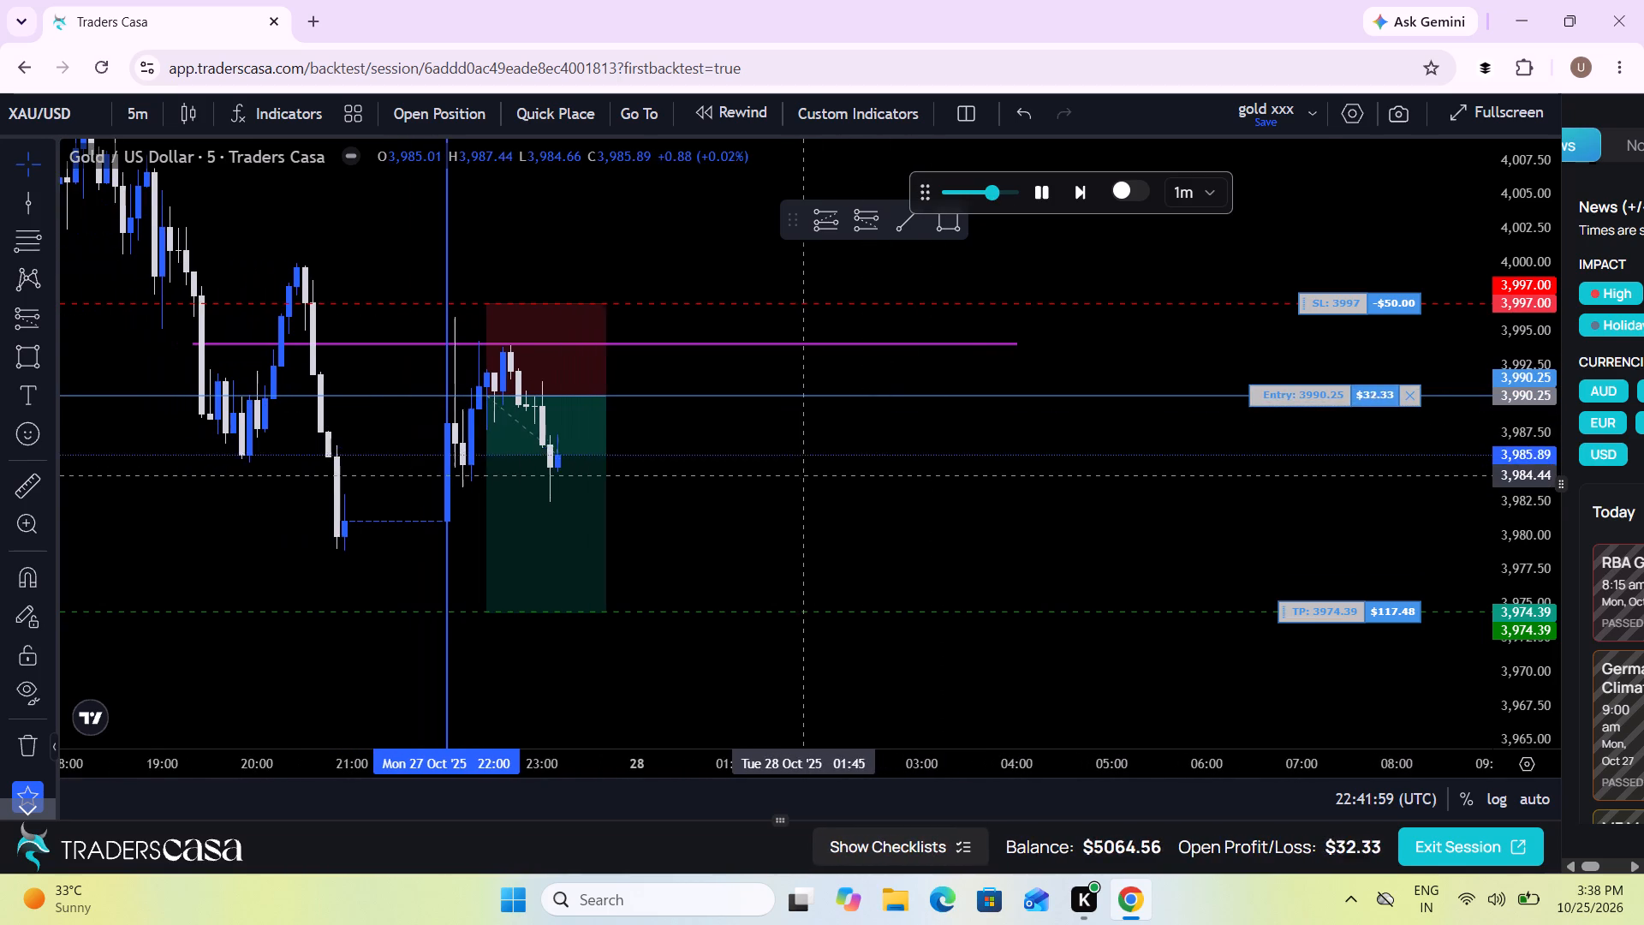
scroll(801, 474, "down", 1)
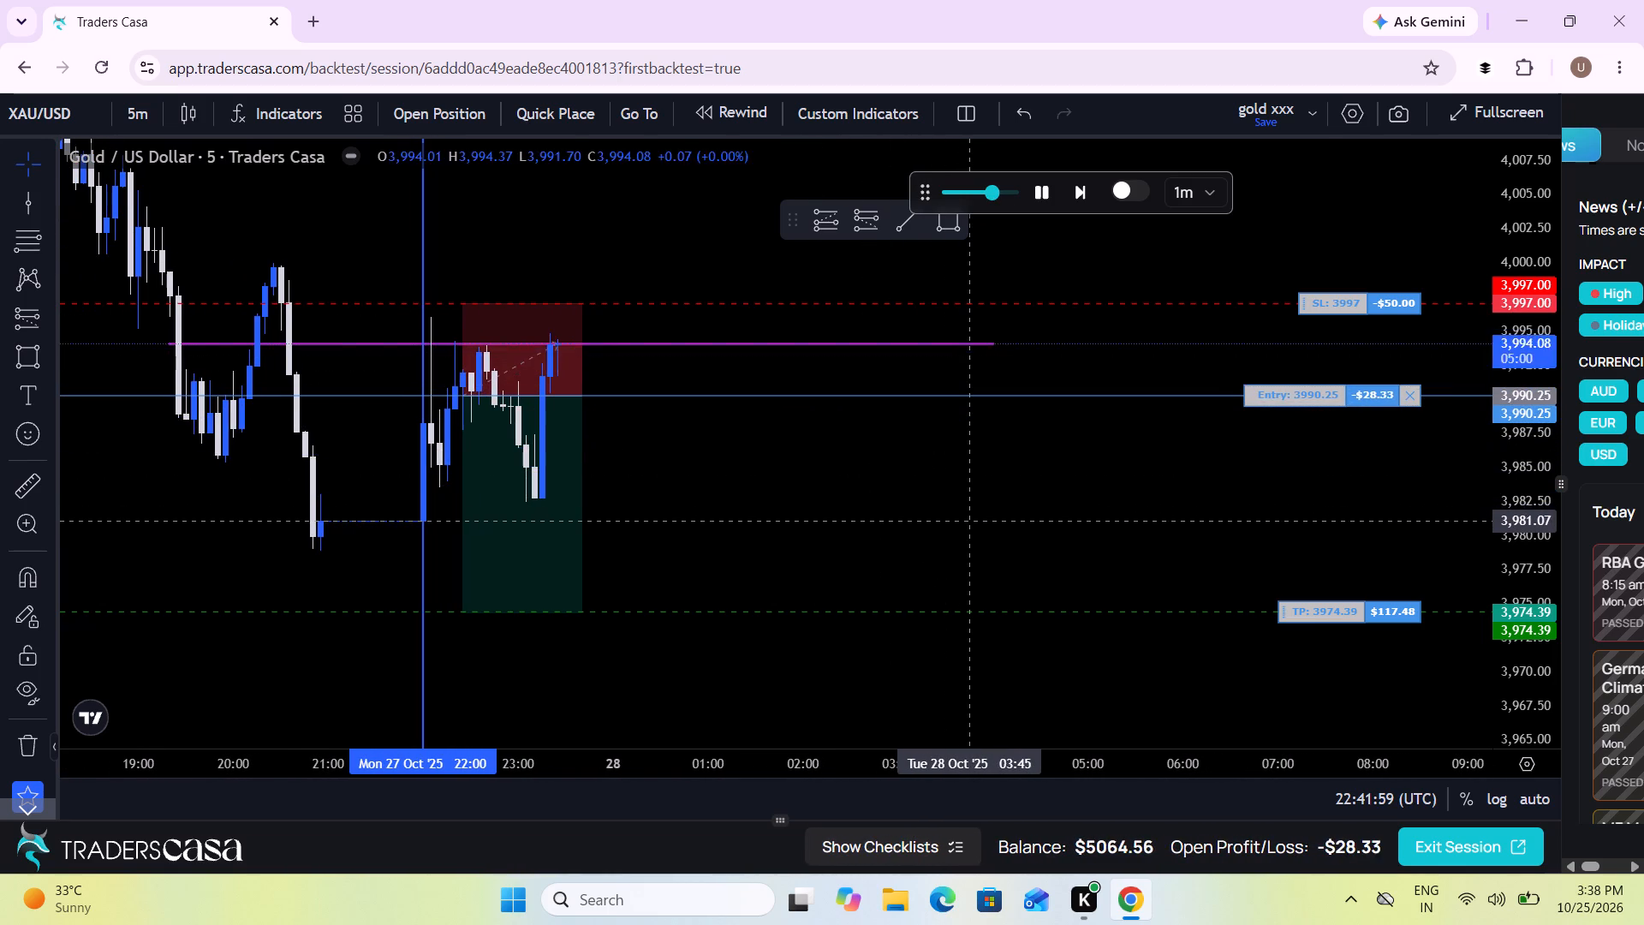
left_click(1040, 193)
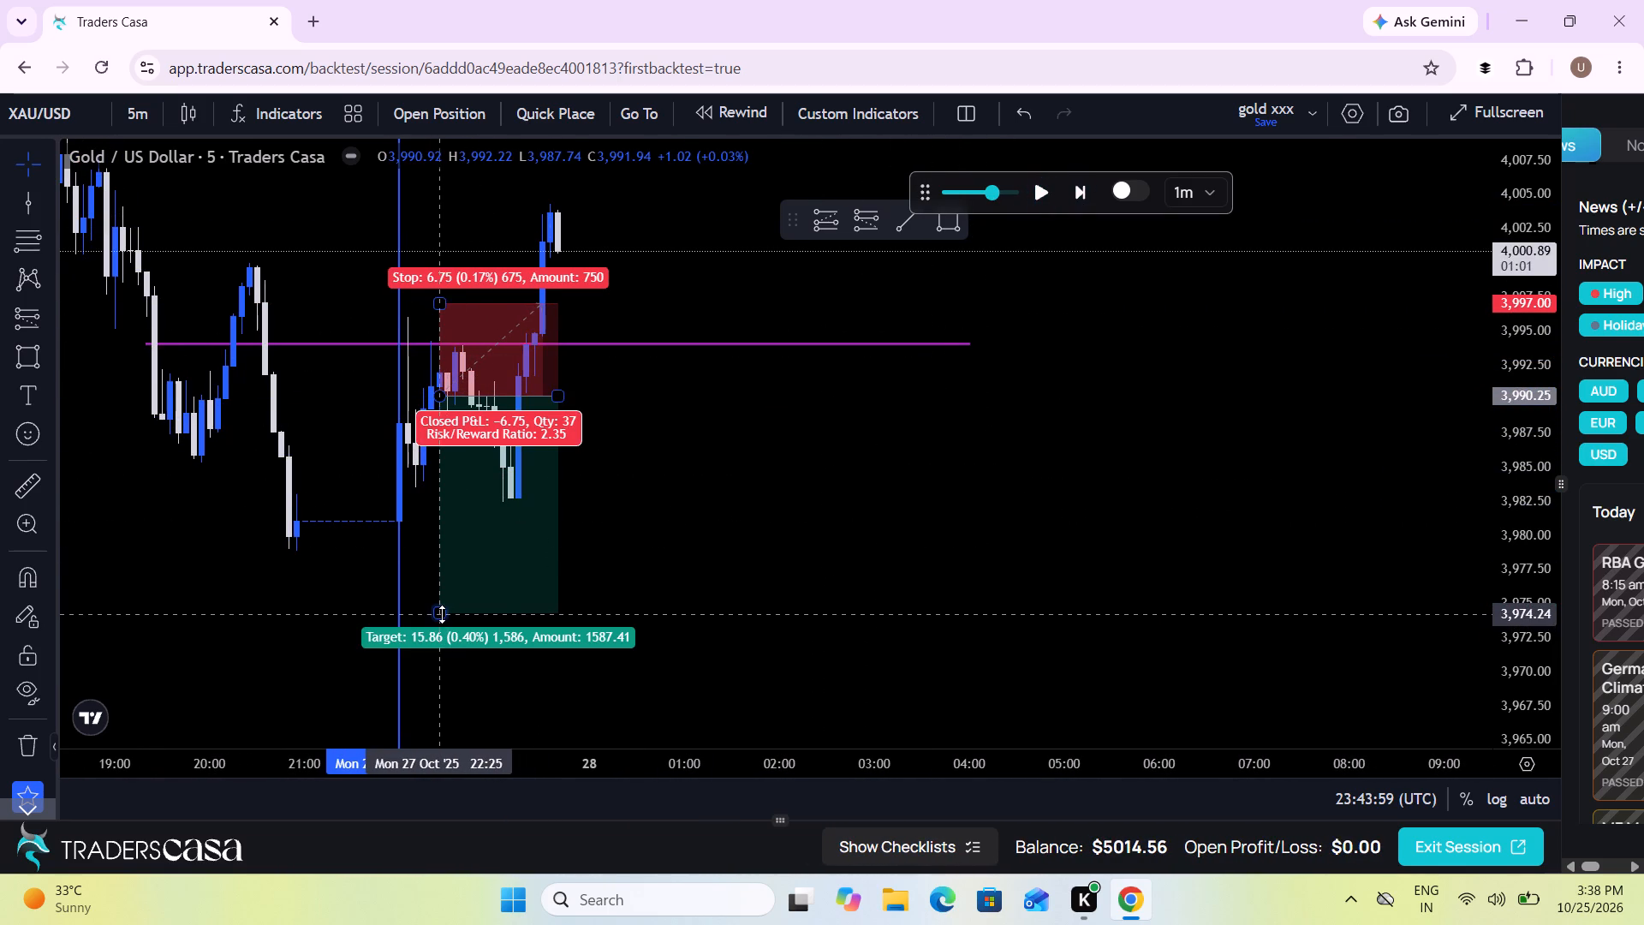
Shrink the short position drawing to a target of about 3,982.48 and an end time of about 23:05.
left_click_drag(442, 614, 477, 502)
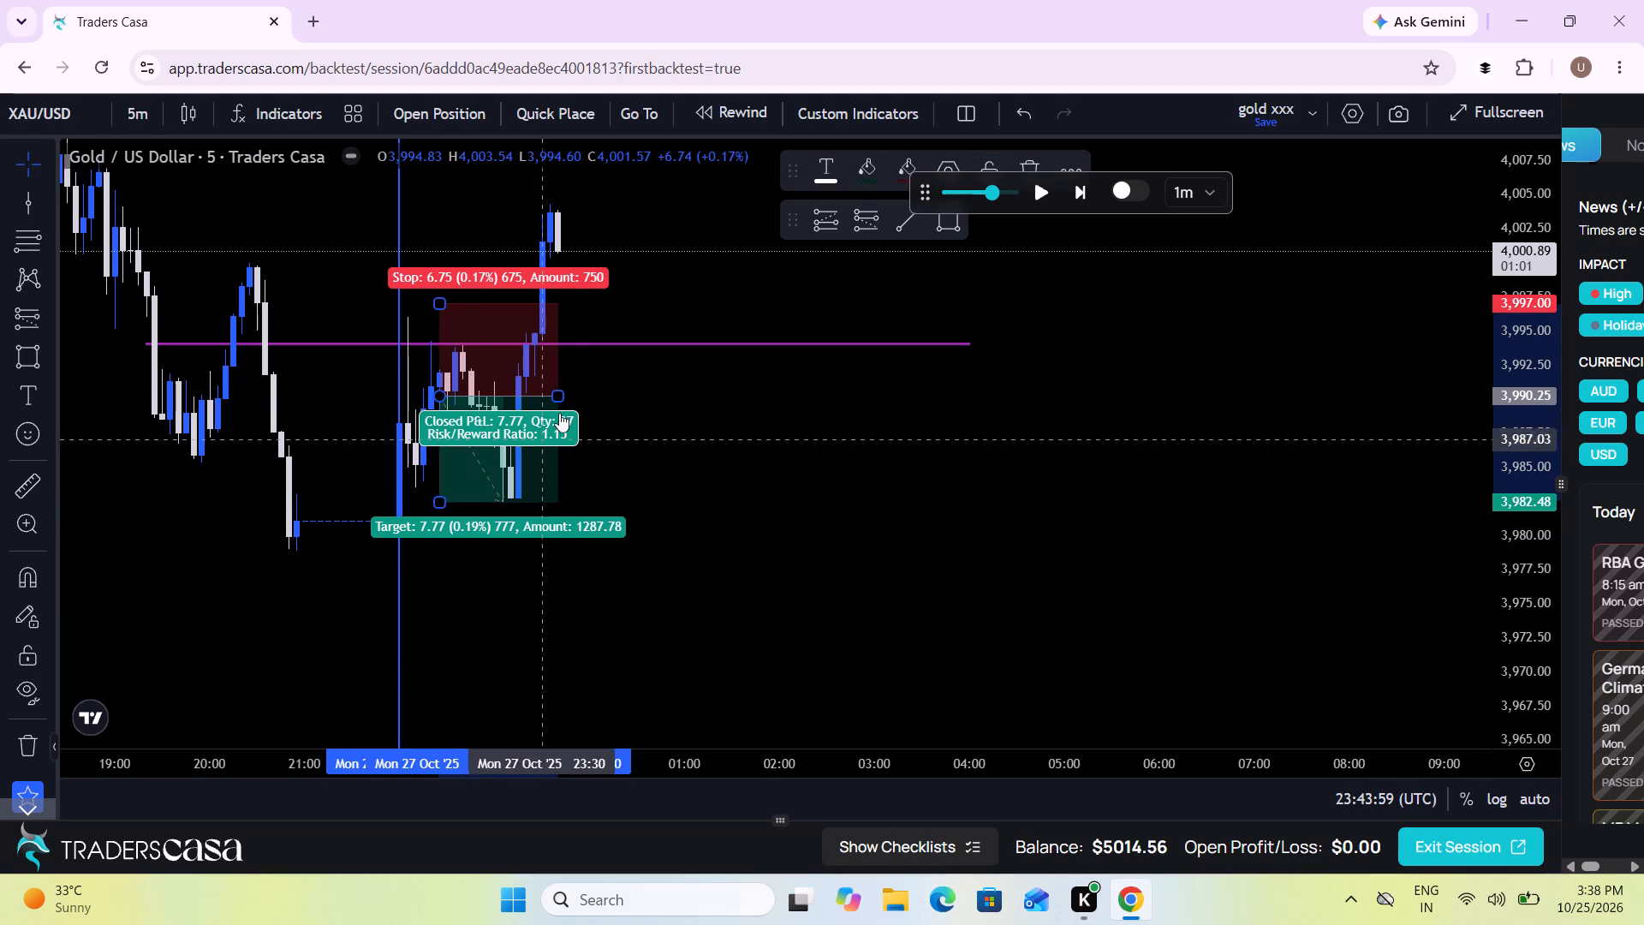
left_click_drag(564, 394, 500, 396)
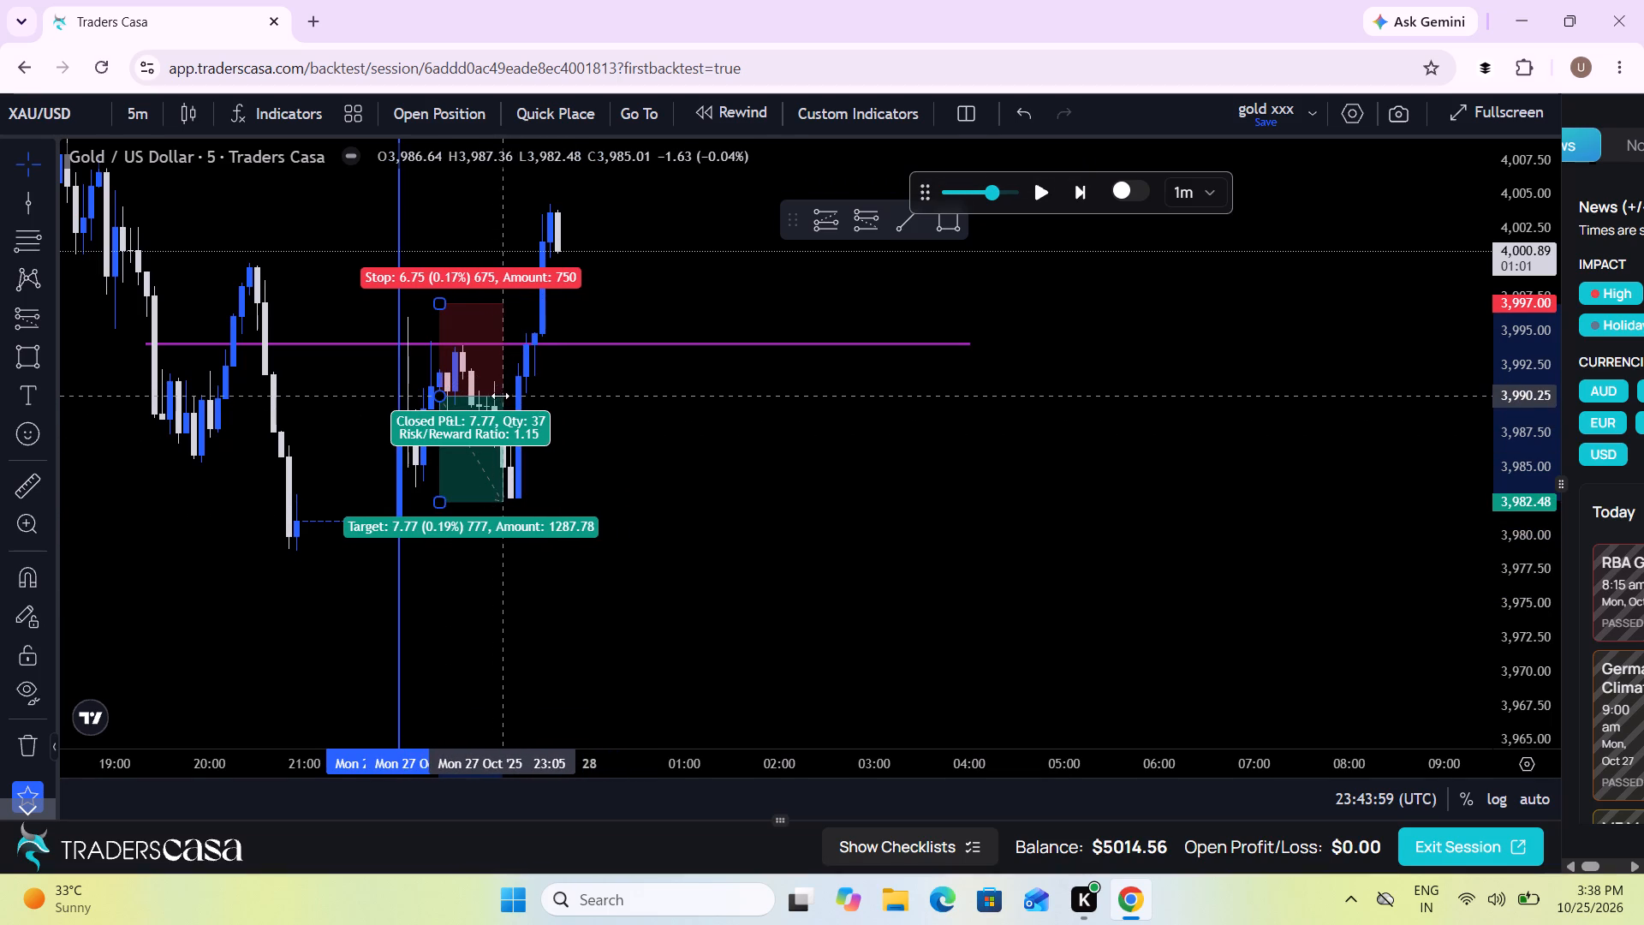
left_click_drag(500, 396, 503, 395)
left_click(674, 438)
Examine the price action around the closed short trade against the earlier swings and the upper zone.
left_click_drag(674, 438, 771, 468)
scroll(771, 468, "up", 2)
left_click_drag(771, 468, 817, 488)
scroll(817, 488, "down", 3)
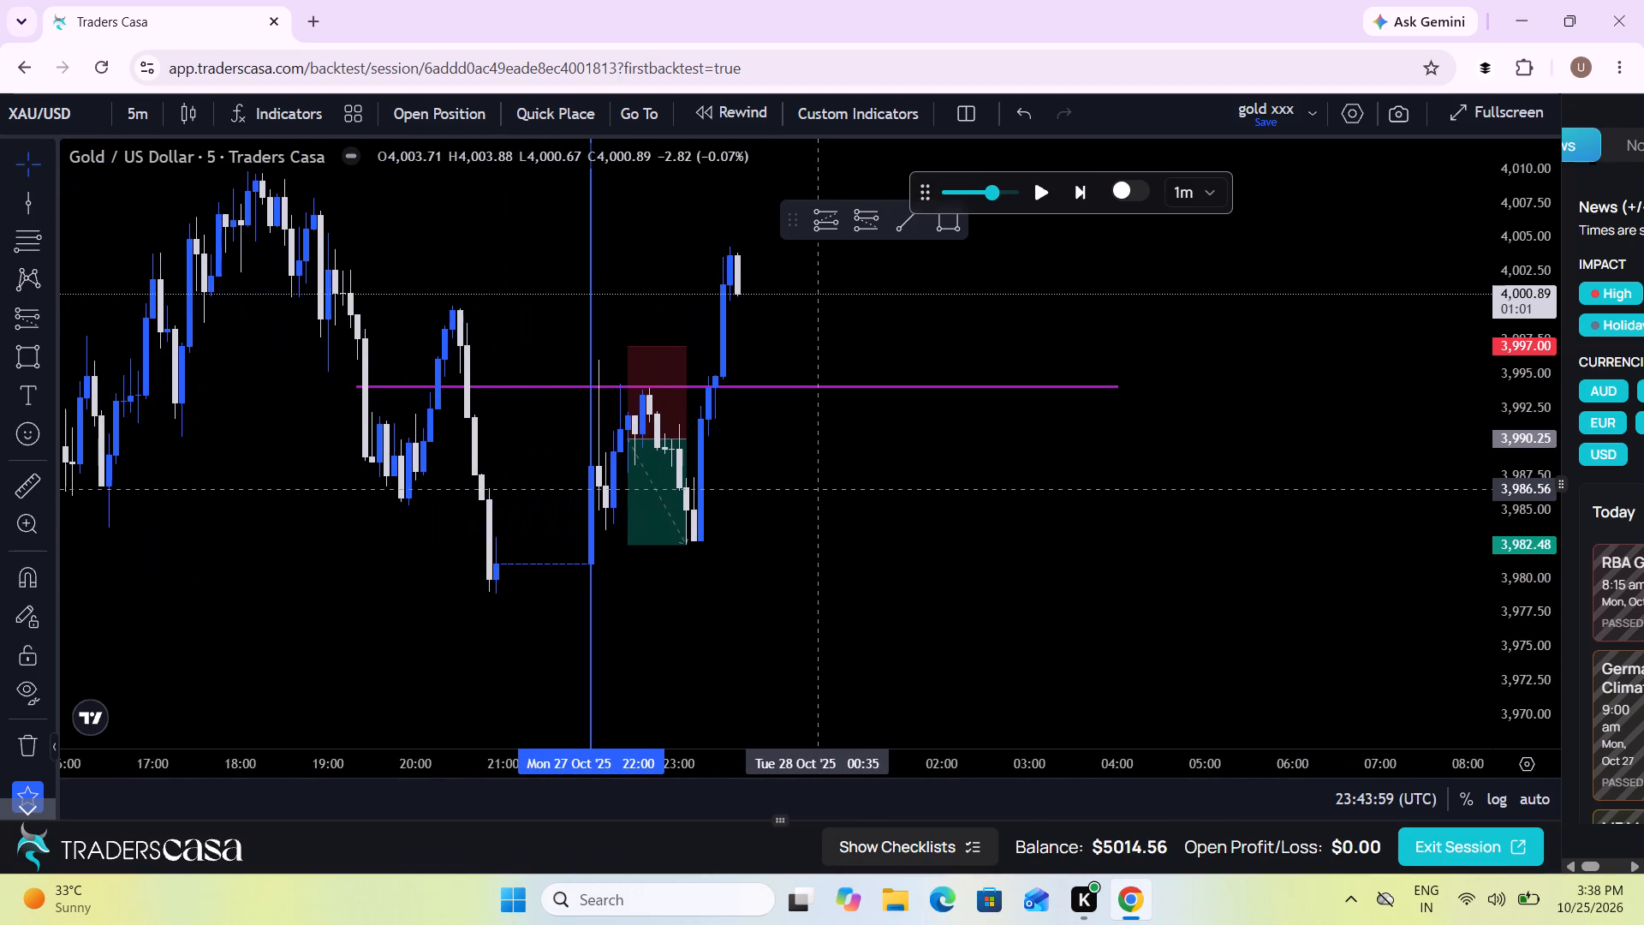
left_click_drag(884, 484, 763, 540)
scroll(763, 540, "down", 2)
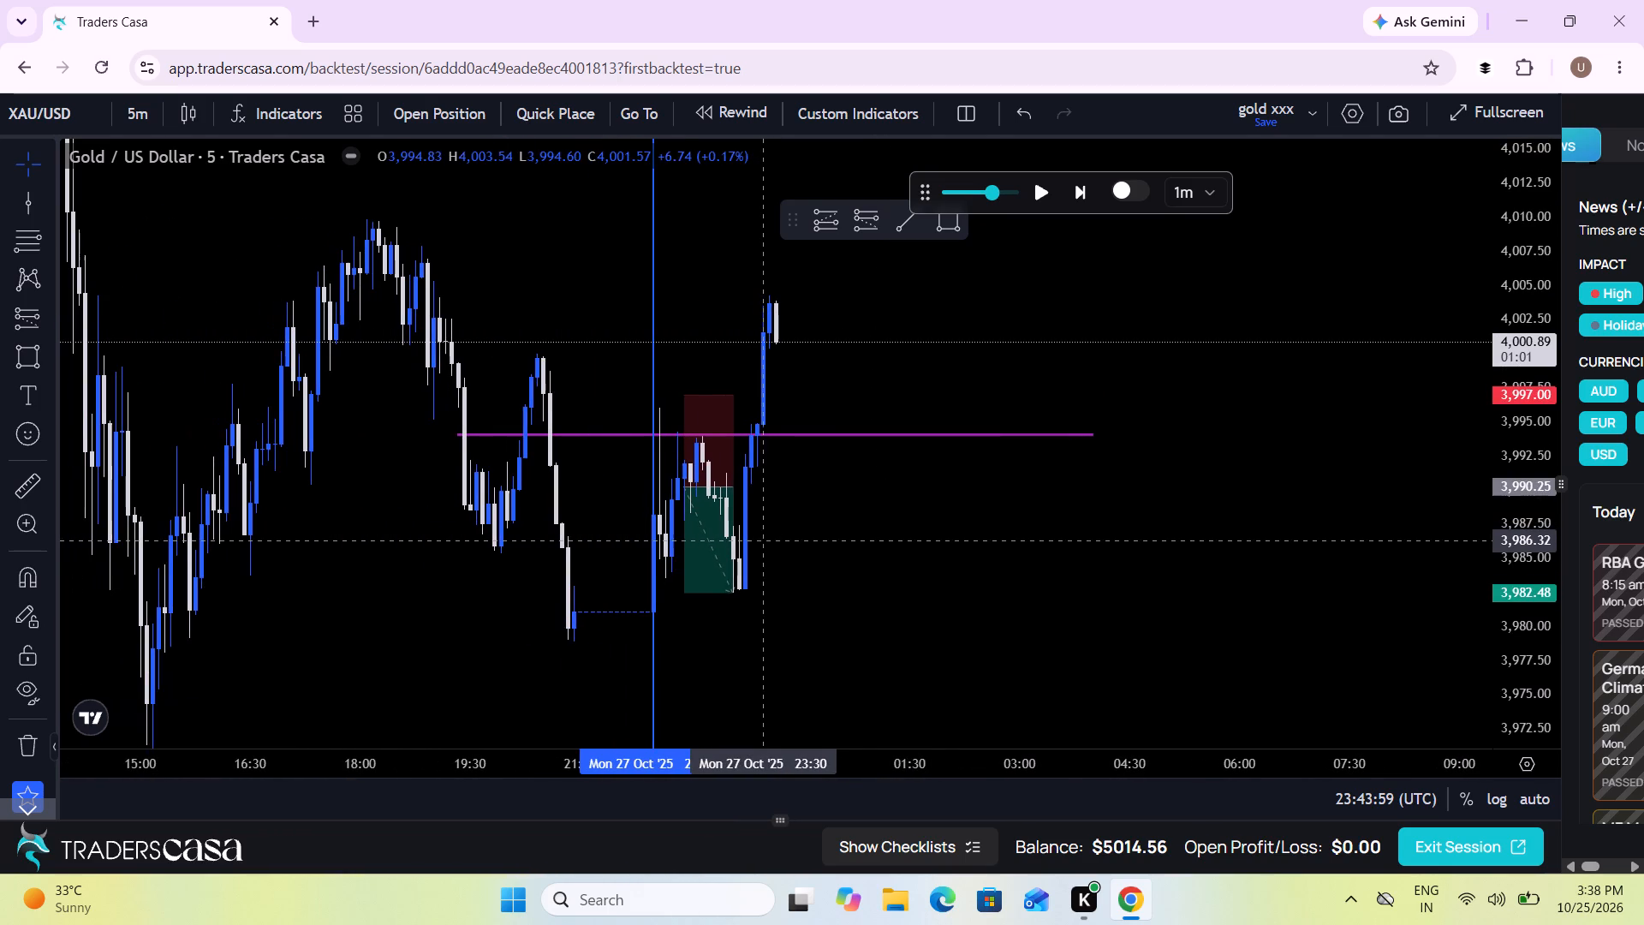
left_click_drag(873, 573, 725, 601)
scroll(725, 601, "down", 1)
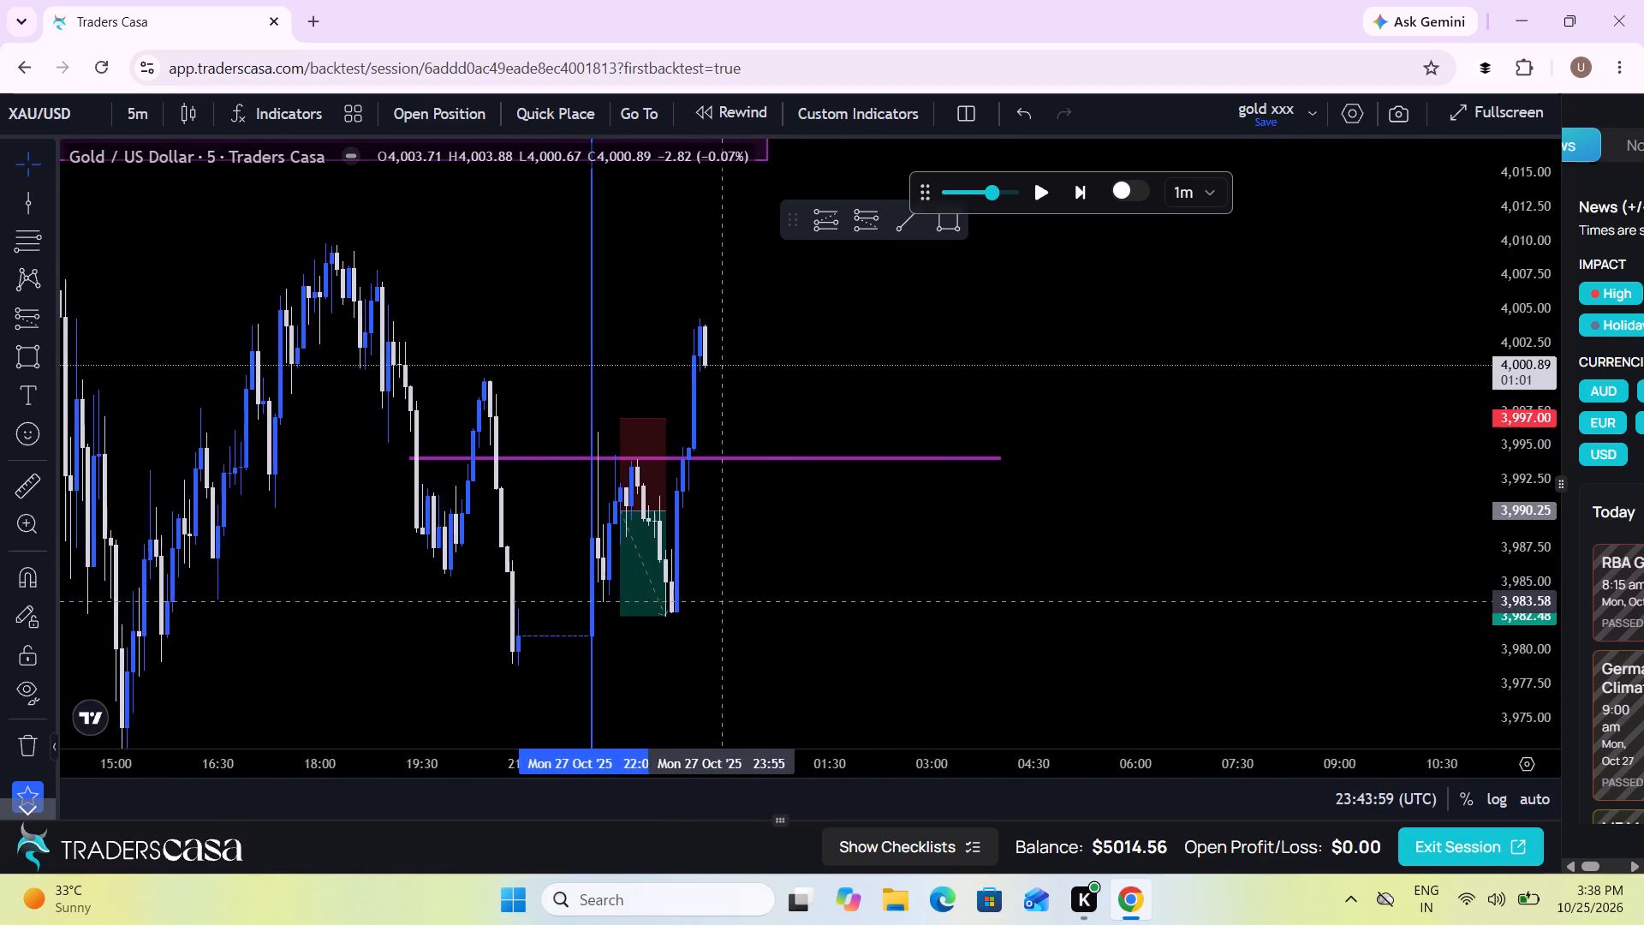
scroll(725, 601, "down", 2)
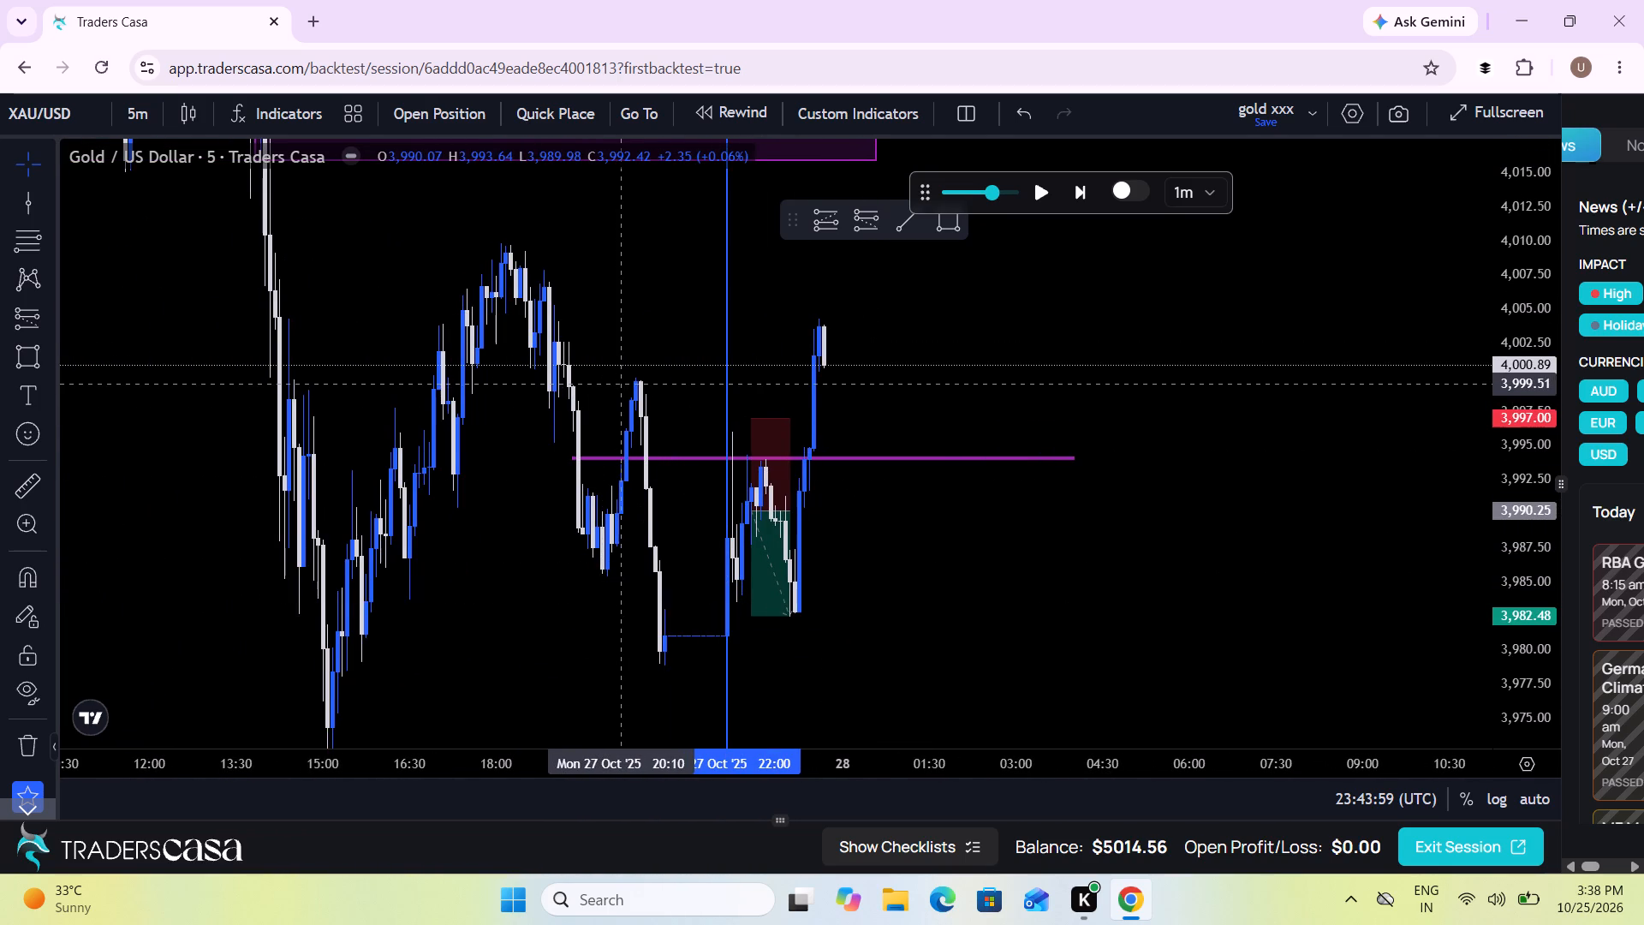
left_click_drag(619, 384, 600, 365)
scroll(600, 365, "up", 2)
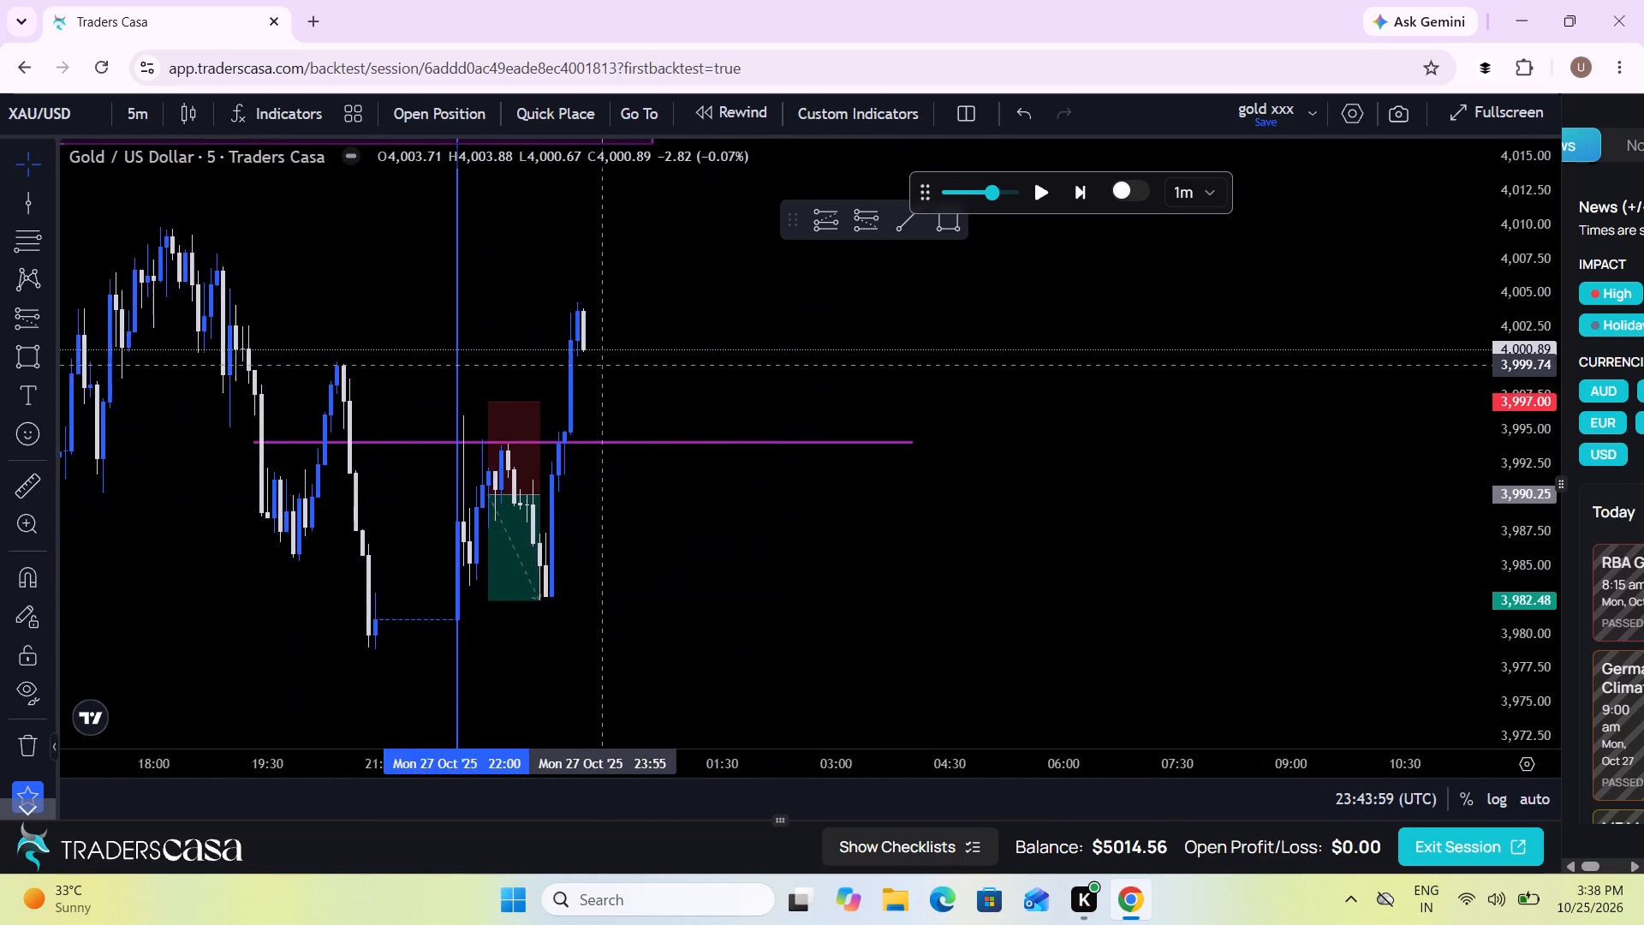
scroll(600, 365, "up", 2)
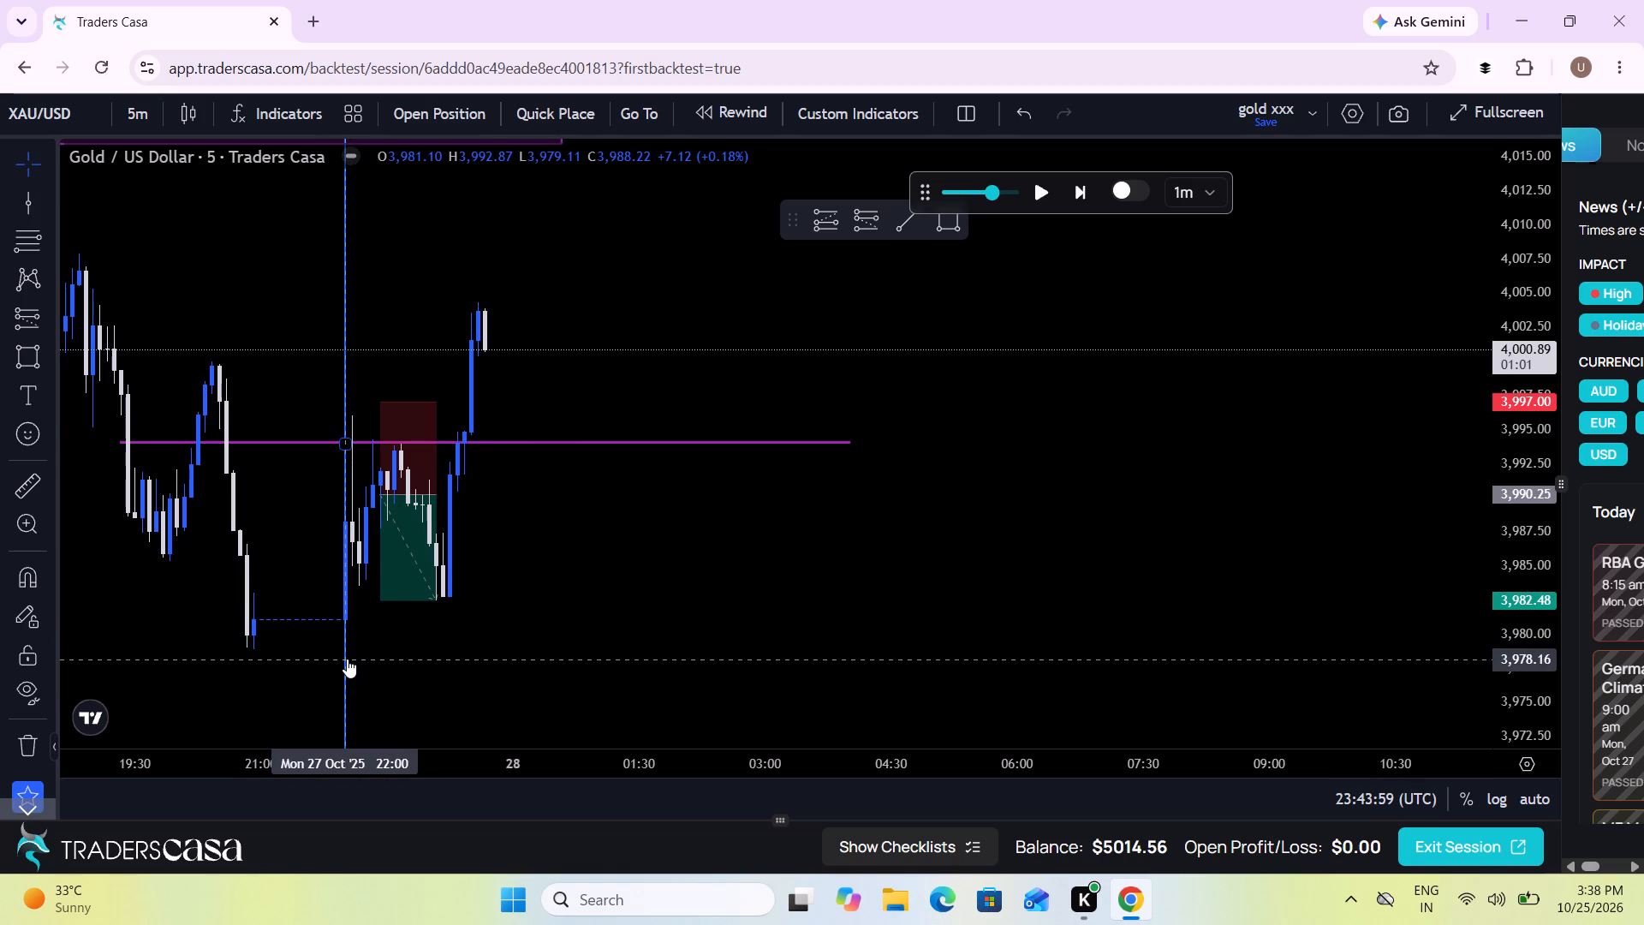
Move the vertical session line from 22:00 to 21:45 on Mon 27 Oct.
left_click(347, 659)
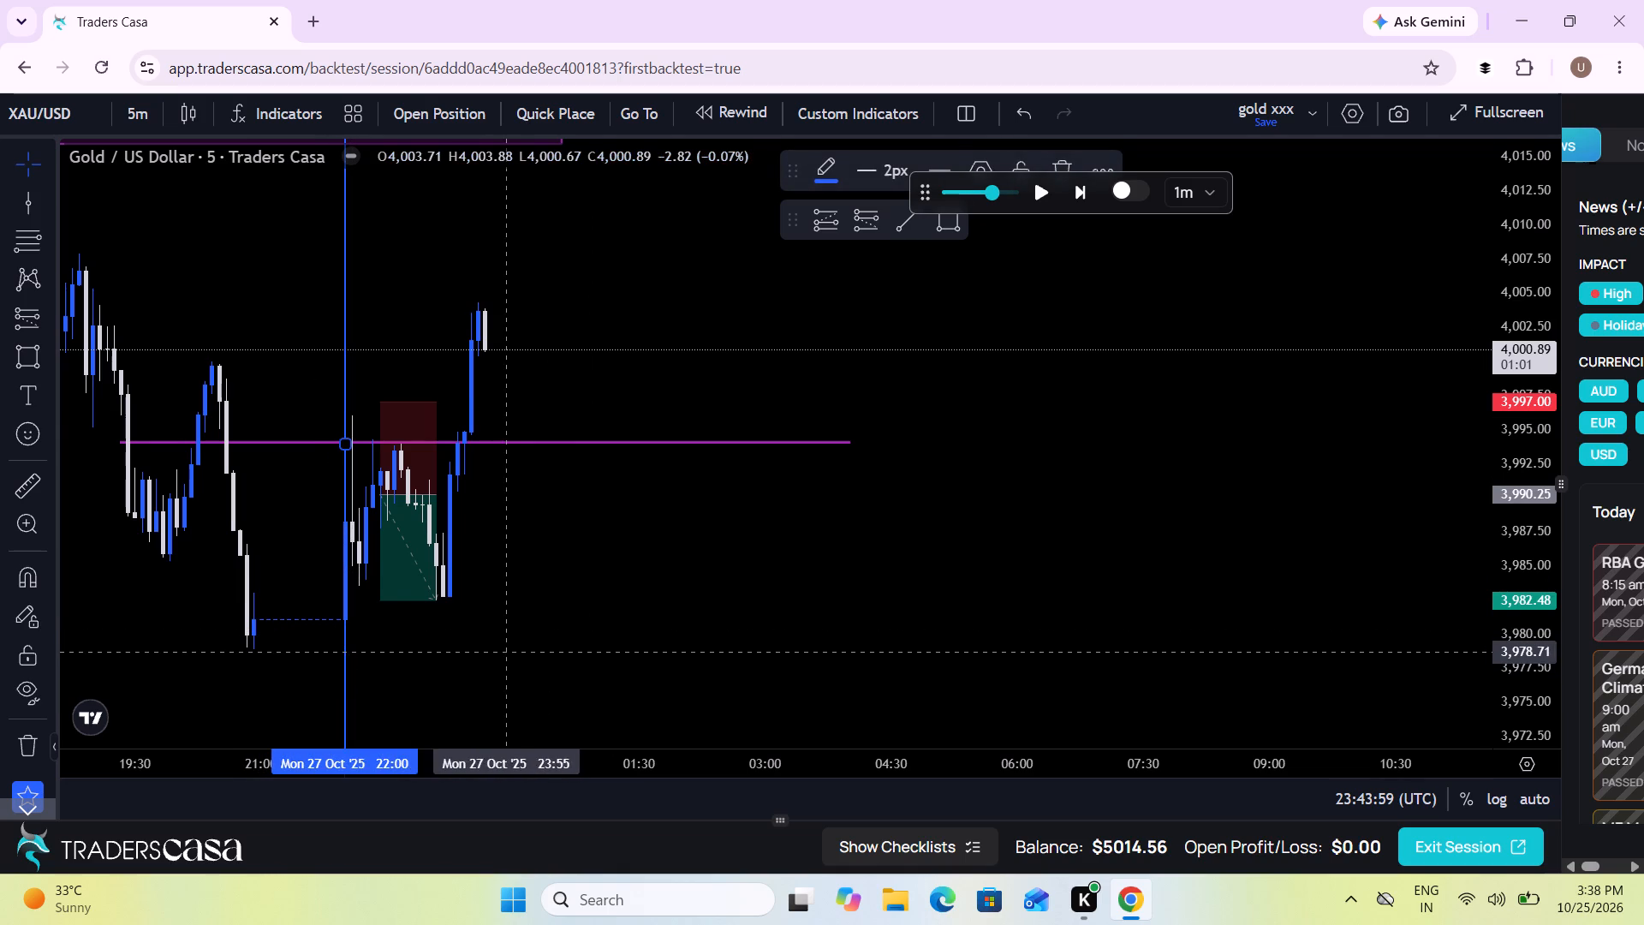
left_click_drag(342, 659, 326, 662)
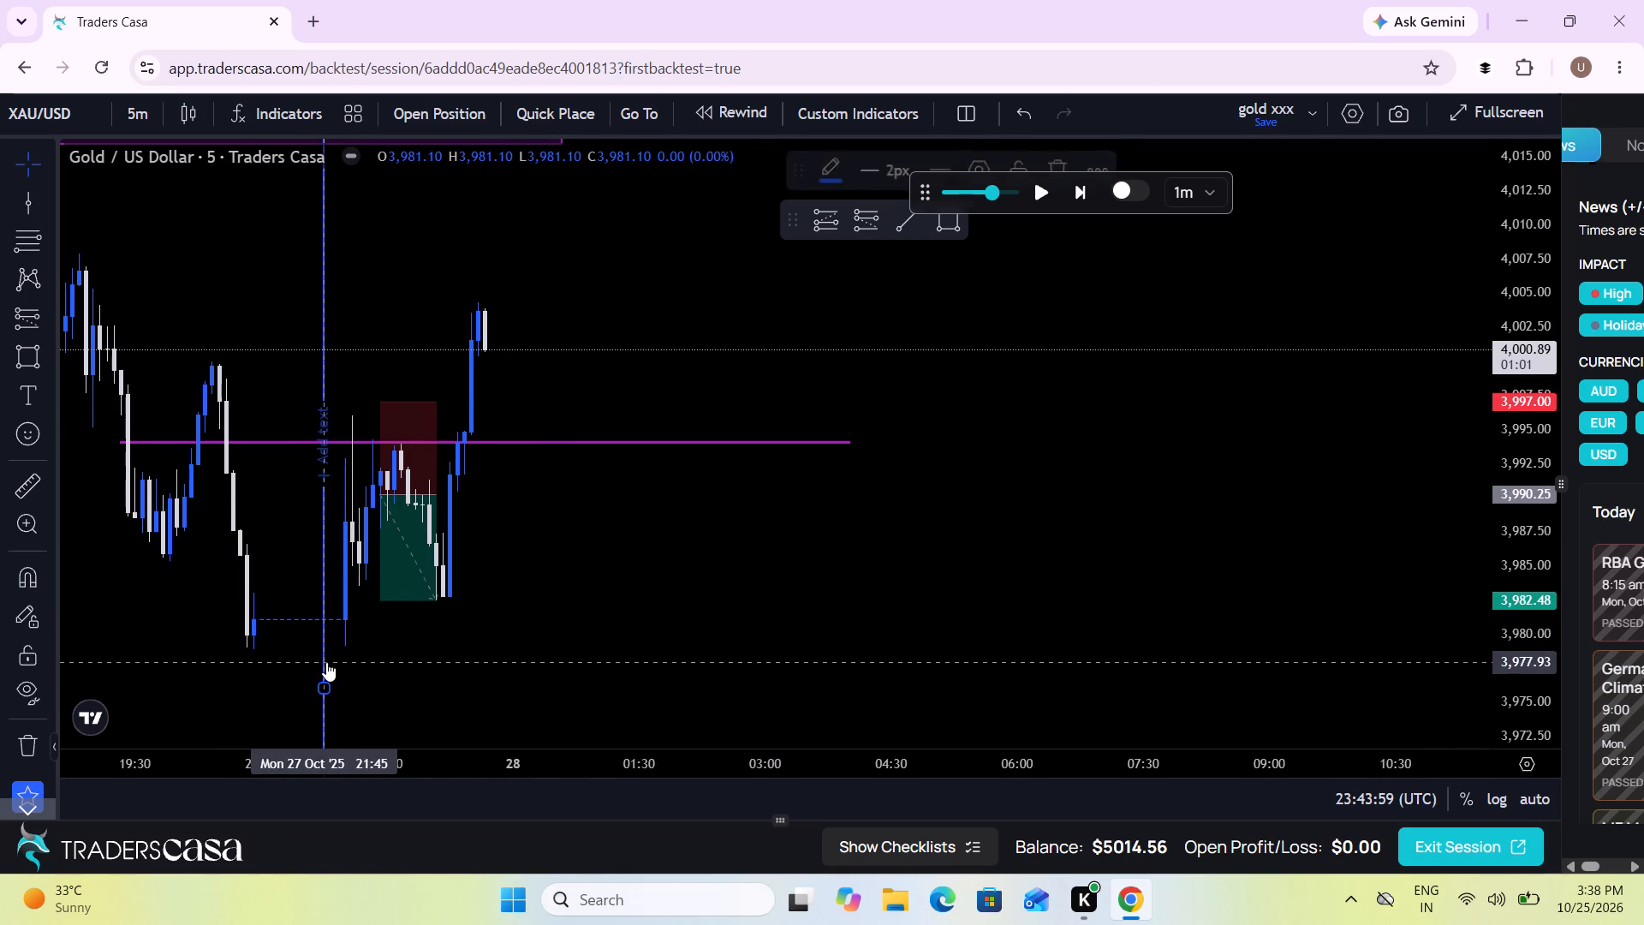
Measure the price range from the session low at 3,979.10 up to the recent high at 4,004.22.
left_click(30, 492)
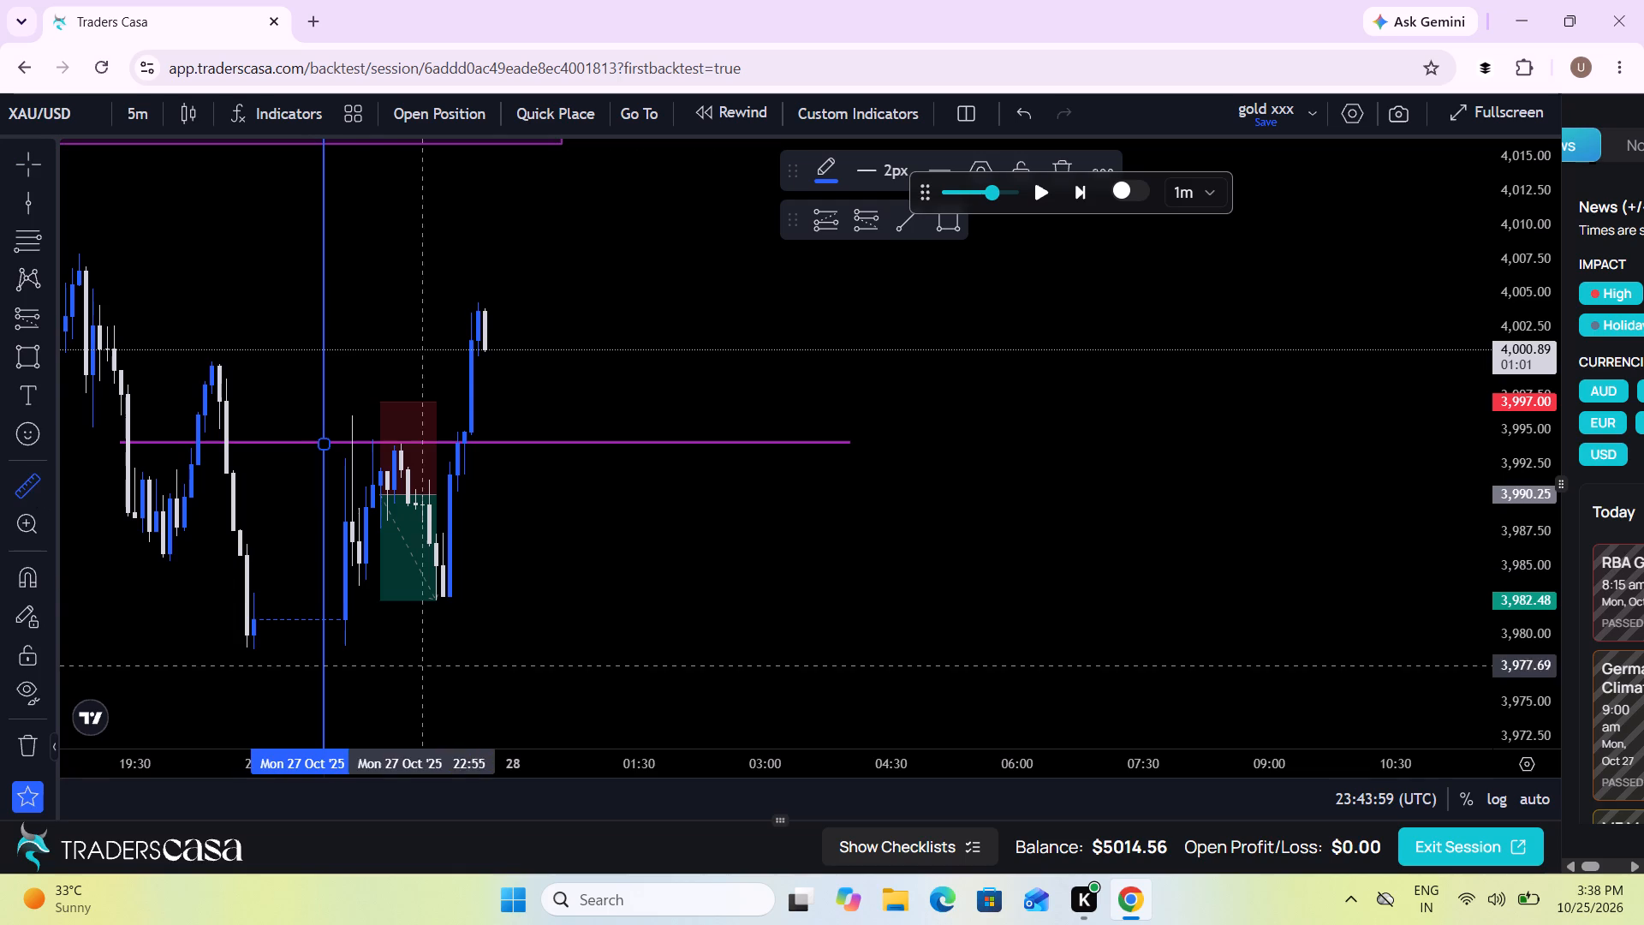
left_click(378, 646)
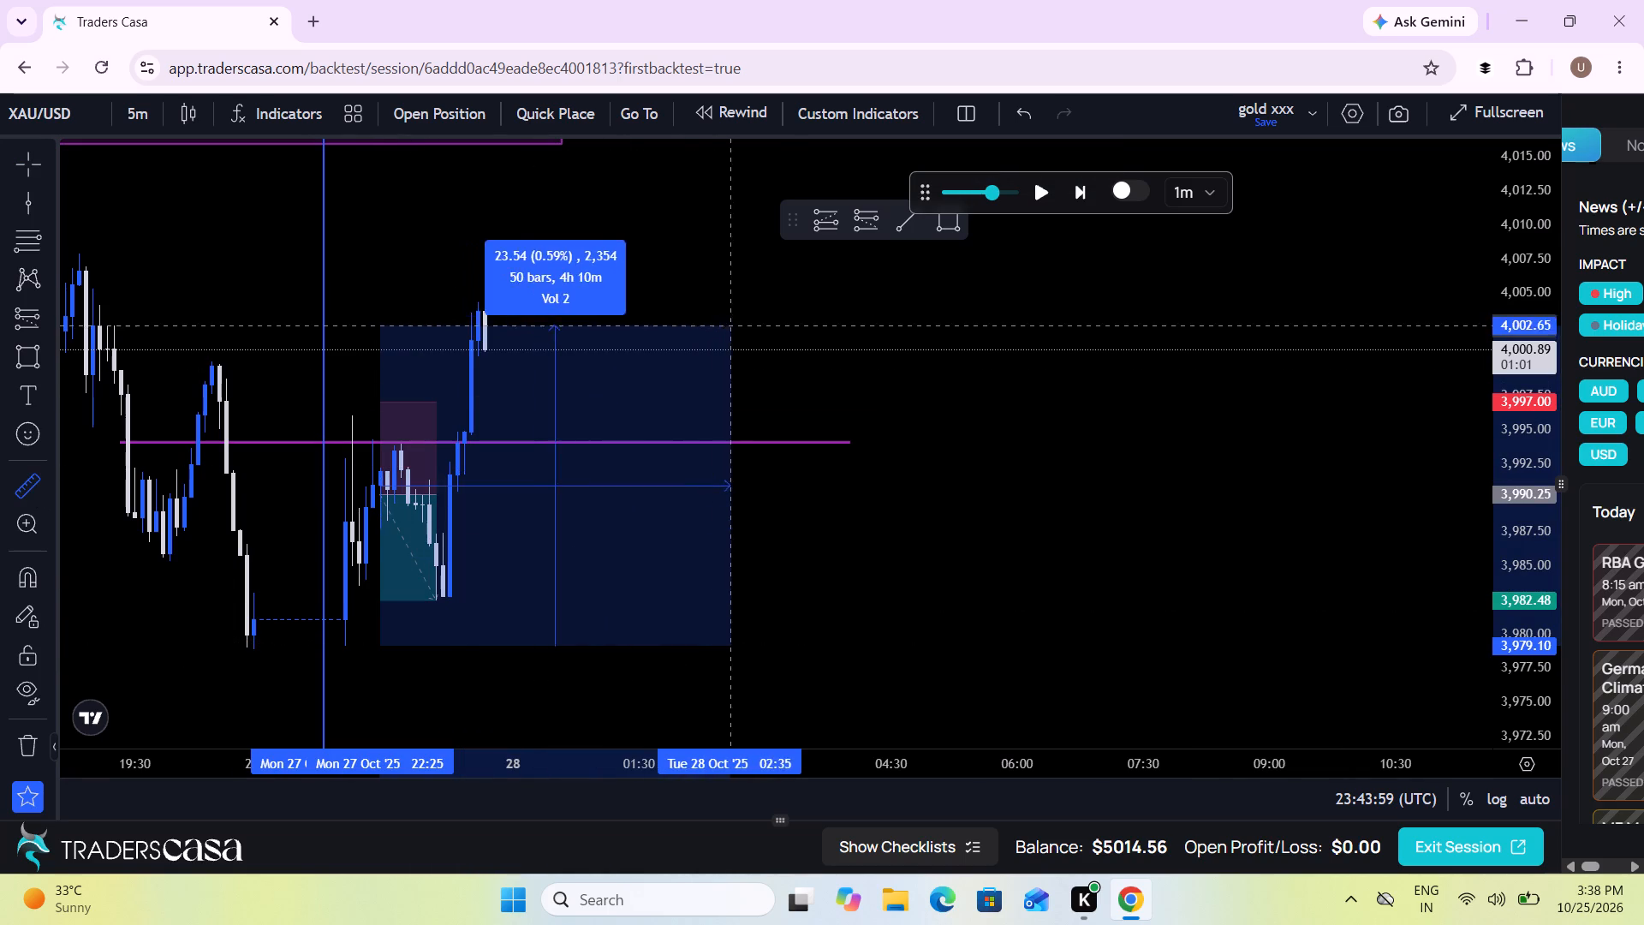
left_click(804, 303)
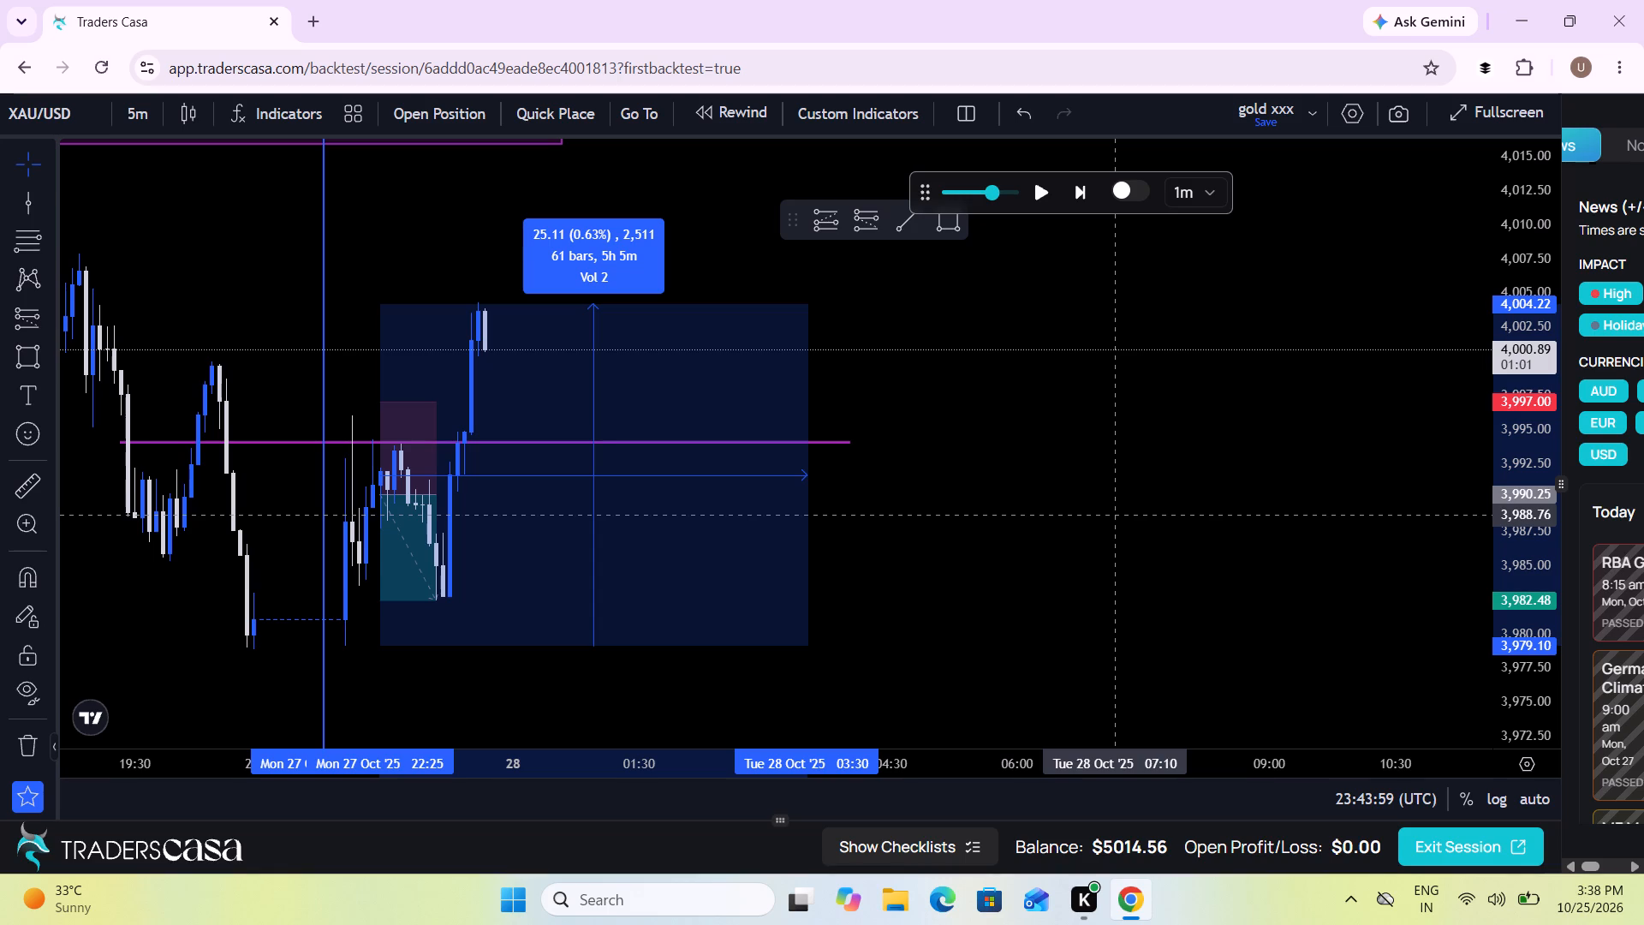
left_click(1030, 507)
Measure the same low-to-high range again, extending it from 23:10 to about 10:45 on Tue 28 Oct to locate its midpoint.
left_click_drag(1030, 507, 1011, 512)
scroll(1011, 512, "down", 2)
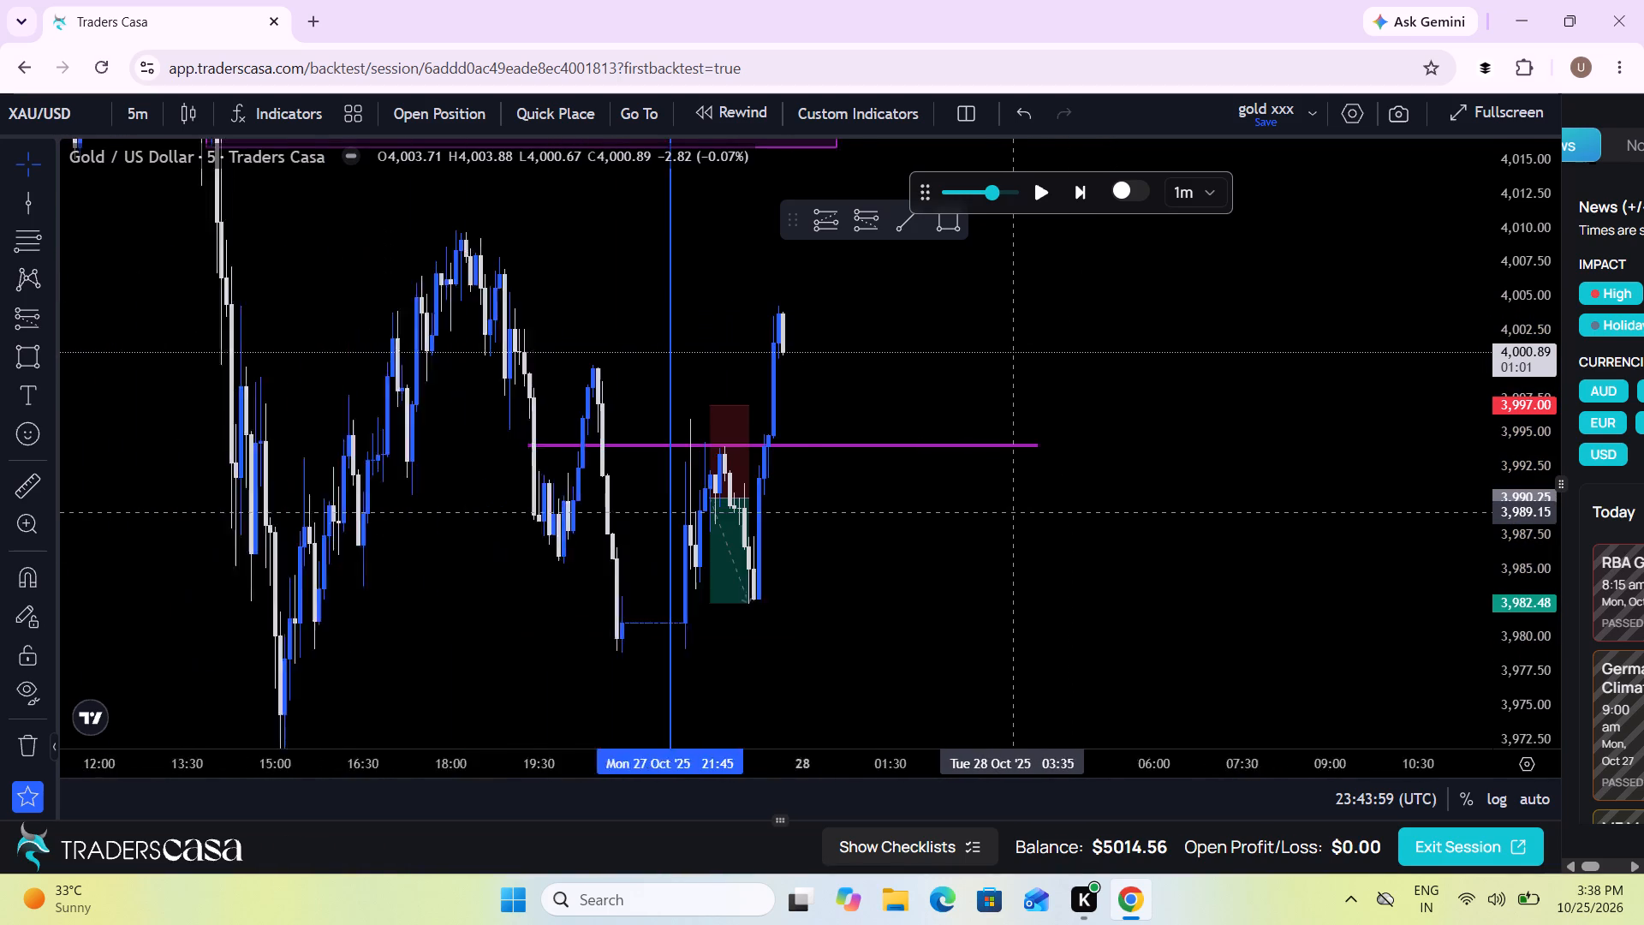
scroll(1011, 512, "down", 2)
left_click(1011, 512)
left_click_drag(1011, 512, 916, 533)
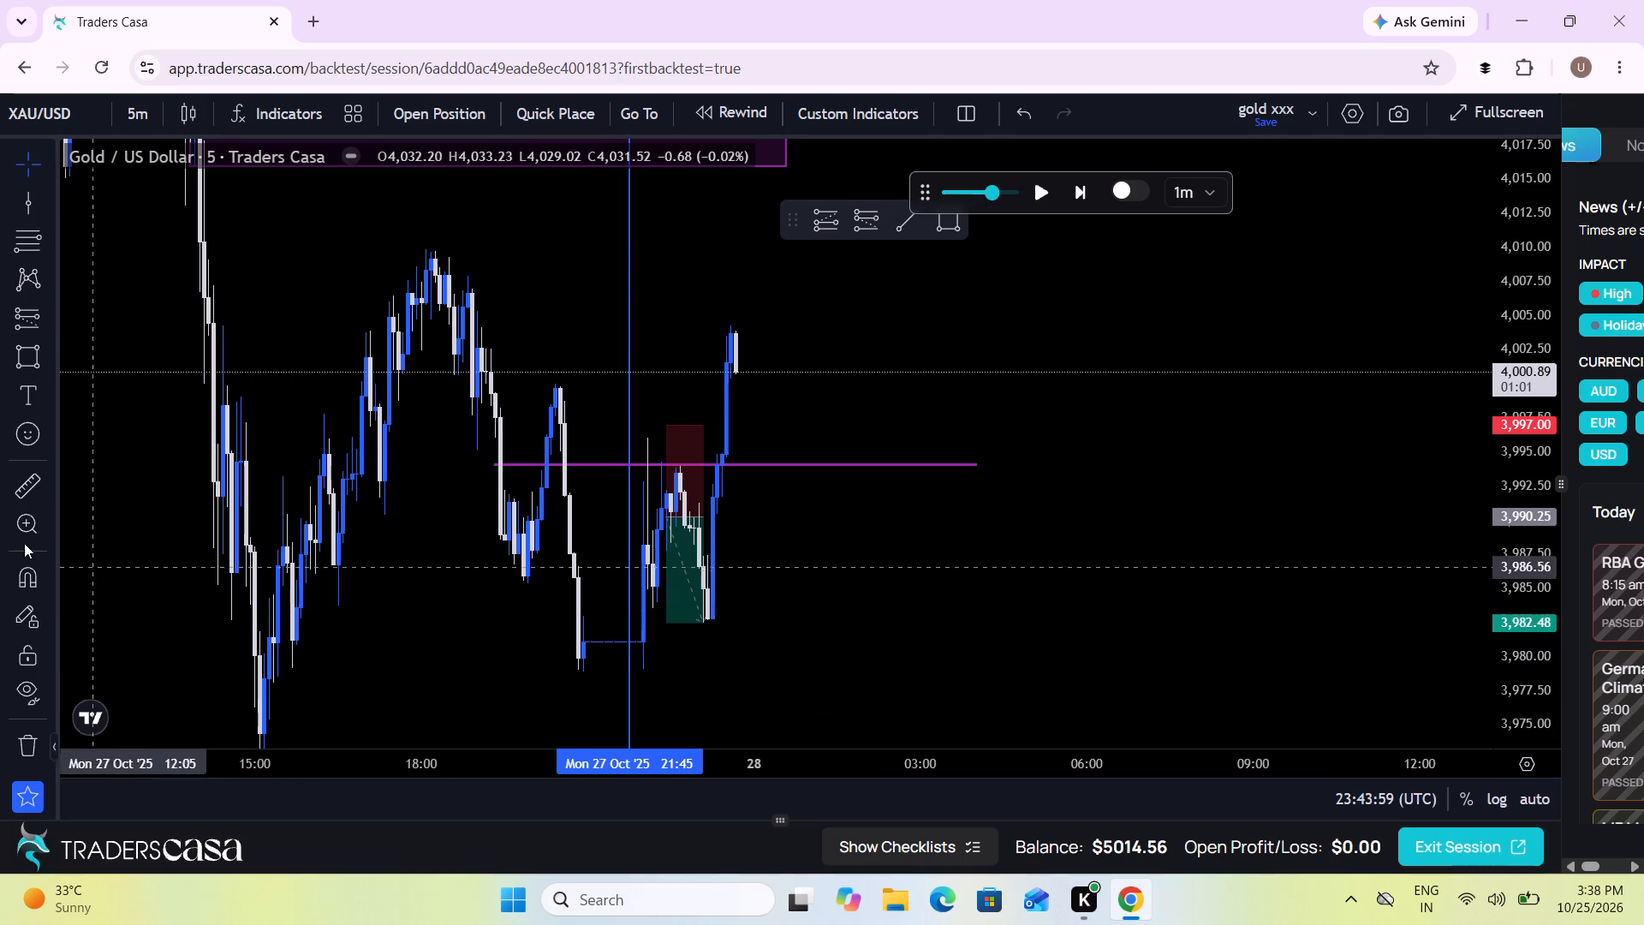
left_click(21, 504)
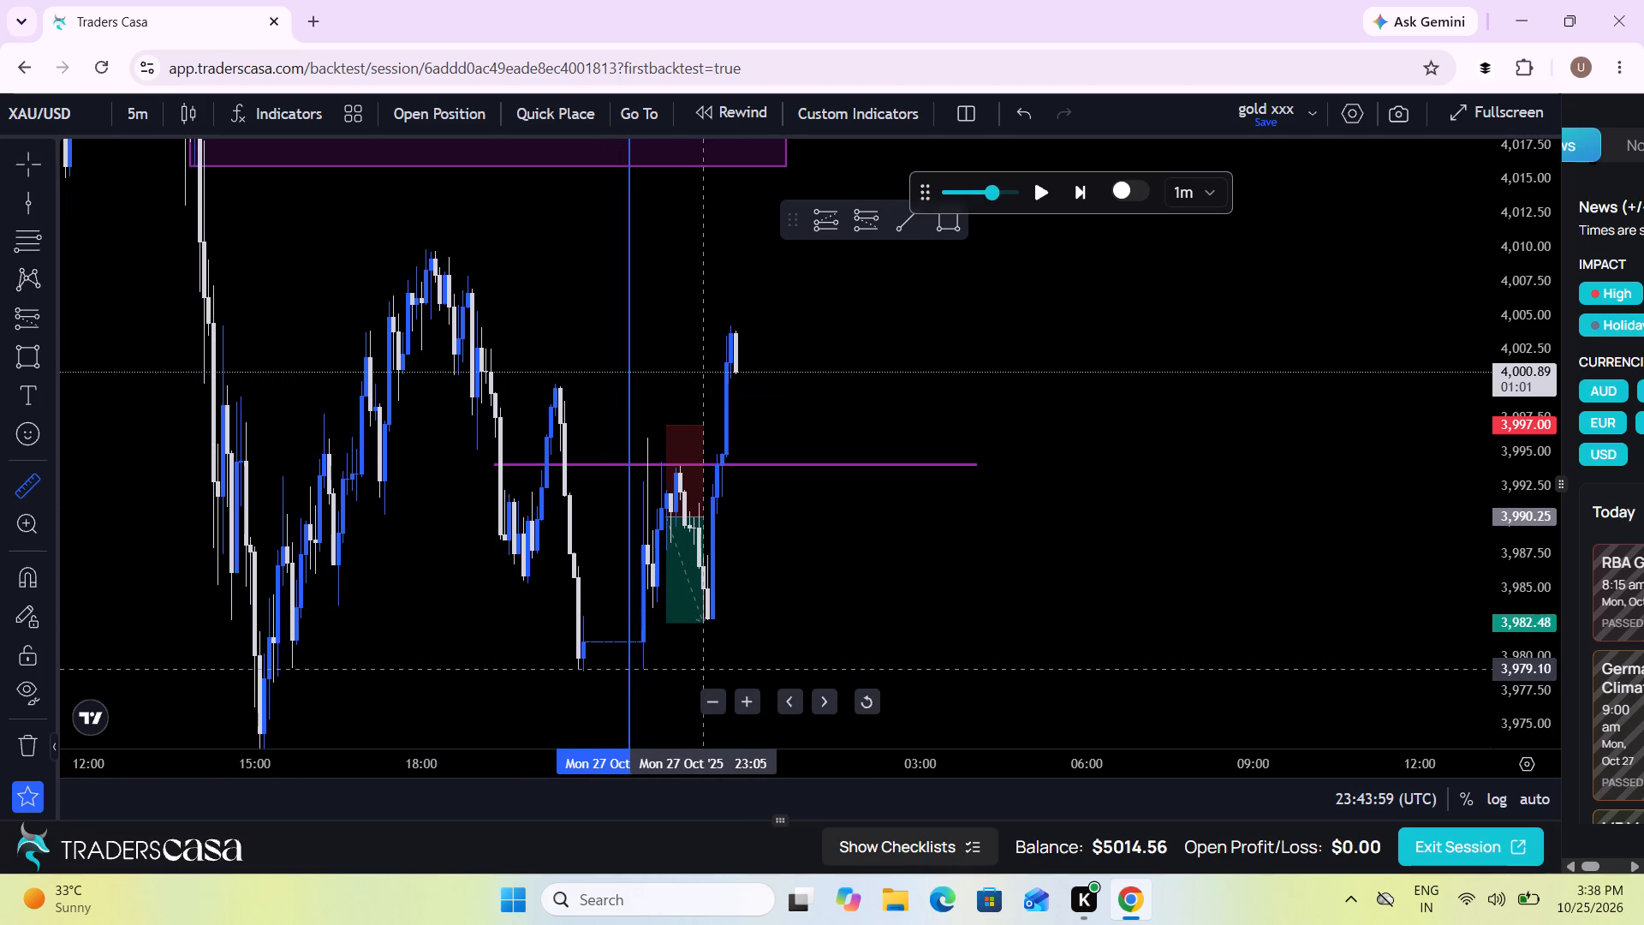
left_click(706, 668)
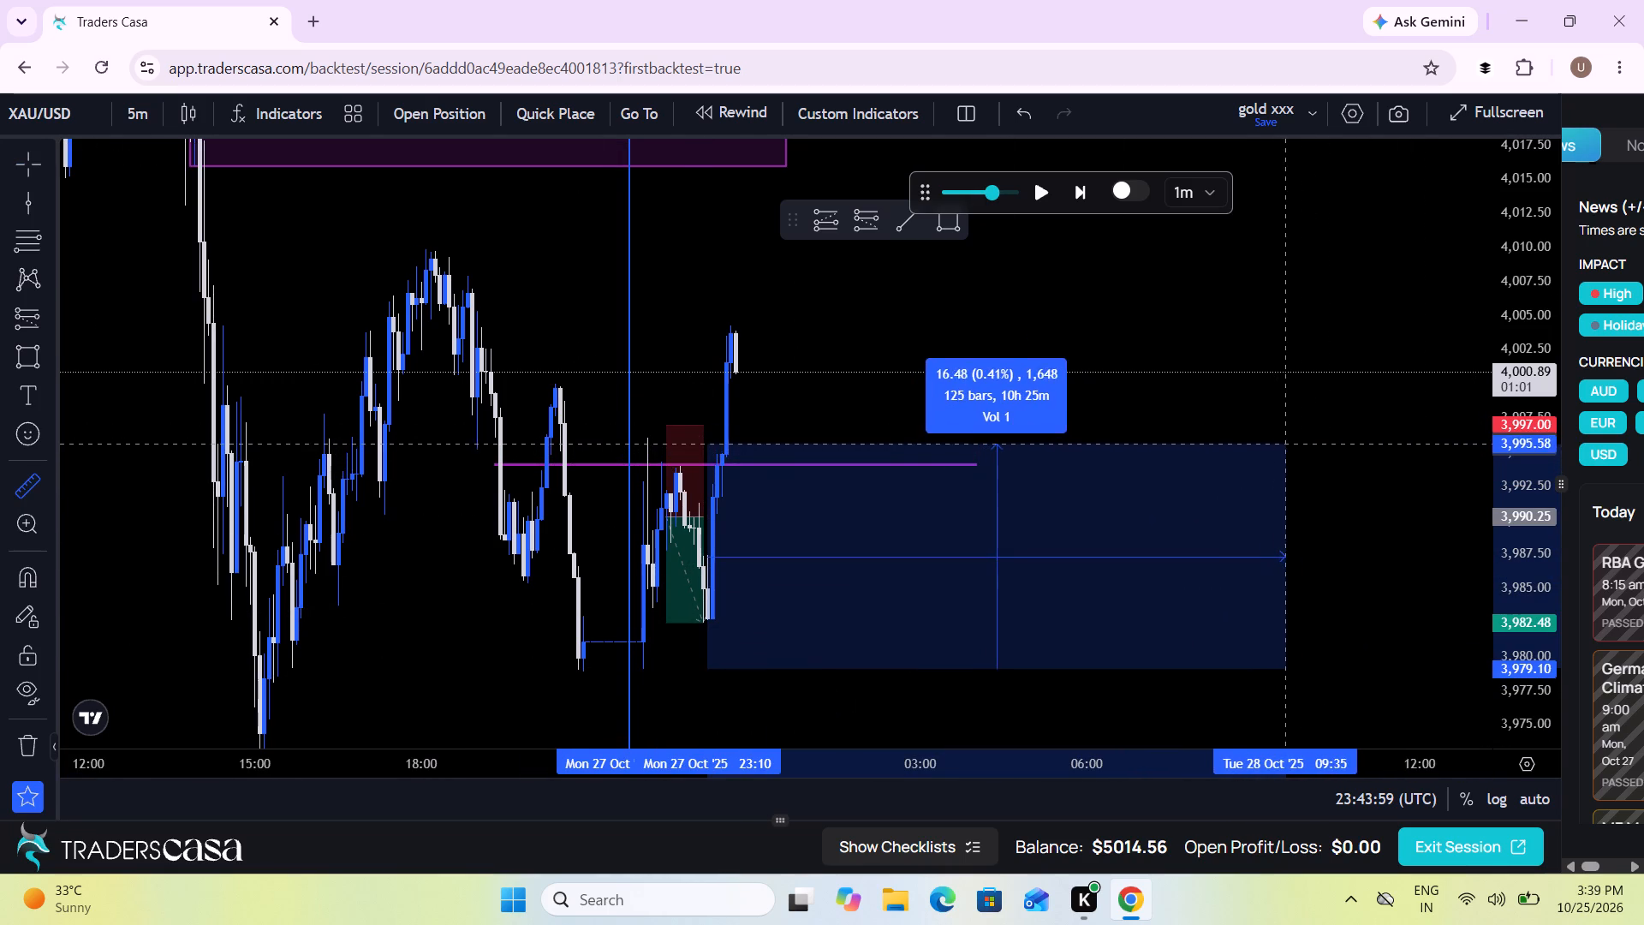
left_click(1349, 325)
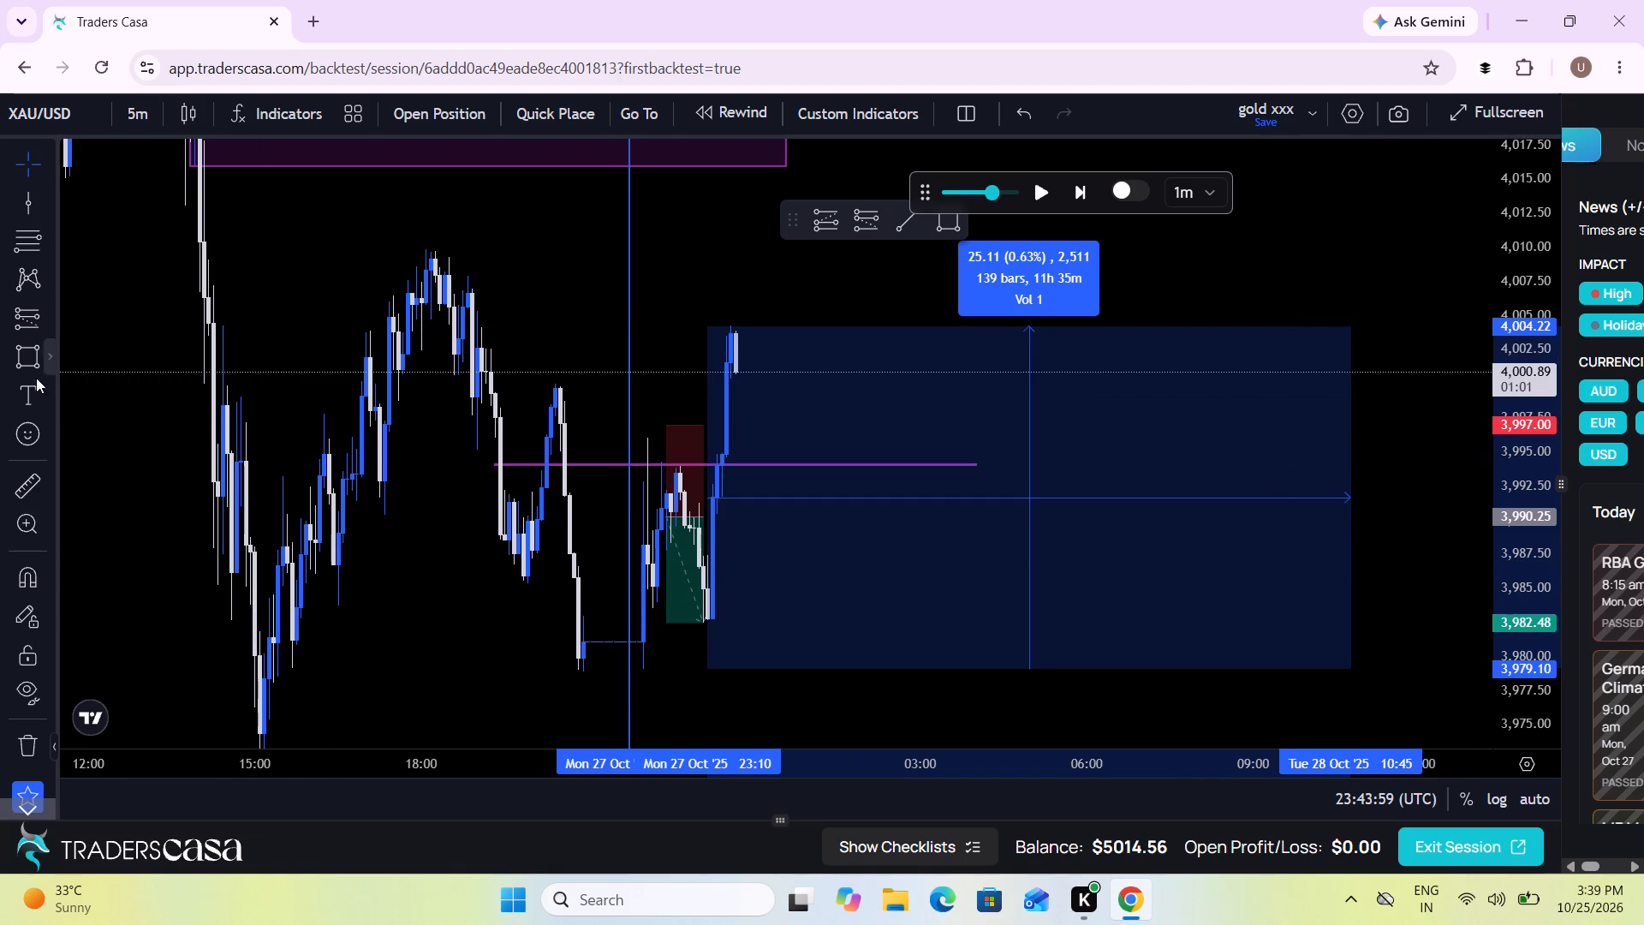
Draw a thin rectangle zone at the range's midpoint, about 3,991.66 to 3,991.42, from 23:15 to 12:15 on Tue 28 Oct.
left_click(21, 367)
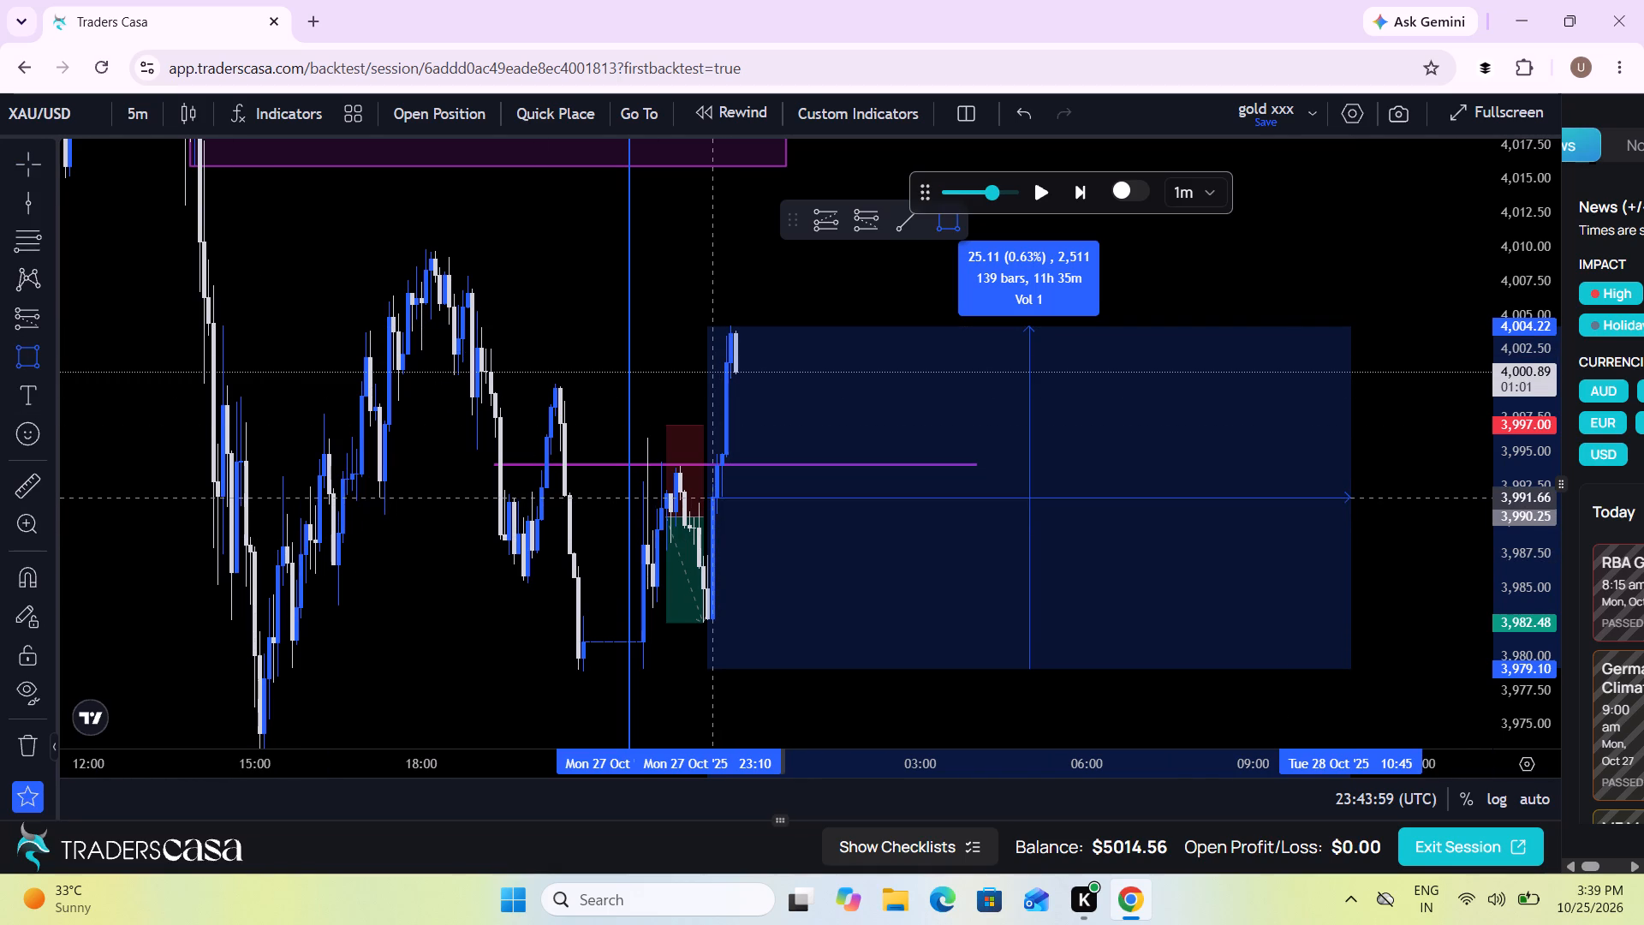
left_click(714, 497)
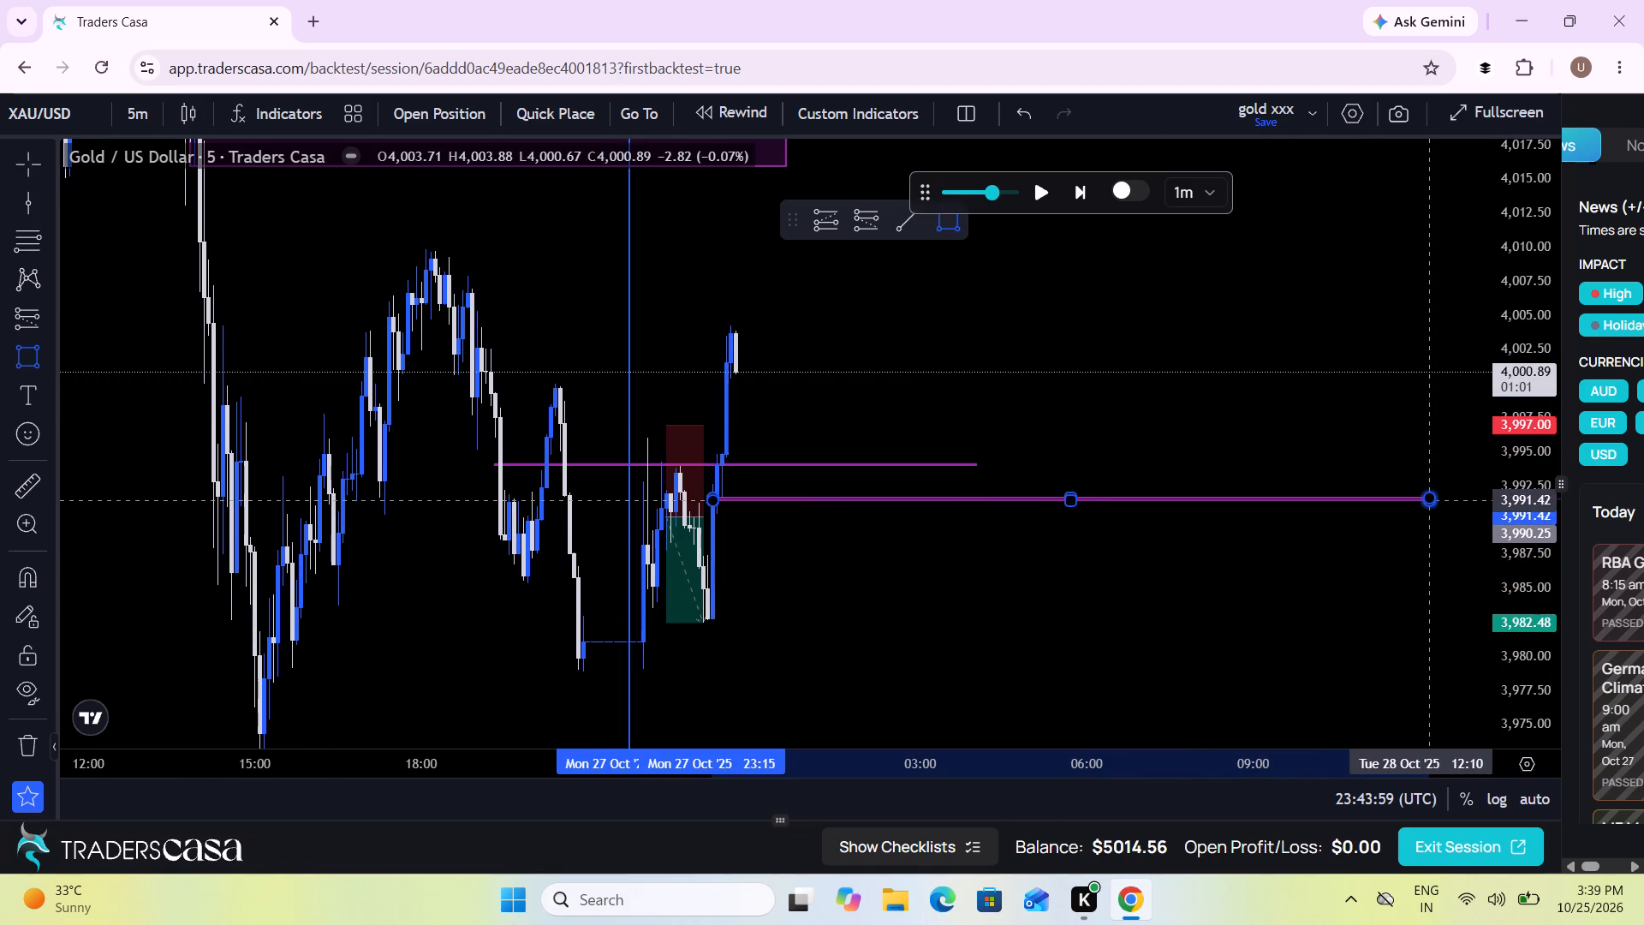
left_click(1432, 500)
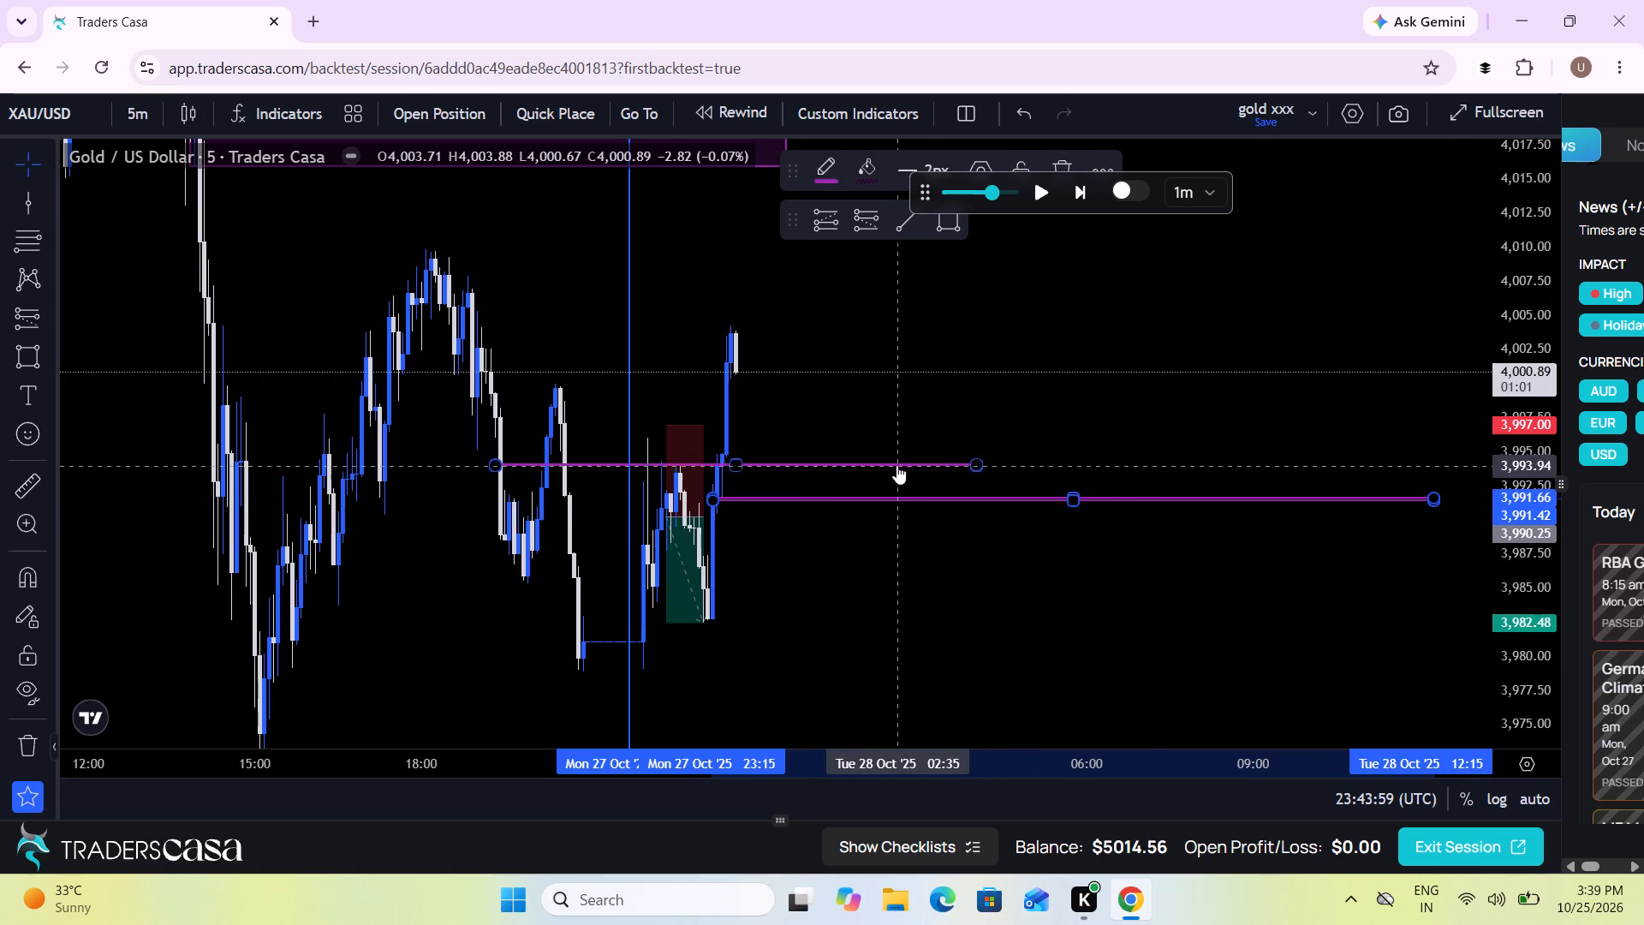
Delete the old midpoint zone at about 3,994.
left_click(902, 462)
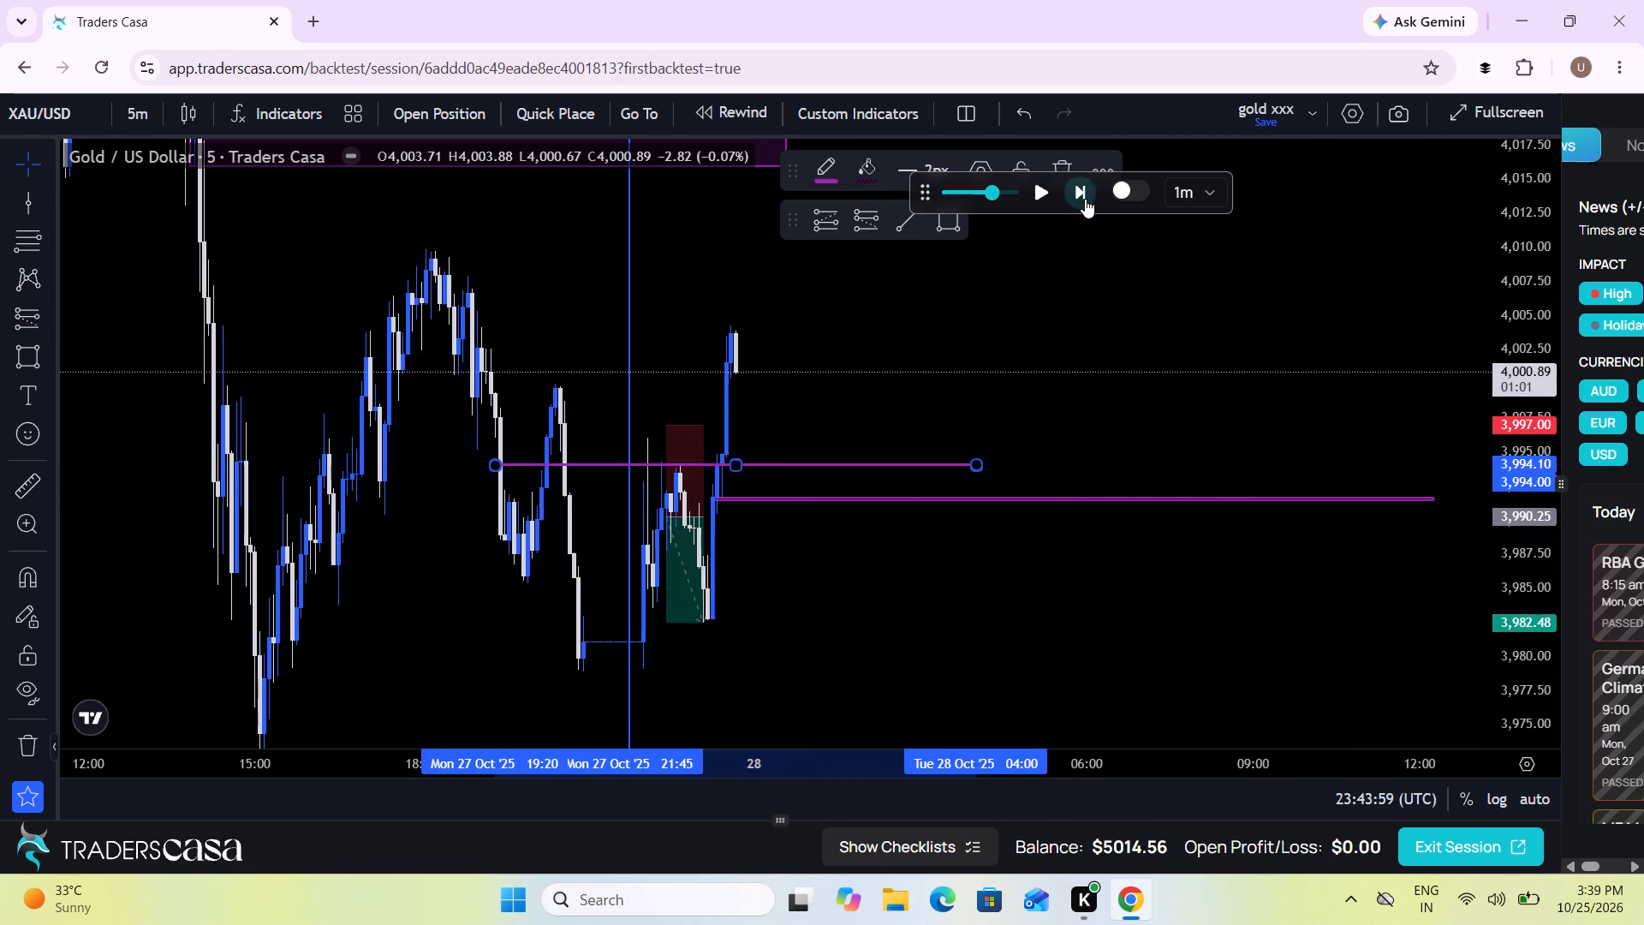
left_click(1060, 159)
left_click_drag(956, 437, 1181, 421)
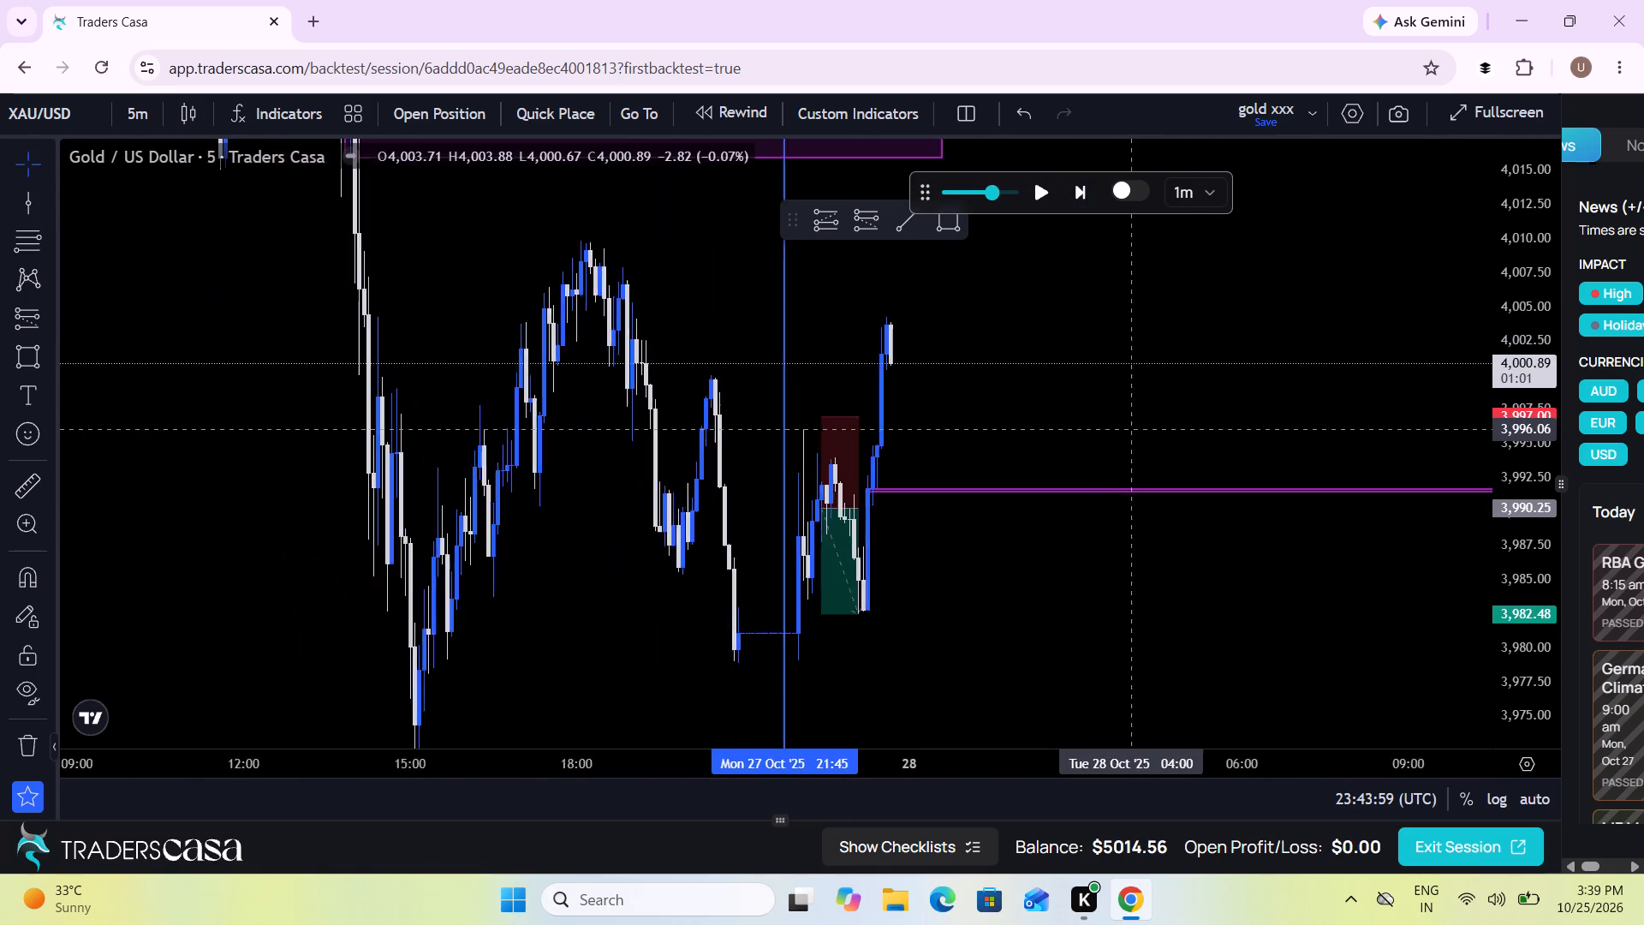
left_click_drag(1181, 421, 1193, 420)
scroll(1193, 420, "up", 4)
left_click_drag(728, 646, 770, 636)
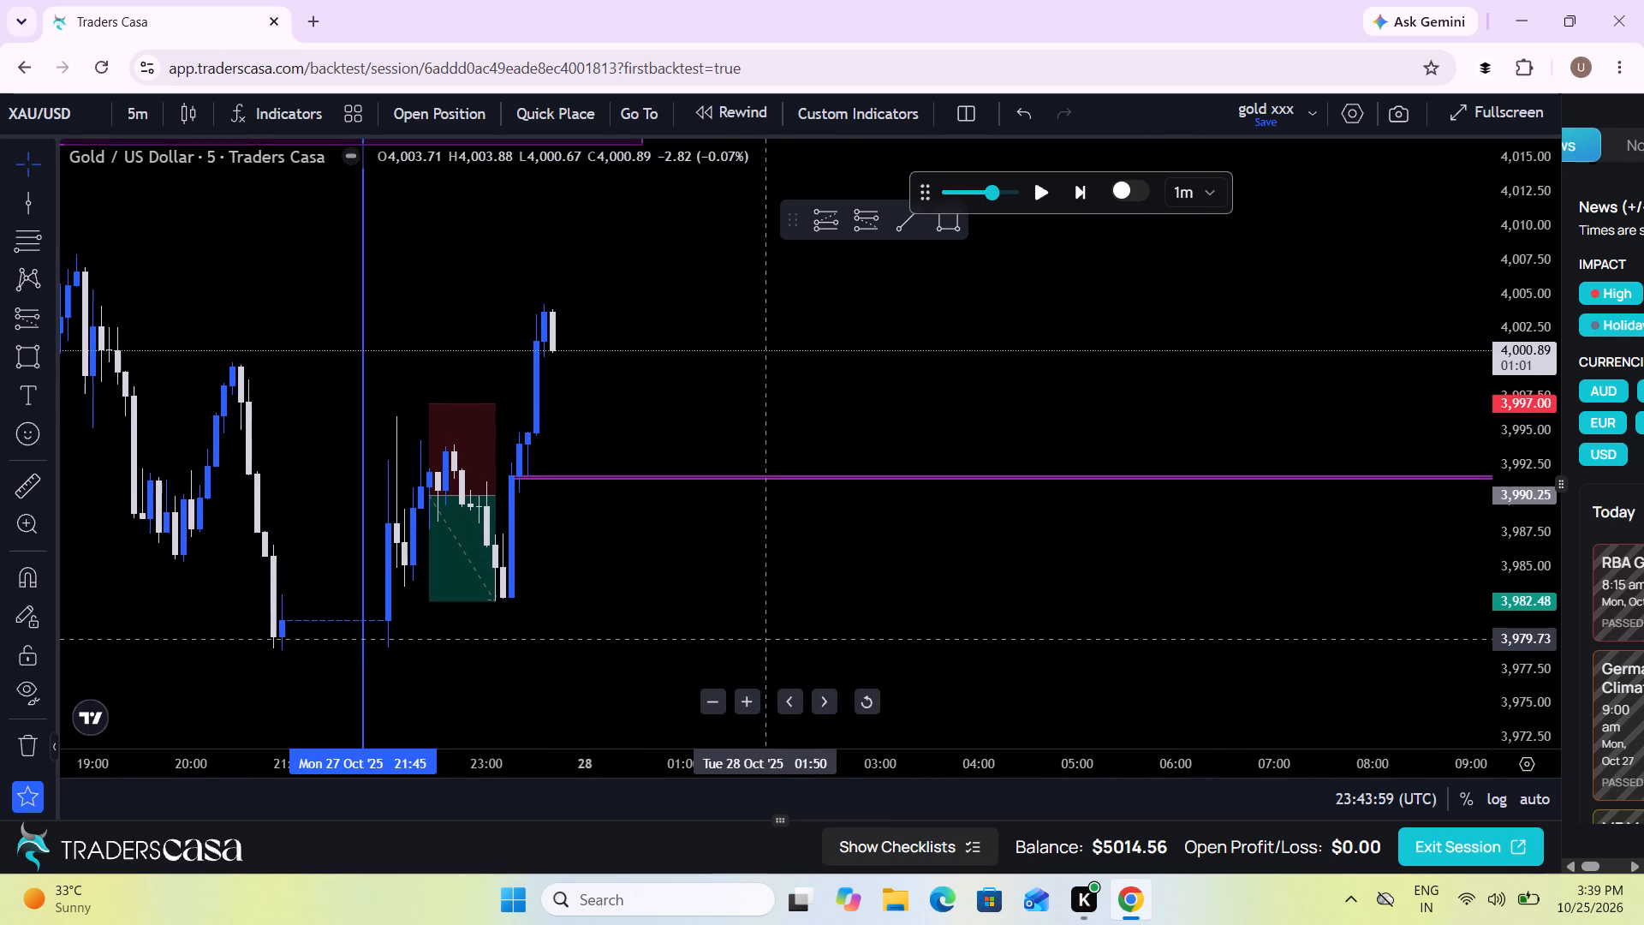
Examine the Mon 27 Oct price swings around the new midpoint zone and the earlier short trade.
left_click_drag(770, 636, 771, 636)
scroll(771, 636, "down", 1)
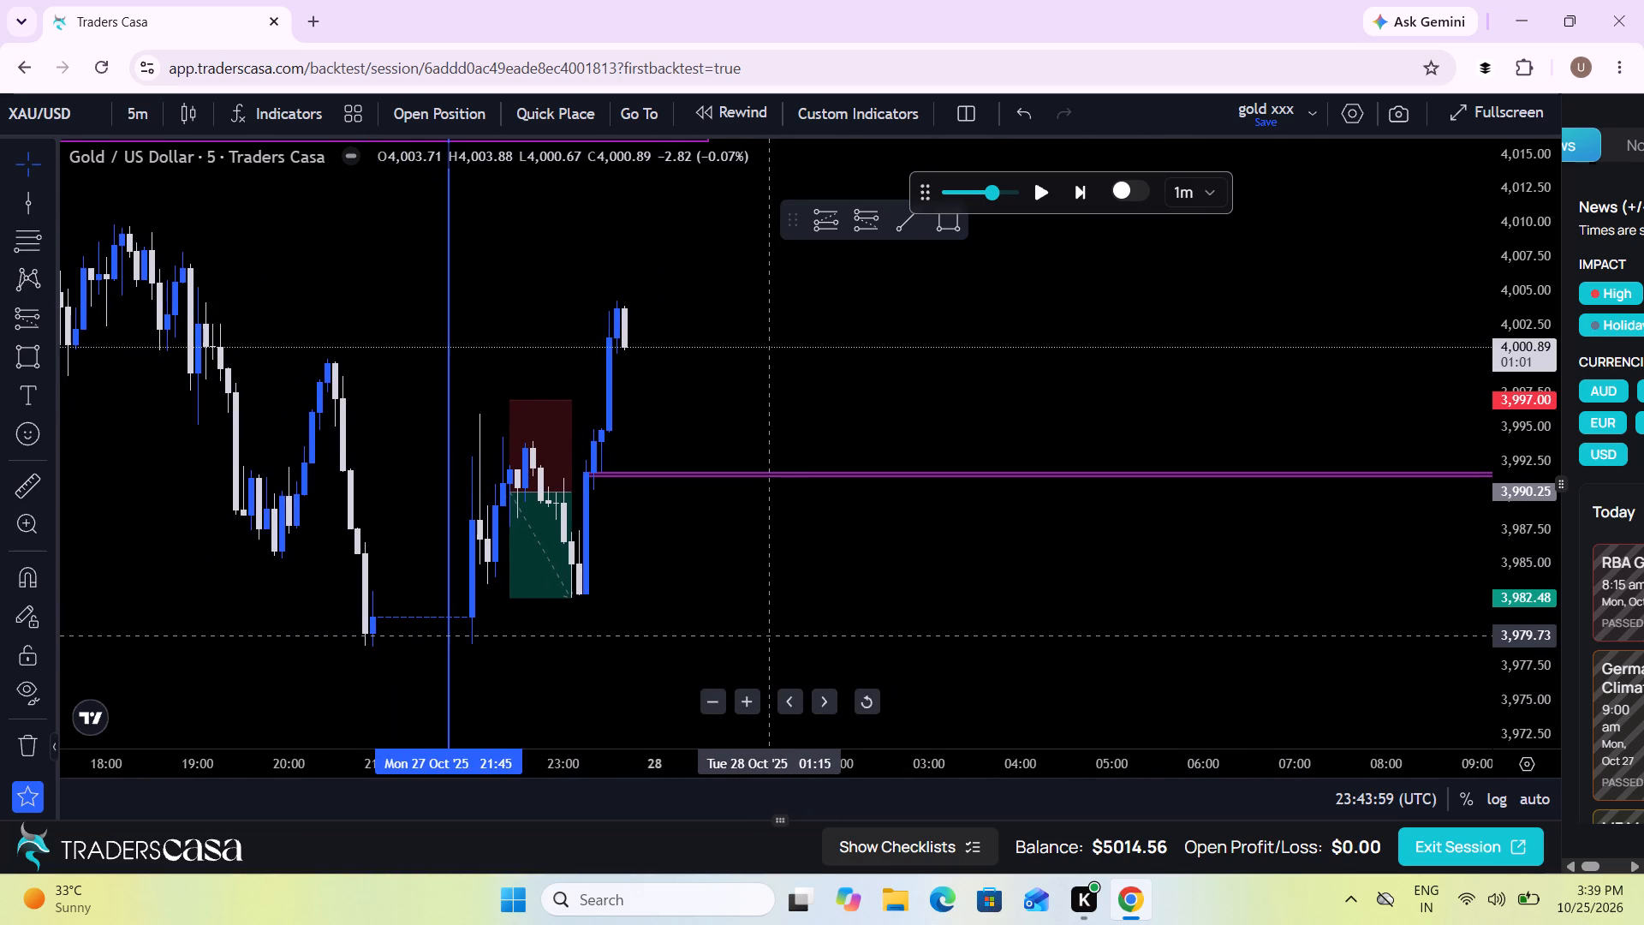
scroll(771, 636, "down", 1)
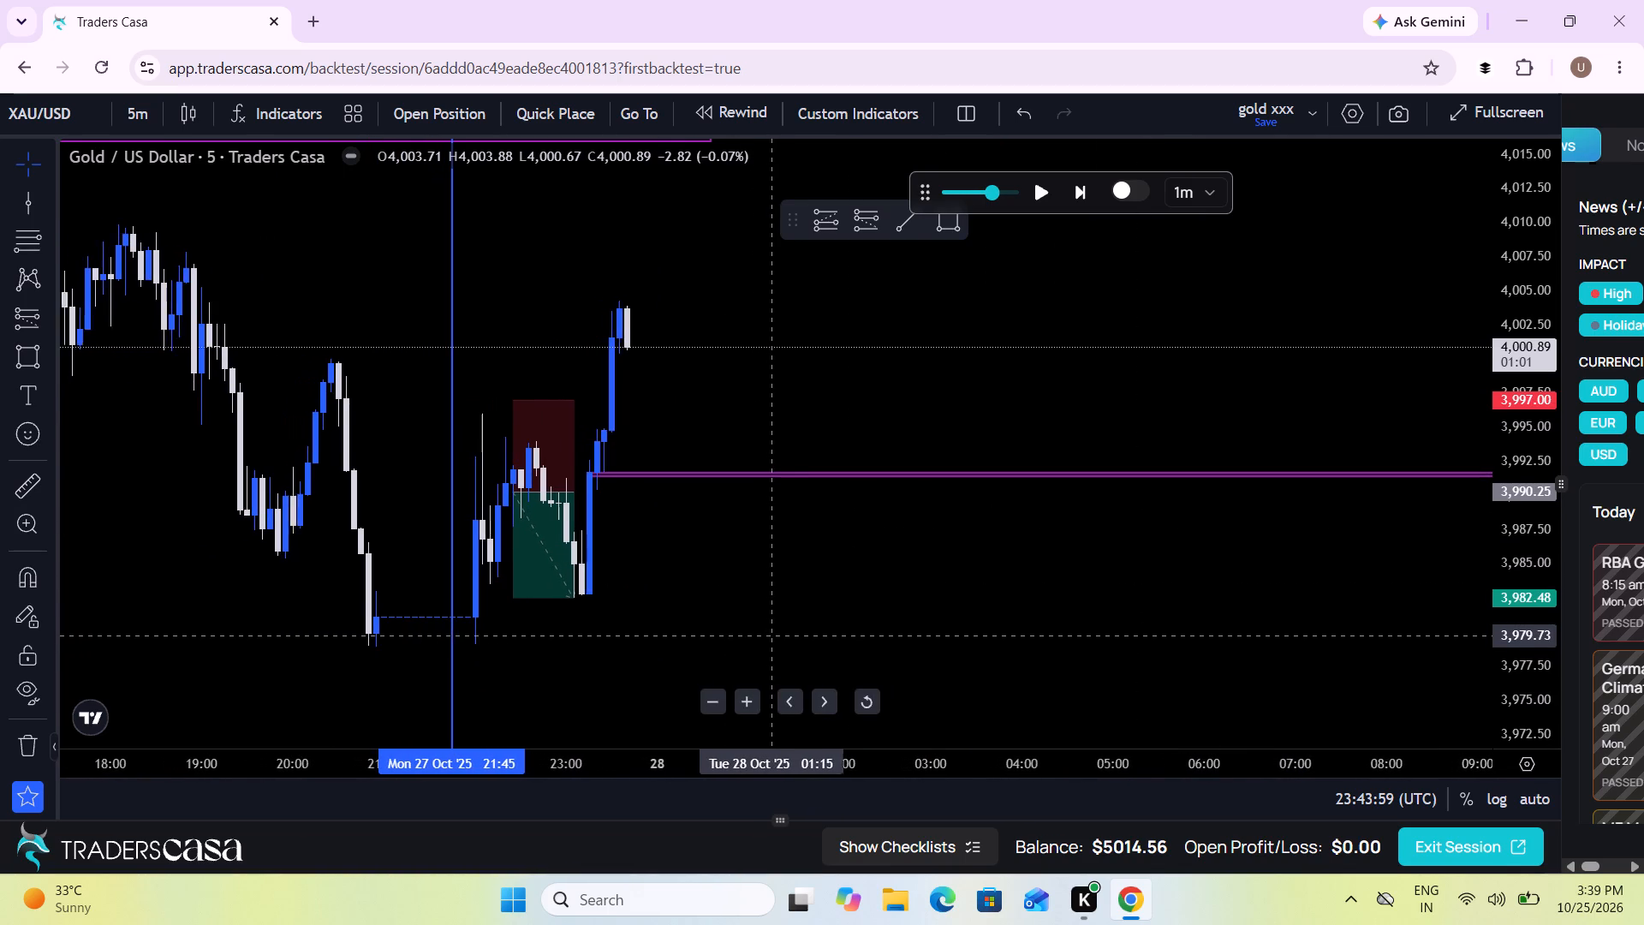
scroll(771, 636, "down", 1)
left_click_drag(771, 636, 739, 643)
scroll(739, 643, "down", 3)
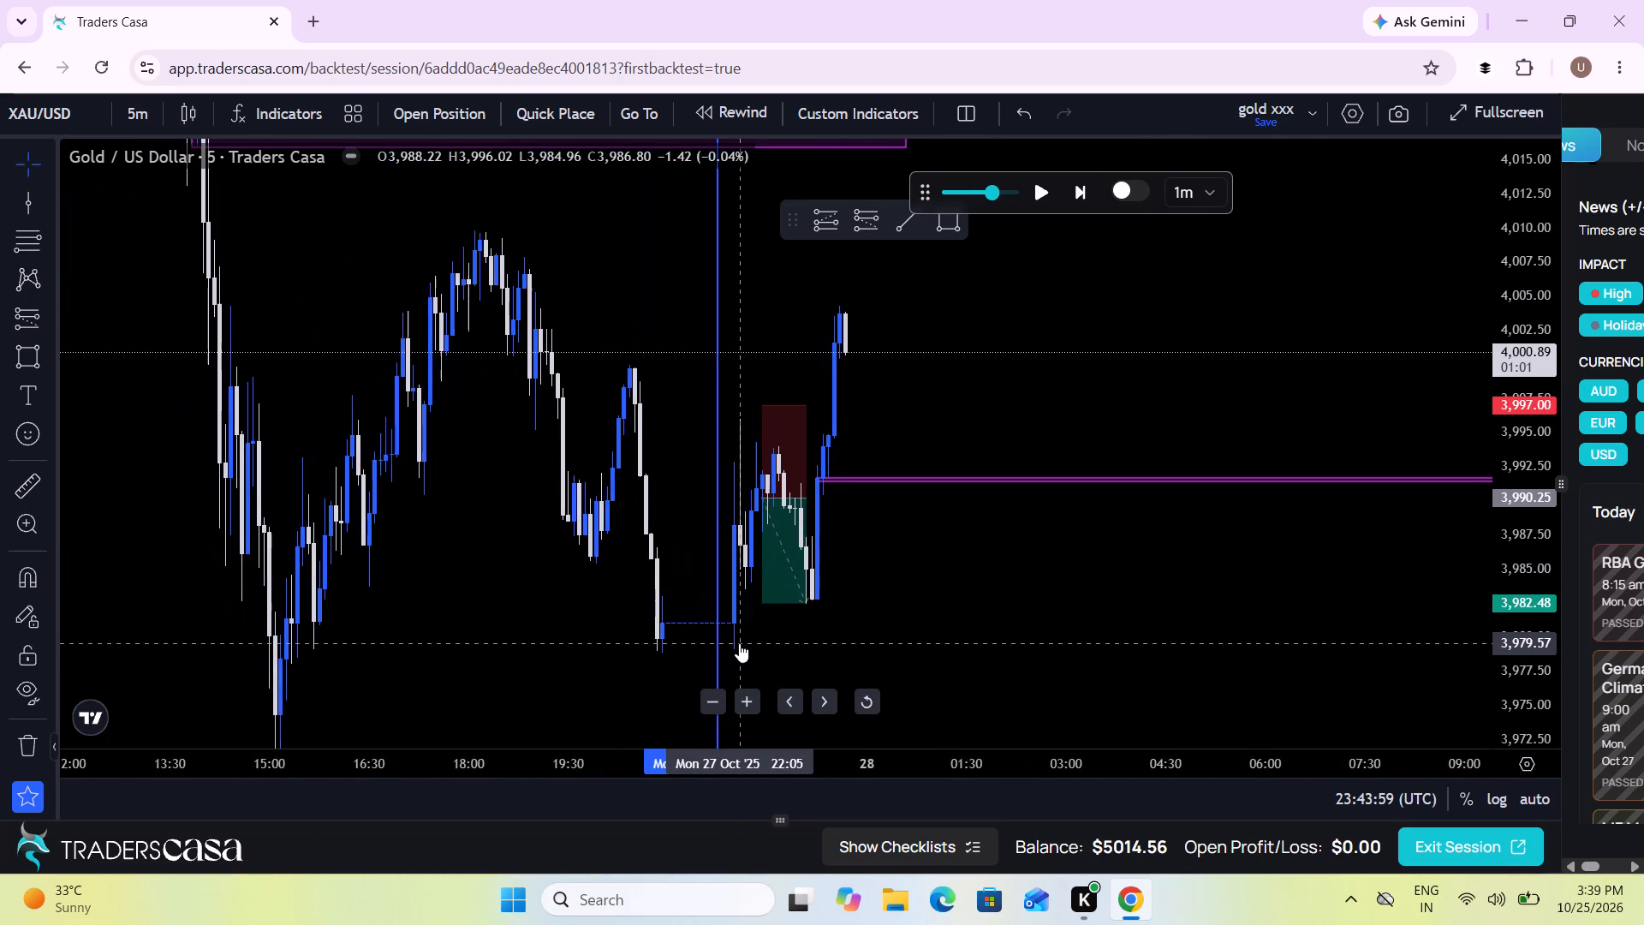
scroll(739, 643, "down", 1)
left_click_drag(551, 523, 533, 507)
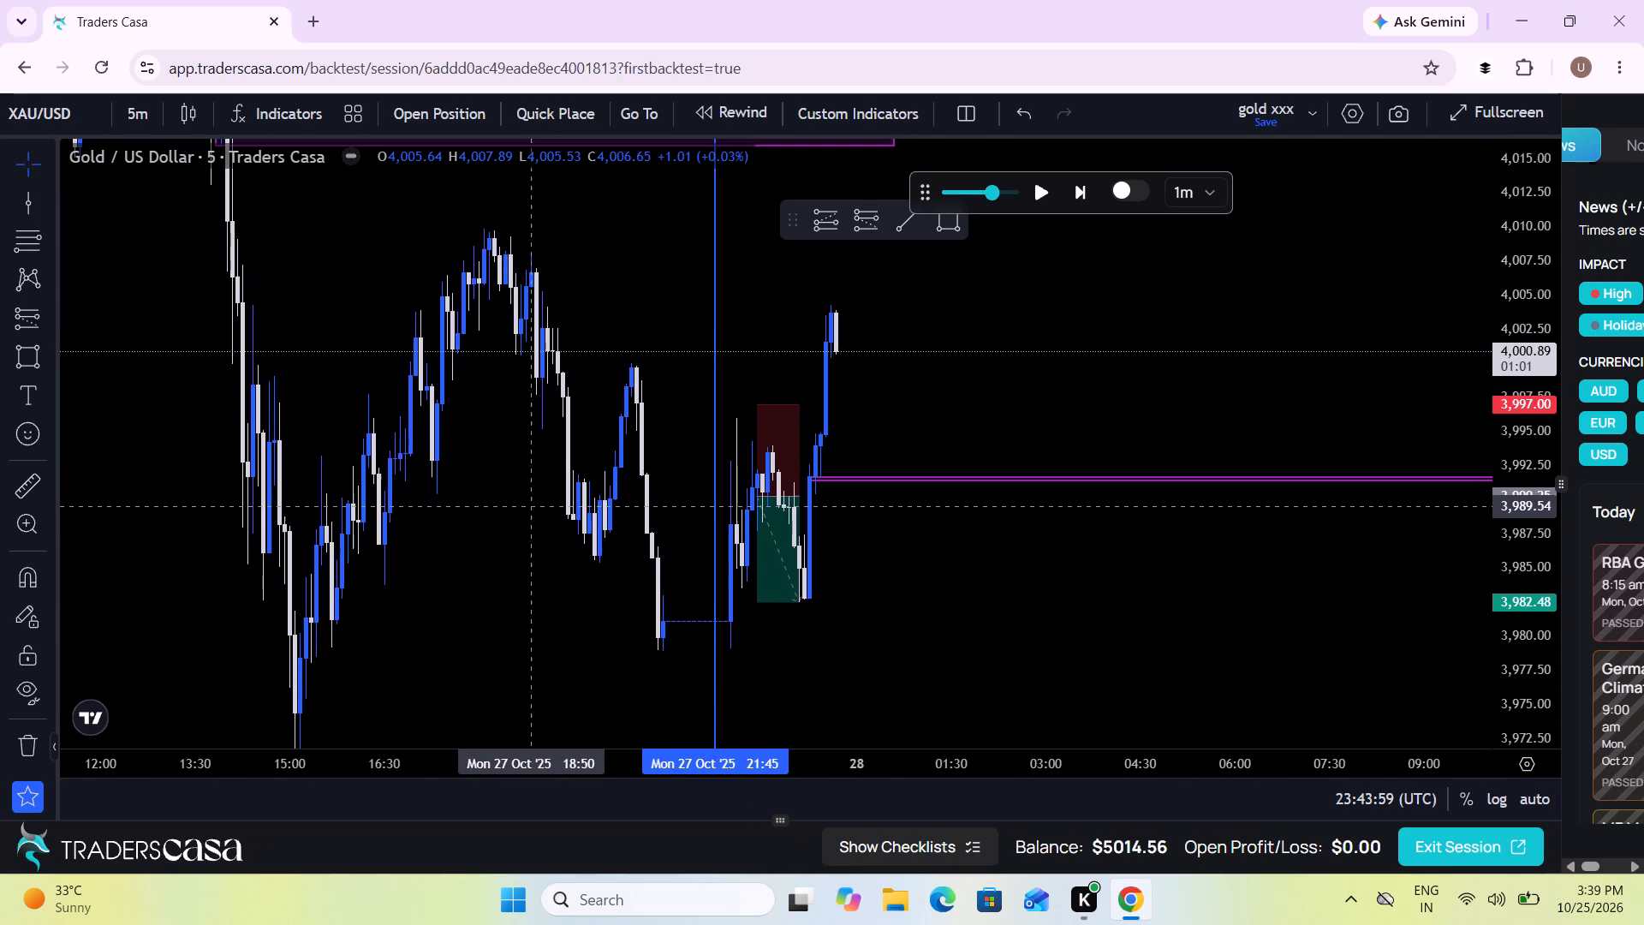
left_click_drag(533, 507, 508, 534)
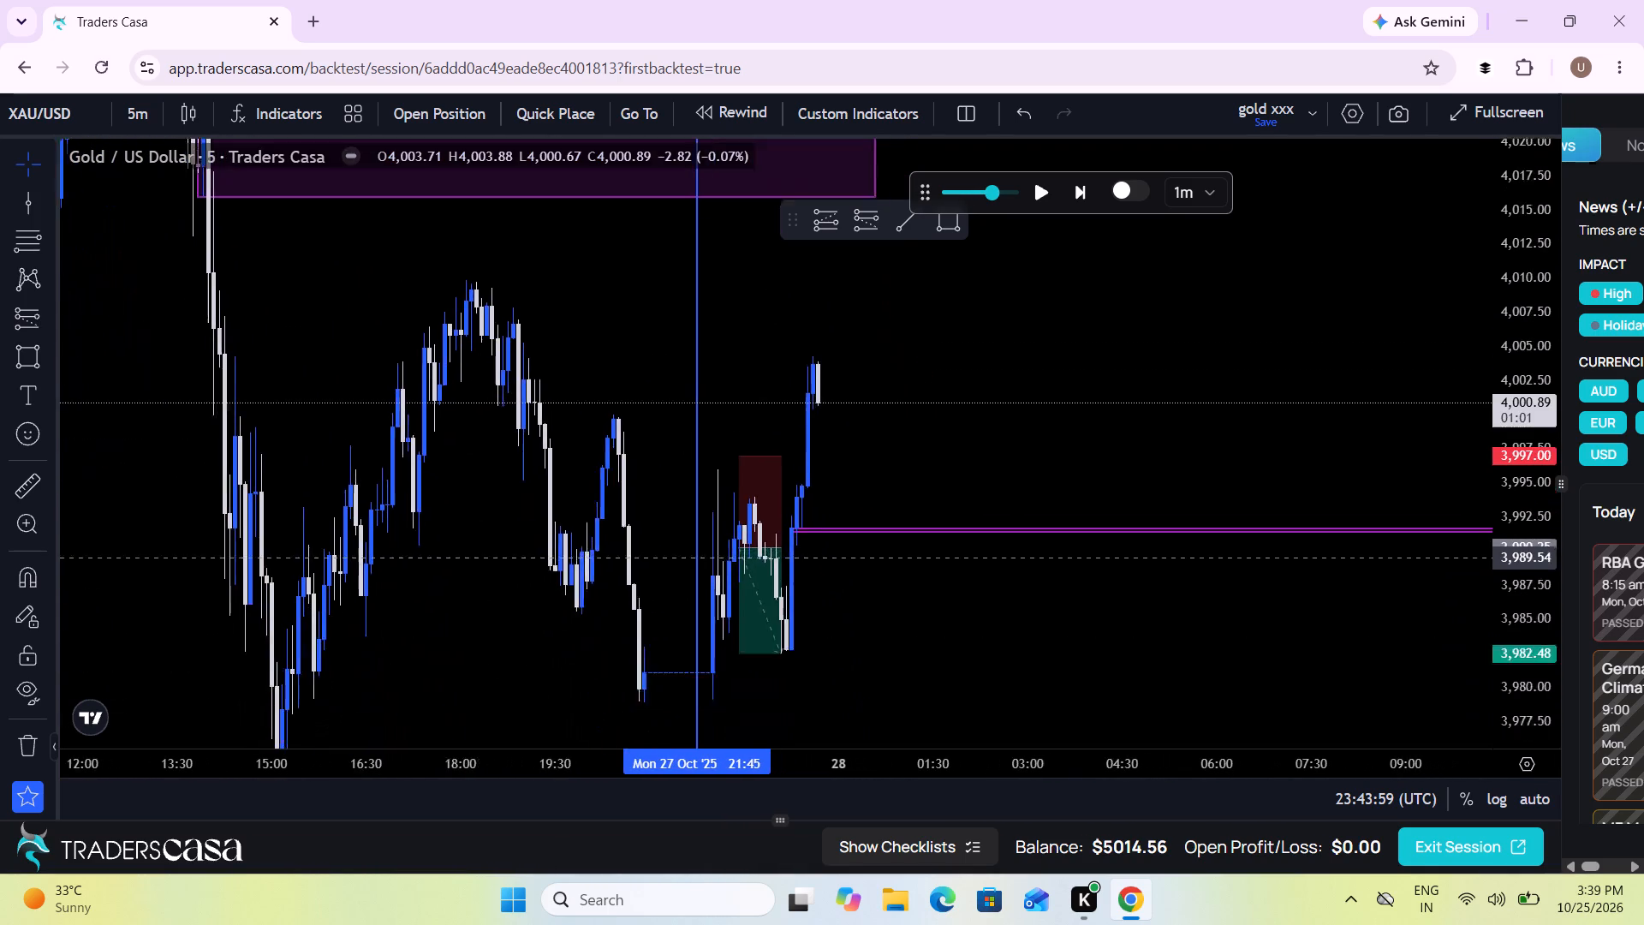
left_click_drag(508, 534, 491, 482)
left_click(441, 483)
scroll(441, 483, "up", 3)
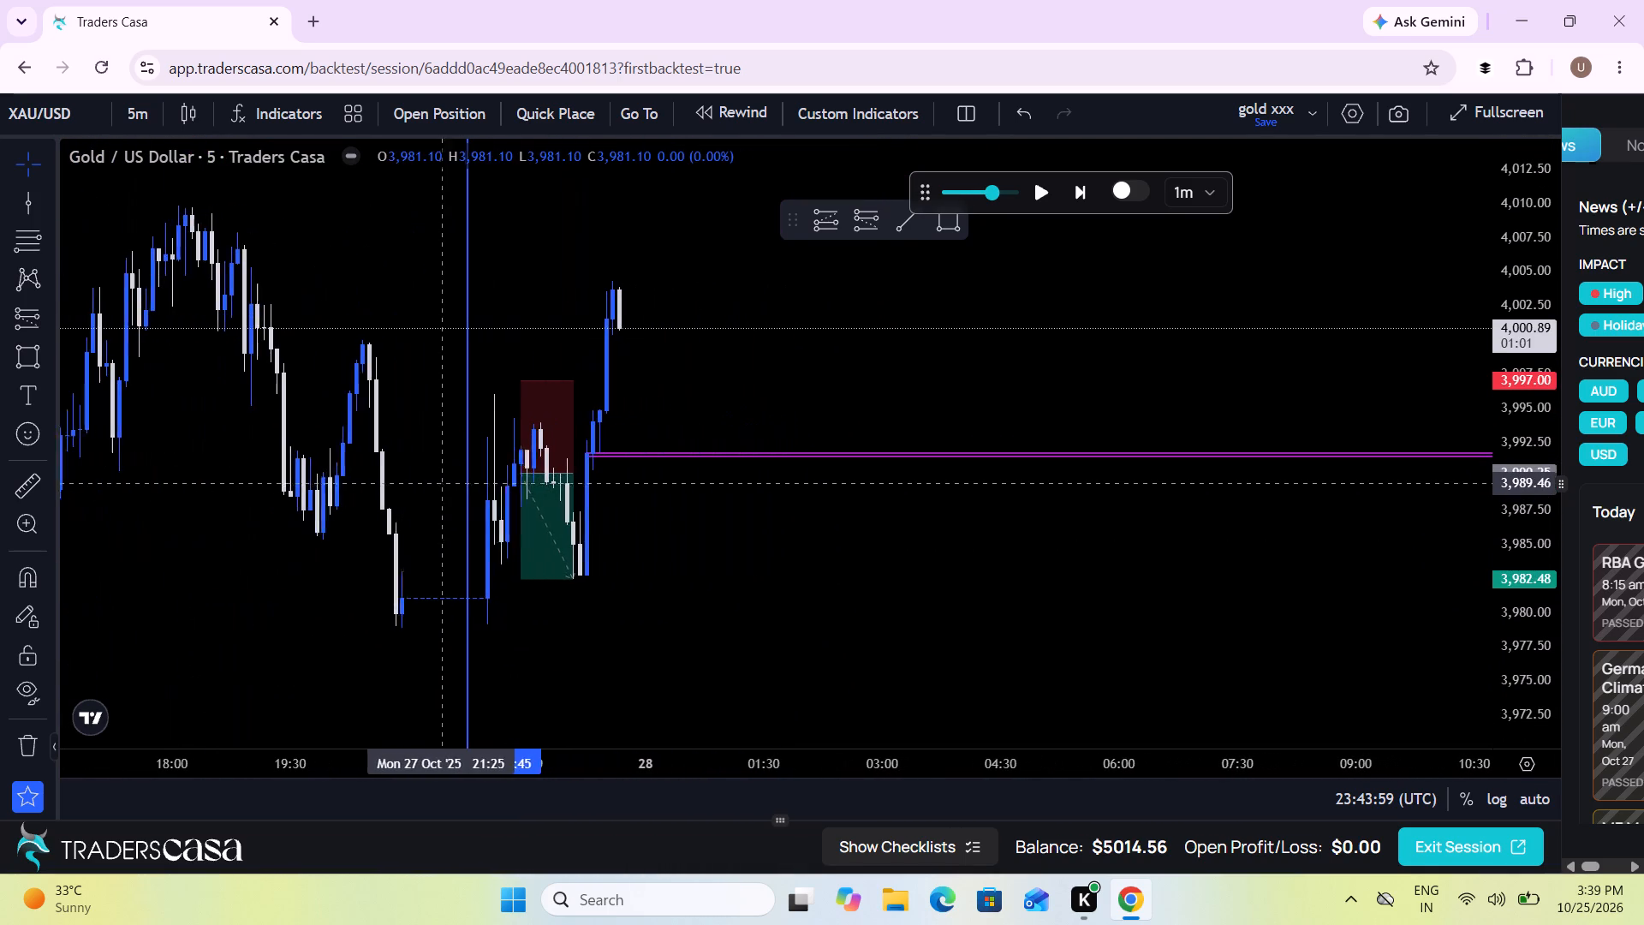
Replay price from 23:43 to about 00:12 on Tue 28 Oct, pausing after price drops below the midpoint zone.
left_click(1038, 205)
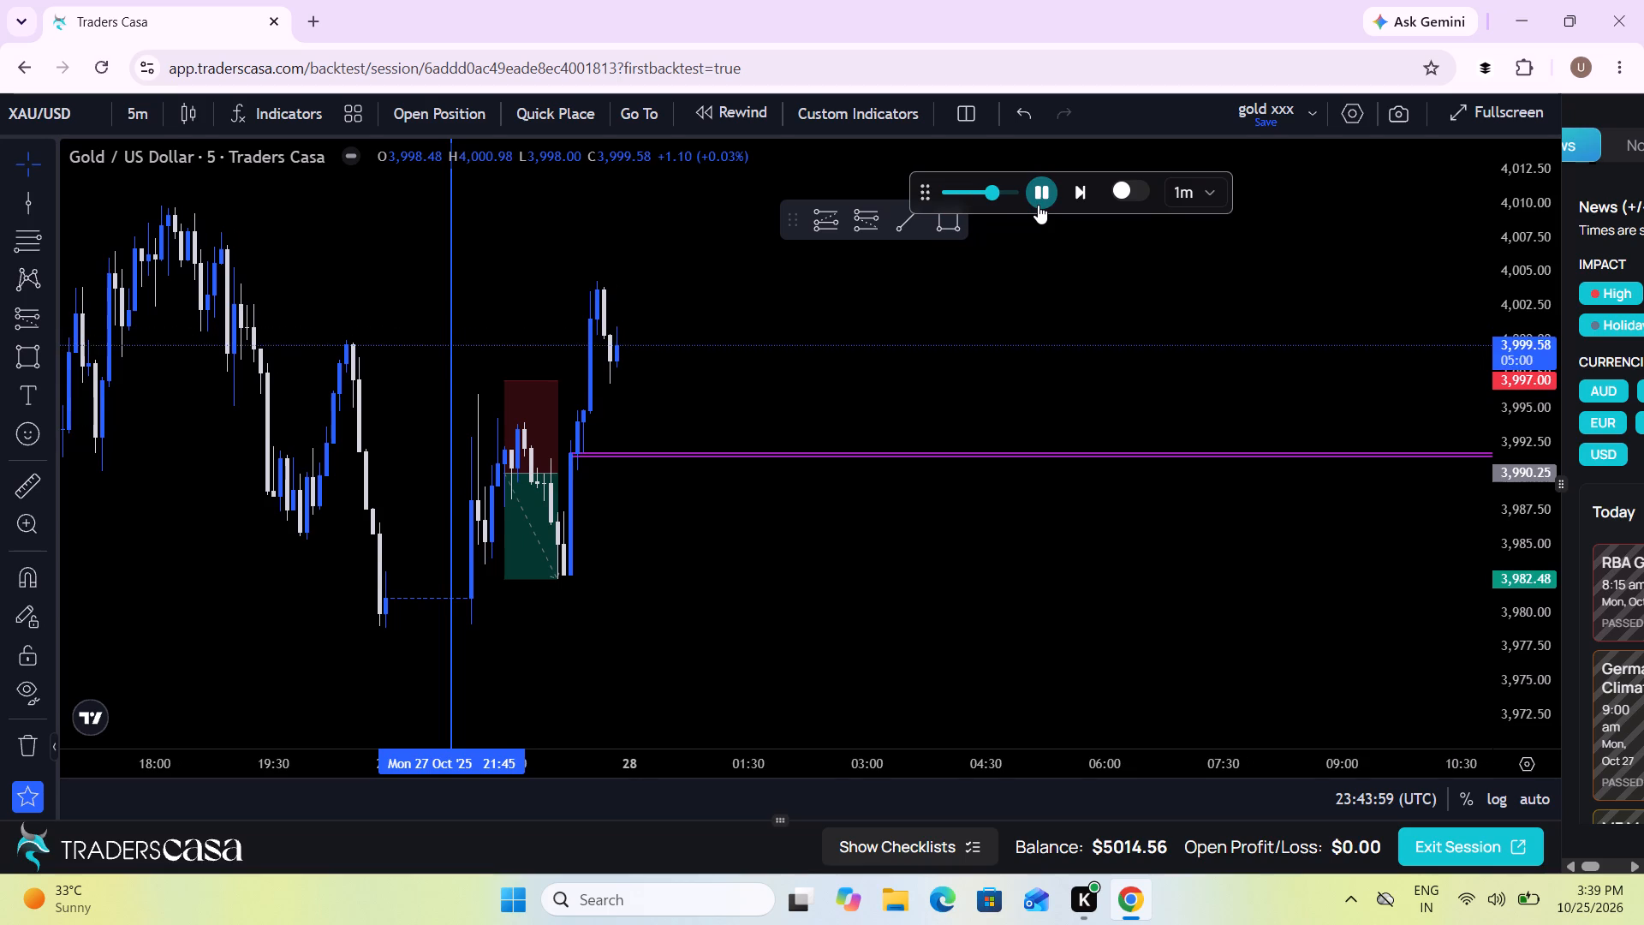
left_click(1038, 205)
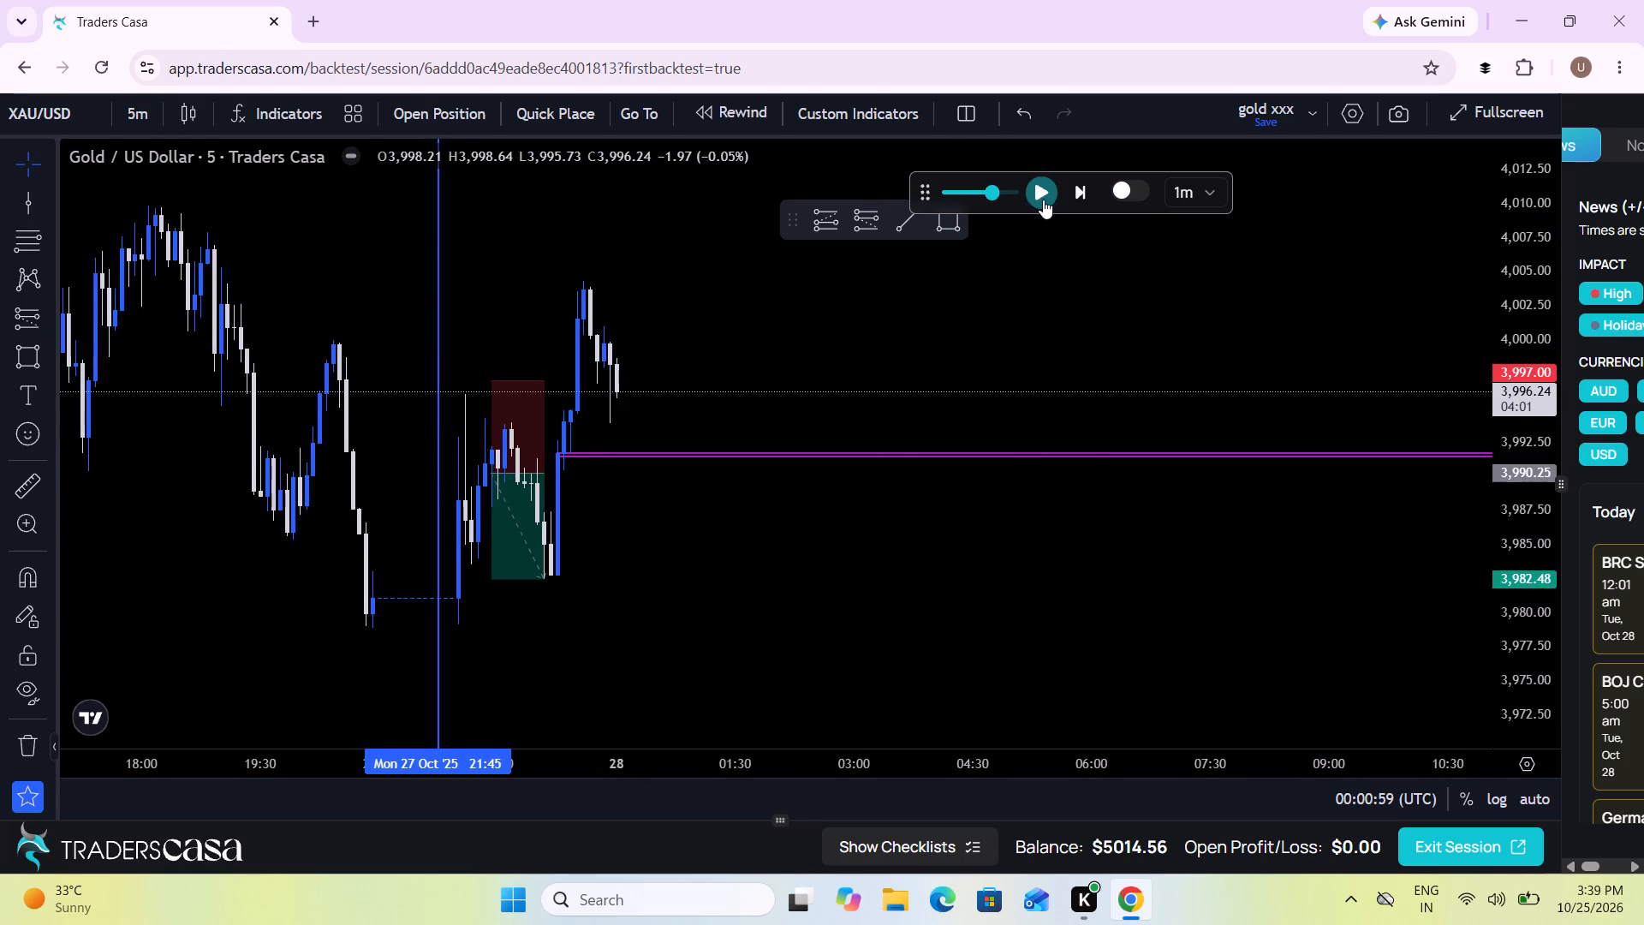
left_click(1043, 200)
left_click(1043, 200)
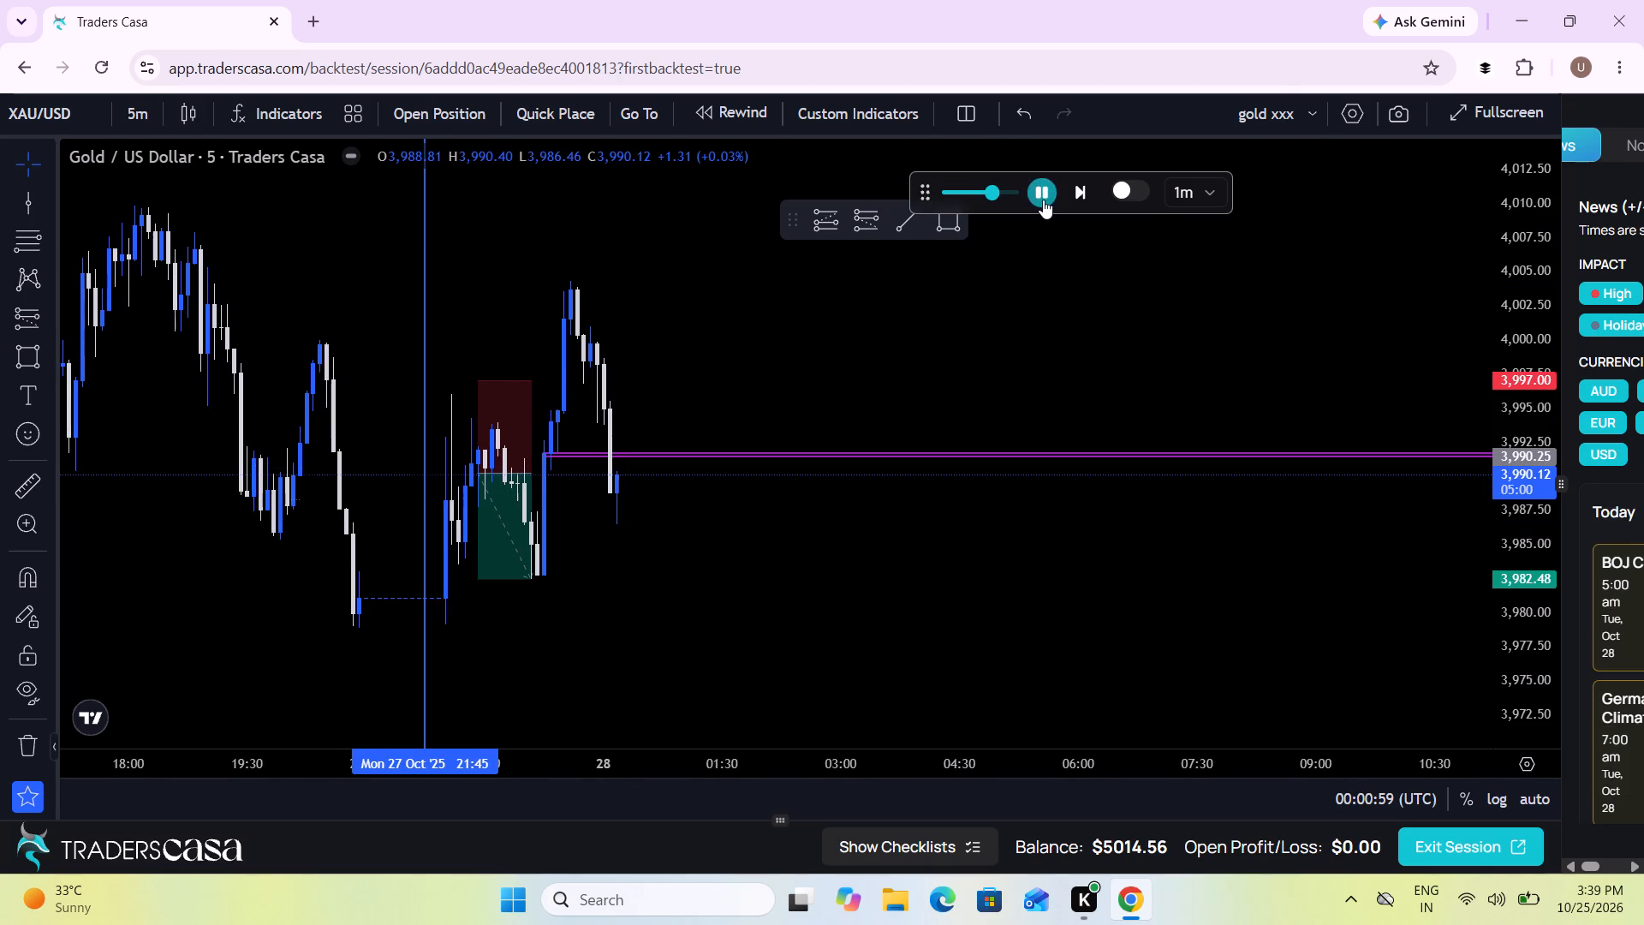
Draw a long position at 00:10 just above the midpoint zone, with entry 3,992.60, target 3,998.40 and stop 3,986.80.
left_click_drag(676, 385, 814, 391)
scroll(814, 391, "up", 1)
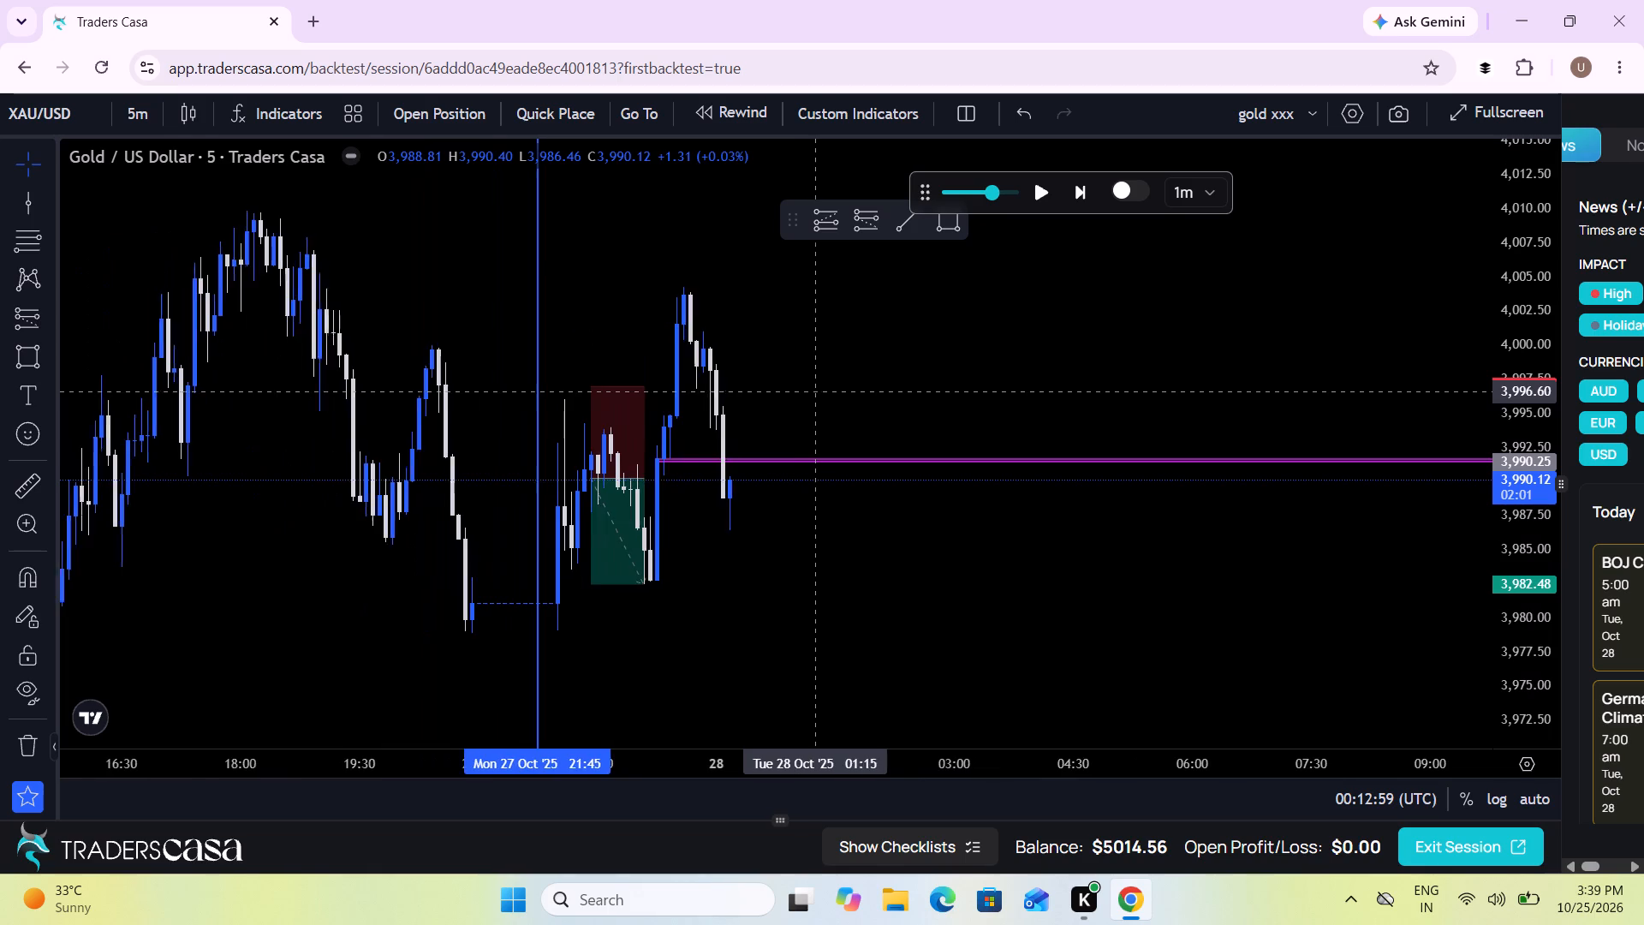
scroll(814, 391, "up", 1)
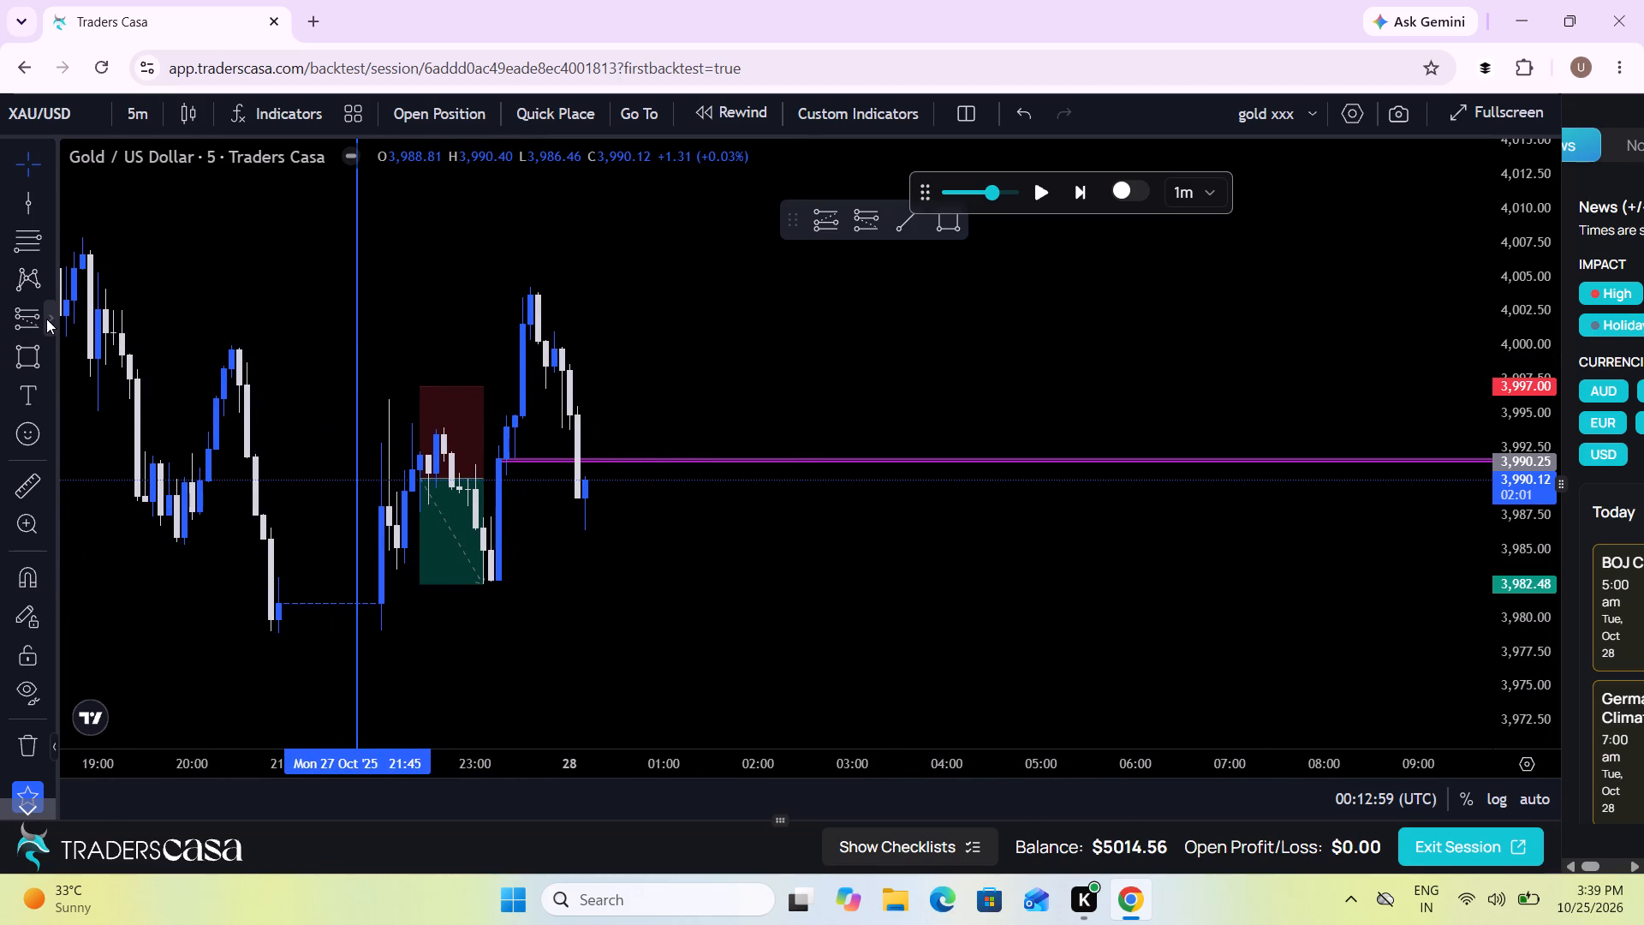
left_click(46, 315)
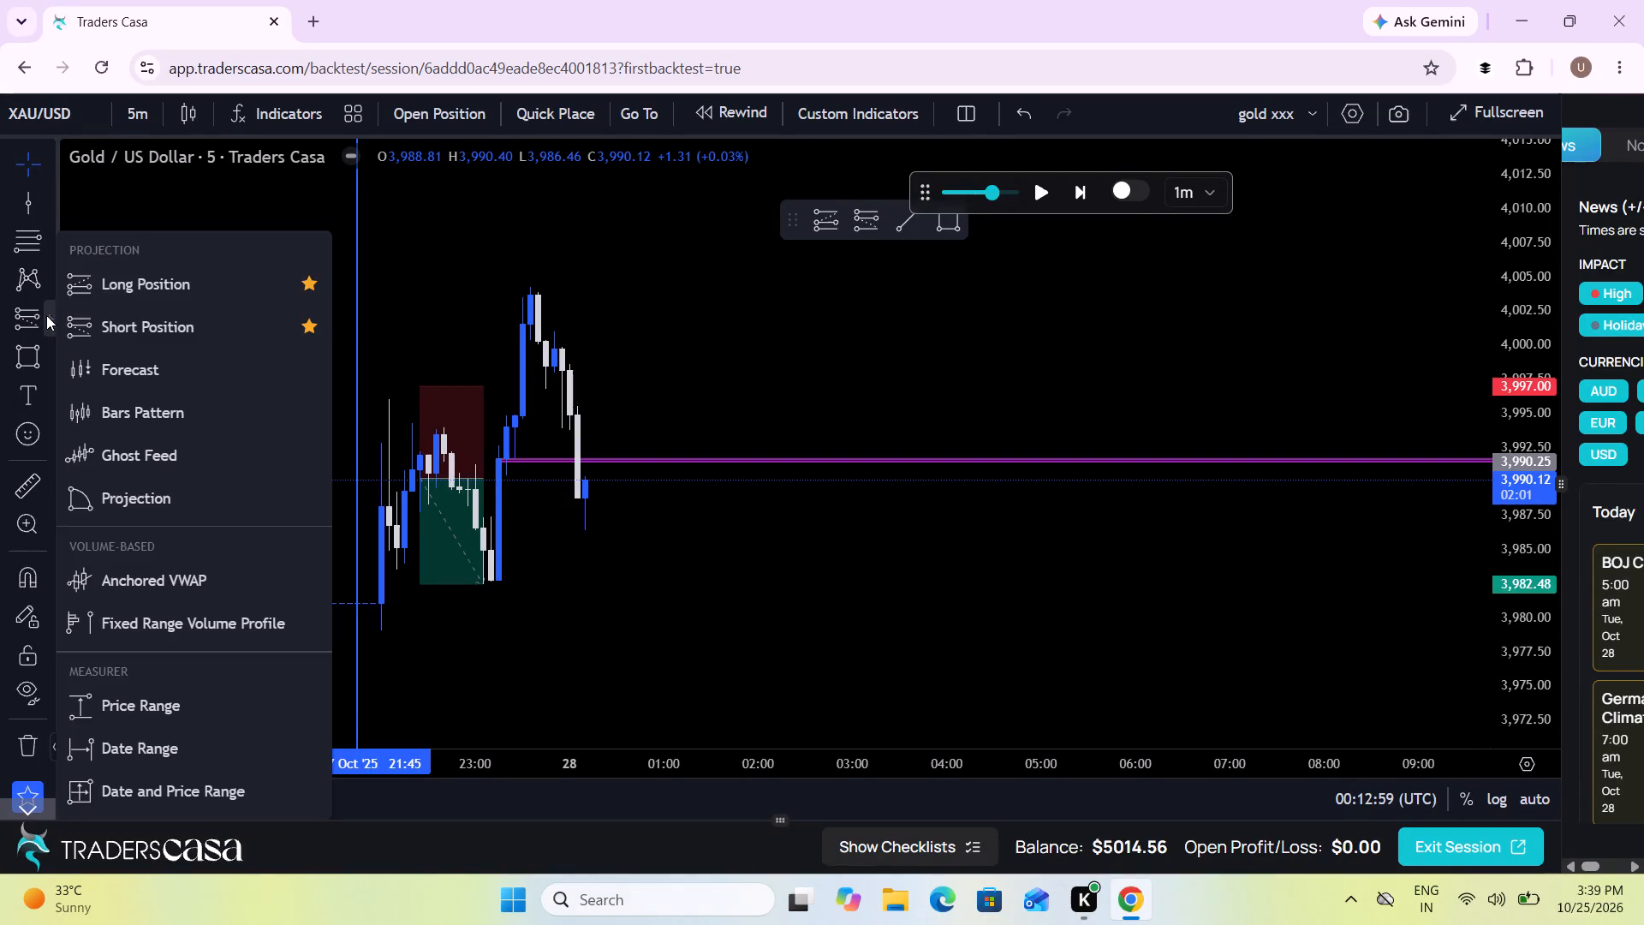
left_click(147, 281)
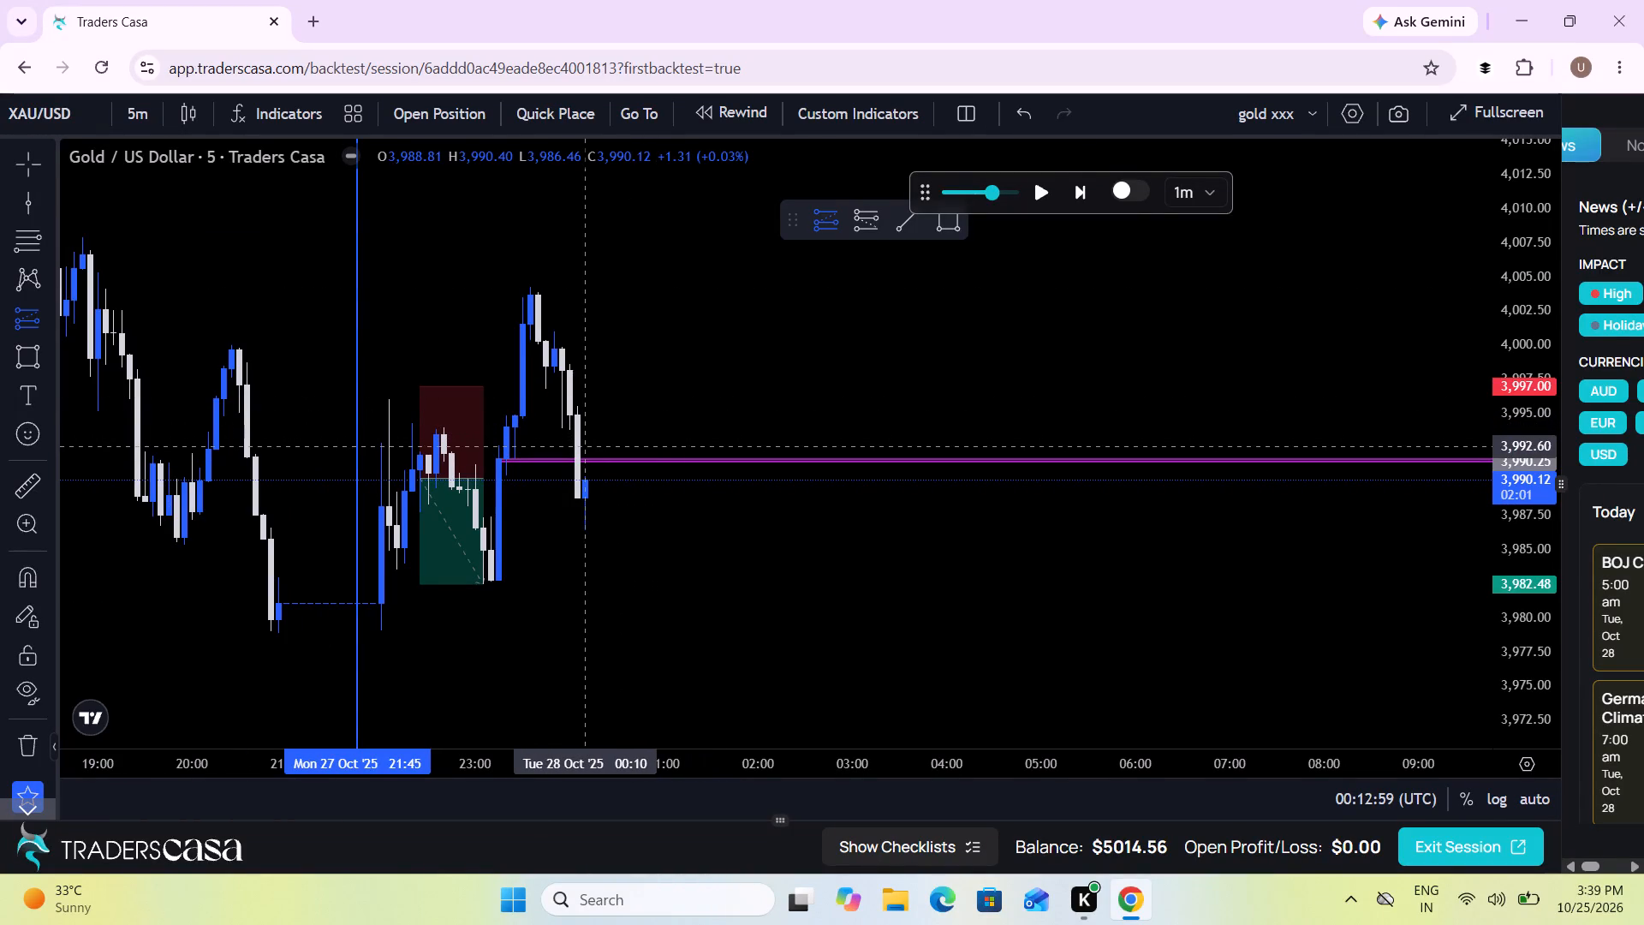
left_click(589, 446)
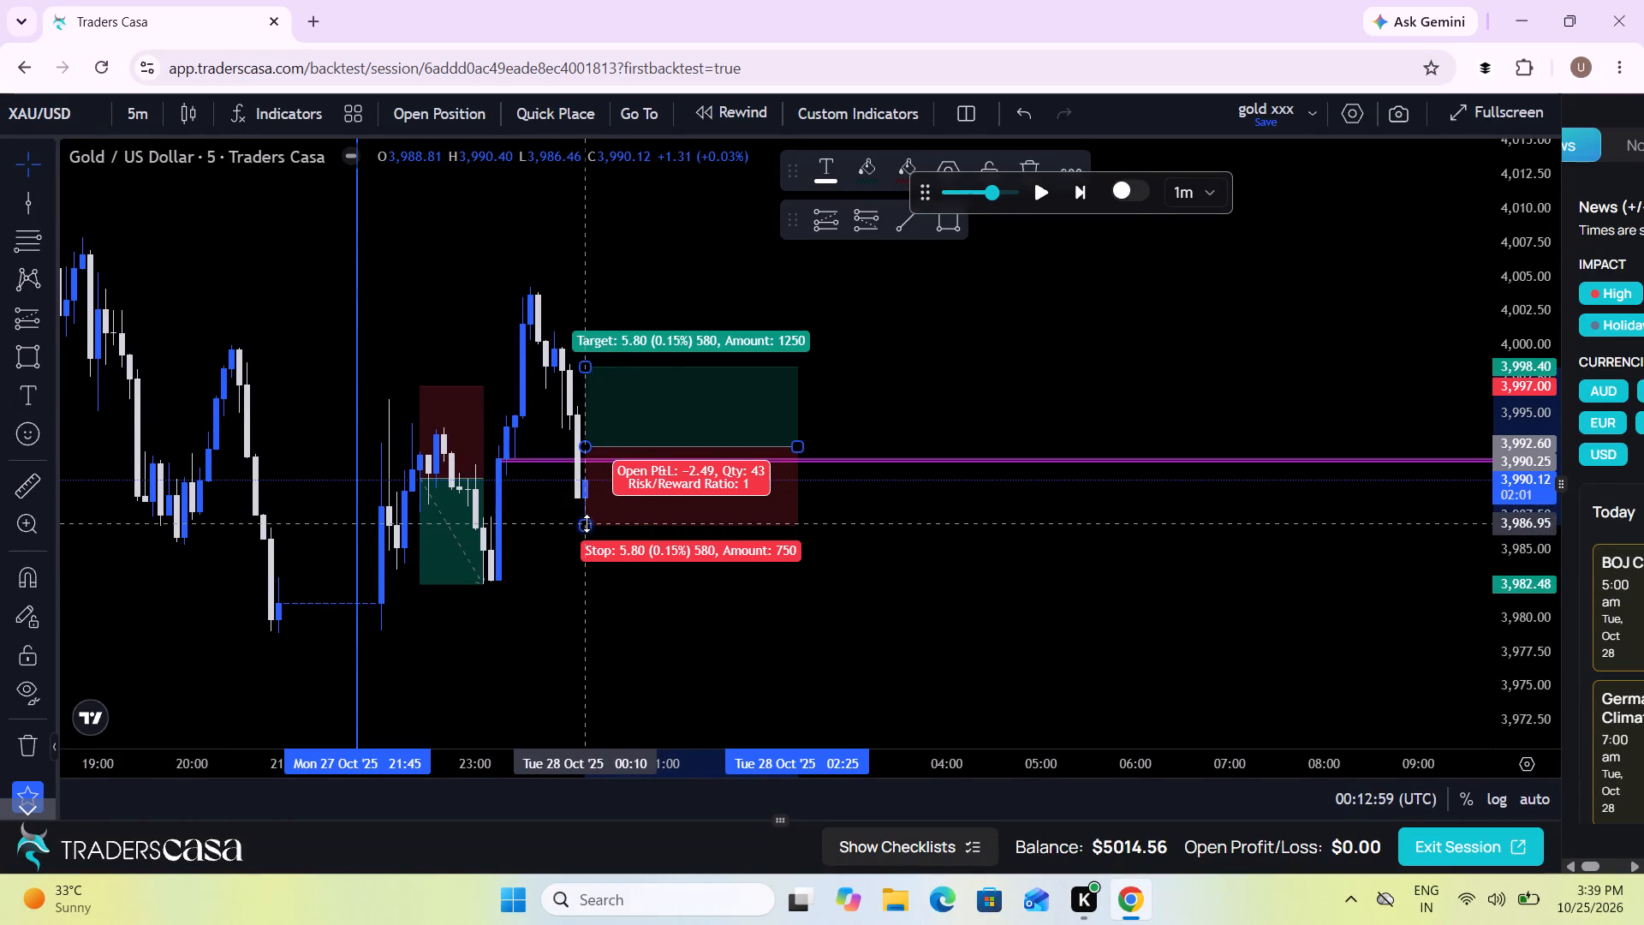
left_click(581, 370)
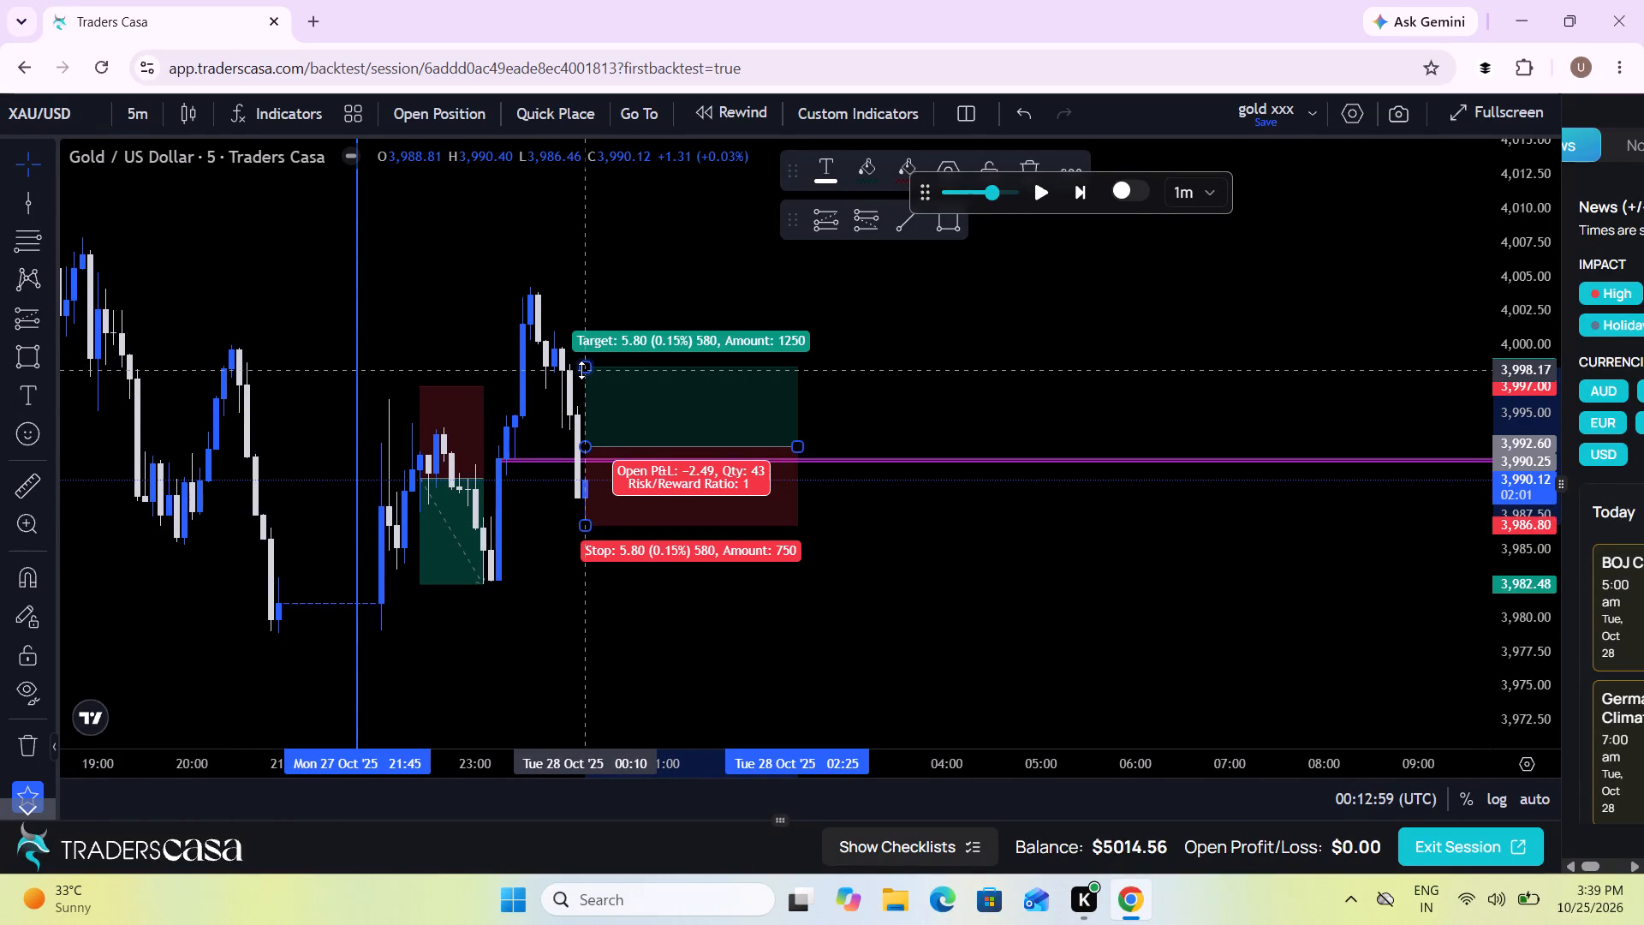
Place a buy stop order at 3992.6 with take profit 3998.4, stop loss 3986.8 and 1% risk ($50).
left_click(432, 111)
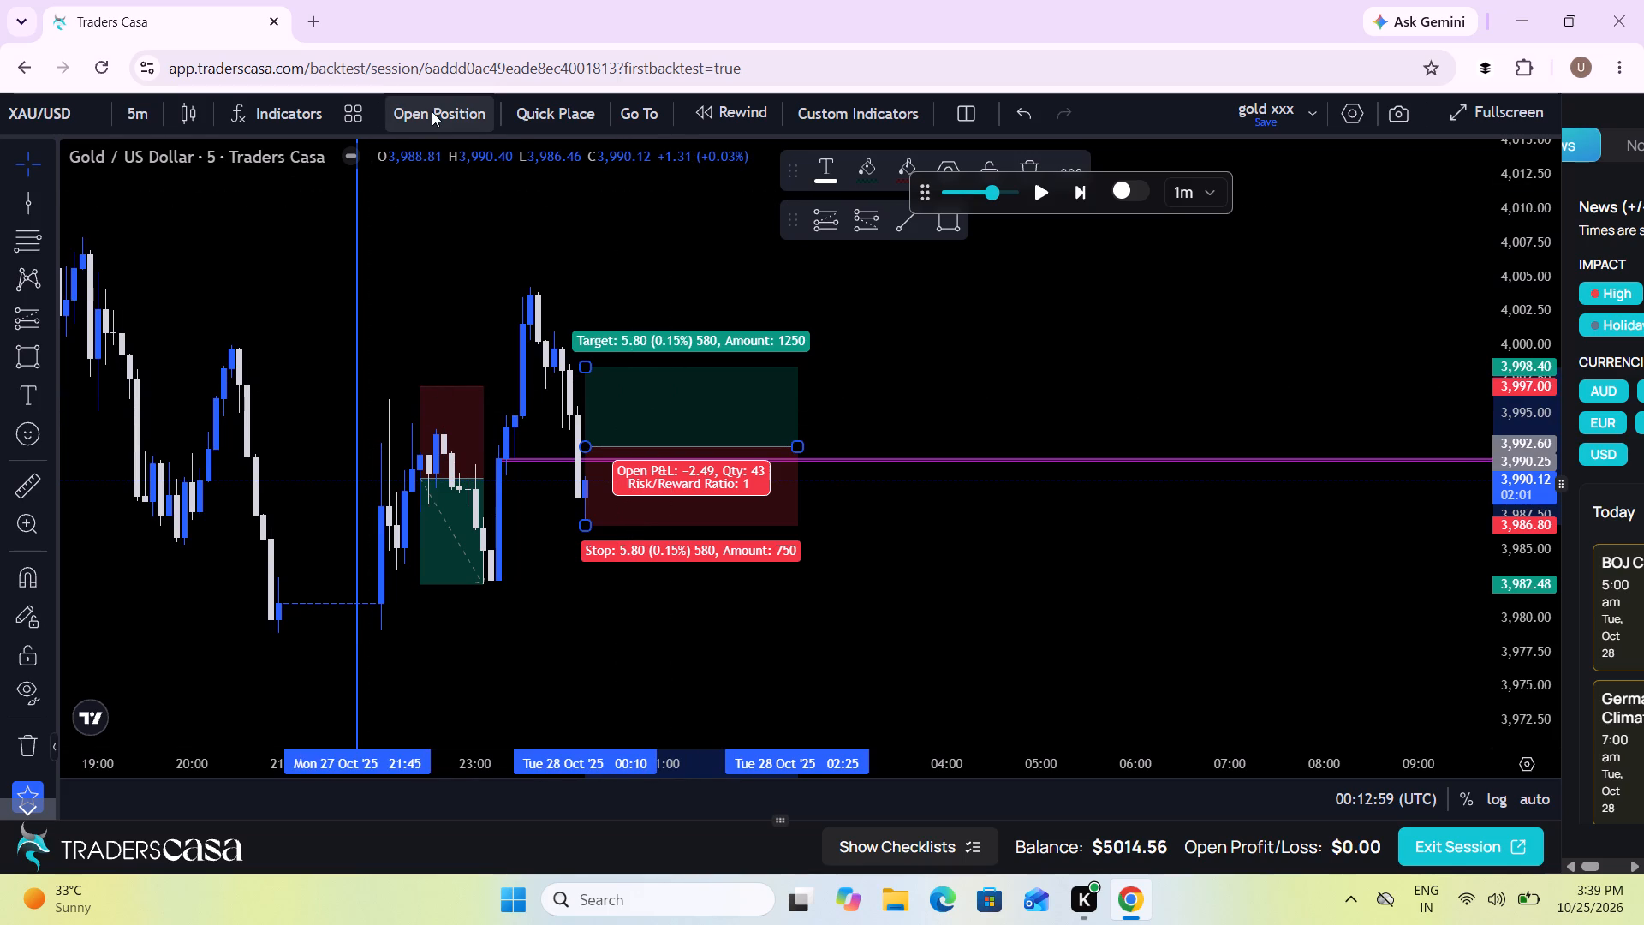
left_click(772, 773)
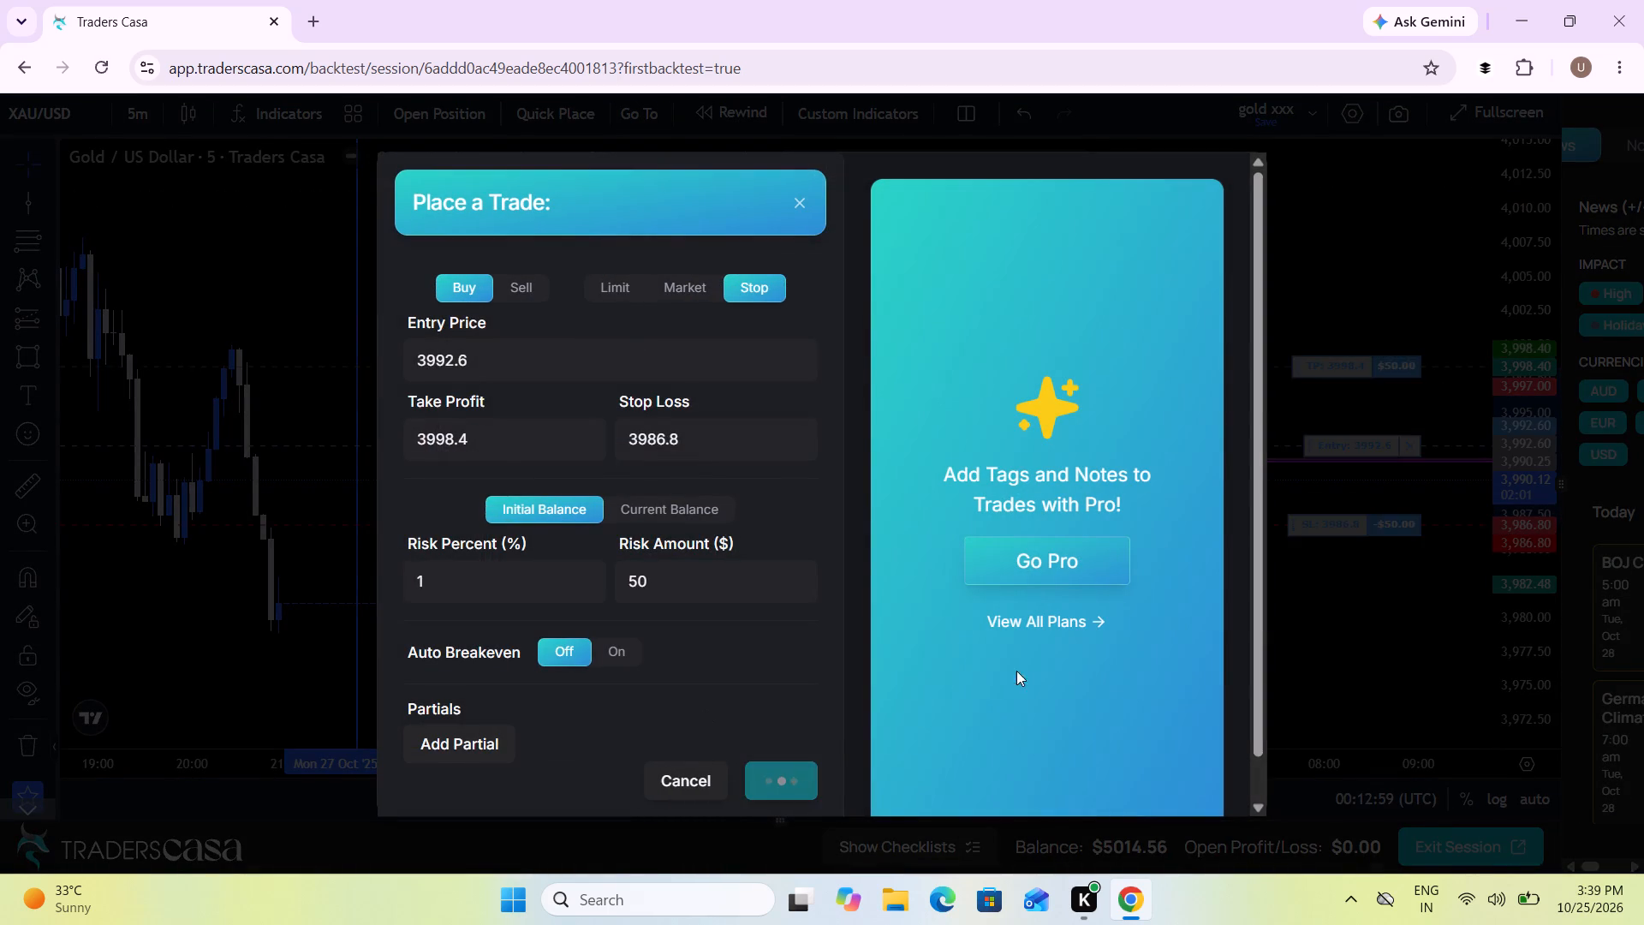
left_click(1139, 629)
Replay price from 00:12 to about 01:02 on Tue 28 Oct to let the buy stop trade play out.
left_click(1045, 198)
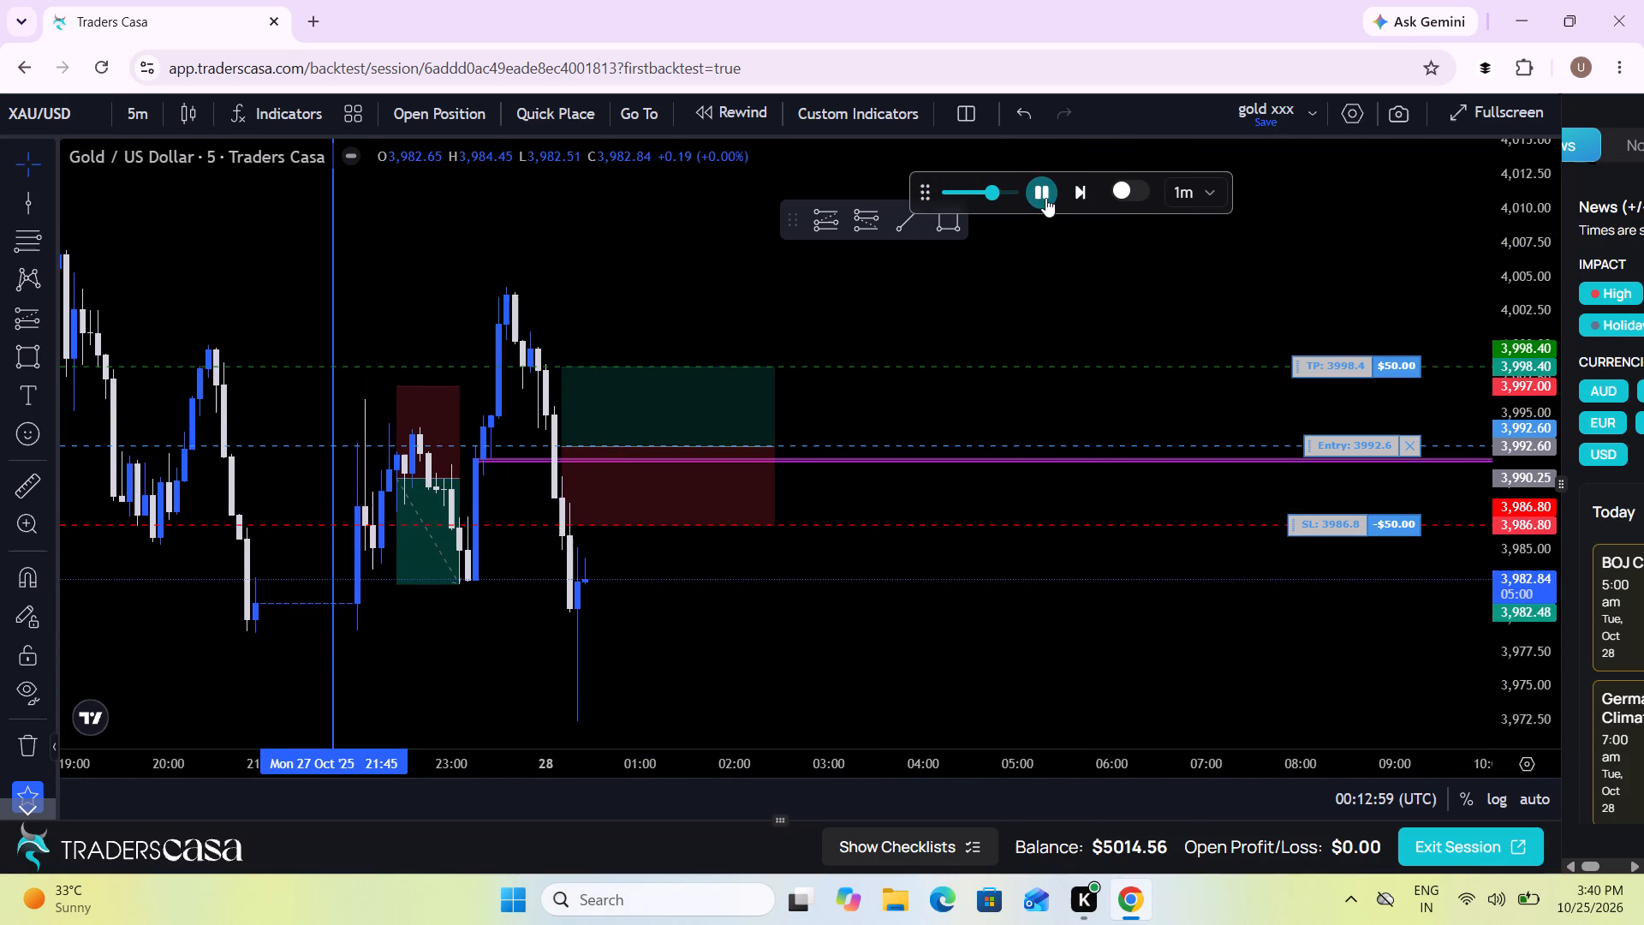
left_click(1045, 198)
left_click(1045, 198)
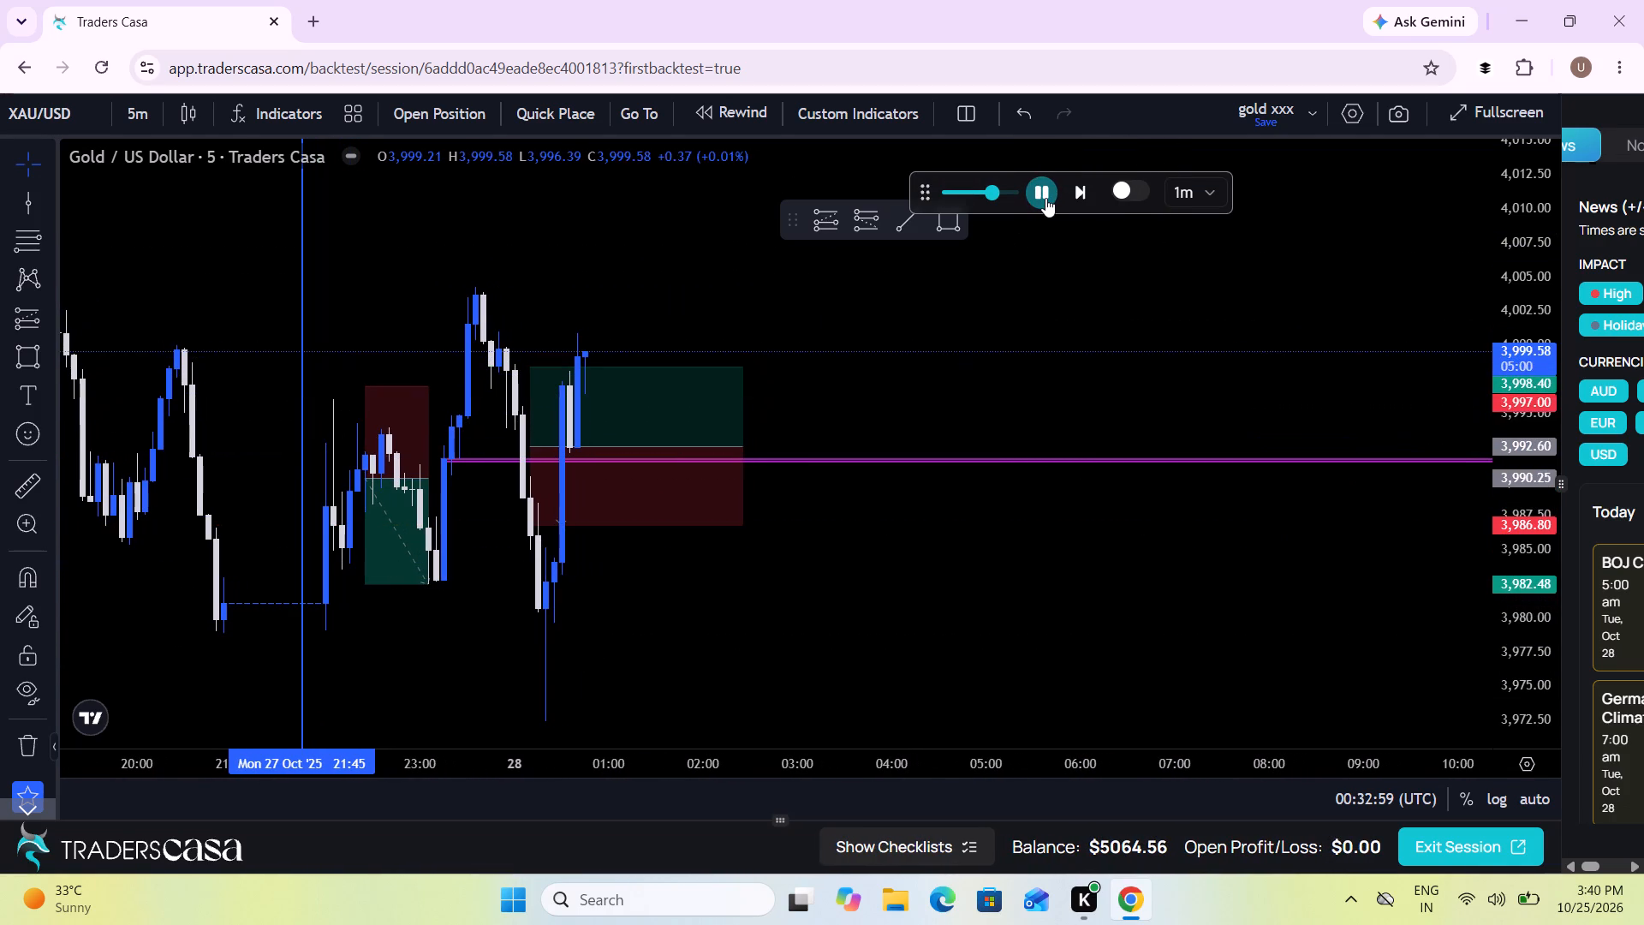
left_click(1045, 198)
left_click_drag(874, 581, 888, 590)
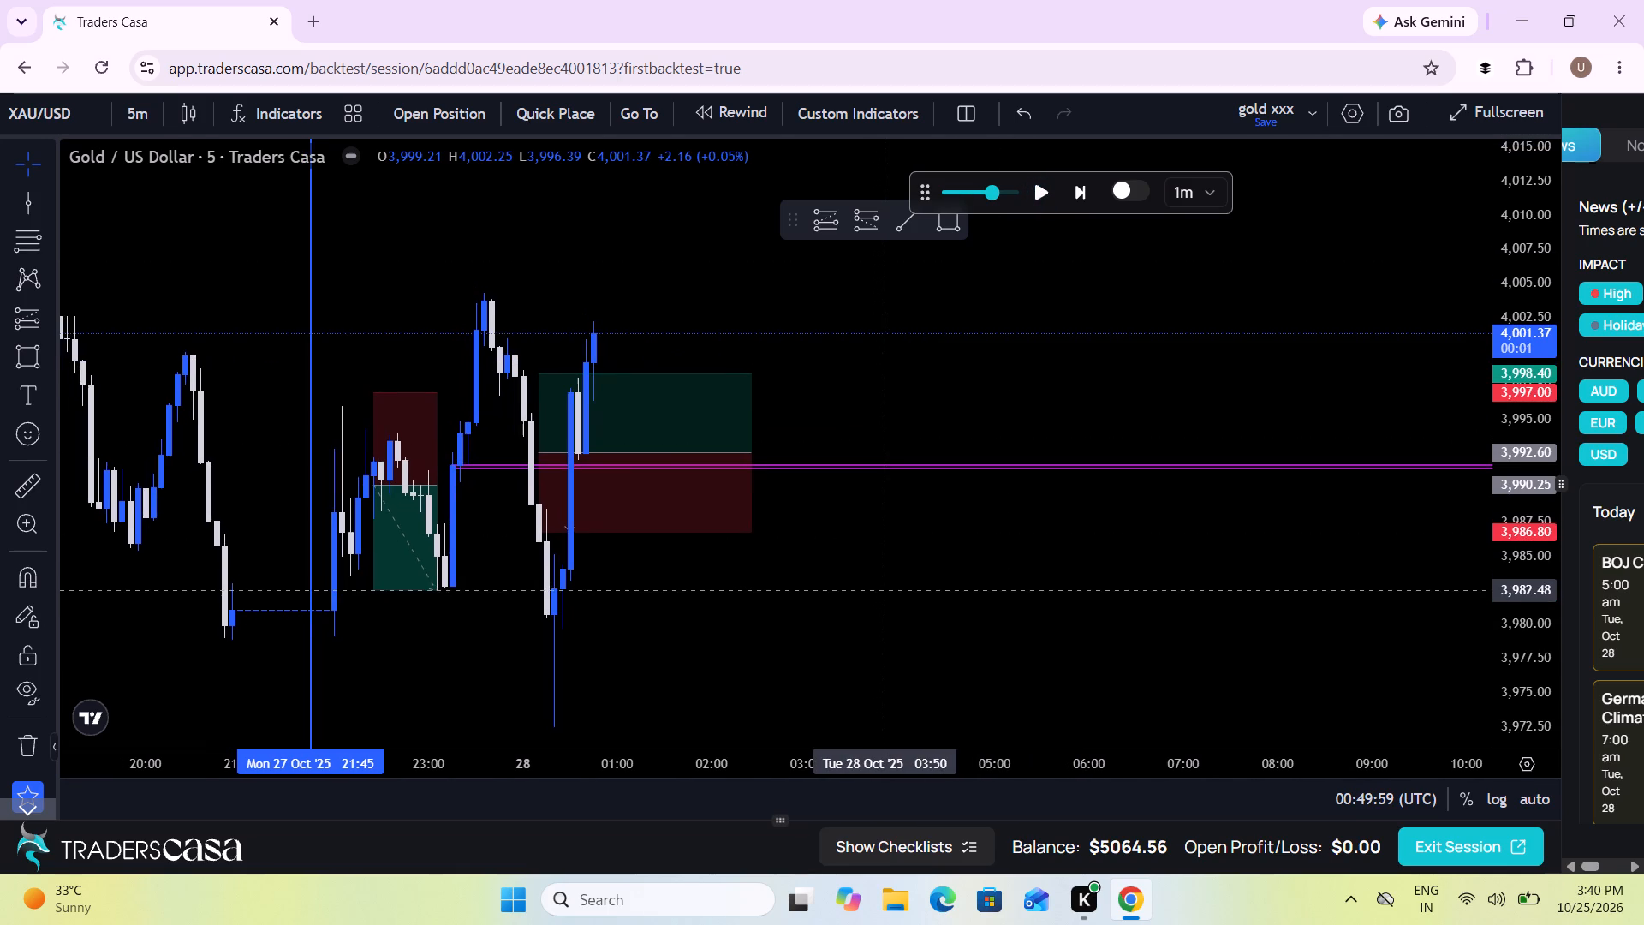
scroll(888, 590, "down", 2)
left_click_drag(1503, 446, 1453, 609)
left_click_drag(1090, 529, 1039, 549)
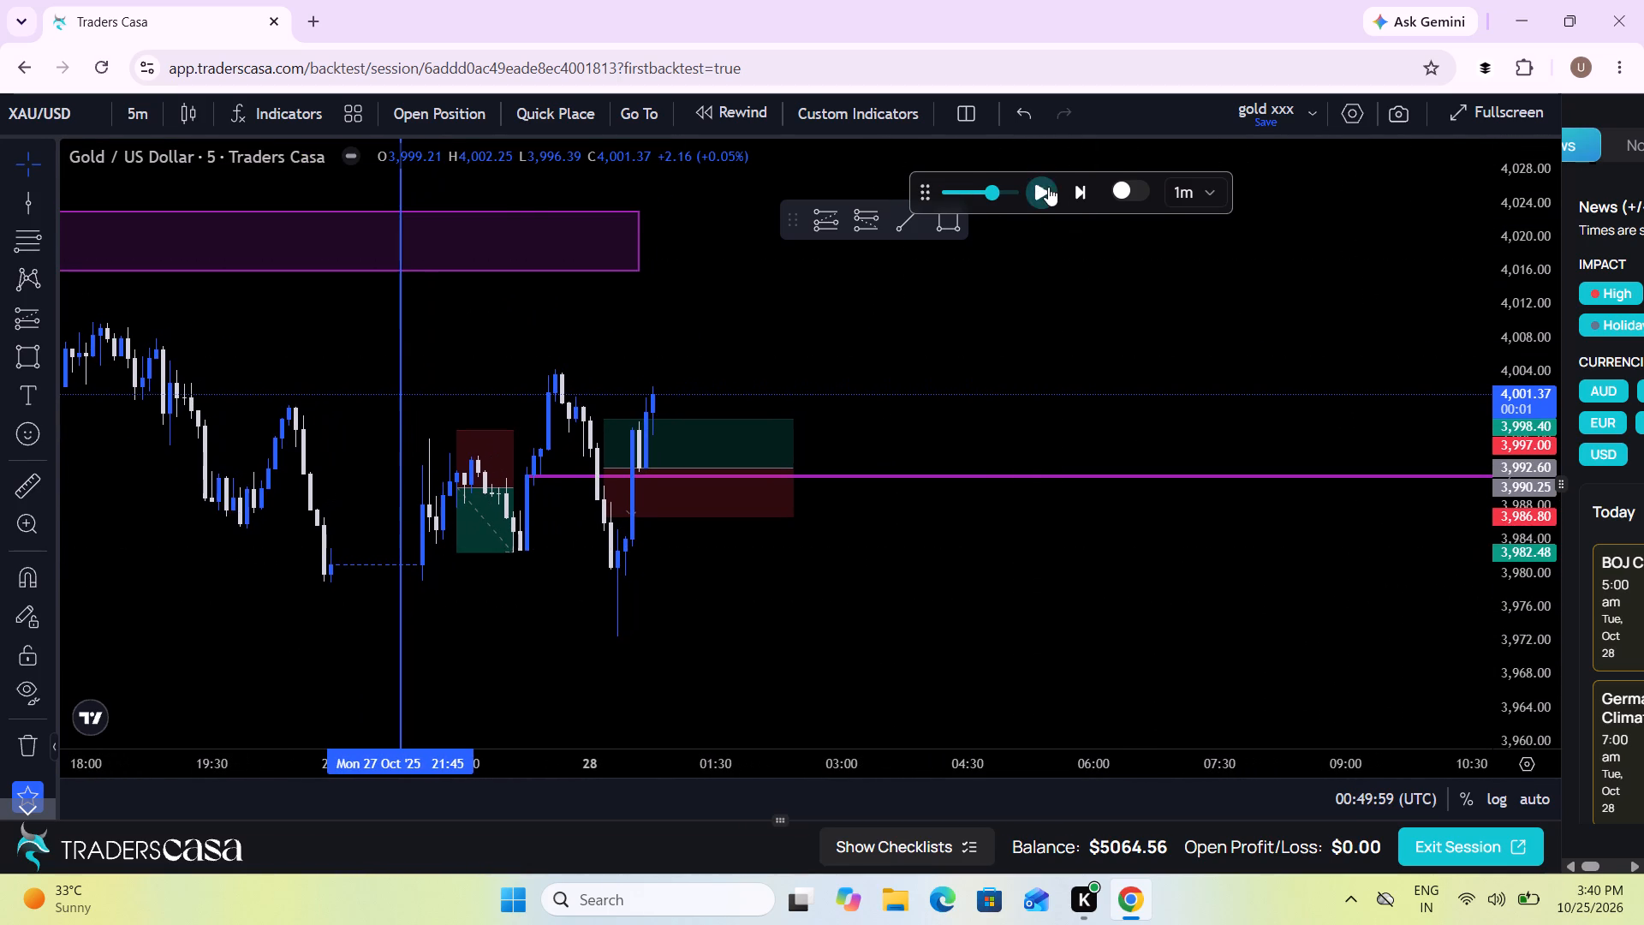
left_click(1045, 187)
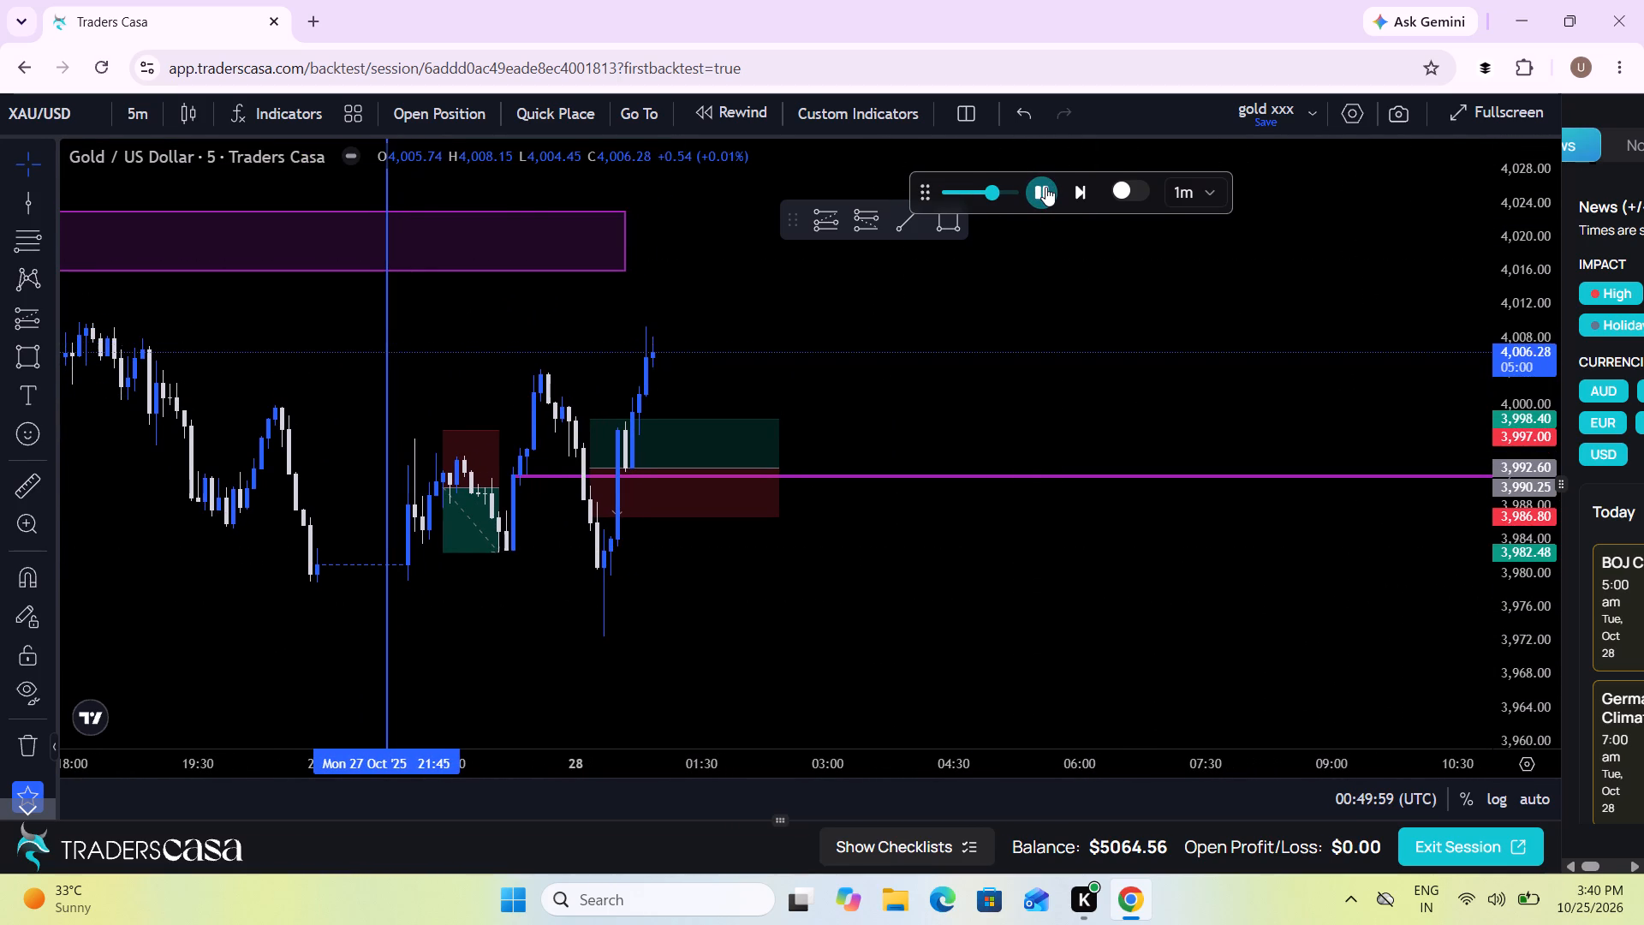
left_click(1045, 187)
Shift the long position drawing along the time axis so it runs from 00:35 to 02:50 on Tue 28 Oct.
scroll(909, 646, "down", 1)
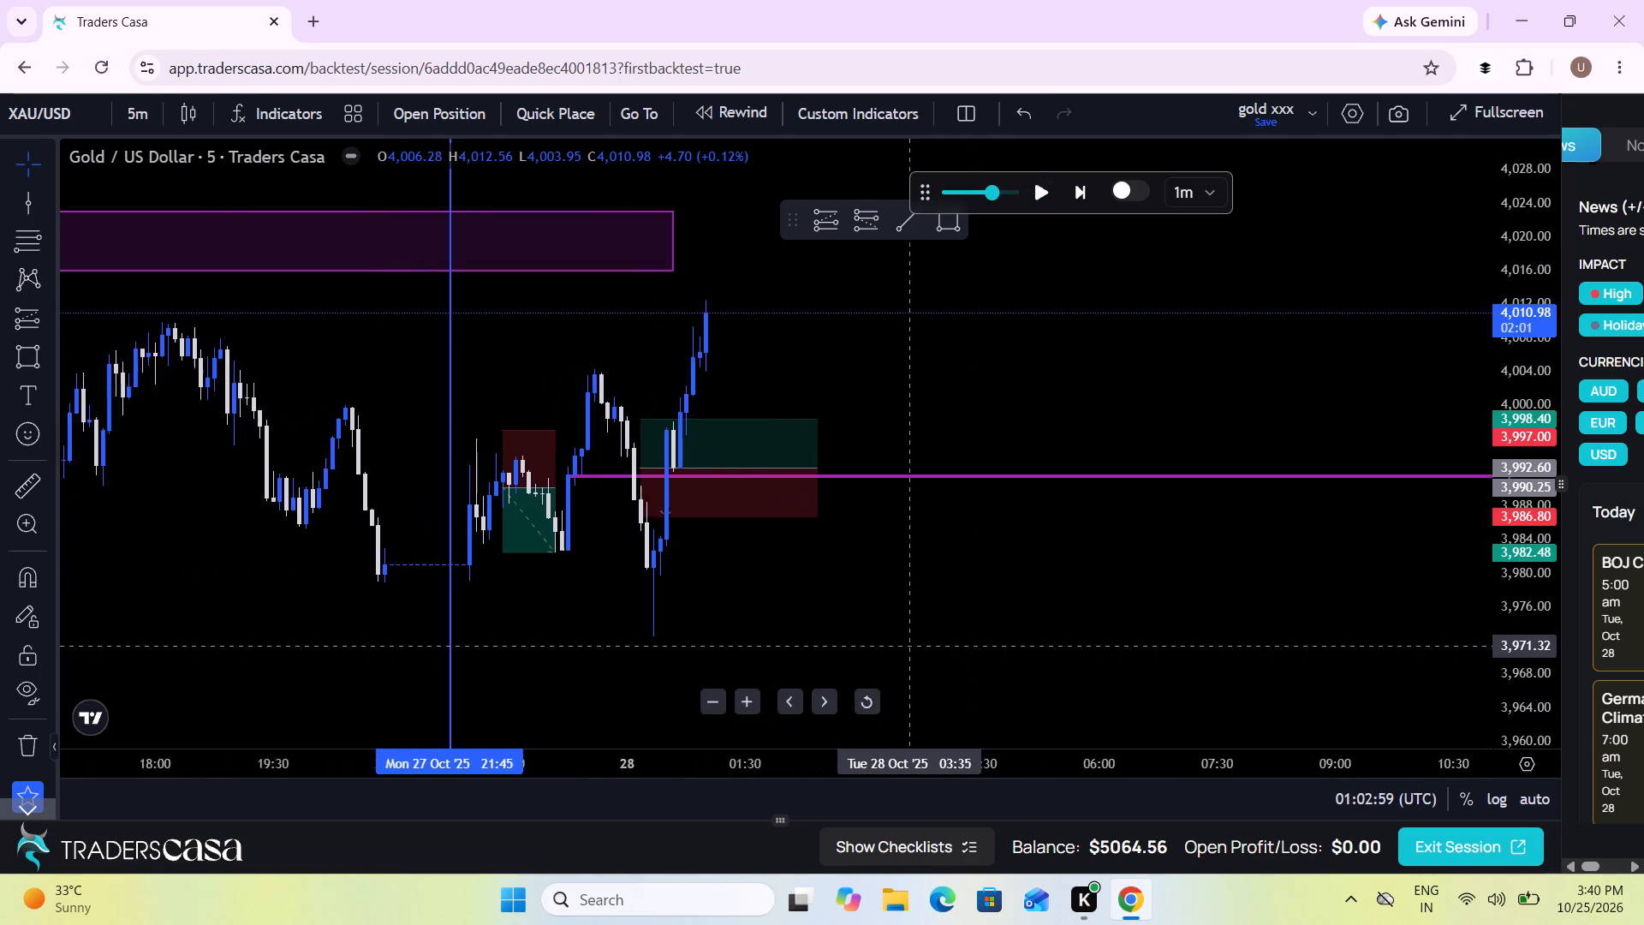
scroll(909, 646, "down", 1)
left_click(928, 594)
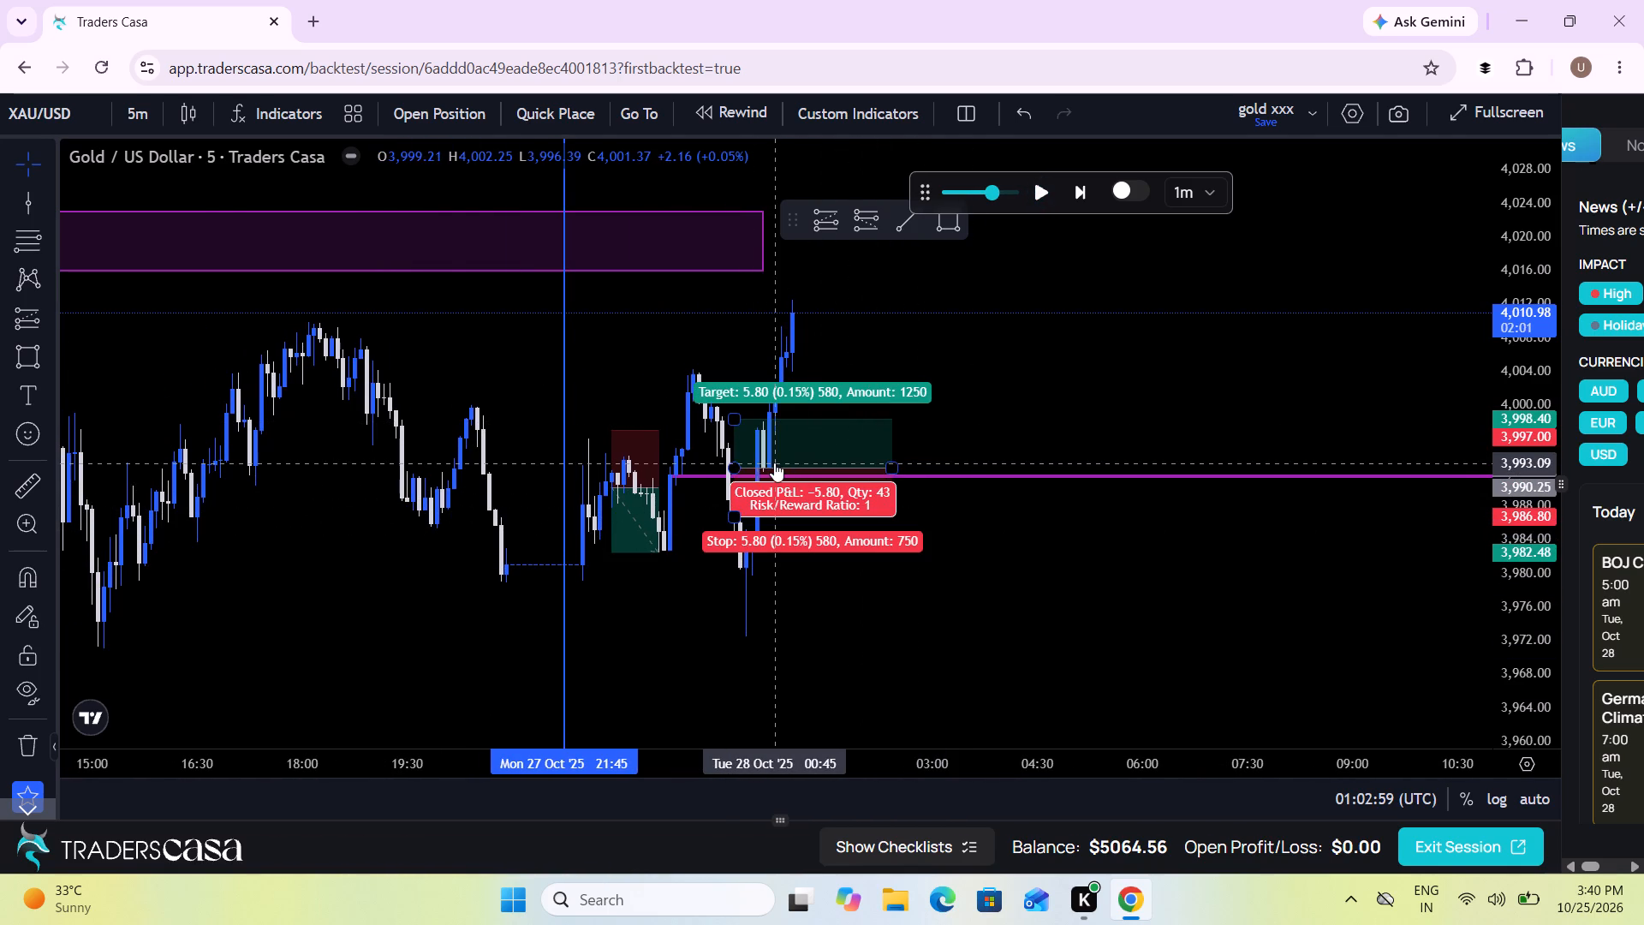
left_click_drag(774, 462, 801, 462)
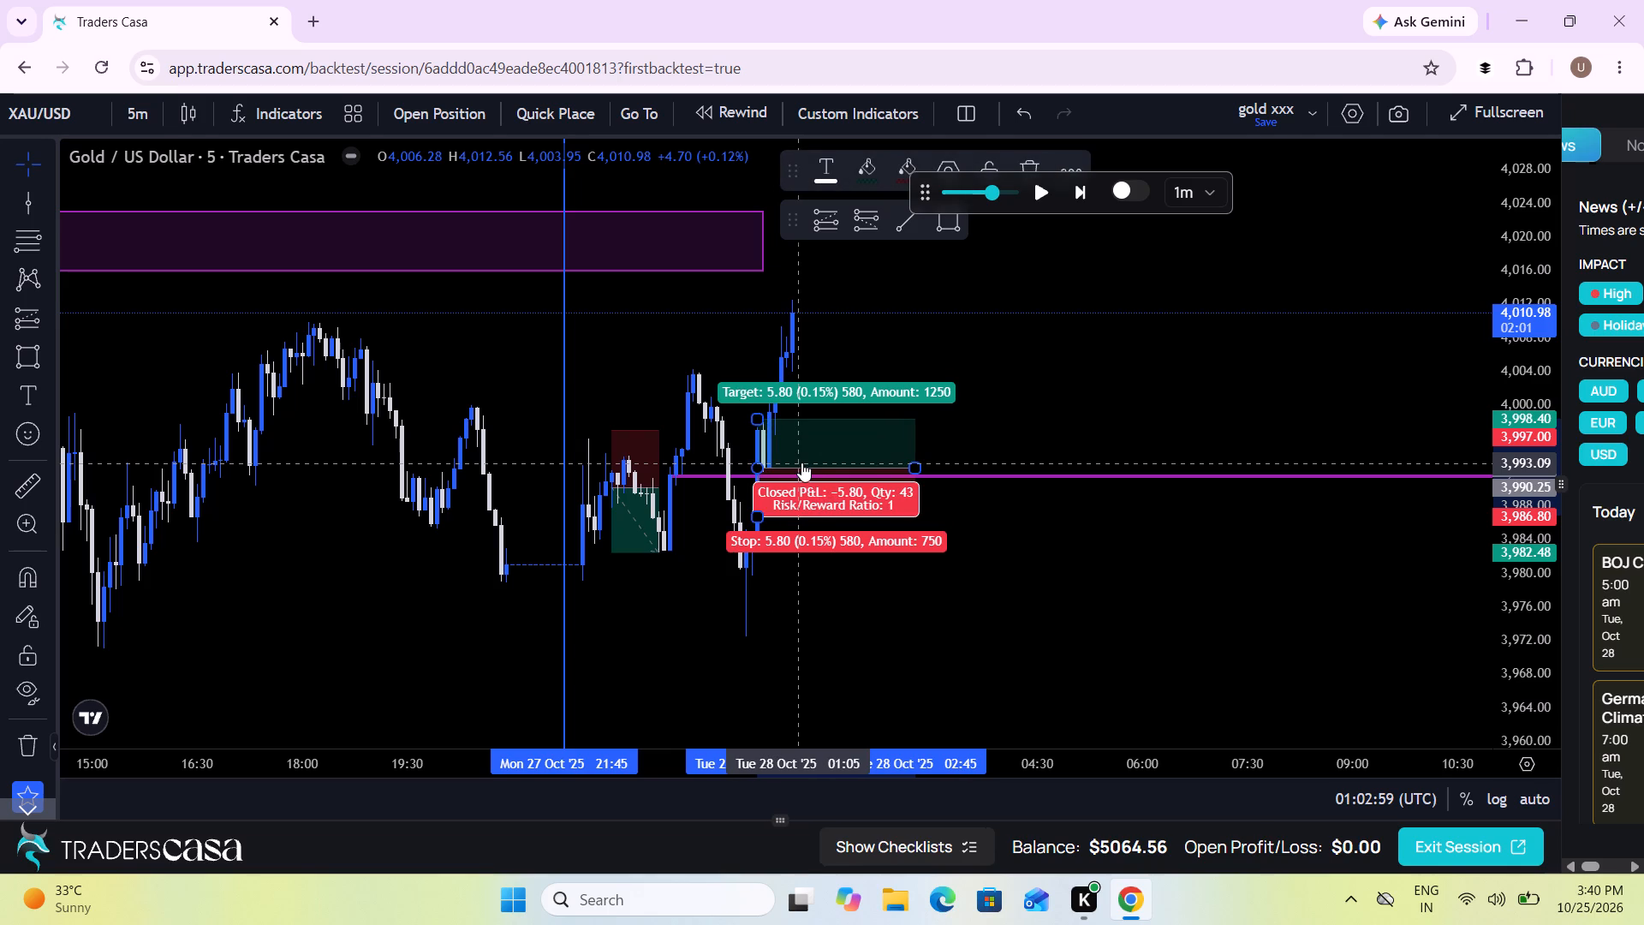
left_click(804, 462)
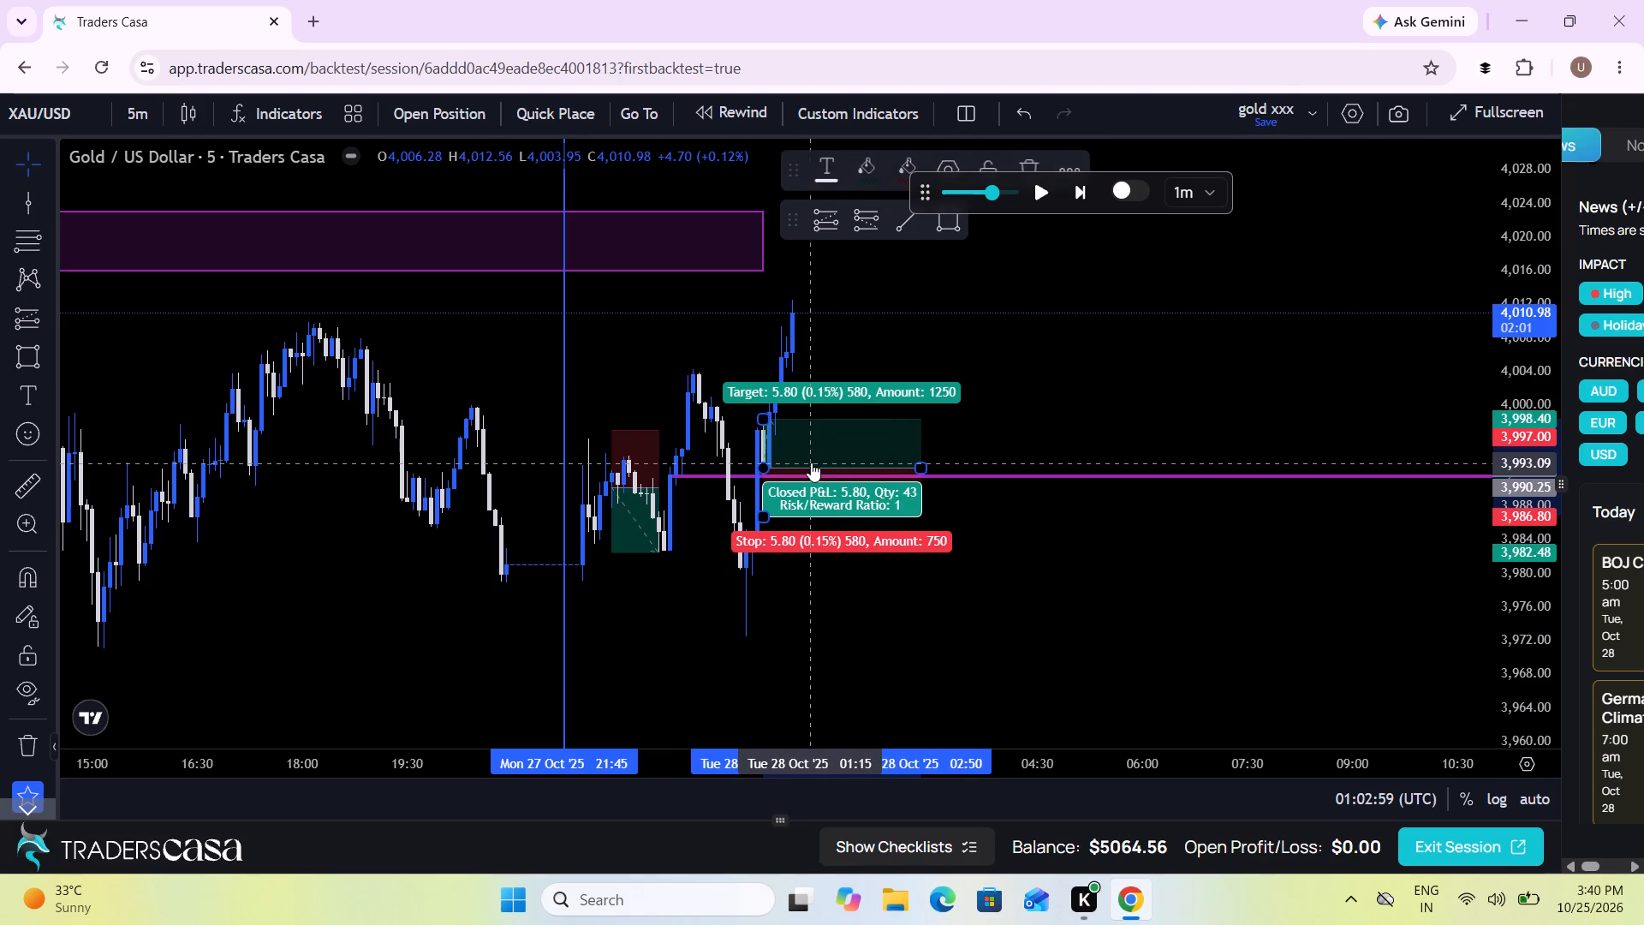
Extend the long position drawing's target up to about 4,016.64, near the lower edge of the purple zone above.
left_click_drag(766, 421, 779, 293)
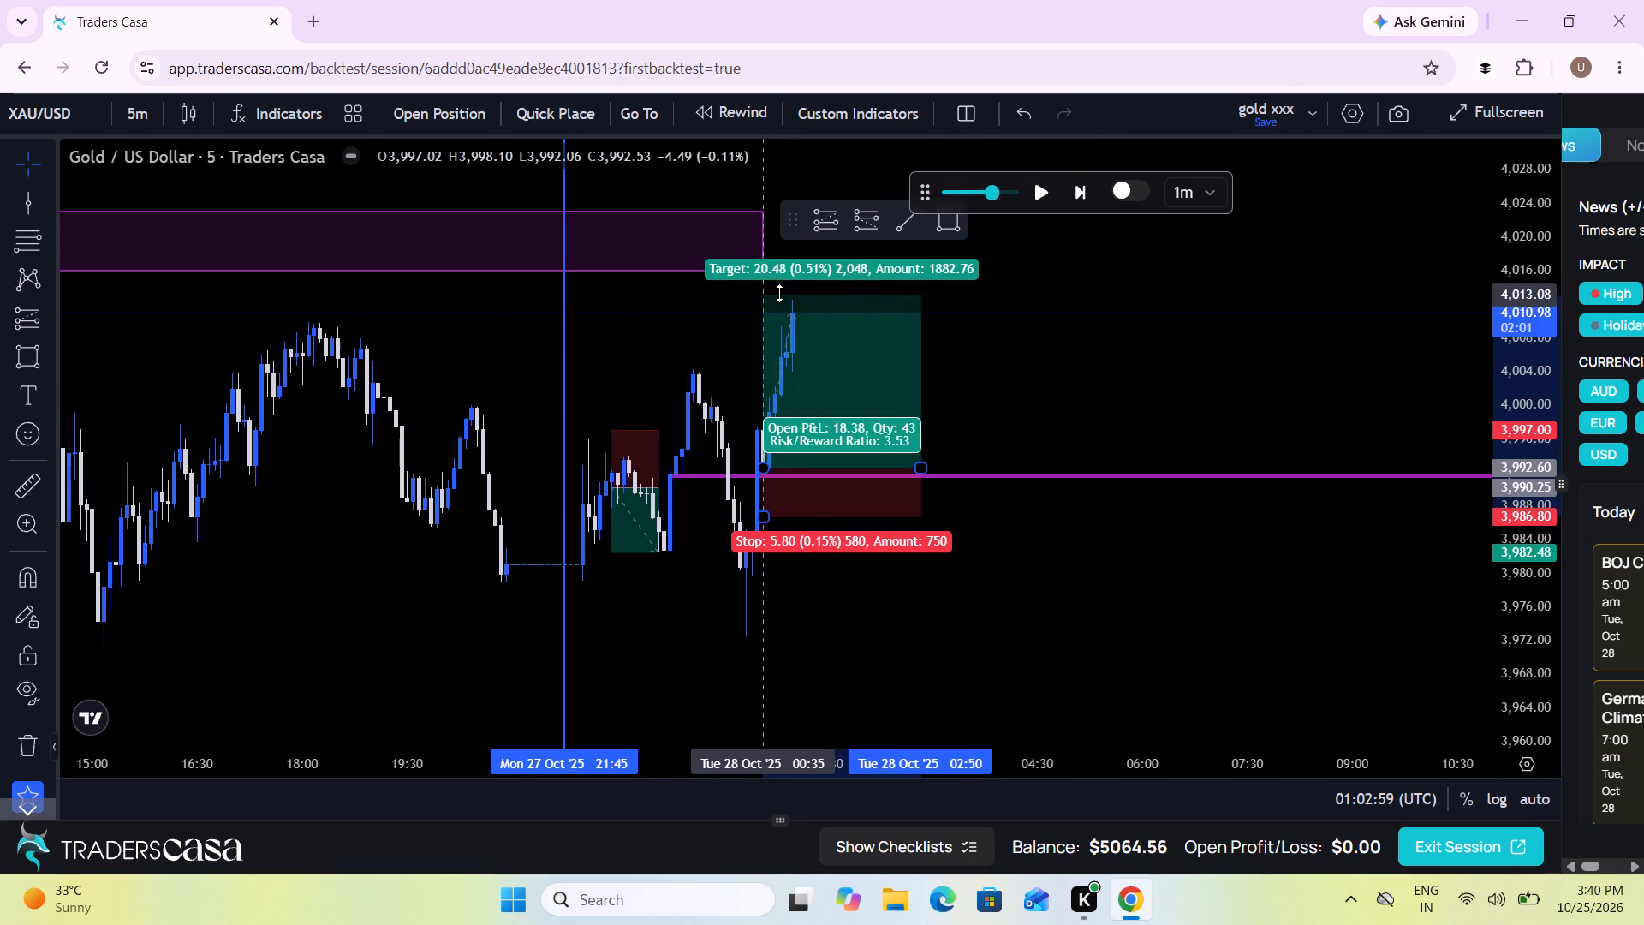
left_click_drag(779, 293, 768, 299)
left_click(981, 372)
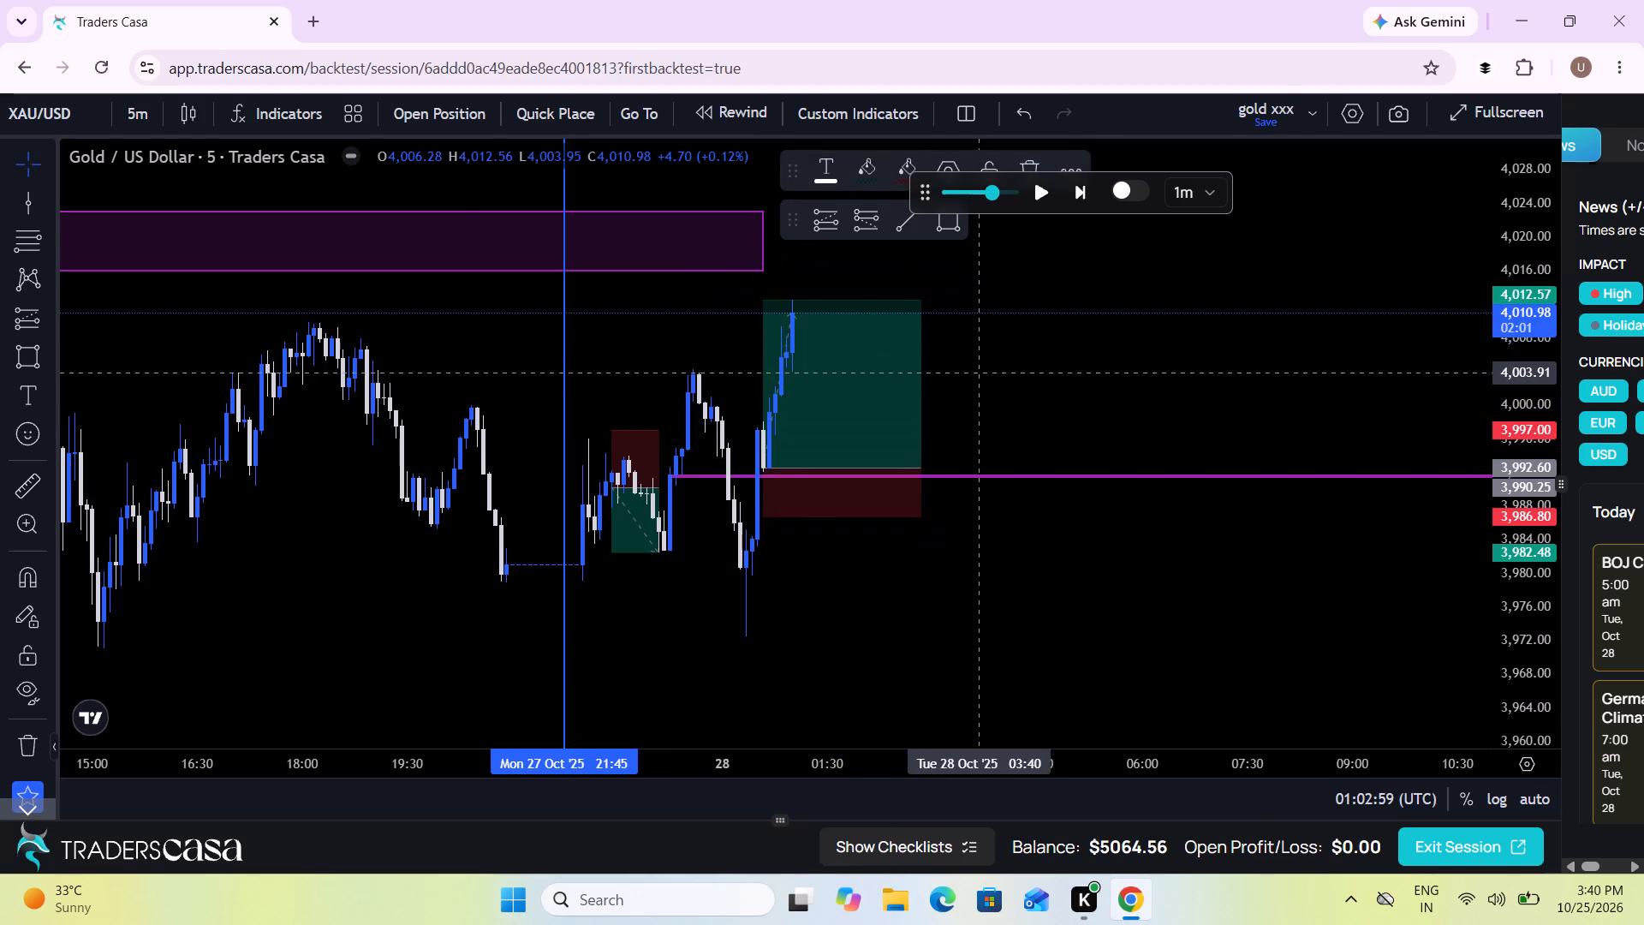
left_click_drag(981, 372, 861, 409)
scroll(913, 354, "down", 3)
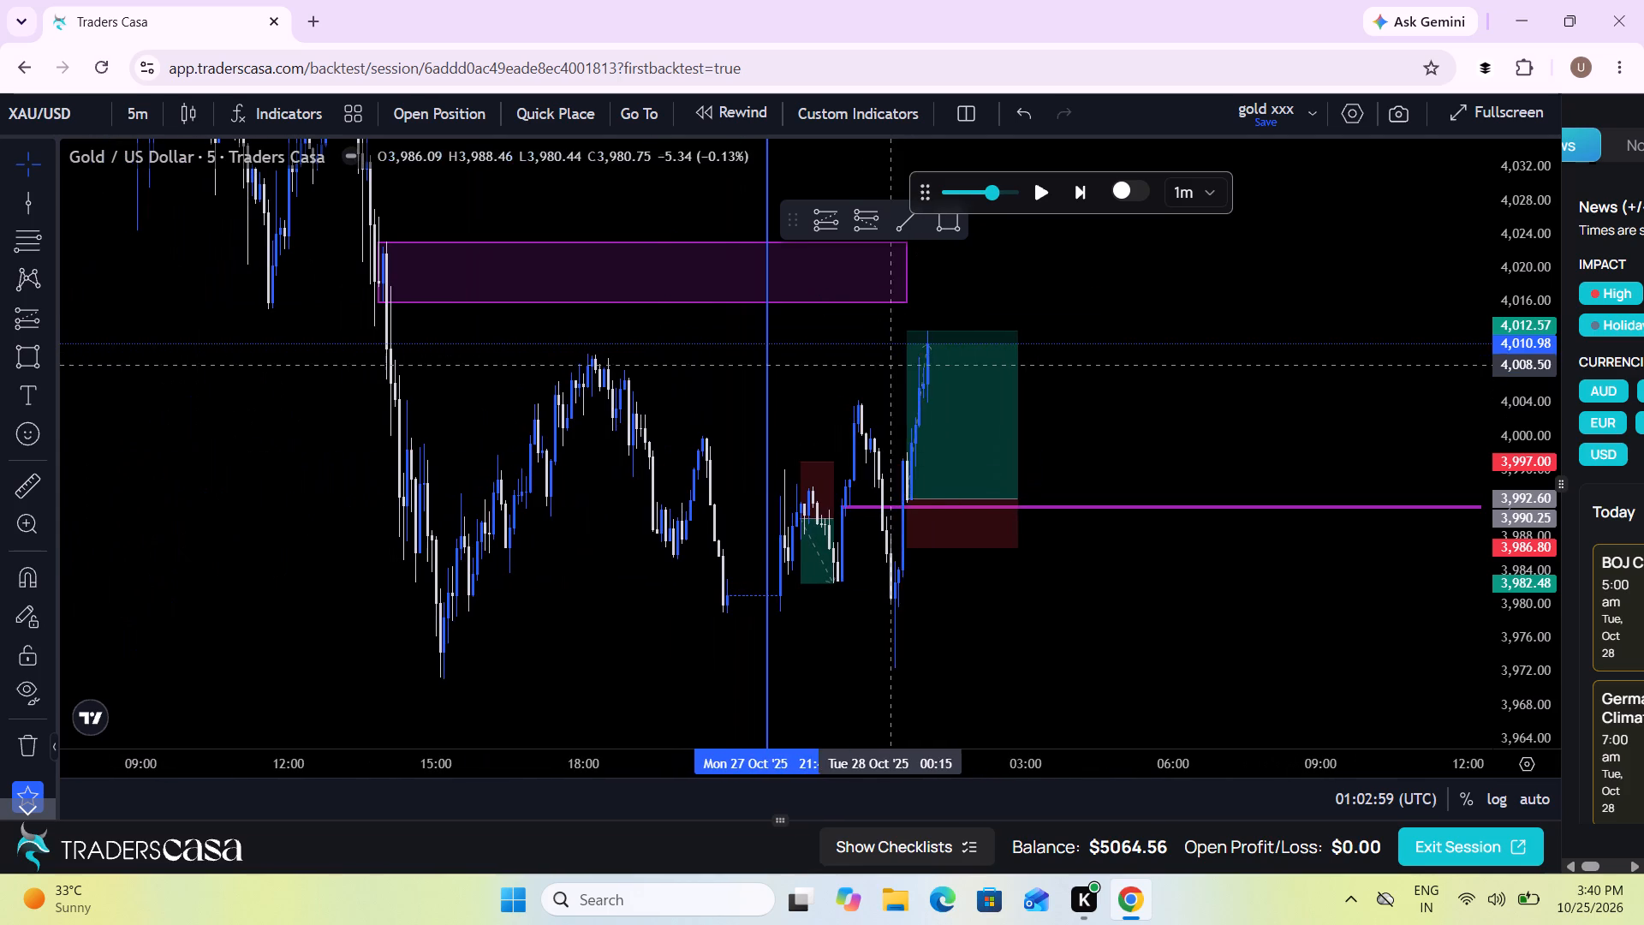
left_click_drag(907, 333, 896, 296)
Replay price on to about 01:12 on Tue 28 Oct, stopping inside the purple zone's price range.
left_click(1036, 198)
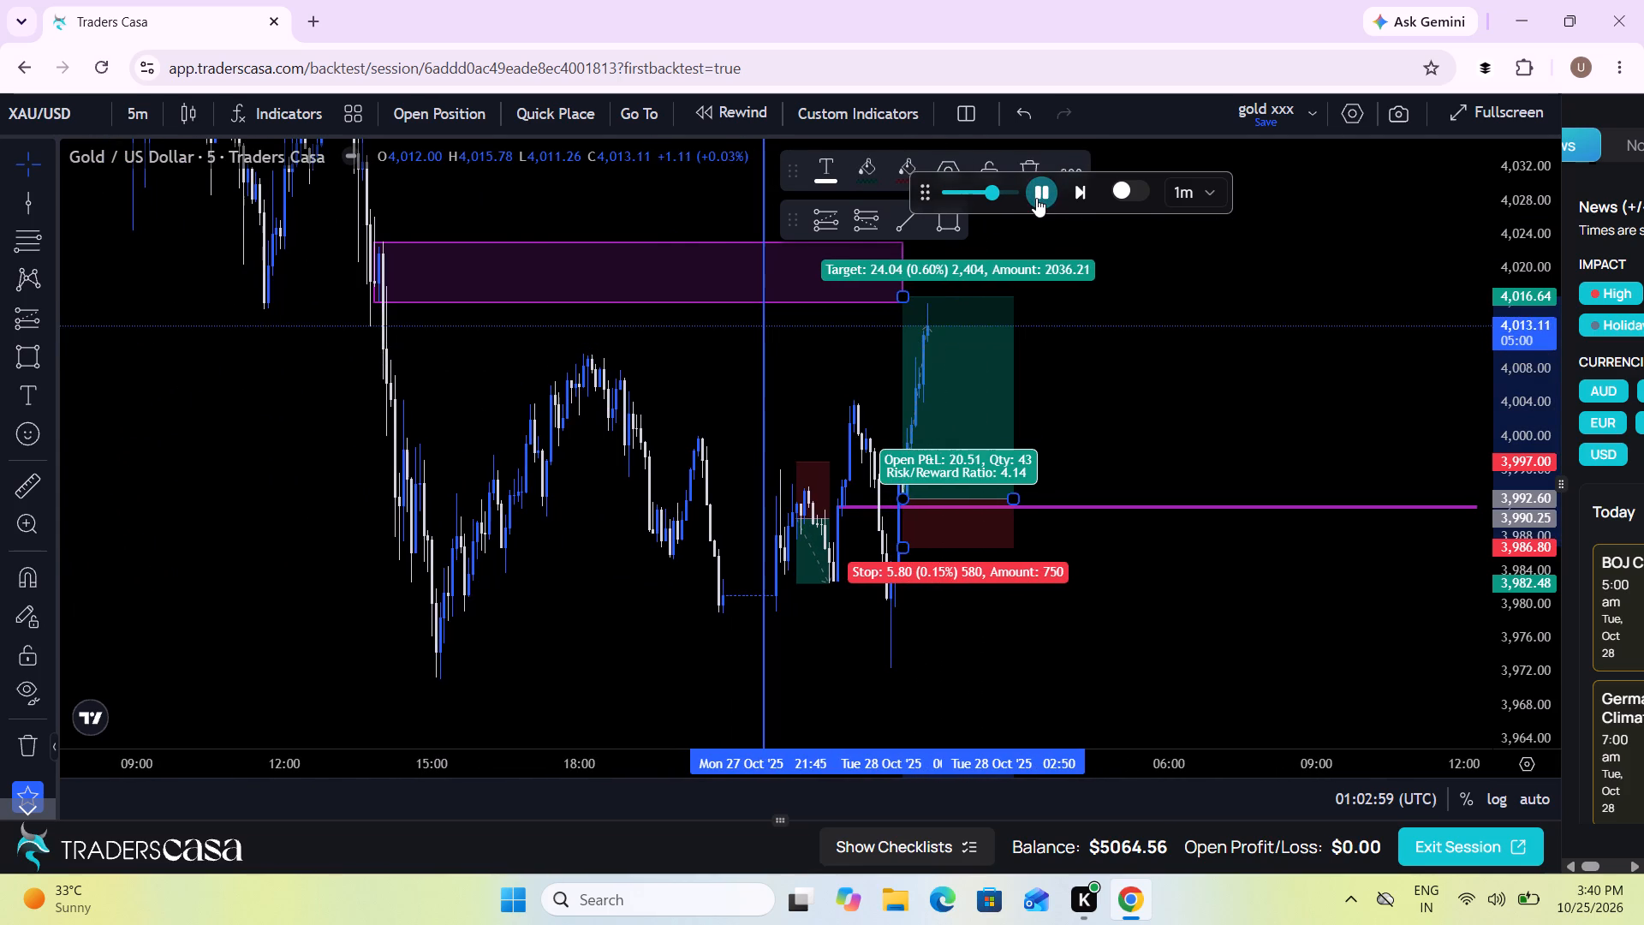
left_click(1036, 198)
Examine the rally against the purple zone it has reached and the higher zones up to the order block.
left_click_drag(1189, 379, 1158, 444)
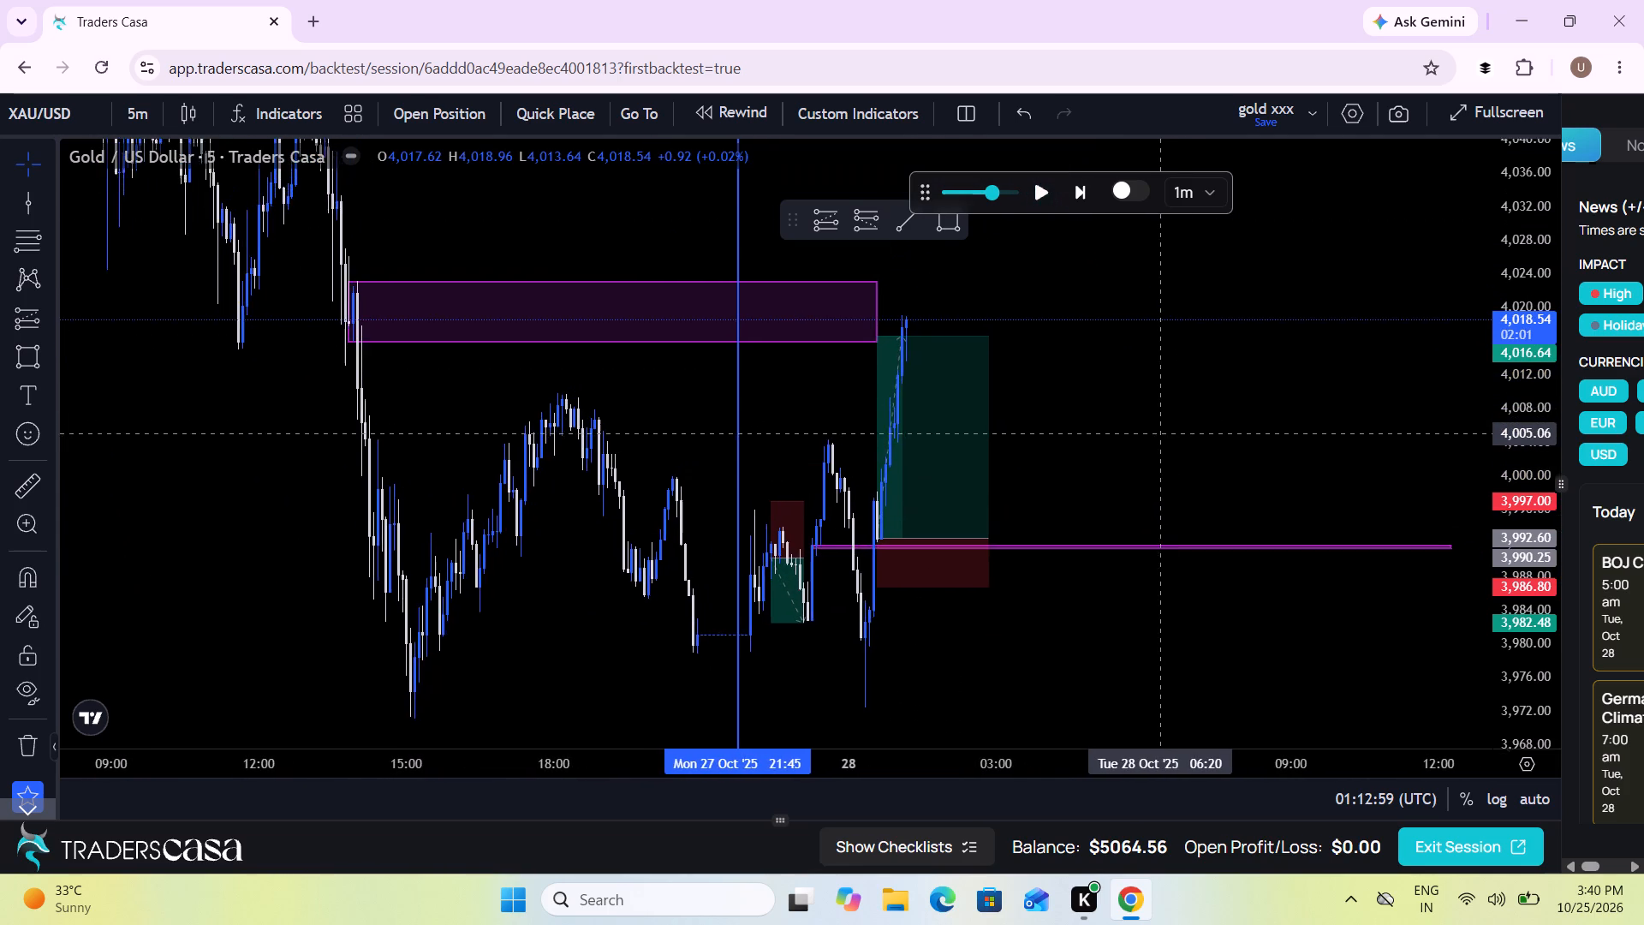
left_click_drag(1158, 444, 1158, 454)
scroll(1158, 454, "up", 3)
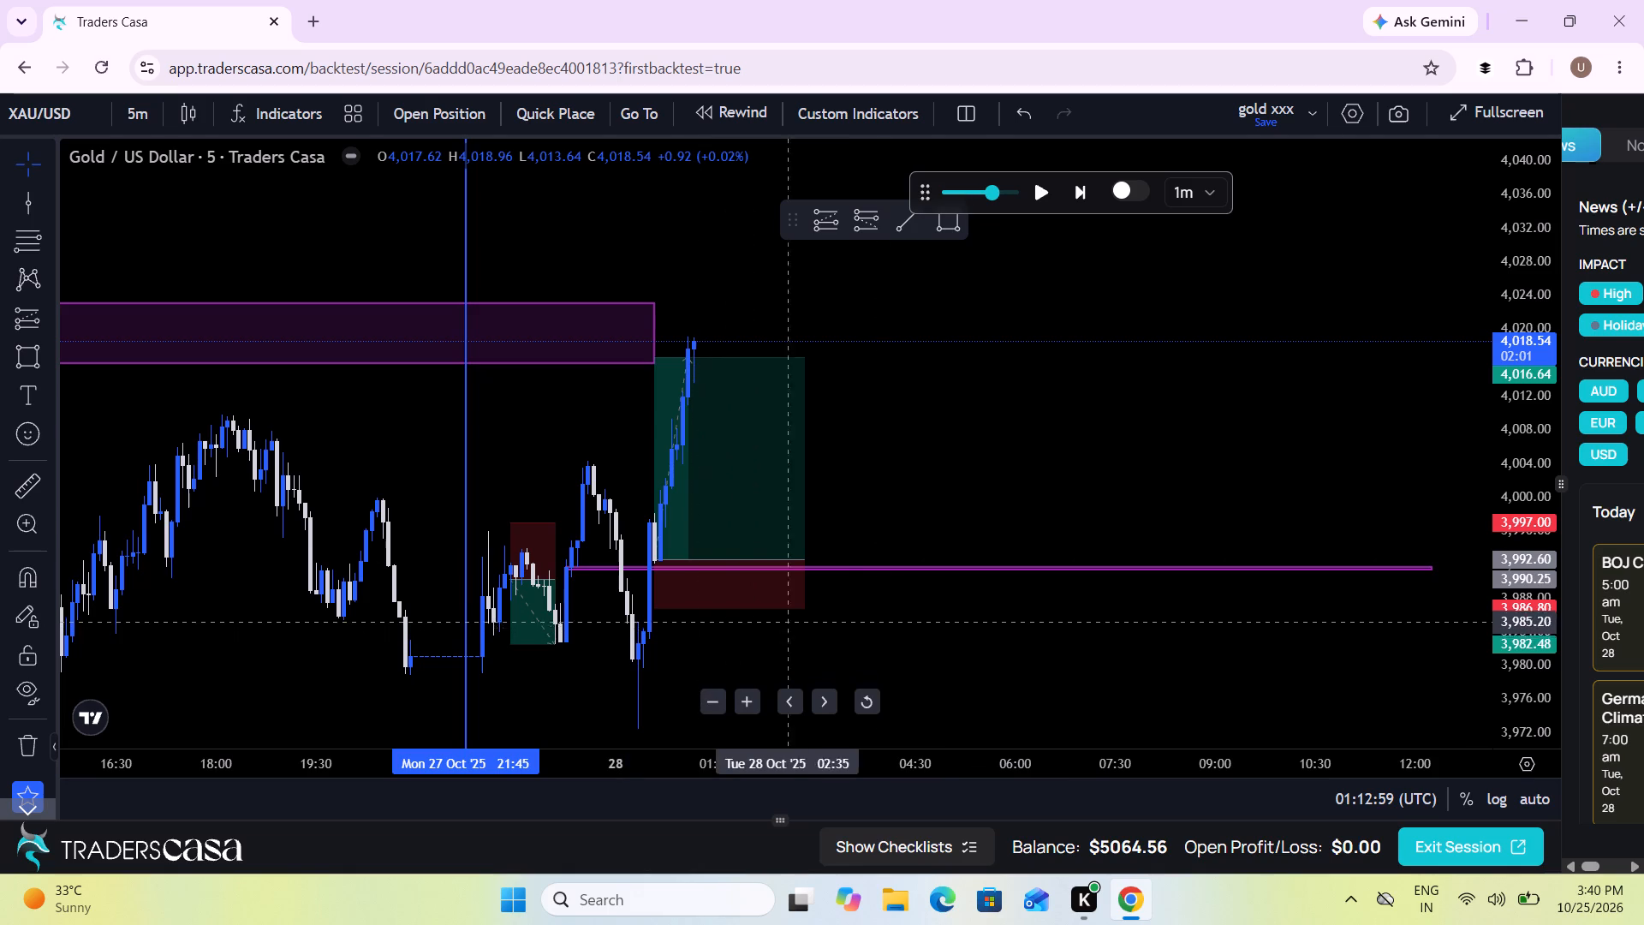
left_click_drag(884, 629, 679, 648)
scroll(679, 648, "down", 3)
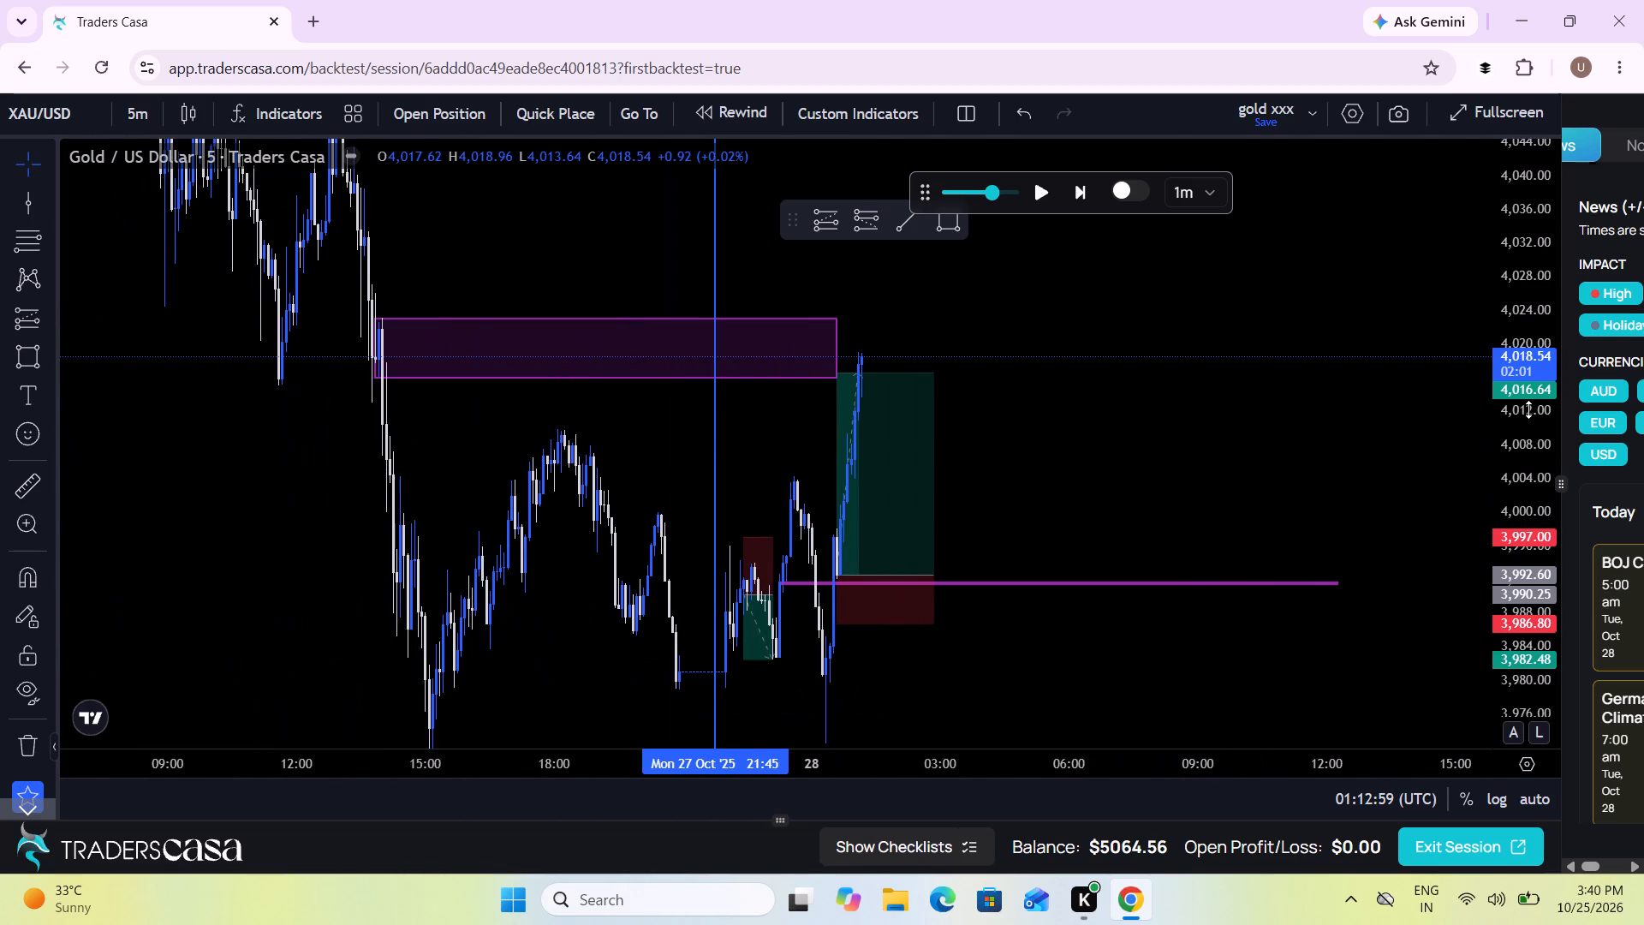
left_click_drag(1528, 409, 1447, 570)
left_click_drag(1187, 568, 1206, 636)
scroll(1206, 636, "up", 1)
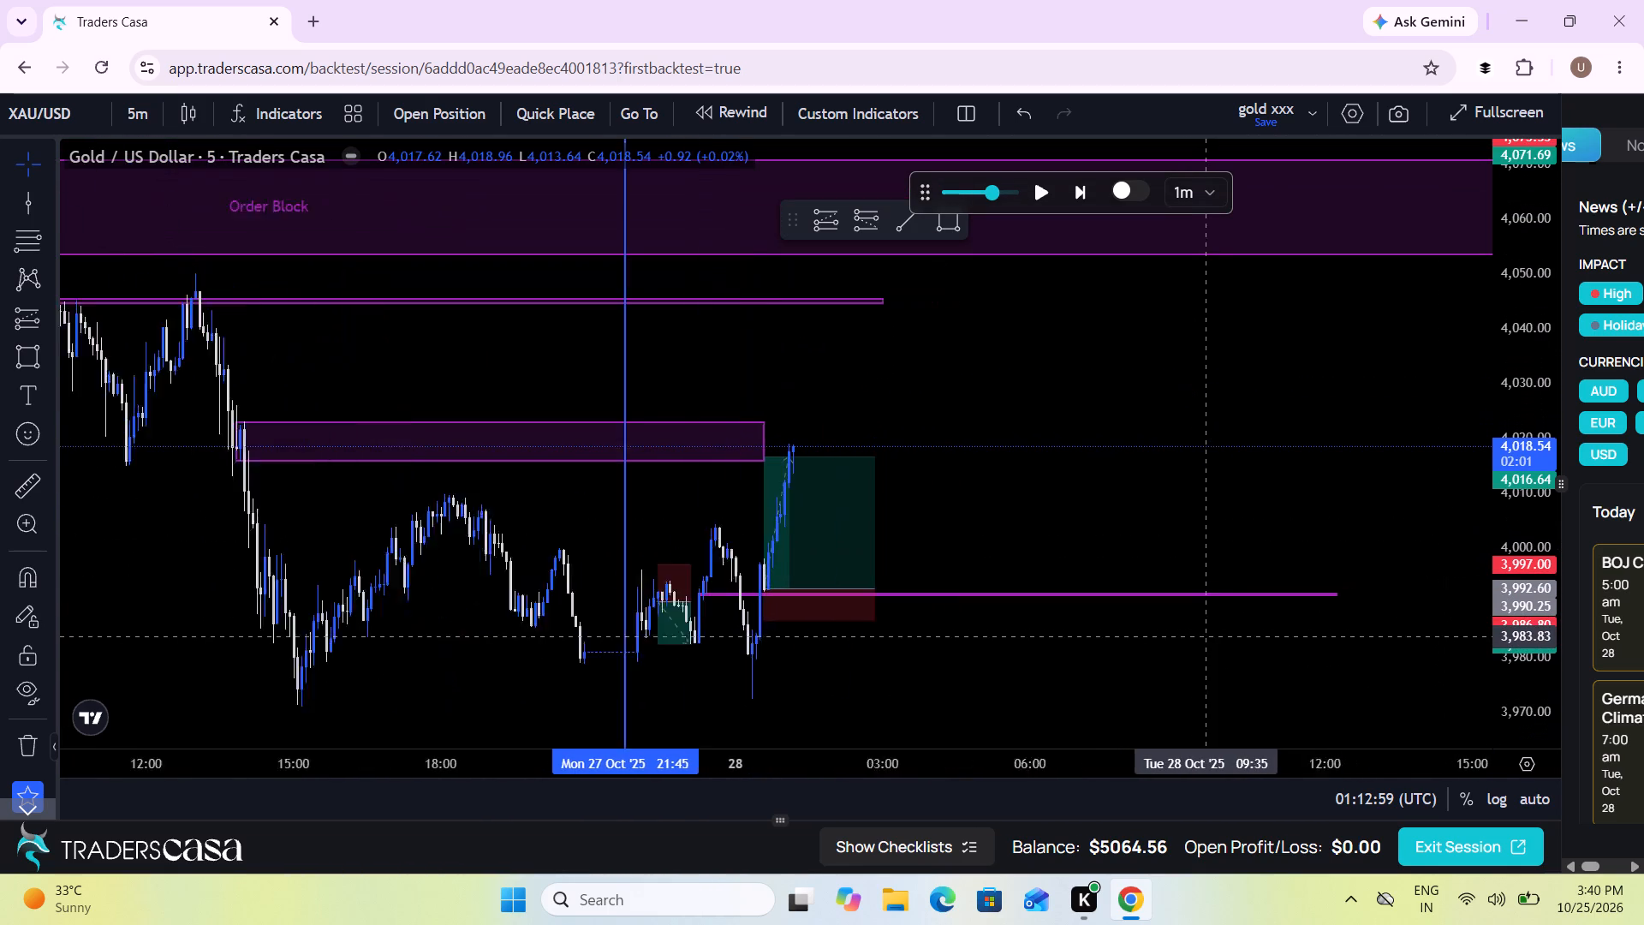
scroll(1206, 636, "up", 2)
left_click_drag(1033, 654, 1059, 642)
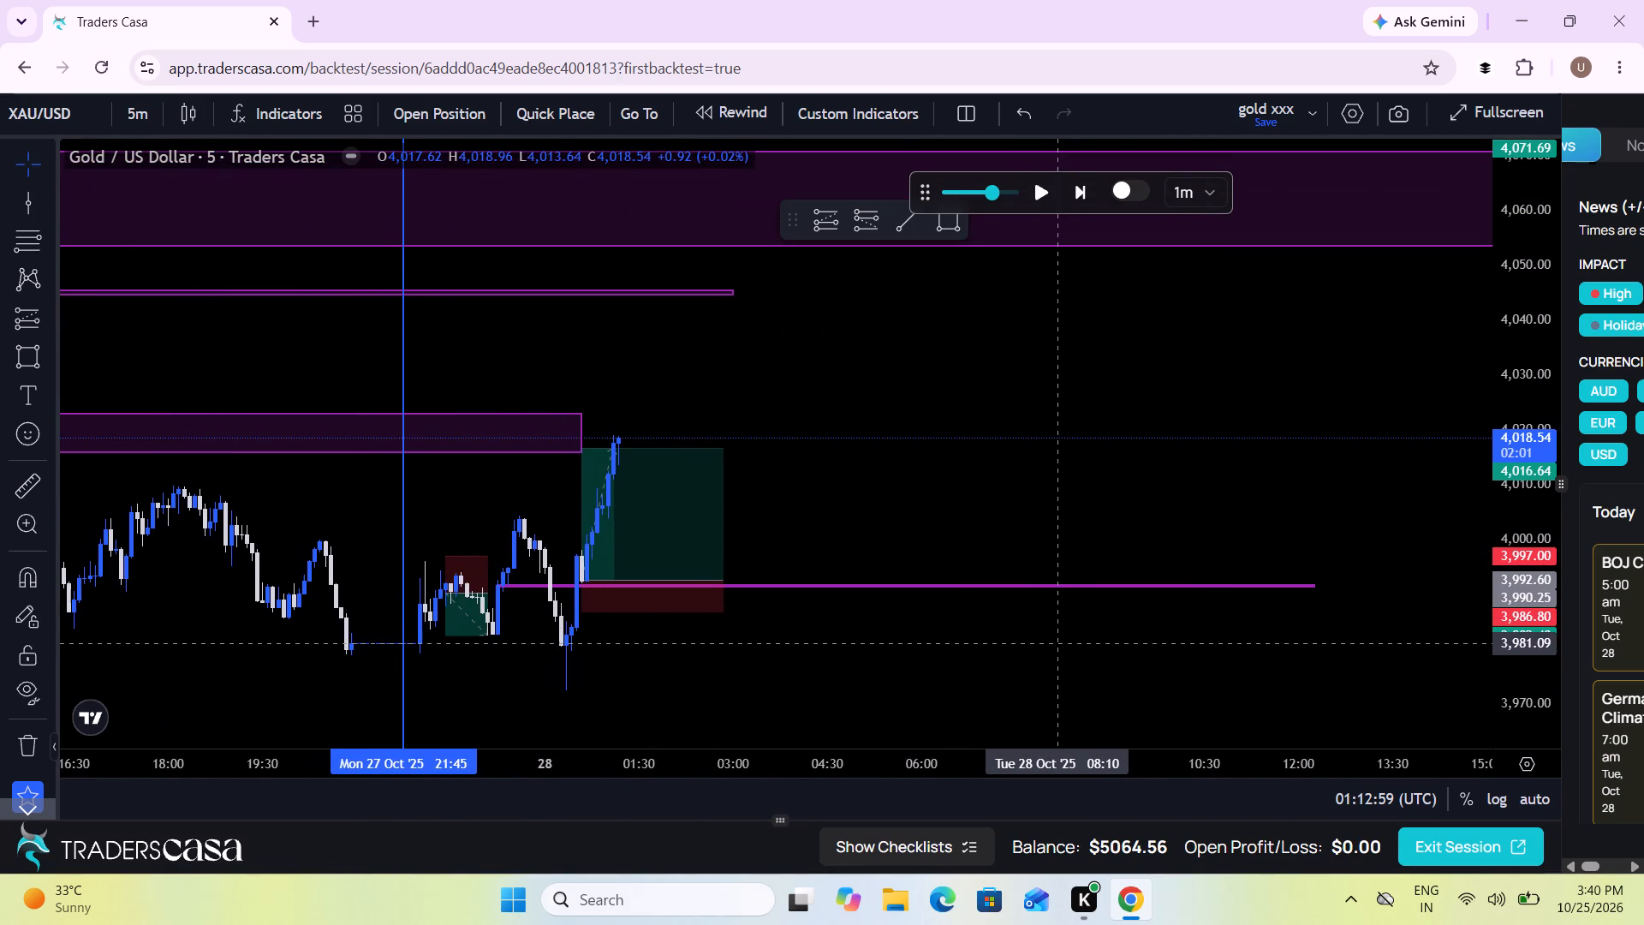
Mark 00:00 on Tue 28 Oct with a vertical line.
scroll(1059, 642, "down", 1)
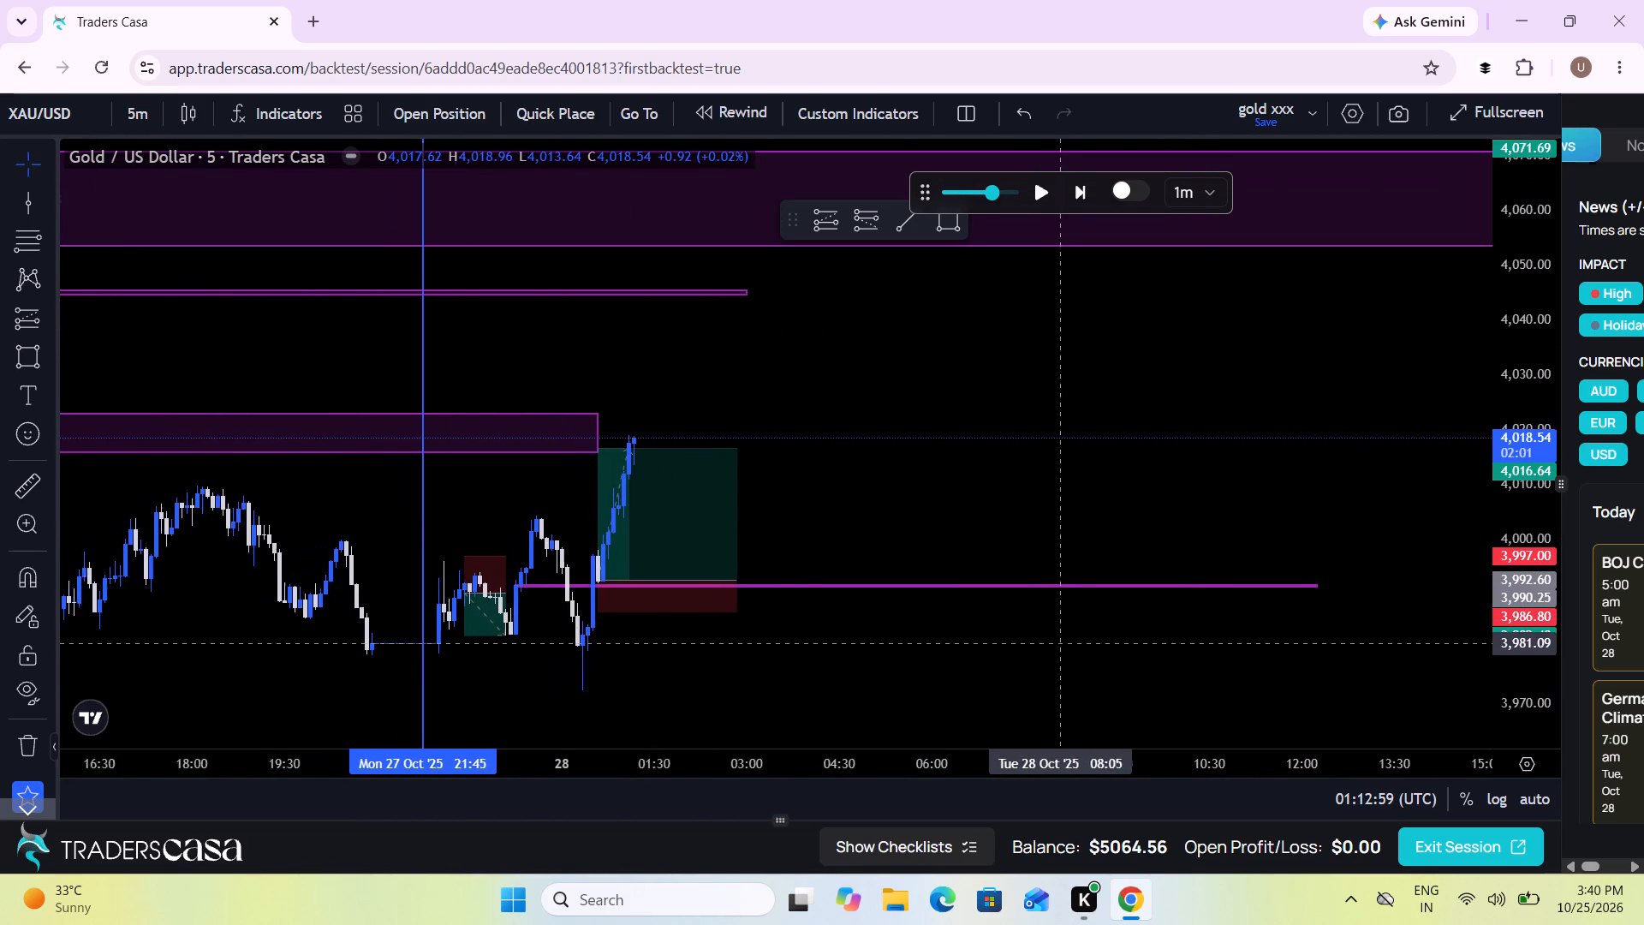
scroll(1059, 642, "down", 1)
left_click(158, 111)
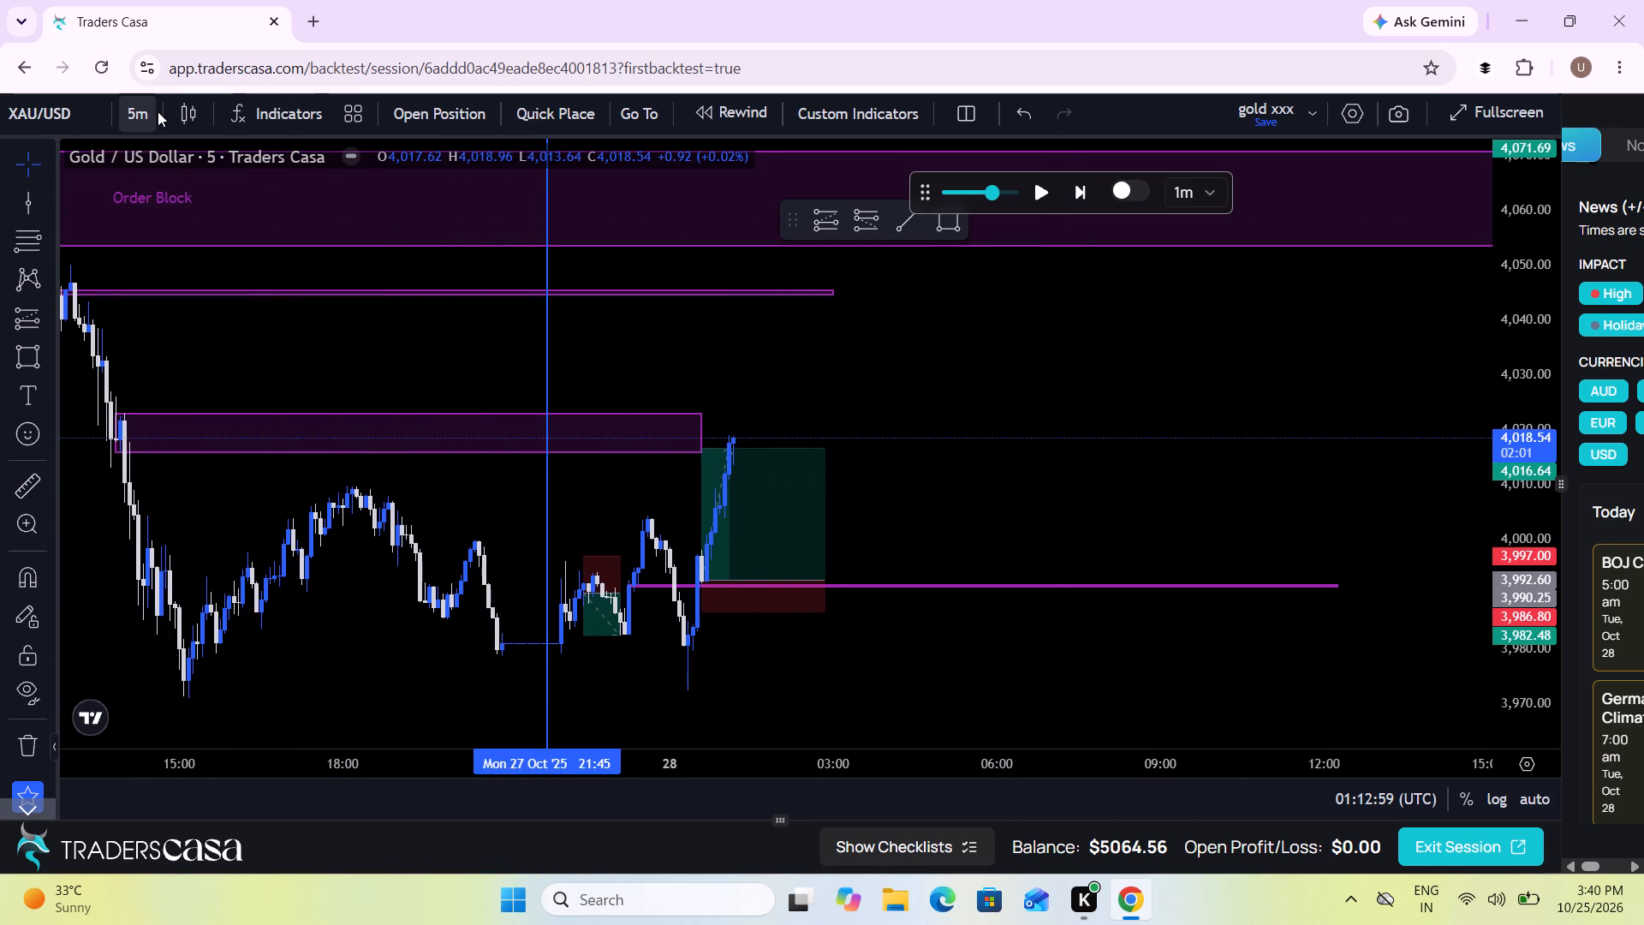
scroll(177, 509, "down", 1)
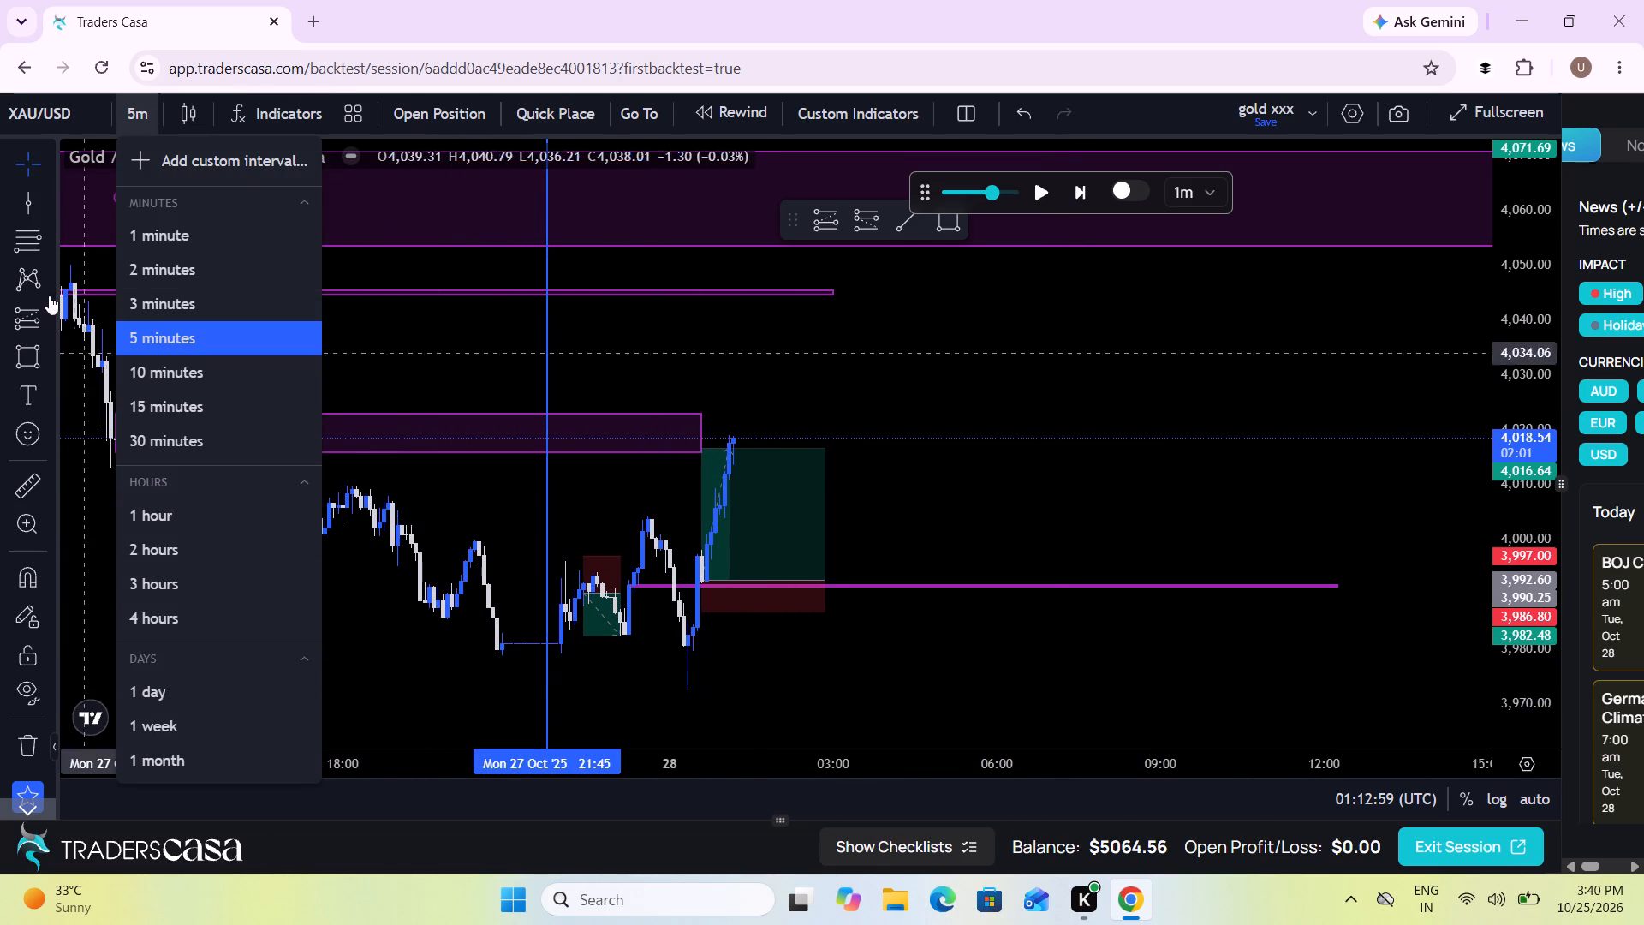
left_click(9, 194)
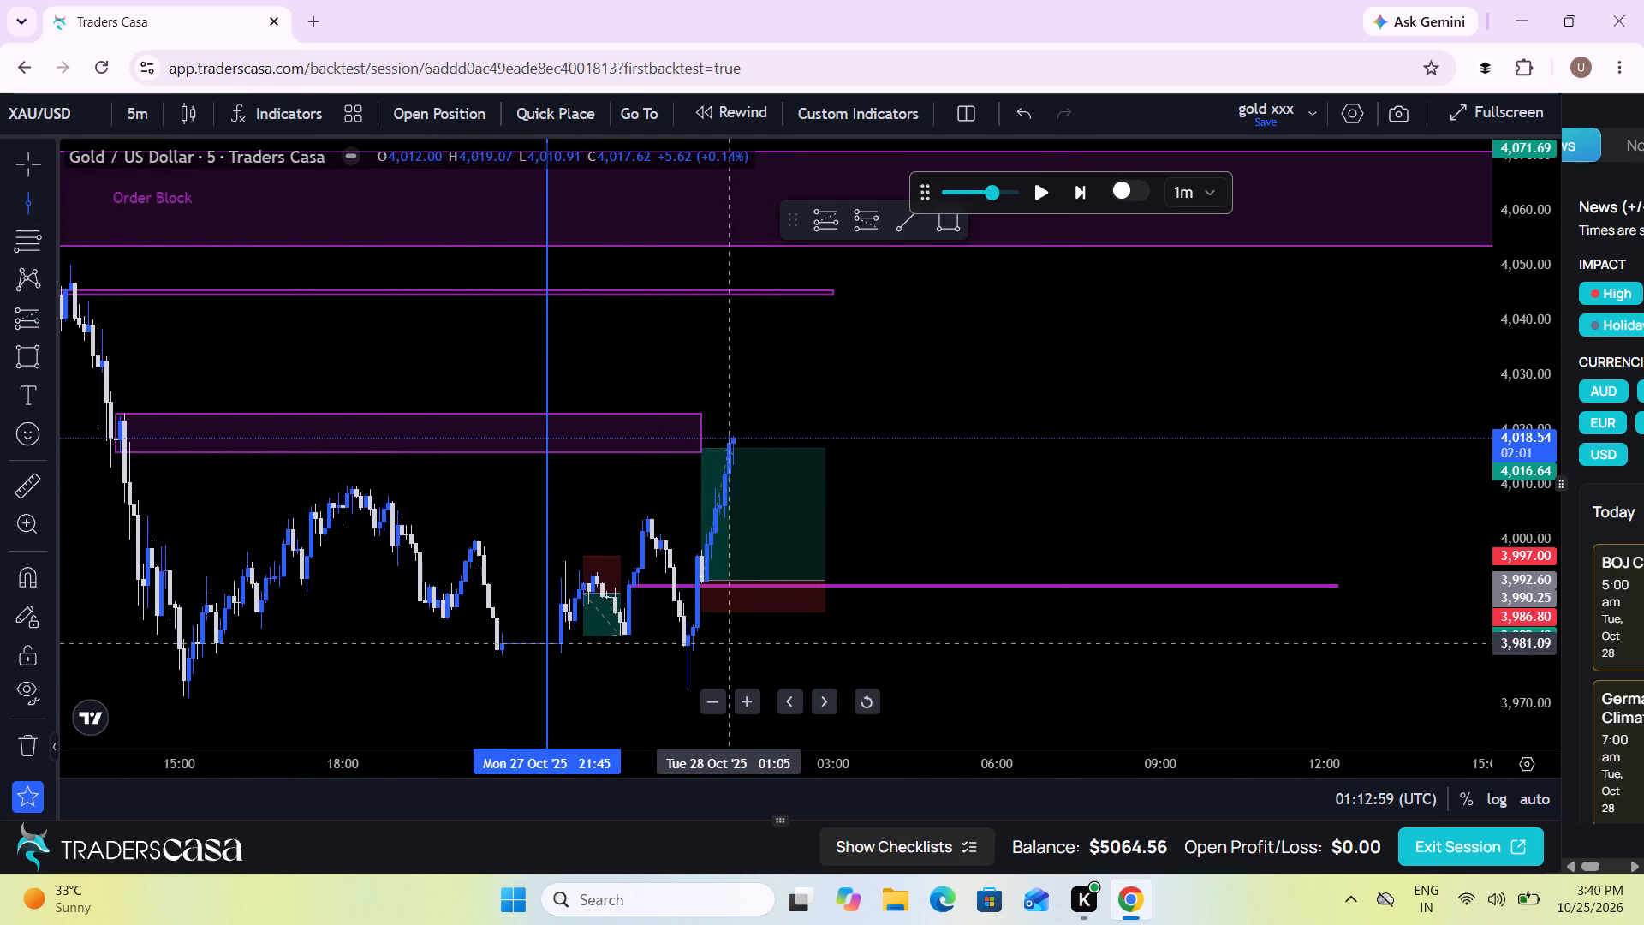
left_click(668, 659)
Extend the end of the purple zone around 4,016–4,023 to about 01:35 on Tue 28 Oct.
left_click_drag(849, 650, 1118, 594)
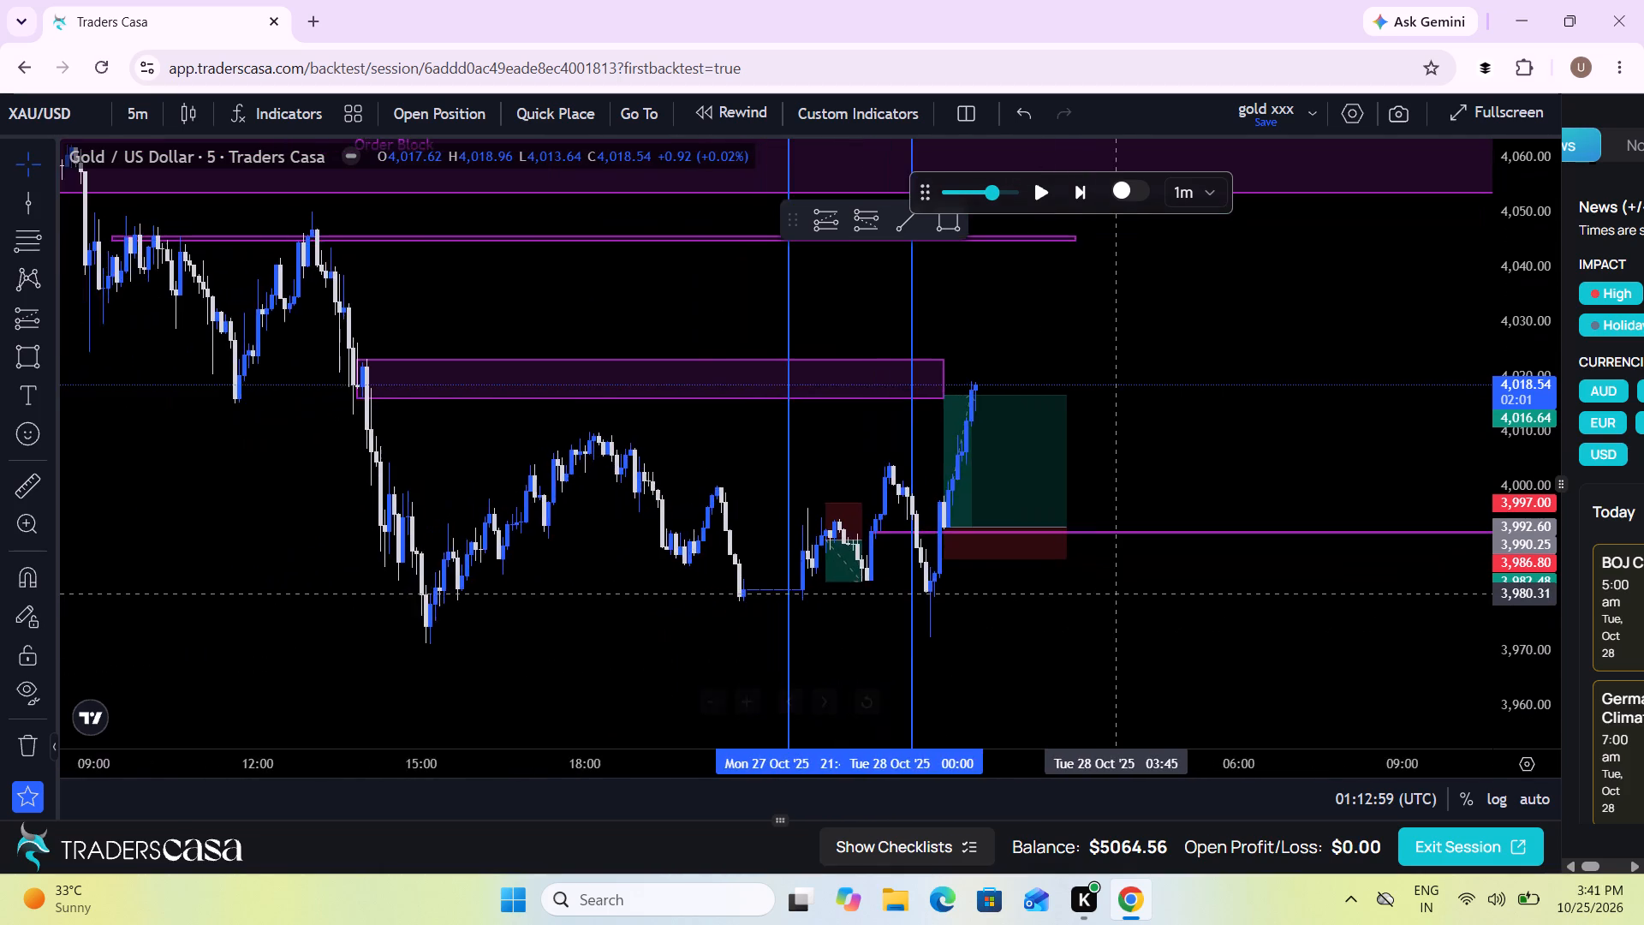
scroll(1118, 594, "up", 4)
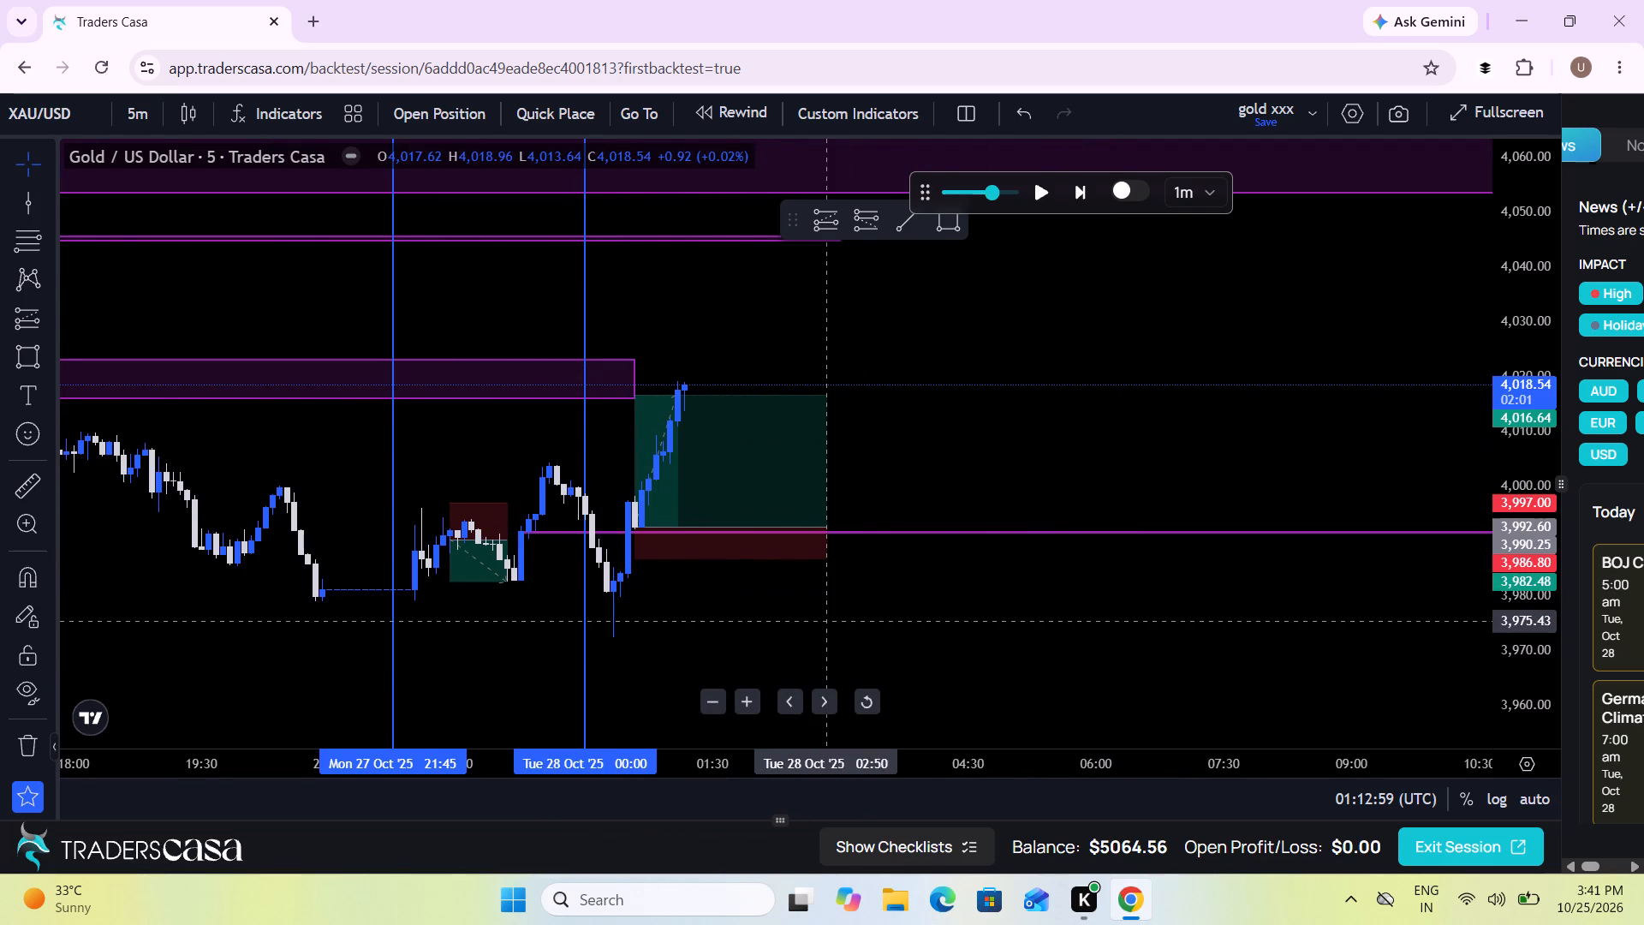
left_click_drag(828, 620, 986, 635)
scroll(986, 635, "up", 1)
left_click_drag(986, 635, 807, 642)
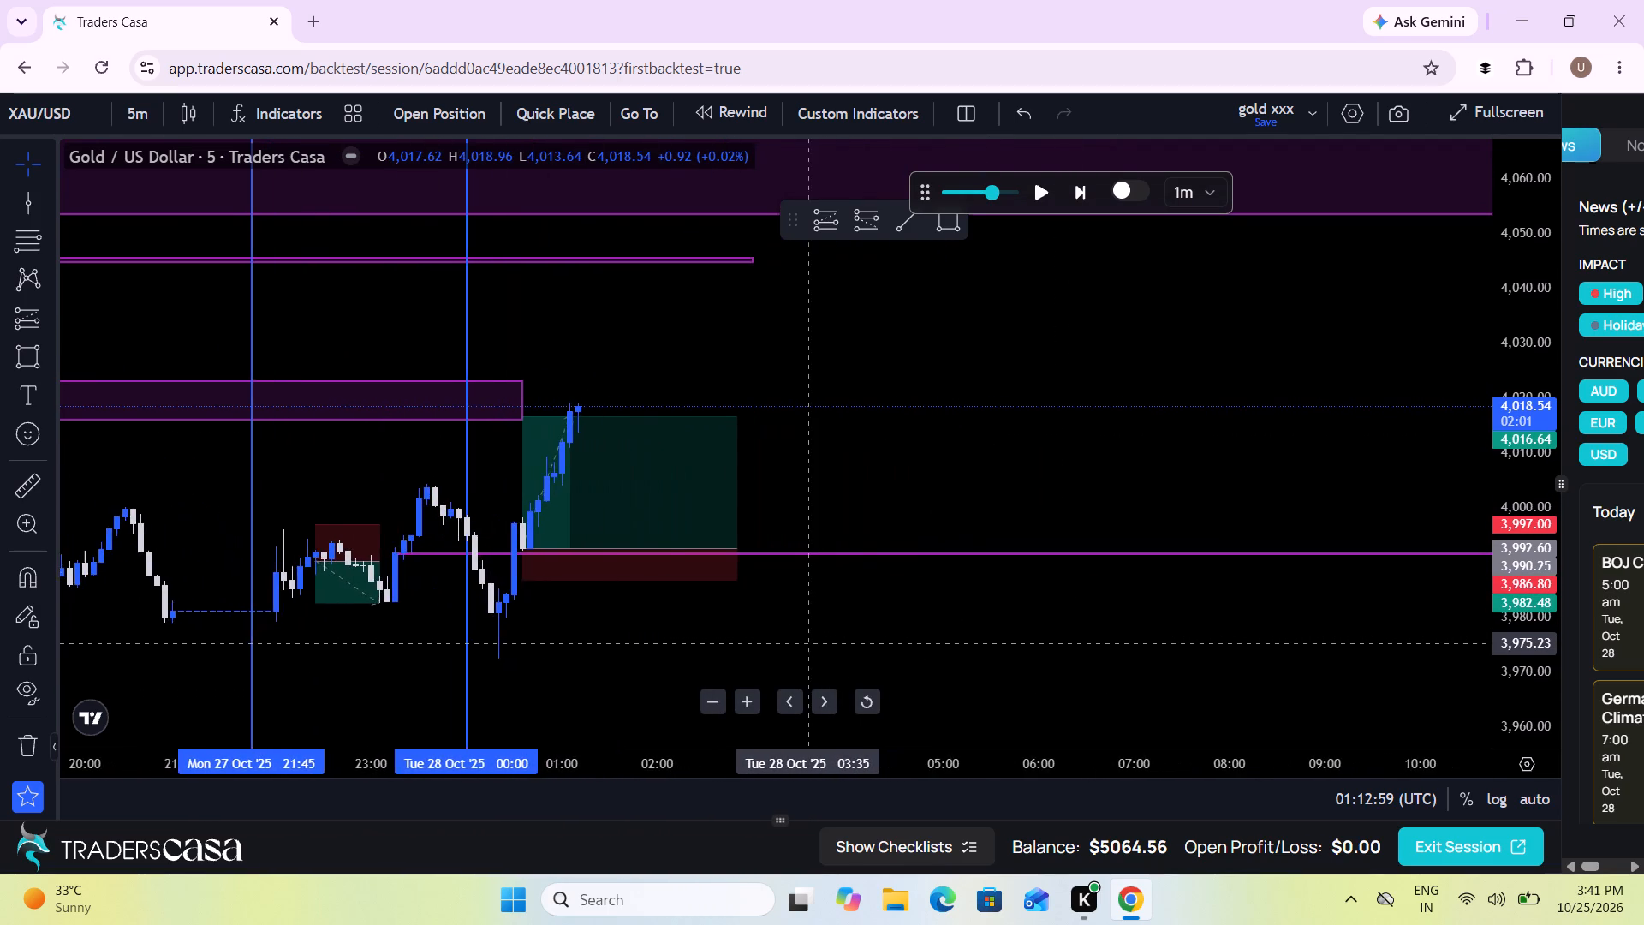
scroll(807, 642, "down", 2)
left_click_drag(871, 636, 679, 603)
scroll(679, 603, "down", 1)
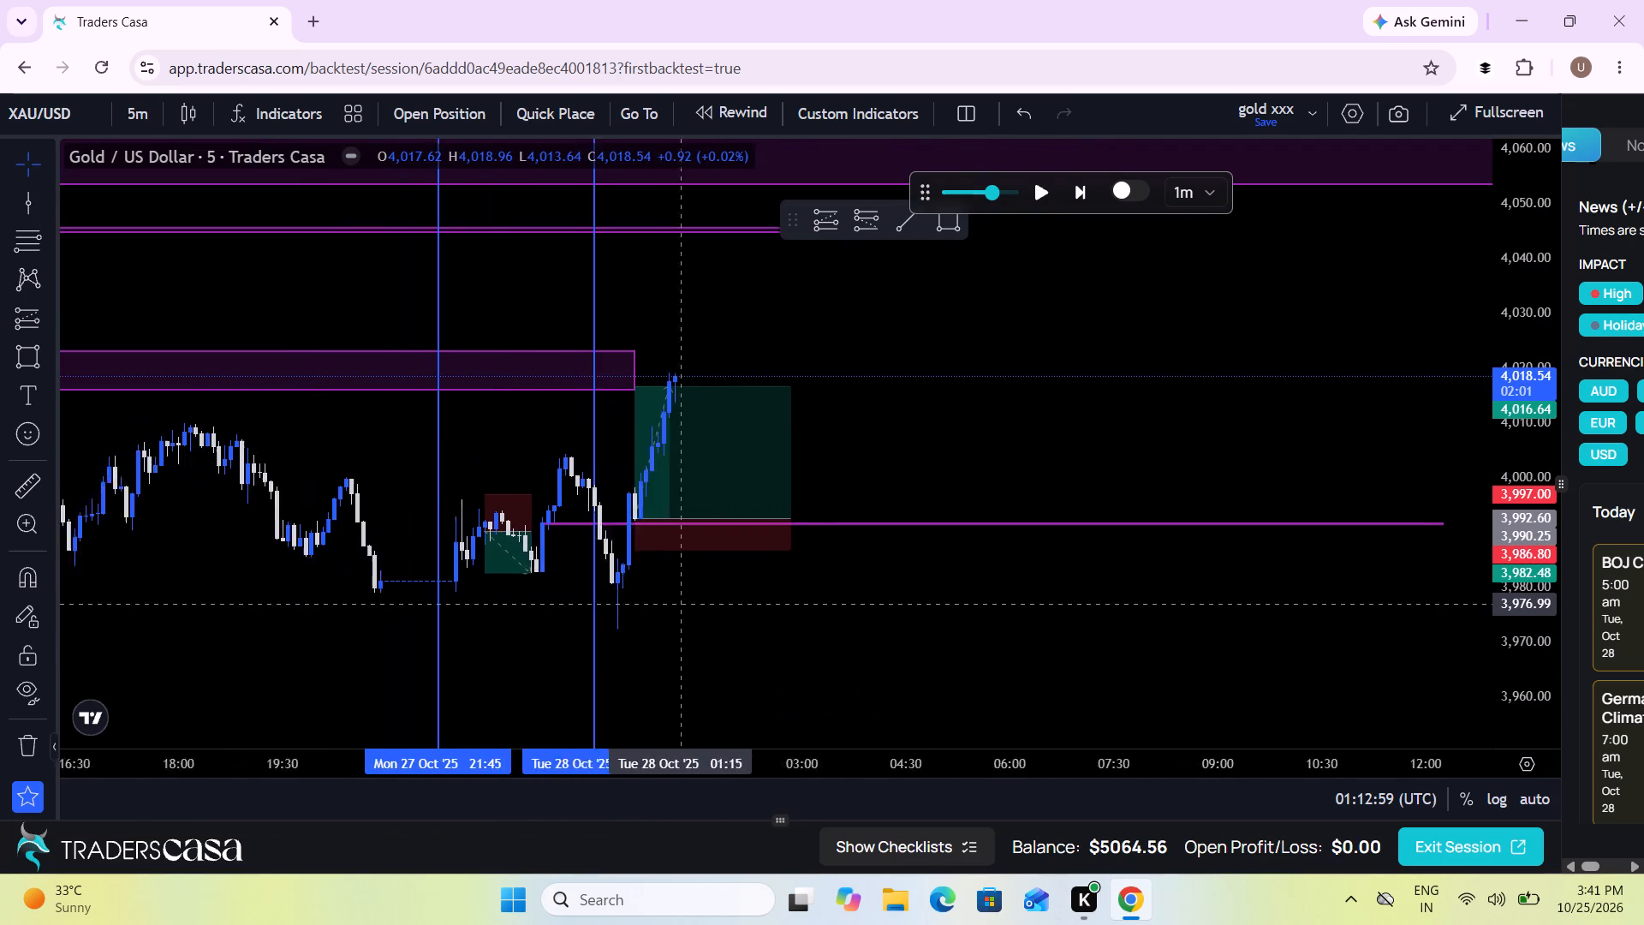
scroll(679, 603, "down", 1)
left_click_drag(676, 367, 742, 367)
Replay price on to about 01:22 on Tue 28 Oct.
left_click(1037, 190)
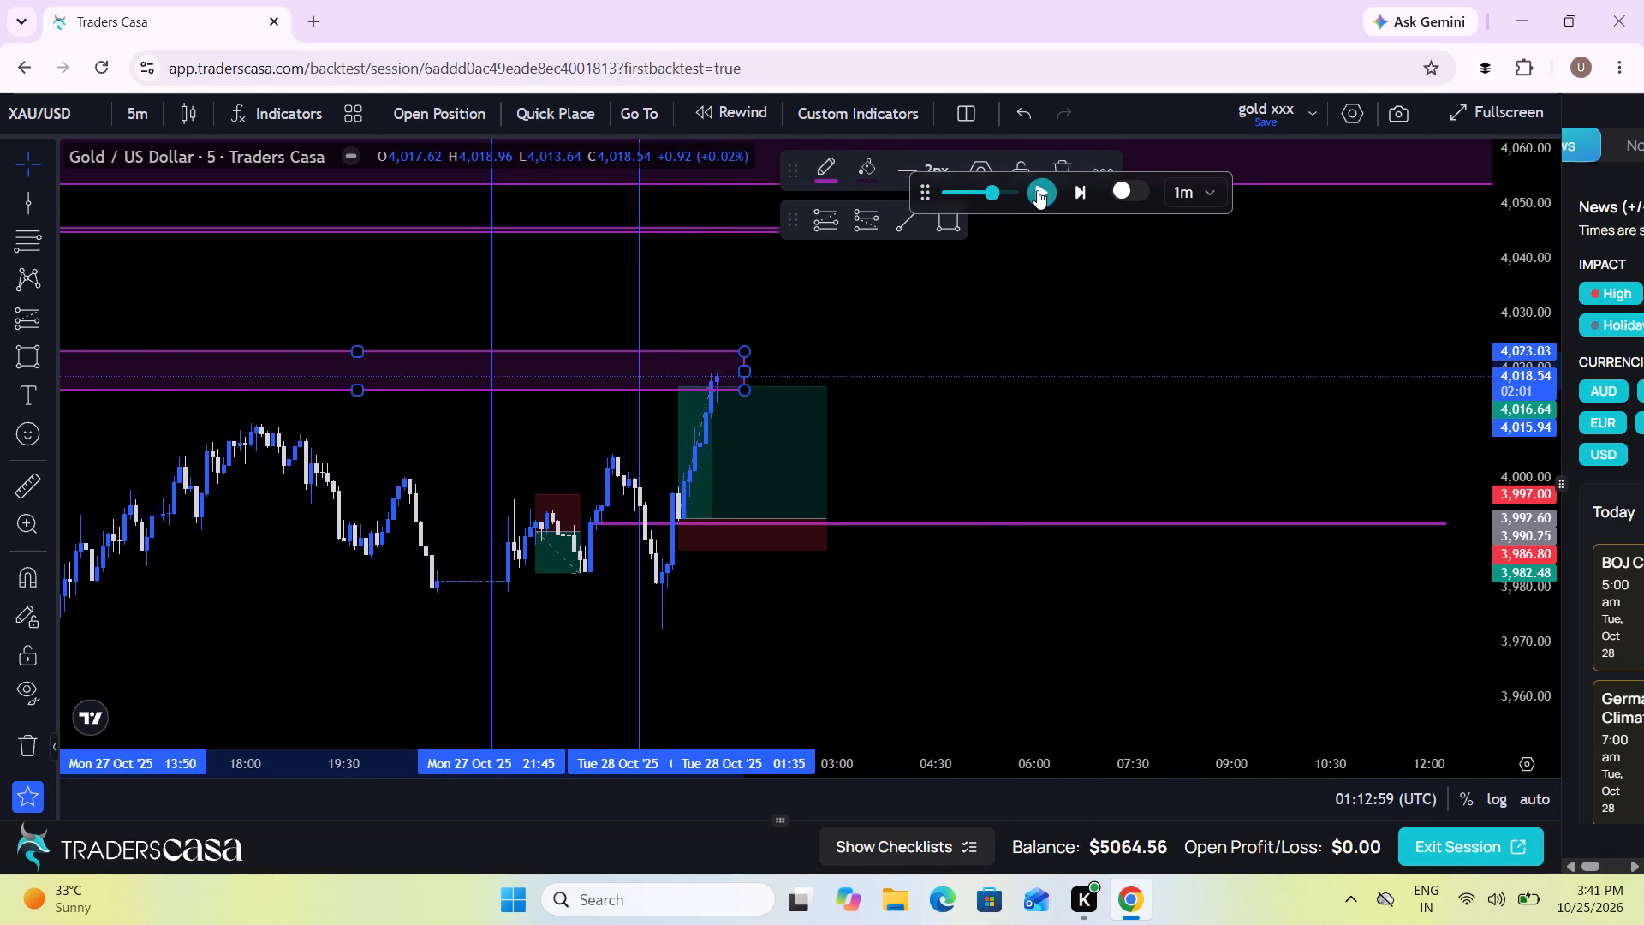
left_click(1037, 190)
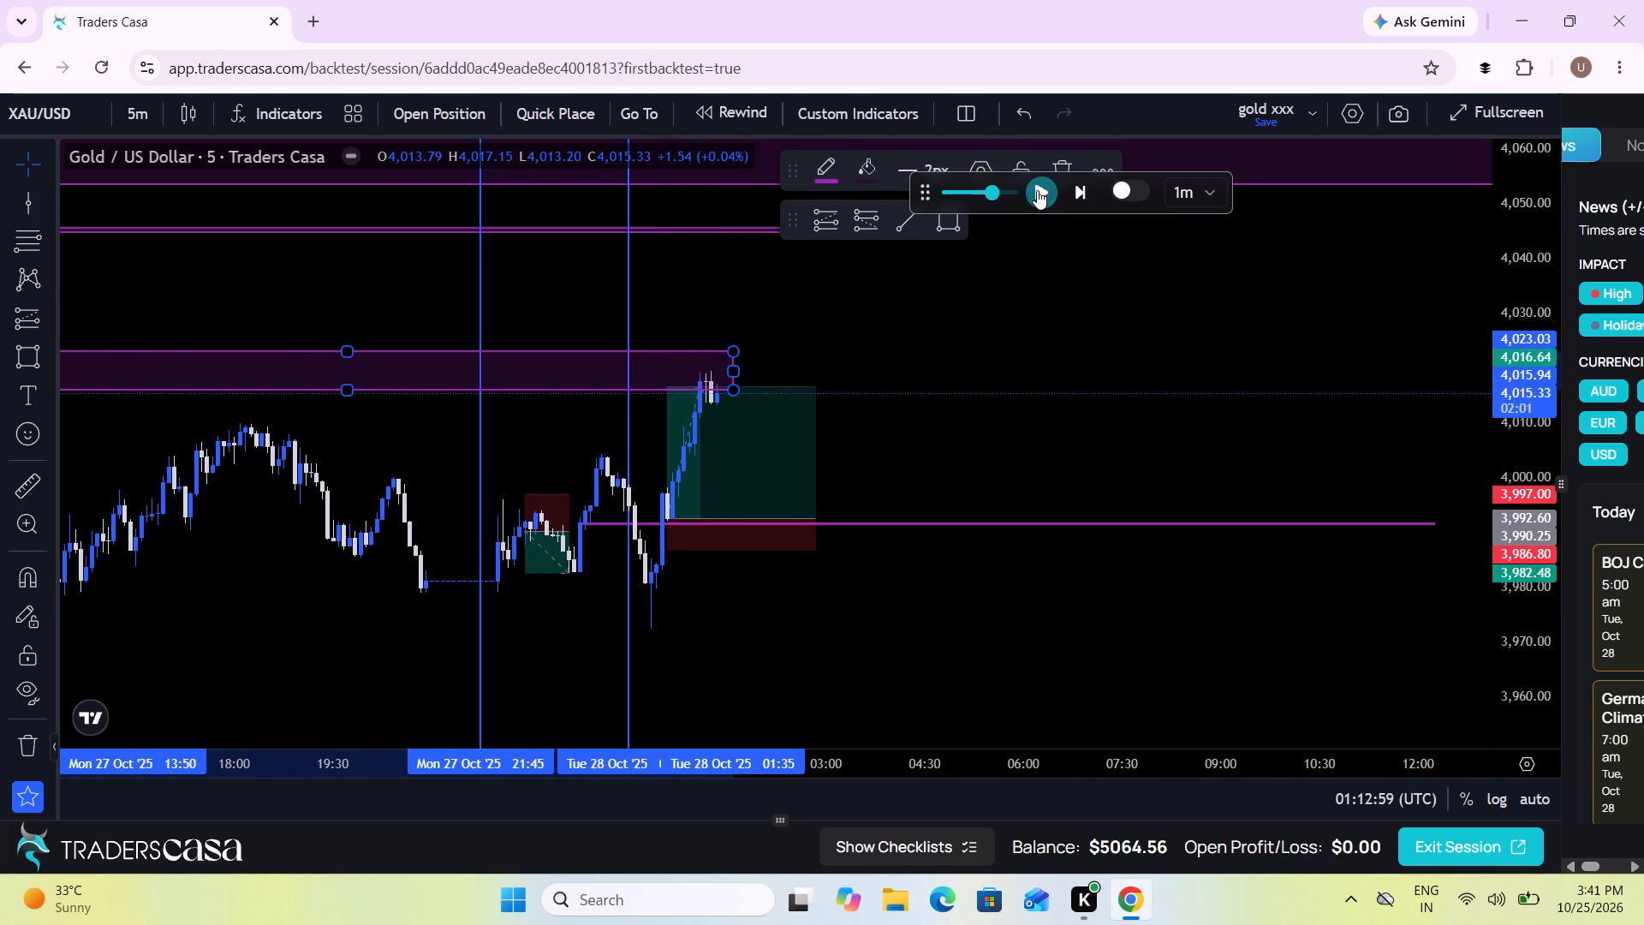
Replay price on to about 02:57 on Tue 28 Oct, stopping below the thin midpoint zone.
scroll(1057, 362, "down", 3)
scroll(1057, 362, "up", 1)
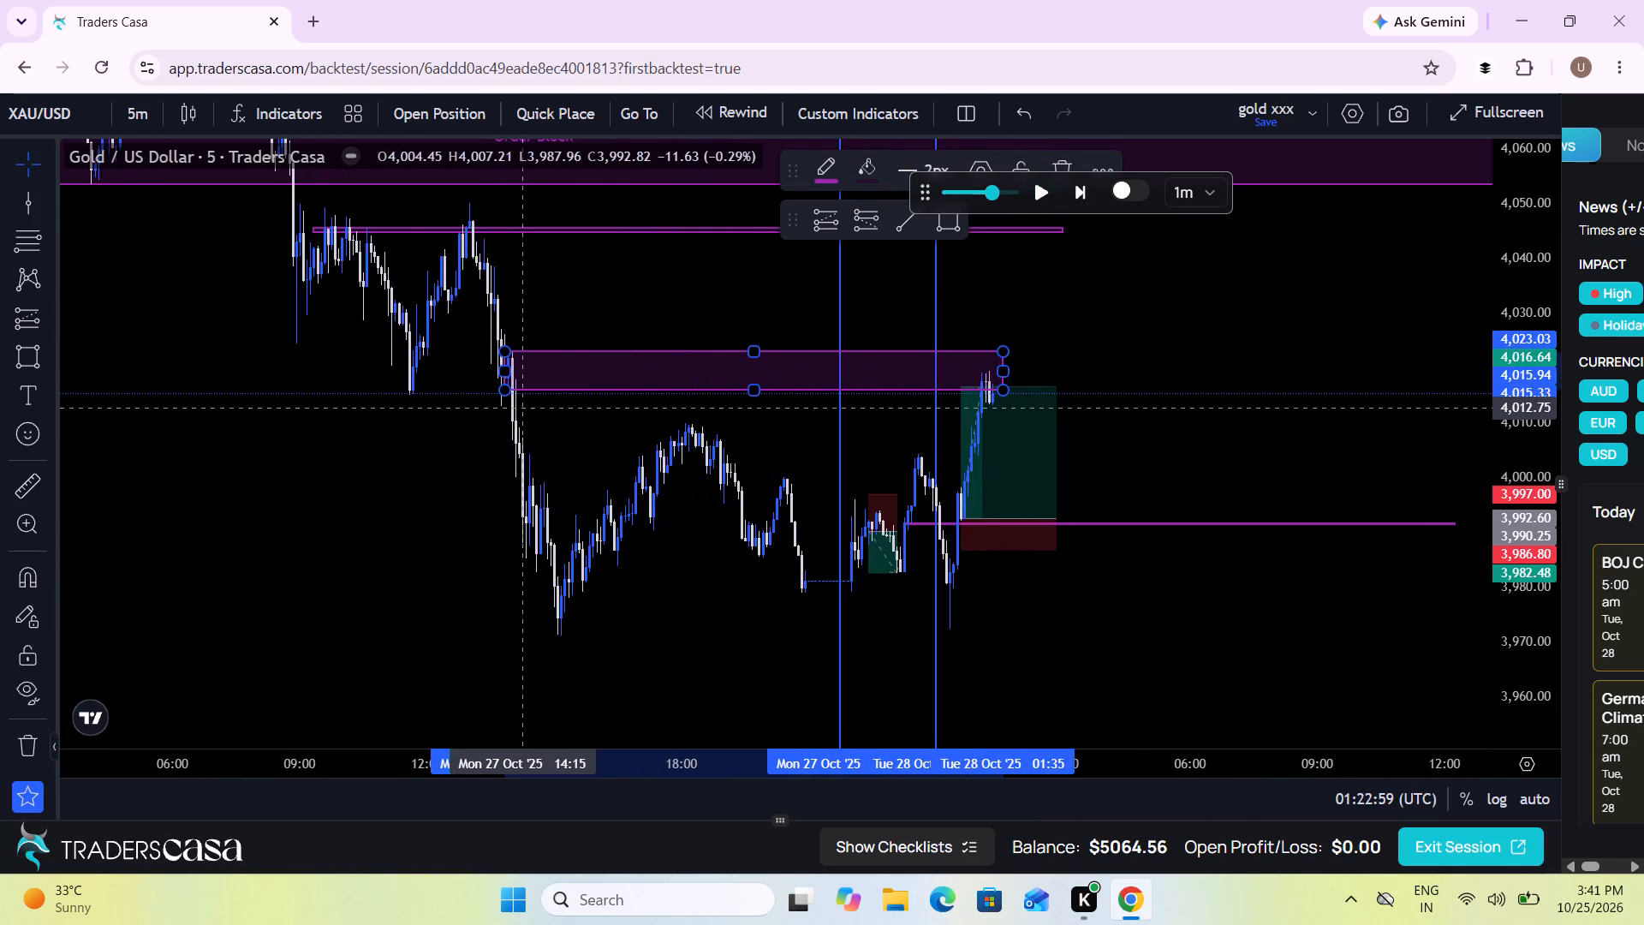
left_click_drag(522, 408, 532, 448)
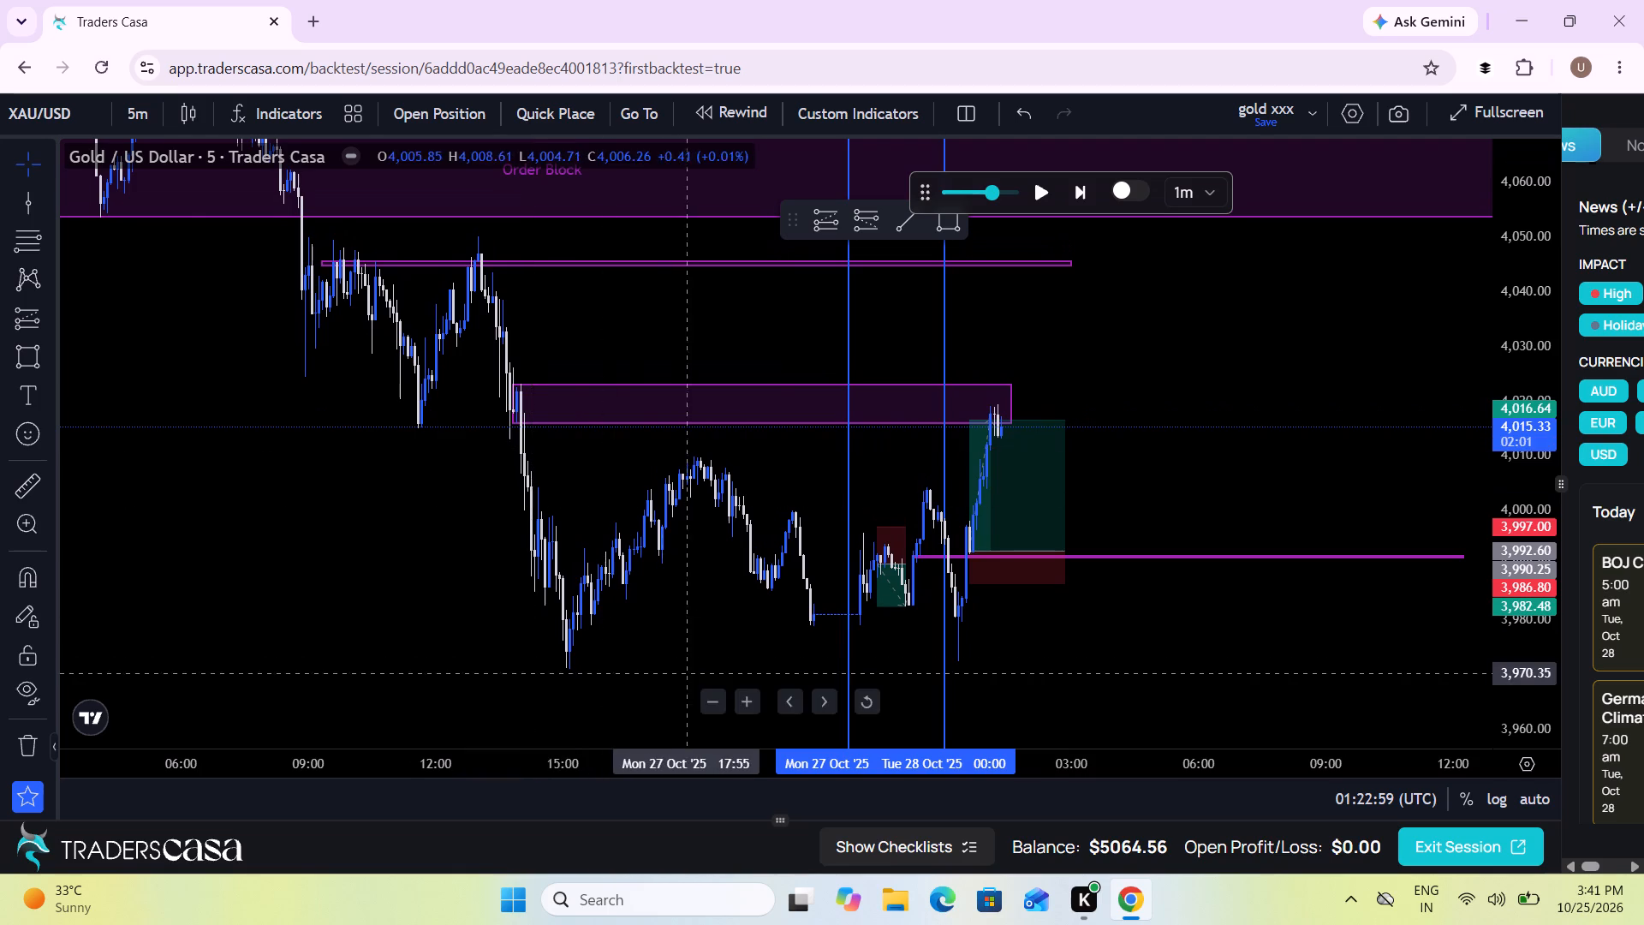
scroll(600, 644, "down", 2)
left_click_drag(1374, 405, 1261, 559)
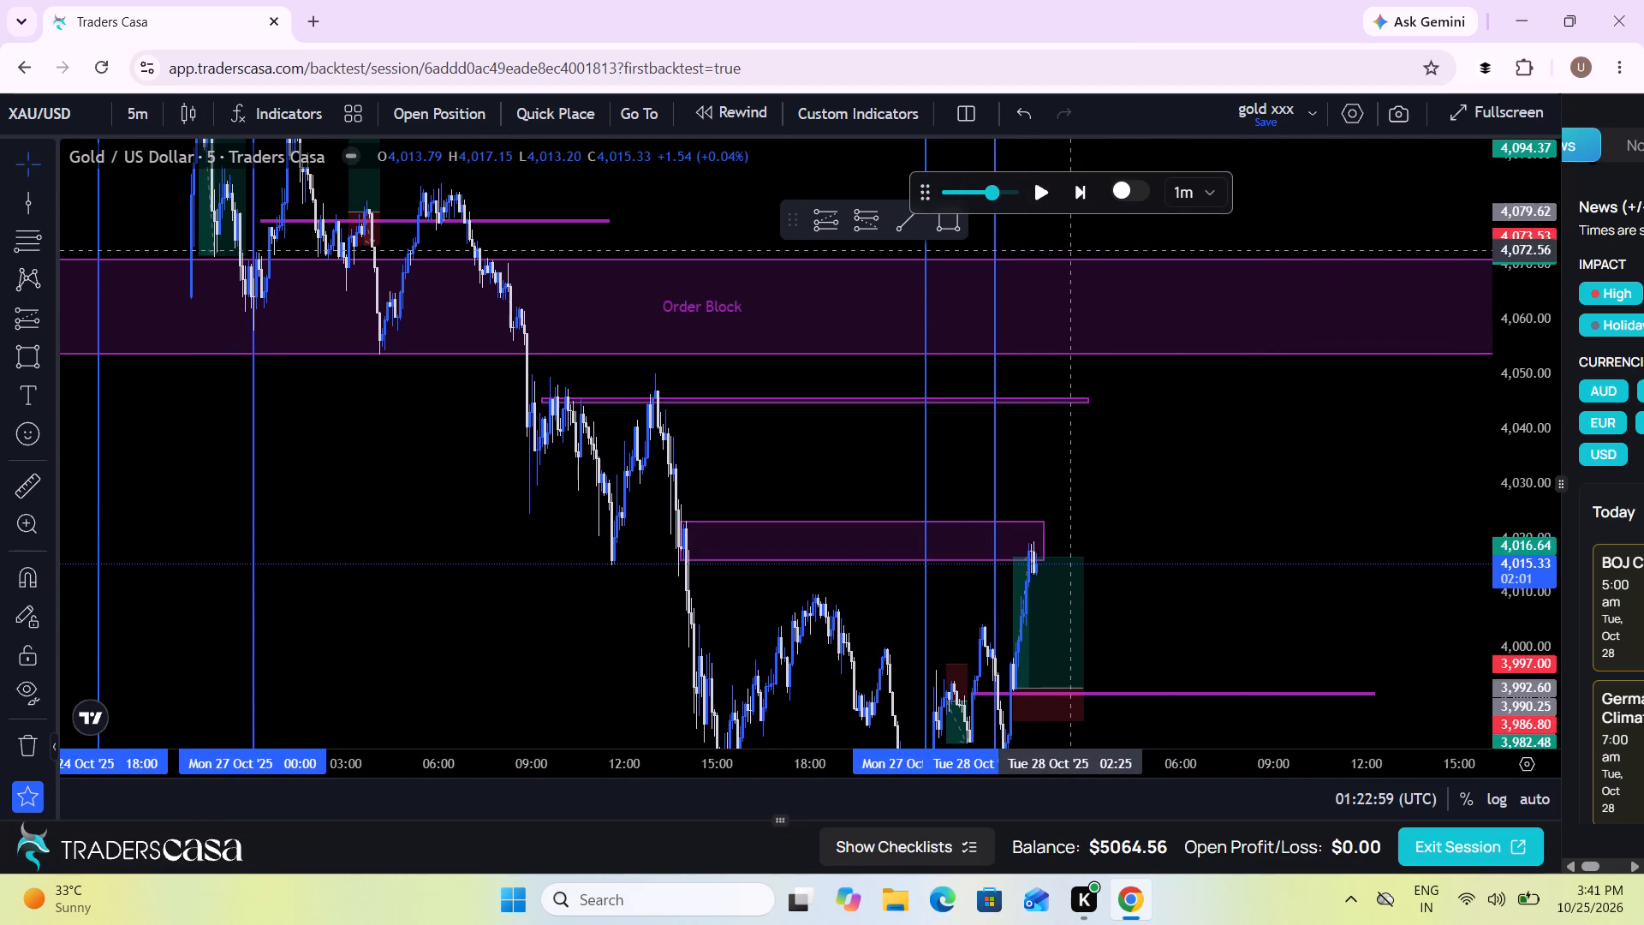
left_click(1052, 205)
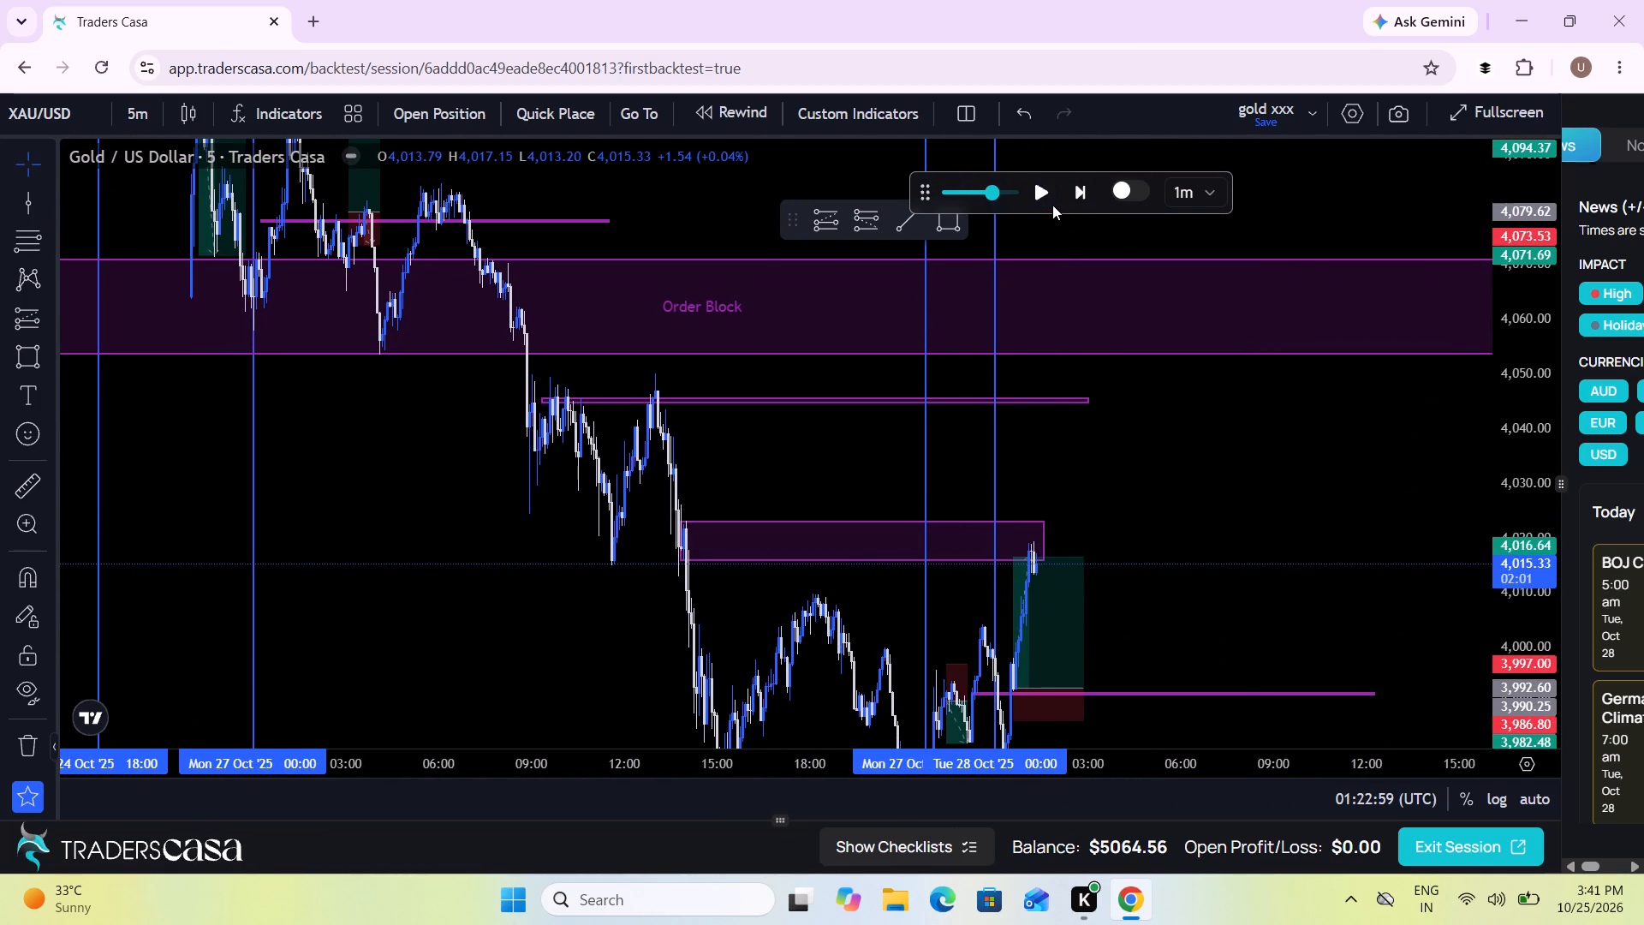
left_click(1040, 180)
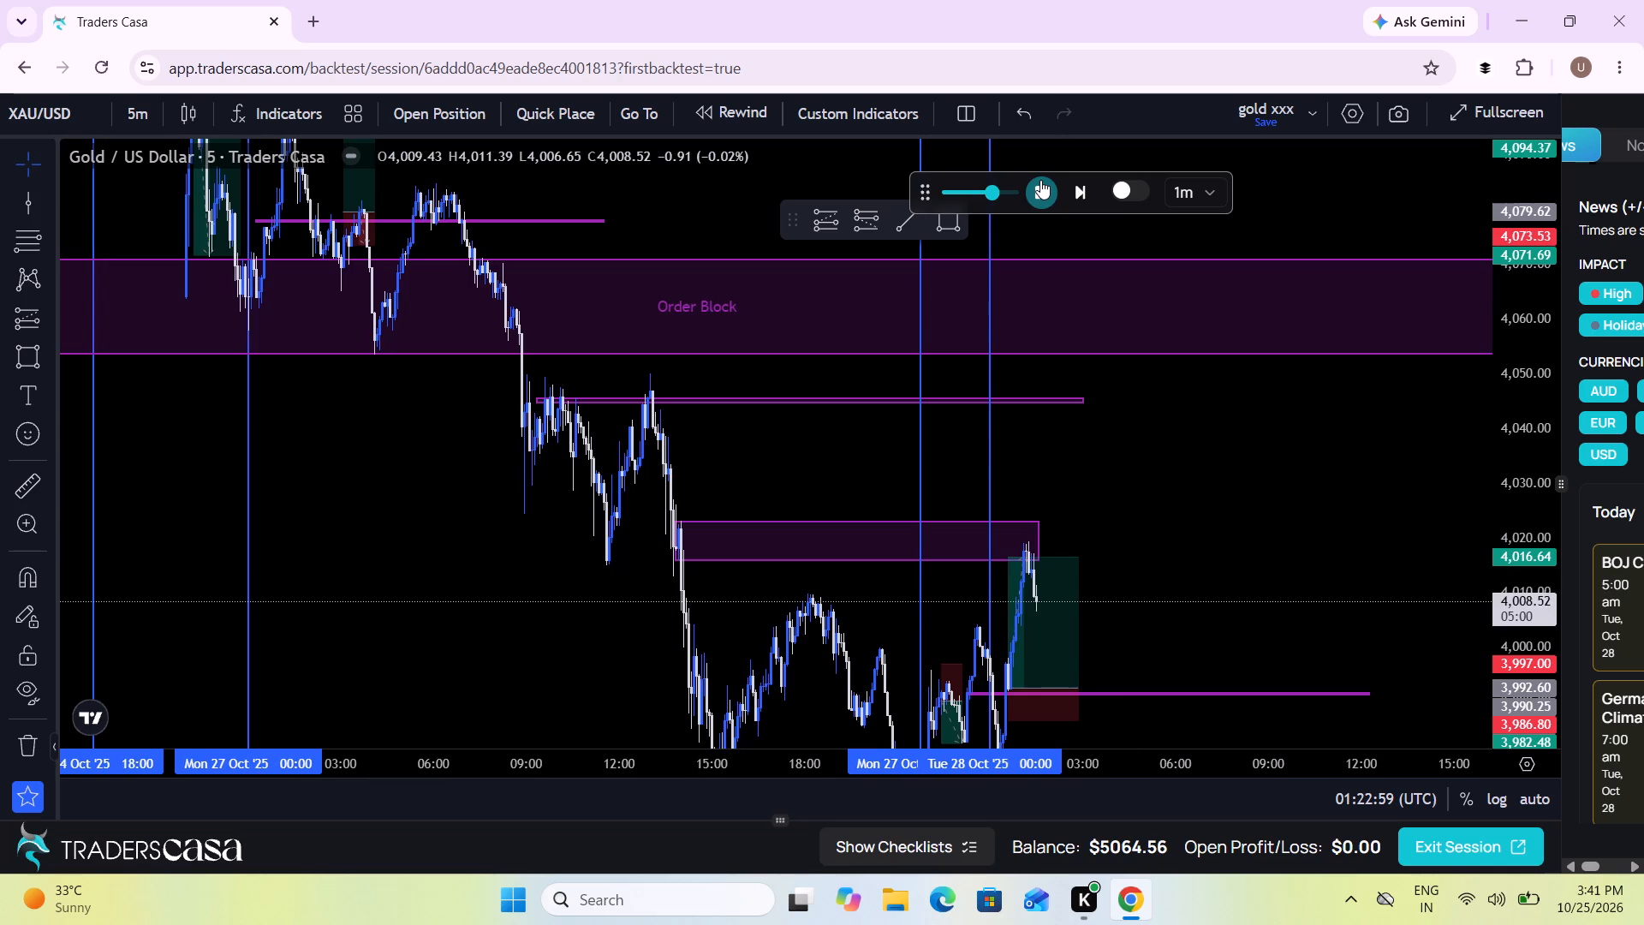
left_click_drag(1200, 510, 963, 373)
scroll(963, 373, "up", 3)
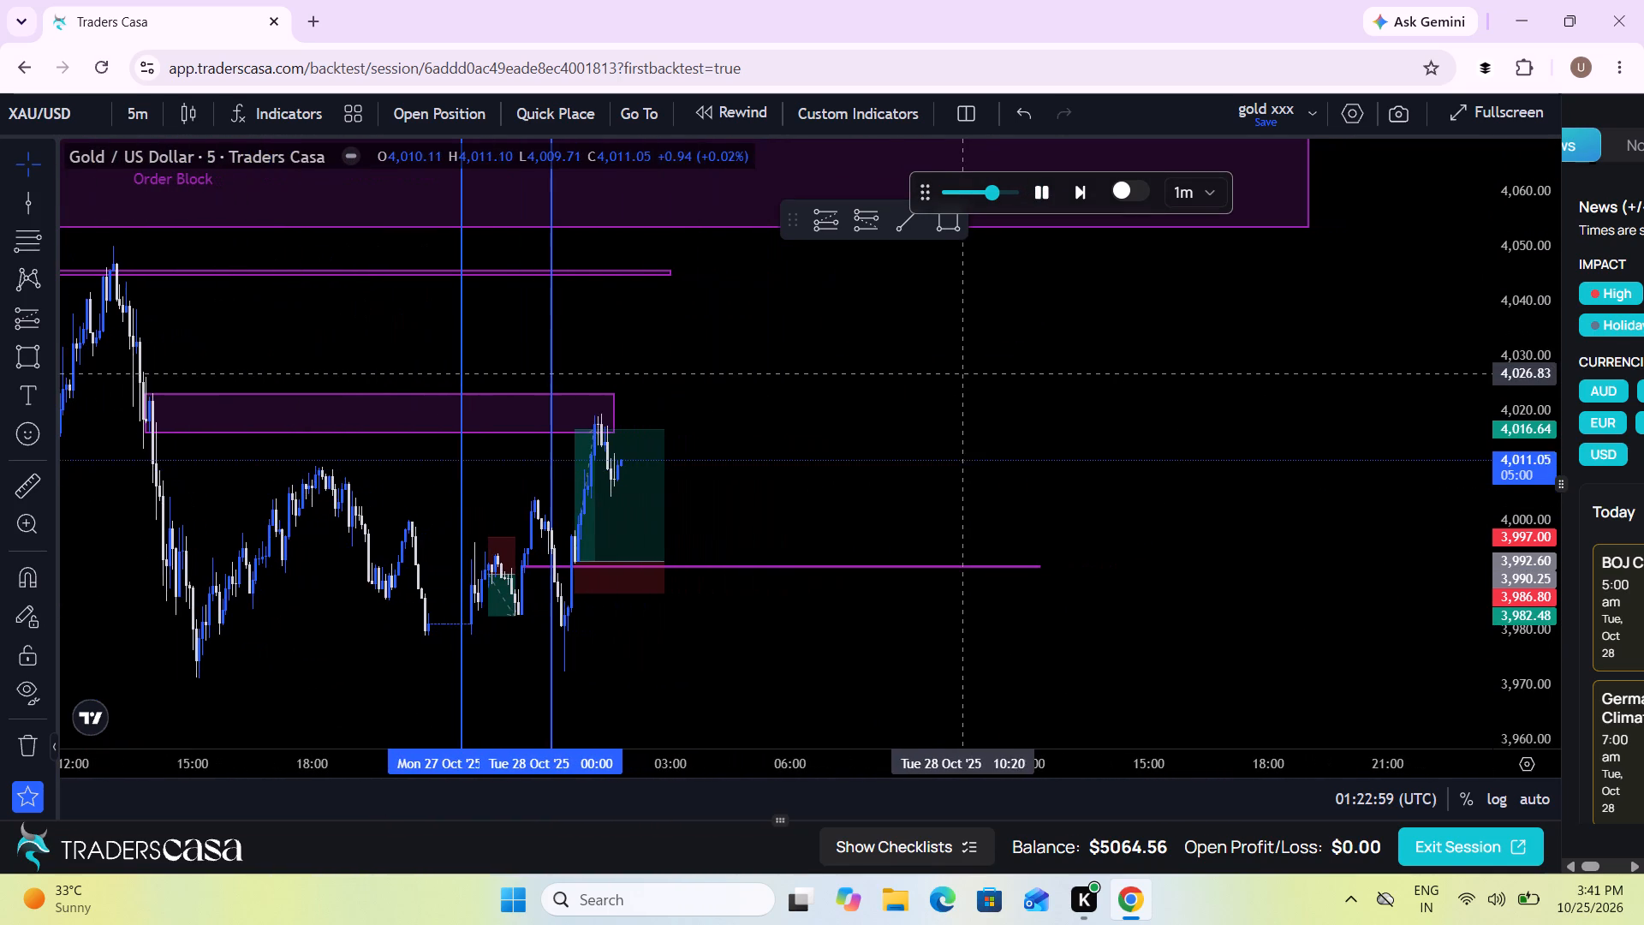
left_click_drag(817, 384, 1111, 399)
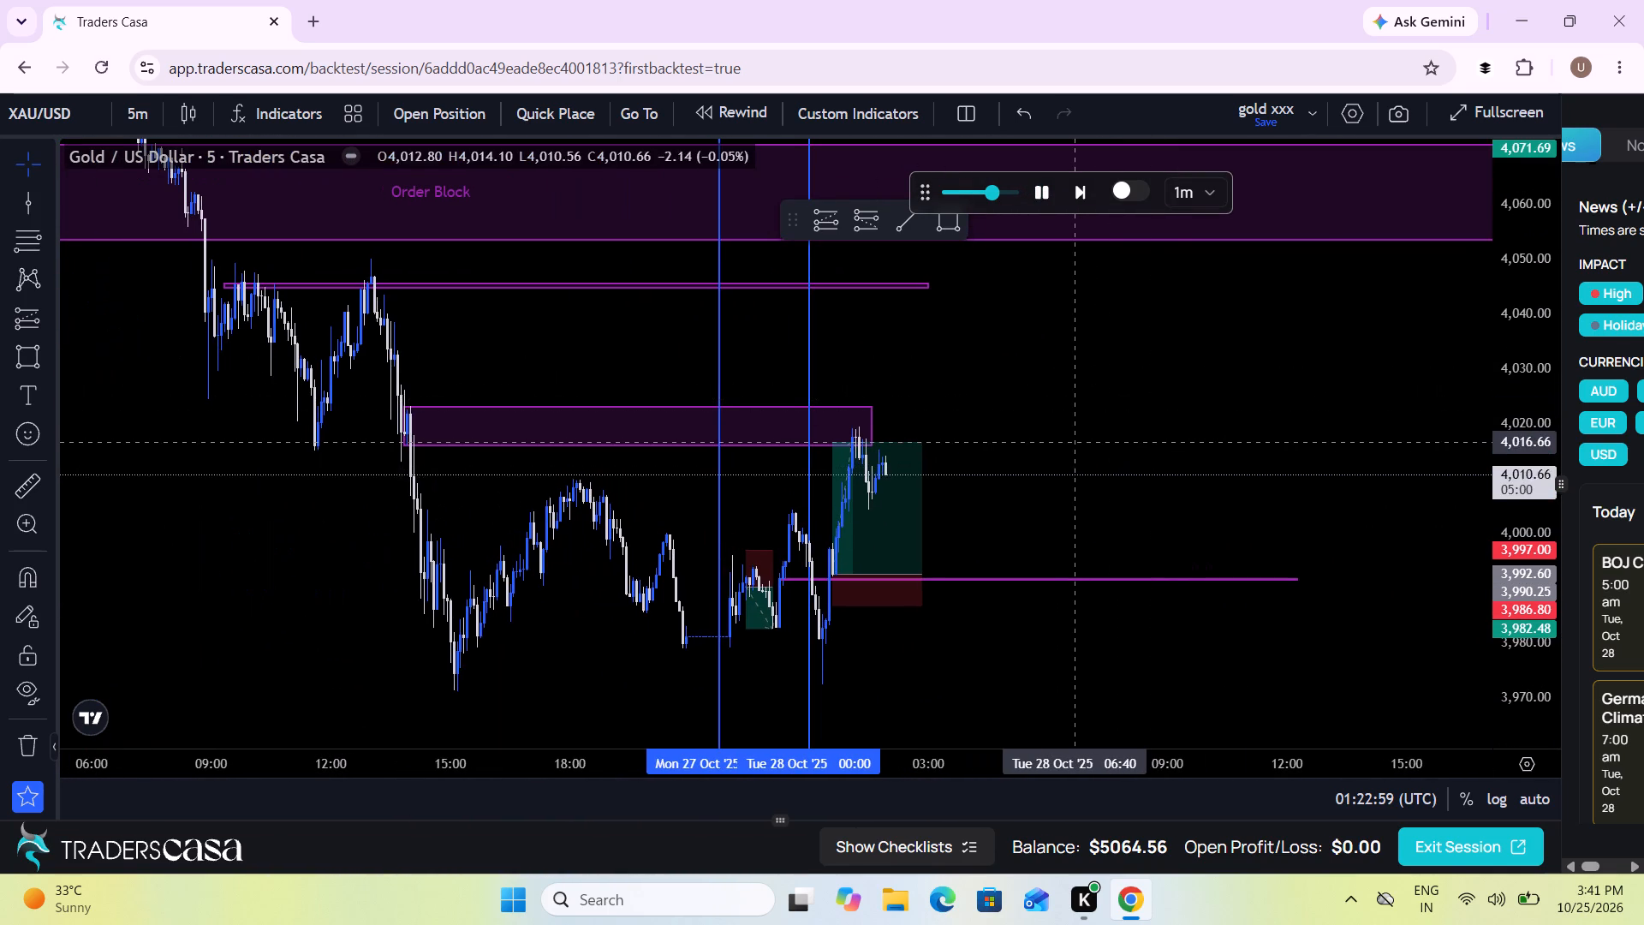
left_click_drag(1074, 441, 1040, 442)
scroll(1040, 442, "up", 2)
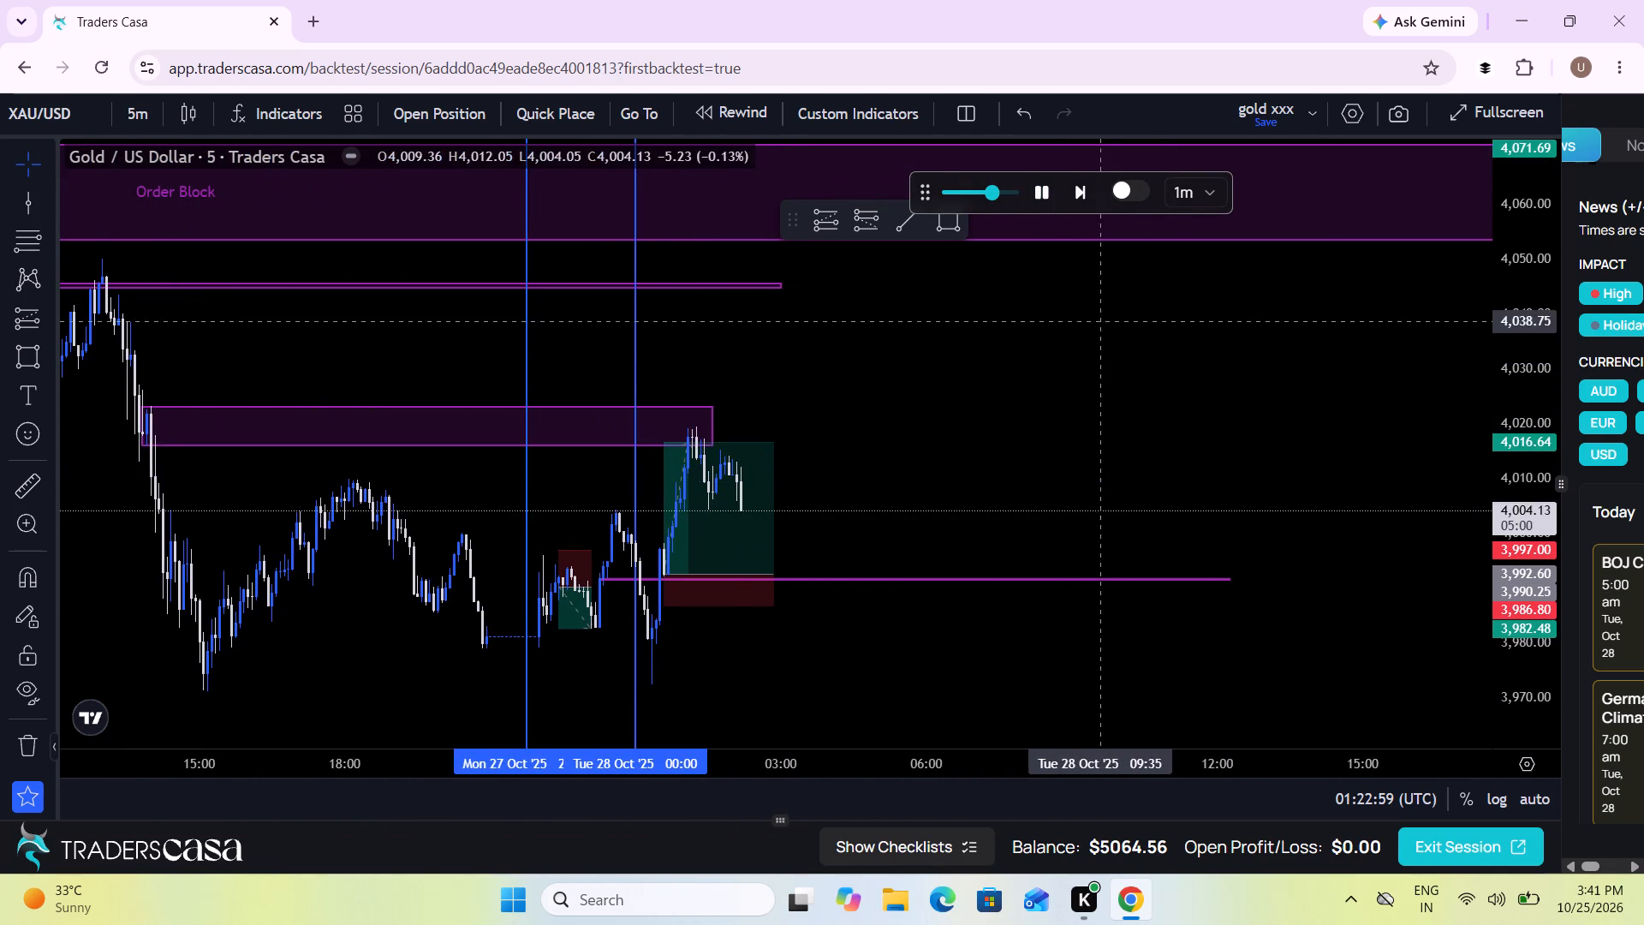
left_click(1045, 182)
left_click(1045, 182)
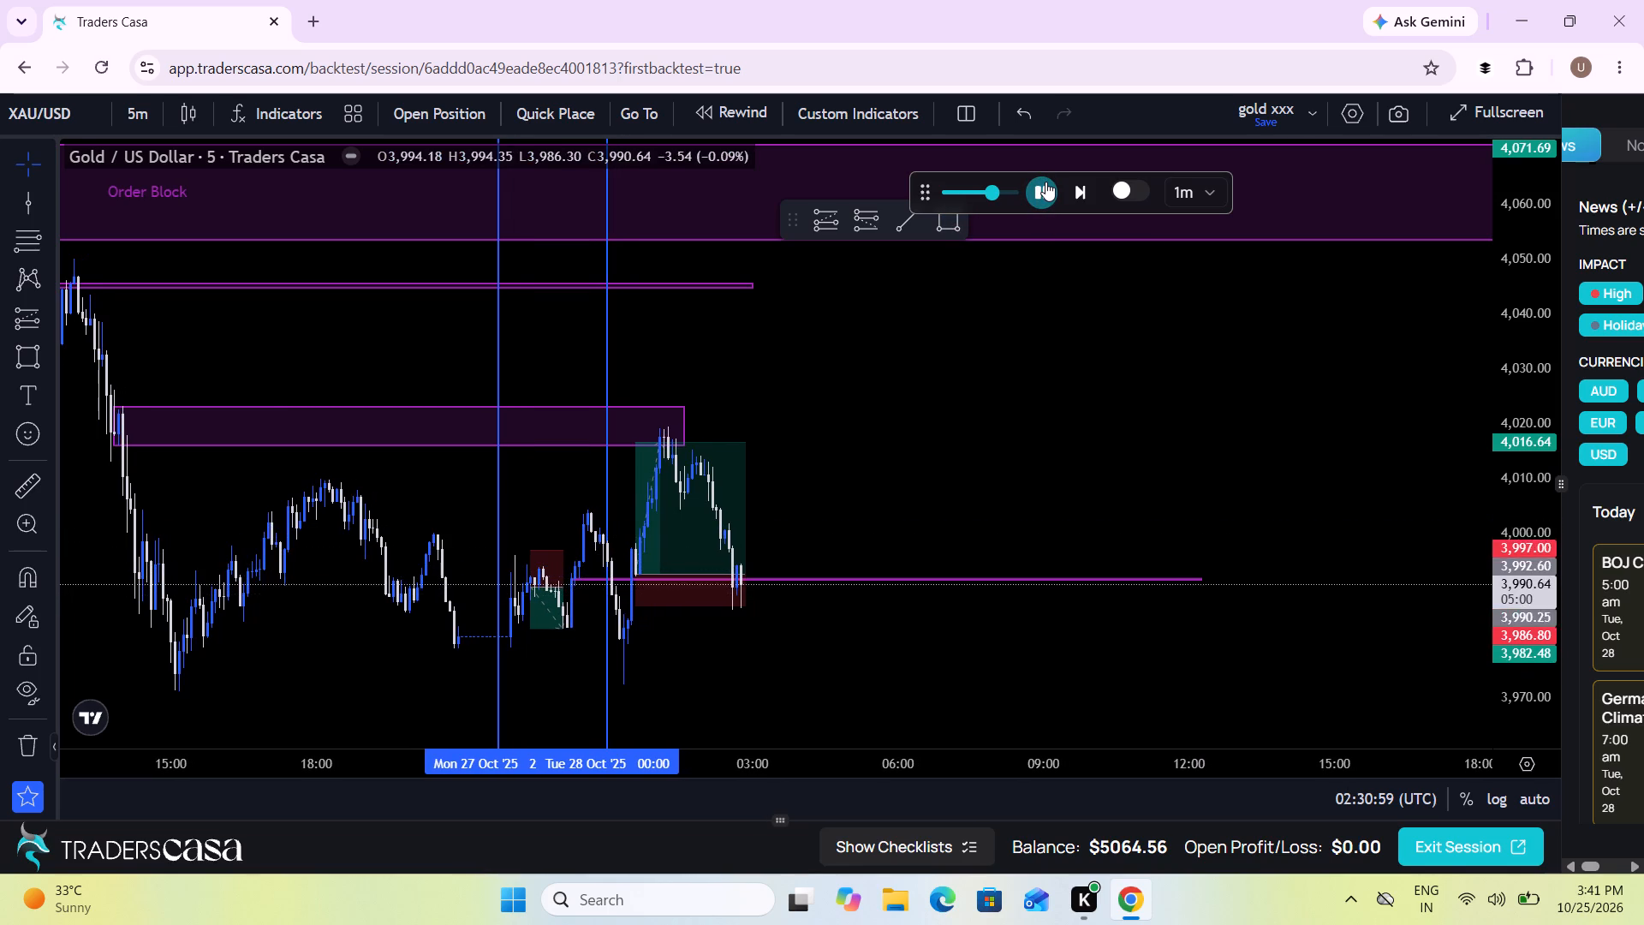
left_click(1045, 182)
Shorten the long position drawing so it ends at about 02:00 on Tue 28 Oct.
left_click_drag(1033, 325, 829, 290)
scroll(829, 290, "down", 1)
left_click_drag(596, 542, 555, 540)
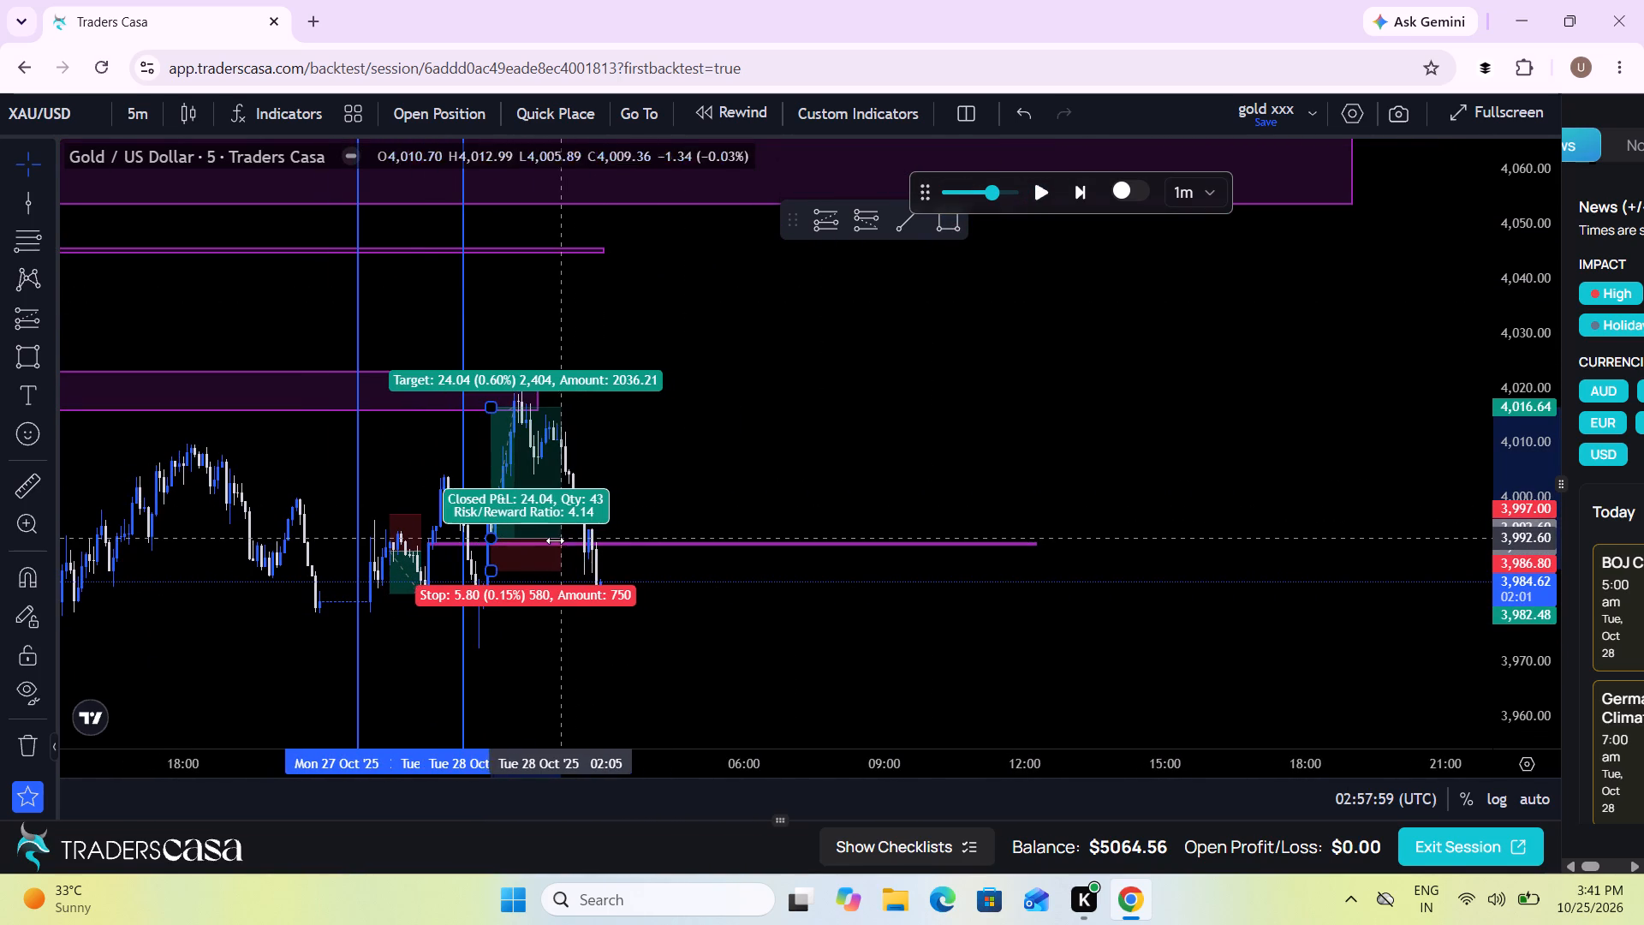
left_click_drag(555, 540, 552, 540)
Replay price on to about 03:50 on Tue 28 Oct, stopping back at the thin midpoint zone.
left_click_drag(750, 493, 724, 482)
scroll(724, 482, "down", 1)
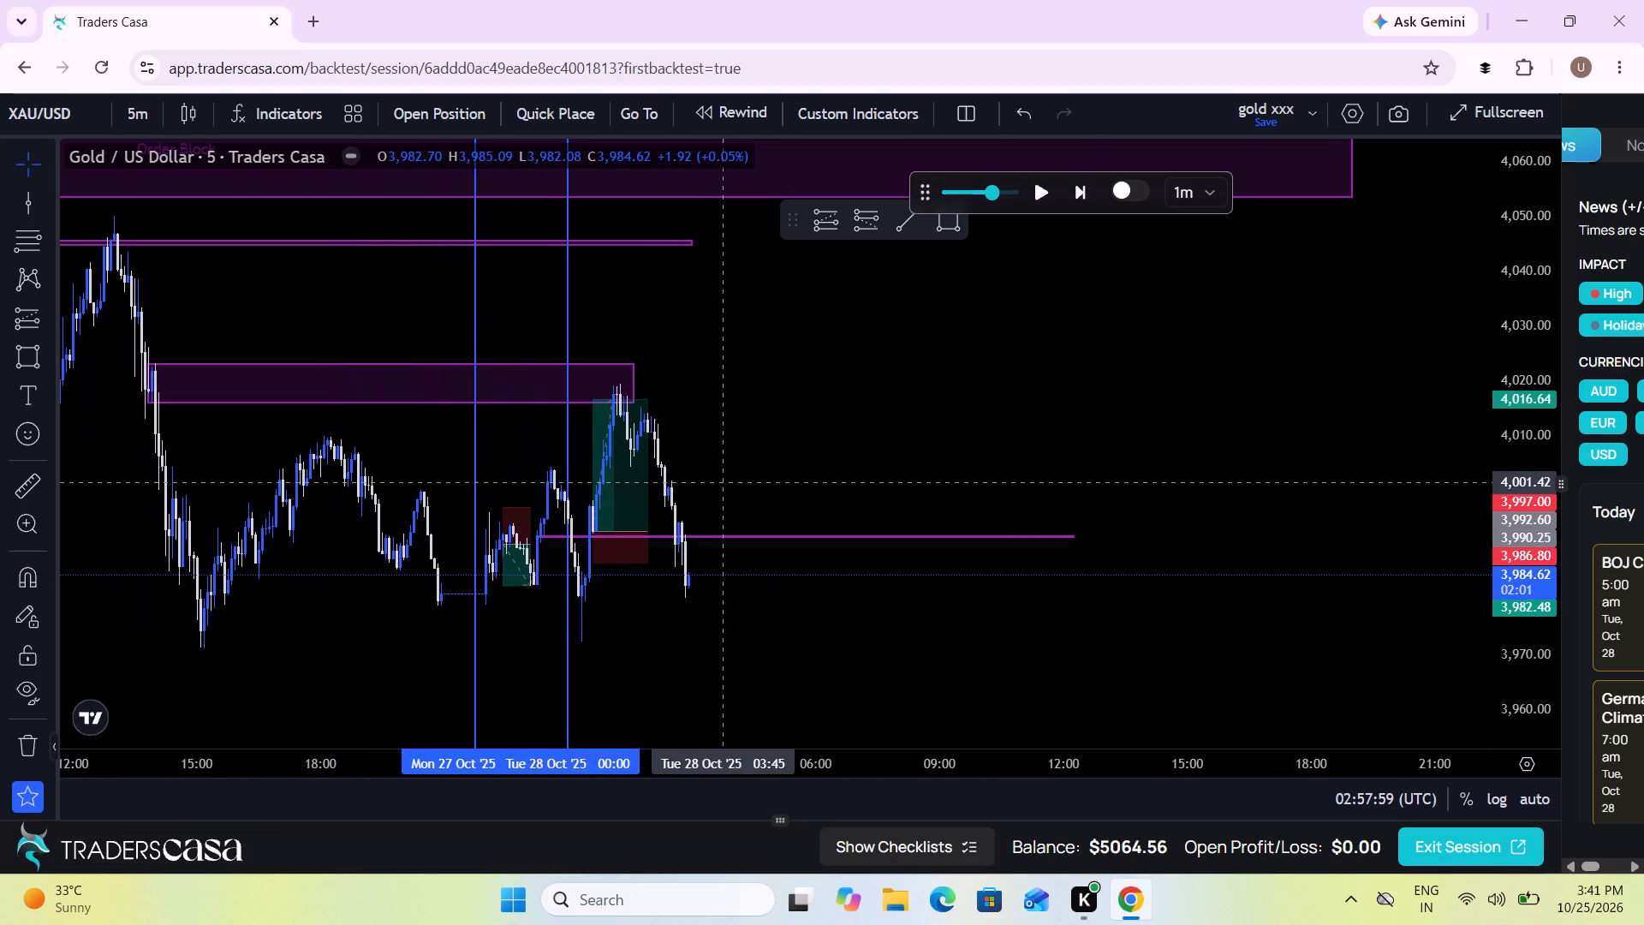
scroll(724, 482, "down", 1)
left_click(1042, 194)
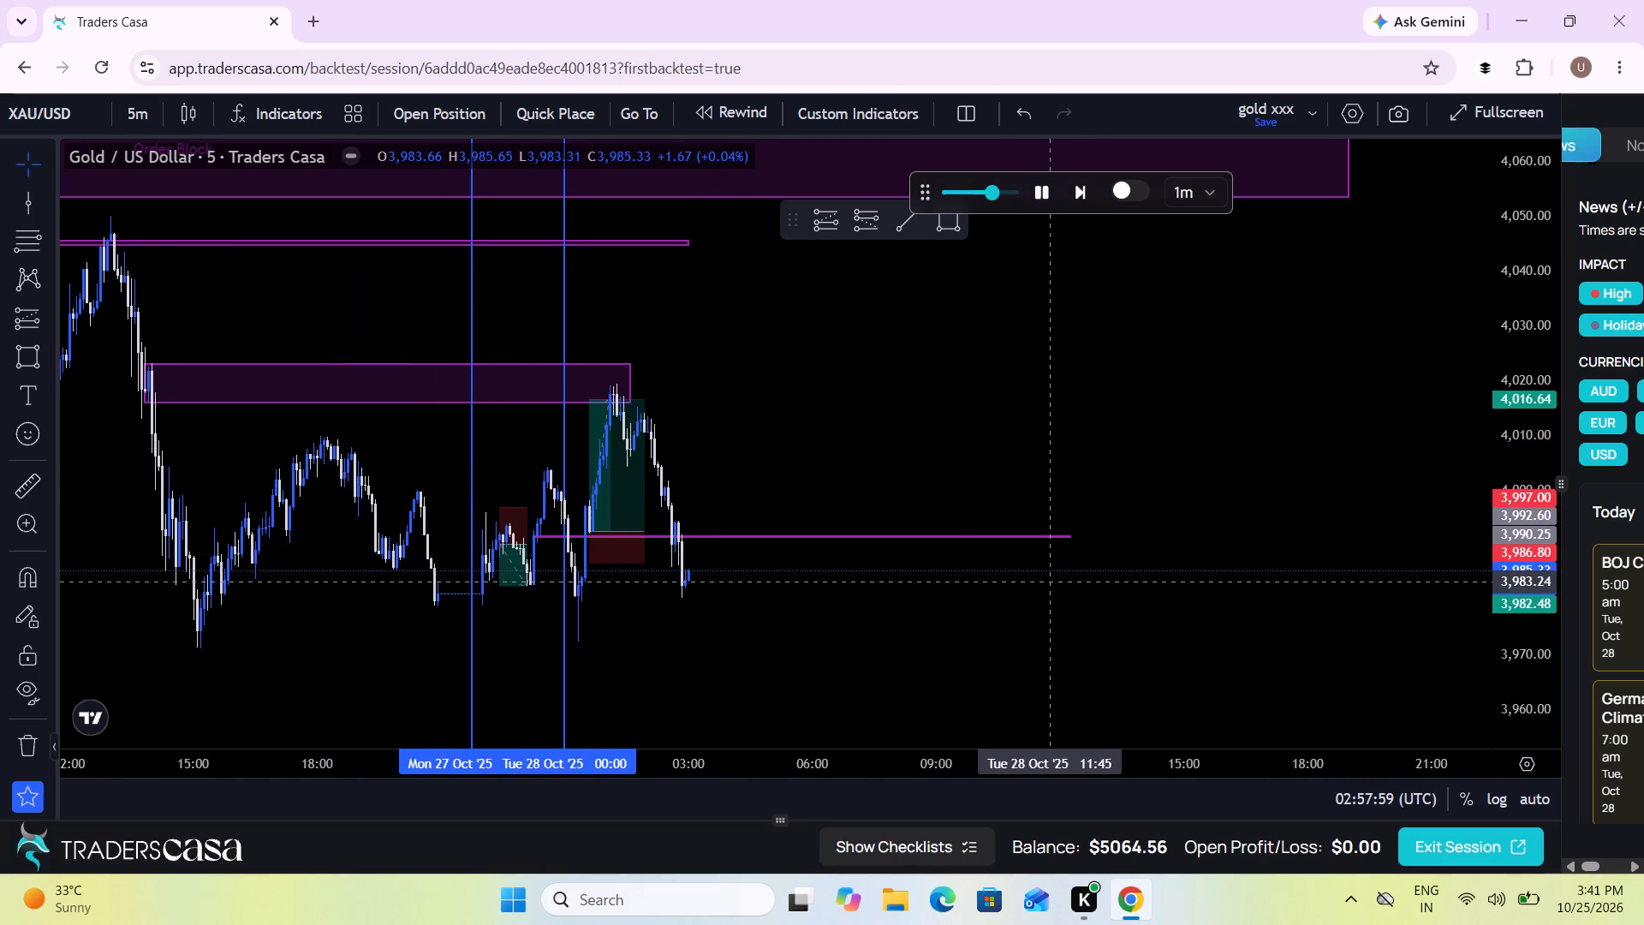
left_click_drag(1051, 582, 995, 550)
scroll(995, 550, "up", 2)
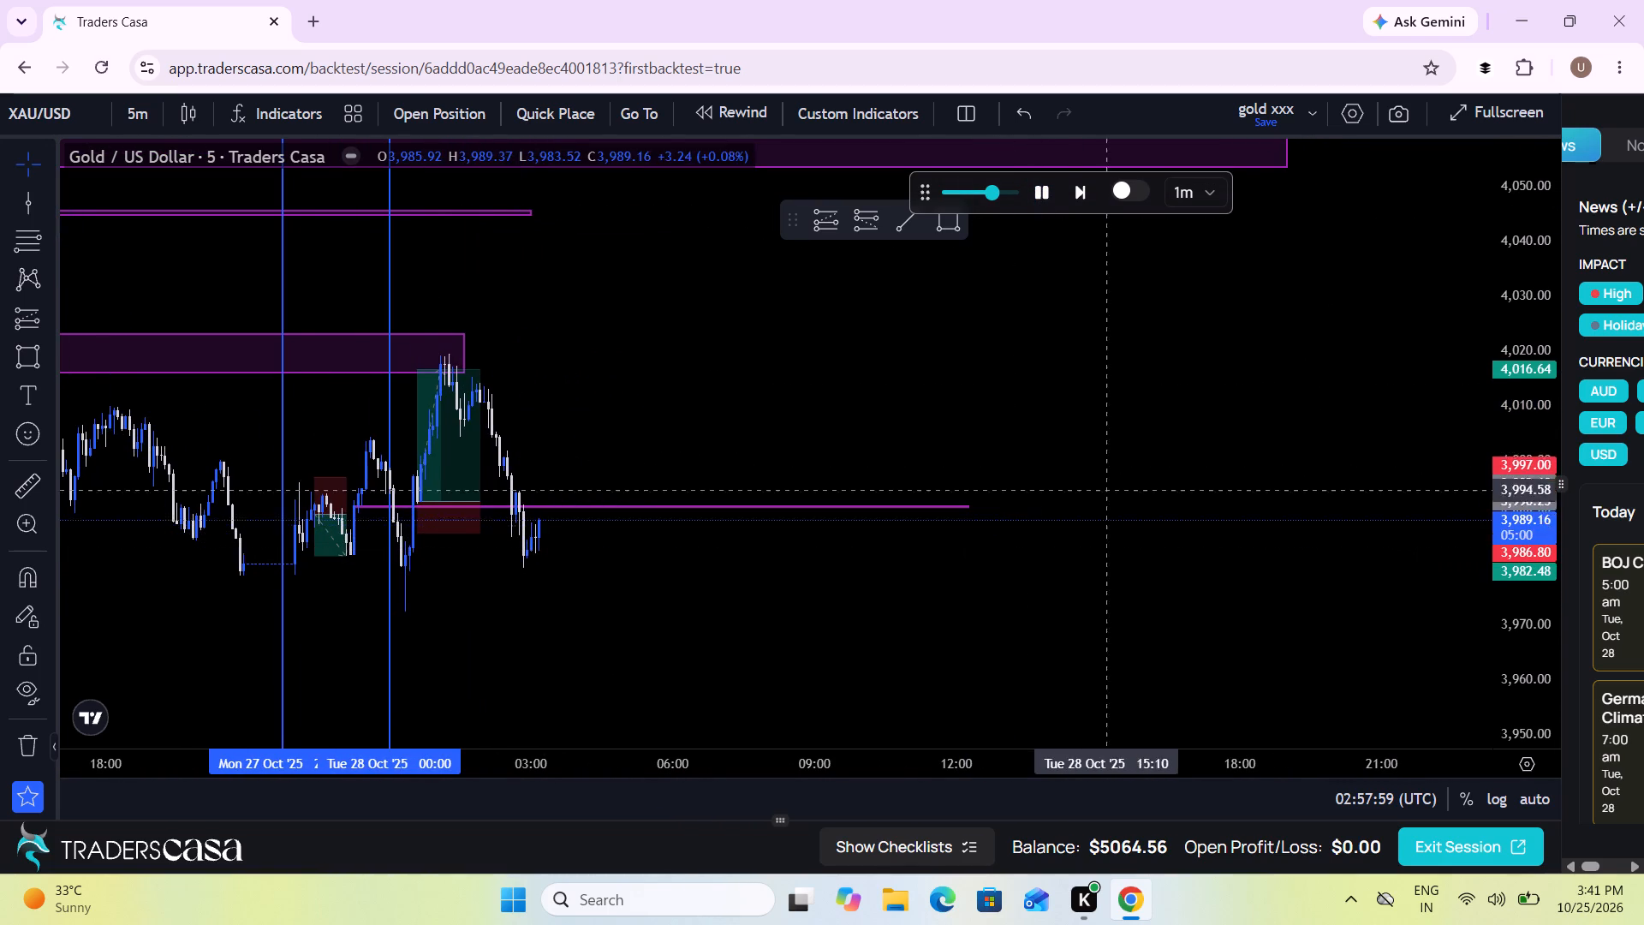
left_click(1042, 191)
left_click(1042, 191)
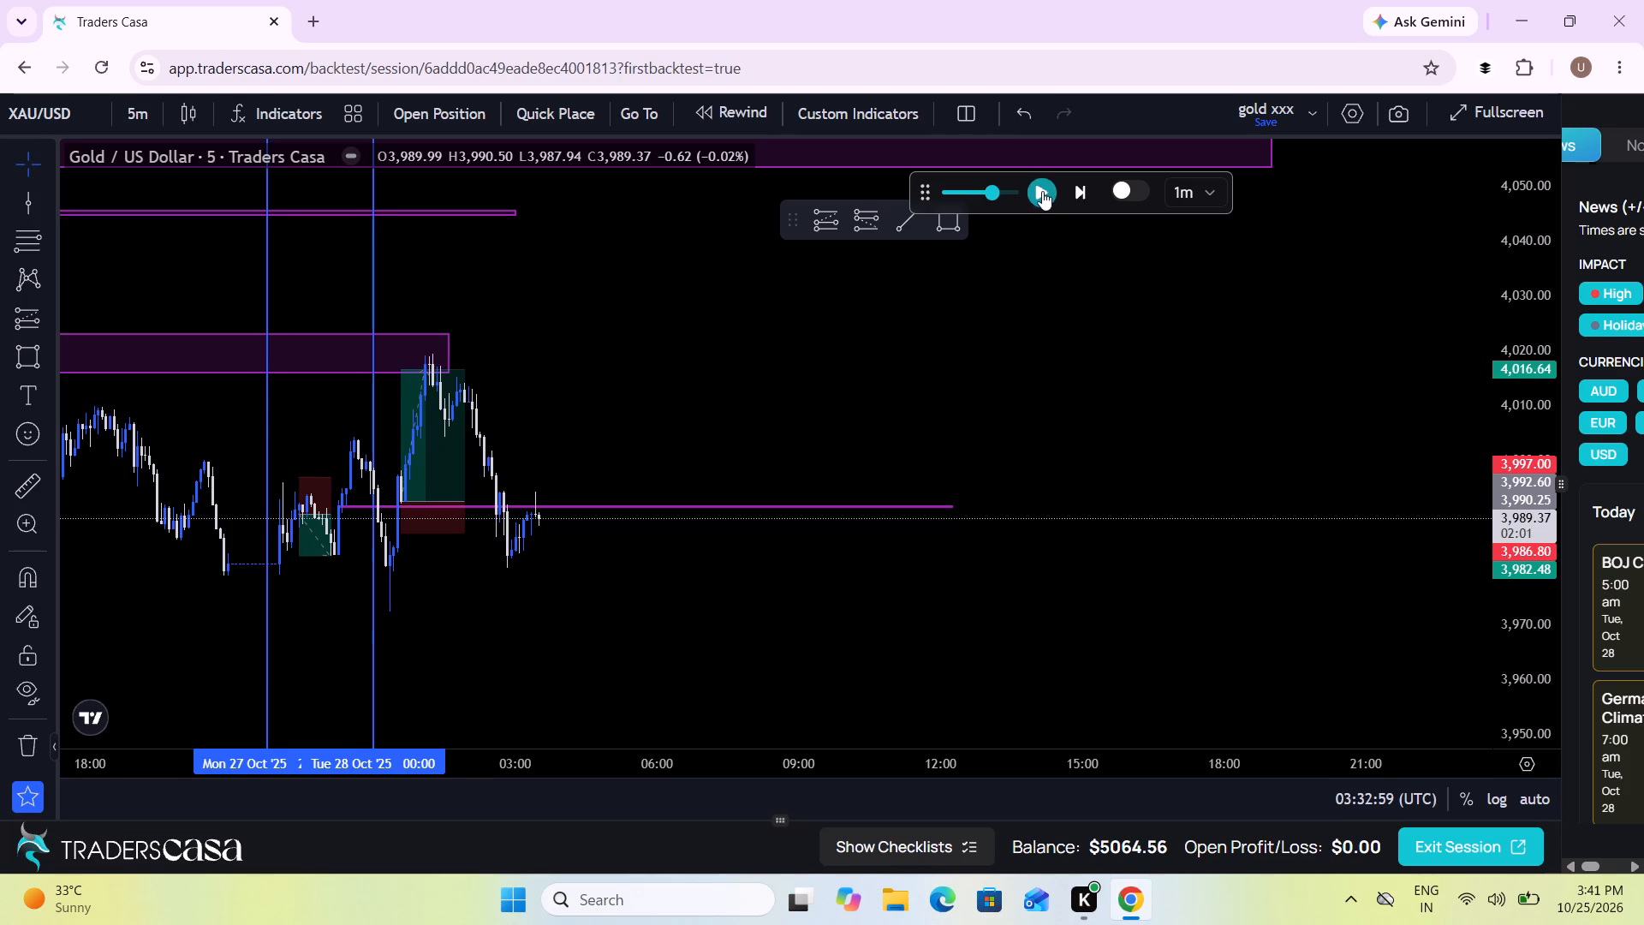
left_click(1042, 191)
left_click(1042, 191)
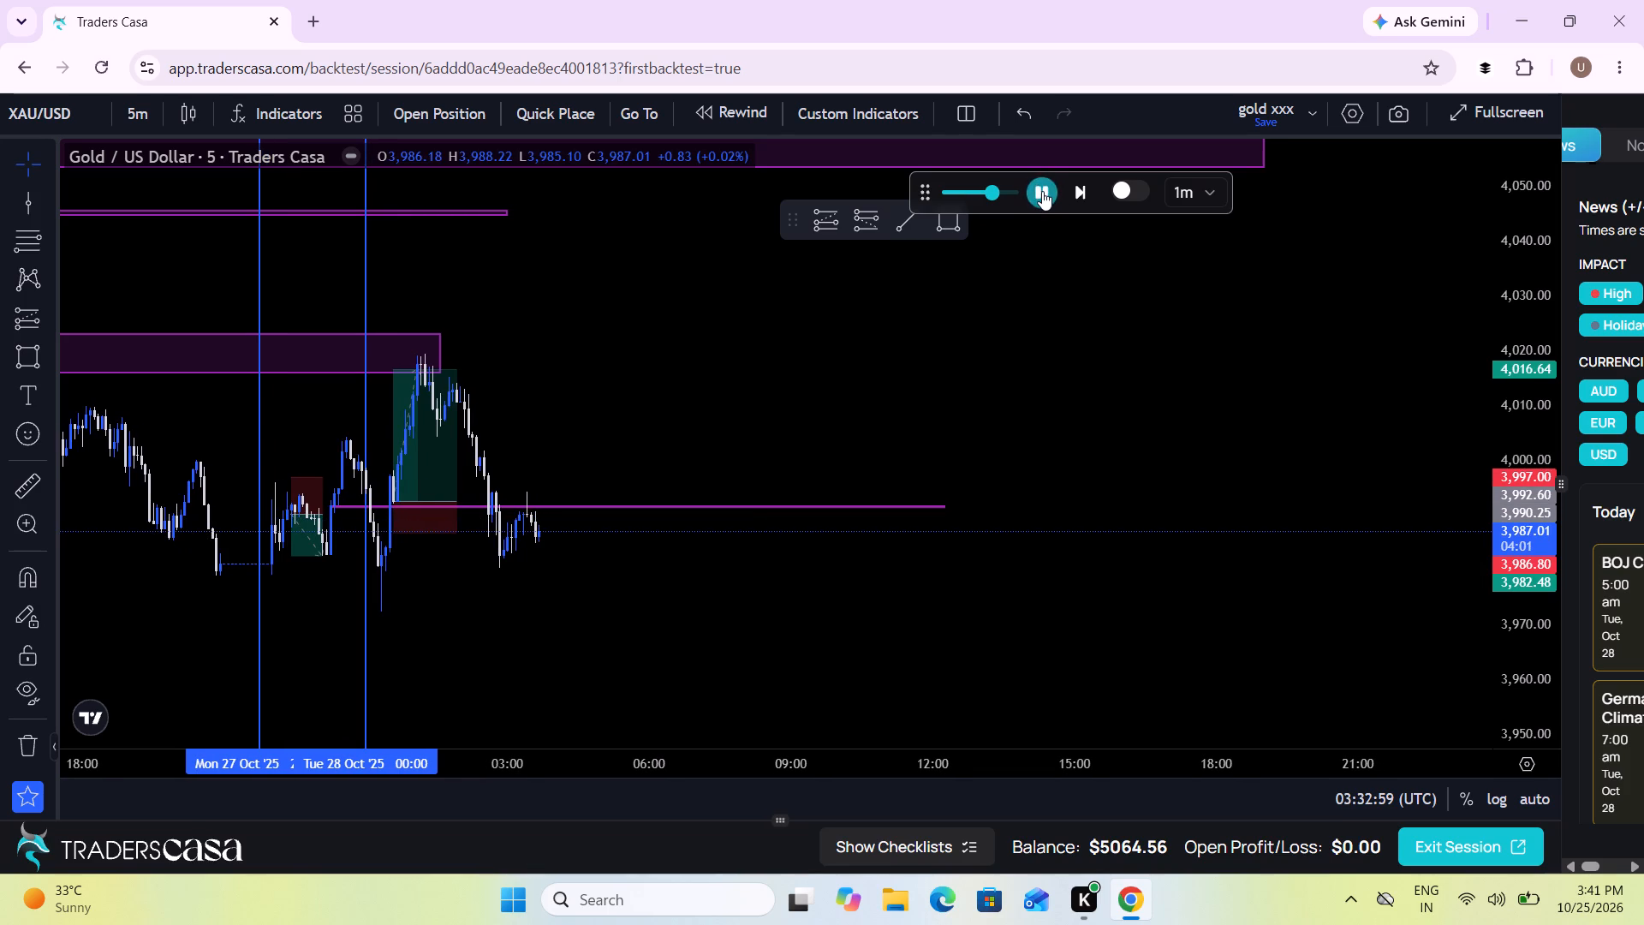
left_click(1042, 191)
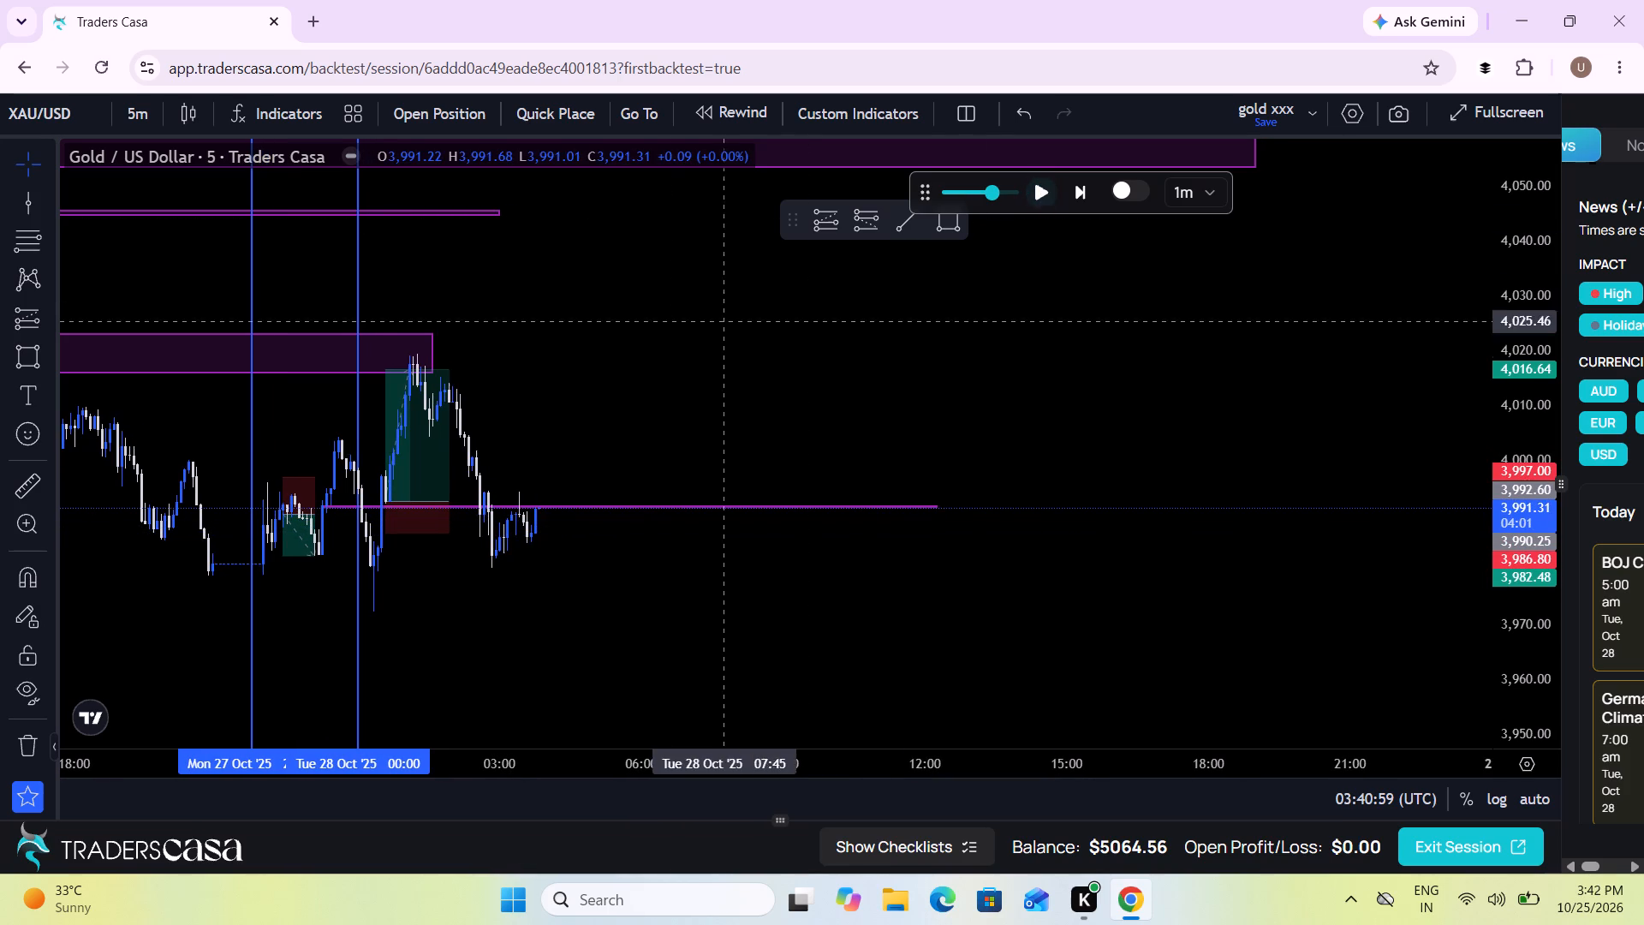
Measure the price range from the 28 Oct swing low at about 3,972.50 up to the swing high at about 4,019.40.
left_click_drag(670, 346, 902, 349)
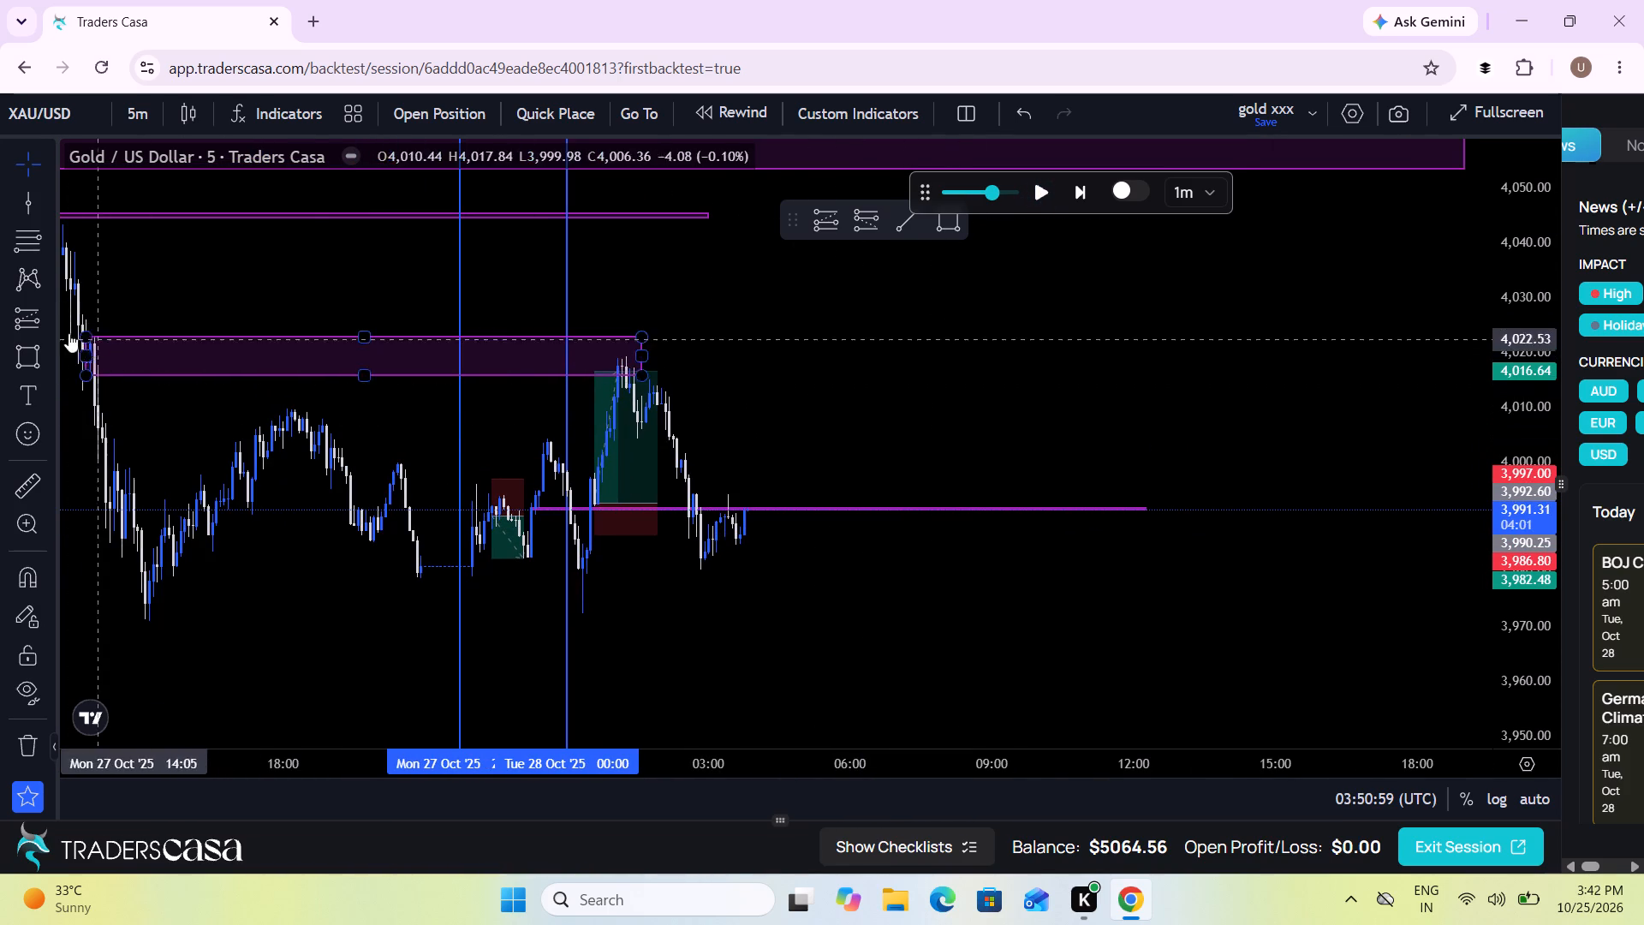
left_click(20, 316)
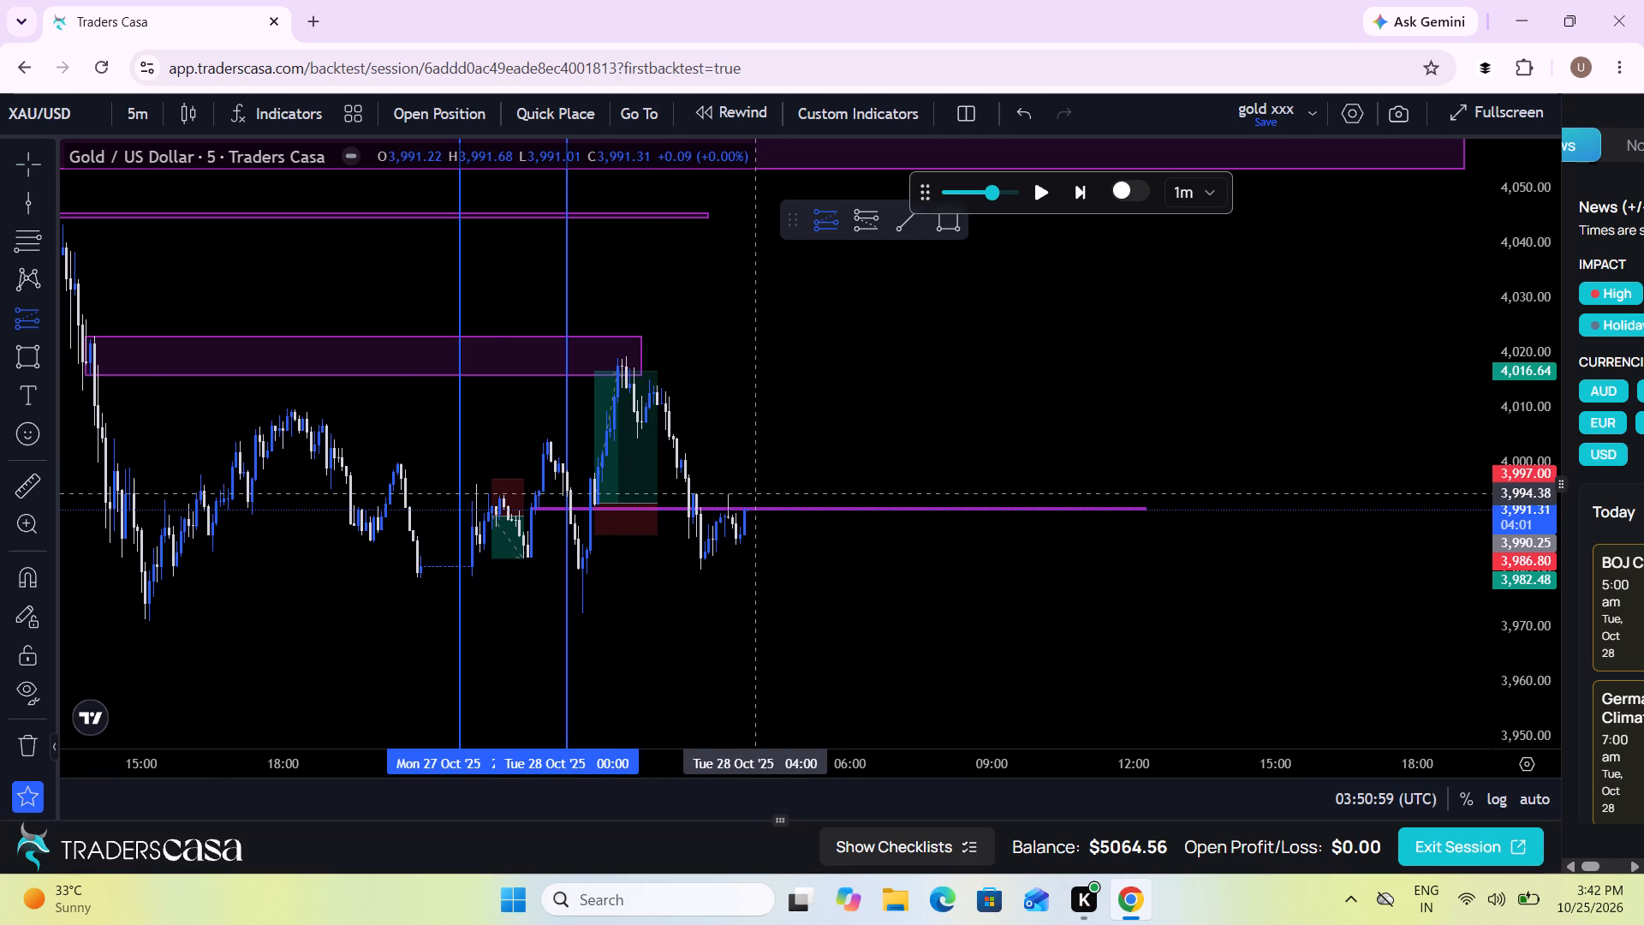
left_click(22, 476)
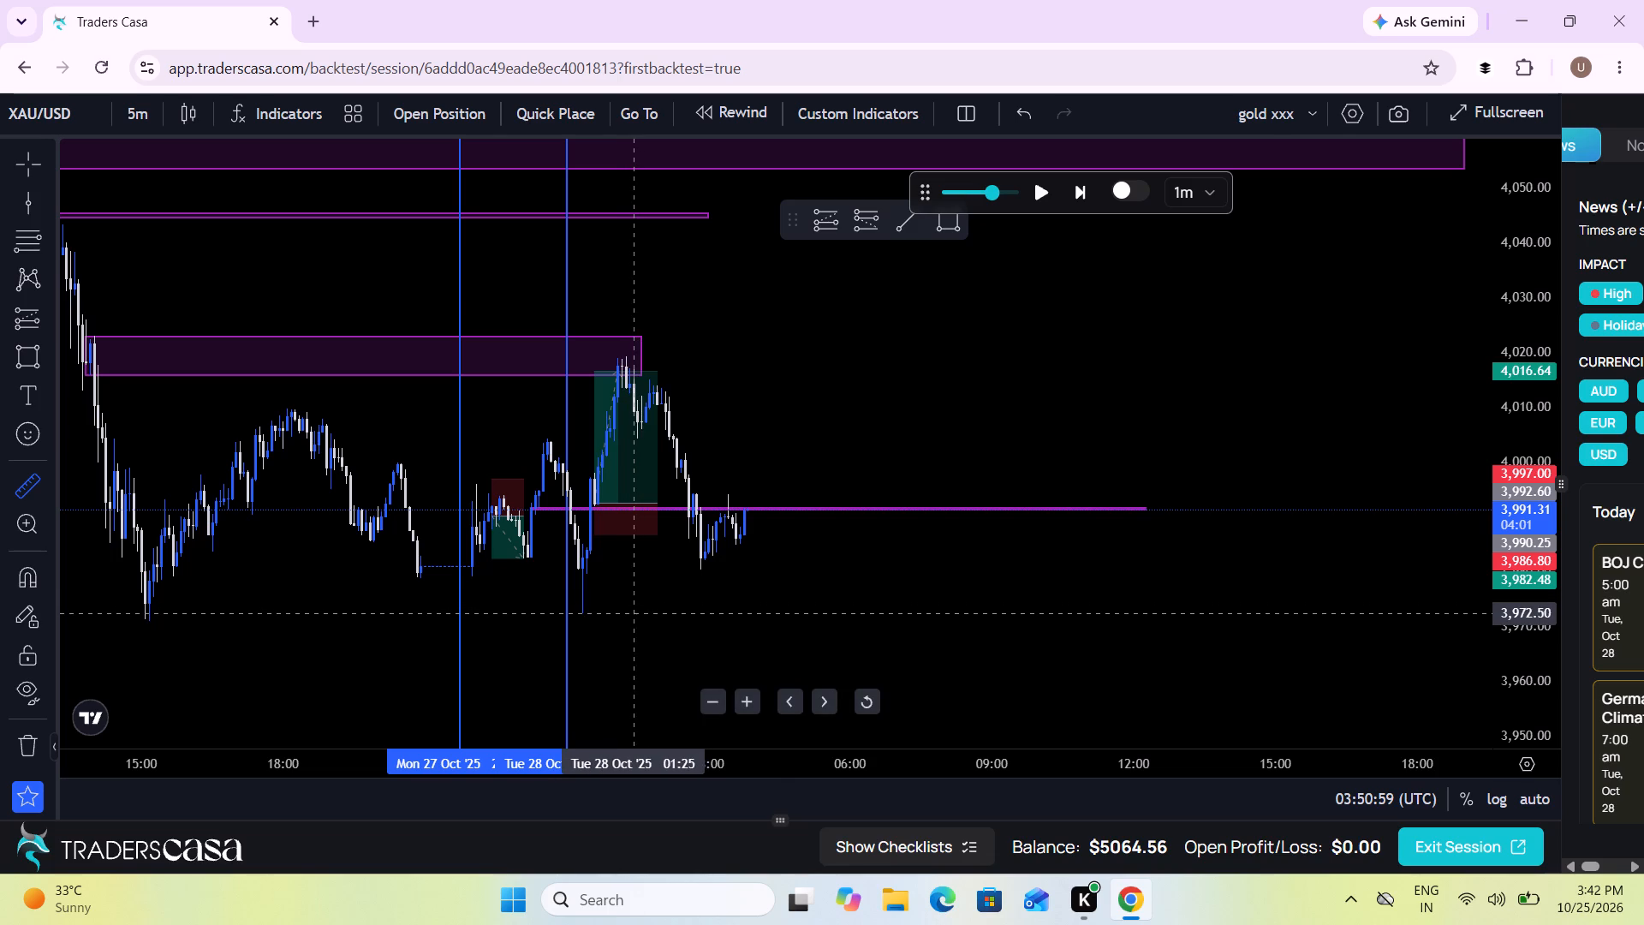
left_click(634, 613)
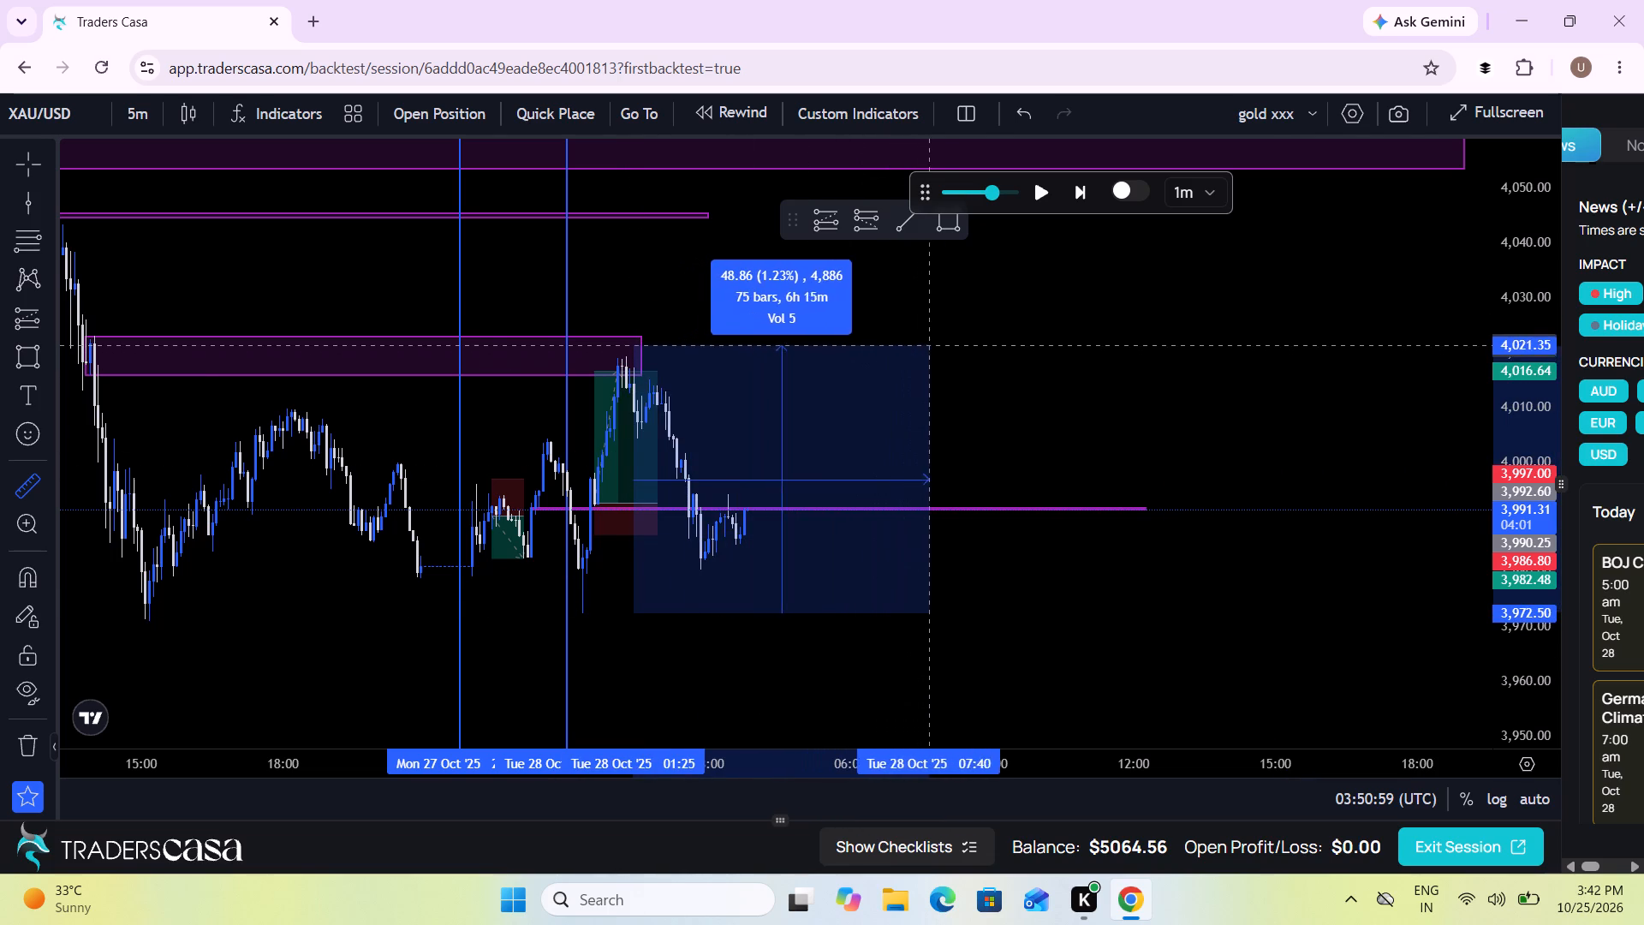
left_click(1005, 355)
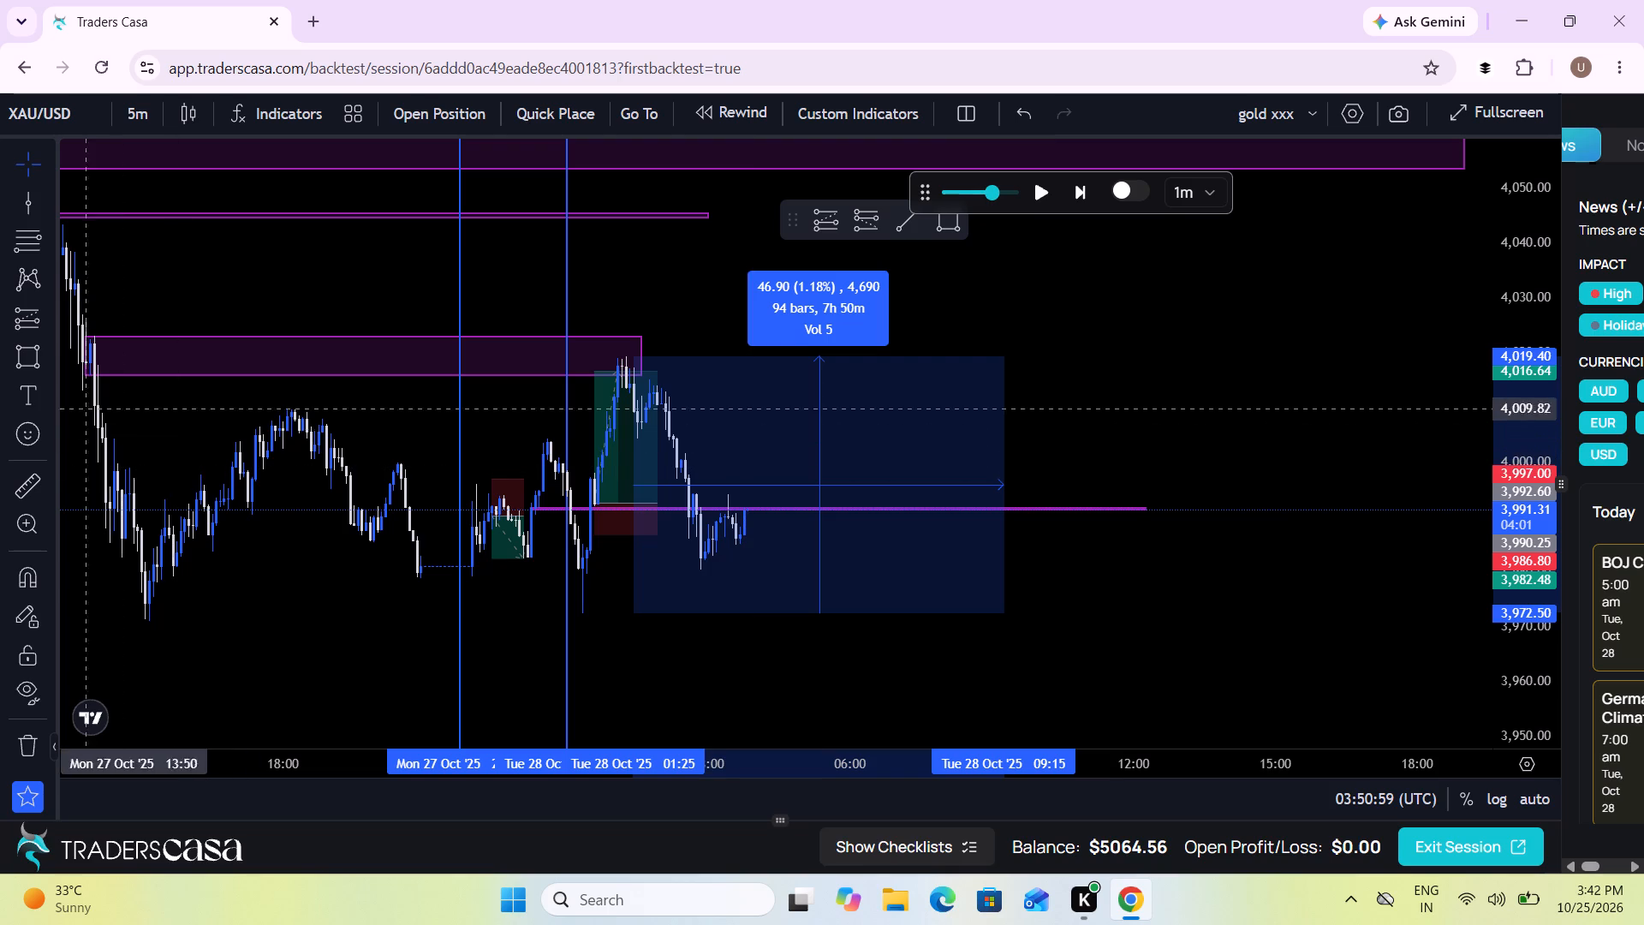
Draw a thin rectangle at about 3,996 along the measured range's midpoint, from 01:00 to 19:05 on Tue 28 Oct.
left_click(36, 348)
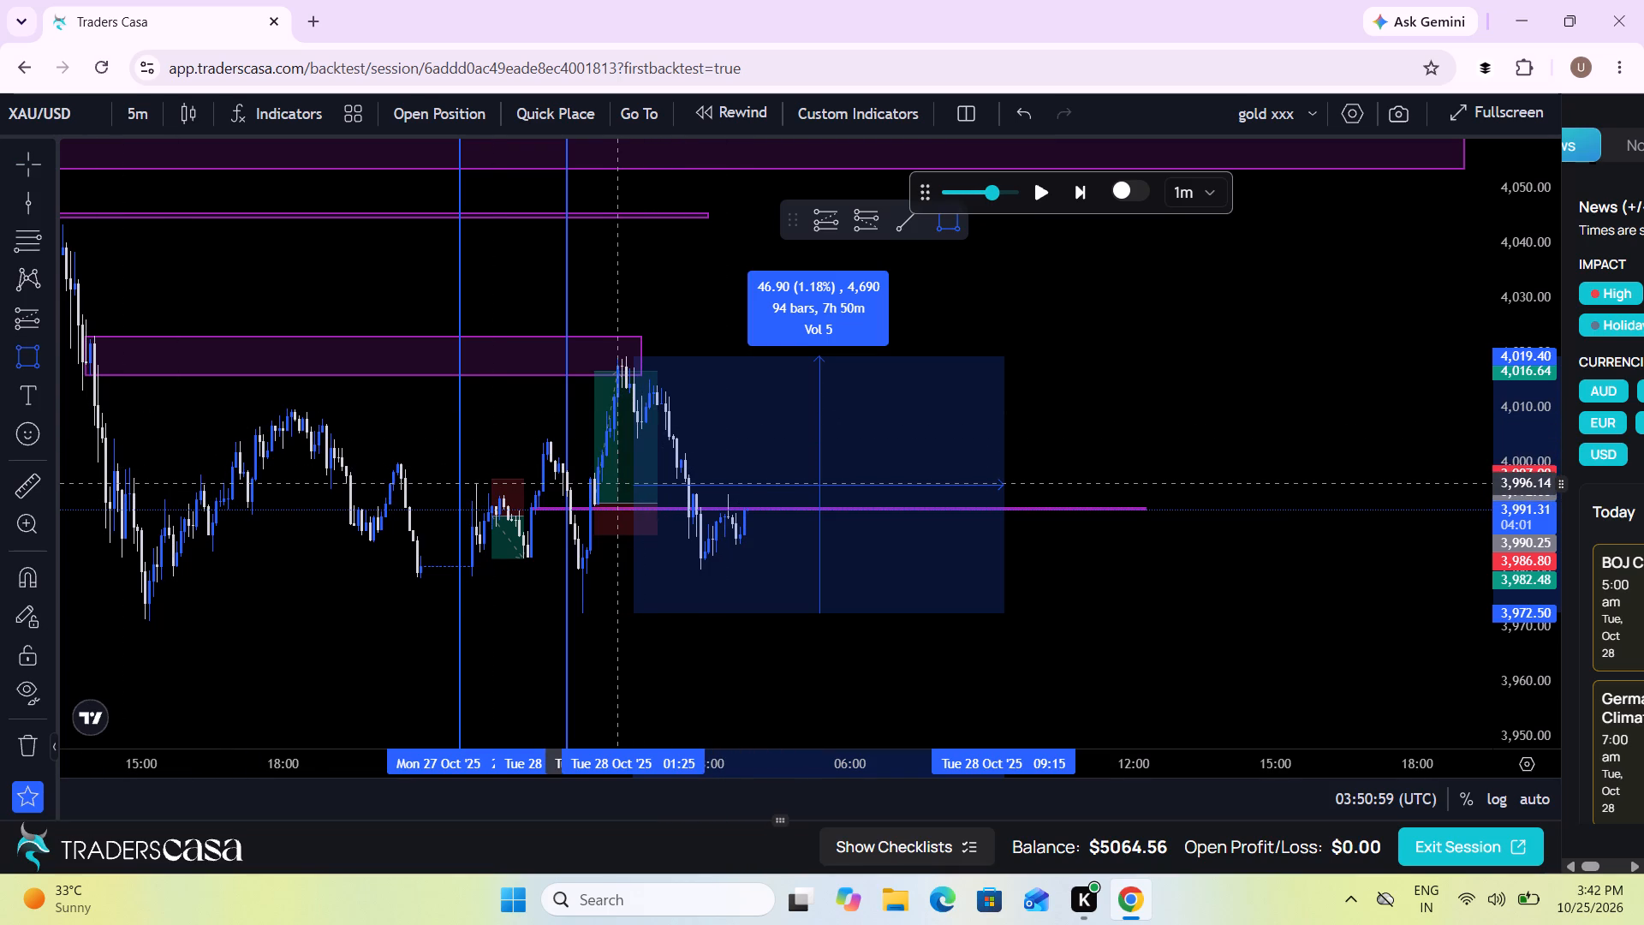
left_click(615, 484)
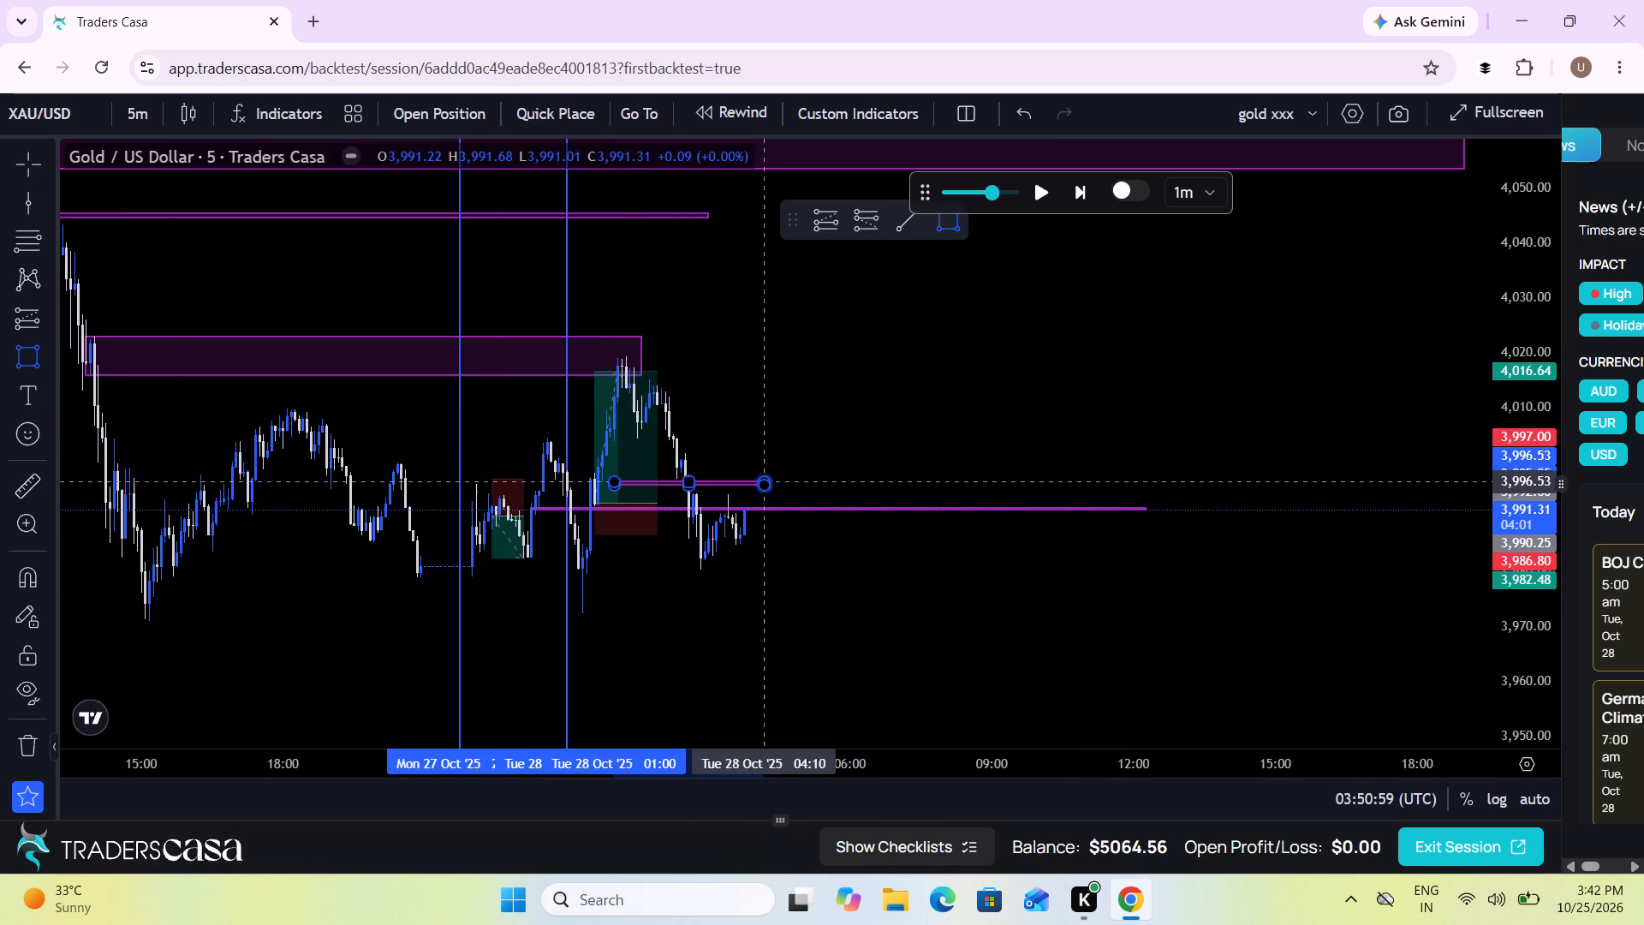
left_click(1468, 485)
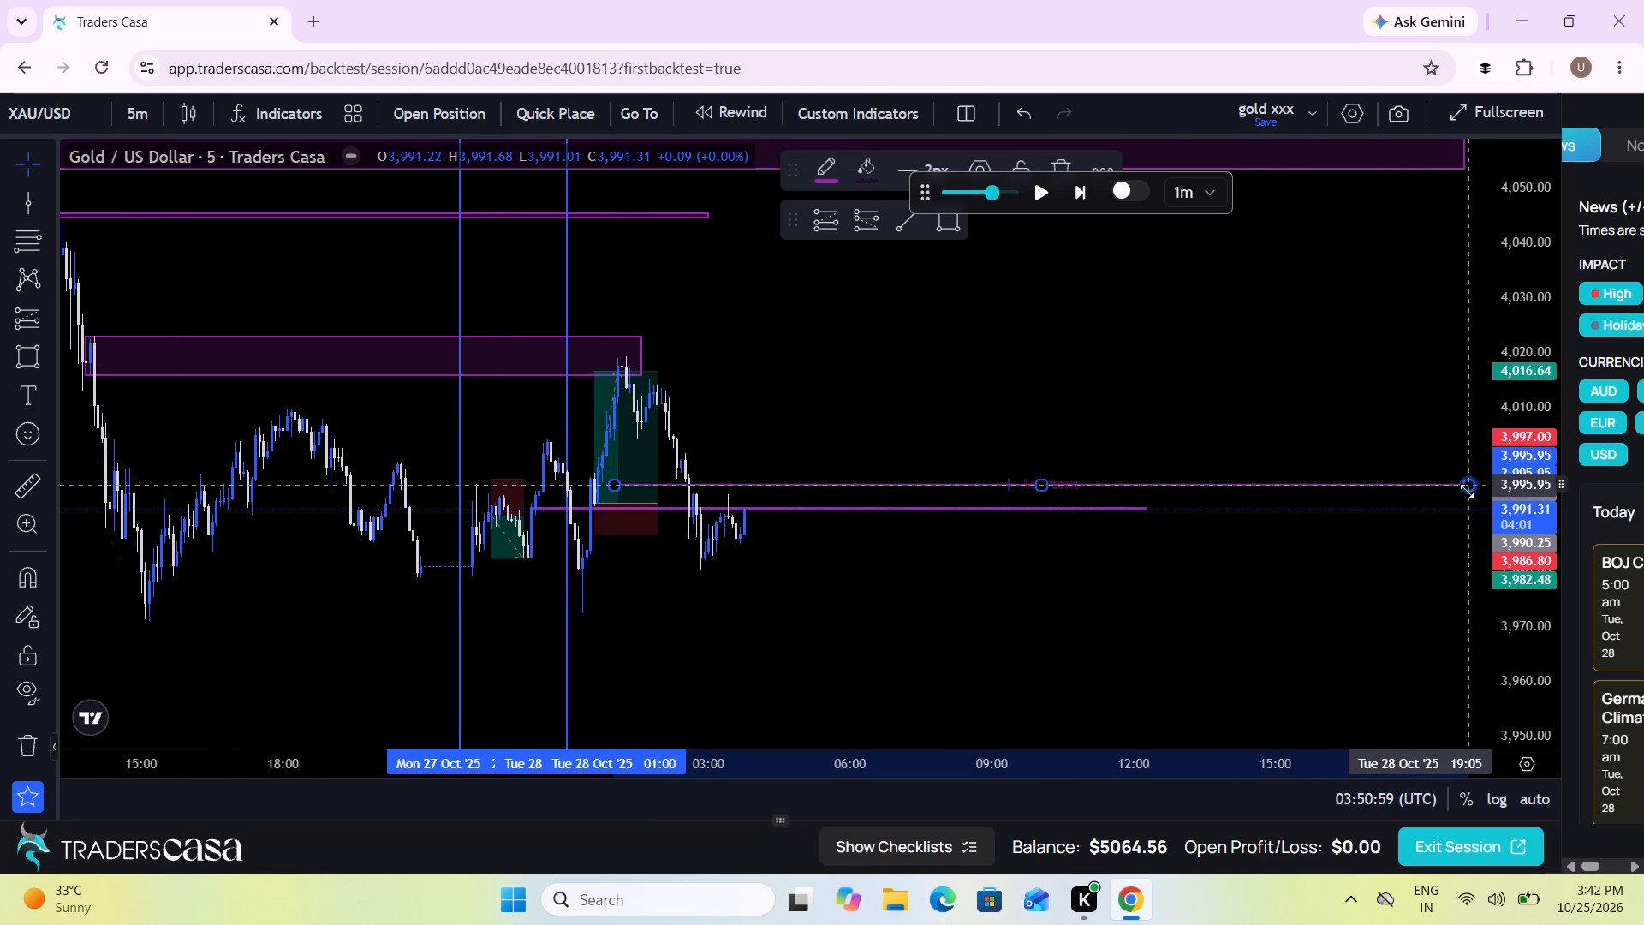
left_click_drag(1176, 589, 1376, 563)
scroll(1376, 563, "up", 2)
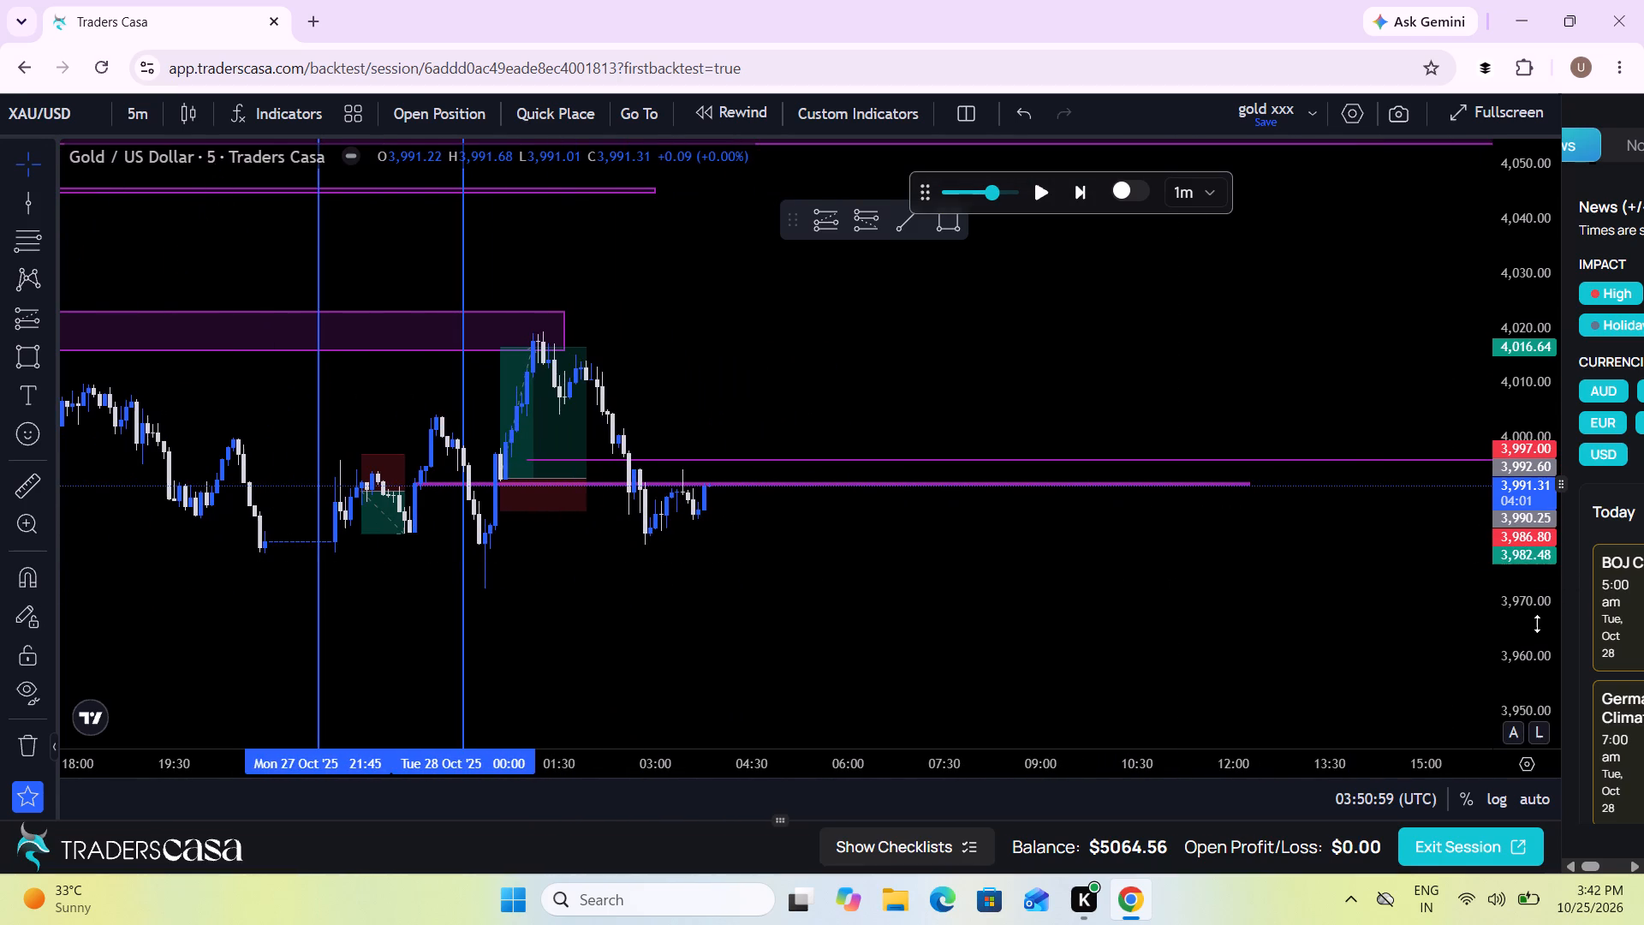
Replay price on to about 04:53 on Tue 28 Oct, stopping after the drop below the midpoint zone.
left_click_drag(1537, 624, 1509, 490)
left_click(1036, 194)
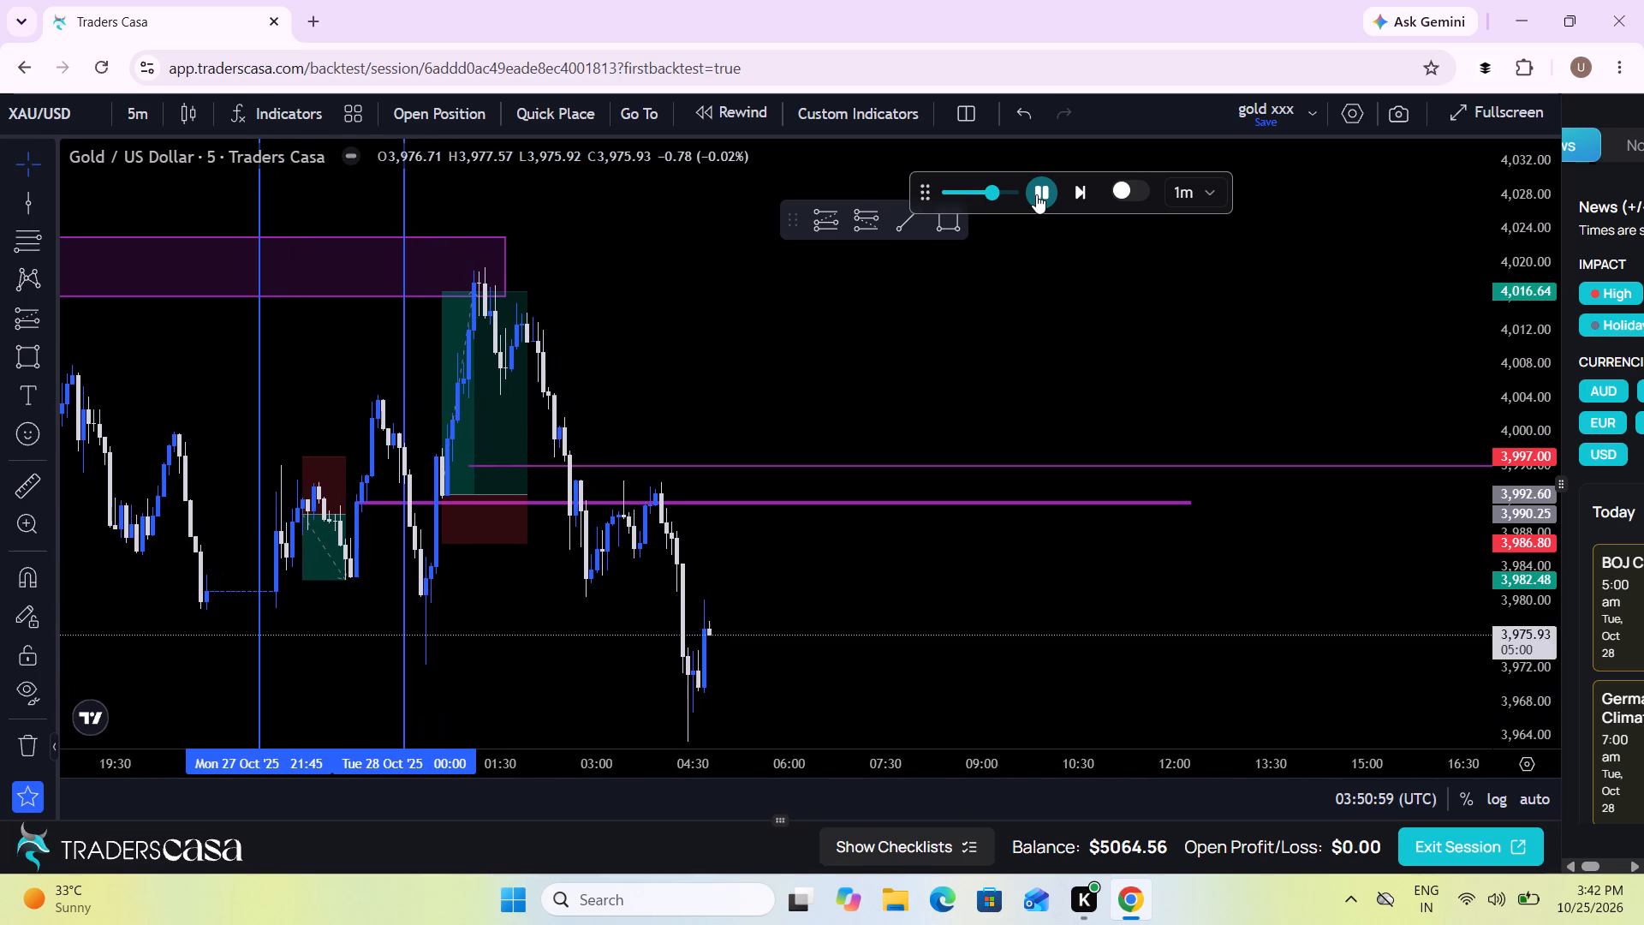
left_click(1036, 194)
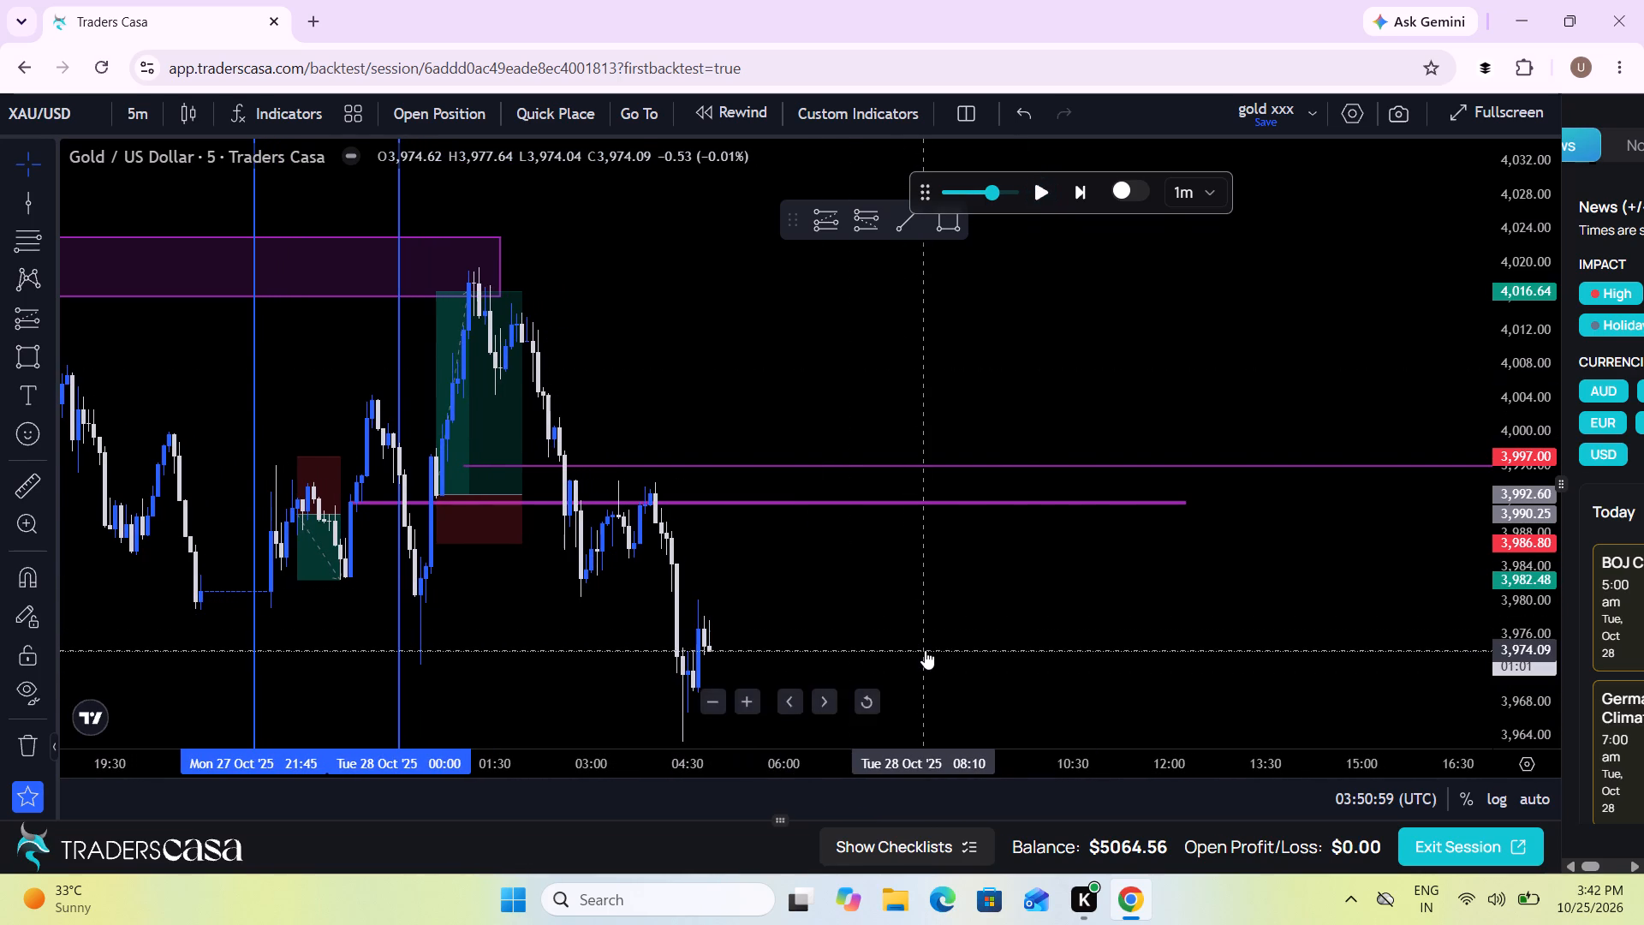
Delete the thin midpoint rectangle at about 3,996 that starts at 01:00 on Tue 28 Oct.
scroll(925, 650, "down", 4)
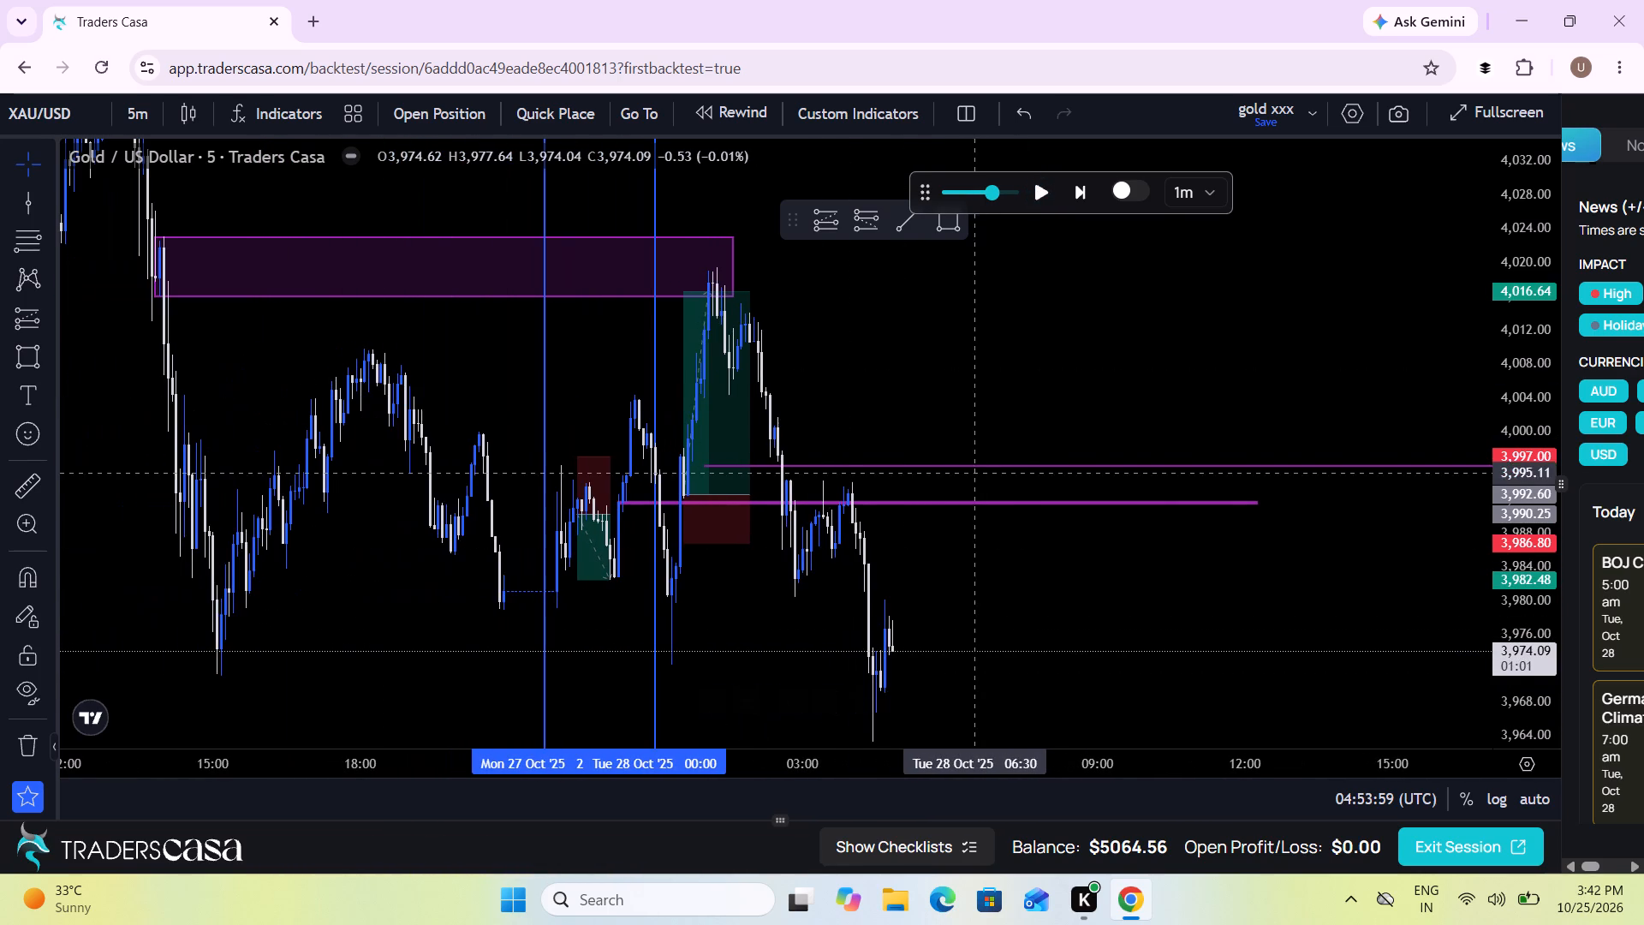
left_click(956, 466)
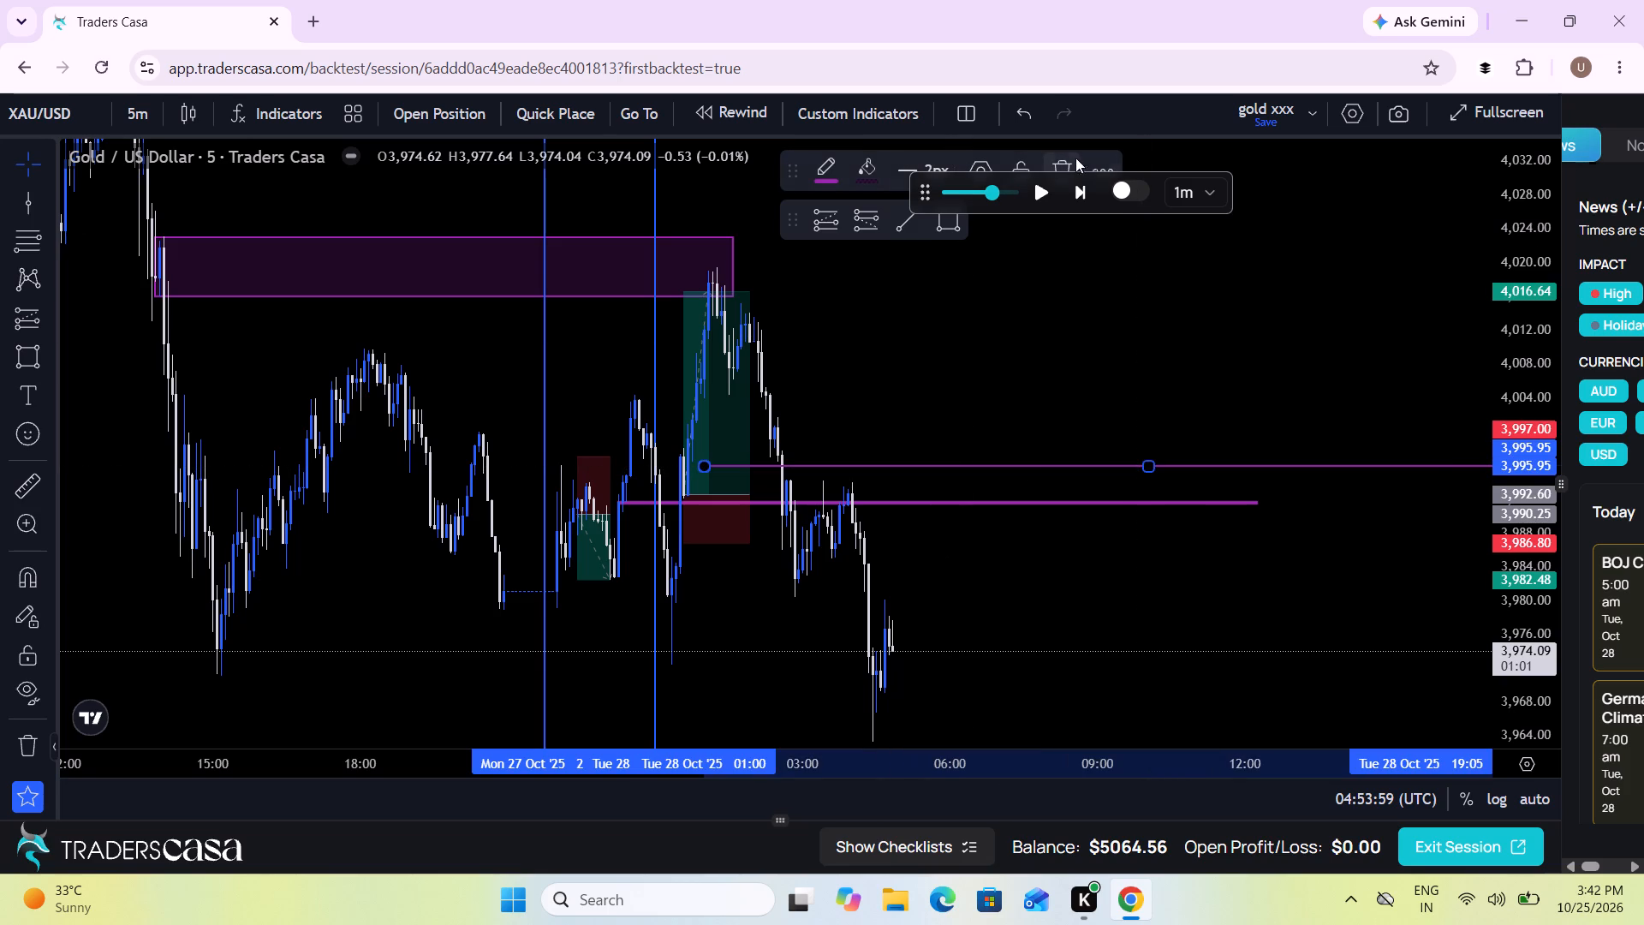
left_click(1059, 154)
Measure the price range from the 28 Oct swing high at about 4,019.20 down to the new swing low at about 3,963.79.
left_click_drag(1051, 426, 1057, 389)
scroll(1057, 389, "down", 1)
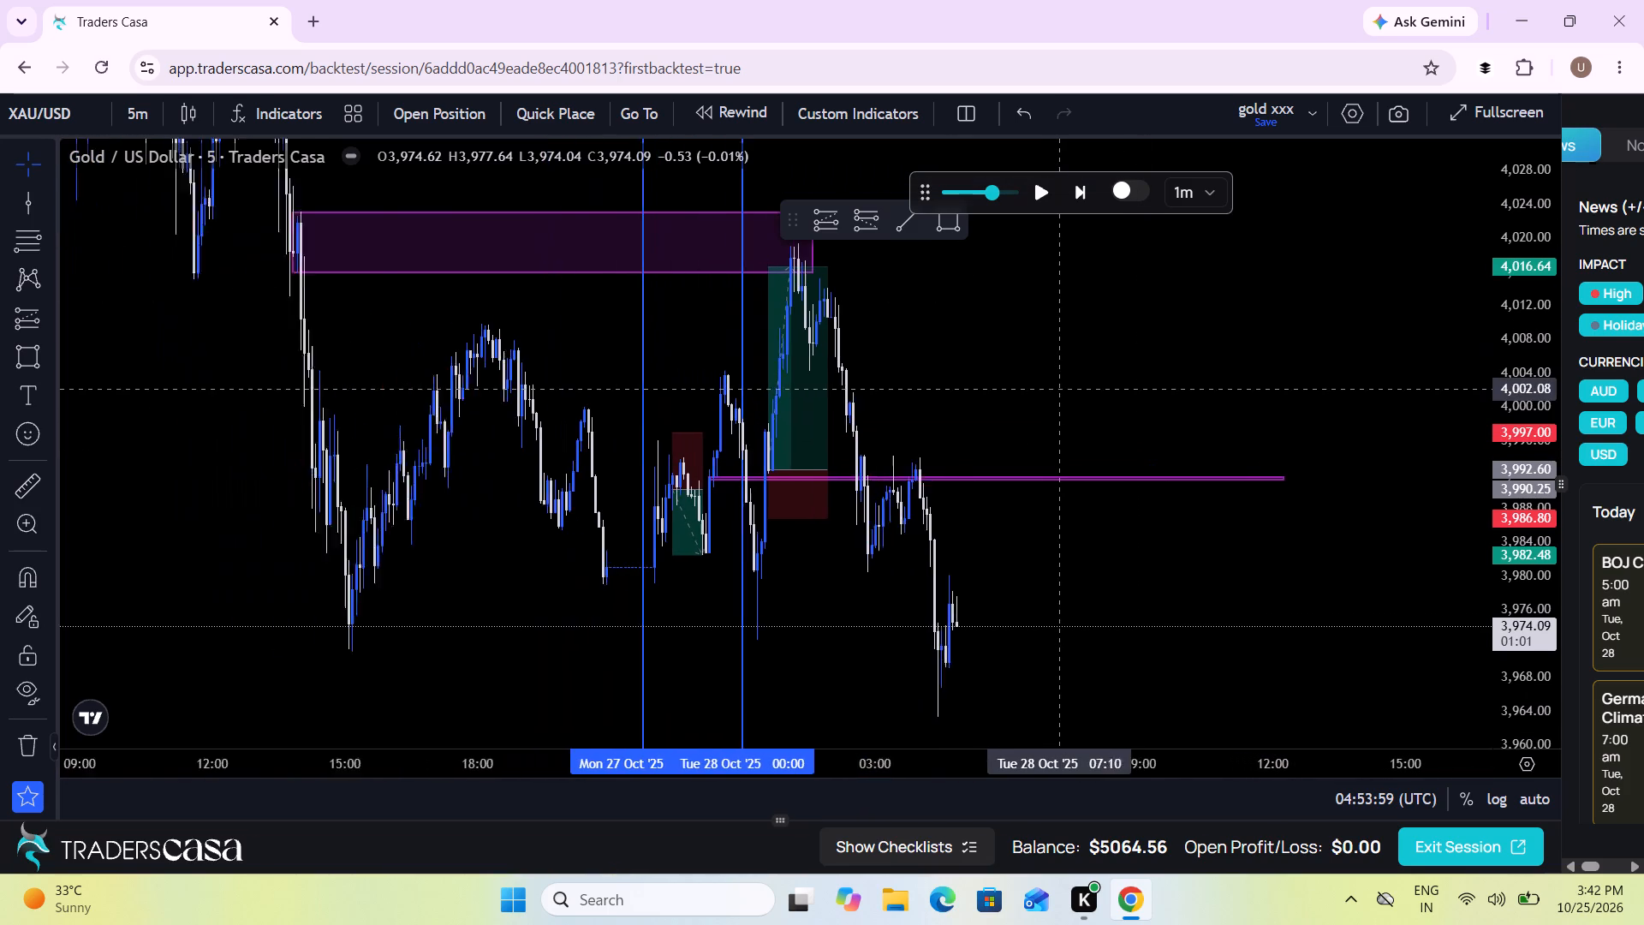
scroll(1057, 389, "down", 1)
left_click_drag(1537, 420, 1441, 642)
left_click_drag(1256, 613, 1262, 651)
scroll(1262, 651, "down", 1)
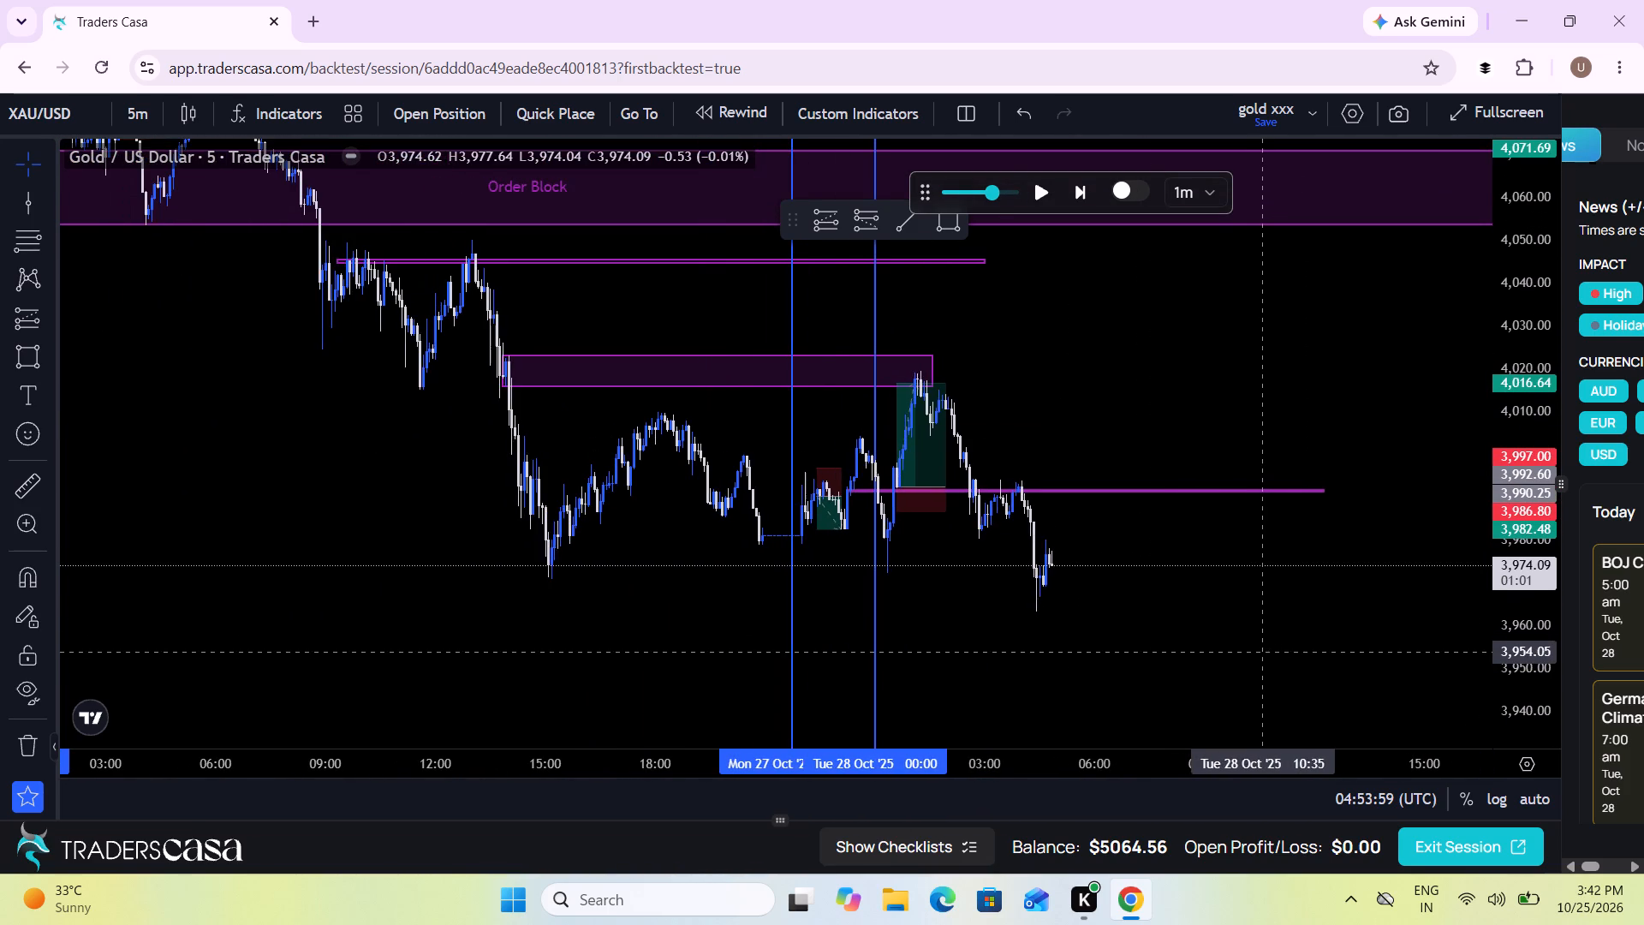
left_click_drag(549, 543, 539, 651)
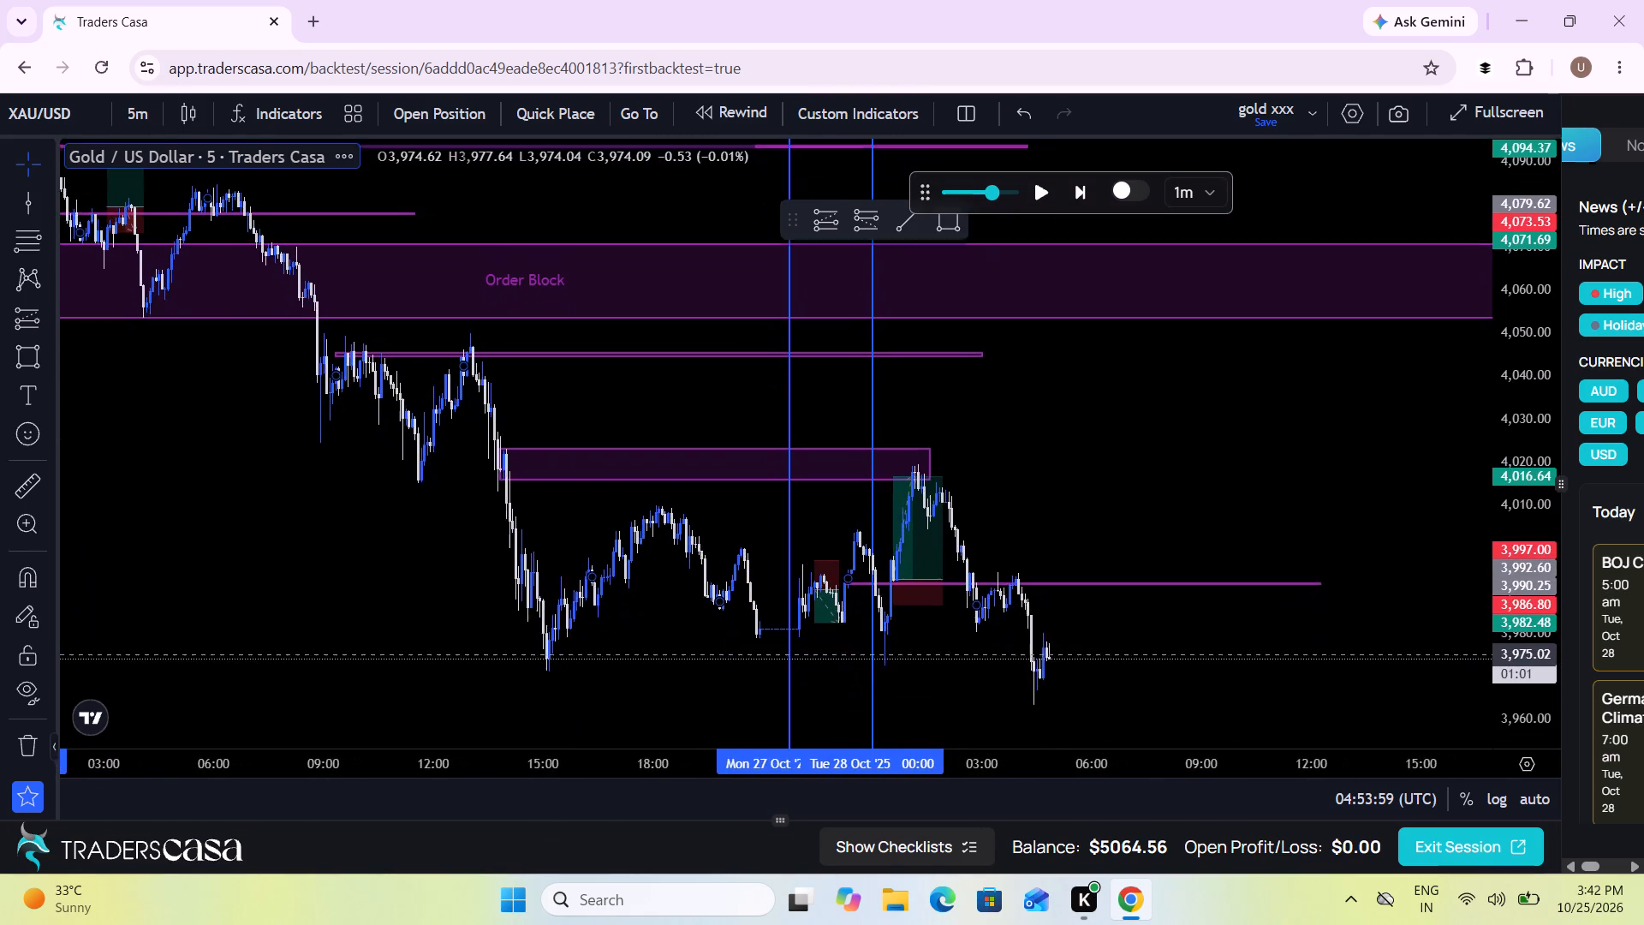
left_click_drag(539, 651, 501, 624)
scroll(501, 624, "up", 5)
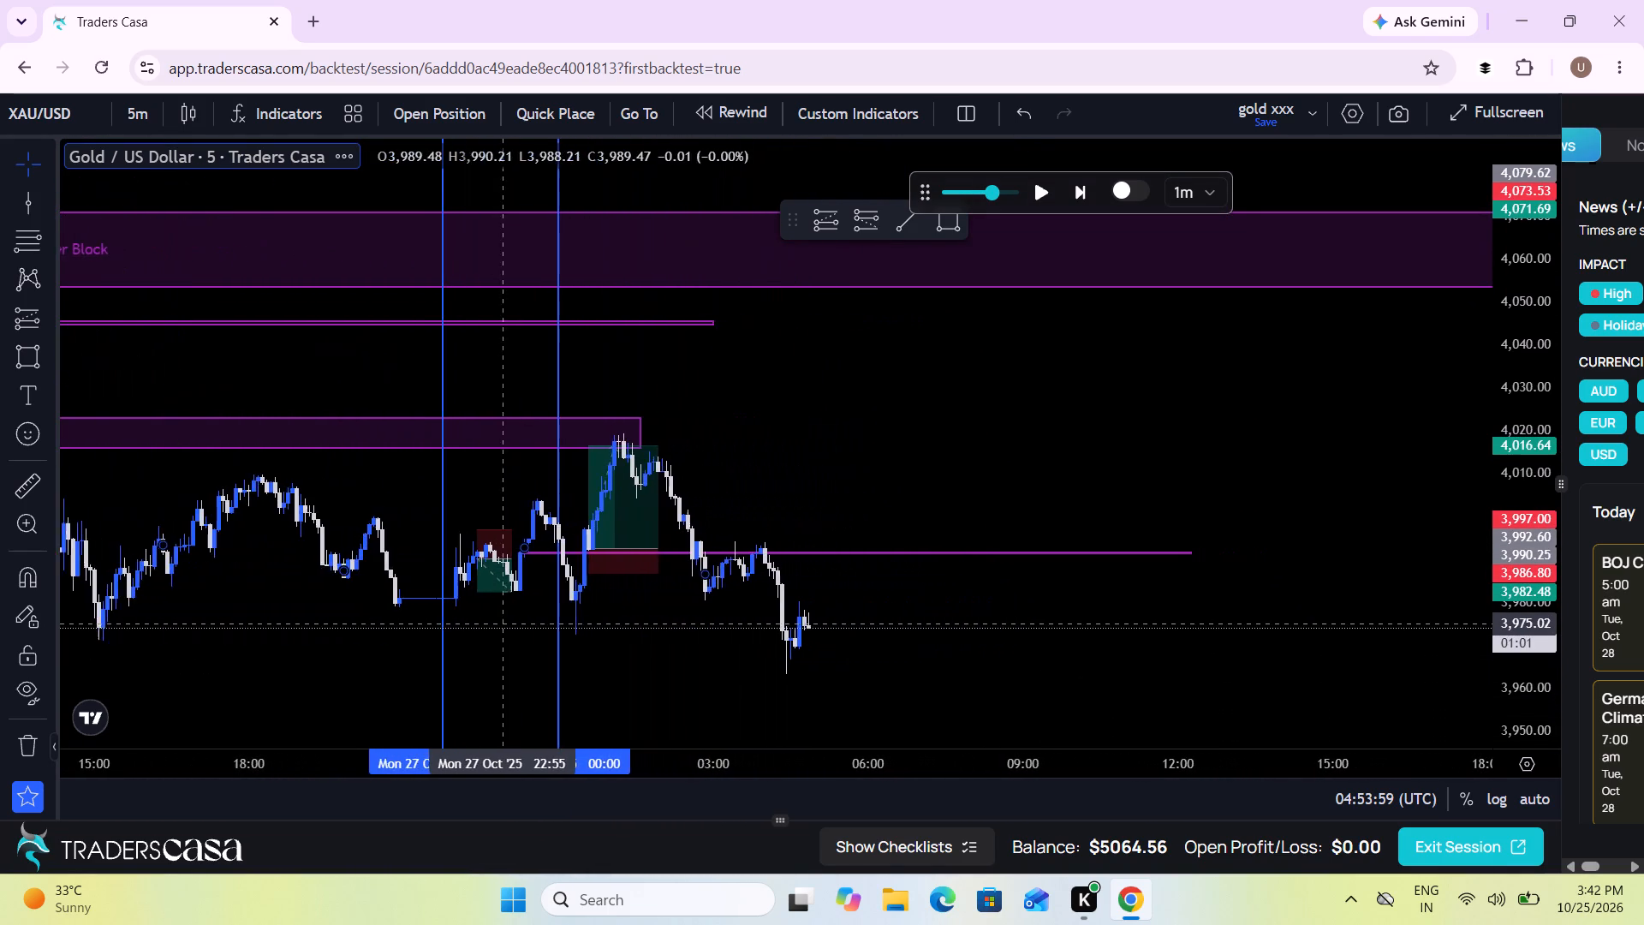
scroll(501, 624, "up", 2)
left_click_drag(565, 703, 600, 664)
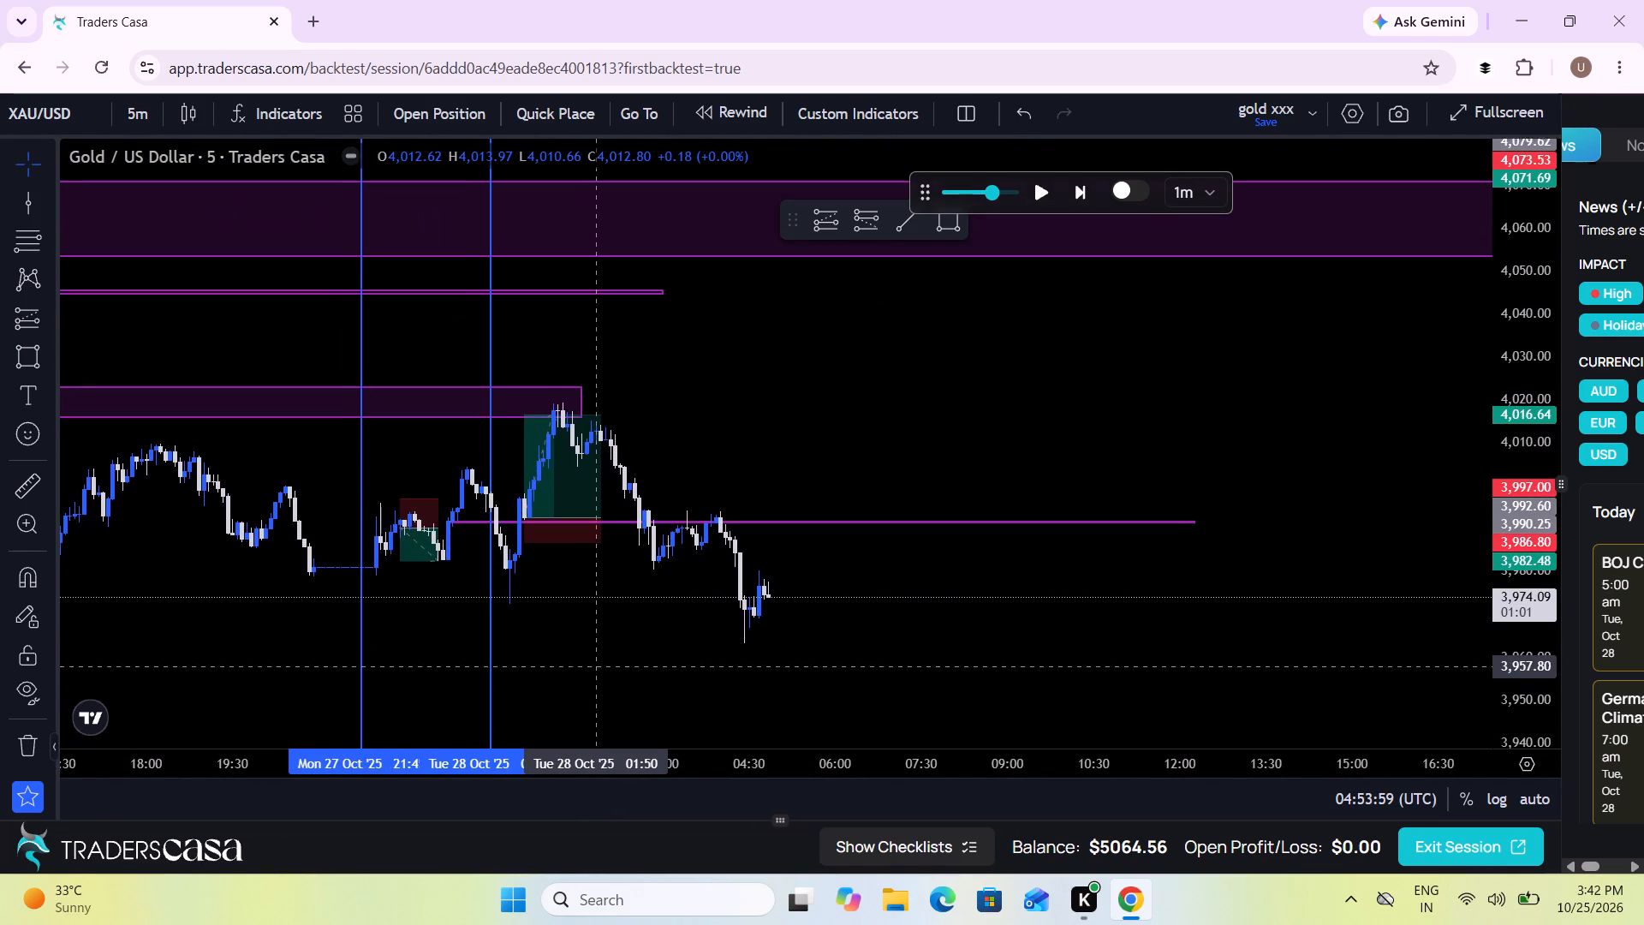
left_click_drag(600, 664, 605, 652)
left_click(35, 490)
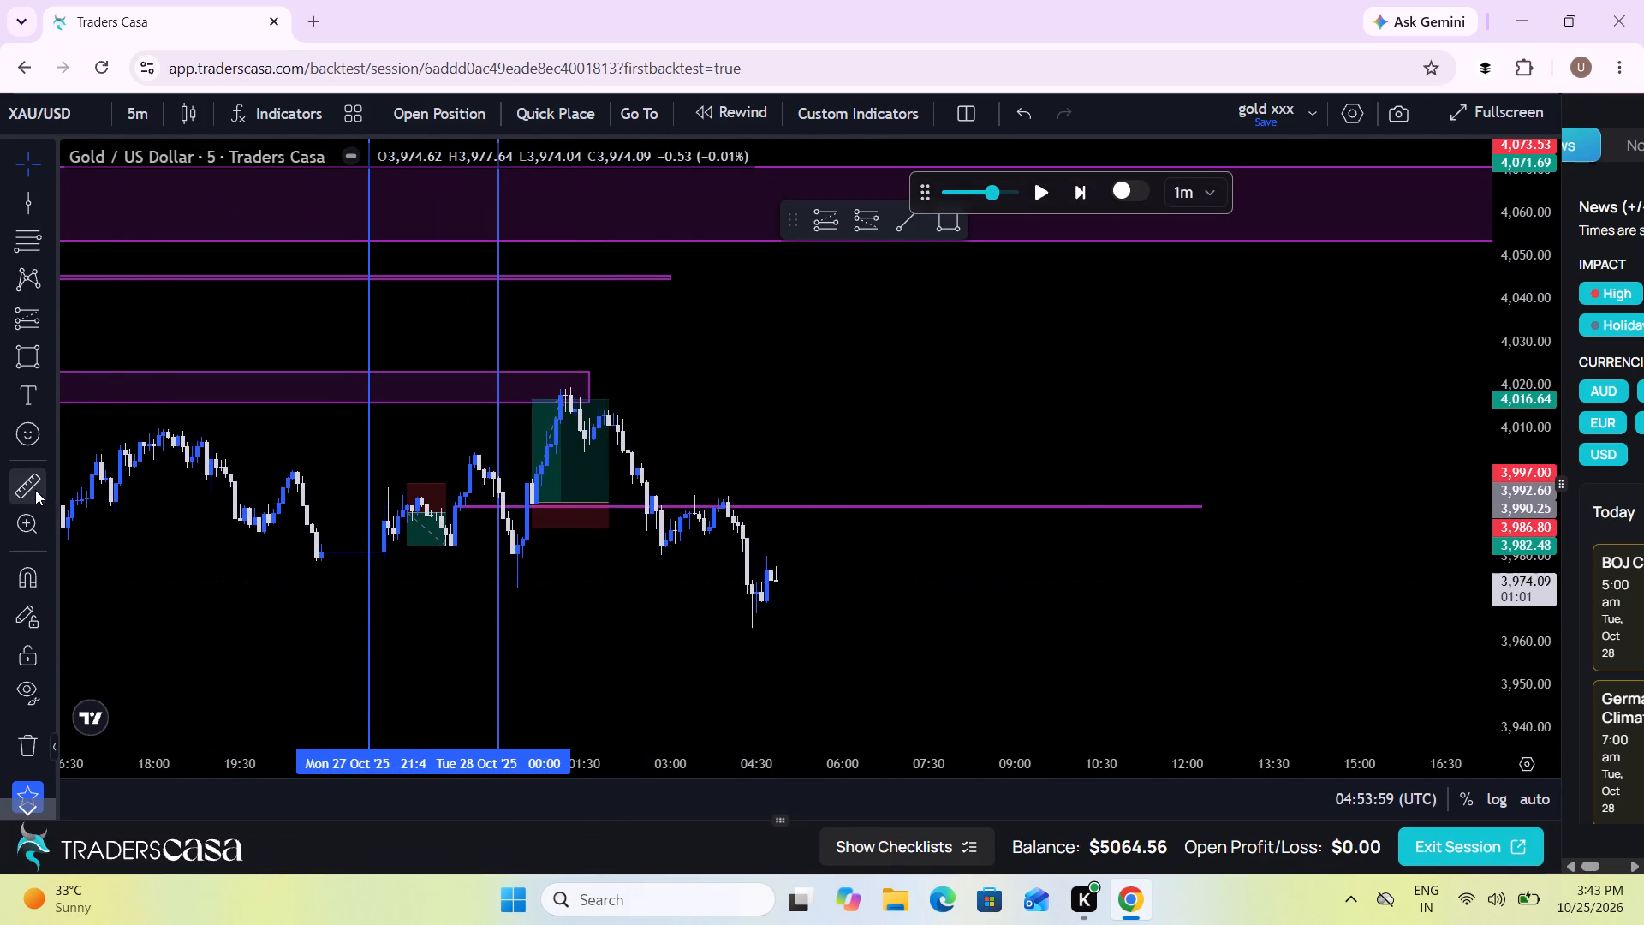
left_click(643, 388)
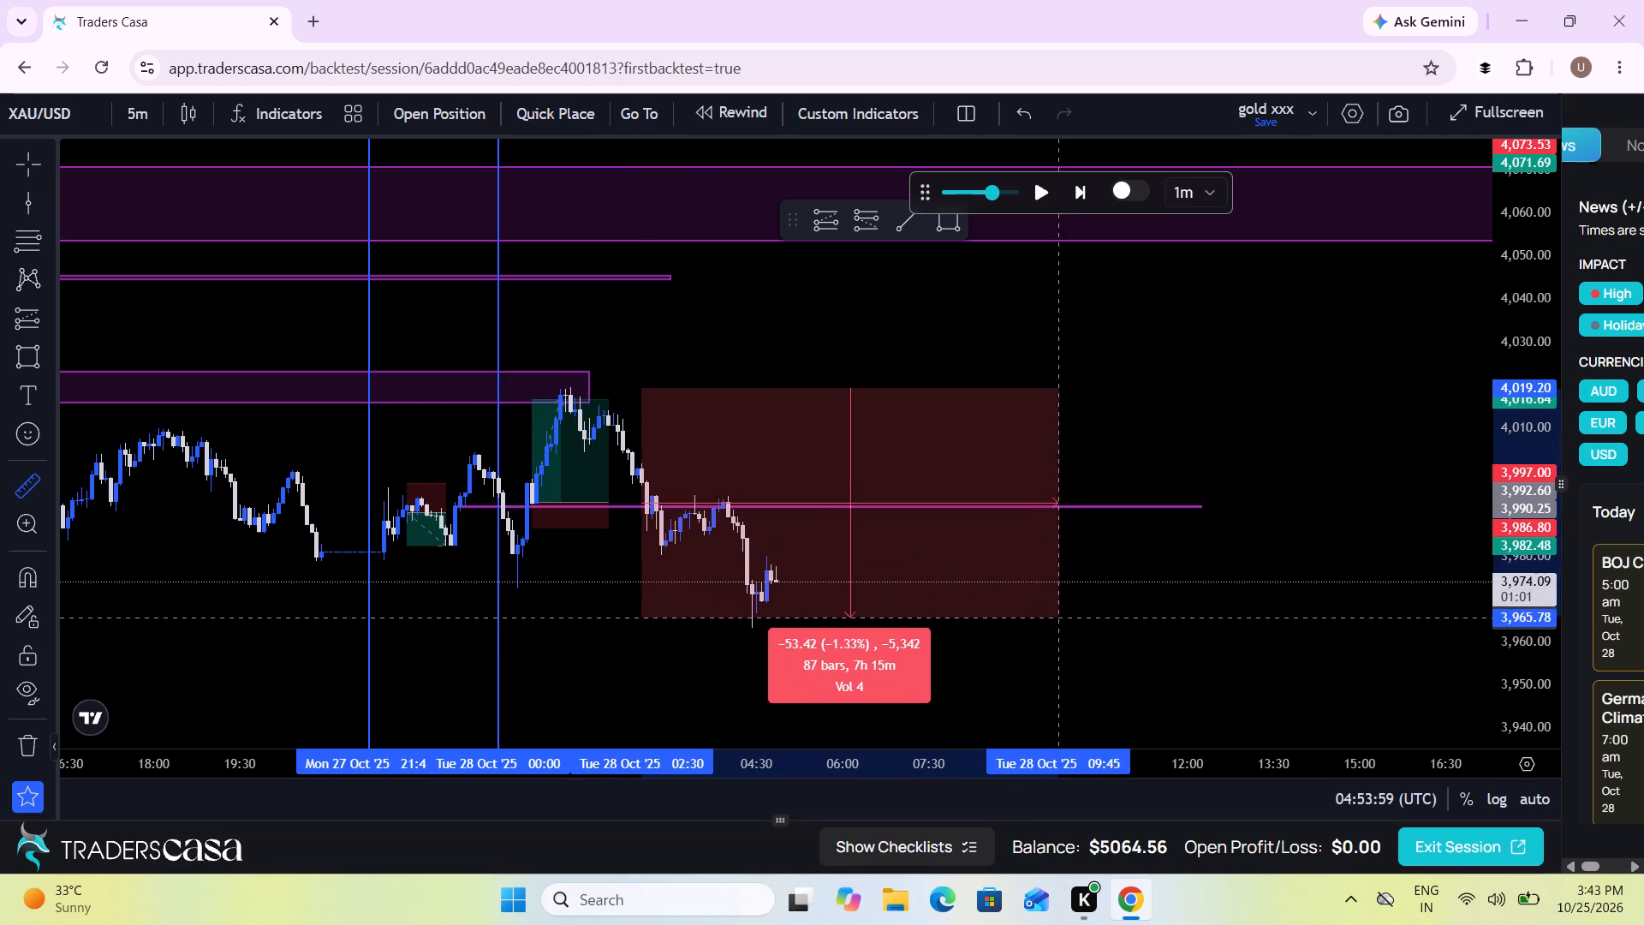
left_click(1185, 626)
left_click(1251, 619)
Replay price on to about 05:13 on Tue 28 Oct and pause.
left_click_drag(1251, 619, 1179, 606)
scroll(1179, 606, "down", 1)
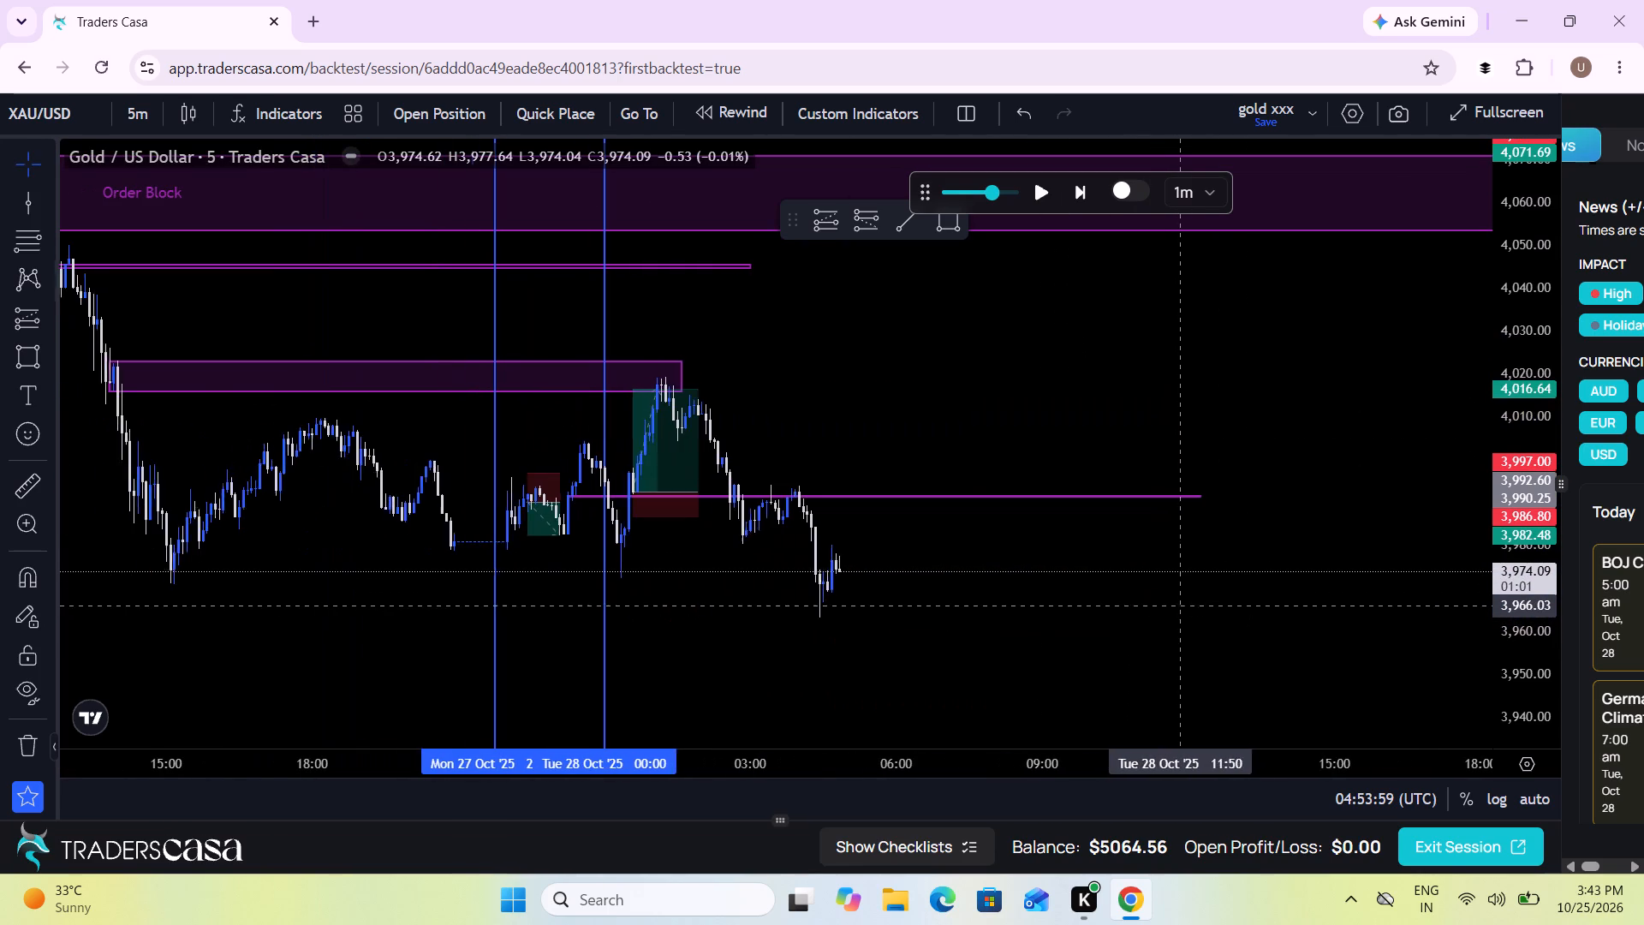
left_click_drag(1554, 682, 1512, 510)
left_click_drag(1171, 692, 1170, 552)
scroll(1170, 552, "up", 3)
left_click_drag(1170, 552, 1224, 556)
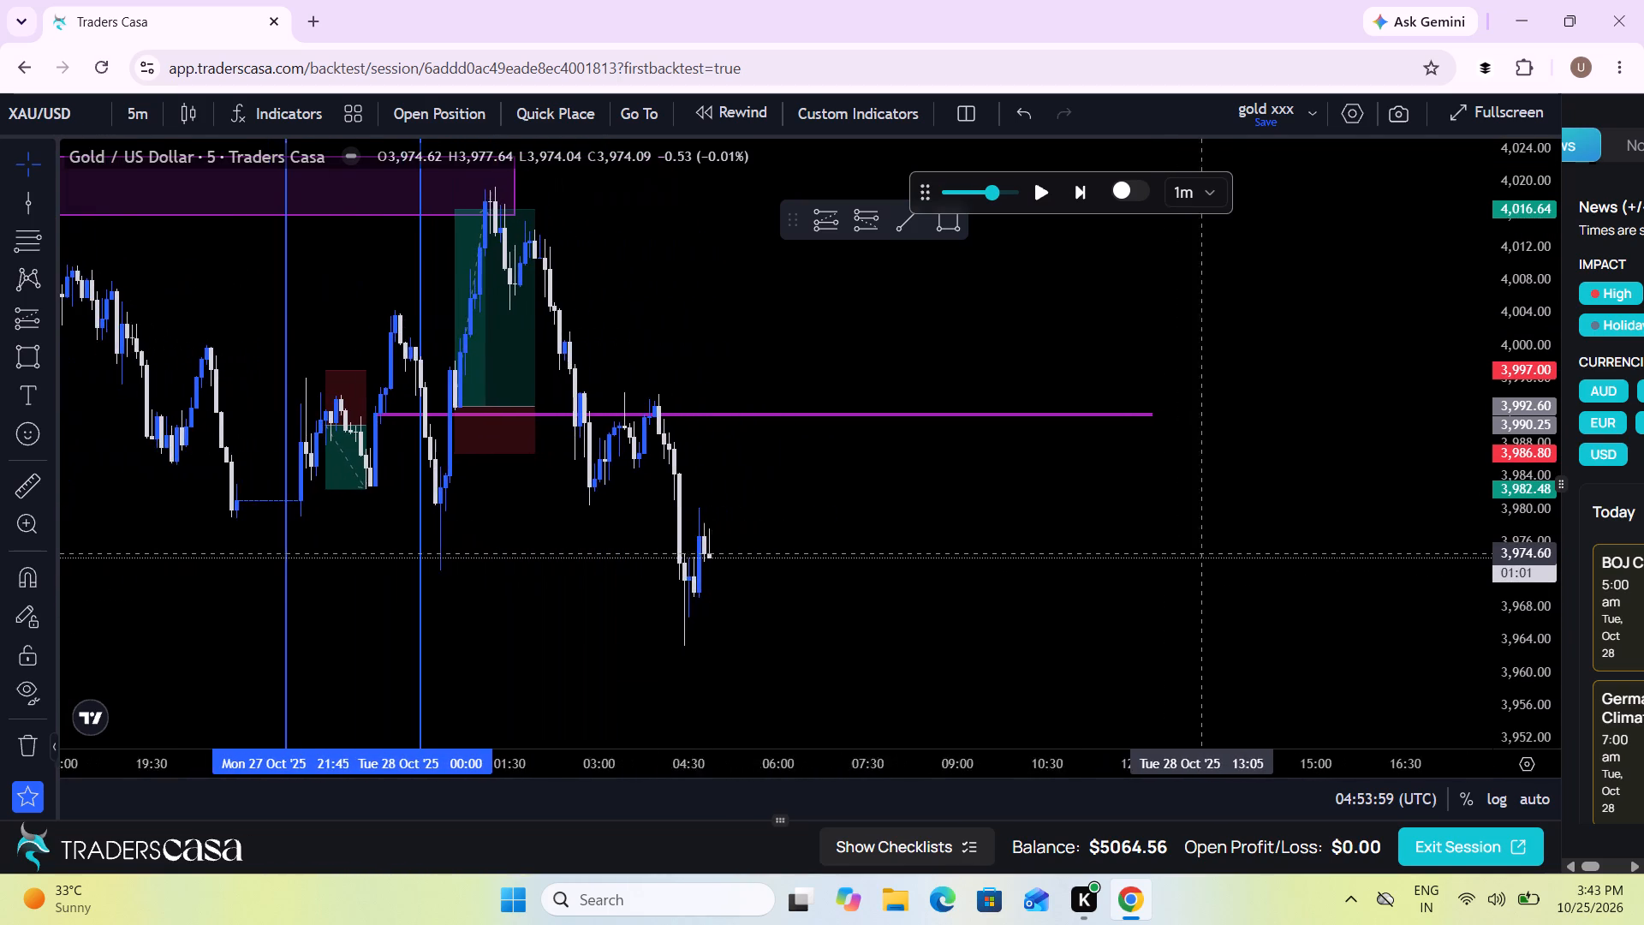
left_click_drag(1224, 556, 1312, 567)
scroll(1312, 567, "up", 2)
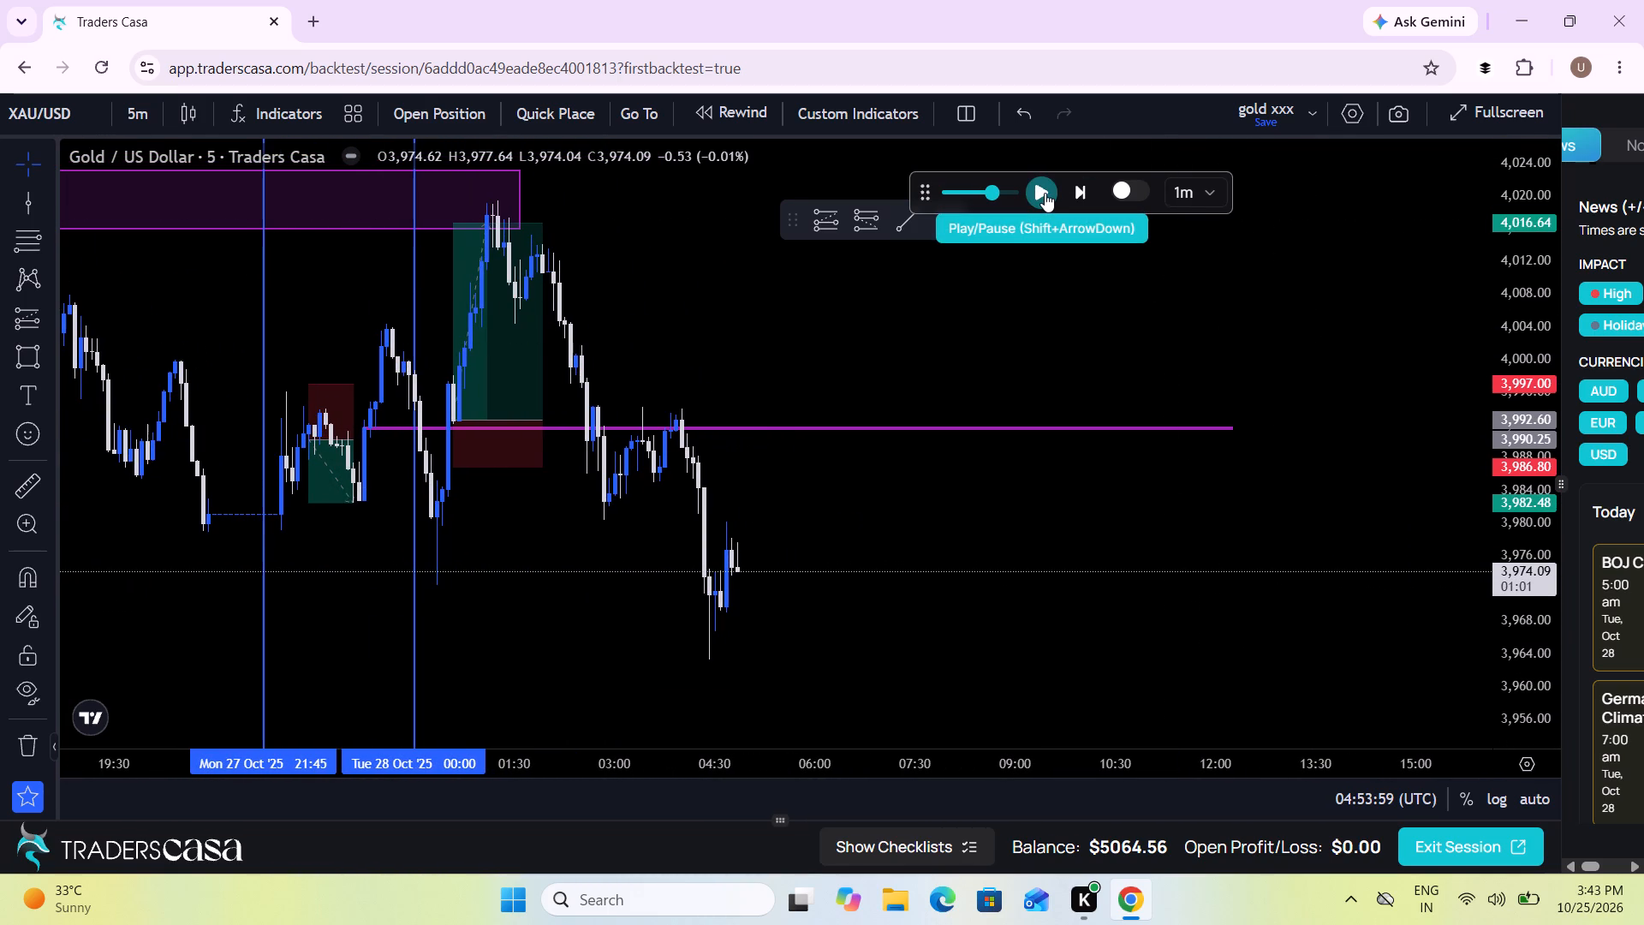
left_click(1045, 193)
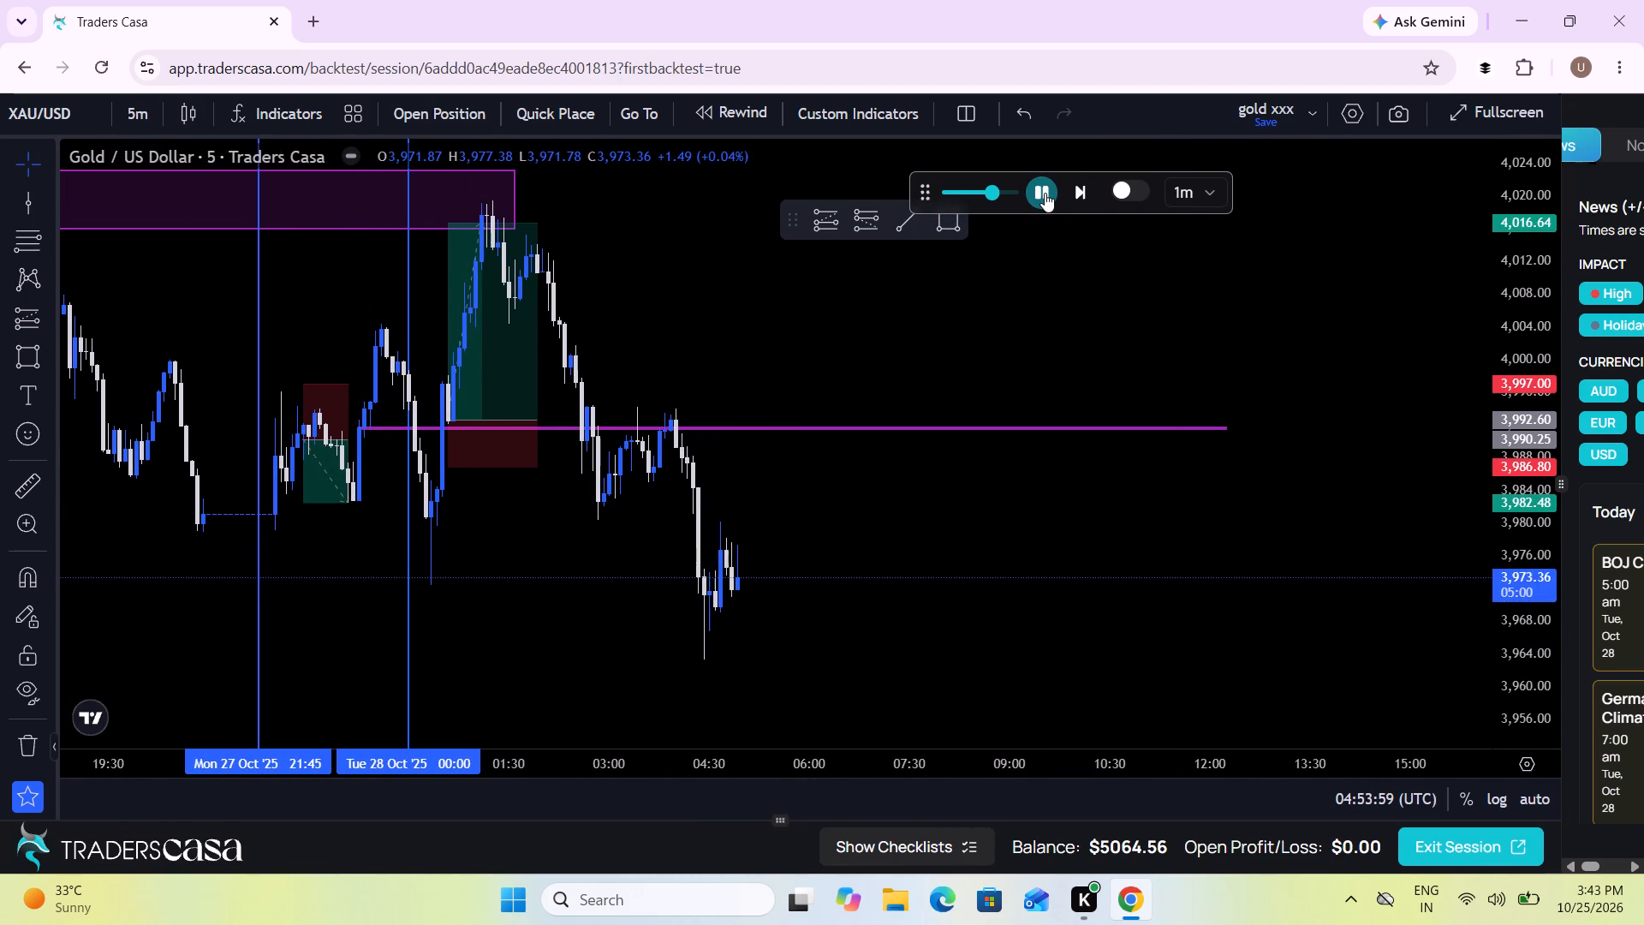
left_click(1045, 193)
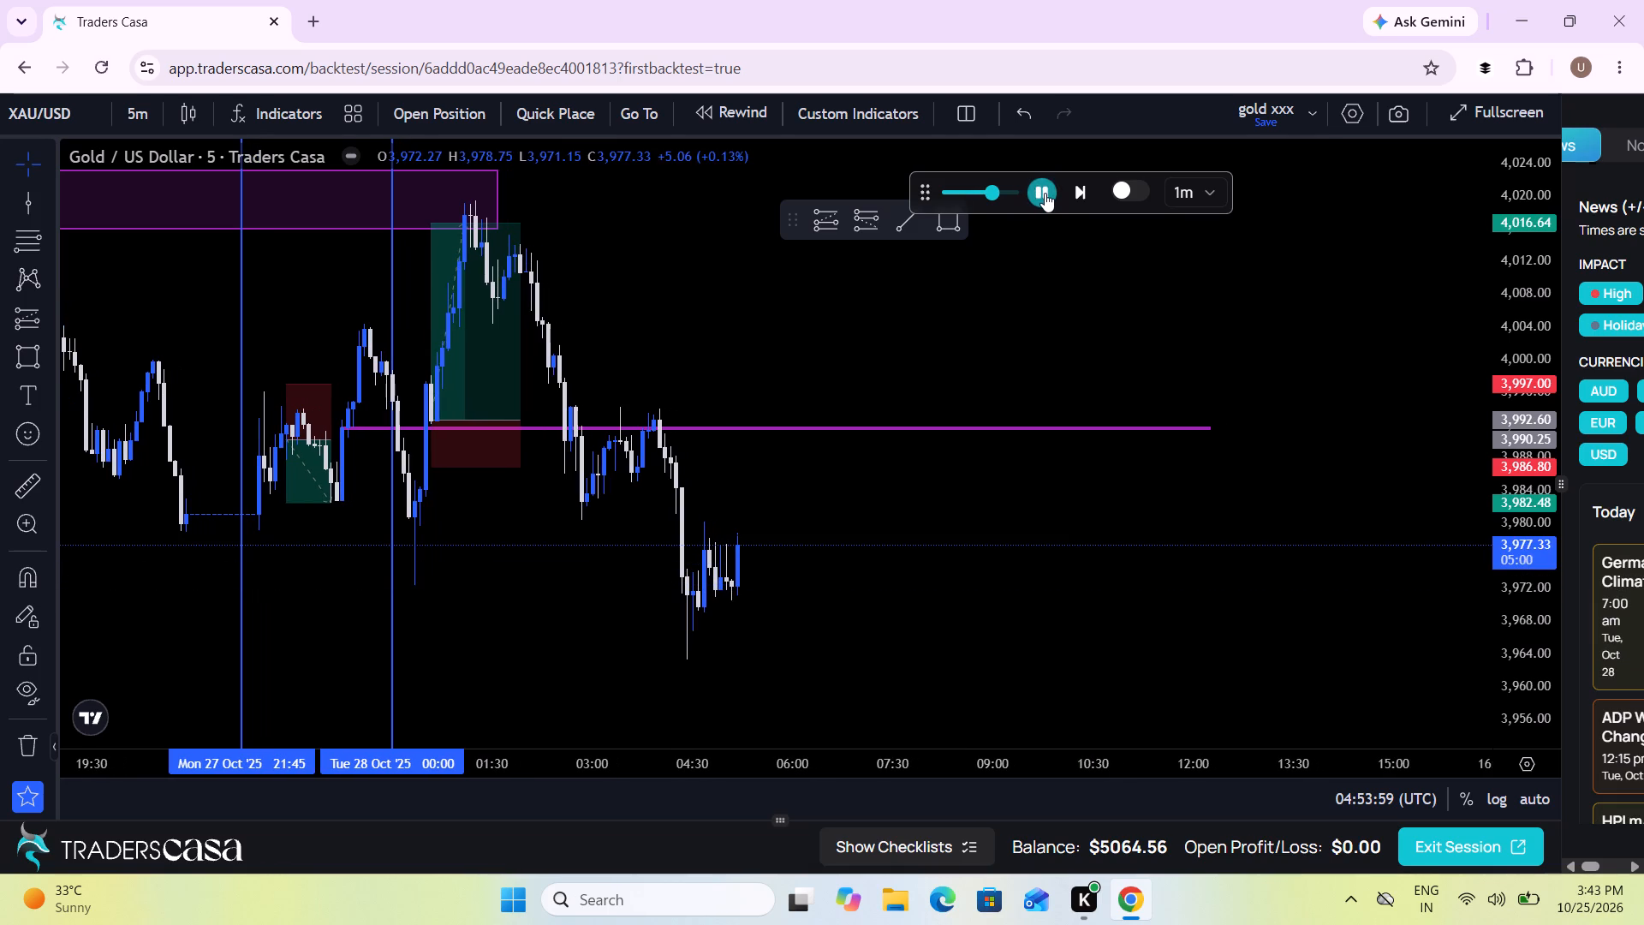
Replay price on to about 07:55 on Tue 28 Oct, raising the replay speed to its maximum along the way.
left_click(1037, 182)
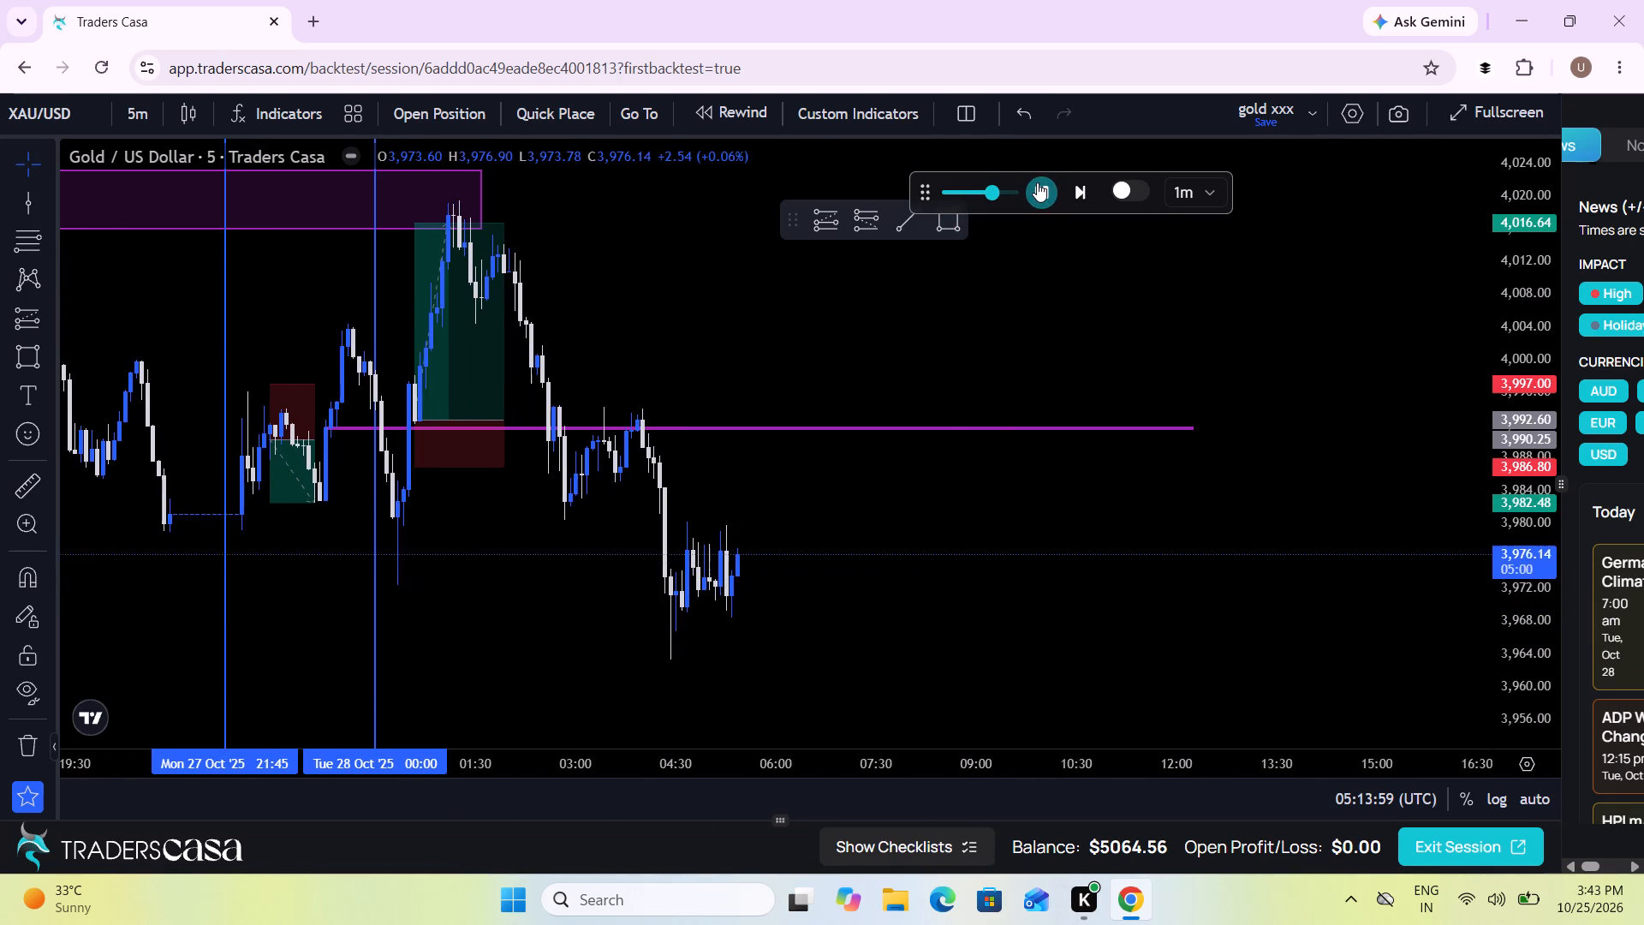
scroll(1075, 479, "down", 2)
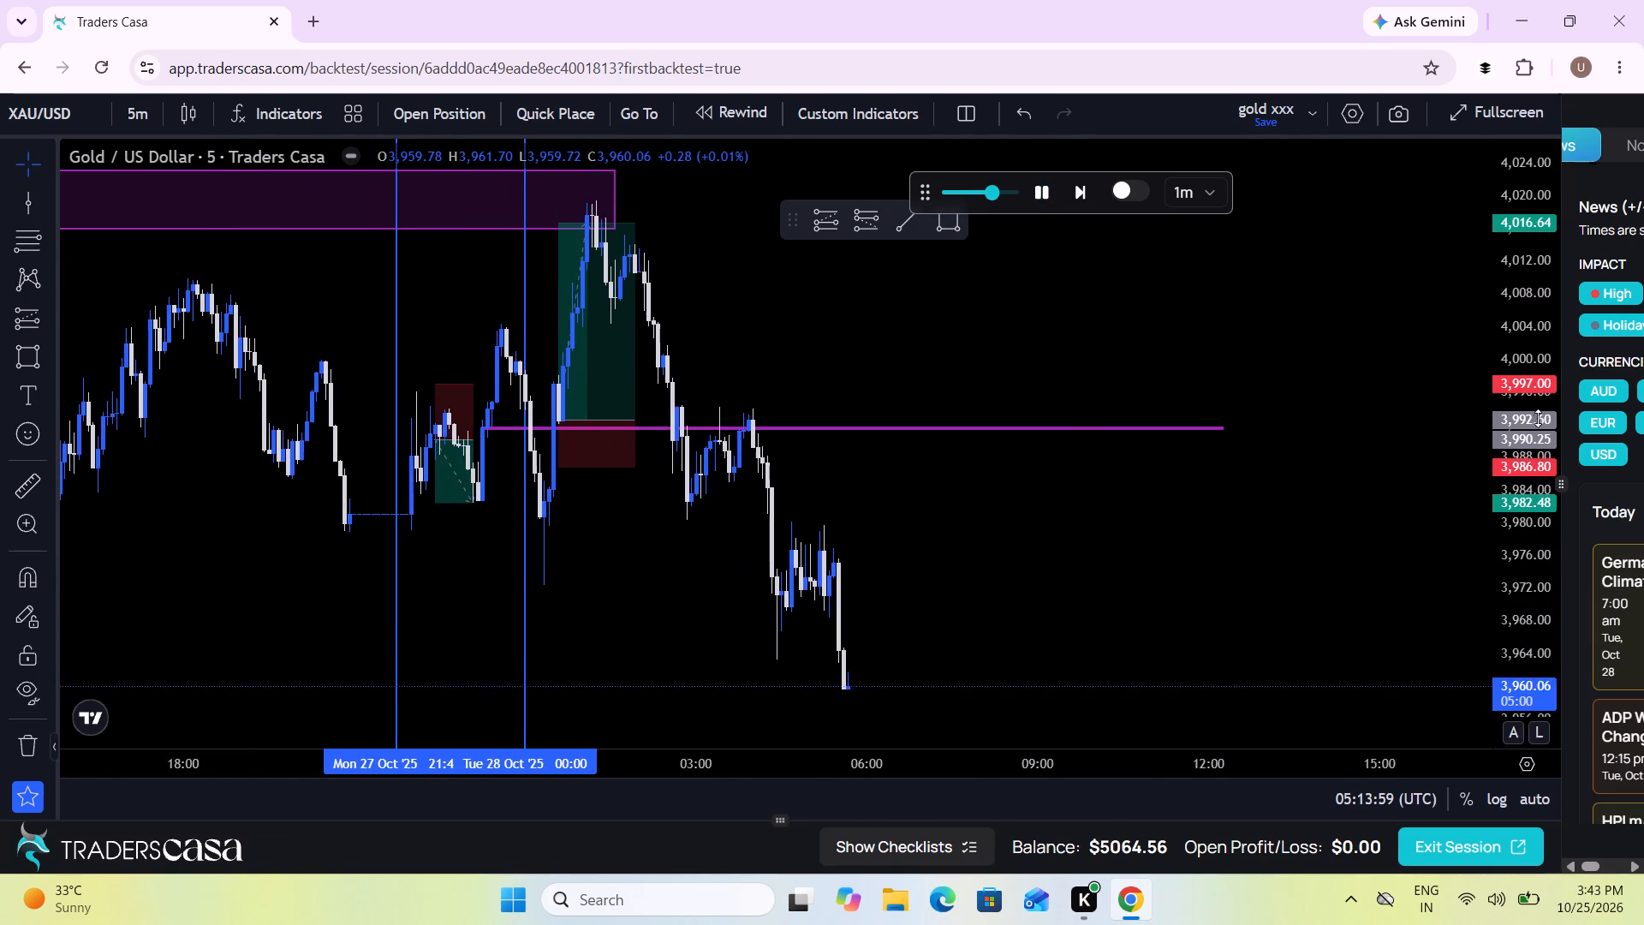
left_click_drag(1539, 417, 1502, 524)
scroll(1251, 580, "down", 1)
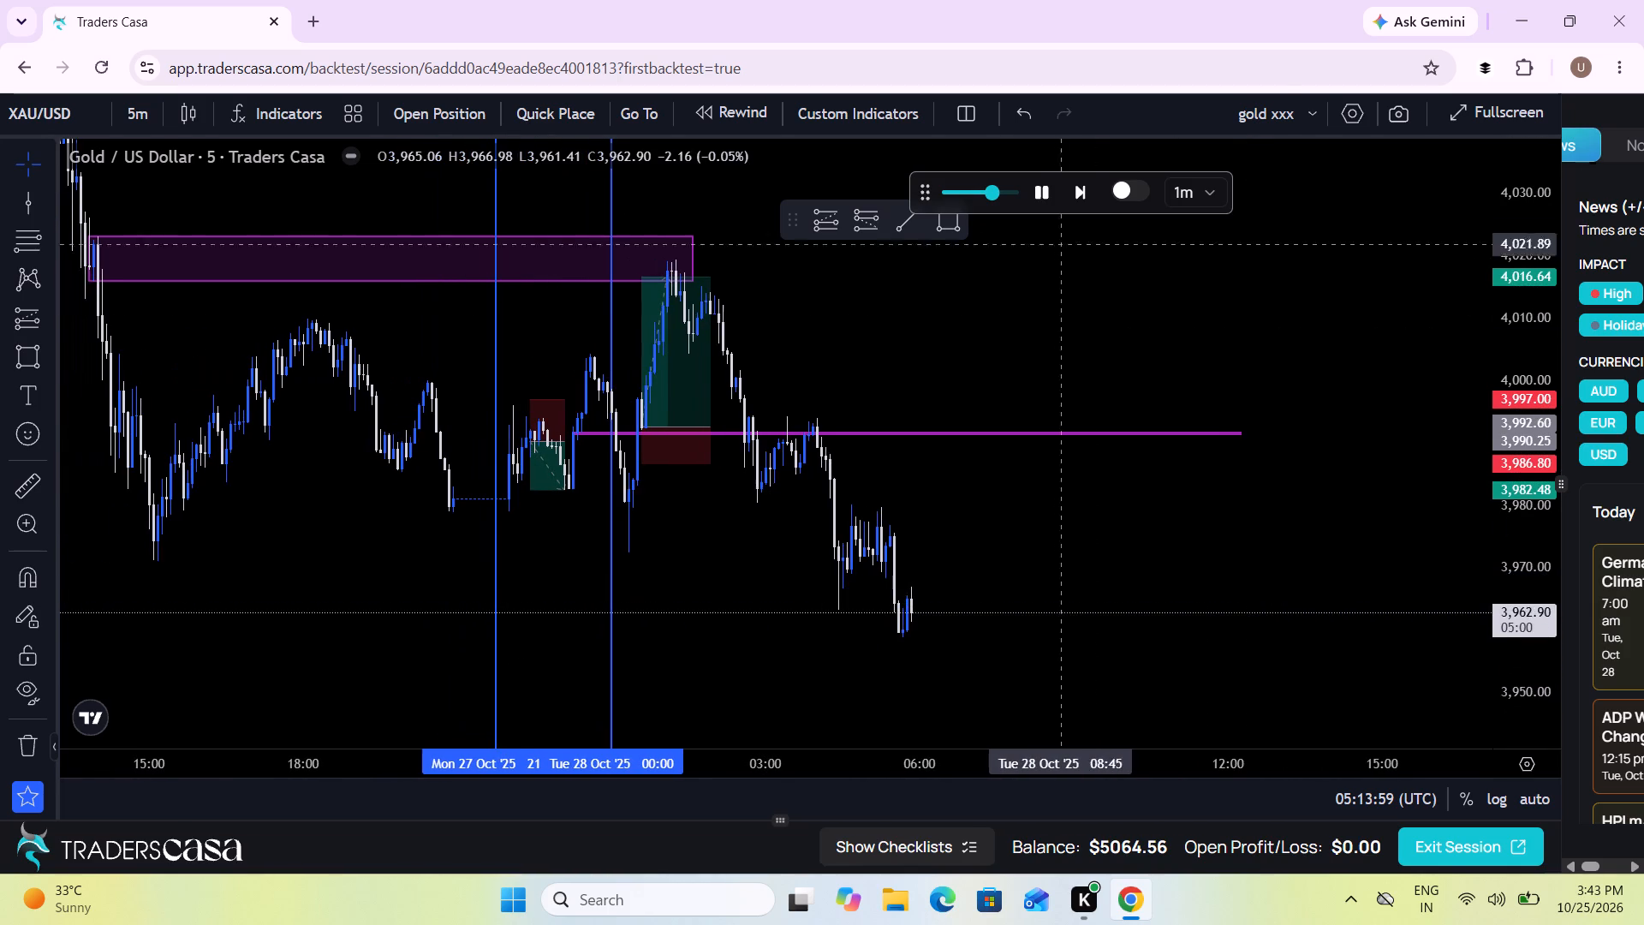
left_click(1004, 192)
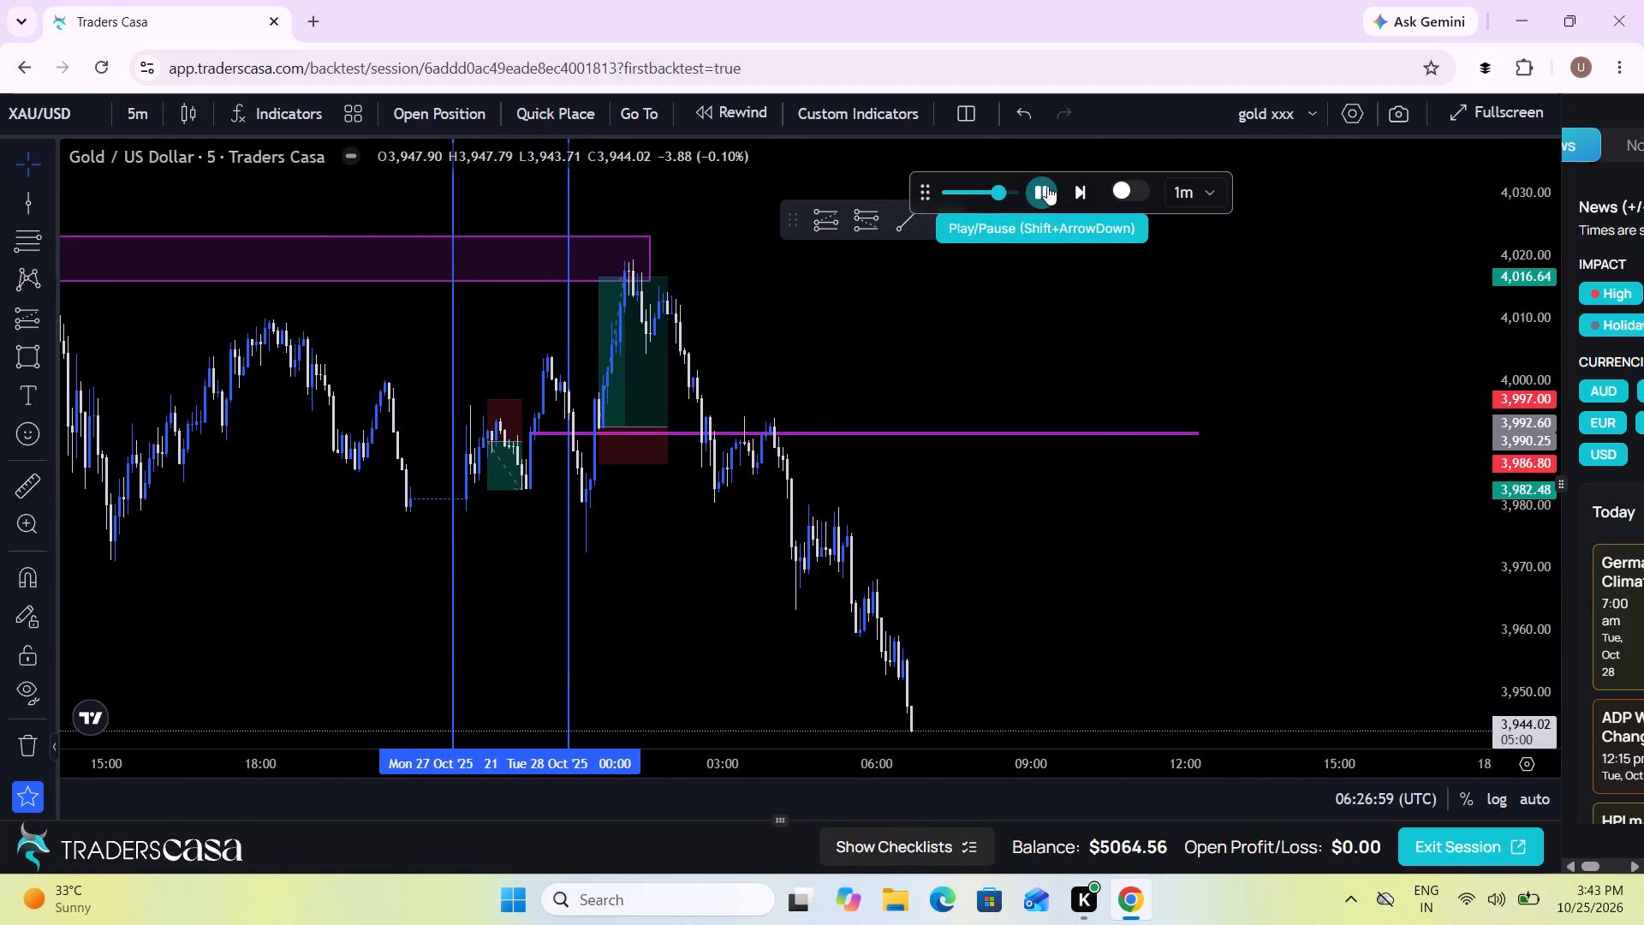
left_click_drag(1532, 444, 1492, 588)
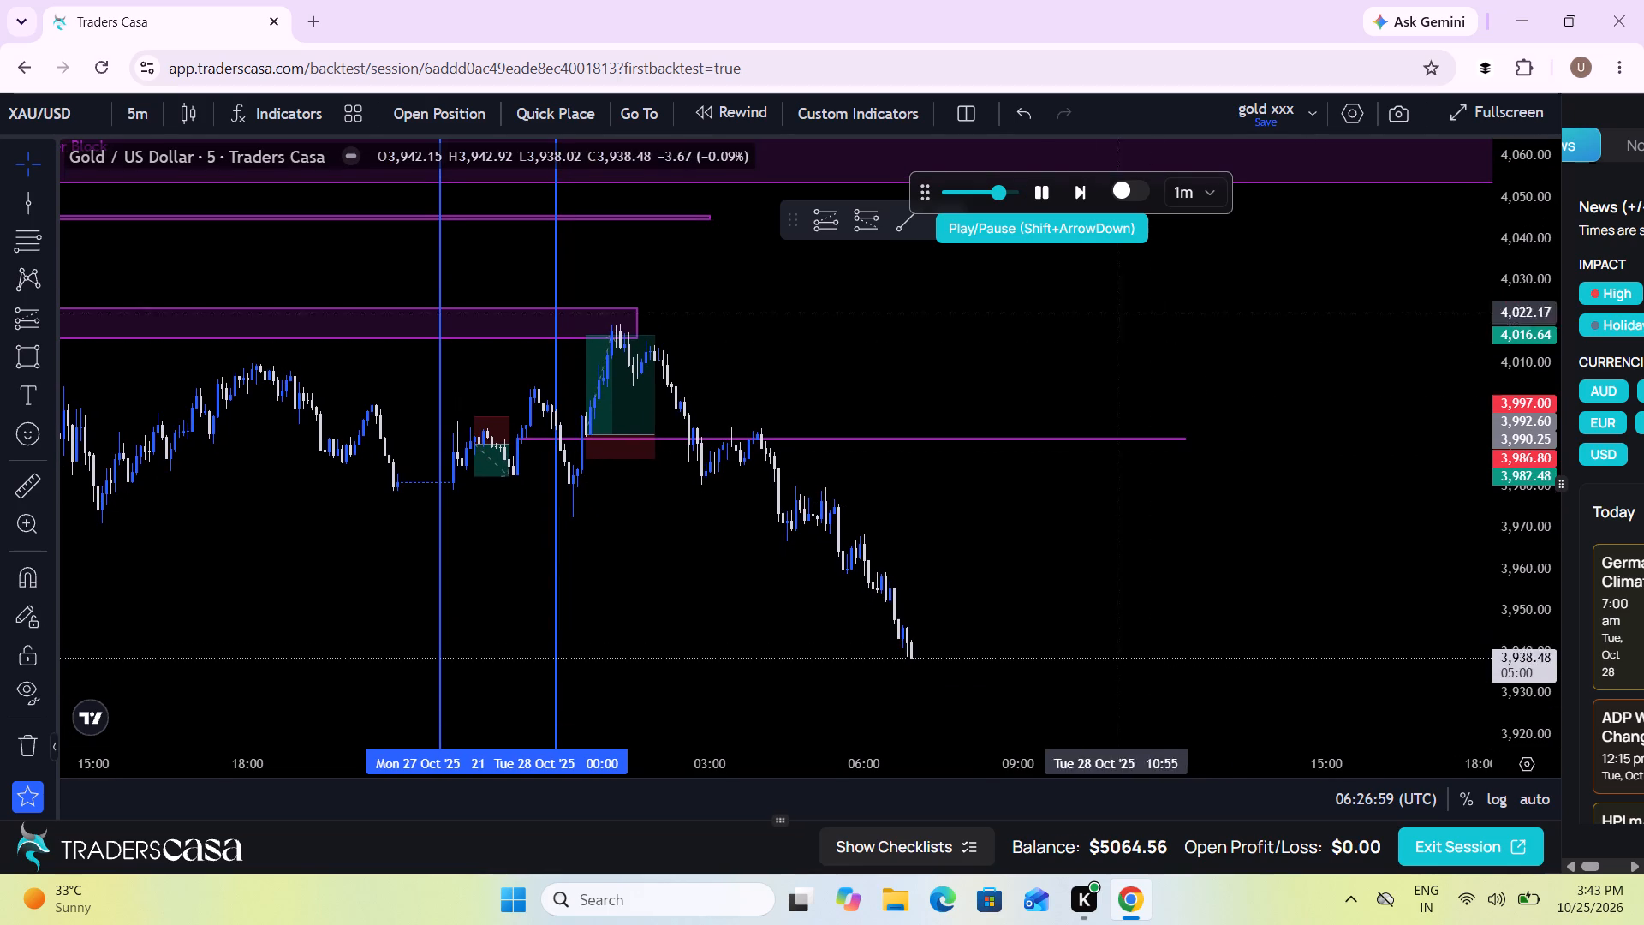
left_click(1017, 192)
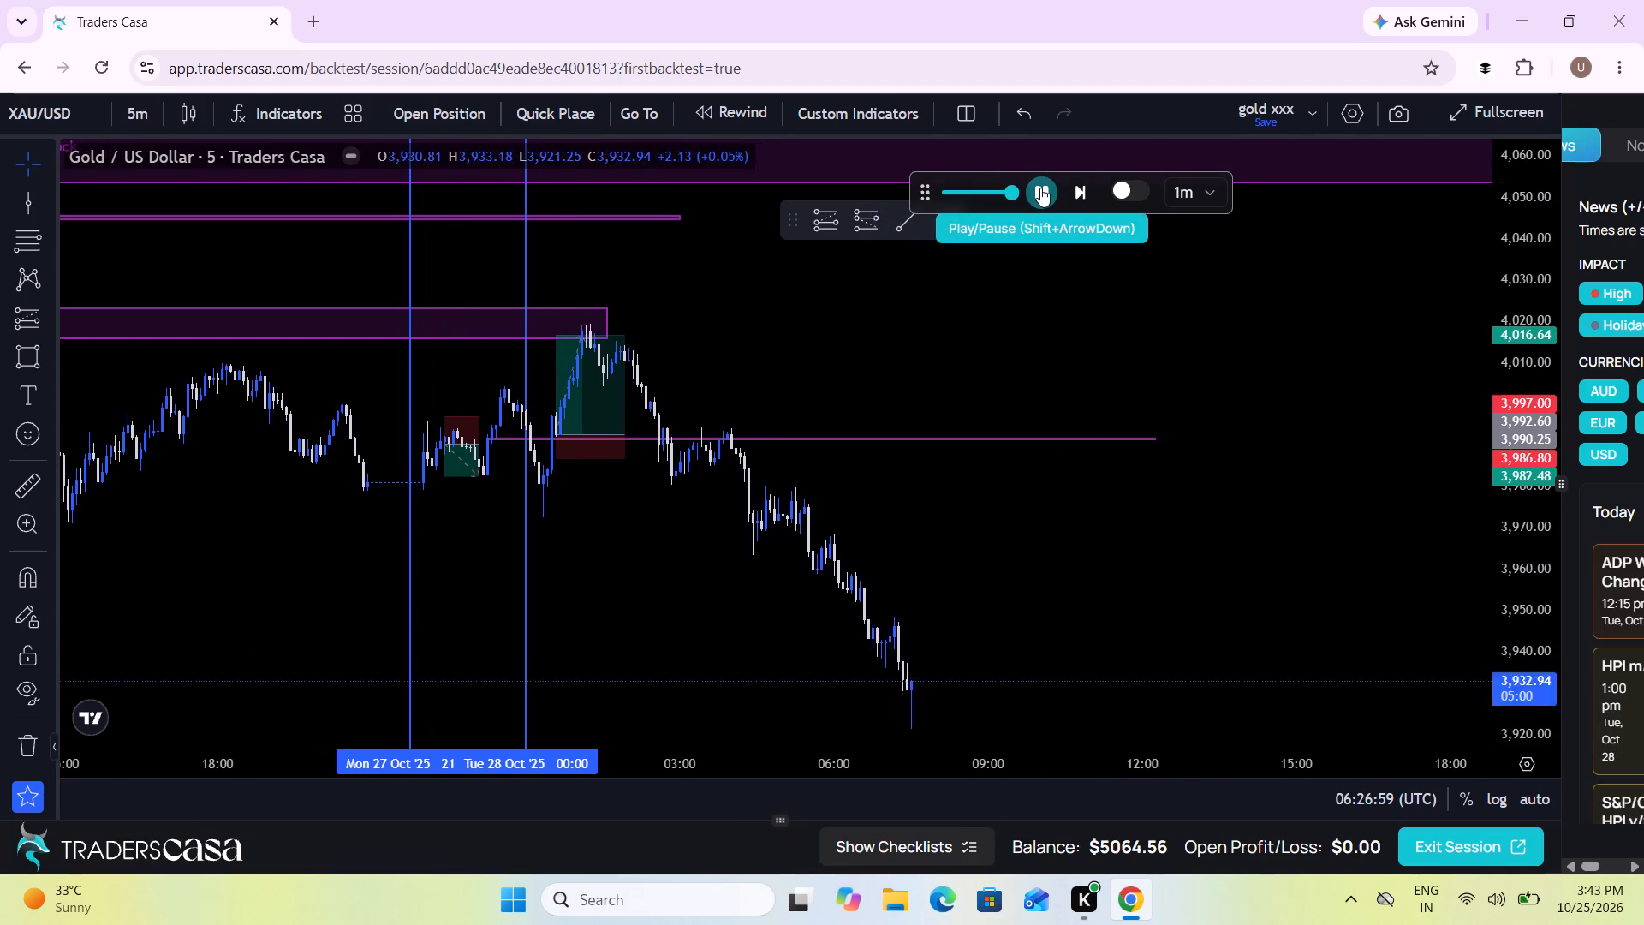
left_click(1040, 188)
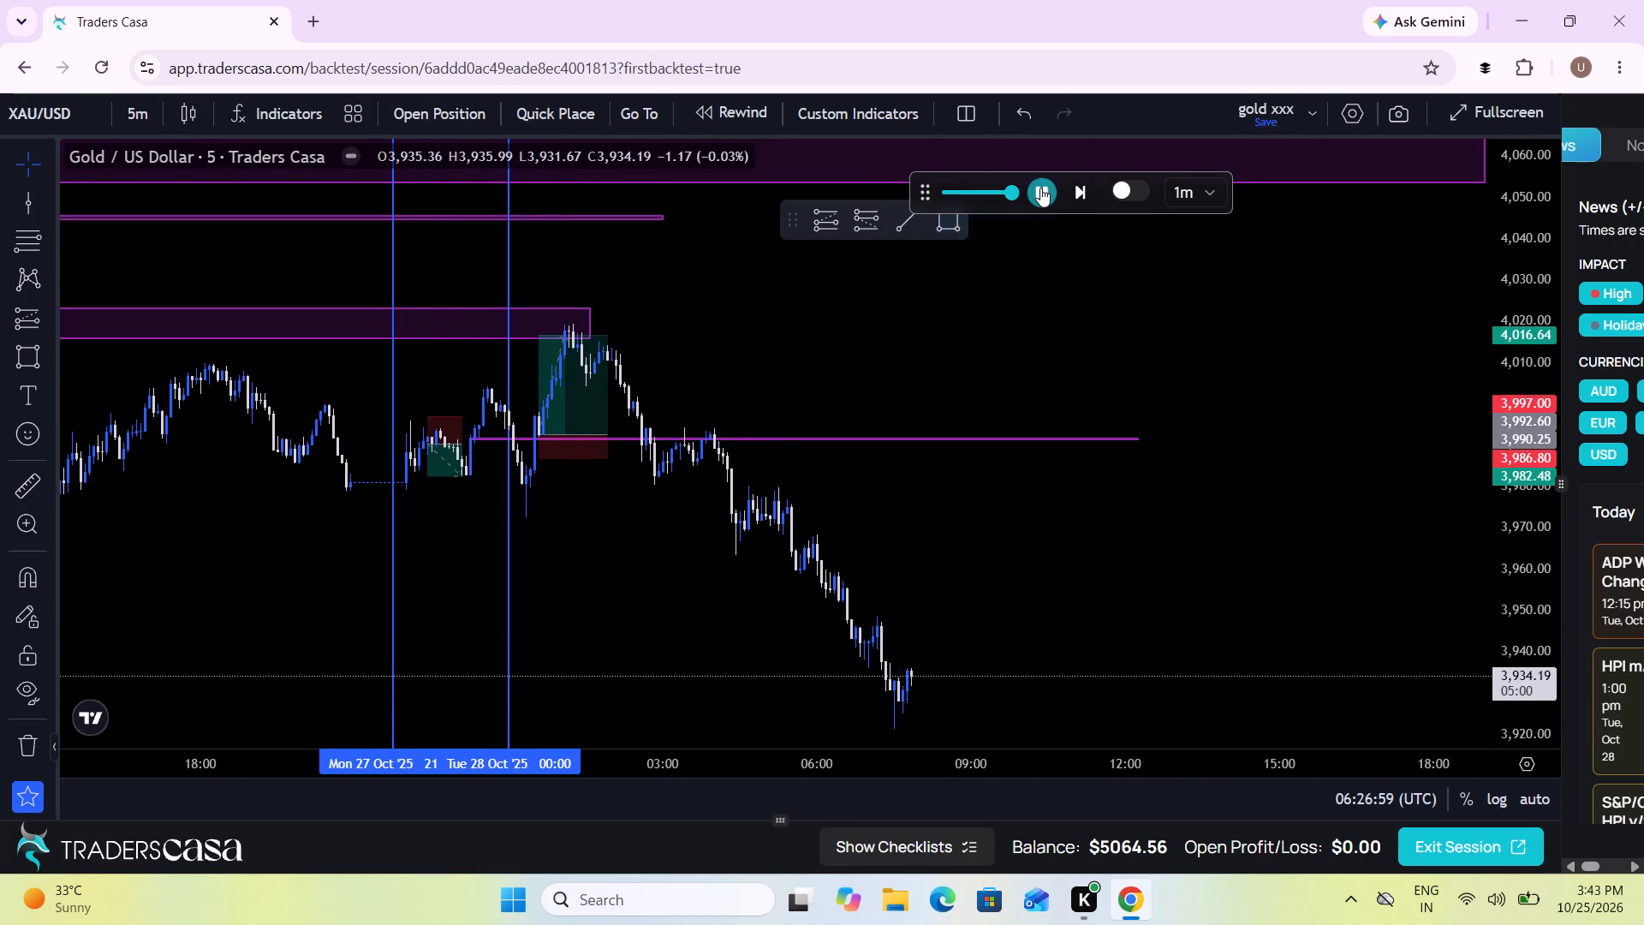
Replay price on to about 09:17 on Tue 28 Oct and pause.
left_click_drag(1103, 629, 1052, 536)
scroll(1052, 536, "down", 1)
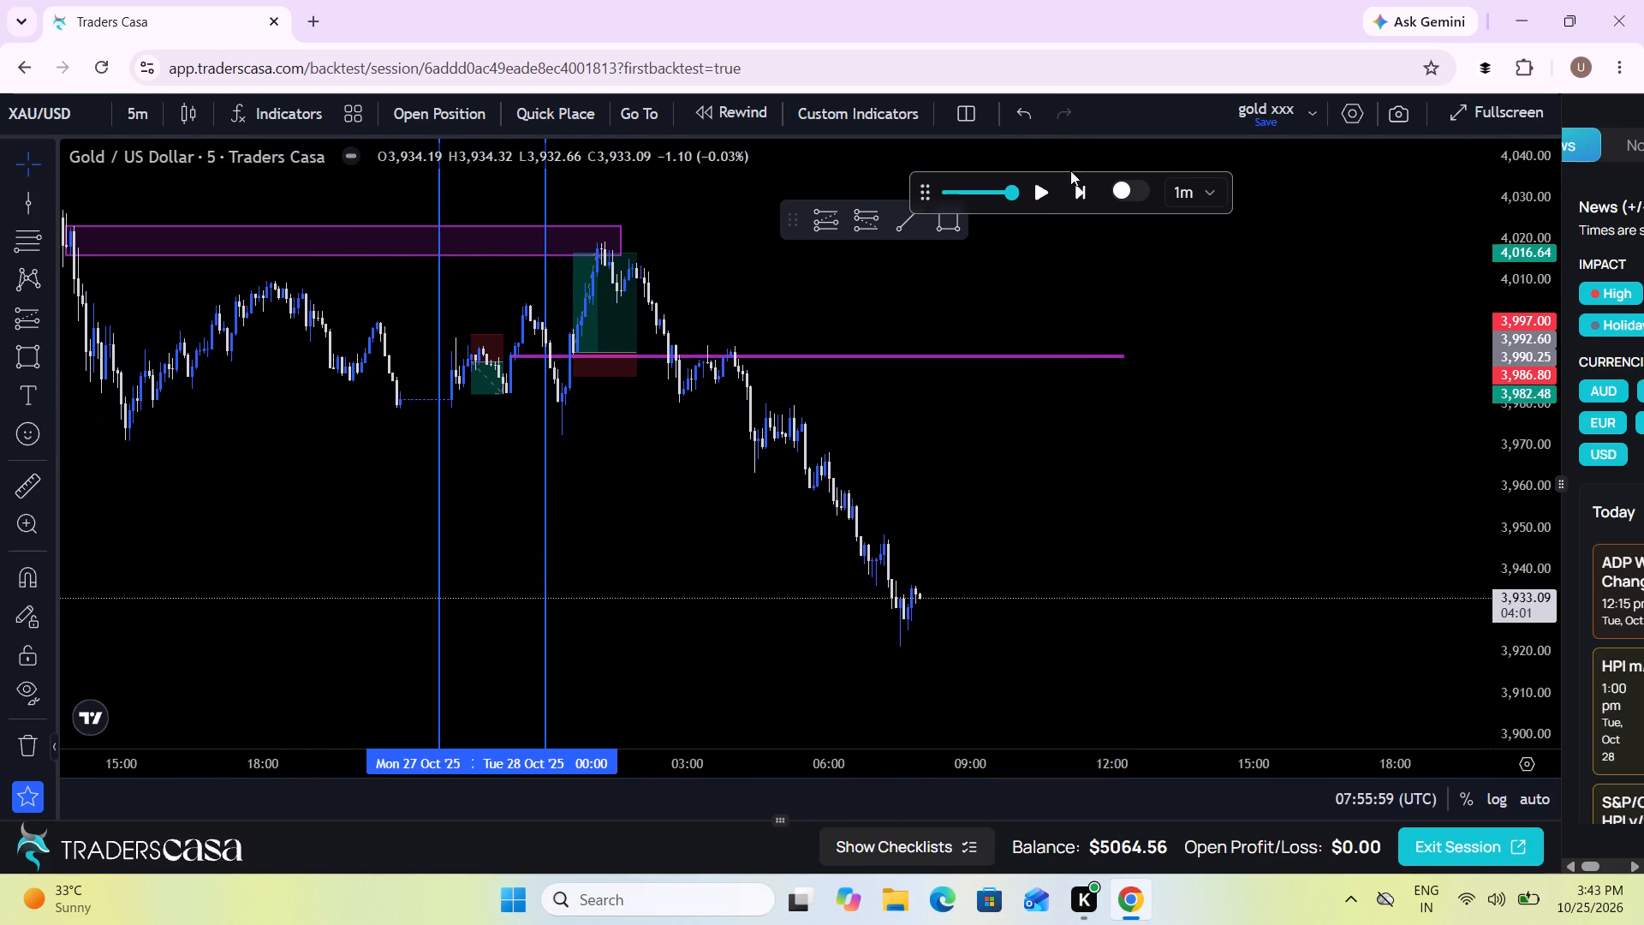
left_click(1036, 189)
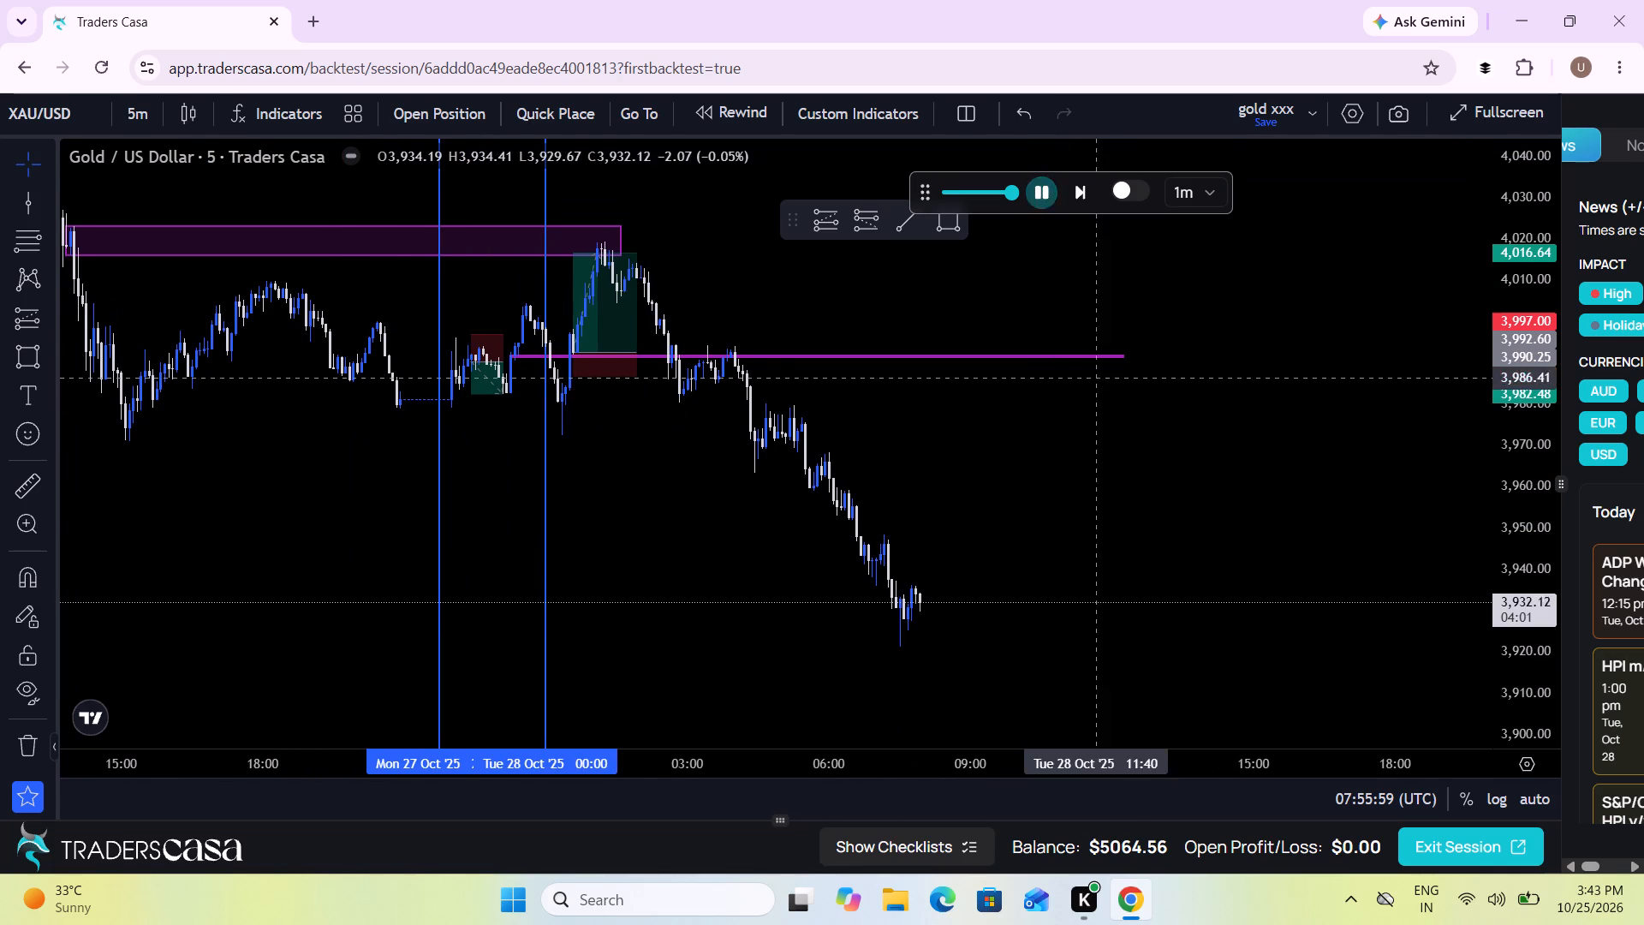
left_click_drag(1112, 517, 1078, 508)
scroll(1078, 508, "up", 1)
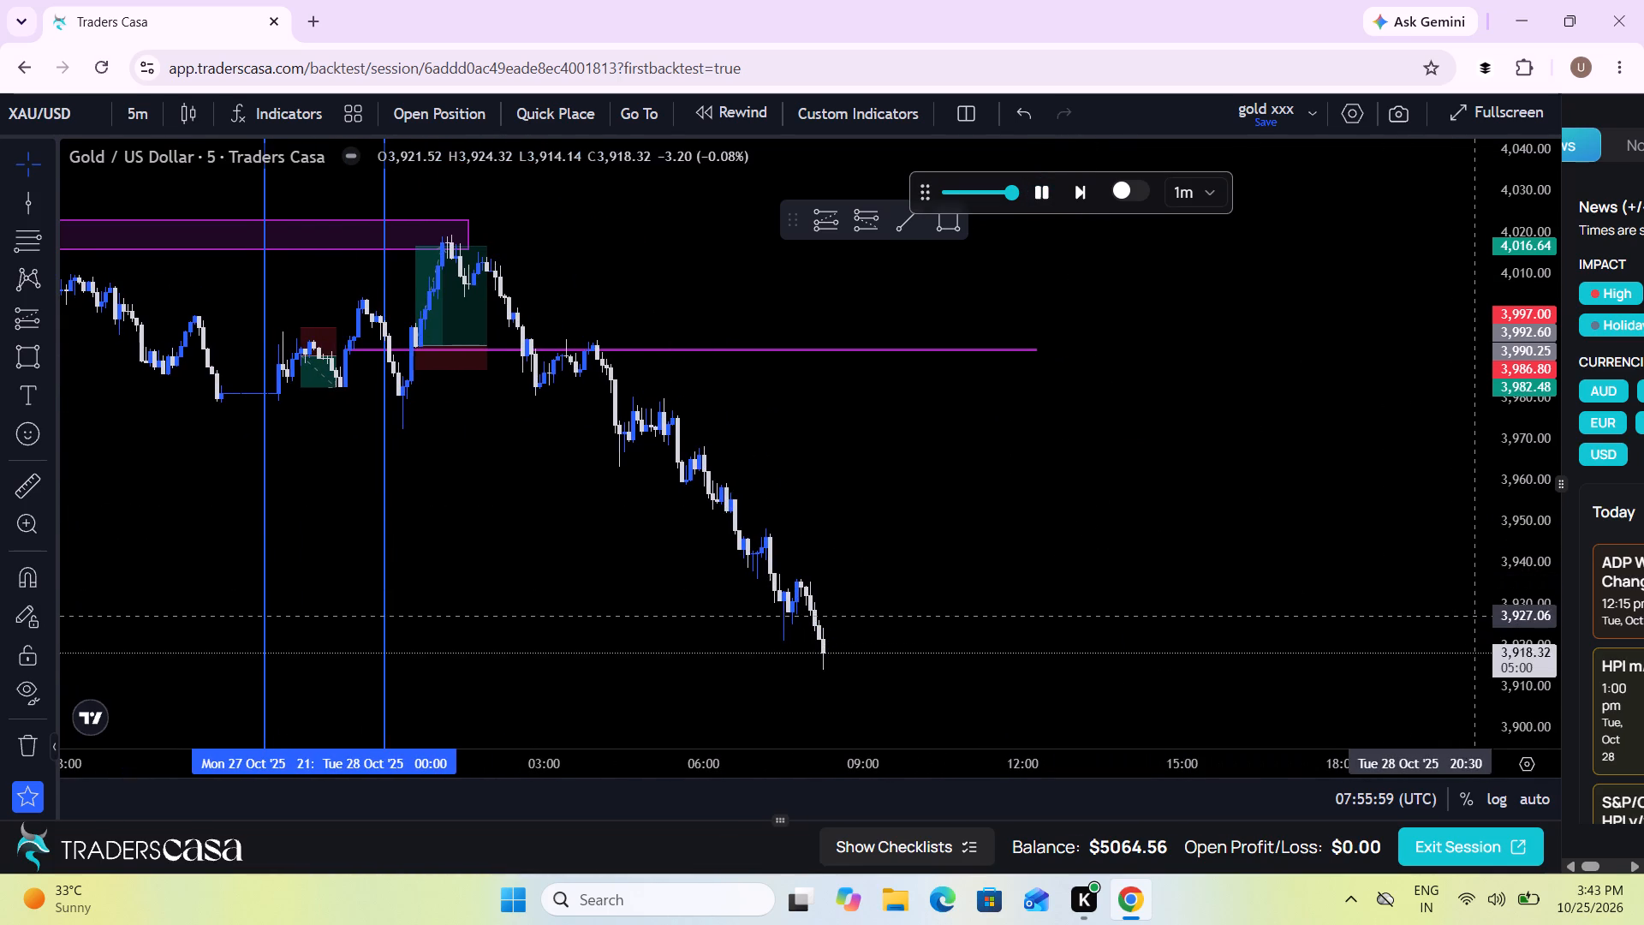
left_click_drag(1503, 618, 1494, 584)
left_click_drag(1219, 606, 1209, 536)
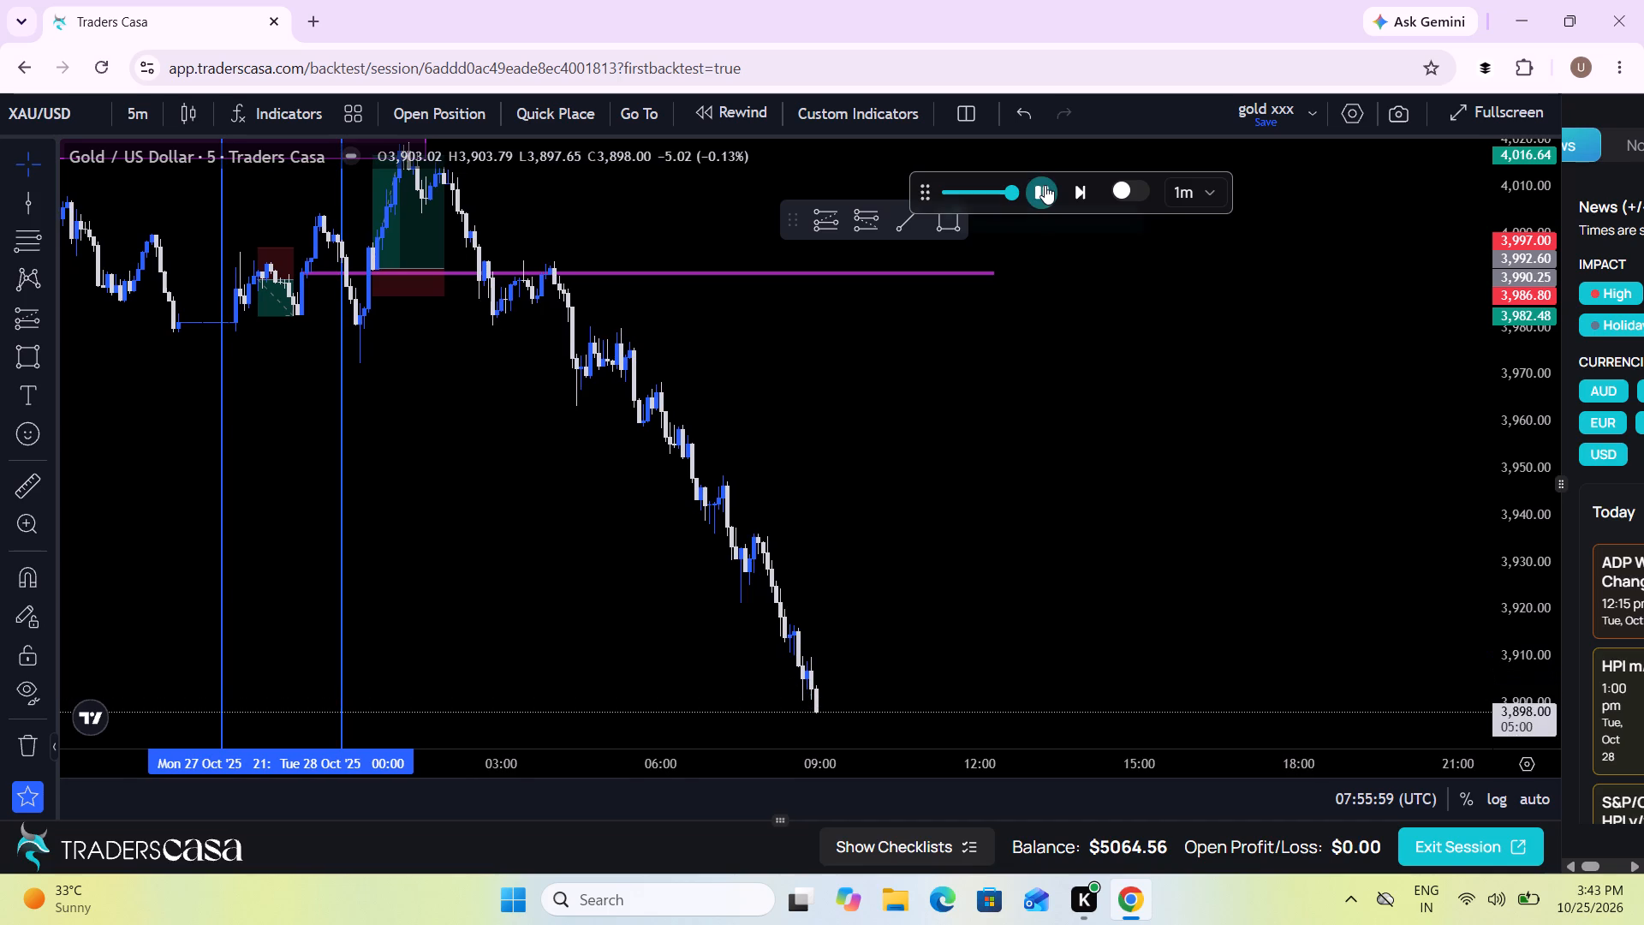
left_click(1045, 185)
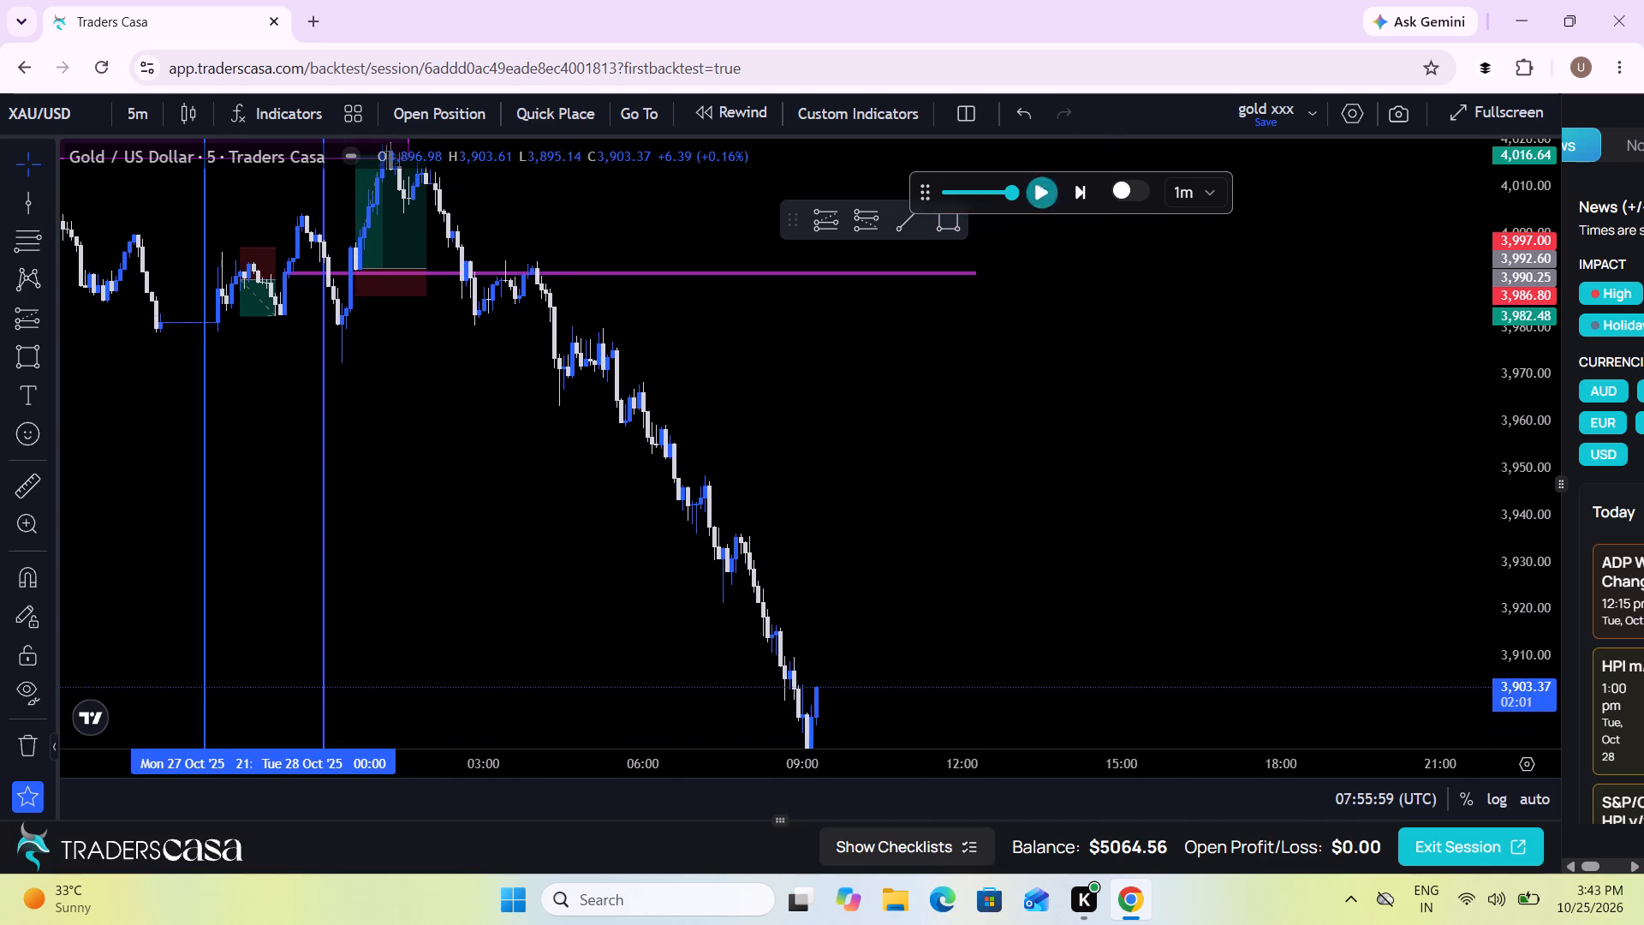
Replay price on to about 09:34 on Tue 28 Oct and pause.
left_click_drag(1110, 576, 1112, 449)
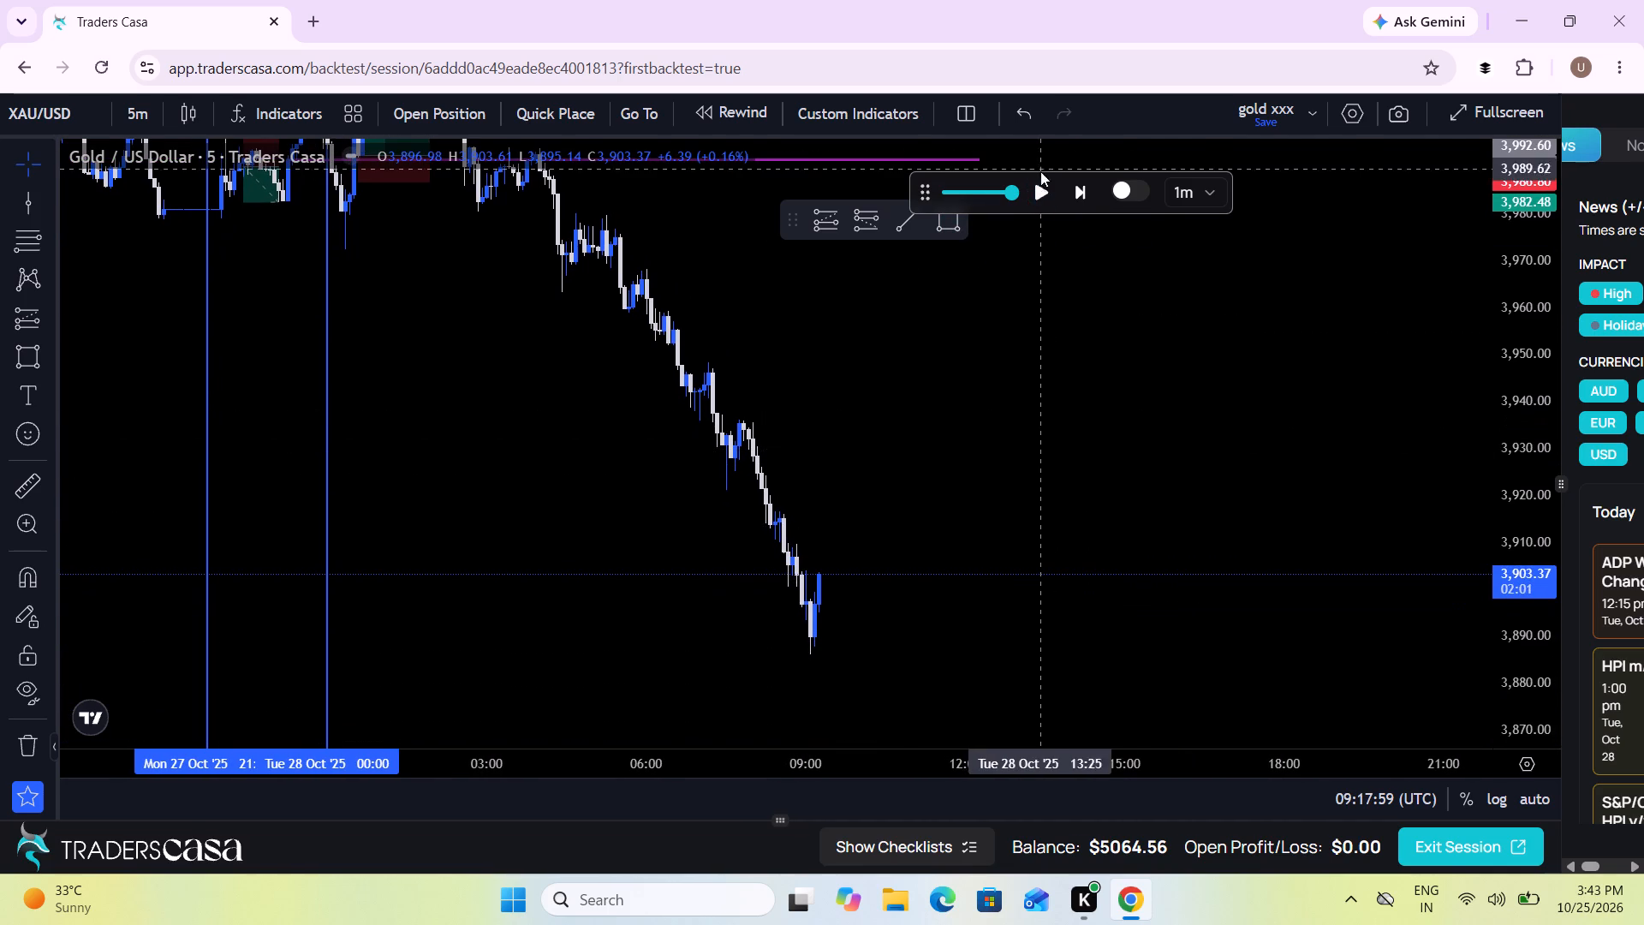
left_click(1036, 189)
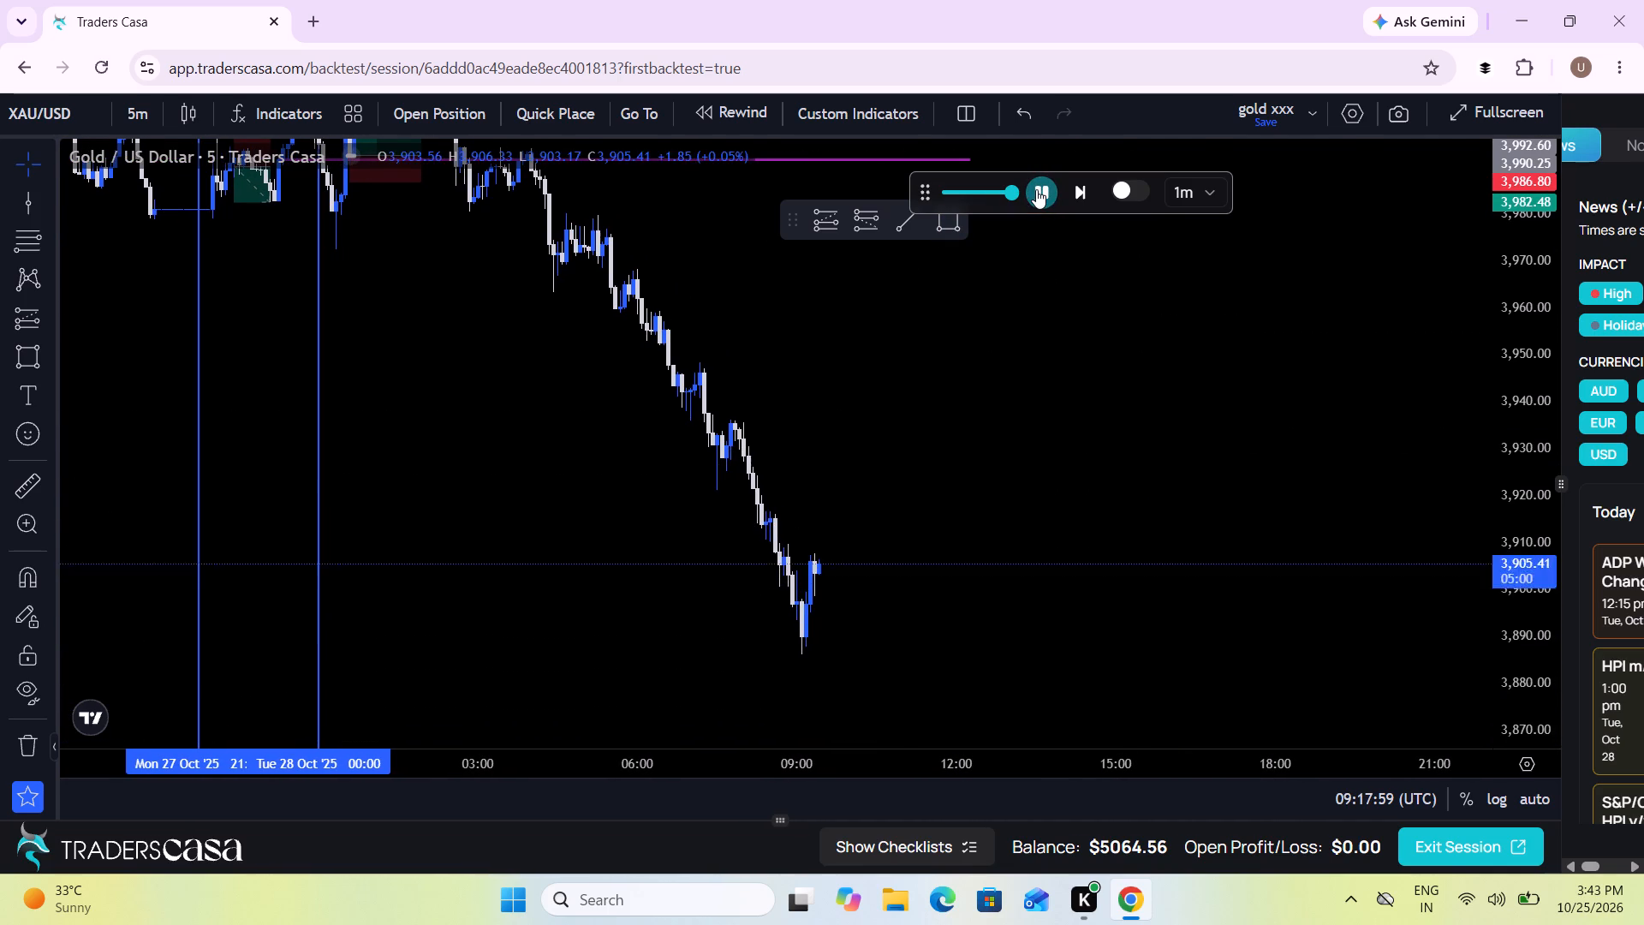
left_click(1036, 189)
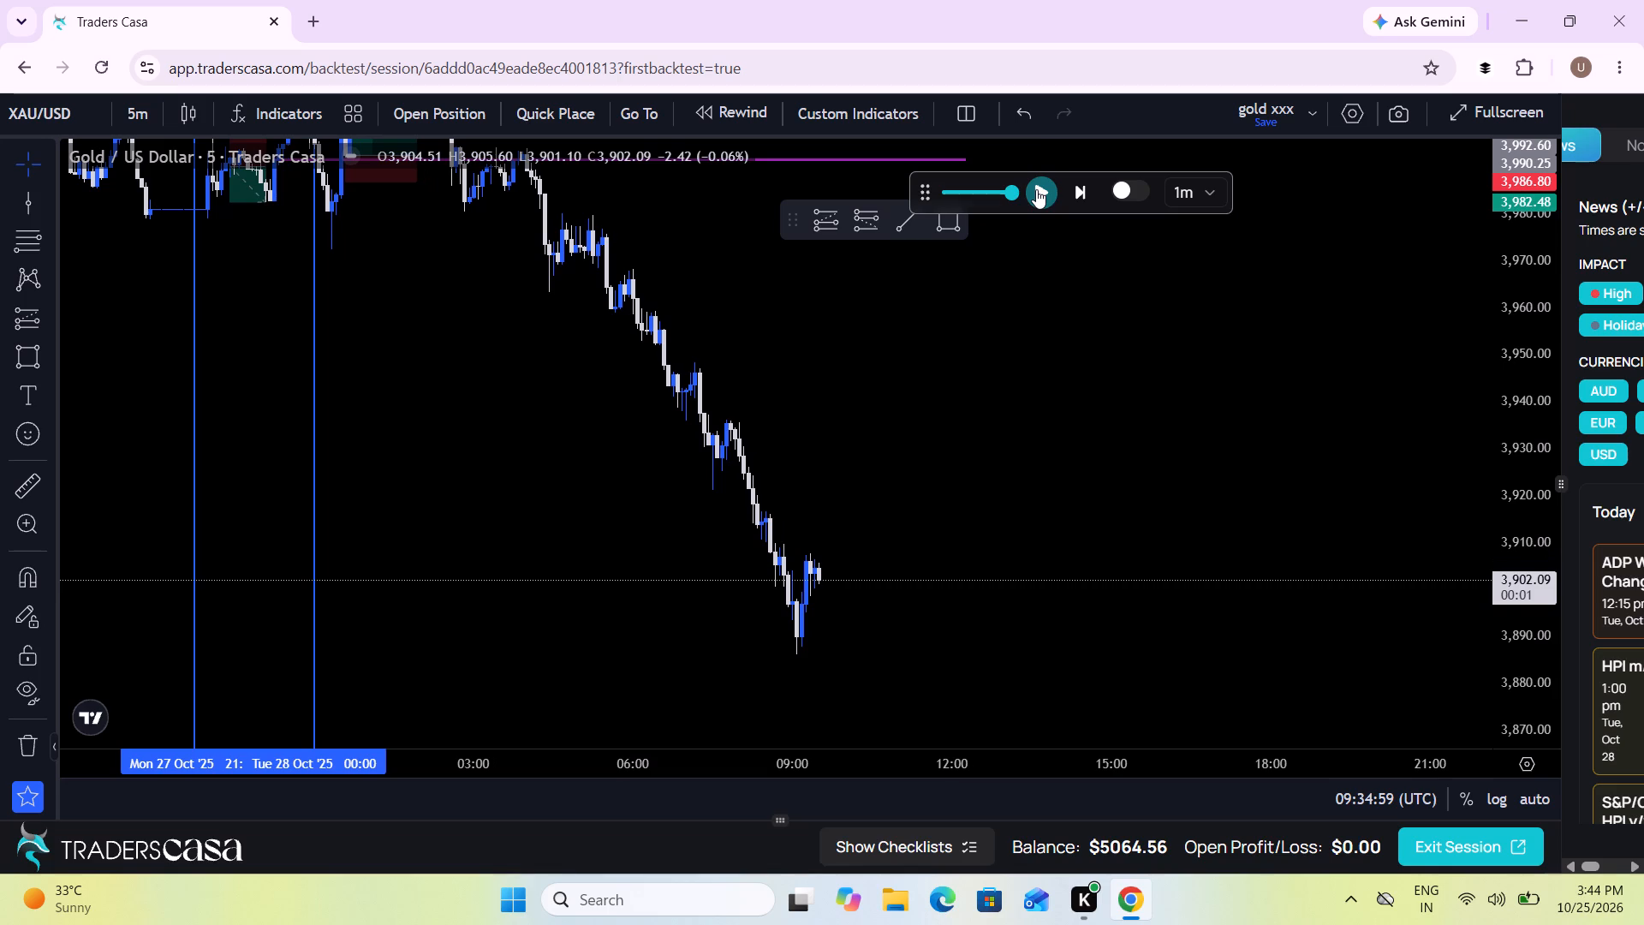
Replay price on to about 10:12 on Tue 28 Oct and close the advertisement that interrupts it.
left_click(1038, 207)
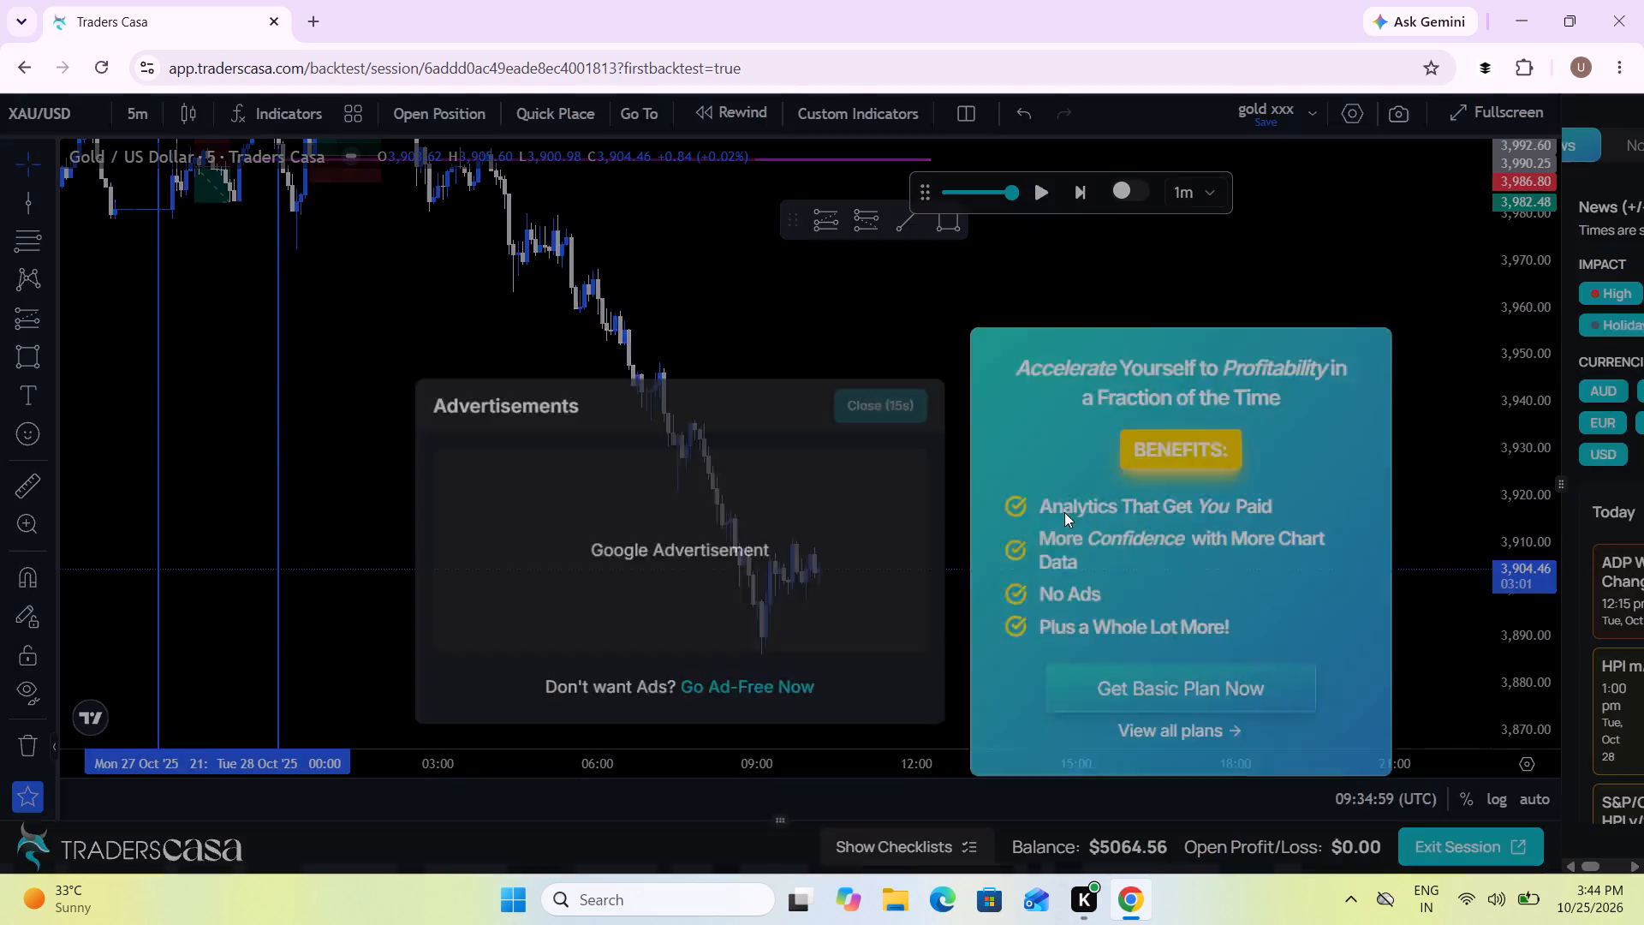
scroll(1064, 512, "down", 2)
scroll(829, 309, "down", 1)
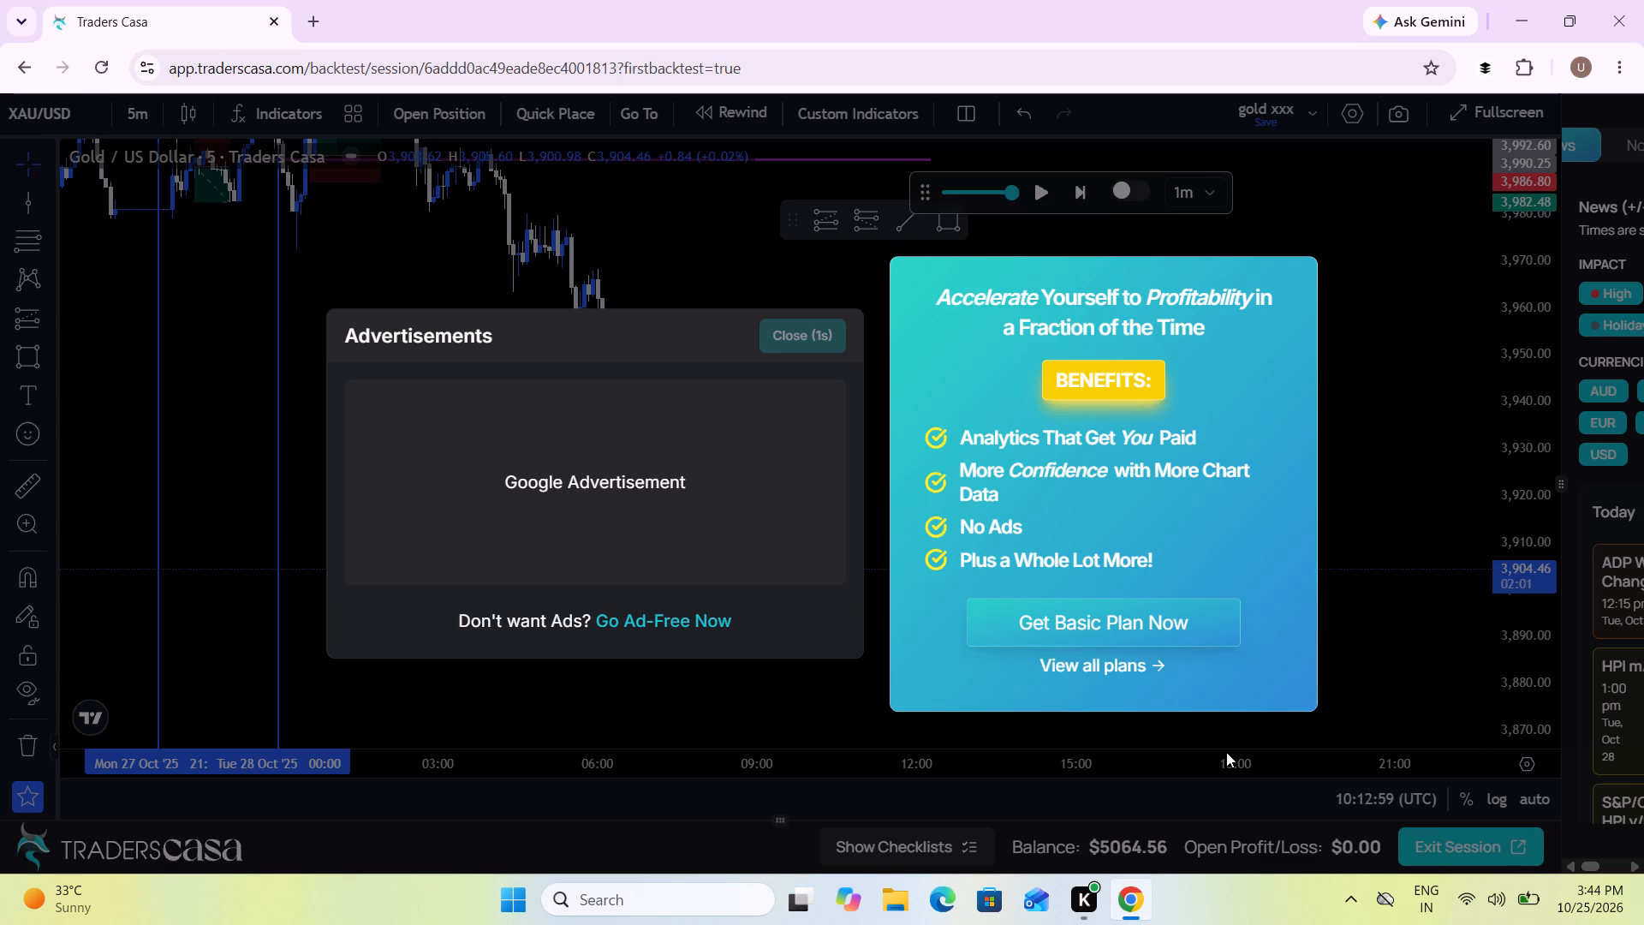
left_click(829, 325)
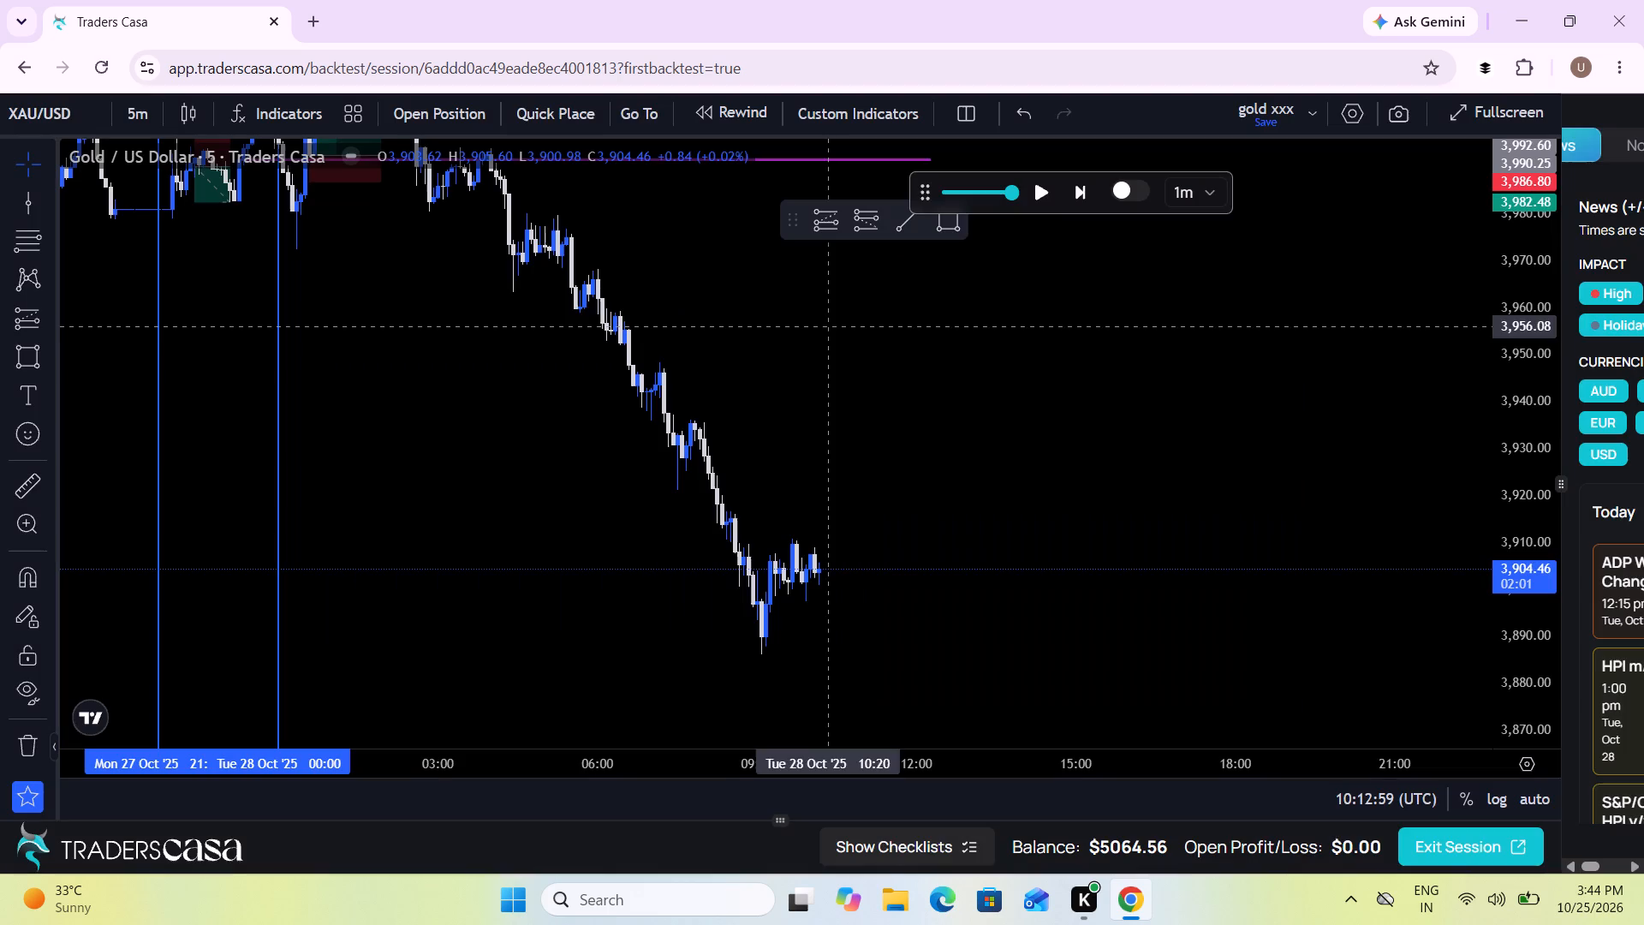
left_click_drag(971, 570, 1014, 563)
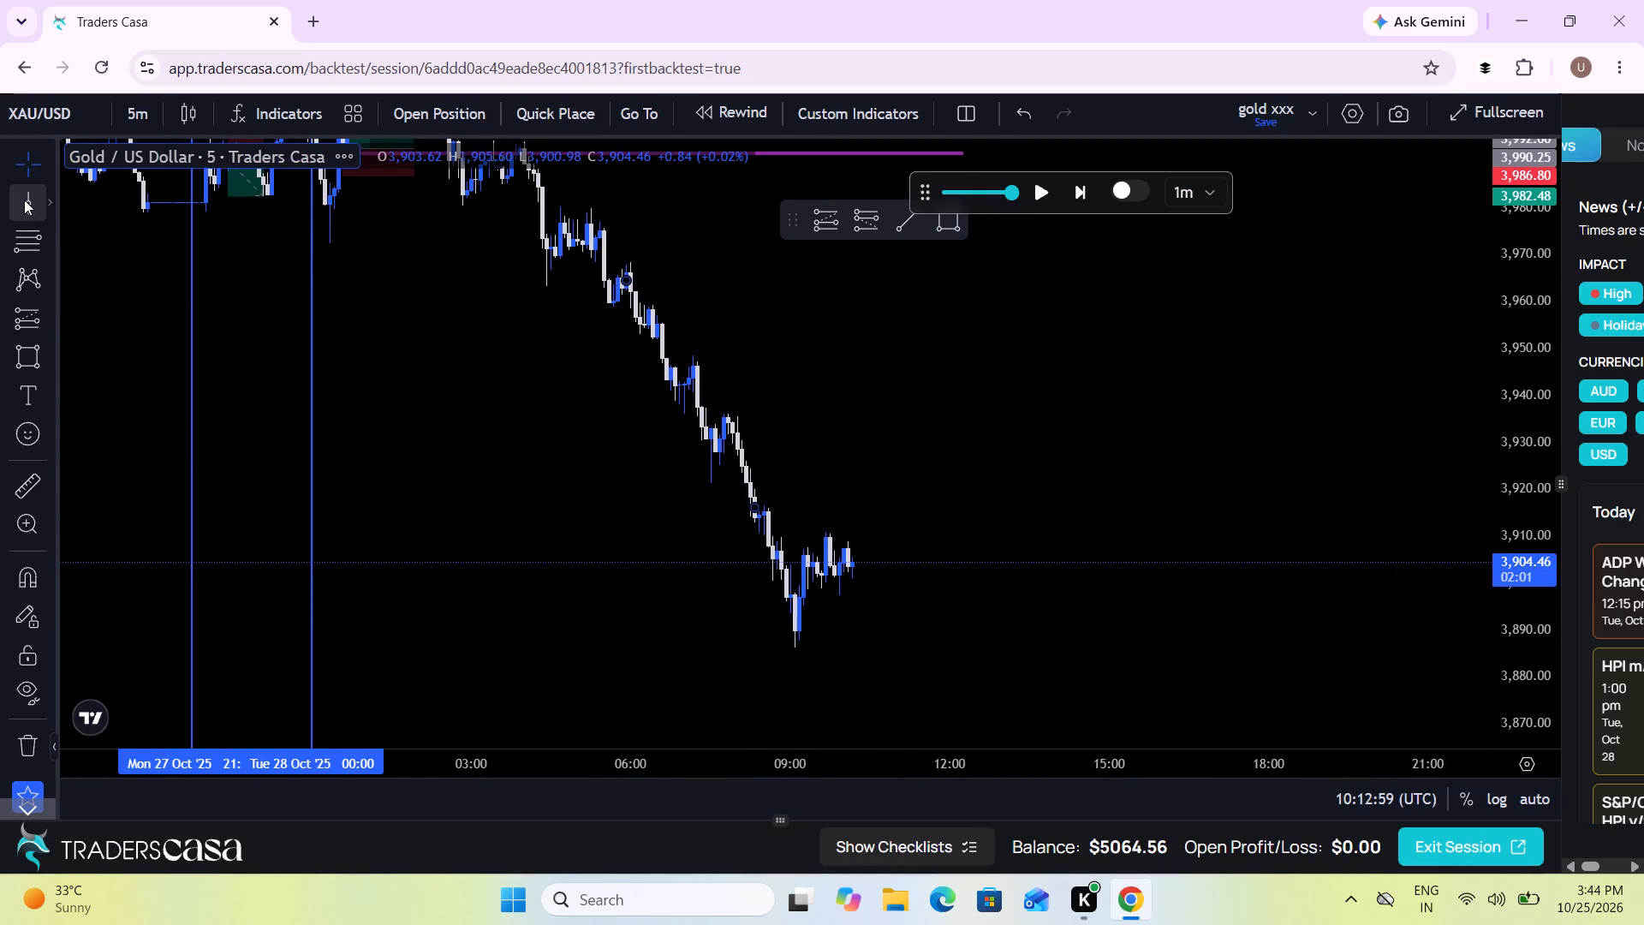
Mark 18:00 on Tue 28 Oct with a vertical line.
left_click(24, 200)
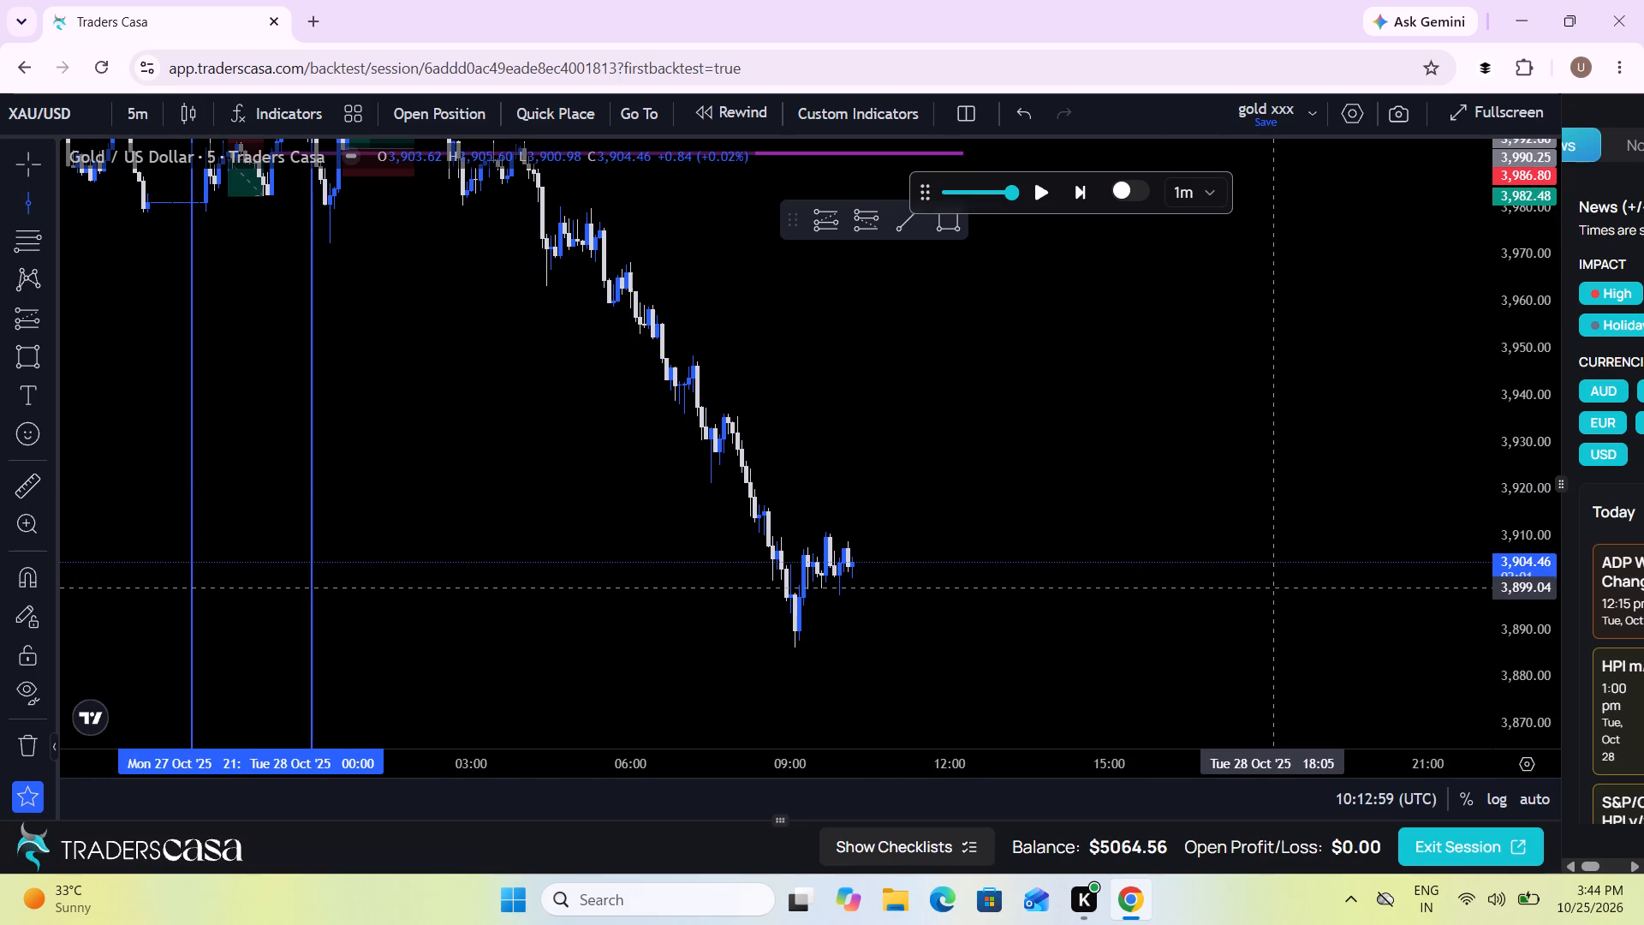
left_click(1269, 588)
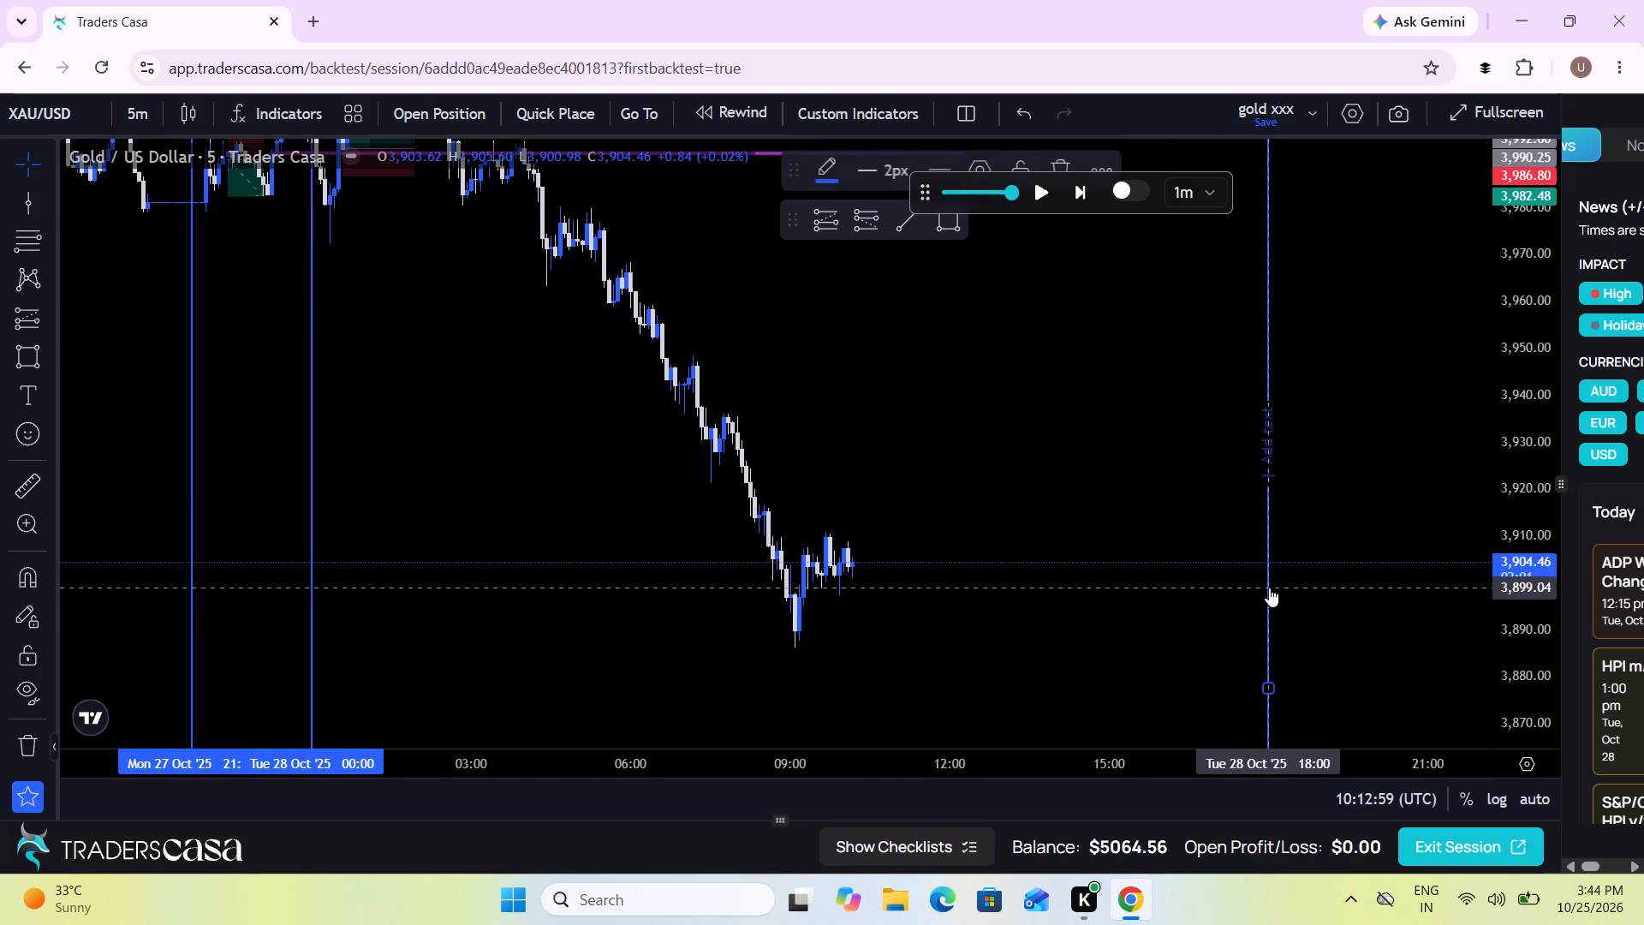
Replay price on to about 10:57 on Tue 28 Oct and pause.
left_click_drag(1033, 615, 1140, 558)
left_click(1045, 186)
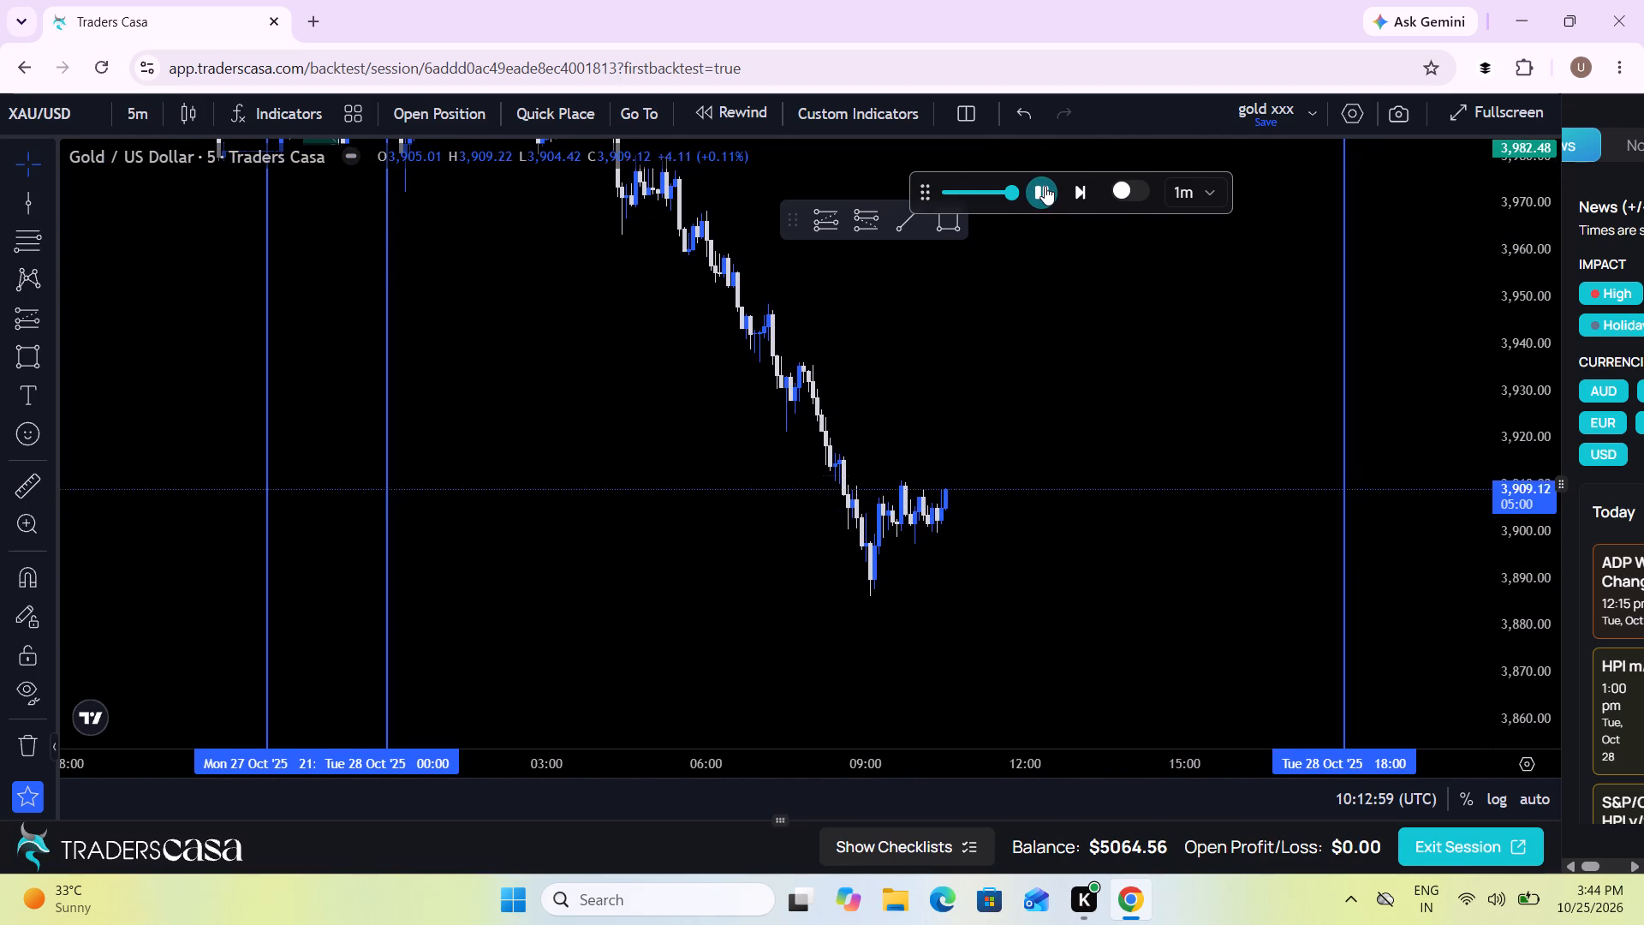
left_click(1045, 186)
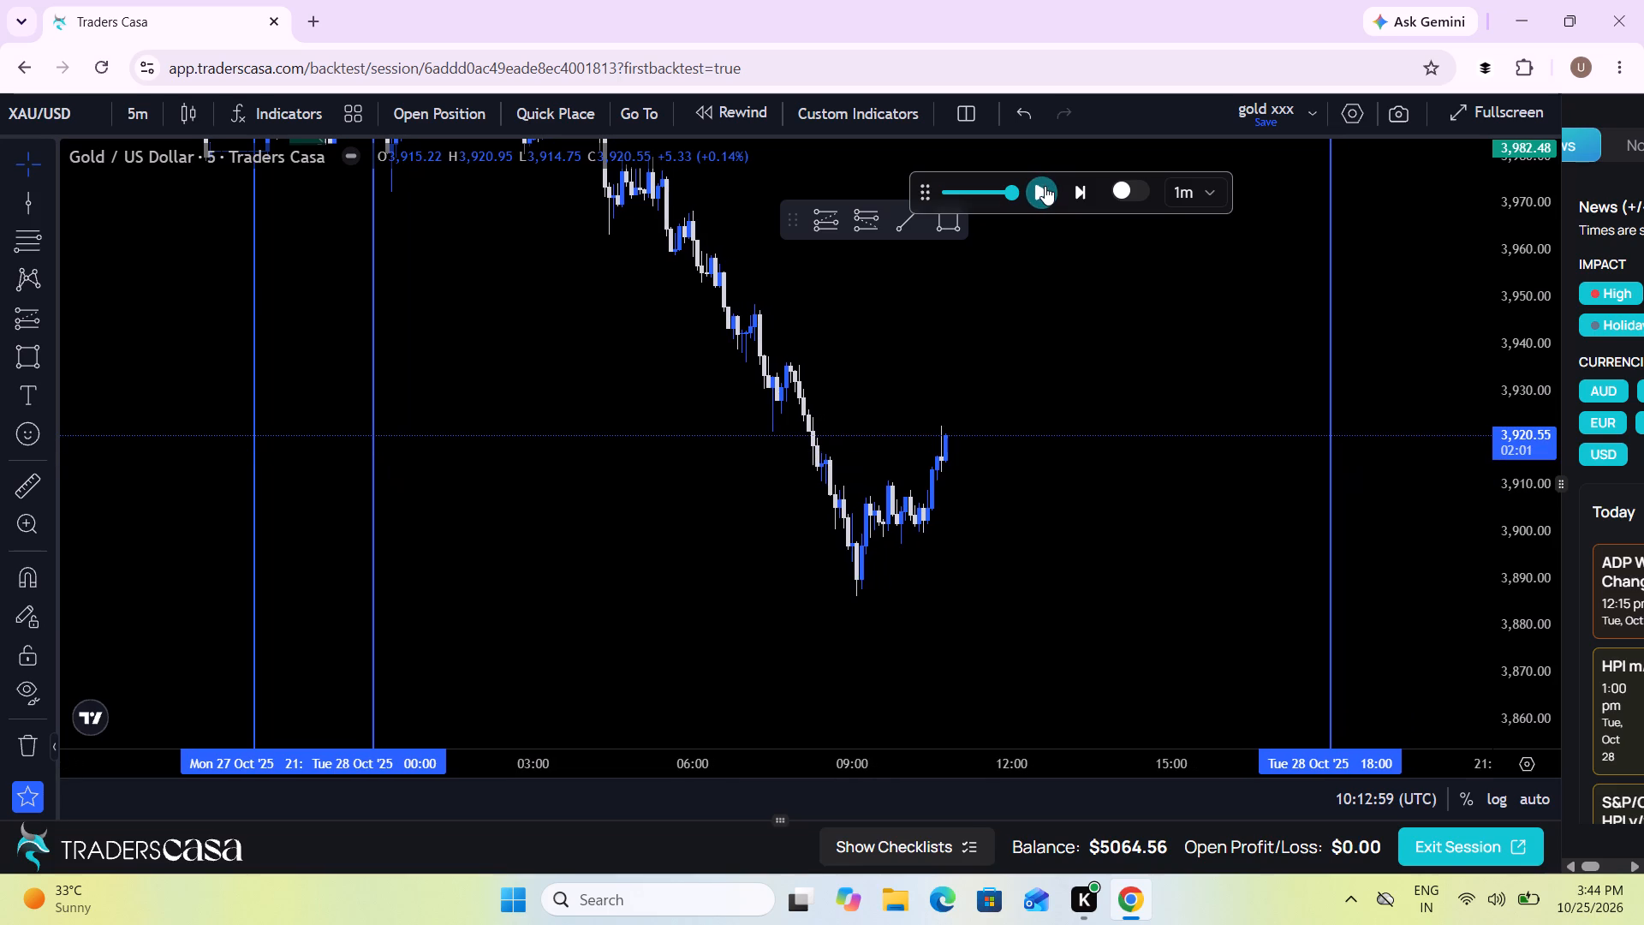
left_click(1045, 186)
left_click(1045, 186)
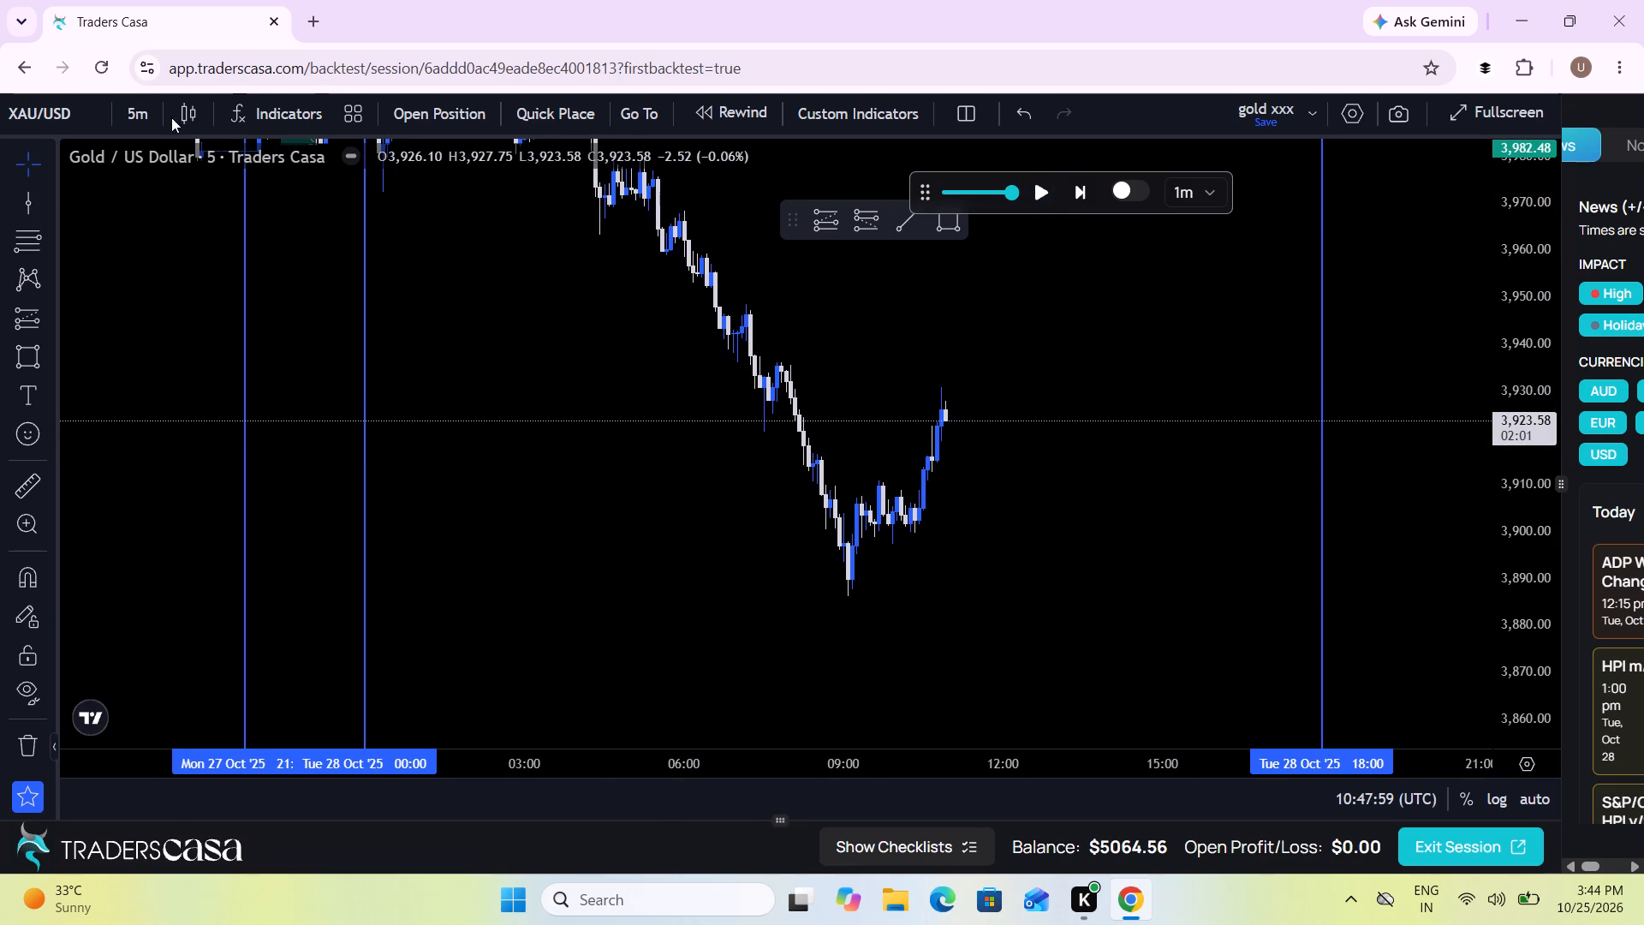
Switch the chart to the 1-hour timeframe.
left_click(149, 113)
scroll(200, 565, "down", 1)
left_click(170, 520)
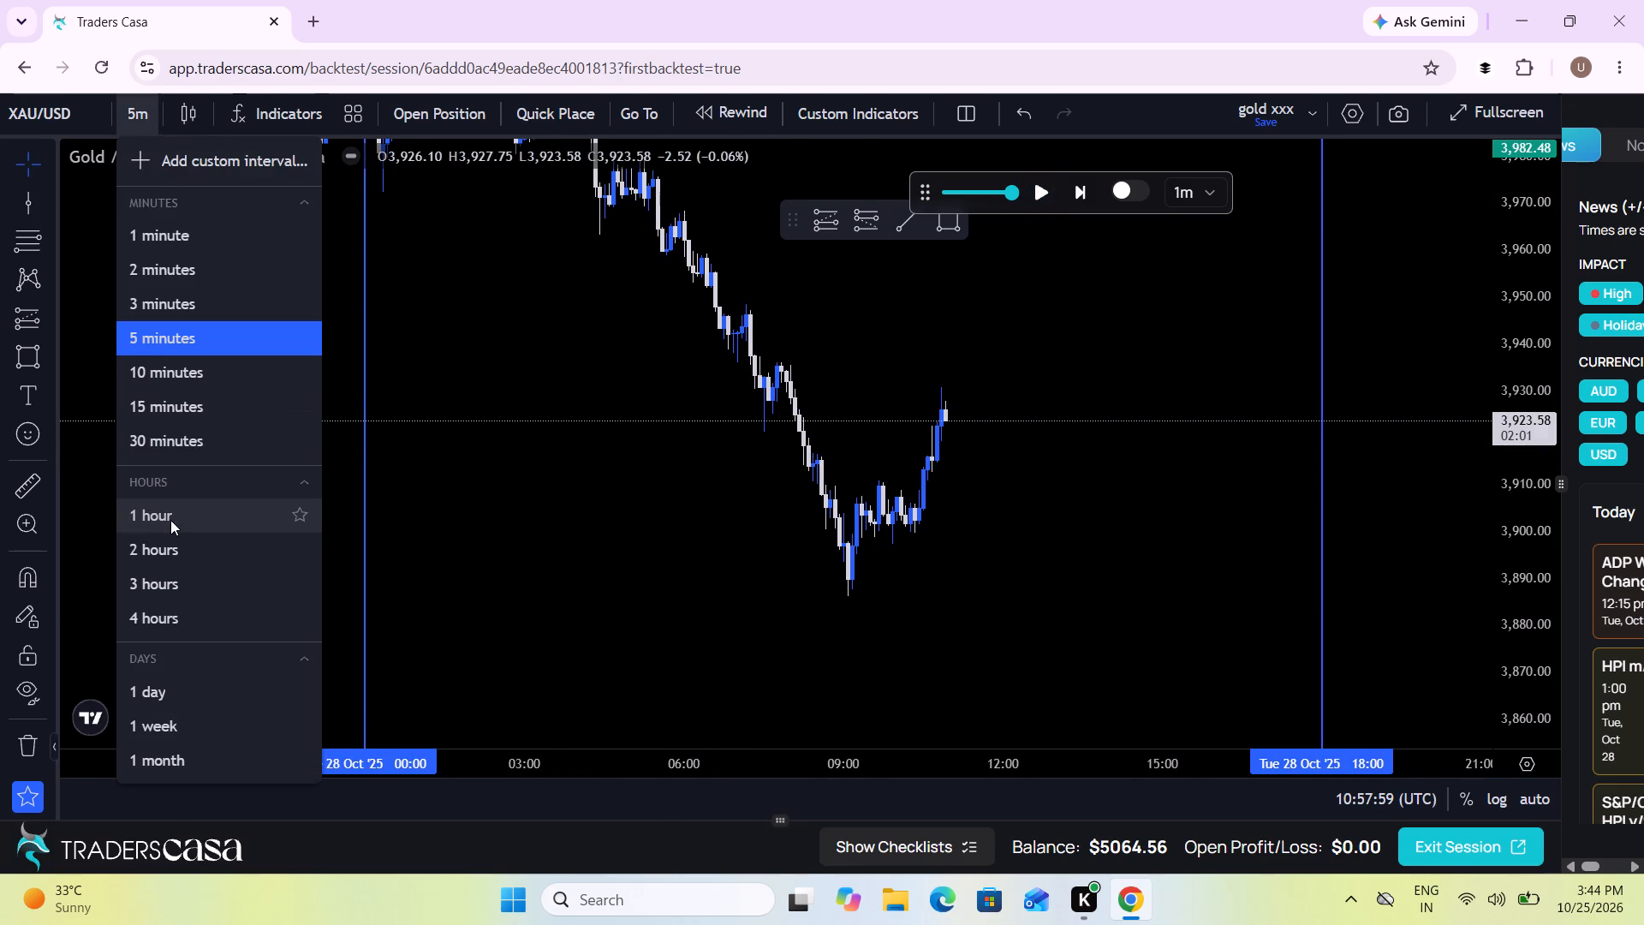
Draw a rectangle zone over the sell-off from about 3,980 to 3,959, running from 02:00 on 28 Oct to about 13:00 on 30 Oct.
scroll(764, 485, "up", 7)
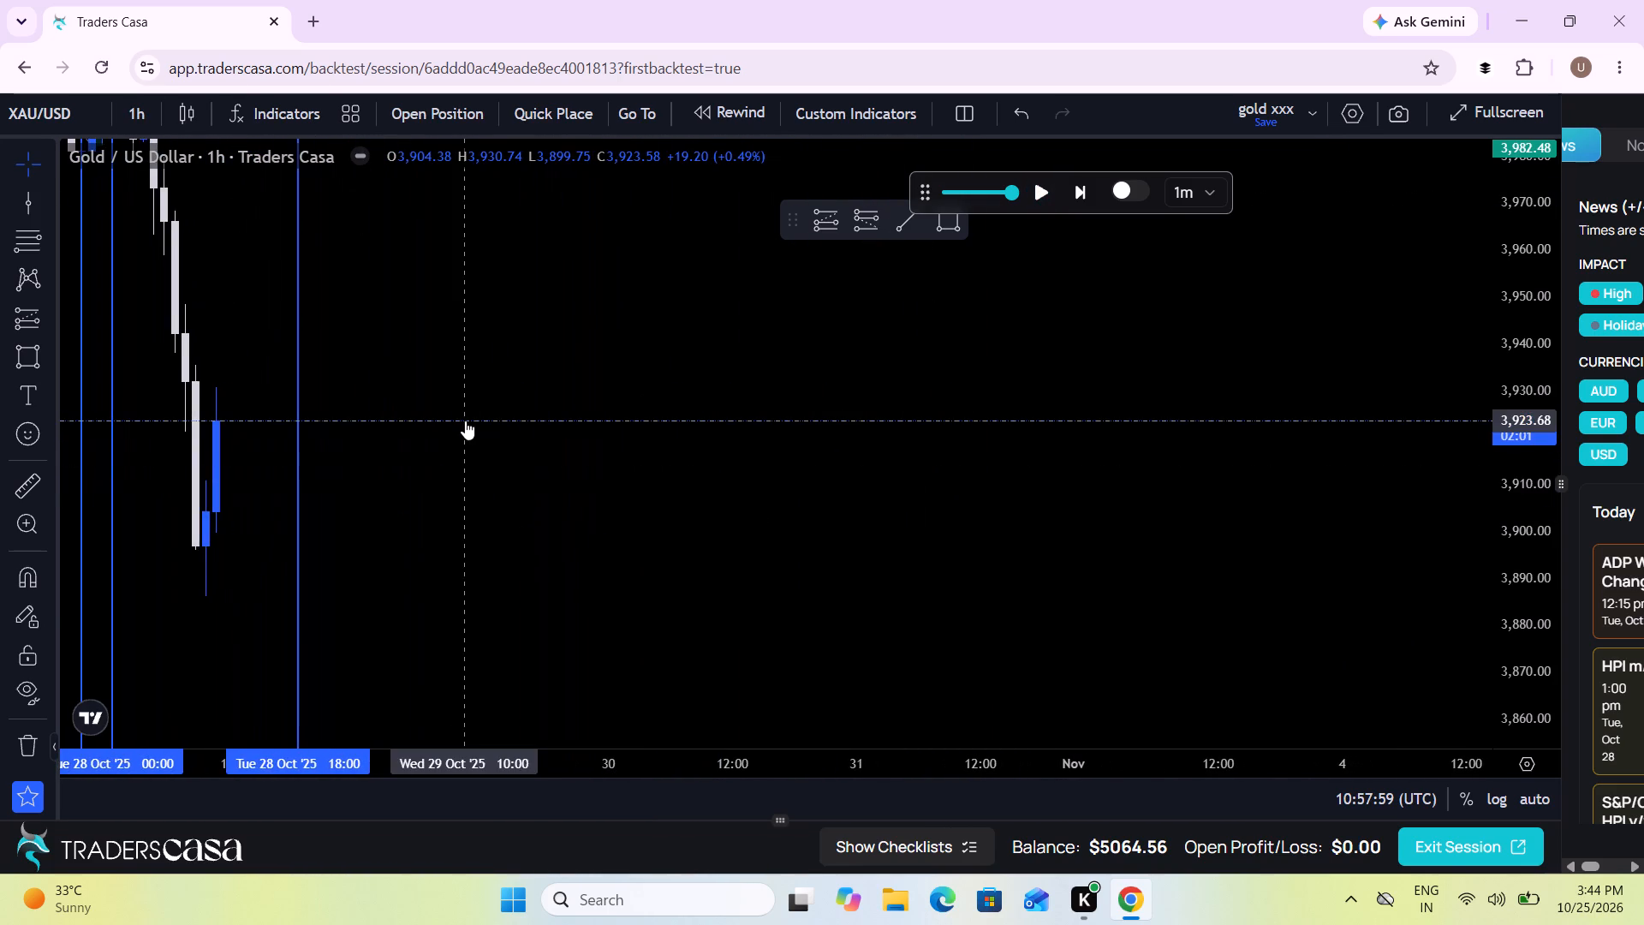
left_click_drag(465, 421, 1029, 695)
left_click_drag(932, 559, 1147, 661)
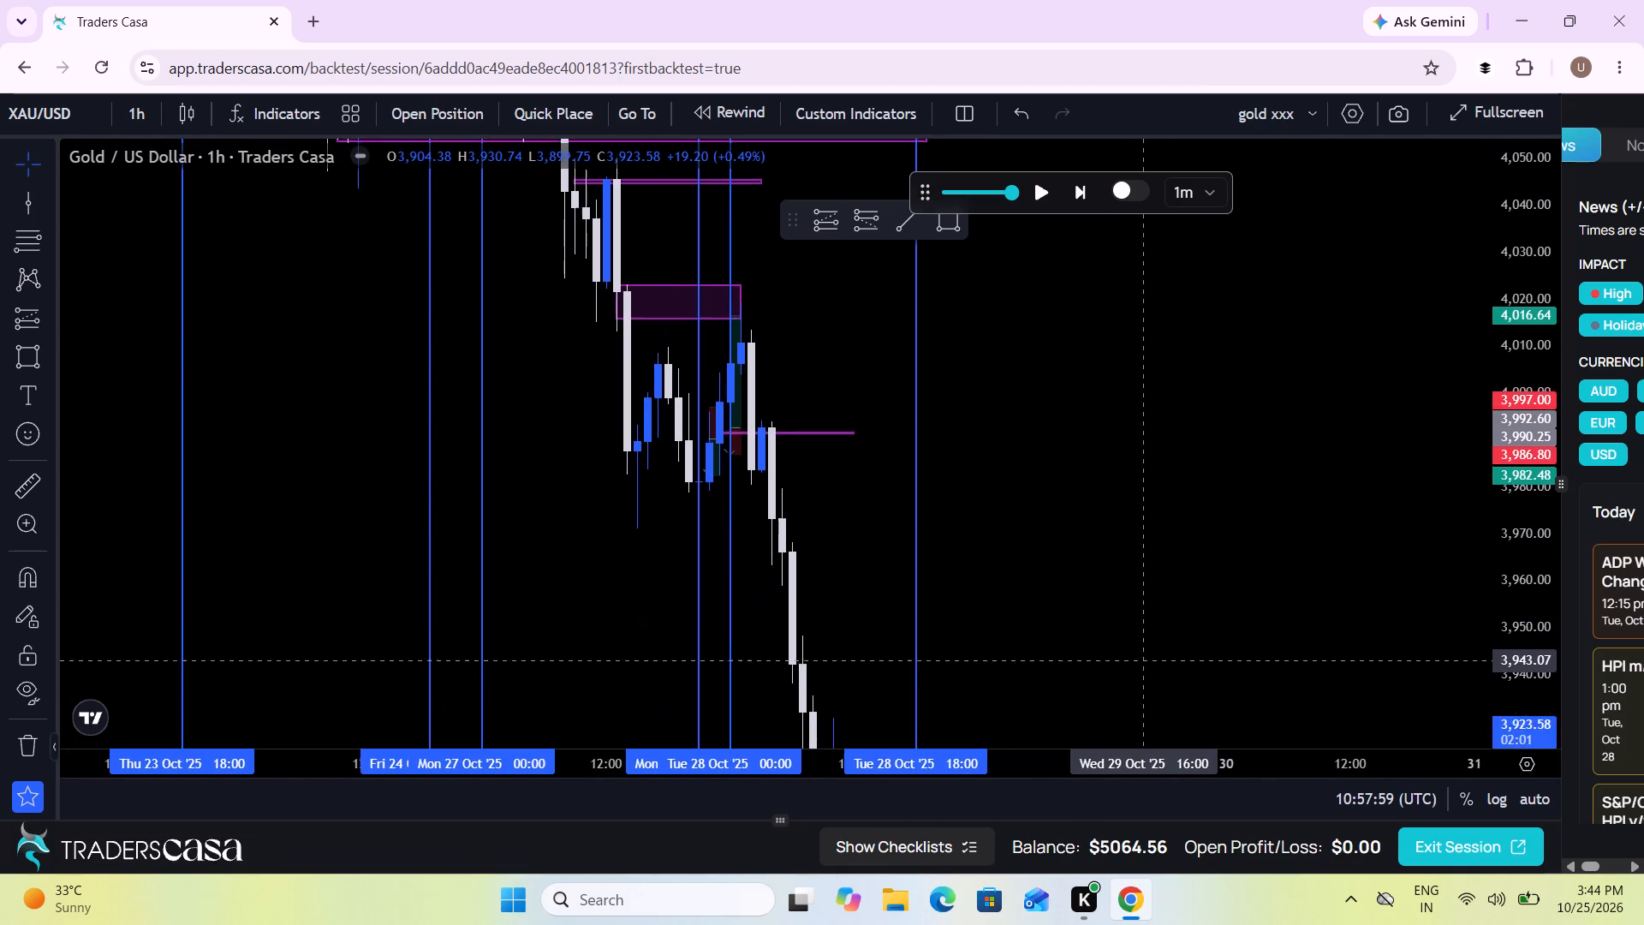
left_click_drag(1147, 661, 1169, 675)
scroll(1169, 675, "up", 4)
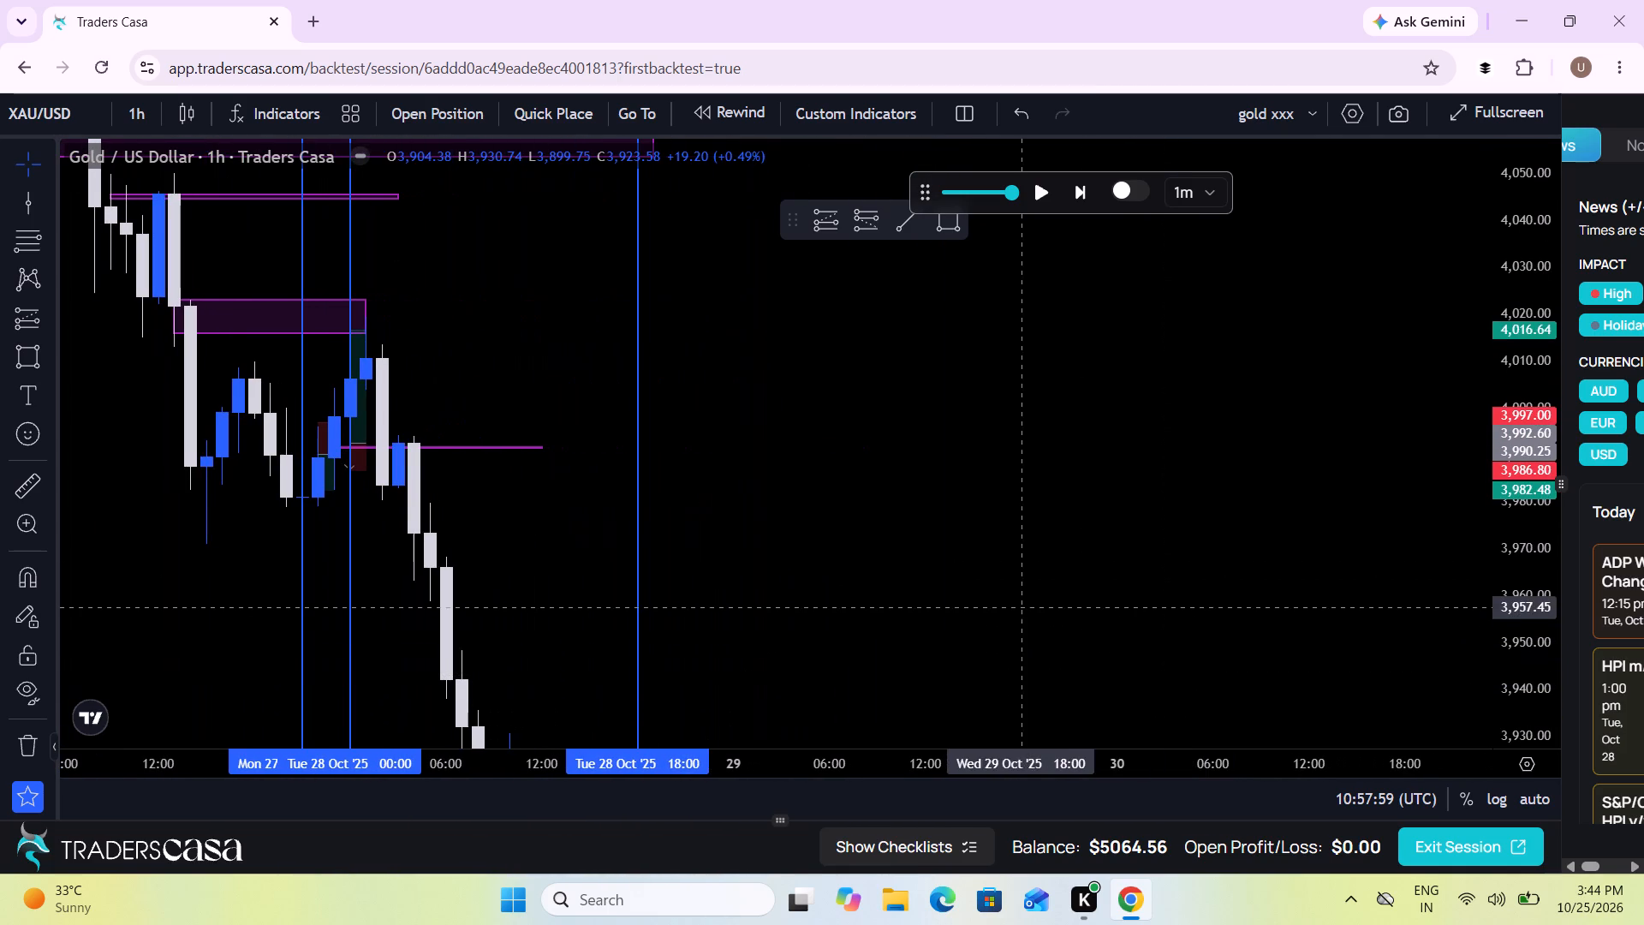
left_click_drag(1028, 607, 1115, 600)
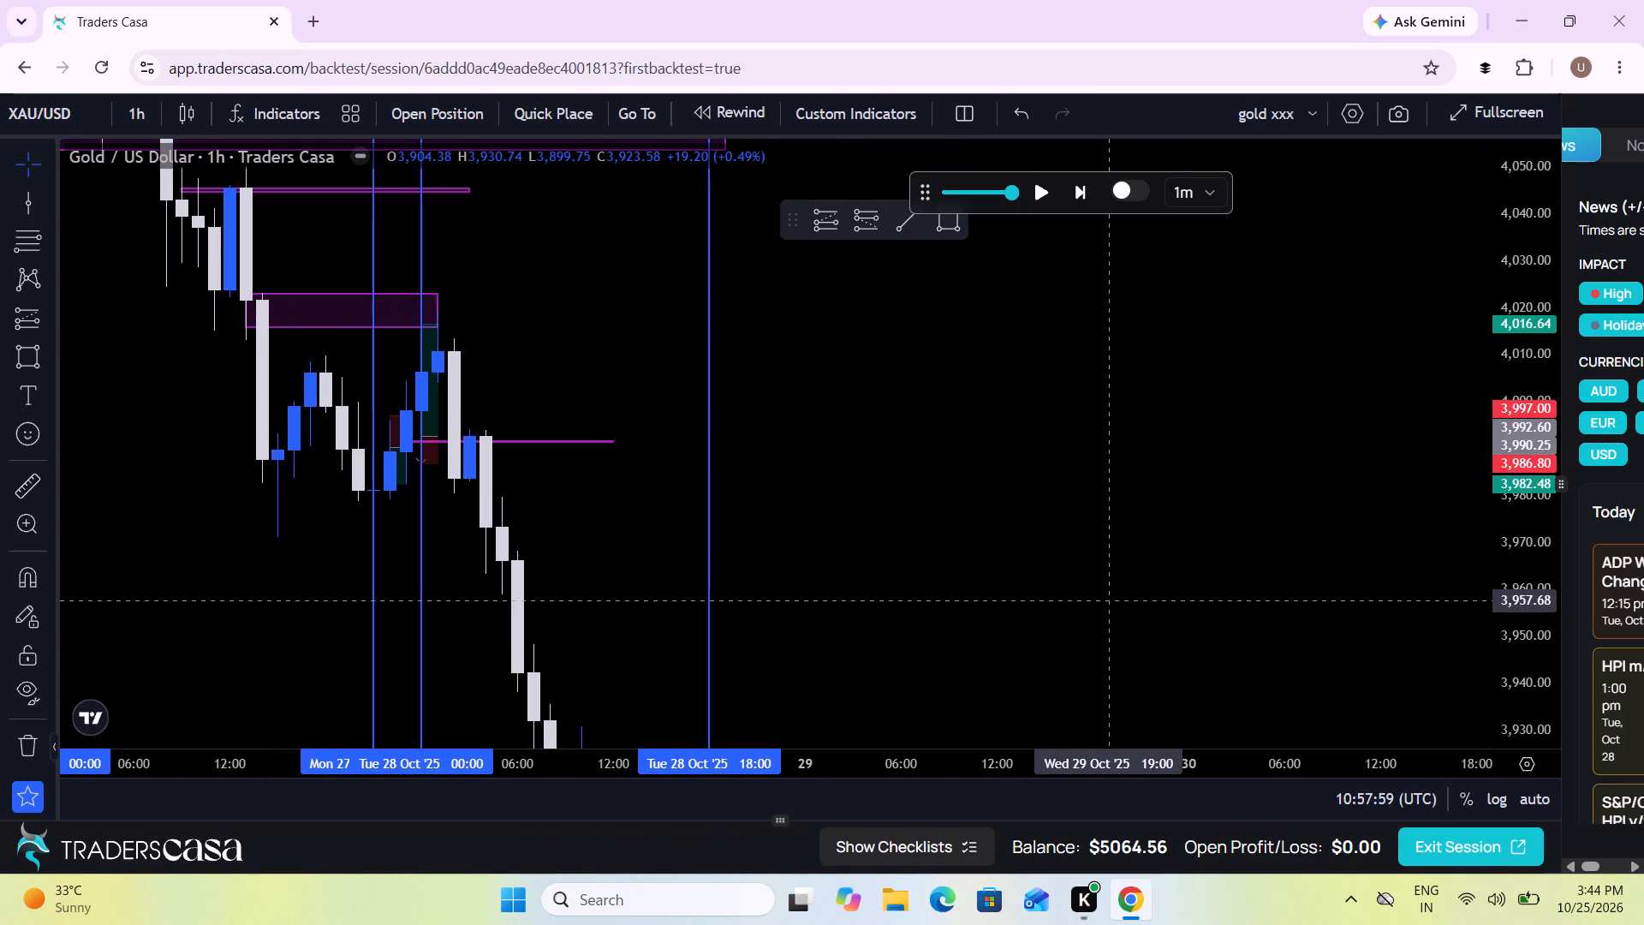
left_click_drag(1115, 600, 1114, 580)
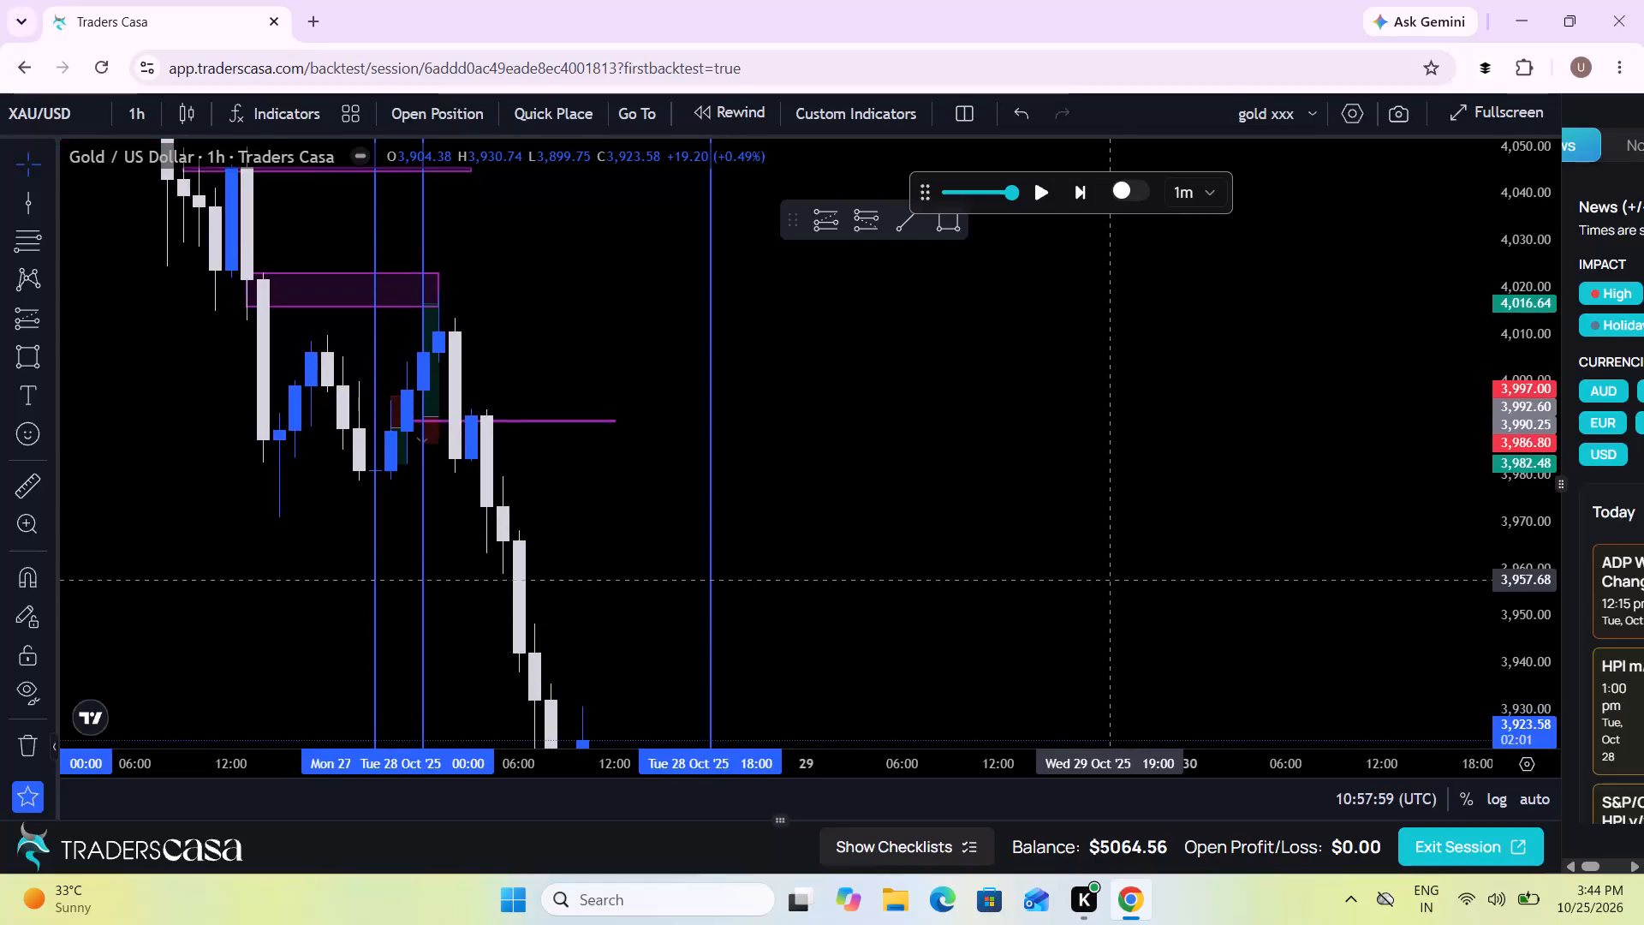
left_click_drag(1114, 580, 1102, 522)
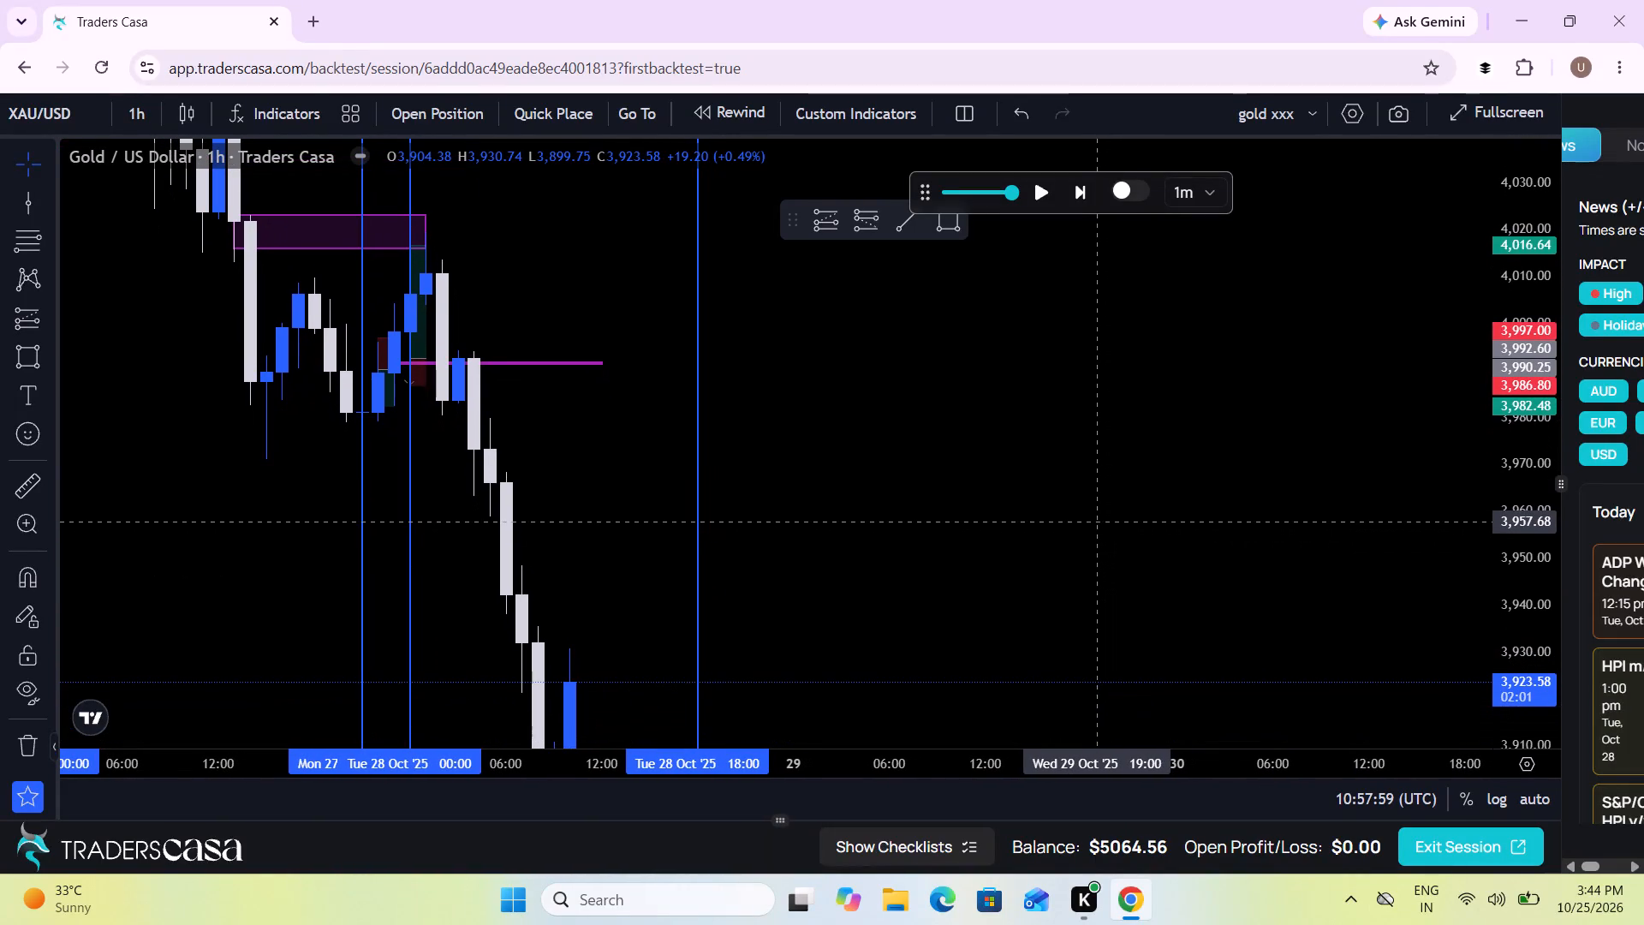
left_click(28, 351)
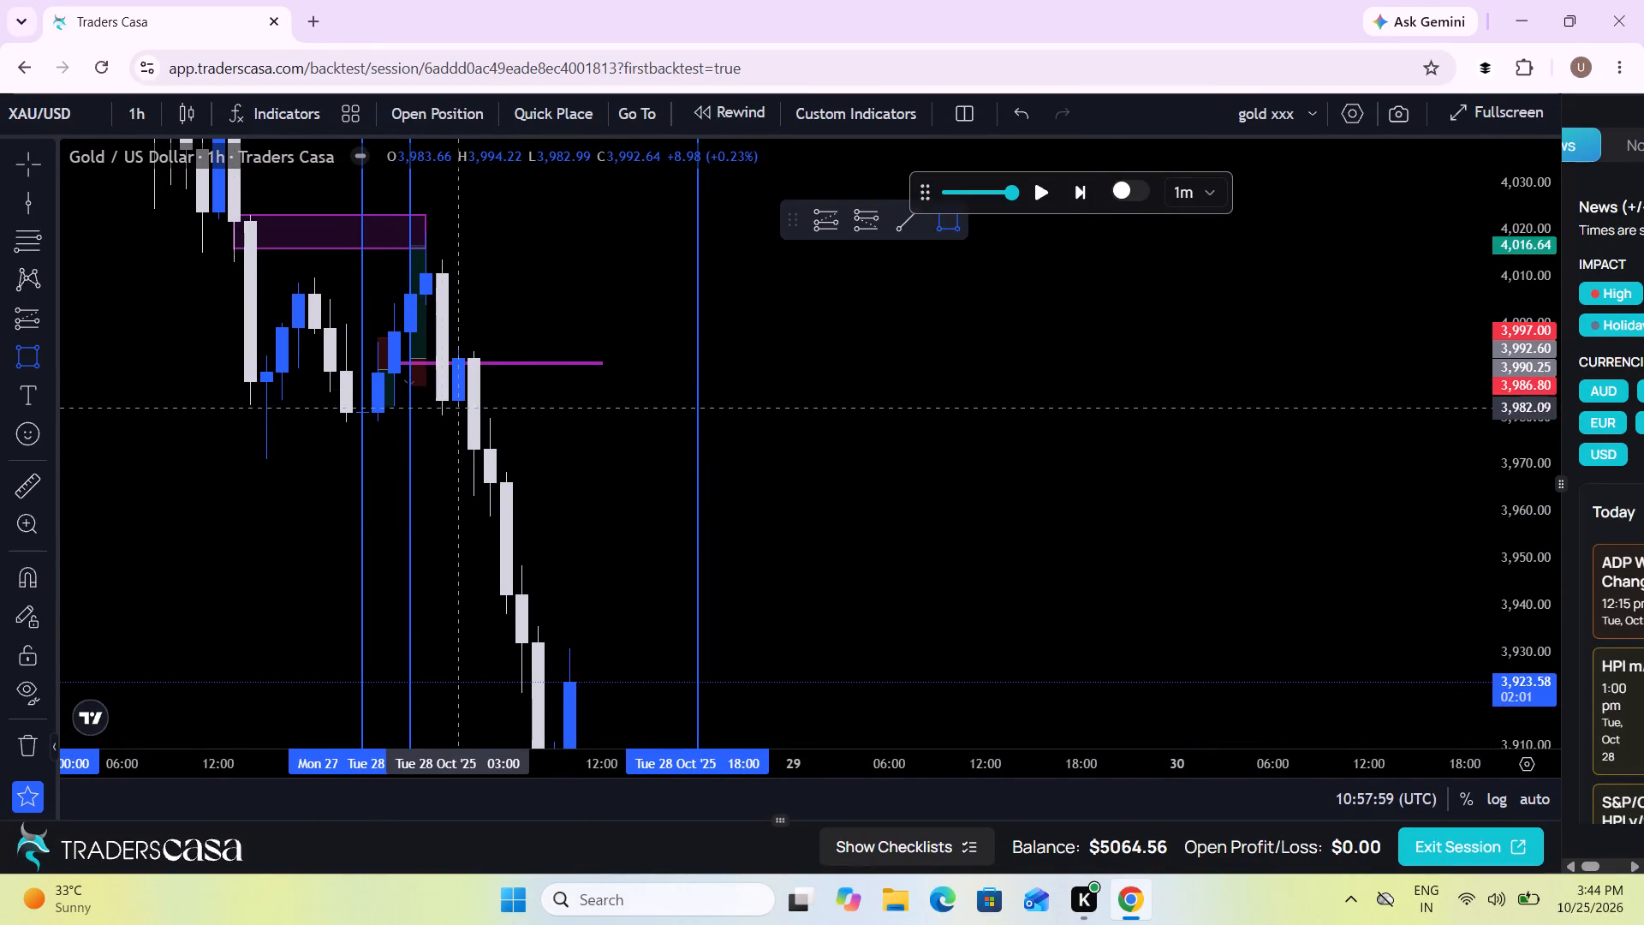
left_click(447, 416)
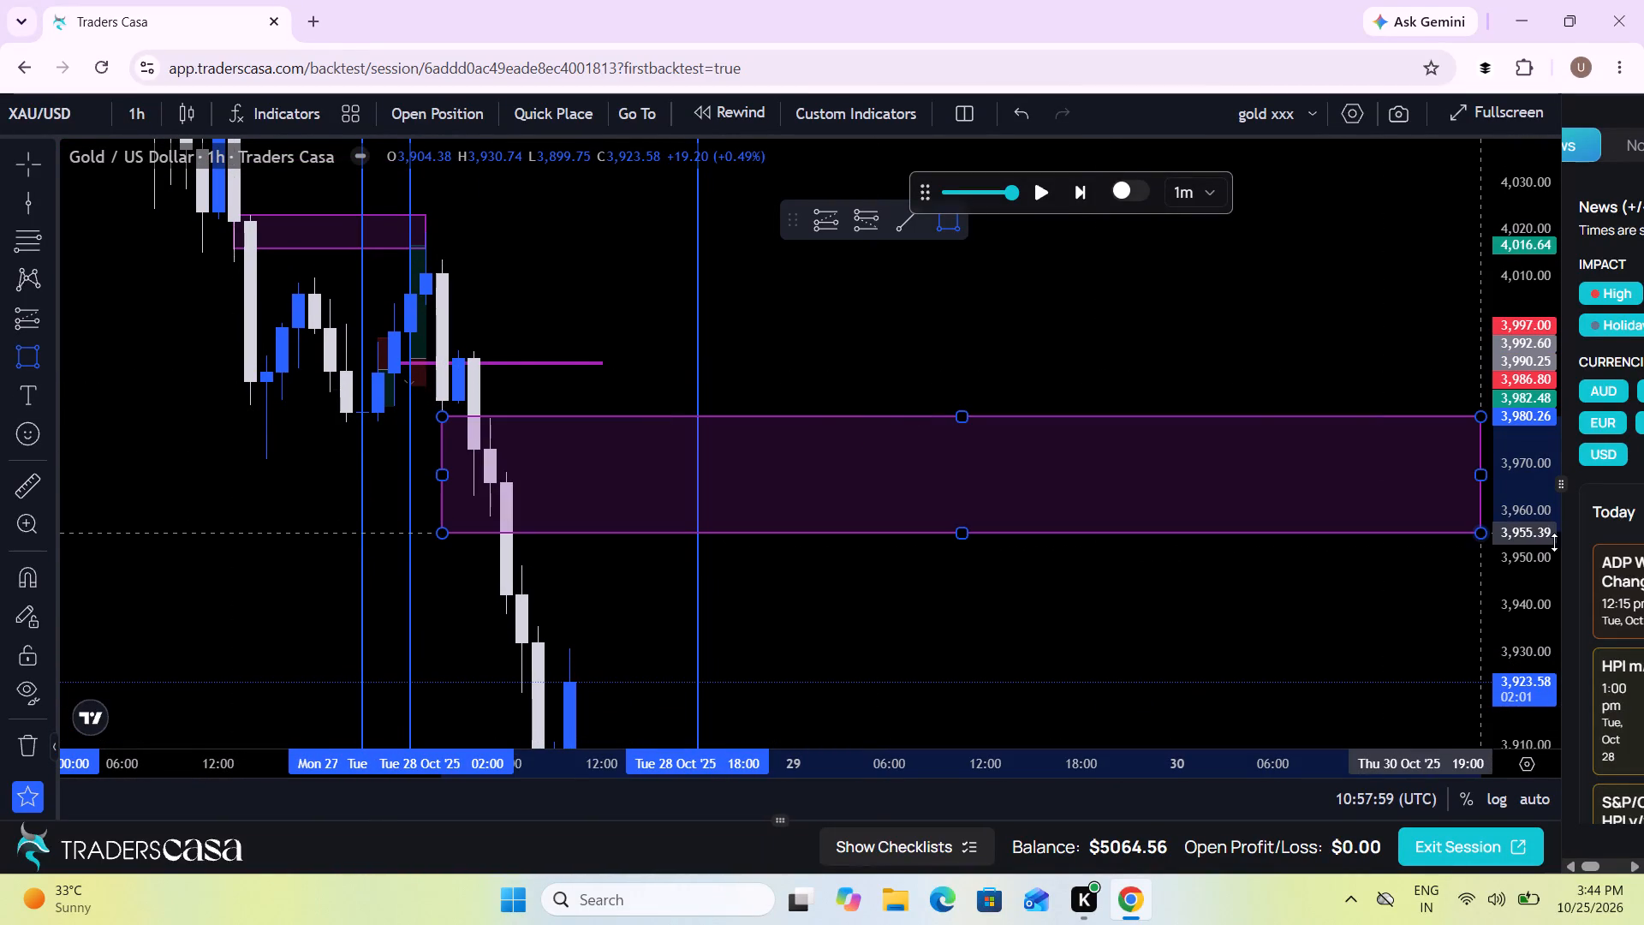
left_click(1390, 517)
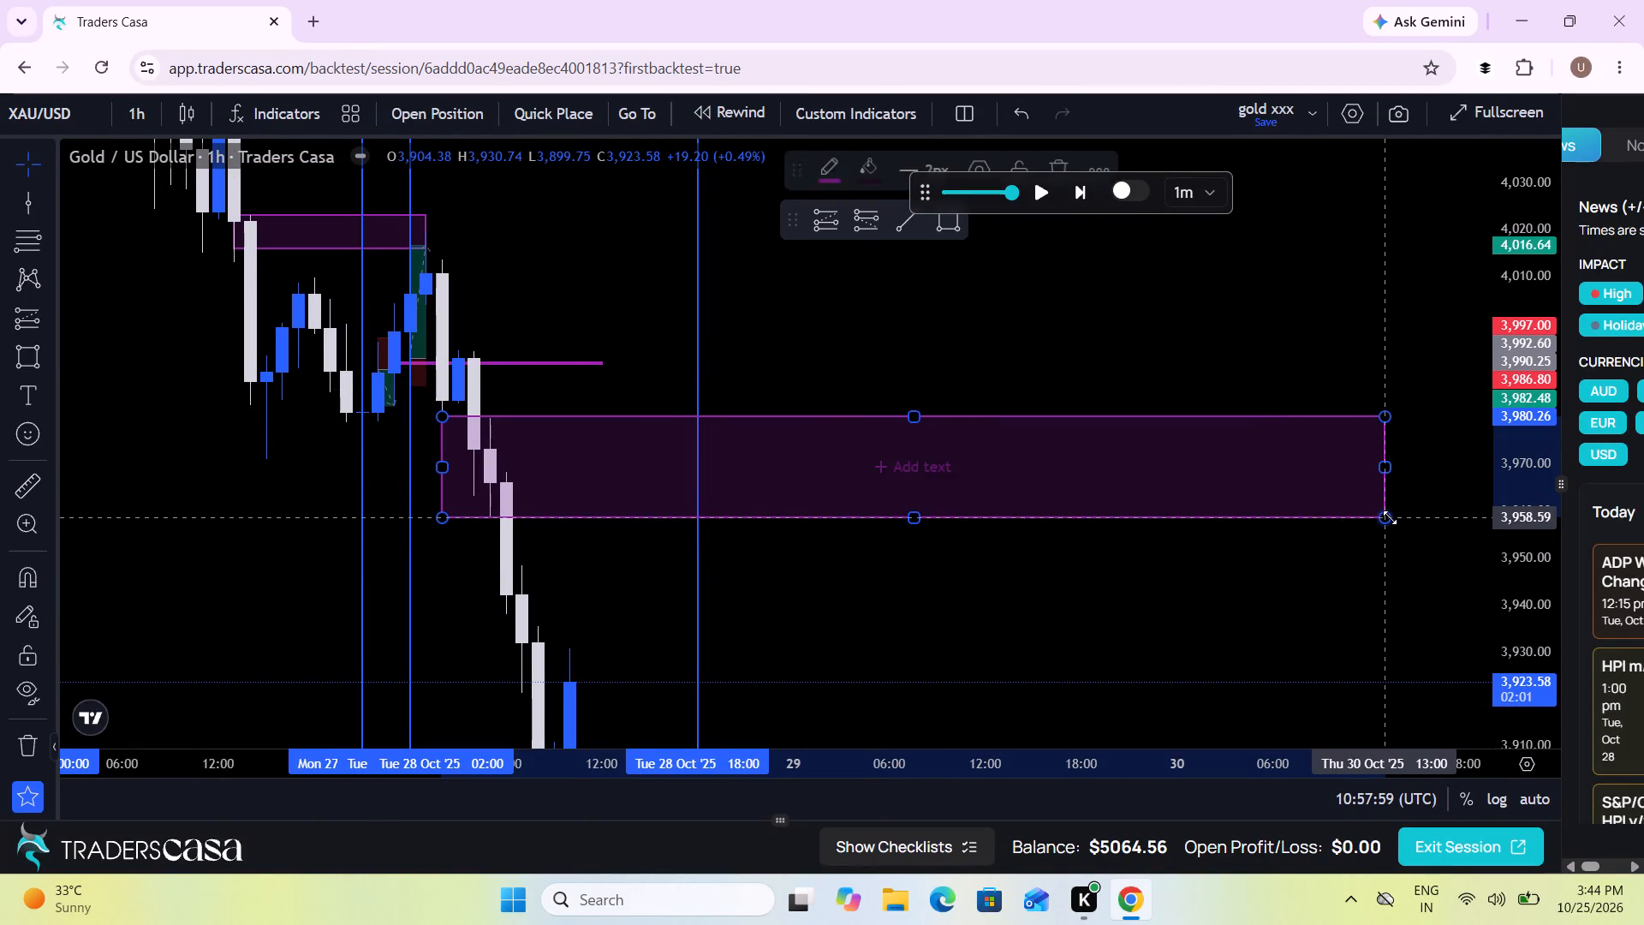
Label the new rectangle zone "Ob".
left_click(940, 463)
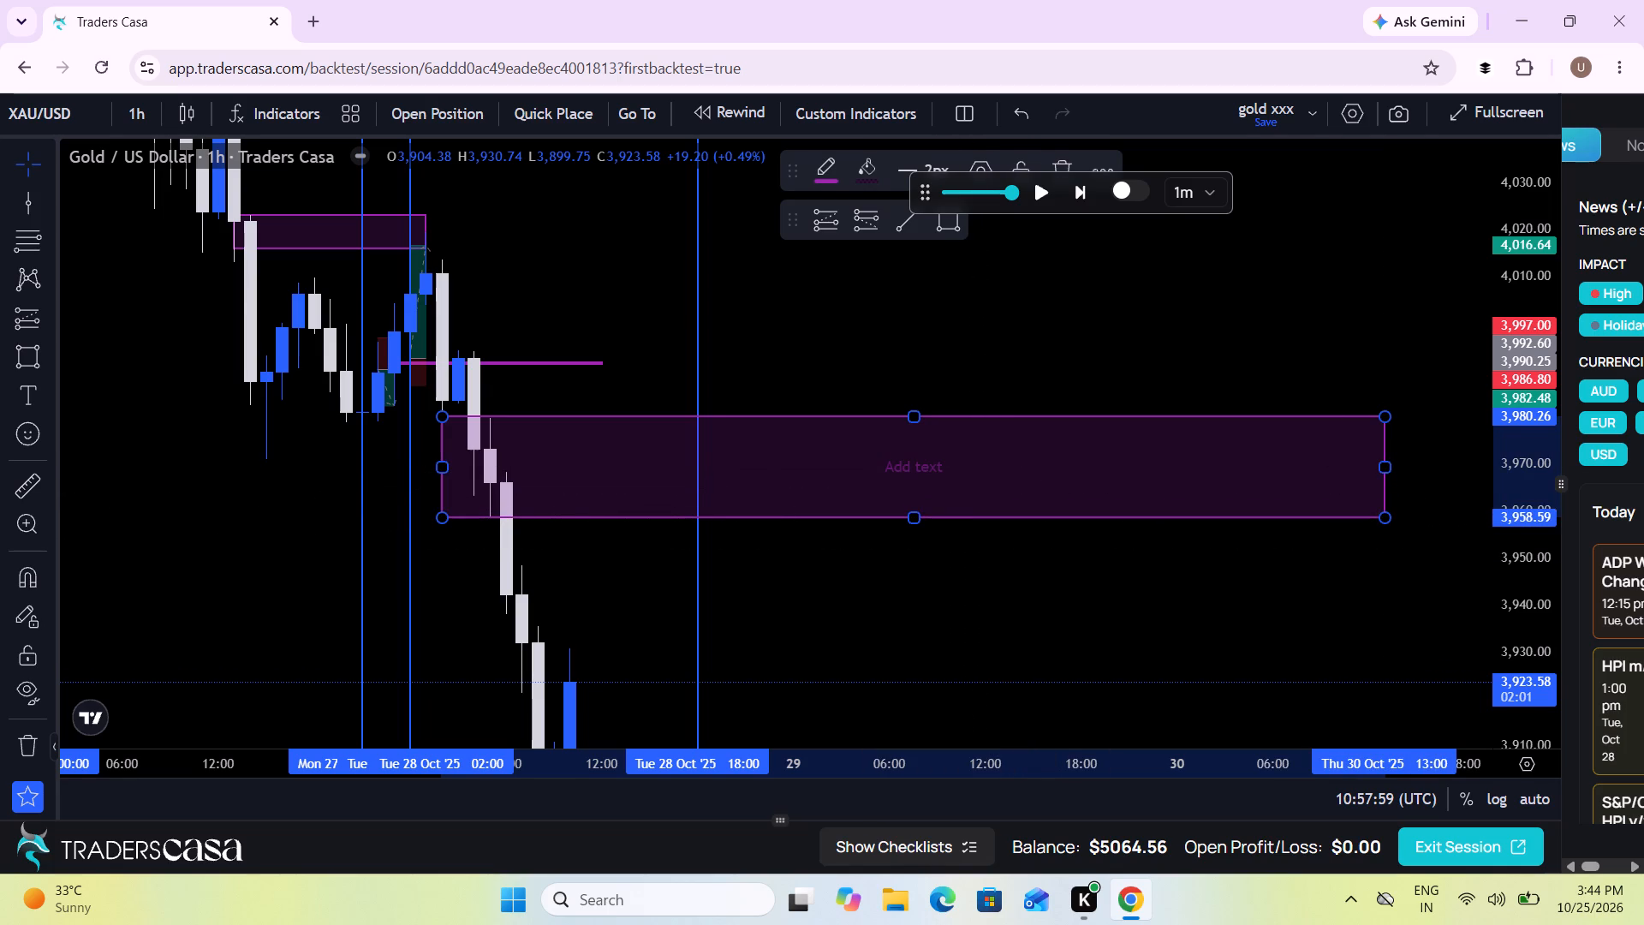
left_click(940, 463)
type("Ob")
left_click(1013, 643)
Return the chart to the 5-minute timeframe.
left_click_drag(1013, 643, 947, 402)
scroll(947, 402, "down", 1)
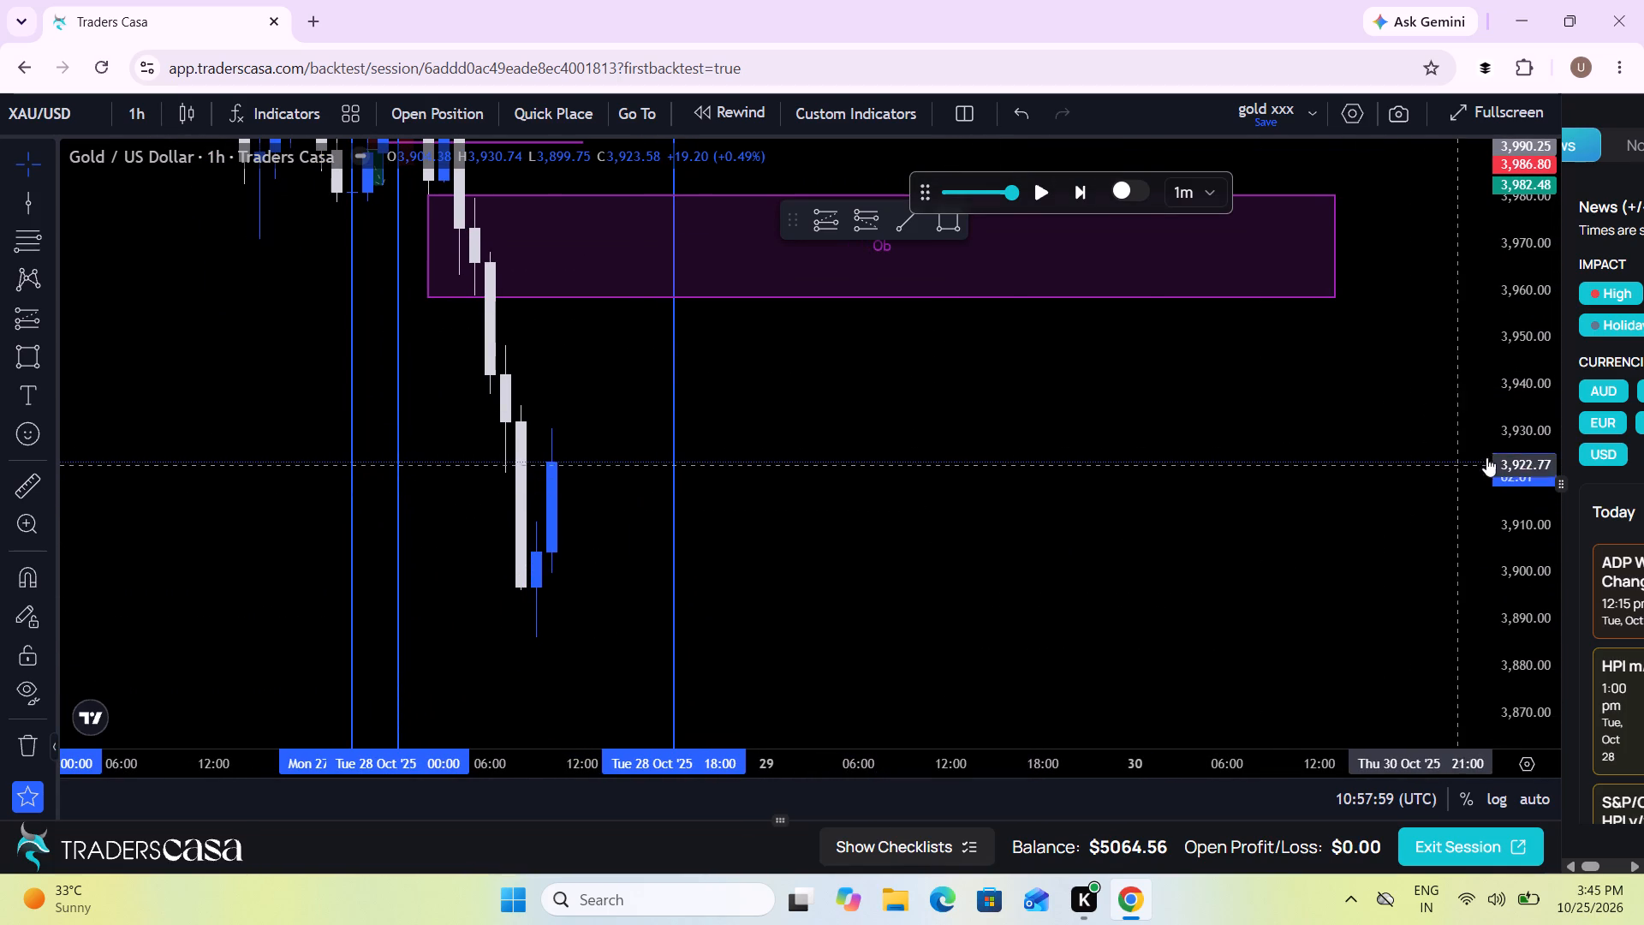
left_click_drag(1533, 448, 1474, 566)
left_click_drag(915, 468, 1289, 498)
scroll(1289, 498, "up", 1)
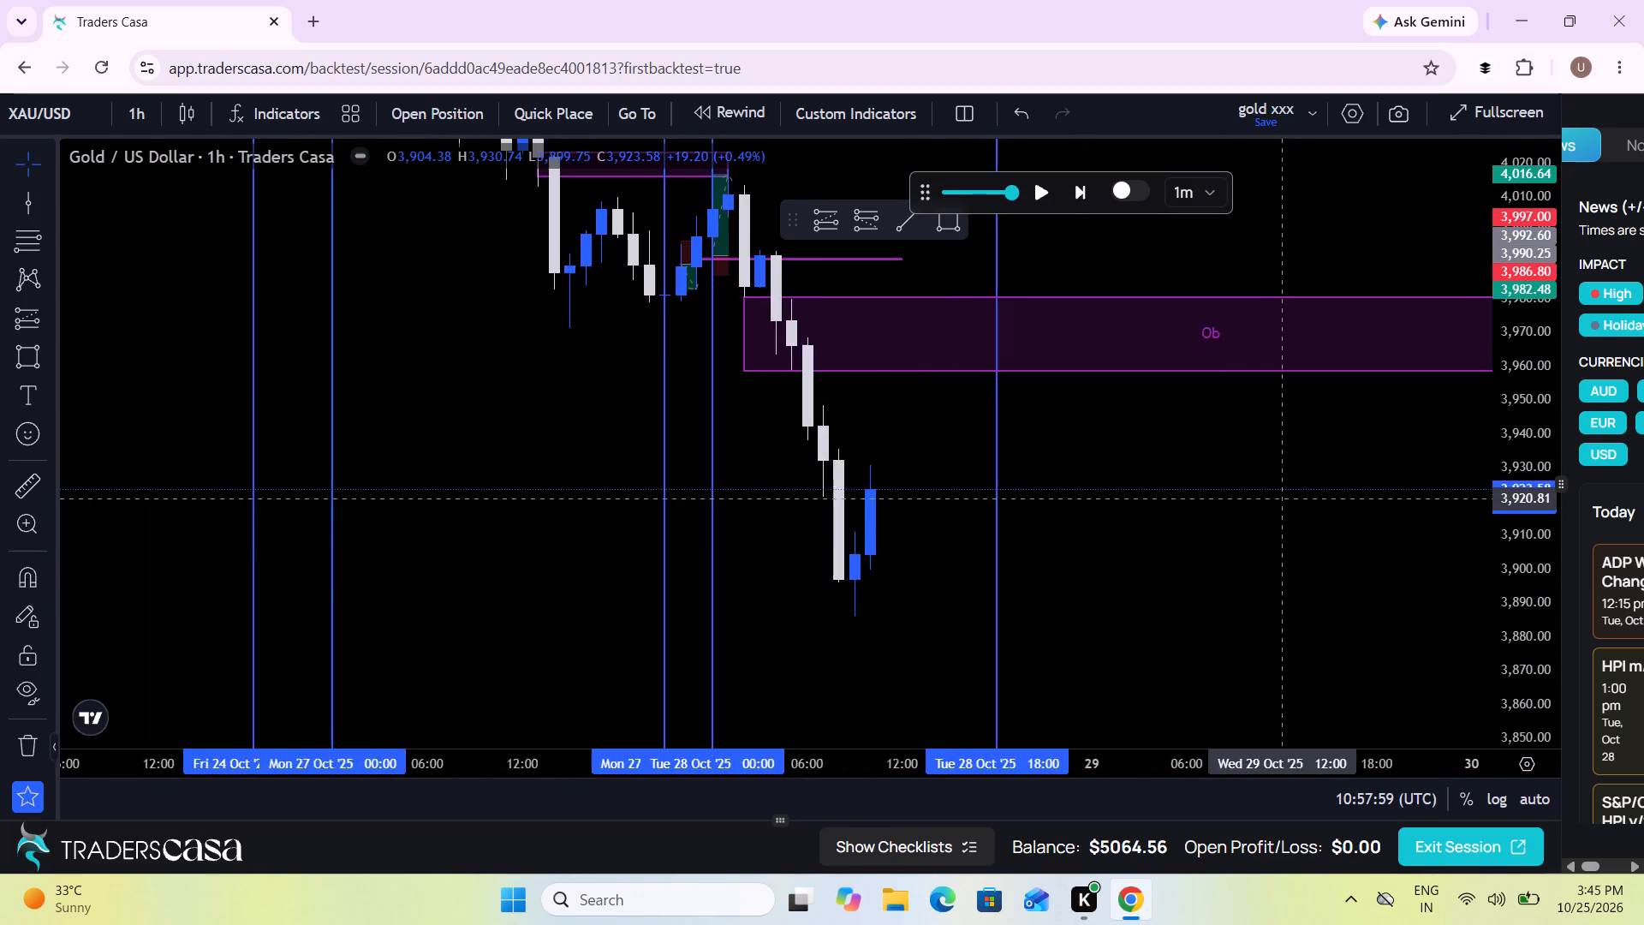
scroll(1289, 498, "up", 1)
left_click(127, 97)
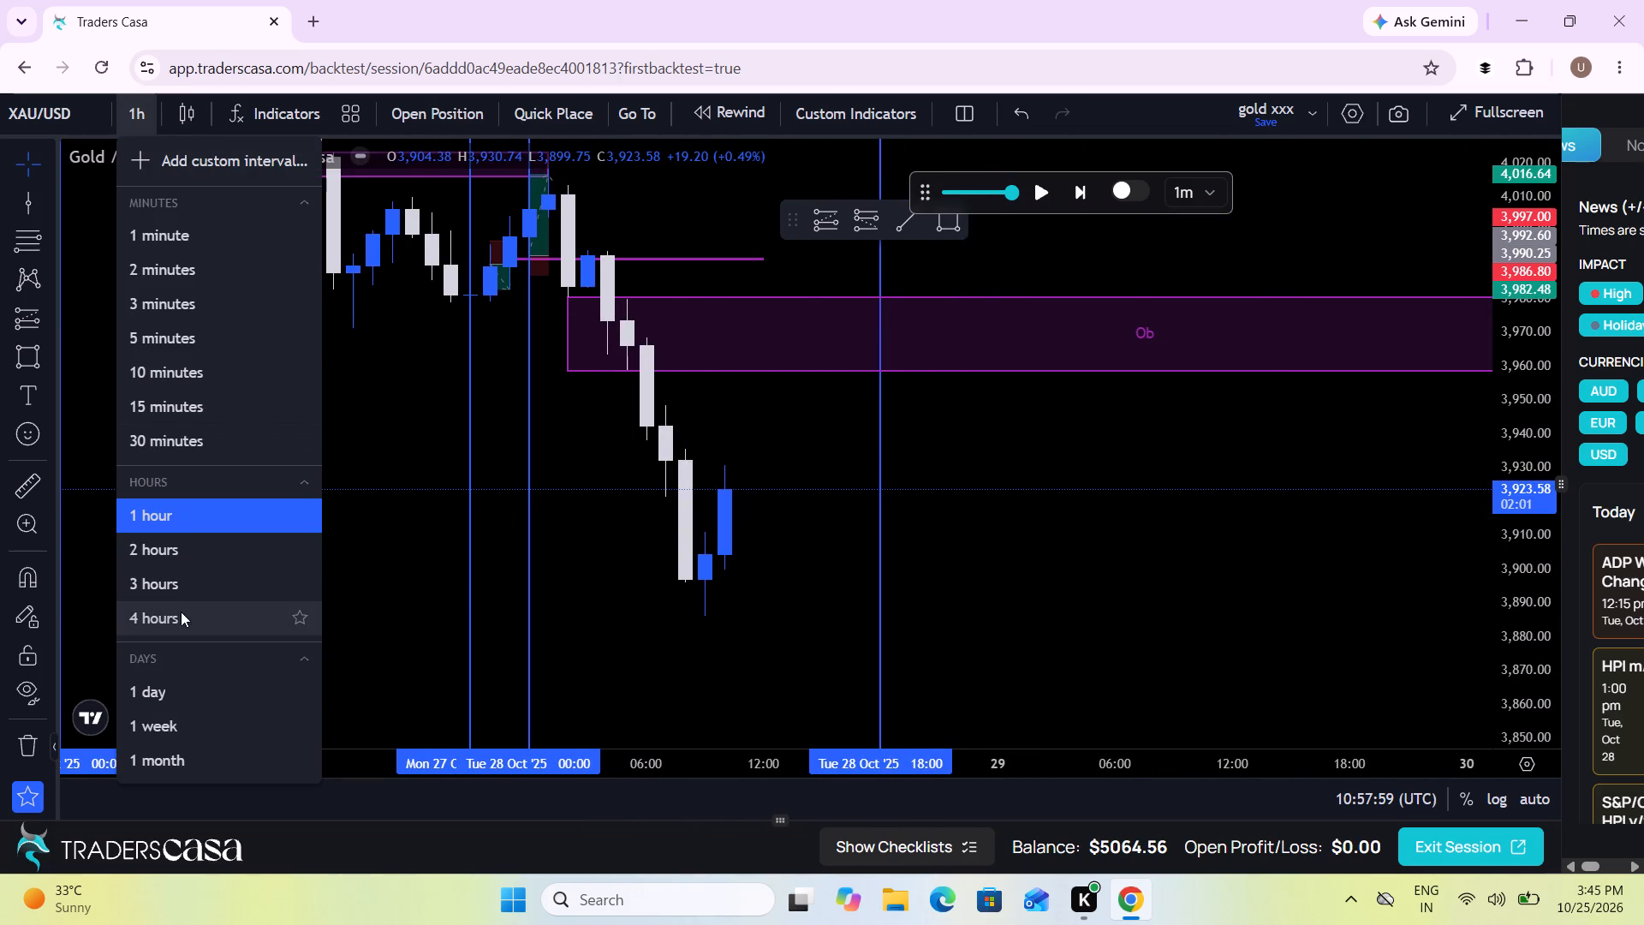
left_click(158, 330)
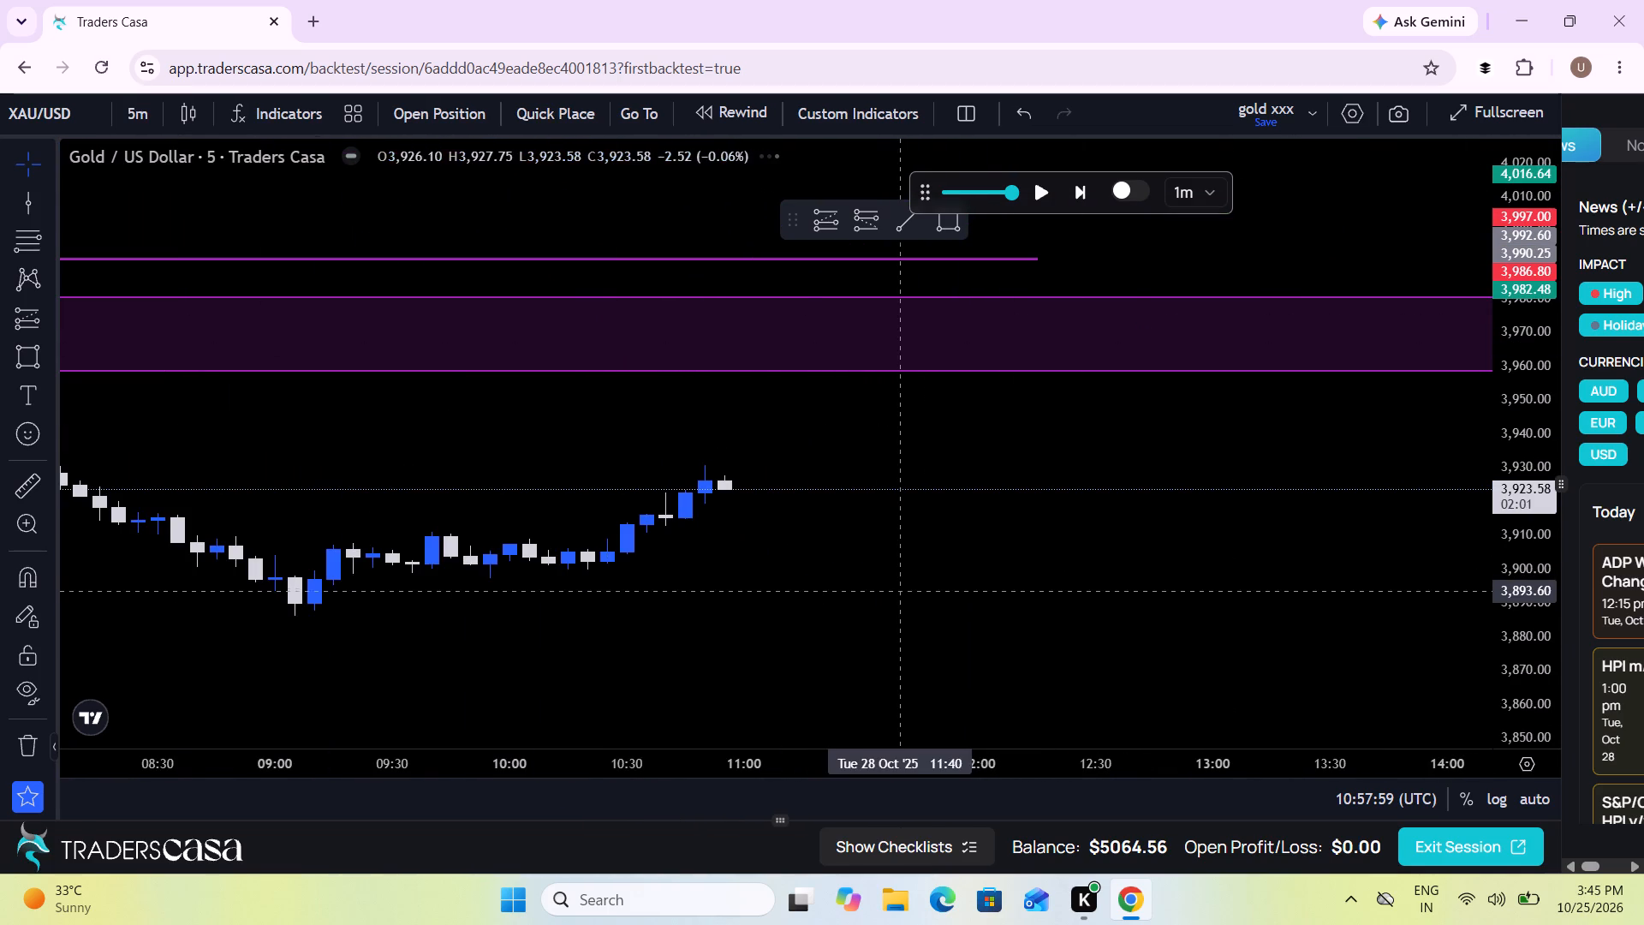
Examine the 28 Oct decline and rebound against the Ob zone on the 5-minute chart.
scroll(906, 590, "down", 8)
left_click_drag(1126, 576, 873, 560)
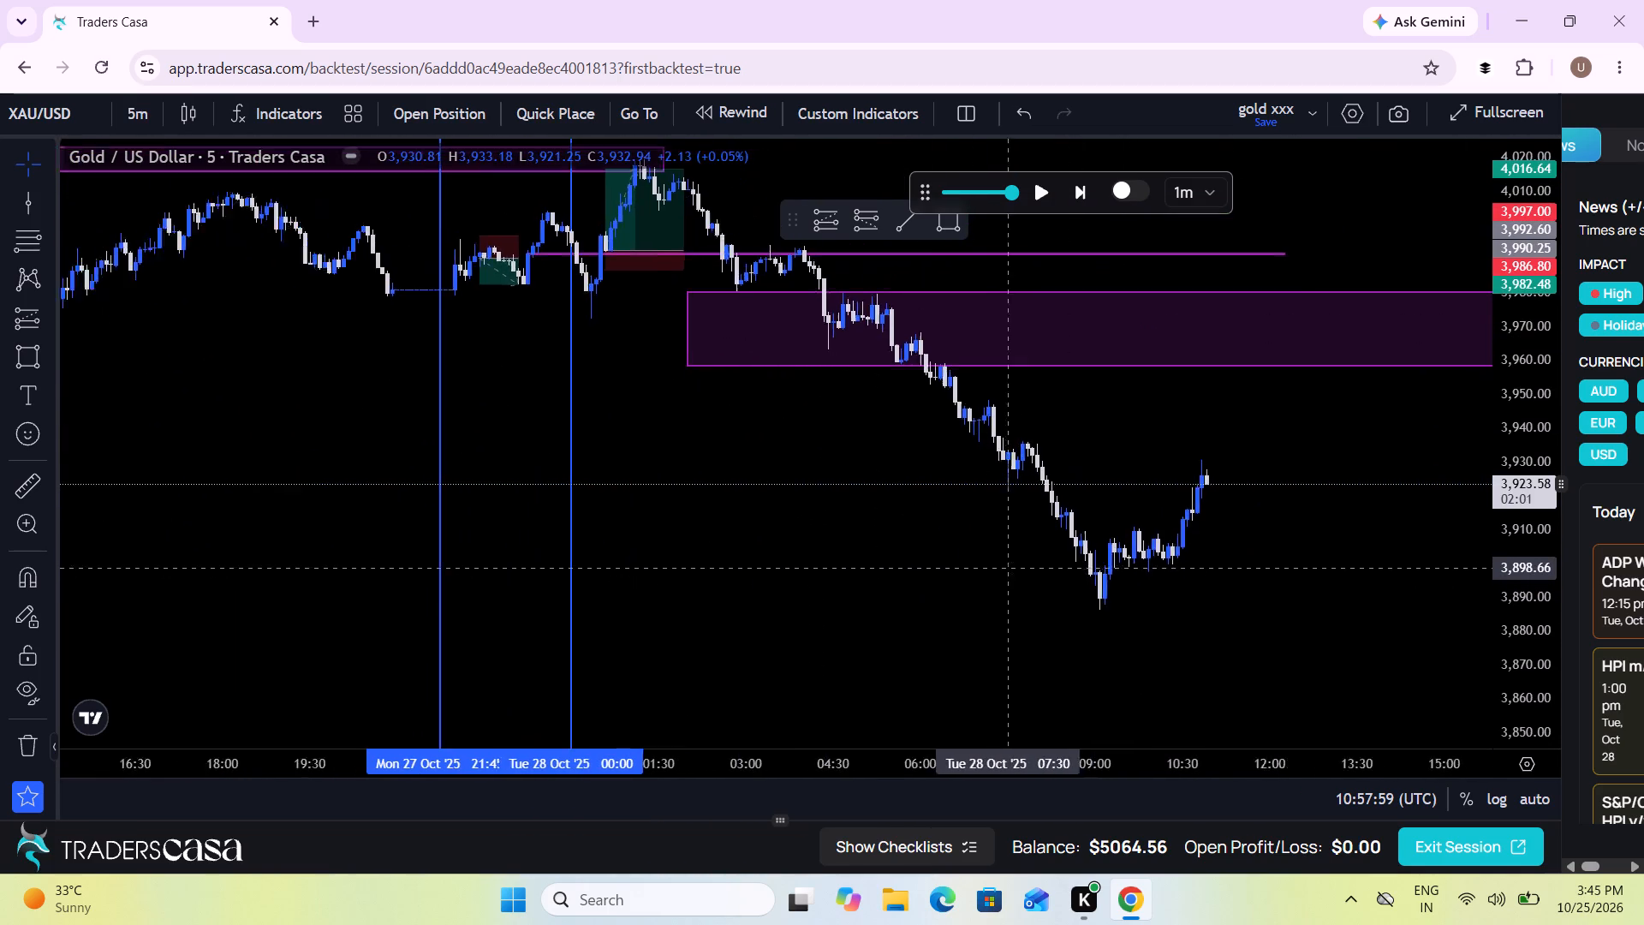
left_click_drag(873, 560, 683, 570)
scroll(683, 570, "down", 5)
left_click_drag(994, 550, 539, 589)
scroll(539, 589, "up", 3)
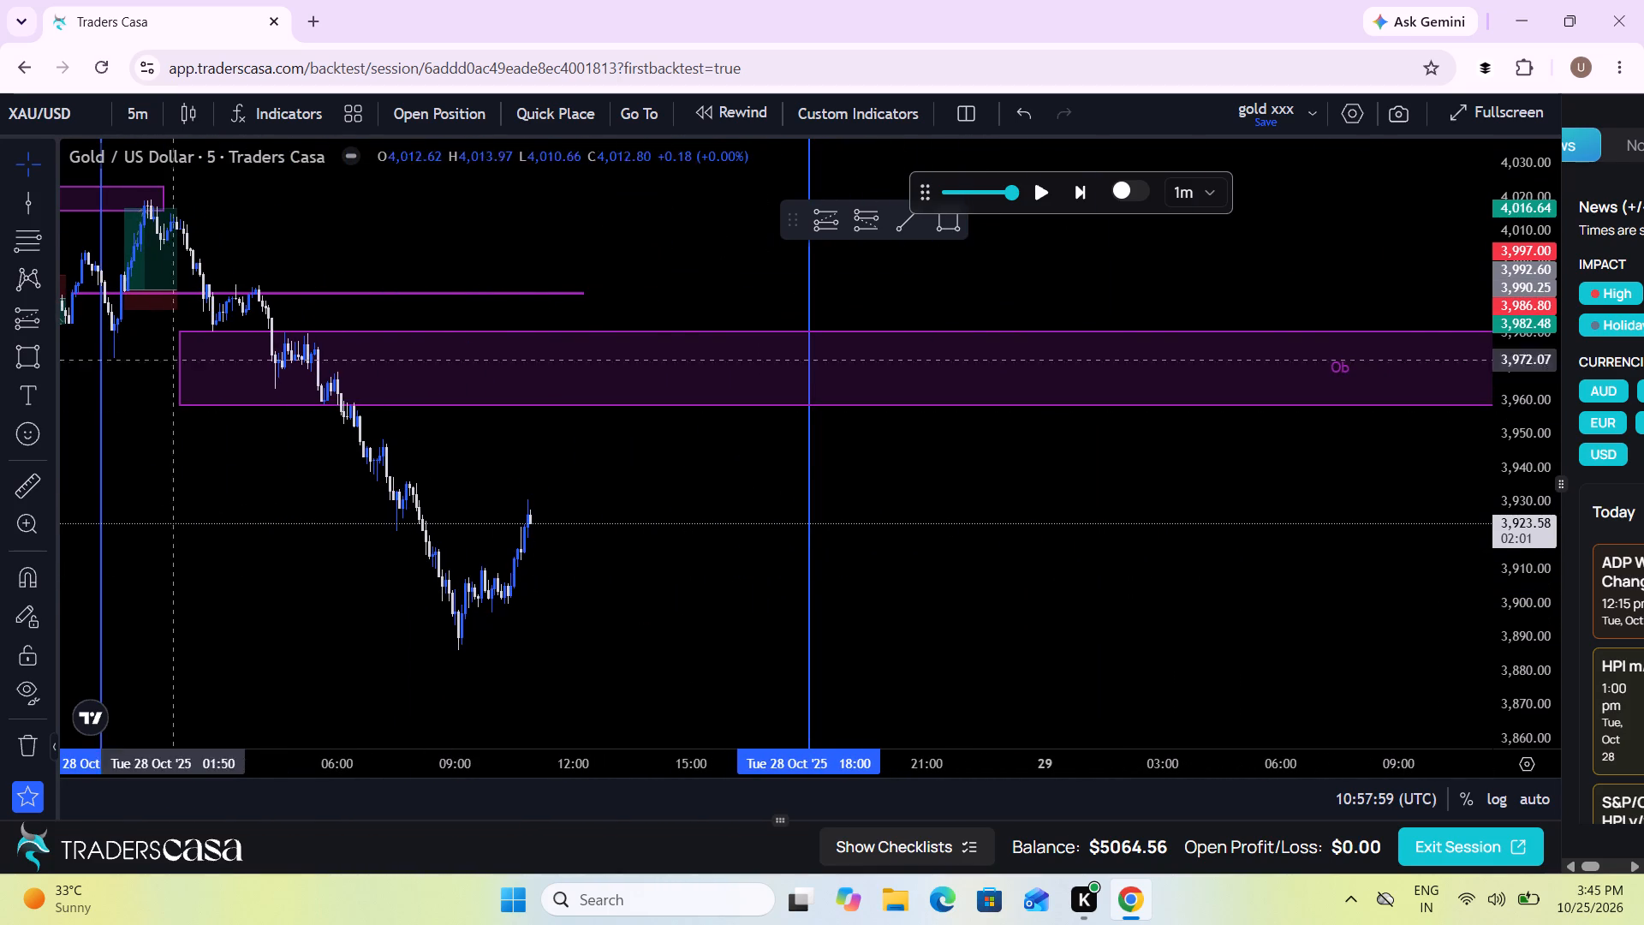
left_click_drag(175, 368, 265, 373)
left_click_drag(512, 558, 476, 558)
scroll(476, 558, "down", 2)
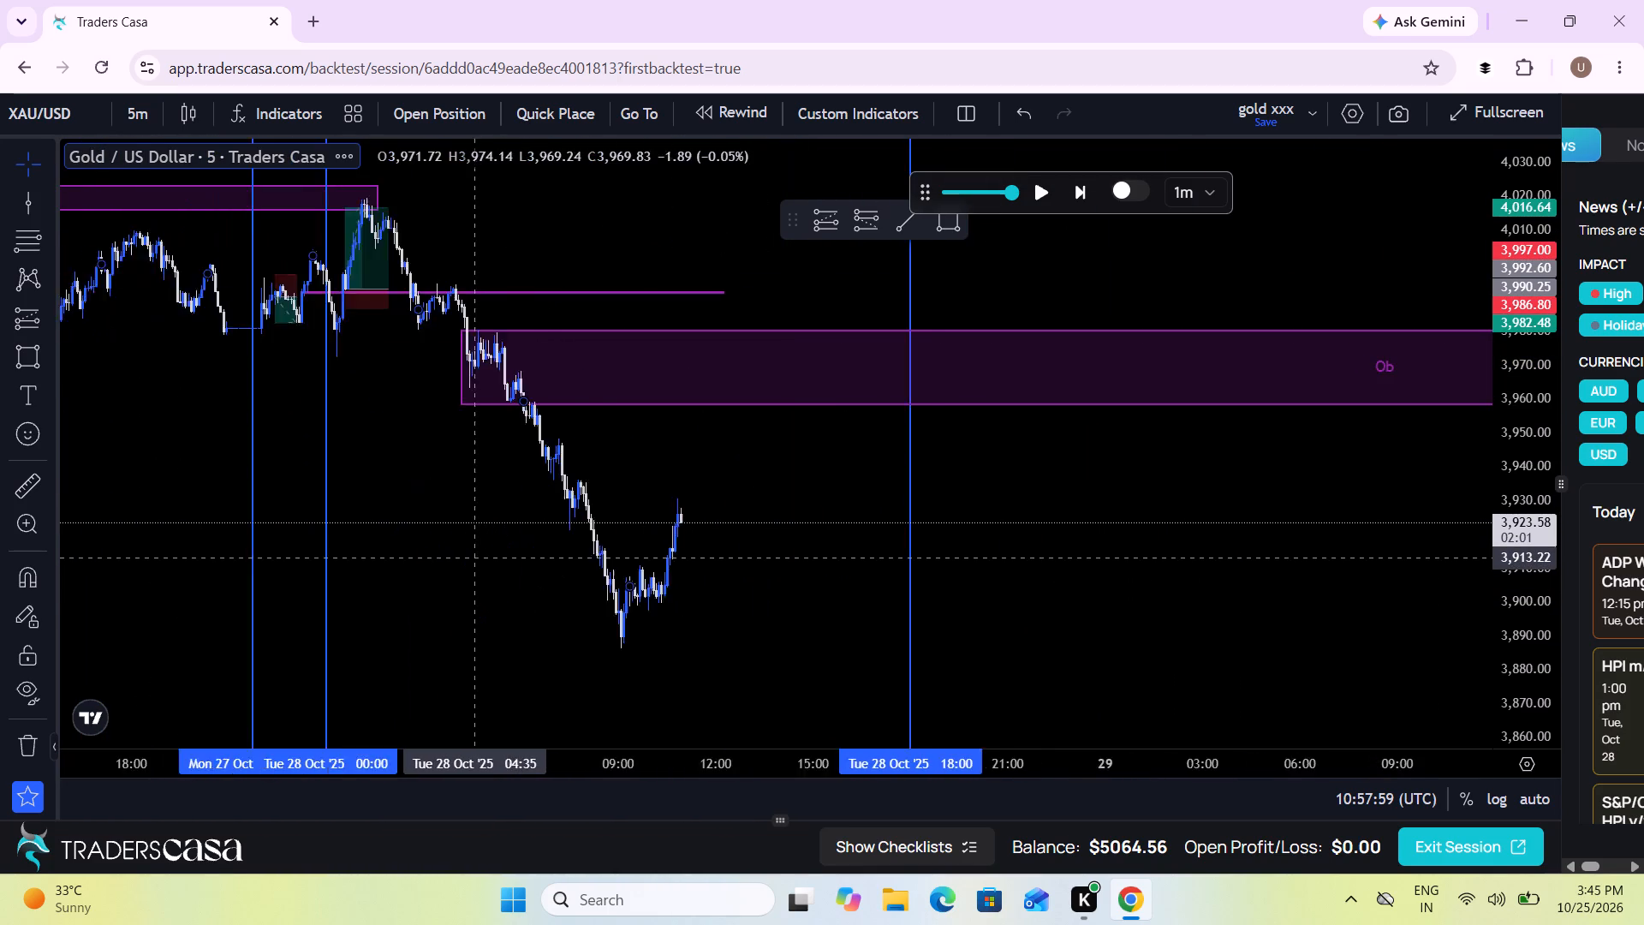
scroll(476, 558, "down", 1)
scroll(476, 558, "up", 3)
left_click_drag(476, 558, 844, 558)
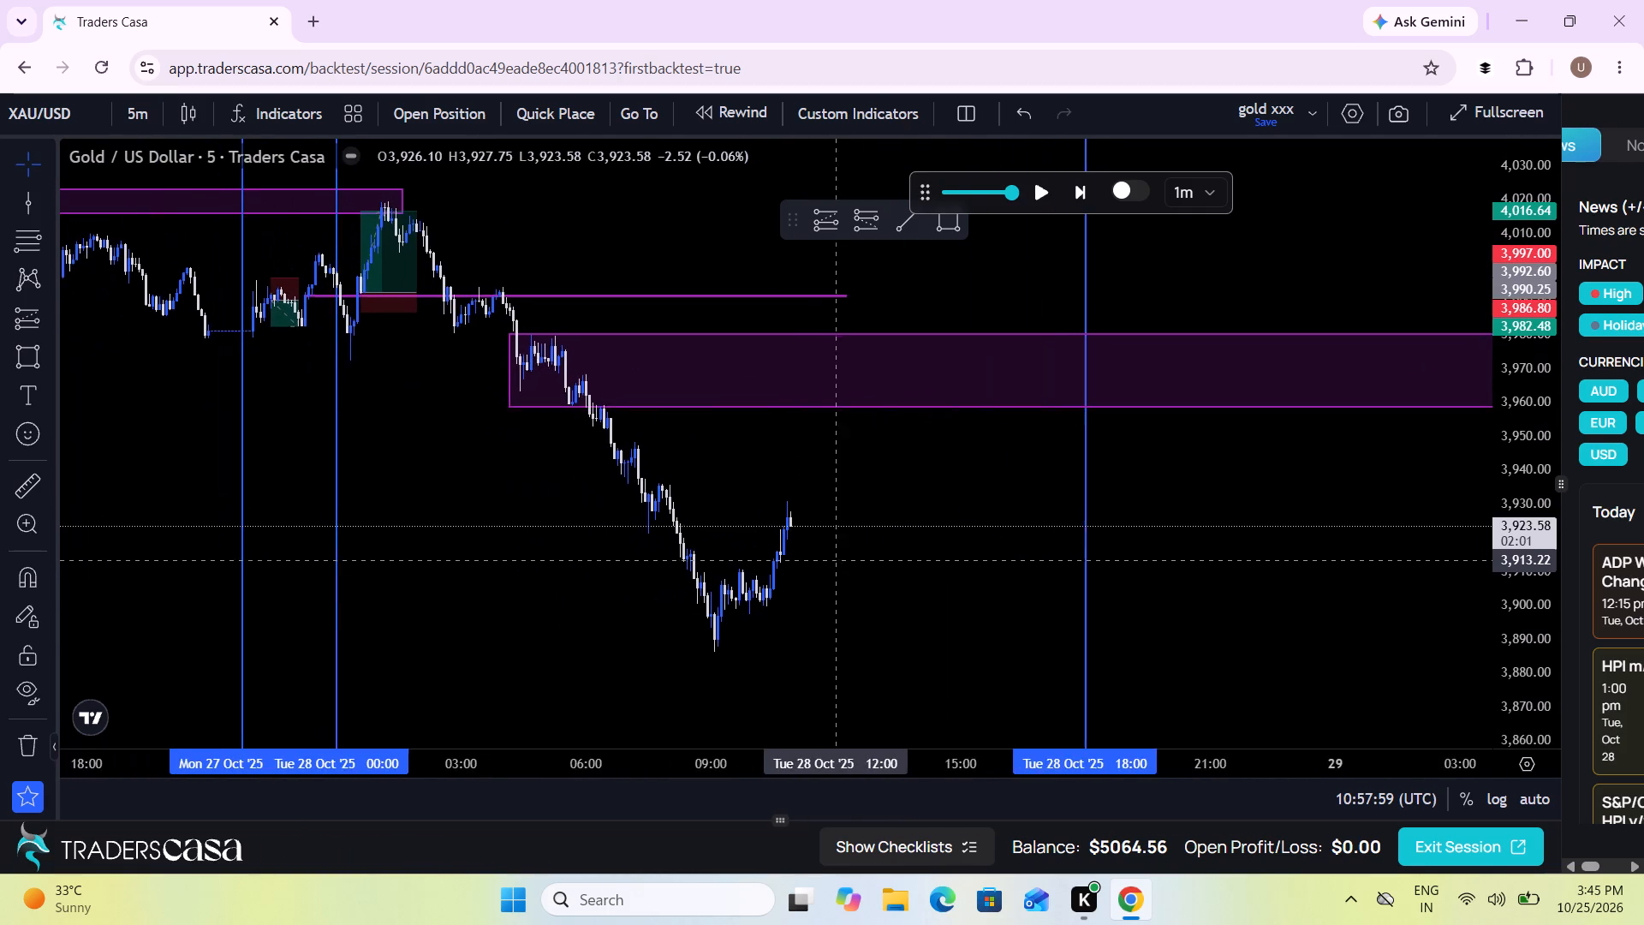
left_click_drag(844, 558, 856, 556)
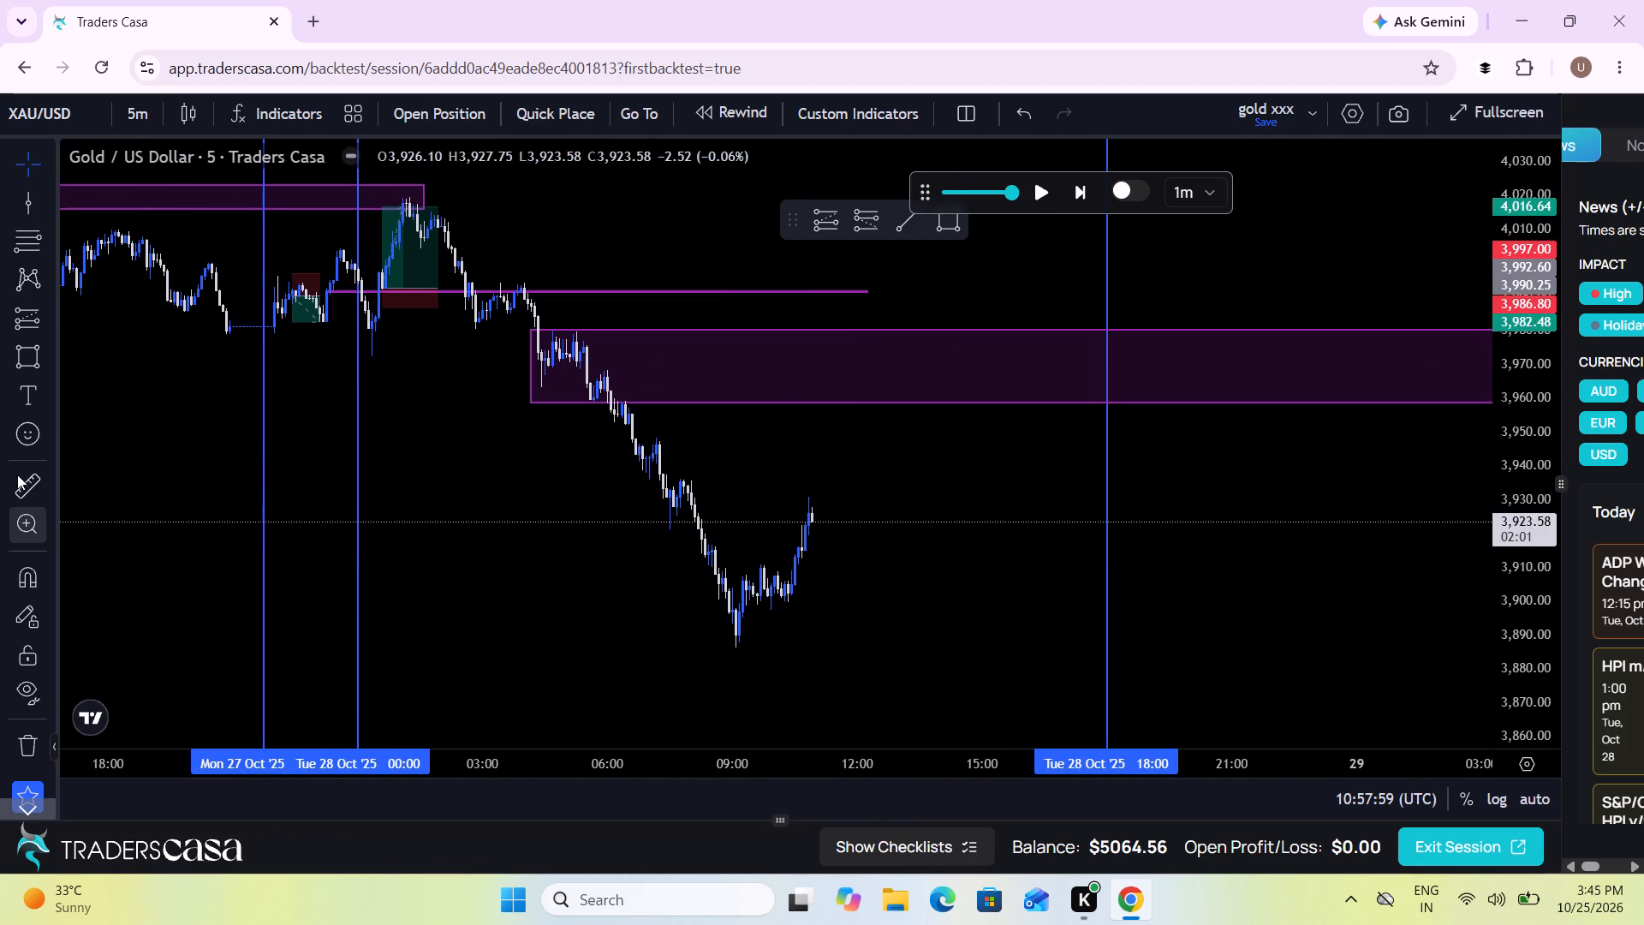
Measure the 28 Oct decline from the swing high near 4,019.5 to the swing low near 3,886.3.
left_click(17, 474)
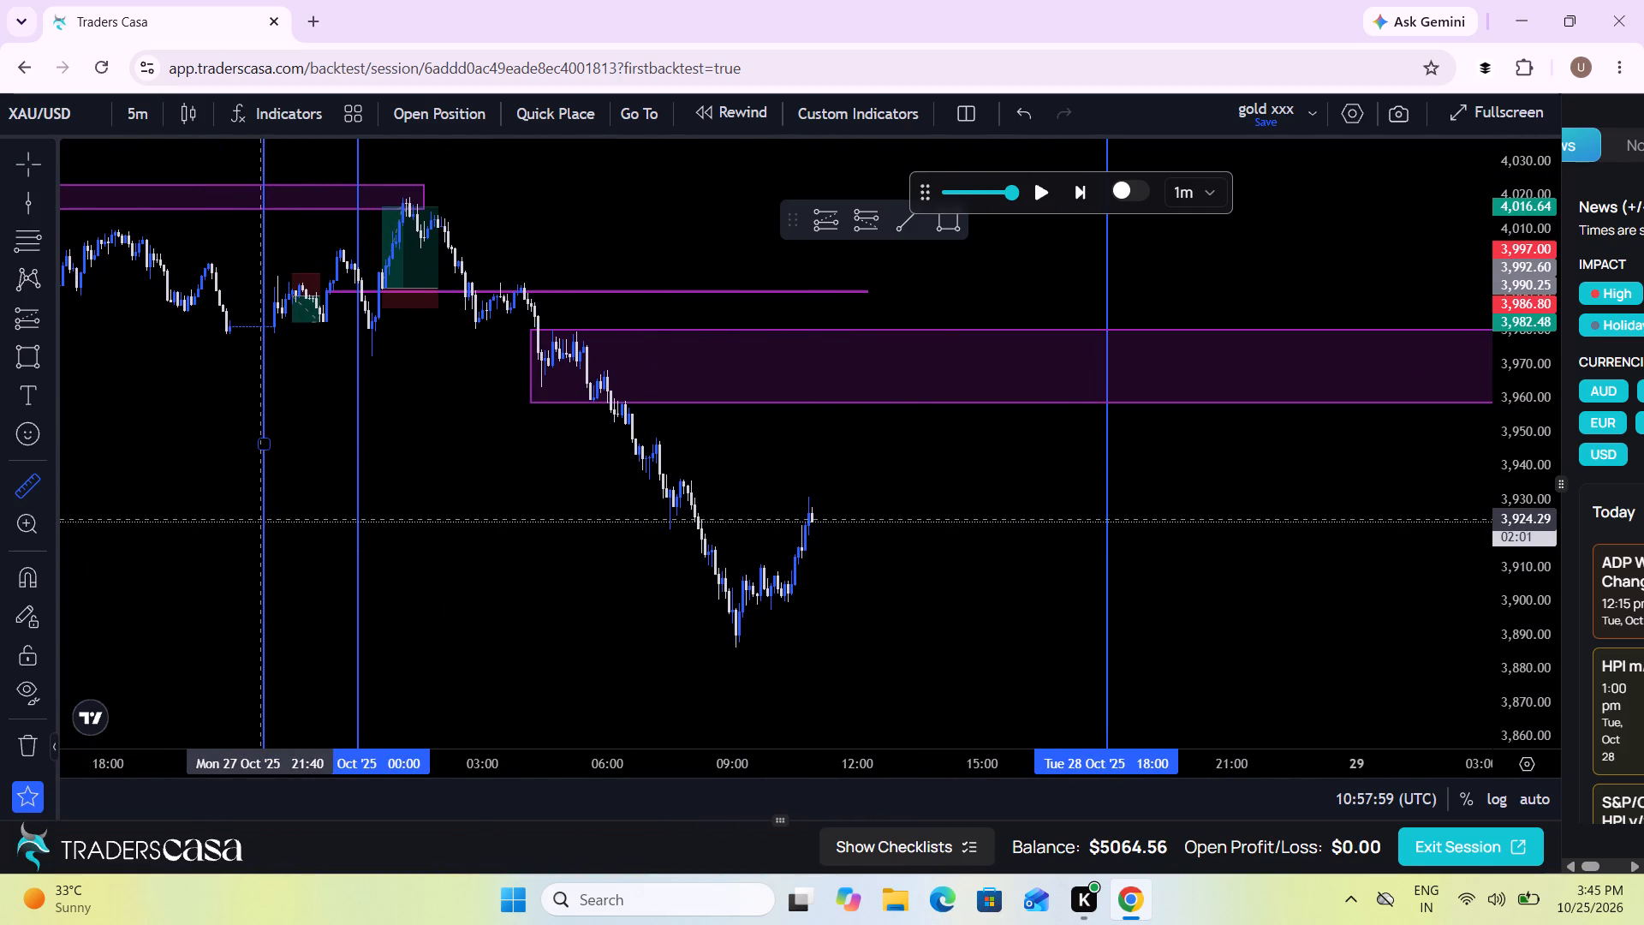
left_click(441, 196)
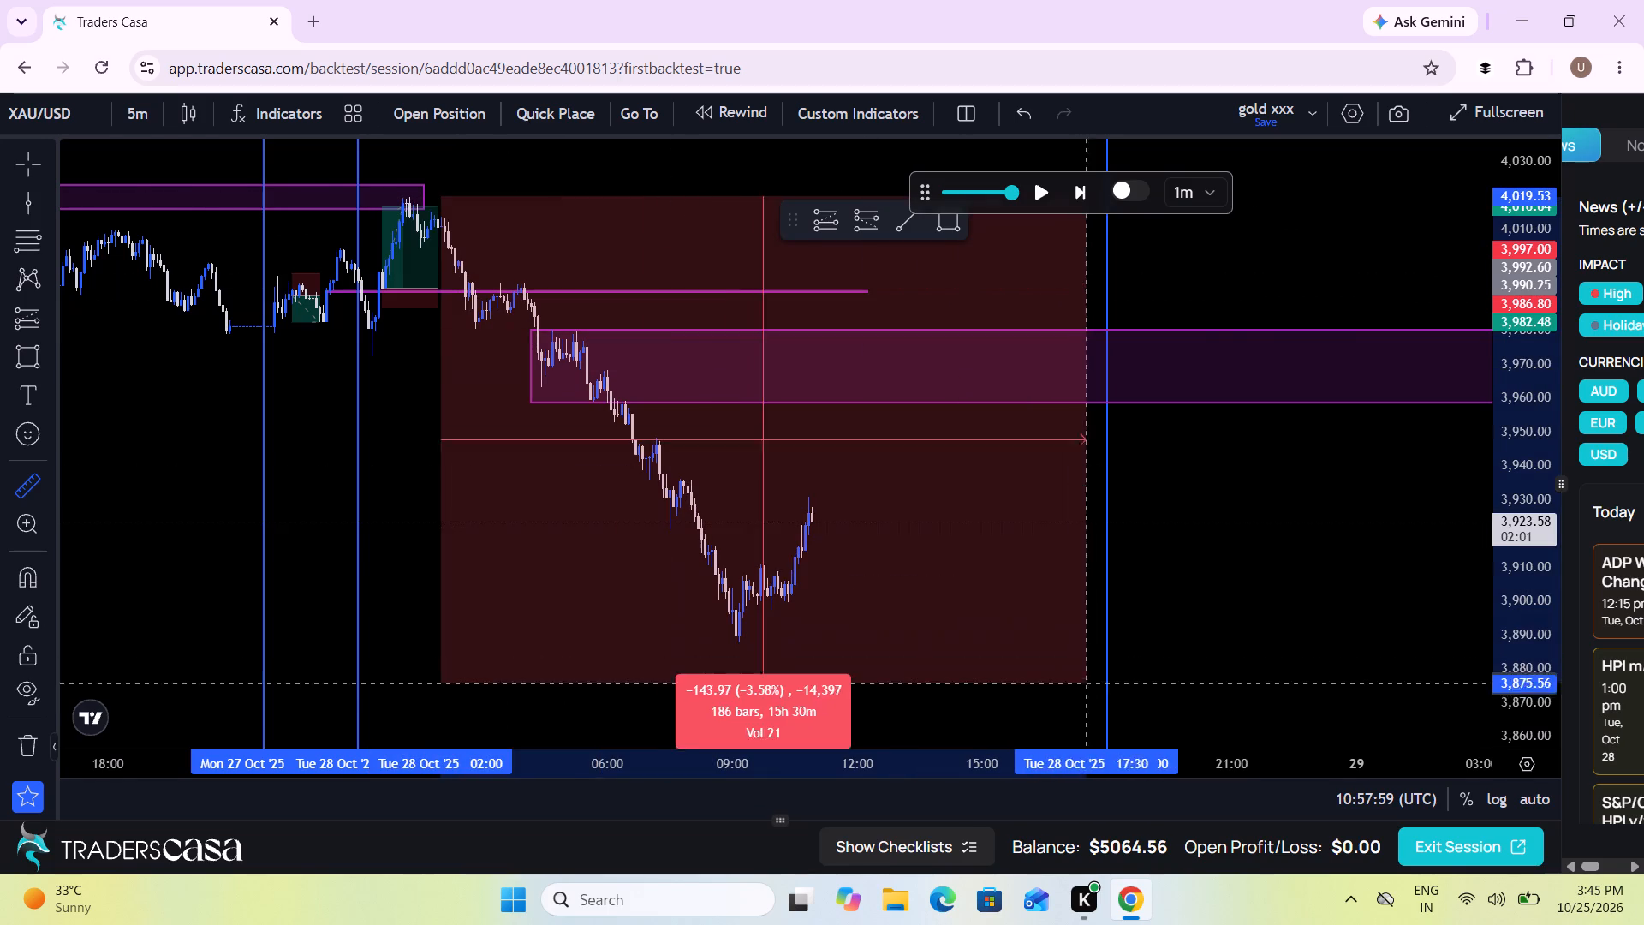
left_click(1284, 647)
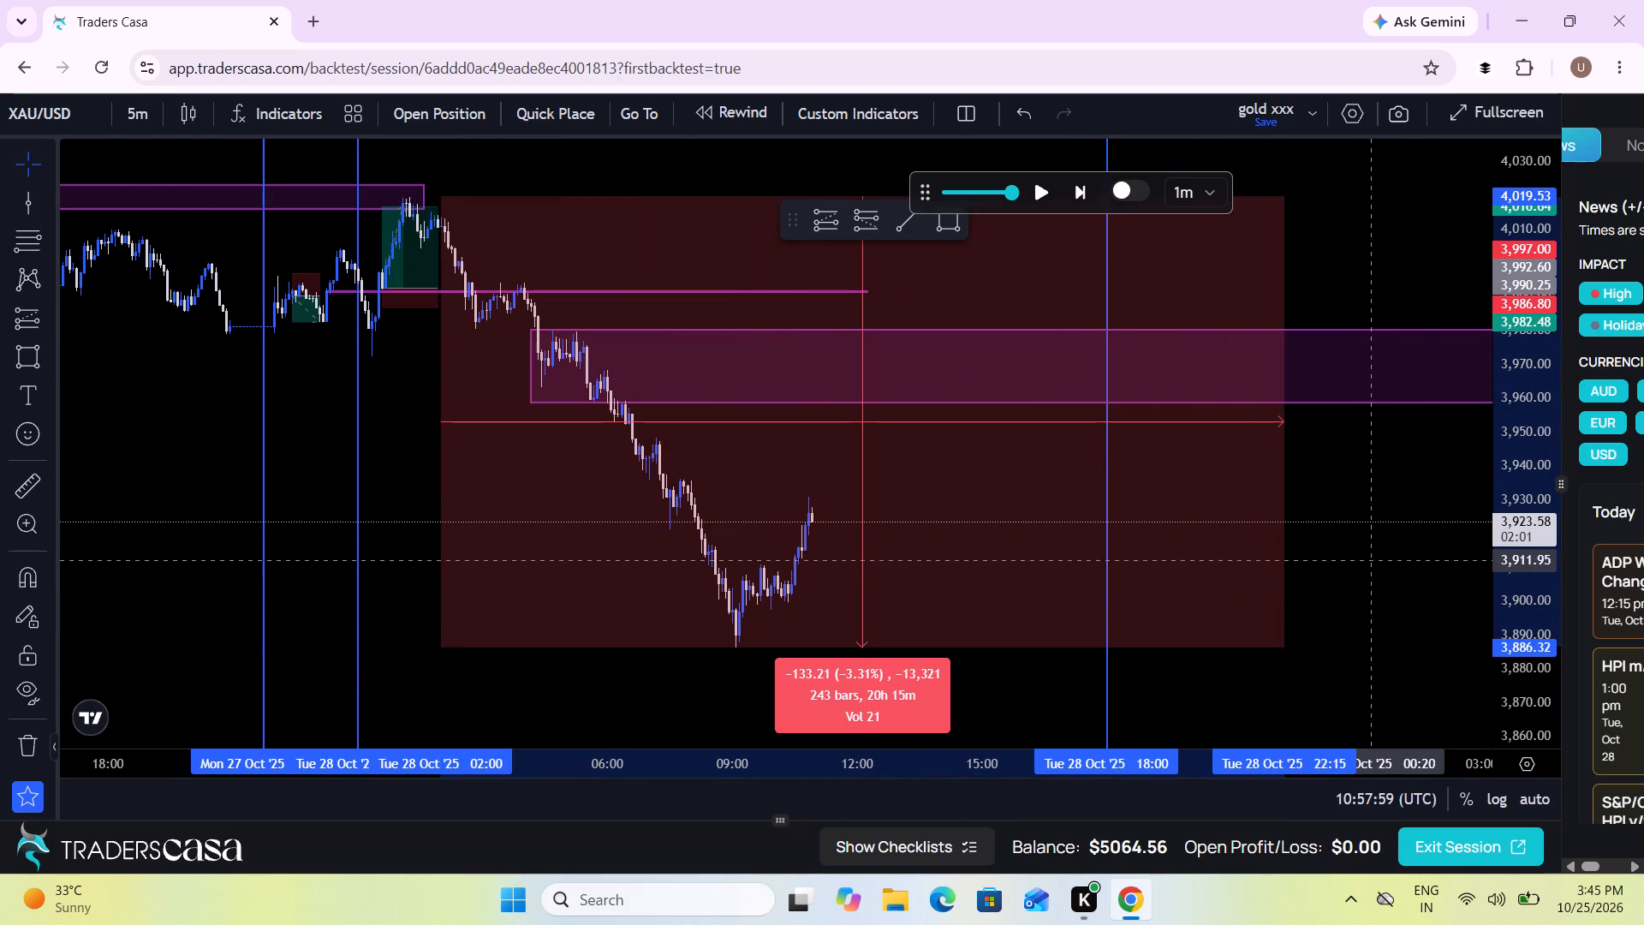
Draw a thin rectangle at the measured swing's midpoint, about 3,953, from 01:15 on 28 Oct to about 01:20 on 29 Oct.
left_click(39, 355)
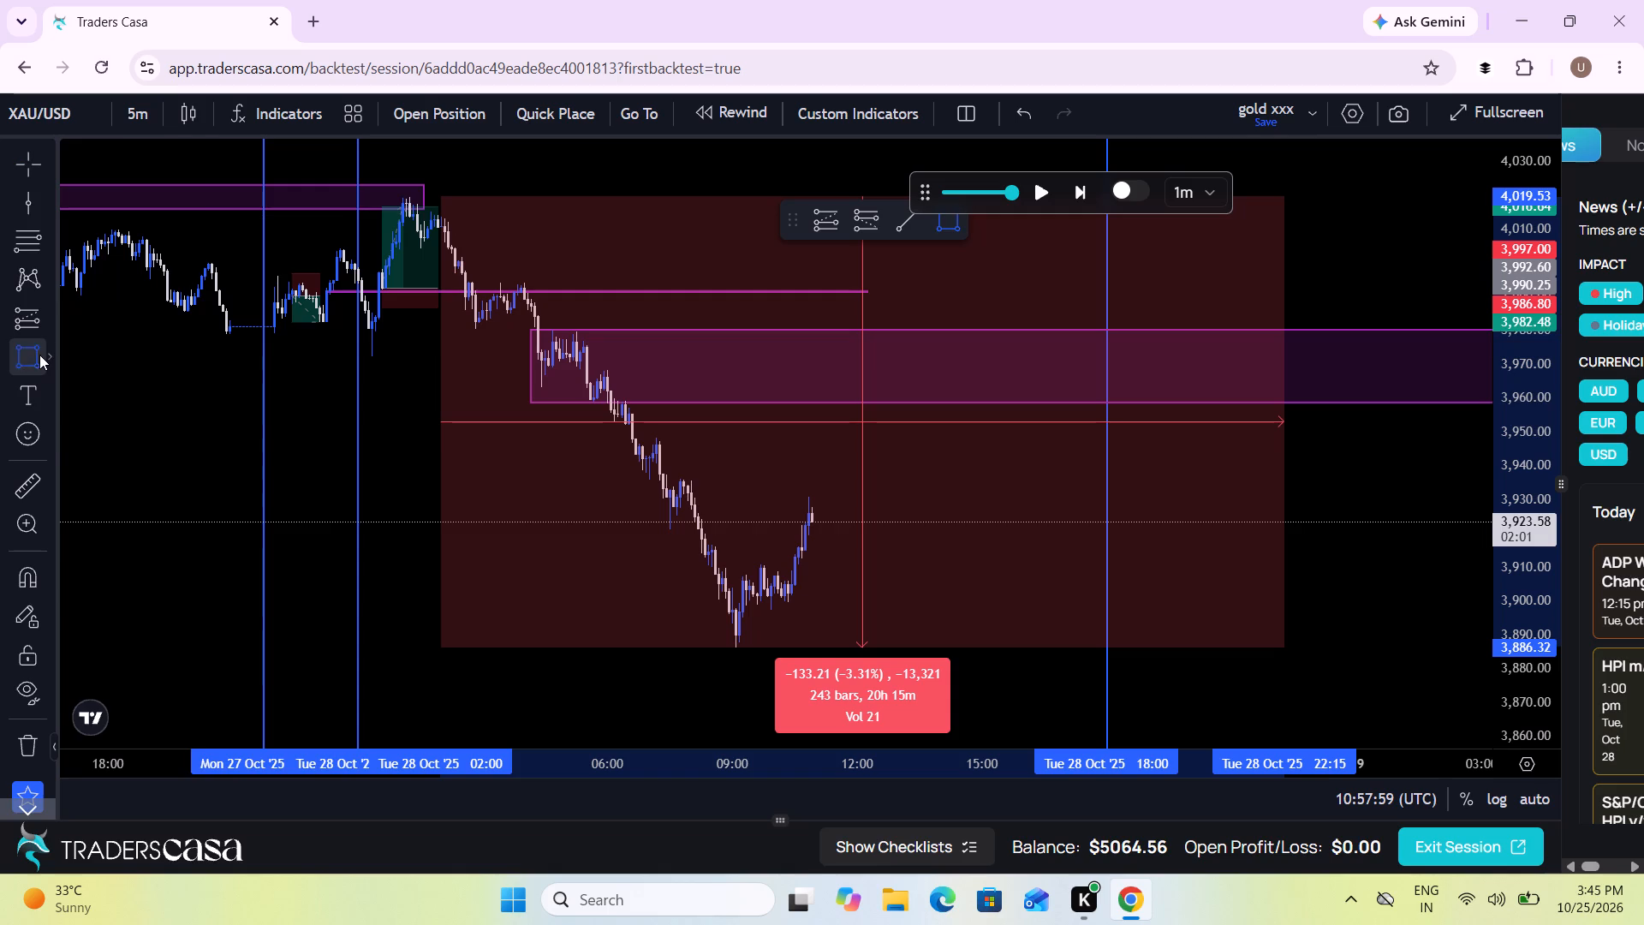
left_click(409, 421)
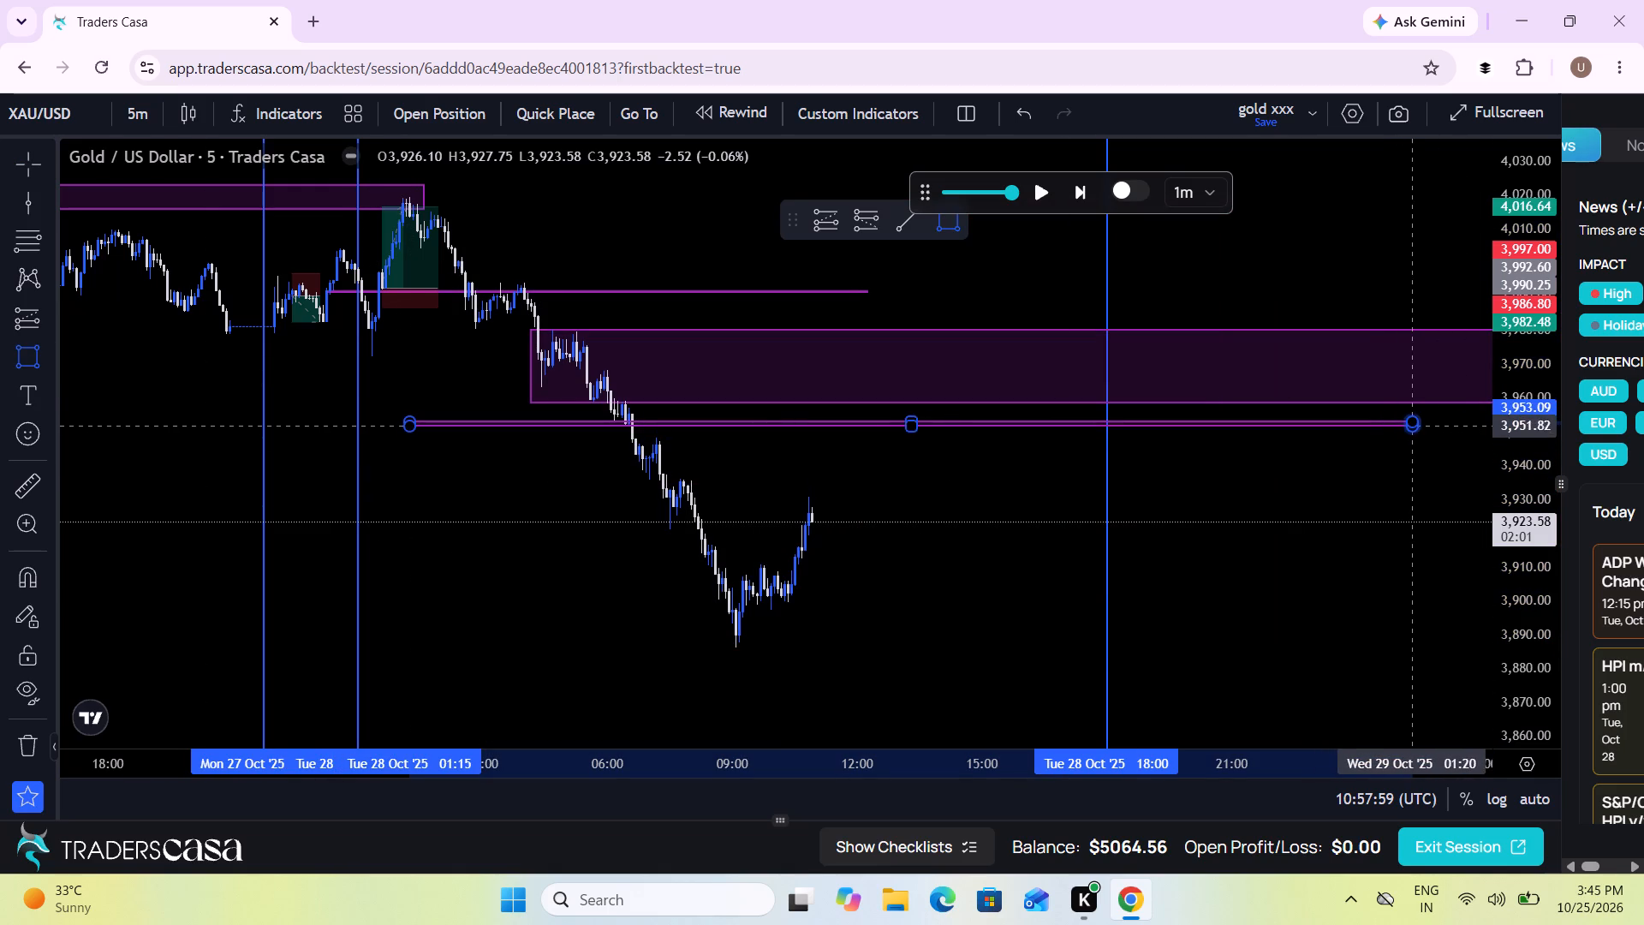
left_click(1422, 421)
left_click(1290, 475)
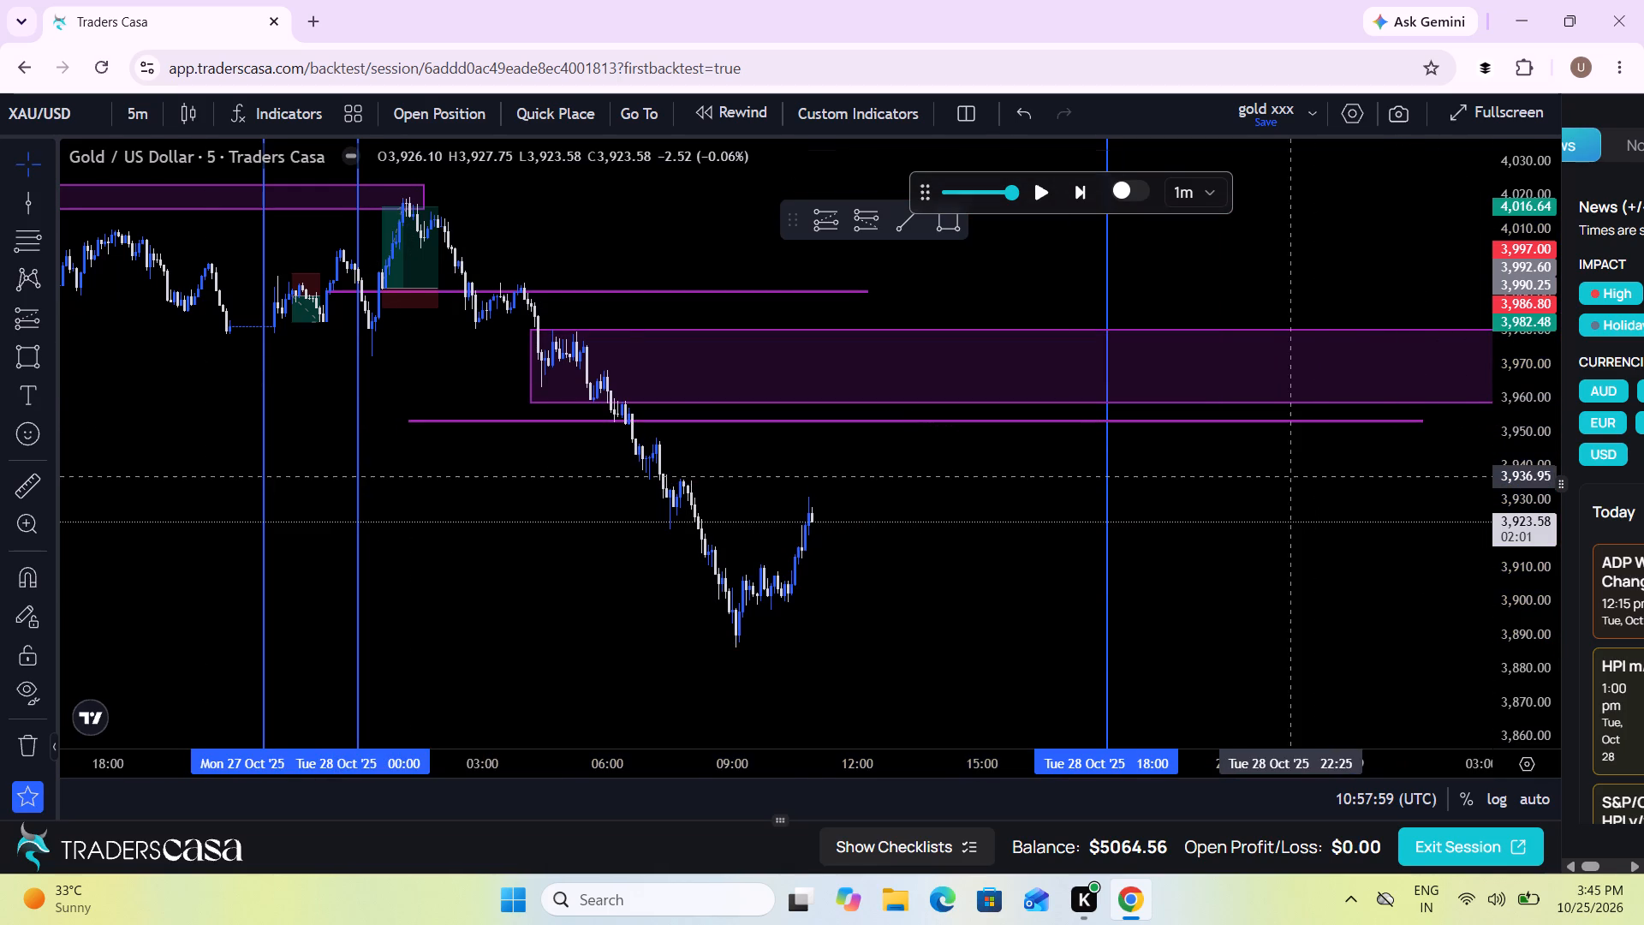
Replay the price on the 5-minute chart from about 10:58 to about 14:16 on 28 Oct, following the rebound towards the swing midpoint zone.
left_click_drag(1290, 475, 1401, 483)
scroll(1401, 483, "up", 2)
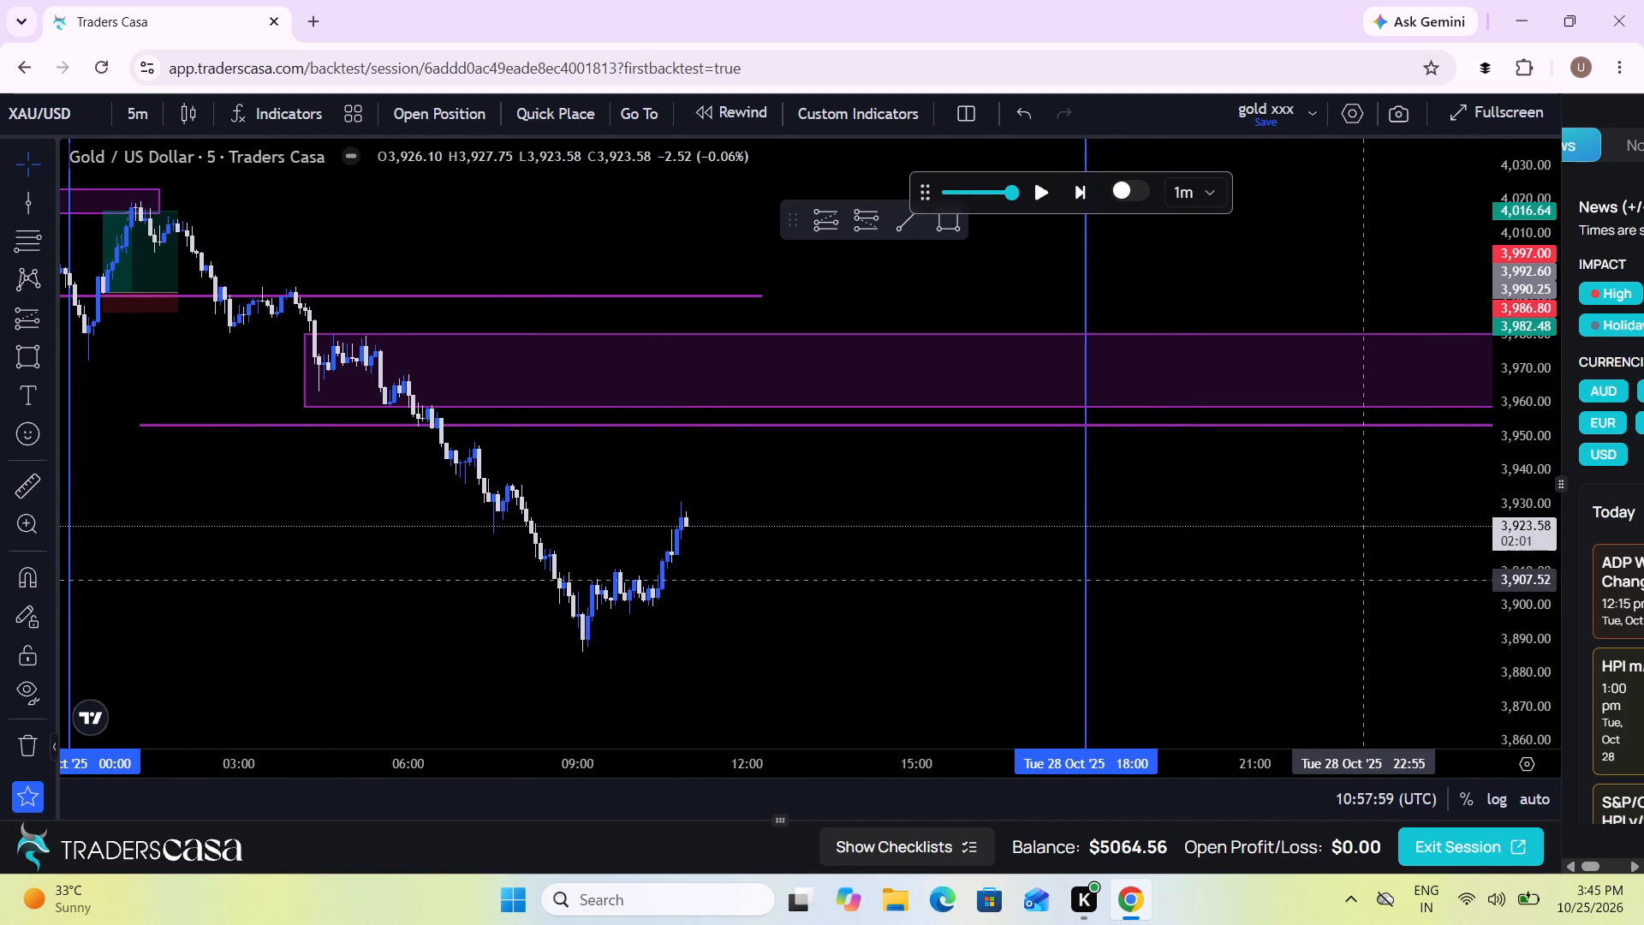
left_click_drag(1546, 645, 1514, 445)
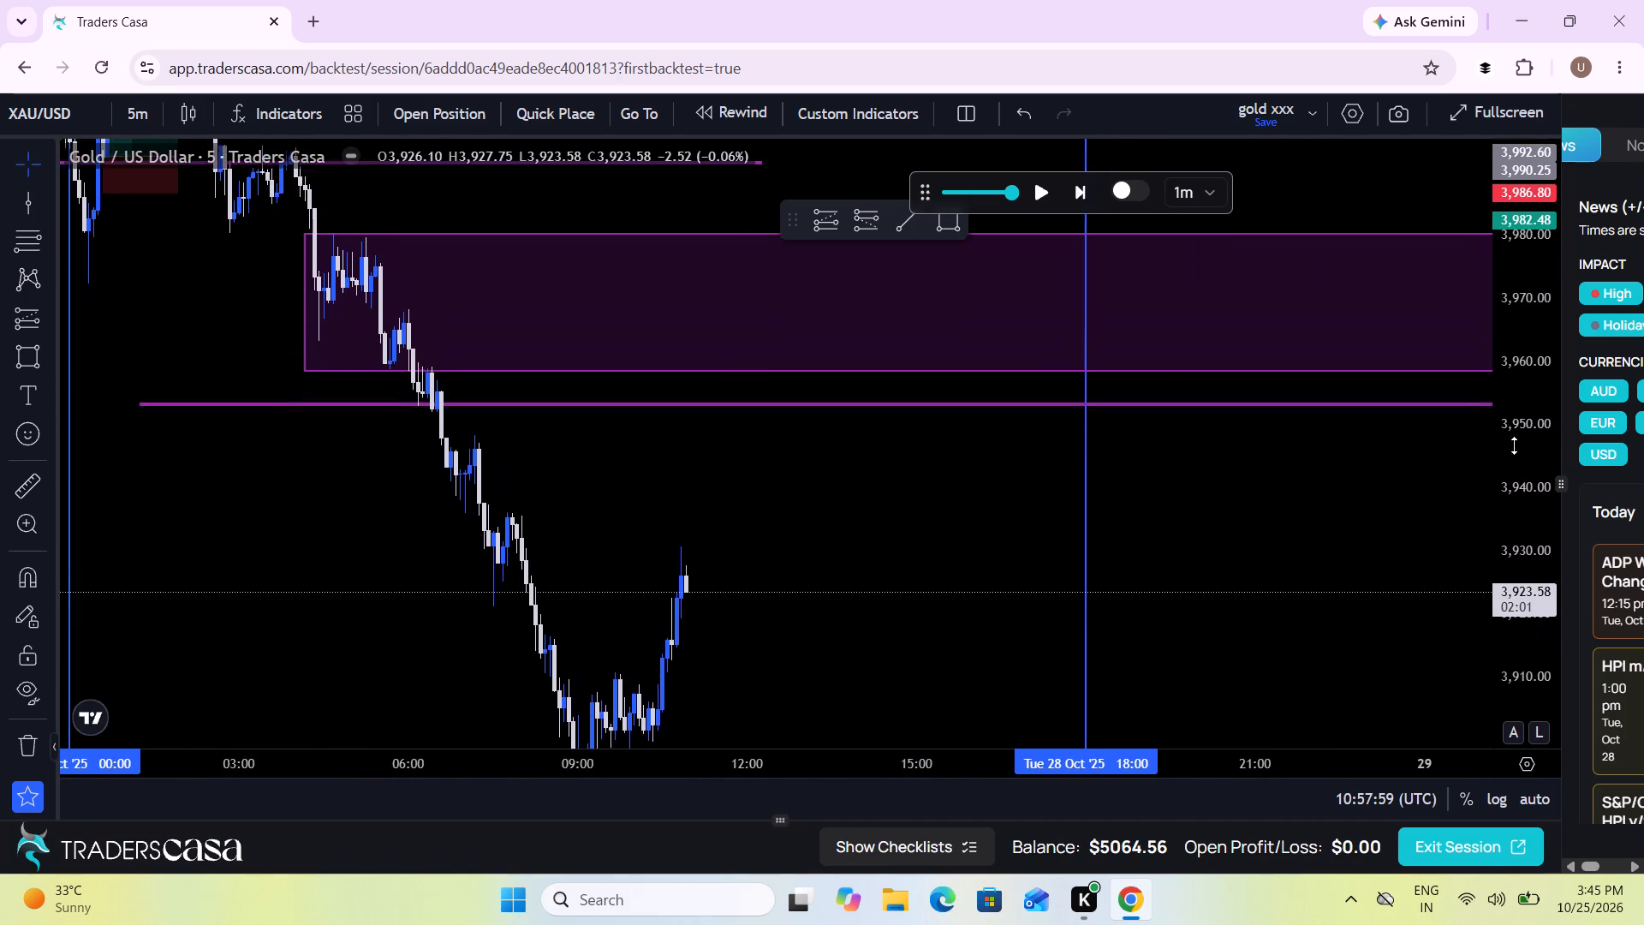
left_click_drag(1514, 445, 1492, 407)
left_click_drag(1299, 508, 1202, 486)
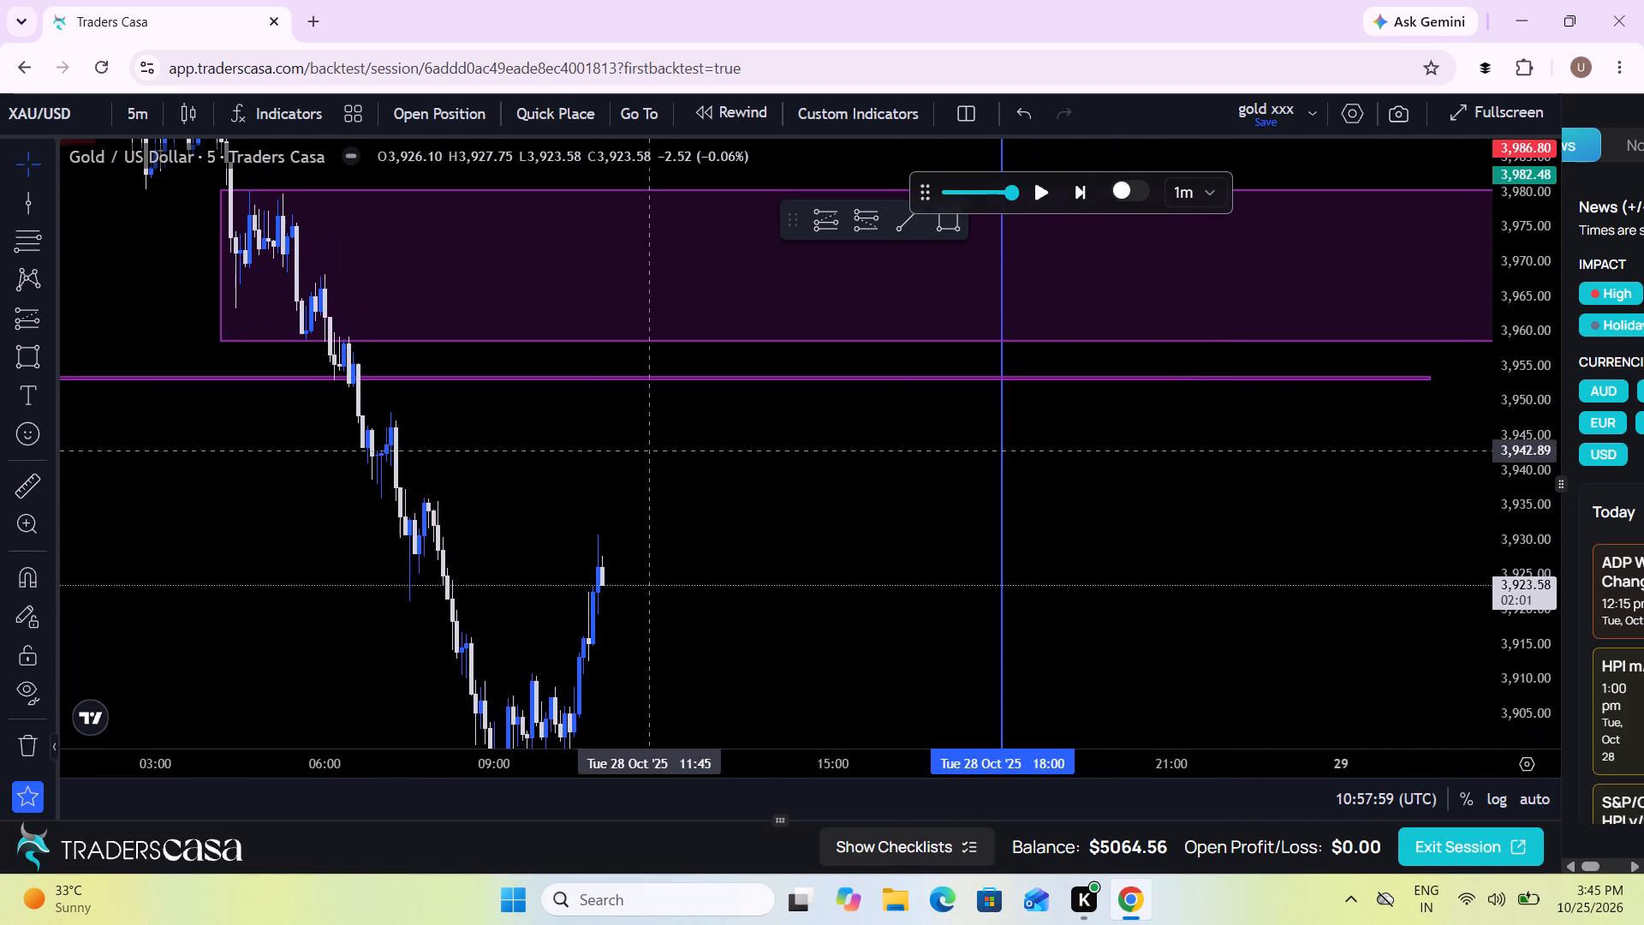
left_click_drag(350, 409, 503, 434)
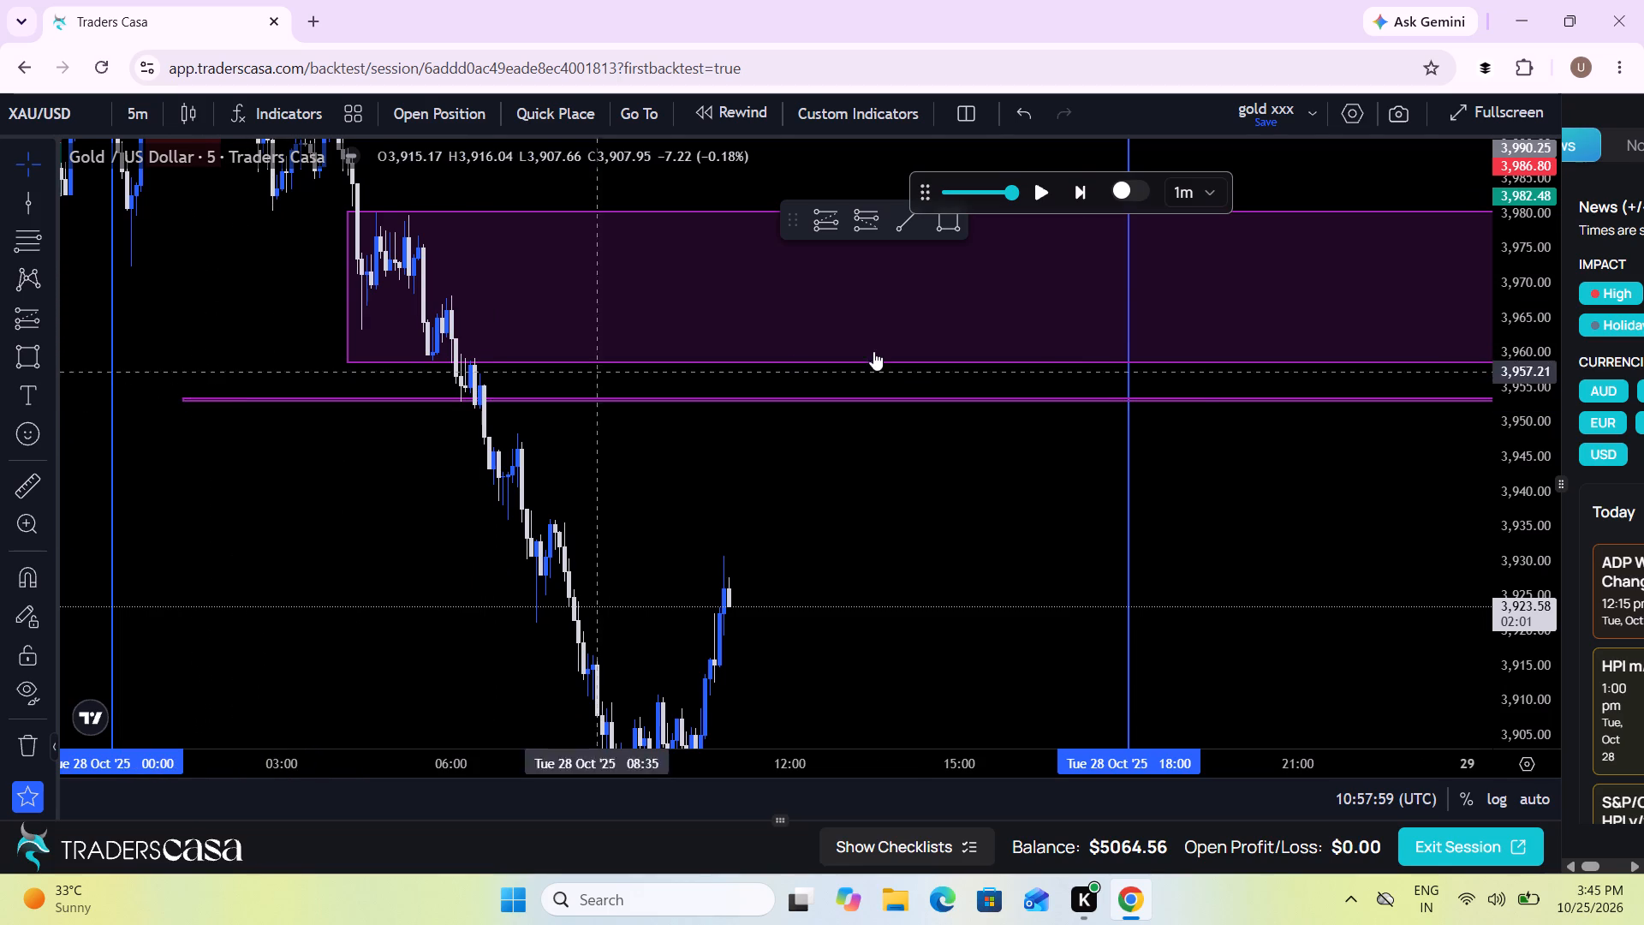
left_click(1034, 184)
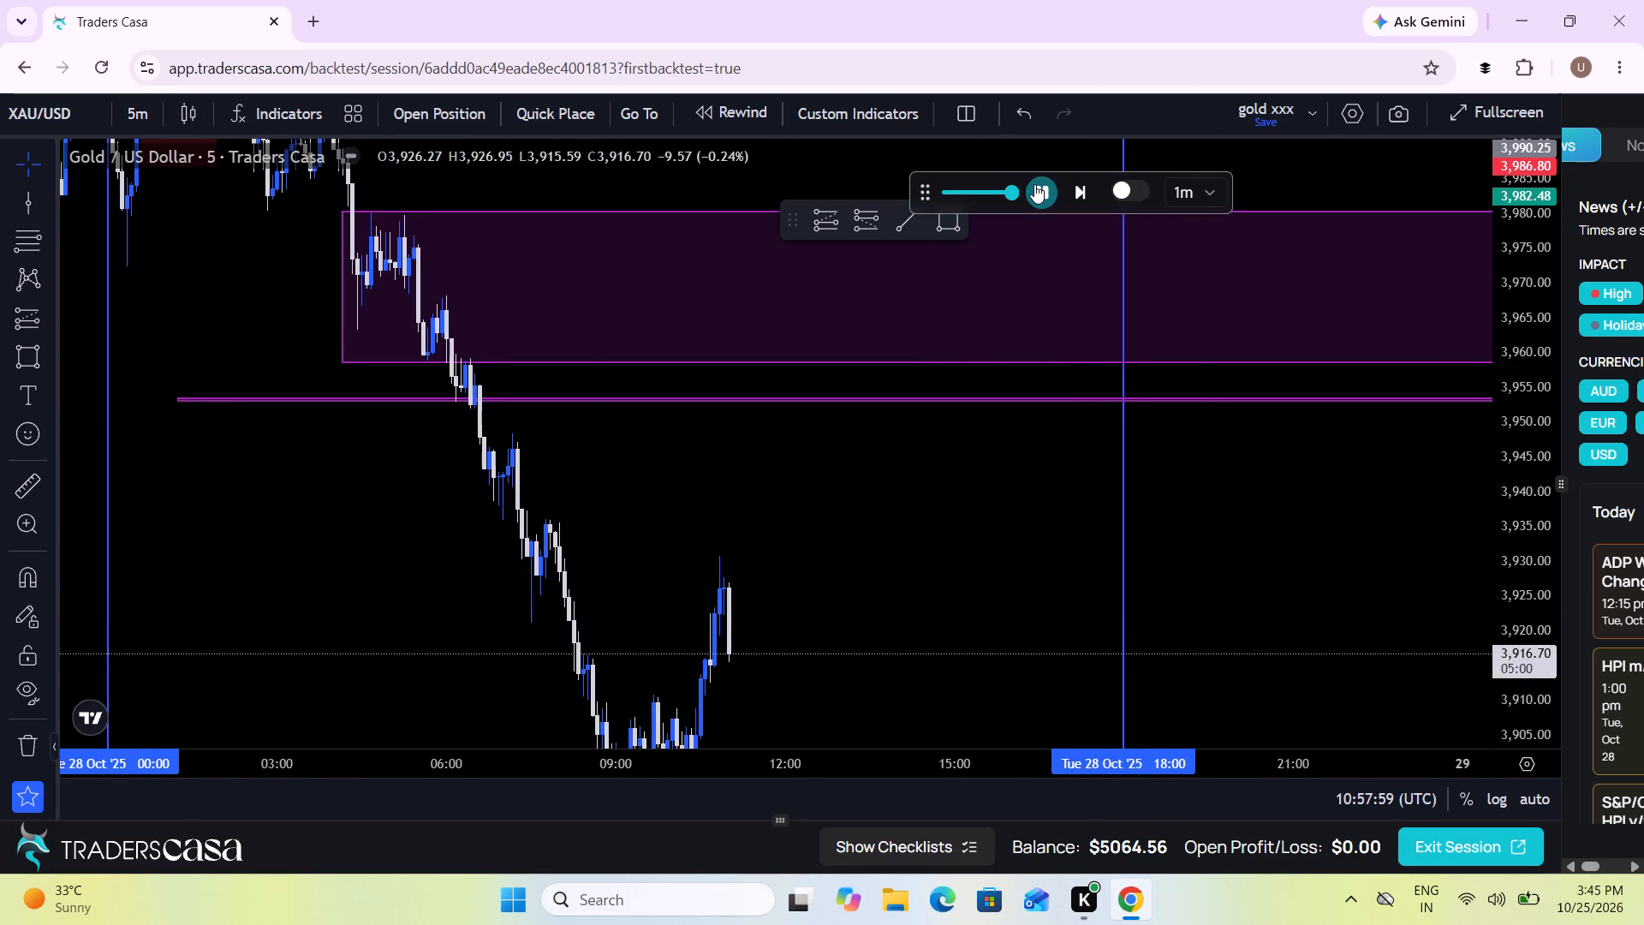
left_click_drag(1074, 483, 783, 377)
scroll(783, 377, "down", 2)
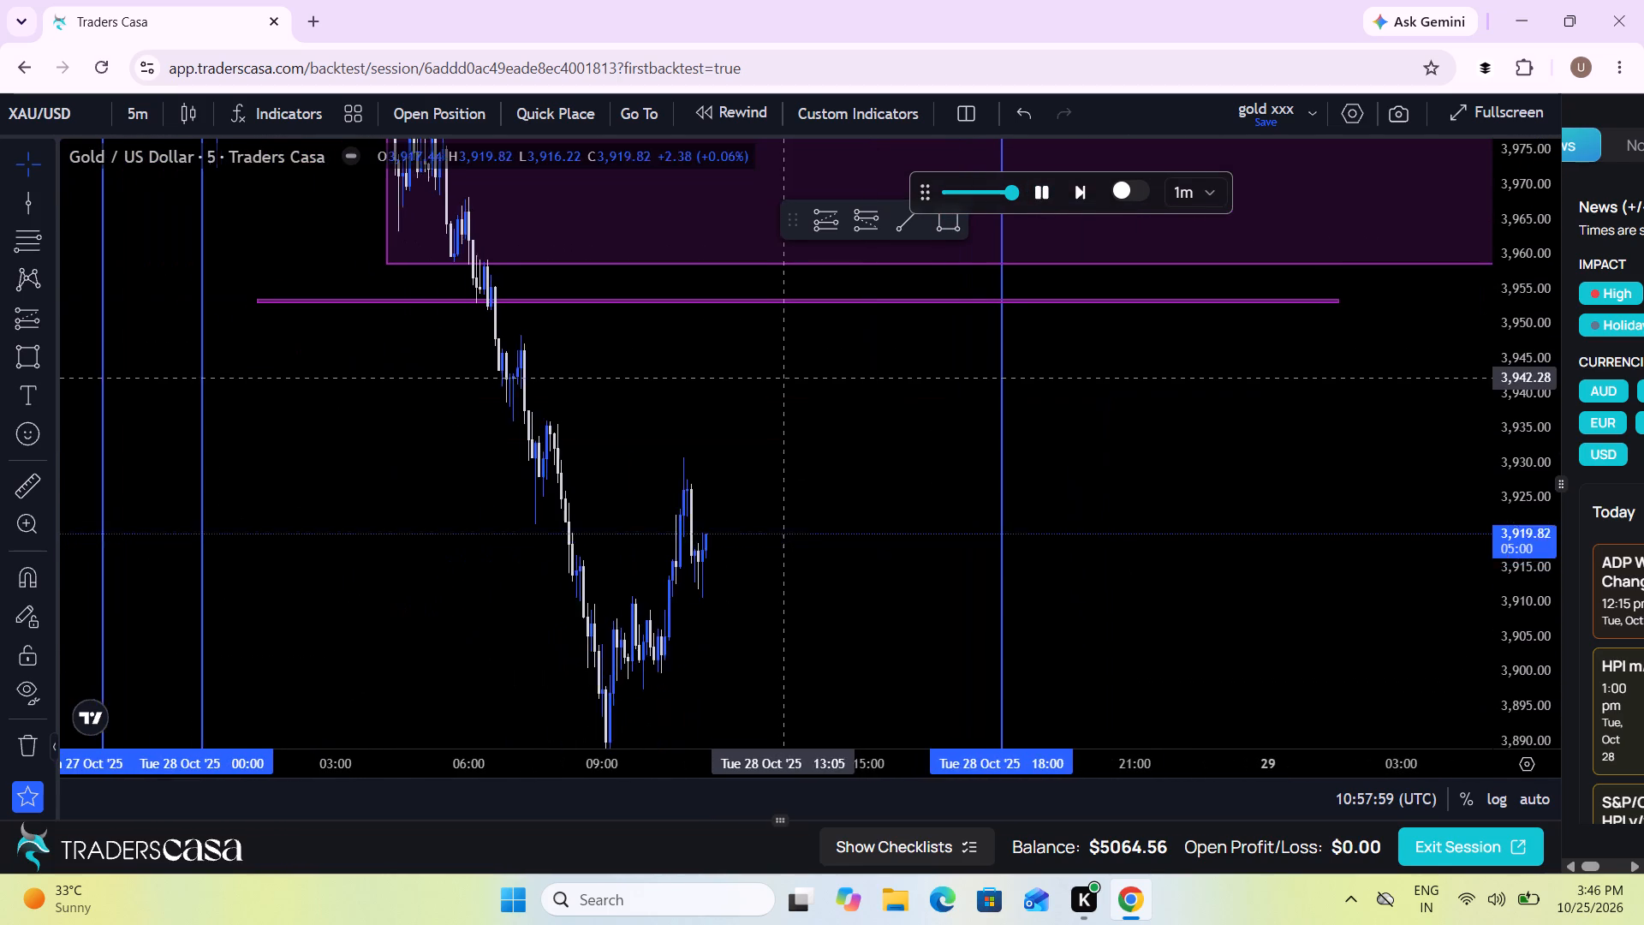
left_click_drag(957, 494, 755, 480)
scroll(755, 480, "down", 1)
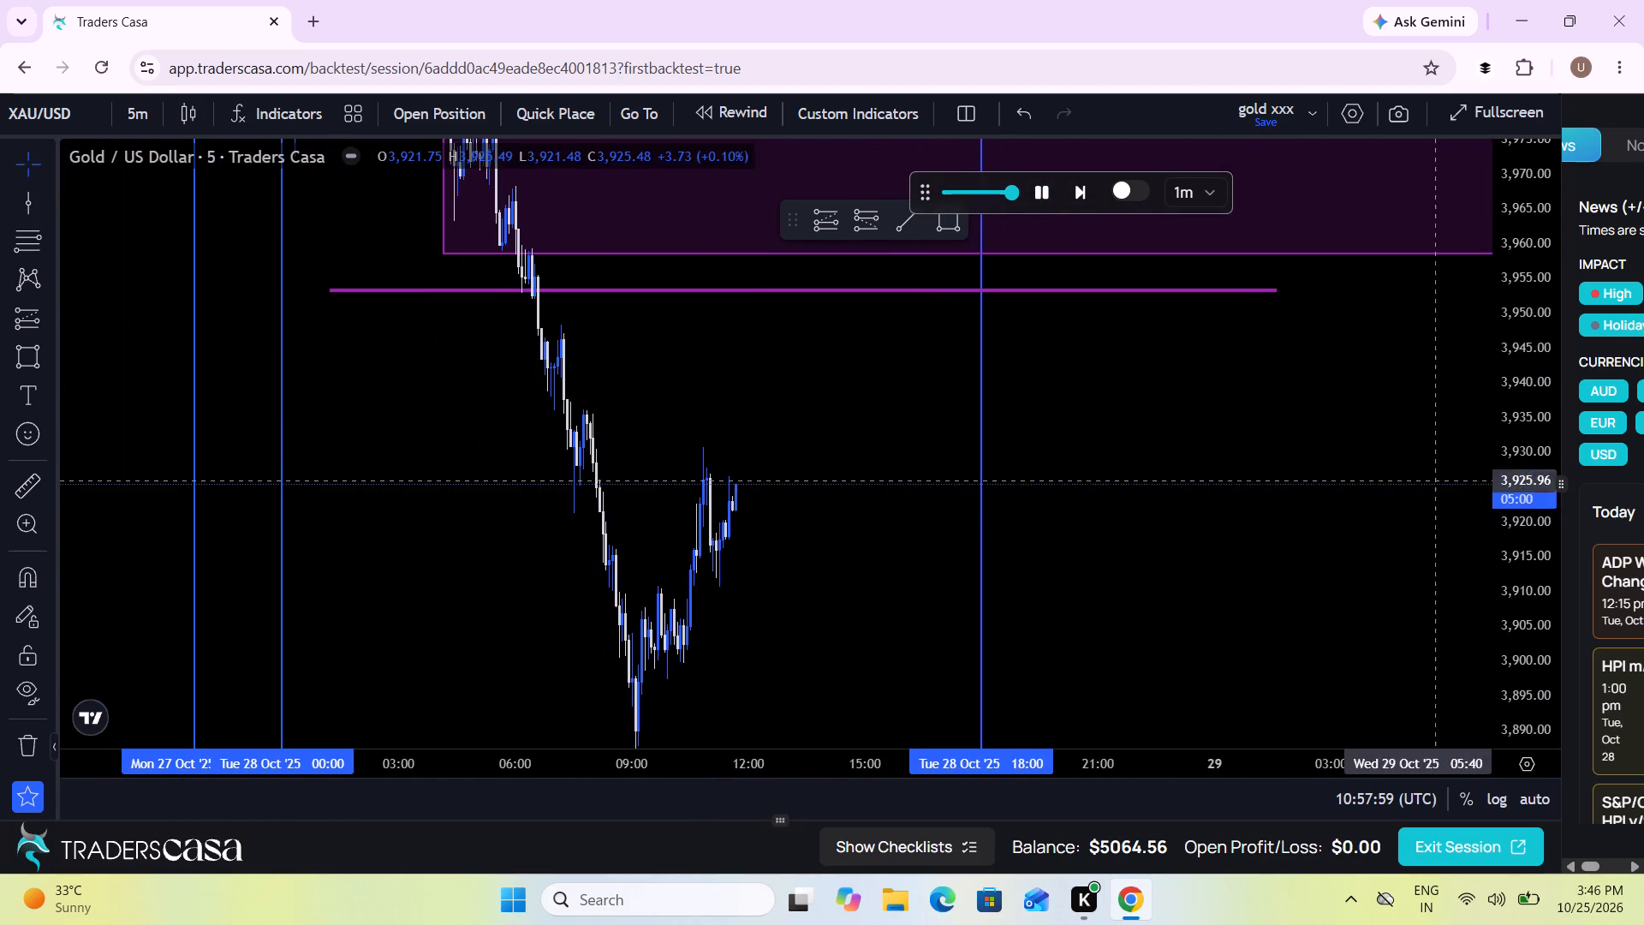
left_click_drag(1515, 421, 1498, 568)
left_click_drag(1214, 586, 1080, 622)
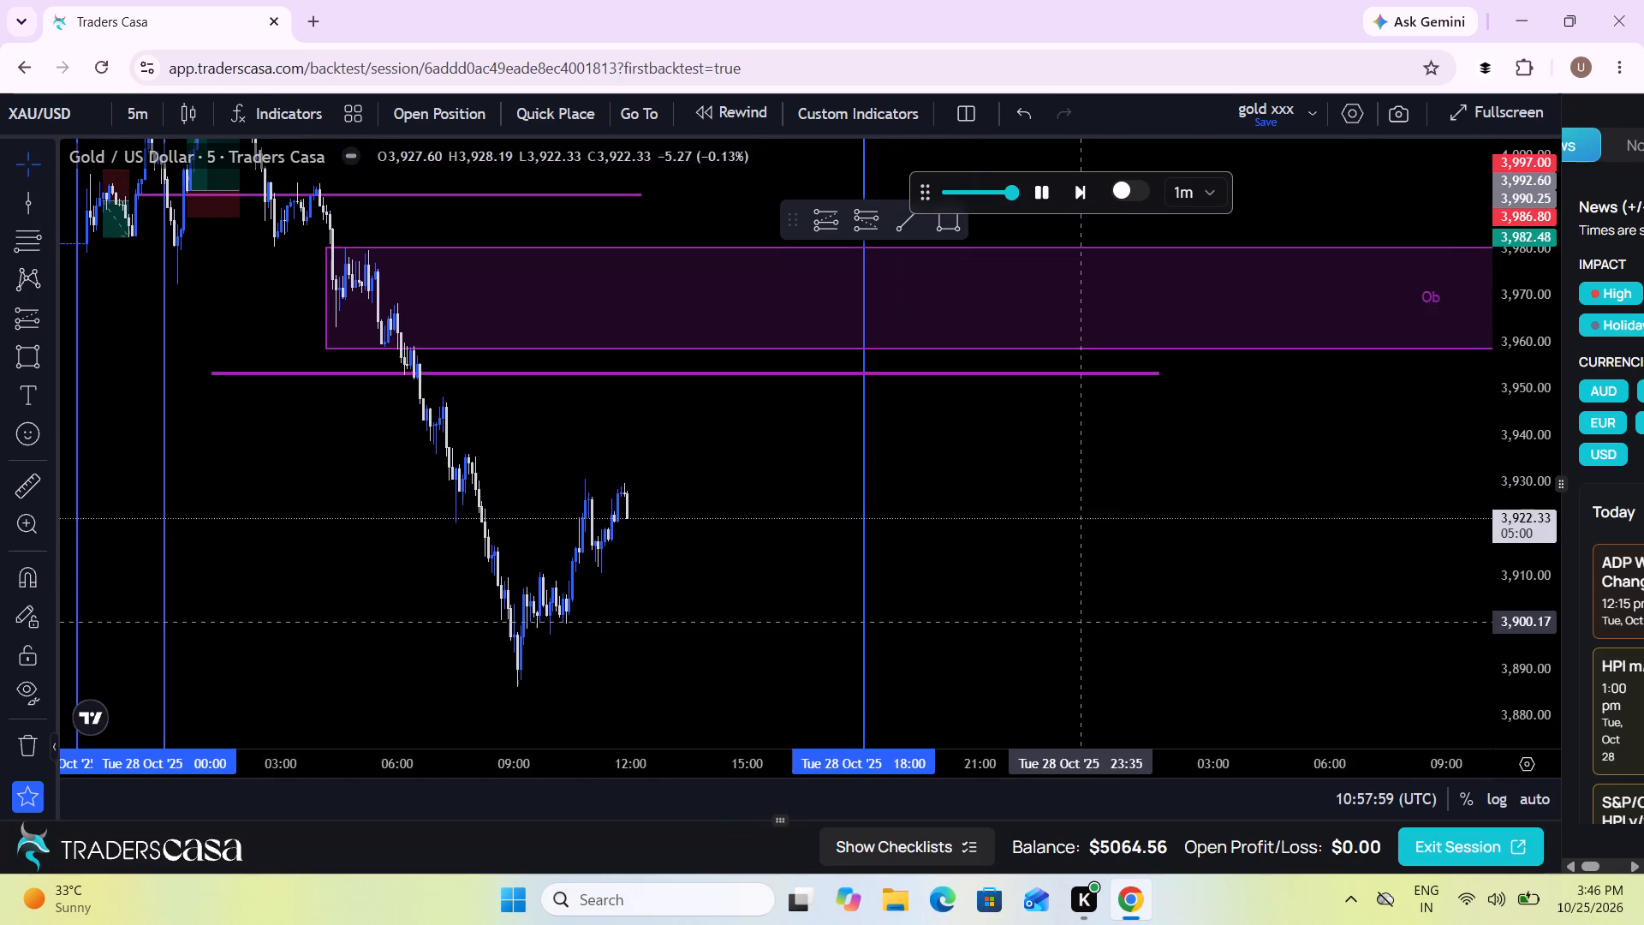
left_click_drag(1080, 622, 1077, 622)
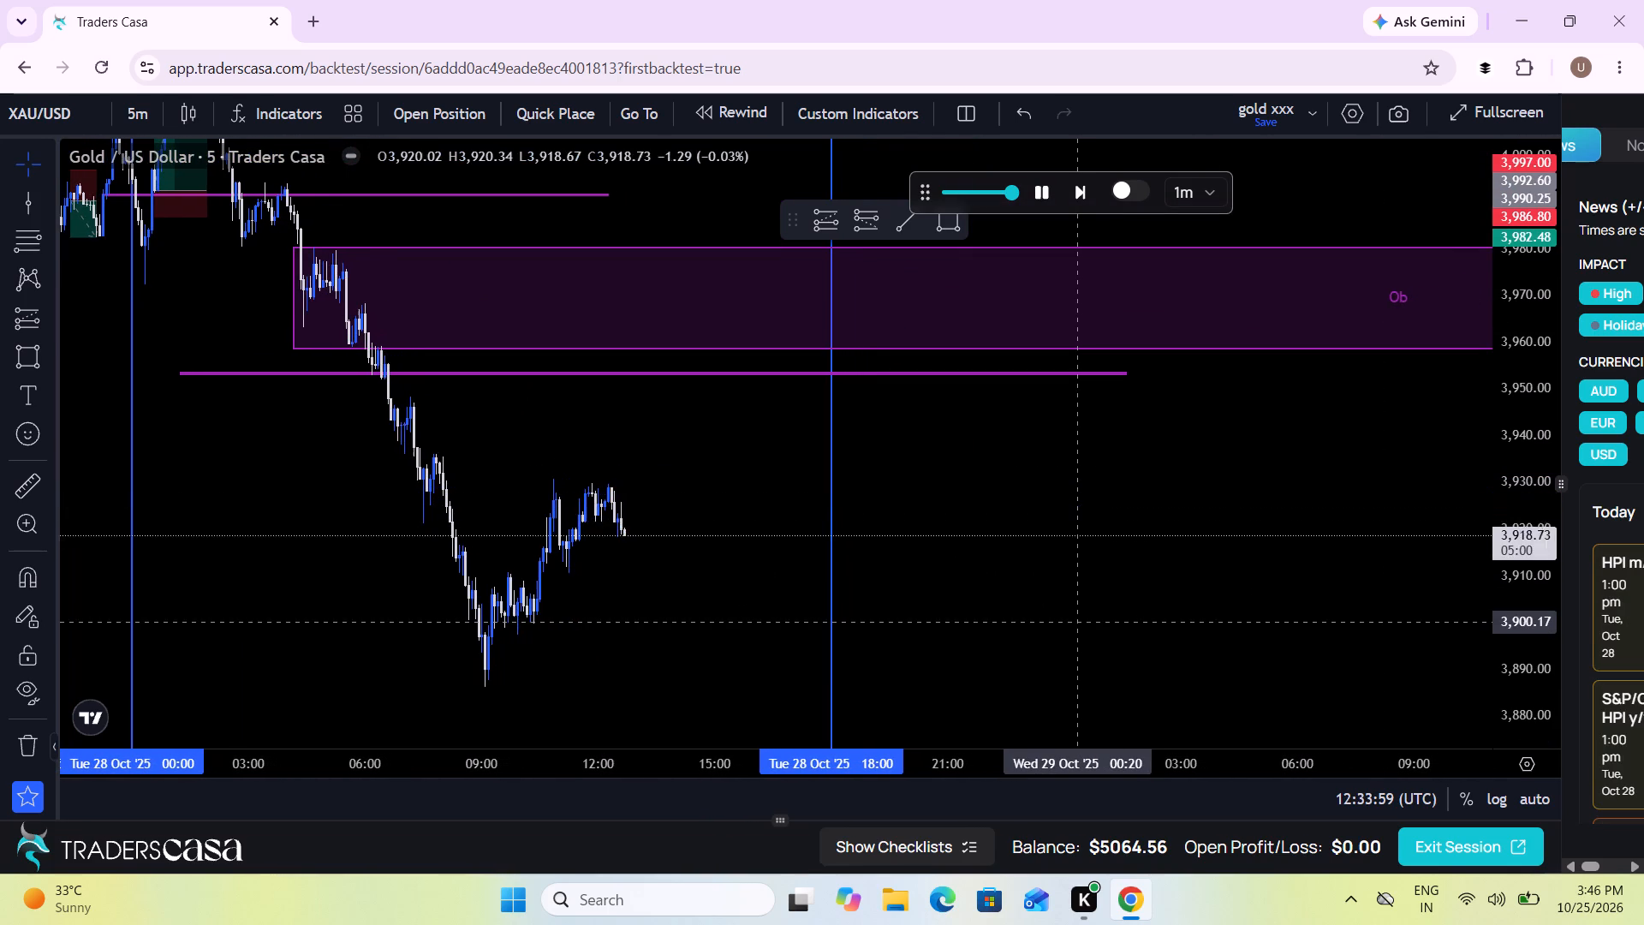
left_click_drag(1077, 622, 1268, 515)
scroll(1268, 515, "up", 1)
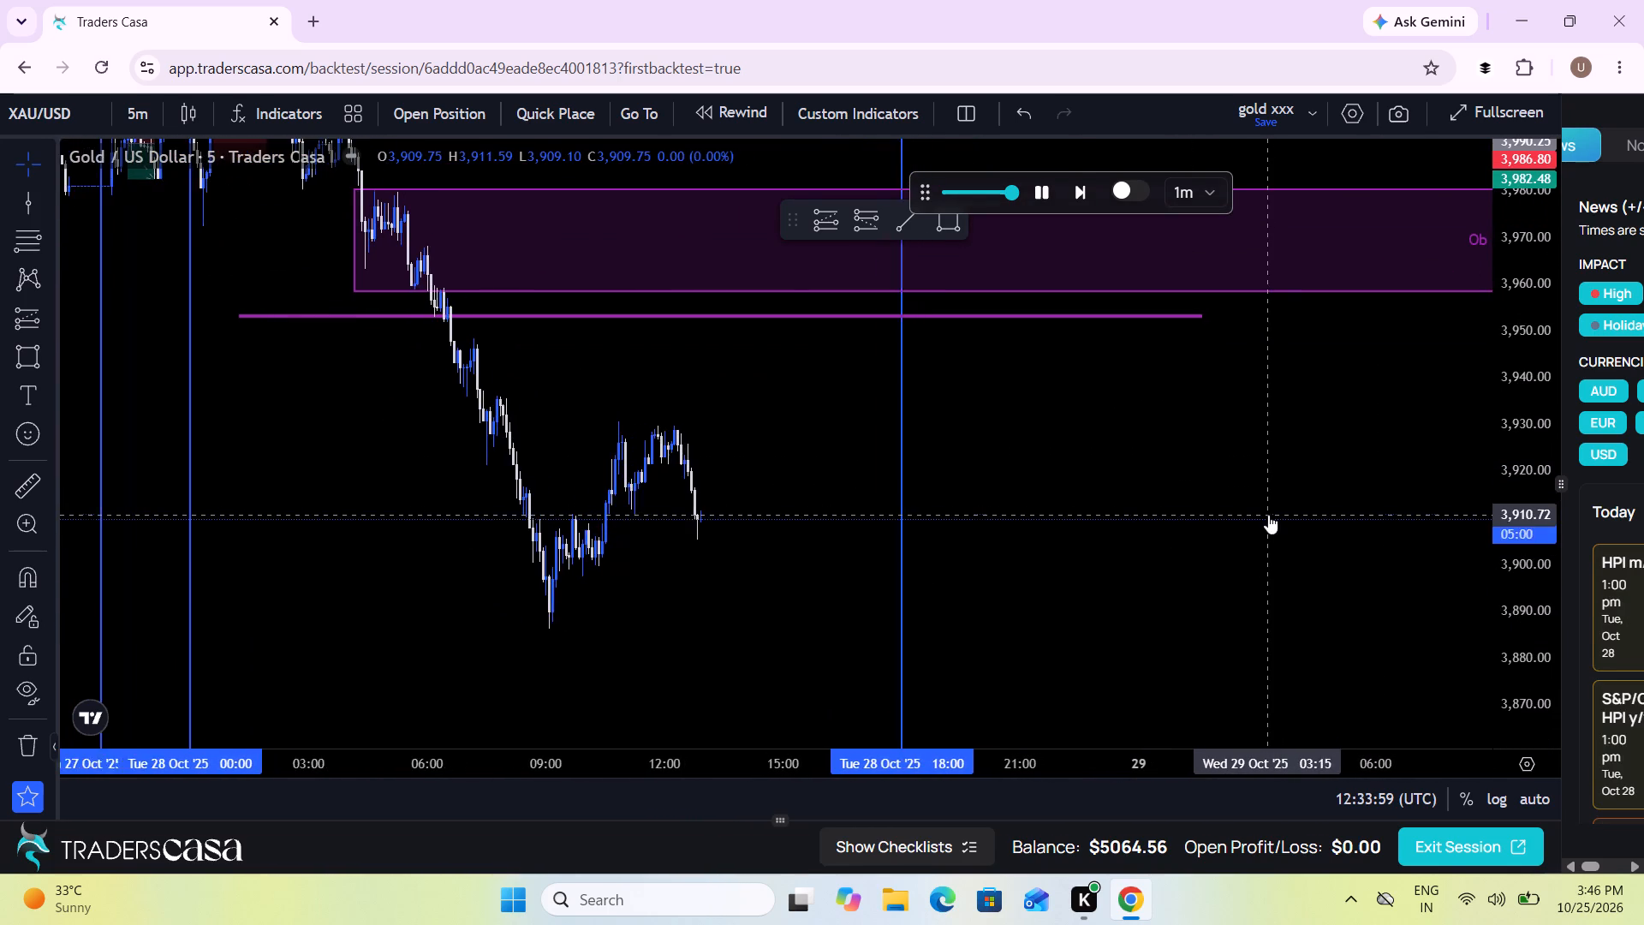
scroll(1268, 515, "up", 1)
left_click_drag(1051, 512, 1115, 555)
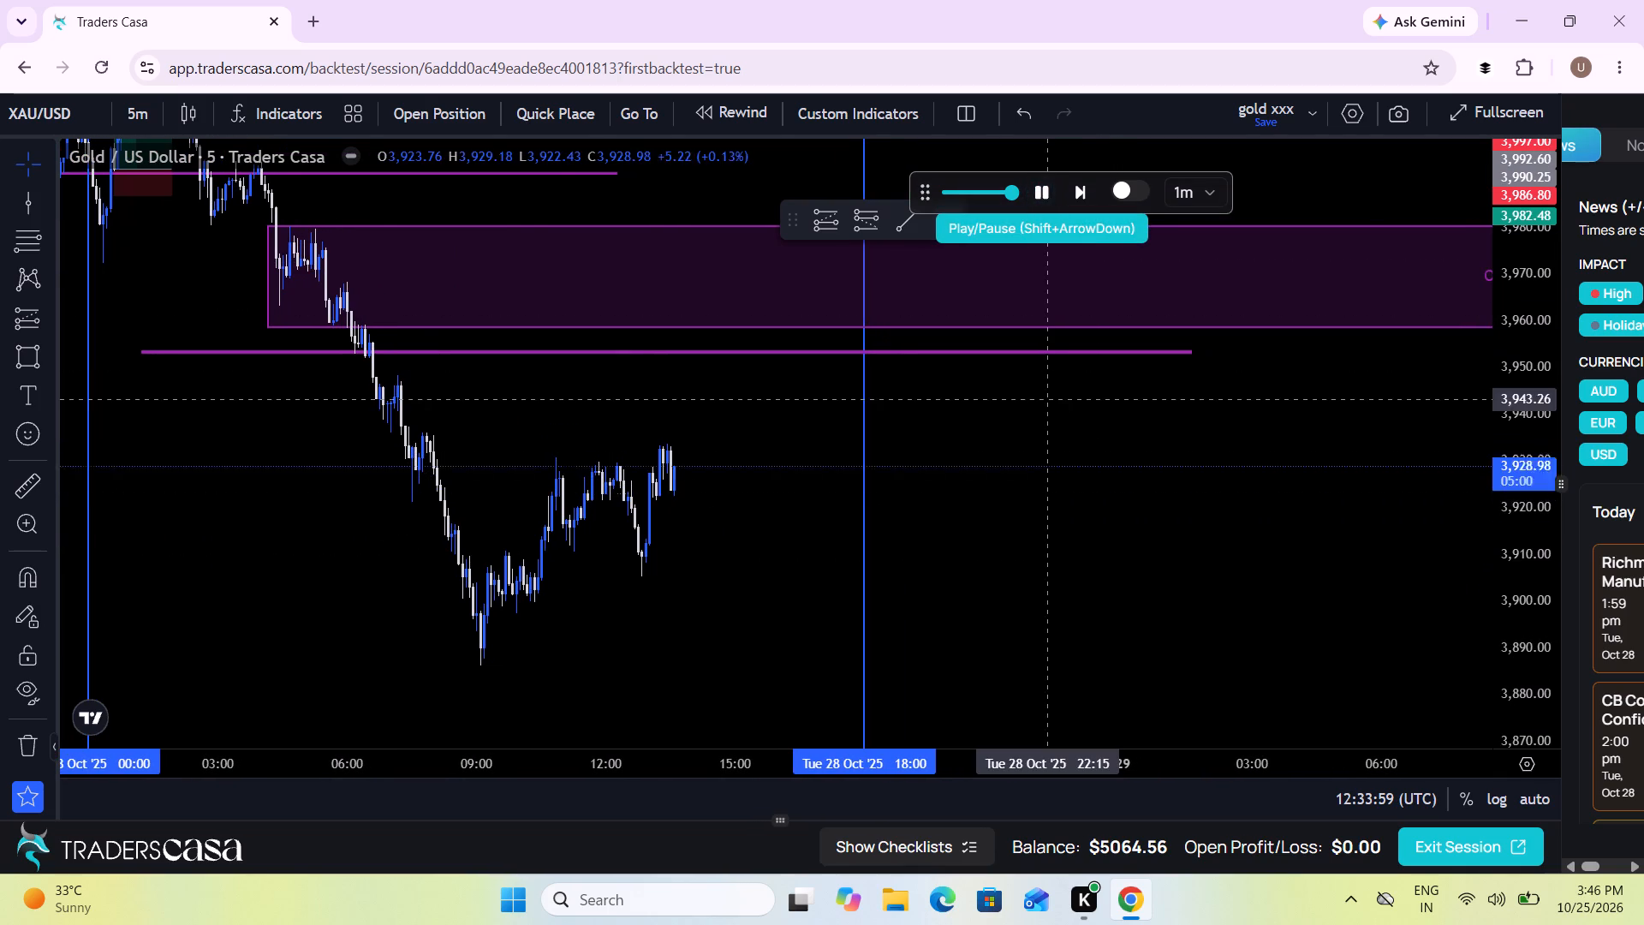
left_click_drag(1050, 398, 1100, 462)
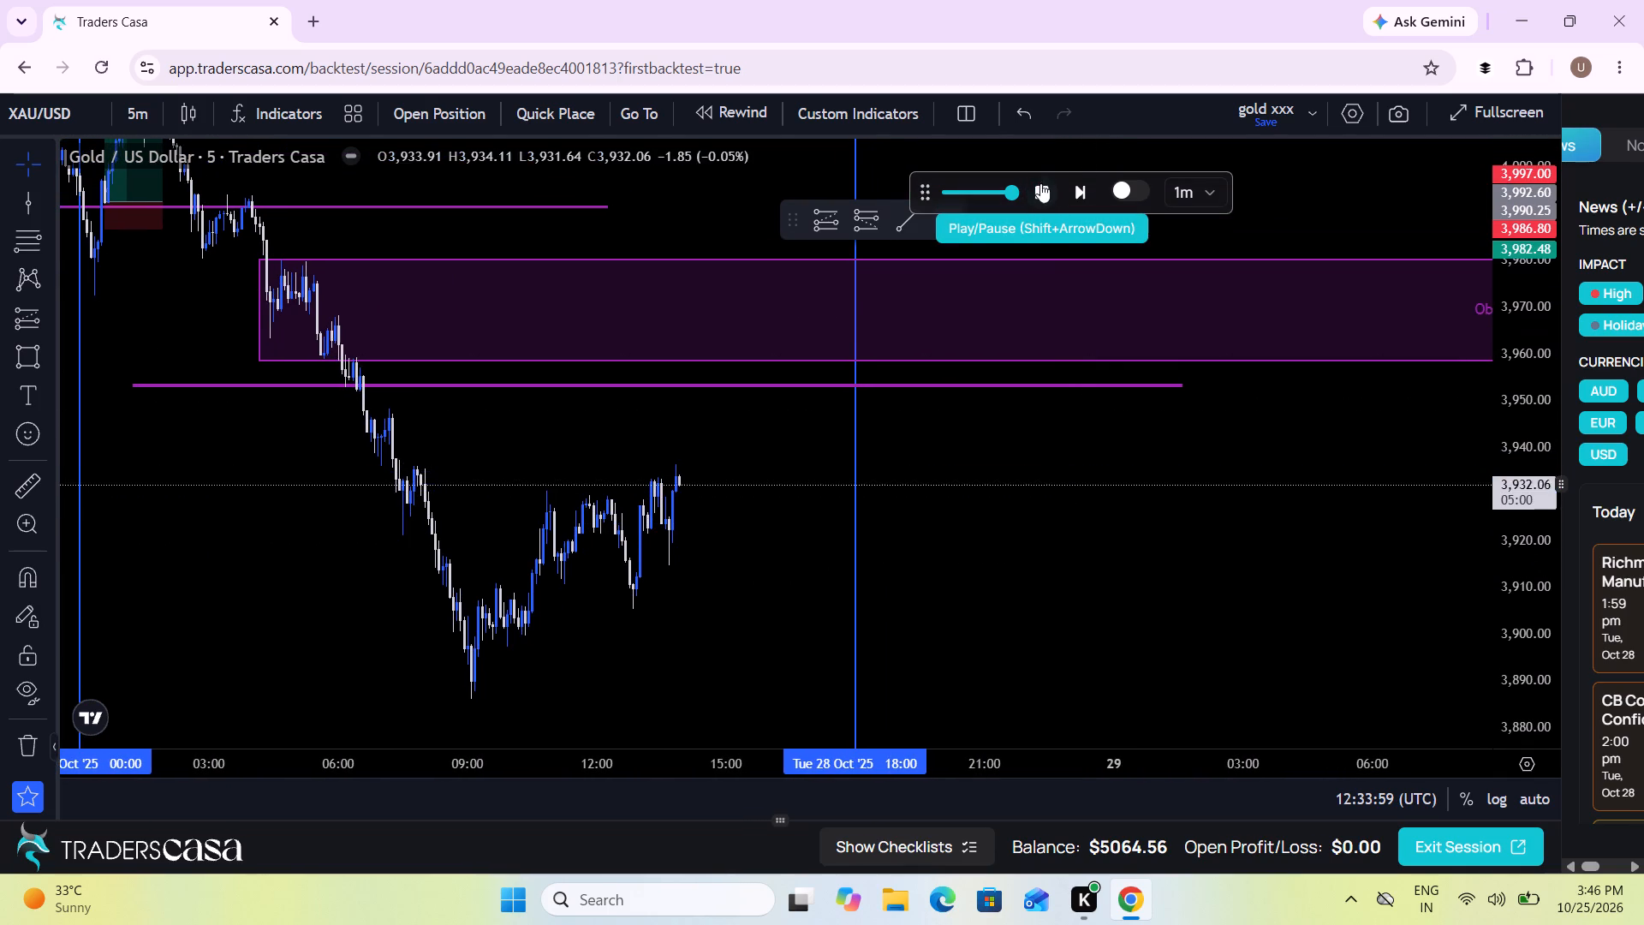
left_click(1045, 182)
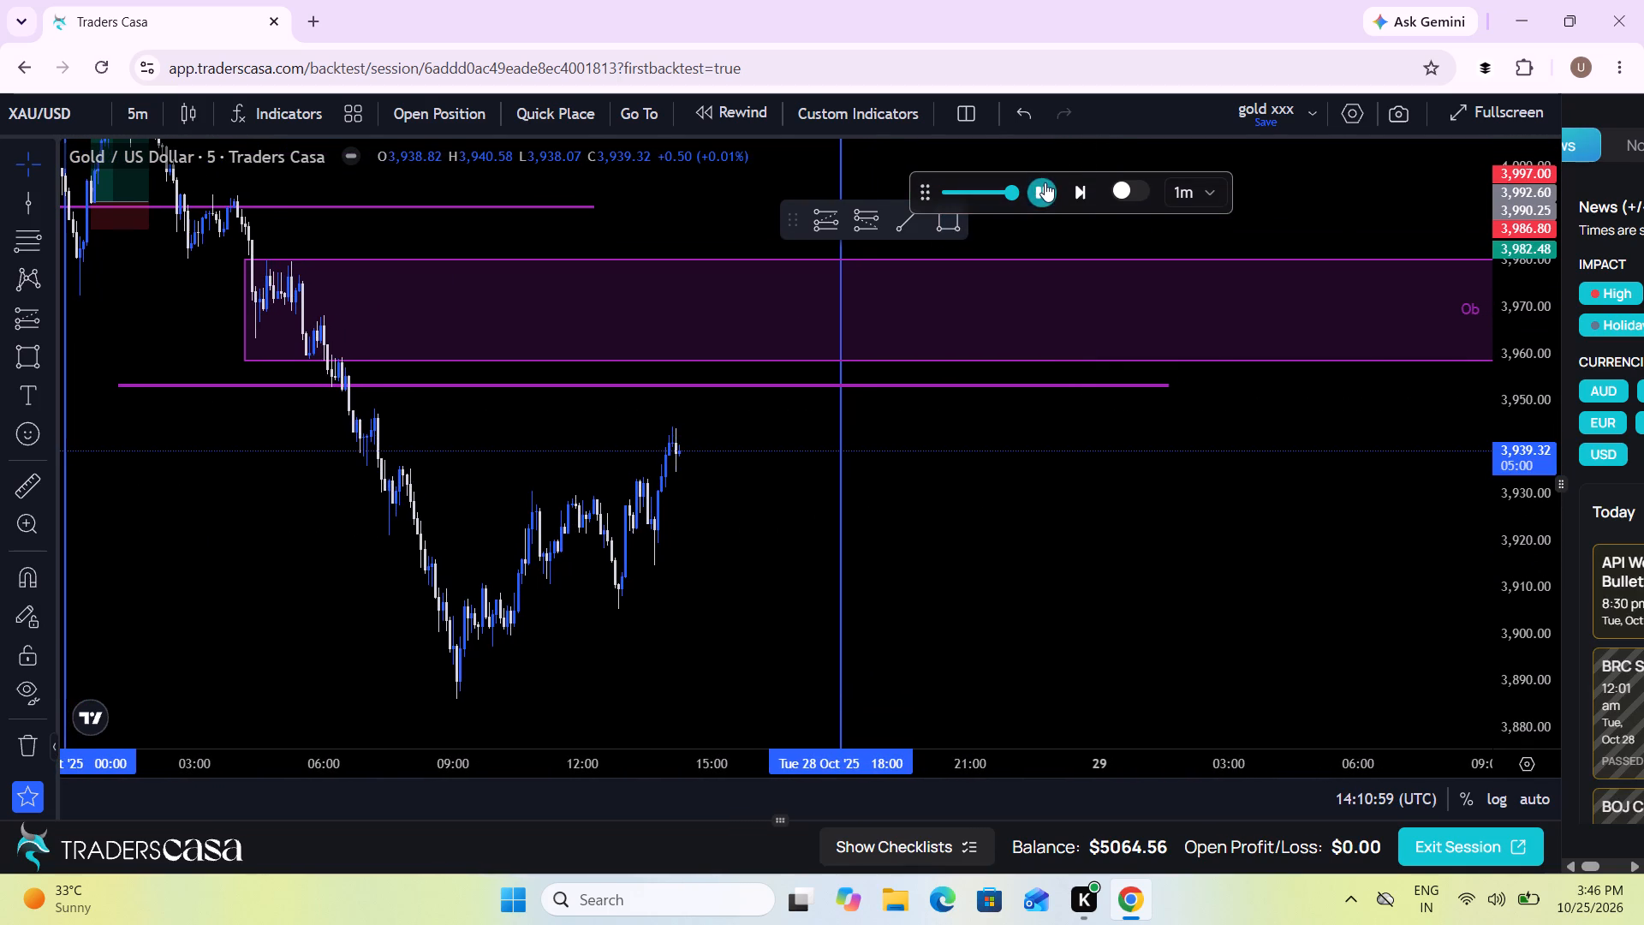
Reduce the replay speed to about the middle of its range and advance the replay briefly to about 14:20 on 28 Oct.
left_click(974, 193)
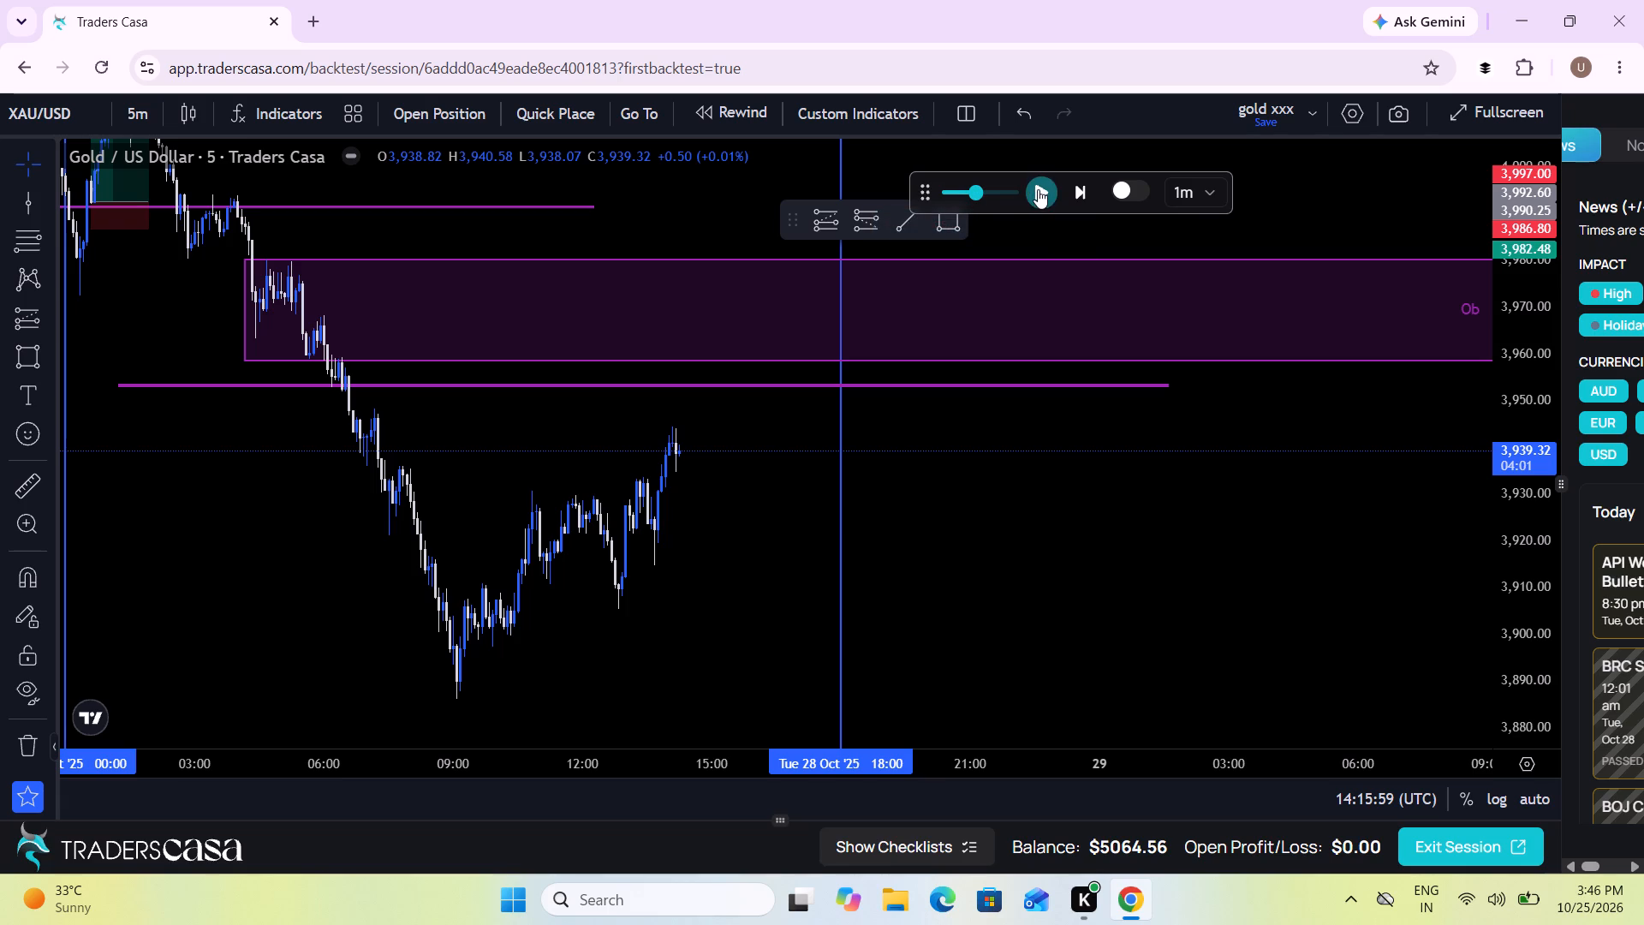
left_click(1038, 189)
left_click(1038, 189)
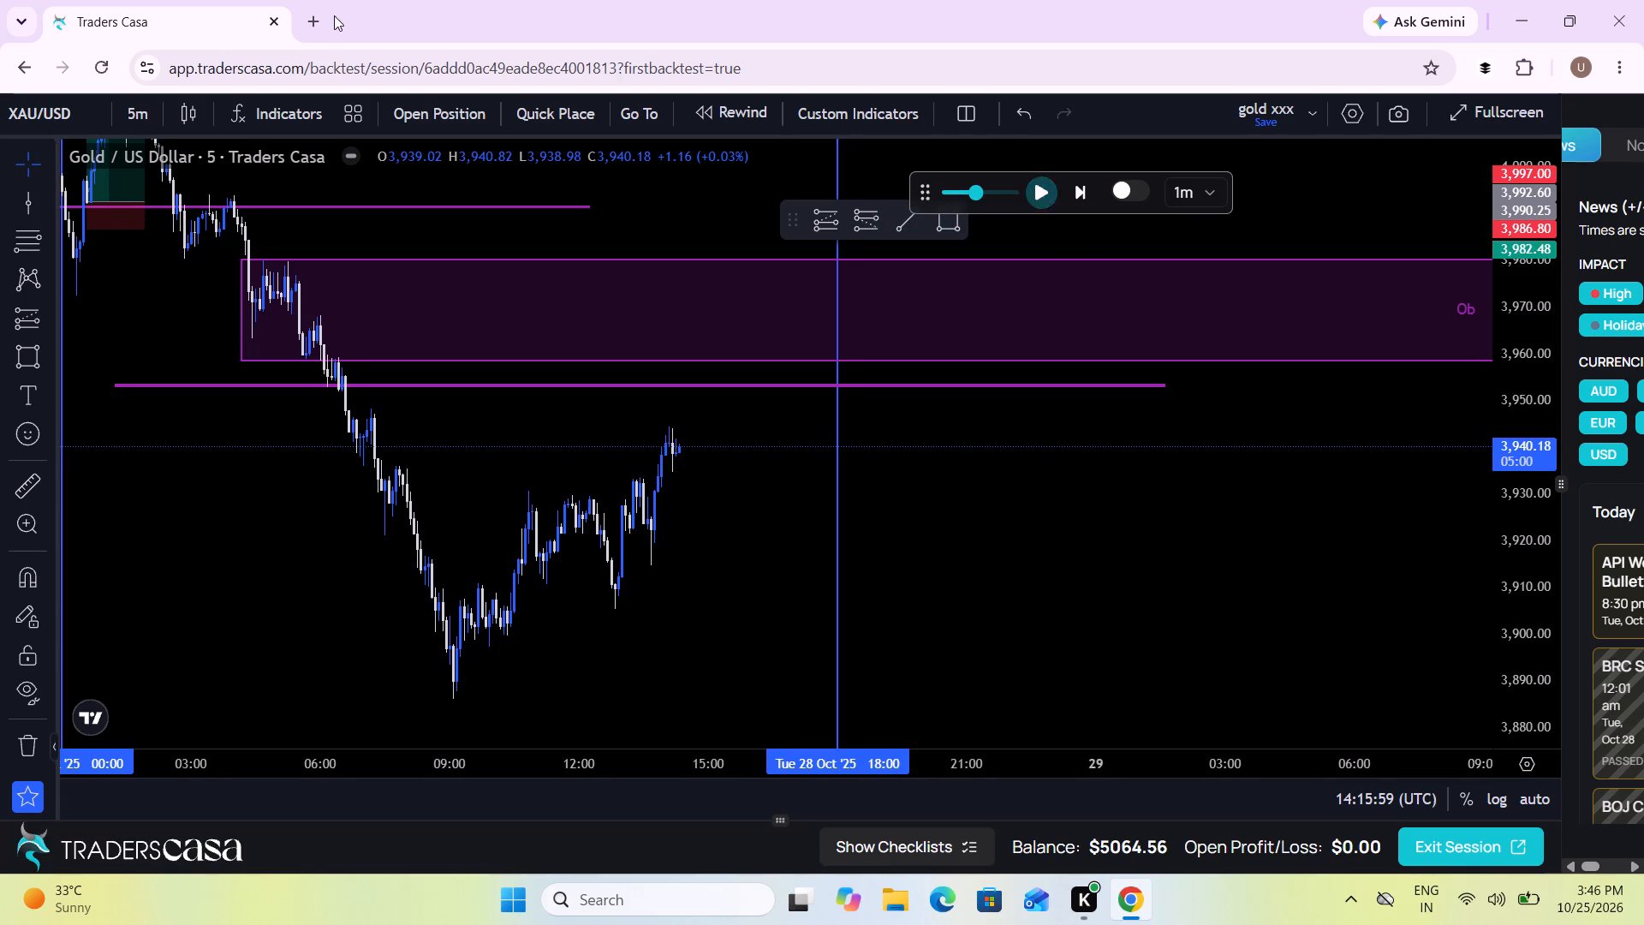
Switch the chart to the 1-hour timeframe.
left_click(141, 112)
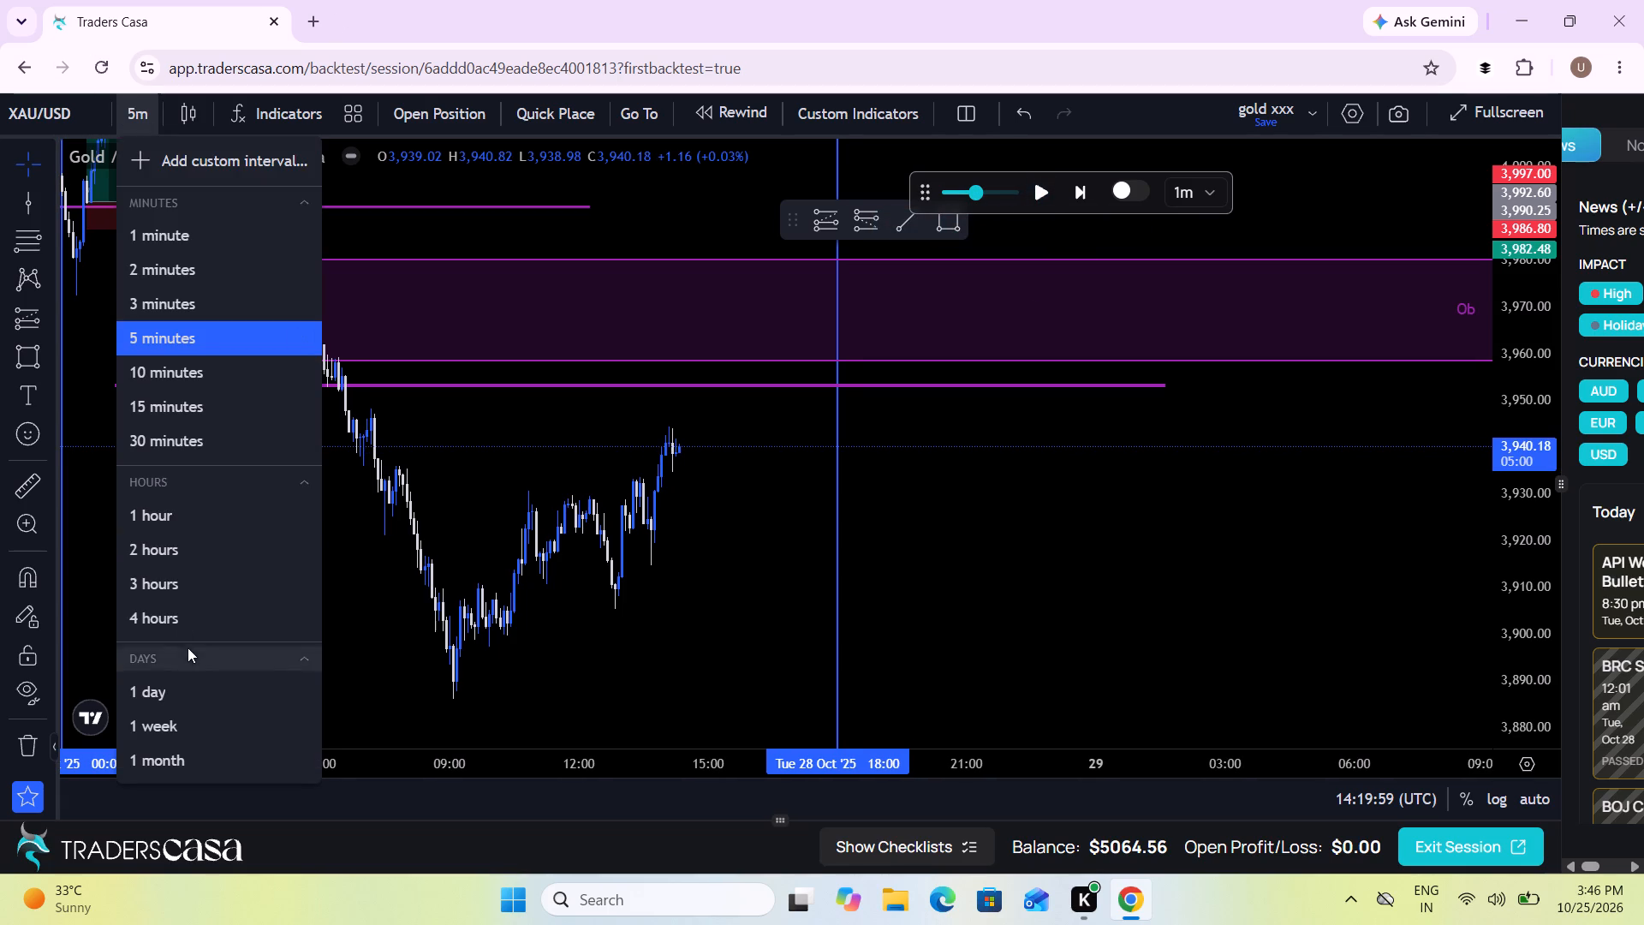
left_click(170, 527)
Advance the replay in short bursts on the 1-hour chart to about 14:53 on 28 Oct.
scroll(479, 527, "up", 4)
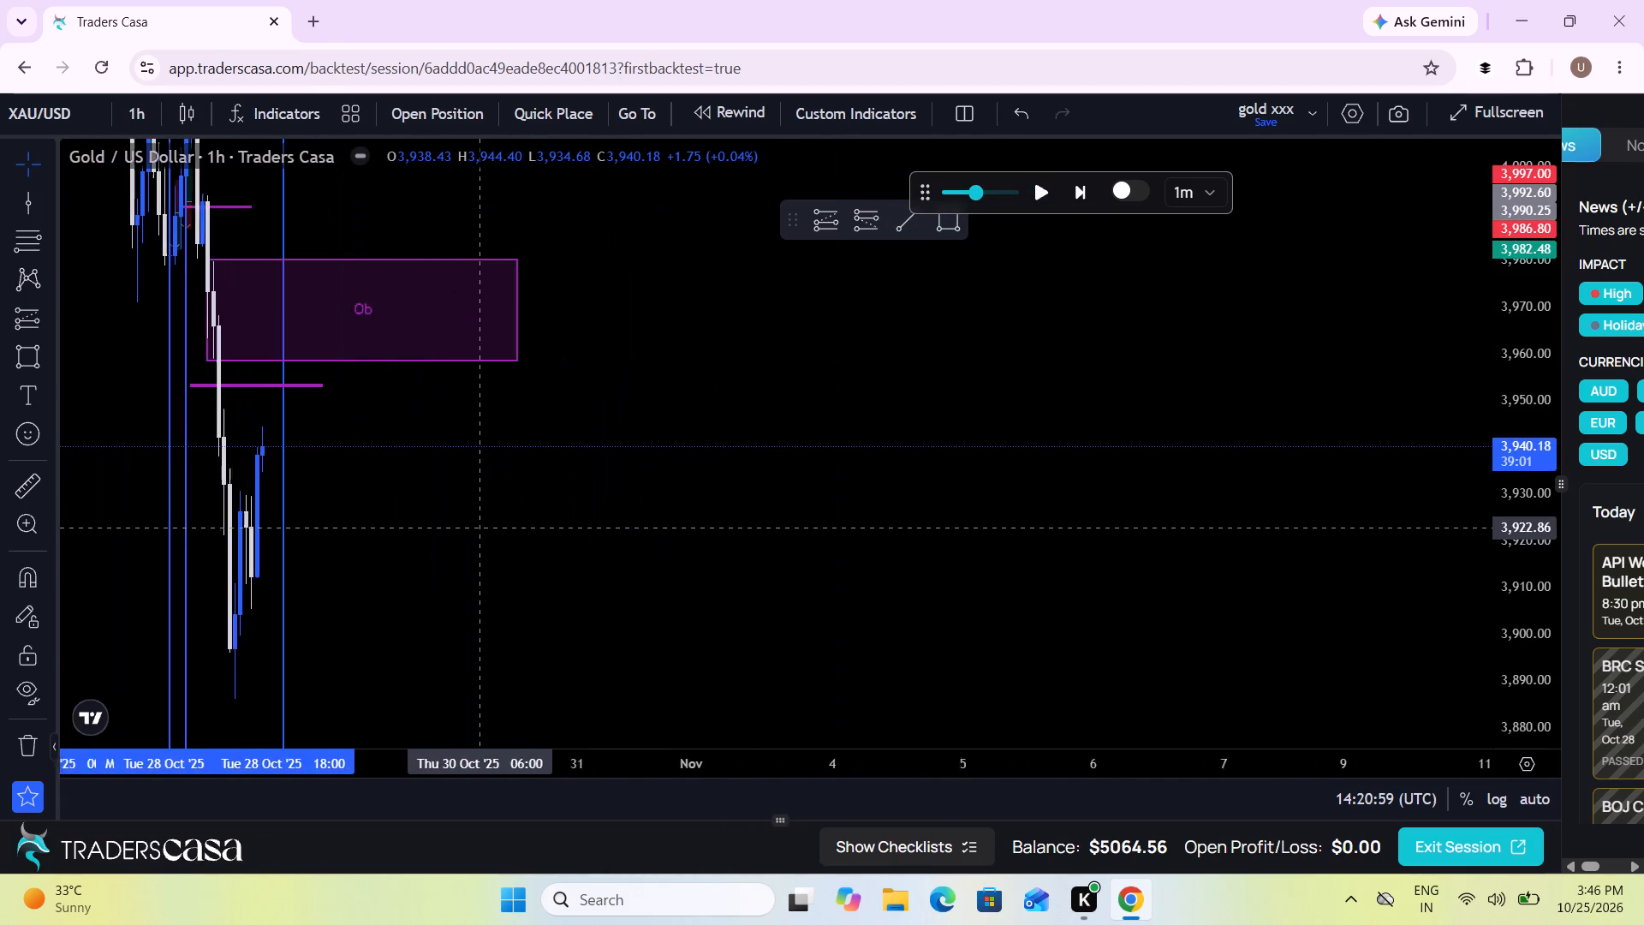
scroll(479, 527, "up", 3)
left_click_drag(240, 517, 1157, 467)
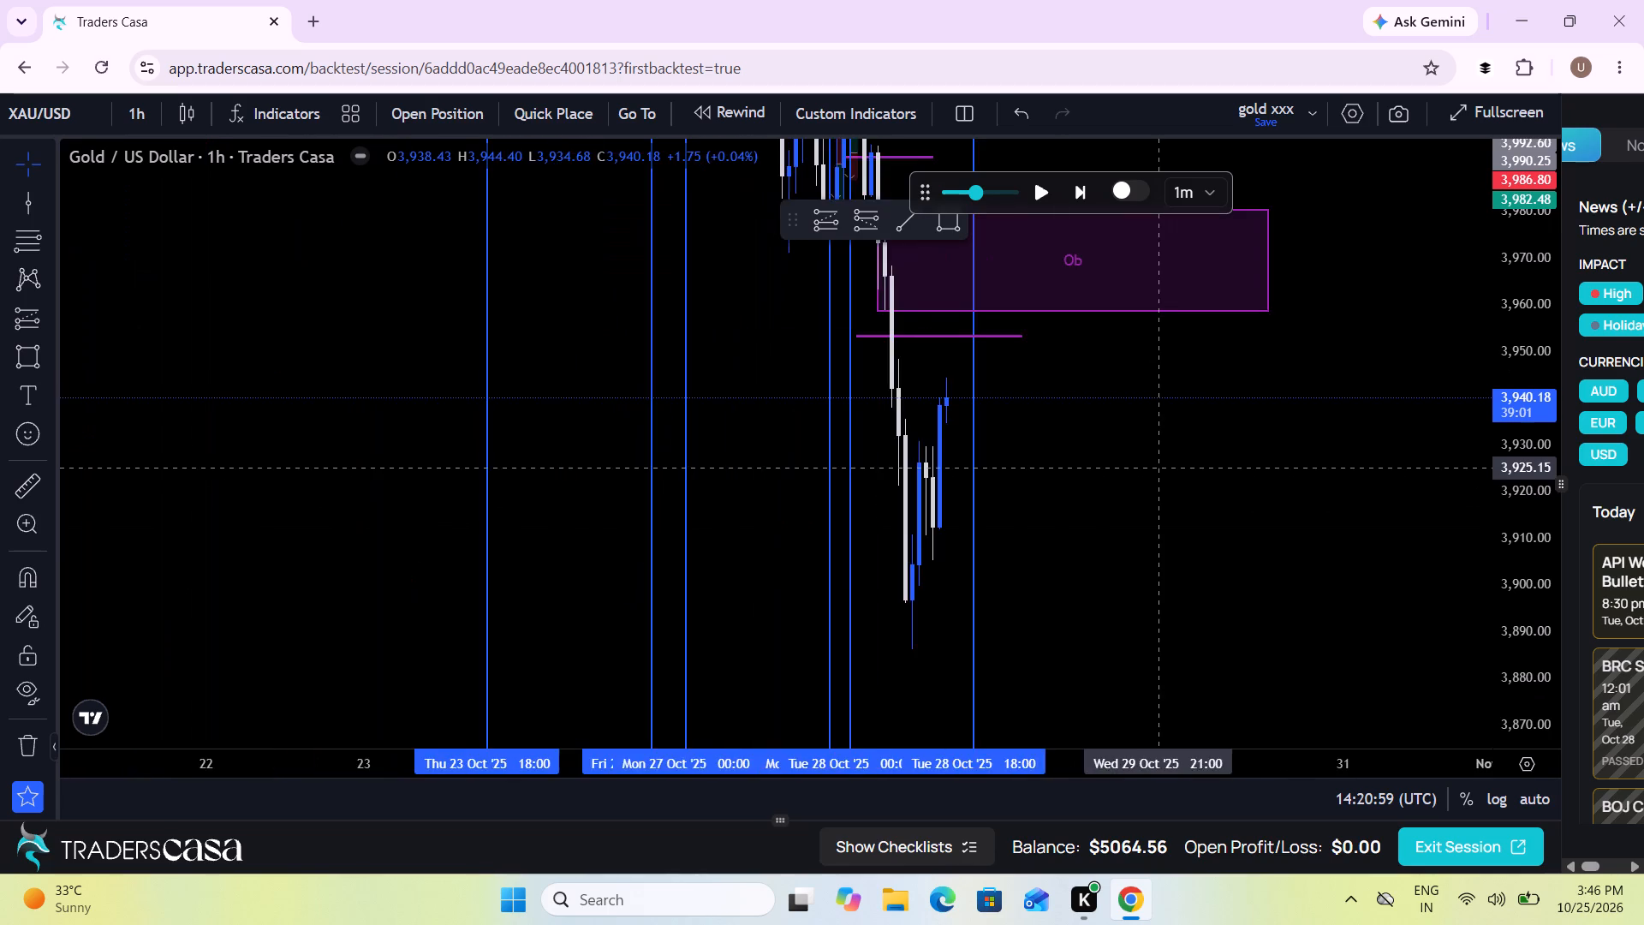
scroll(1157, 467, "up", 5)
left_click_drag(872, 471, 1209, 466)
scroll(1209, 466, "up", 1)
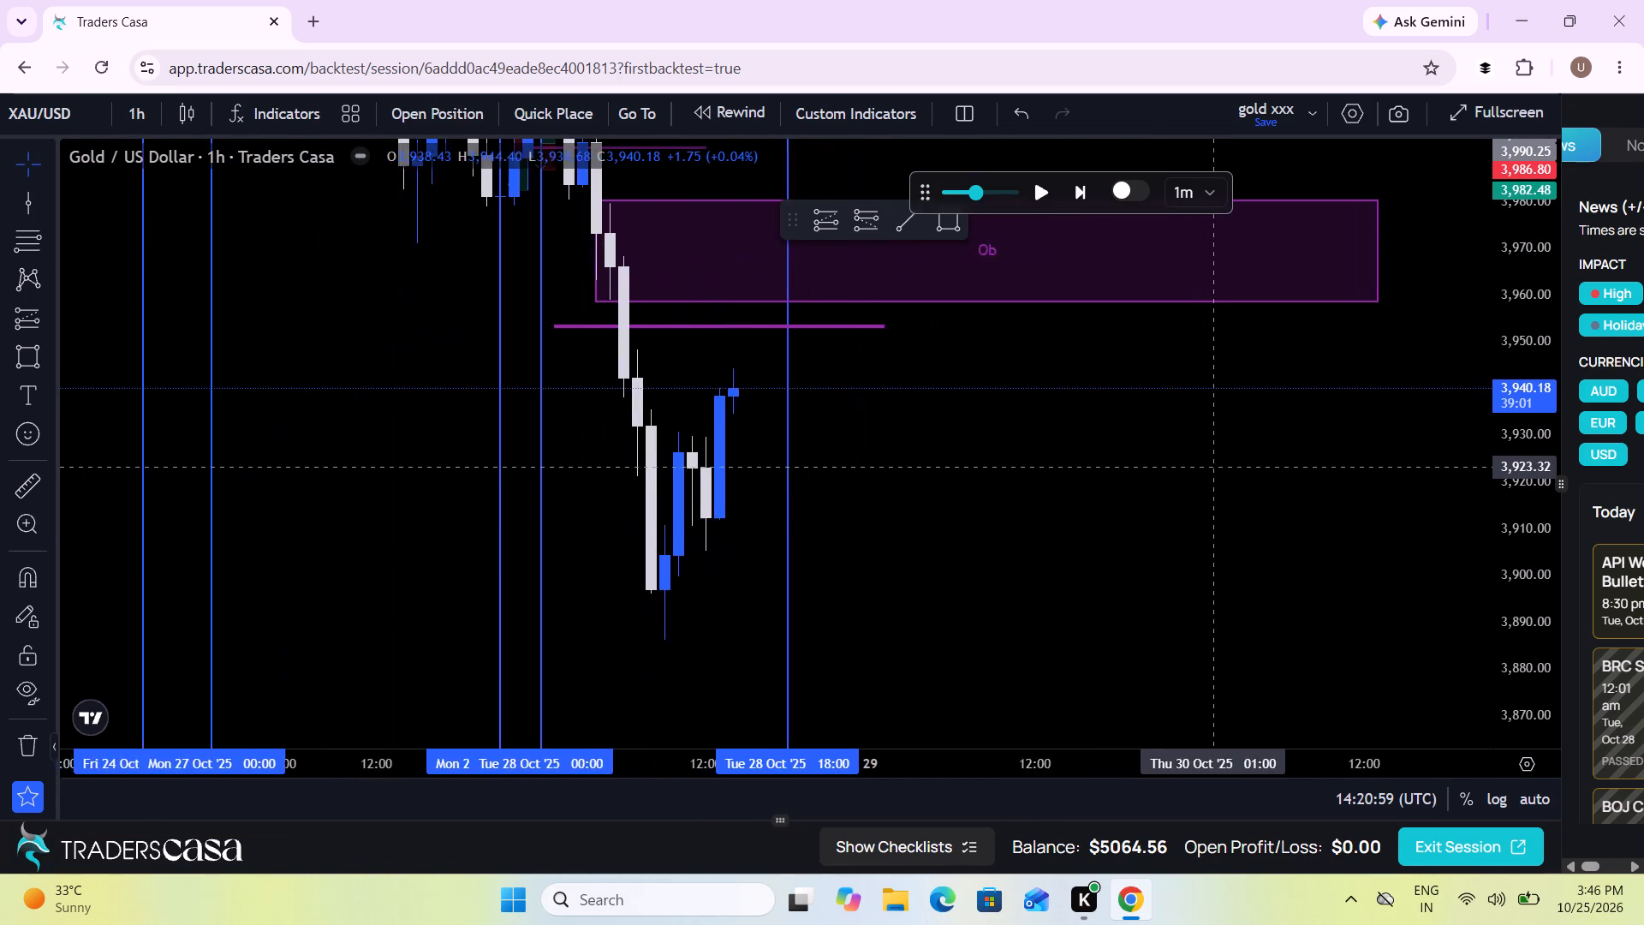
scroll(1209, 466, "up", 2)
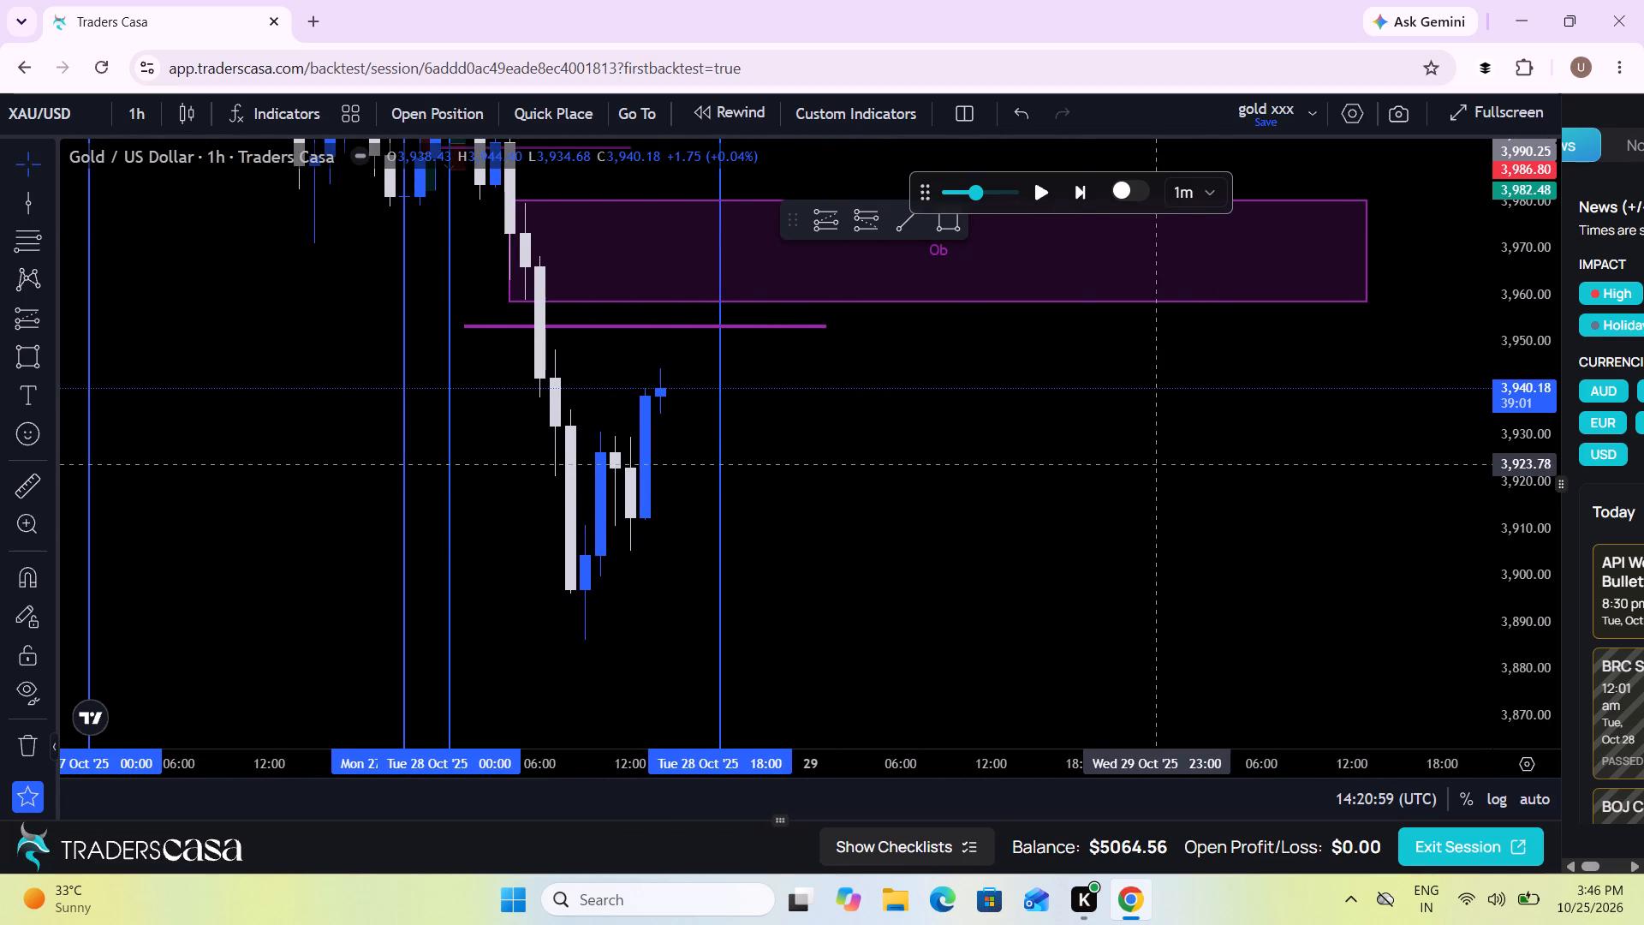
left_click(1039, 196)
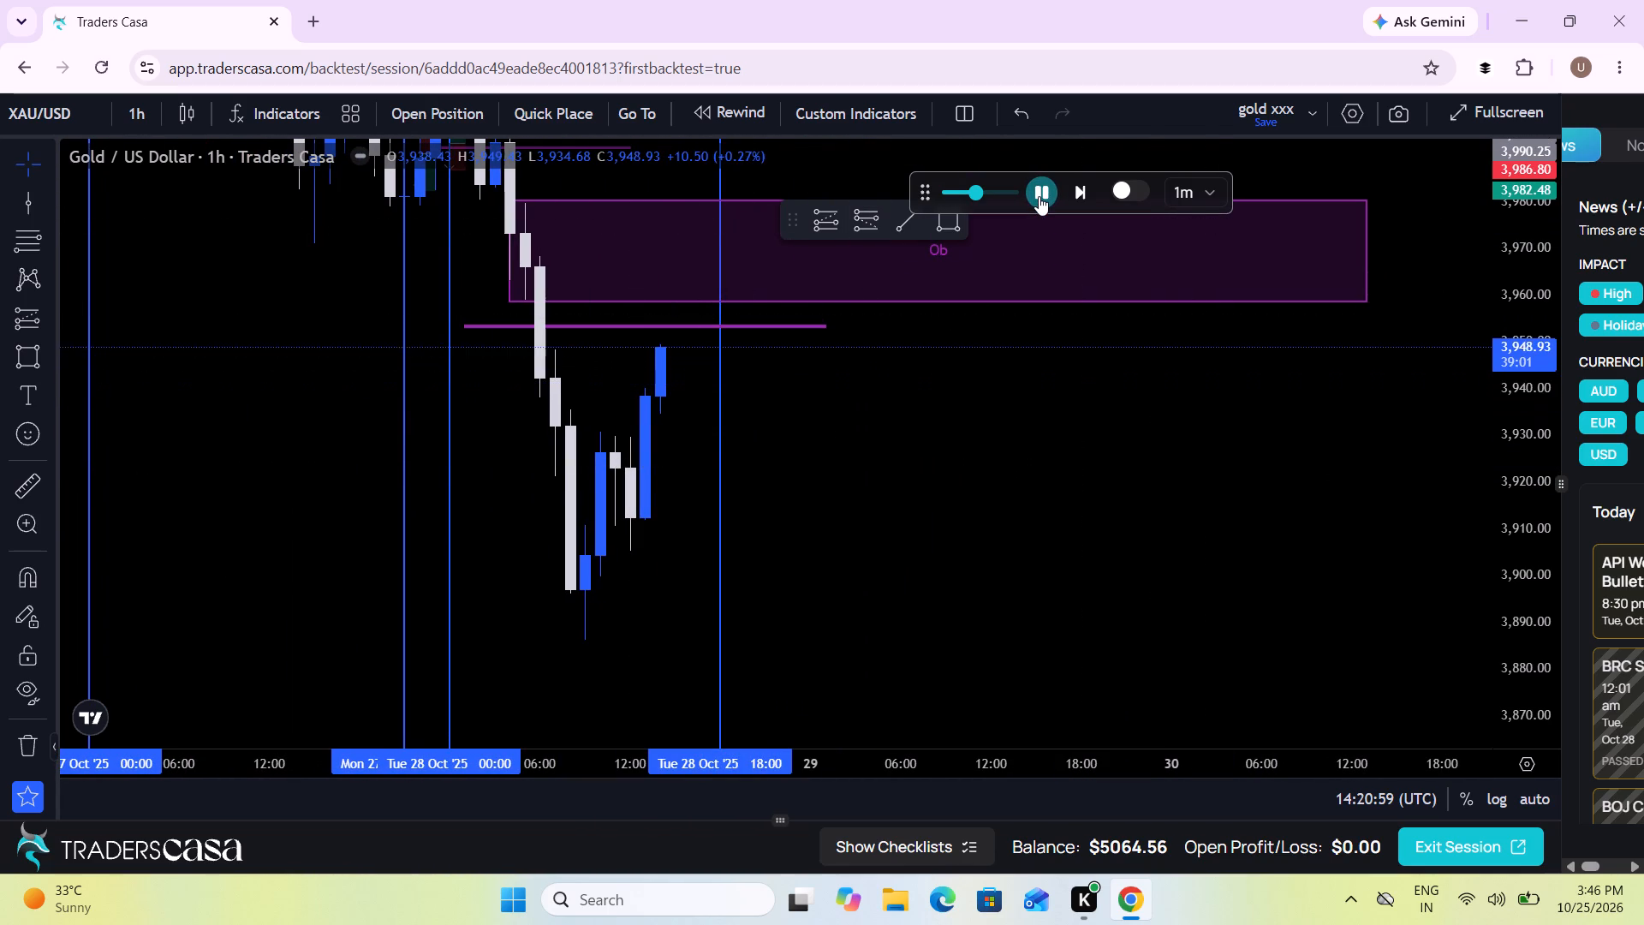
left_click(1039, 196)
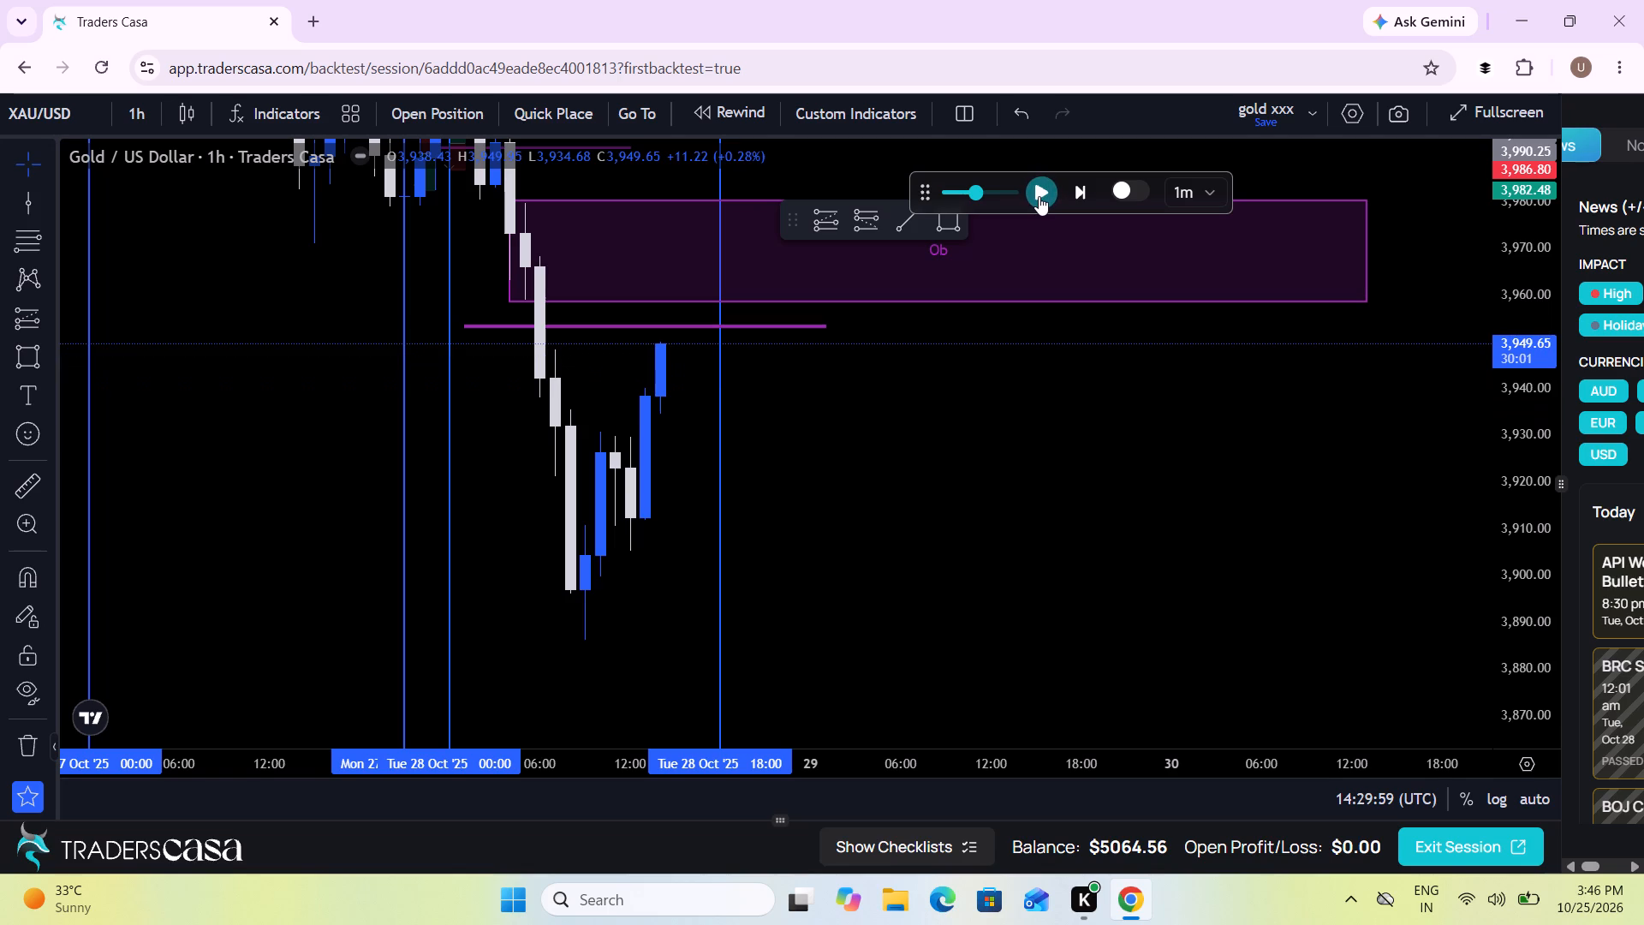
left_click(1039, 196)
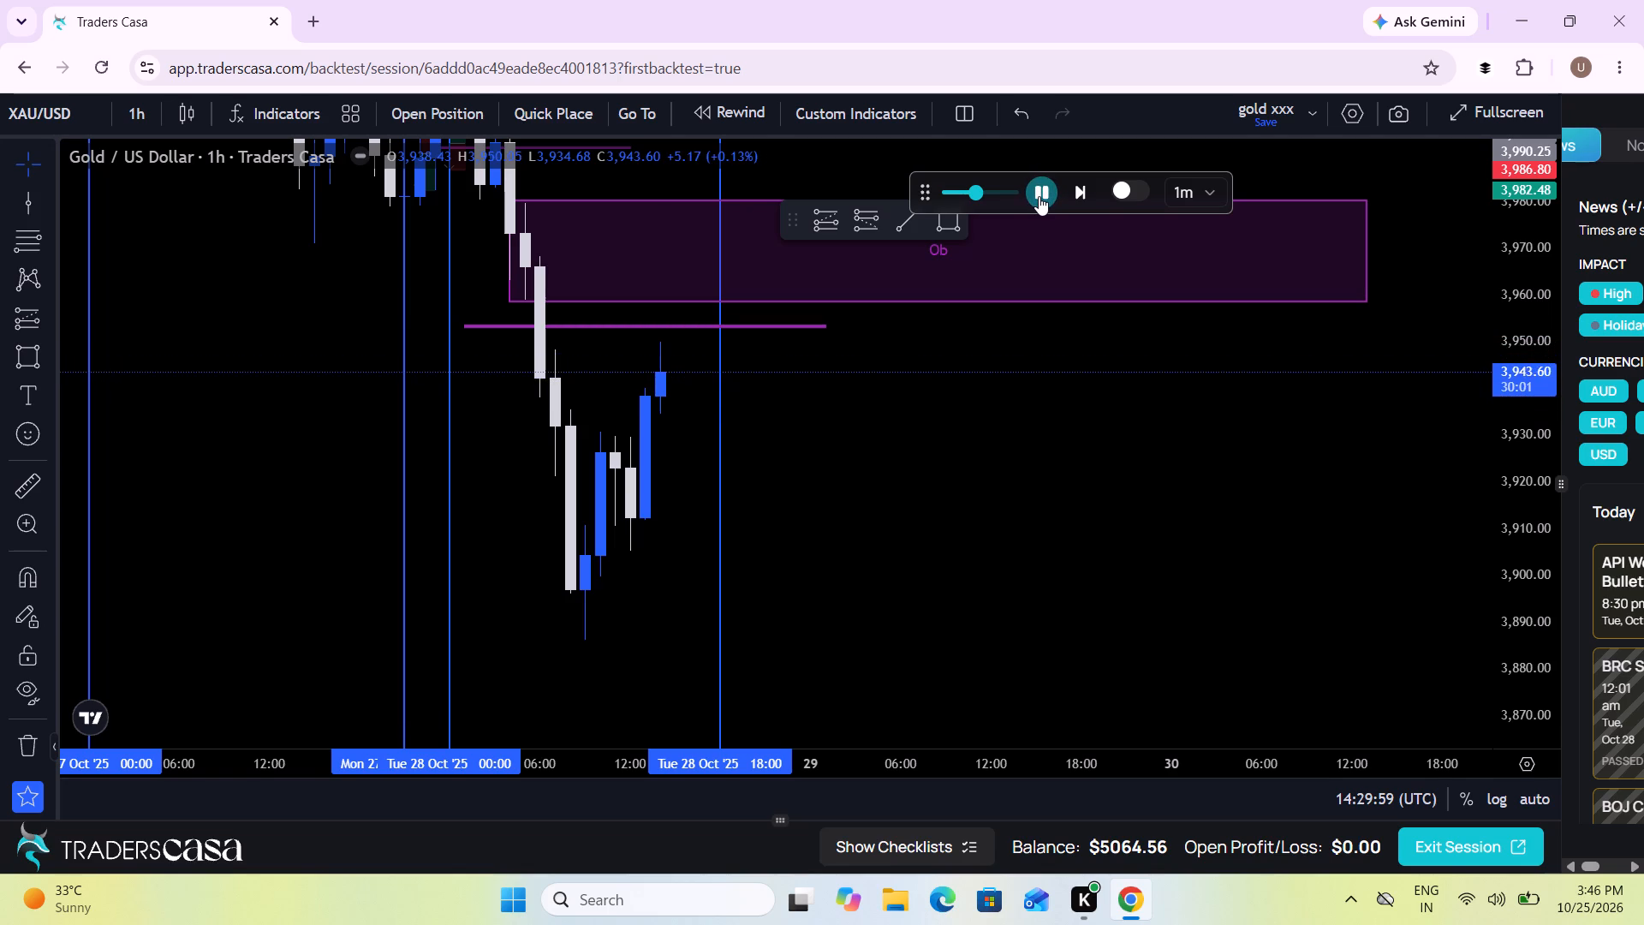
left_click(1039, 196)
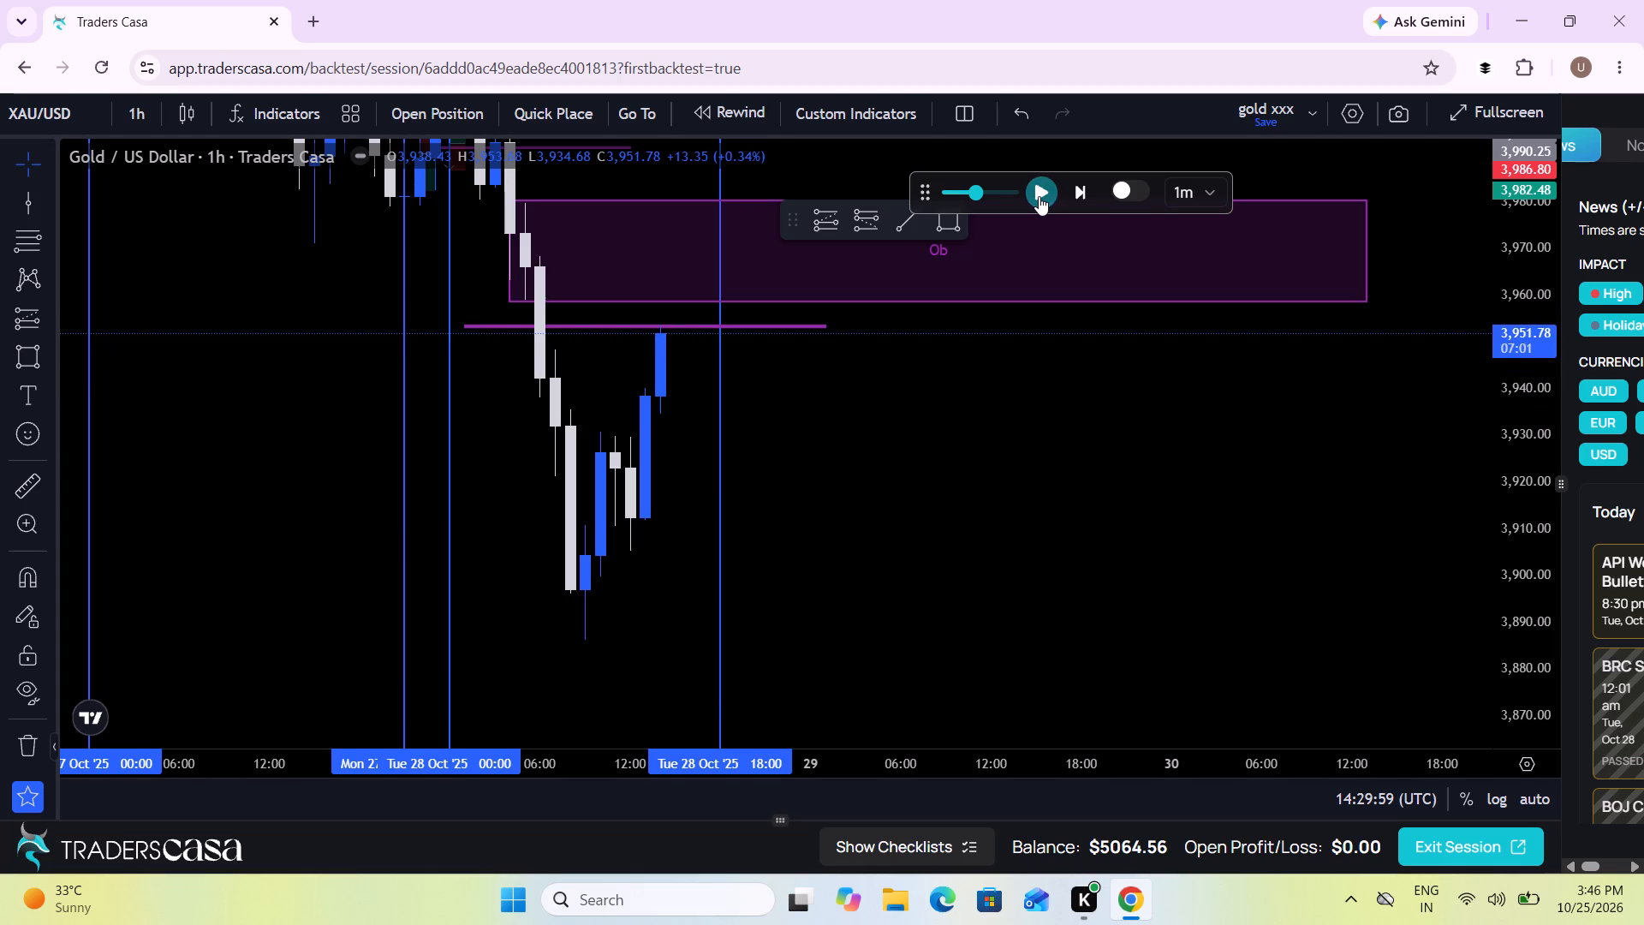
Advance the replay to about 15:04 on 28 Oct, watching price against the swing midpoint zone.
left_click_drag(945, 442, 1223, 517)
scroll(1223, 517, "up", 1)
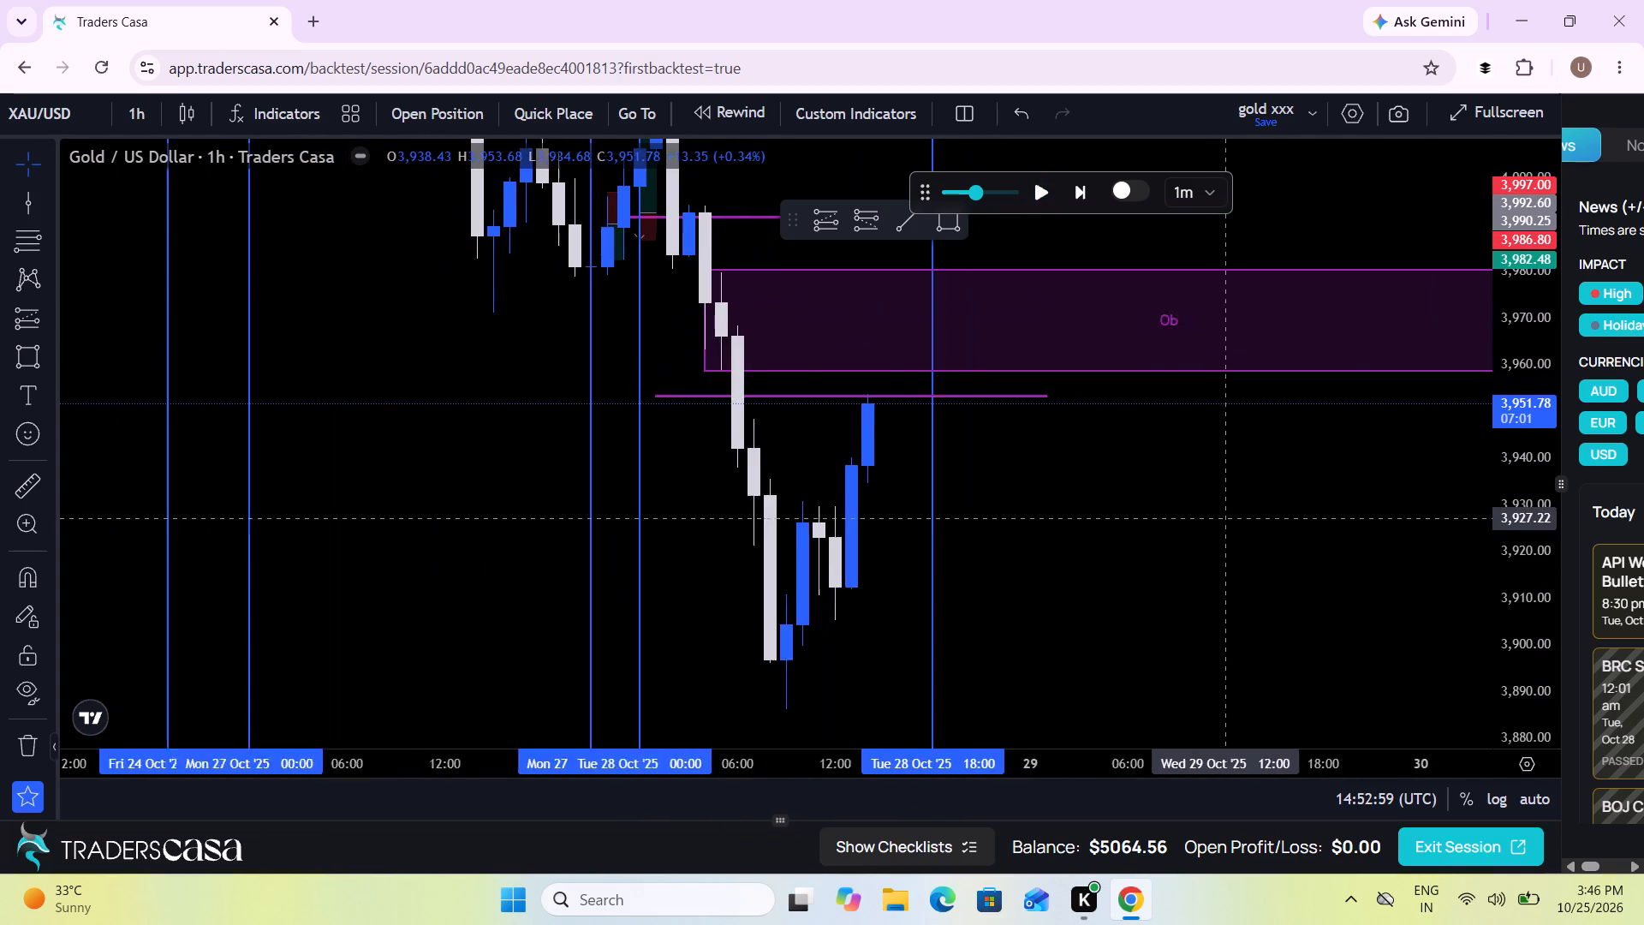
scroll(1223, 517, "up", 2)
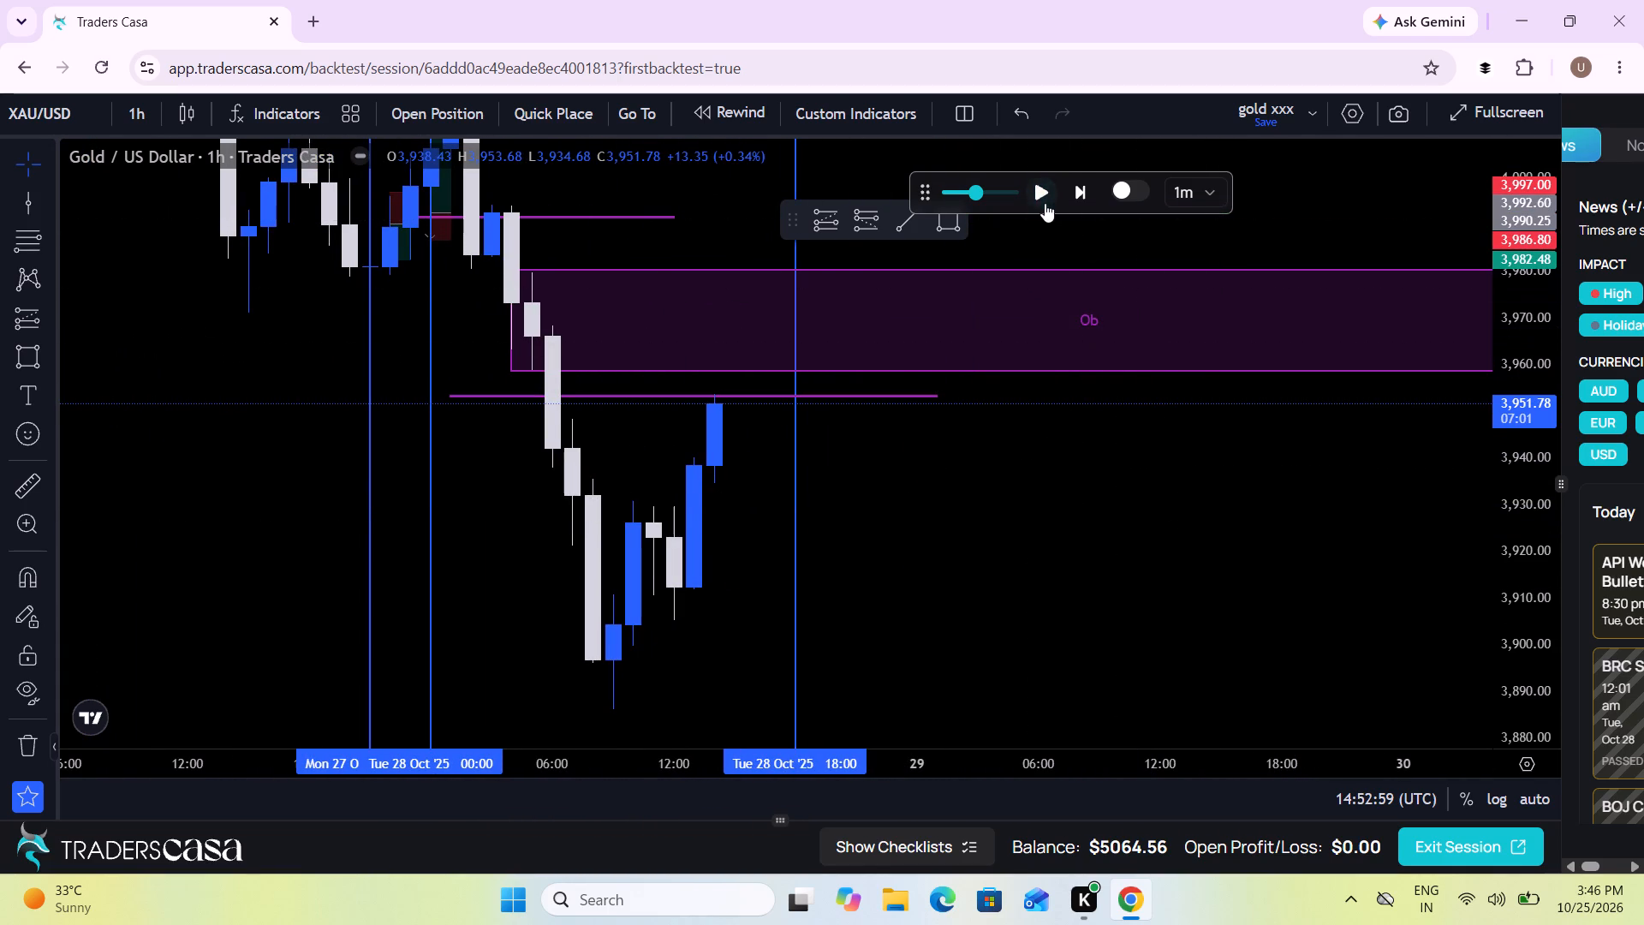
left_click(1043, 196)
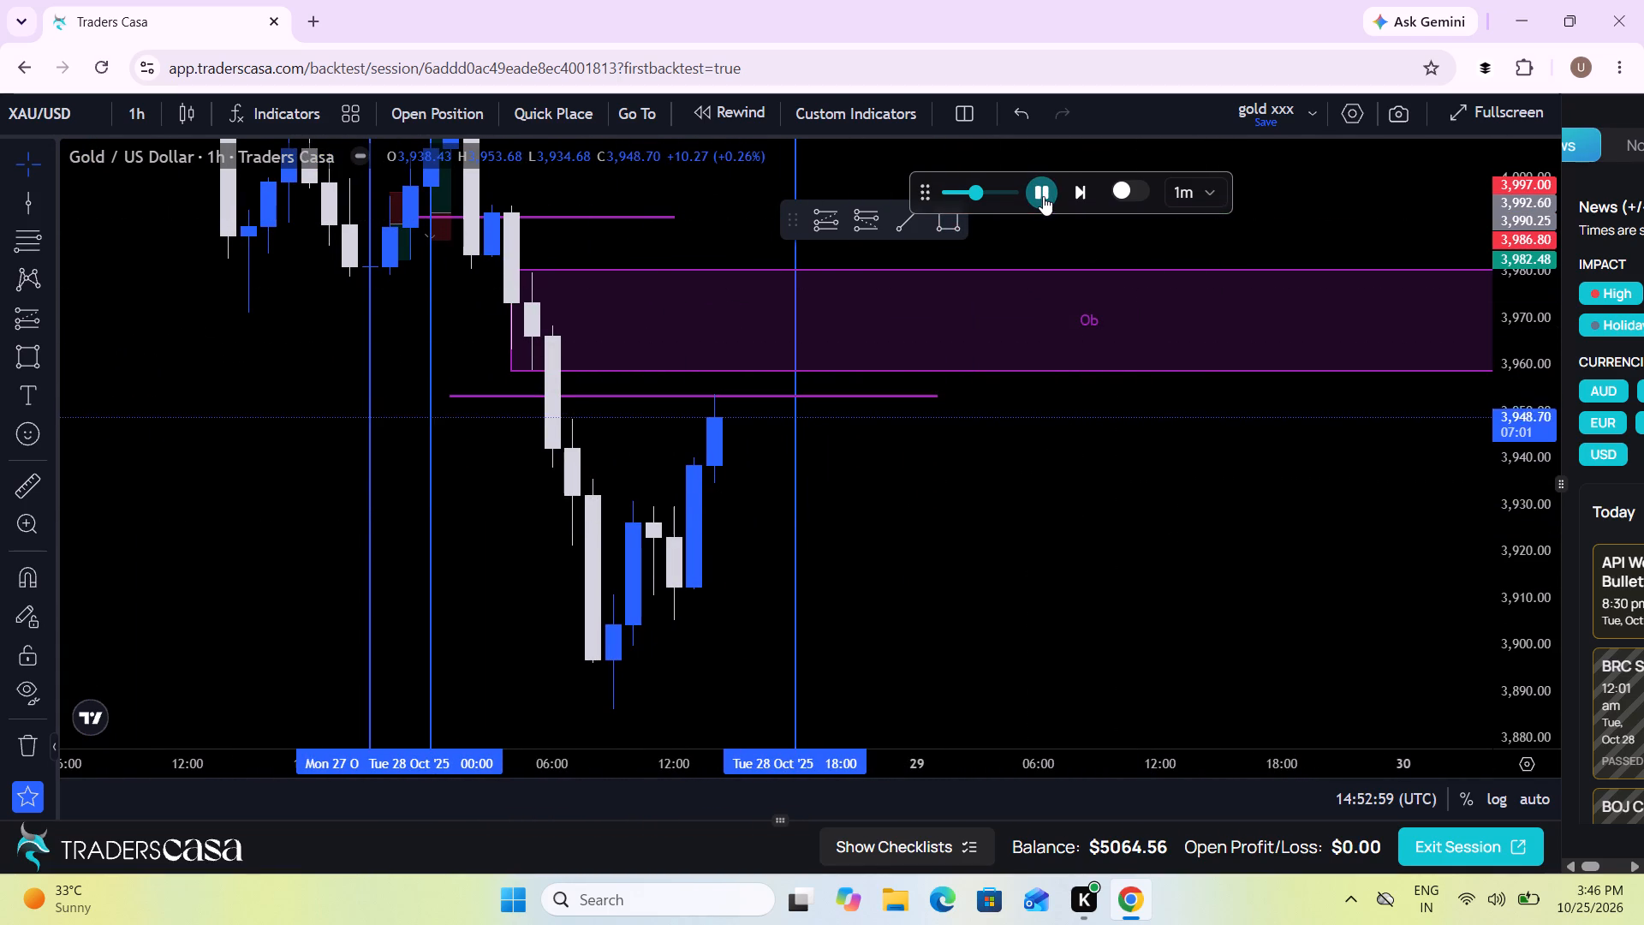
left_click(1043, 196)
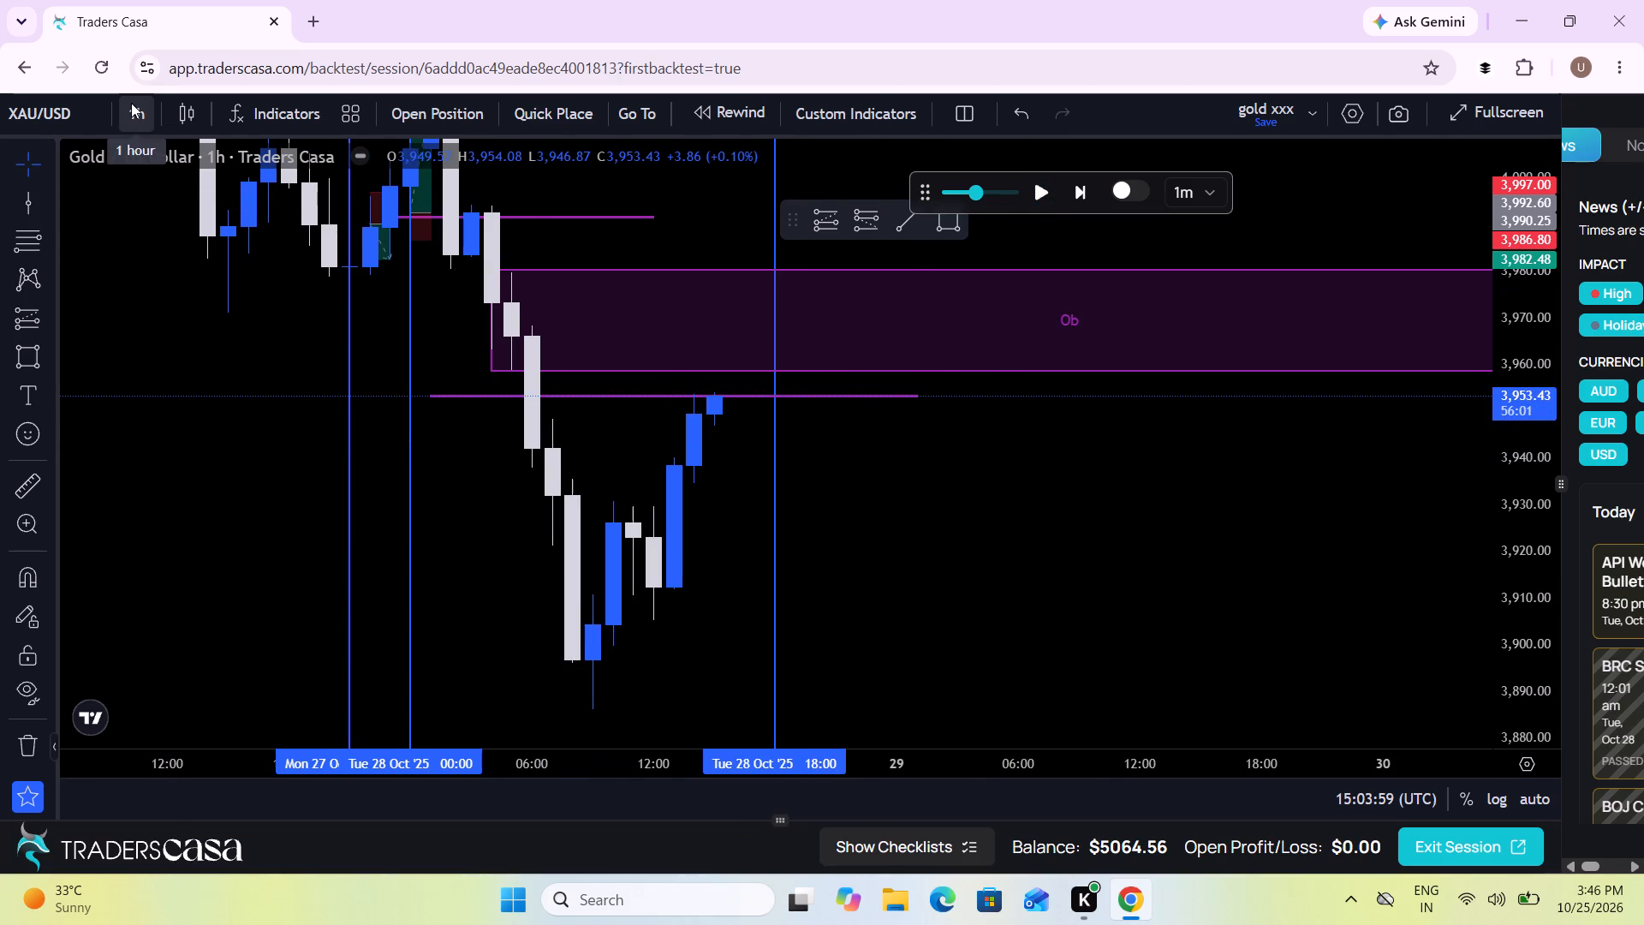
Draw a rectangle zone from about 3,930 down to 3,906, spanning 12:00 on 28 Oct to 23:00 on 29 Oct.
left_click(27, 363)
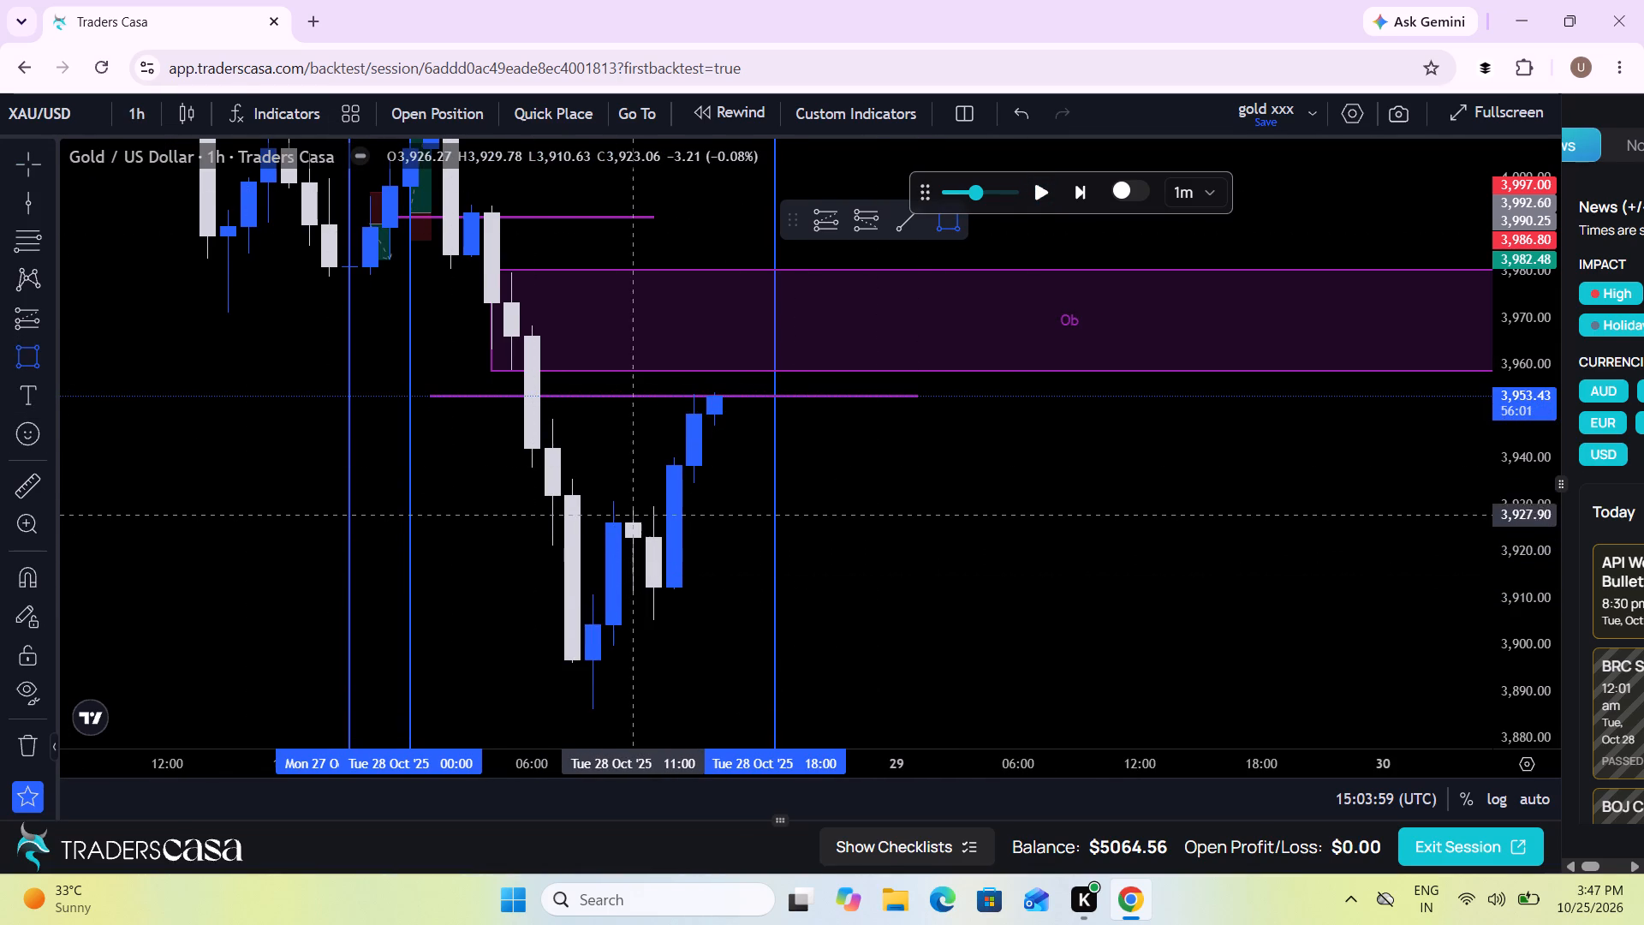
left_click_drag(631, 506, 1307, 631)
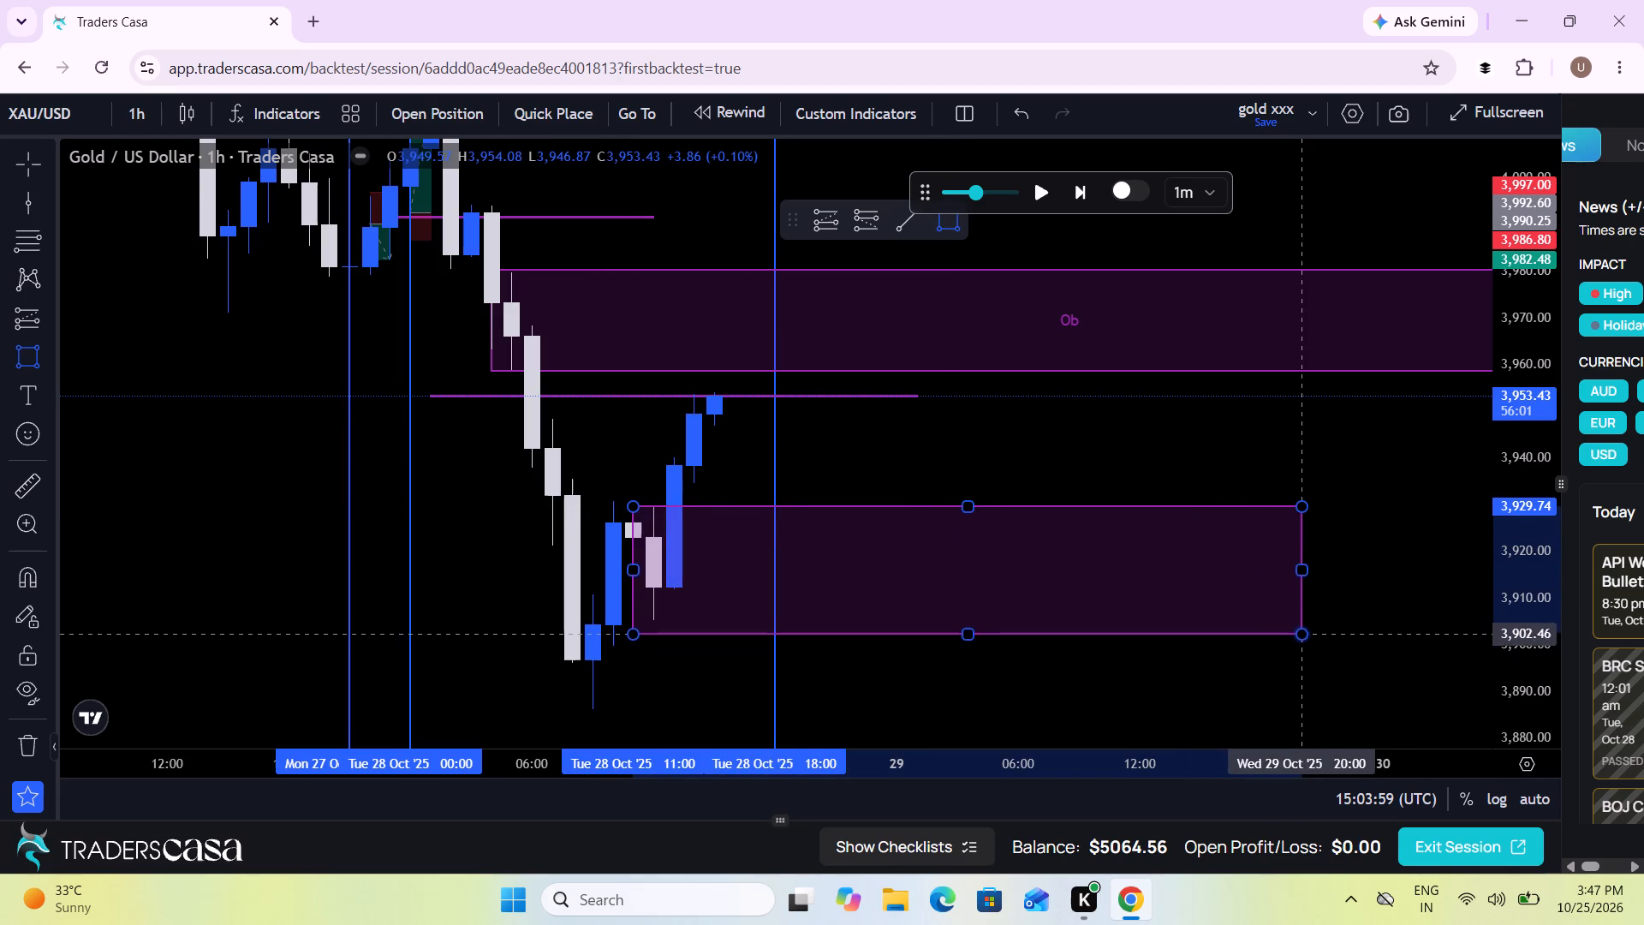
left_click_drag(1307, 631, 1336, 621)
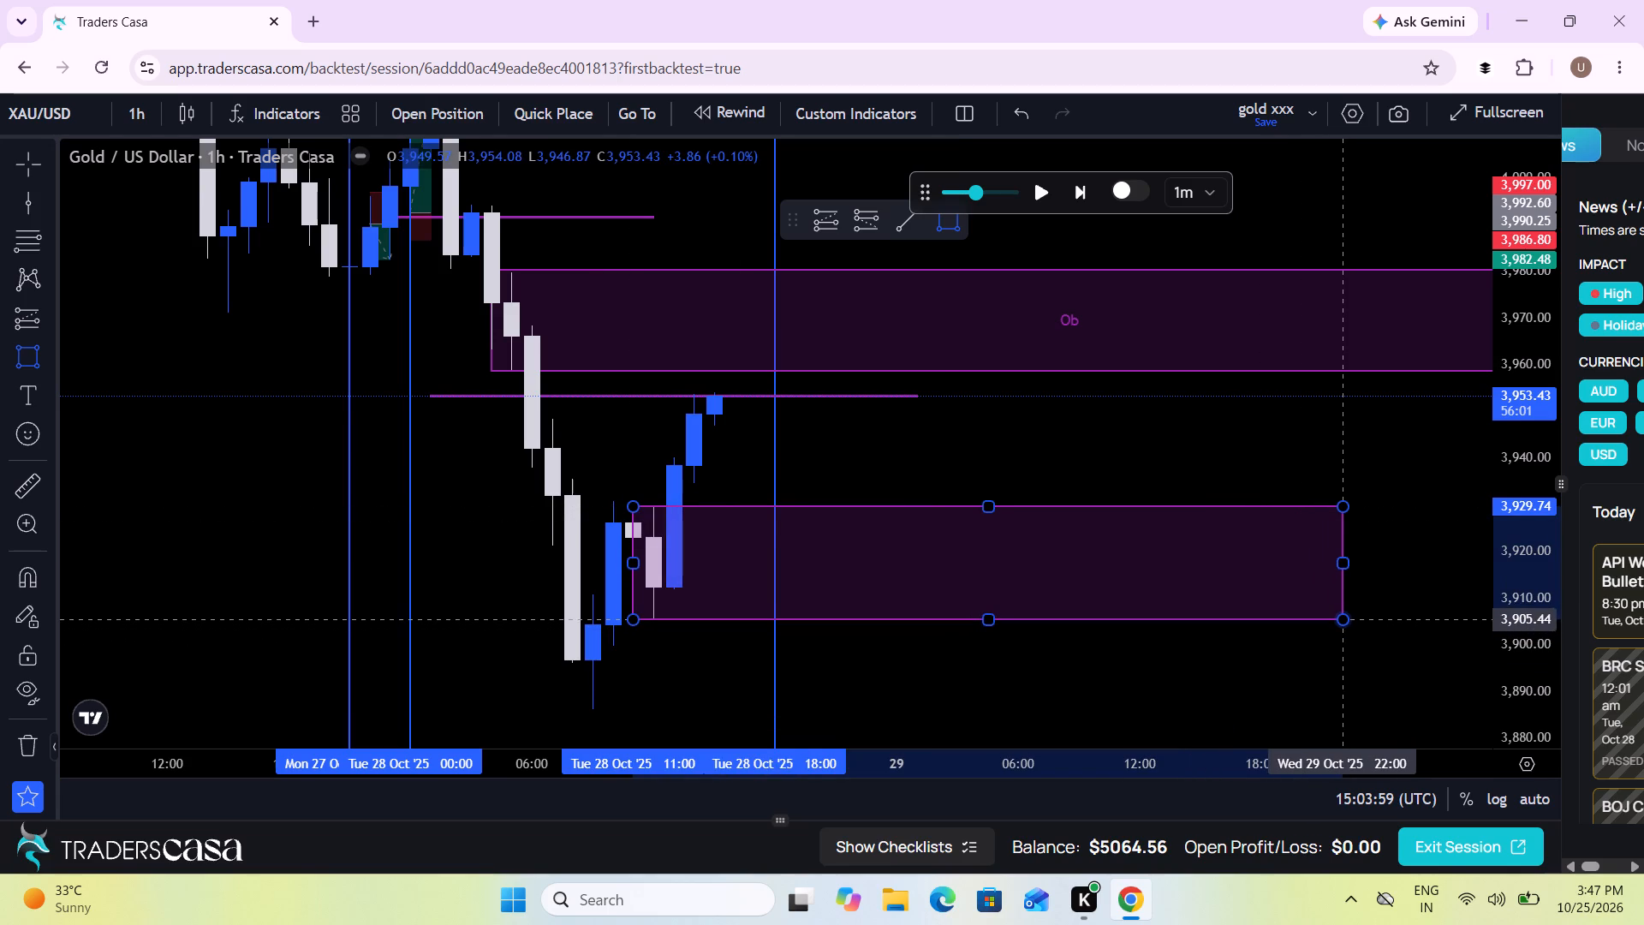
left_click(1358, 618)
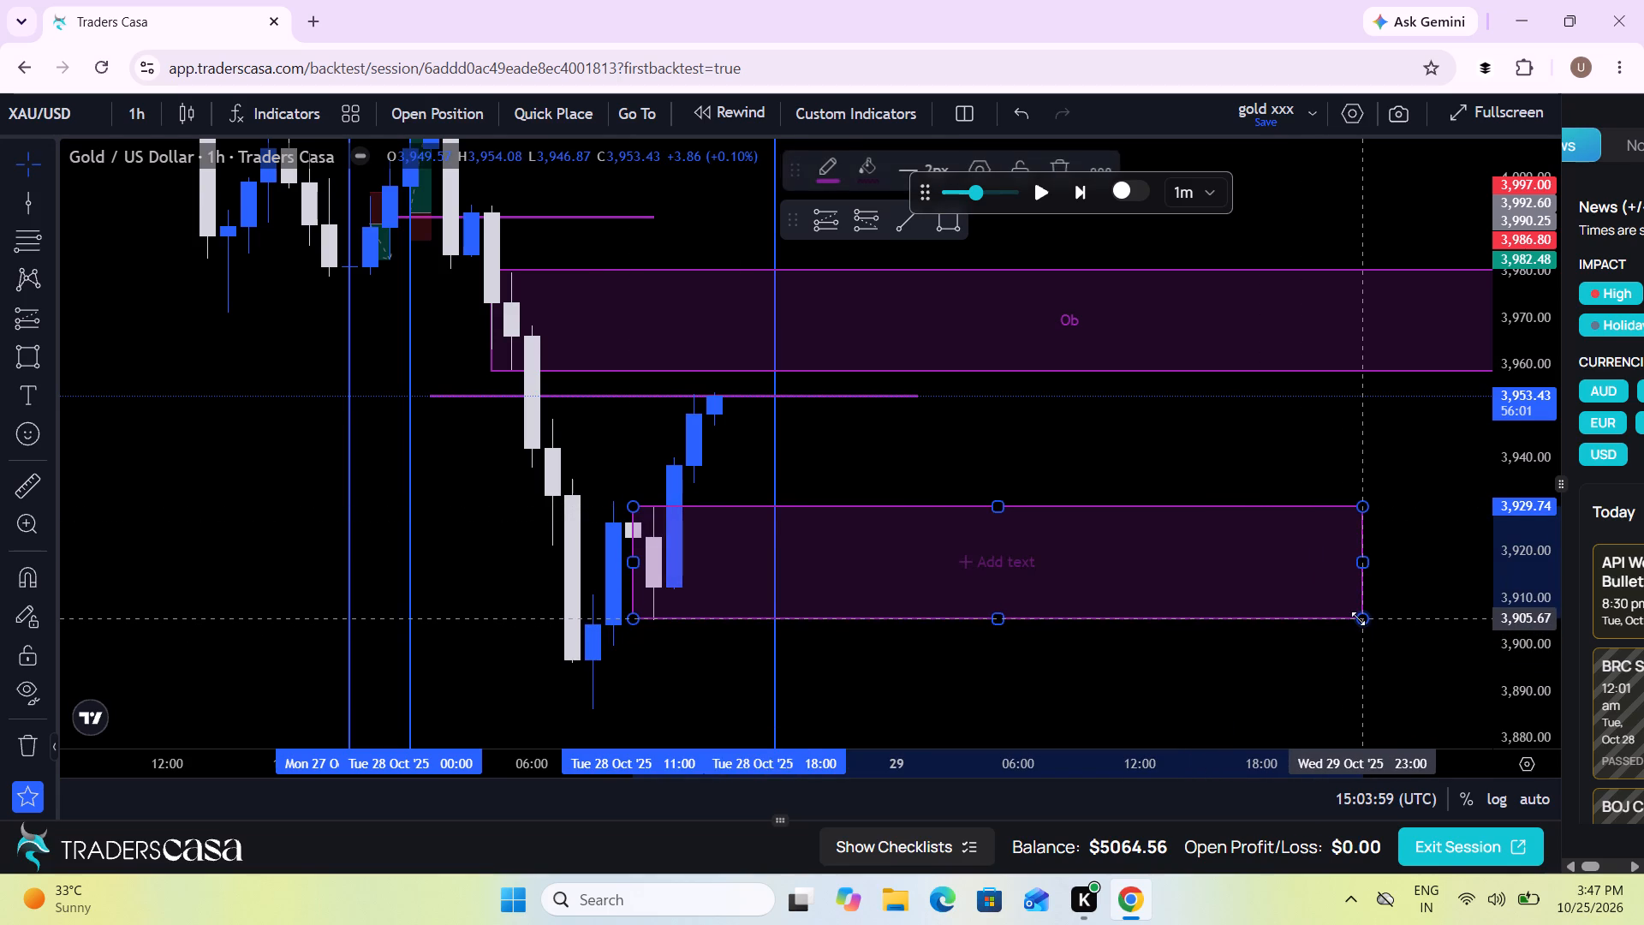
left_click_drag(637, 563, 653, 564)
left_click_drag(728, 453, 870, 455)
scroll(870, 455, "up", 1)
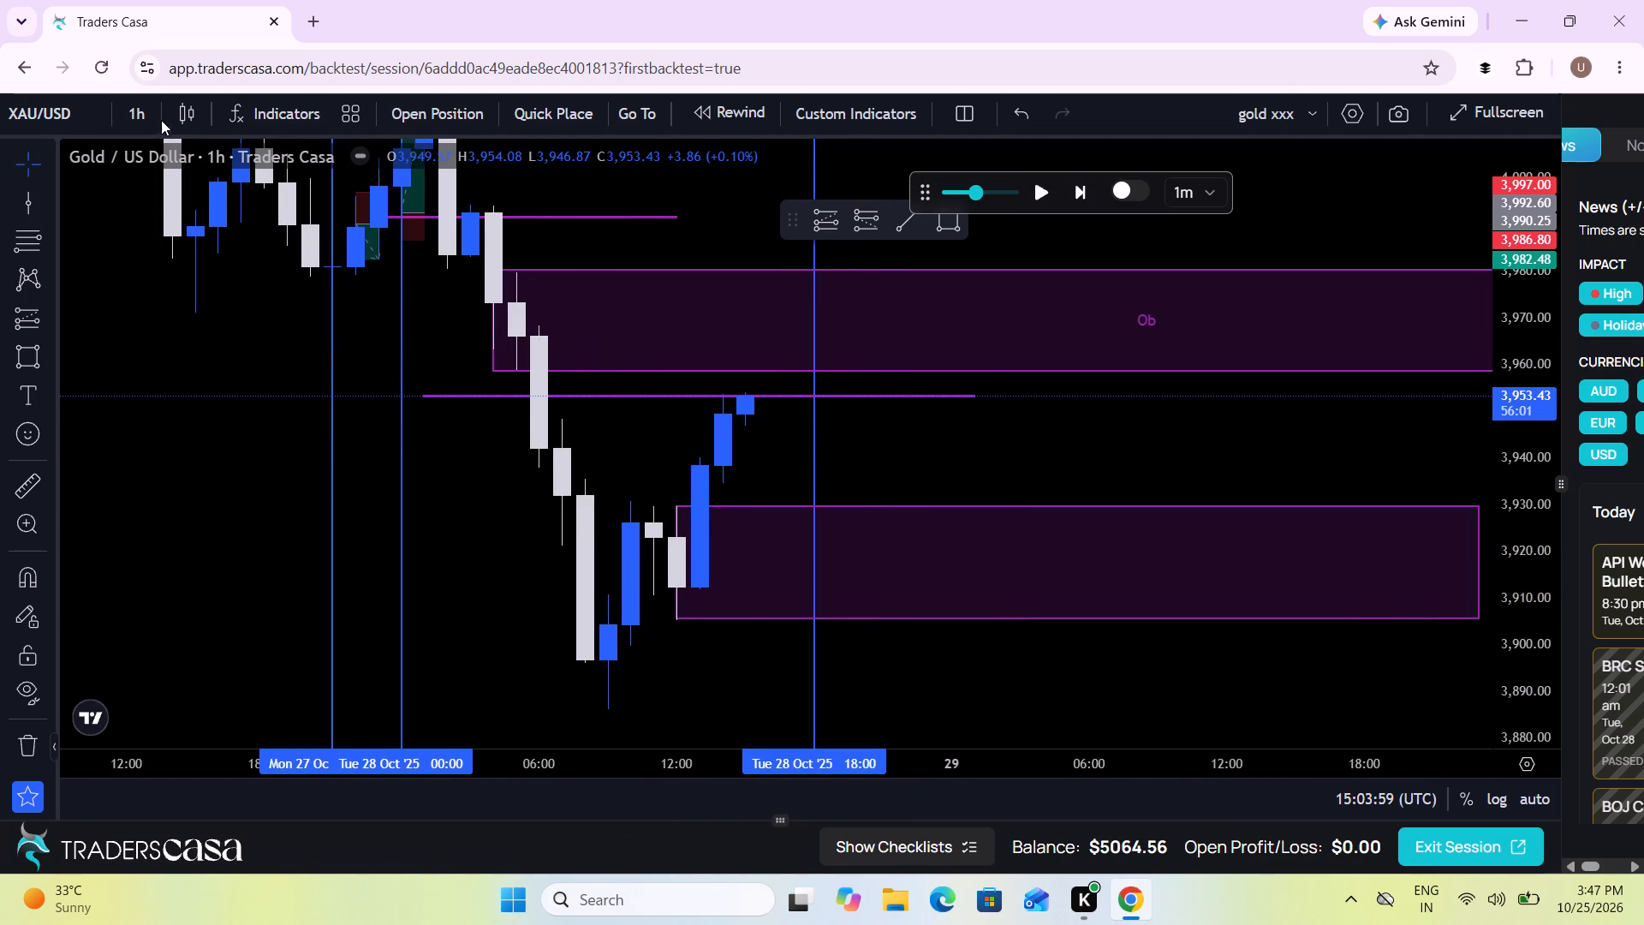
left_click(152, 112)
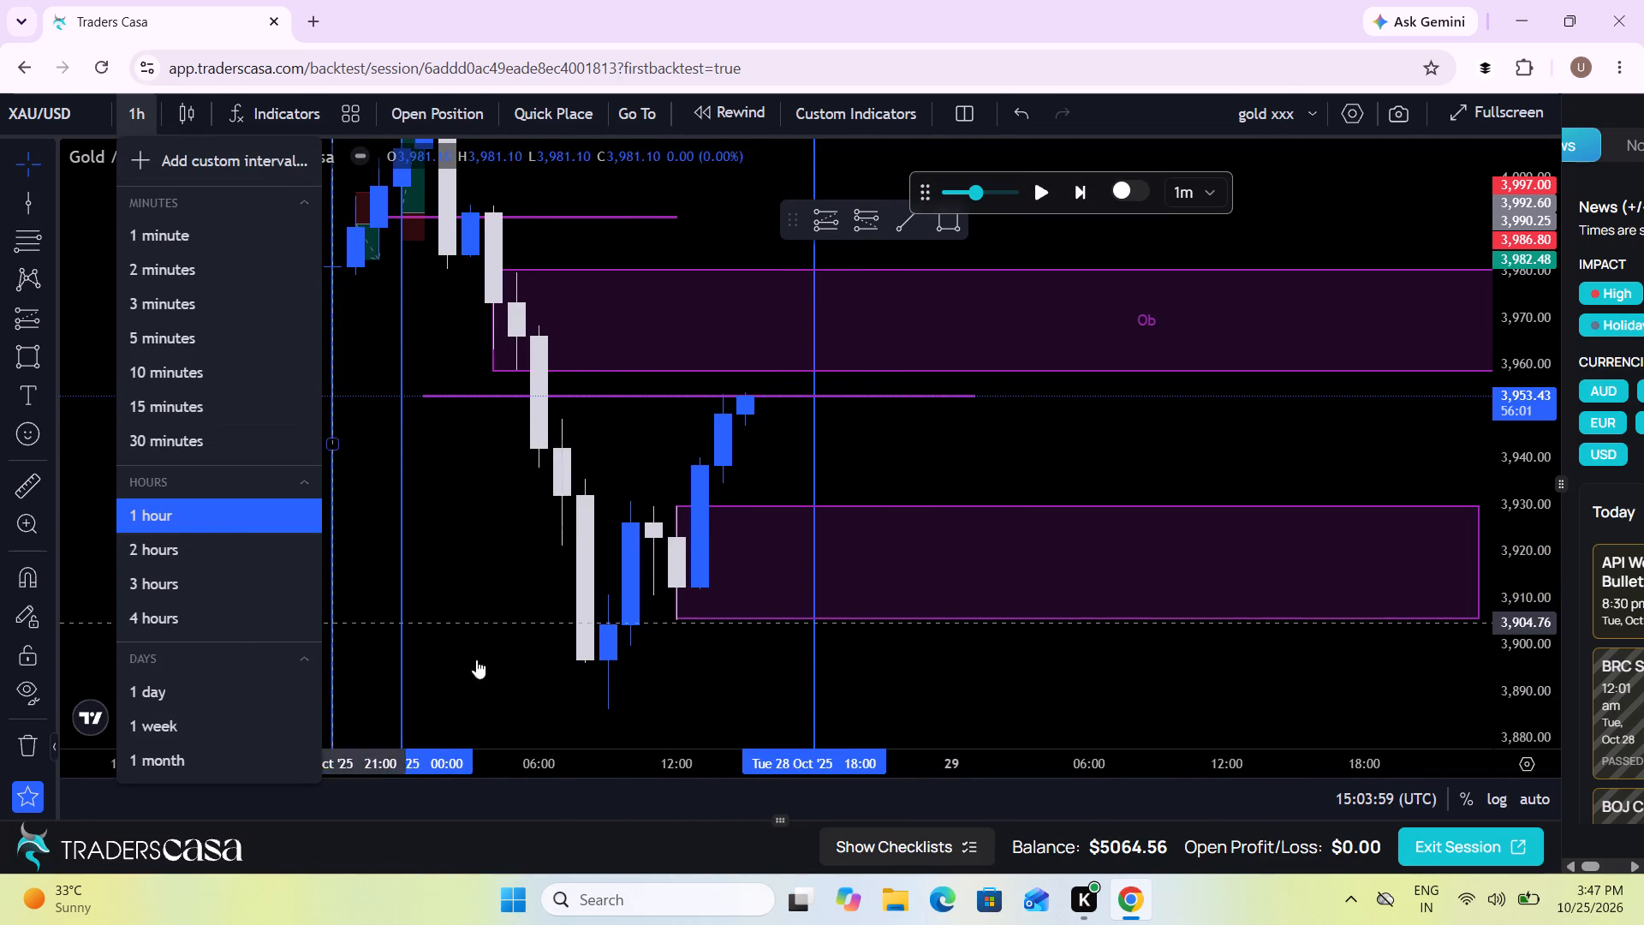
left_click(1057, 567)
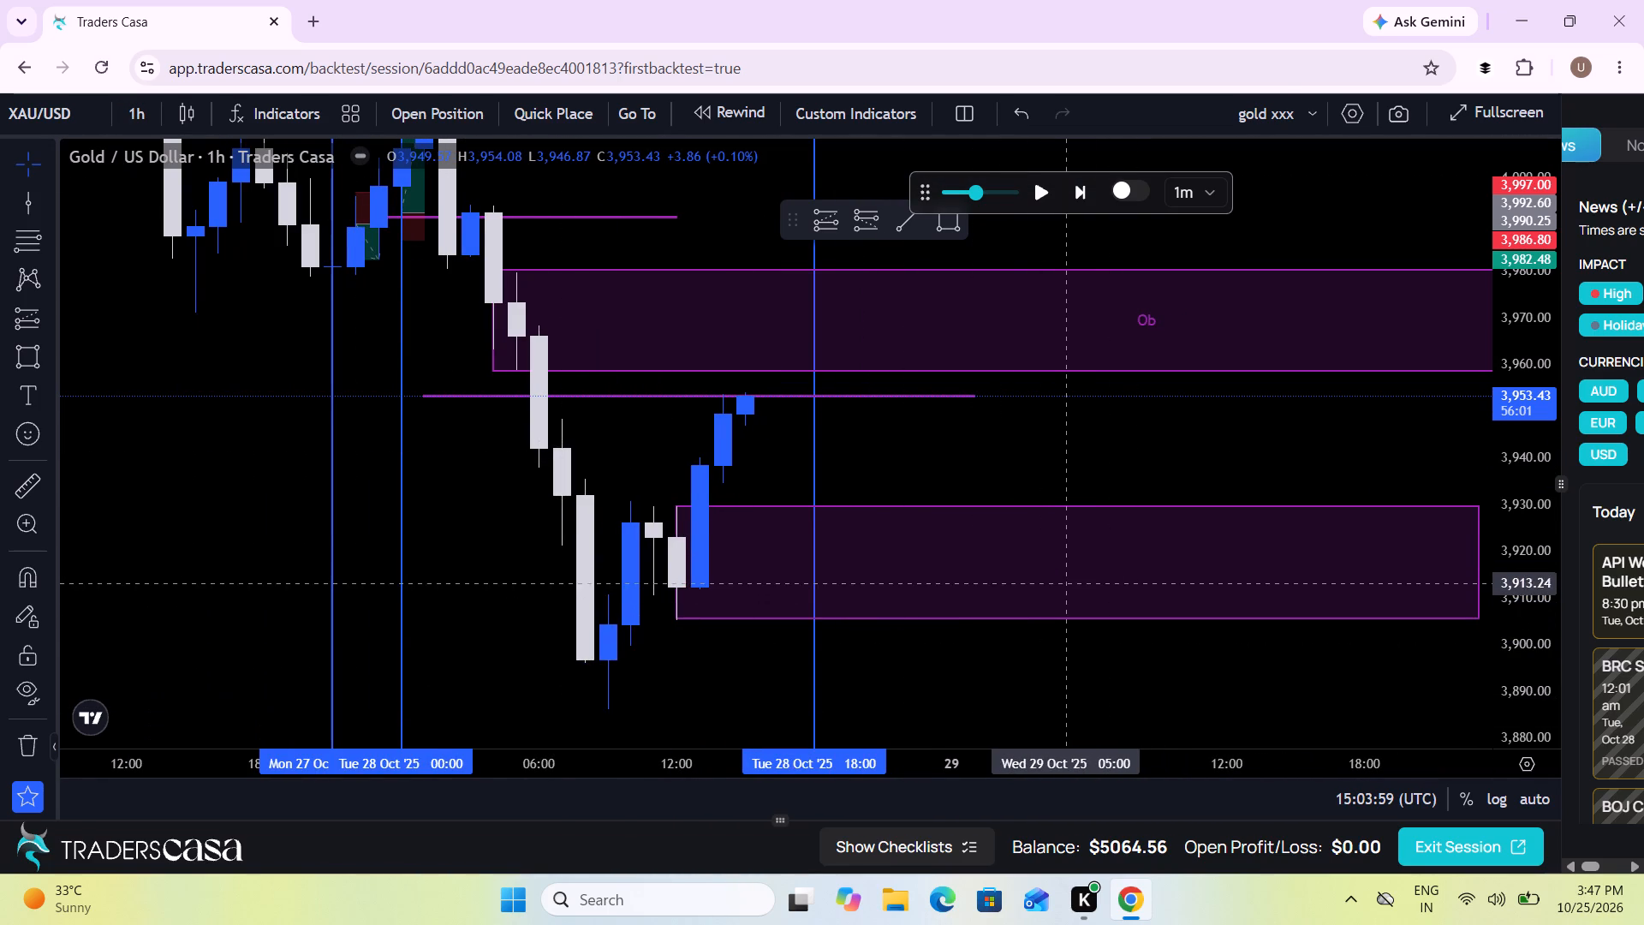
Label the new lower rectangle zone between about 3,930 and 3,906 as OB.
left_click(1070, 619)
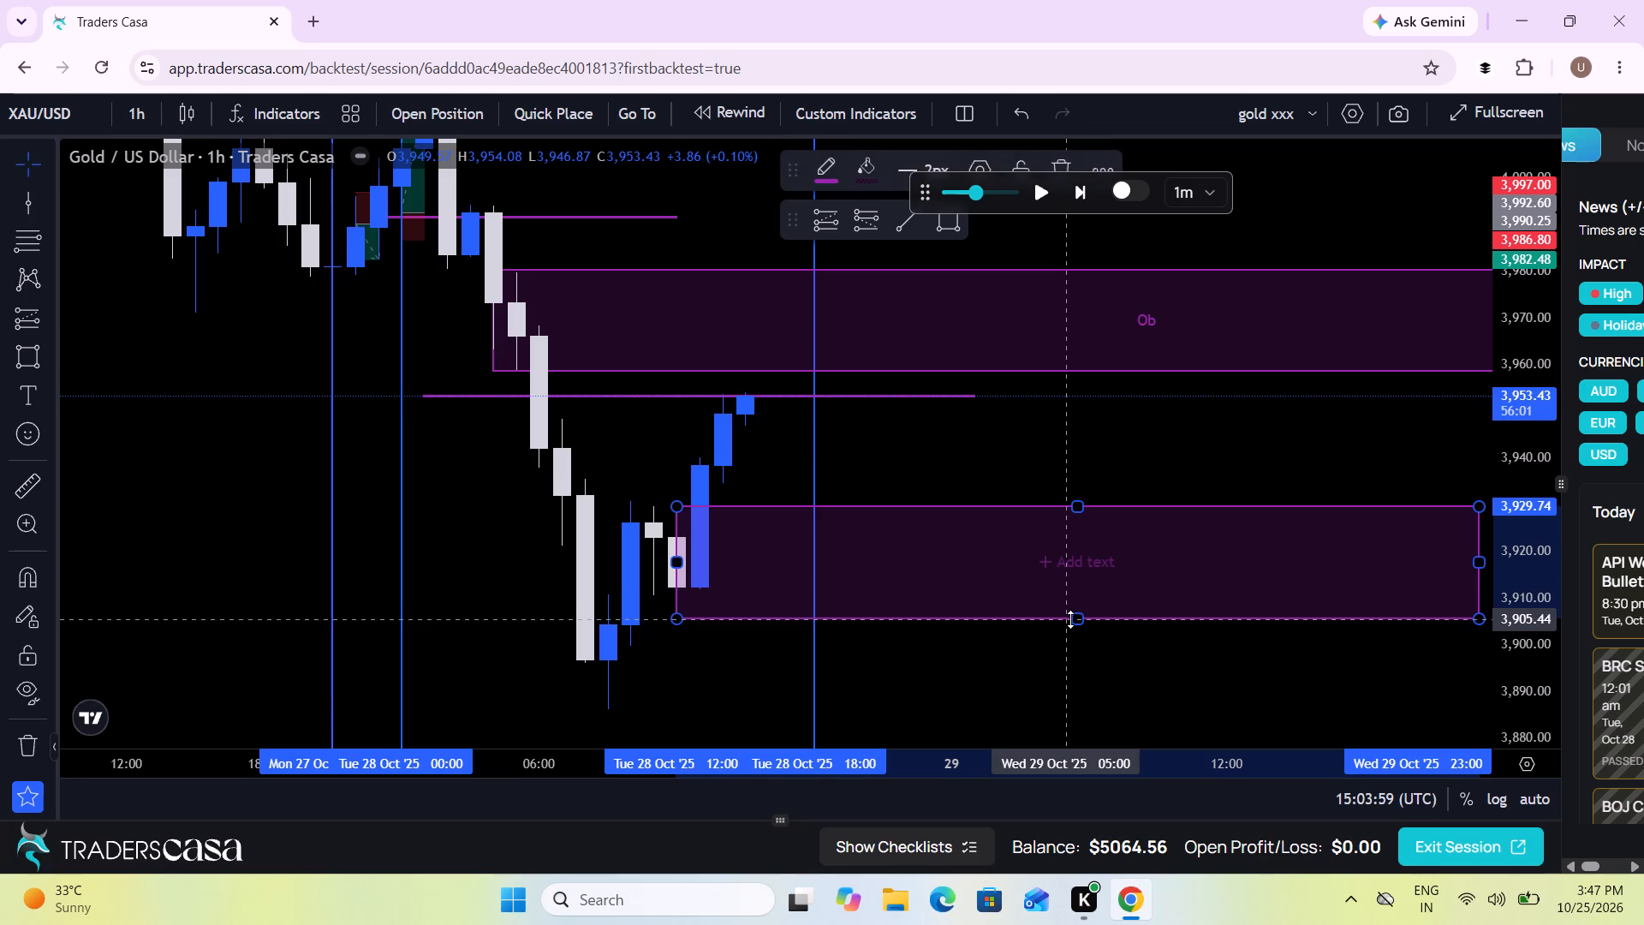
left_click(1056, 553)
left_click(1056, 553)
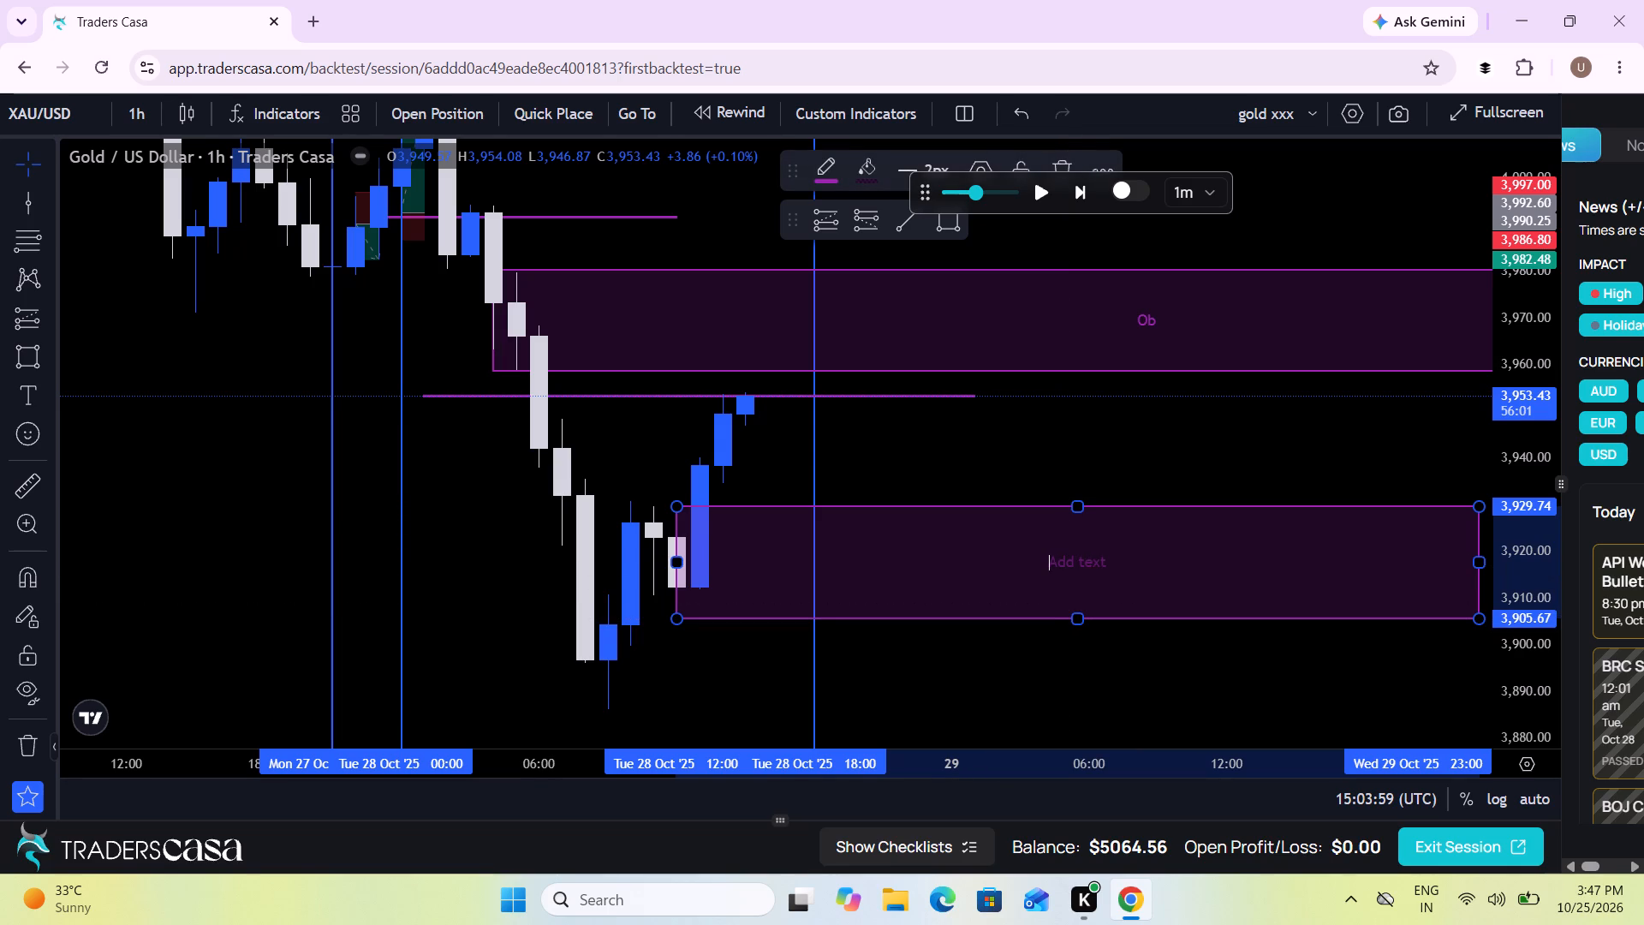
type("OB")
left_click(929, 449)
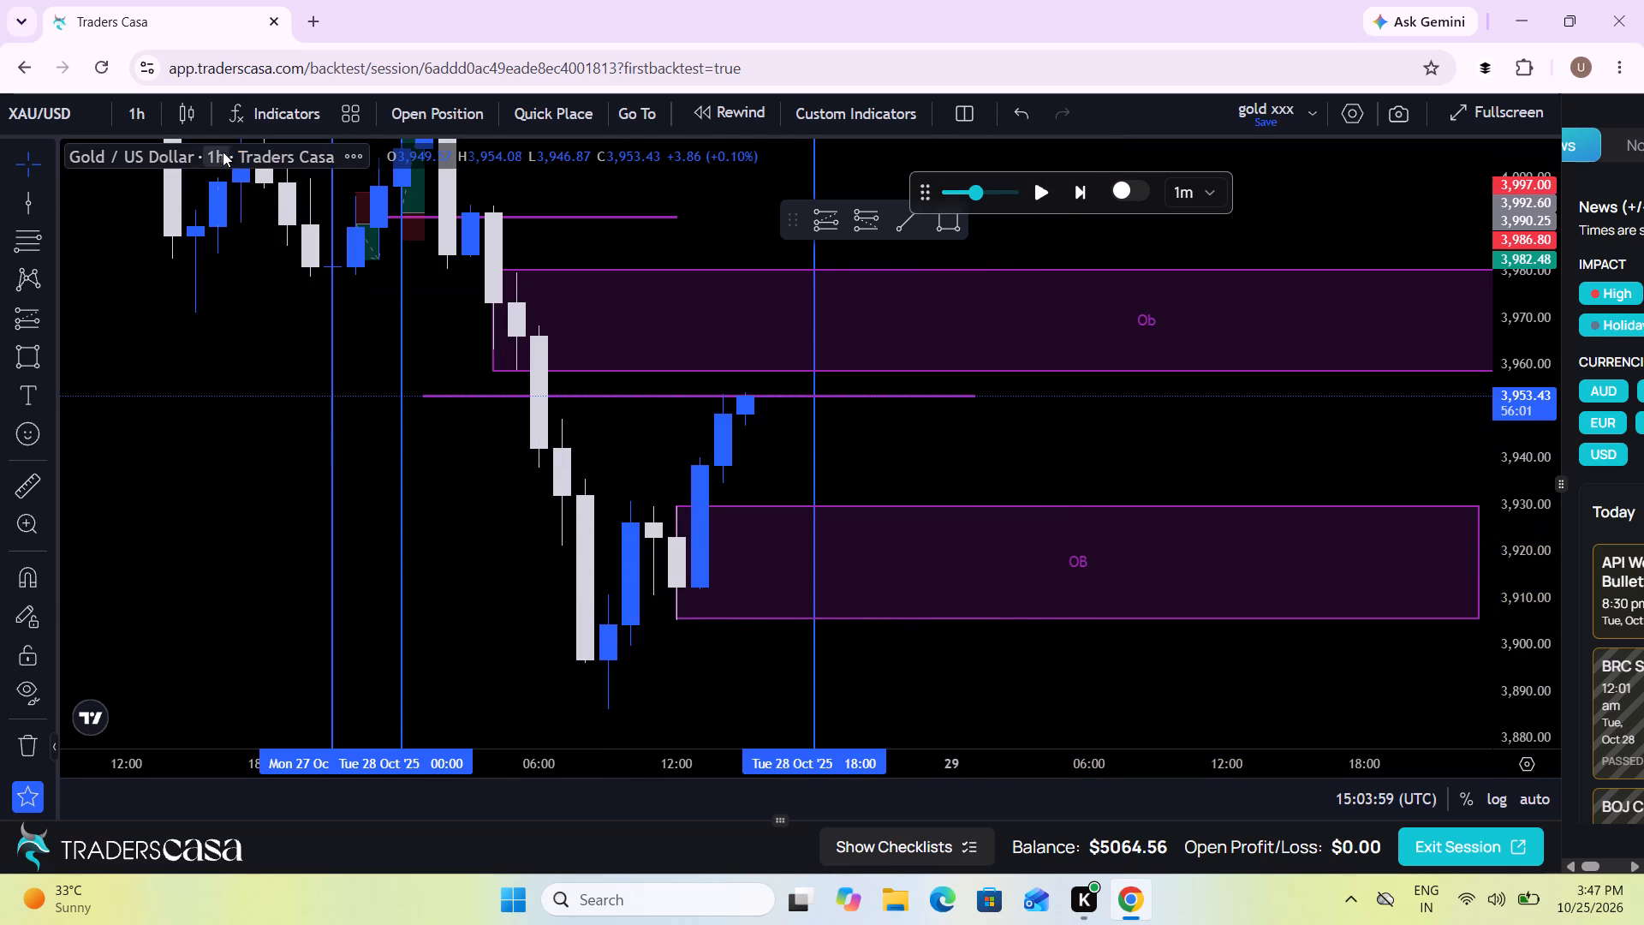
Switch the chart to the 5-minute timeframe.
left_click(143, 120)
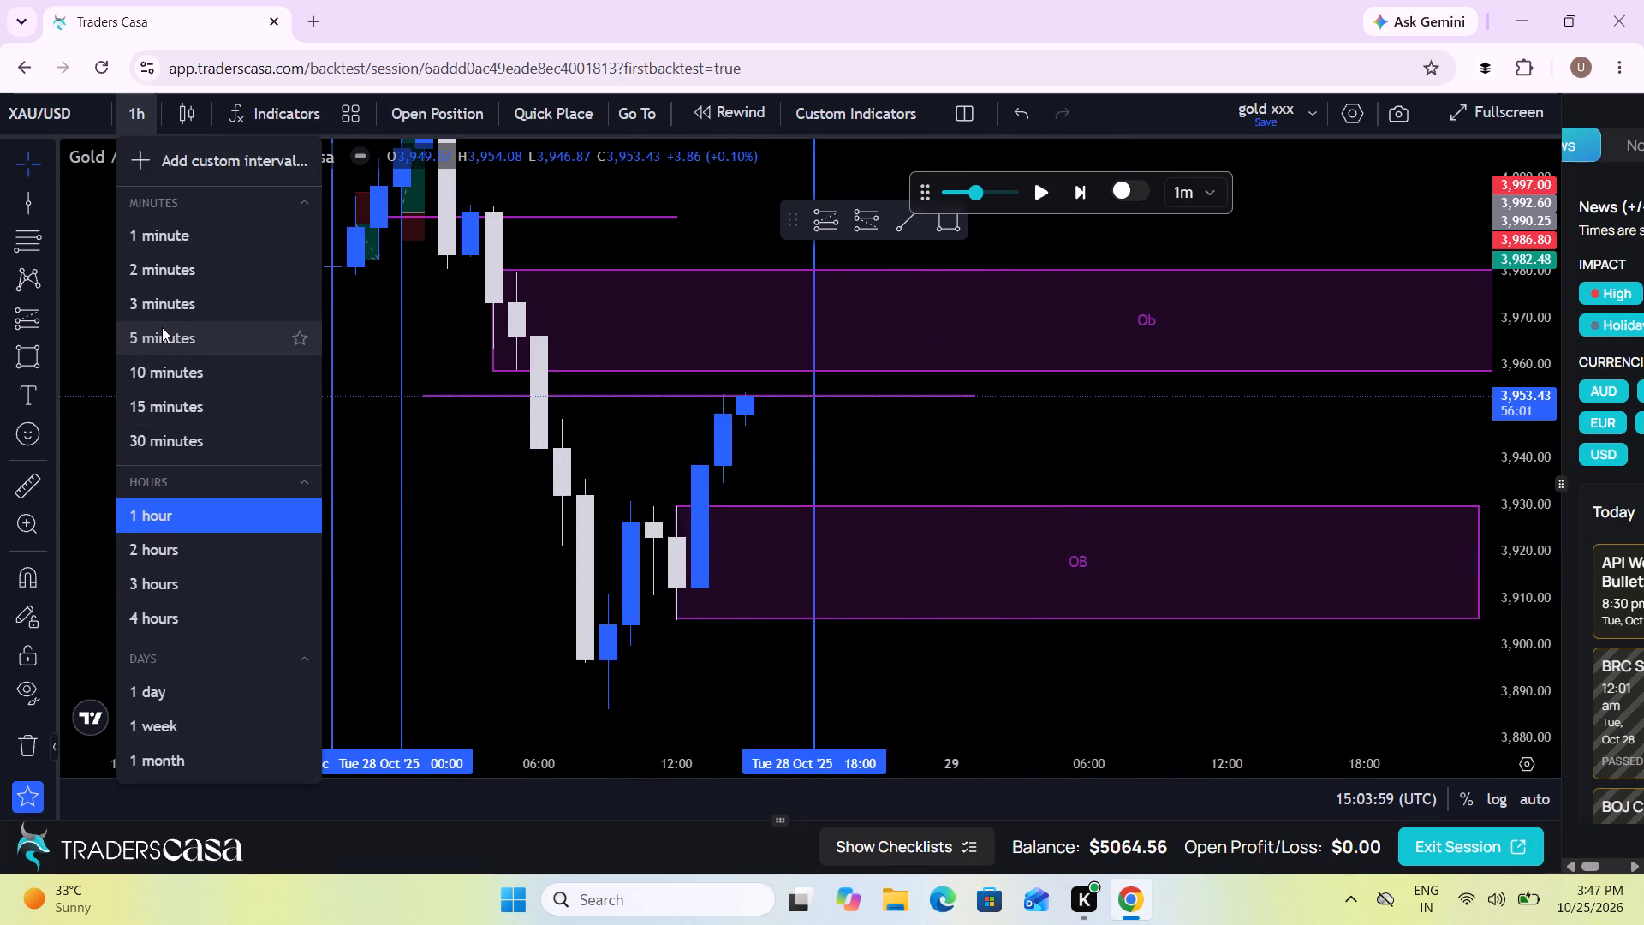
left_click(162, 327)
Advance the replay in short bursts to about 15:13 on 28 Oct, watching price approach the upper order-block zone.
scroll(671, 450, "down", 8)
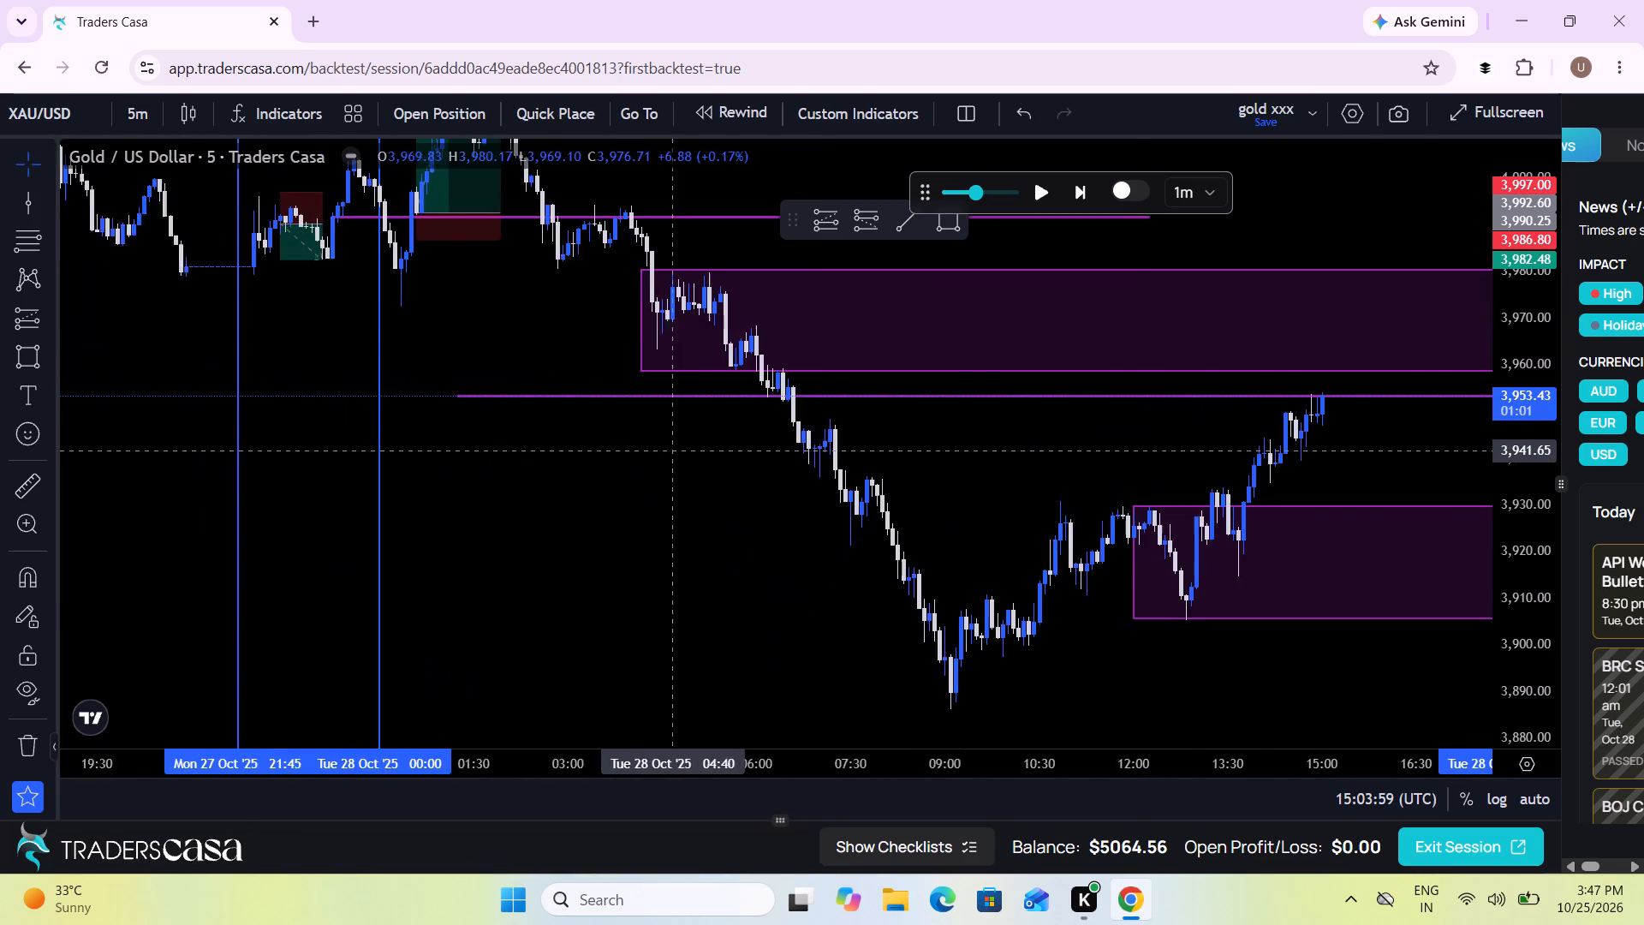
left_click_drag(1137, 483, 509, 553)
scroll(509, 553, "down", 3)
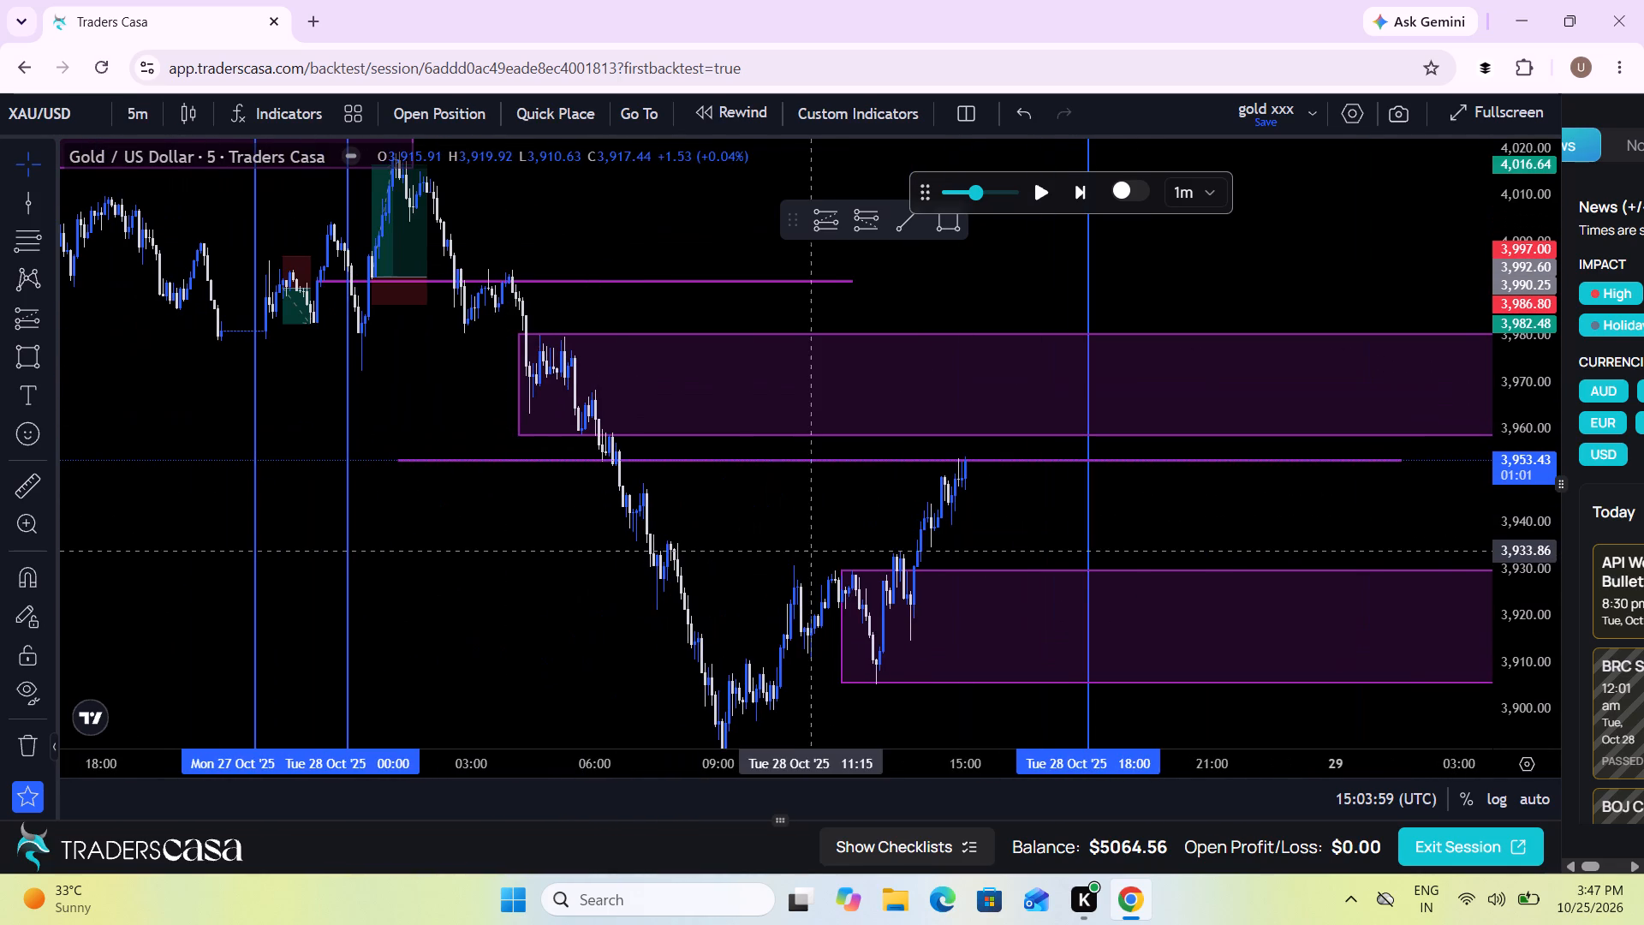
left_click_drag(814, 552, 570, 540)
left_click_drag(1523, 689, 1456, 479)
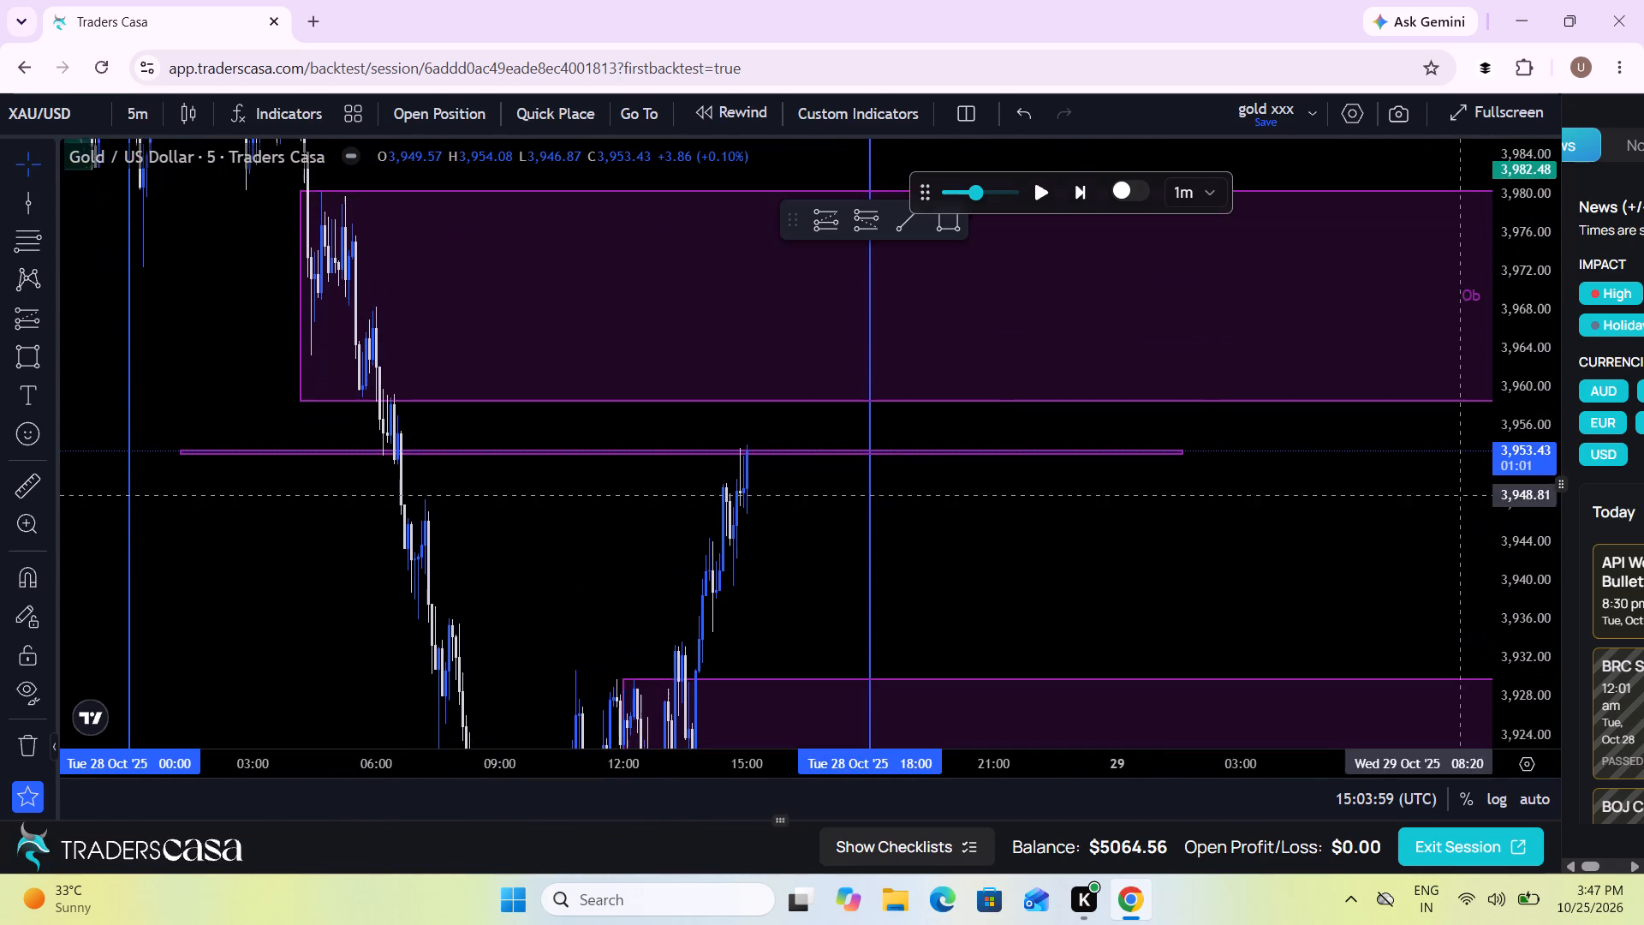
left_click_drag(1456, 479, 1455, 475)
left_click_drag(1220, 552, 1154, 453)
scroll(1154, 453, "up", 3)
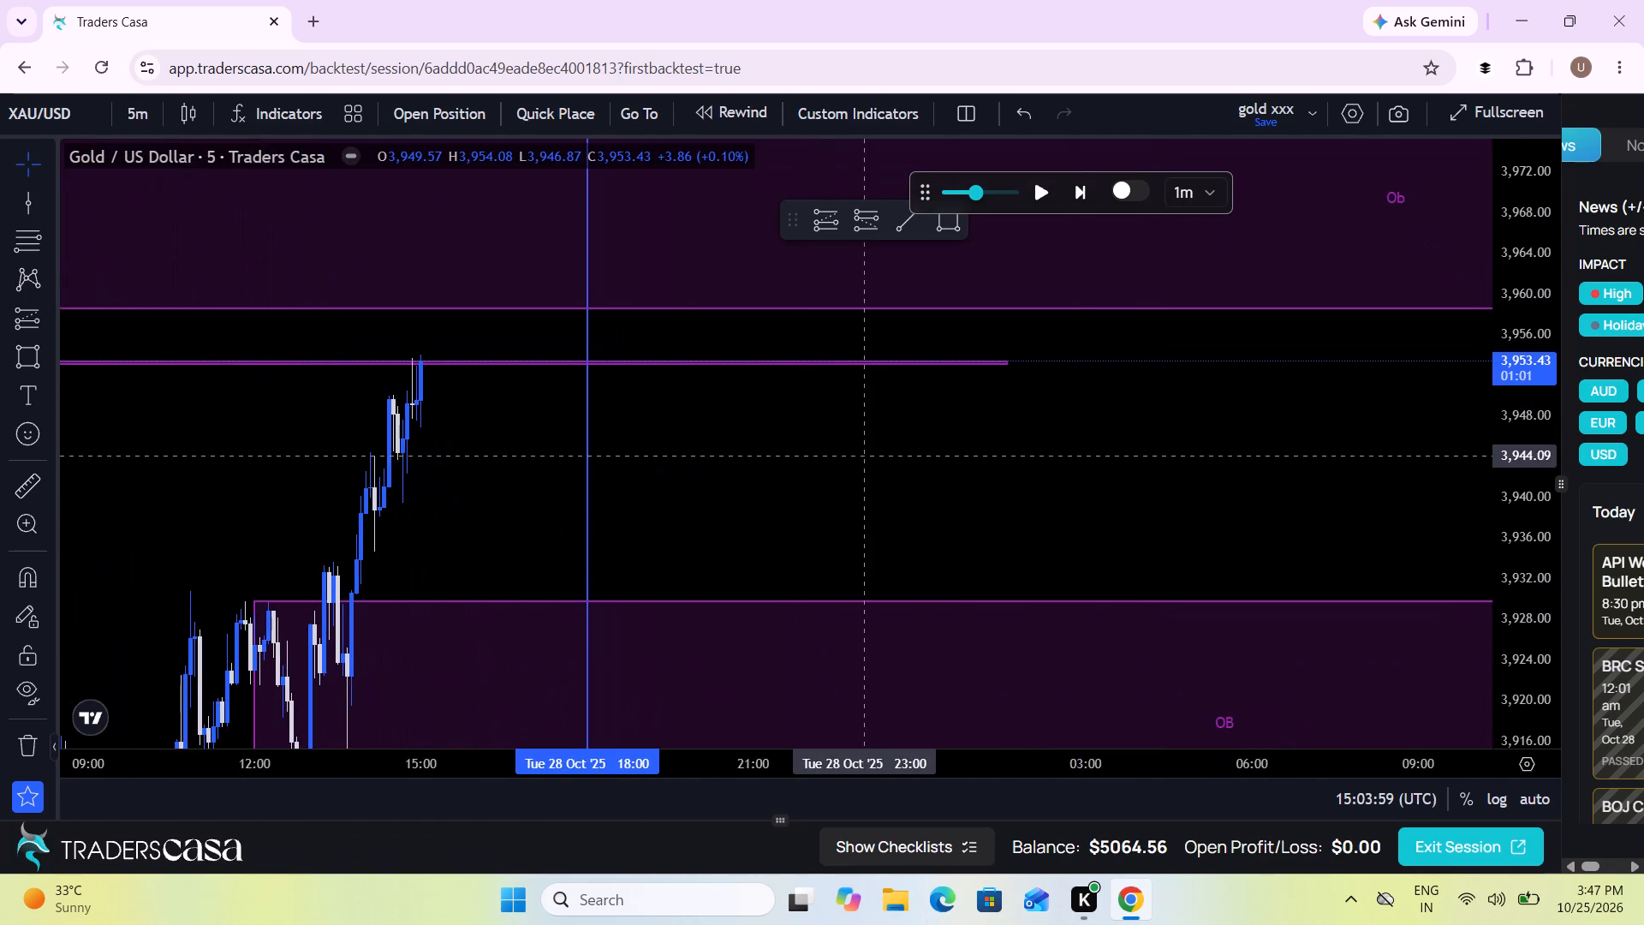
left_click_drag(812, 456, 1151, 383)
left_click(1042, 186)
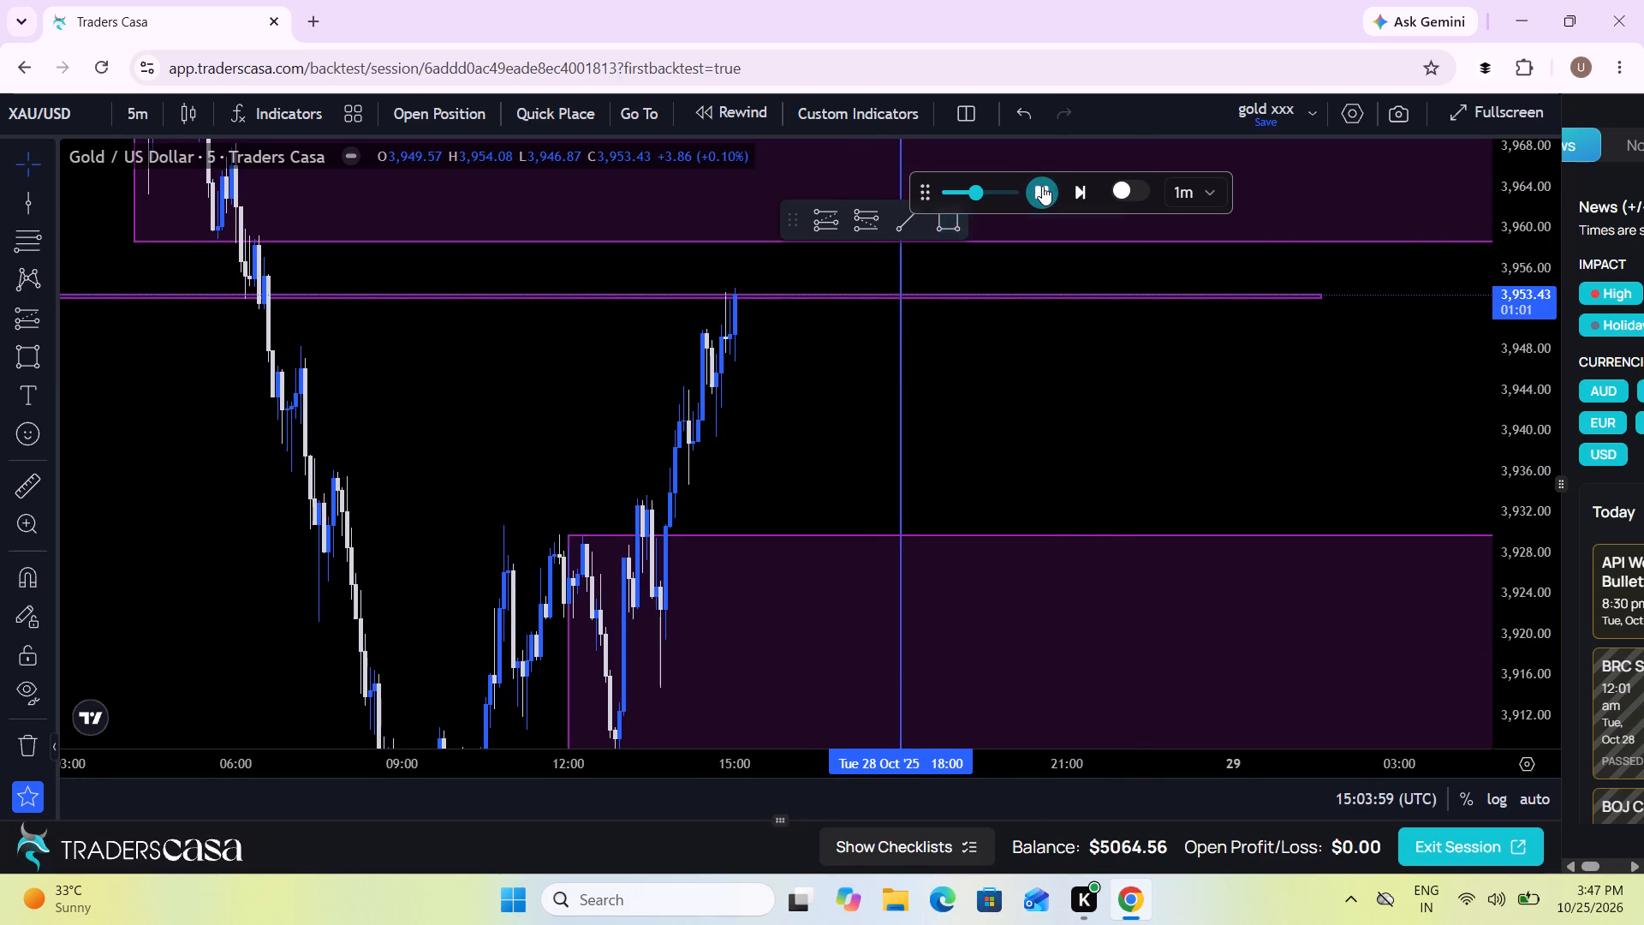
left_click(1042, 186)
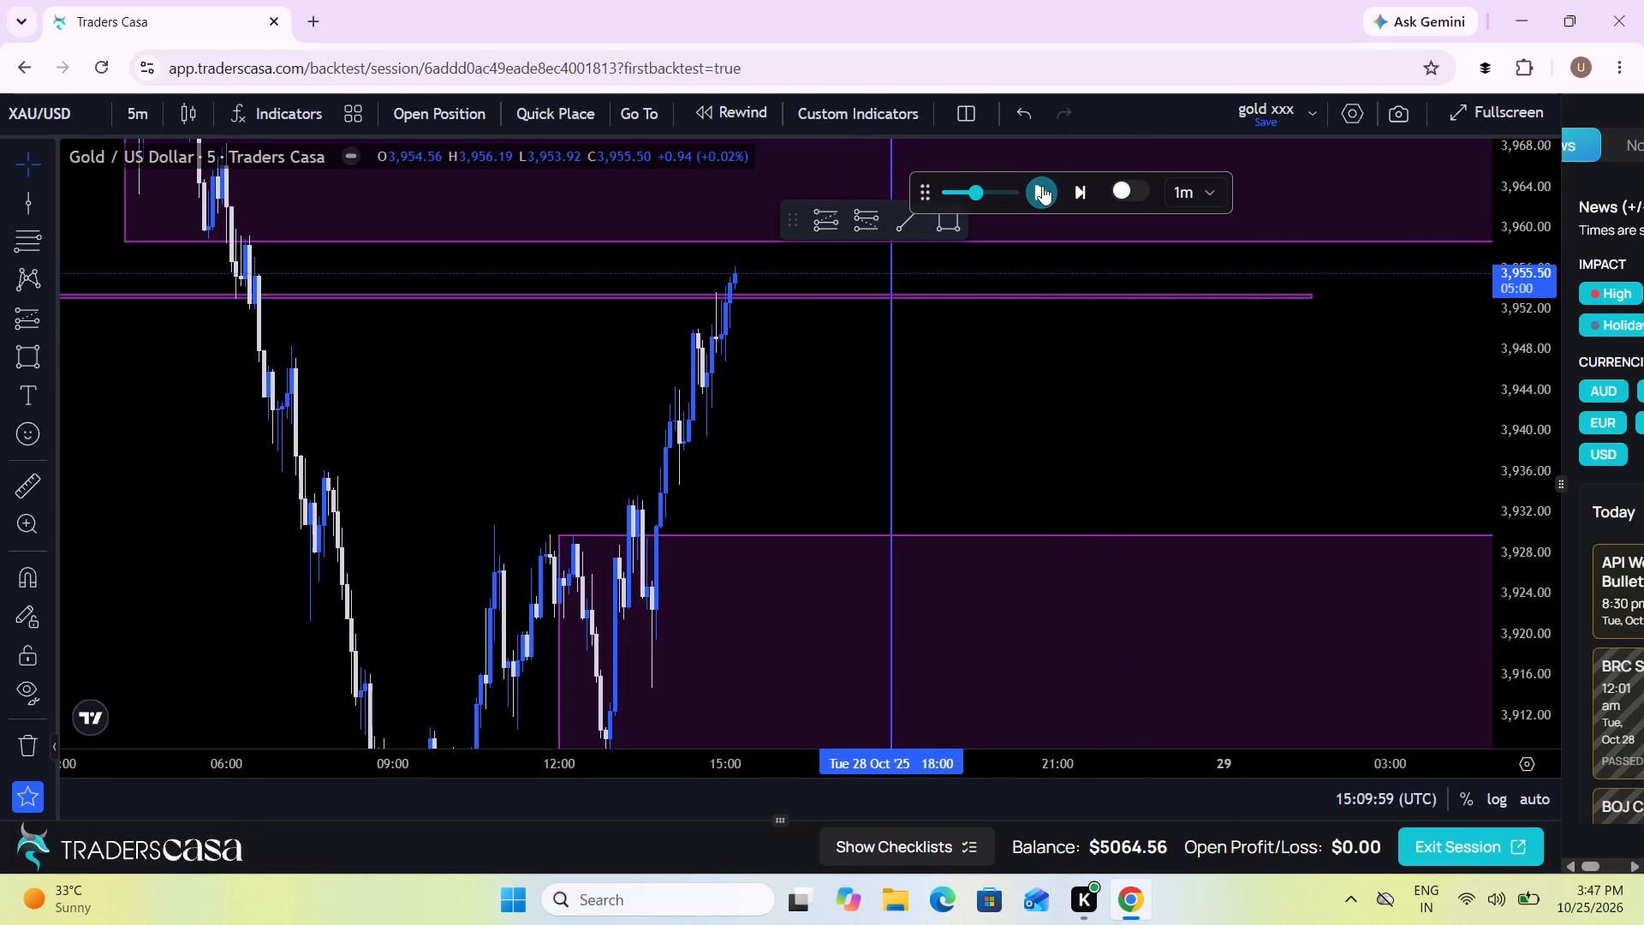
left_click_drag(1184, 431, 1085, 545)
scroll(1085, 545, "down", 2)
left_click_drag(1085, 545, 919, 540)
scroll(919, 540, "down", 1)
left_click(1037, 196)
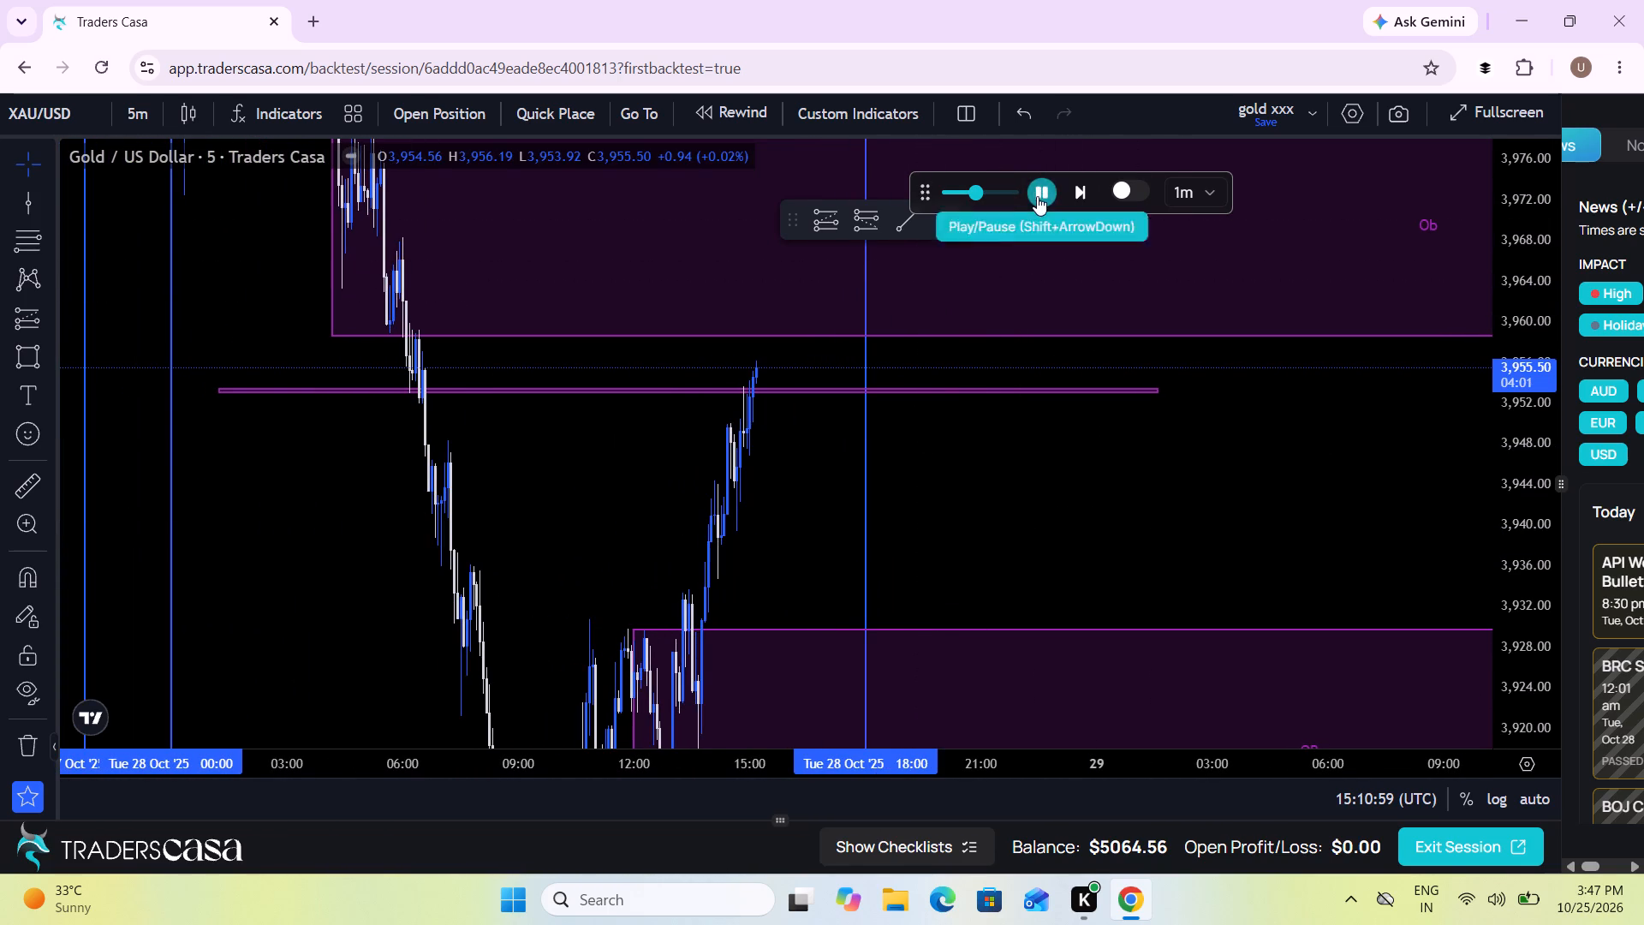
left_click(1037, 196)
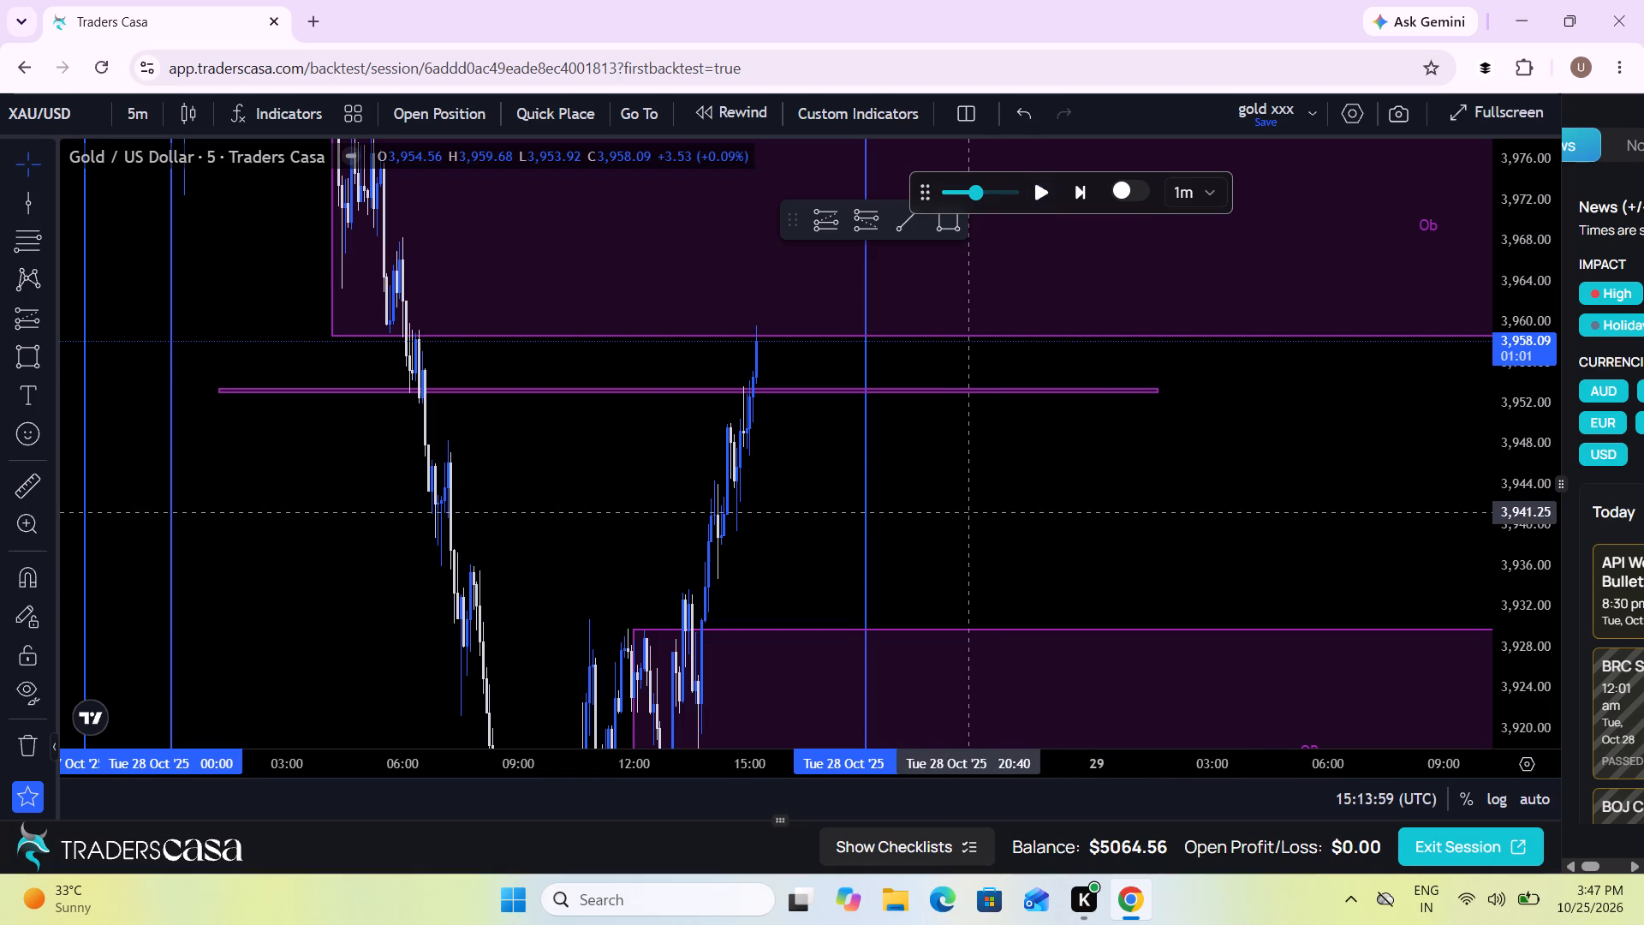
Advance the replay in short bursts to about 15:29 on 28 Oct, watching price at the upper order-block zone's lower edge.
left_click_drag(967, 512, 1212, 470)
scroll(1212, 470, "up", 4)
left_click_drag(1212, 470, 1119, 468)
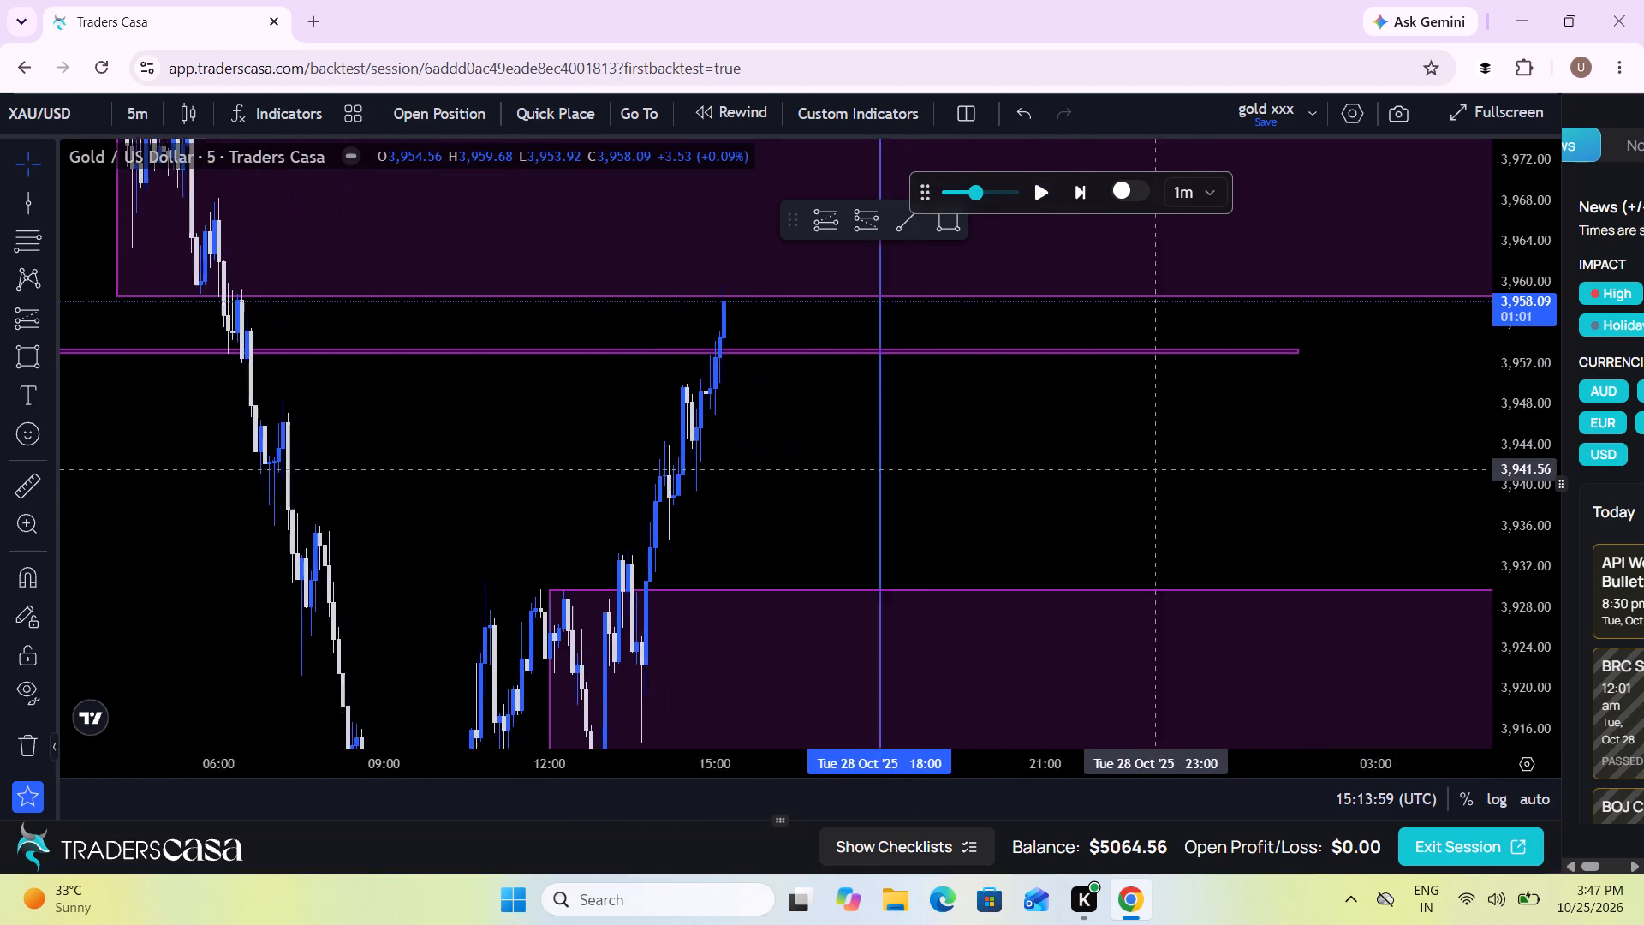
left_click_drag(1119, 468, 1036, 468)
left_click_drag(886, 476, 1106, 496)
scroll(1106, 496, "up", 2)
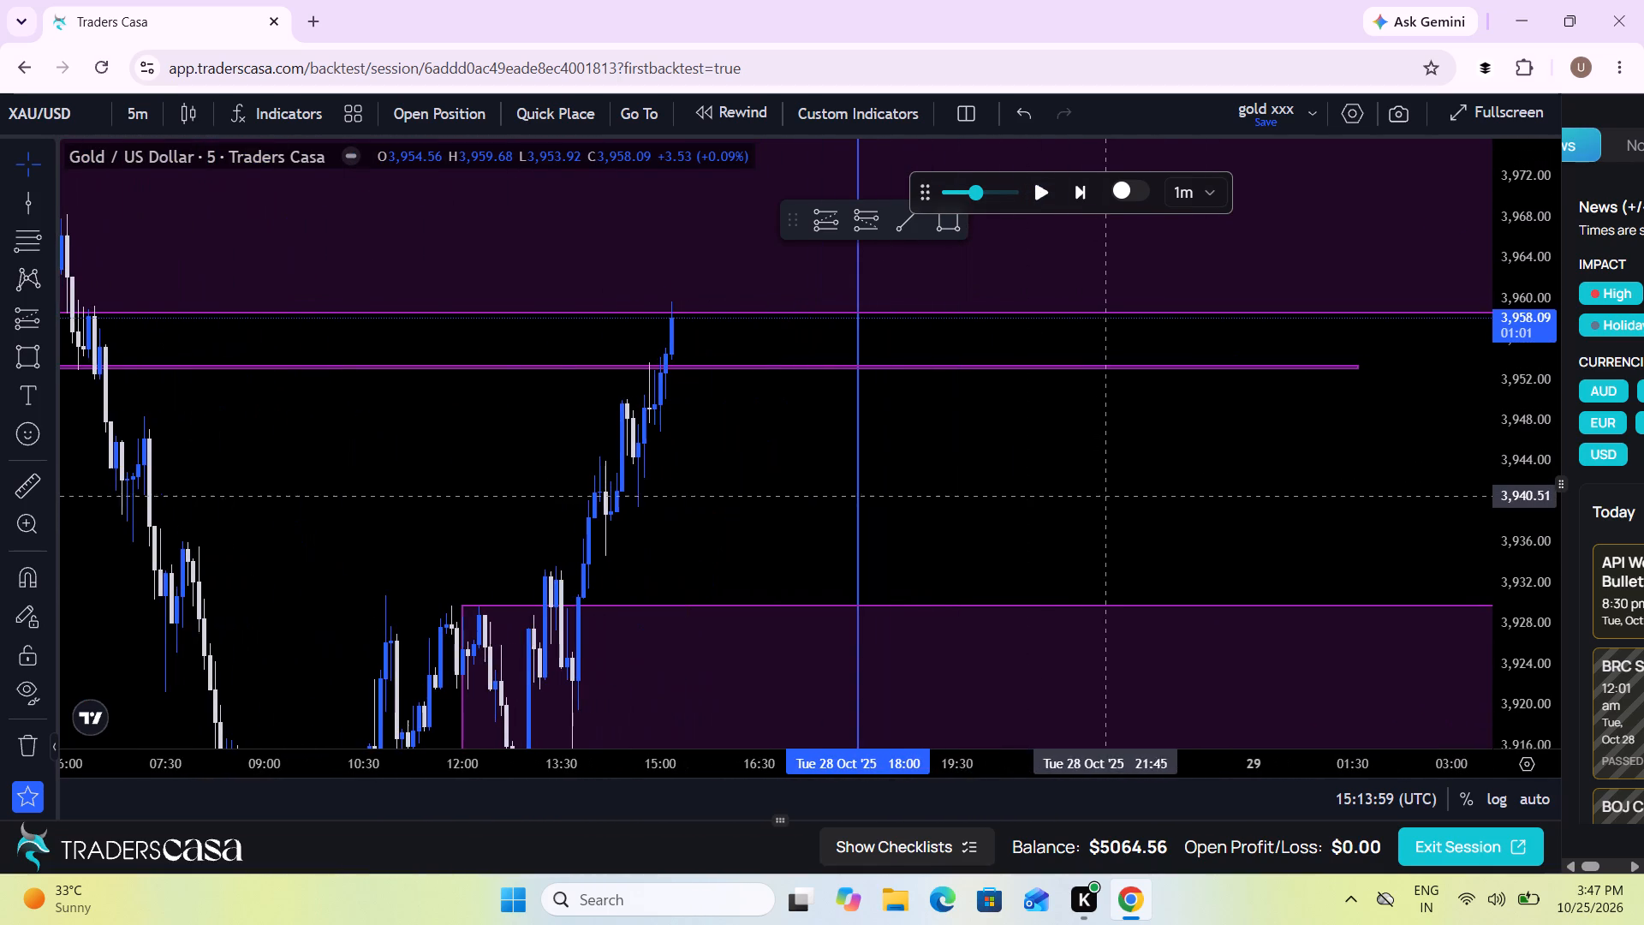
left_click(1036, 195)
left_click(1036, 195)
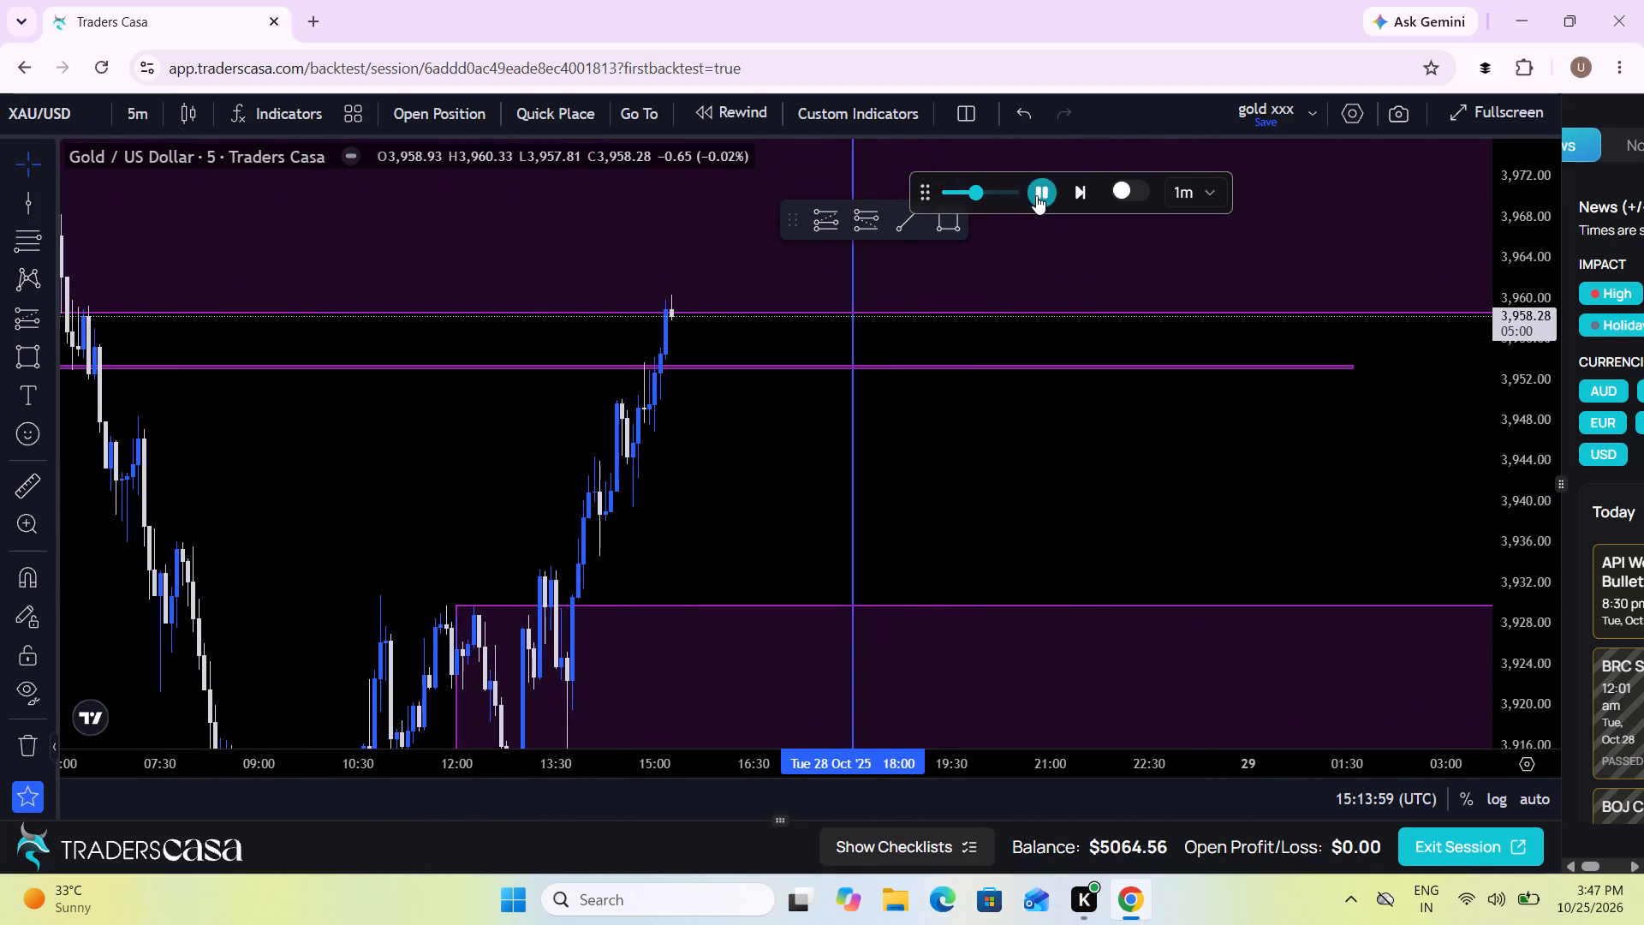
left_click(1036, 195)
left_click(1036, 195)
left_click(1036, 195)
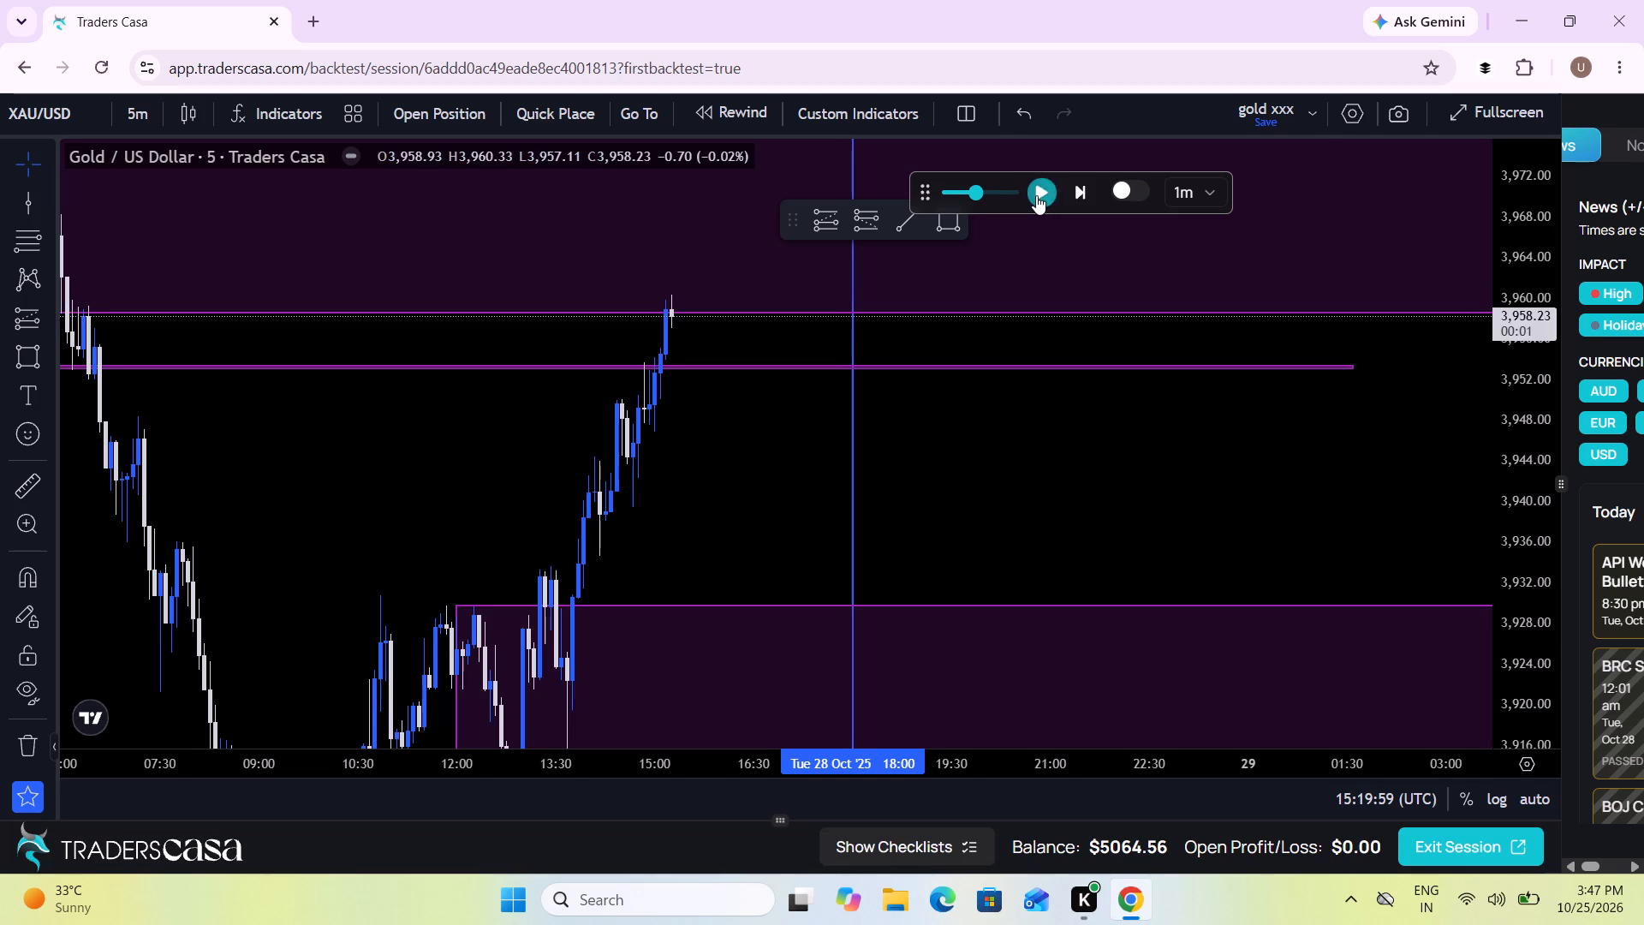
left_click(1036, 195)
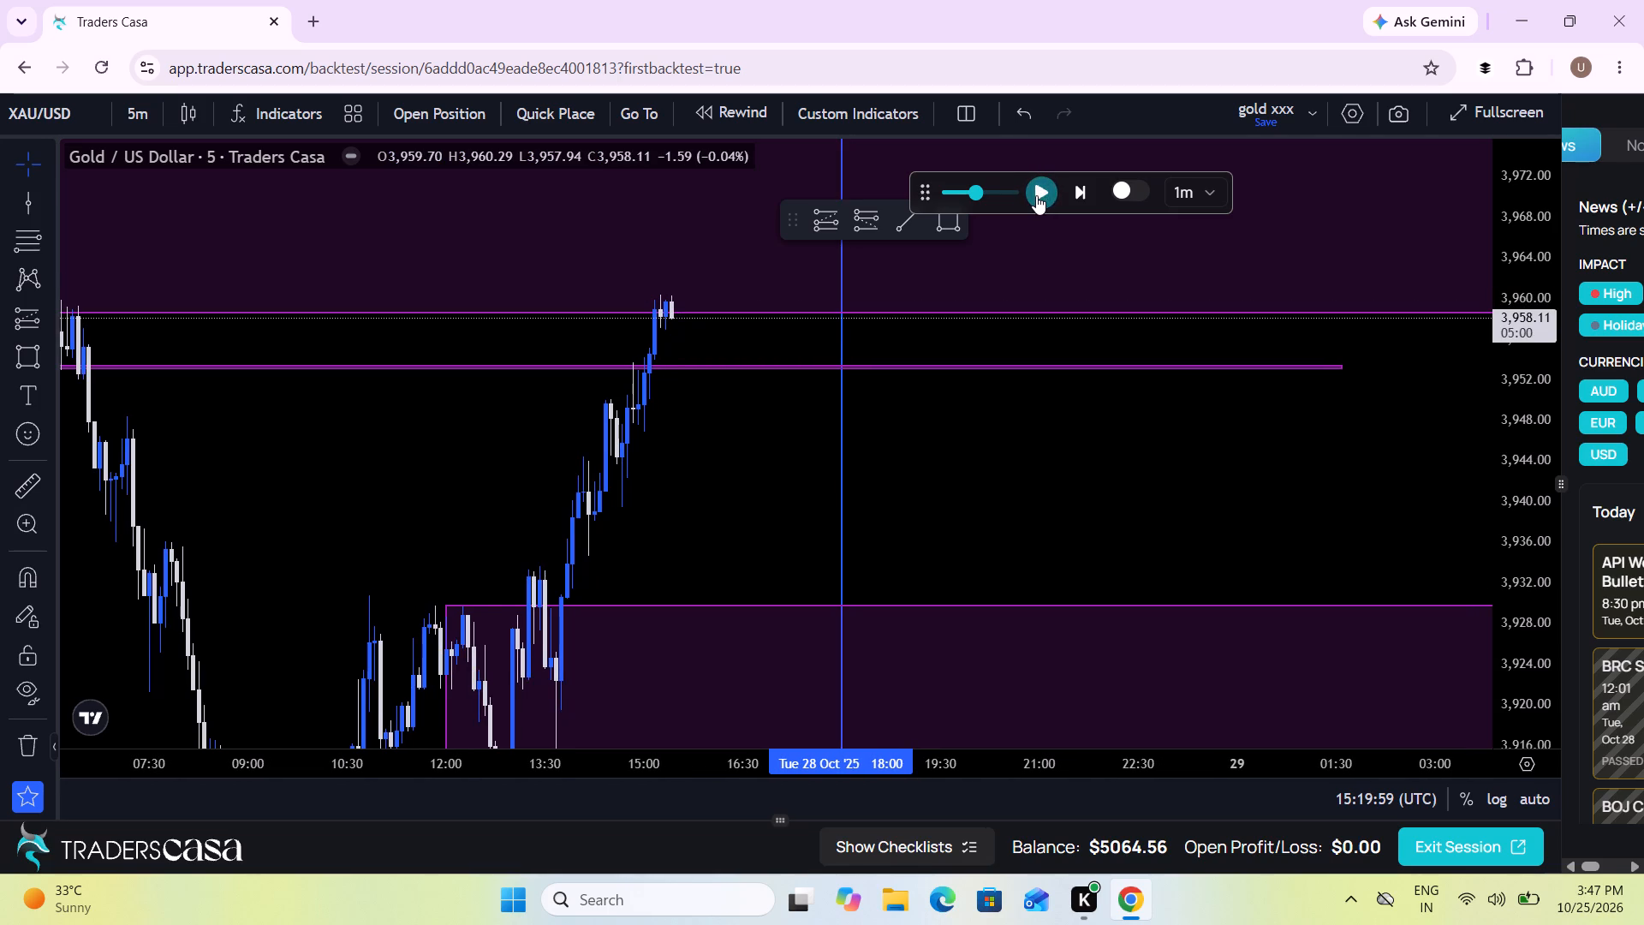
left_click(1036, 195)
left_click(1036, 195)
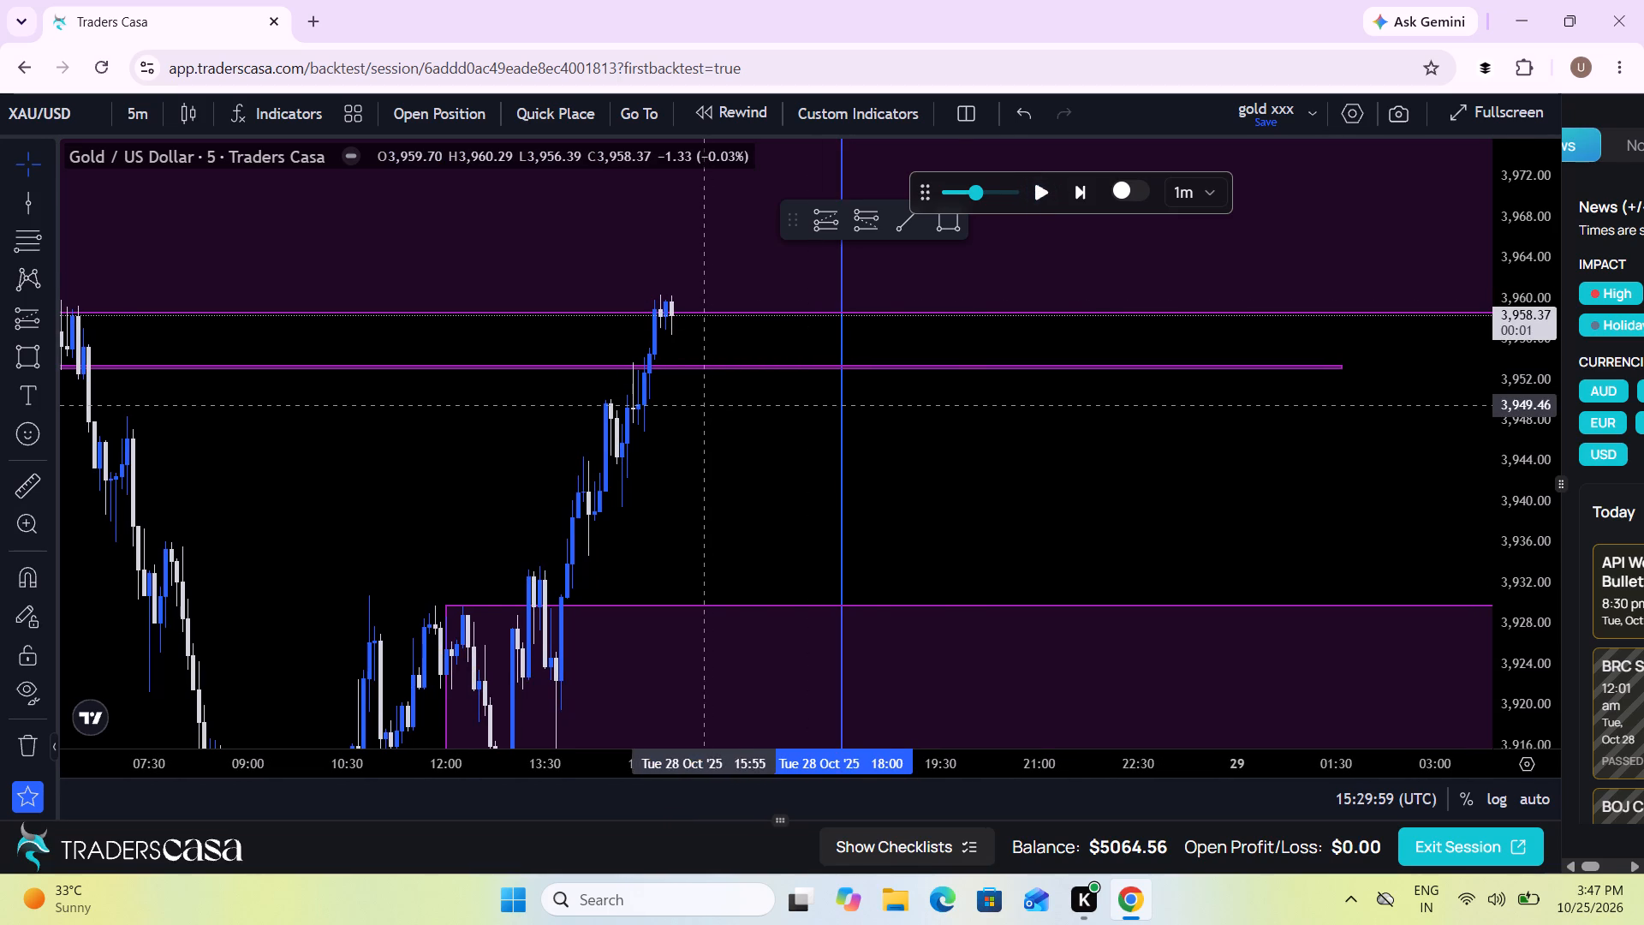
Draw a short position from about 15:45 with entry at 3,952.83, stop at 3,959.47 and target at 3,930.18 near the lower OB zone.
left_click_drag(706, 405, 897, 445)
scroll(897, 445, "up", 1)
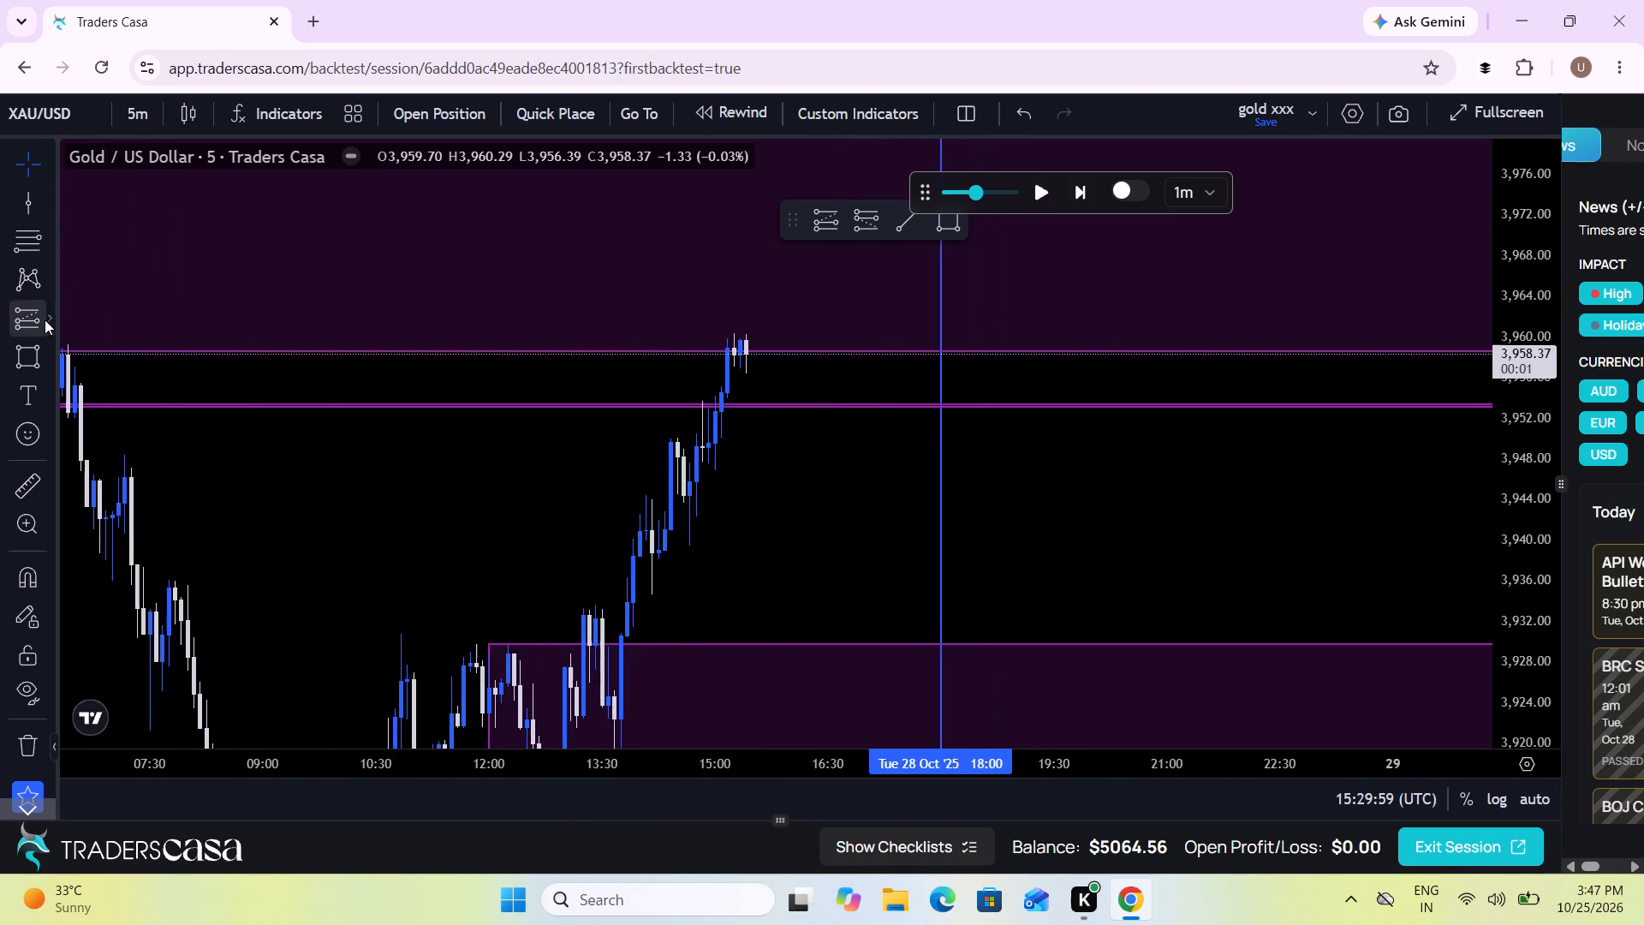
left_click(51, 318)
left_click(177, 325)
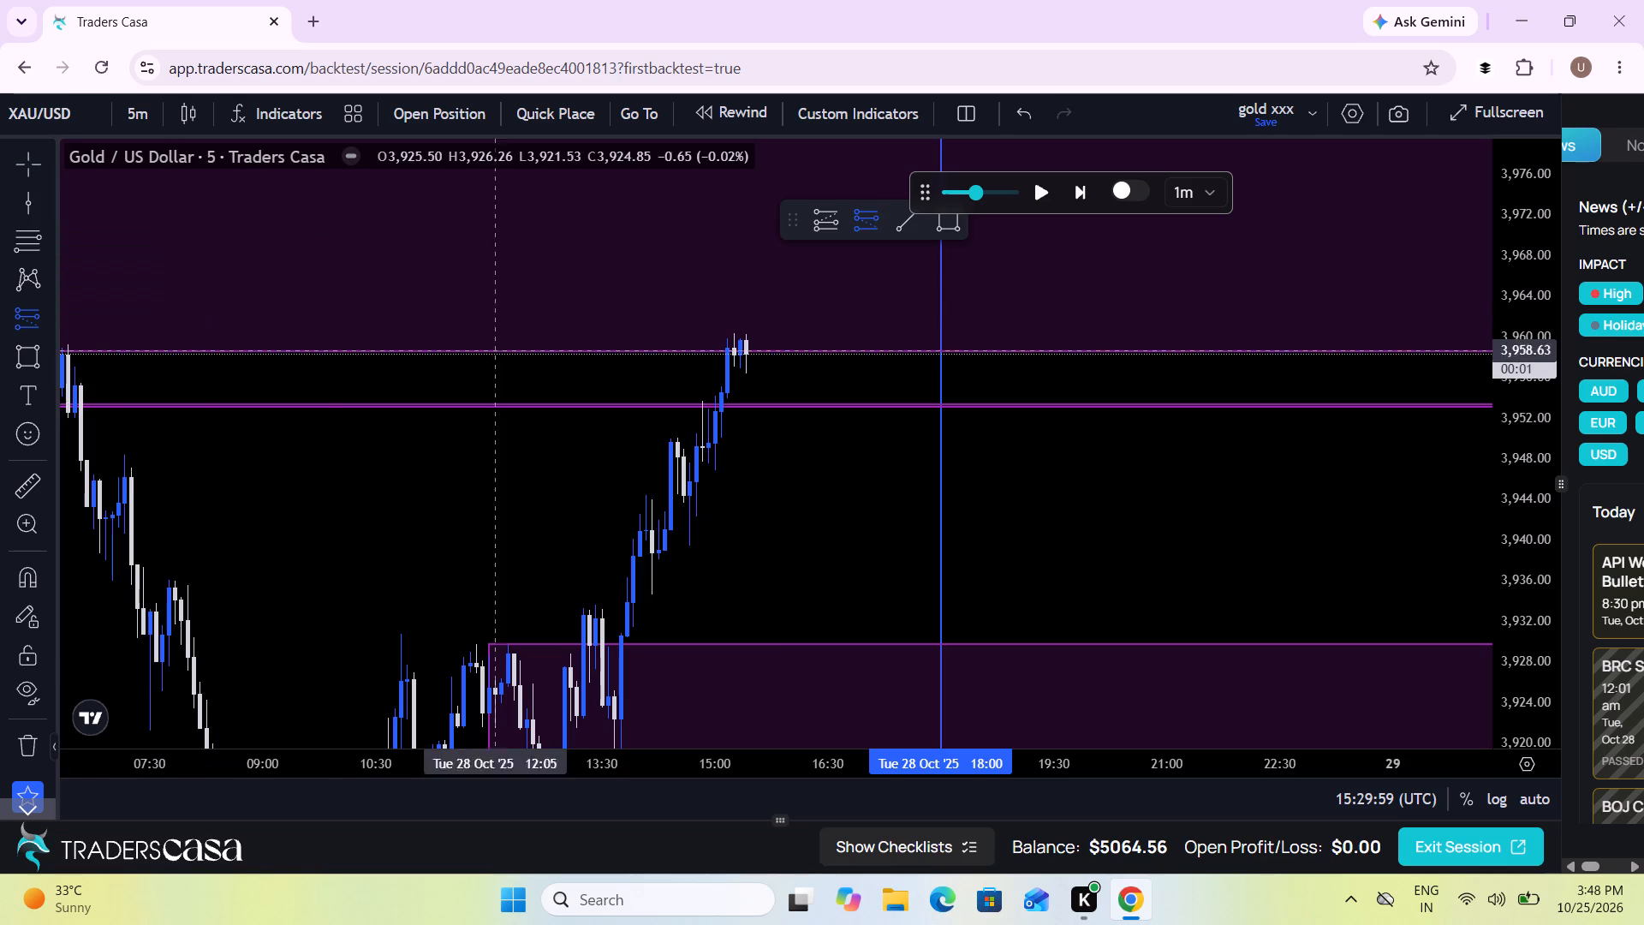
left_click(771, 409)
left_click_drag(771, 261, 767, 342)
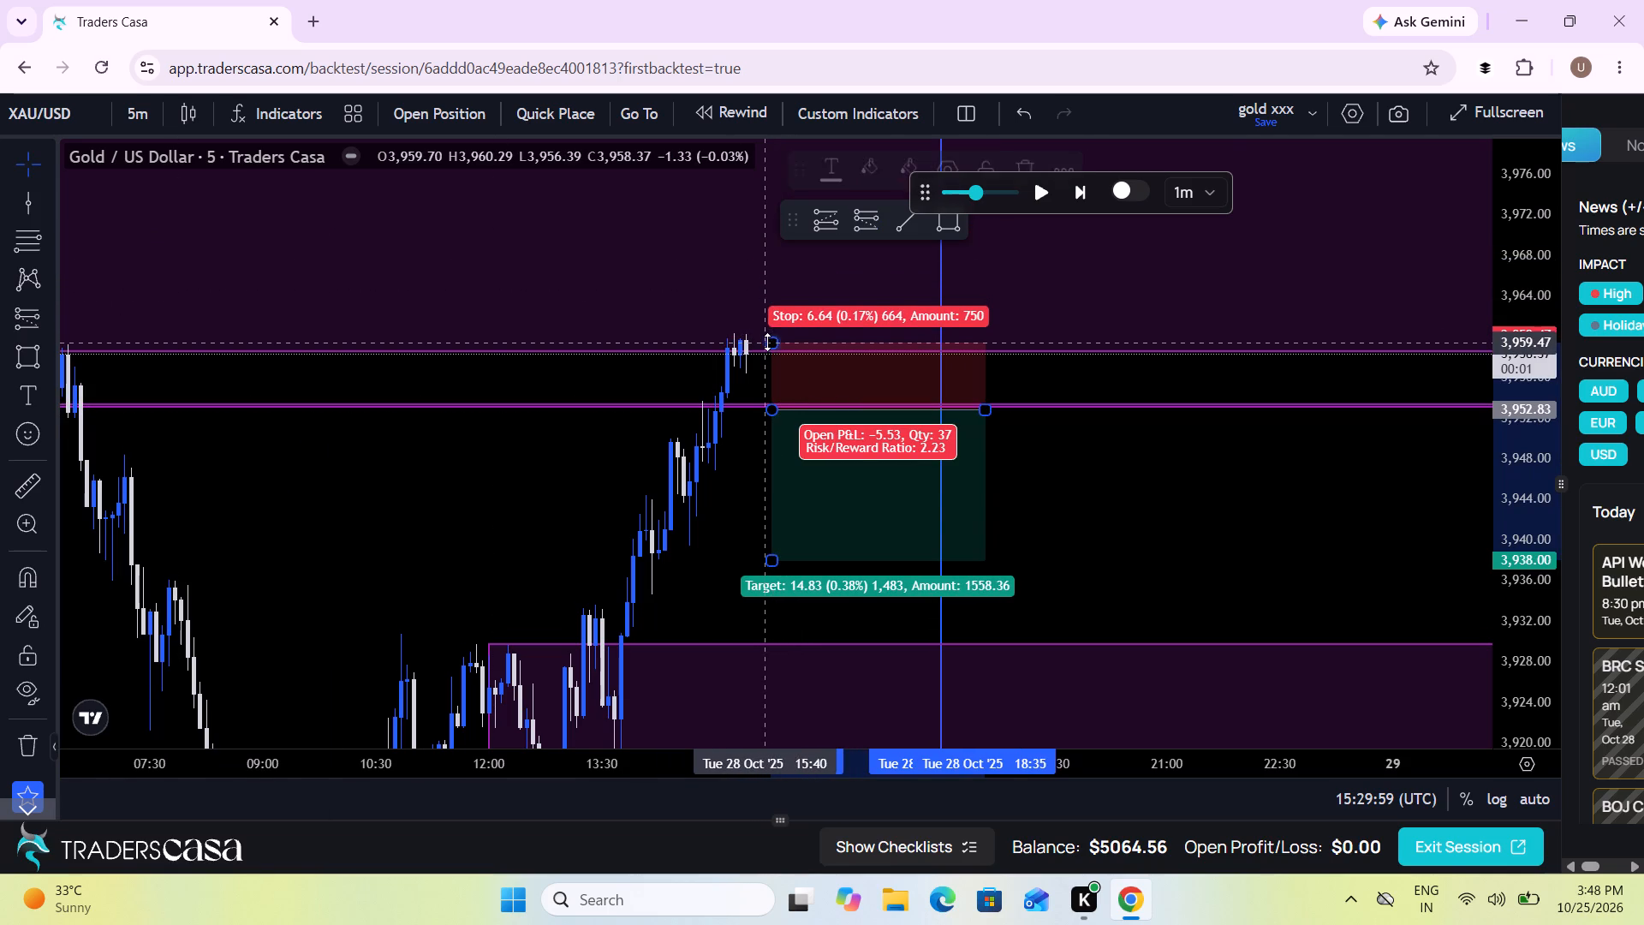
left_click_drag(649, 520, 594, 411)
scroll(594, 411, "down", 1)
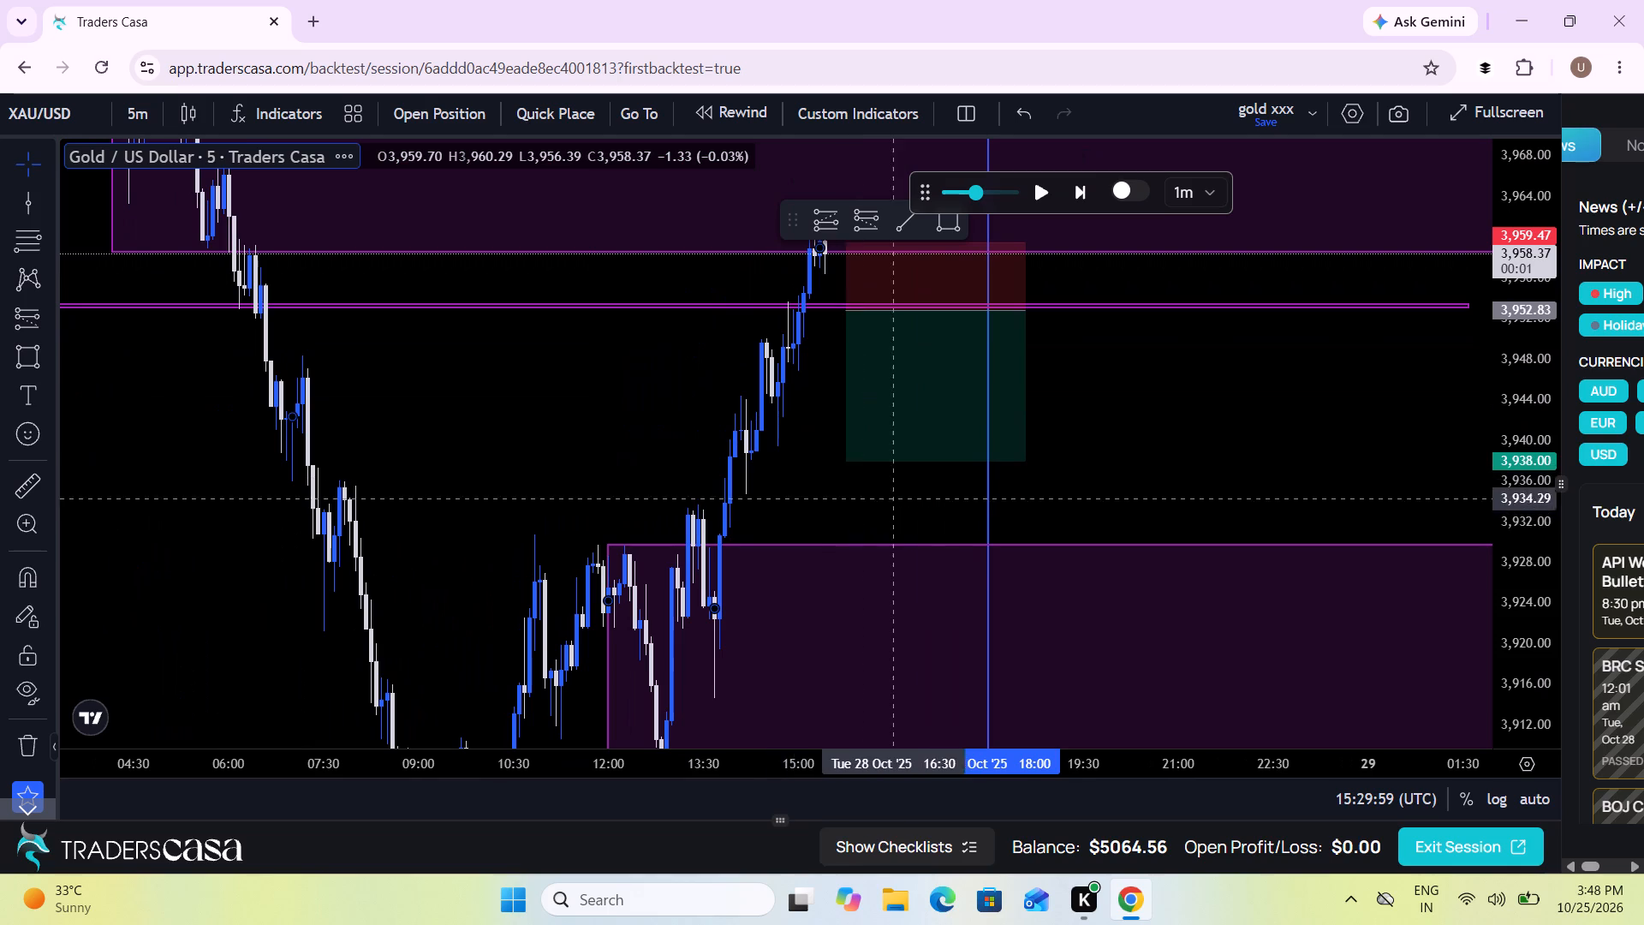
left_click_drag(851, 462, 846, 540)
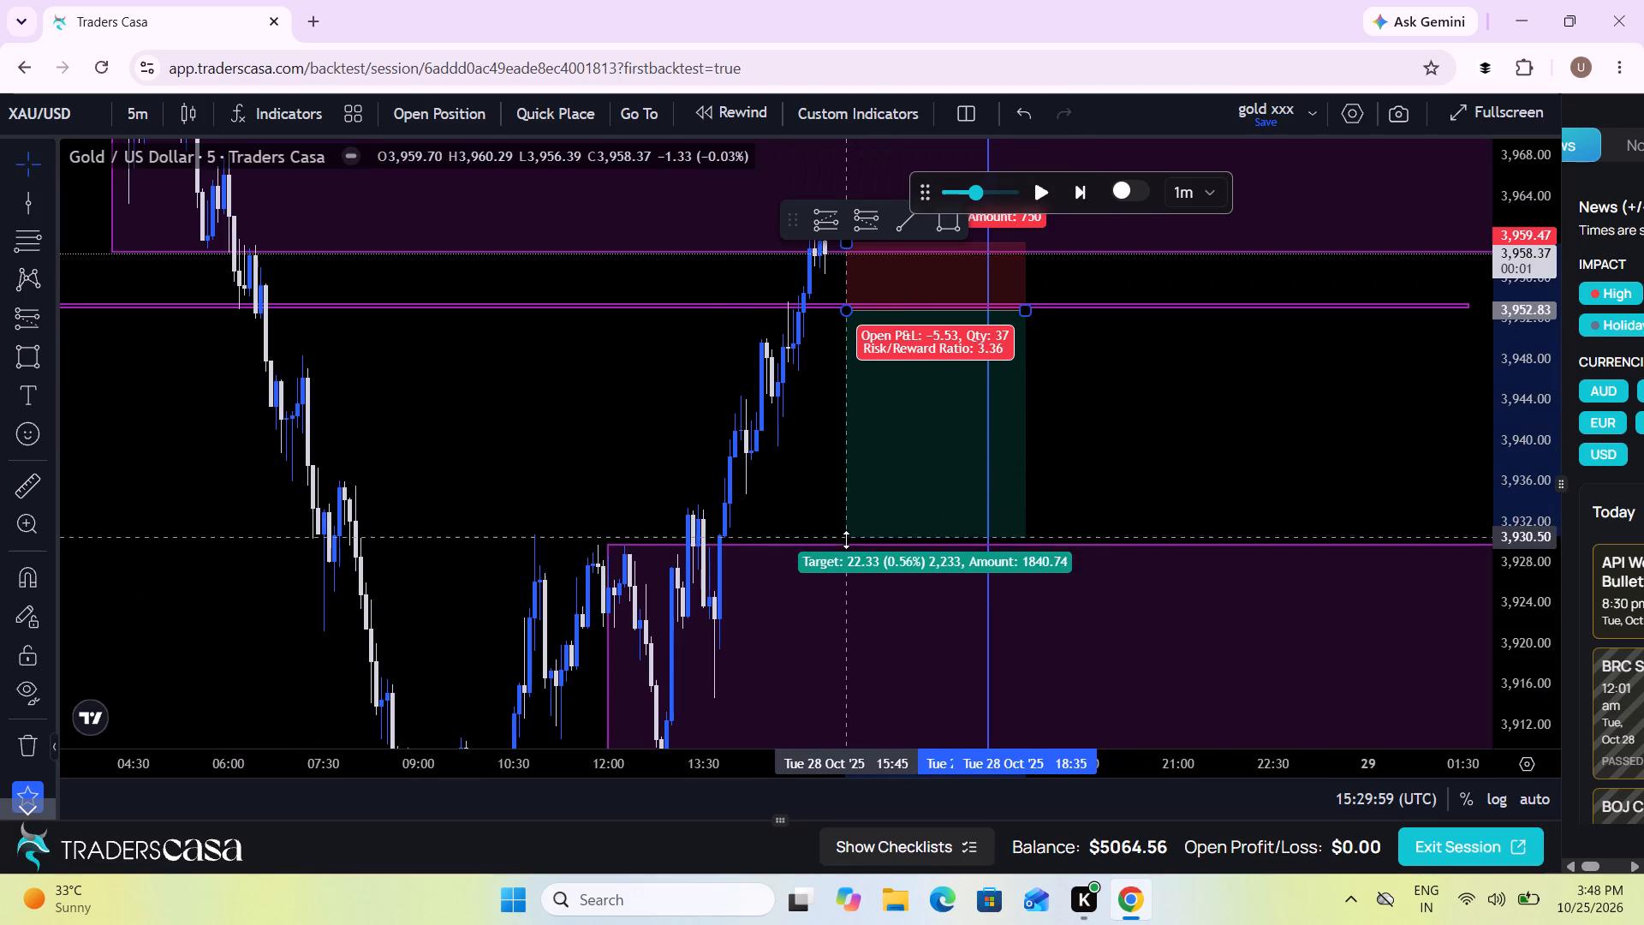
left_click_drag(846, 540, 847, 540)
Advance the replay to about 16:05 on 28 Oct, watching price against the short position's entry.
left_click(761, 492)
left_click_drag(761, 492, 759, 611)
left_click(1045, 189)
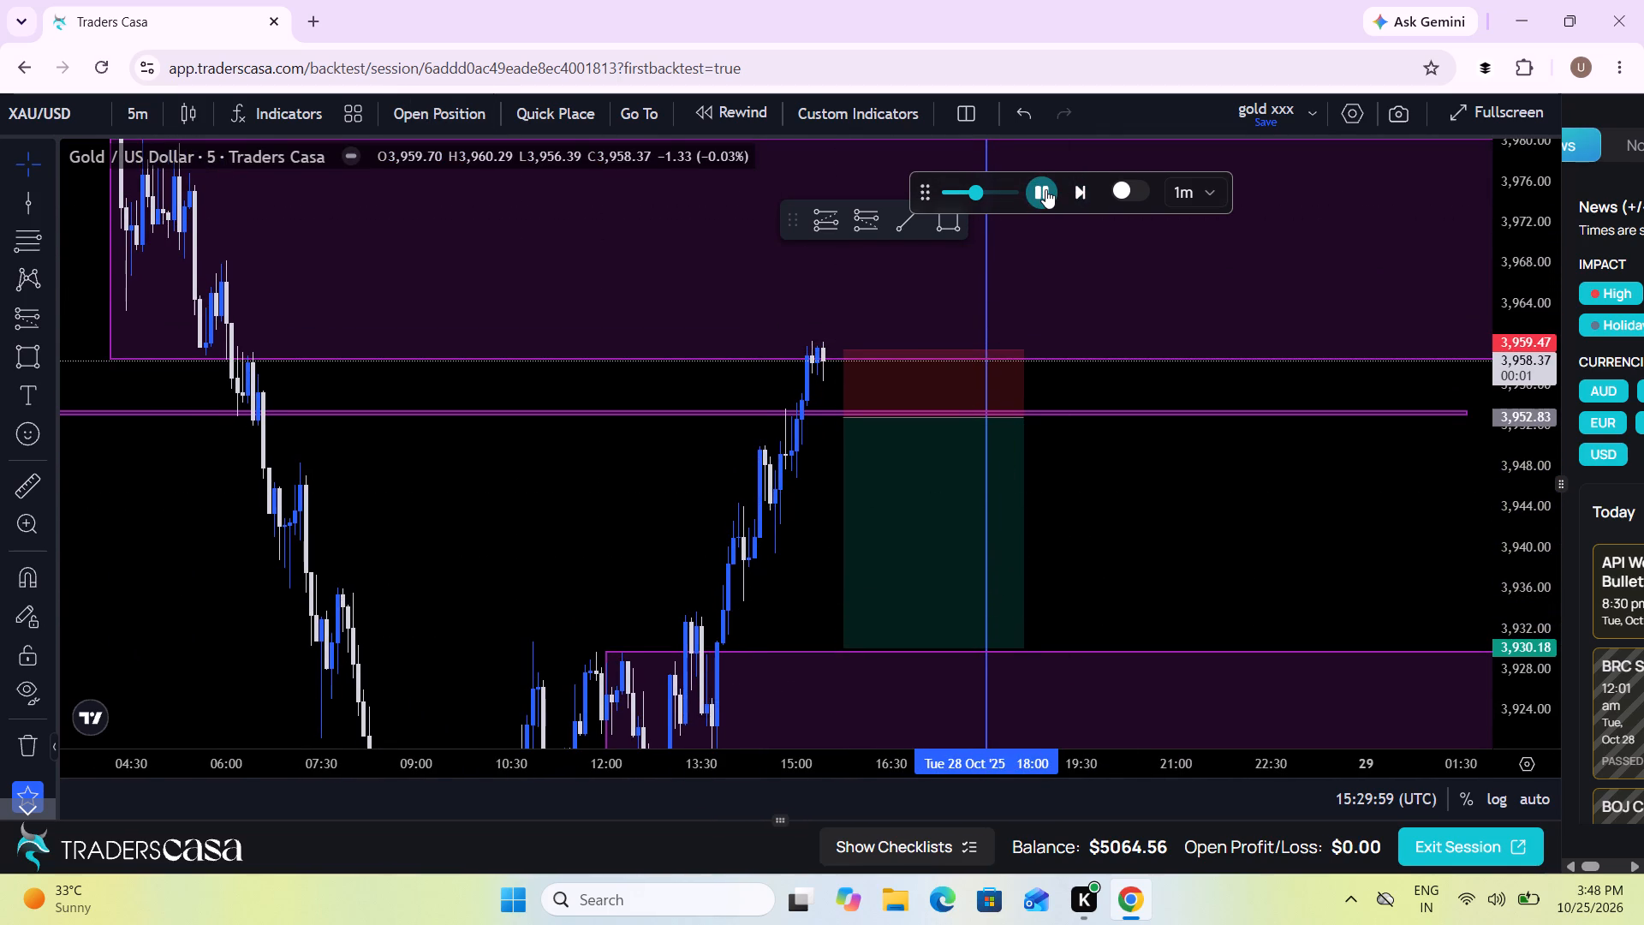
left_click(1045, 189)
left_click(1045, 189)
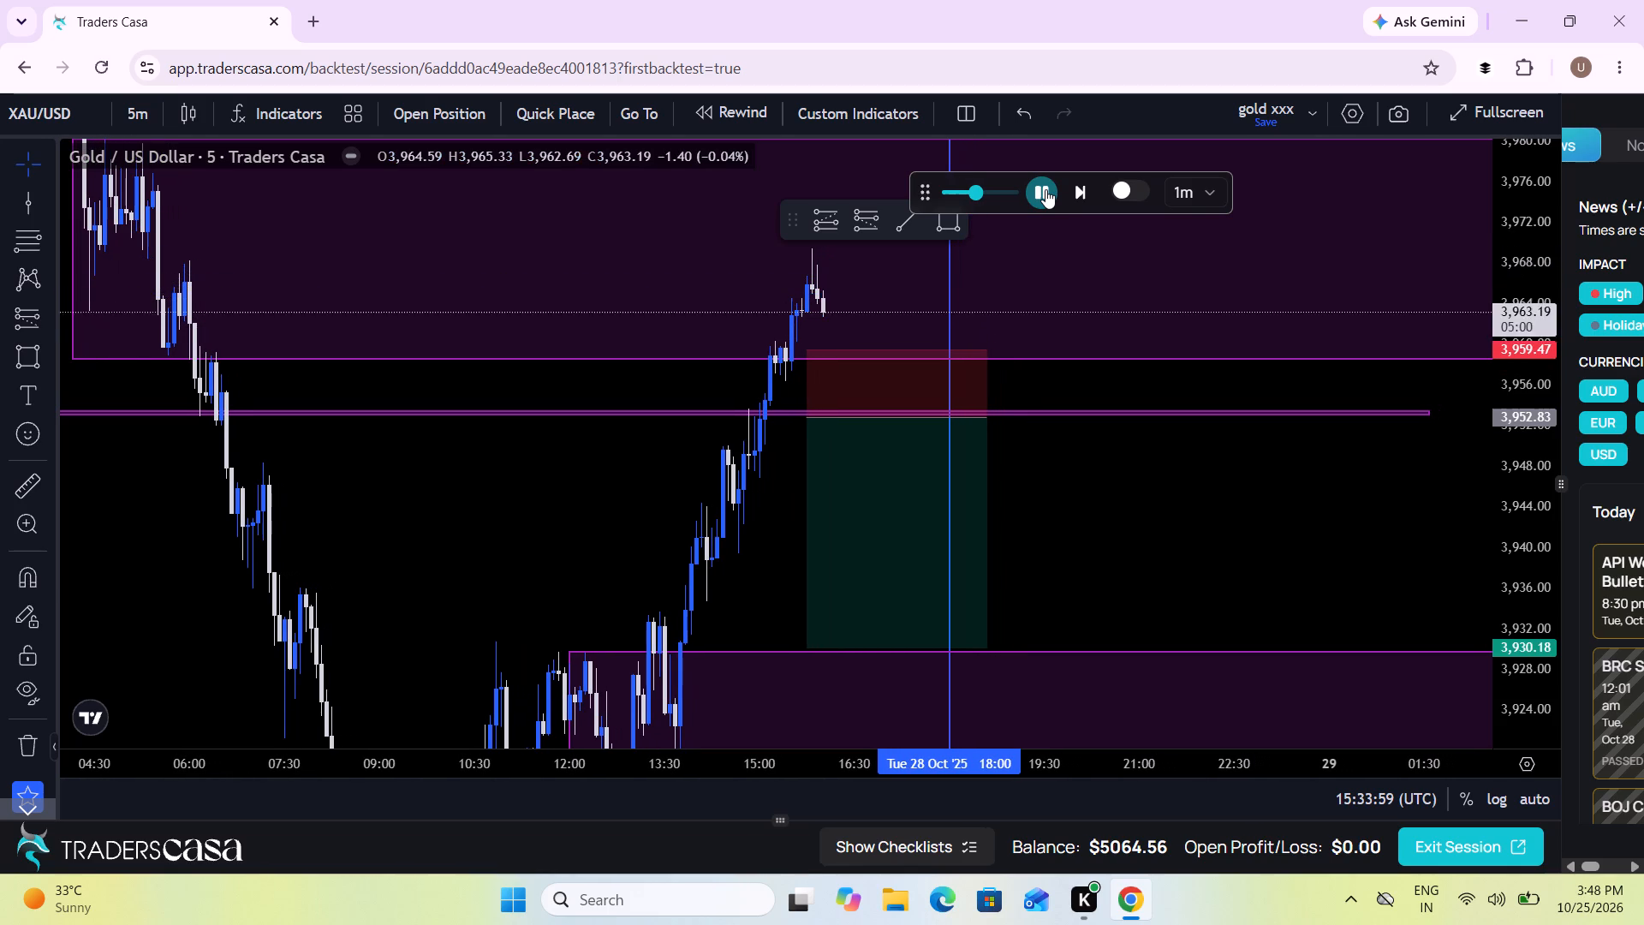
left_click(1045, 189)
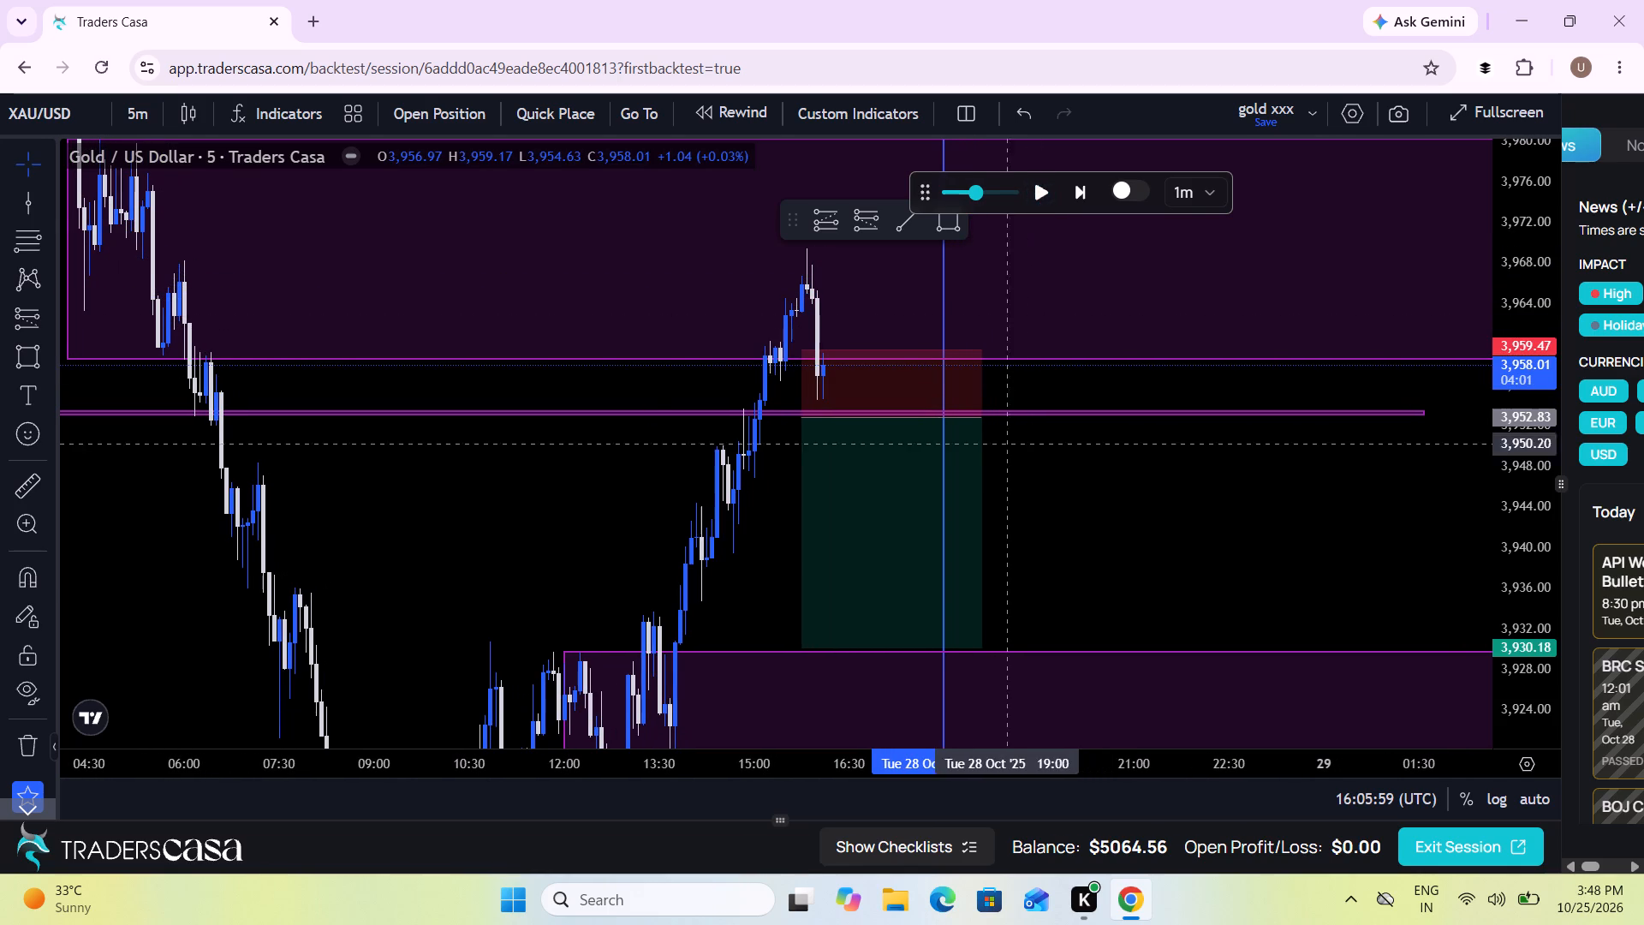
Place a sell stop order from the short drawing: entry 3952.83, take profit 3930.18, stop loss 3959.47, risk 1% ($50).
left_click(854, 456)
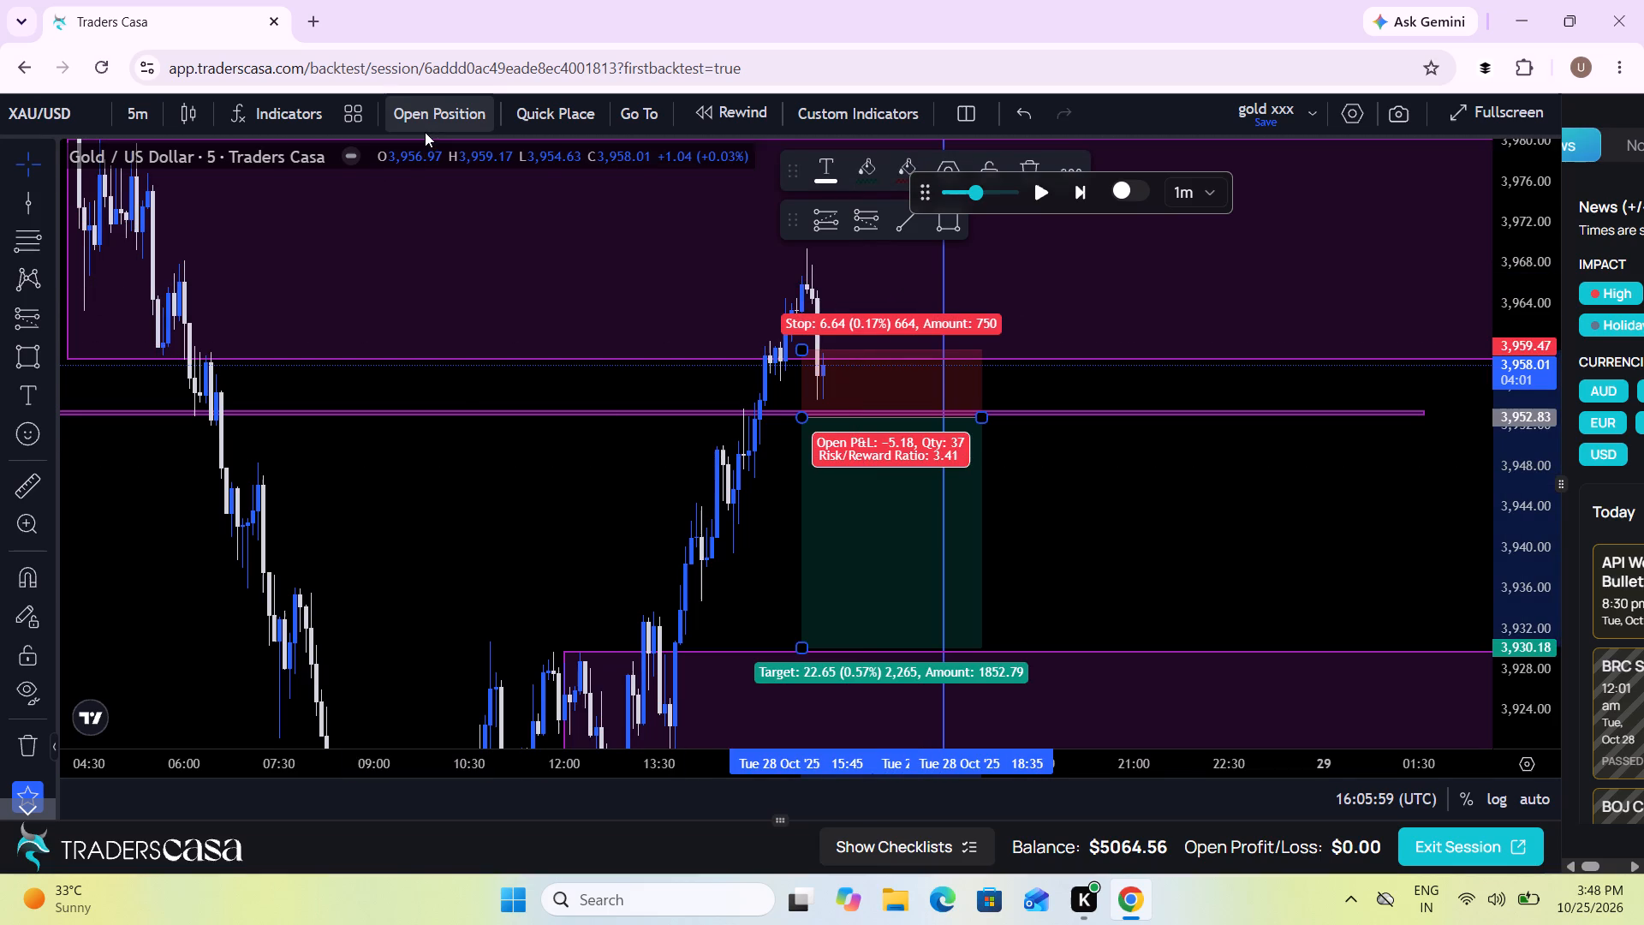
left_click(425, 132)
left_click(778, 797)
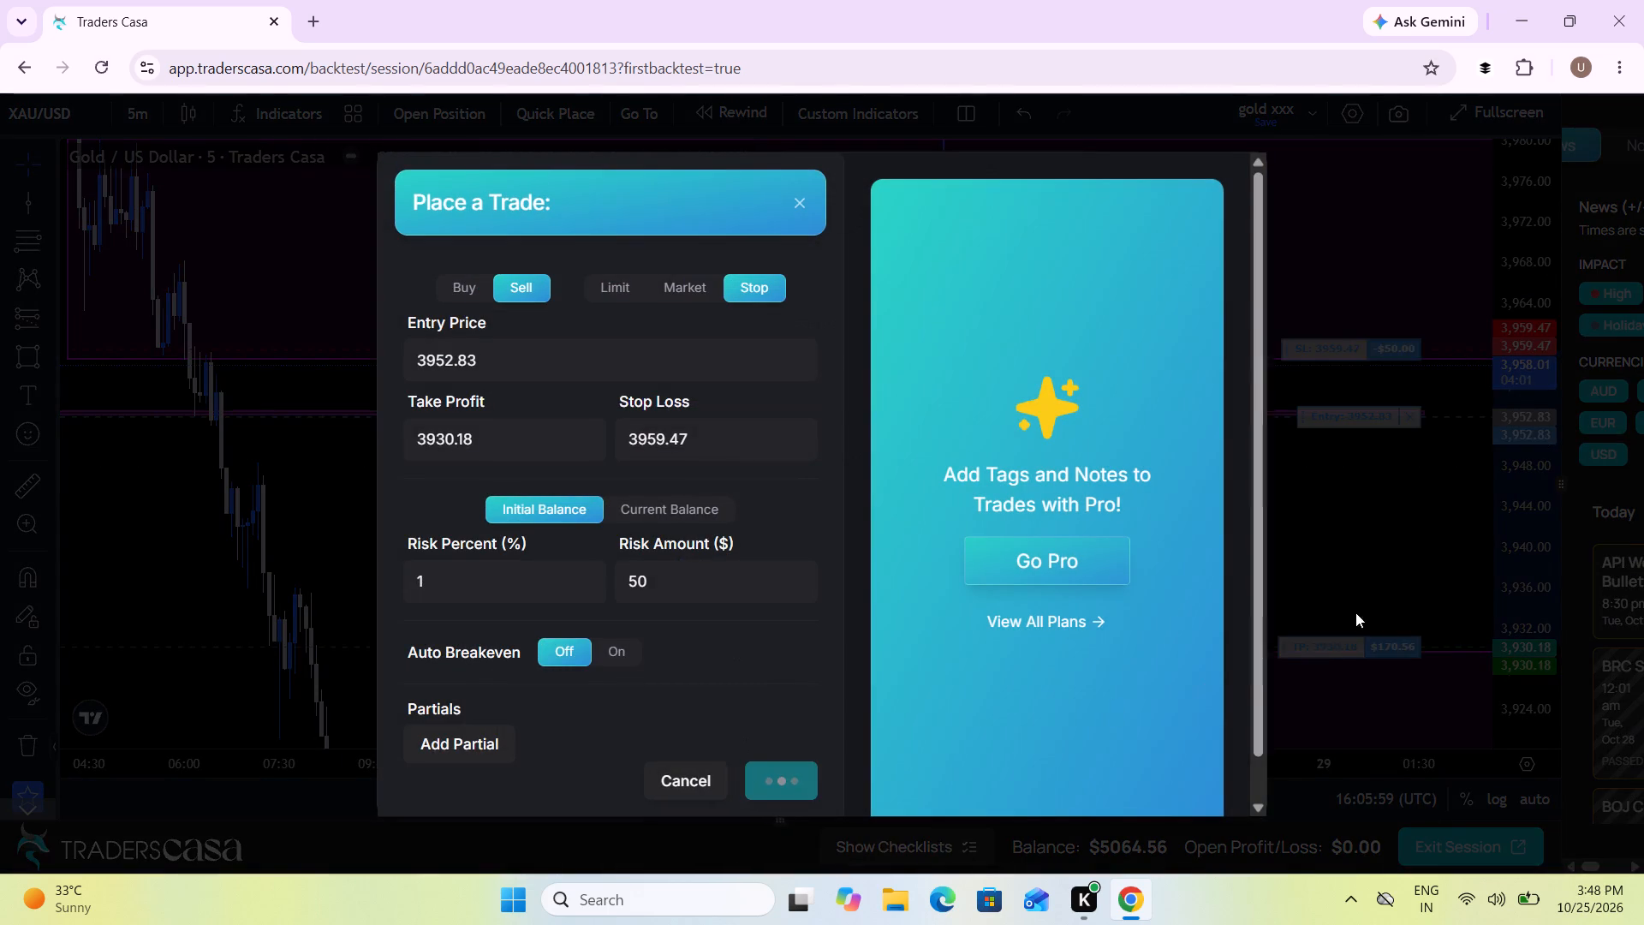
left_click(1356, 584)
Run the replay to about 17:04 on 28 Oct to play out the sell trade.
left_click(1047, 191)
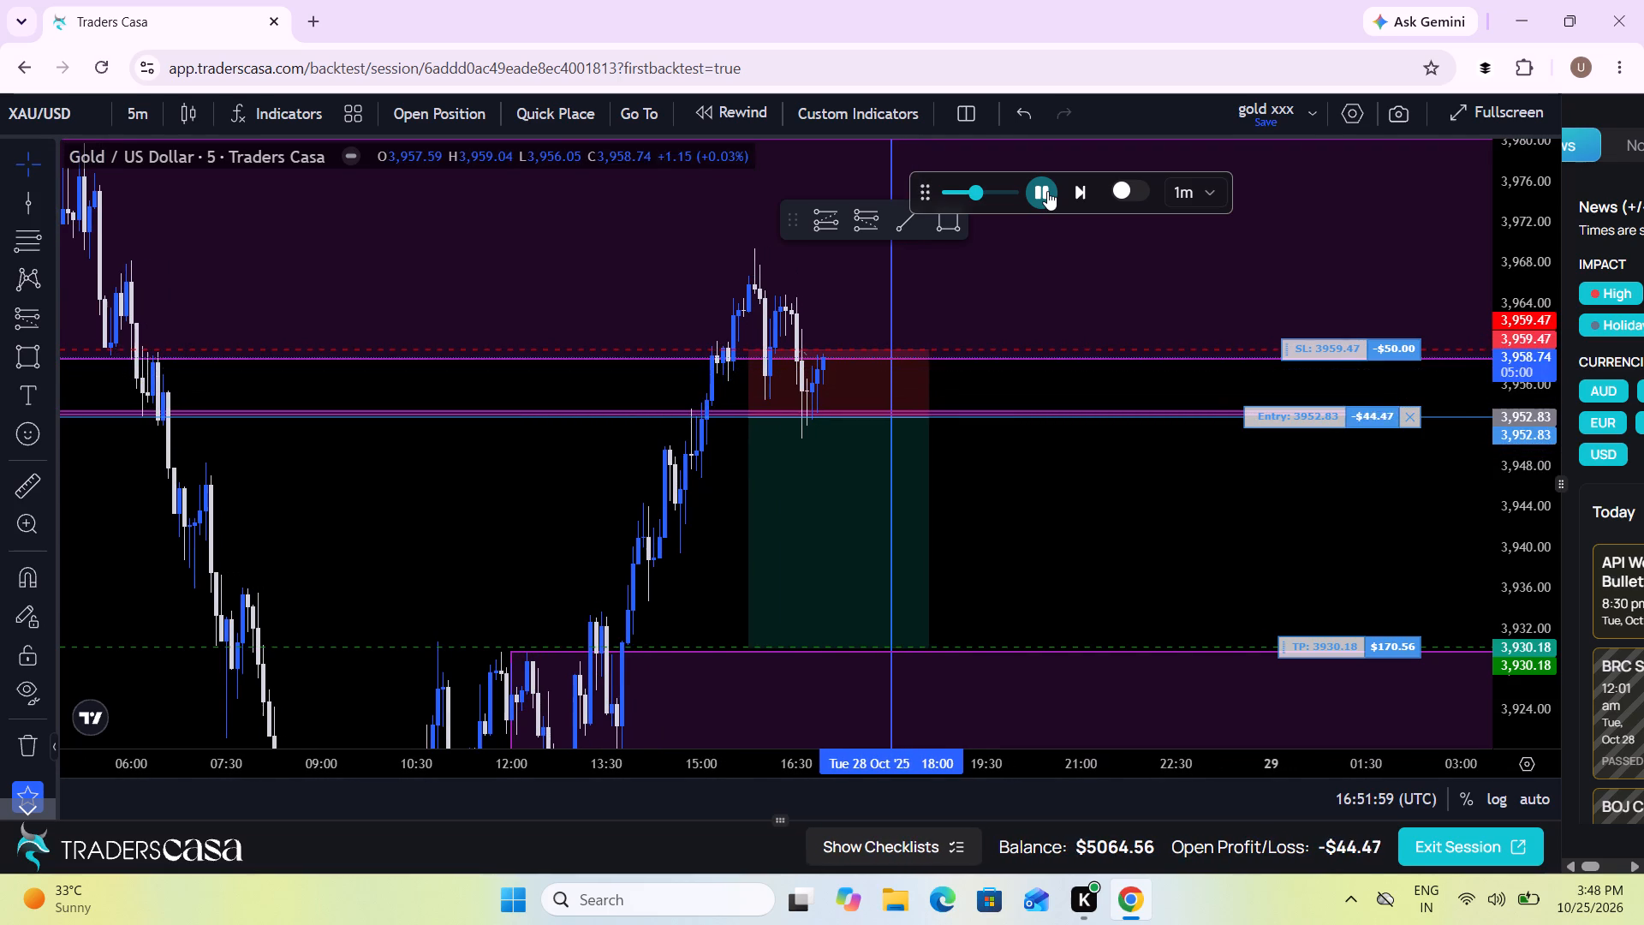
left_click(1047, 191)
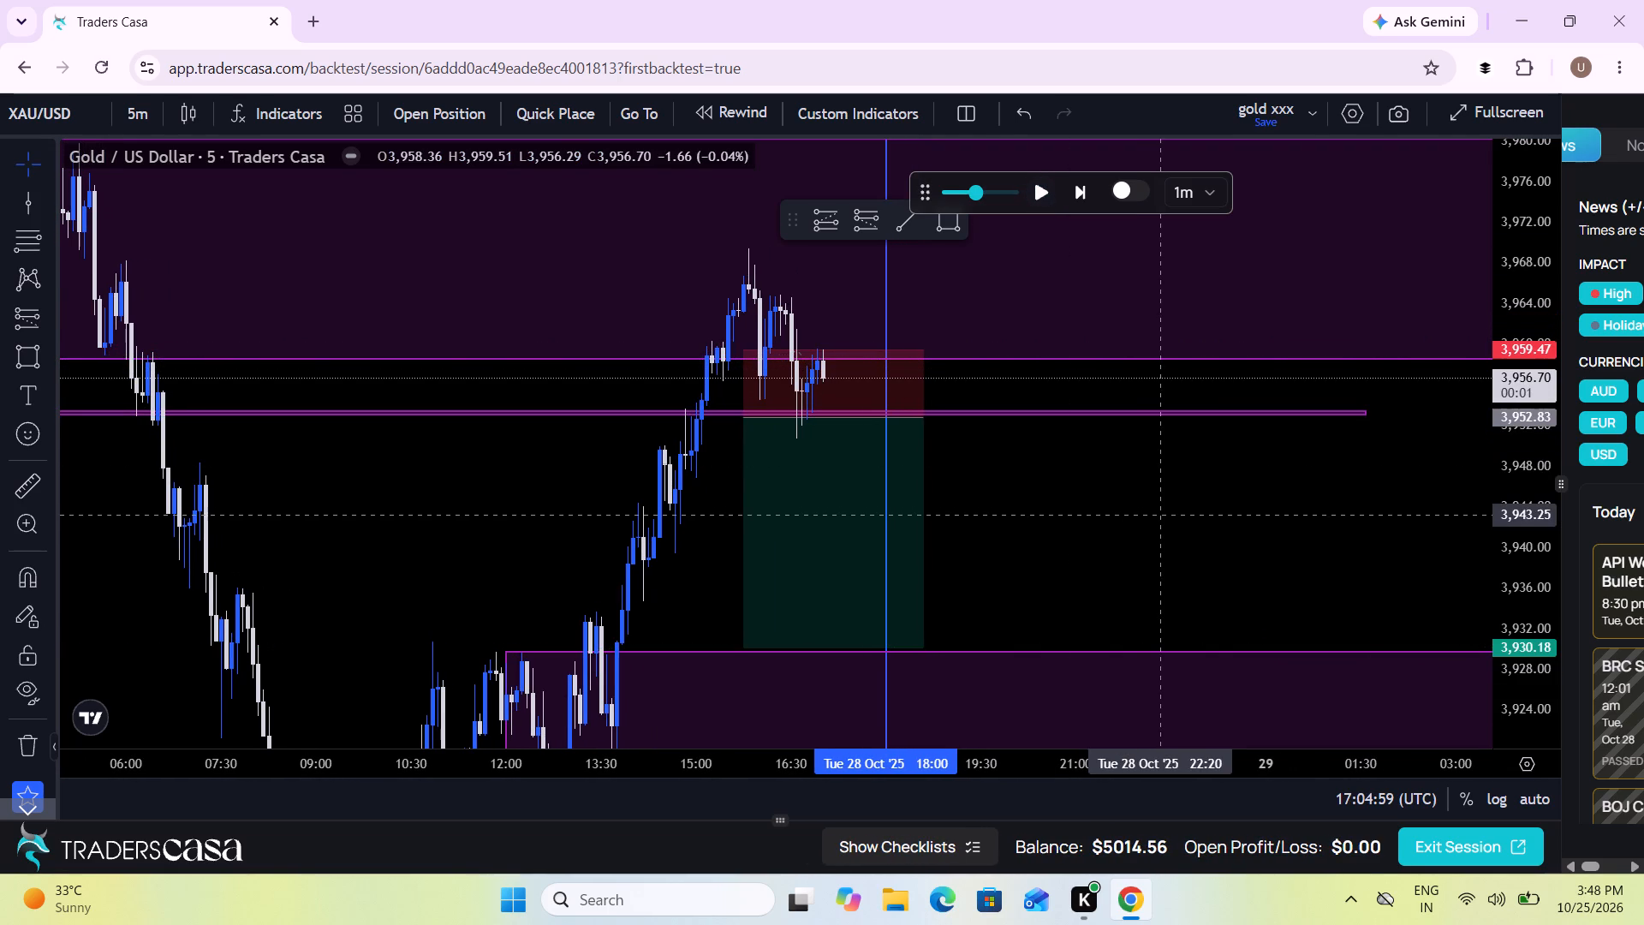
Shorten the short position drawing to end at about 17:10 and move its target up to about 3,949.78.
left_click_drag(1160, 515, 893, 496)
scroll(893, 496, "down", 1)
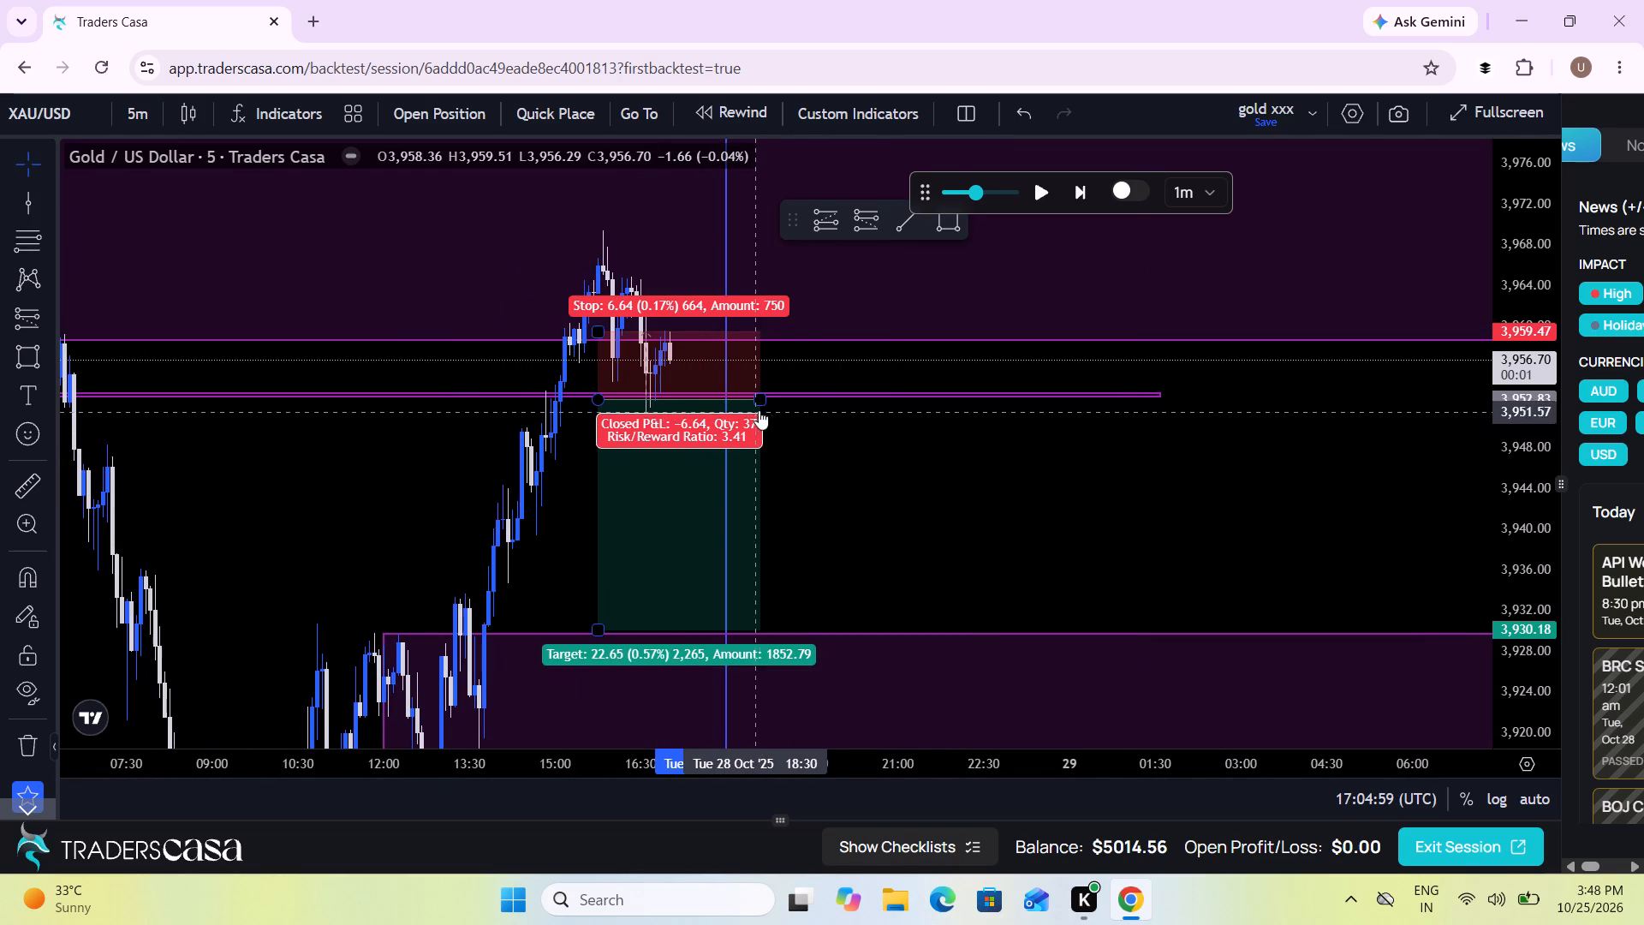
left_click_drag(764, 396, 680, 392)
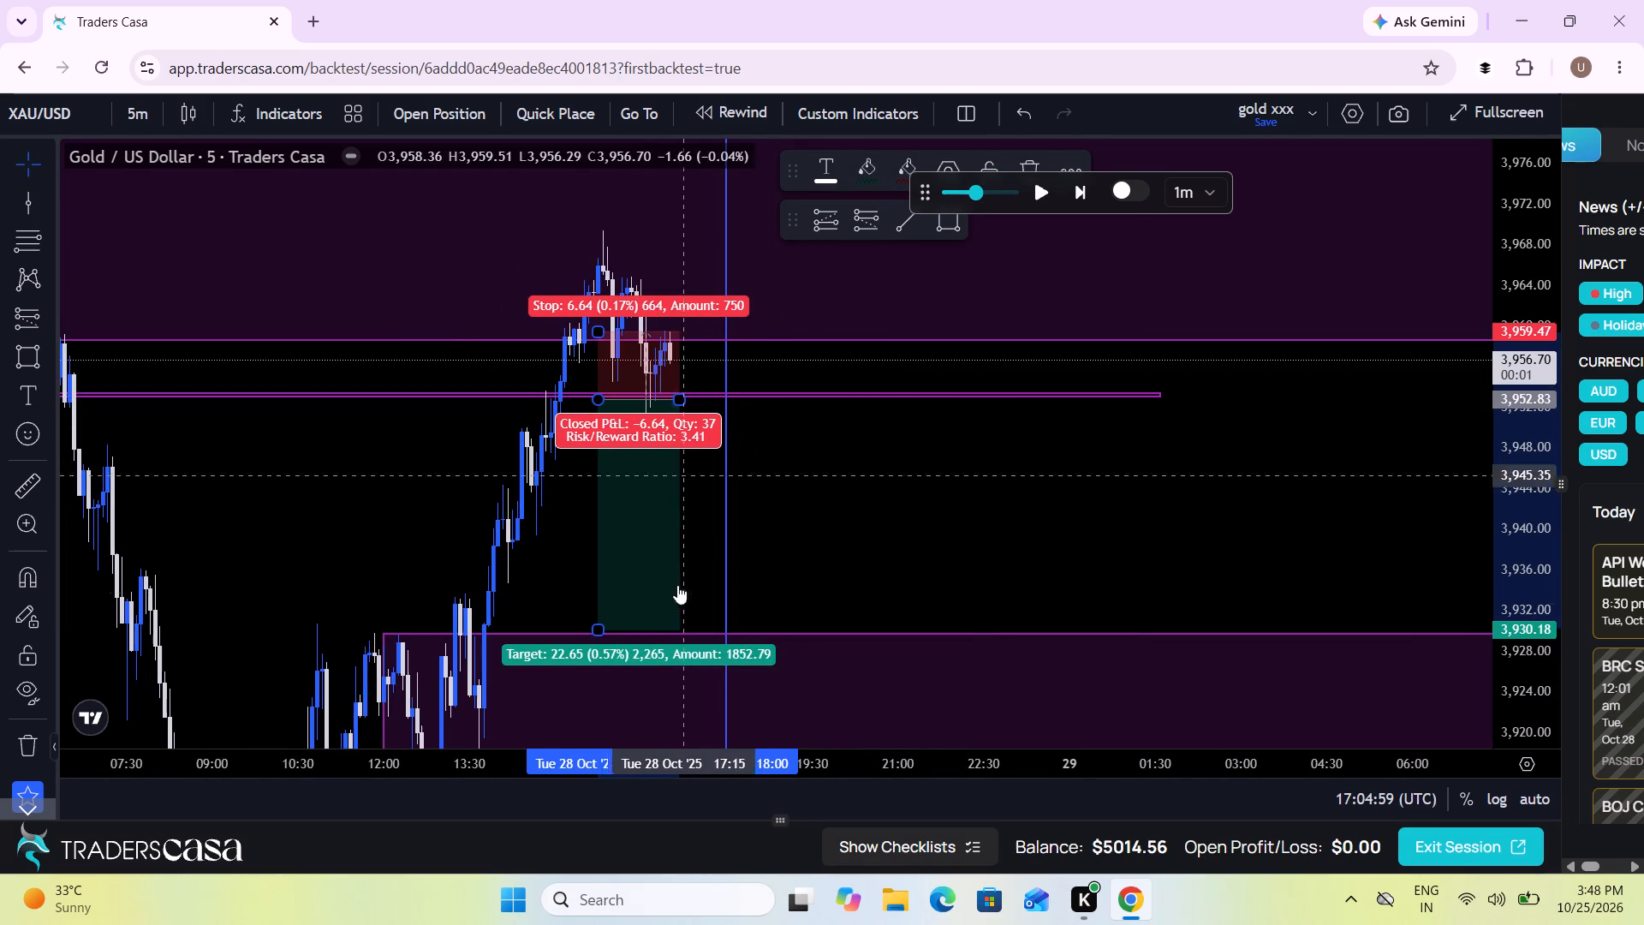
left_click_drag(592, 623, 605, 535)
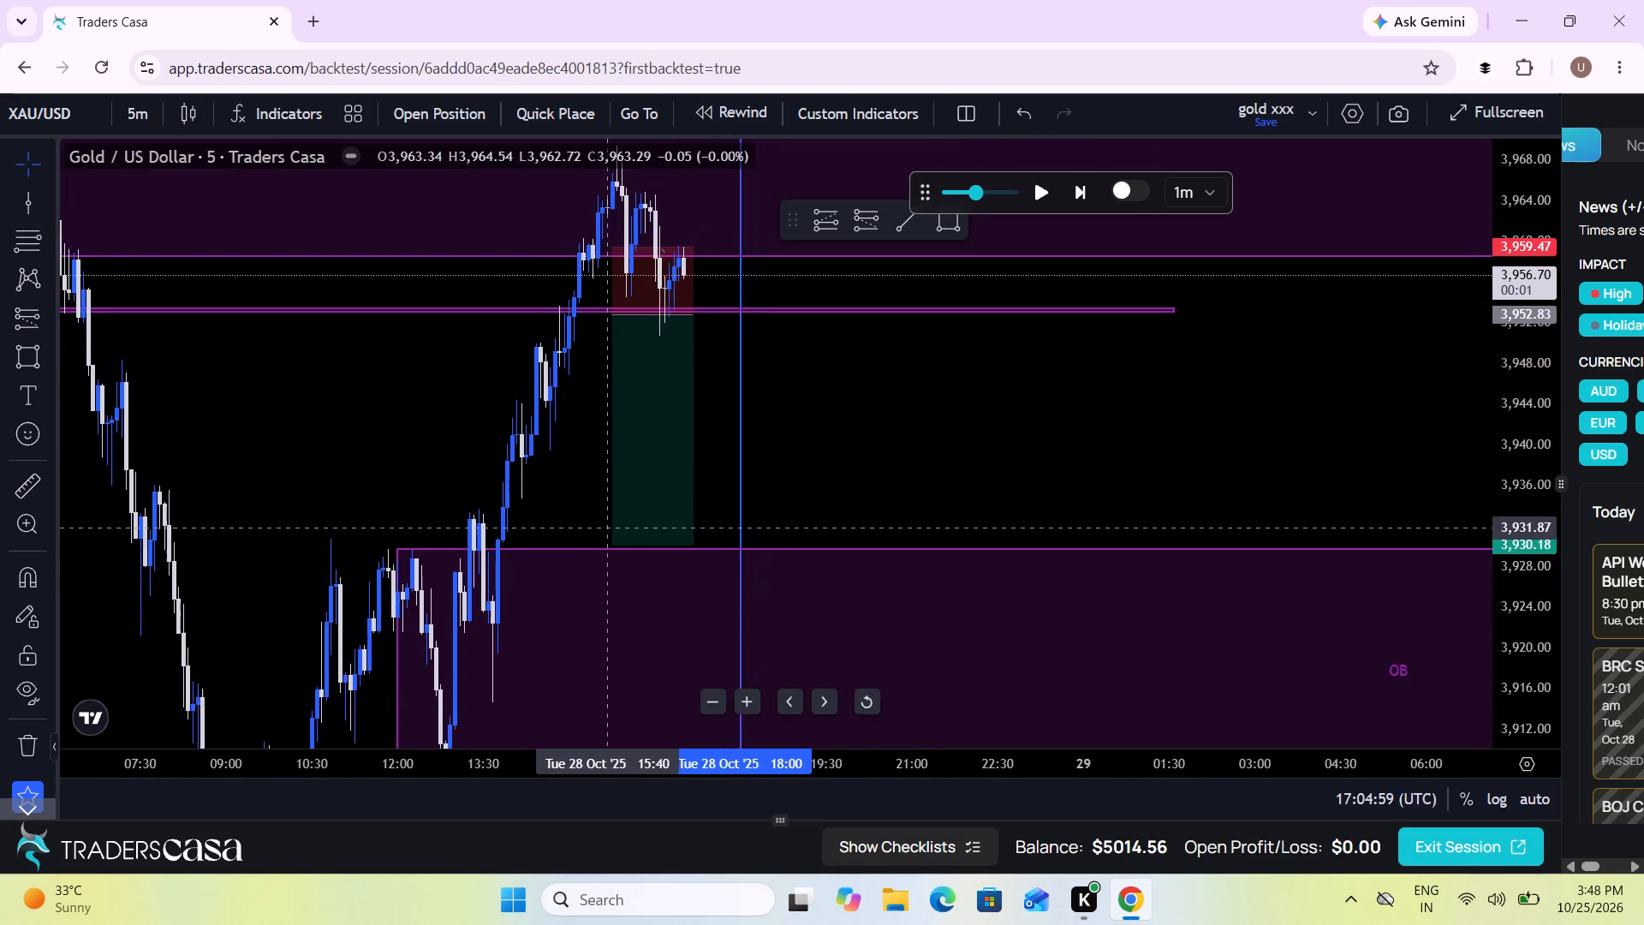
left_click_drag(607, 555, 655, 354)
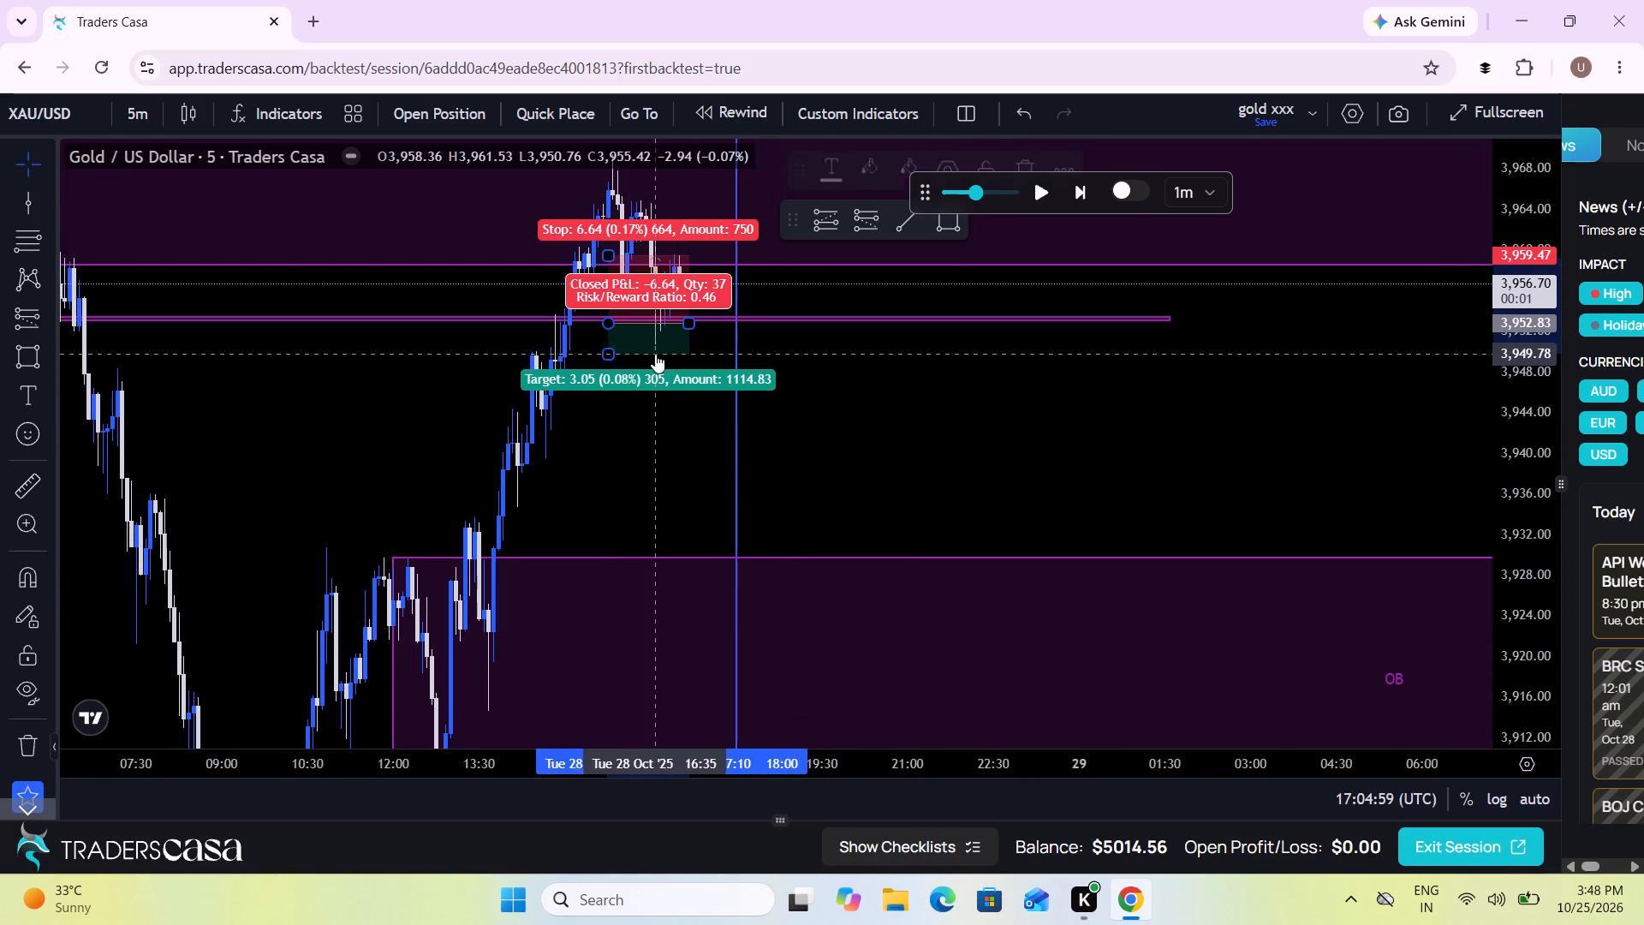
Run the replay to about 17:52 on 28 Oct, watching how price moves after the closed sell trade.
left_click_drag(936, 397, 838, 498)
scroll(838, 498, "down", 1)
left_click_drag(935, 468, 796, 473)
scroll(796, 473, "down", 1)
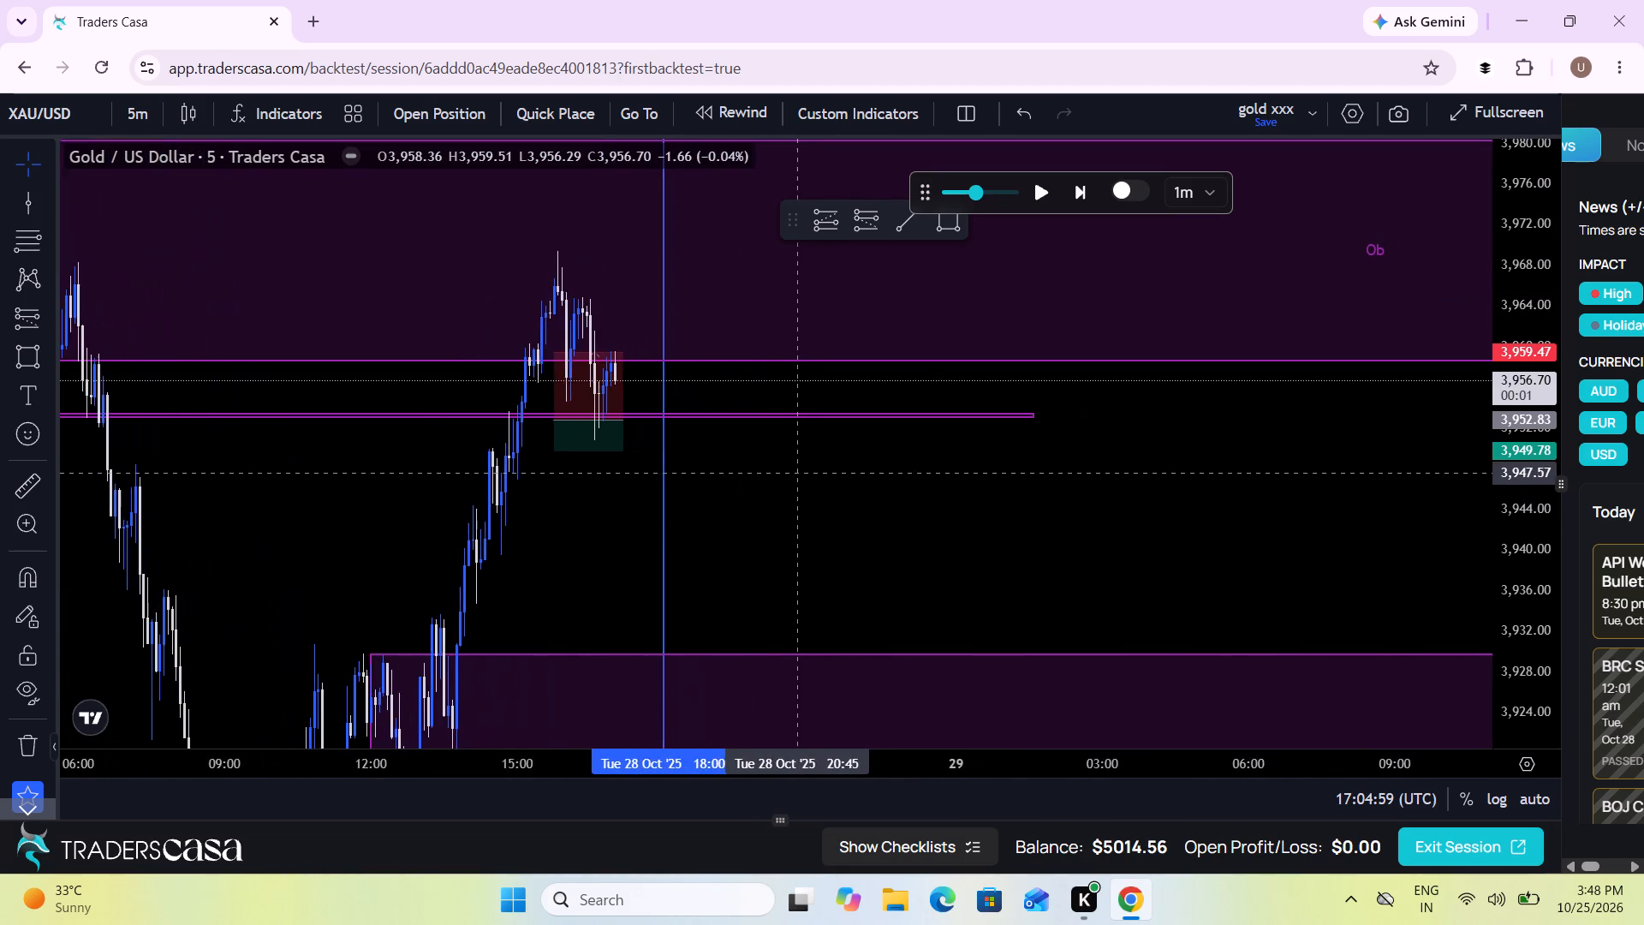
left_click_drag(796, 473, 1099, 474)
scroll(1099, 474, "up", 1)
left_click_drag(1099, 474, 1081, 467)
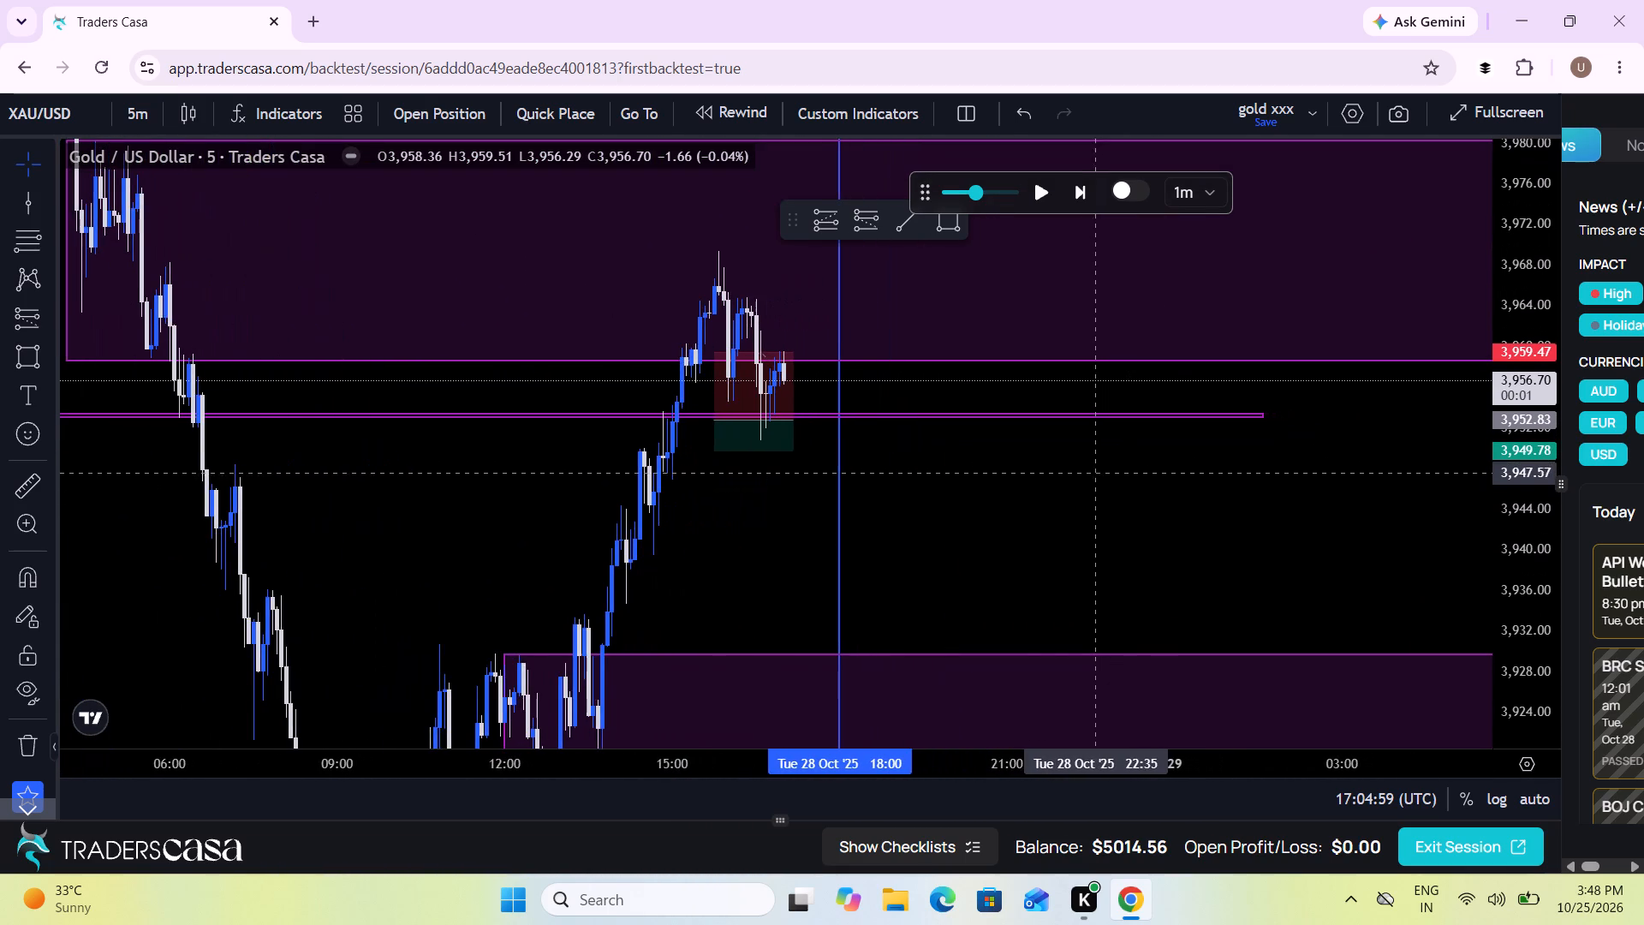
left_click_drag(1081, 467, 1027, 451)
left_click(1040, 182)
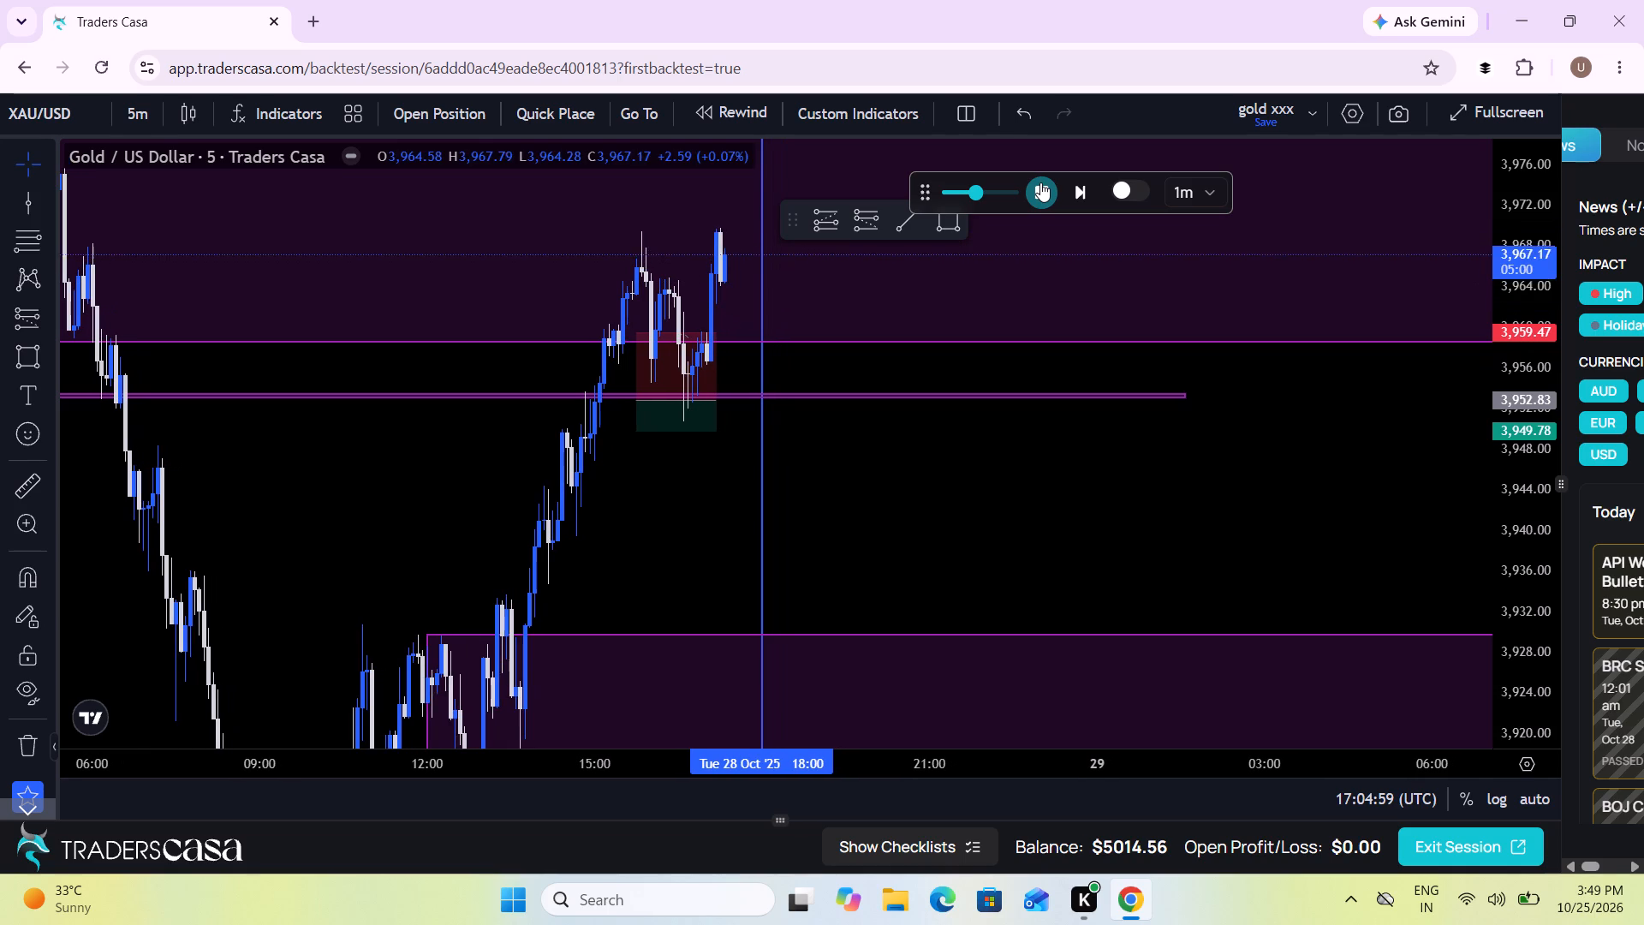
left_click_drag(987, 451, 902, 564)
scroll(902, 564, "down", 1)
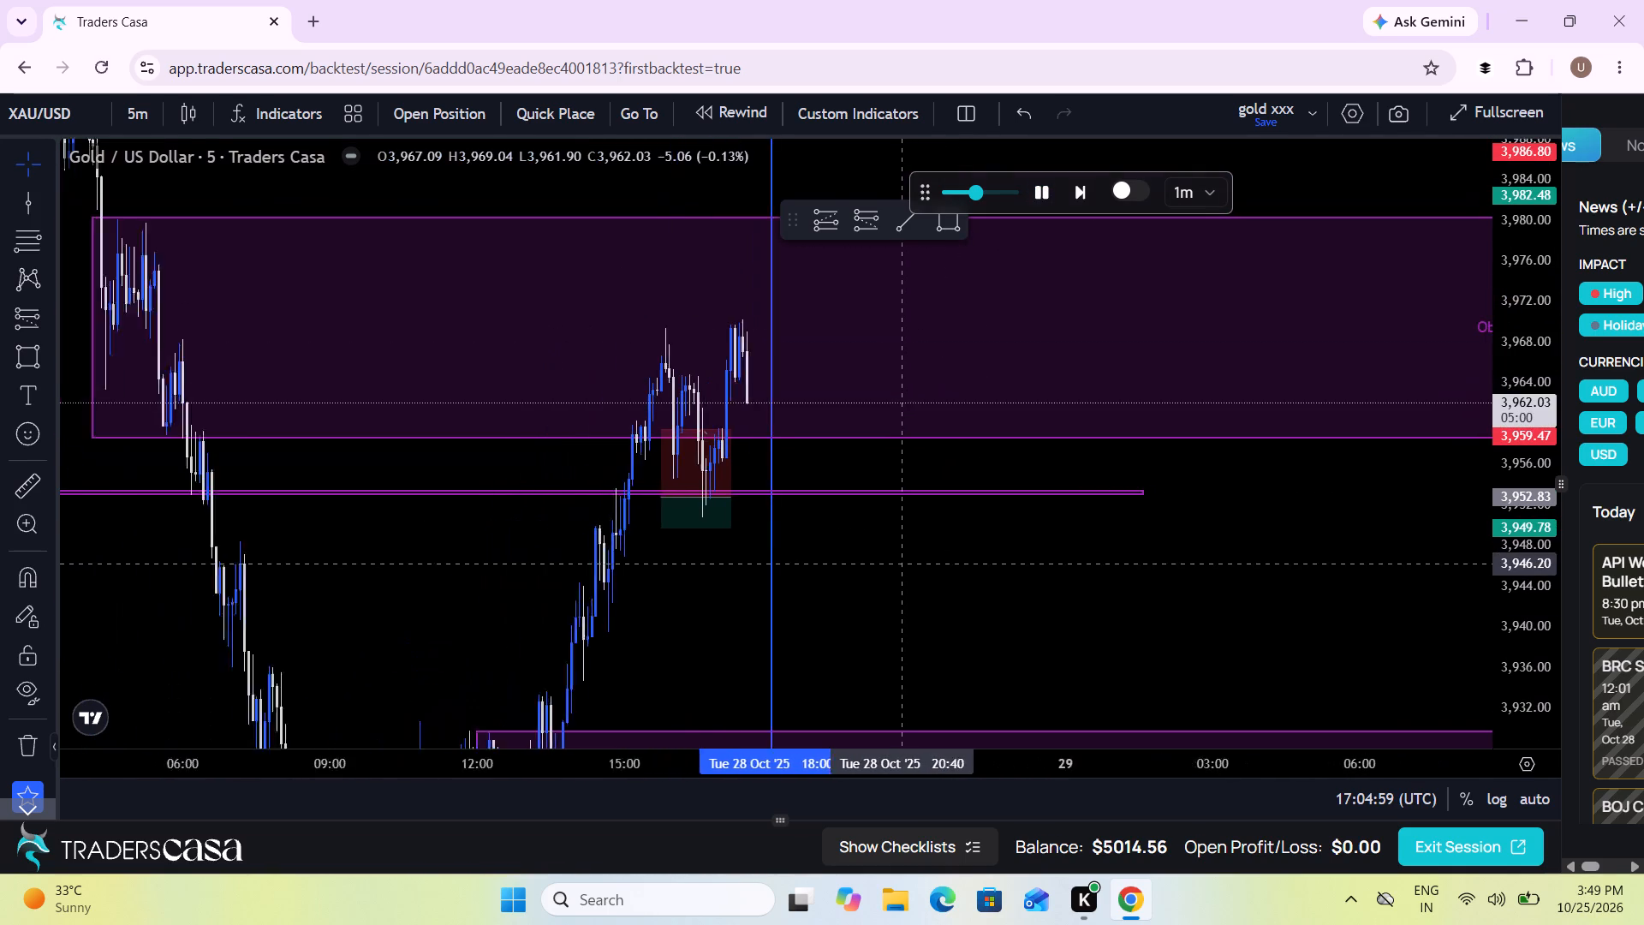
scroll(902, 564, "down", 1)
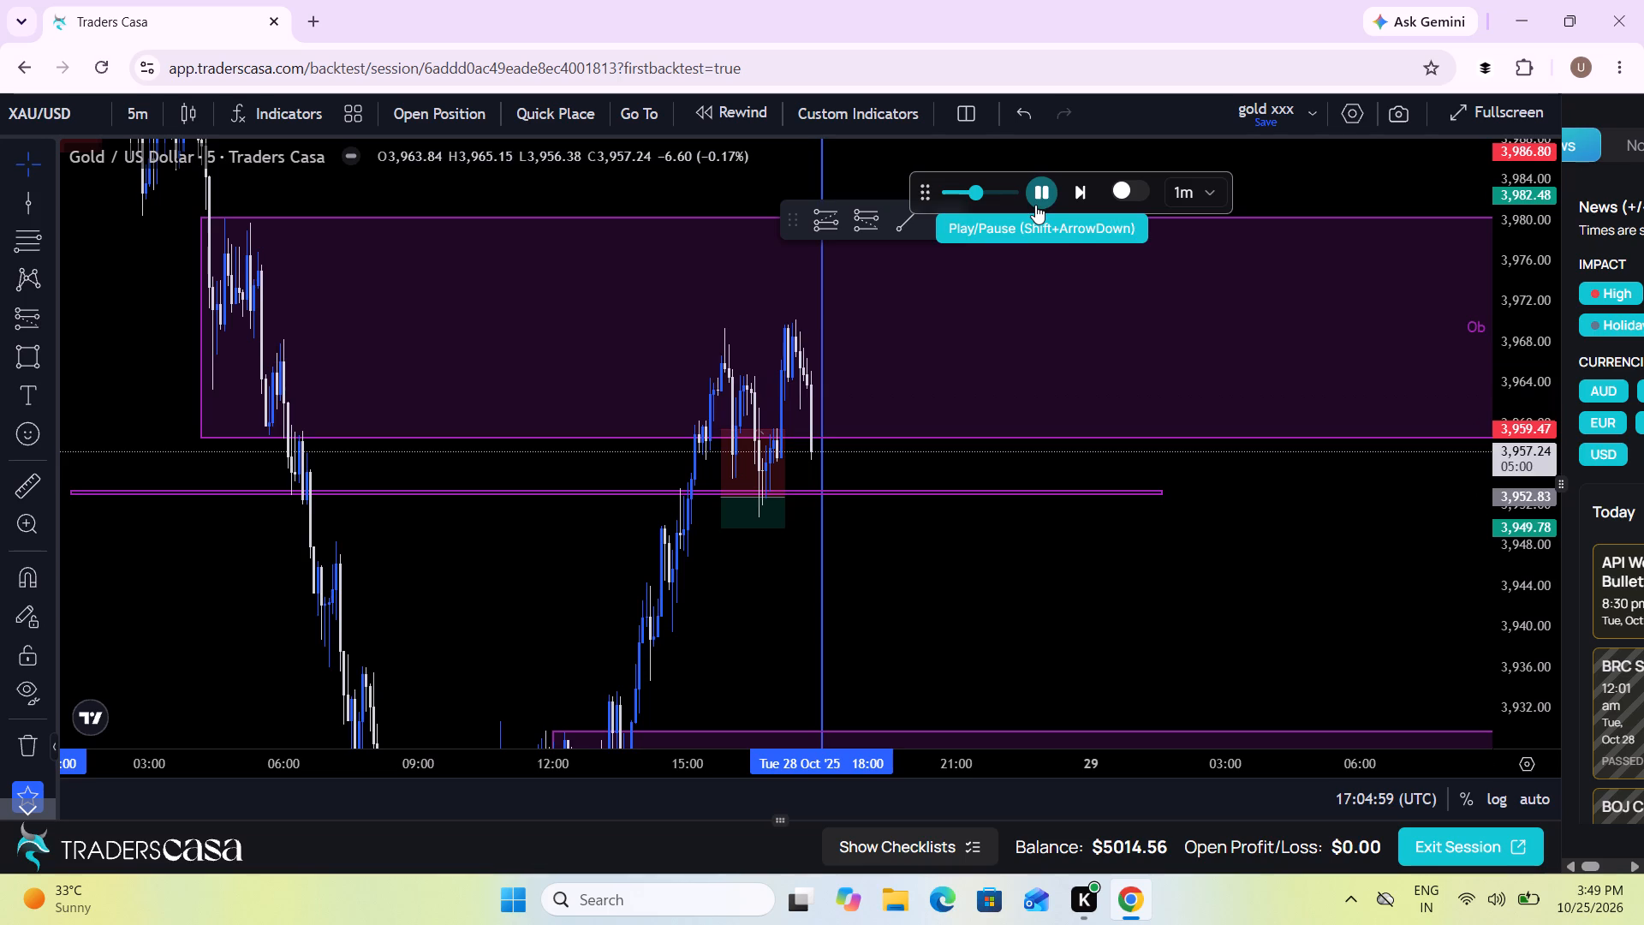
left_click(1035, 205)
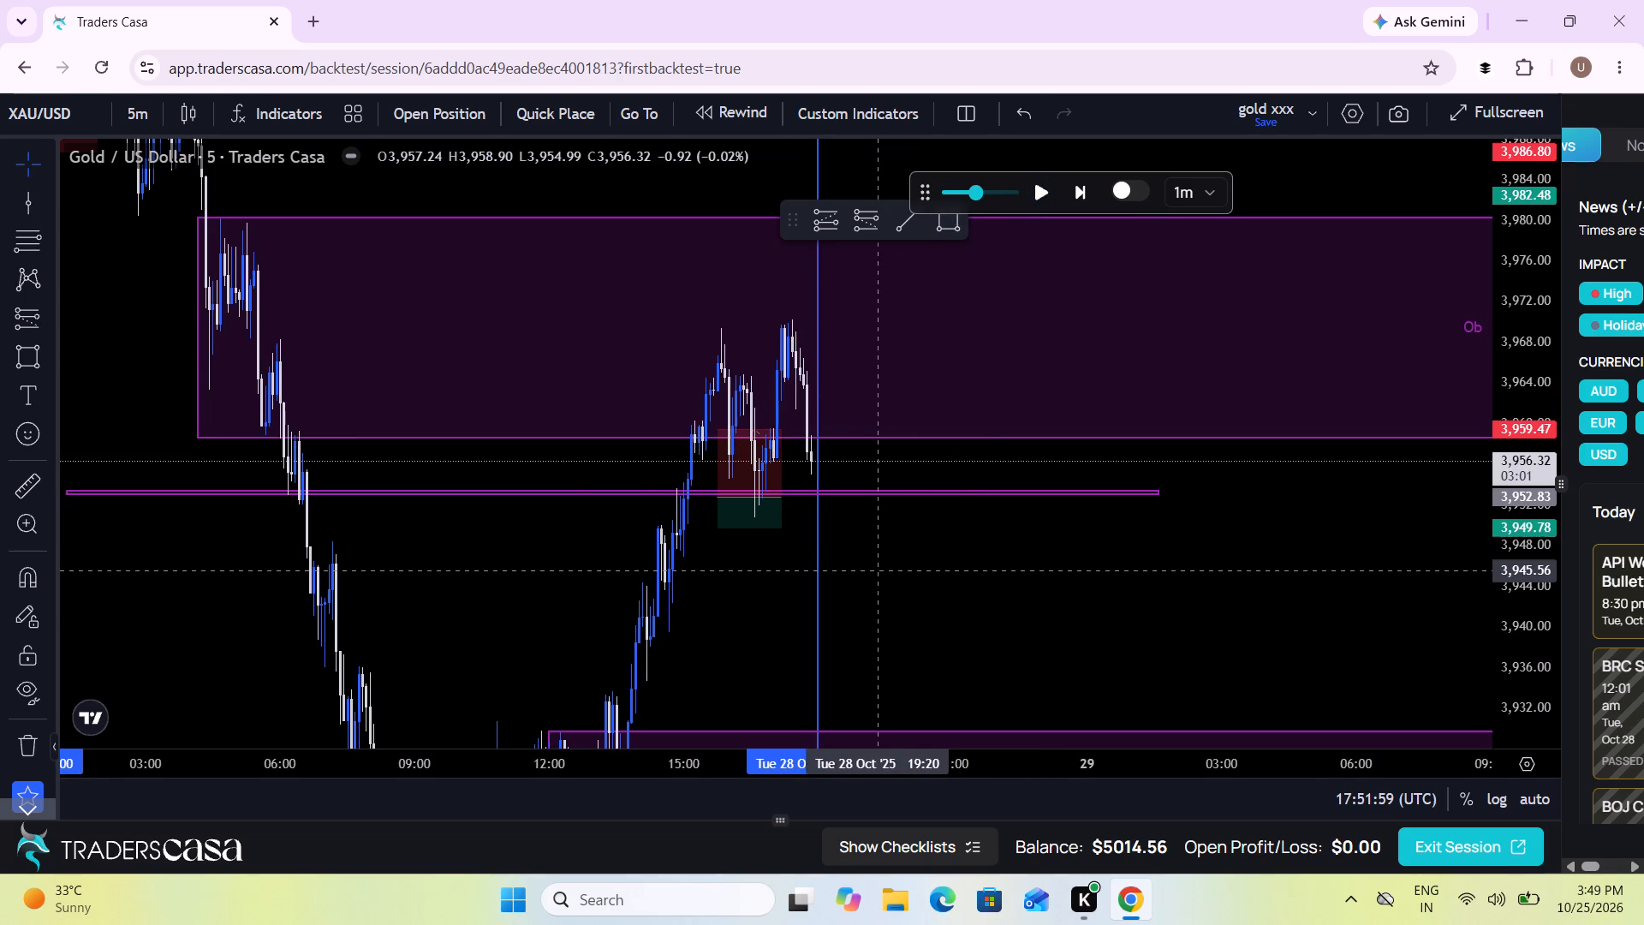
scroll(879, 570, "up", 3)
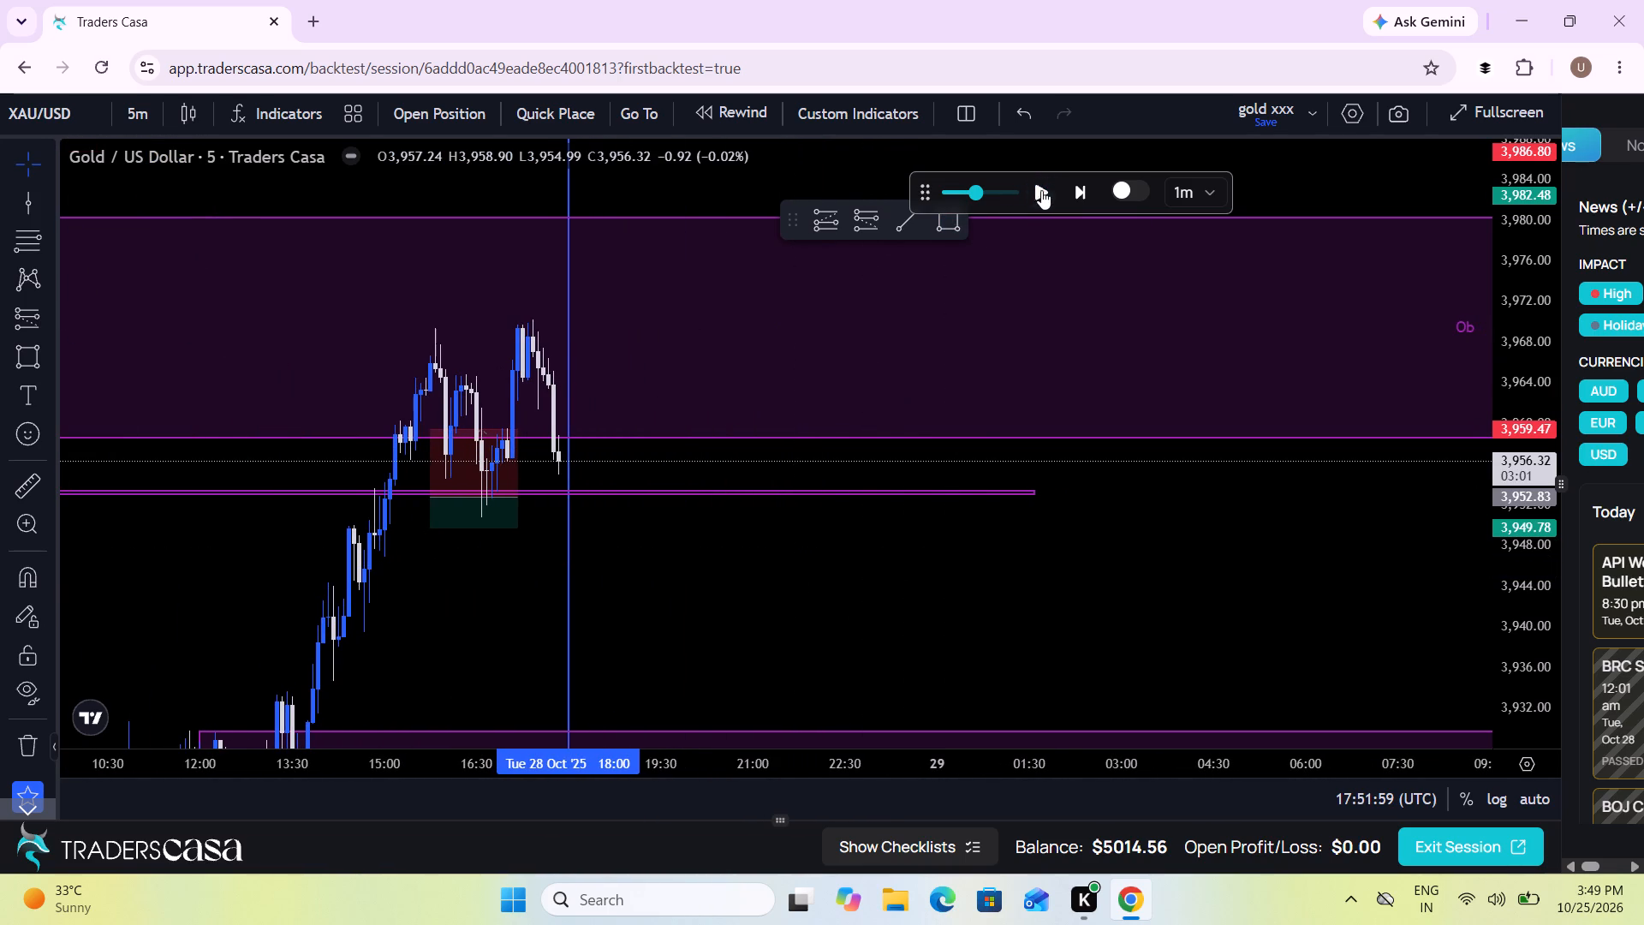
Run the replay to about 18:05 on 28 Oct, following the 5-minute candles around the order block's lower edge.
left_click(1045, 188)
left_click(1045, 188)
left_click(1045, 188)
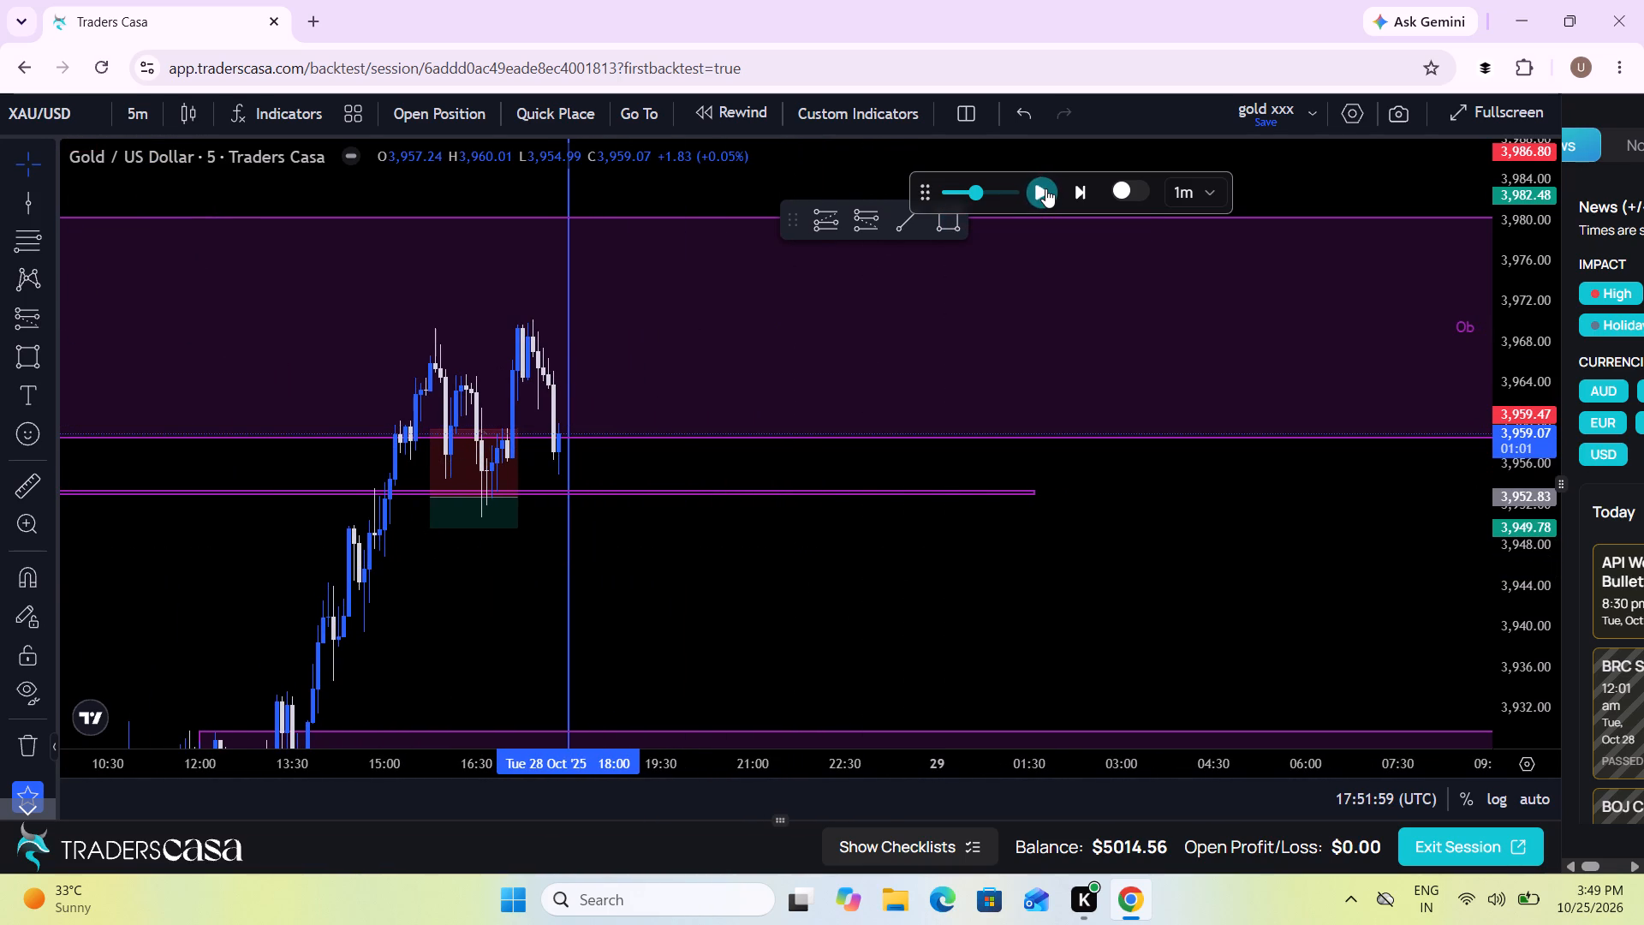
left_click(1045, 188)
left_click(1045, 188)
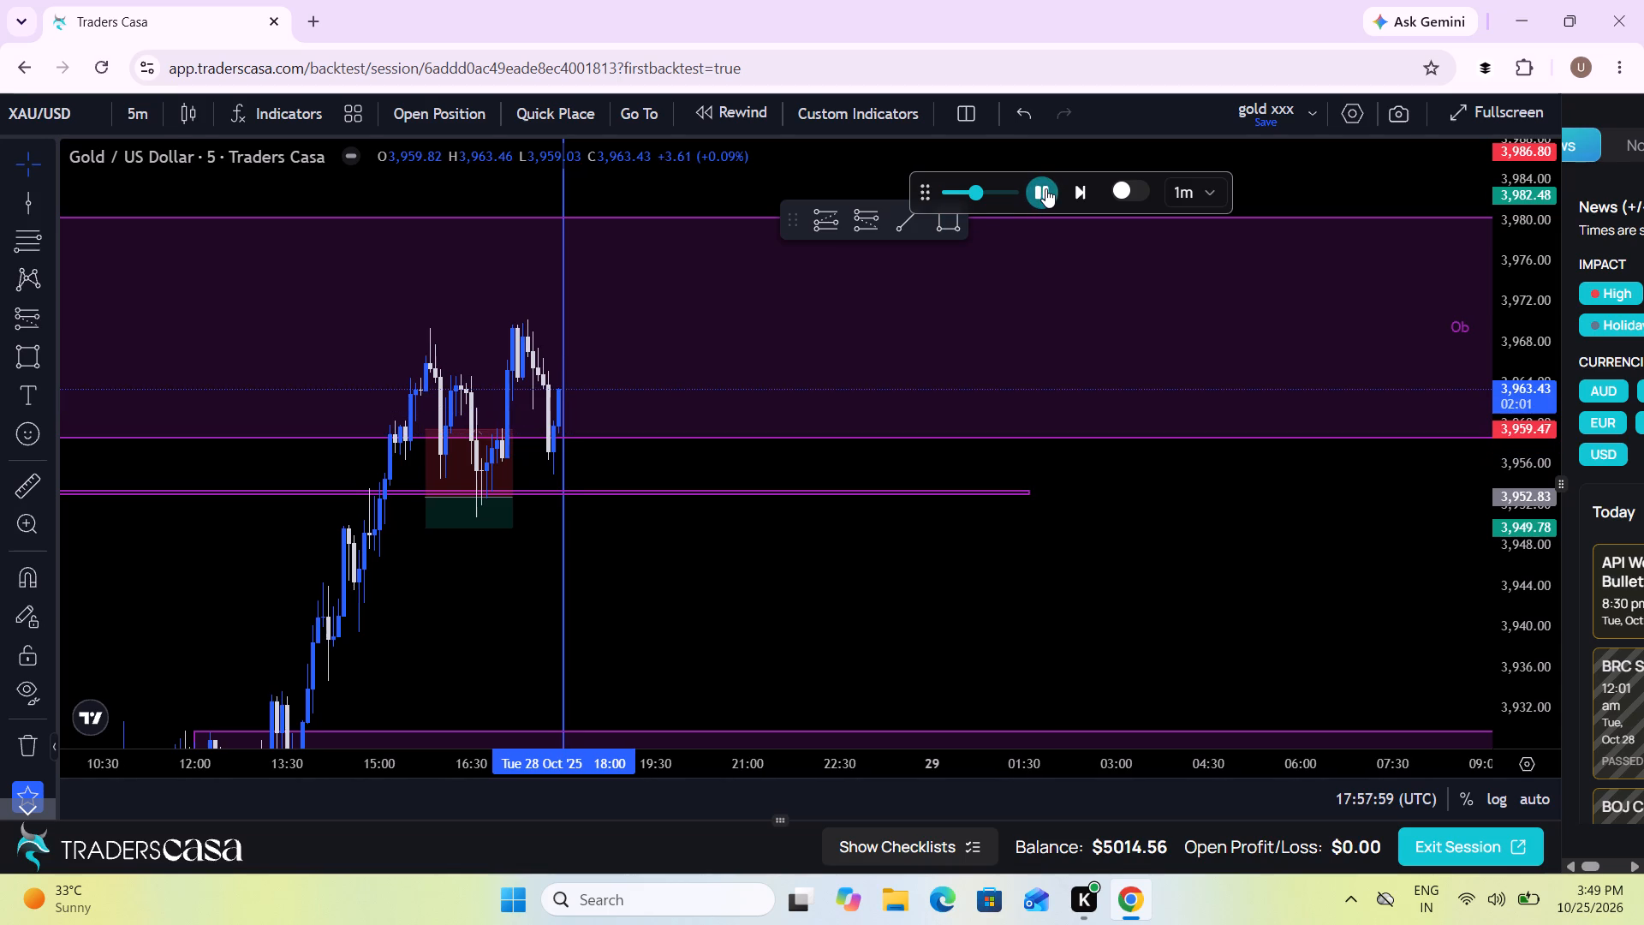
left_click(1045, 188)
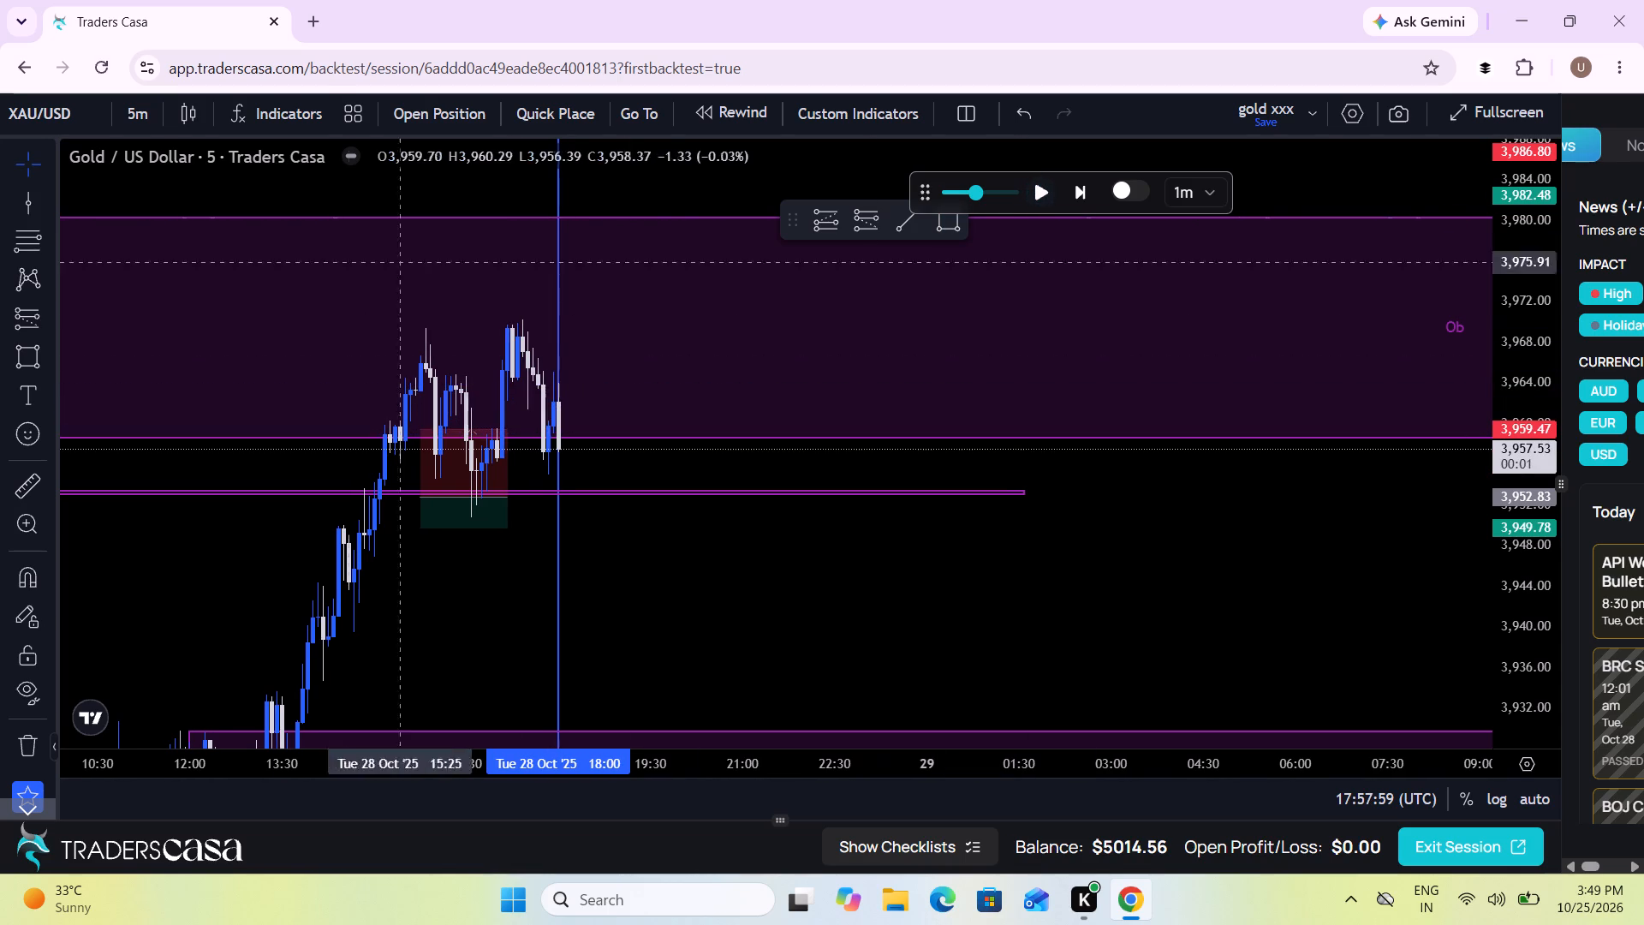
Switch the chart to the 1-hour timeframe and examine the recent candles around the order block and the midpoint zone.
left_click(140, 101)
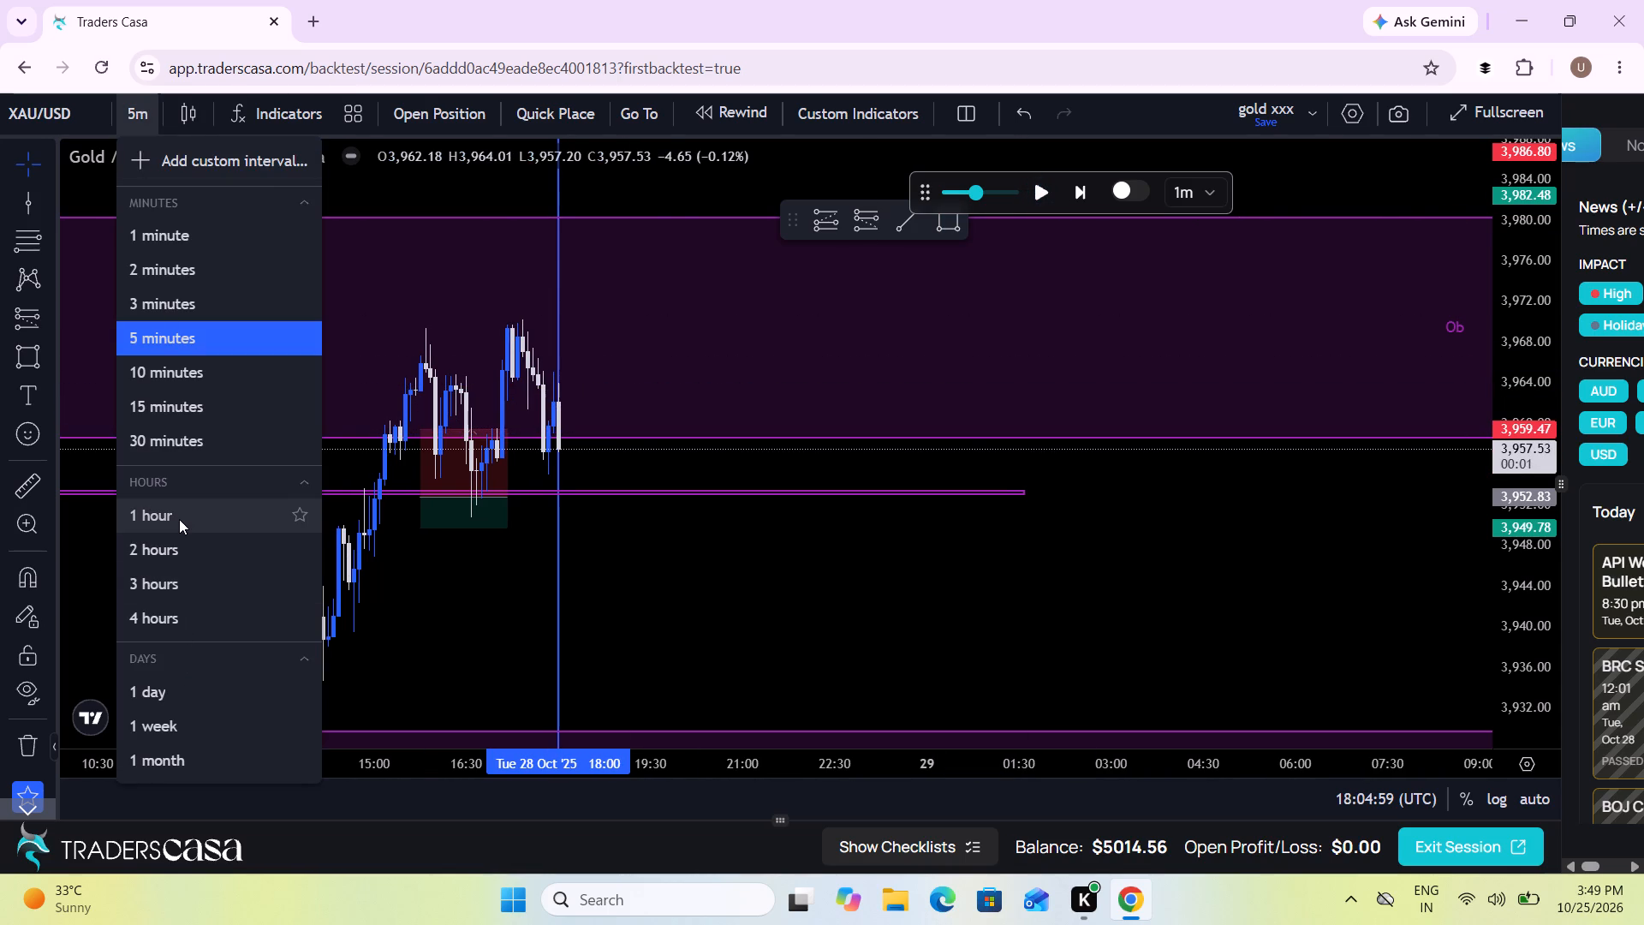
left_click(179, 519)
scroll(637, 563, "up", 2)
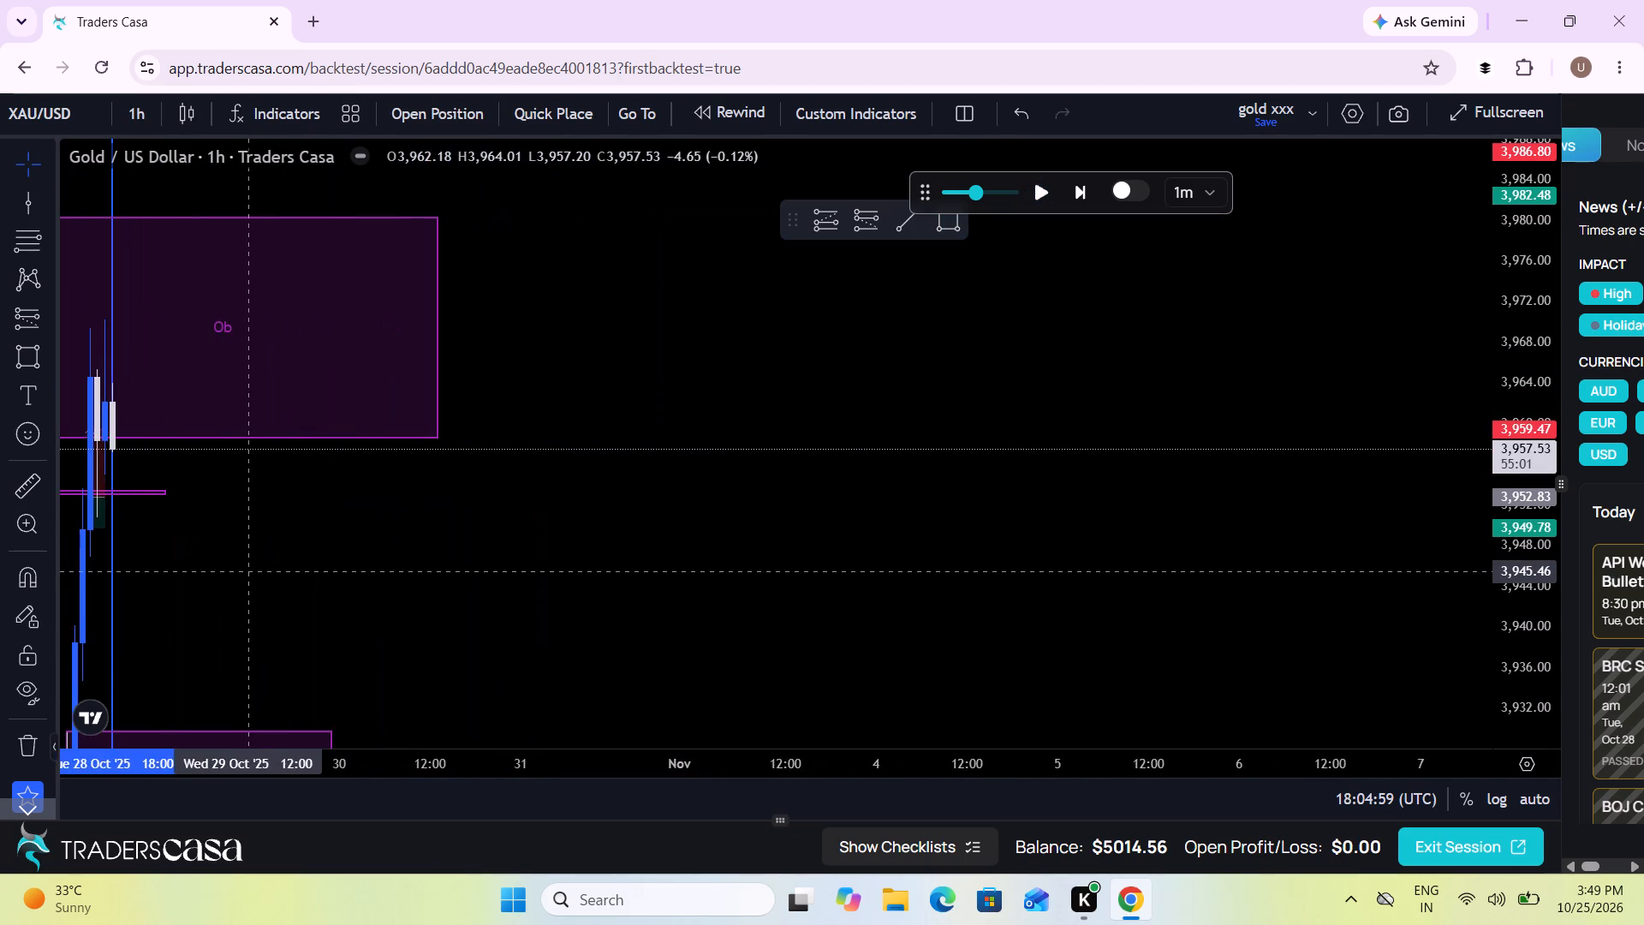
left_click_drag(242, 571, 1292, 522)
scroll(1292, 522, "up", 4)
left_click_drag(780, 543, 796, 542)
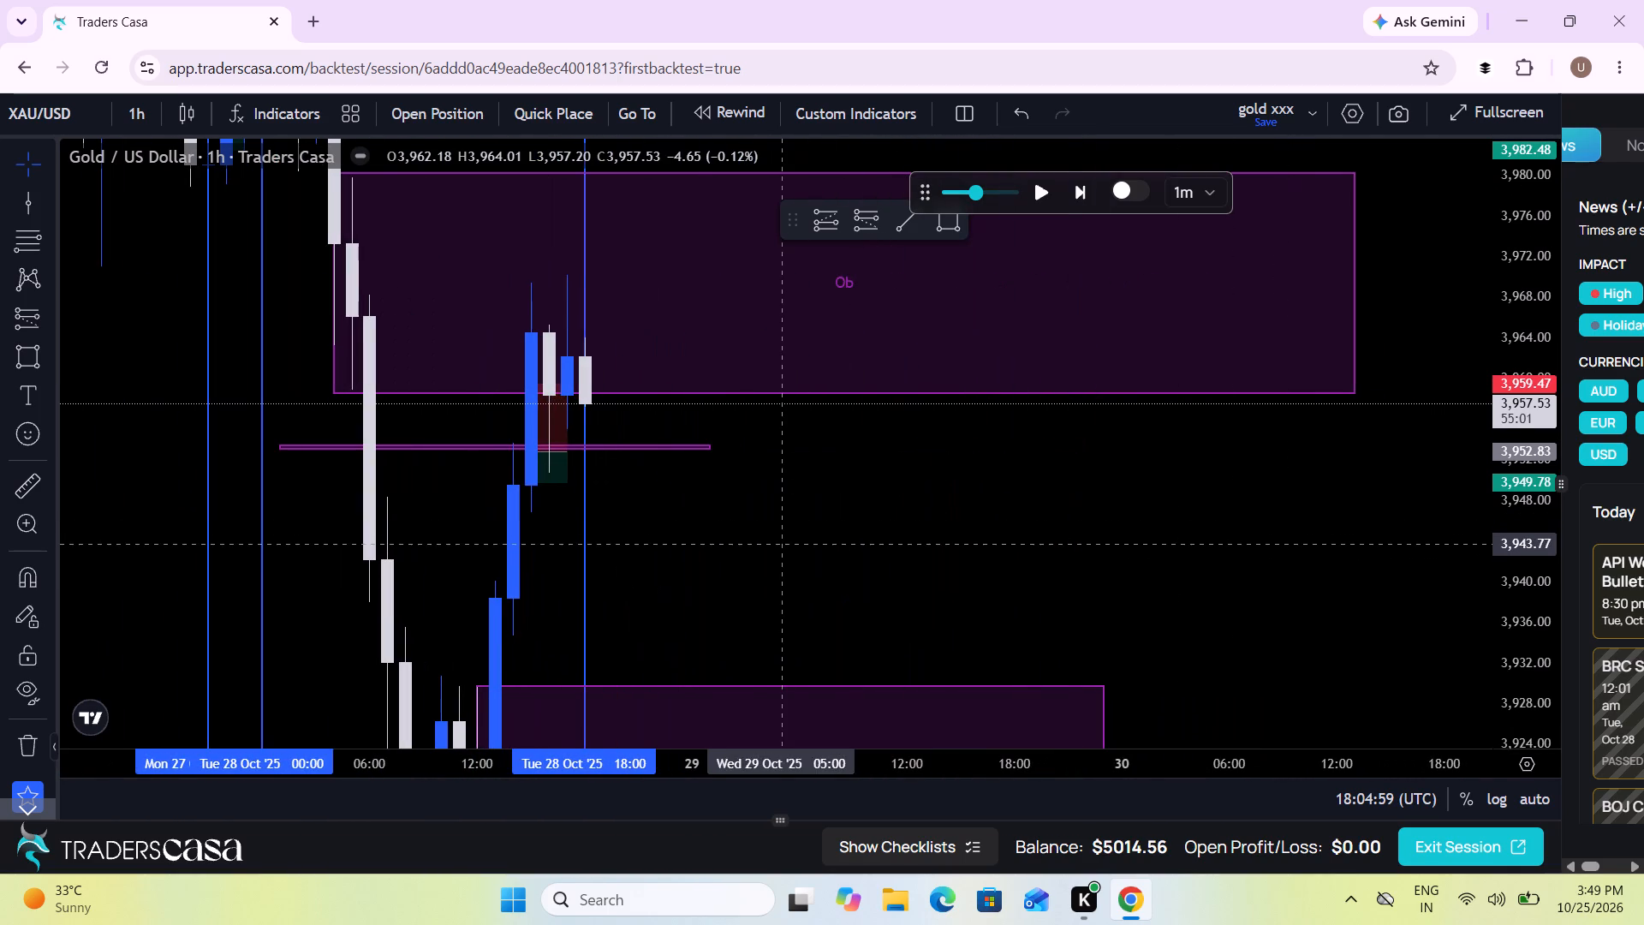
left_click_drag(796, 542, 1450, 563)
scroll(1450, 563, "up", 4)
left_click_drag(1233, 507, 1158, 493)
scroll(1158, 493, "down", 1)
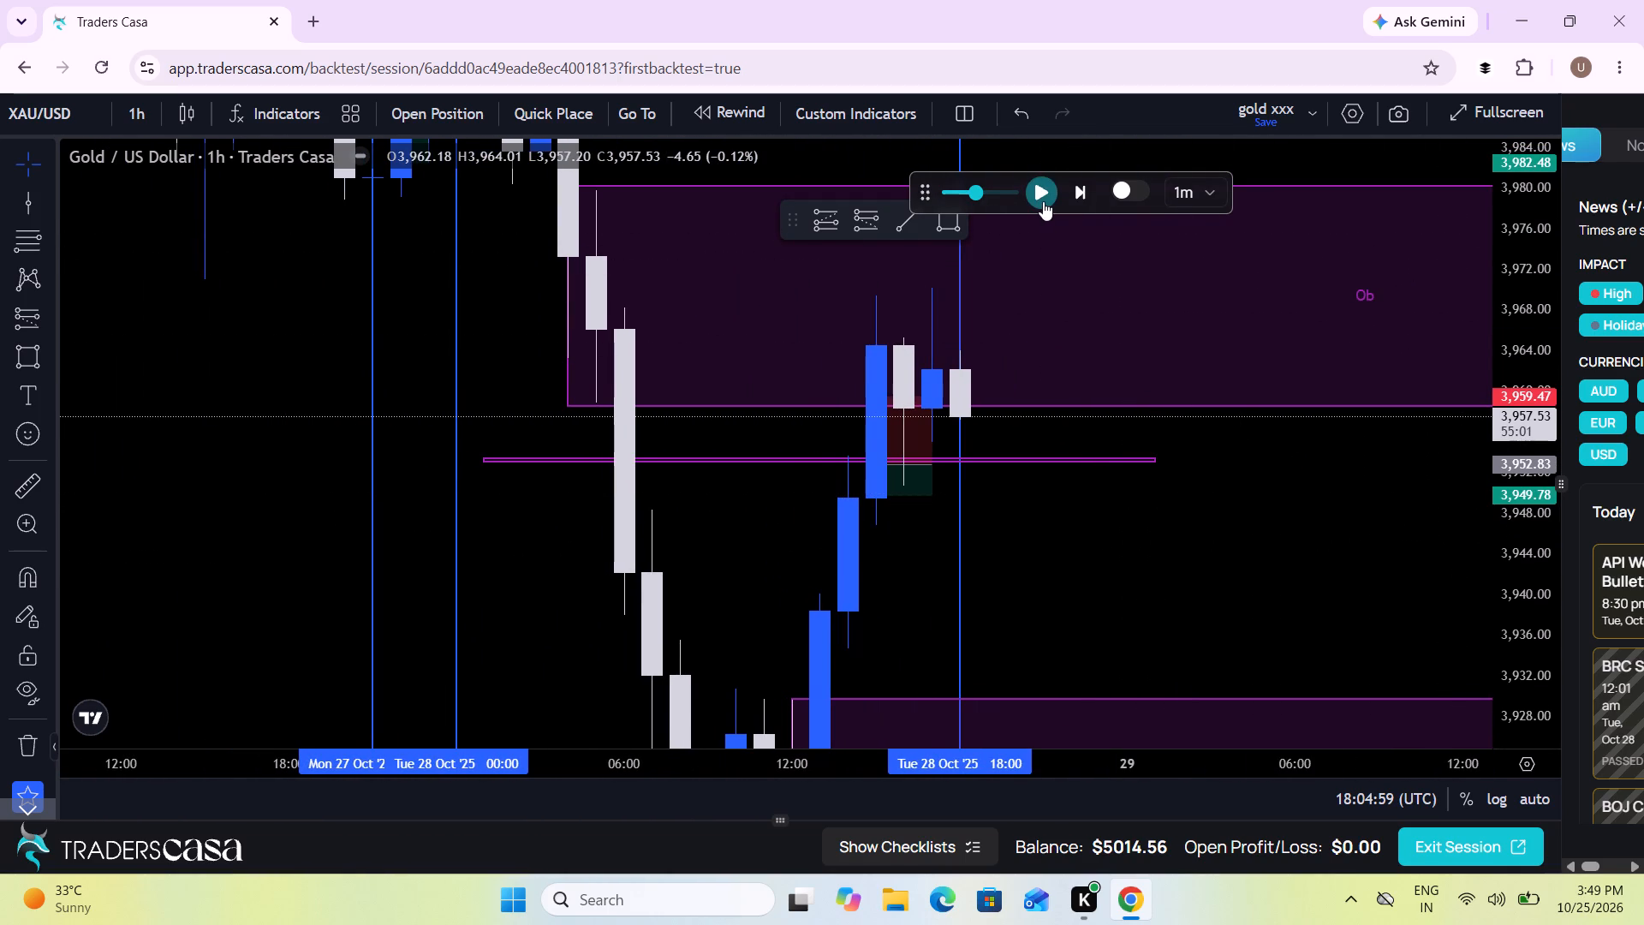
Run the replay to about 18:26 on 28 Oct, watching the current hourly candle form.
left_click(1043, 201)
left_click(1043, 201)
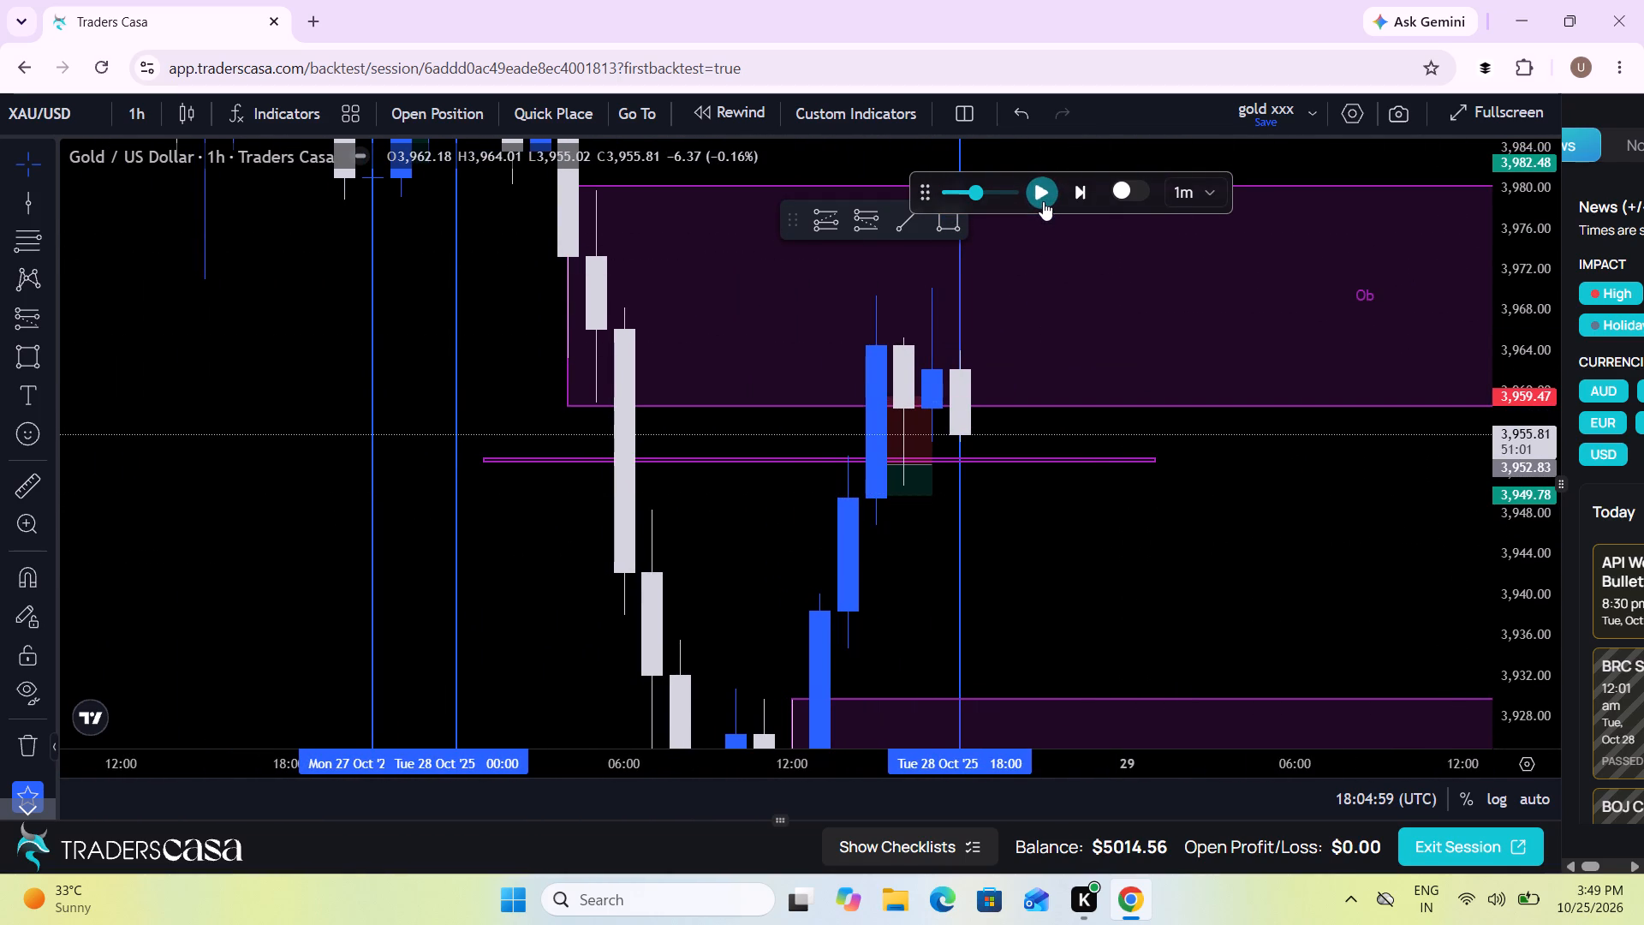
left_click(1043, 201)
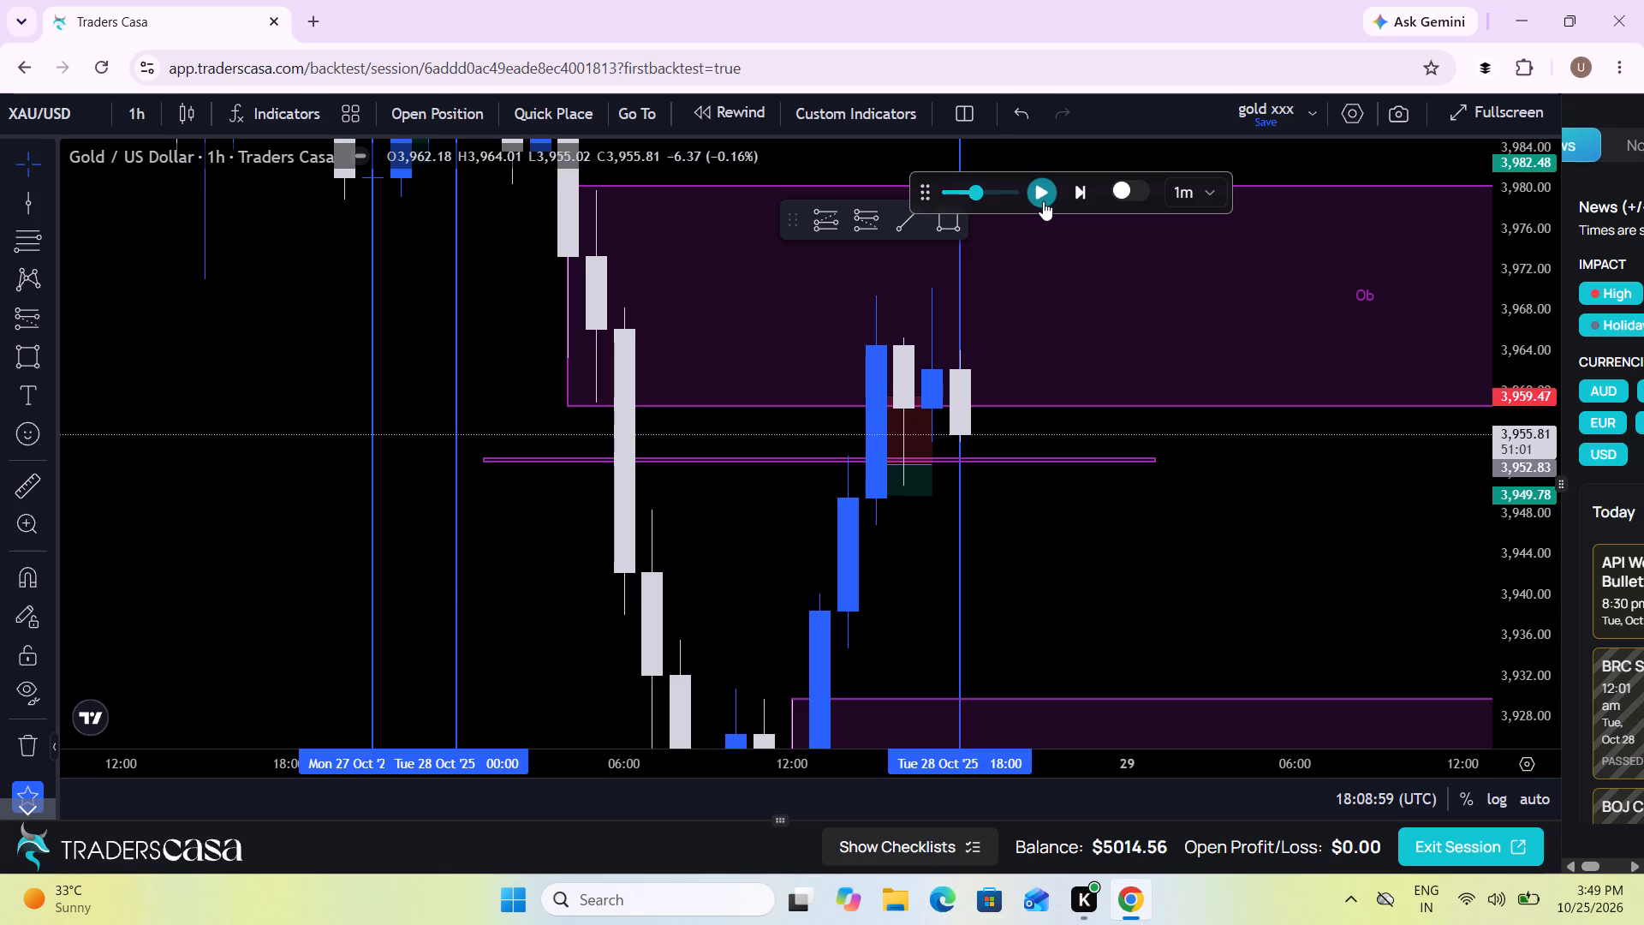
left_click(1043, 201)
left_click(1043, 201)
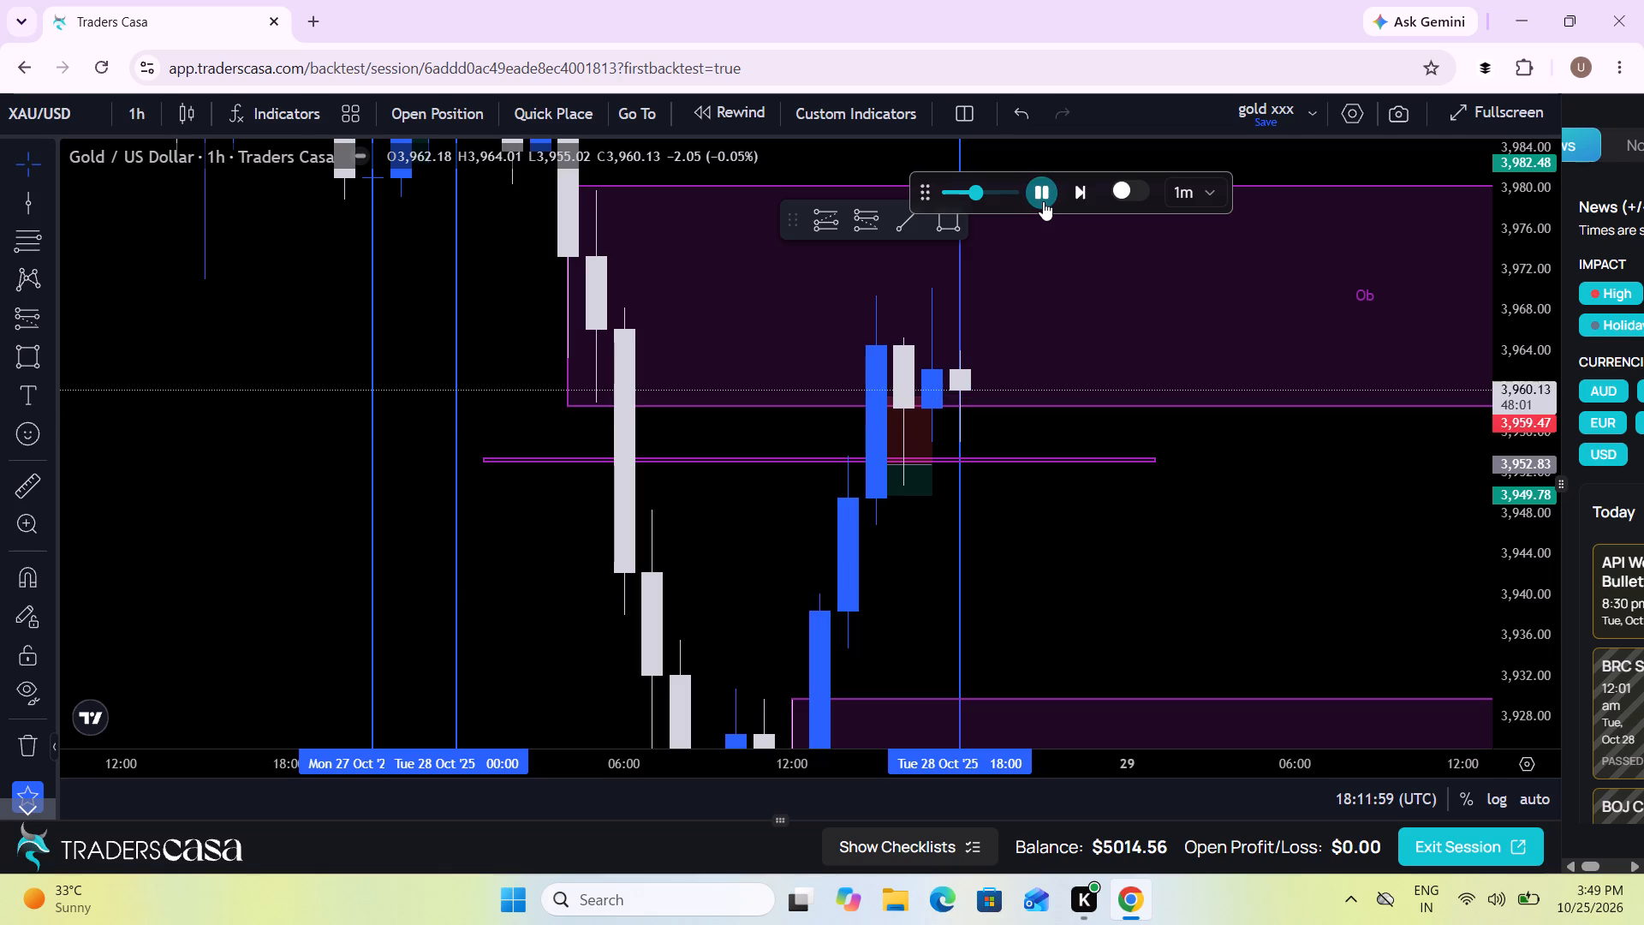
left_click(1043, 201)
left_click(1043, 201)
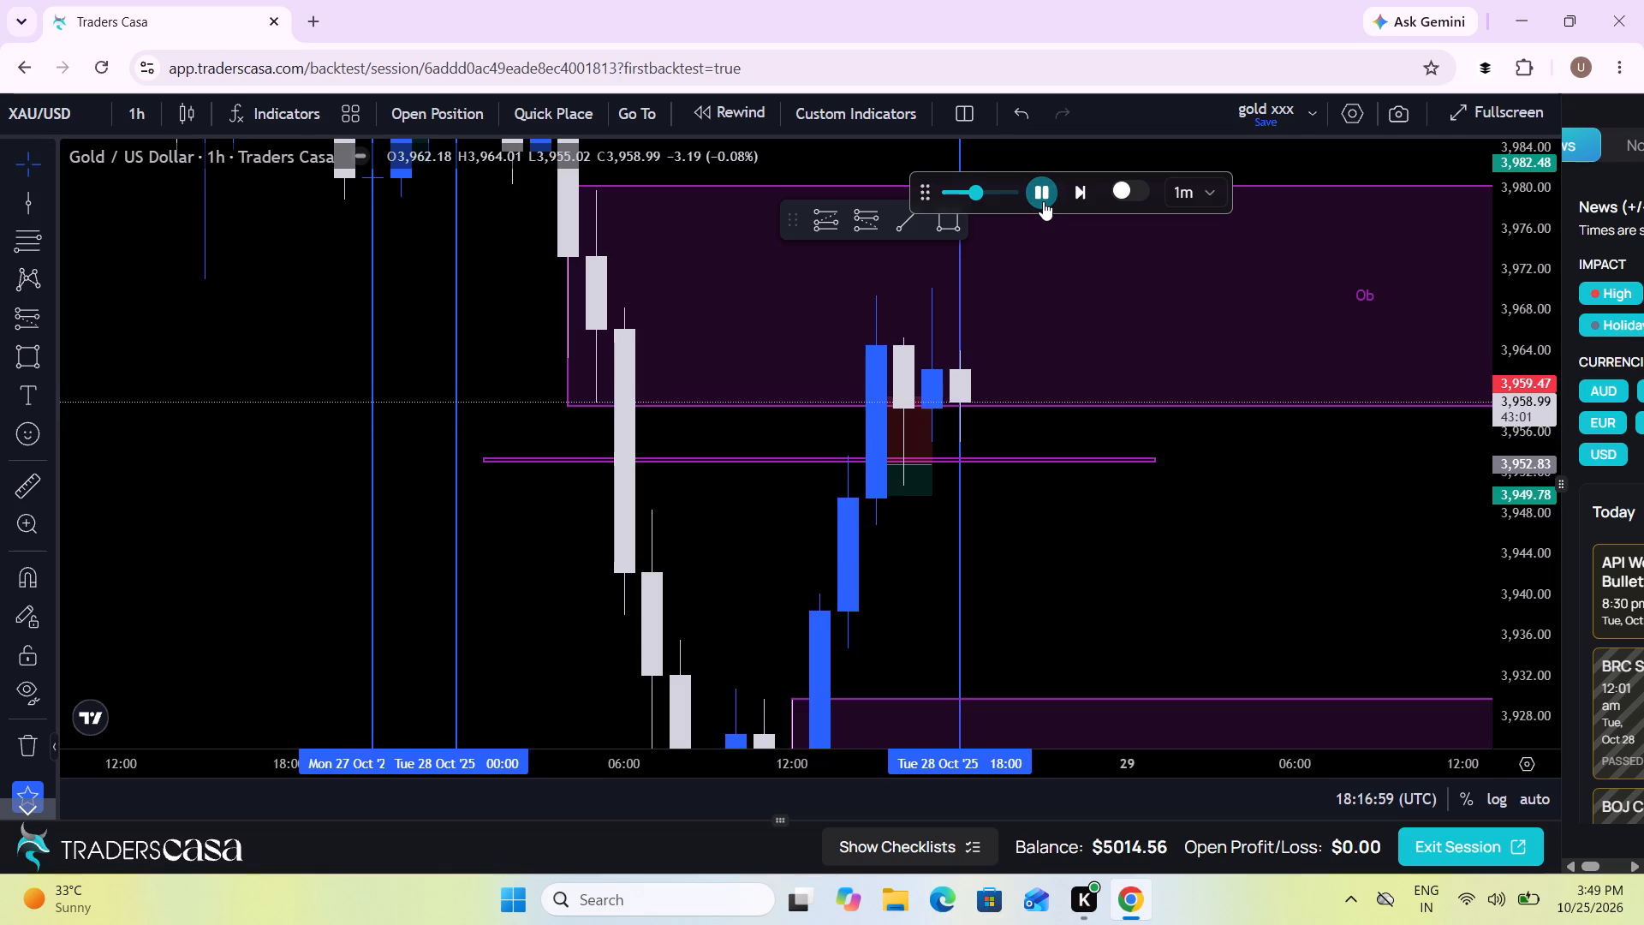
left_click(1043, 201)
left_click(1043, 201)
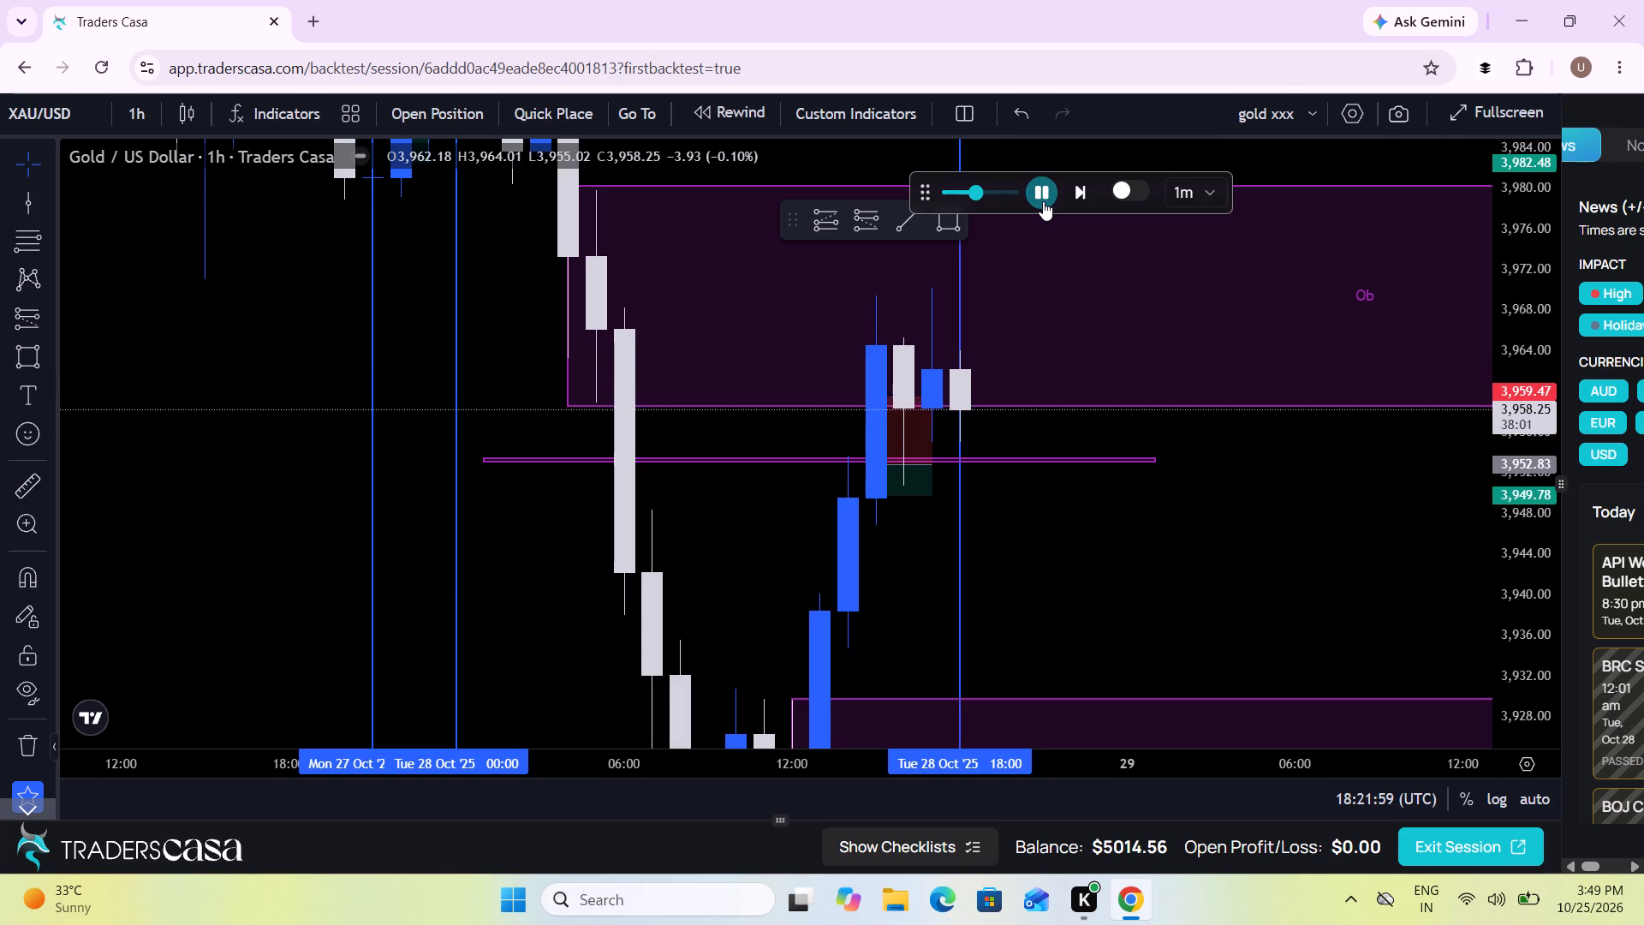
left_click(1043, 201)
Switch the chart back to the 5-minute timeframe.
left_click(136, 99)
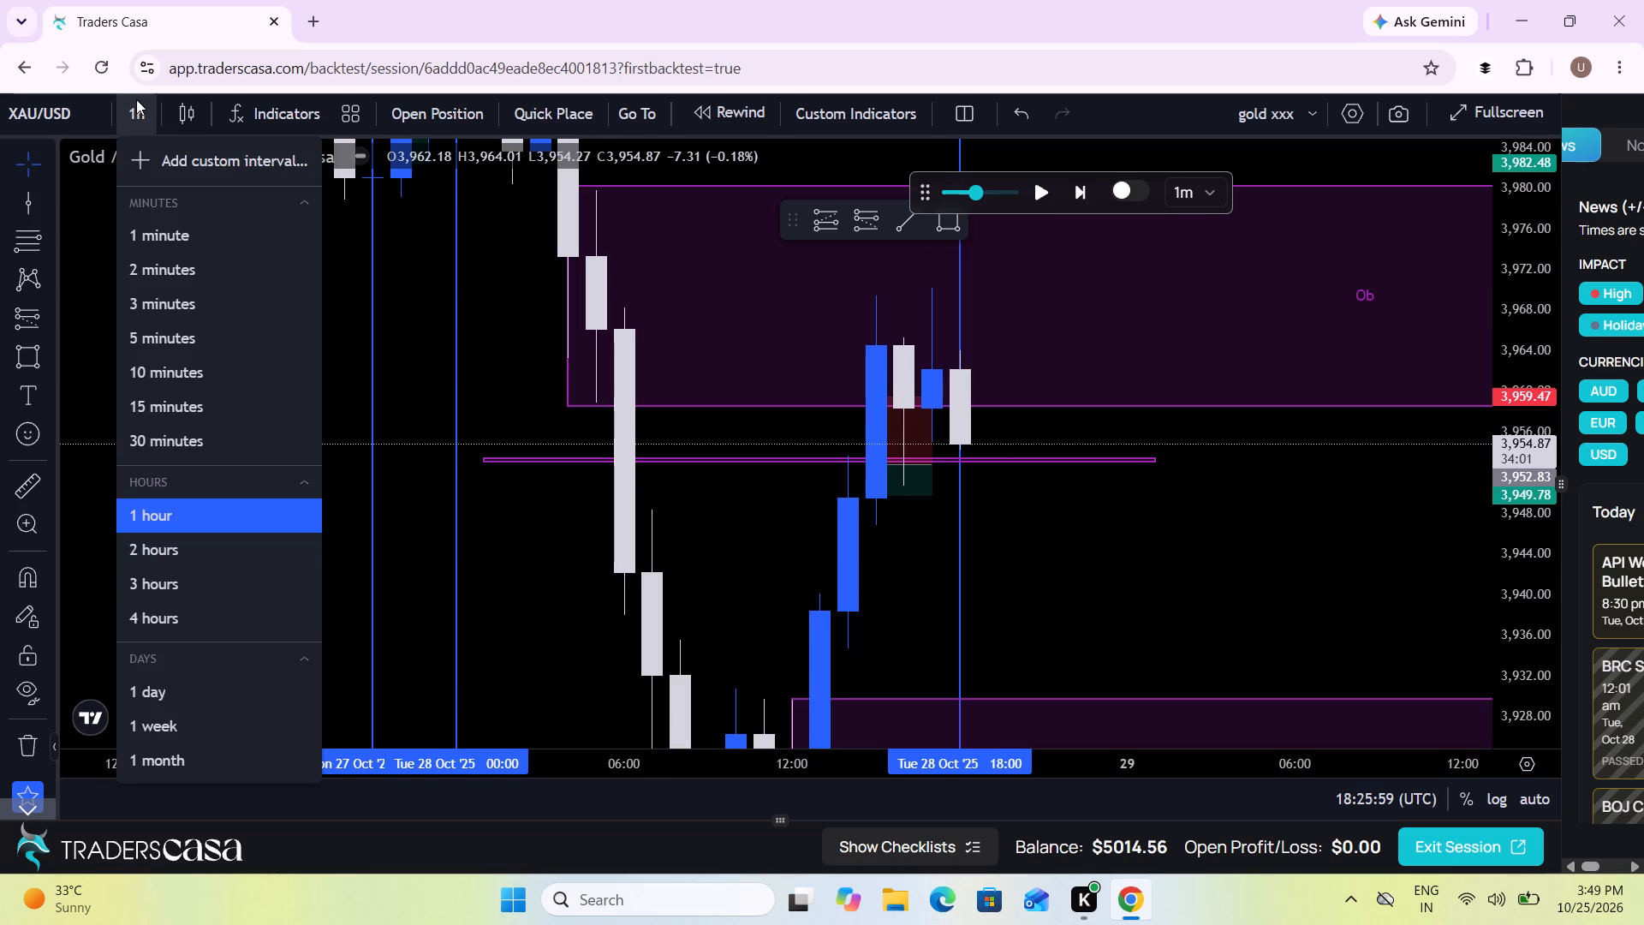
left_click(181, 340)
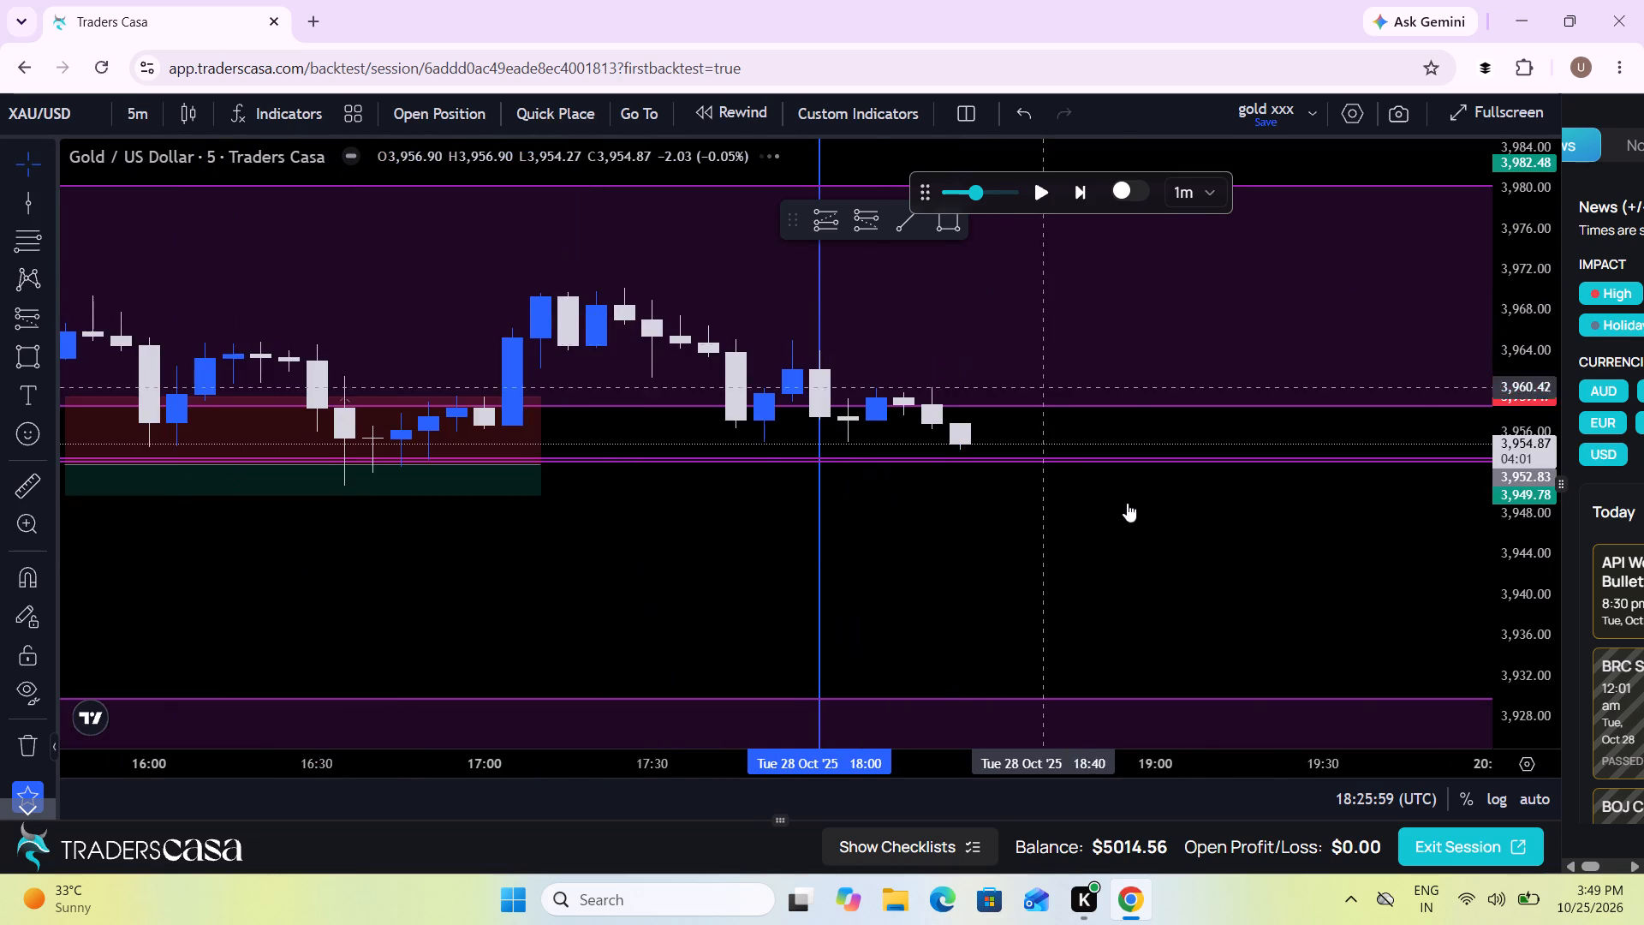
Draw a short position just after the latest candle, entry about 3,952.60 below the midpoint zone and stop about 3,957.97.
scroll(1073, 560, "down", 6)
left_click_drag(1439, 608, 1188, 623)
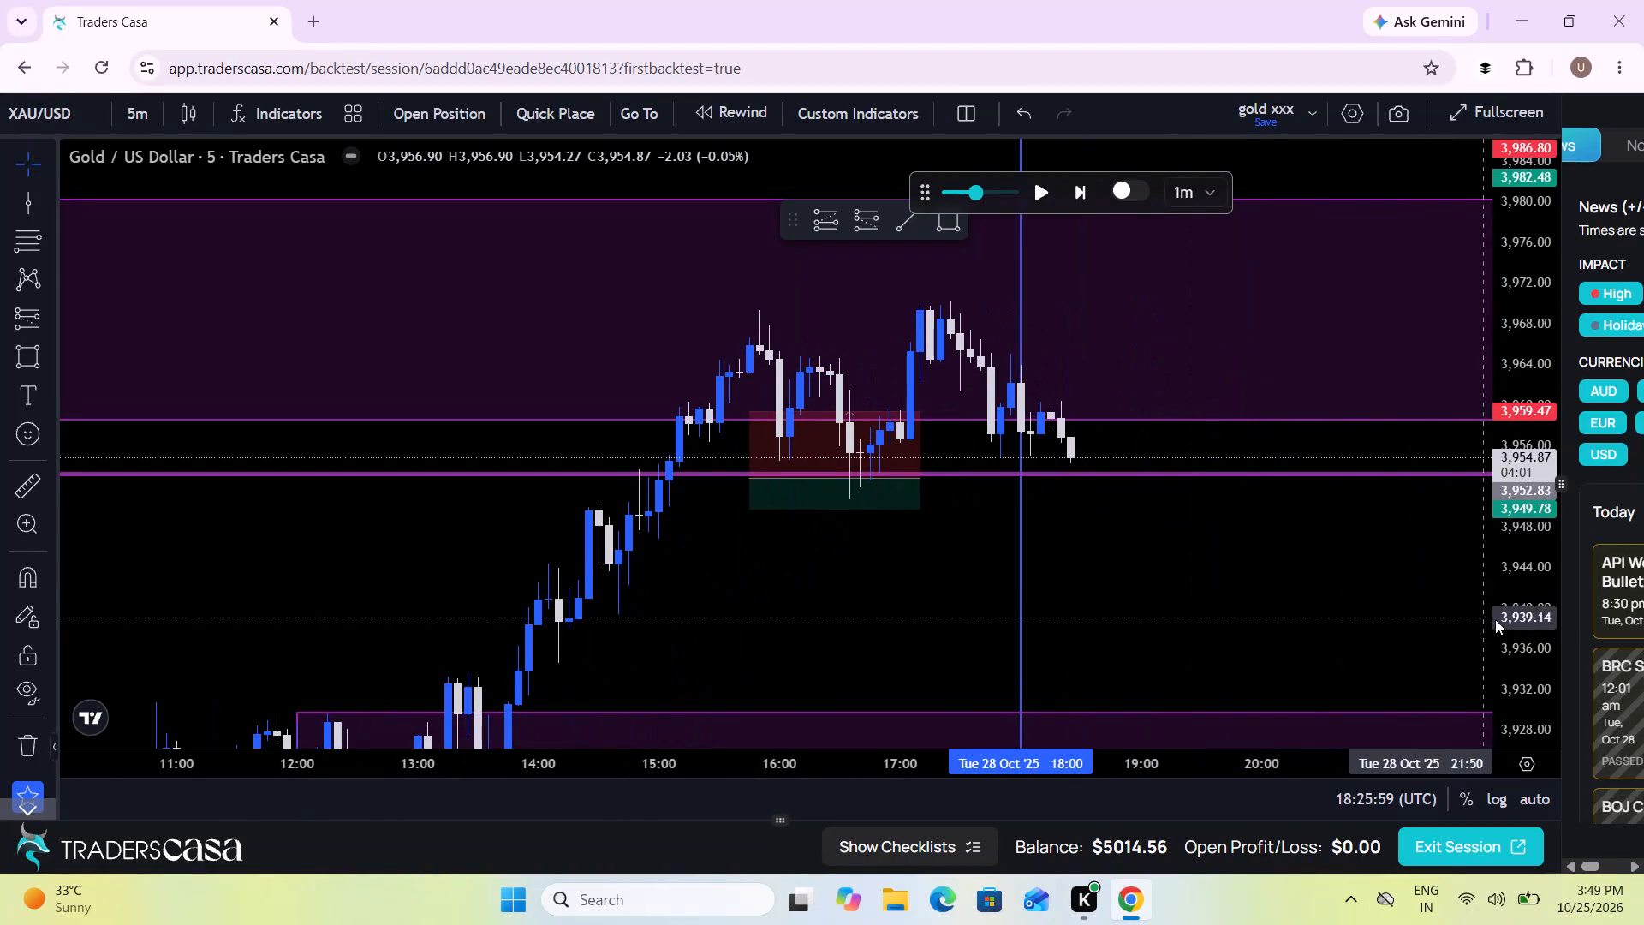
left_click_drag(1506, 650, 1444, 283)
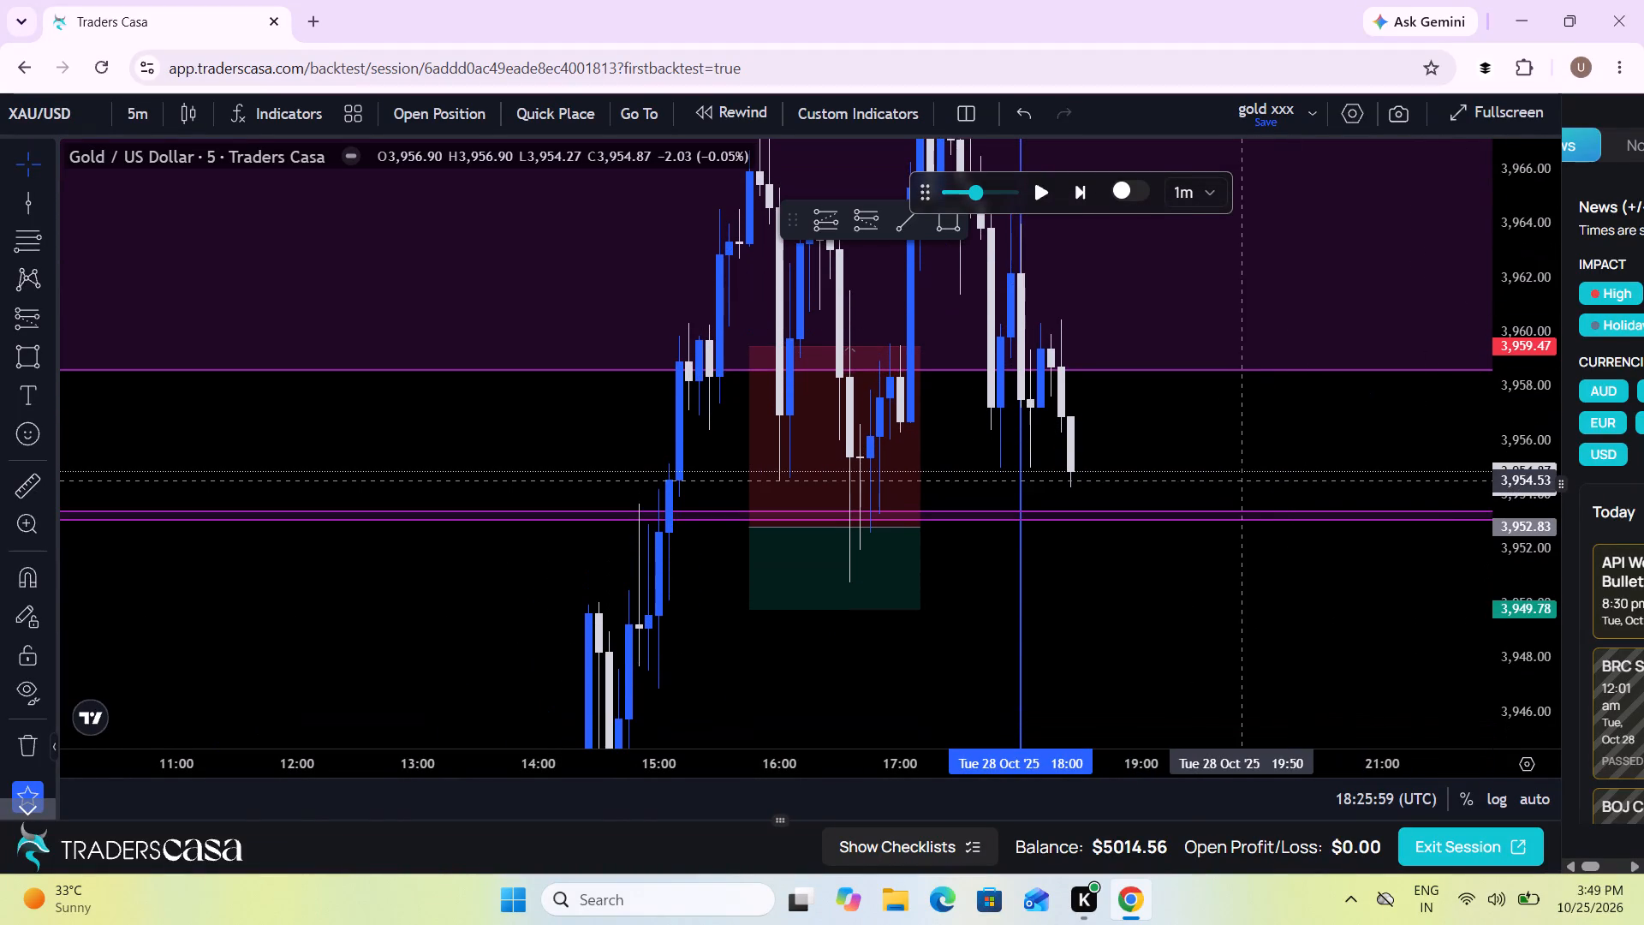
left_click_drag(1196, 465, 1035, 526)
scroll(1035, 526, "up", 2)
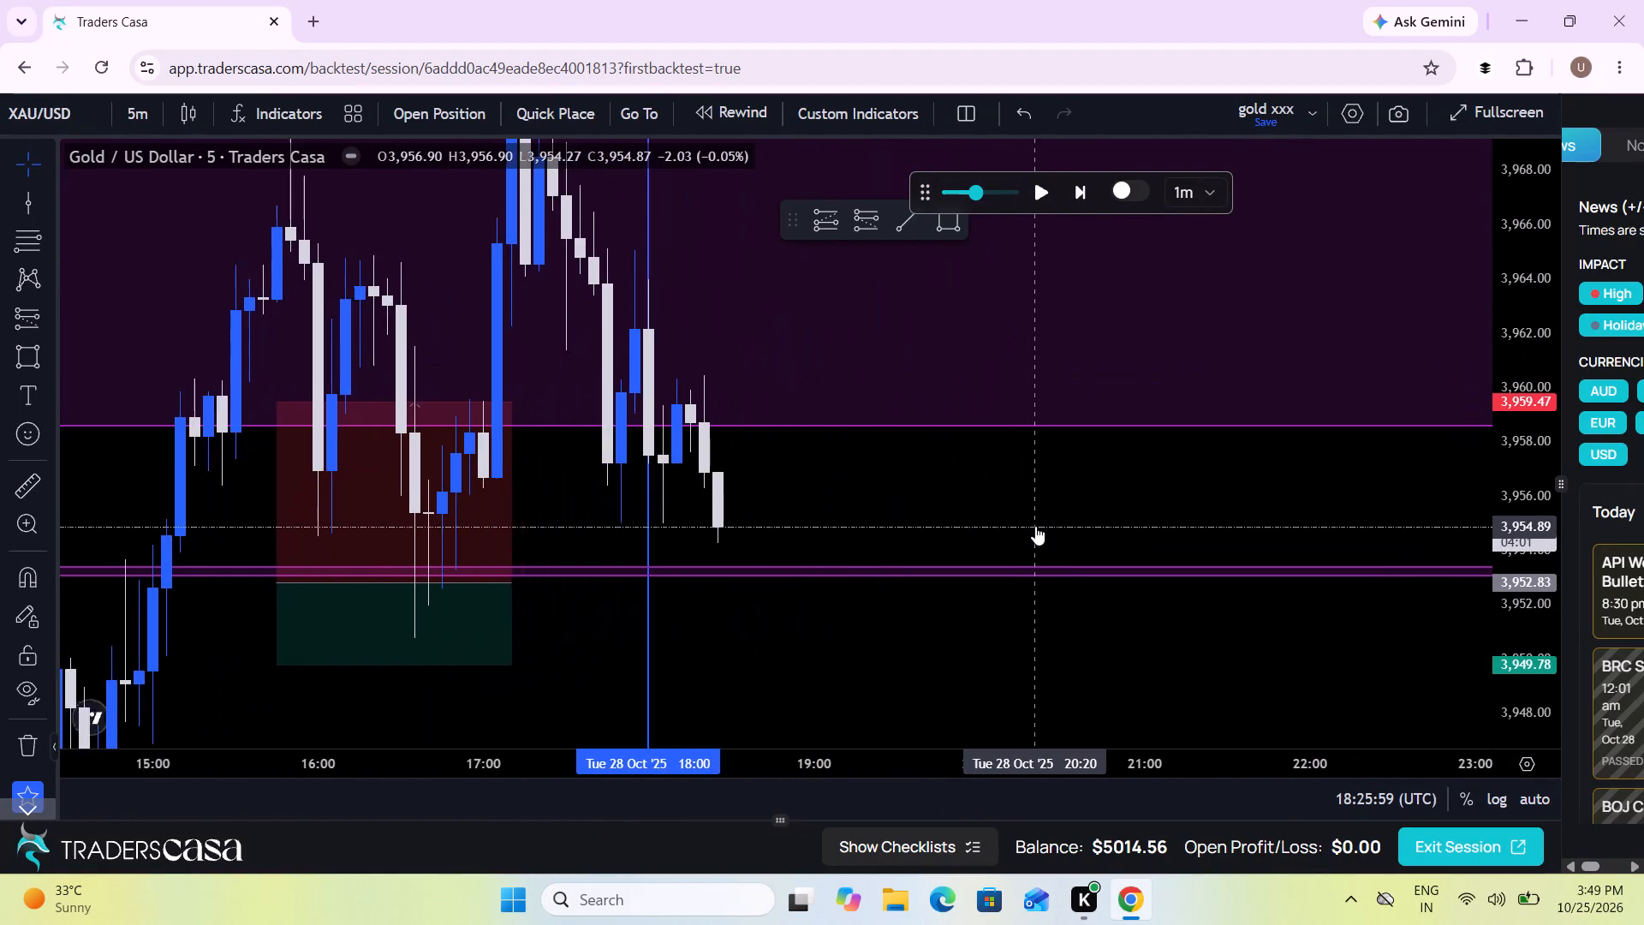
scroll(1035, 526, "up", 2)
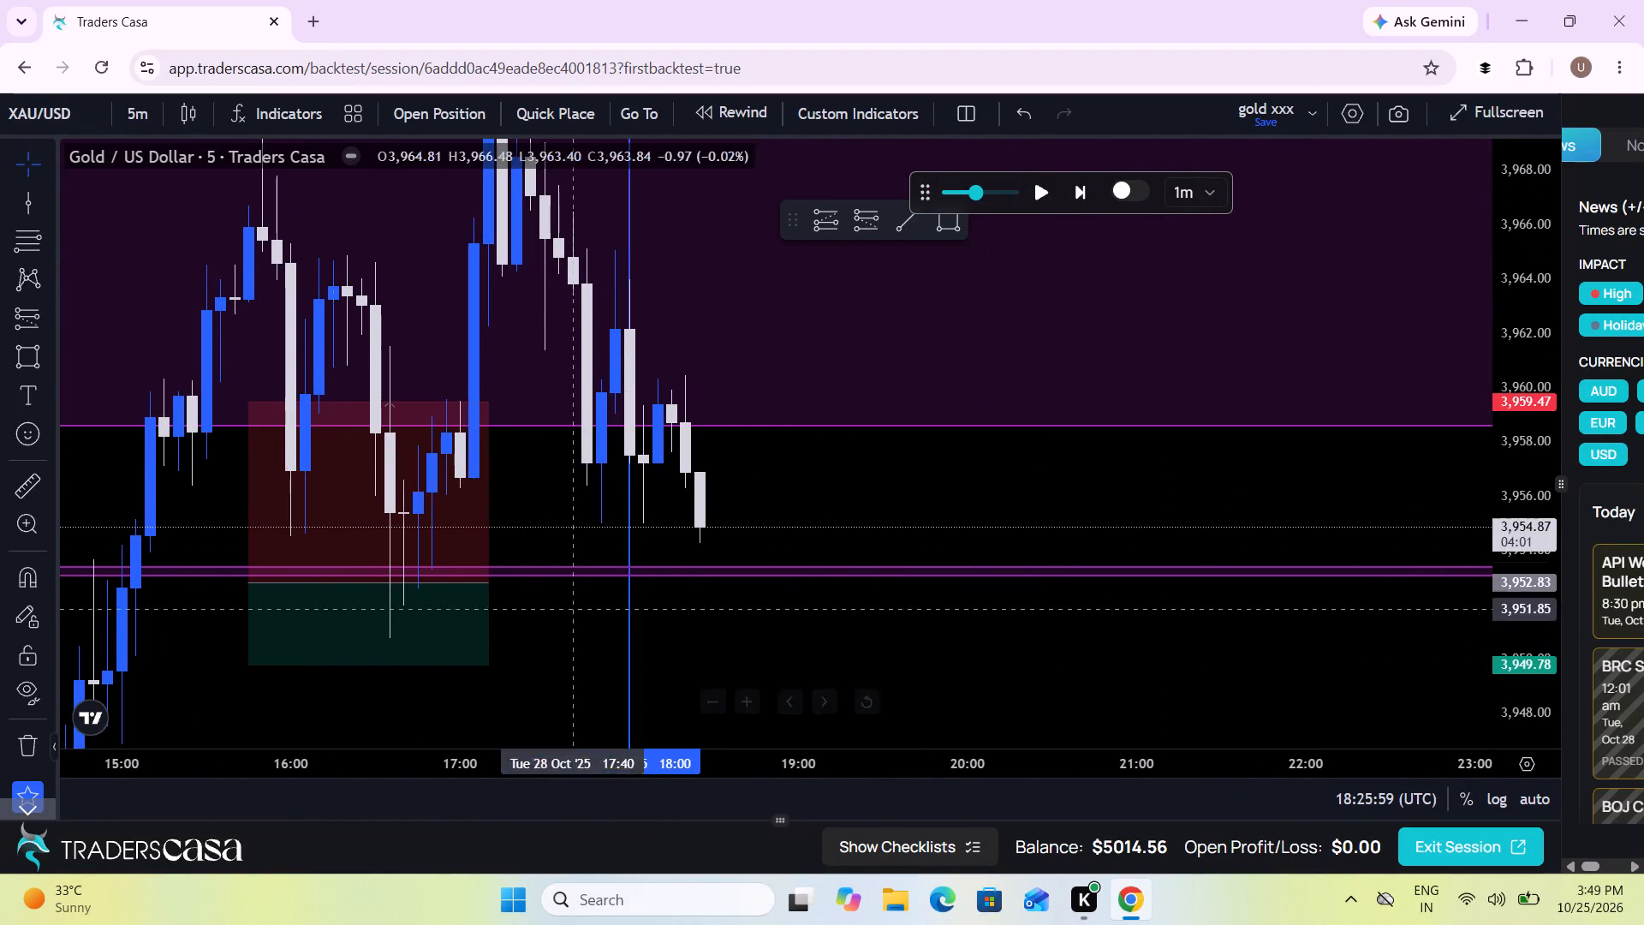
left_click(32, 321)
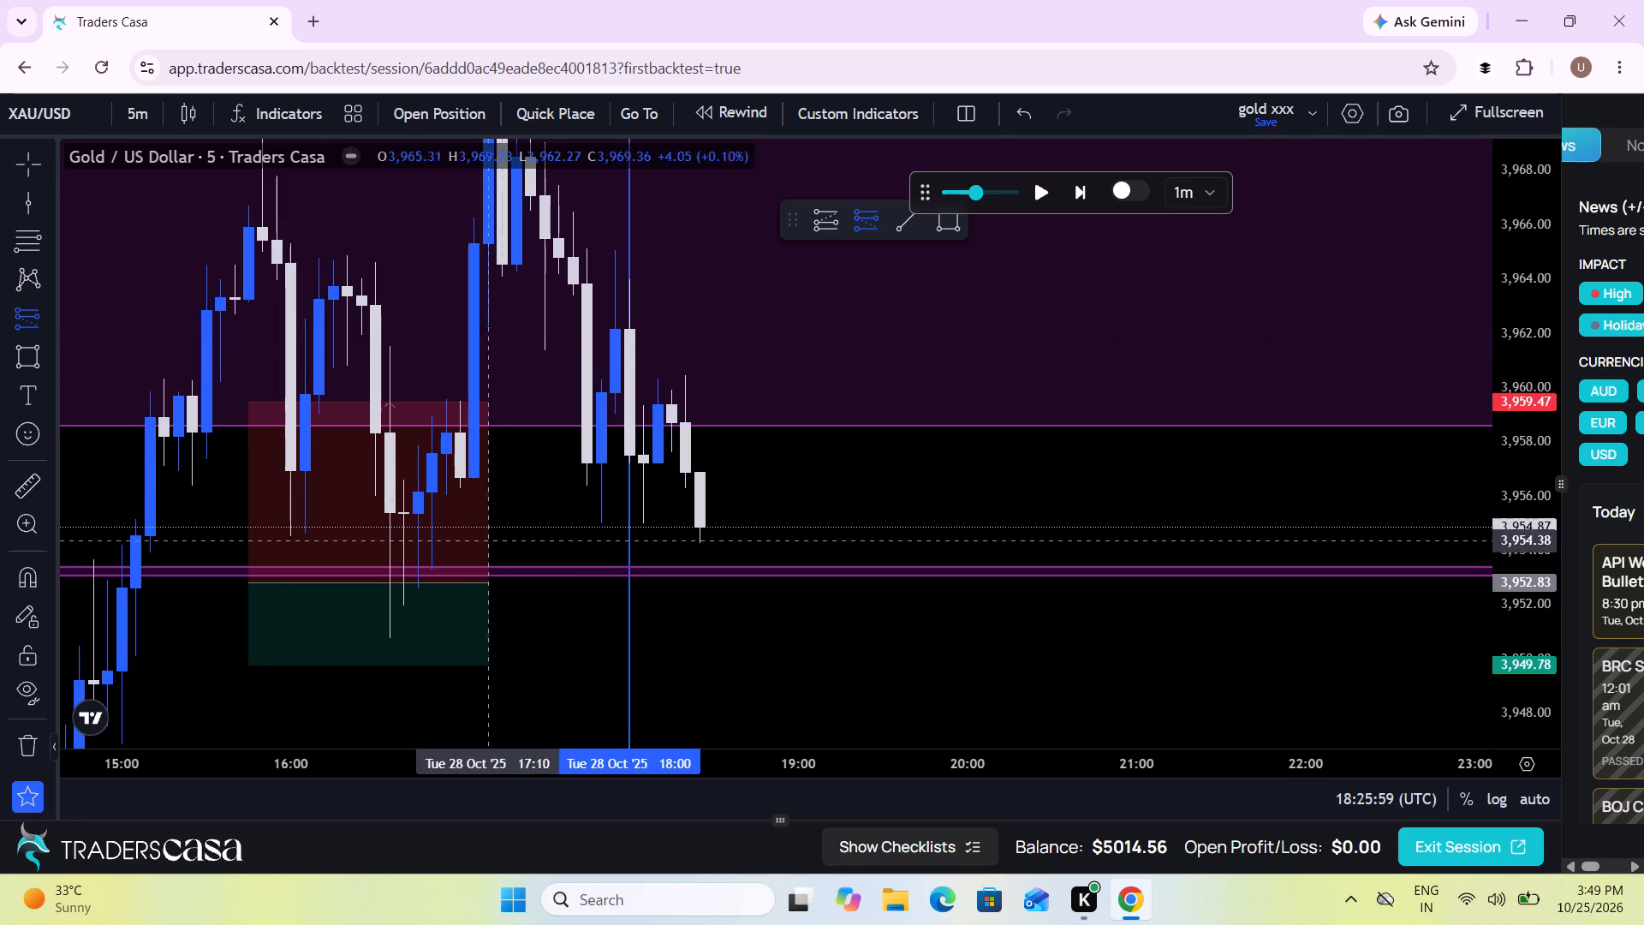
left_click(764, 588)
left_click_drag(774, 419, 749, 464)
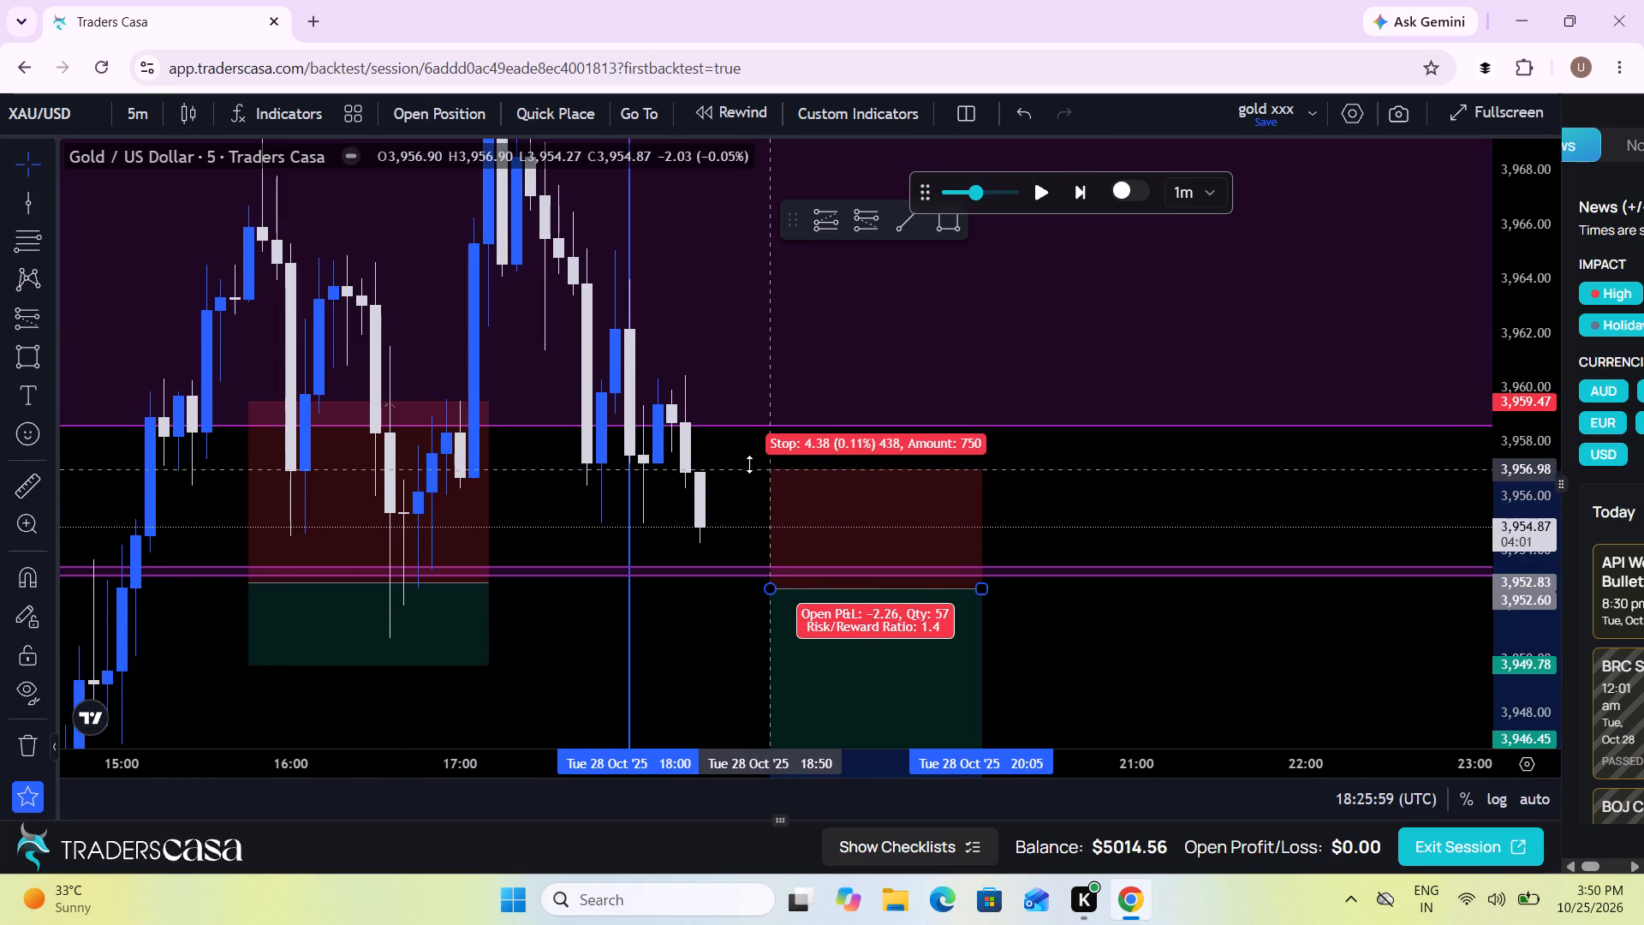
left_click_drag(749, 464, 766, 443)
Extend the new short position's target down to about 3,929.66, at the upper edge of the lower purple zone.
left_click_drag(706, 528, 706, 306)
scroll(706, 306, "down", 3)
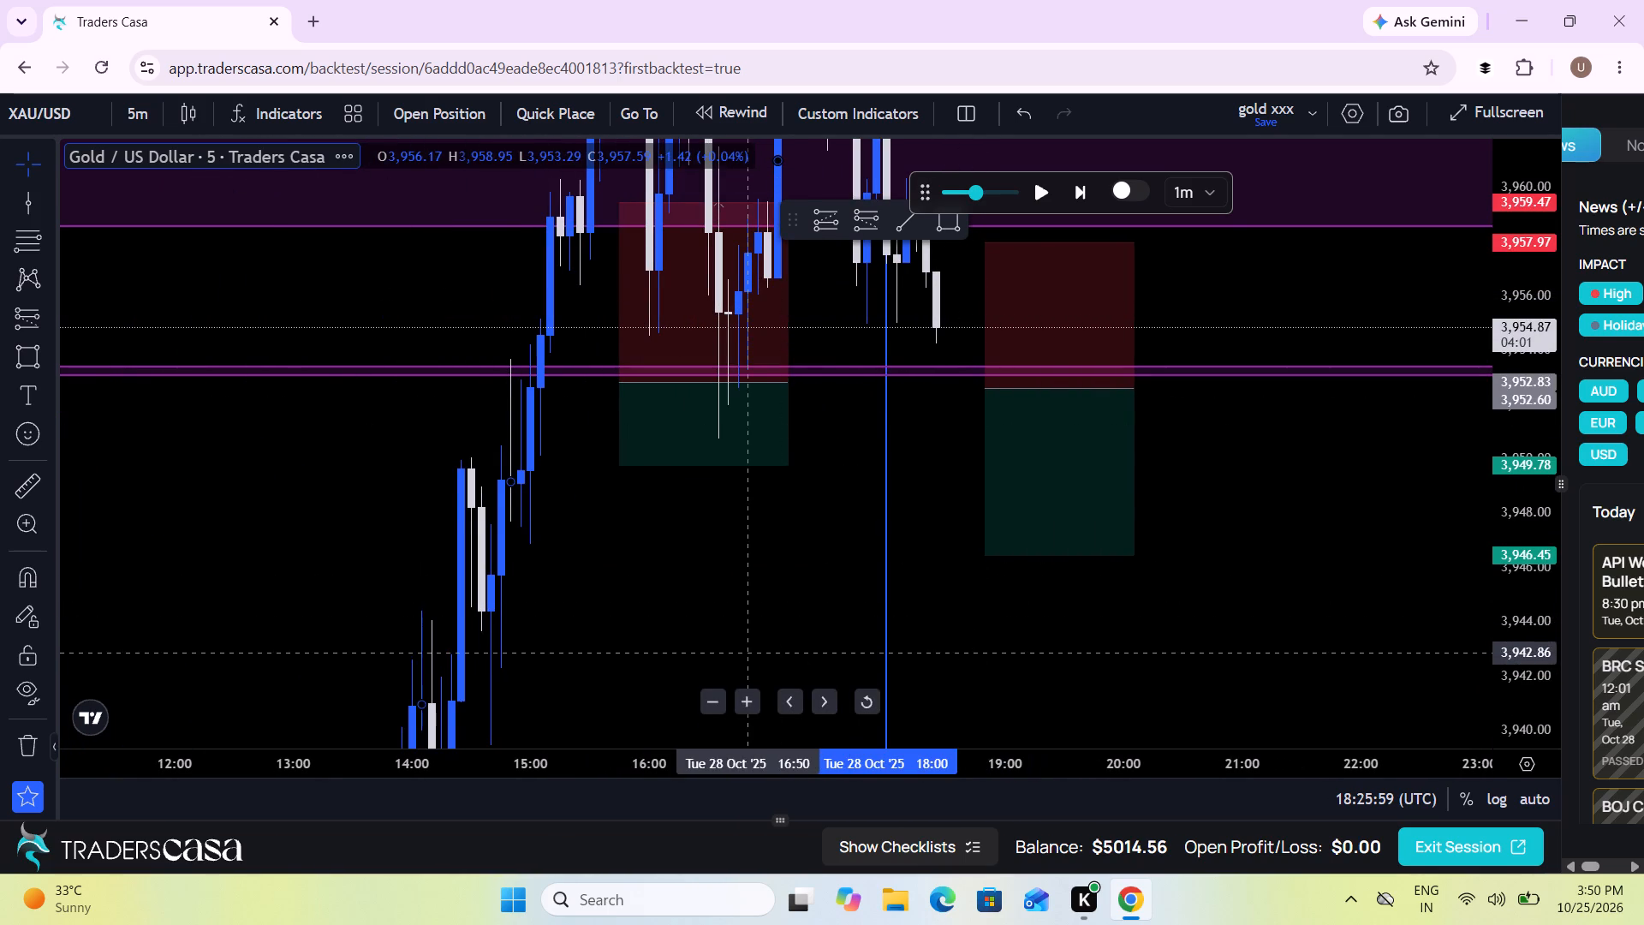
left_click_drag(747, 651, 739, 564)
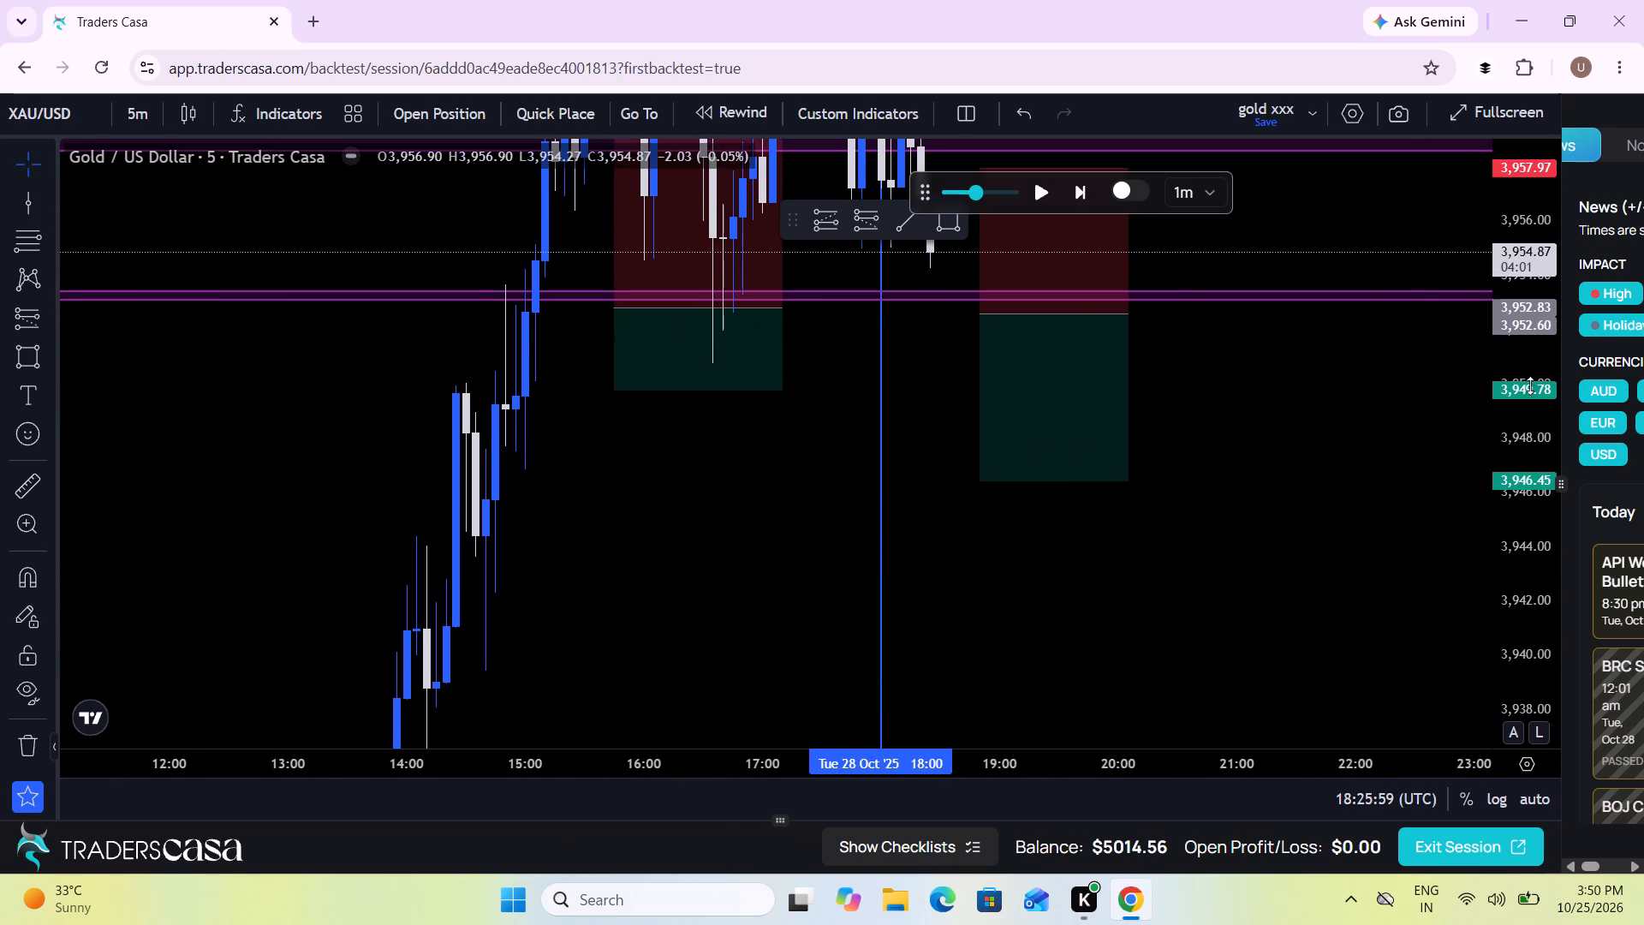
left_click_drag(1520, 352, 1440, 622)
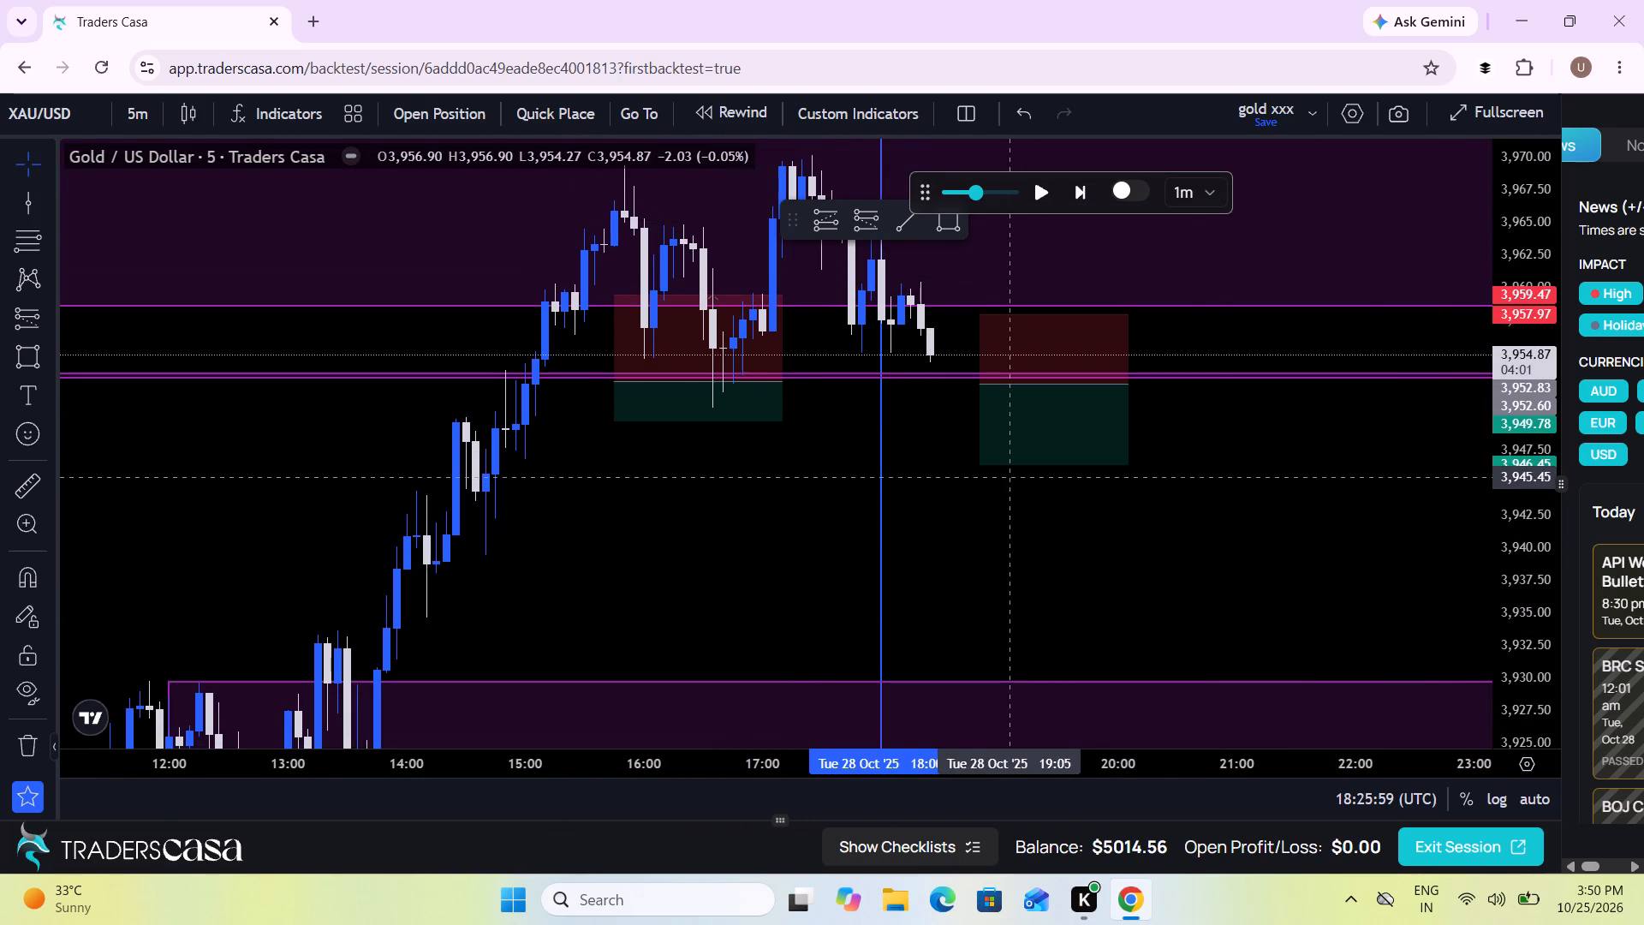
left_click(989, 457)
scroll(927, 513, "down", 2)
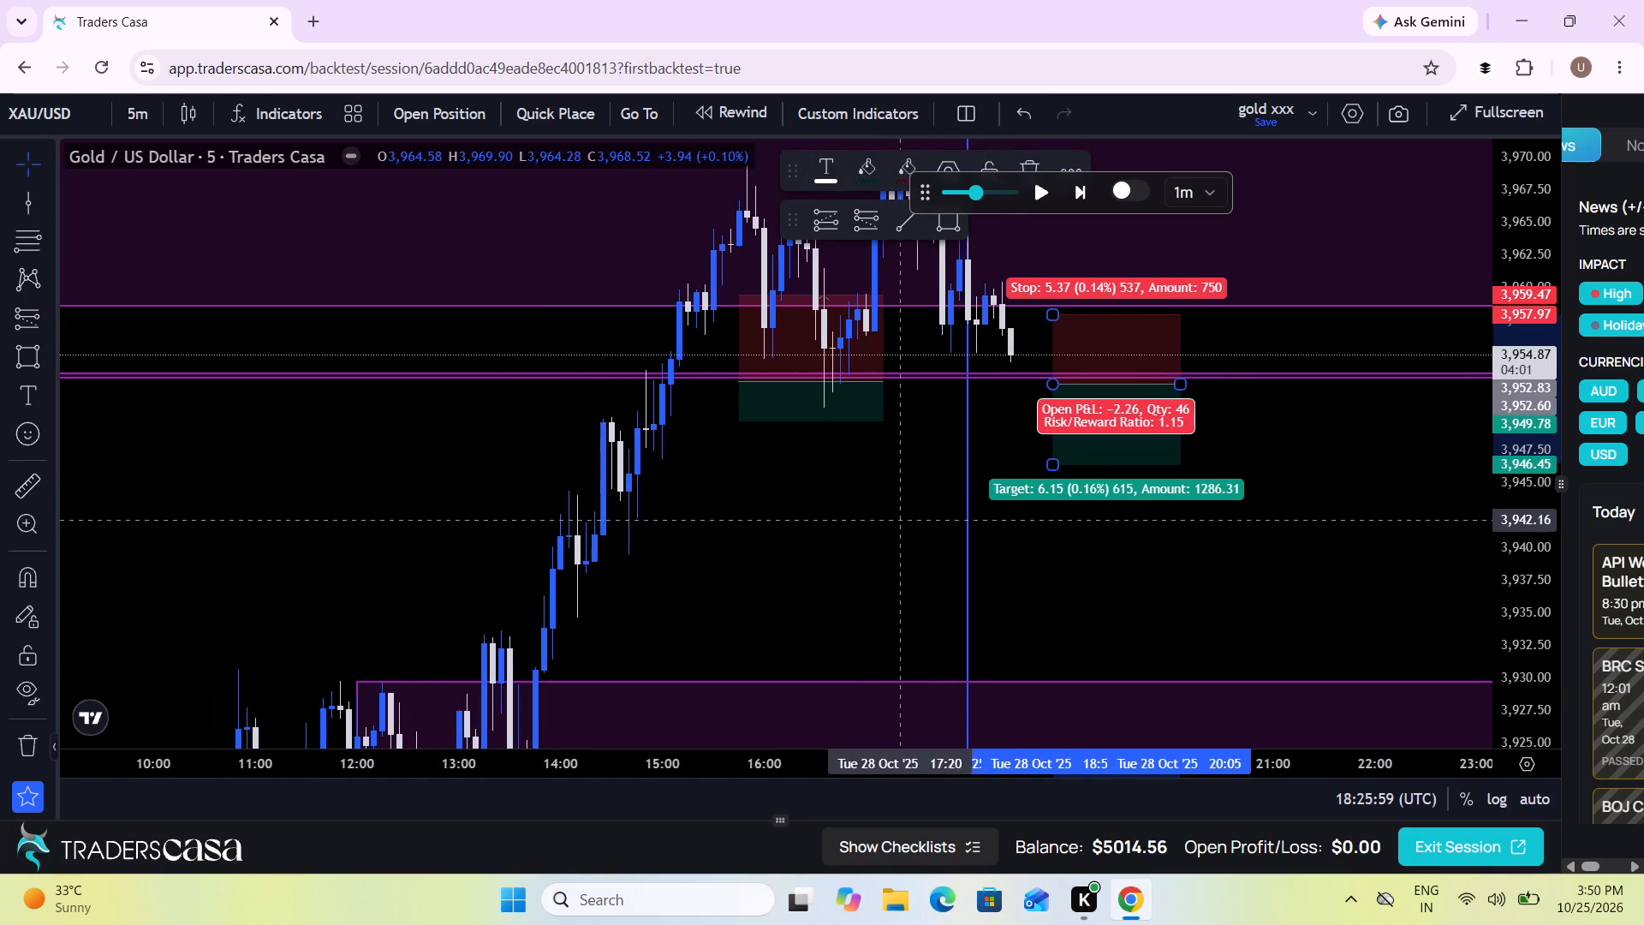
left_click_drag(854, 529, 690, 444)
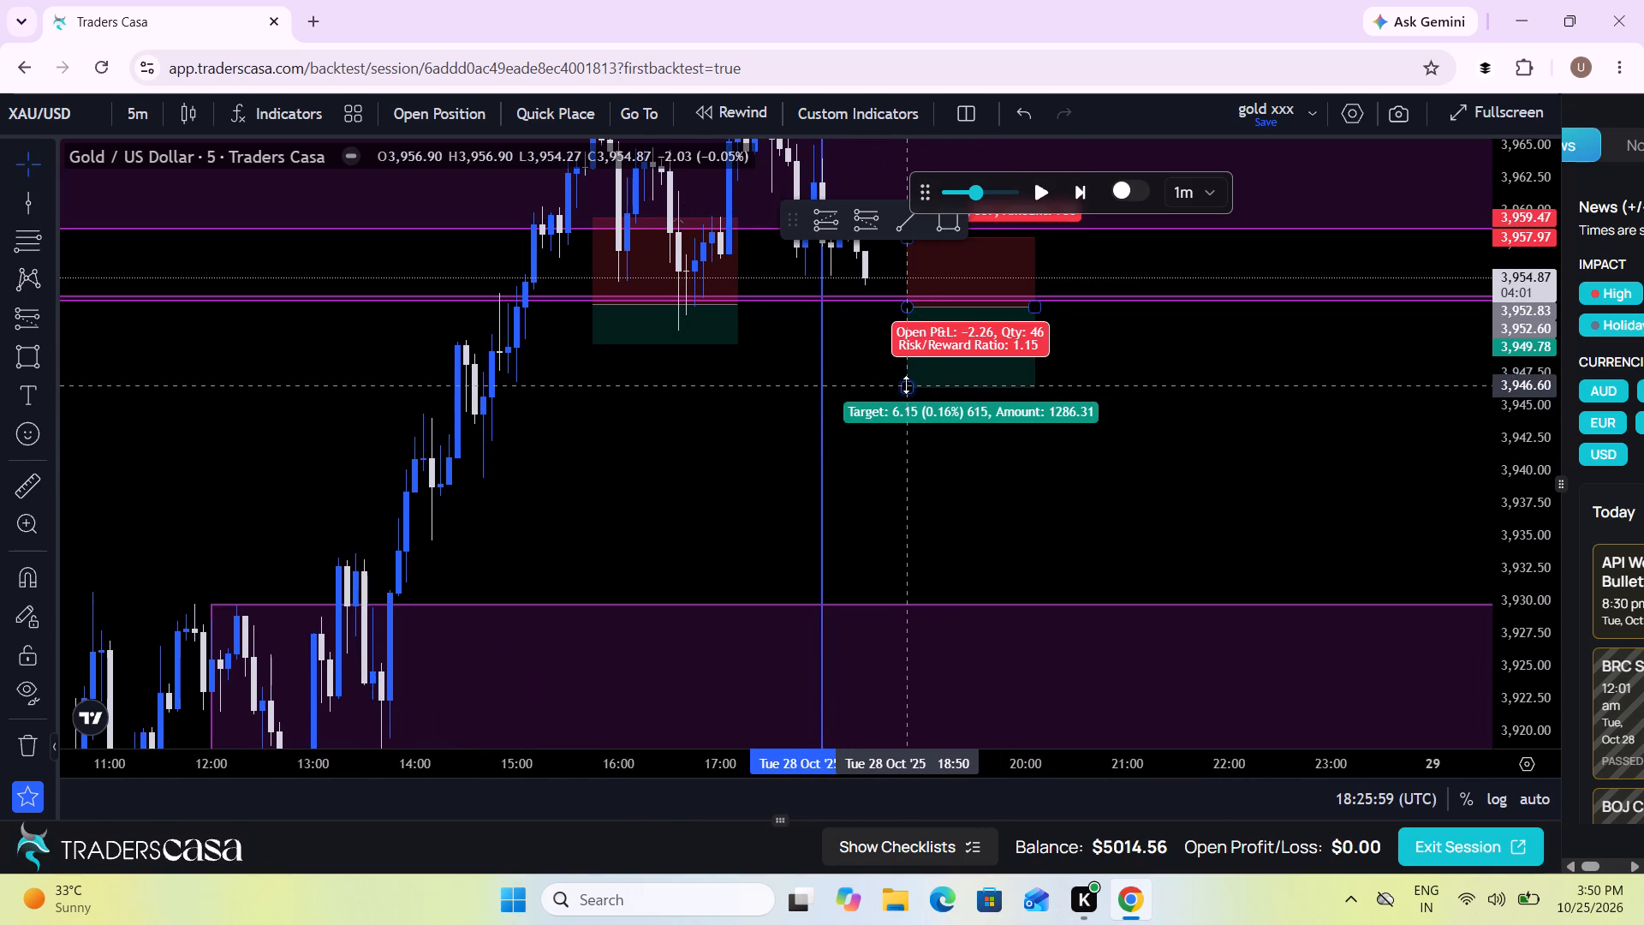
left_click_drag(906, 385, 898, 606)
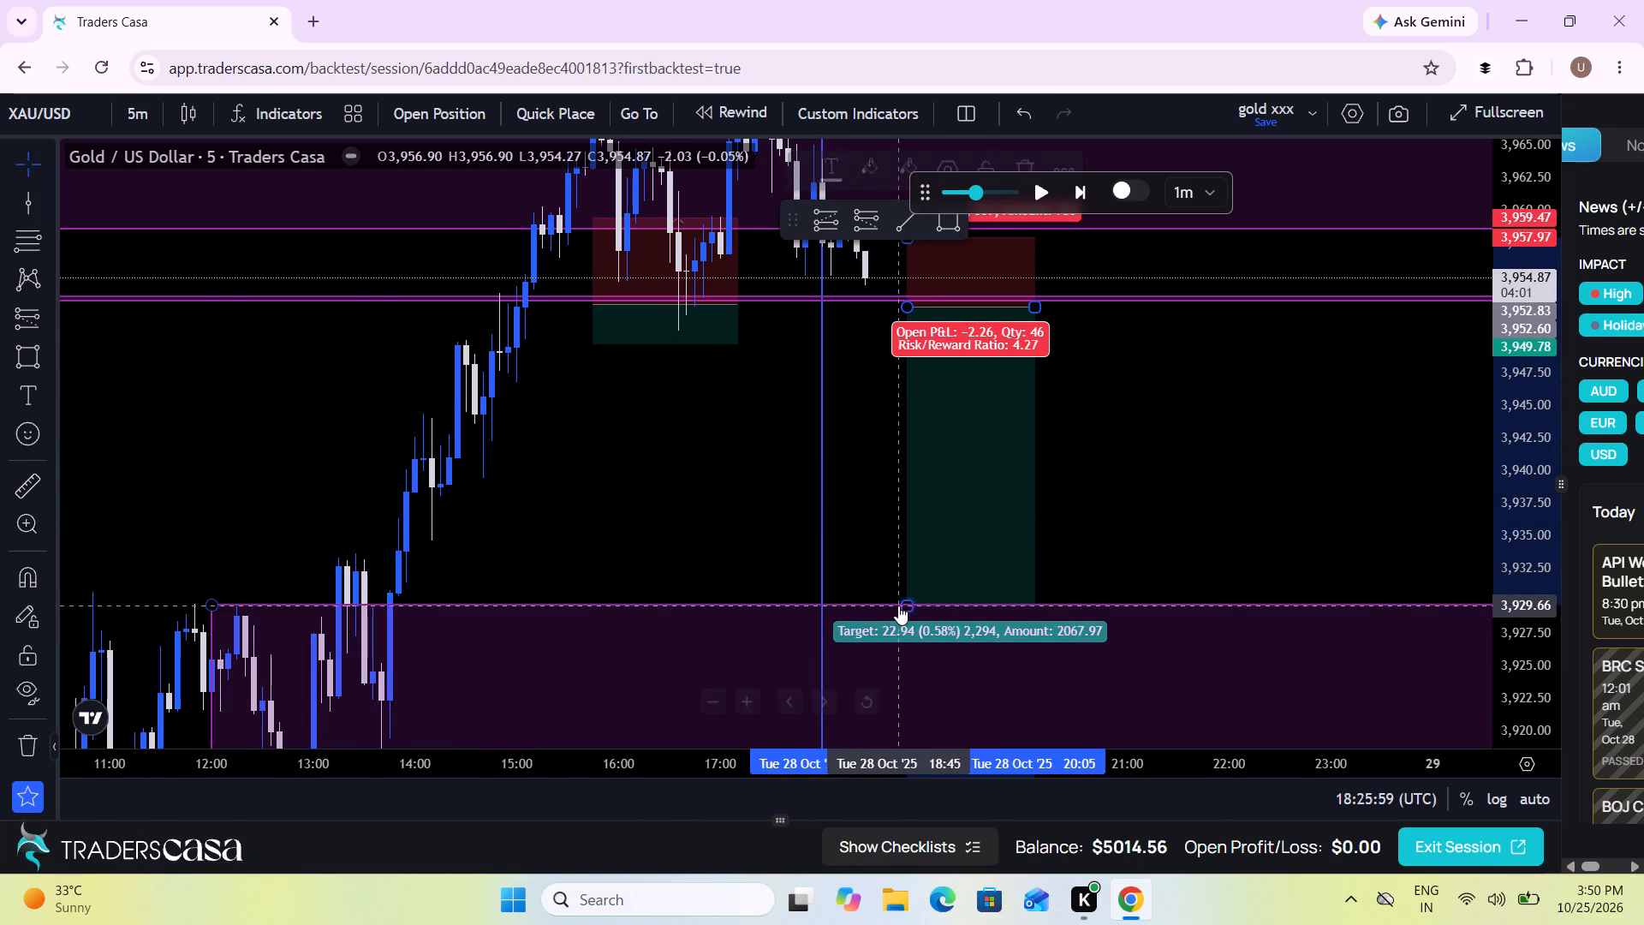
Place a sell stop order from the short drawing: entry 3952.6, take profit 3929.66, stop loss 3957.97, risk 1% ($50).
left_click(422, 103)
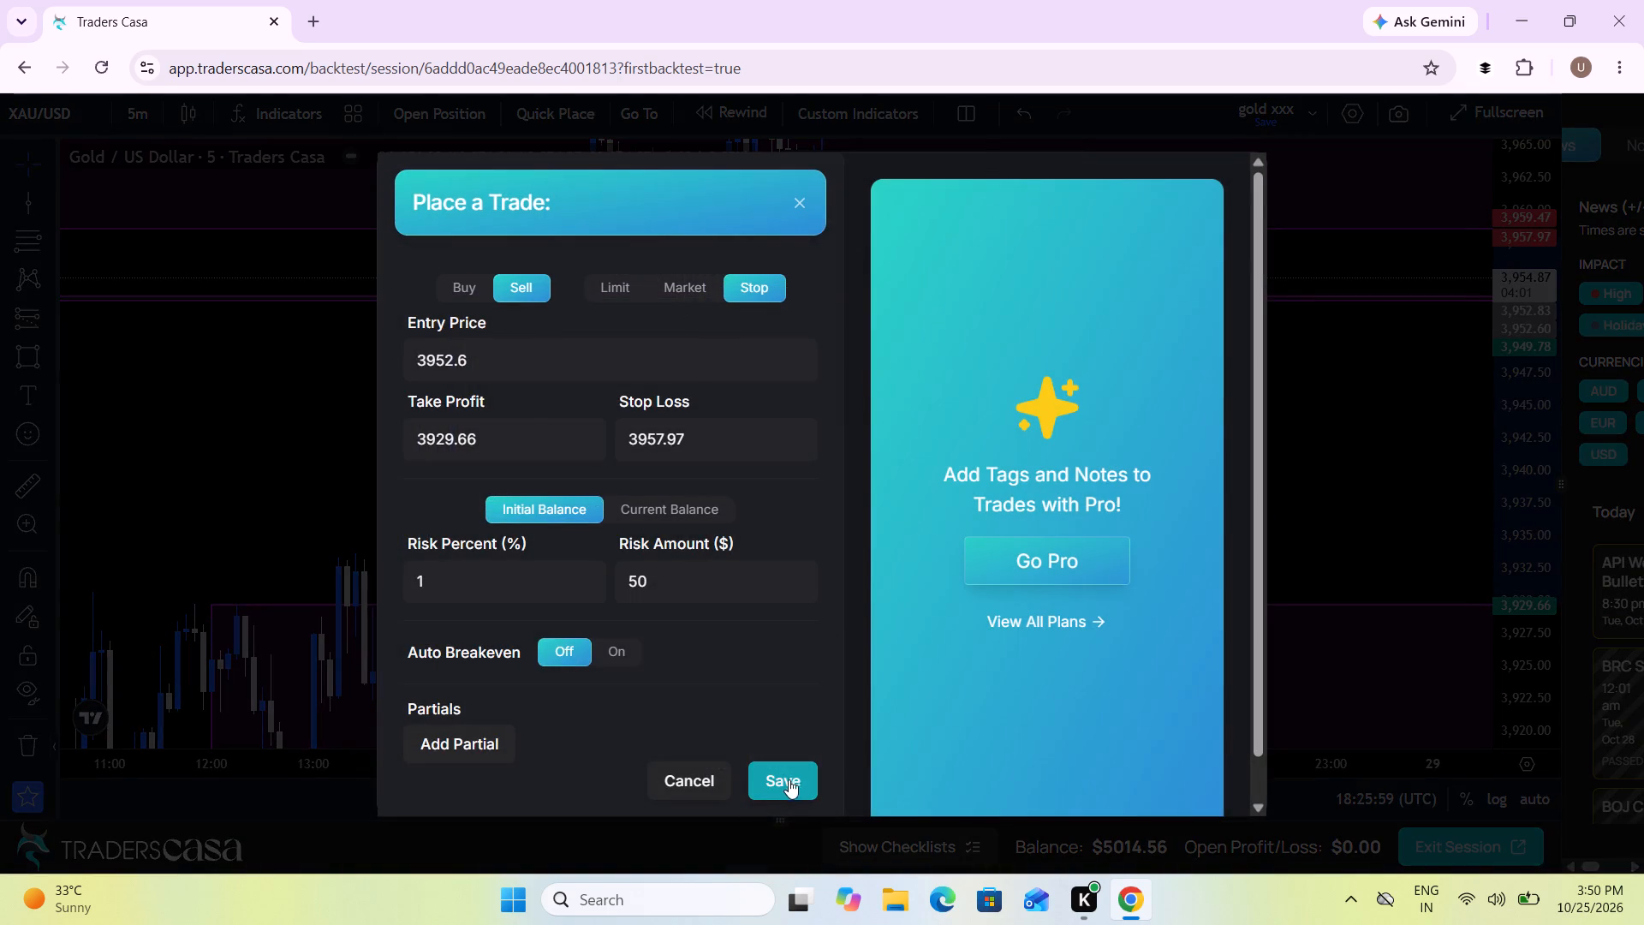
left_click(791, 778)
Run the replay to about 19:12 on 28 Oct to play out the sell trade.
left_click_drag(1357, 444, 1368, 570)
scroll(1368, 570, "up", 2)
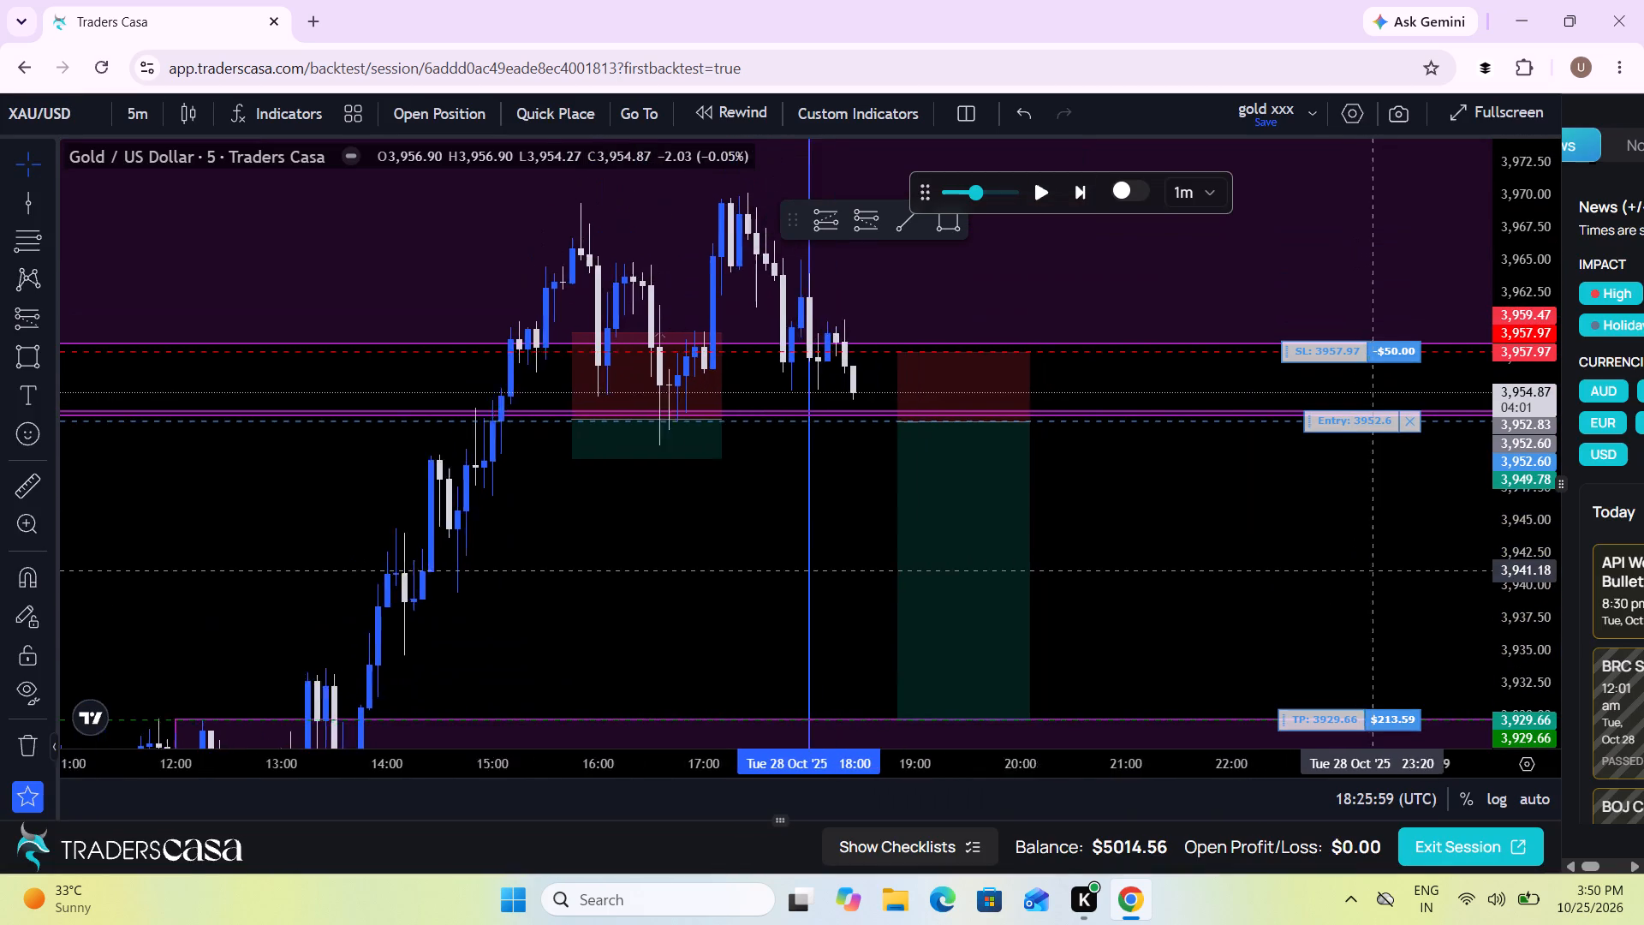
scroll(1368, 570, "up", 2)
left_click_drag(1519, 593, 1504, 412)
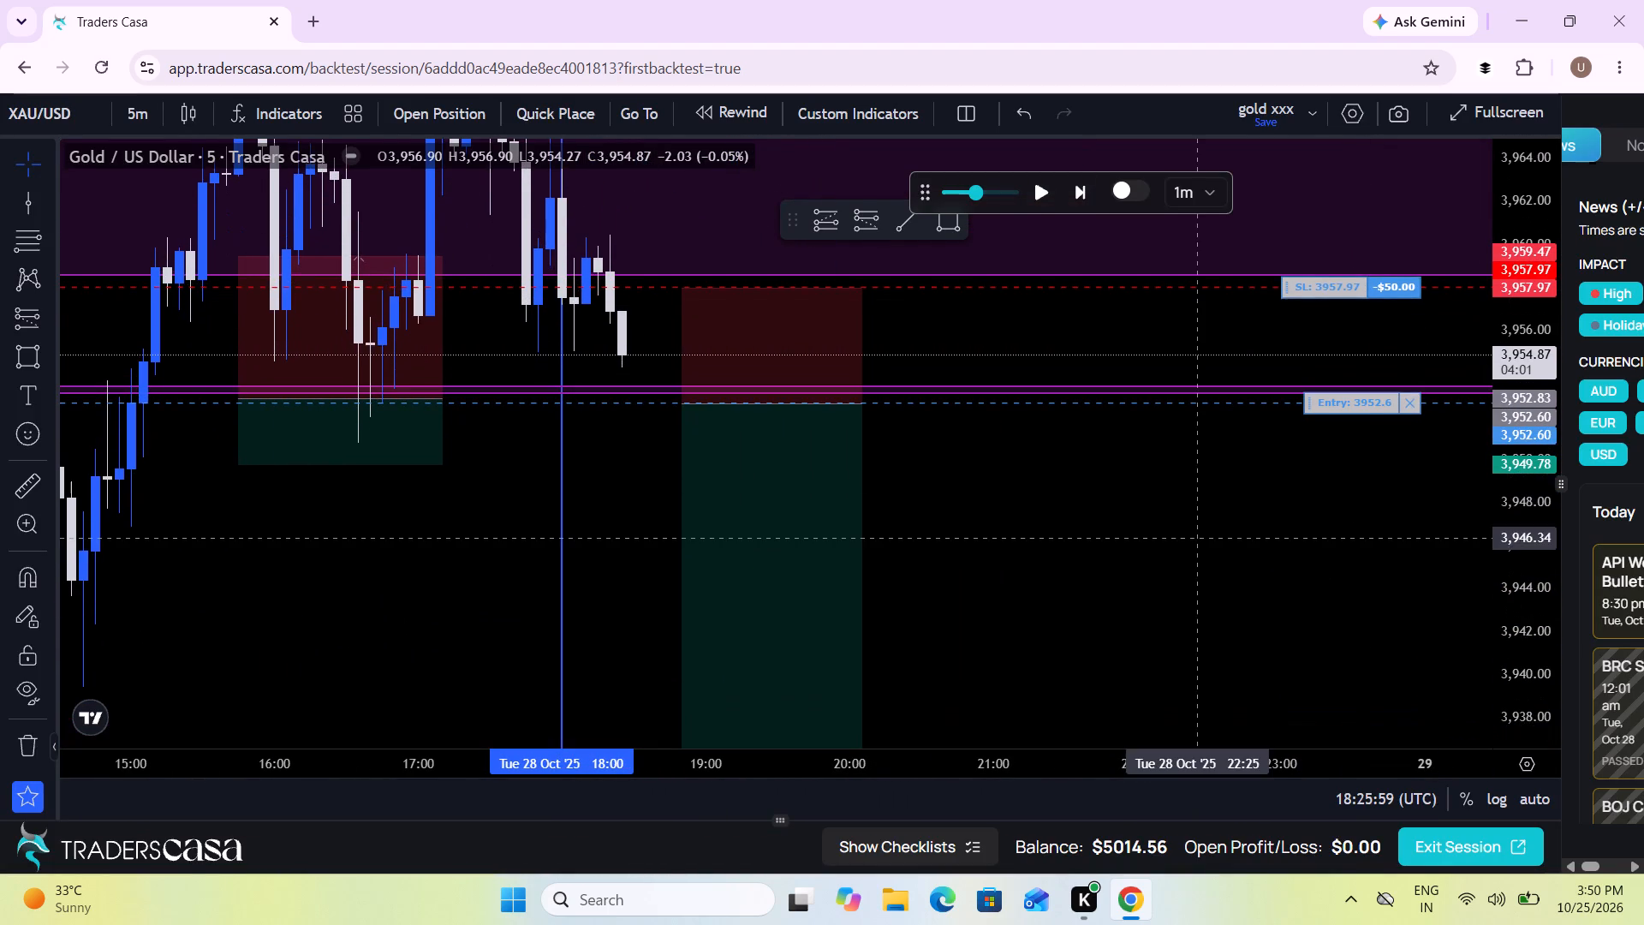
left_click_drag(1197, 538, 1167, 616)
left_click(1045, 194)
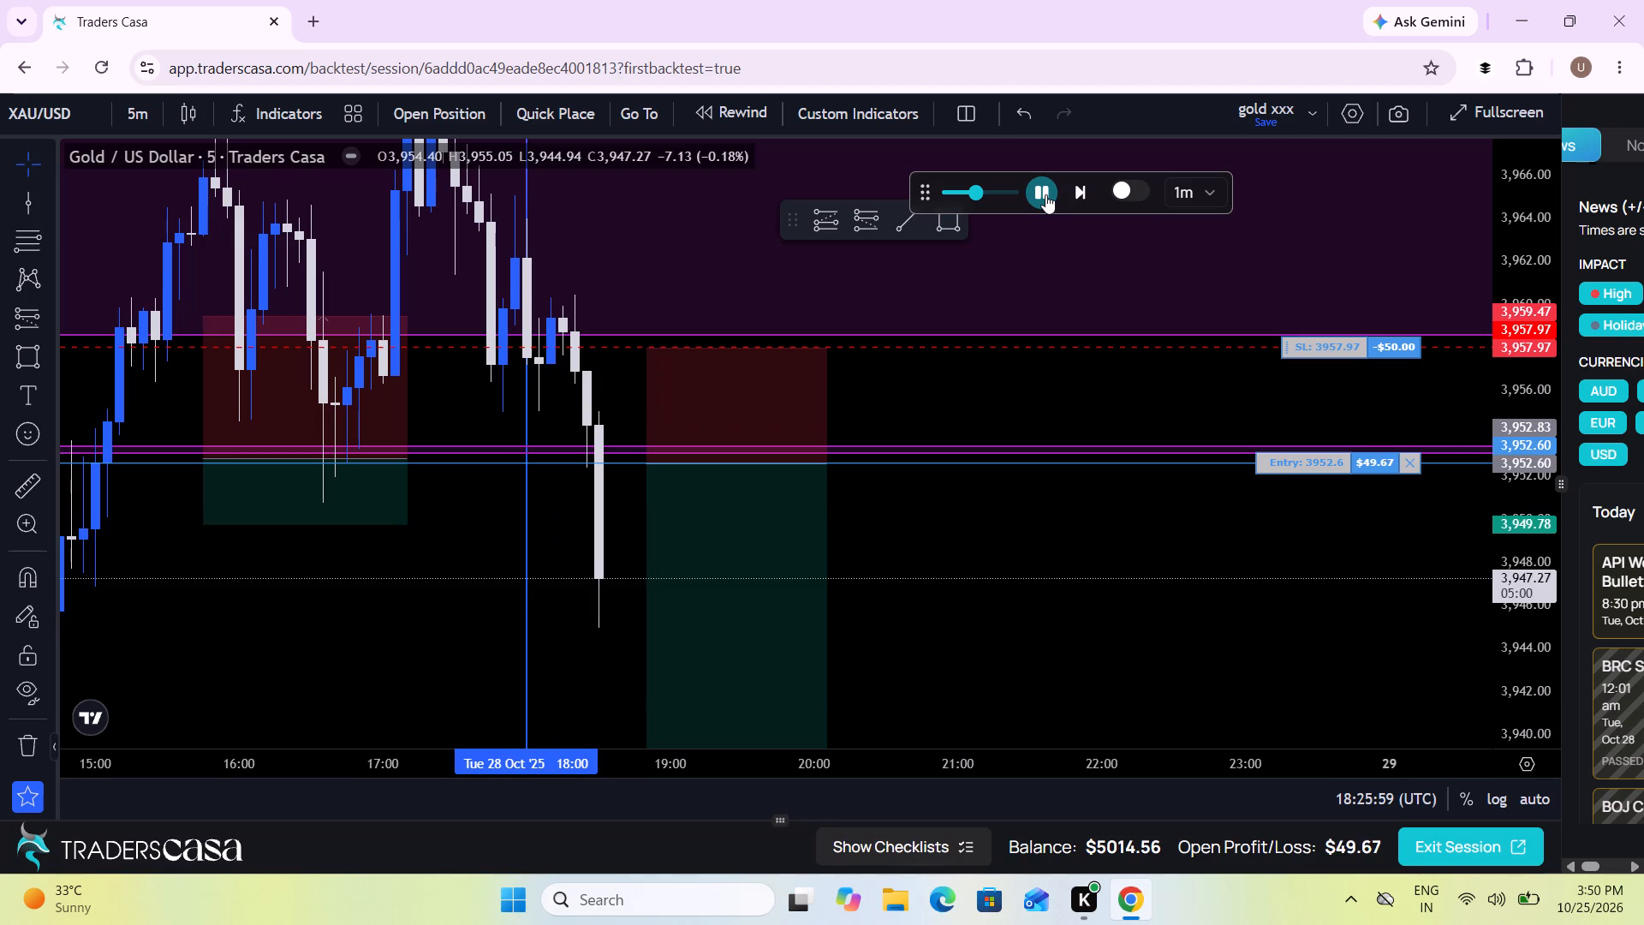
left_click_drag(1034, 594, 1039, 433)
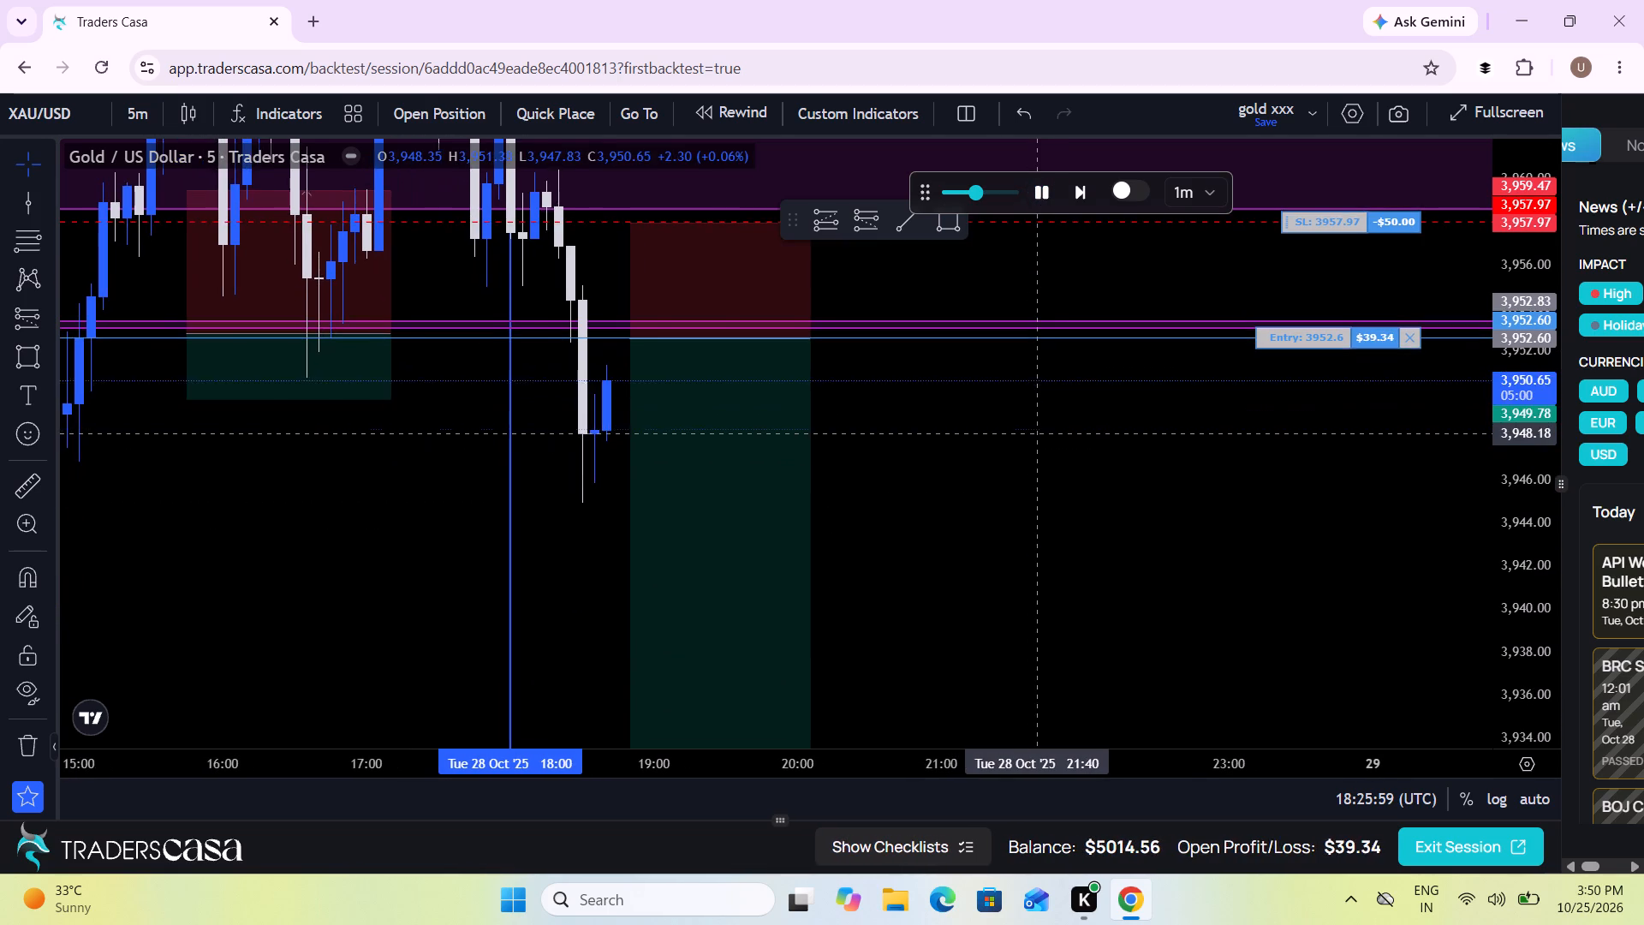
scroll(1039, 433, "down", 3)
left_click_drag(1039, 433, 1029, 434)
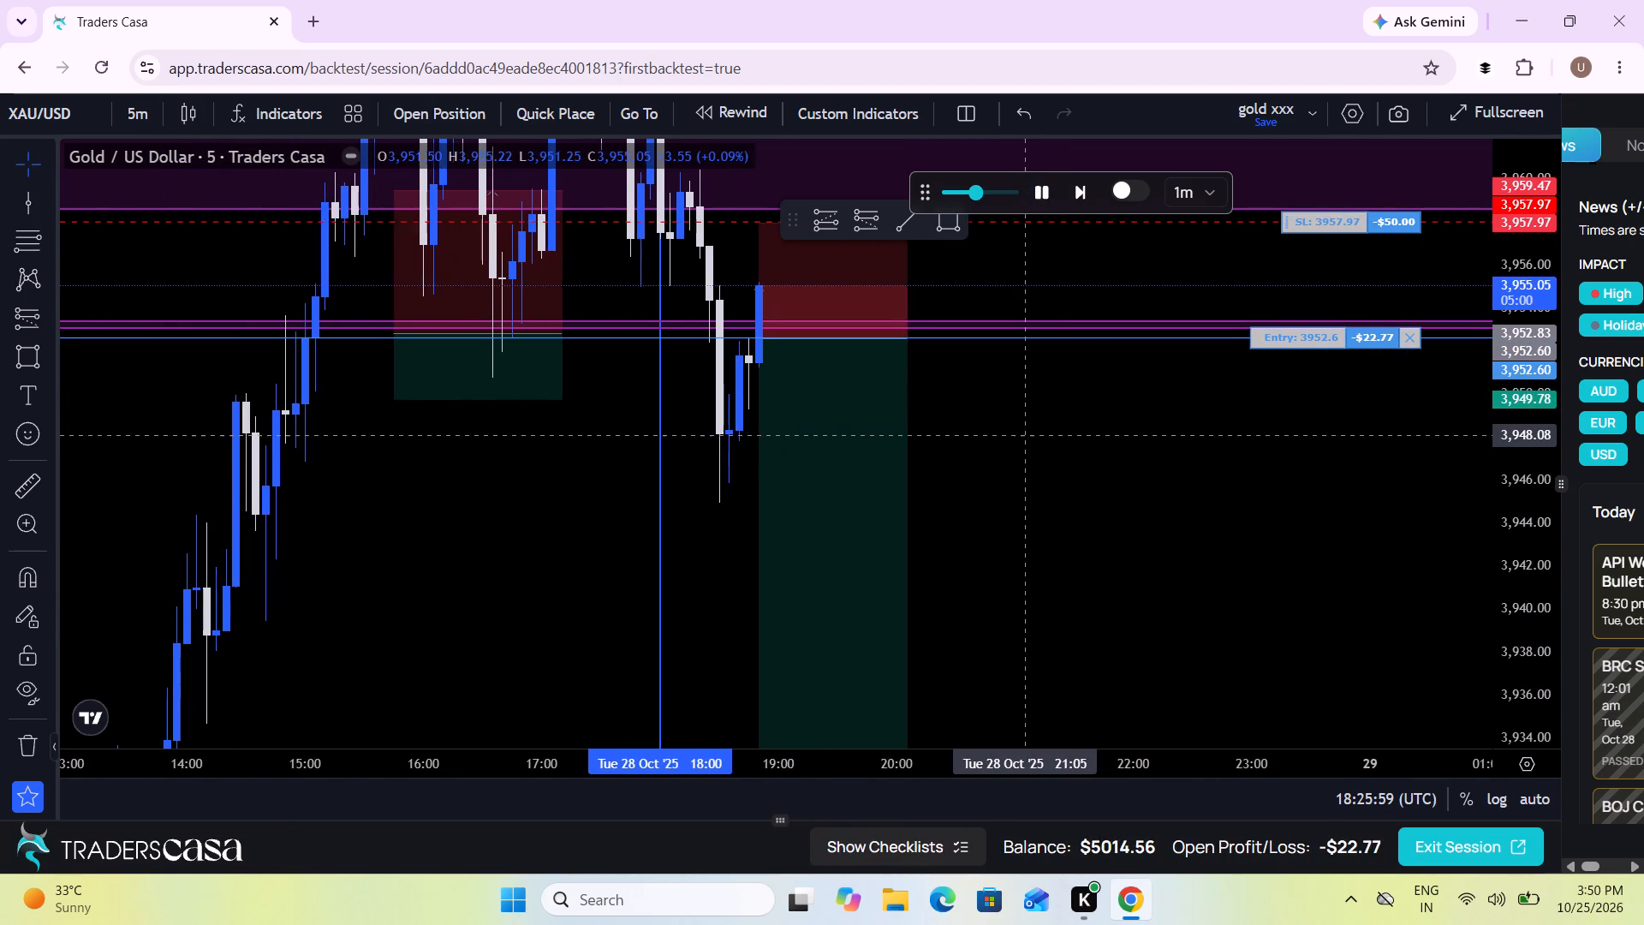
left_click_drag(1029, 434, 1015, 436)
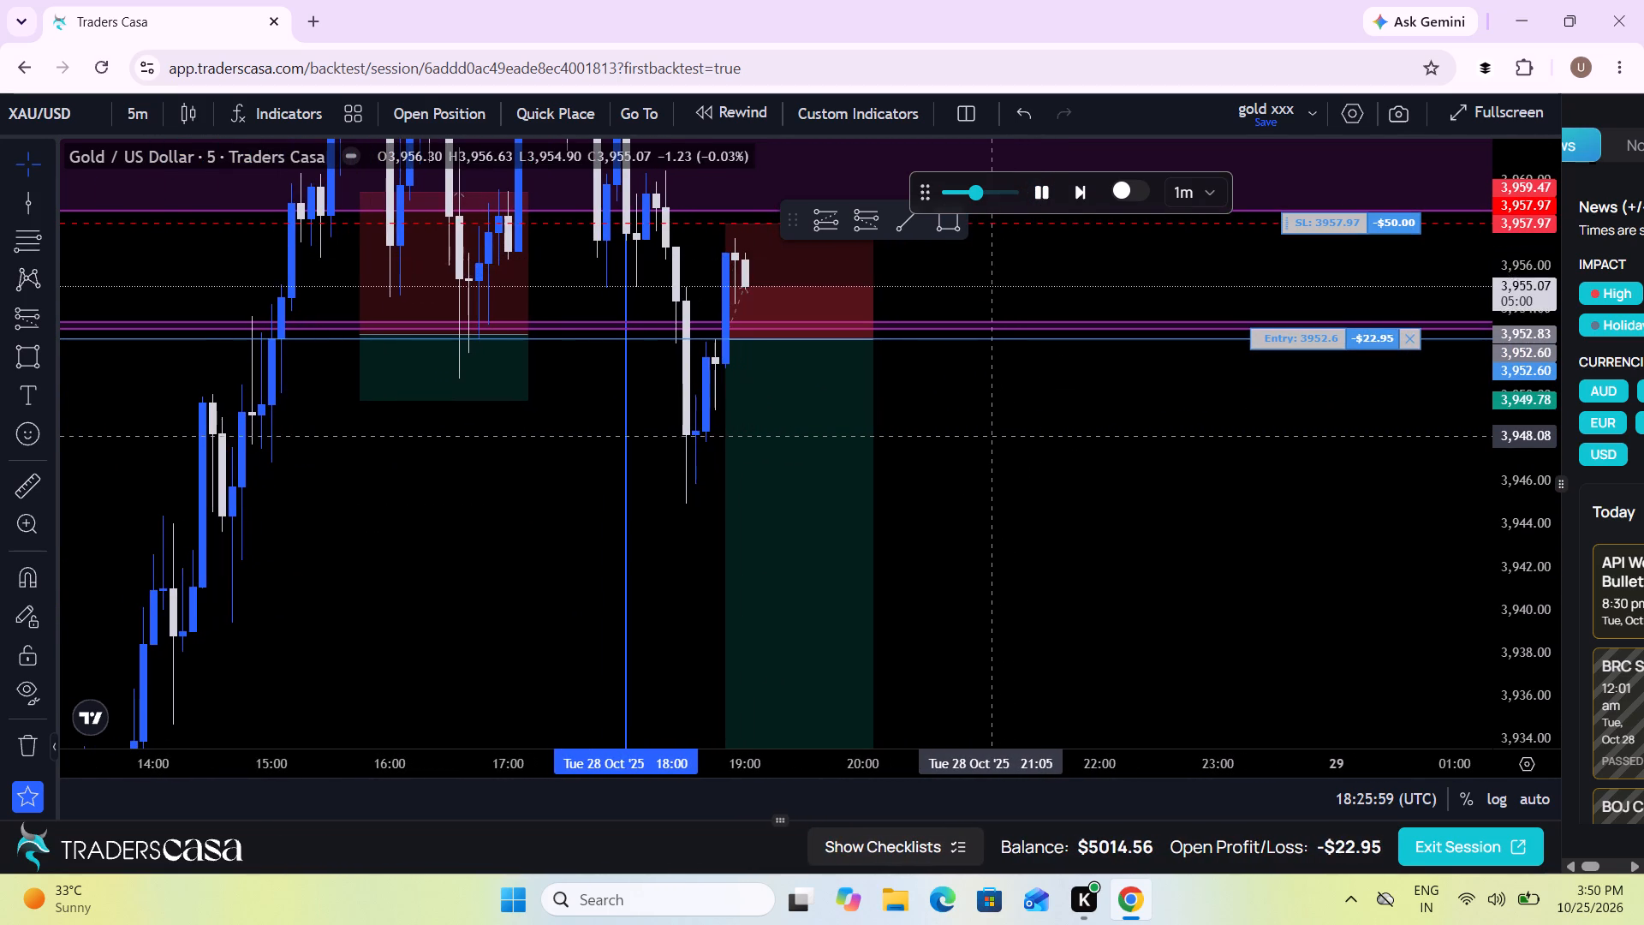
left_click_drag(1015, 436, 1012, 442)
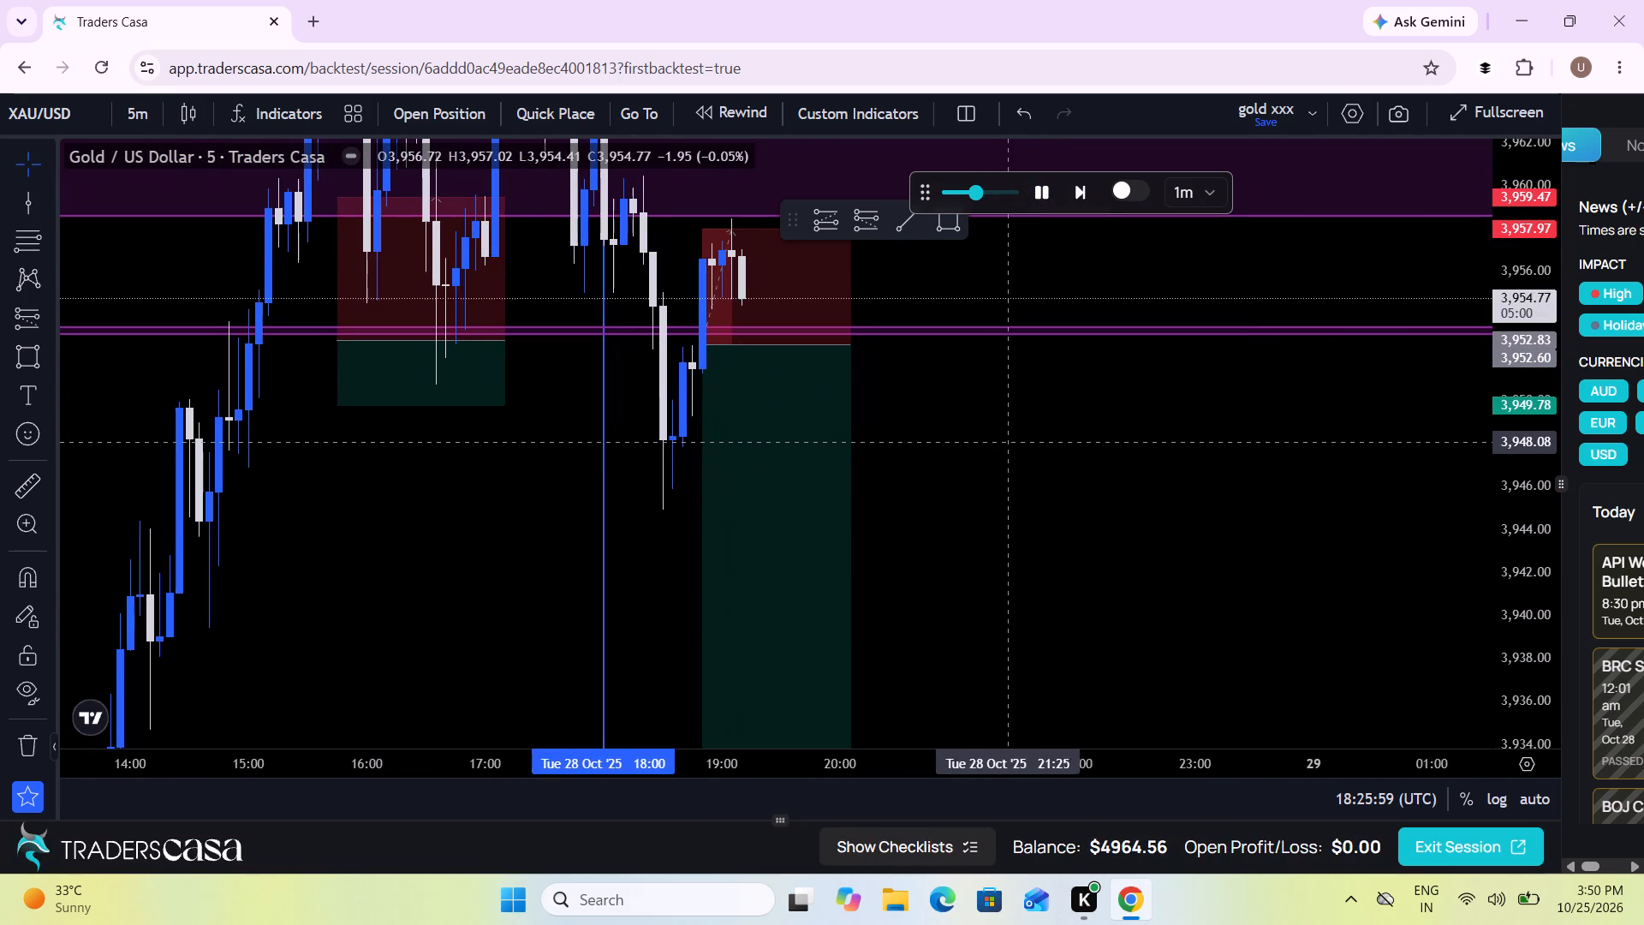
left_click(1037, 183)
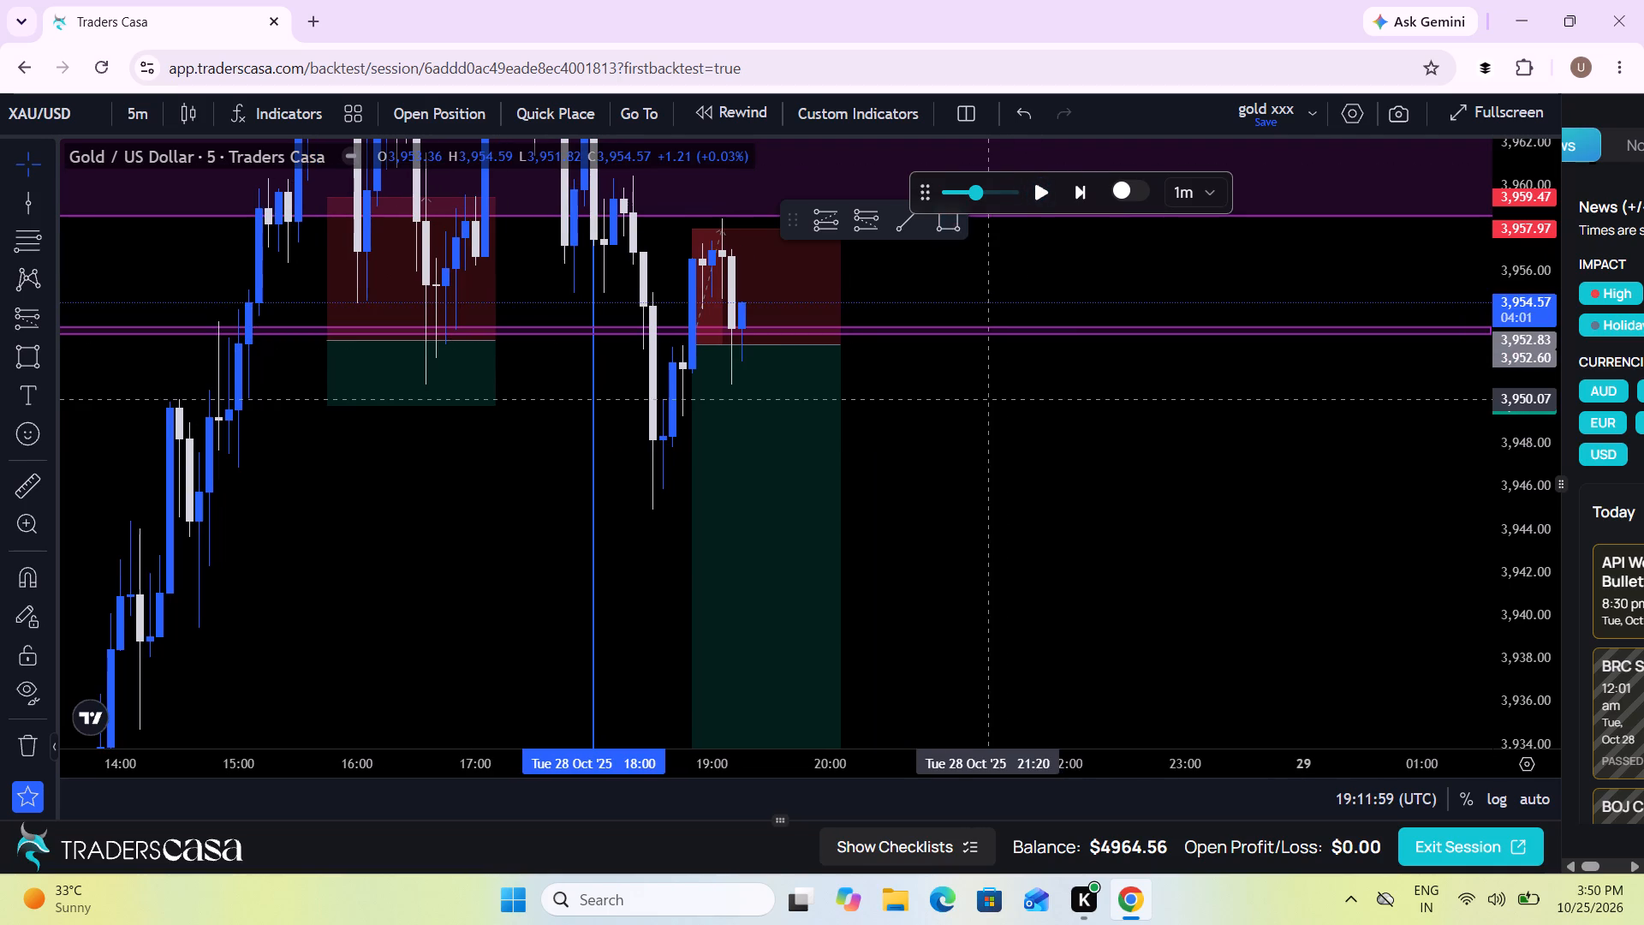
Narrow the played-out short position drawing to about 18:35–18:45 and lower its stop level to about 3,953.46.
left_click_drag(987, 399, 1014, 518)
scroll(1014, 518, "down", 1)
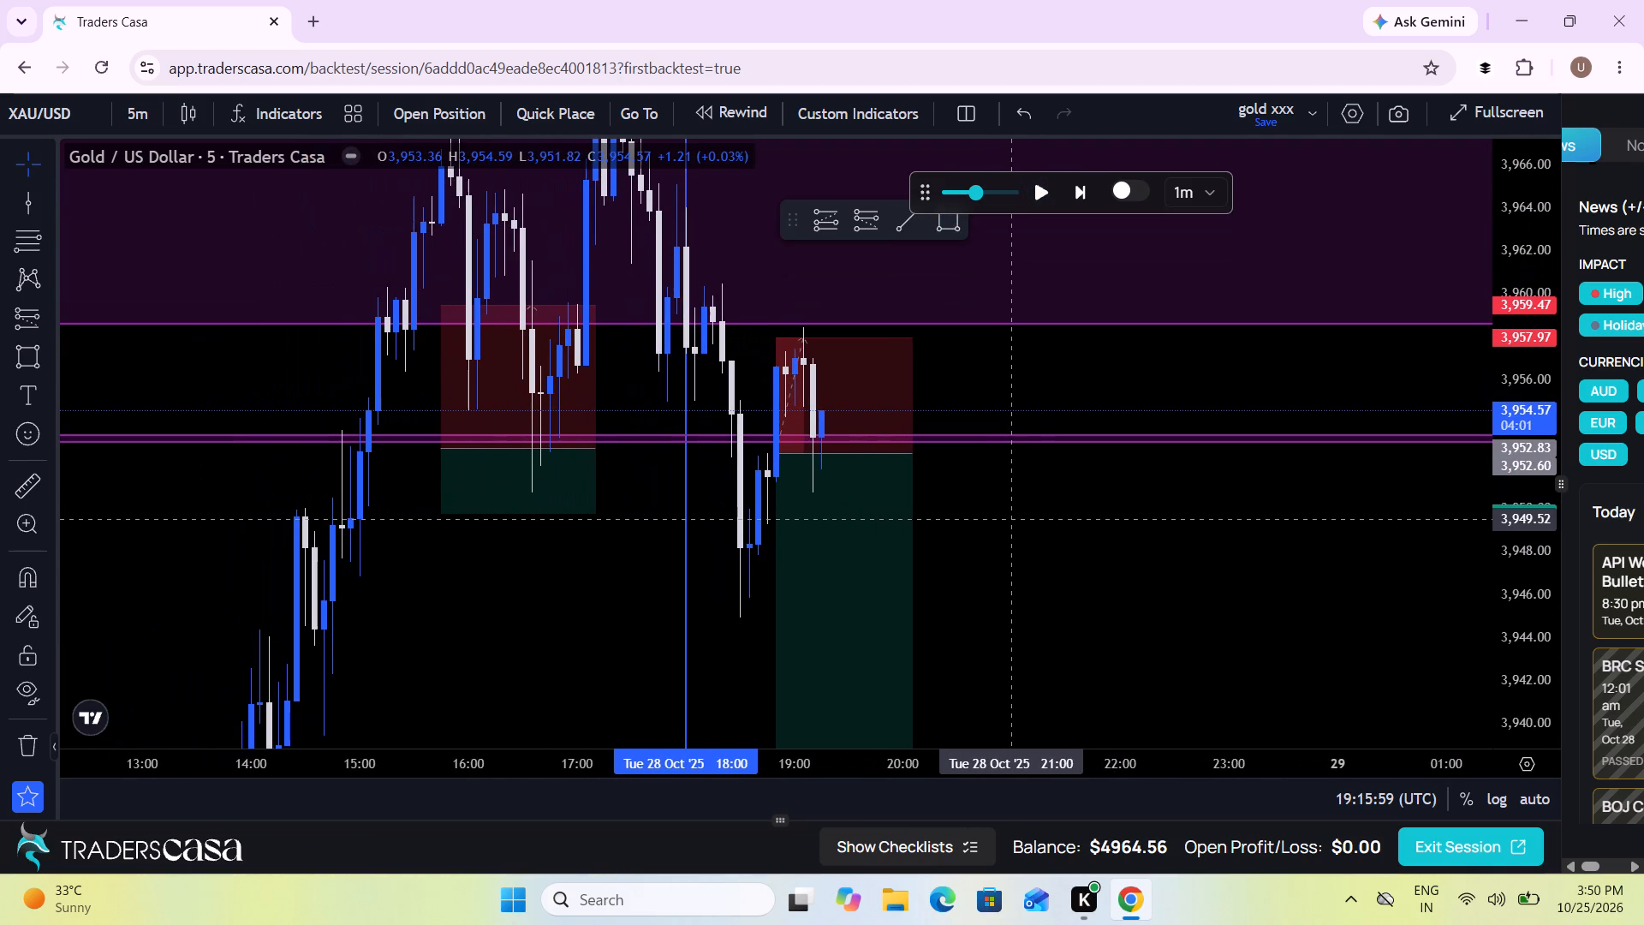
left_click_drag(1014, 518, 992, 478)
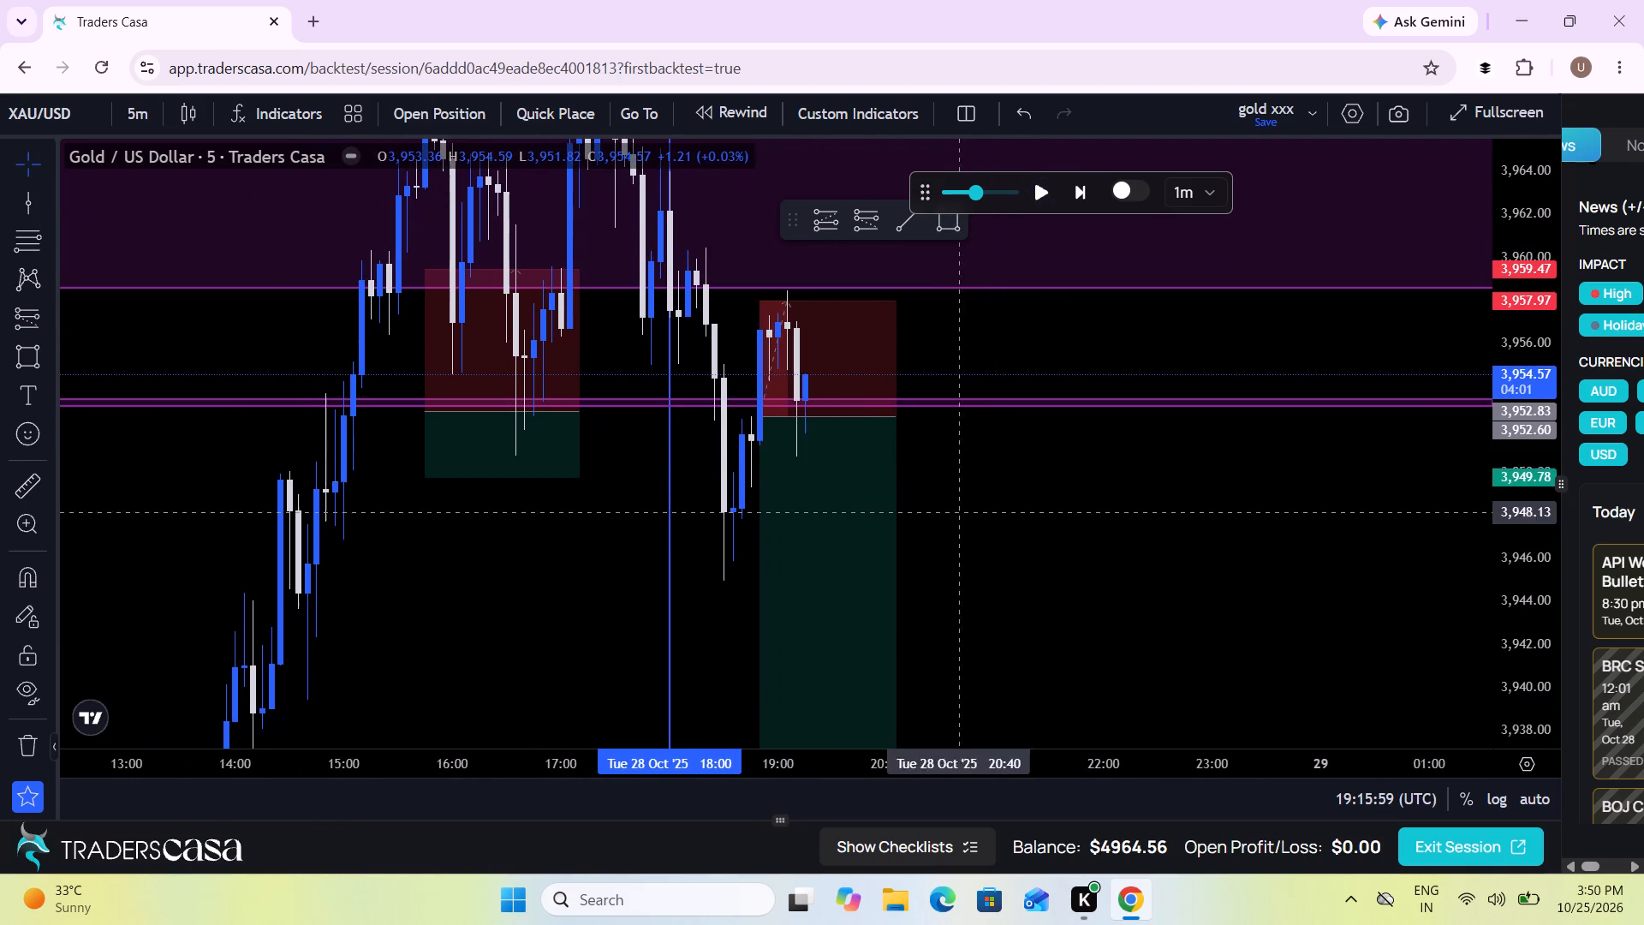
left_click_drag(1054, 519, 1048, 517)
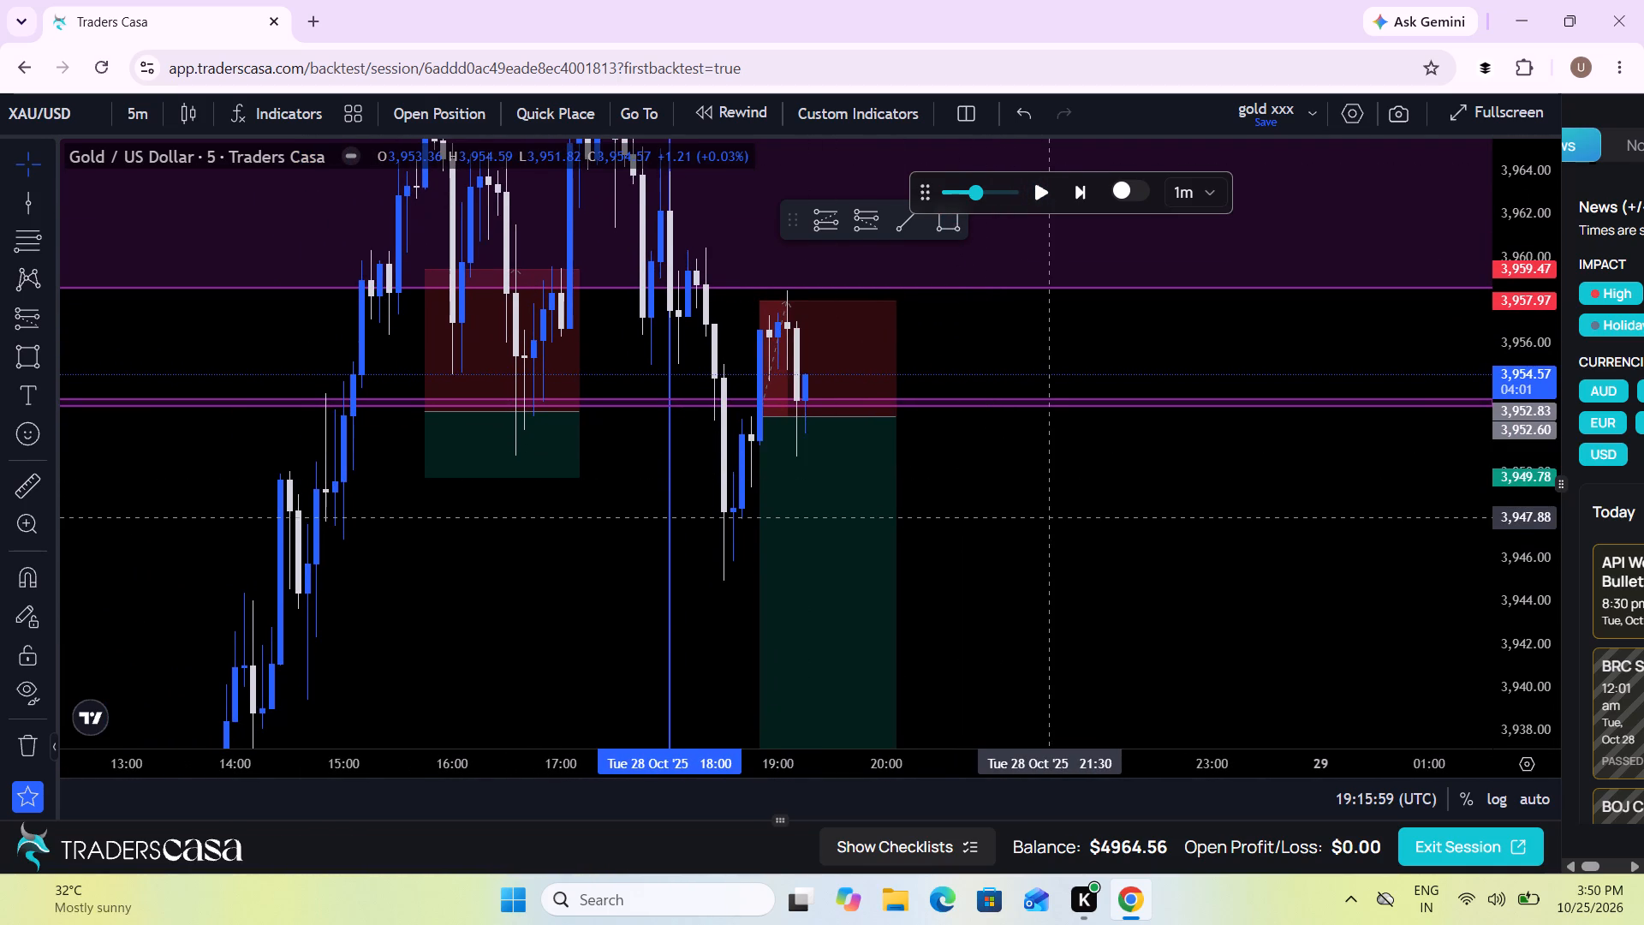
left_click_drag(1048, 517, 1046, 517)
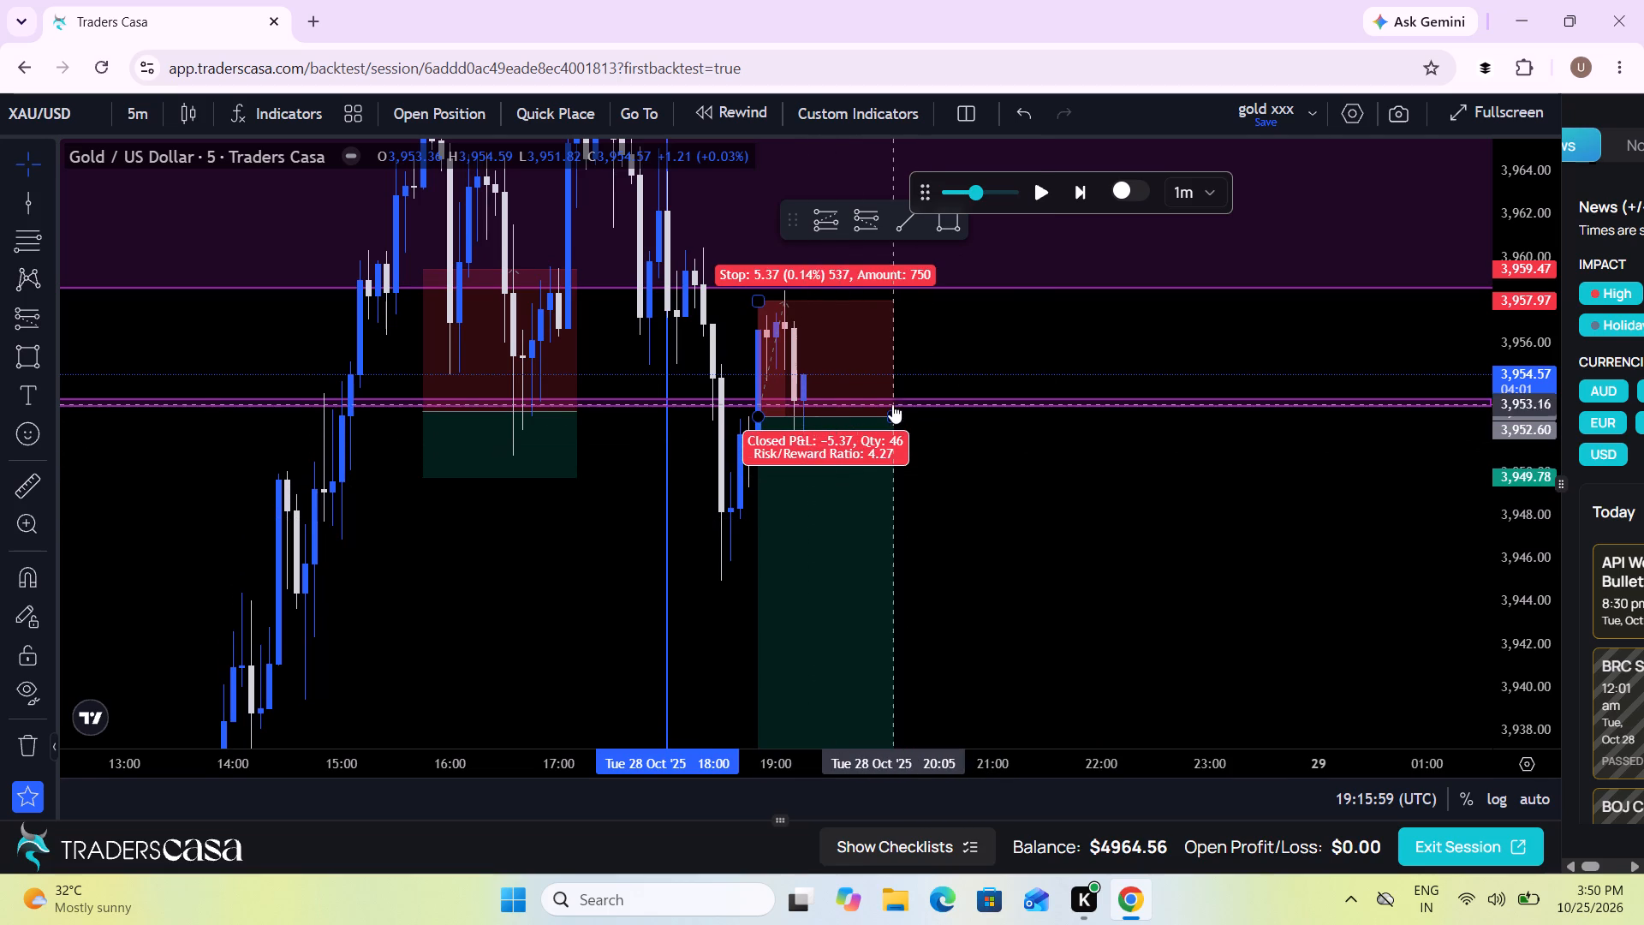
left_click_drag(895, 412, 778, 415)
left_click_drag(758, 415, 733, 416)
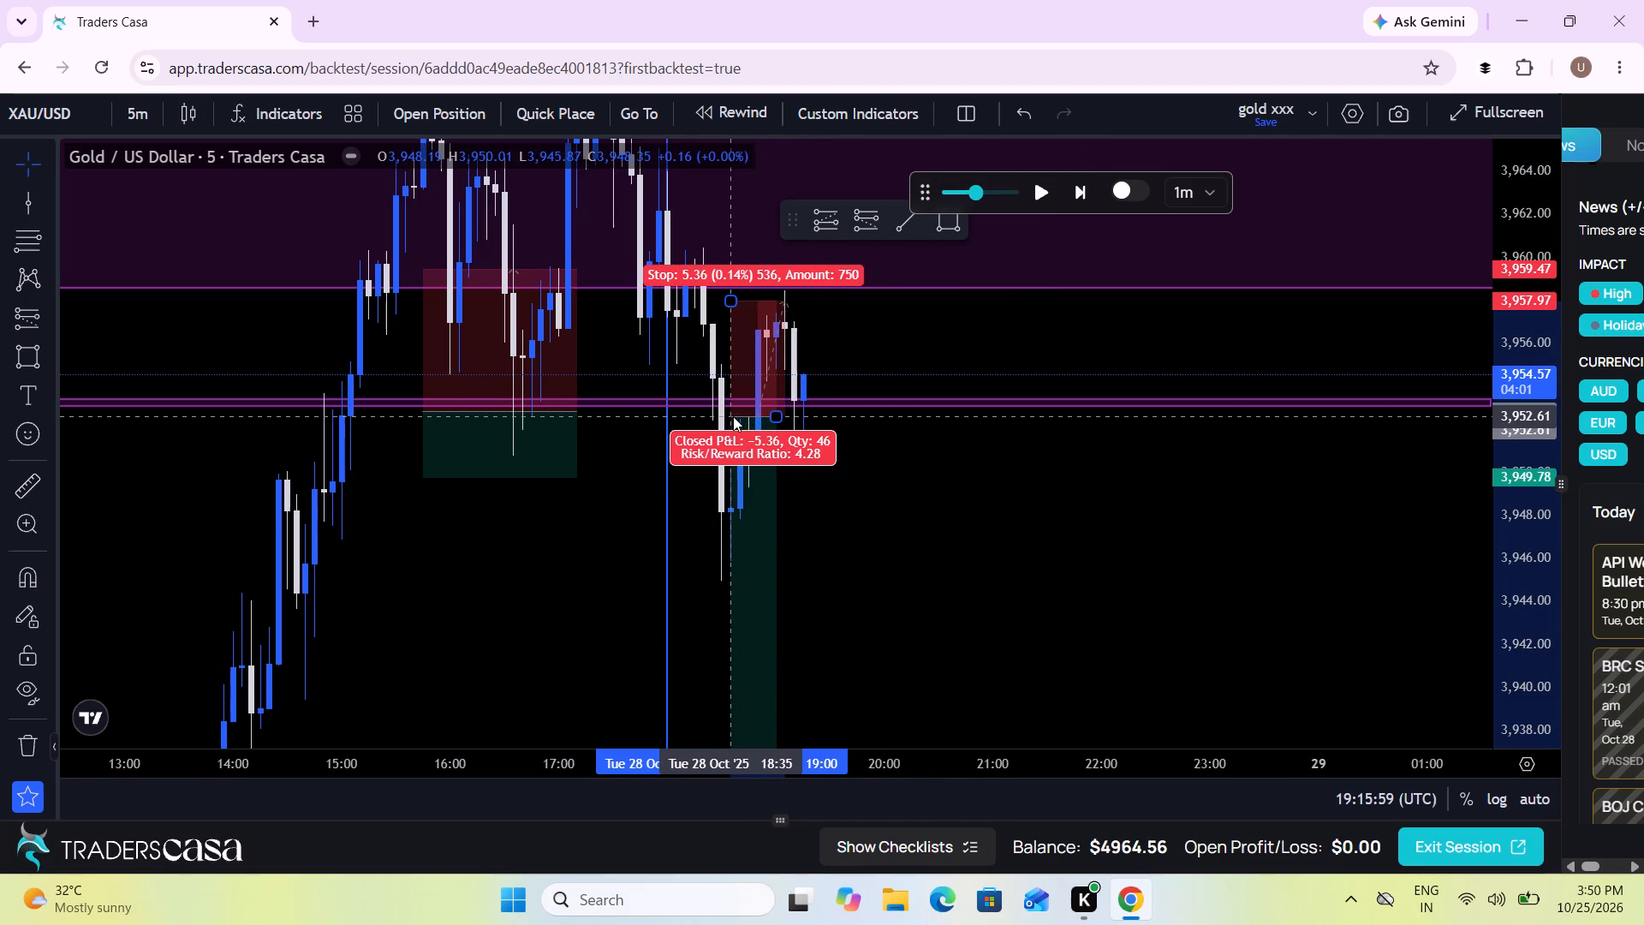
left_click_drag(733, 416, 728, 416)
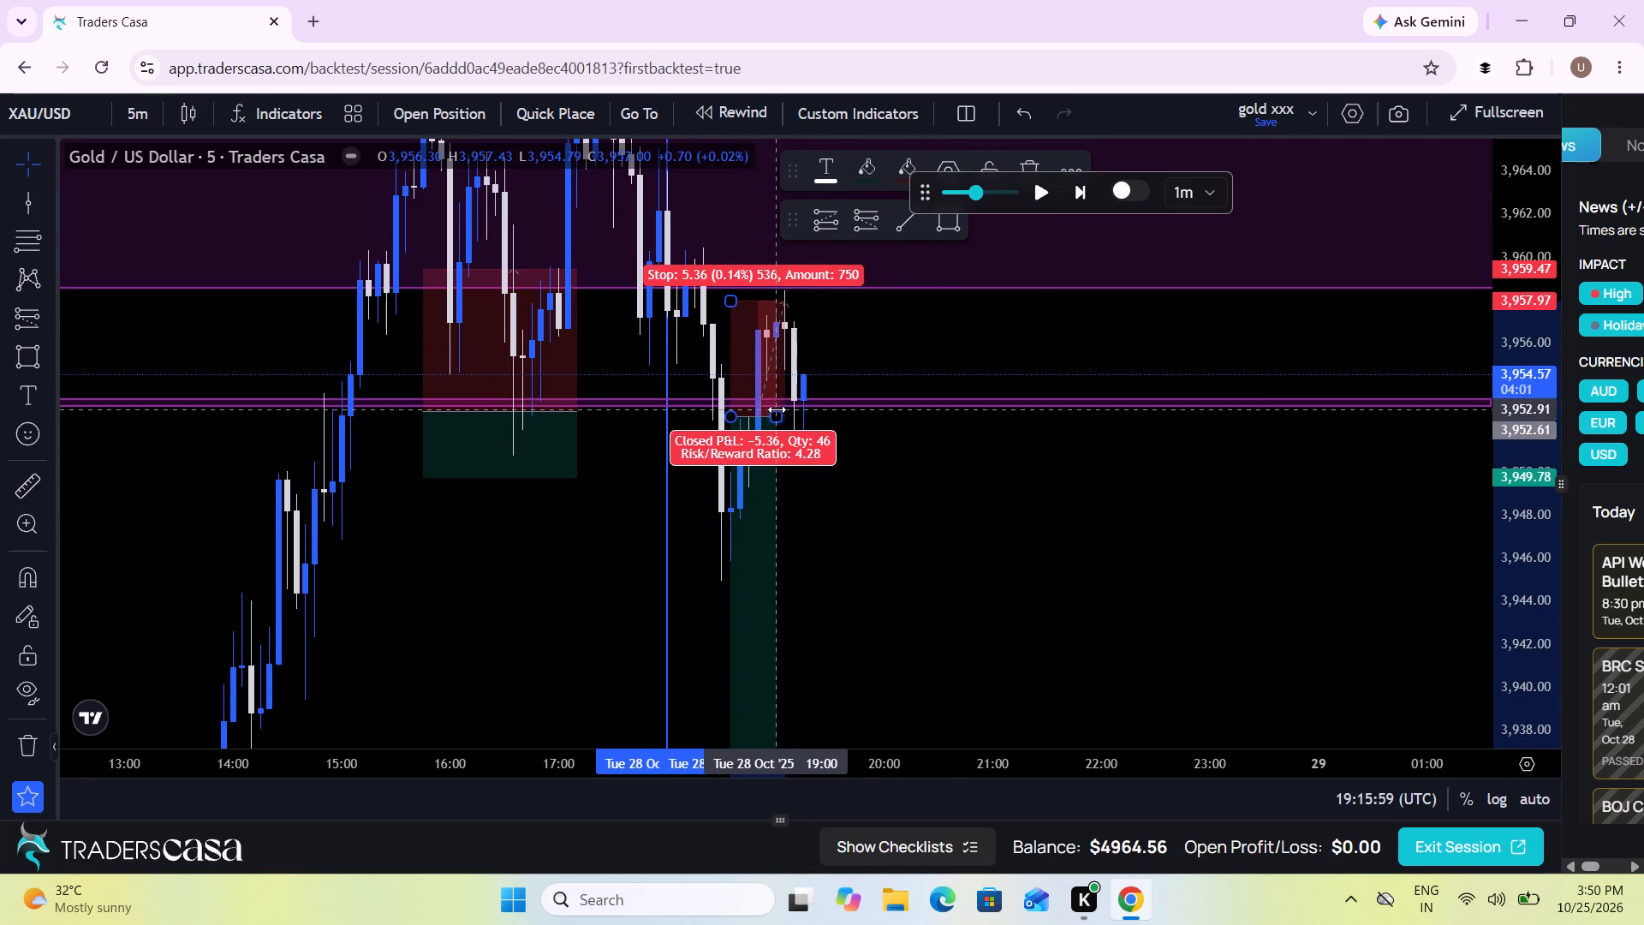
left_click_drag(778, 412, 750, 417)
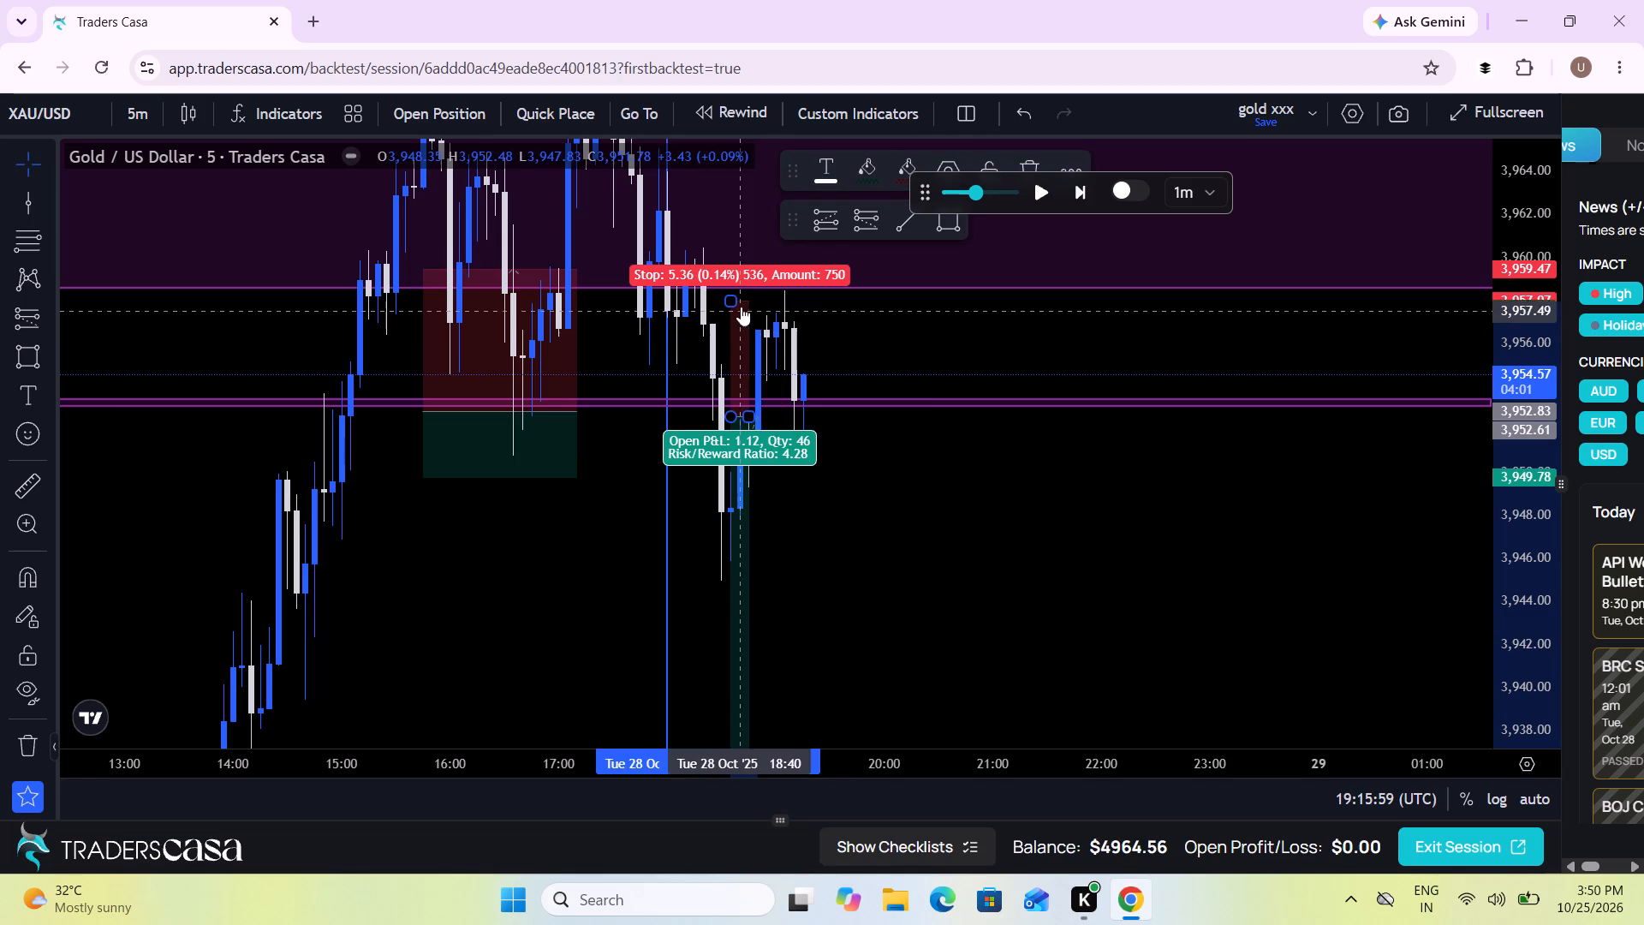
left_click_drag(732, 300, 727, 397)
left_click(873, 486)
Shorten the same short drawing's target to about 3,946.04, just above the recent swing low.
left_click_drag(873, 486, 1066, 400)
scroll(1066, 400, "up", 3)
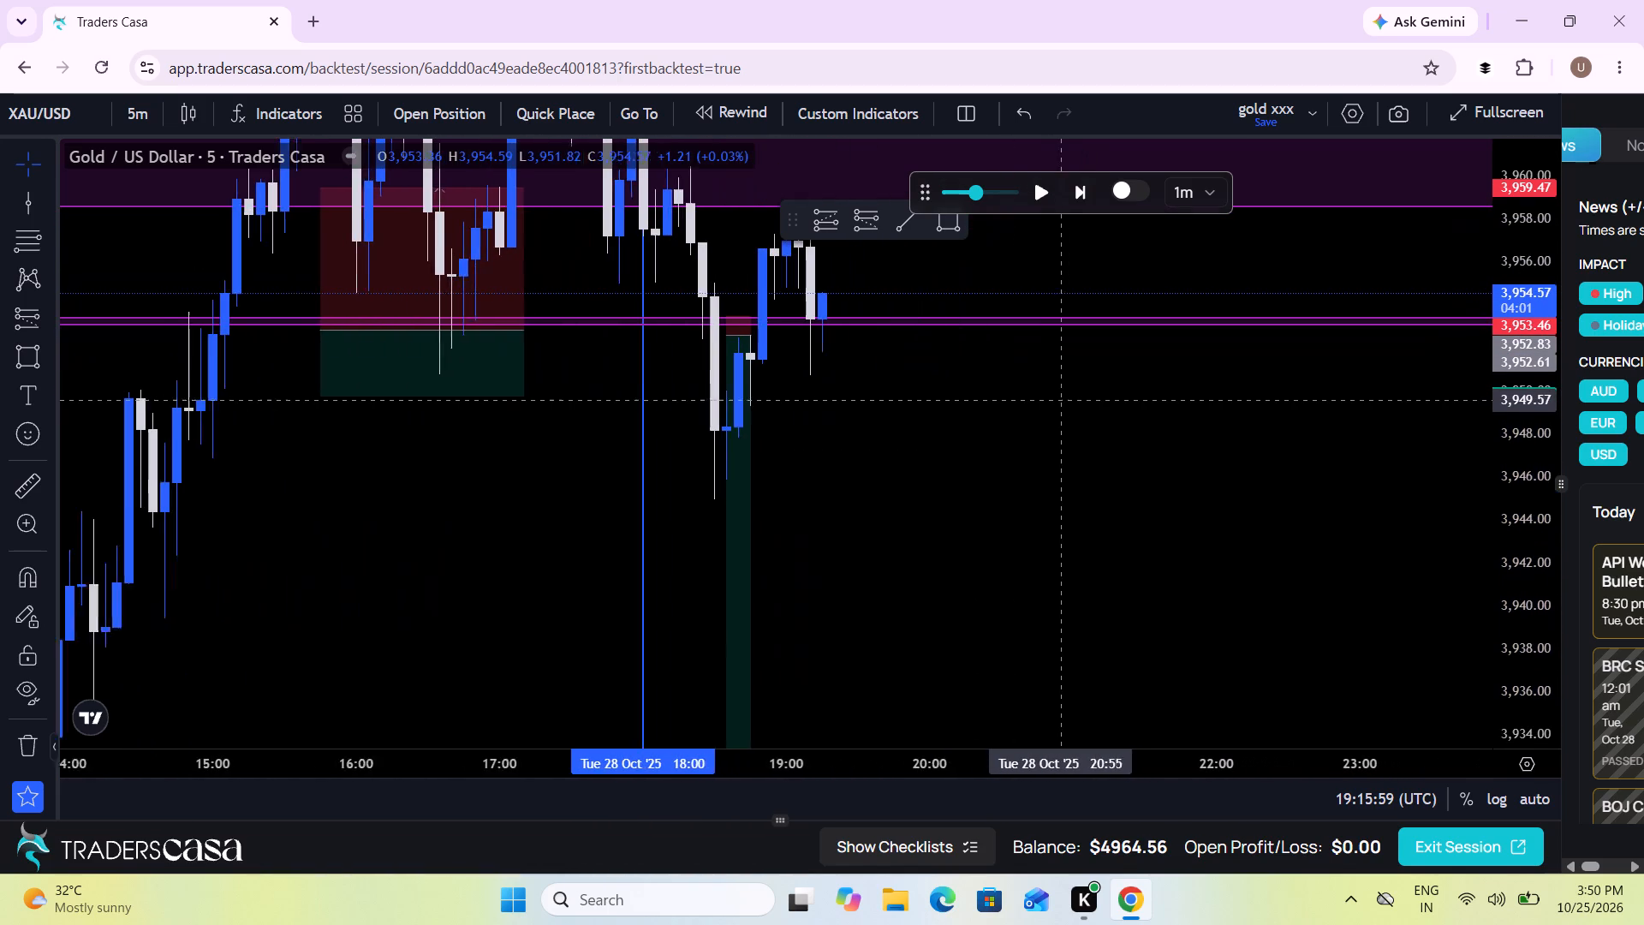
scroll(1066, 400, "up", 1)
left_click_drag(930, 445, 955, 246)
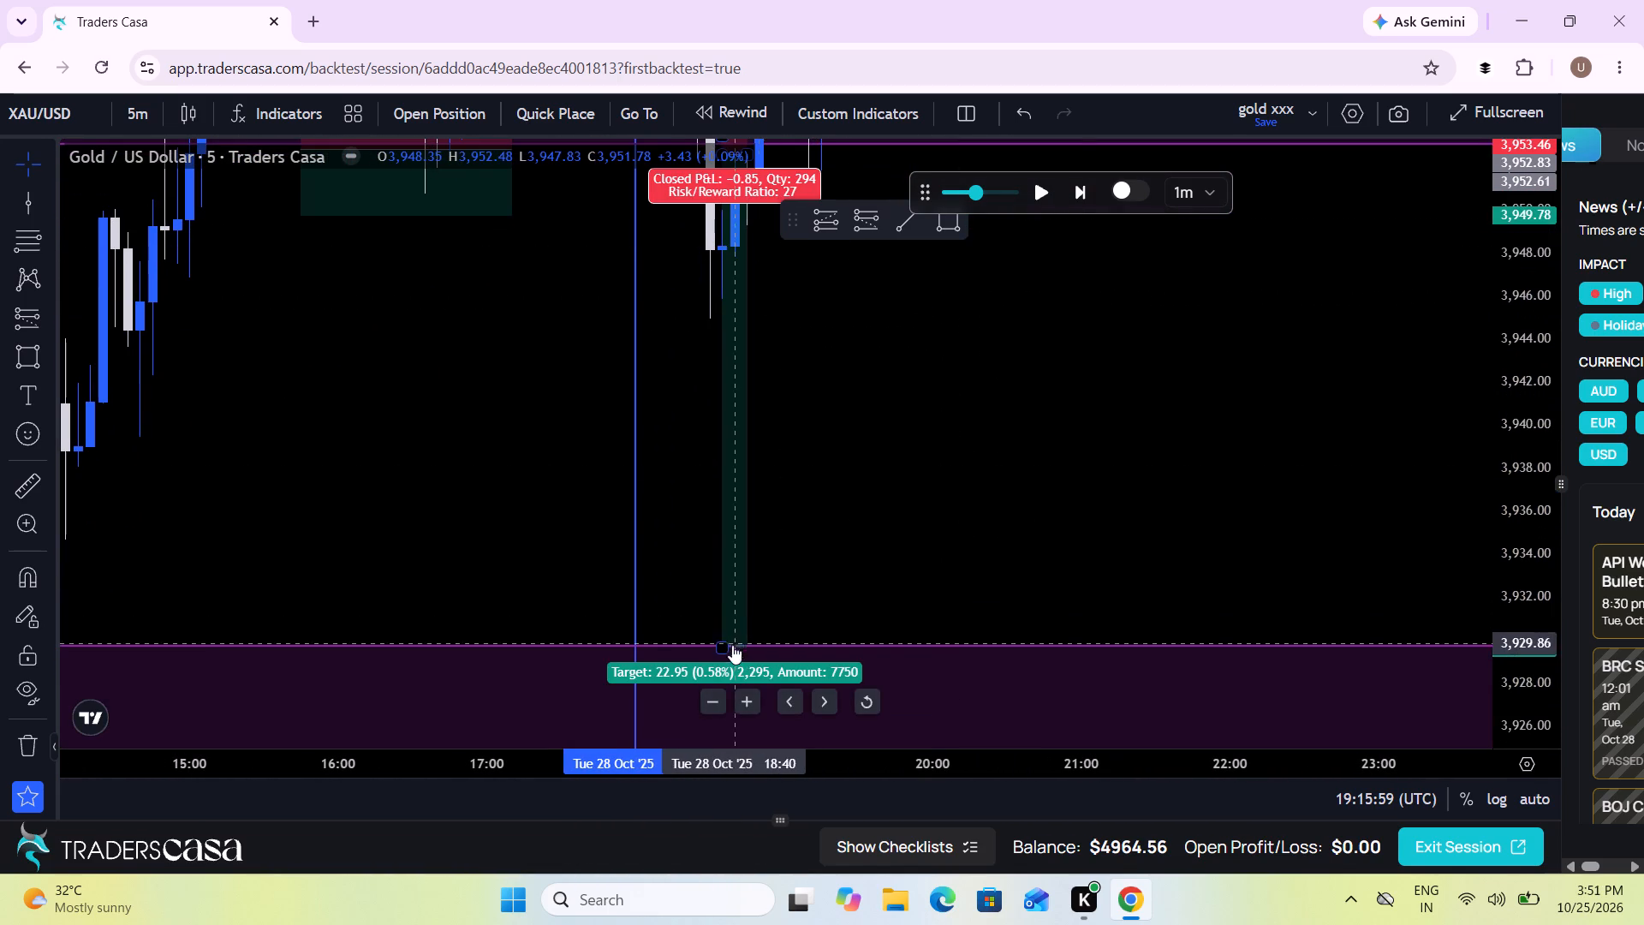
left_click_drag(724, 647, 720, 305)
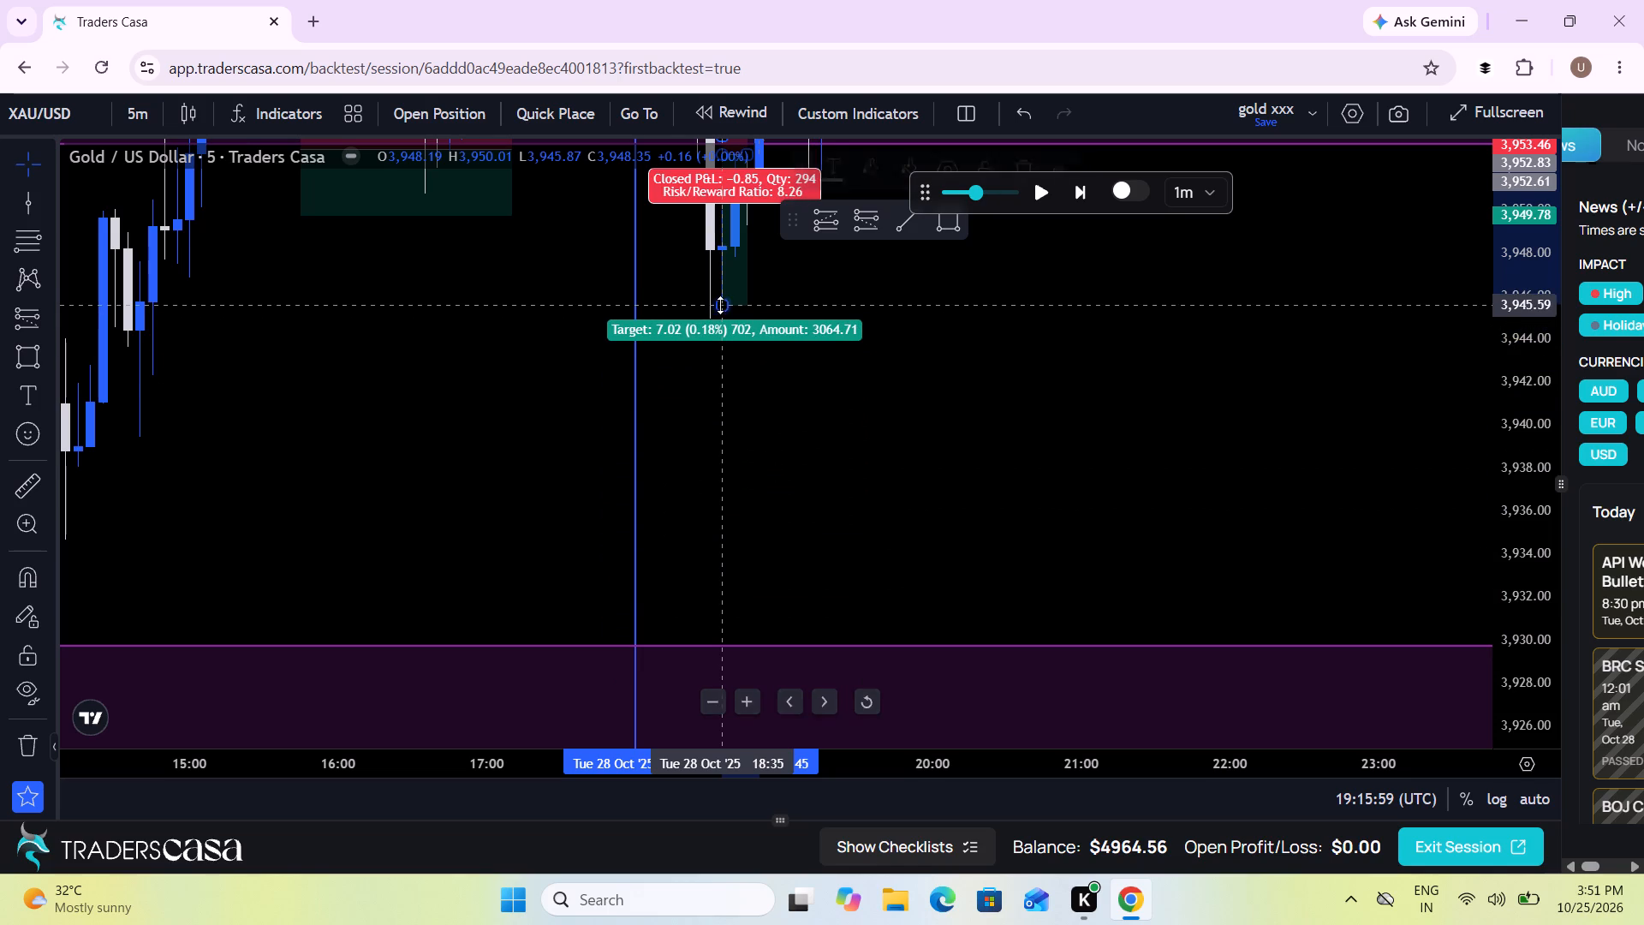
left_click(885, 352)
left_click_drag(885, 352, 962, 626)
scroll(962, 626, "up", 2)
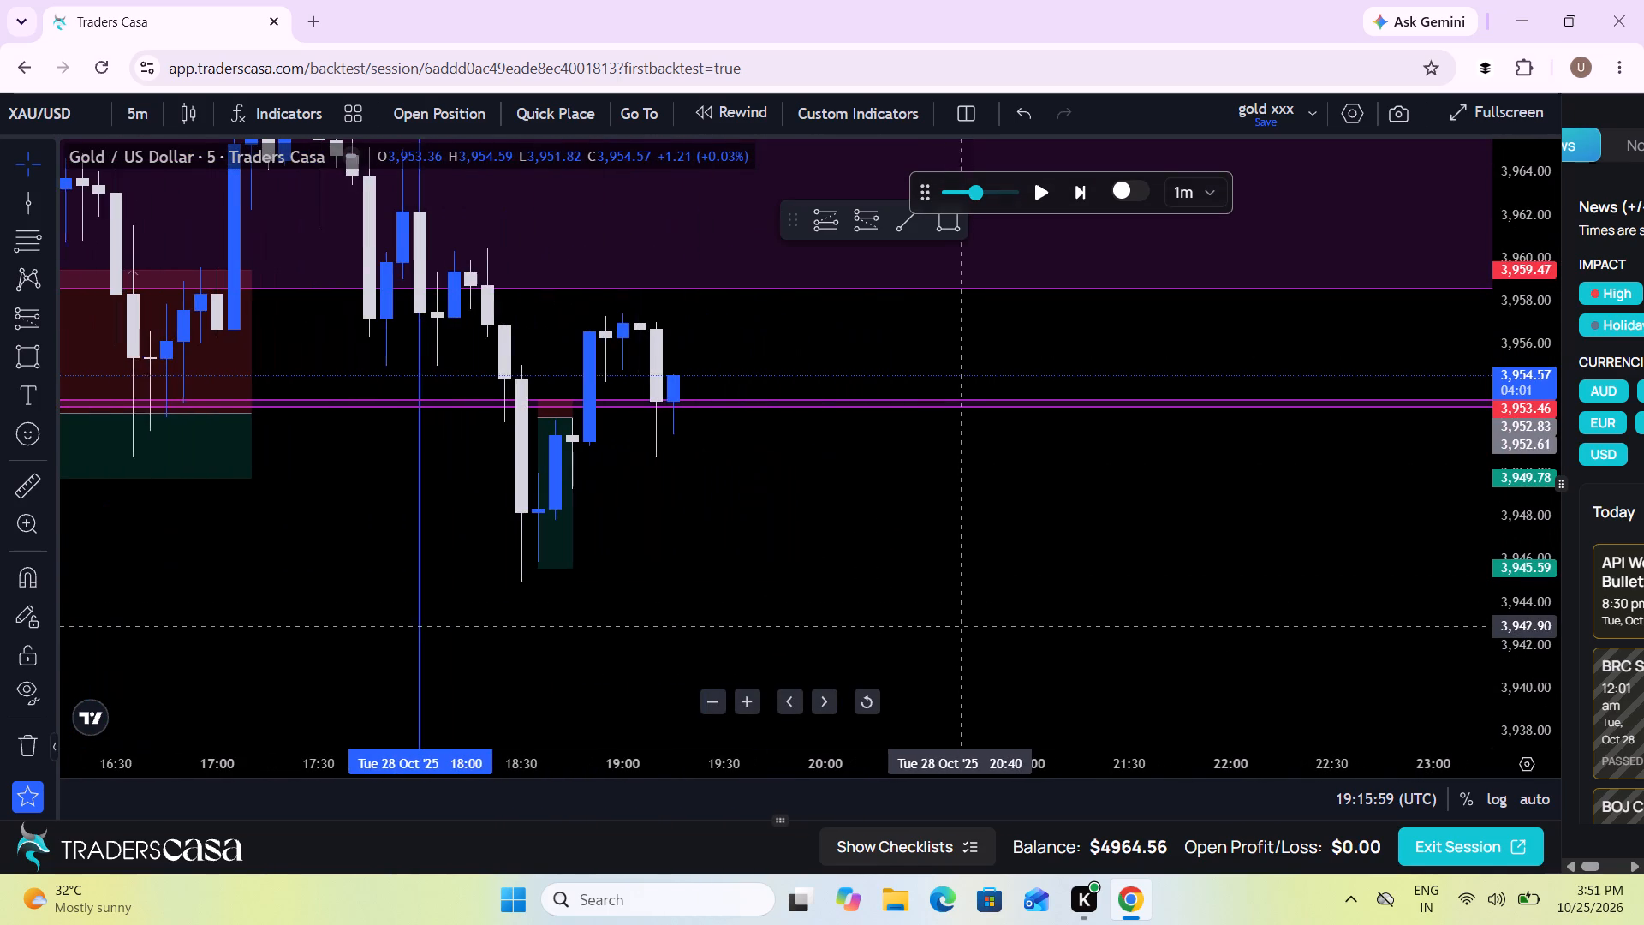
scroll(962, 626, "up", 1)
left_click_drag(528, 566, 530, 564)
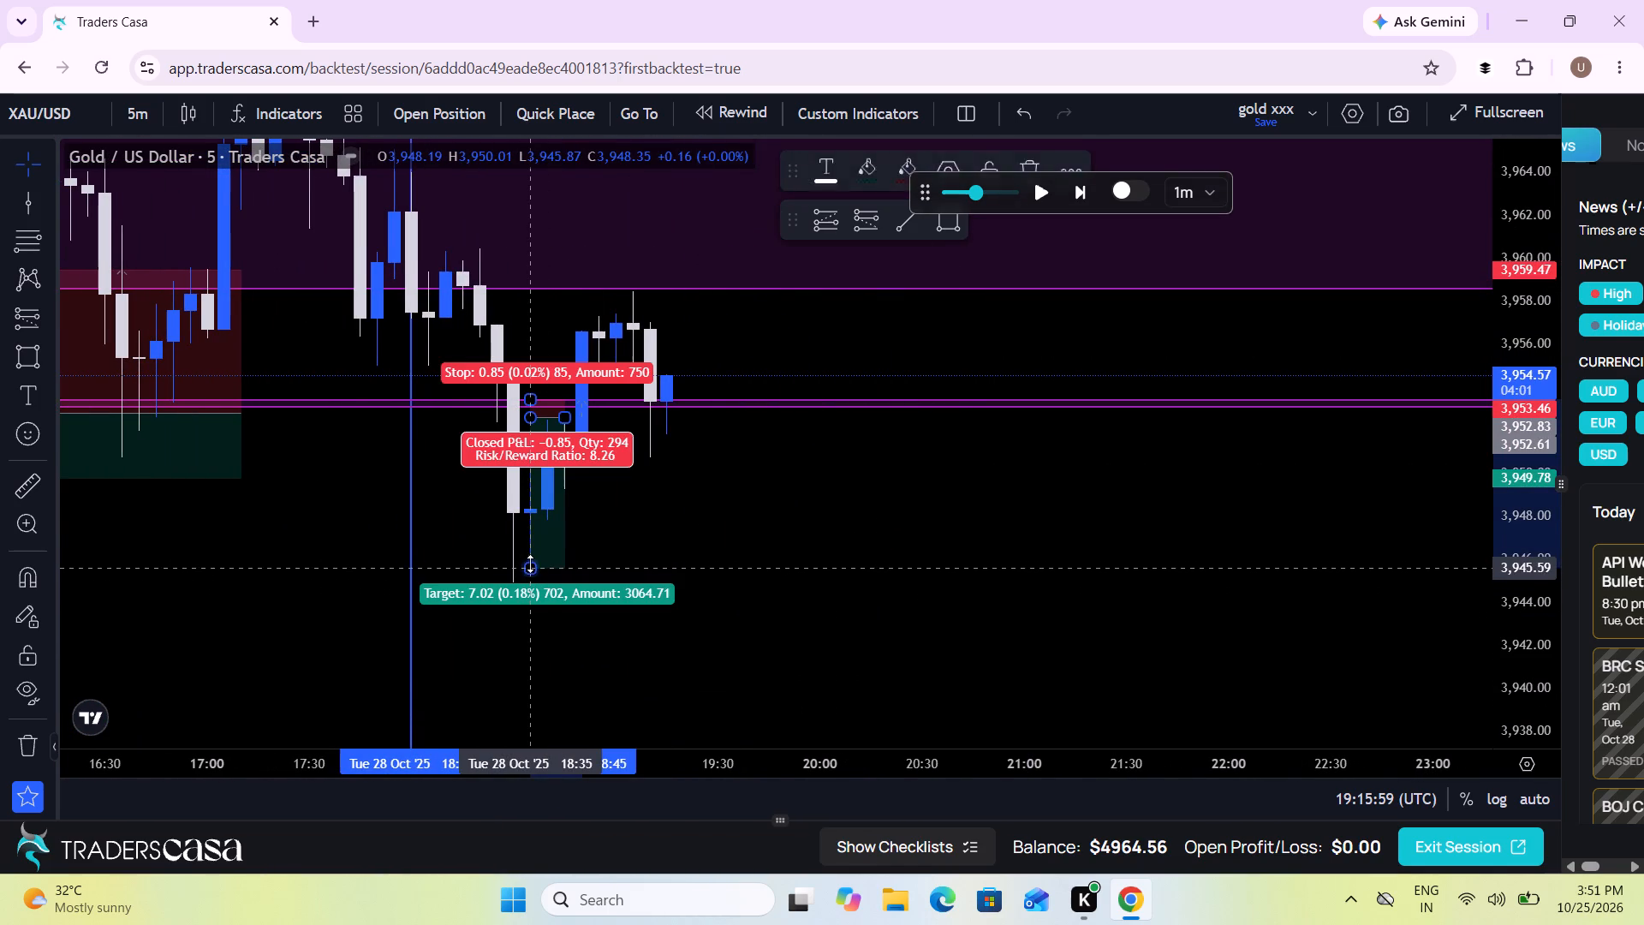
left_click_drag(530, 564, 533, 558)
left_click(738, 555)
Examine the recent price action around the midpoint zone for another short entry.
left_click_drag(738, 555, 790, 580)
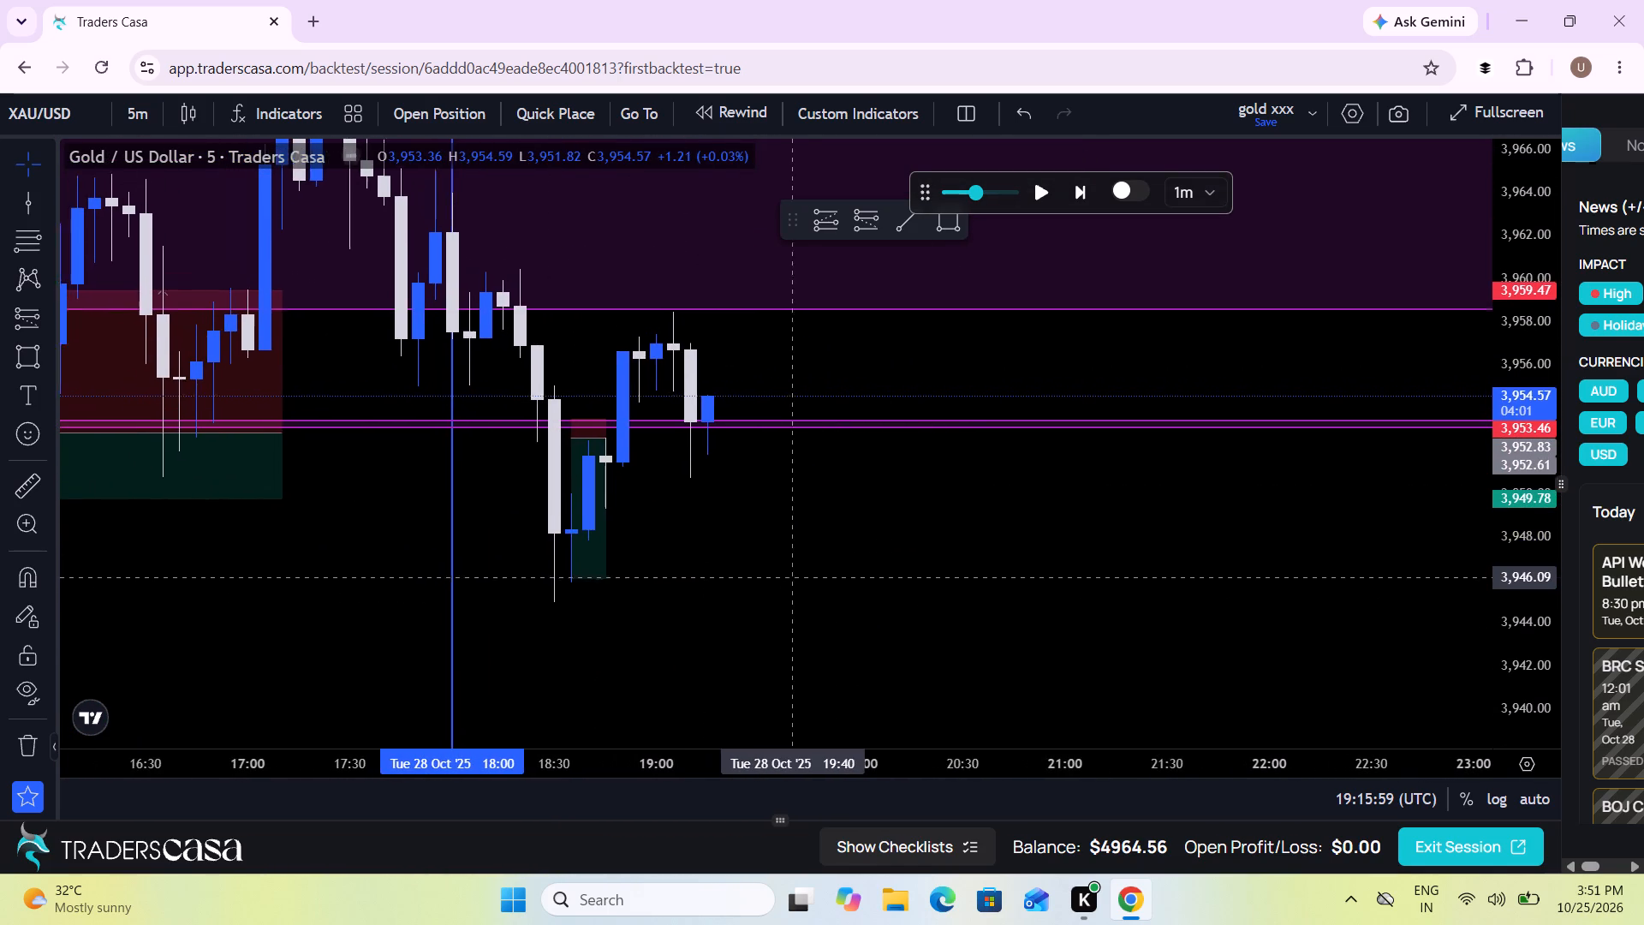
left_click_drag(790, 580, 791, 581)
scroll(791, 581, "up", 2)
scroll(791, 581, "down", 3)
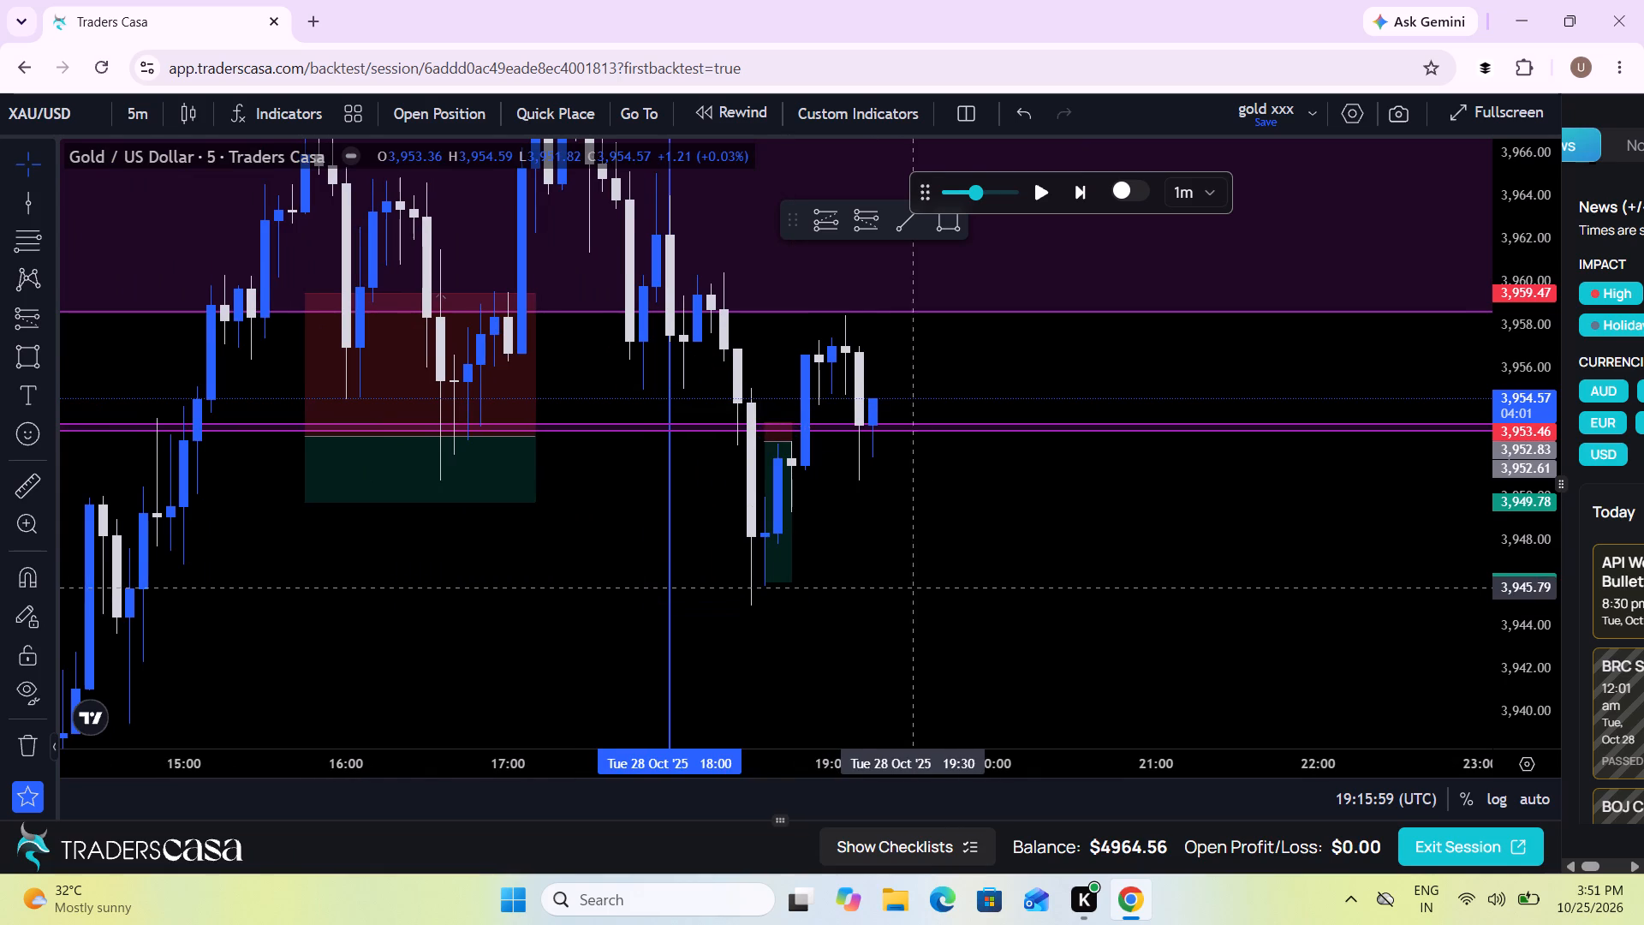
left_click_drag(922, 588, 1012, 650)
left_click_drag(1012, 650, 825, 621)
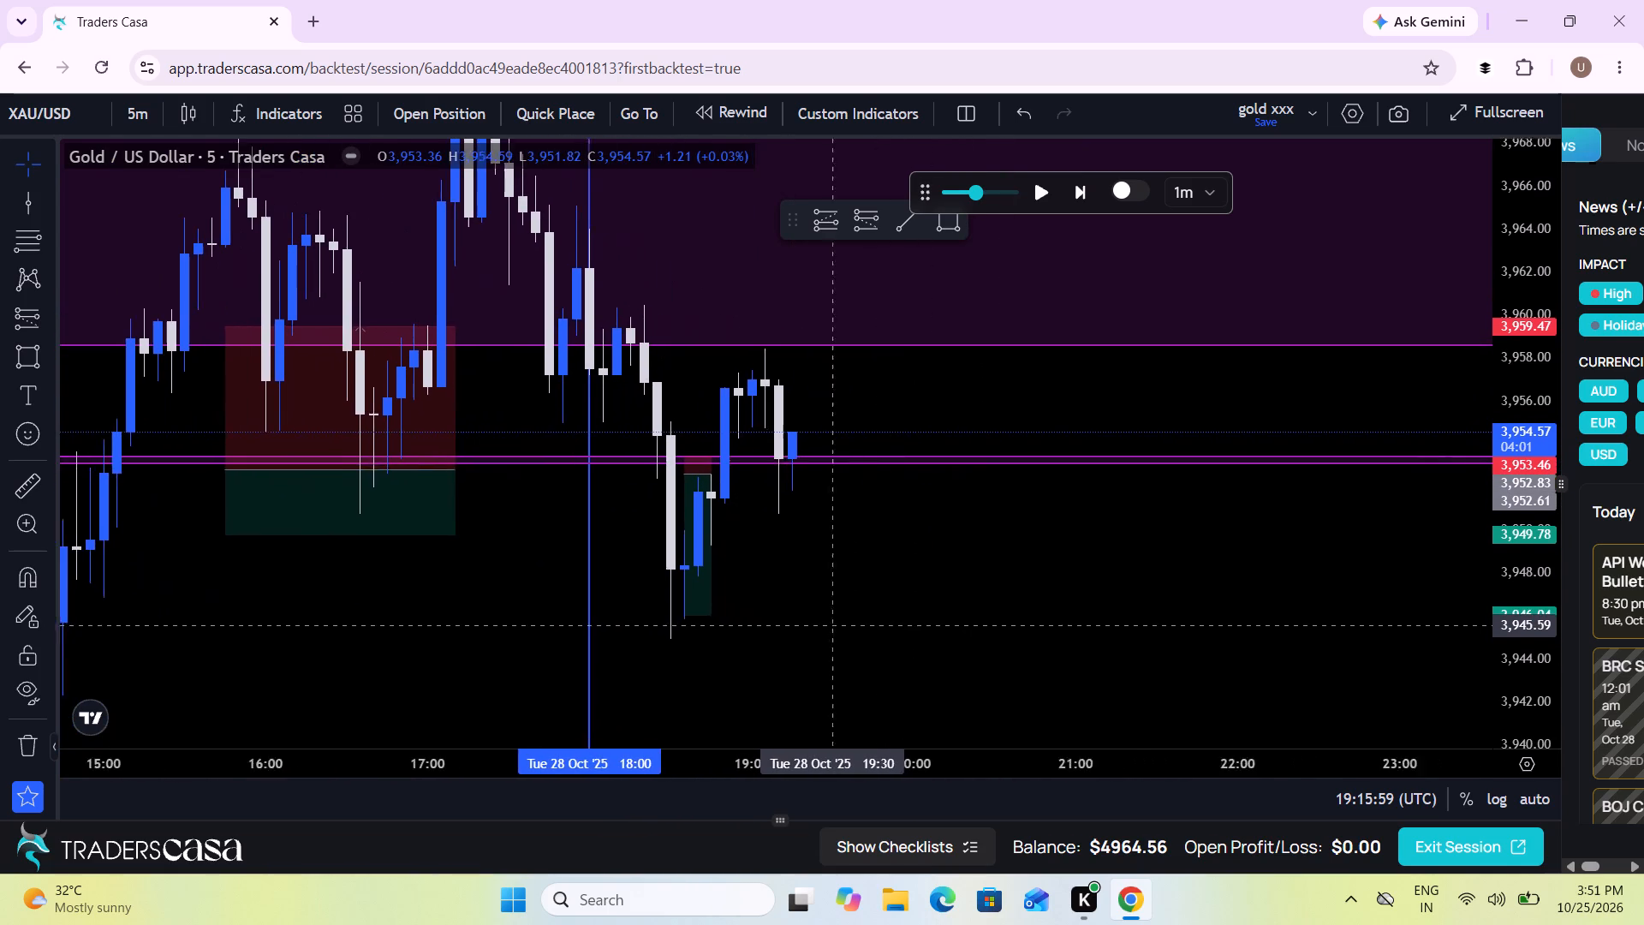
left_click_drag(825, 621, 753, 612)
scroll(753, 612, "down", 1)
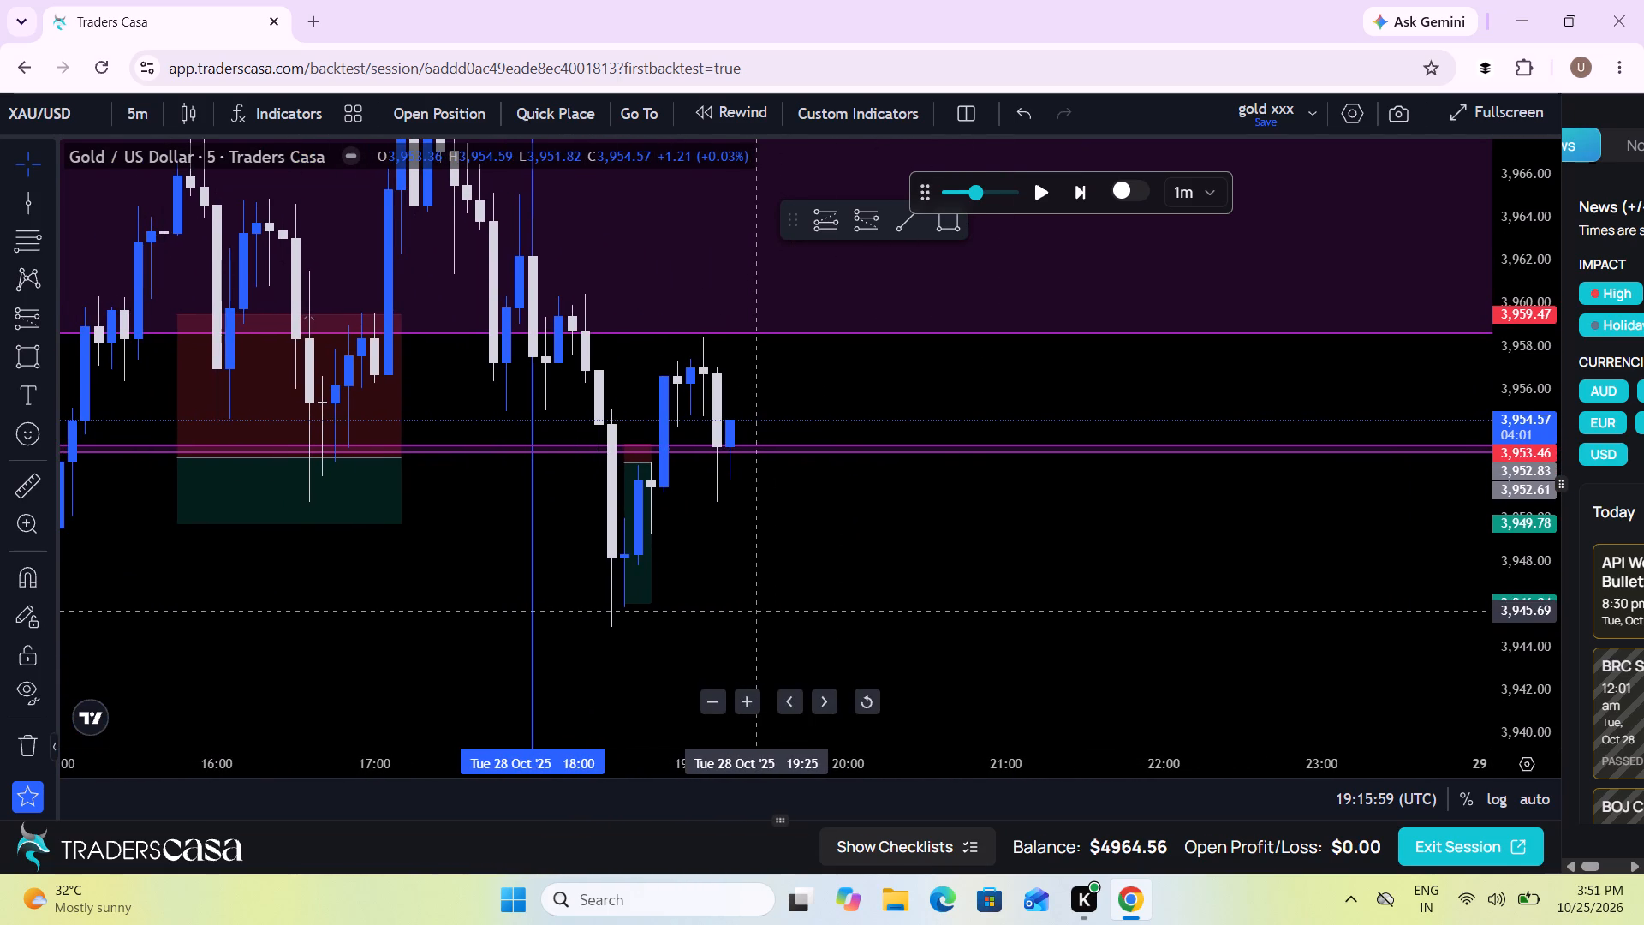
left_click_drag(835, 562, 652, 494)
scroll(652, 494, "down", 1)
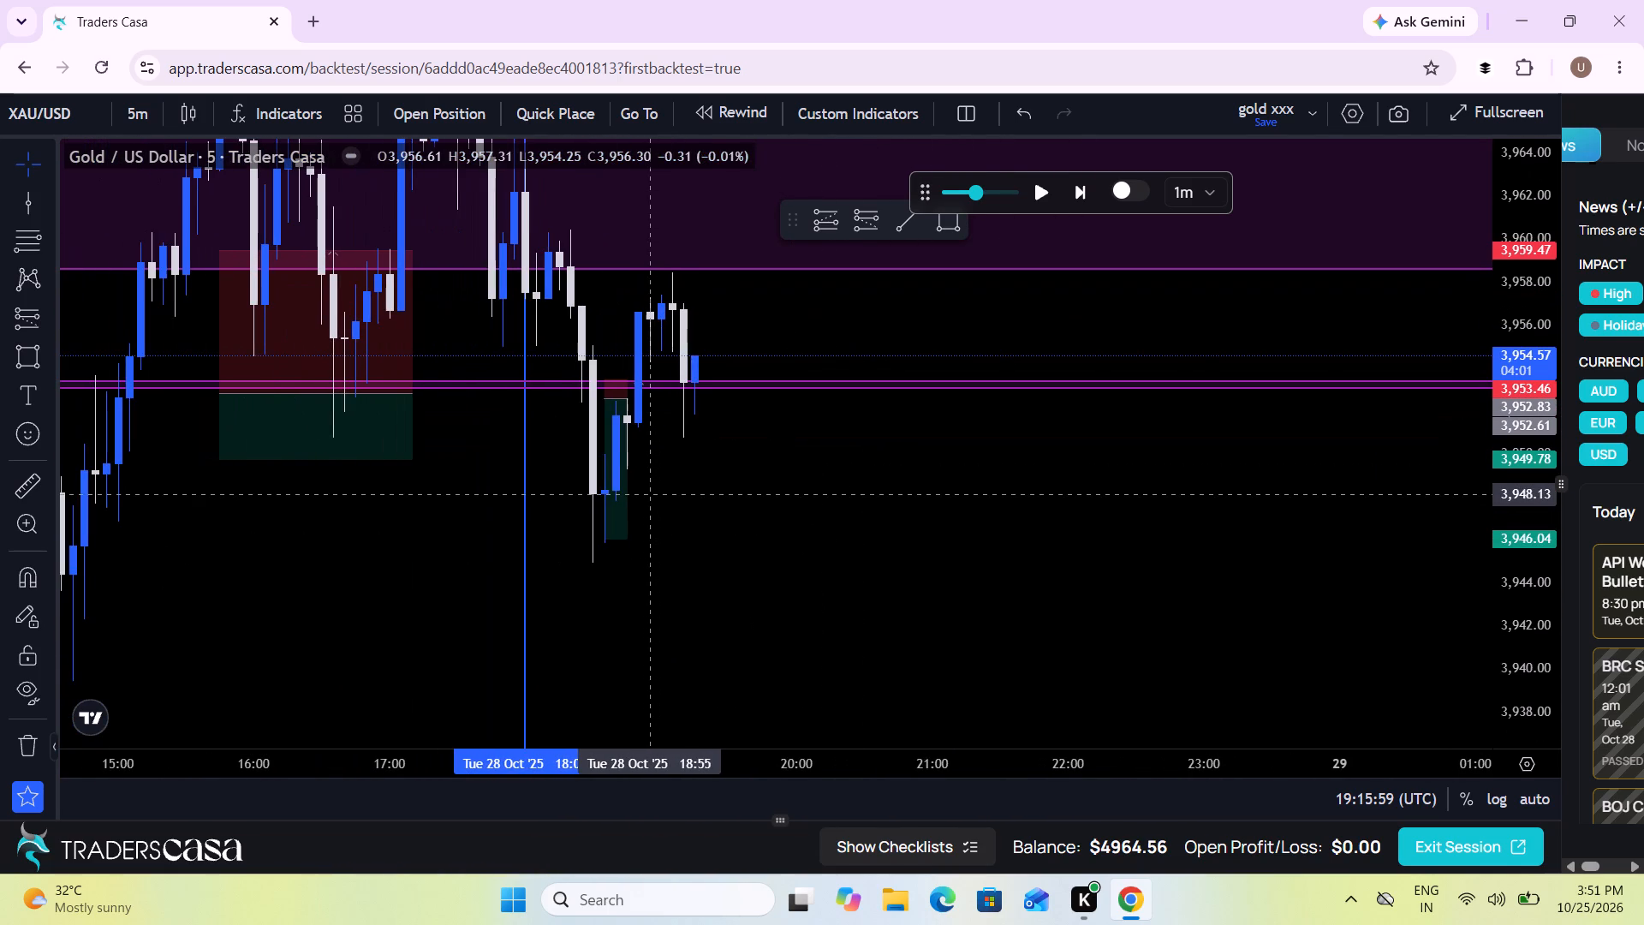
scroll(652, 494, "down", 1)
scroll(652, 494, "up", 2)
left_click_drag(652, 494, 730, 502)
Draw a short position after the latest candle: entry about 3,953.01, stop about 3,958.06, target about 3,930.10 near the lower purple zone.
left_click(35, 314)
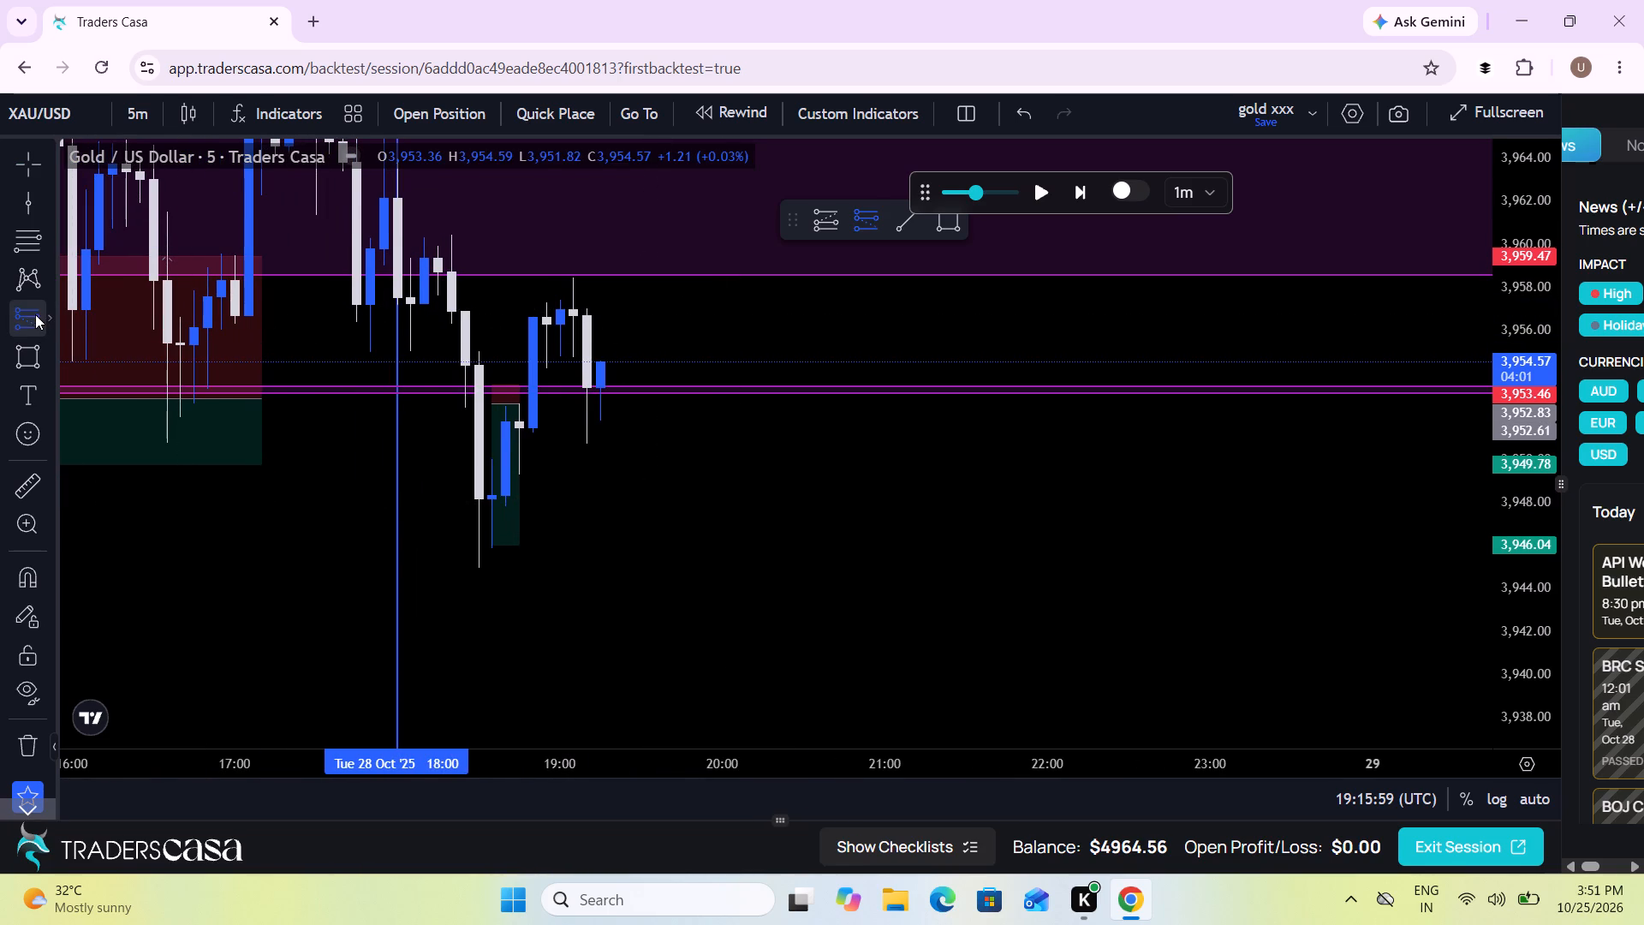
left_click(615, 395)
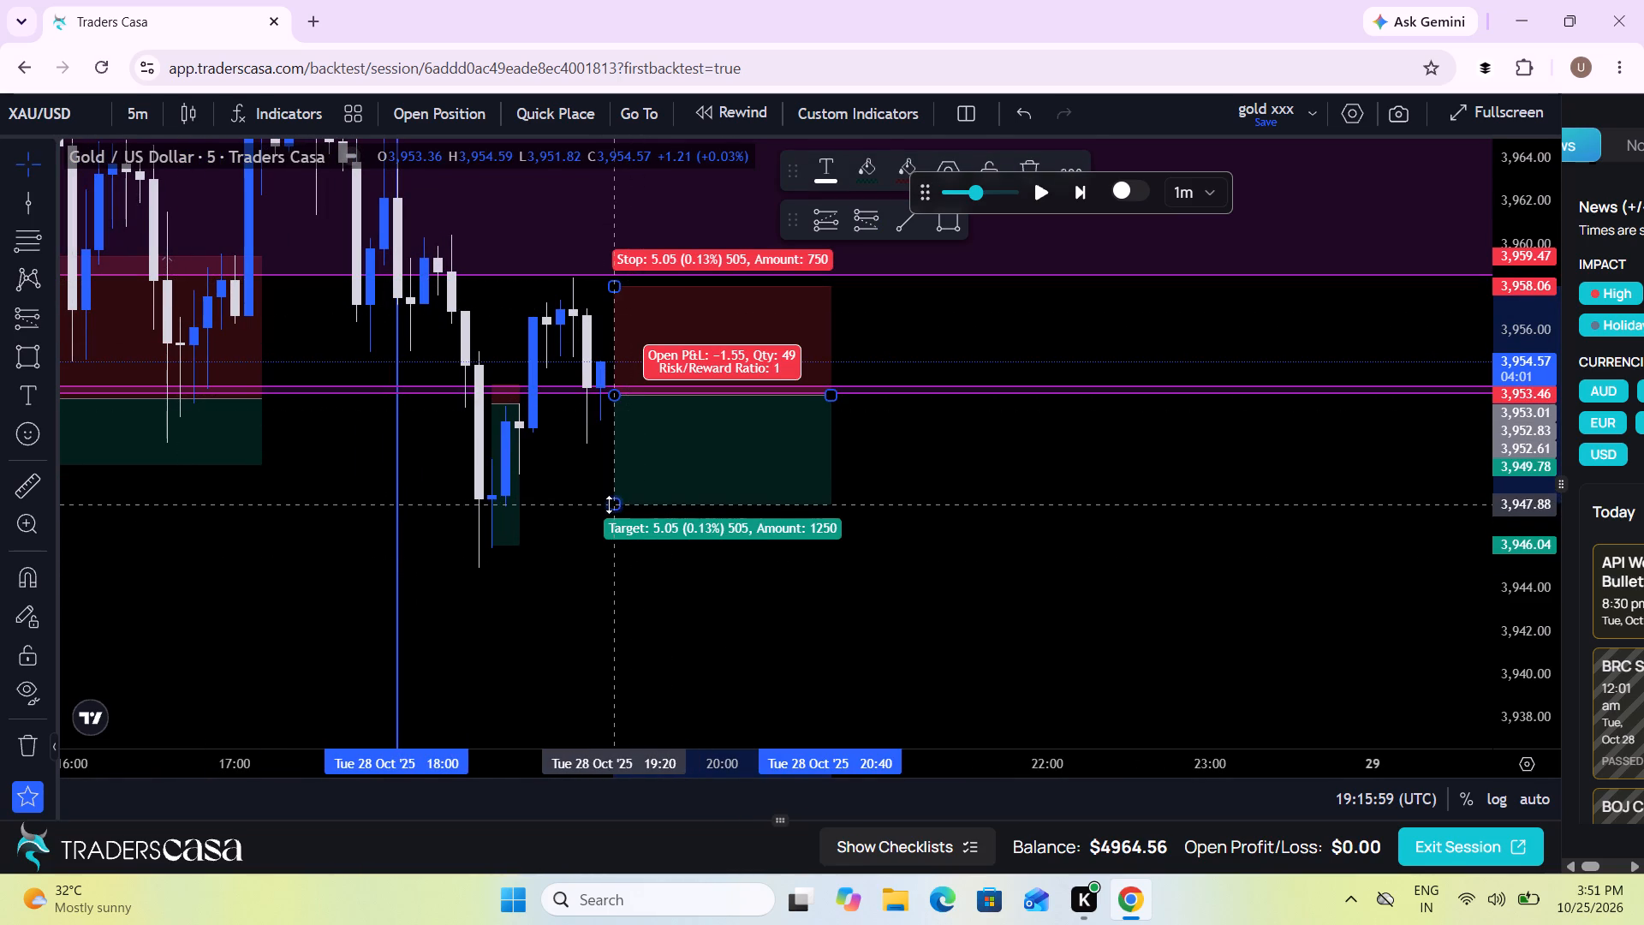
left_click_drag(609, 504, 582, 723)
left_click_drag(515, 623, 508, 409)
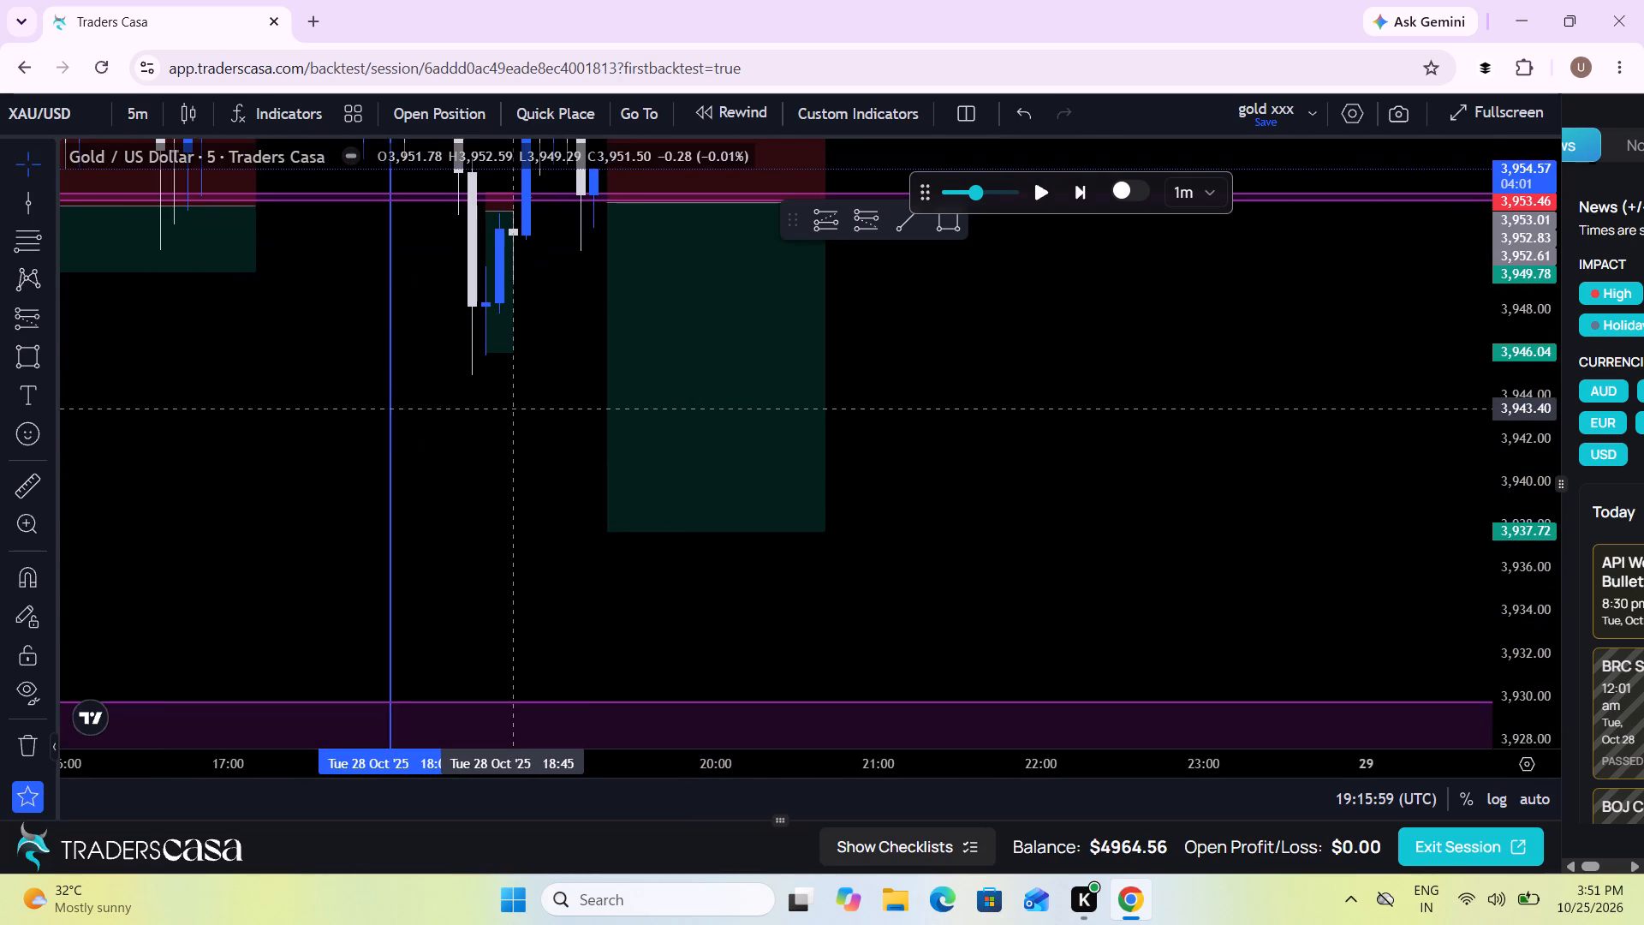
scroll(508, 409, "down", 3)
left_click_drag(843, 533, 828, 694)
Place a pending sell order from the new short drawing: entry 3953.01, stop loss 3958.06, take profit 3930.1, risk $50.
left_click_drag(773, 468, 654, 777)
left_click(820, 596)
left_click(418, 110)
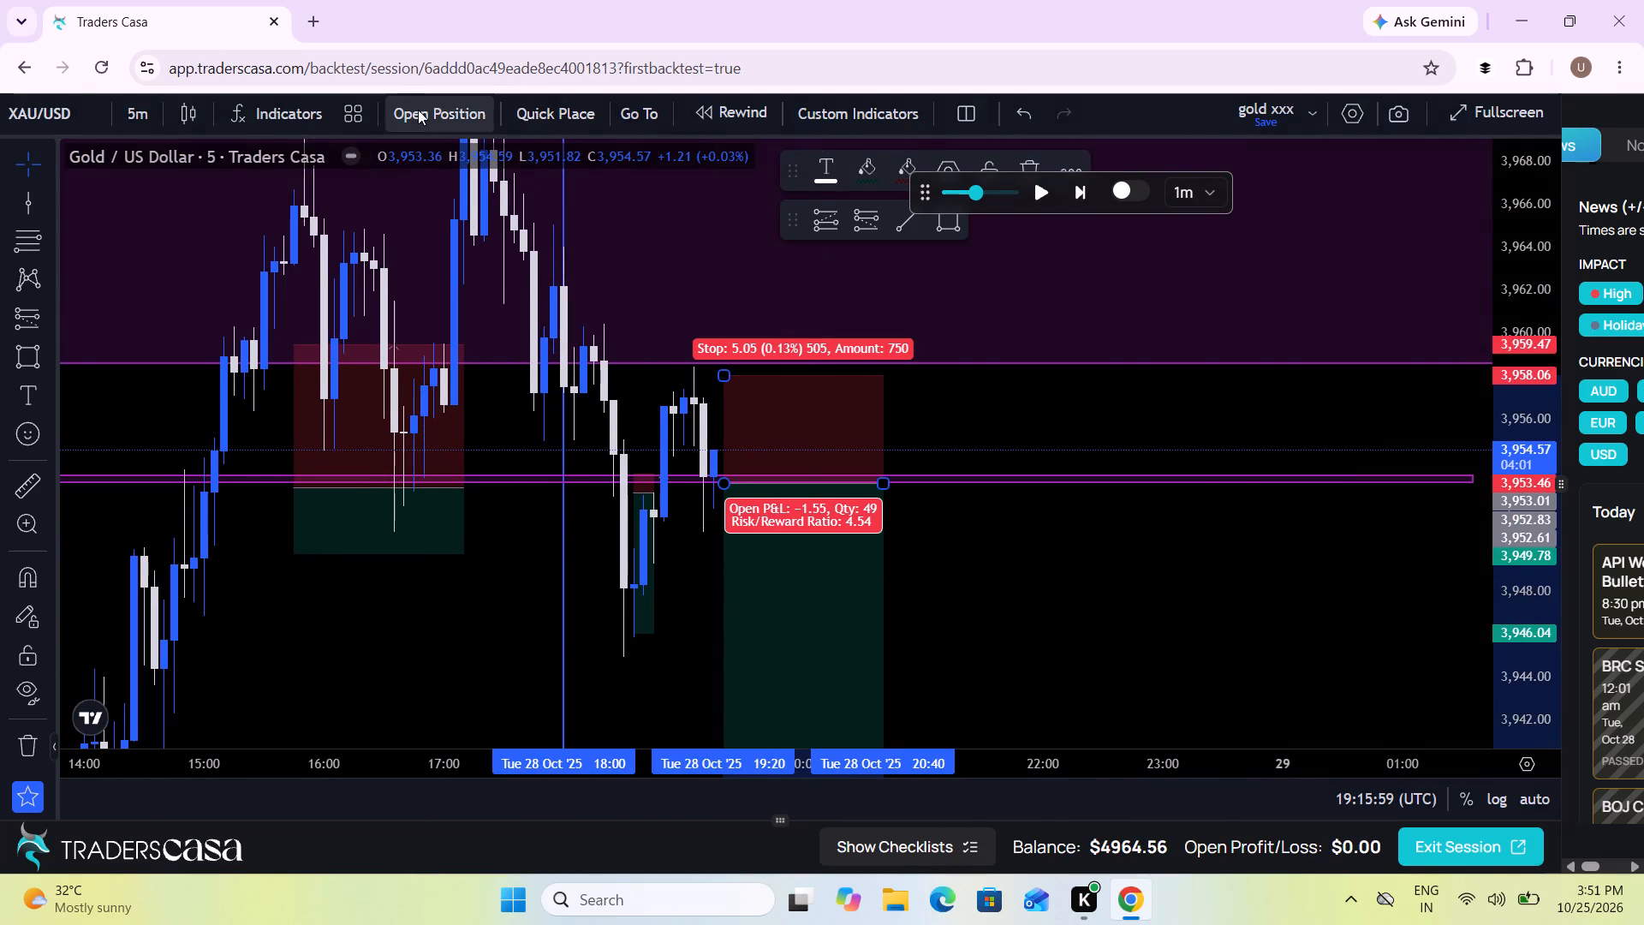
left_click(774, 776)
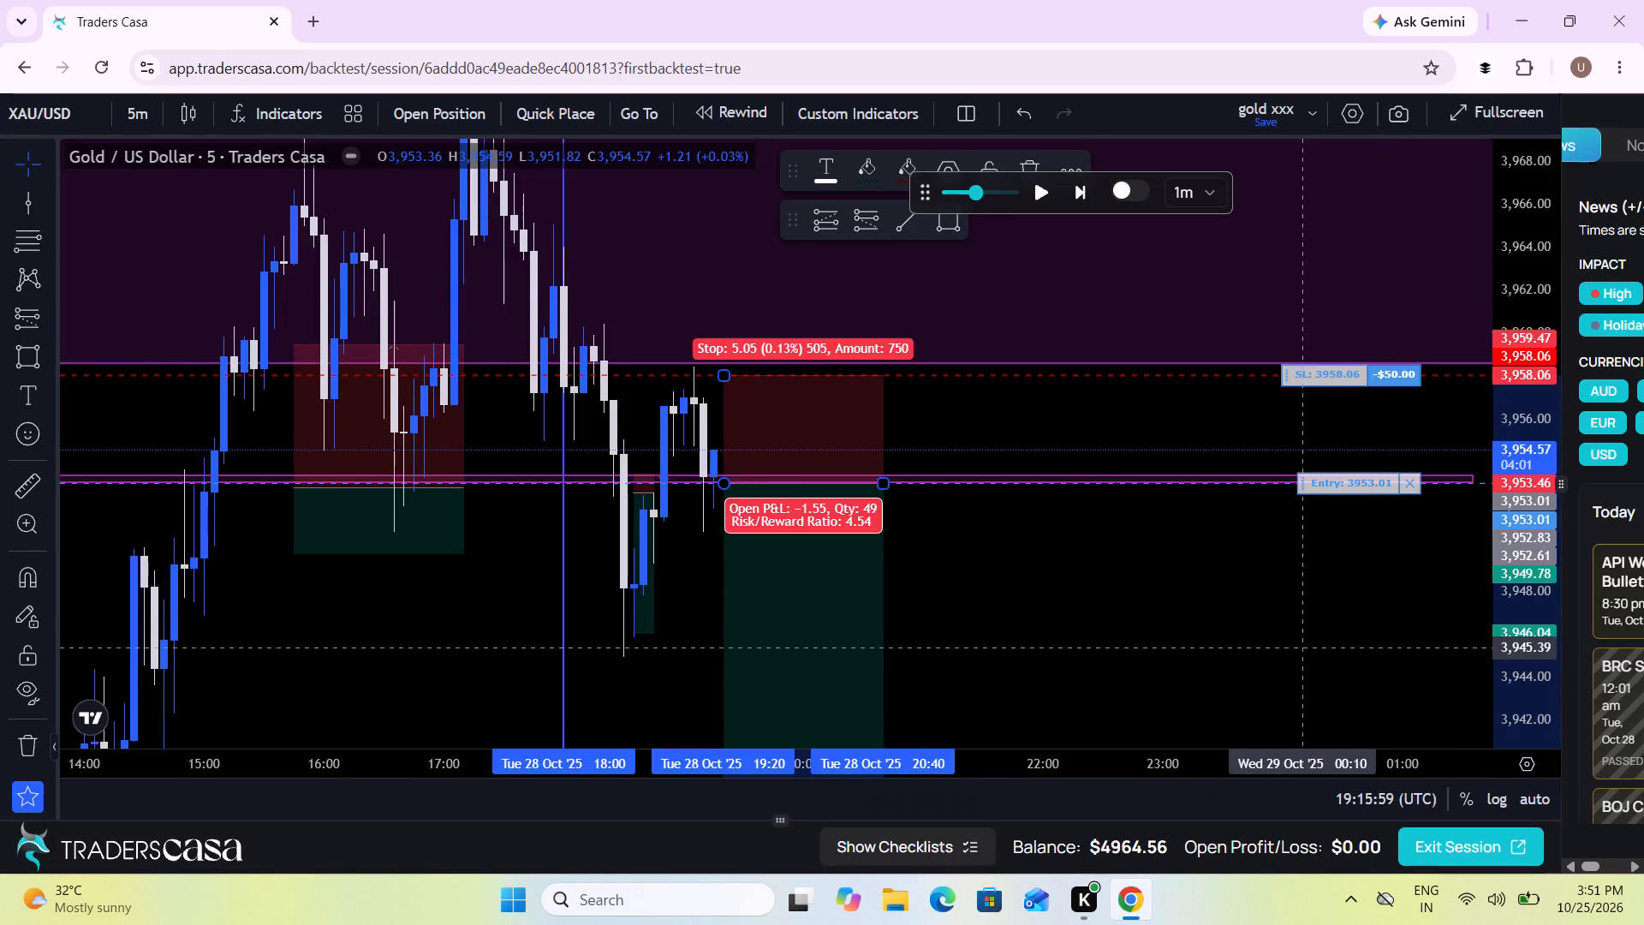
Run the replay to about 19:57 on 28 Oct to play out the sell trade.
left_click_drag(1286, 648, 1247, 605)
scroll(1247, 605, "down", 2)
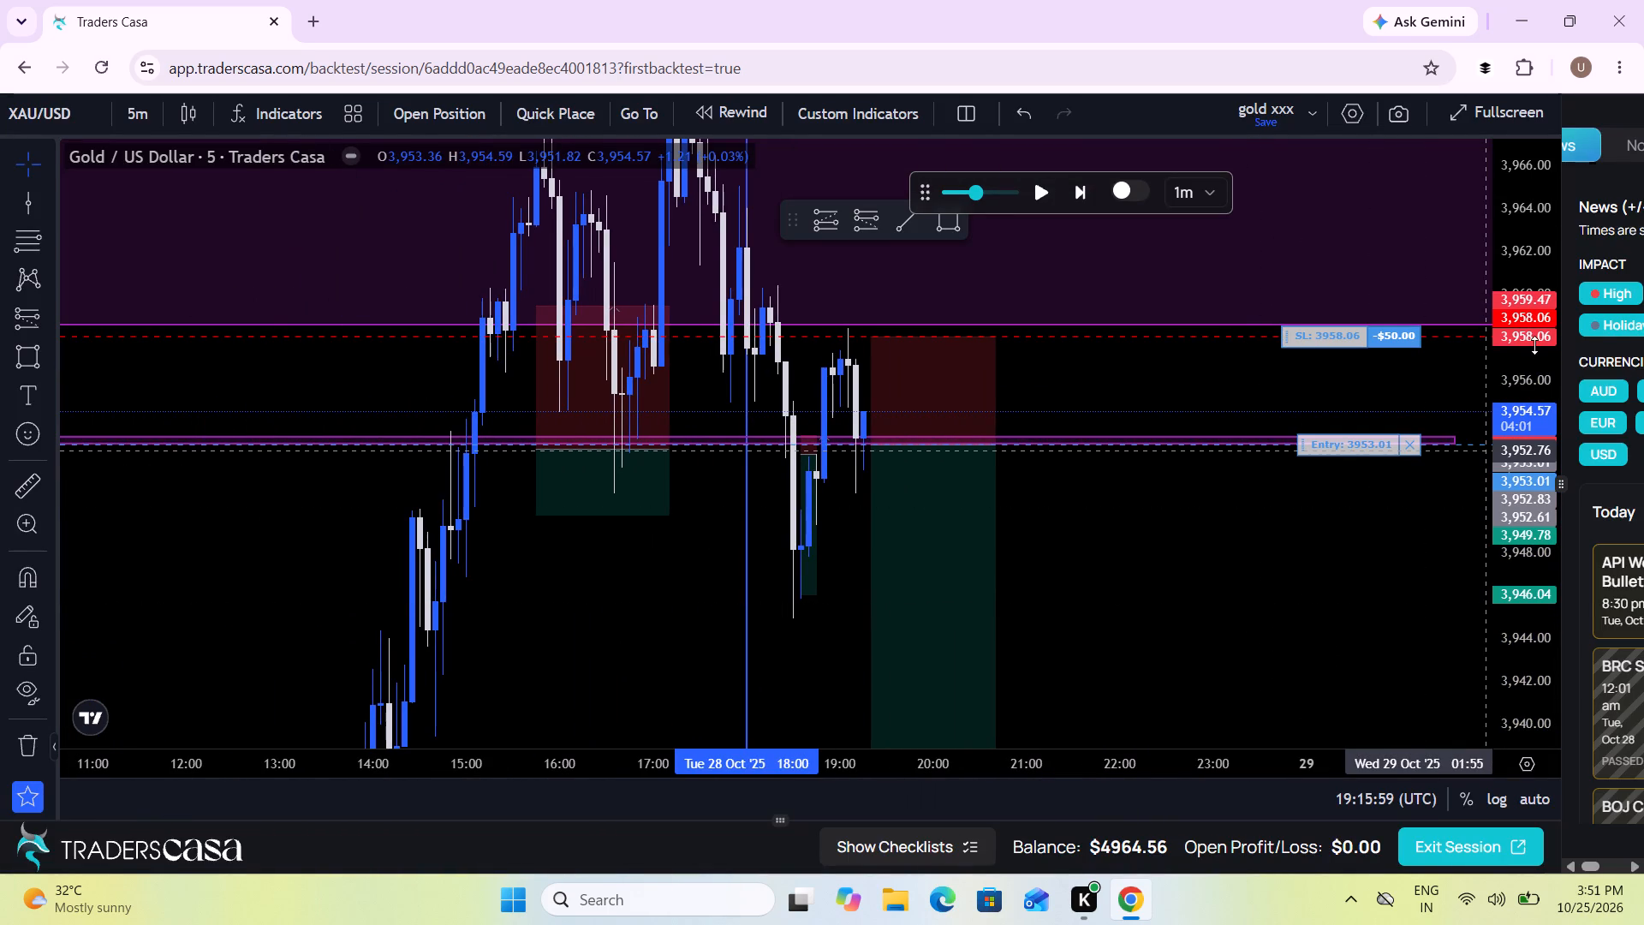
left_click_drag(1534, 345, 1462, 600)
left_click_drag(1291, 552, 1216, 548)
scroll(1216, 548, "down", 1)
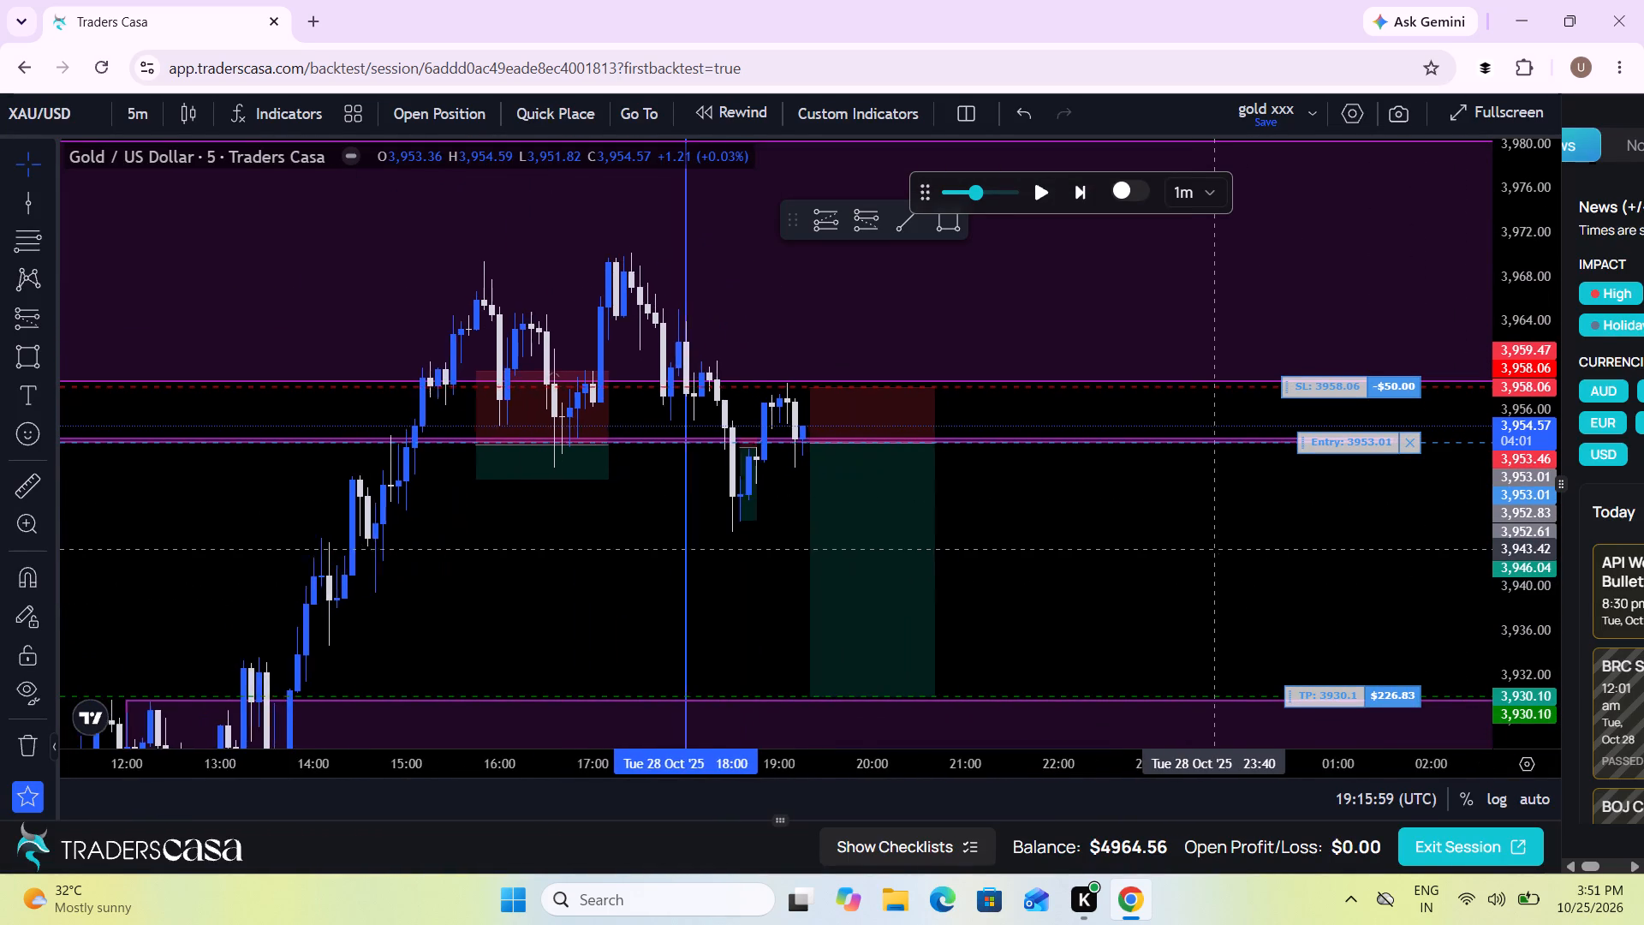
scroll(1216, 548, "down", 1)
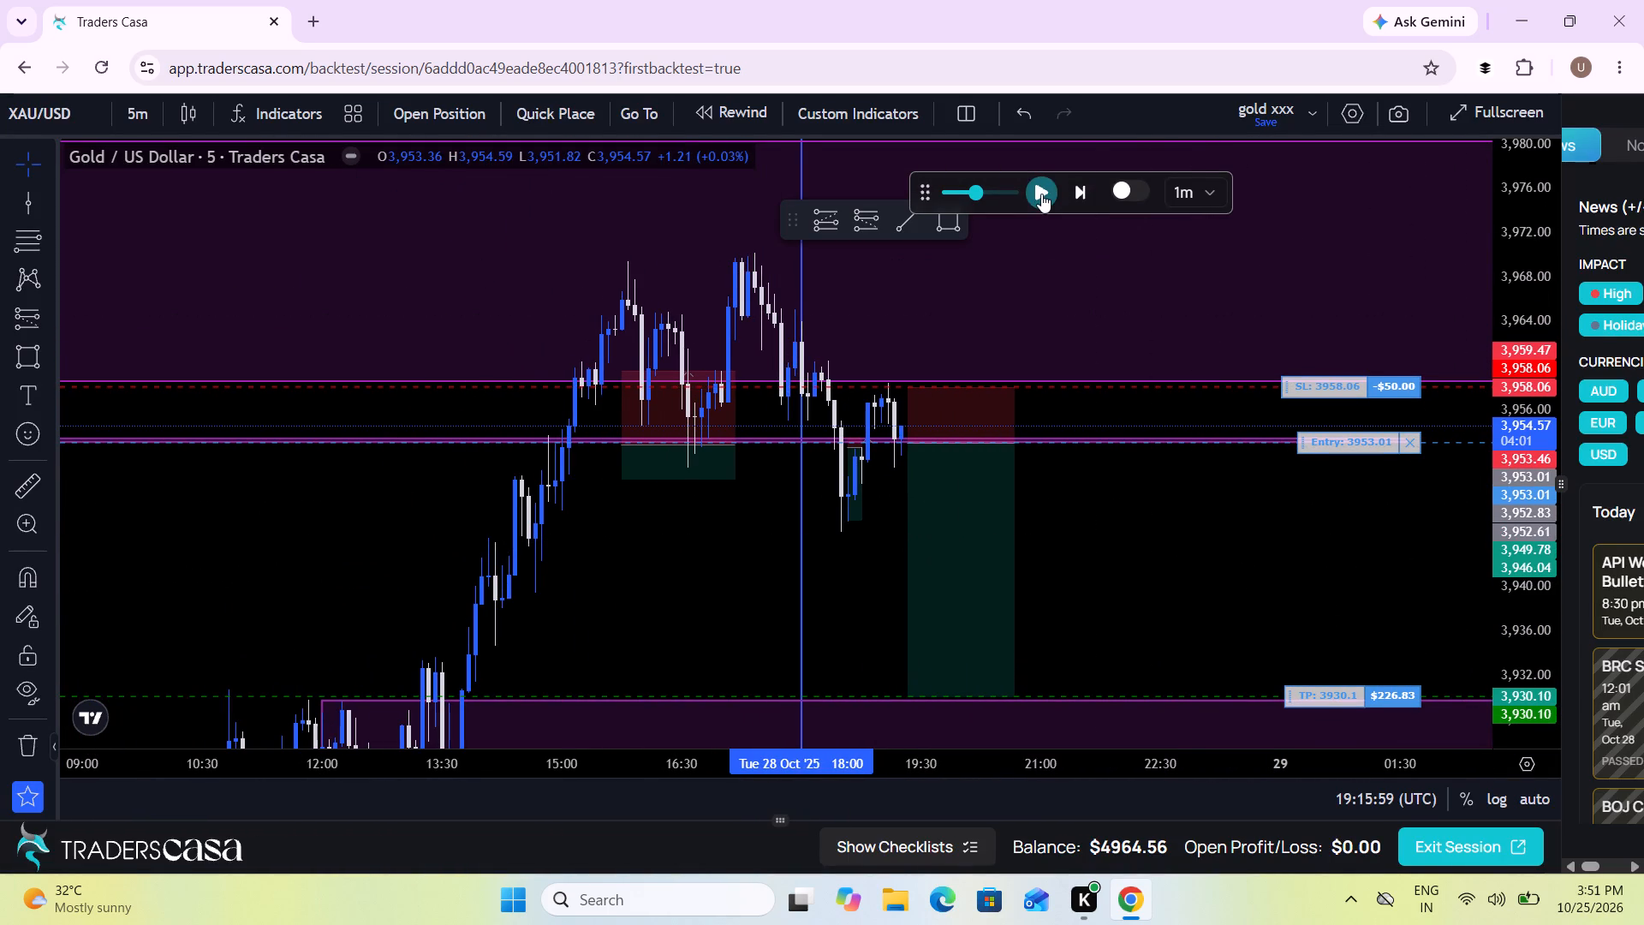
left_click(1041, 194)
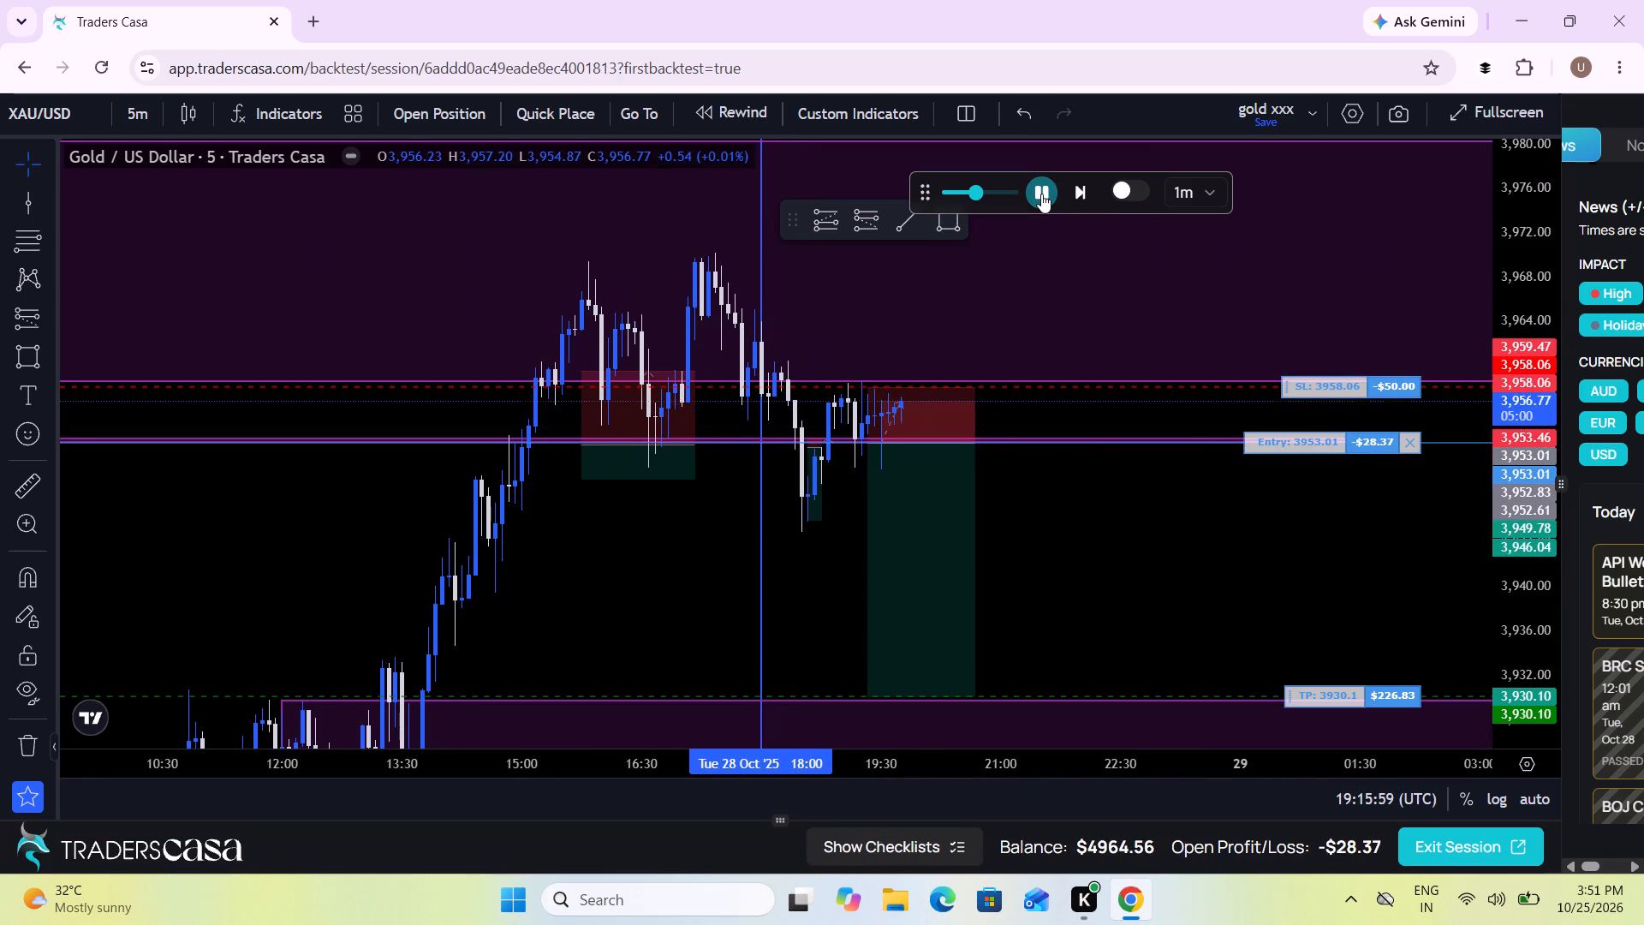
left_click(1041, 194)
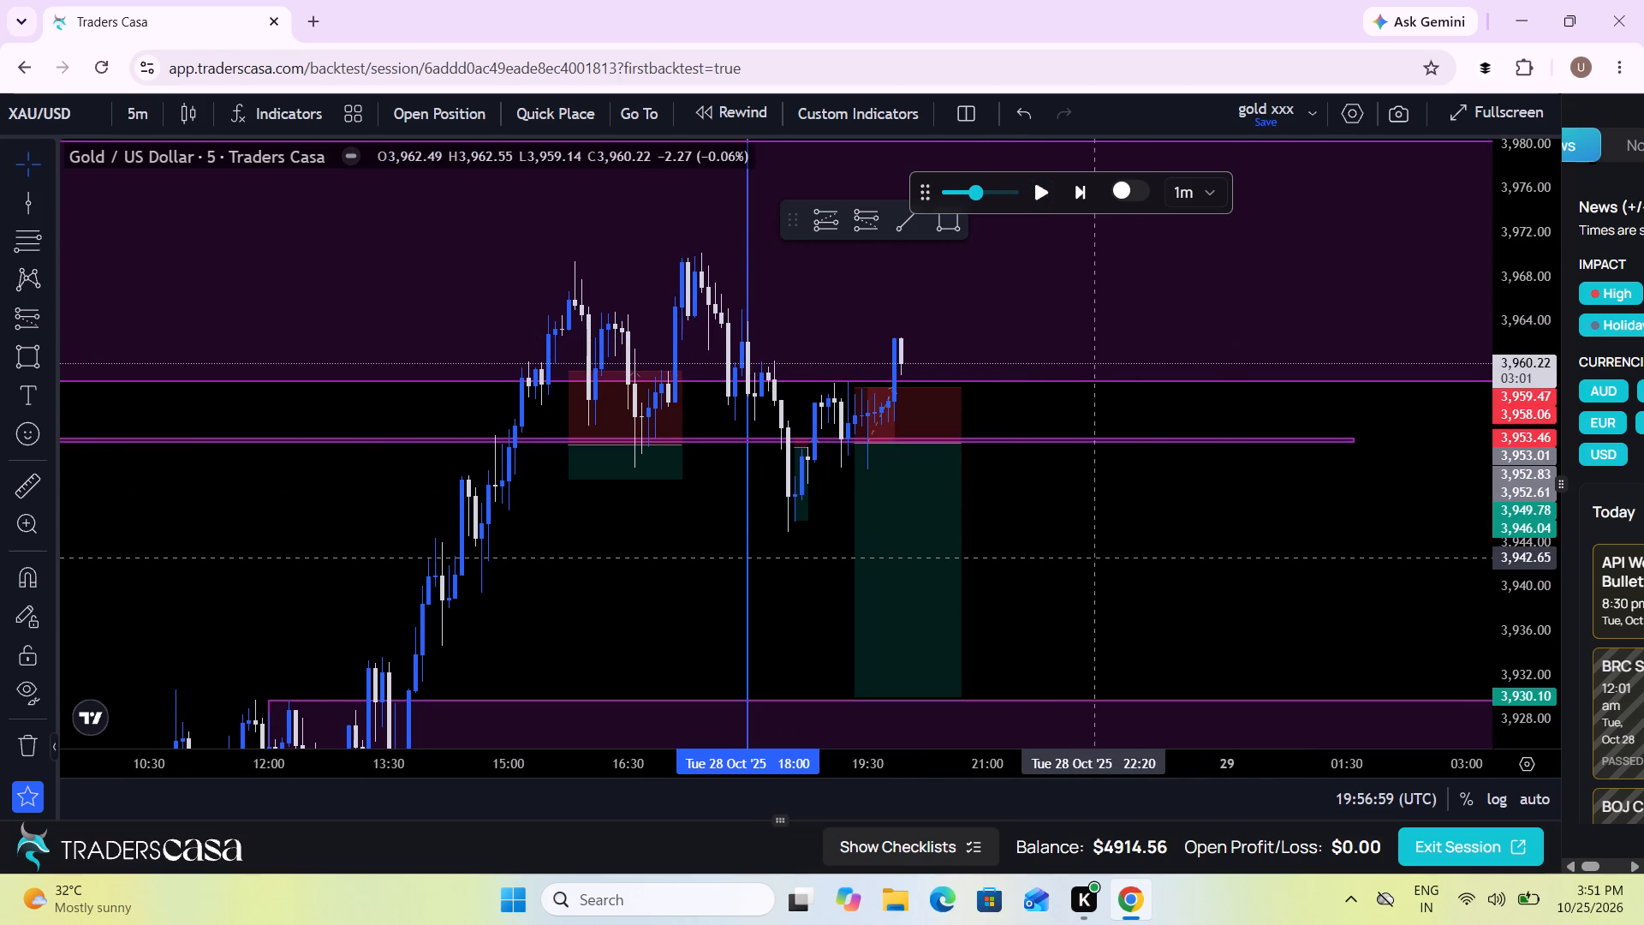
Continue the replay to about 20:14 on 28 Oct.
left_click_drag(1067, 486, 782, 497)
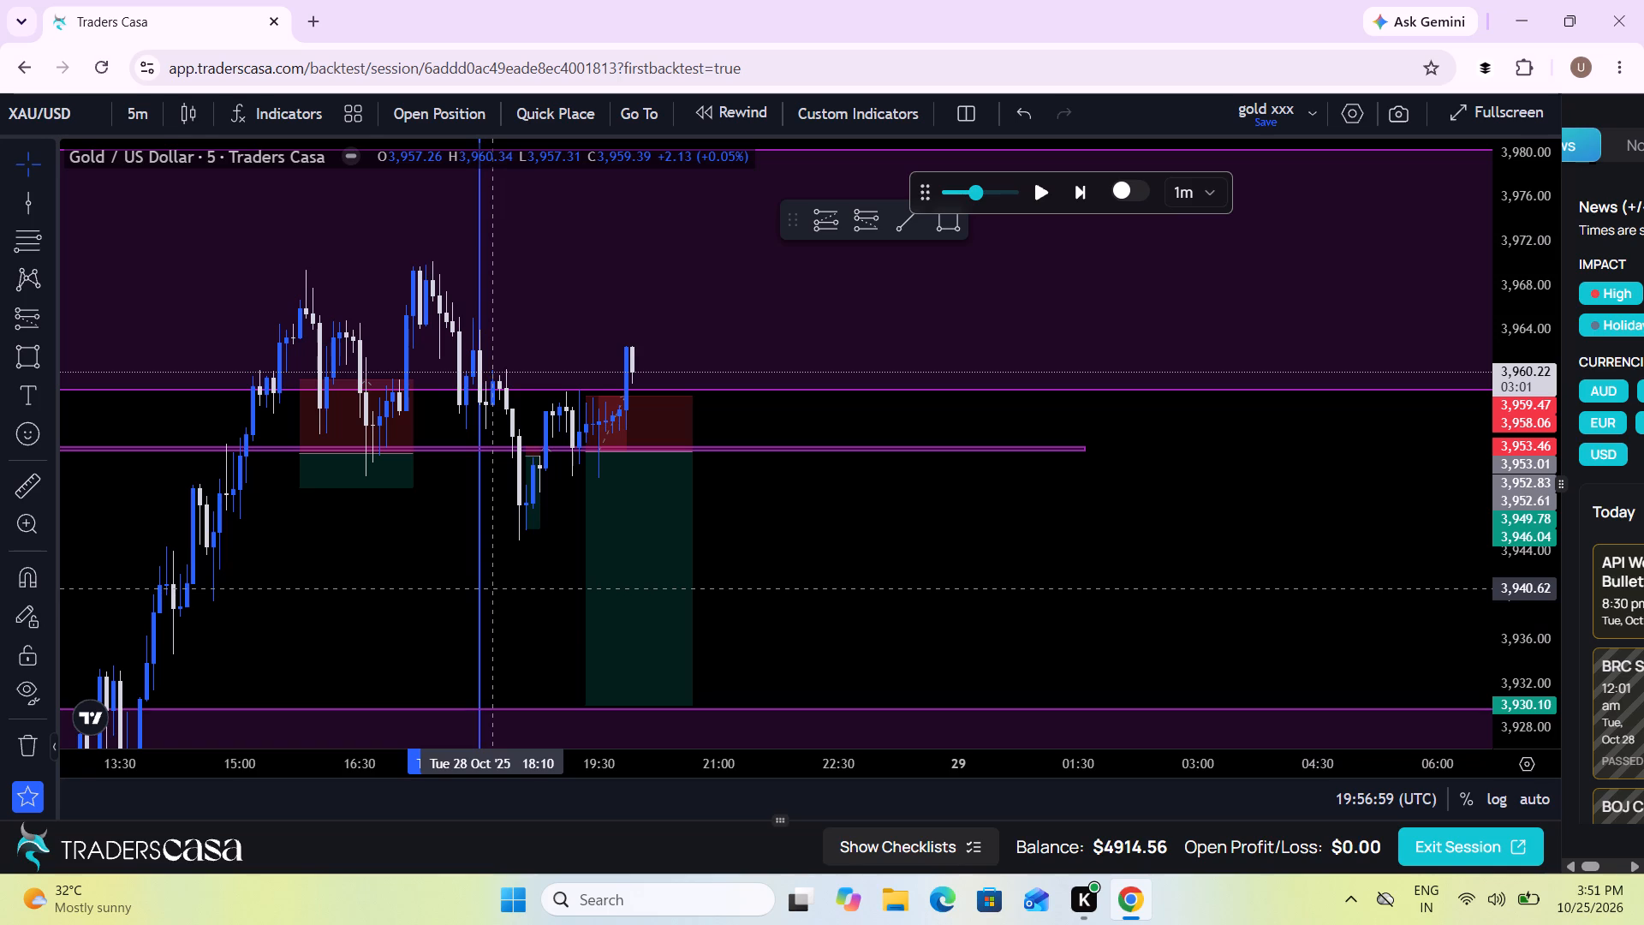
left_click_drag(1025, 633, 994, 631)
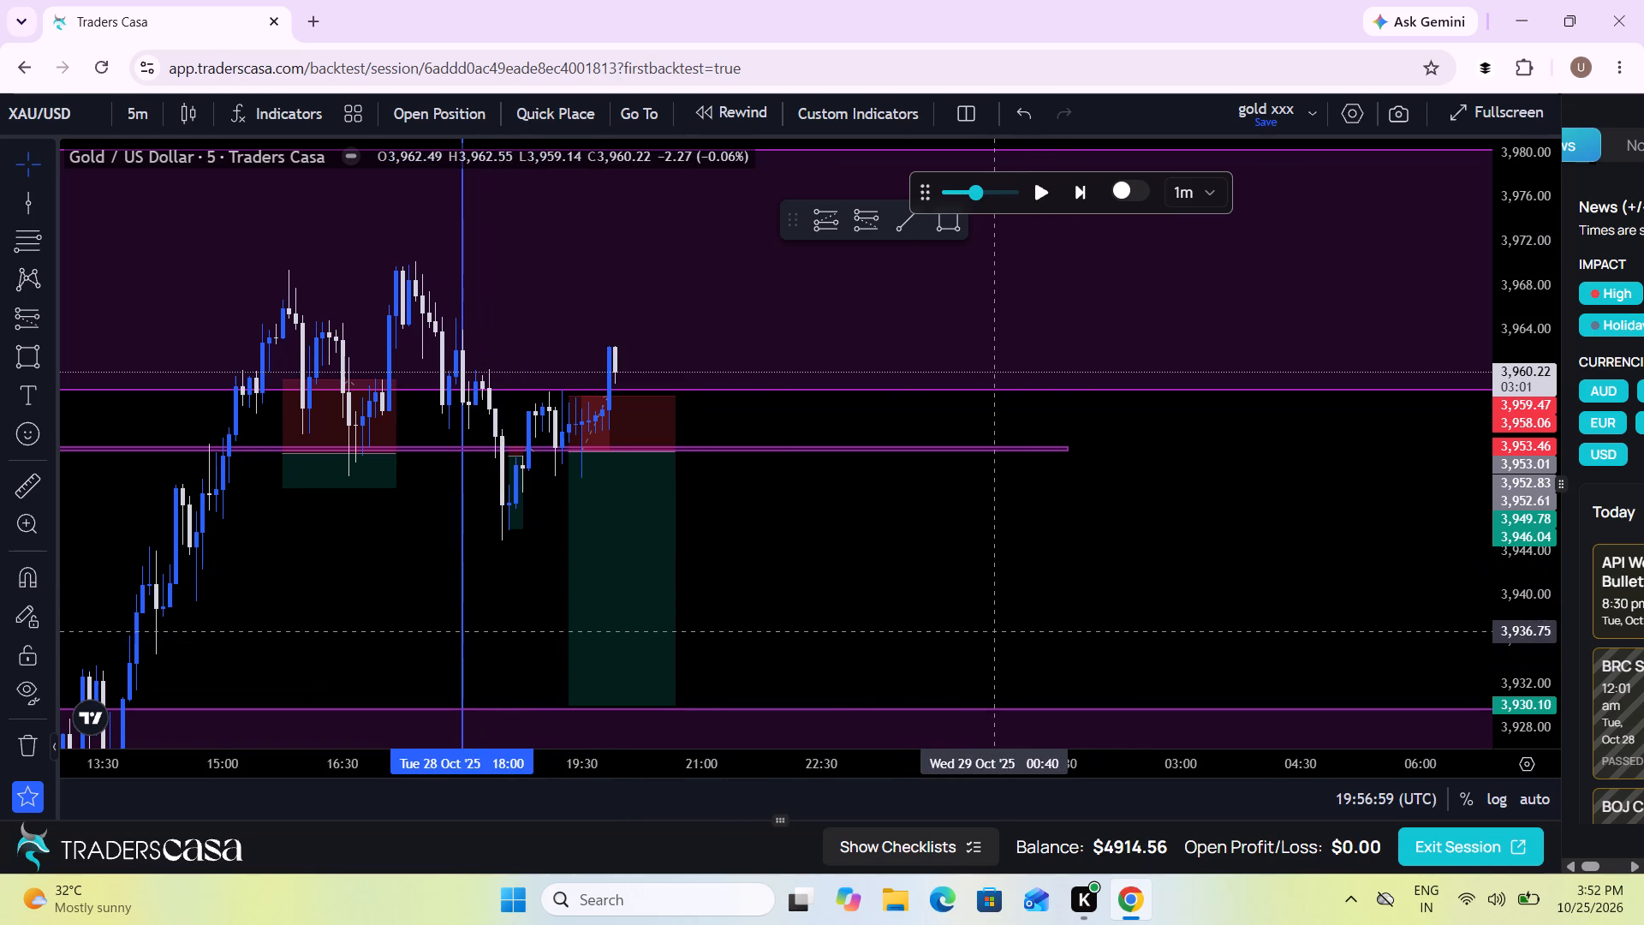
left_click(1044, 185)
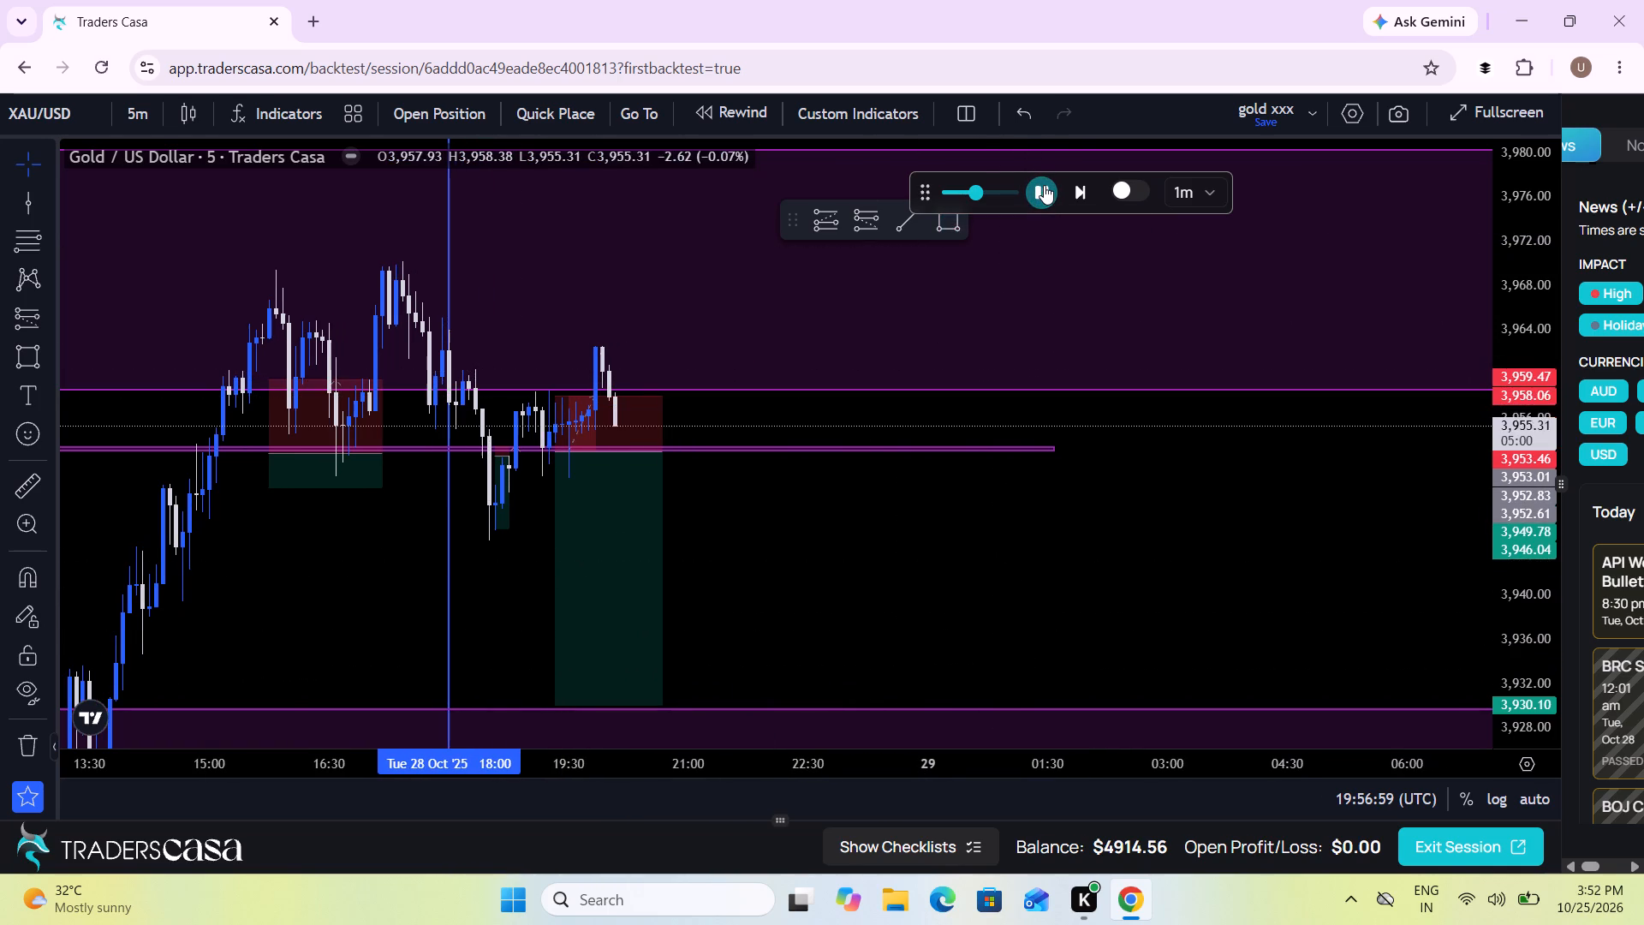
left_click(1044, 185)
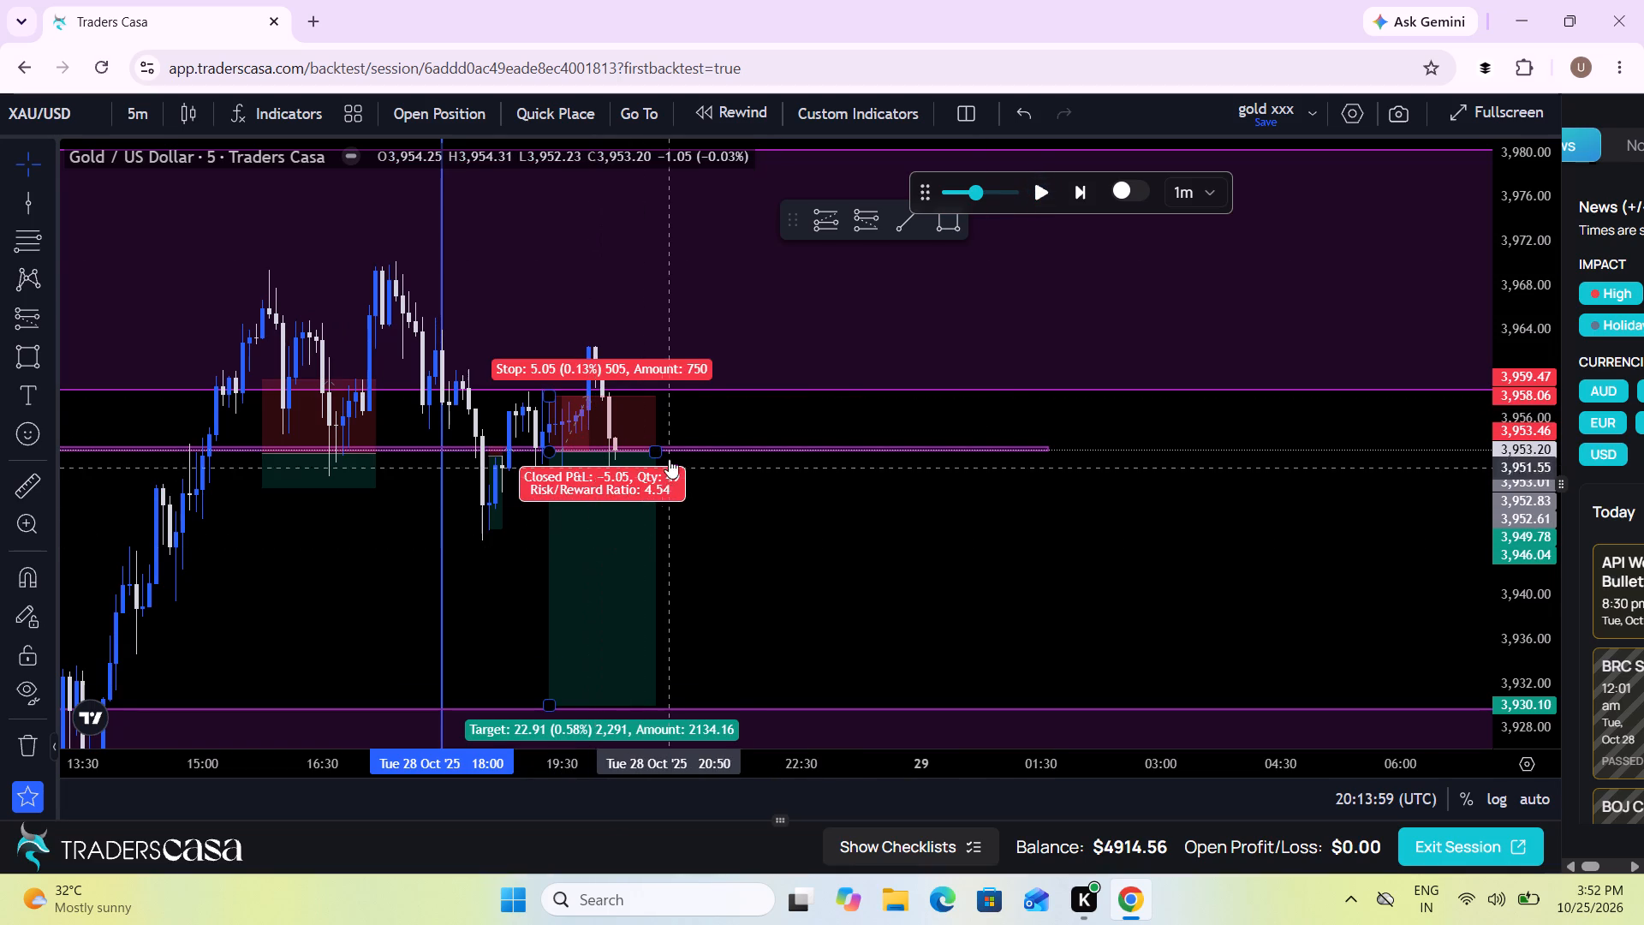
Narrow the latest short drawing to end about 19:35 and shorten its target to about 3,949.33.
left_click_drag(660, 445, 571, 443)
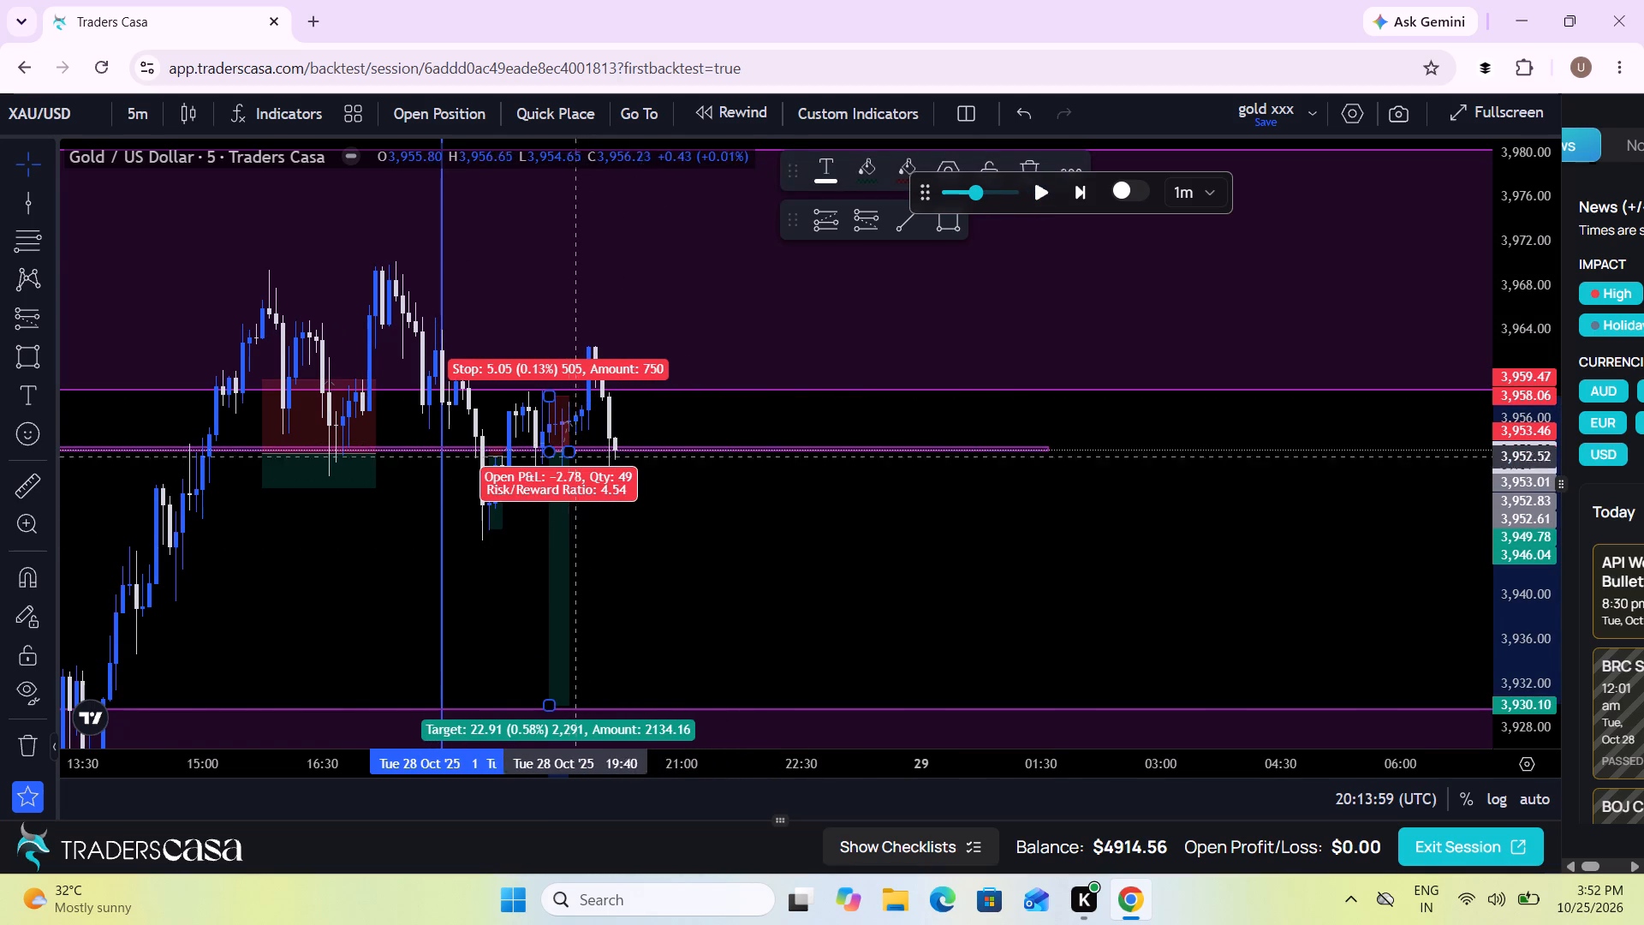
left_click_drag(549, 707, 572, 572)
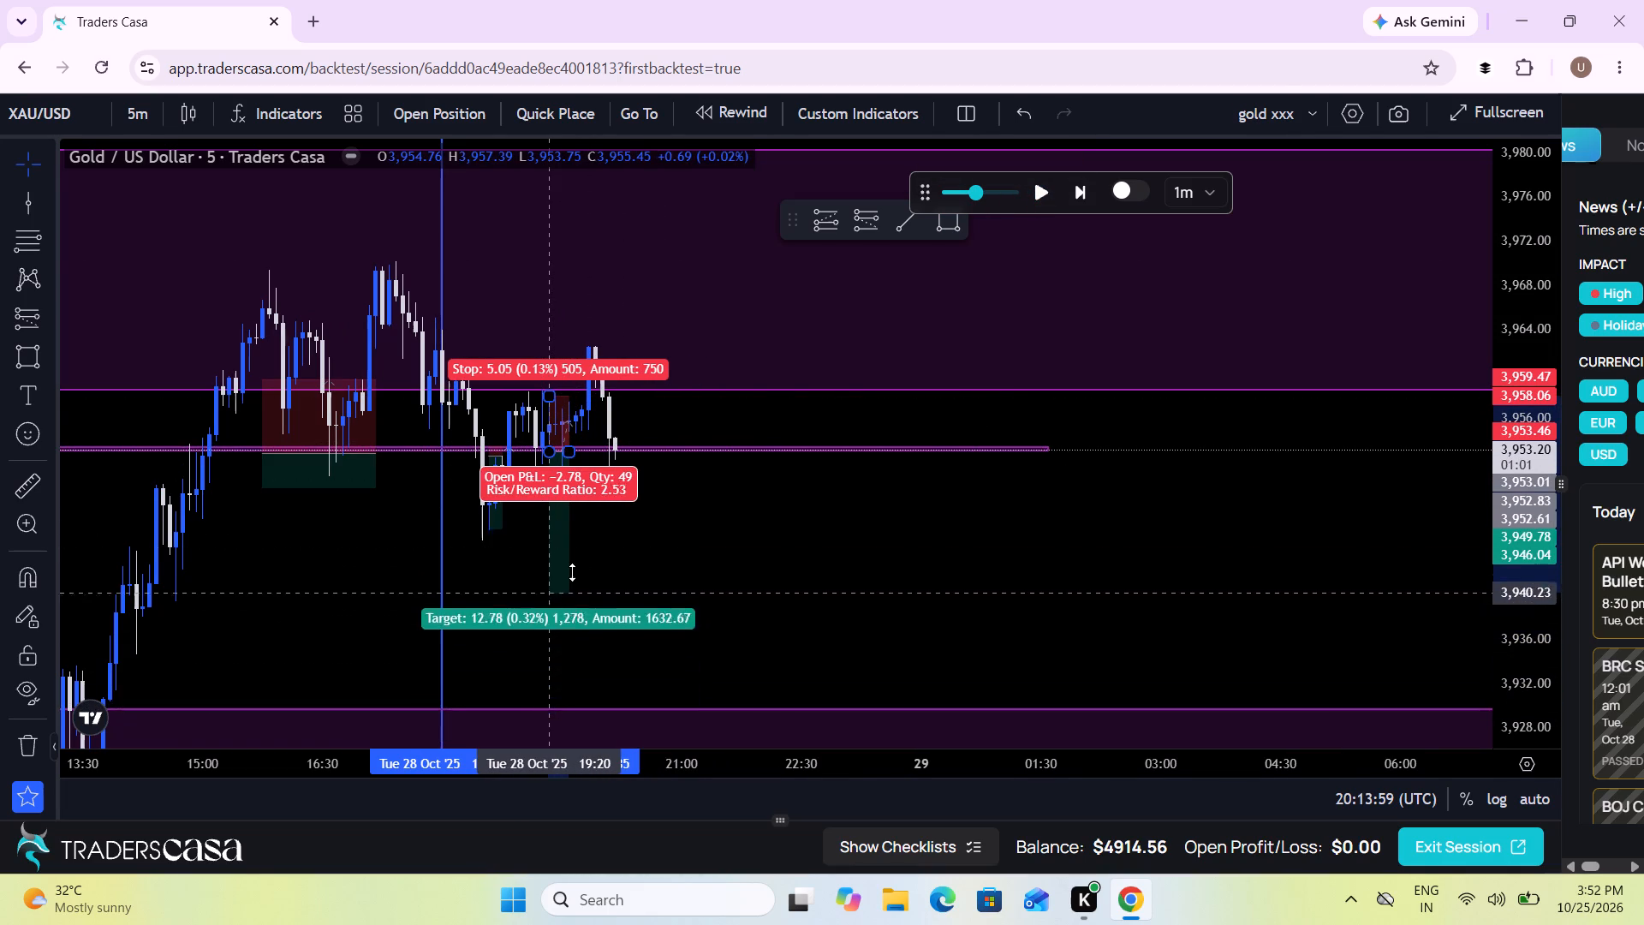
left_click_drag(572, 572, 557, 492)
left_click(765, 513)
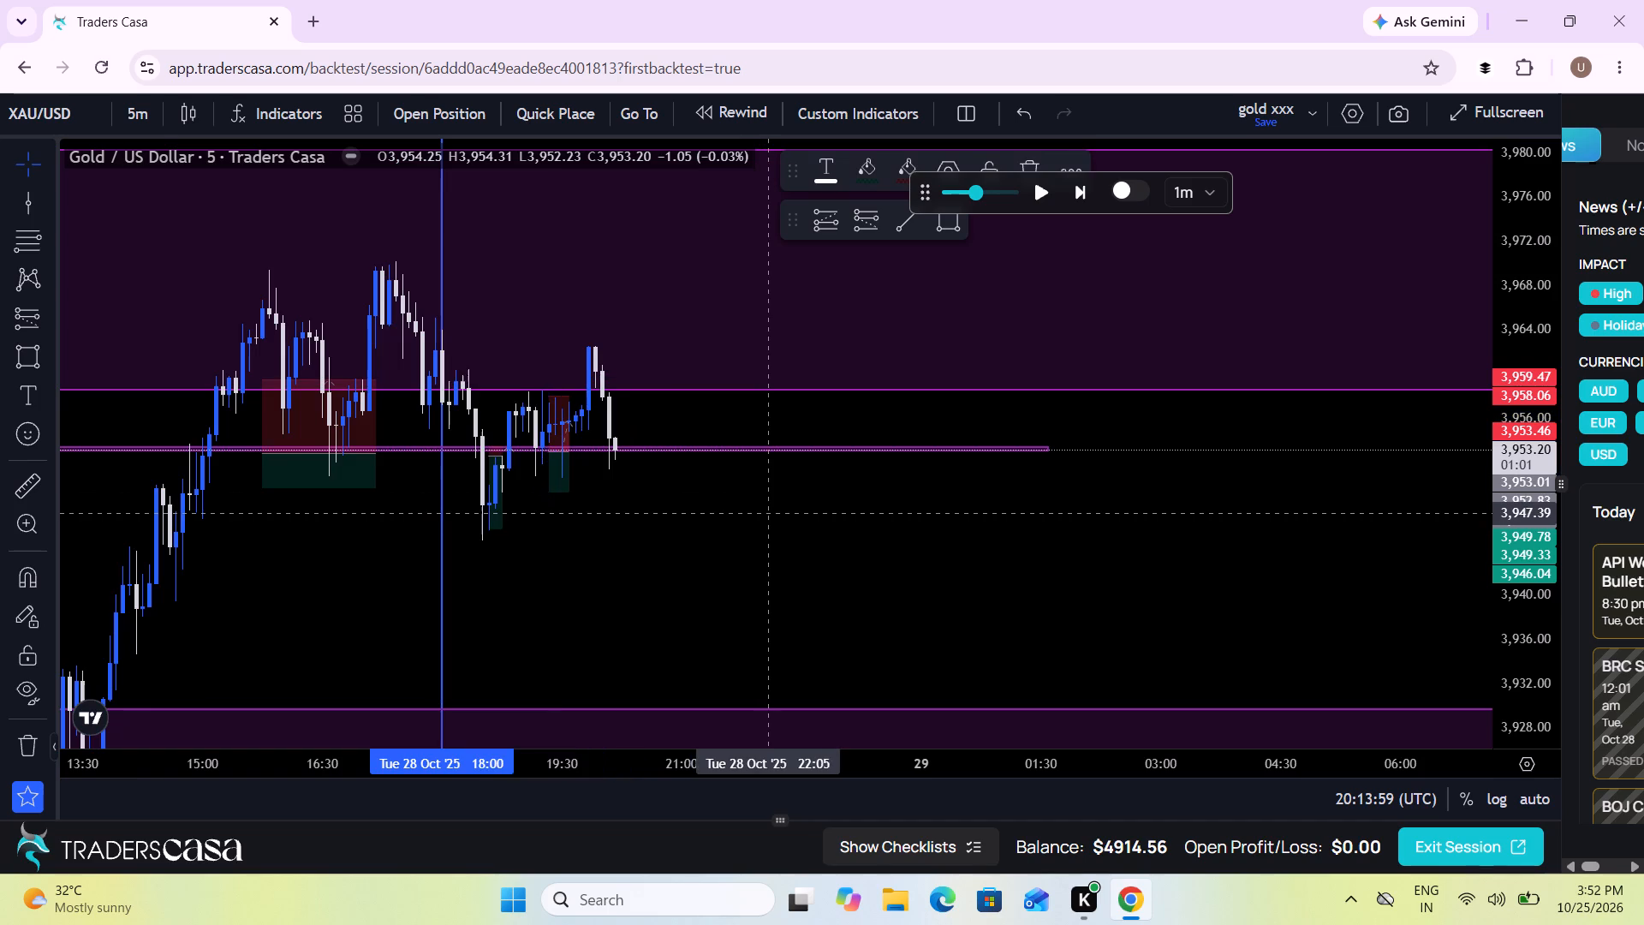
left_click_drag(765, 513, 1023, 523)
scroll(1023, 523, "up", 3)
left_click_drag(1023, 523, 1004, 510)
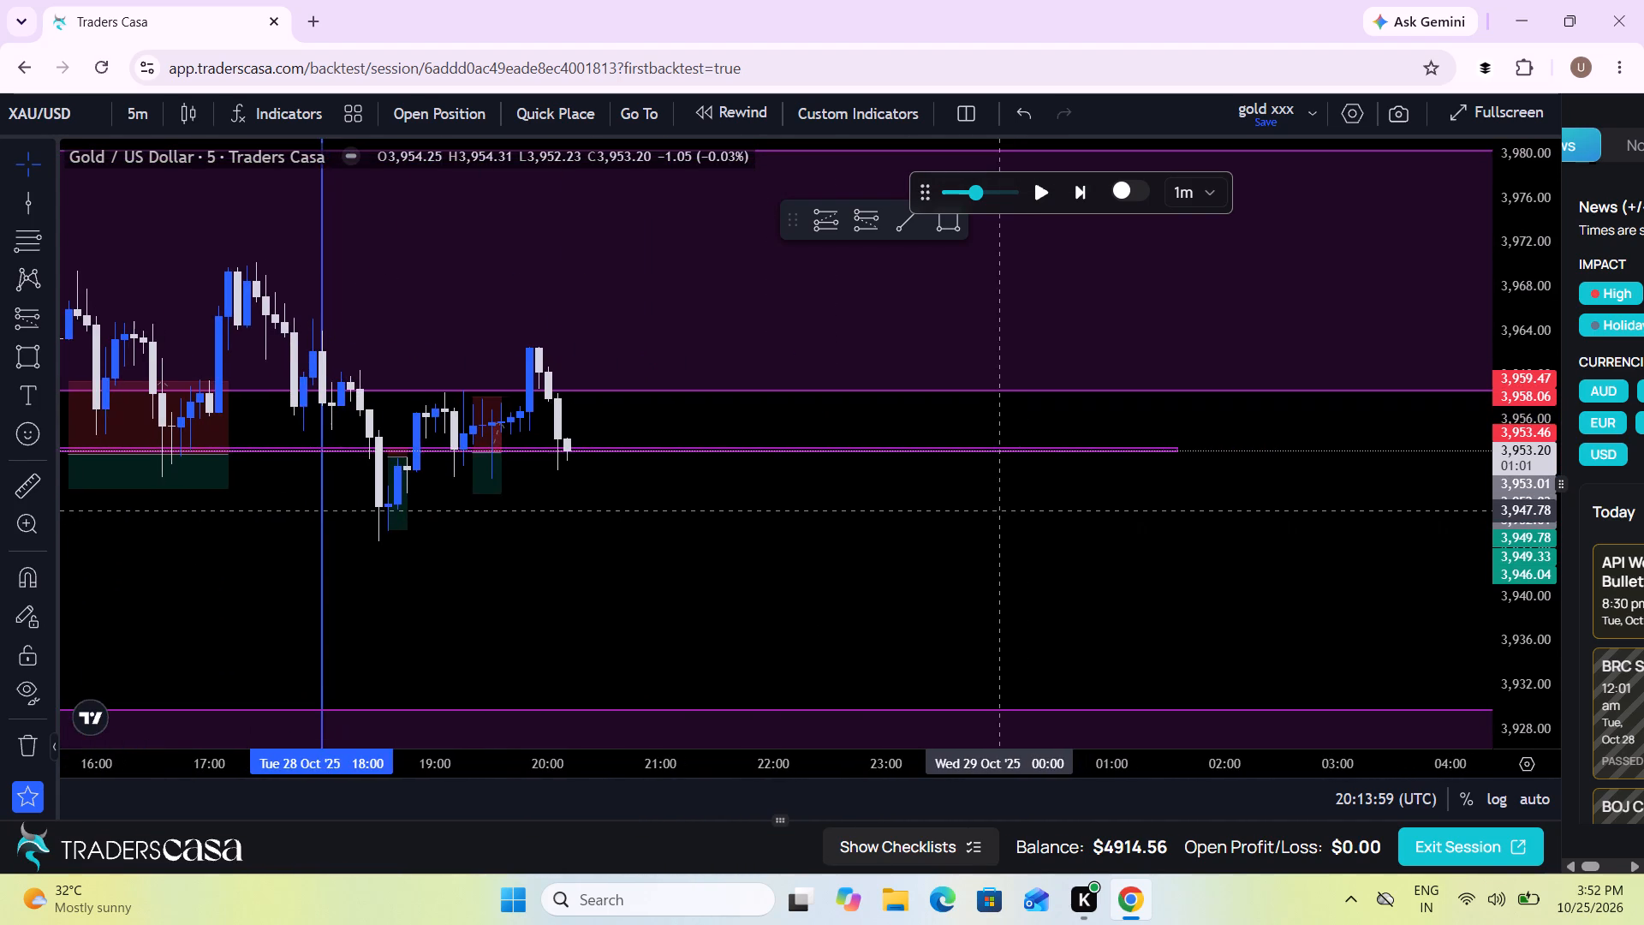
Move the vertical session line on the evening of 27 Oct to 22:00.
scroll(1004, 510, "down", 4)
left_click_drag(767, 630, 717, 356)
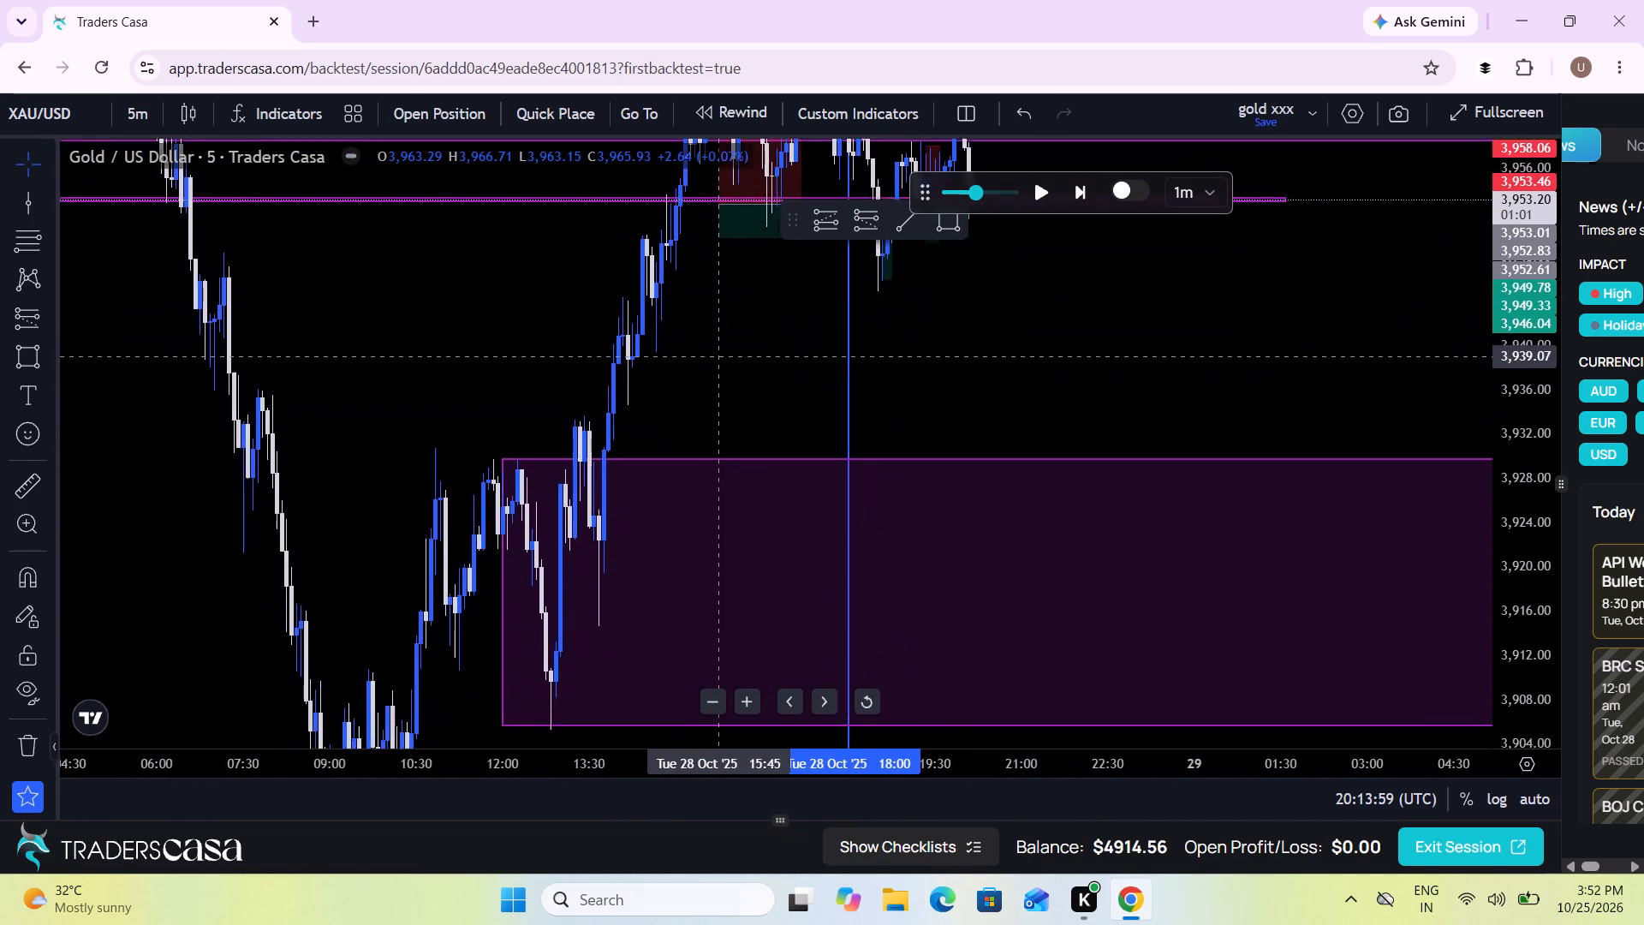
left_click_drag(717, 356, 619, 573)
scroll(619, 573, "down", 3)
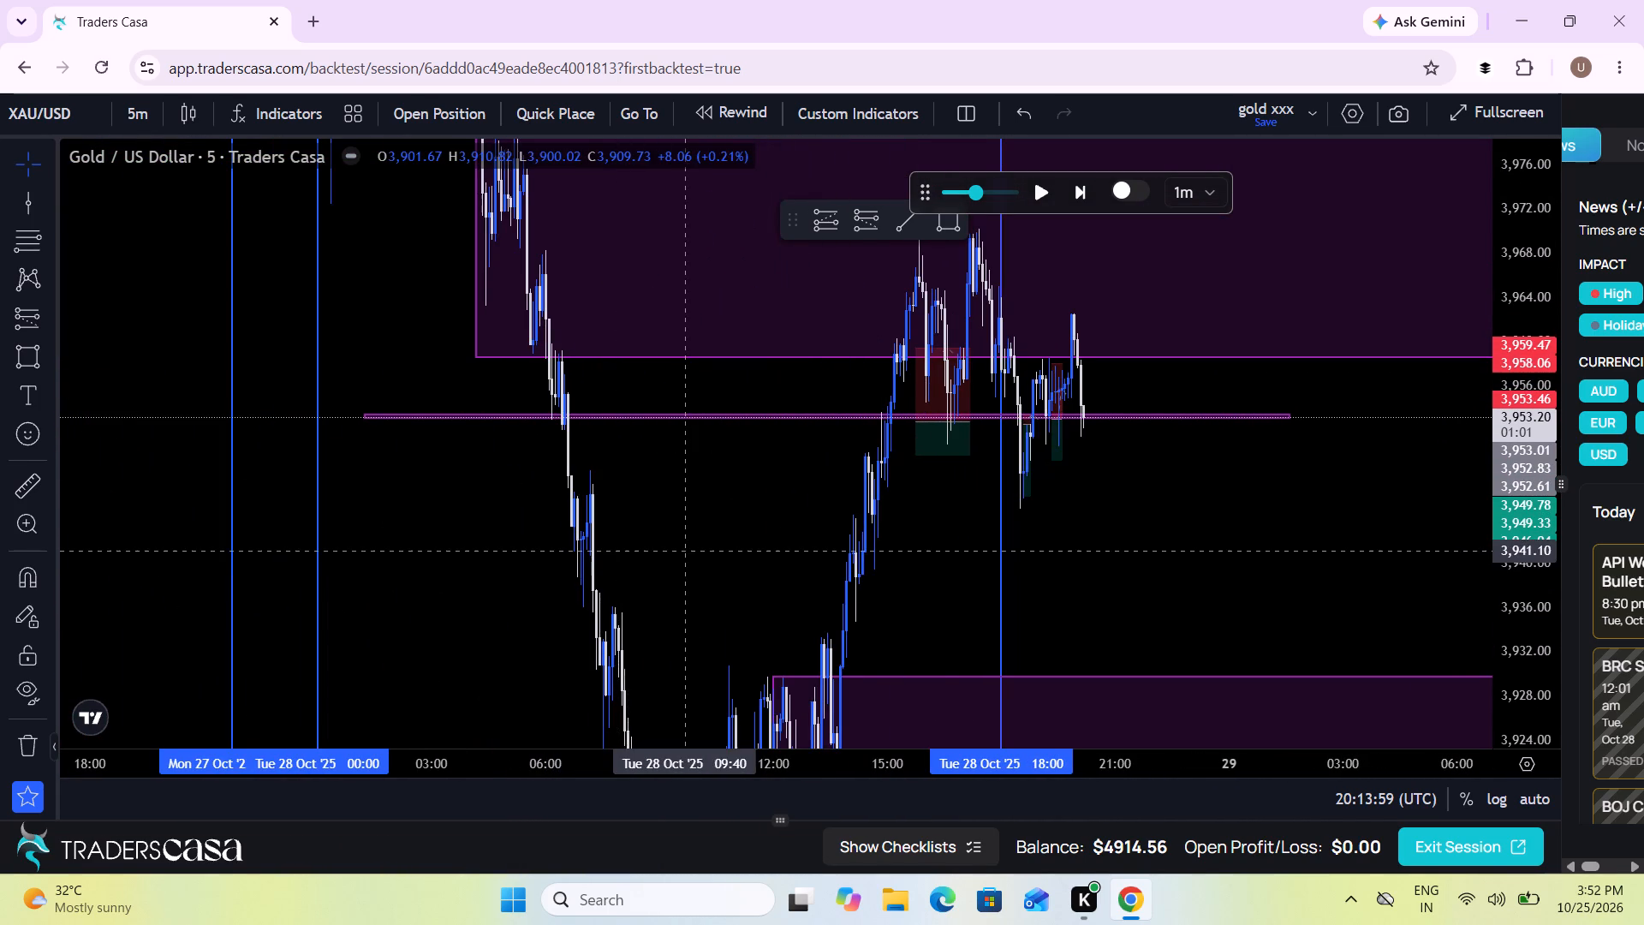
left_click_drag(690, 548, 611, 576)
scroll(611, 576, "up", 6)
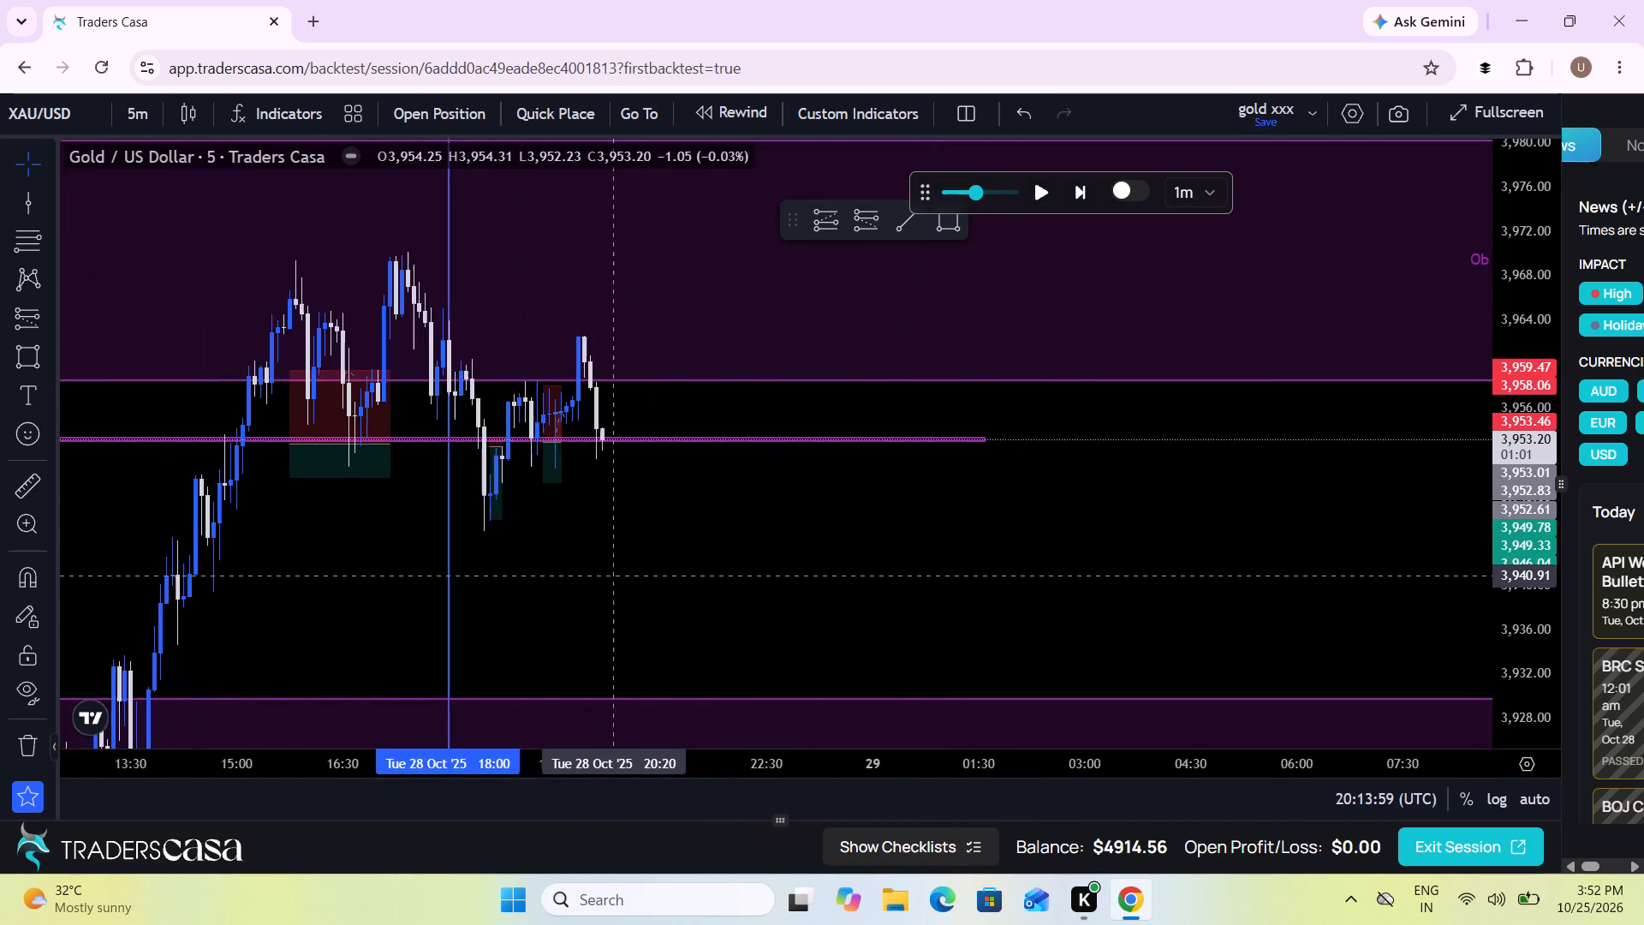
left_click(583, 572)
left_click_drag(748, 583, 1454, 612)
left_click_drag(579, 582, 1331, 715)
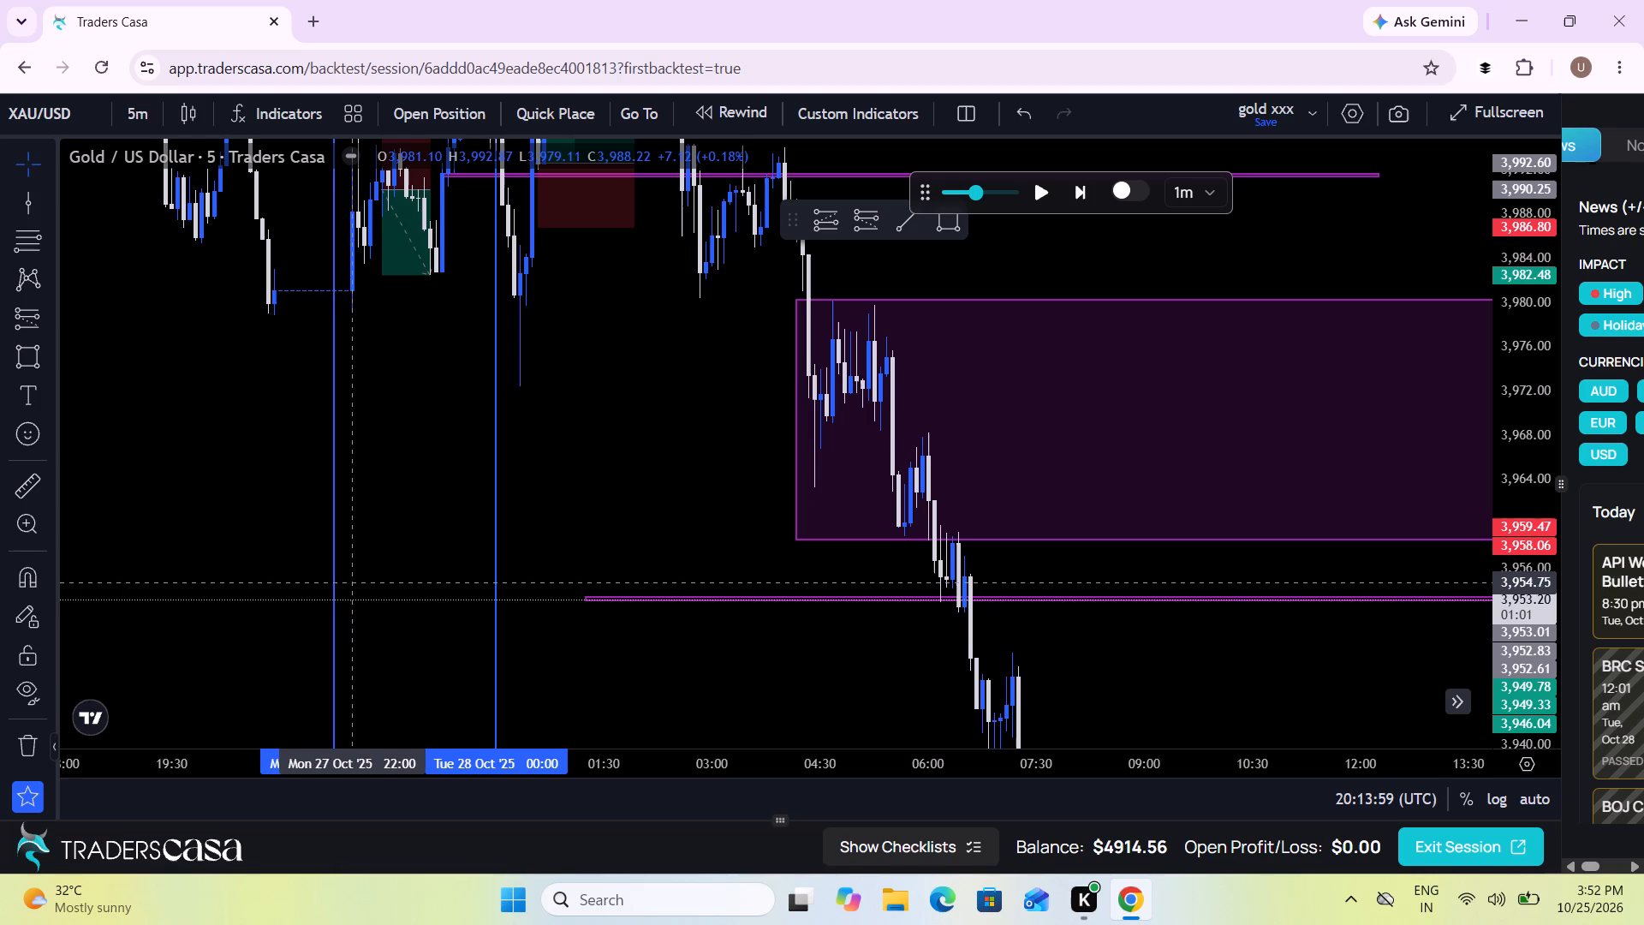
left_click_drag(366, 576, 395, 837)
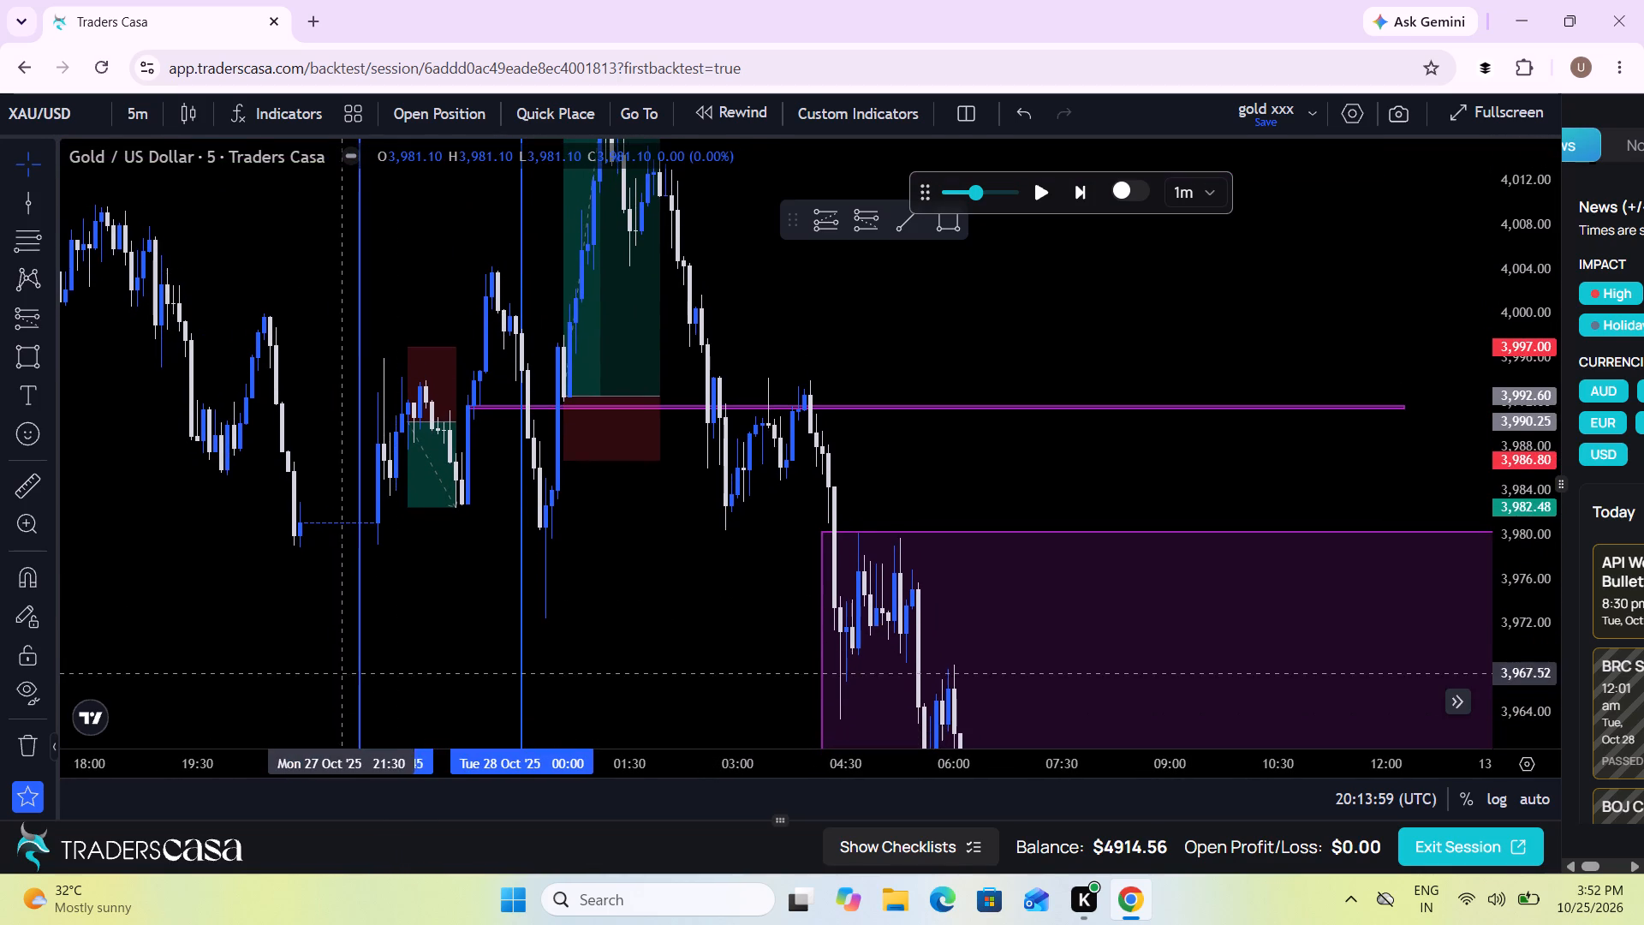
left_click_drag(360, 643, 379, 641)
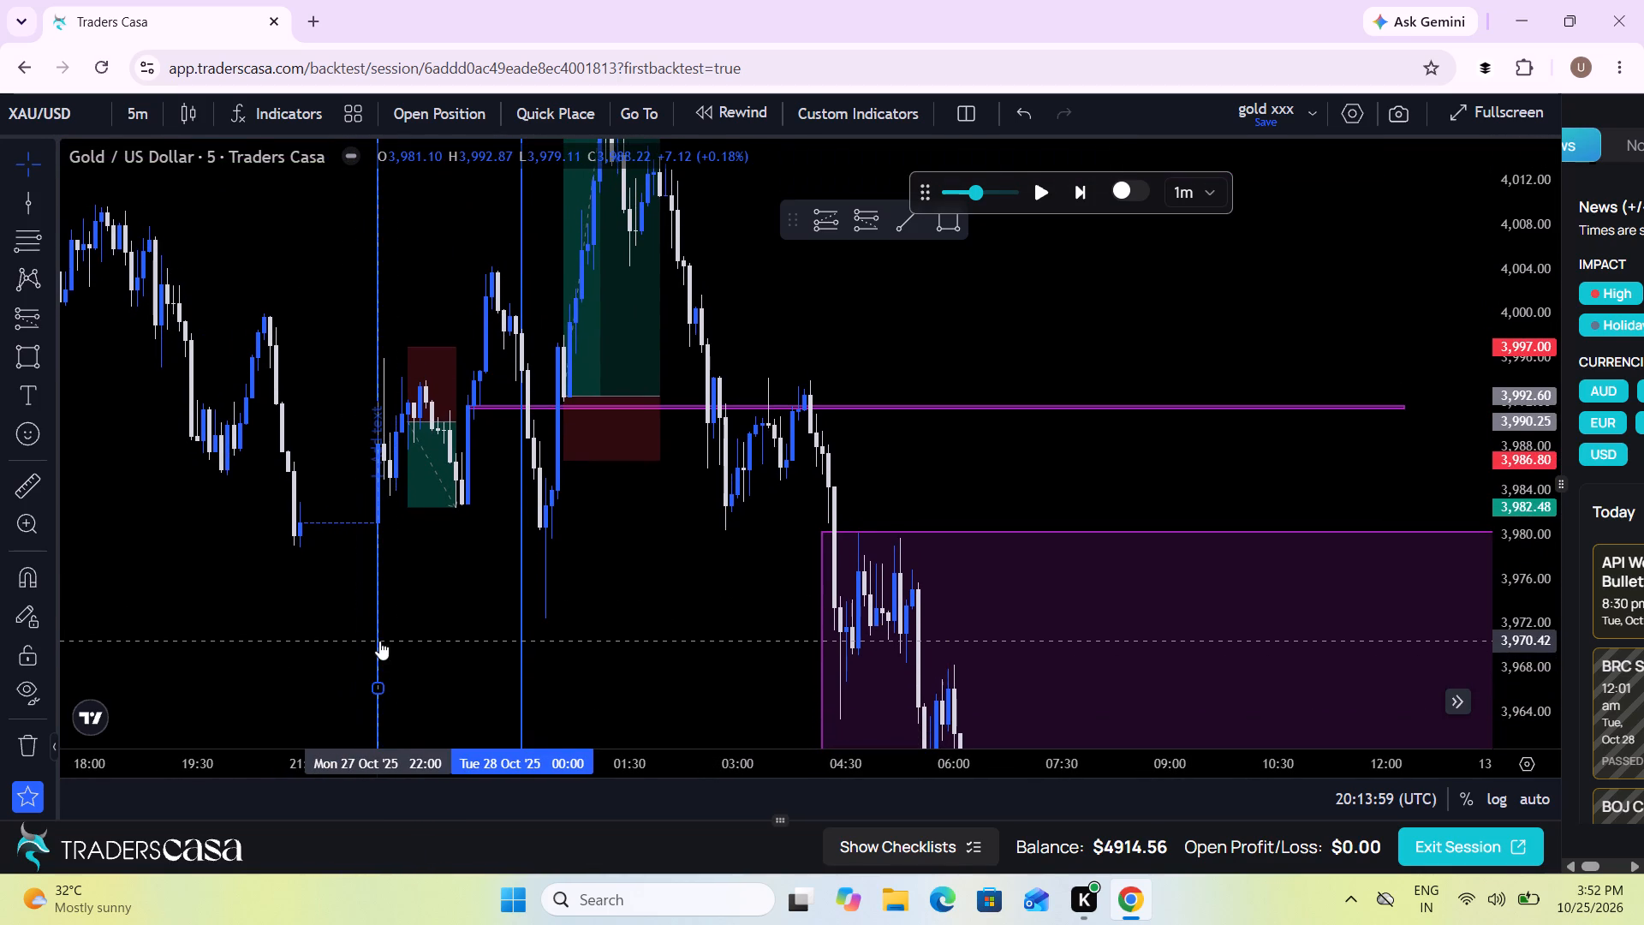
Mark 22:00 on 28 Oct with a new vertical line.
left_click_drag(480, 667, 0, 273)
left_click_drag(837, 537, 305, 415)
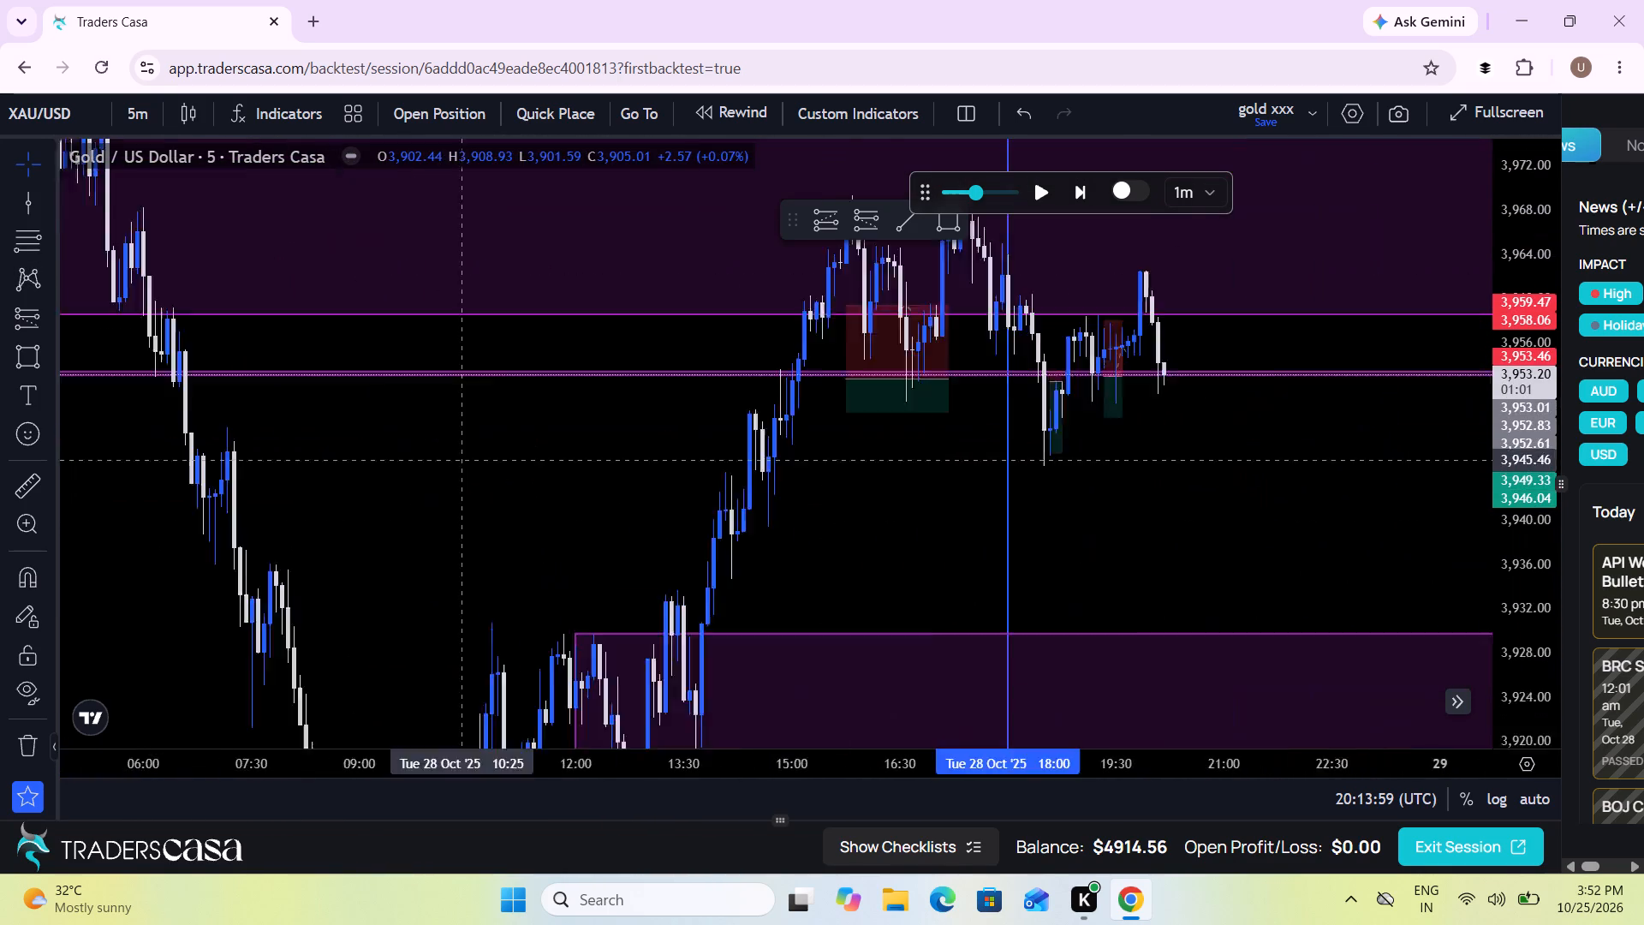
left_click_drag(305, 415, 57, 369)
left_click_drag(765, 427, 607, 598)
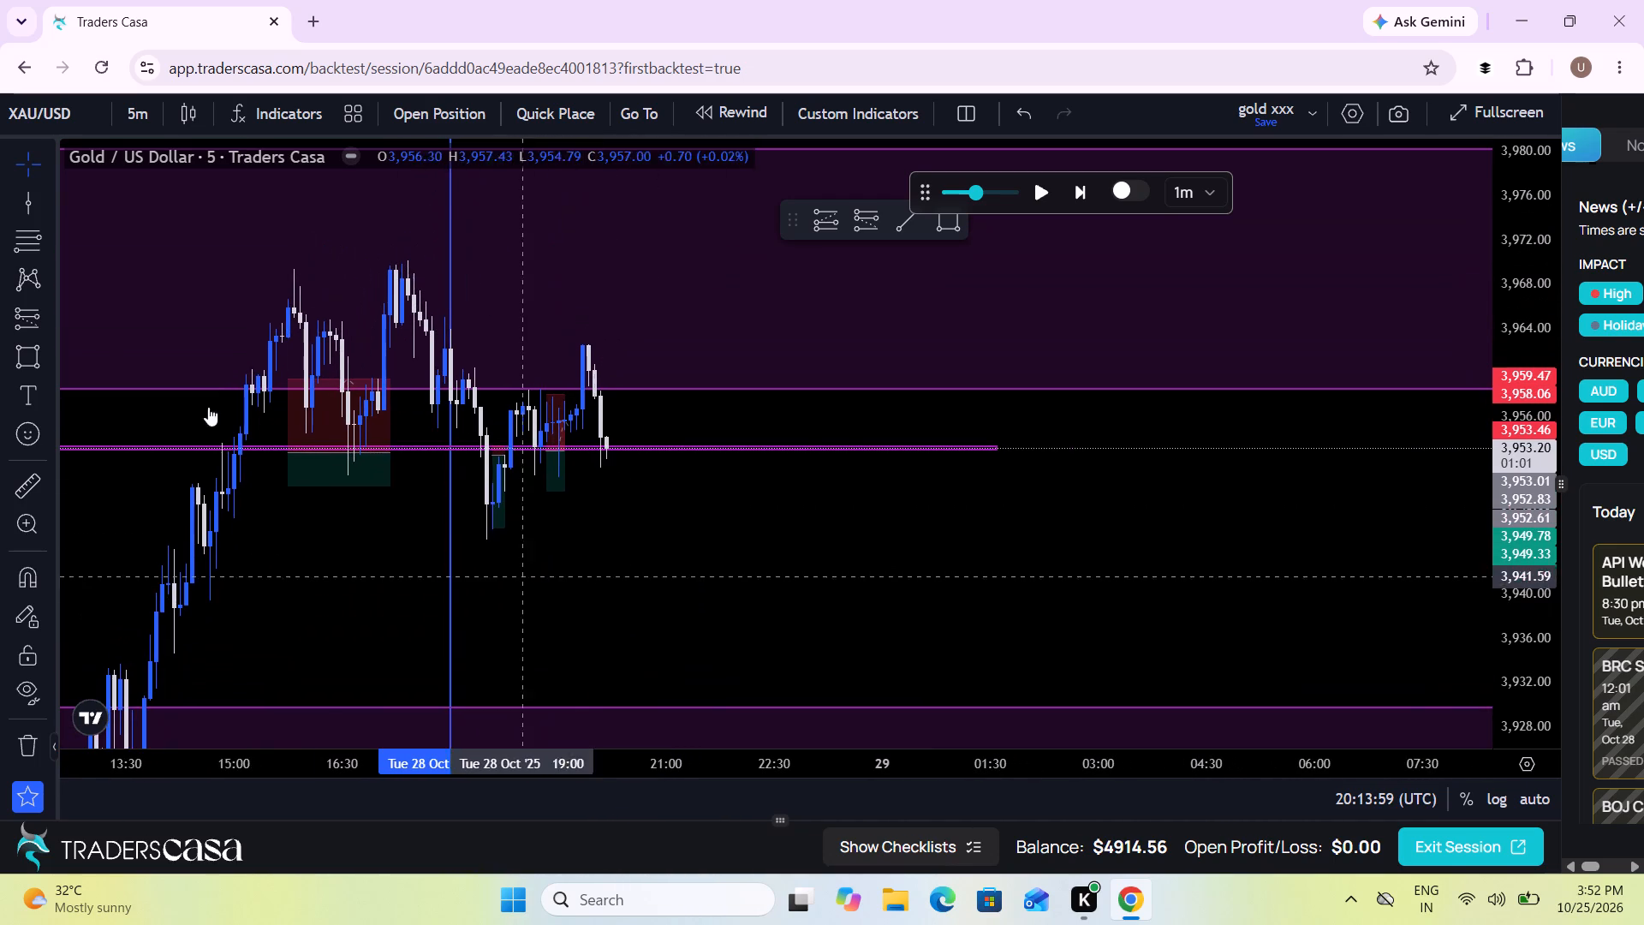
left_click(21, 194)
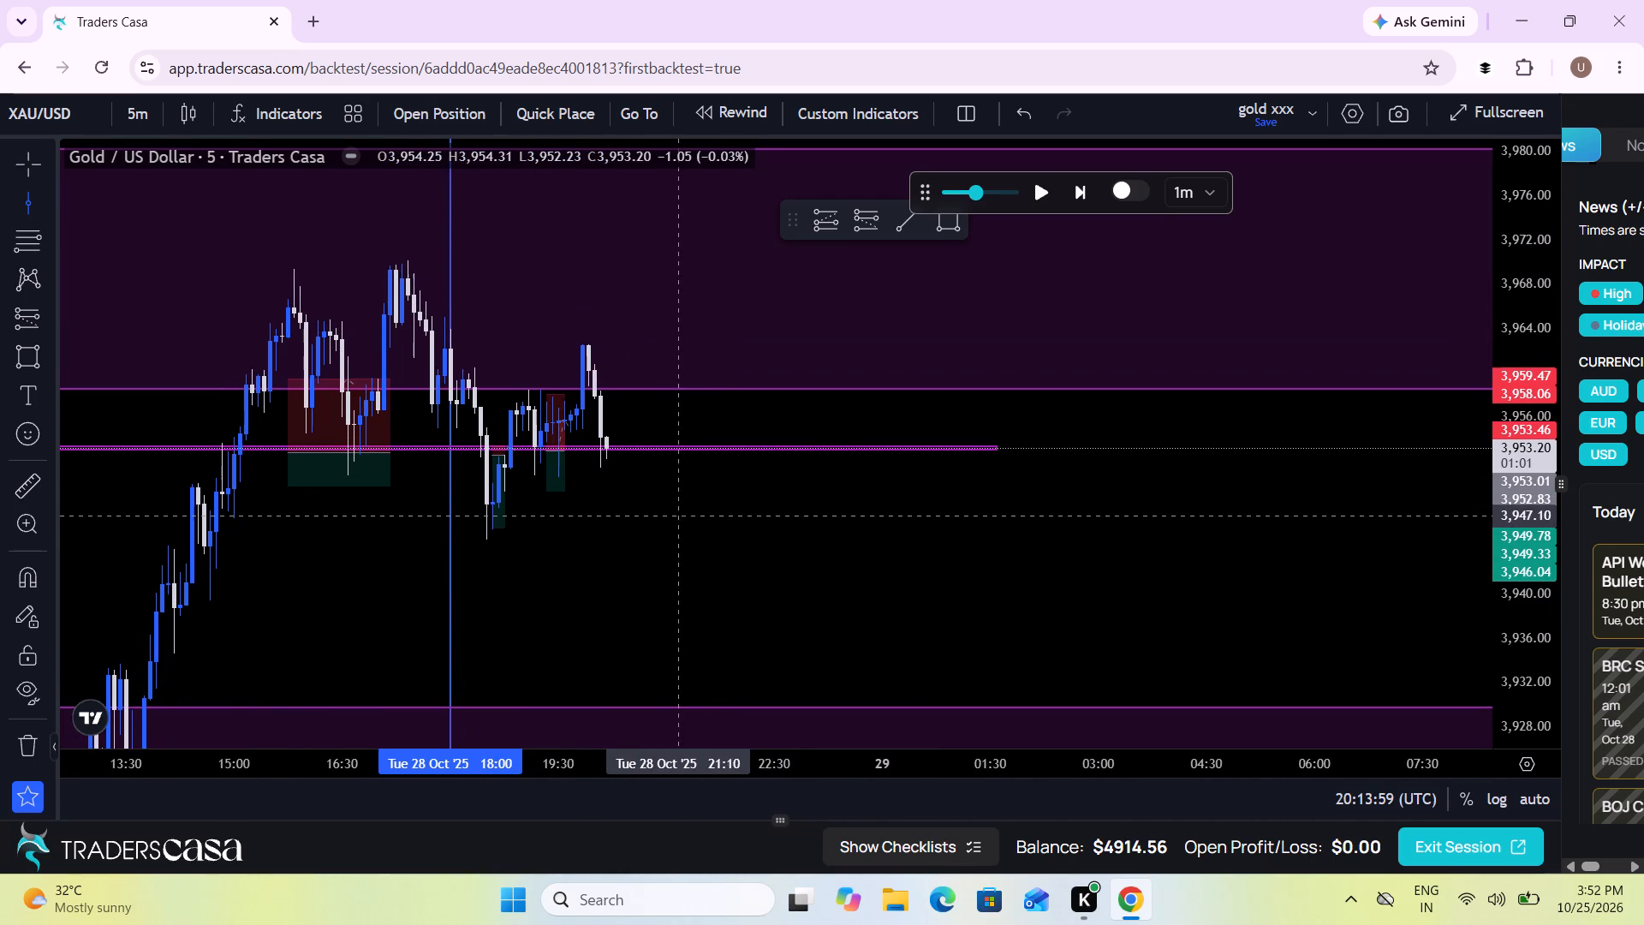
left_click(740, 498)
Draw a short position at 20:10 on 28 Oct with entry 3,952.91, stop 3,957.96 and target extended to about 3,928.91.
left_click_drag(807, 528, 947, 547)
scroll(947, 547, "up", 1)
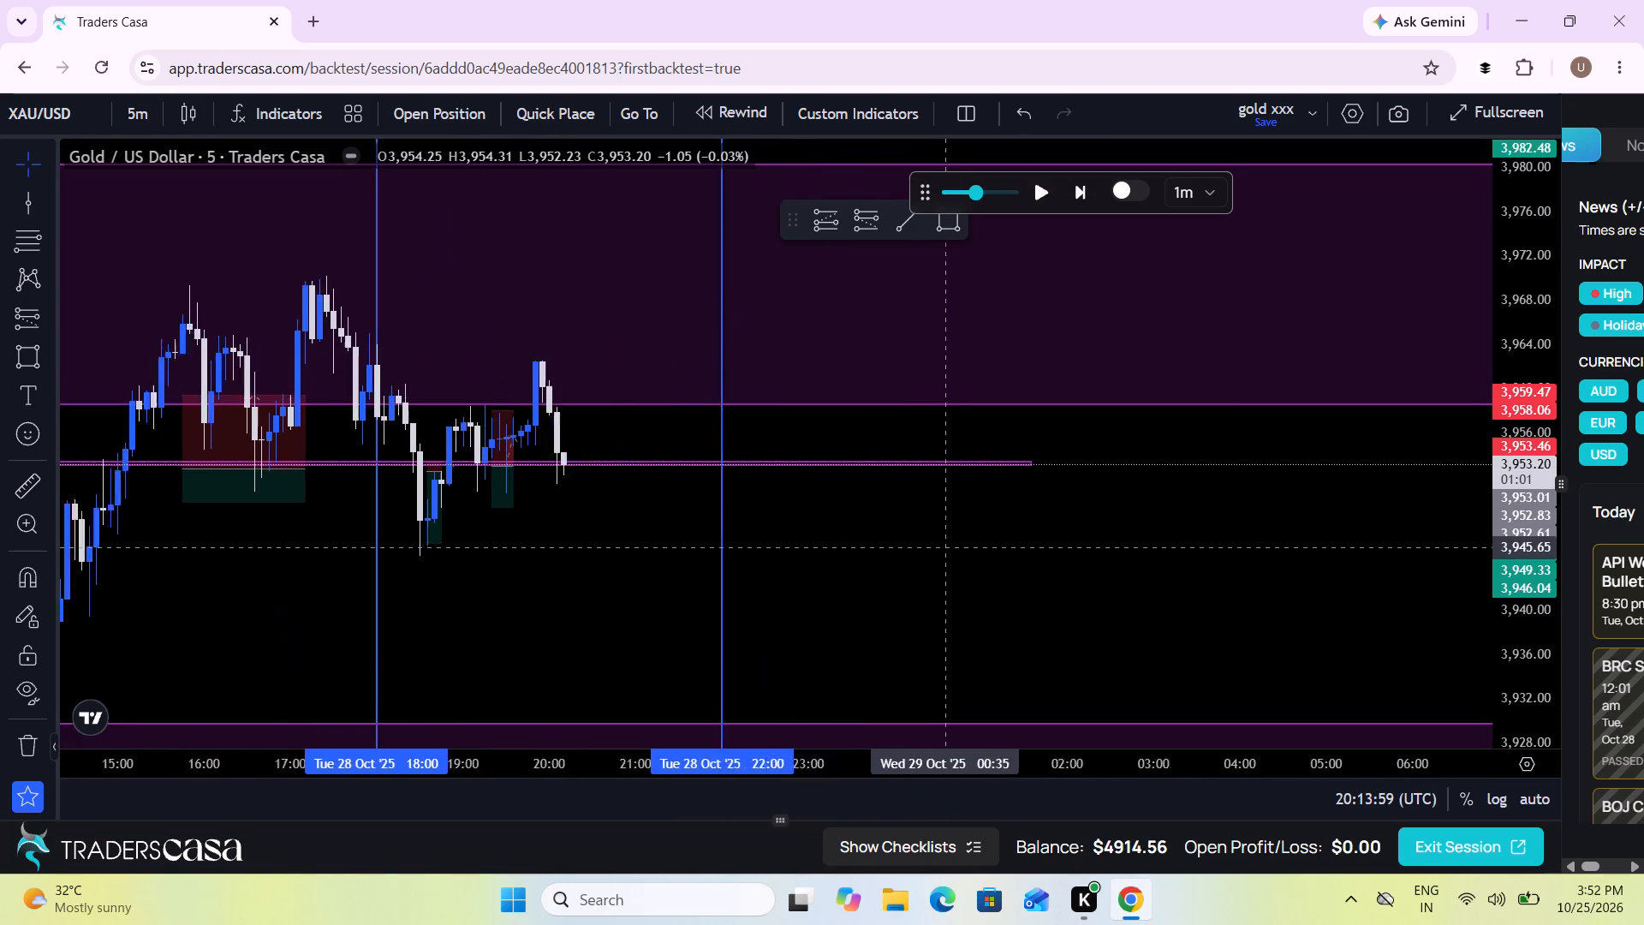
scroll(947, 547, "up", 2)
left_click(34, 311)
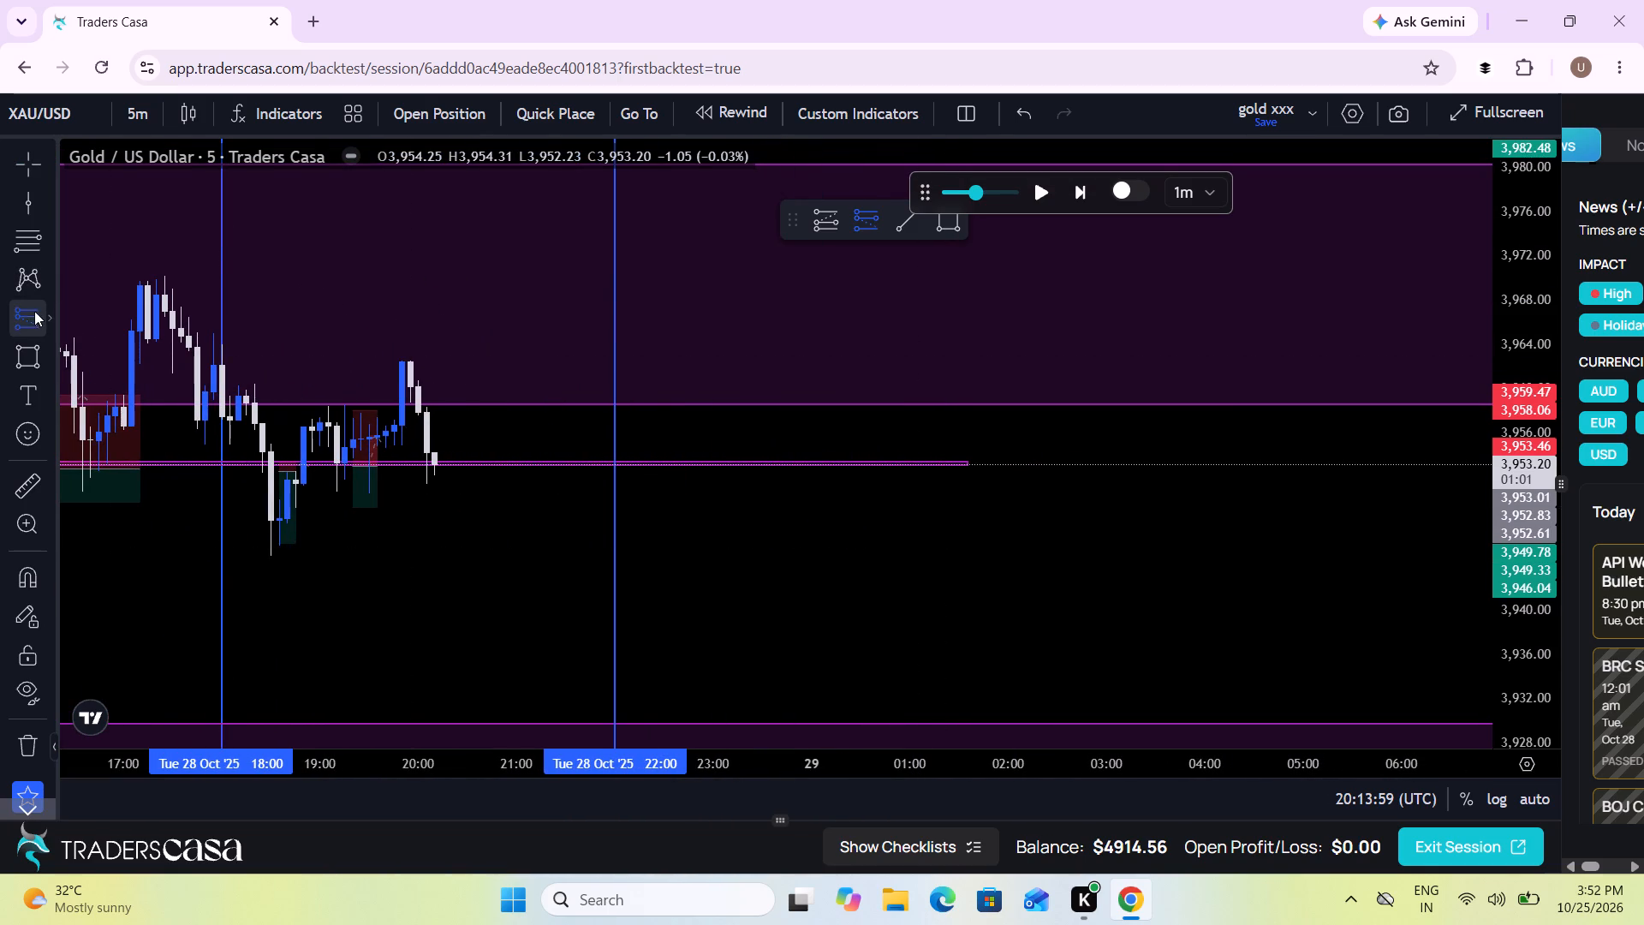
left_click(433, 467)
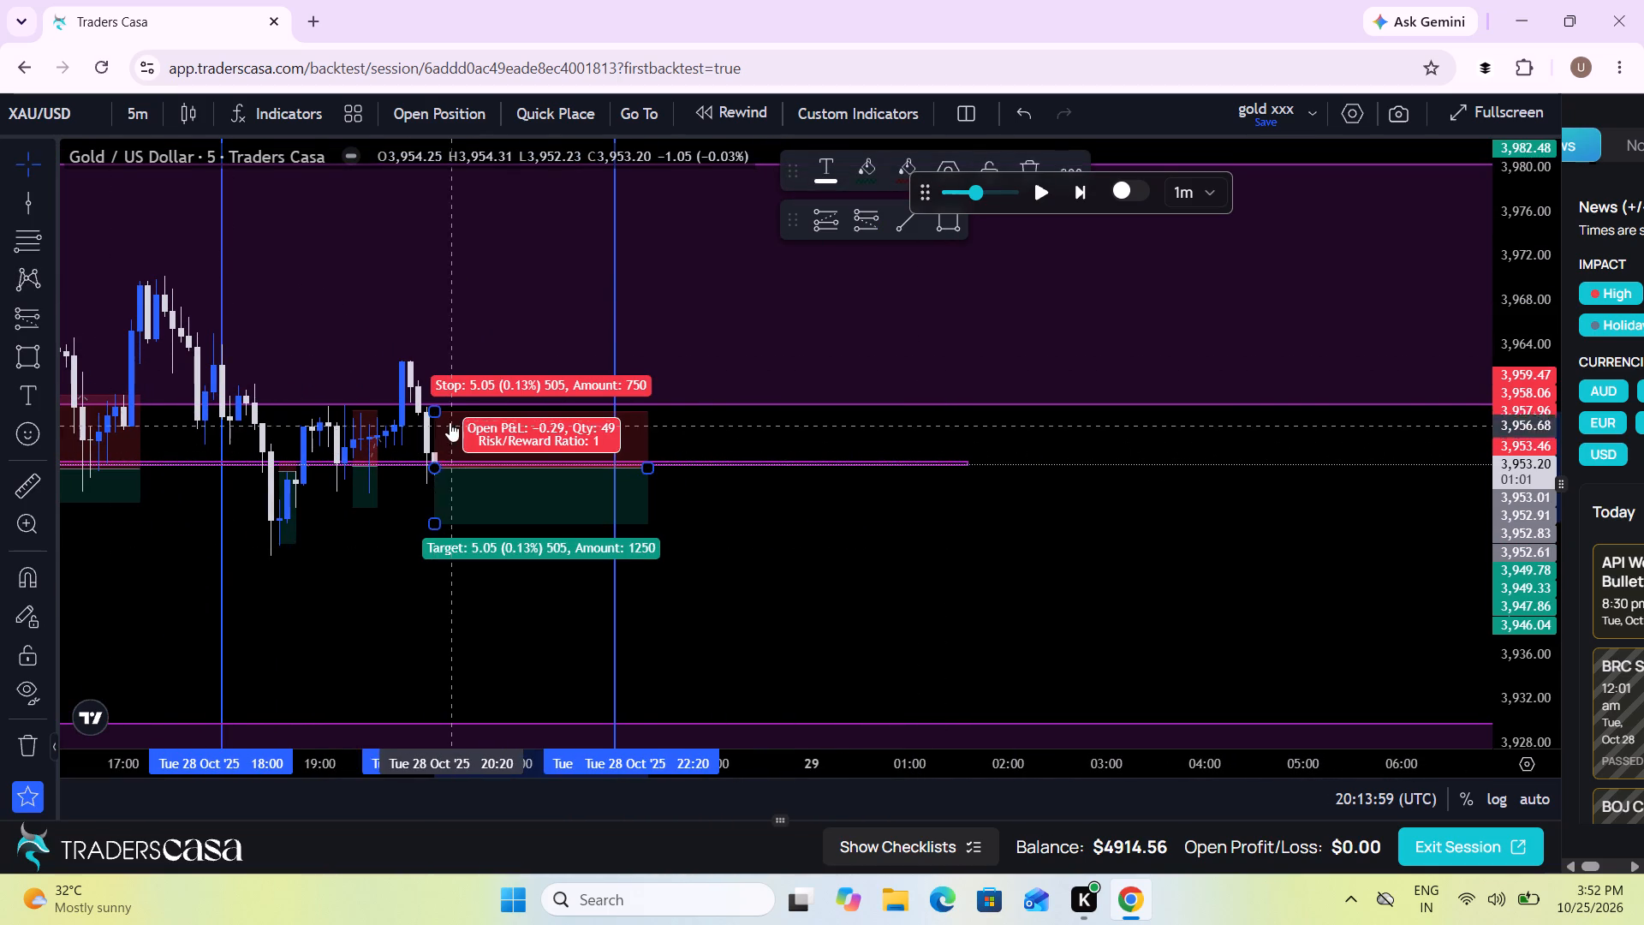
left_click_drag(433, 530, 432, 534)
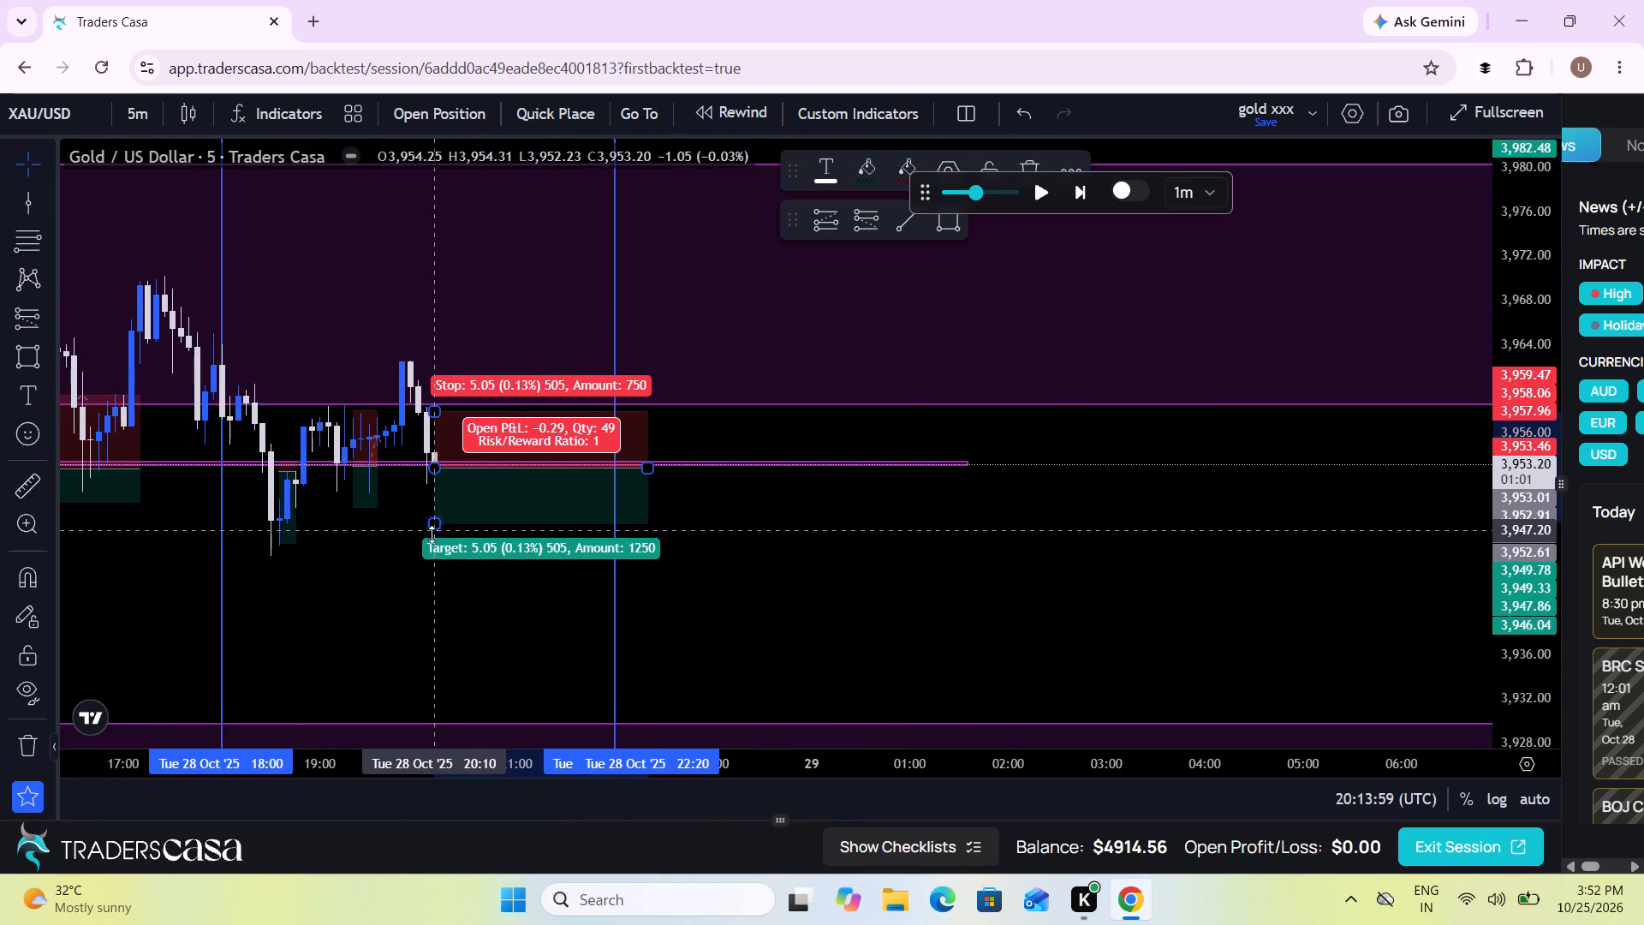
left_click_drag(432, 534, 398, 733)
left_click_drag(372, 591, 436, 472)
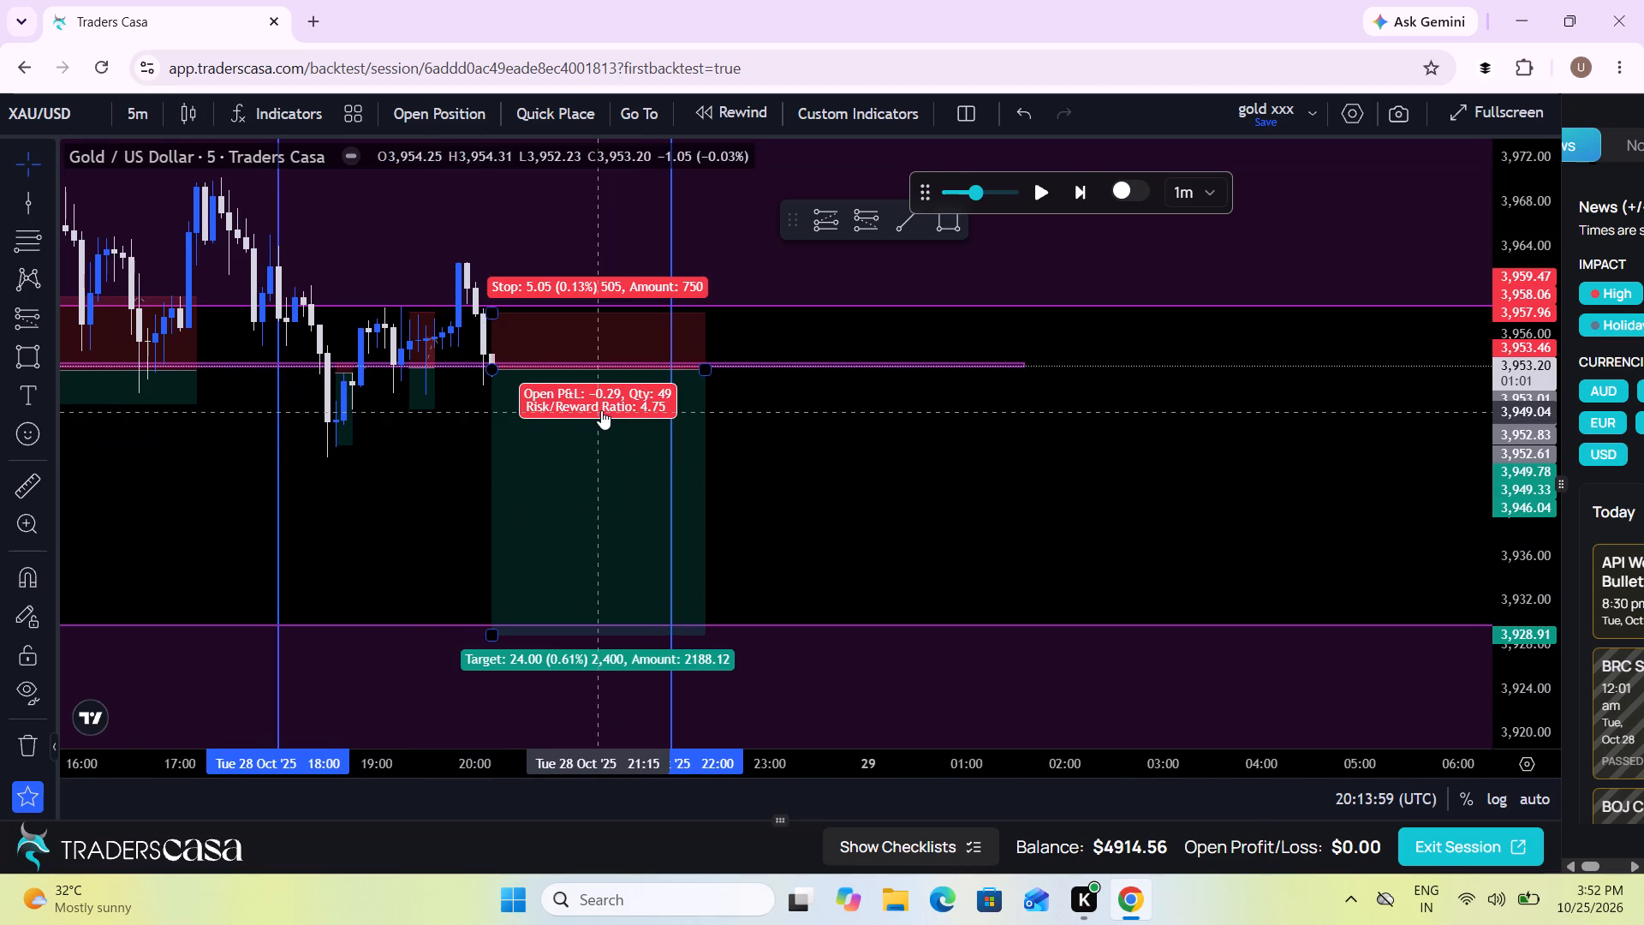
Place a sell stop order from the new short drawing: entry 3952.91, stop loss 3957.96, take profit 3928.91, risk $50.
left_click(601, 410)
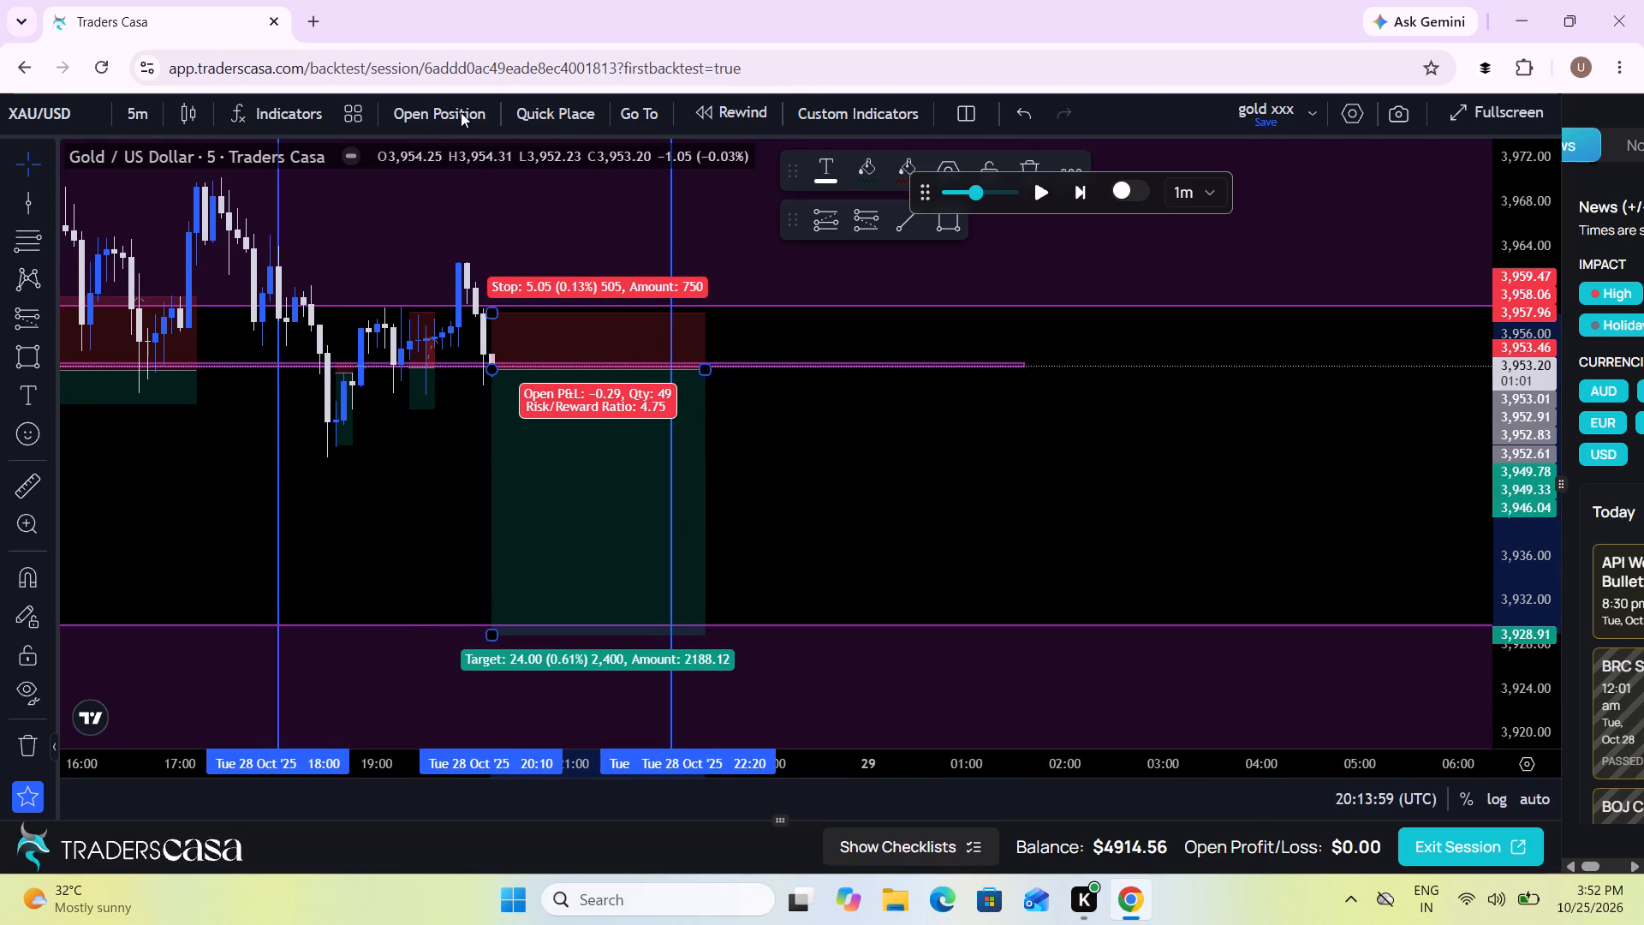
left_click(461, 112)
left_click(795, 786)
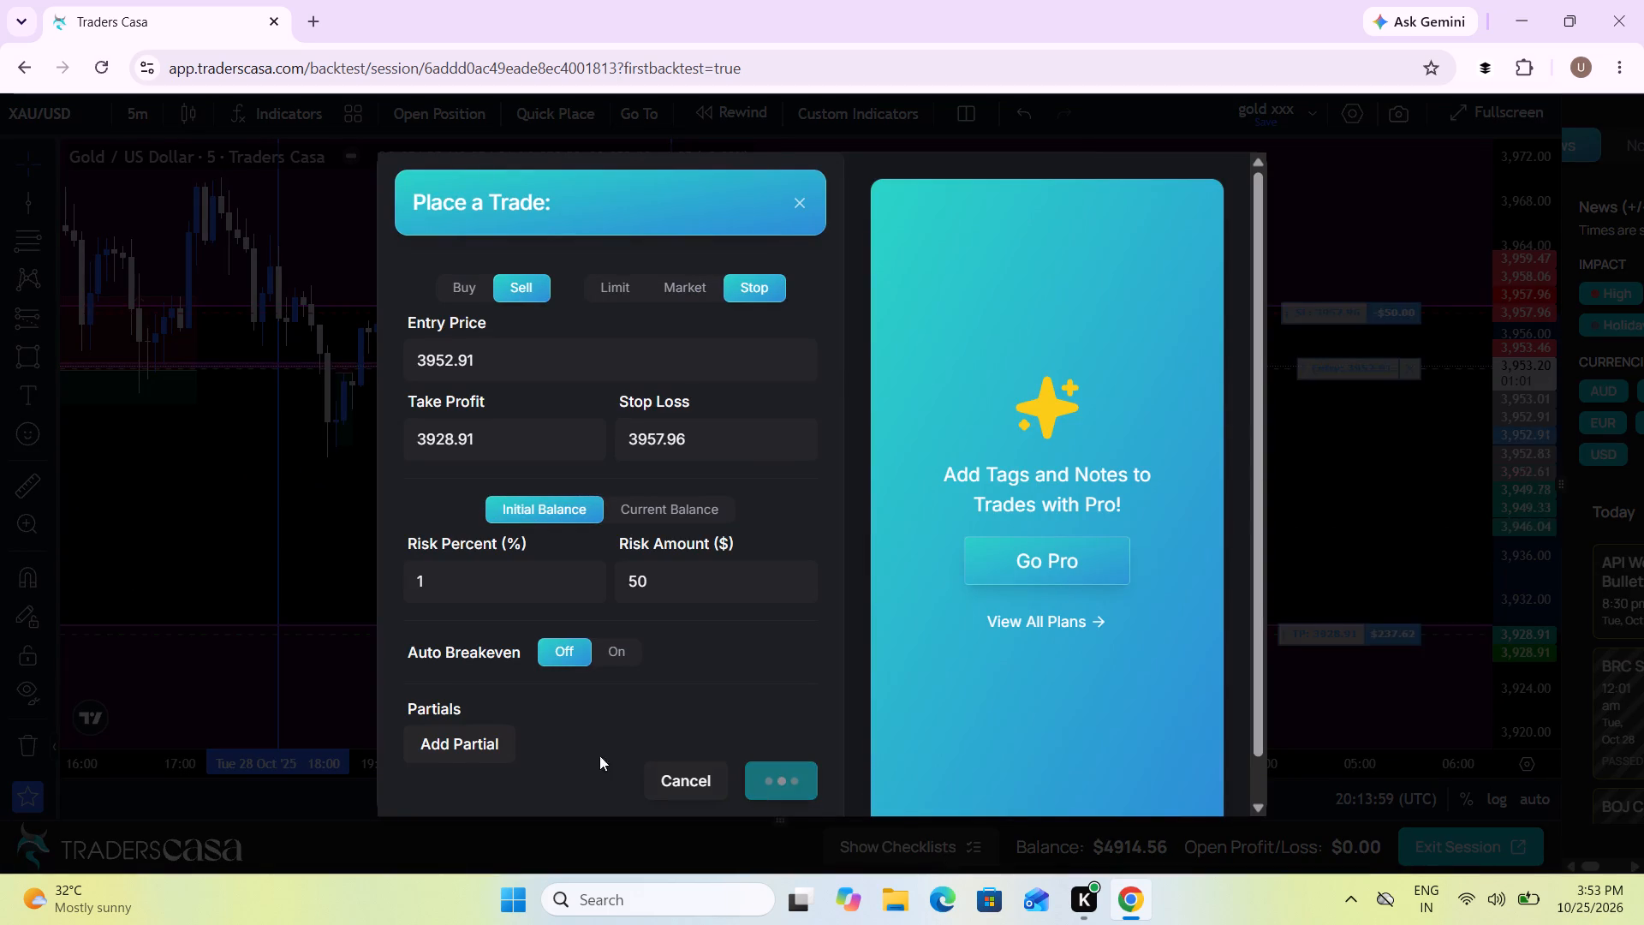
double_click(366, 616)
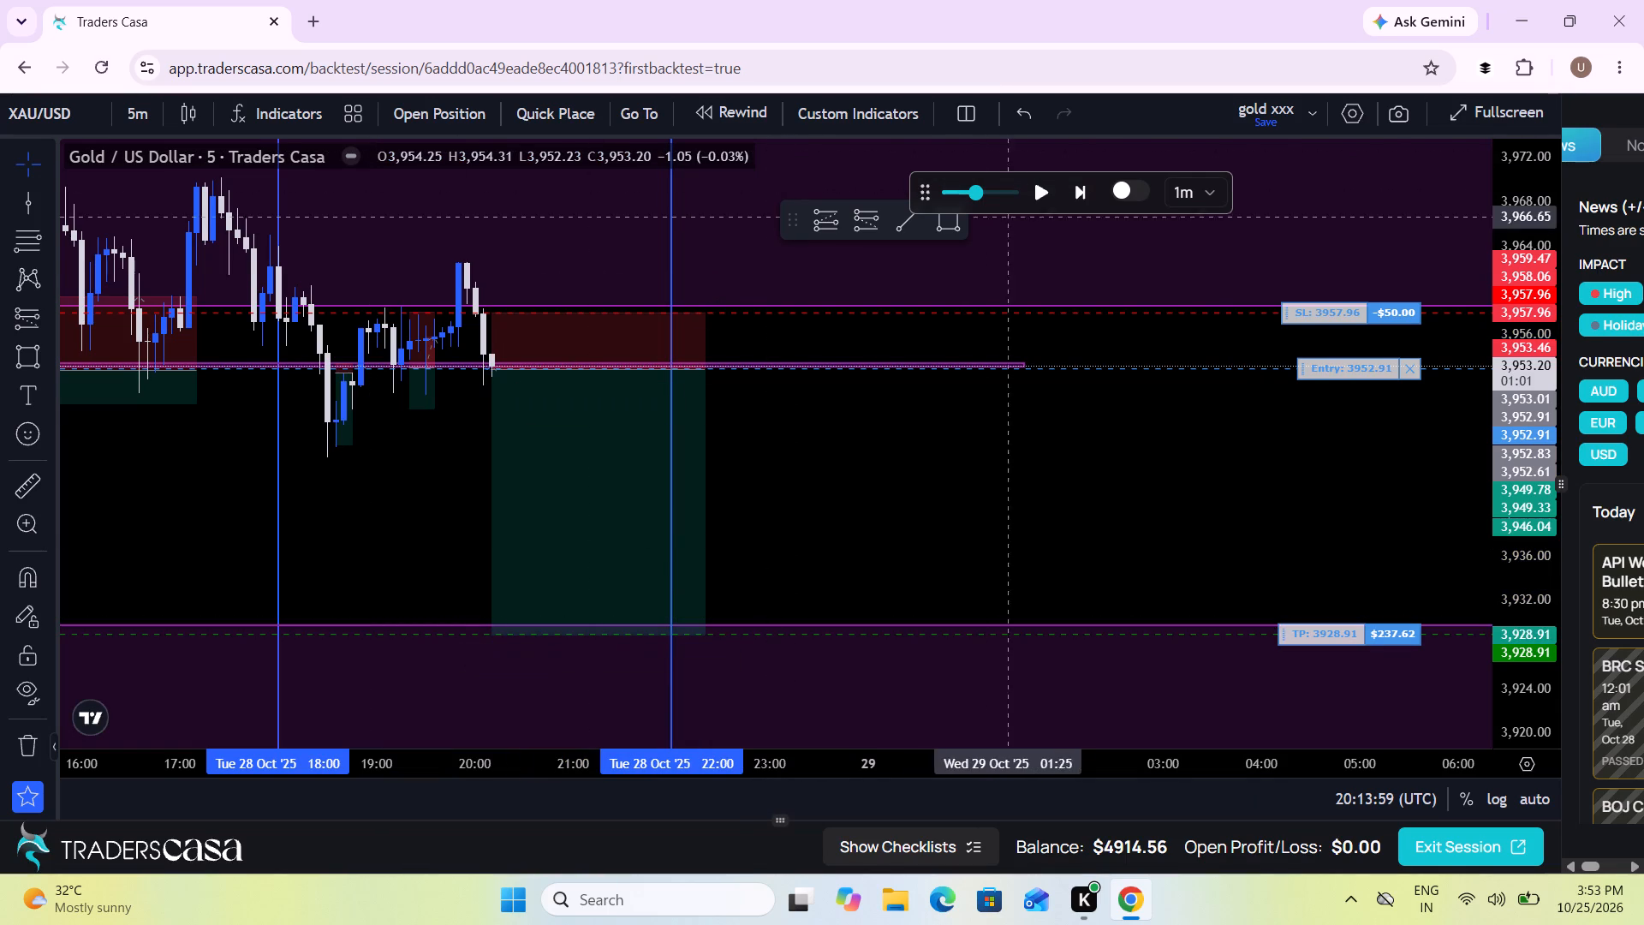
Run the replay to about 21:37 on 28 Oct to play out the sell trade, dismissing the advertisement.
left_click(1051, 200)
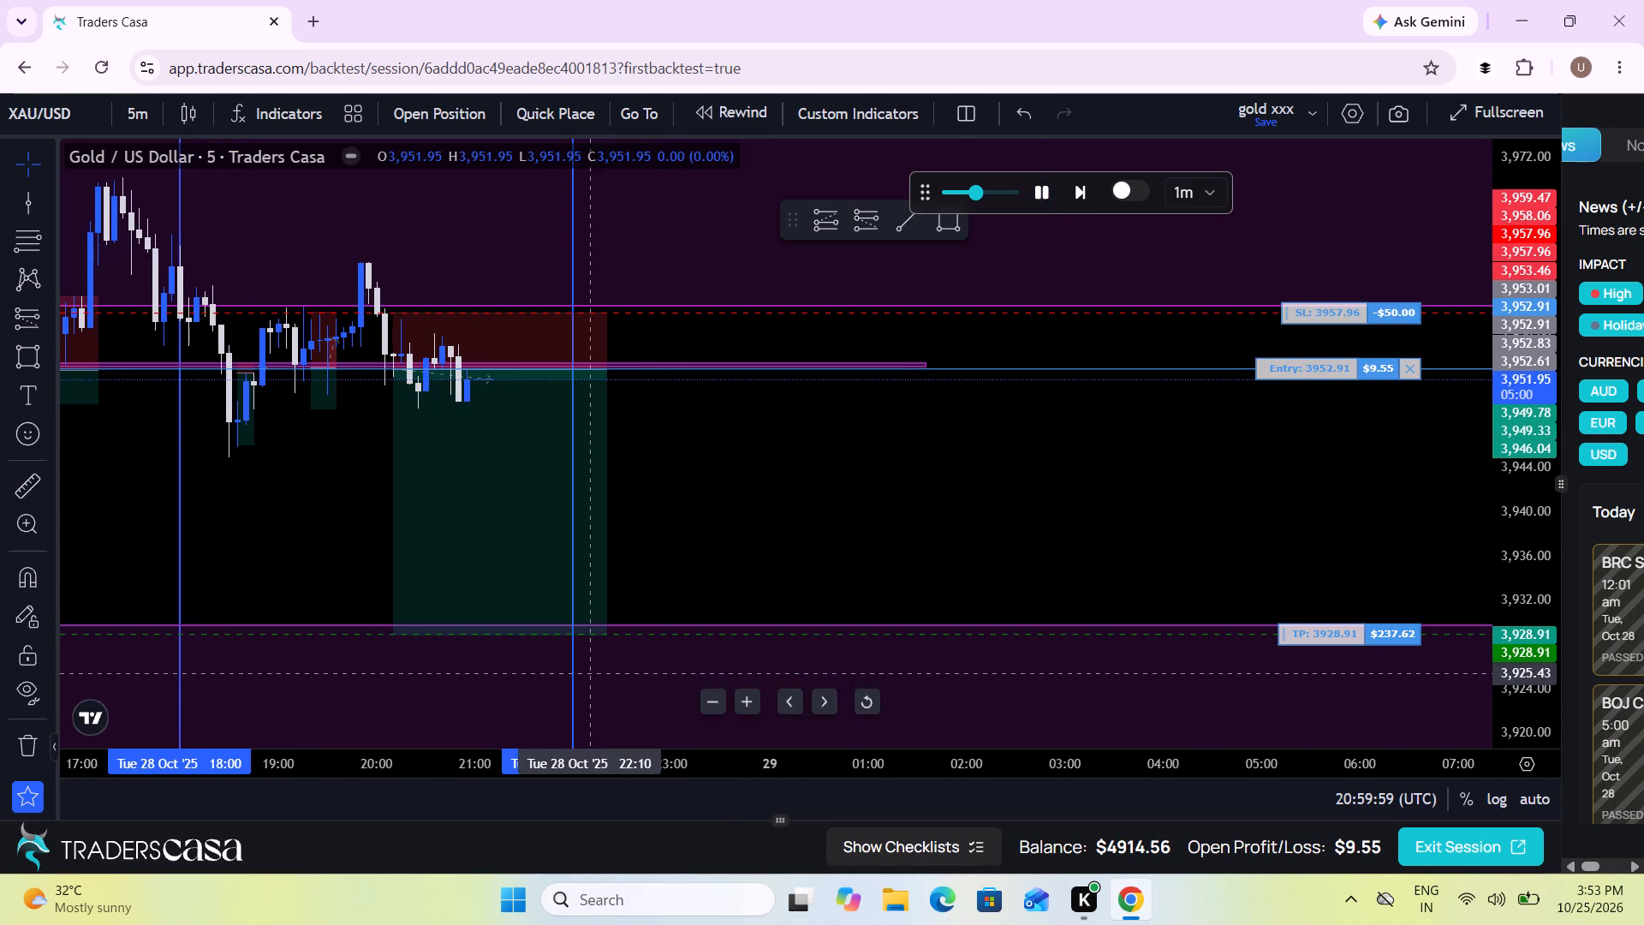
scroll(811, 599, "down", 3)
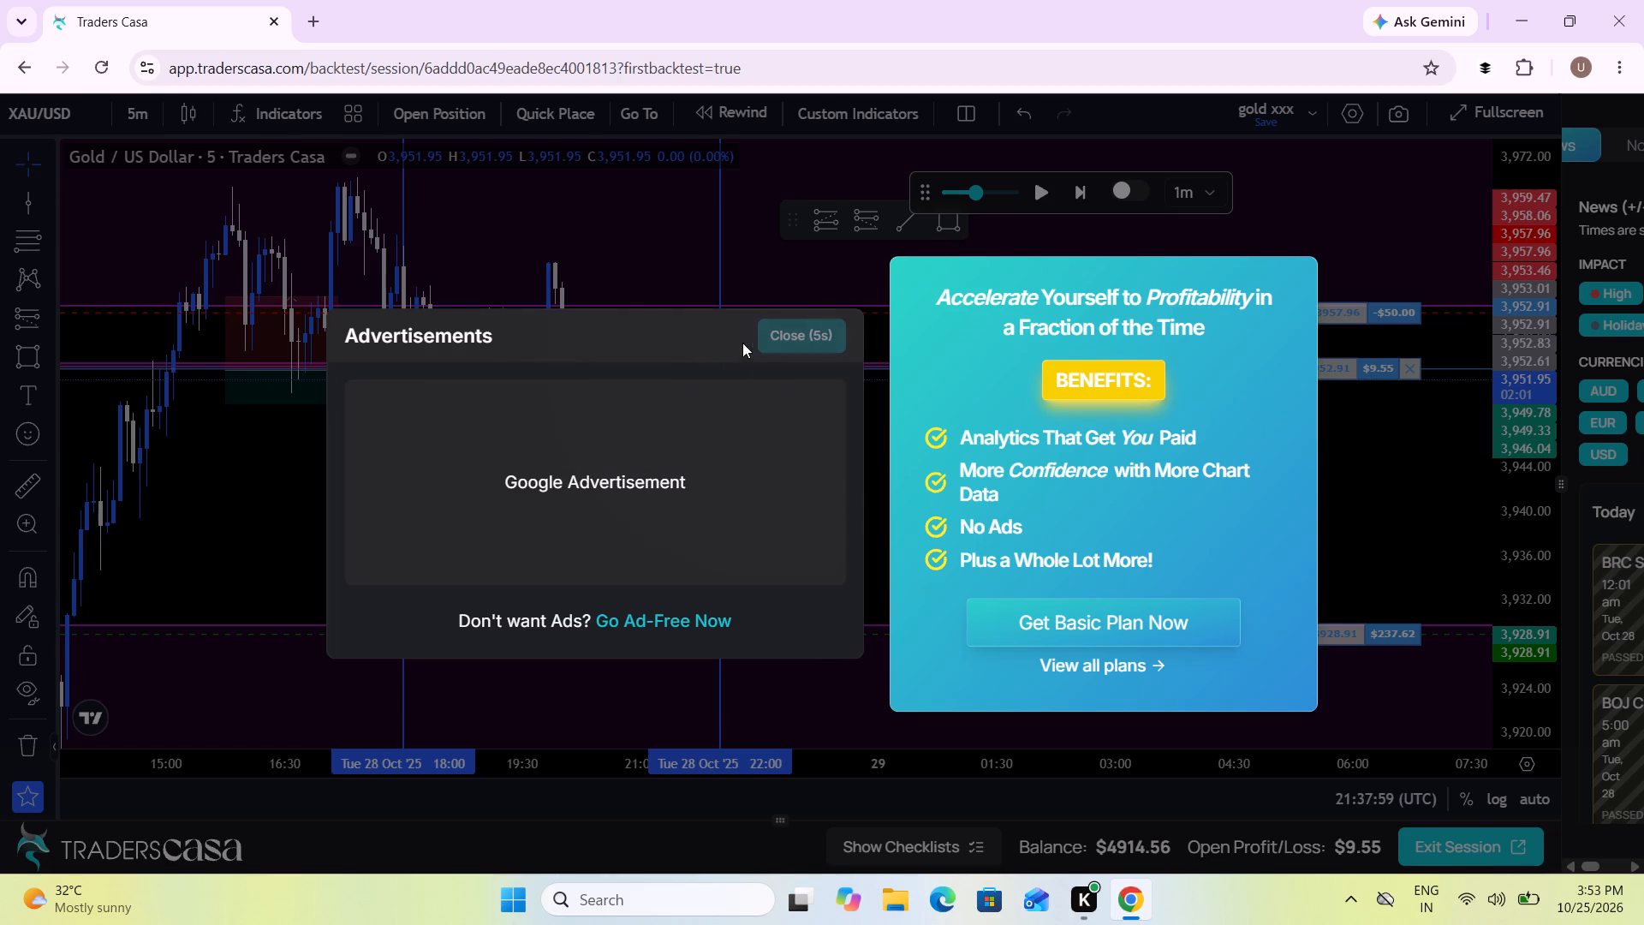
left_click(794, 337)
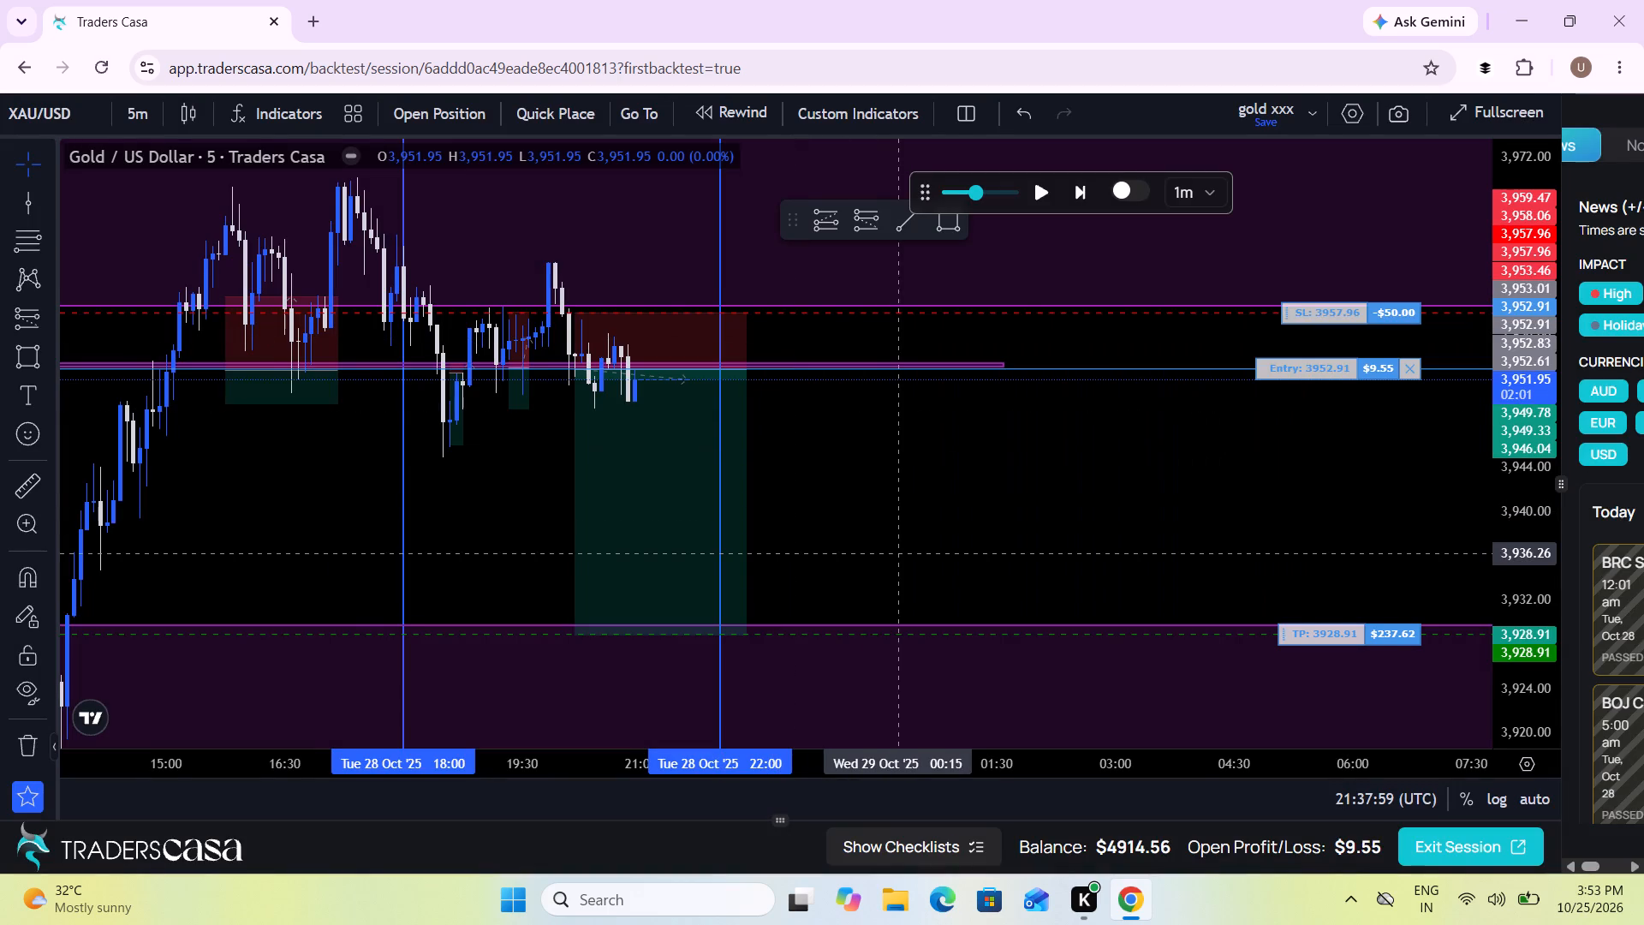
Examine the open sell trade against the order blocks and the price action of 27 and 28 Oct.
left_click_drag(895, 554, 837, 548)
scroll(837, 548, "down", 4)
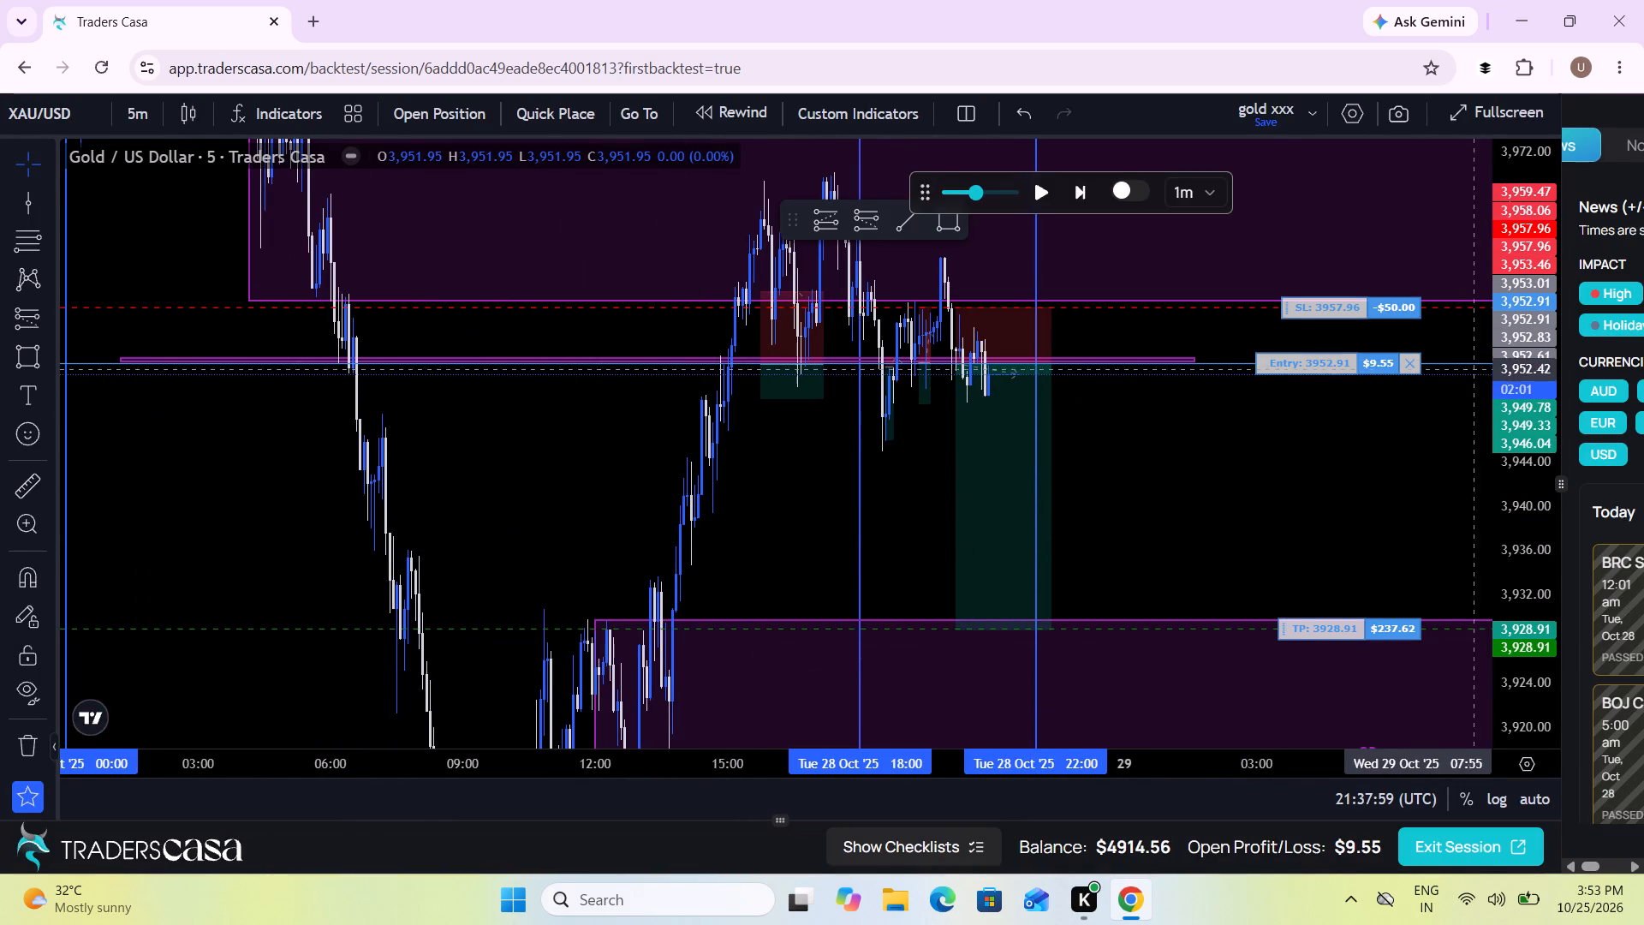
left_click_drag(1491, 355, 1437, 438)
left_click_drag(1516, 376, 1398, 606)
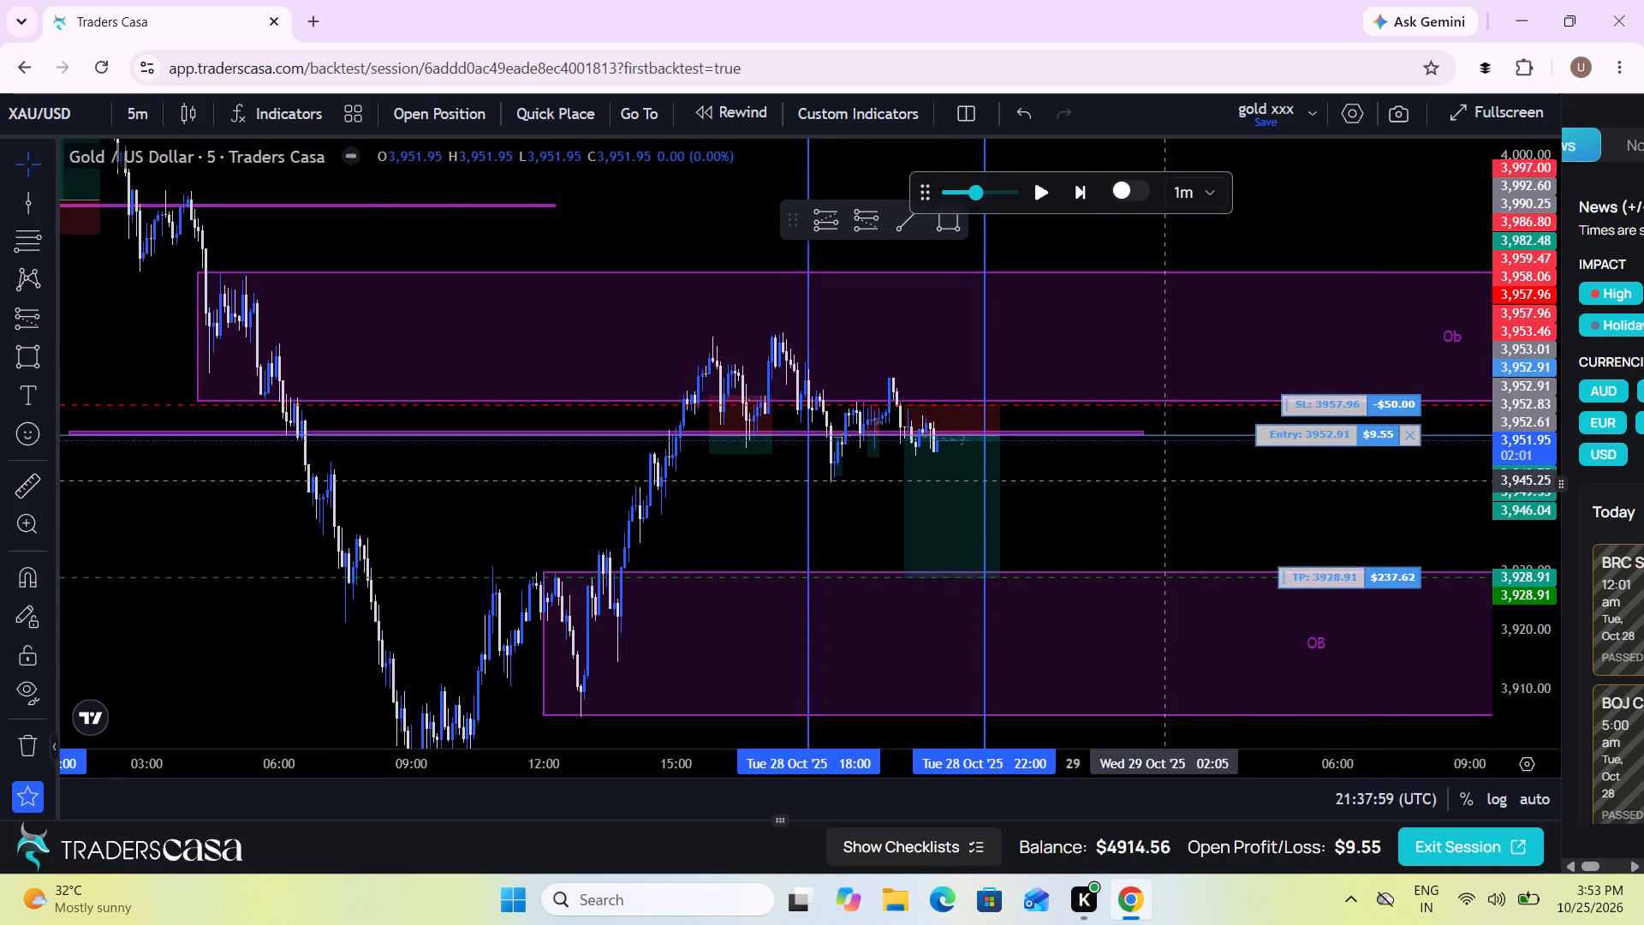
scroll(1165, 480, "down", 2)
left_click_drag(725, 542, 722, 334)
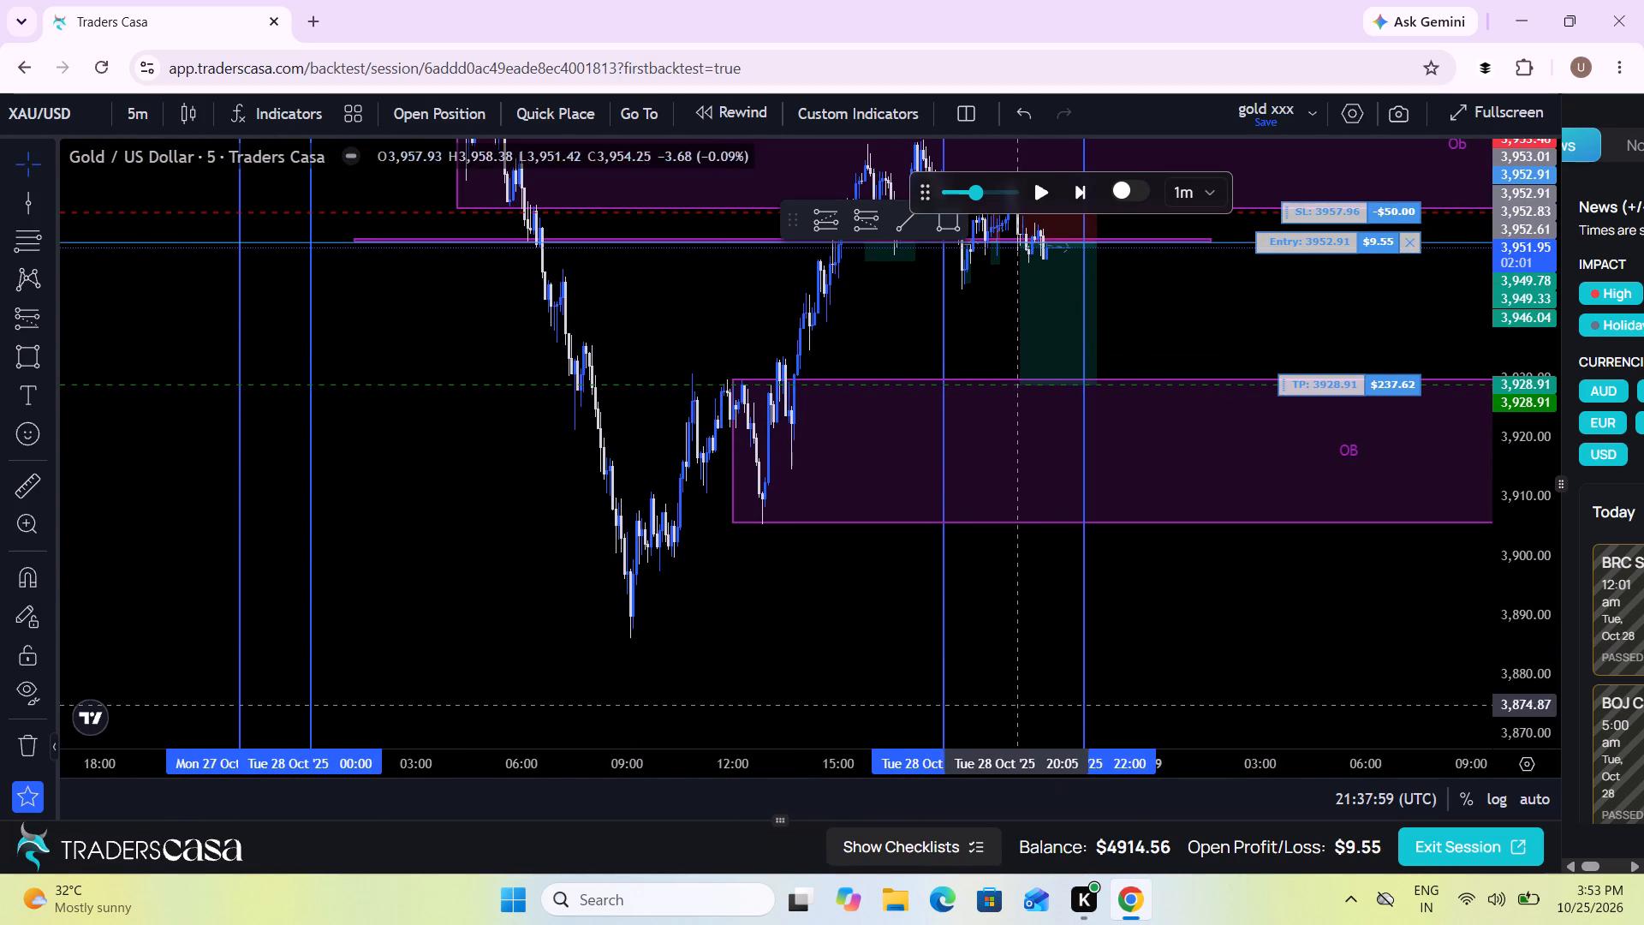
left_click_drag(1025, 651, 984, 924)
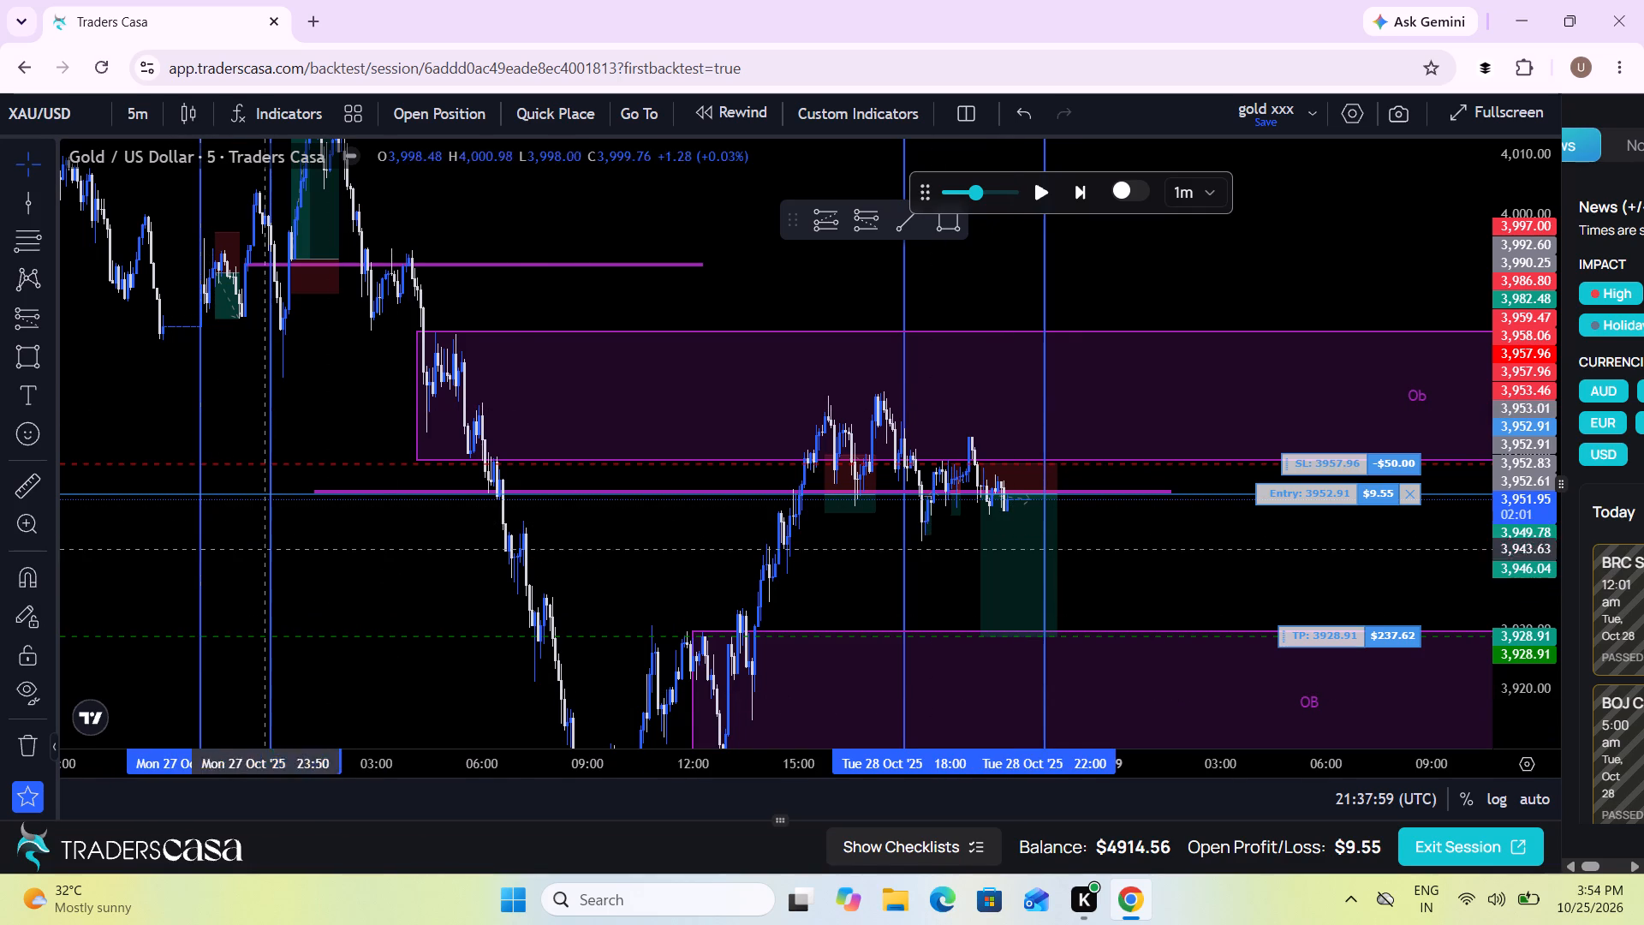
left_click_drag(491, 678, 337, 584)
scroll(337, 584, "up", 5)
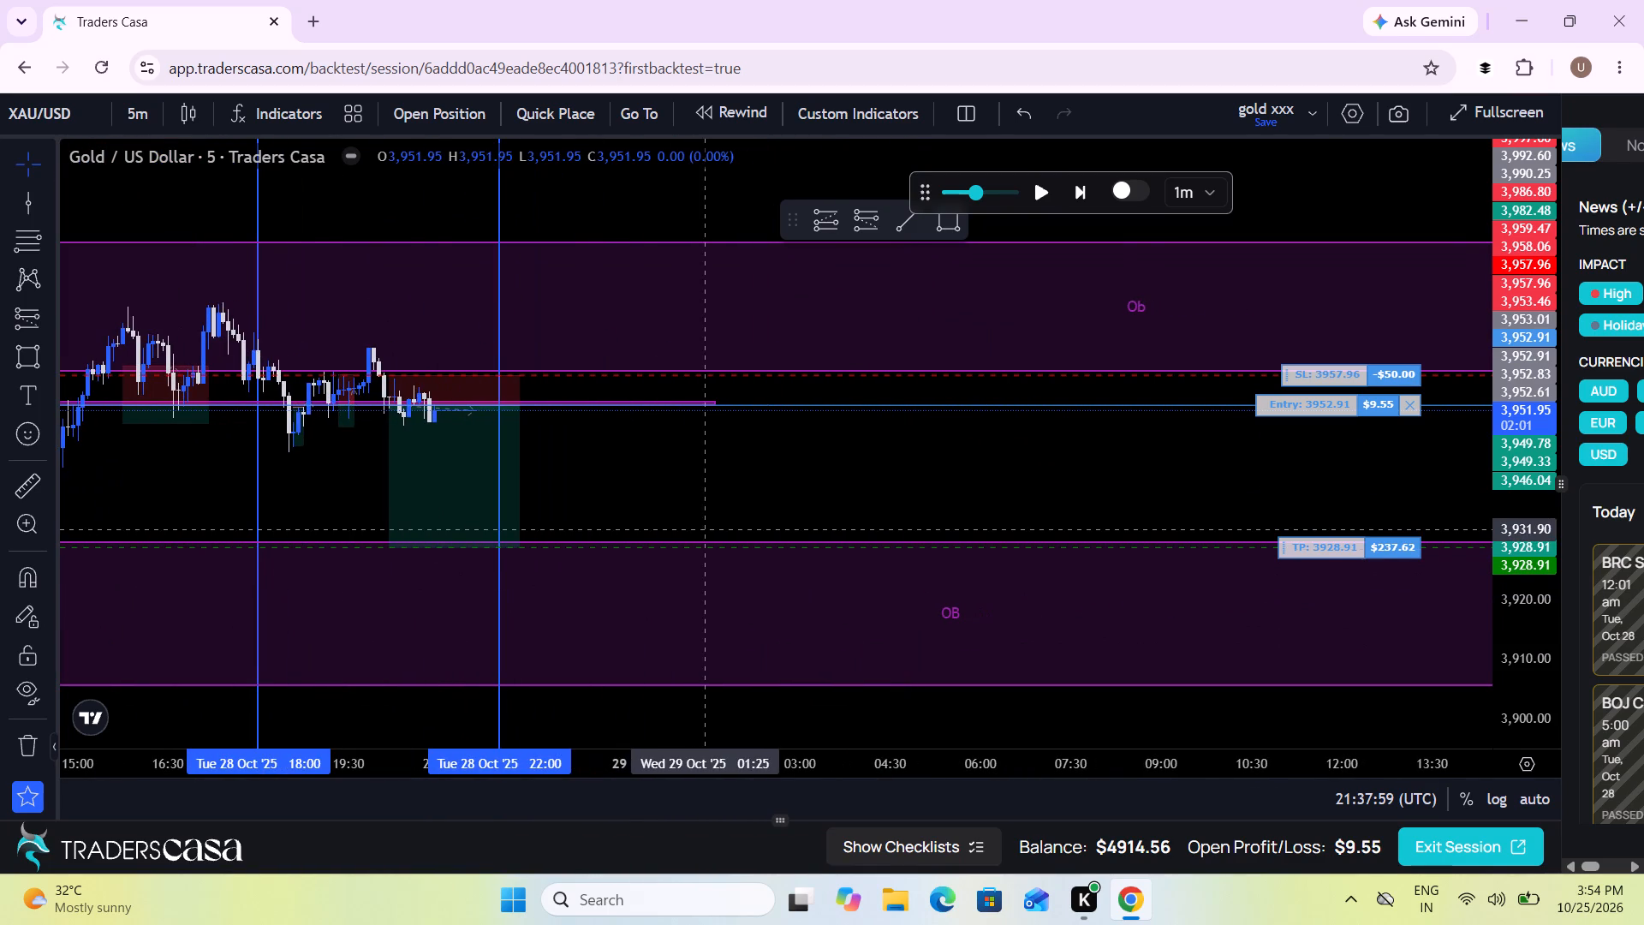
left_click_drag(706, 529, 1047, 529)
scroll(1047, 529, "down", 3)
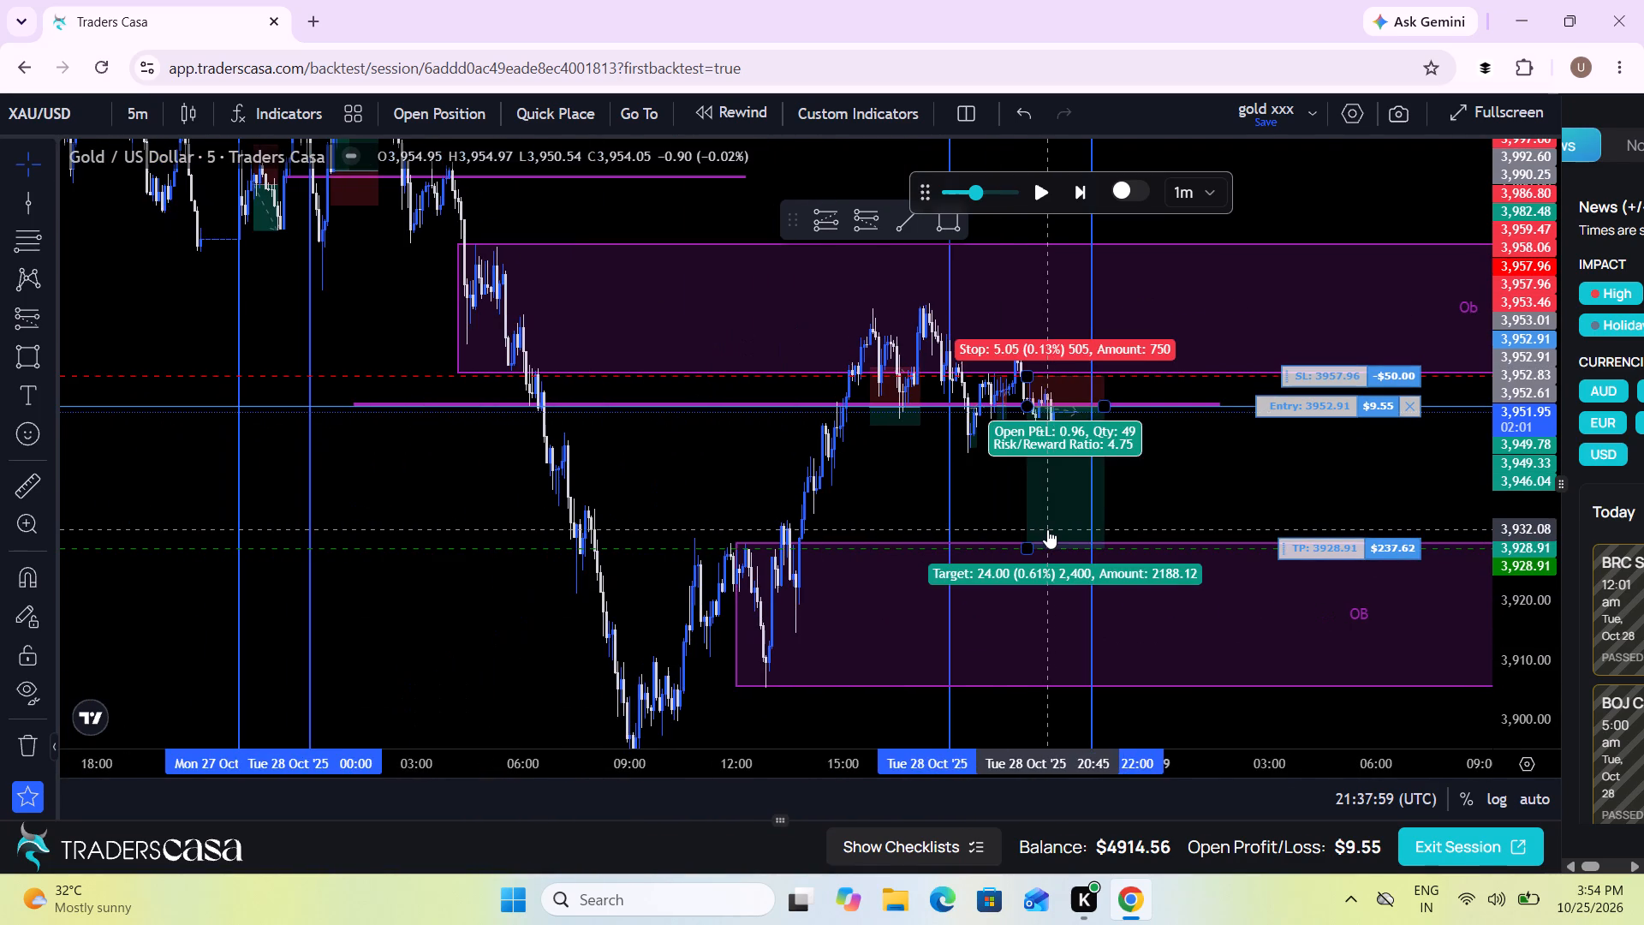
left_click_drag(1147, 503, 1092, 701)
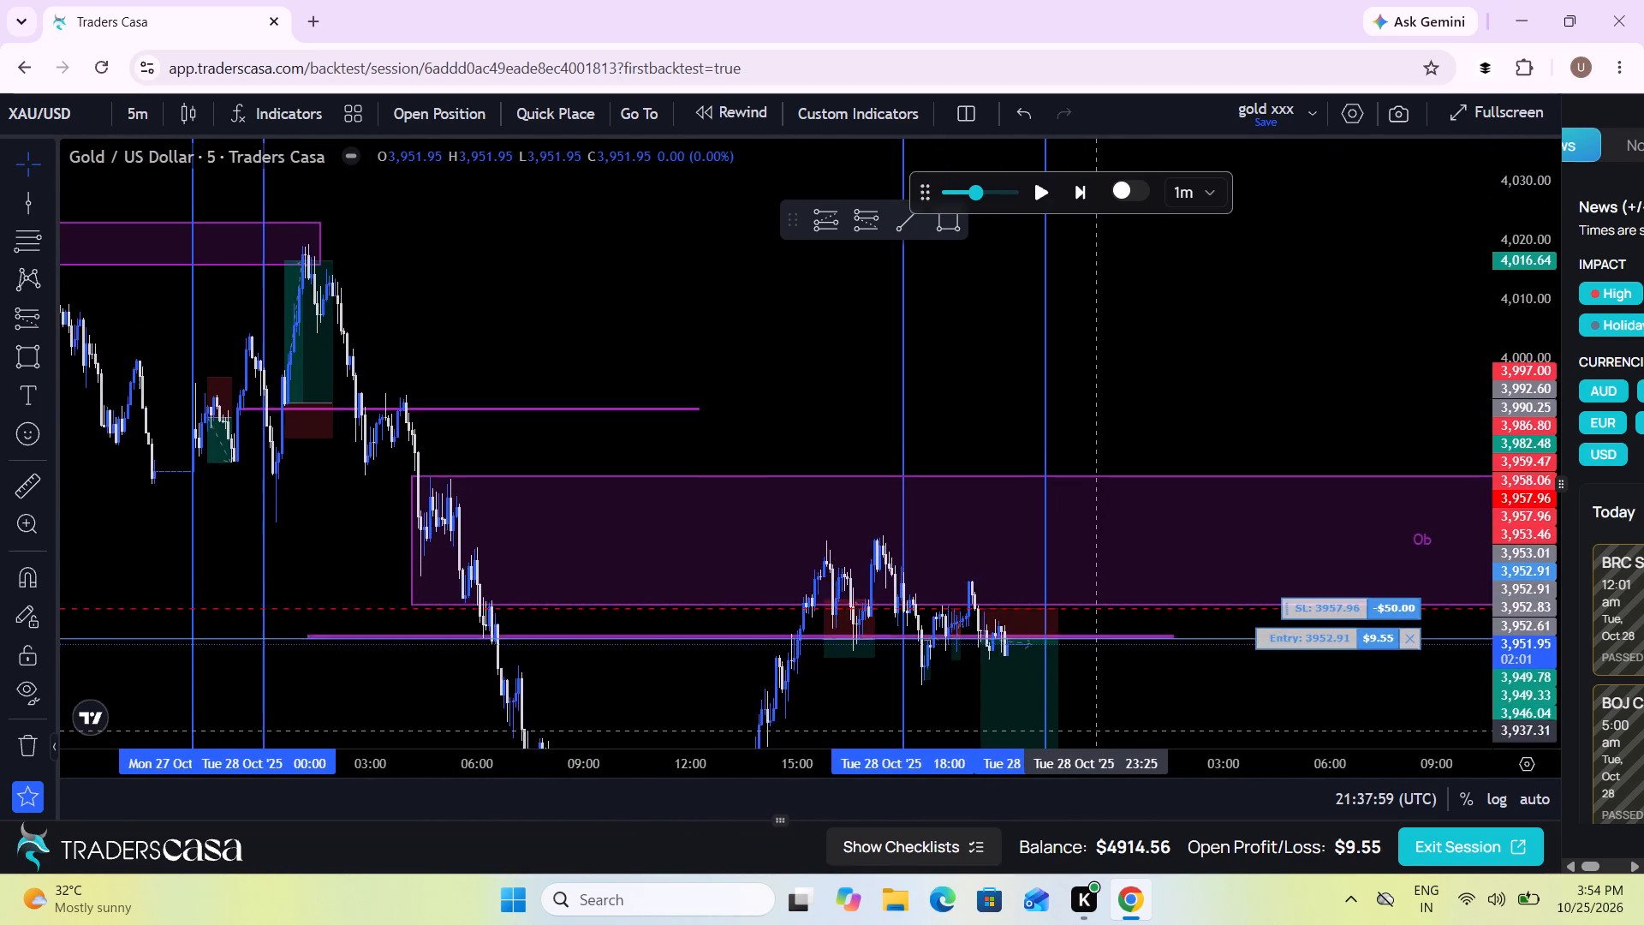
left_click_drag(1092, 701, 1045, 629)
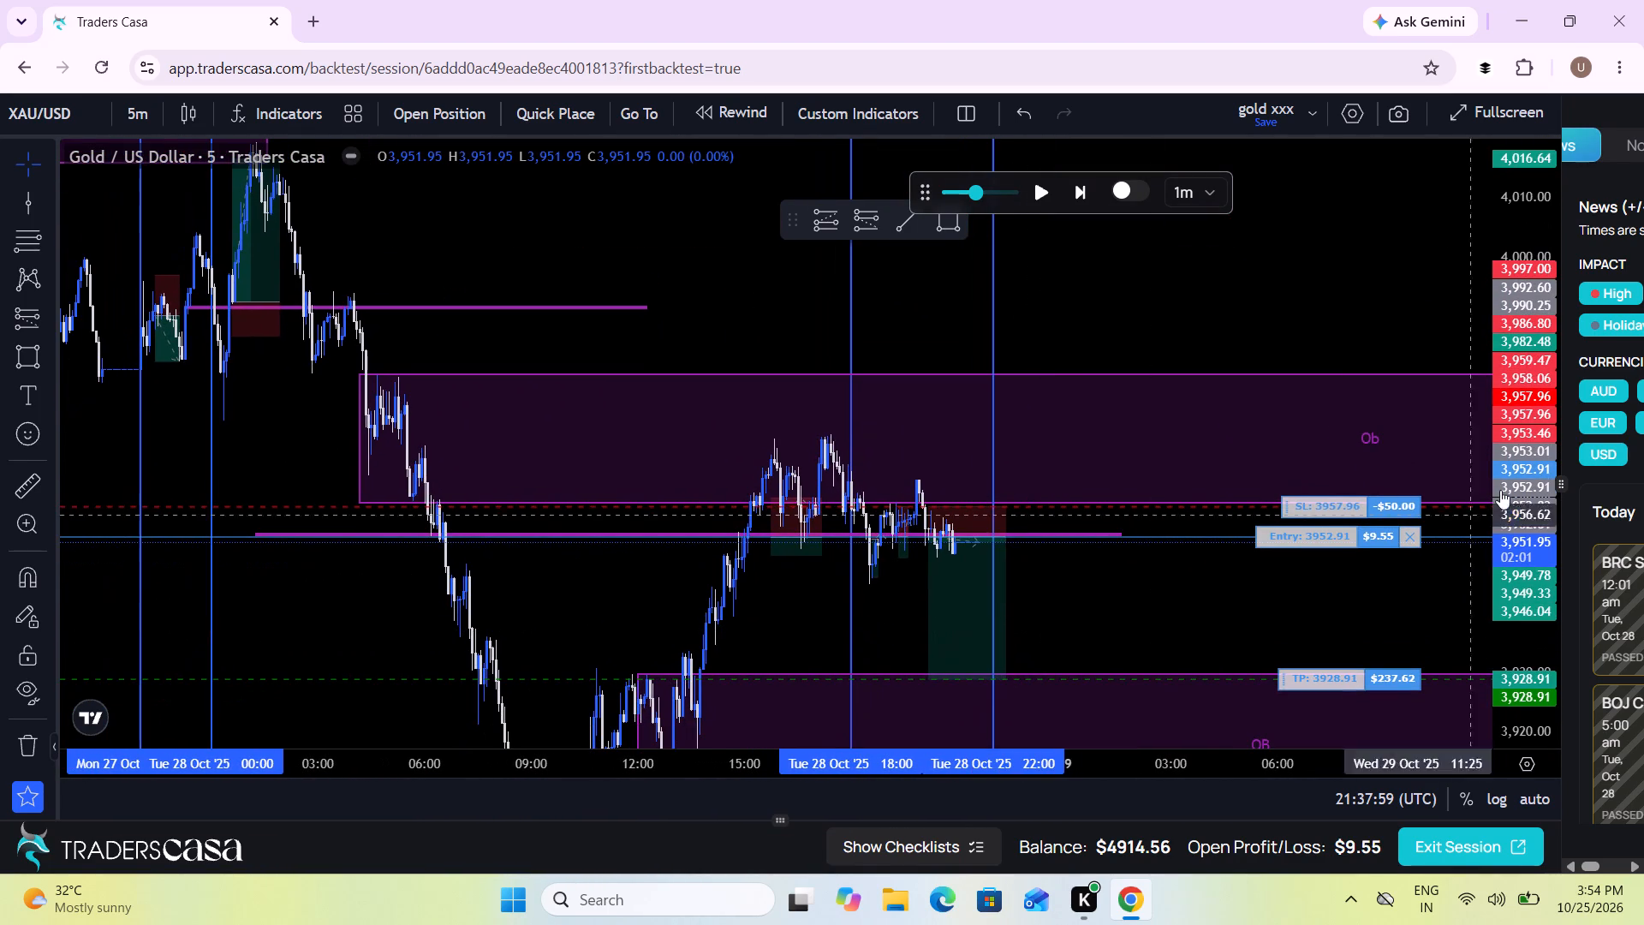
left_click_drag(1516, 424, 1478, 565)
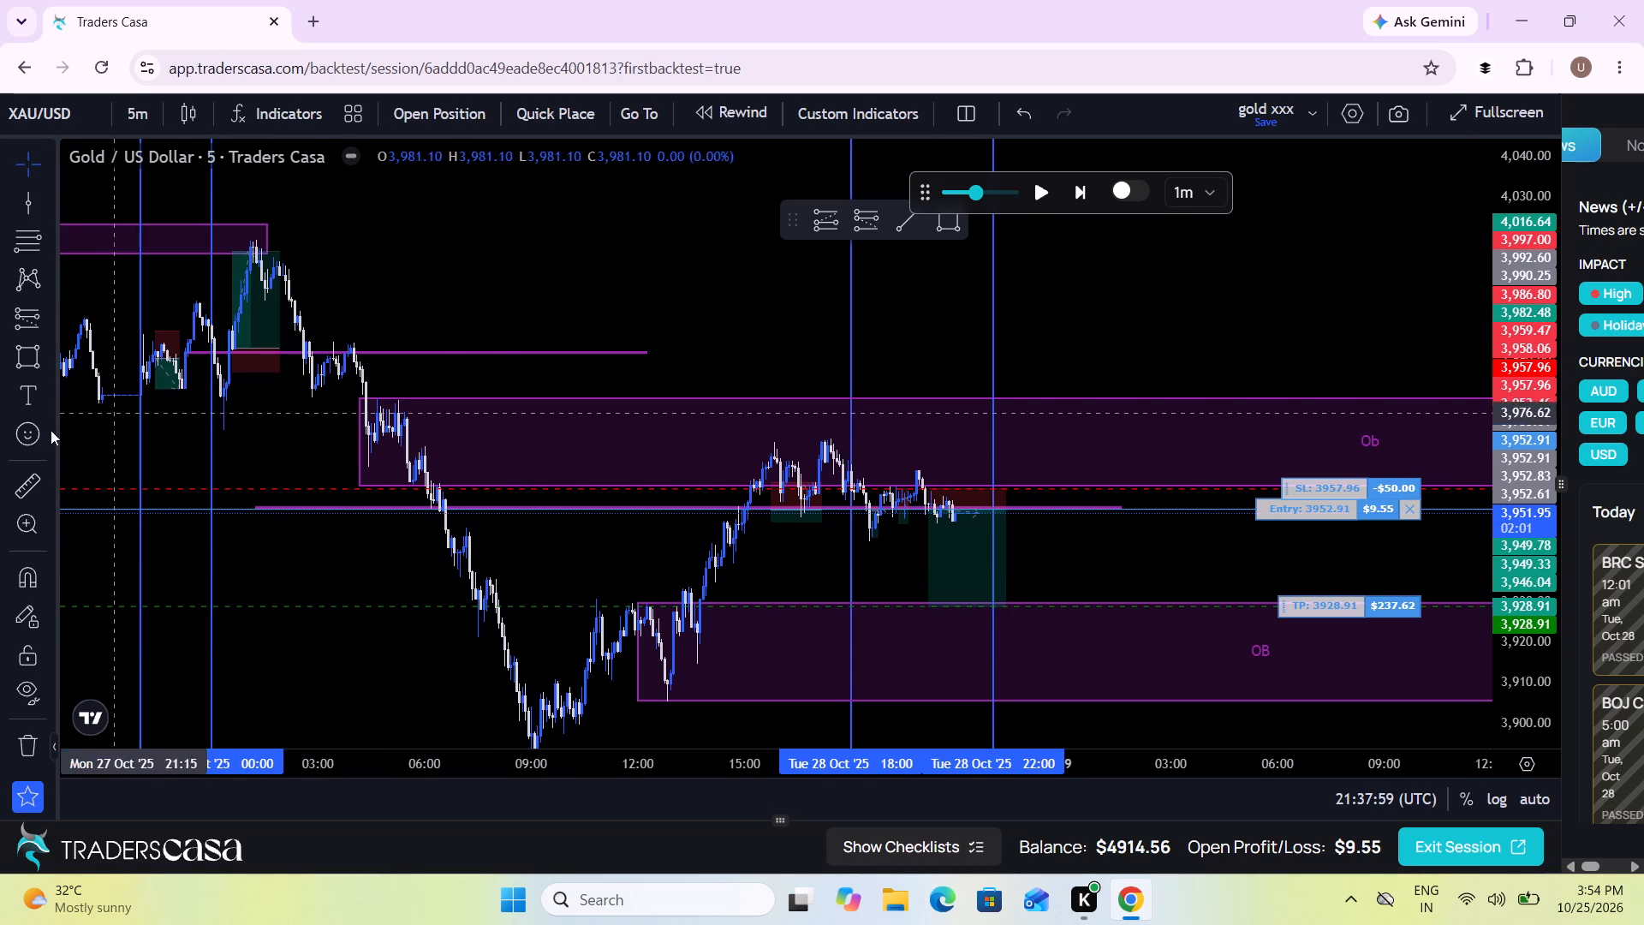
Measure the price range from about 4,019.43 at 03:30 on 28 Oct to about 3,886.45 at 04:40 on 29 Oct.
left_click(27, 478)
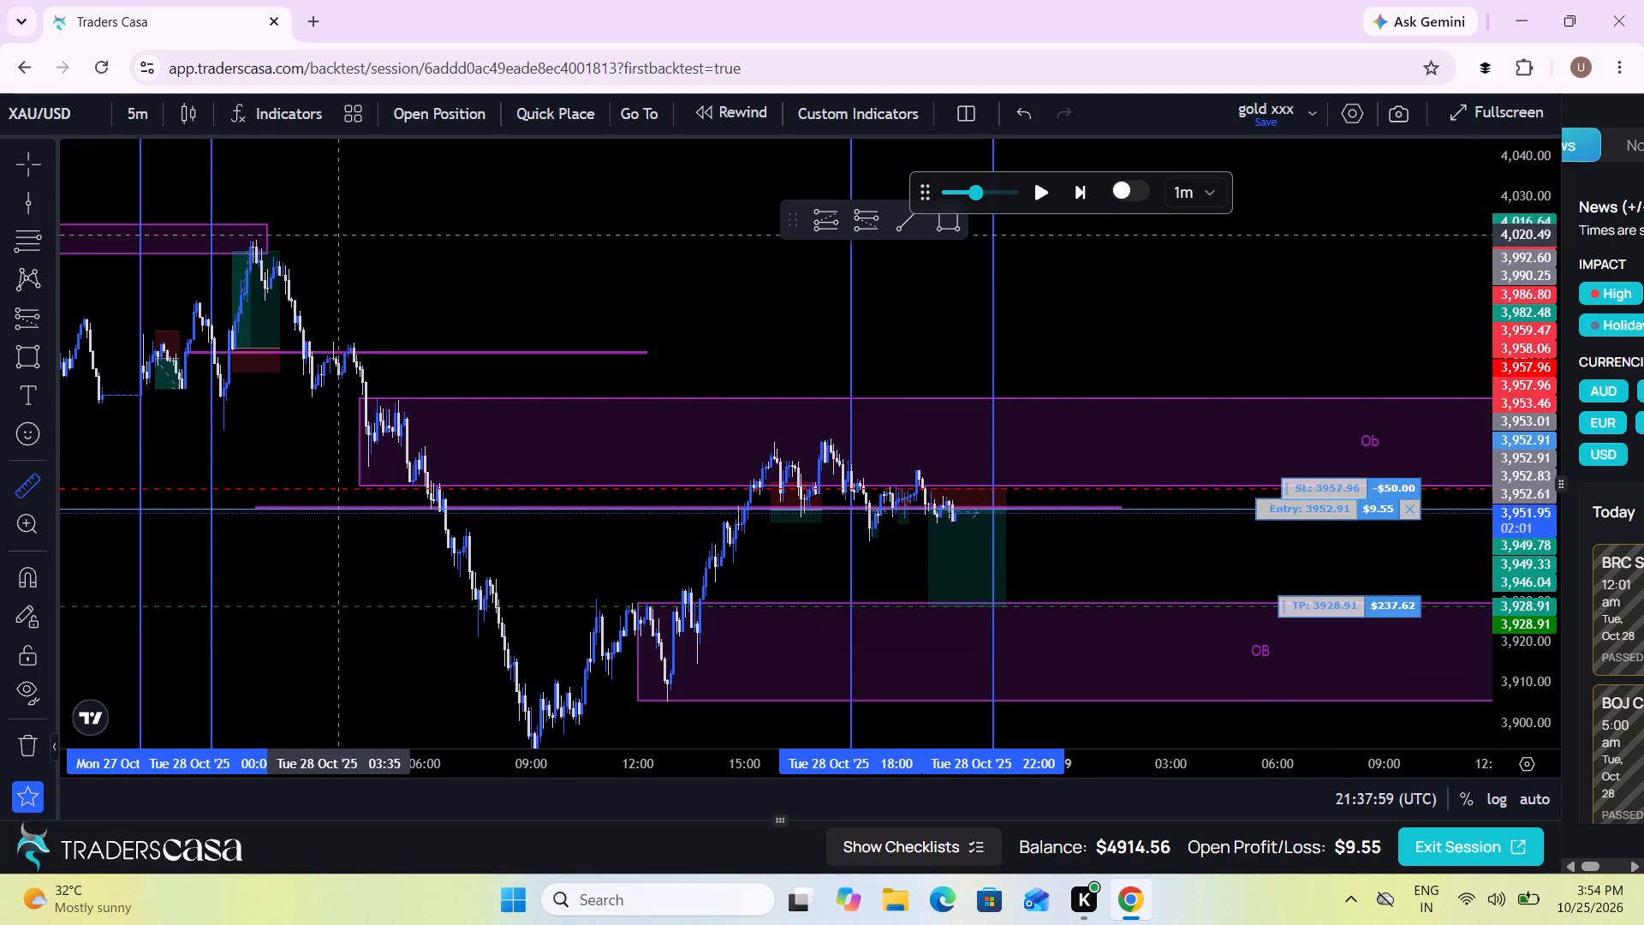
left_click(336, 239)
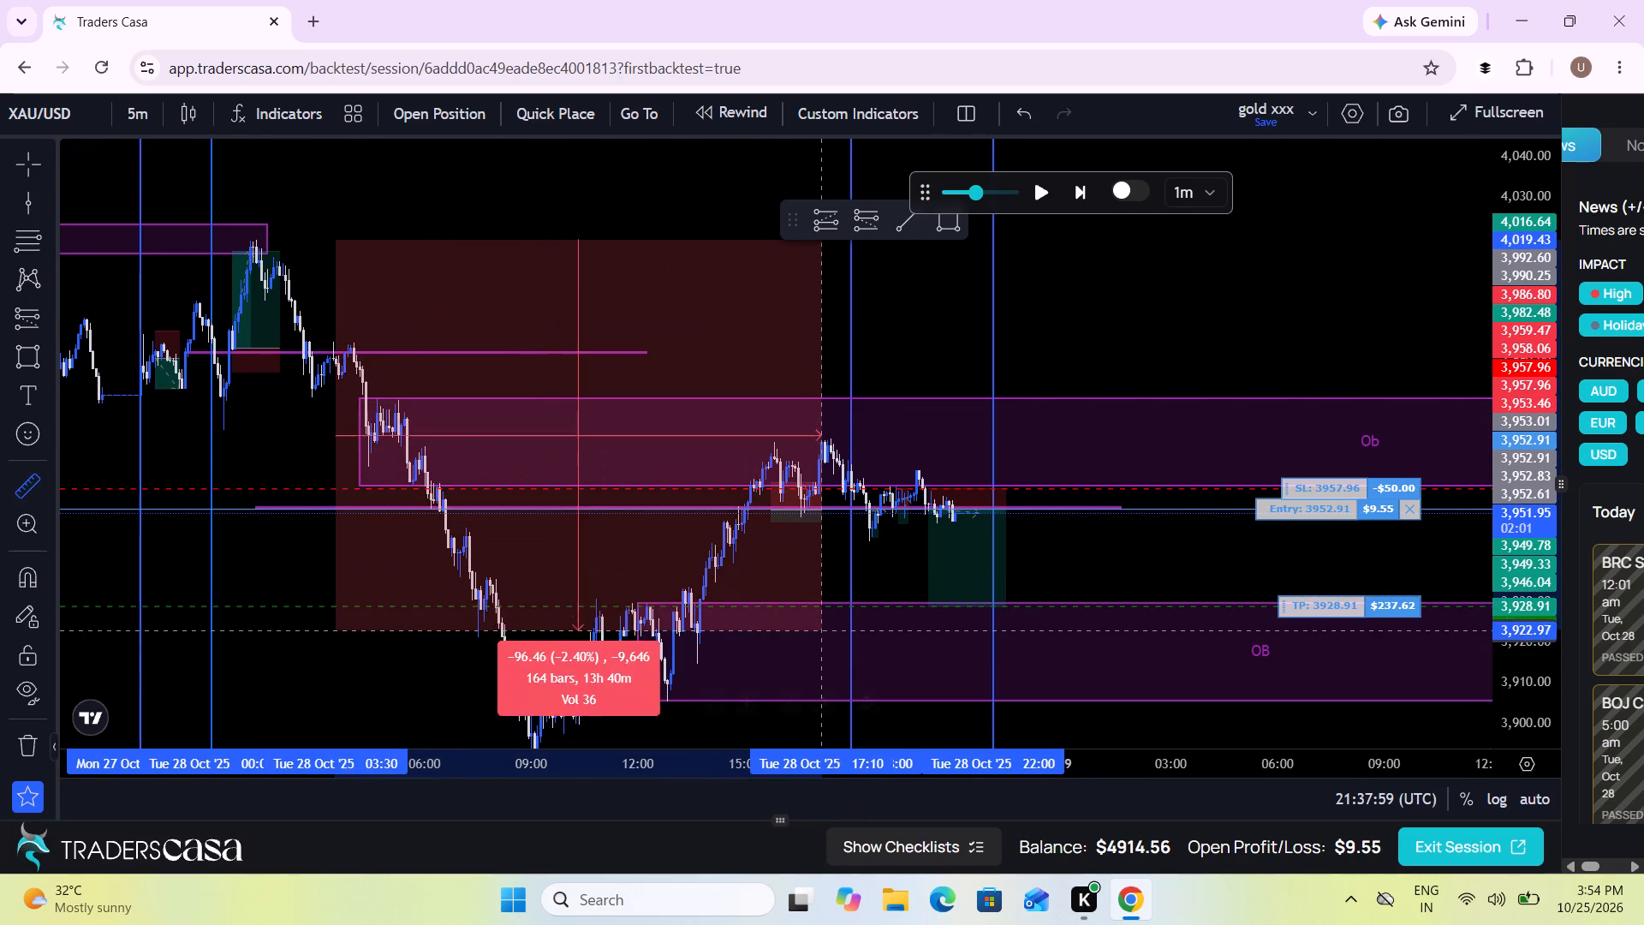
scroll(823, 636, "down", 3)
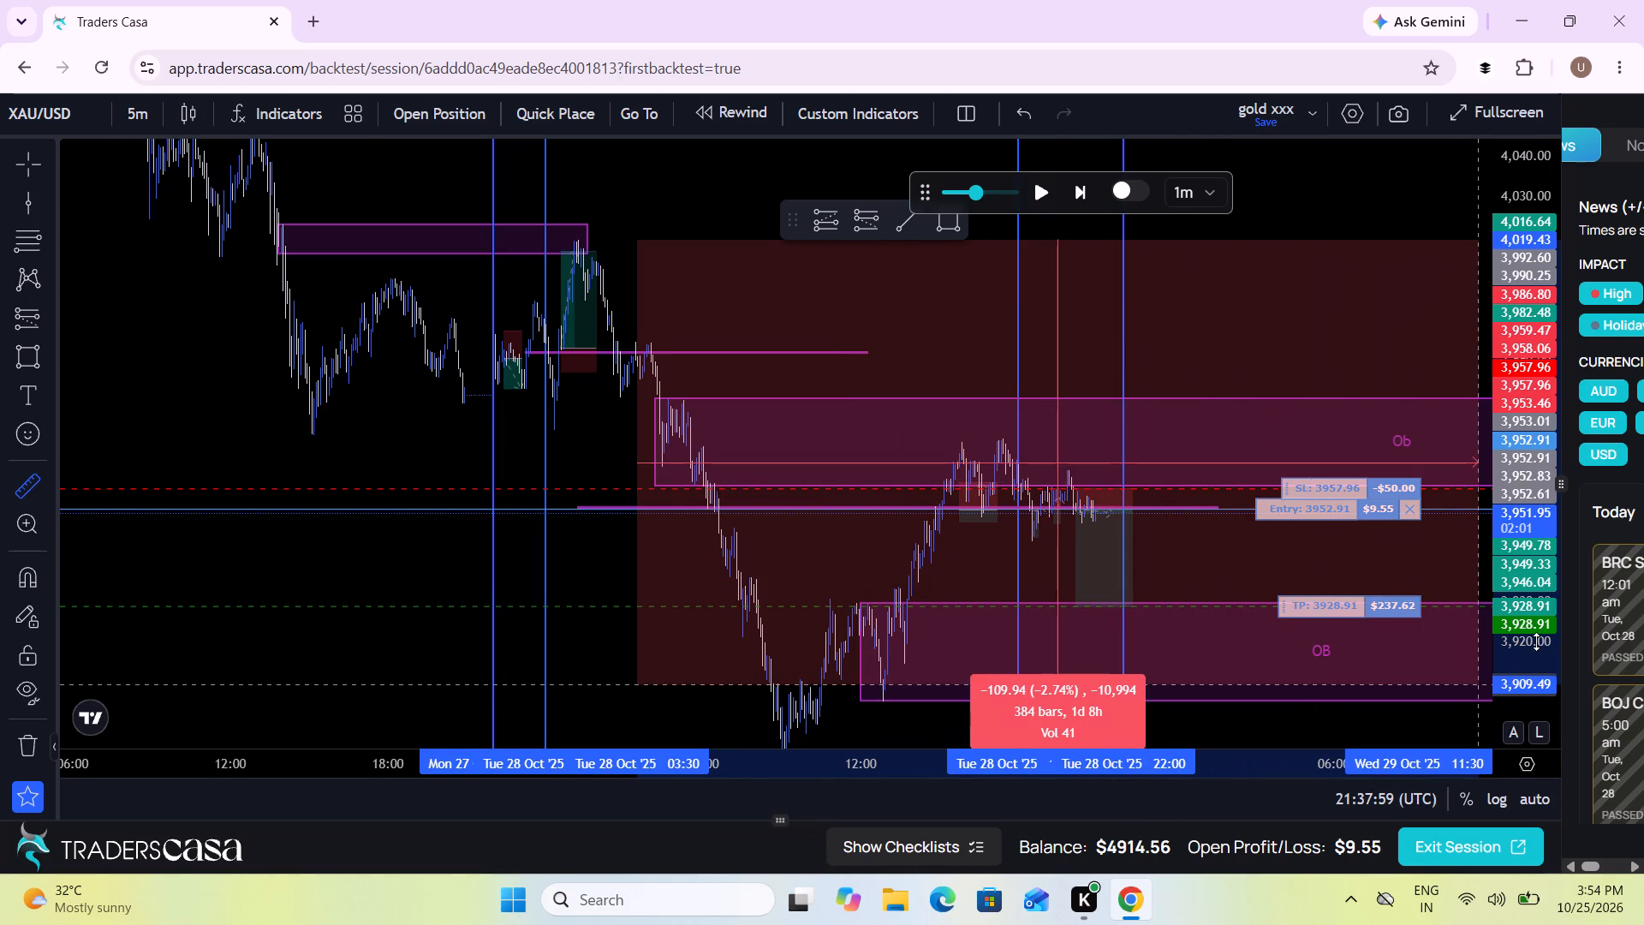
left_click_drag(1536, 642, 1524, 701)
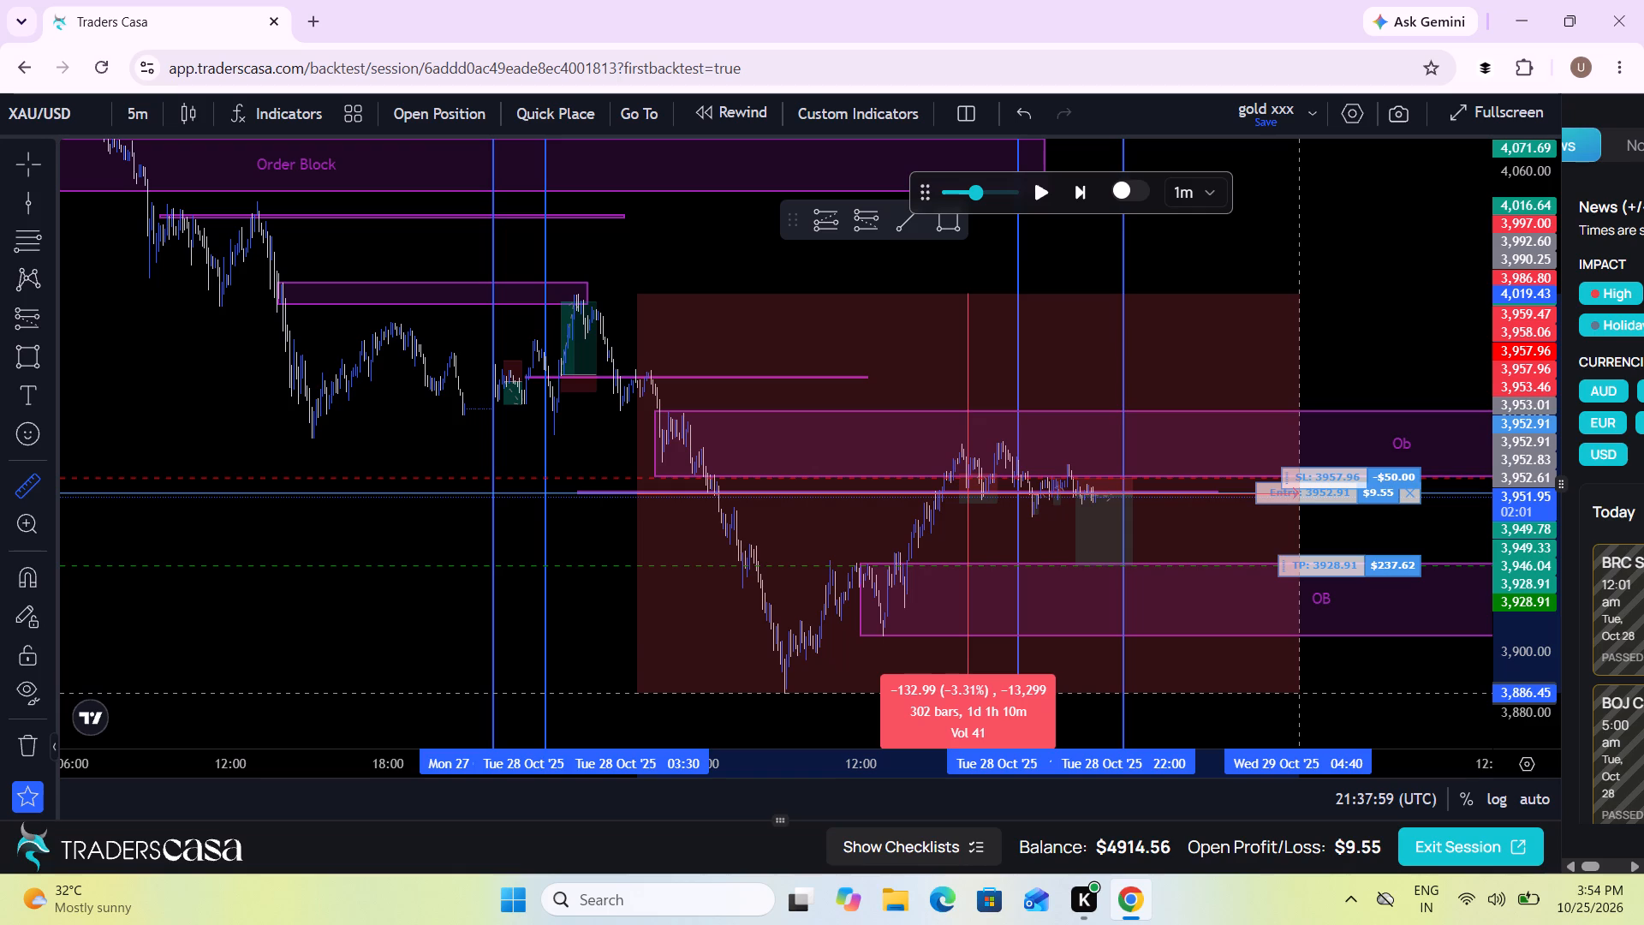
left_click(1297, 693)
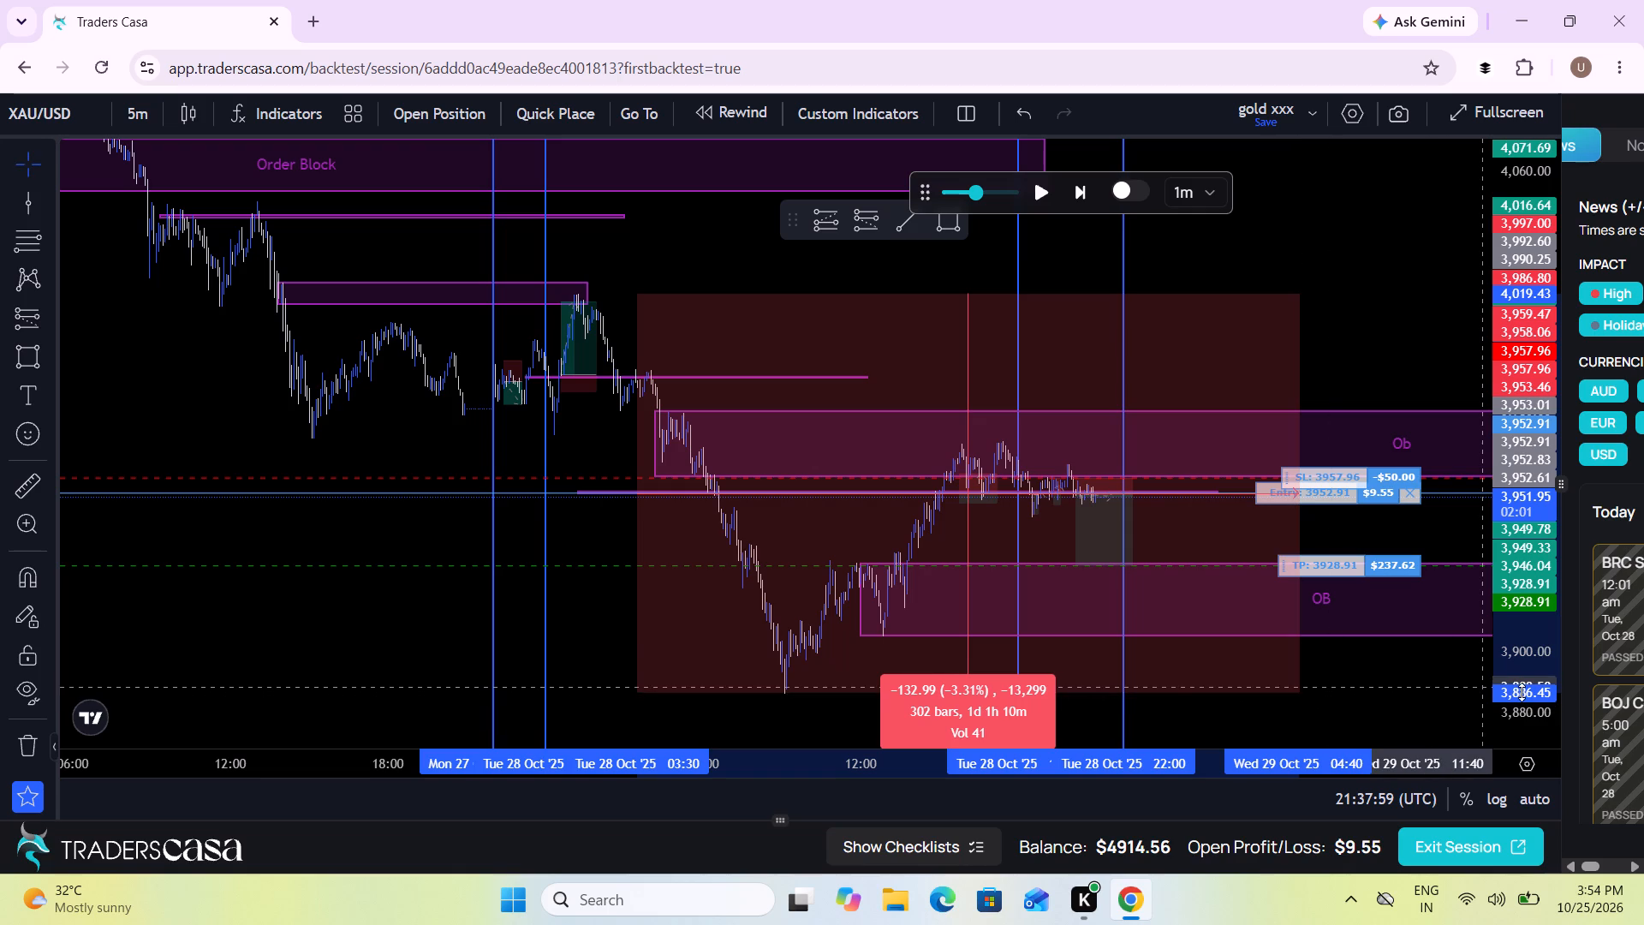
left_click_drag(1522, 692, 1488, 261)
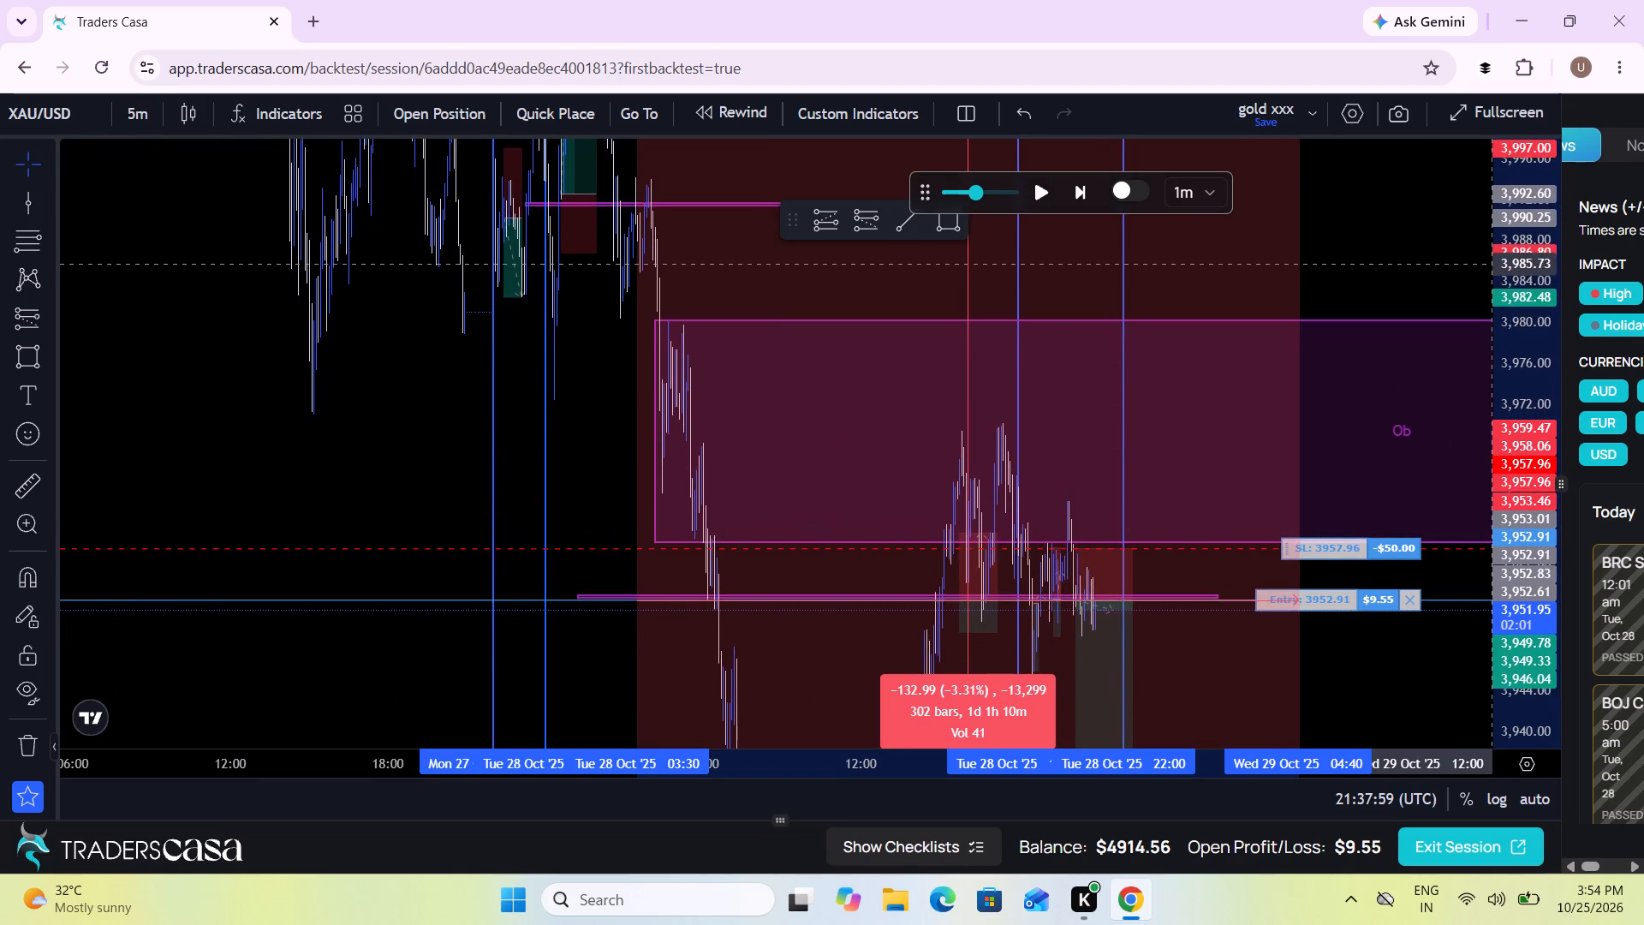
Increase the replay speed and run the replay to about 22:15 on 28 Oct to play out the sell trade.
left_click_drag(1488, 261, 1479, 355)
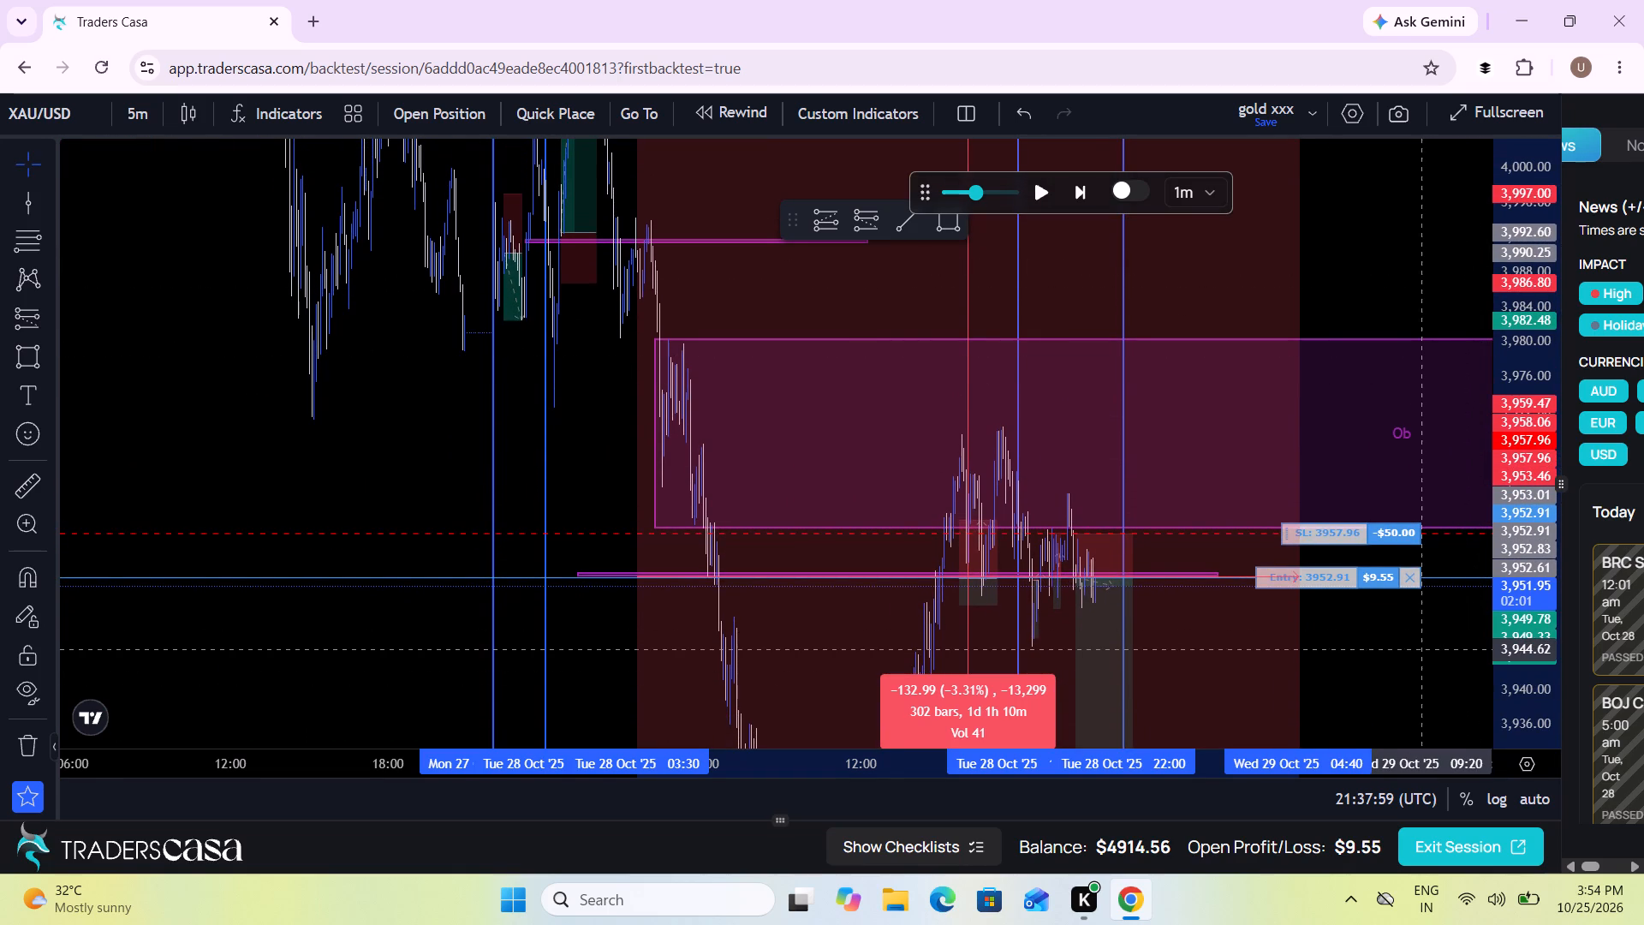
left_click(1421, 649)
left_click_drag(1421, 649, 1322, 614)
scroll(1322, 614, "up", 6)
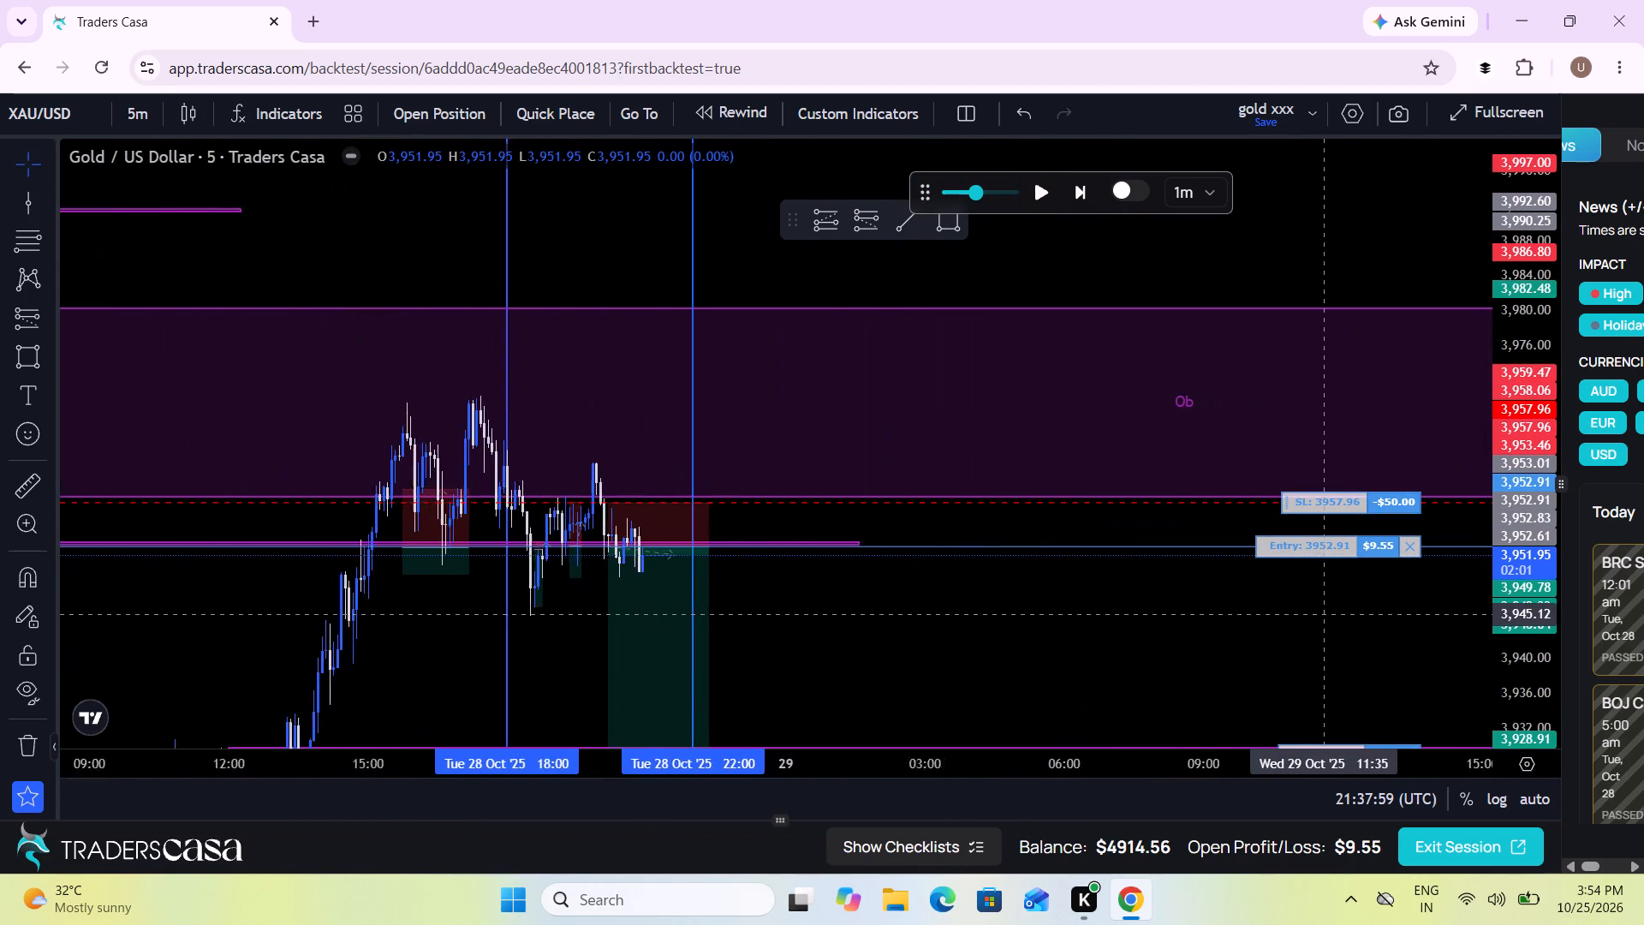
scroll(1322, 614, "up", 1)
left_click_drag(697, 670, 1011, 552)
scroll(1011, 552, "down", 3)
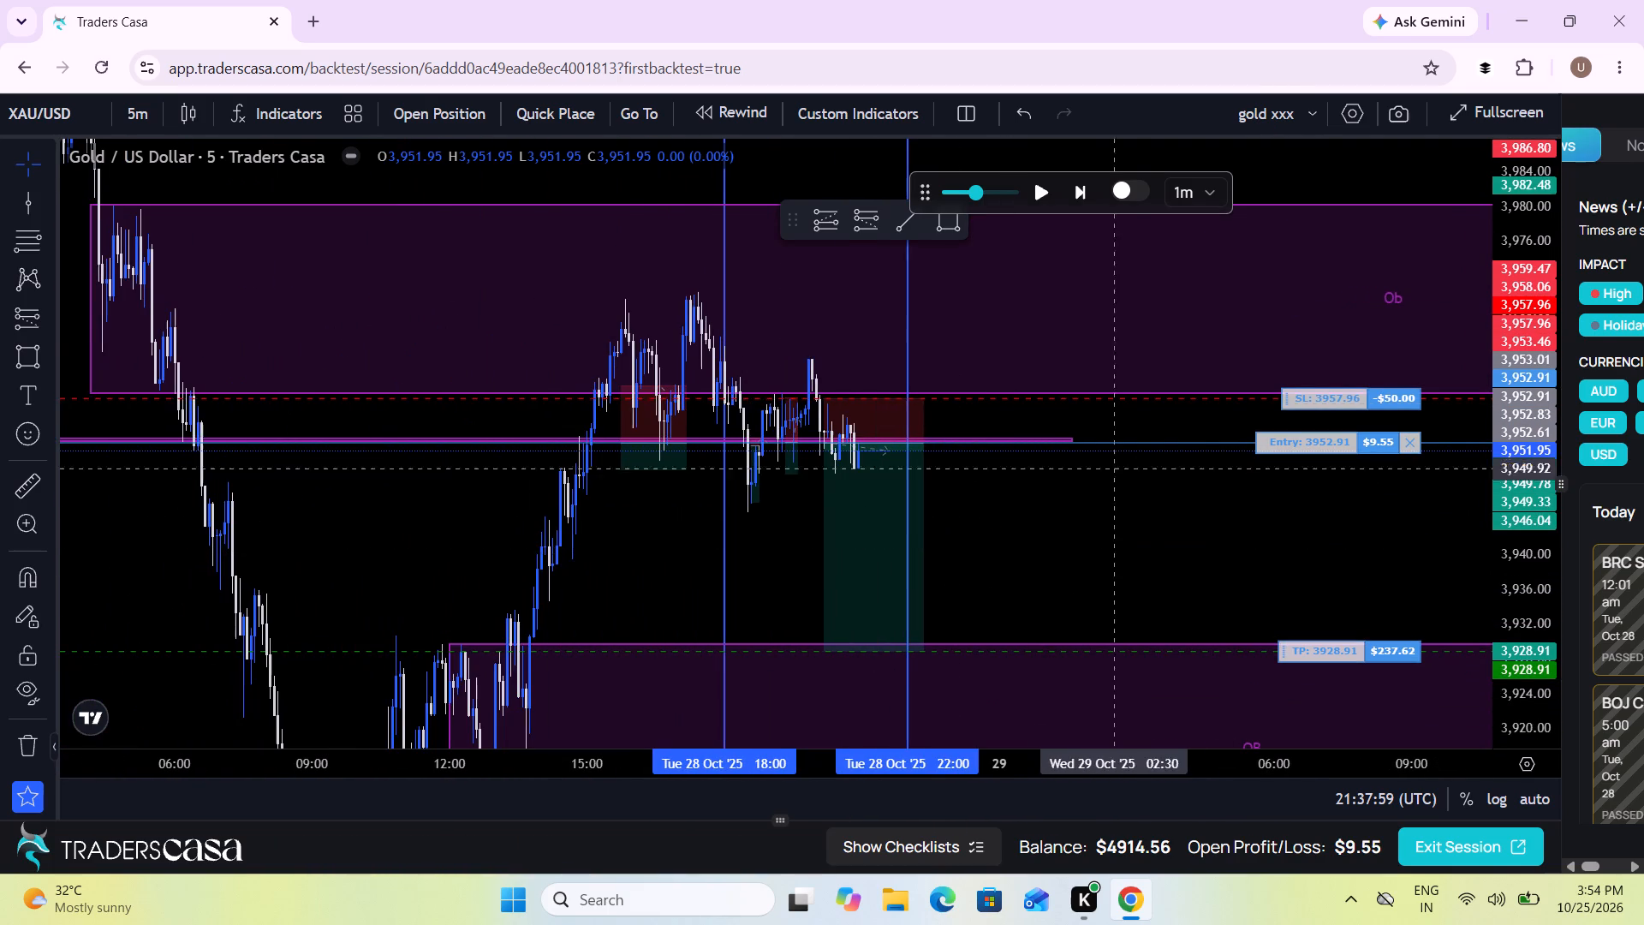
left_click(1048, 193)
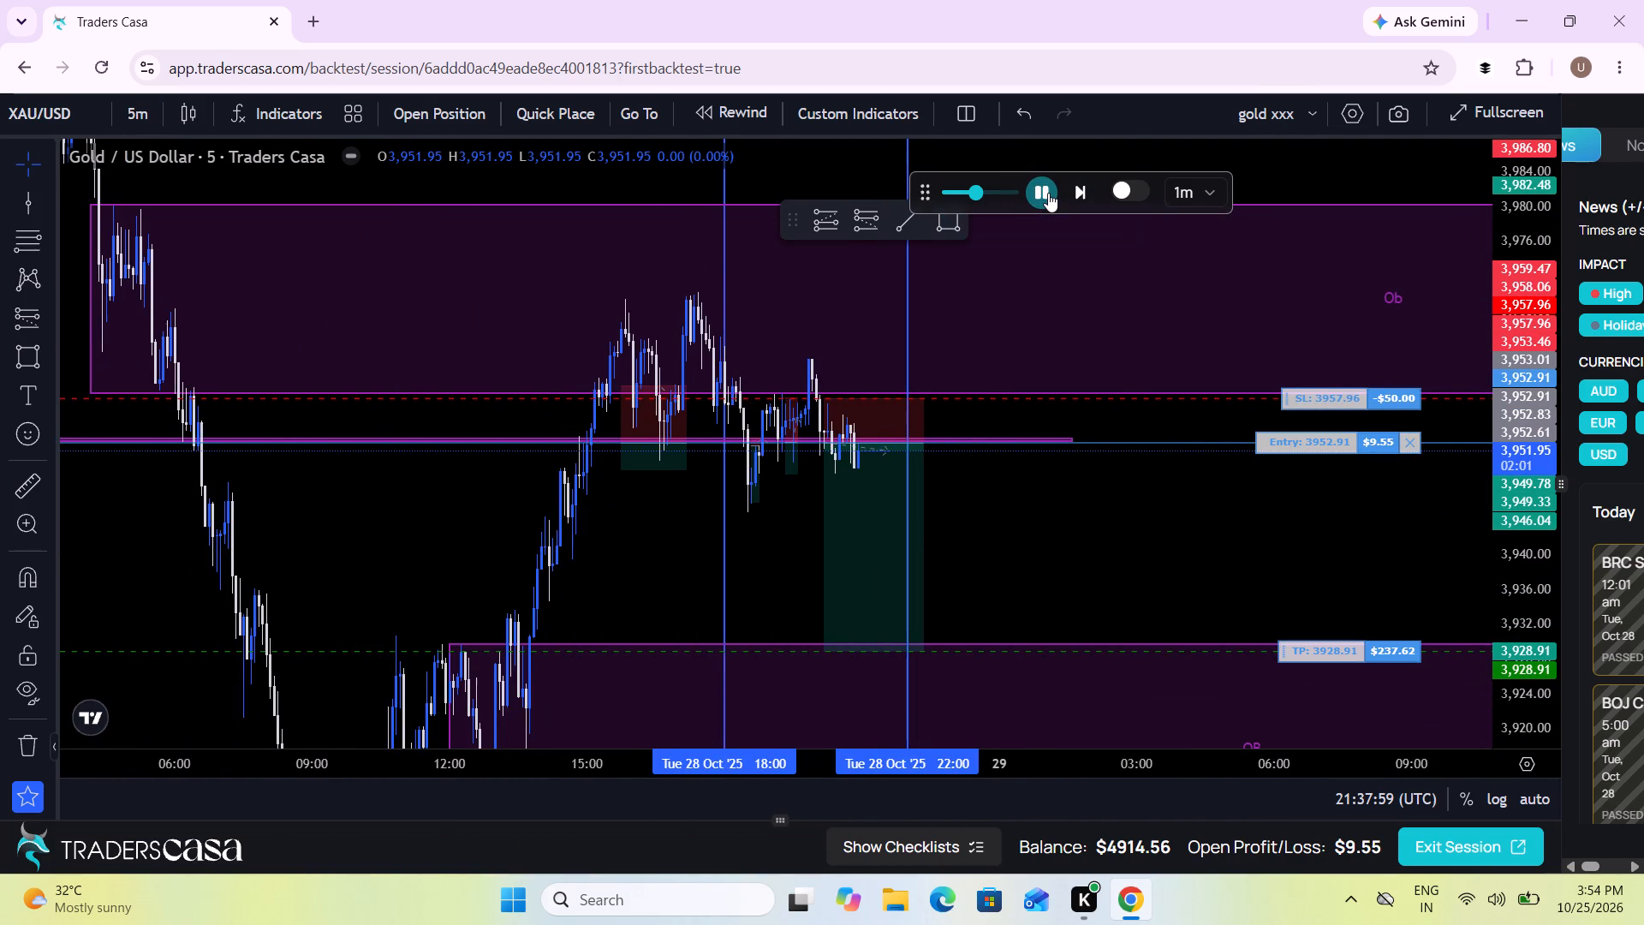
left_click(993, 188)
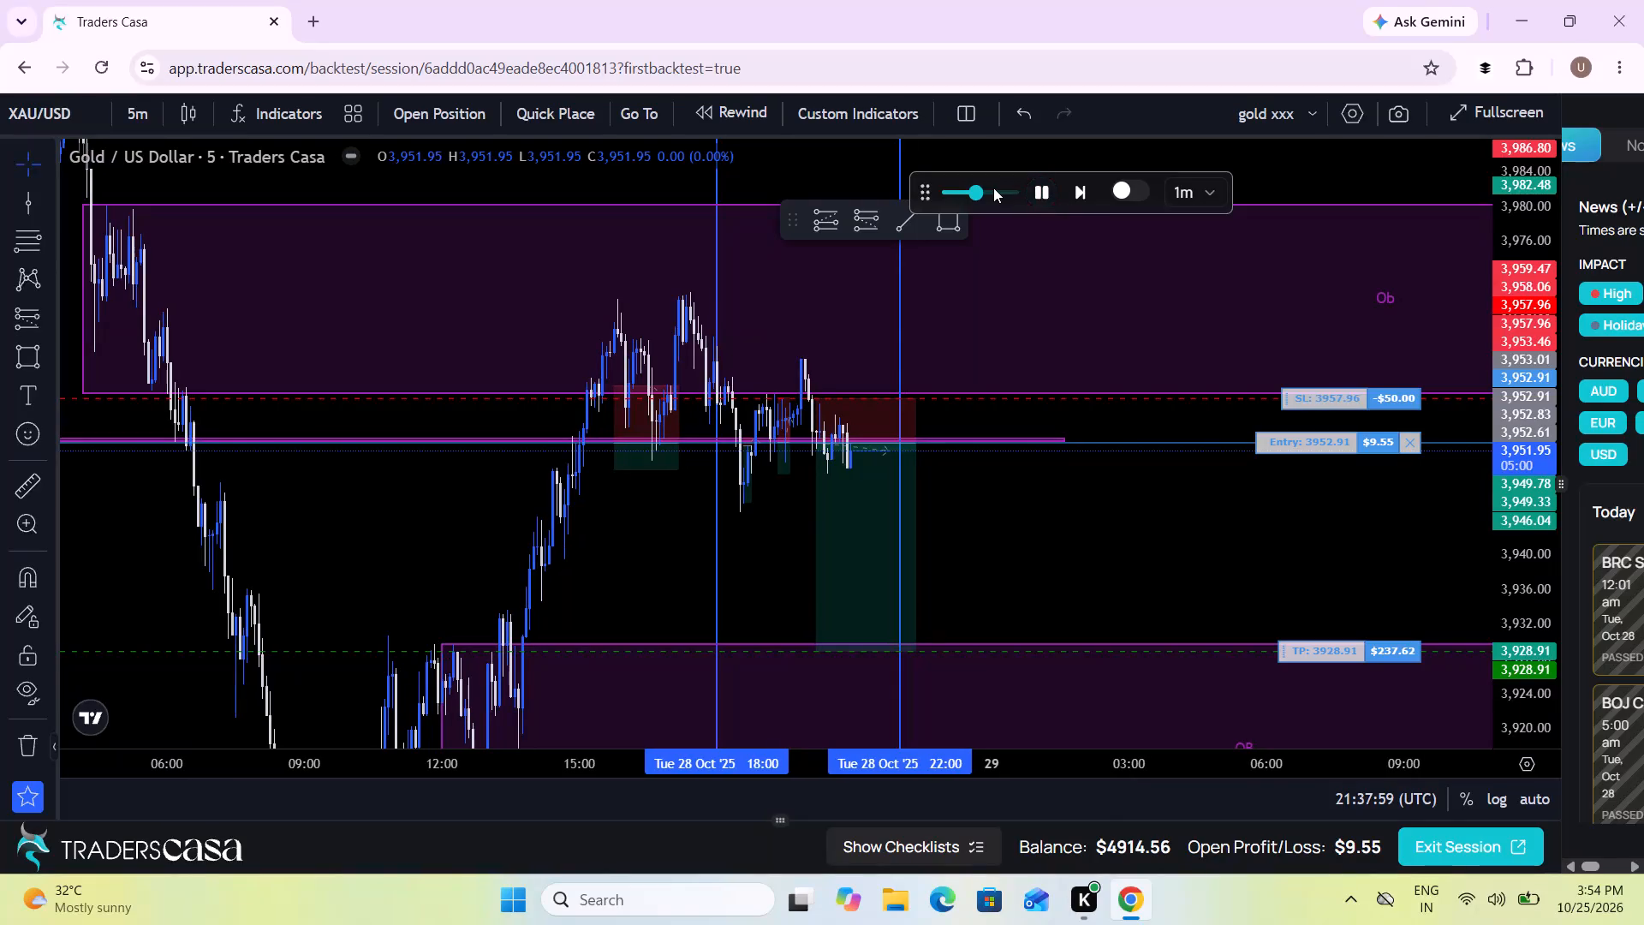
left_click(1007, 194)
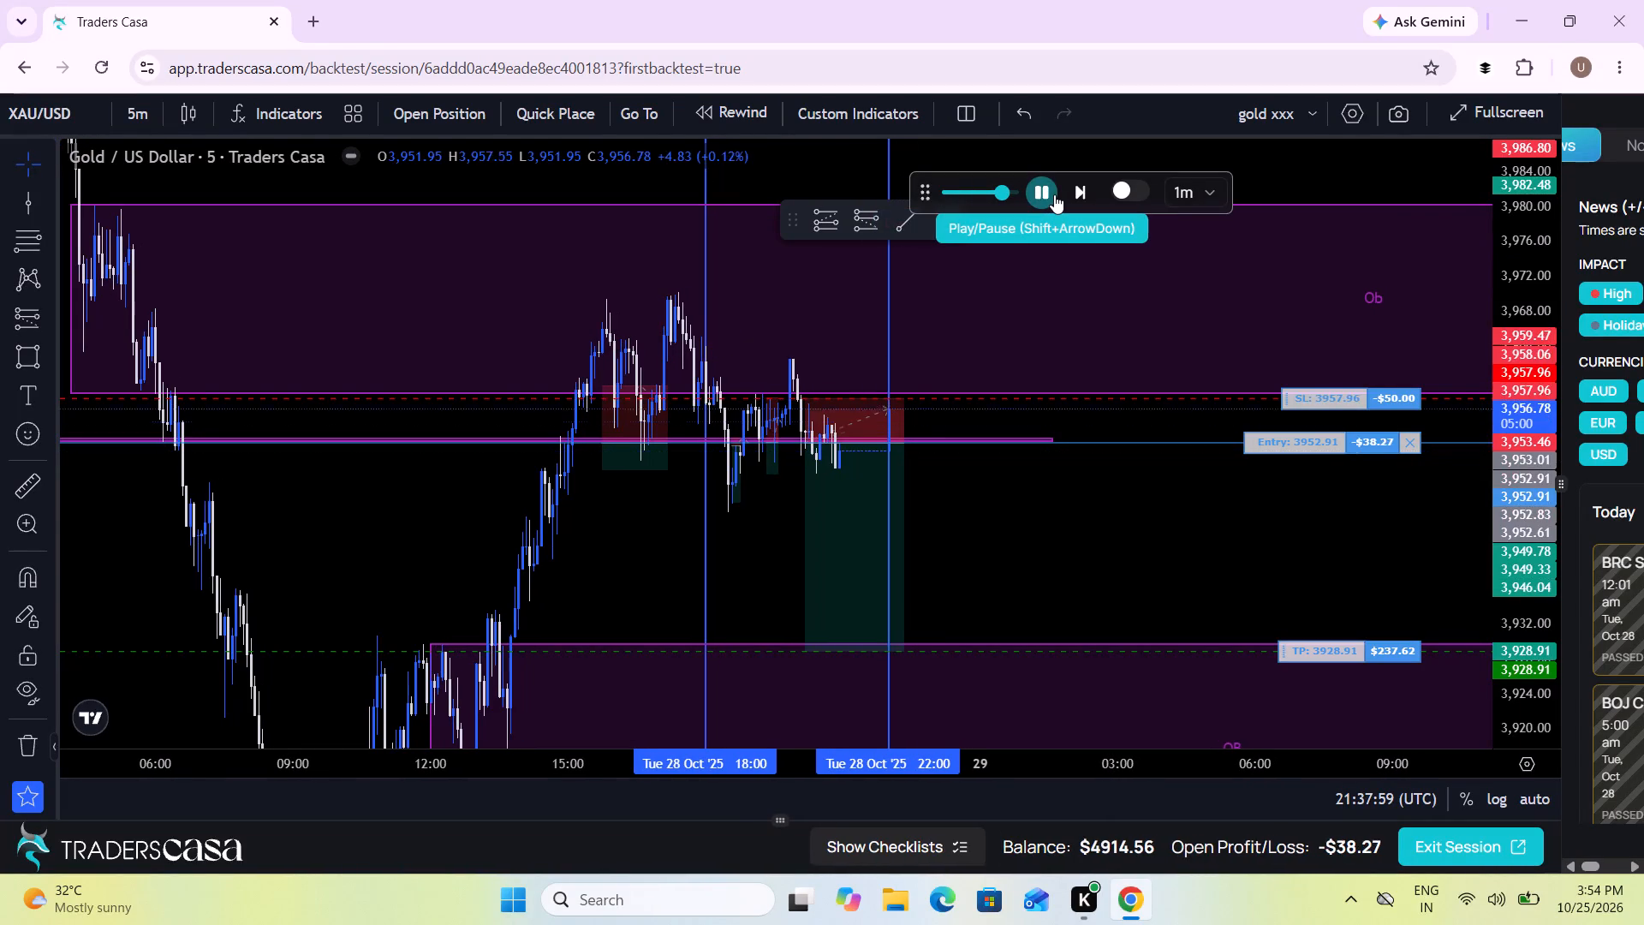
left_click(1054, 194)
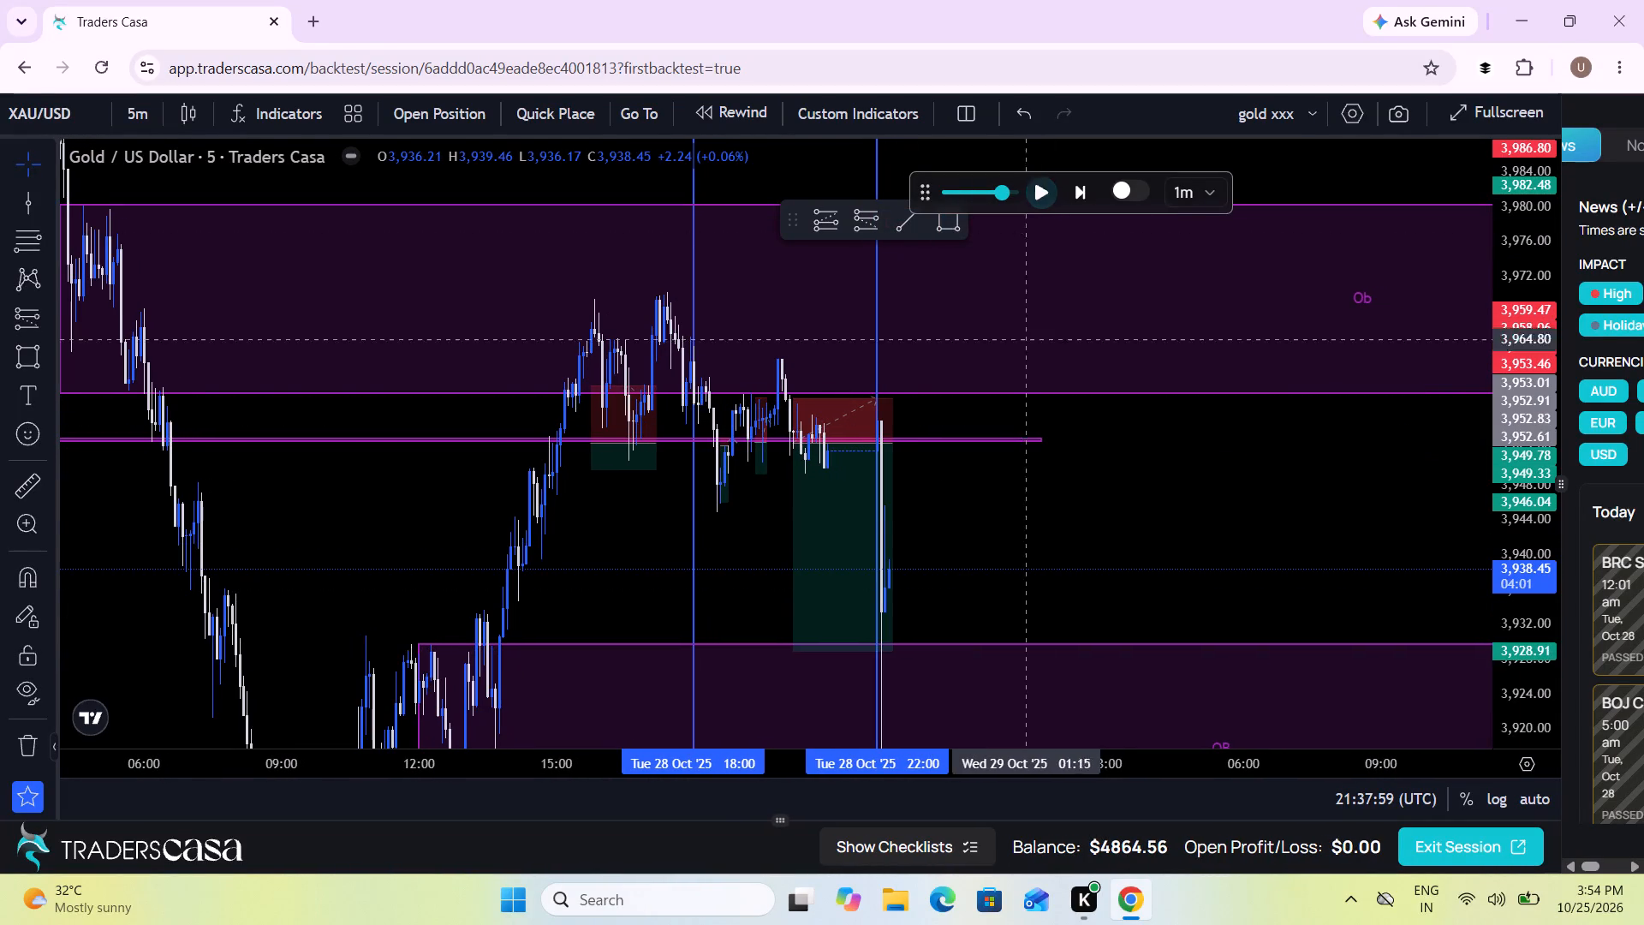
Raise the stop level of the latest short position drawing to about 3,960.62.
left_click_drag(1017, 522, 1037, 366)
scroll(1037, 366, "up", 3)
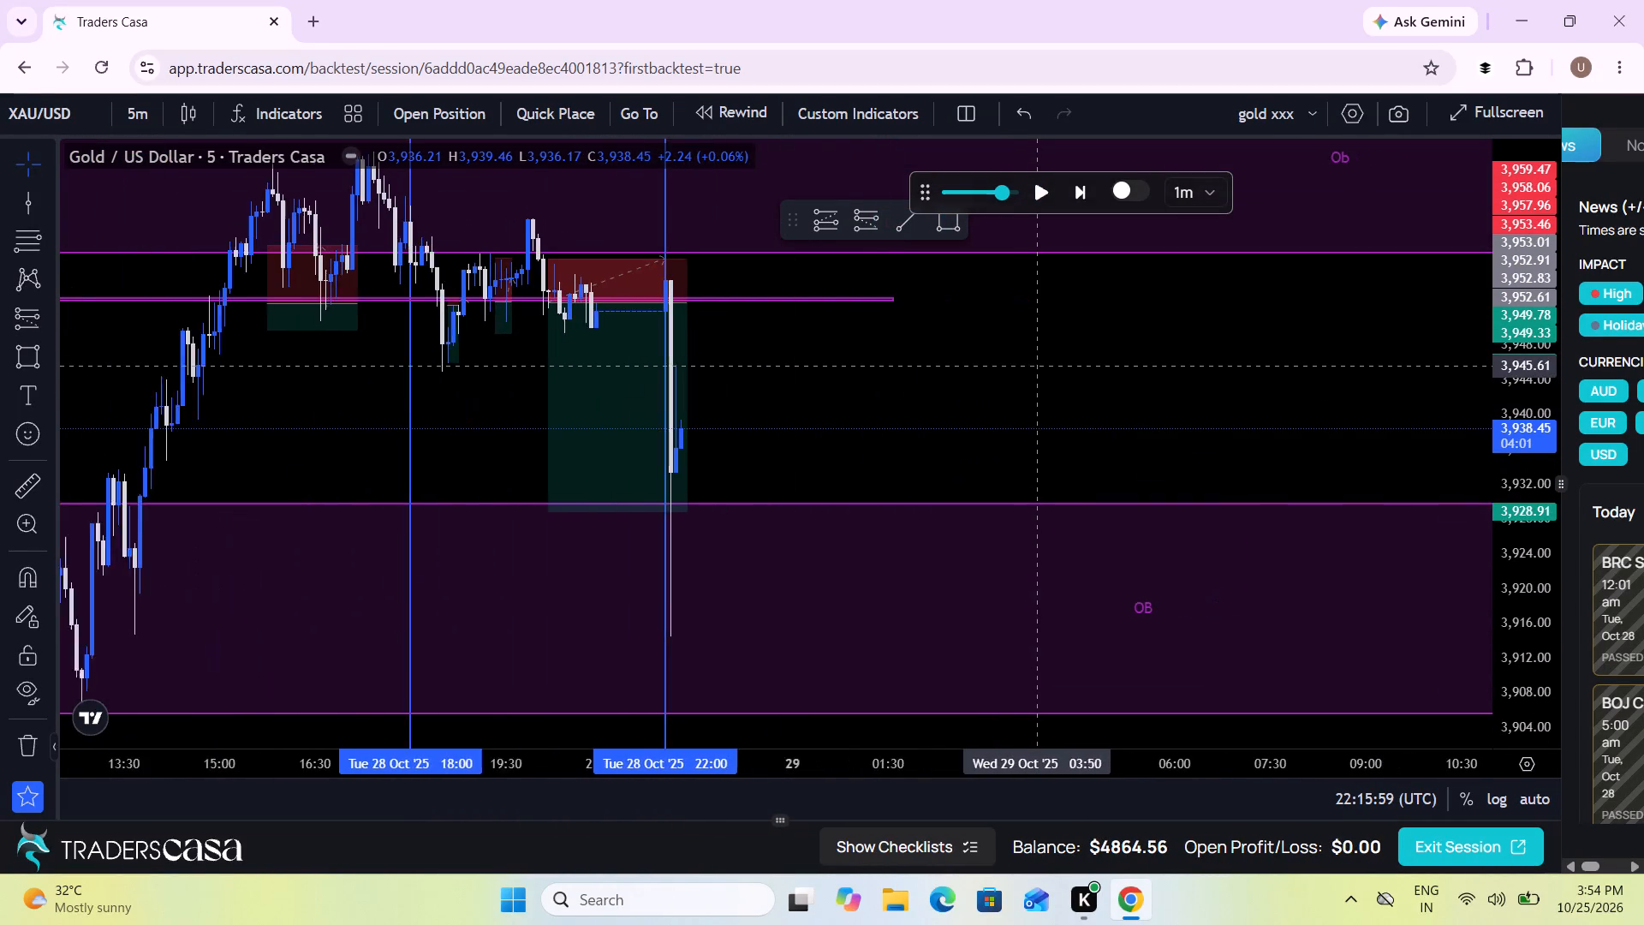
scroll(1037, 366, "up", 1)
left_click_drag(840, 361, 962, 428)
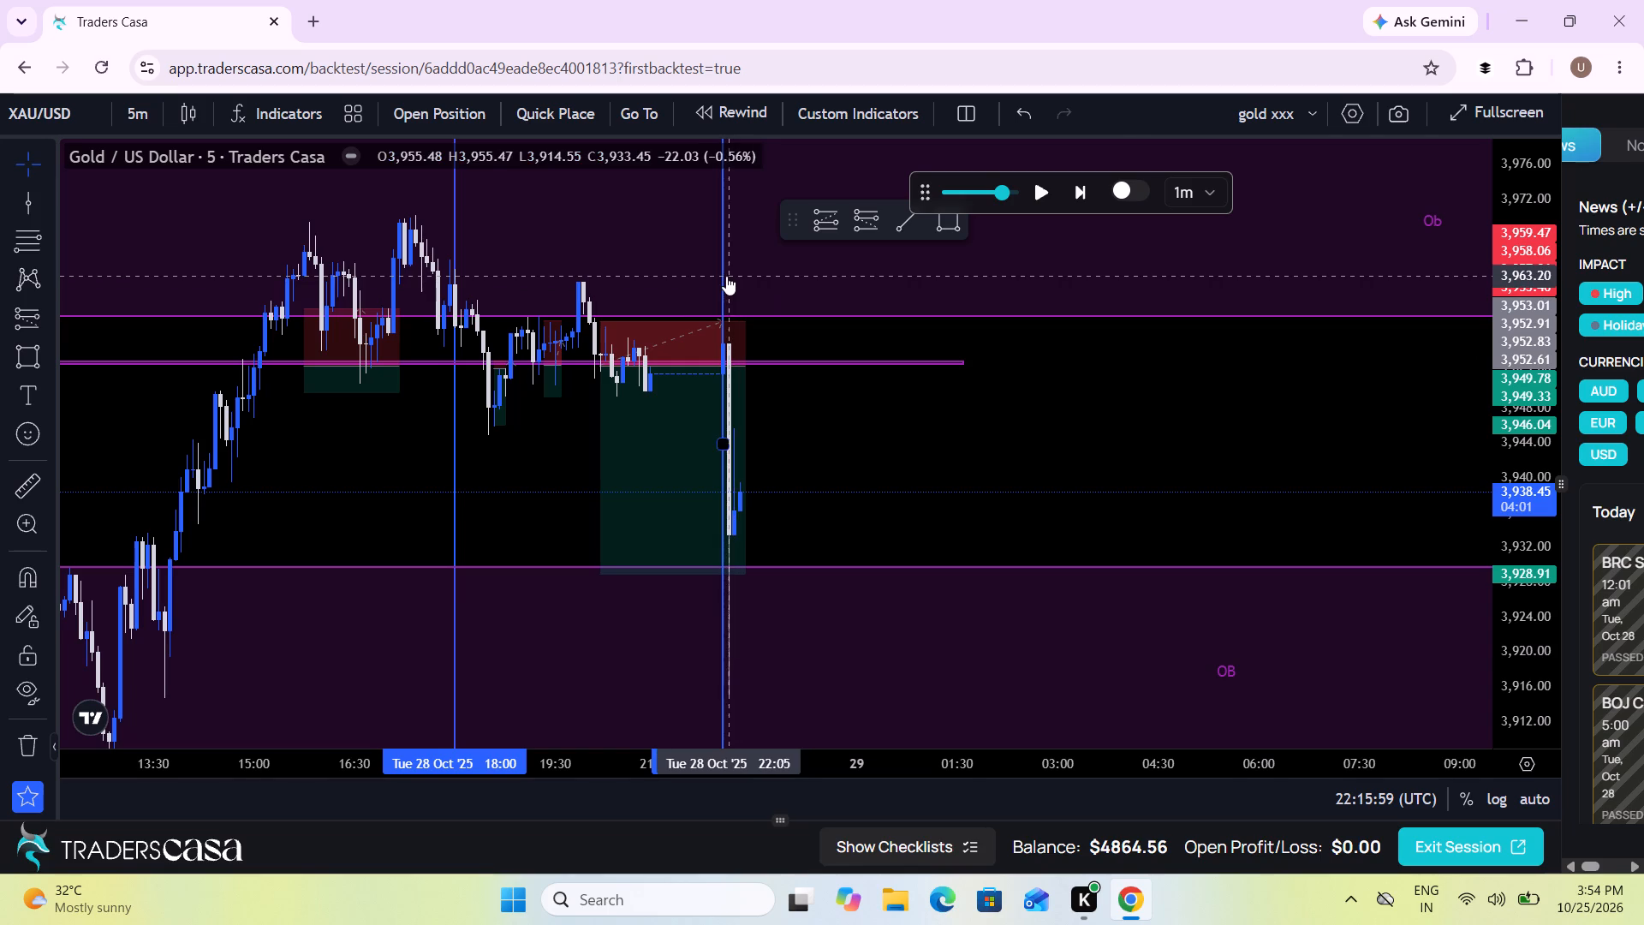
left_click(726, 276)
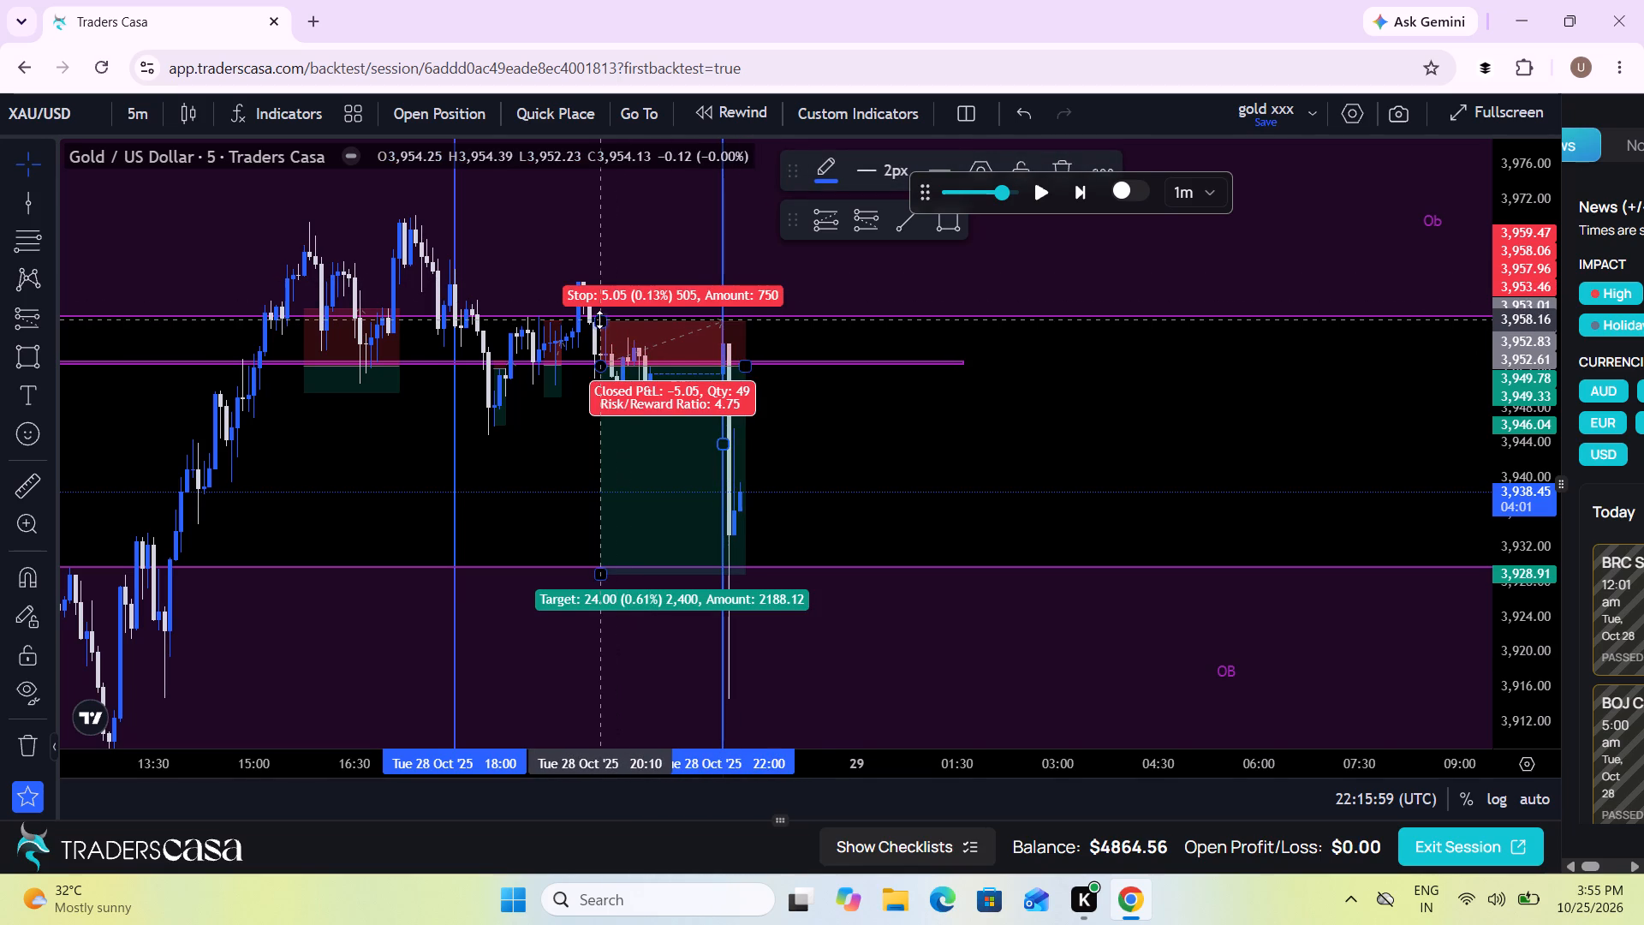
left_click_drag(601, 319, 620, 297)
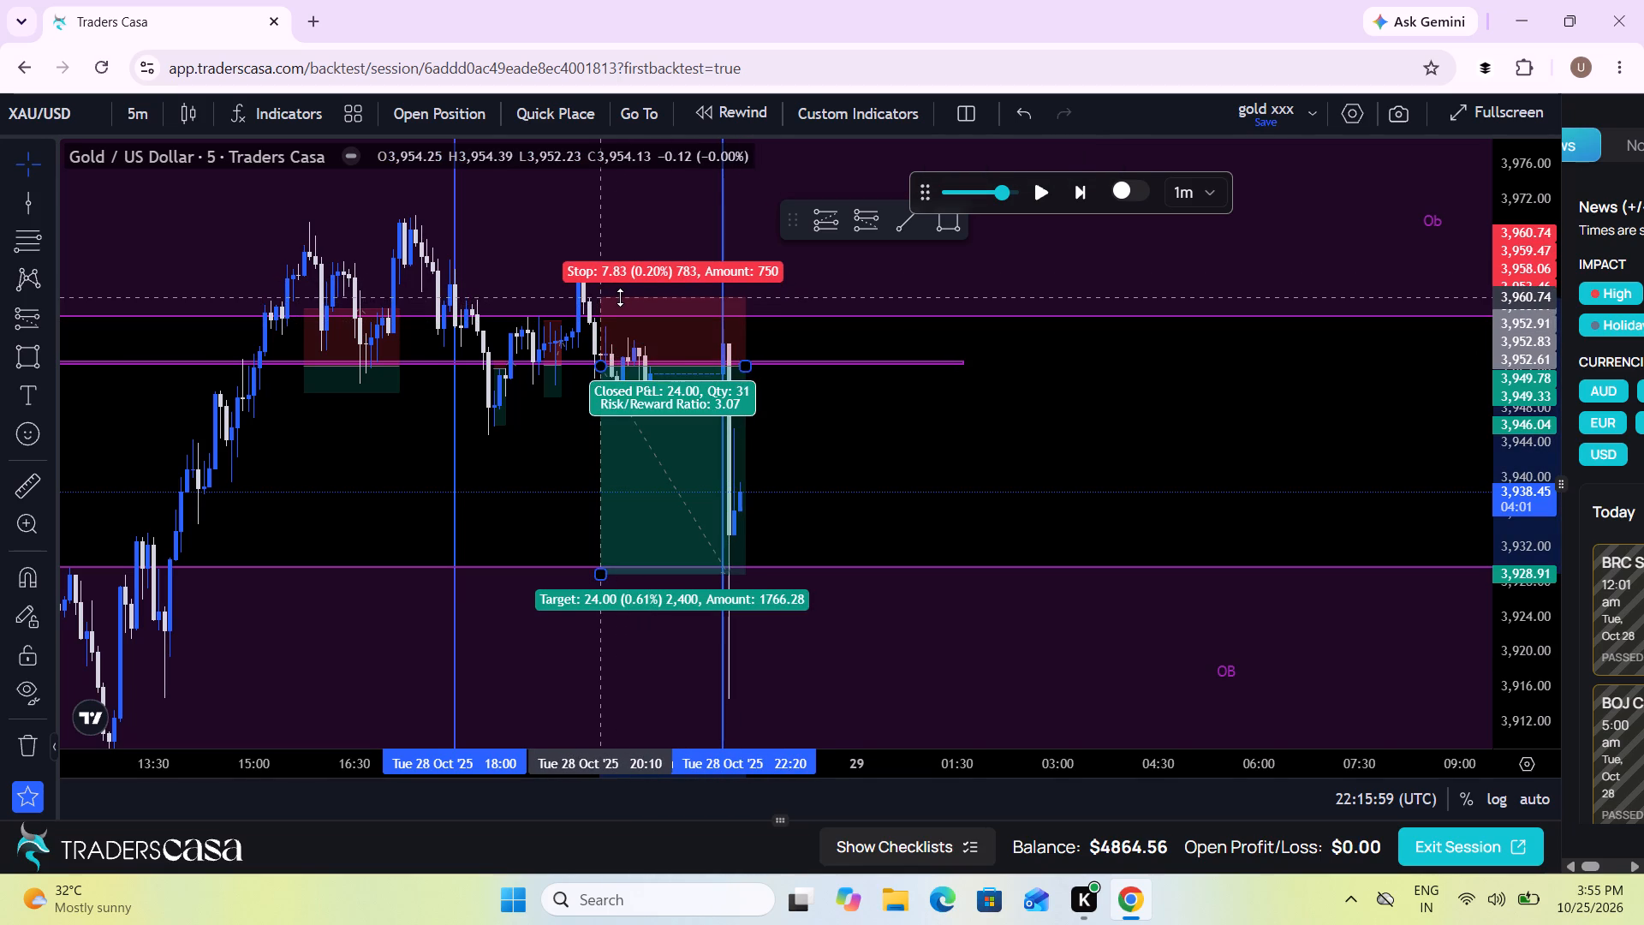
left_click_drag(620, 297, 620, 298)
Move the 22:00 vertical session line to 22:05 on 28 Oct.
left_click_drag(890, 521, 928, 506)
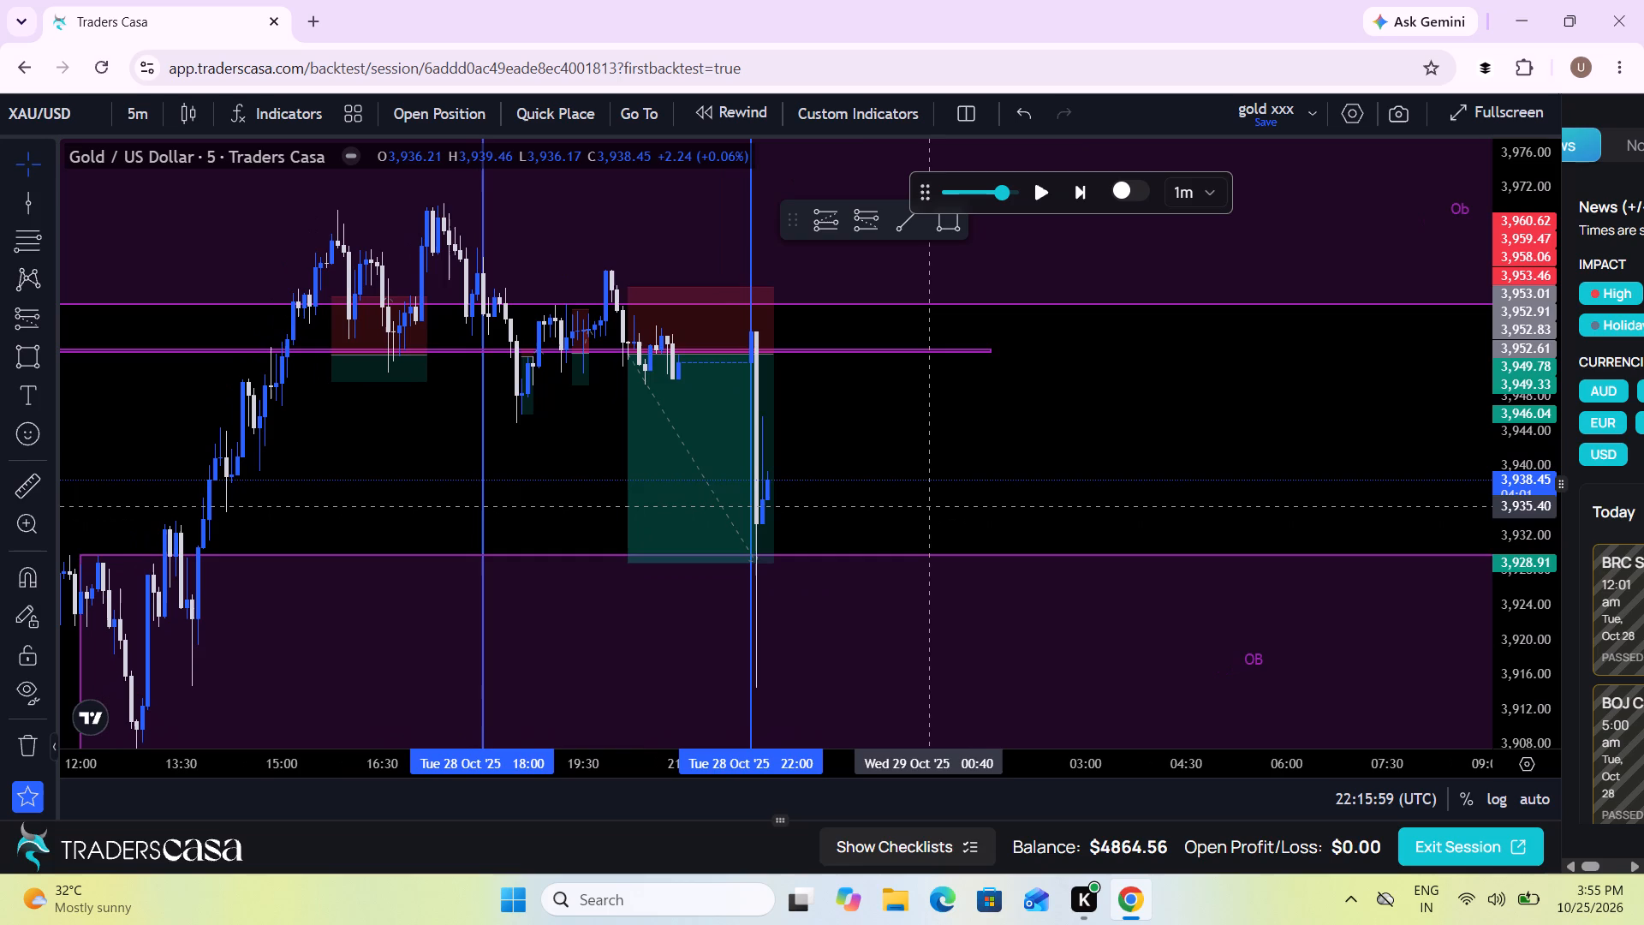
left_click(753, 237)
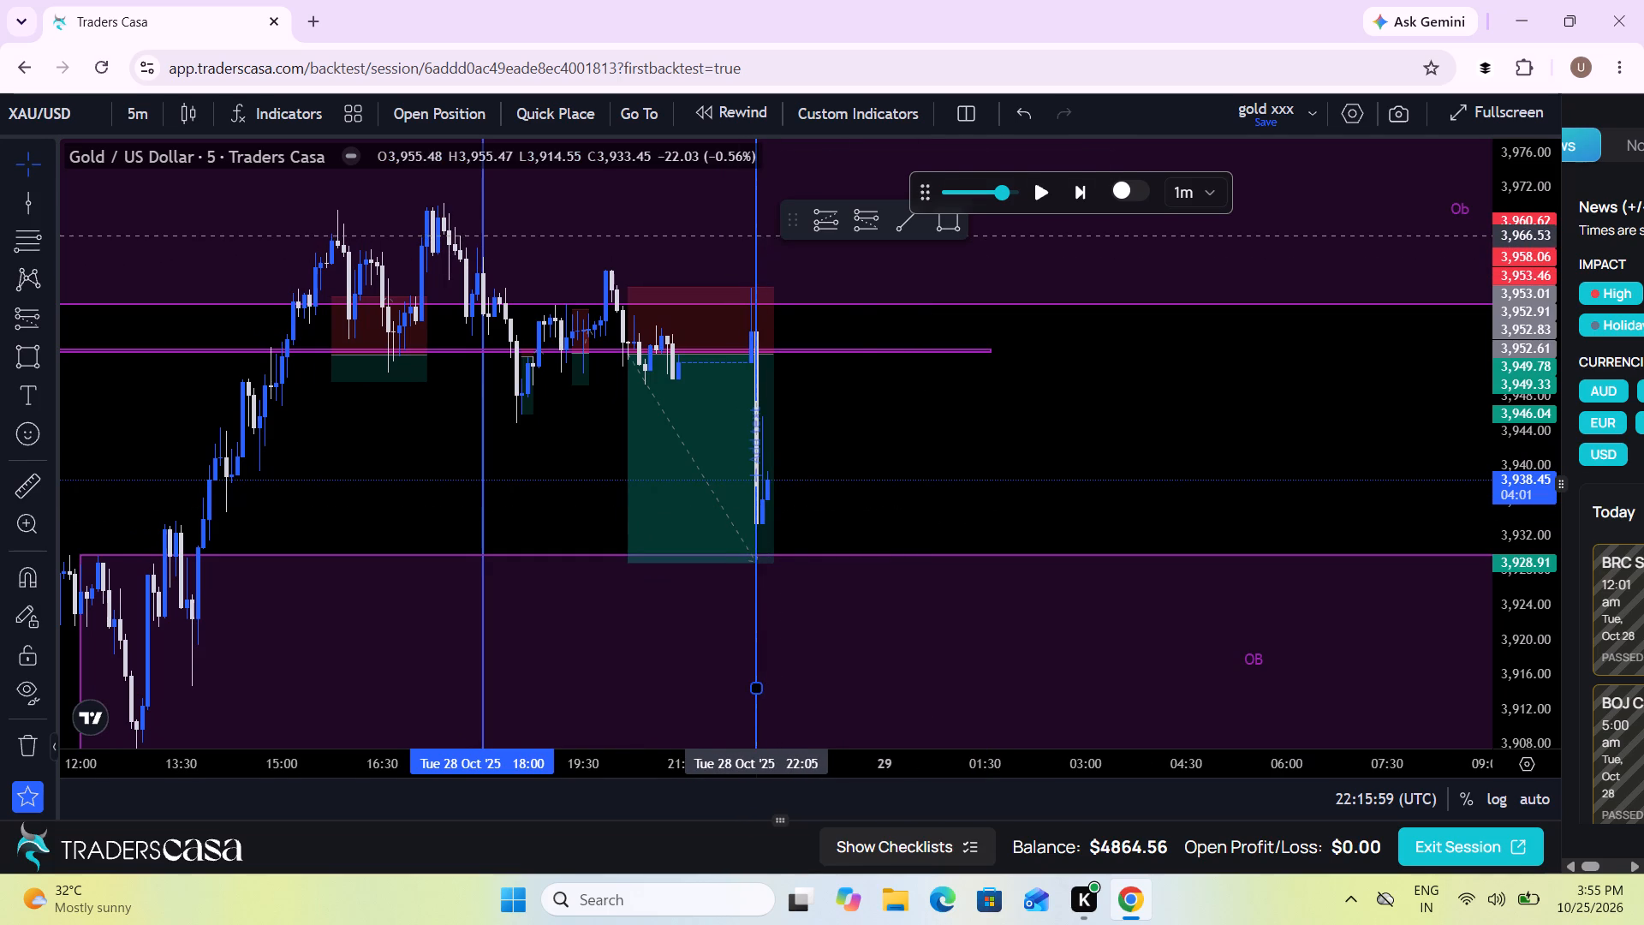
Measure the price range from about 3,960.64 at 22:40 on 28 Oct to about 3,914.76 at 03:20 on 29 Oct.
left_click_drag(844, 418, 788, 403)
scroll(788, 403, "down", 1)
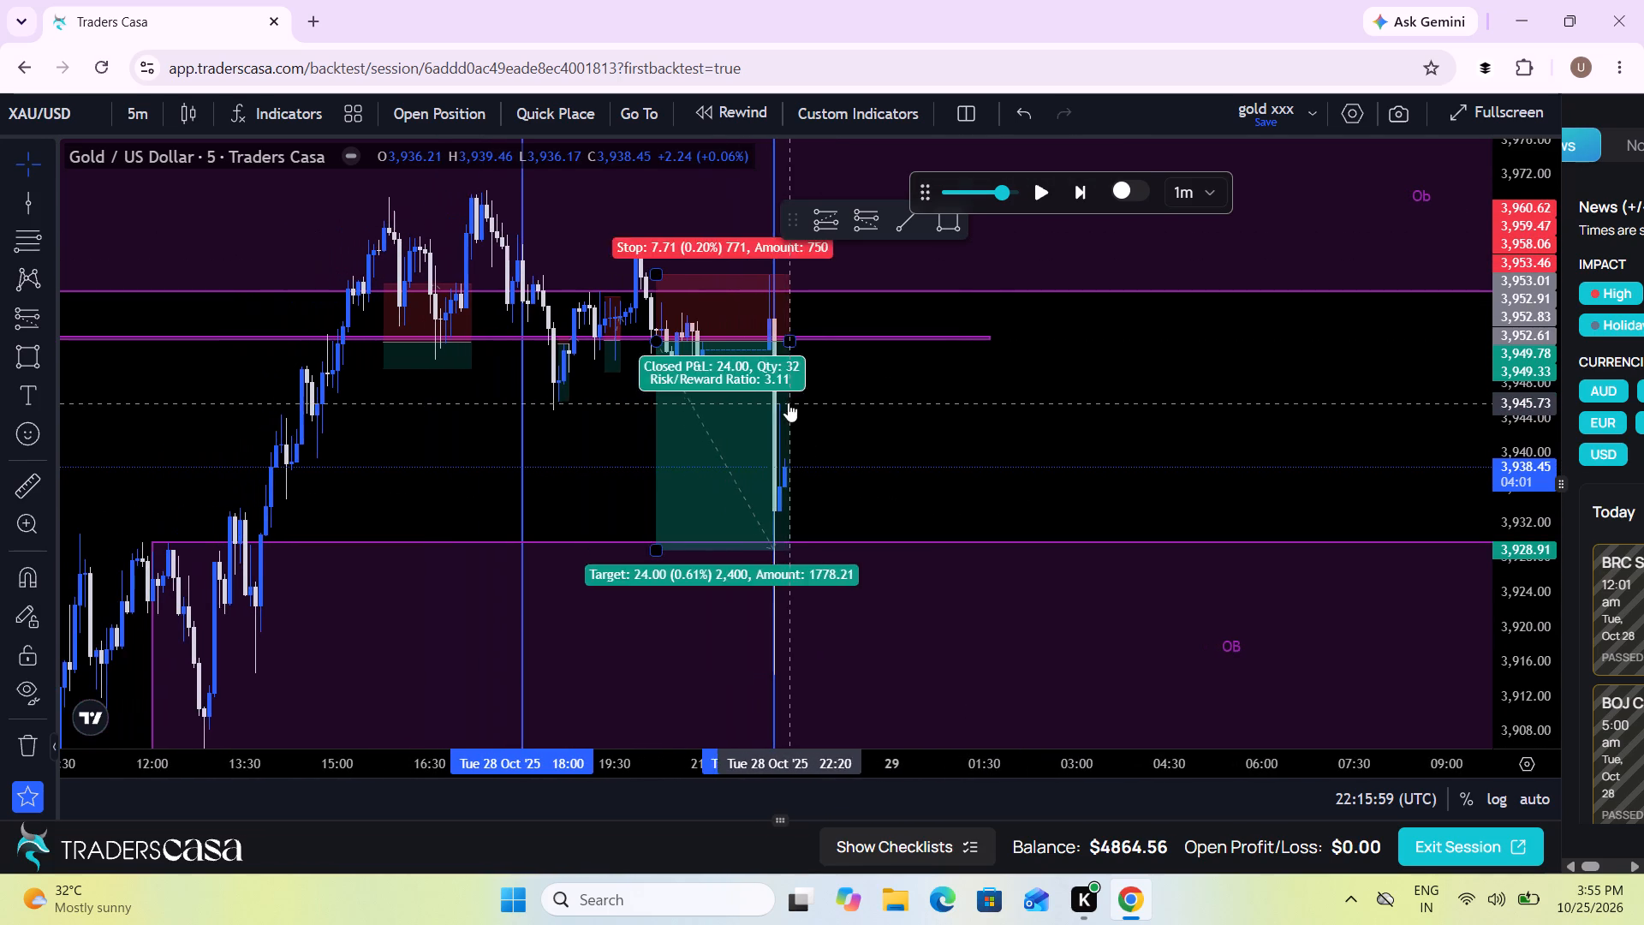
left_click_drag(1525, 399, 1455, 574)
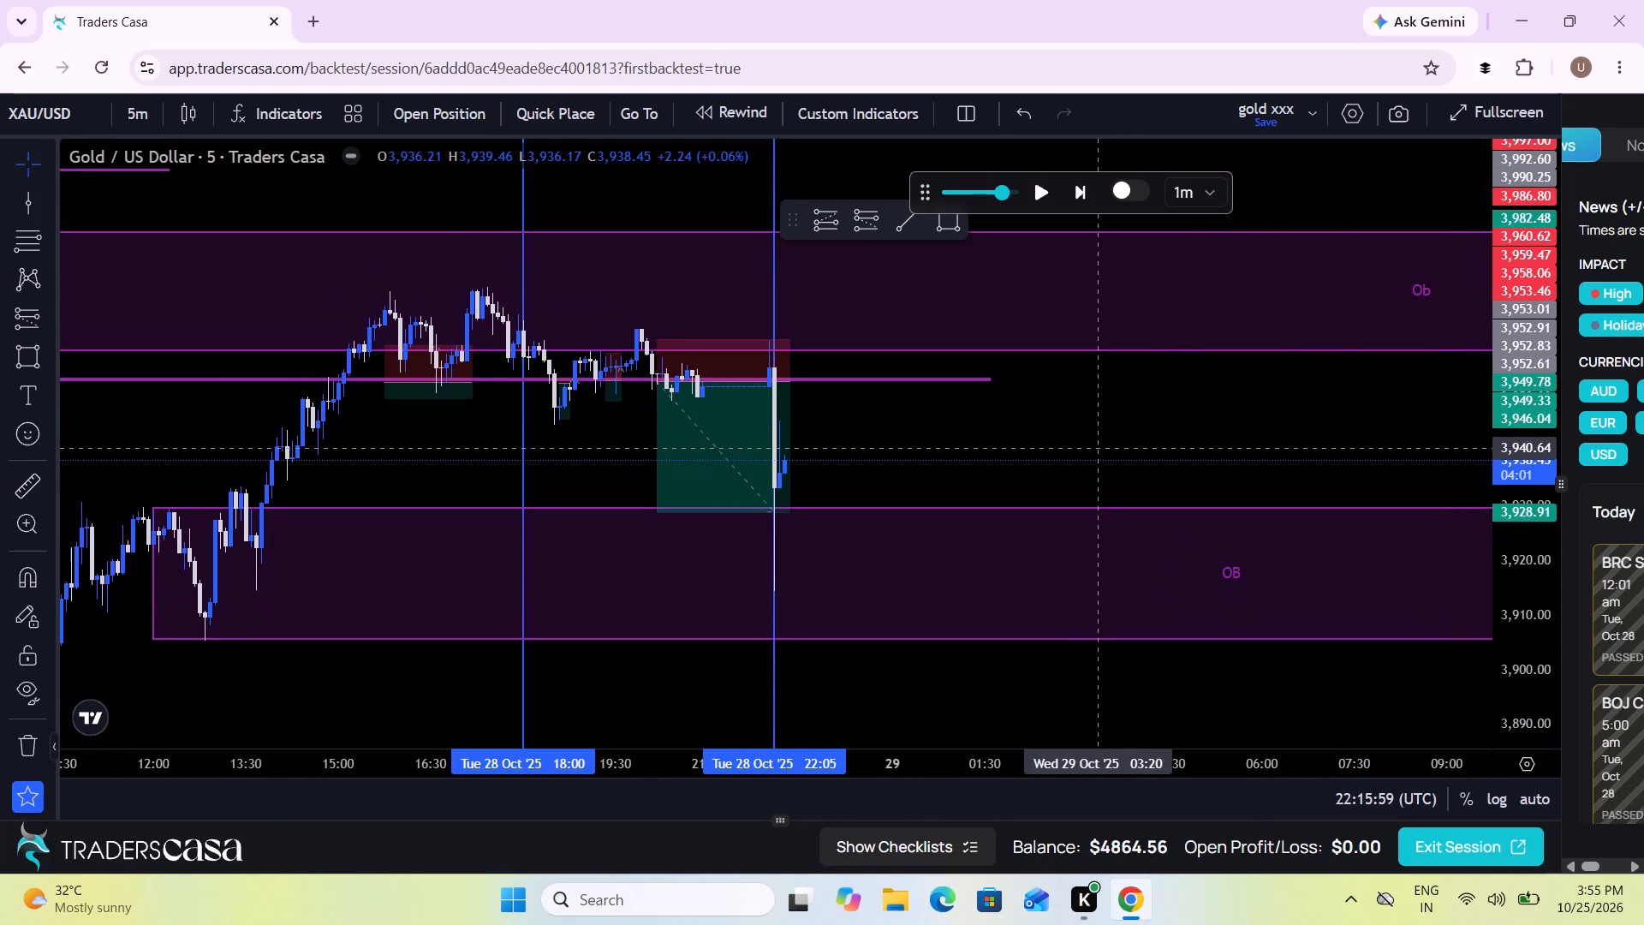
left_click_drag(1084, 448, 1305, 505)
scroll(1305, 505, "up", 5)
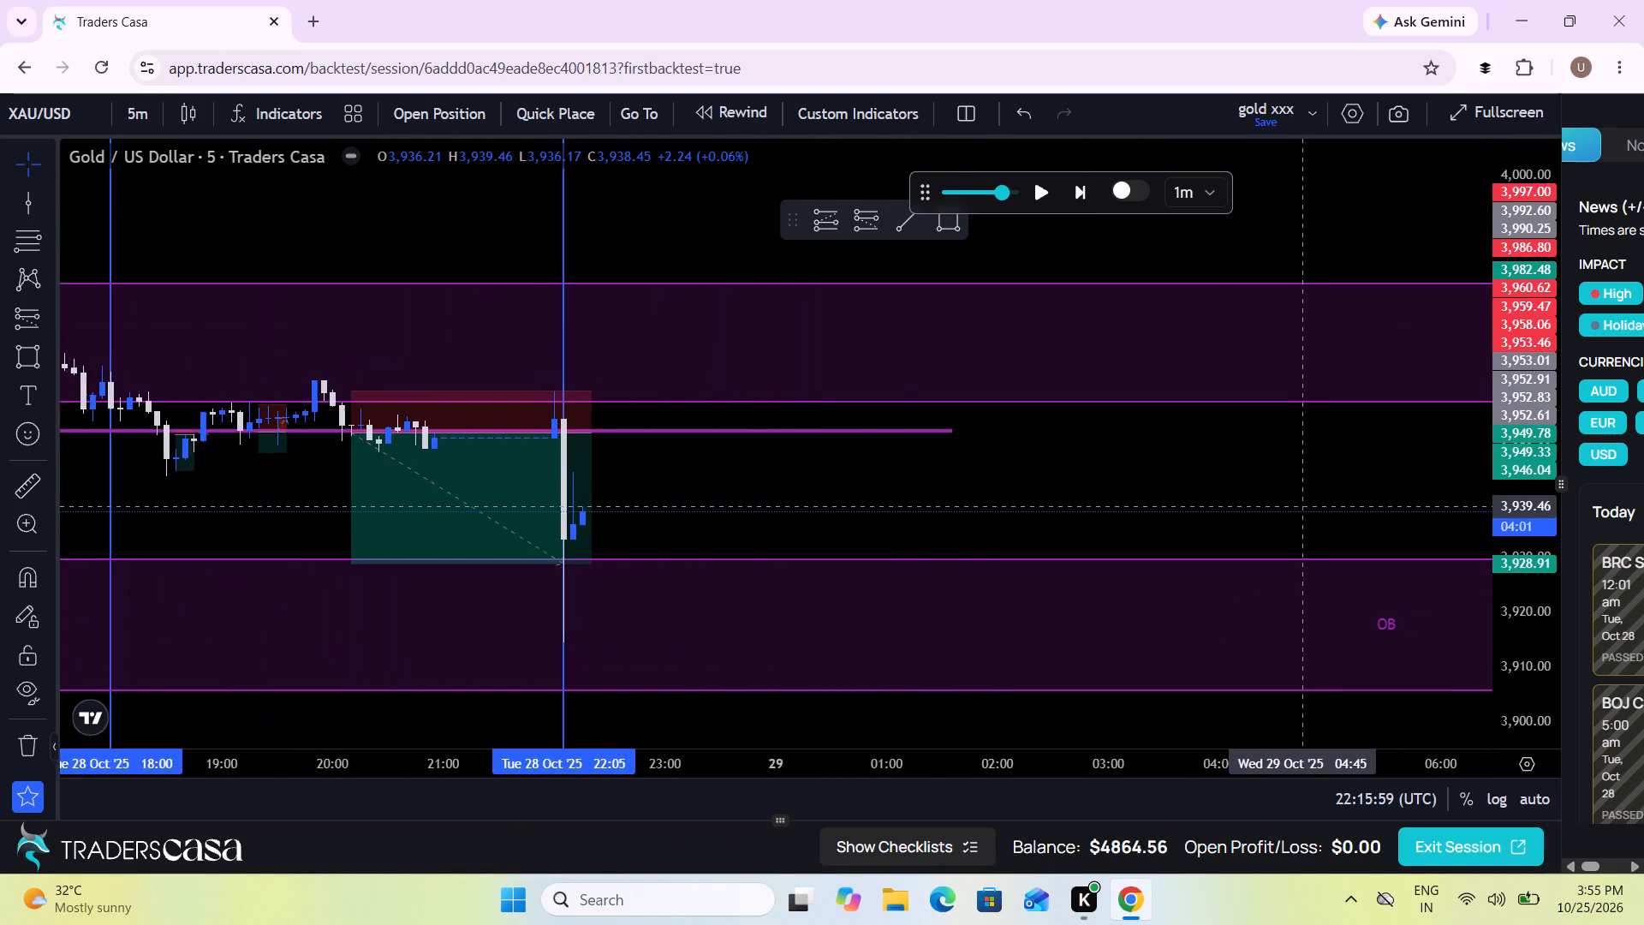
scroll(1305, 505, "up", 1)
left_click(48, 473)
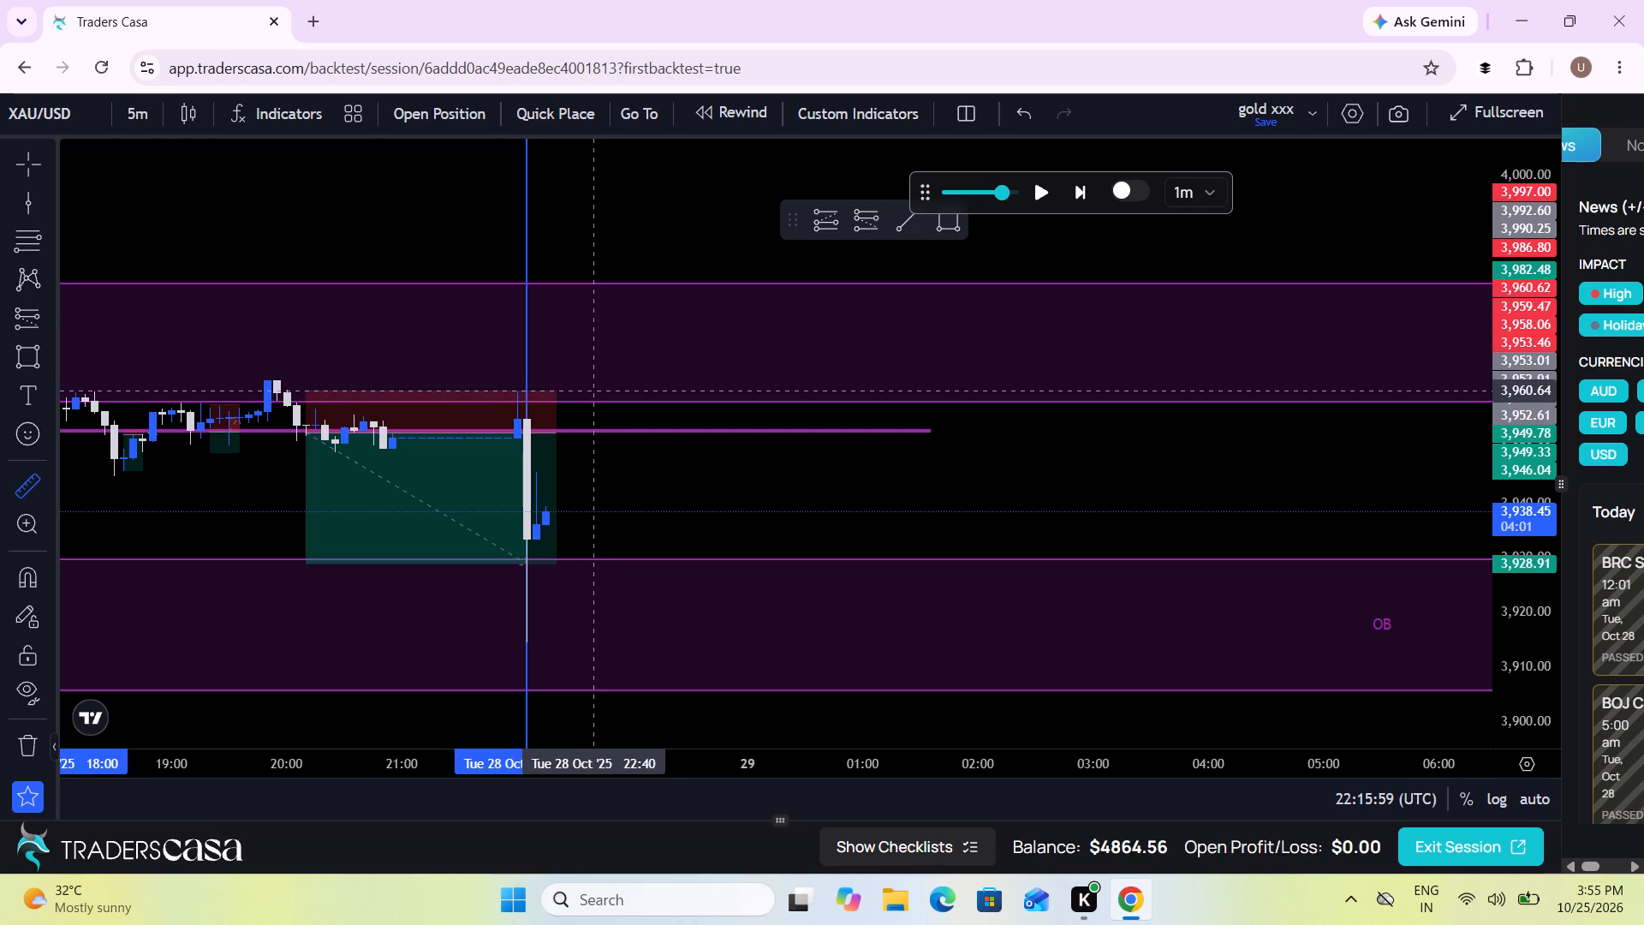
left_click(591, 391)
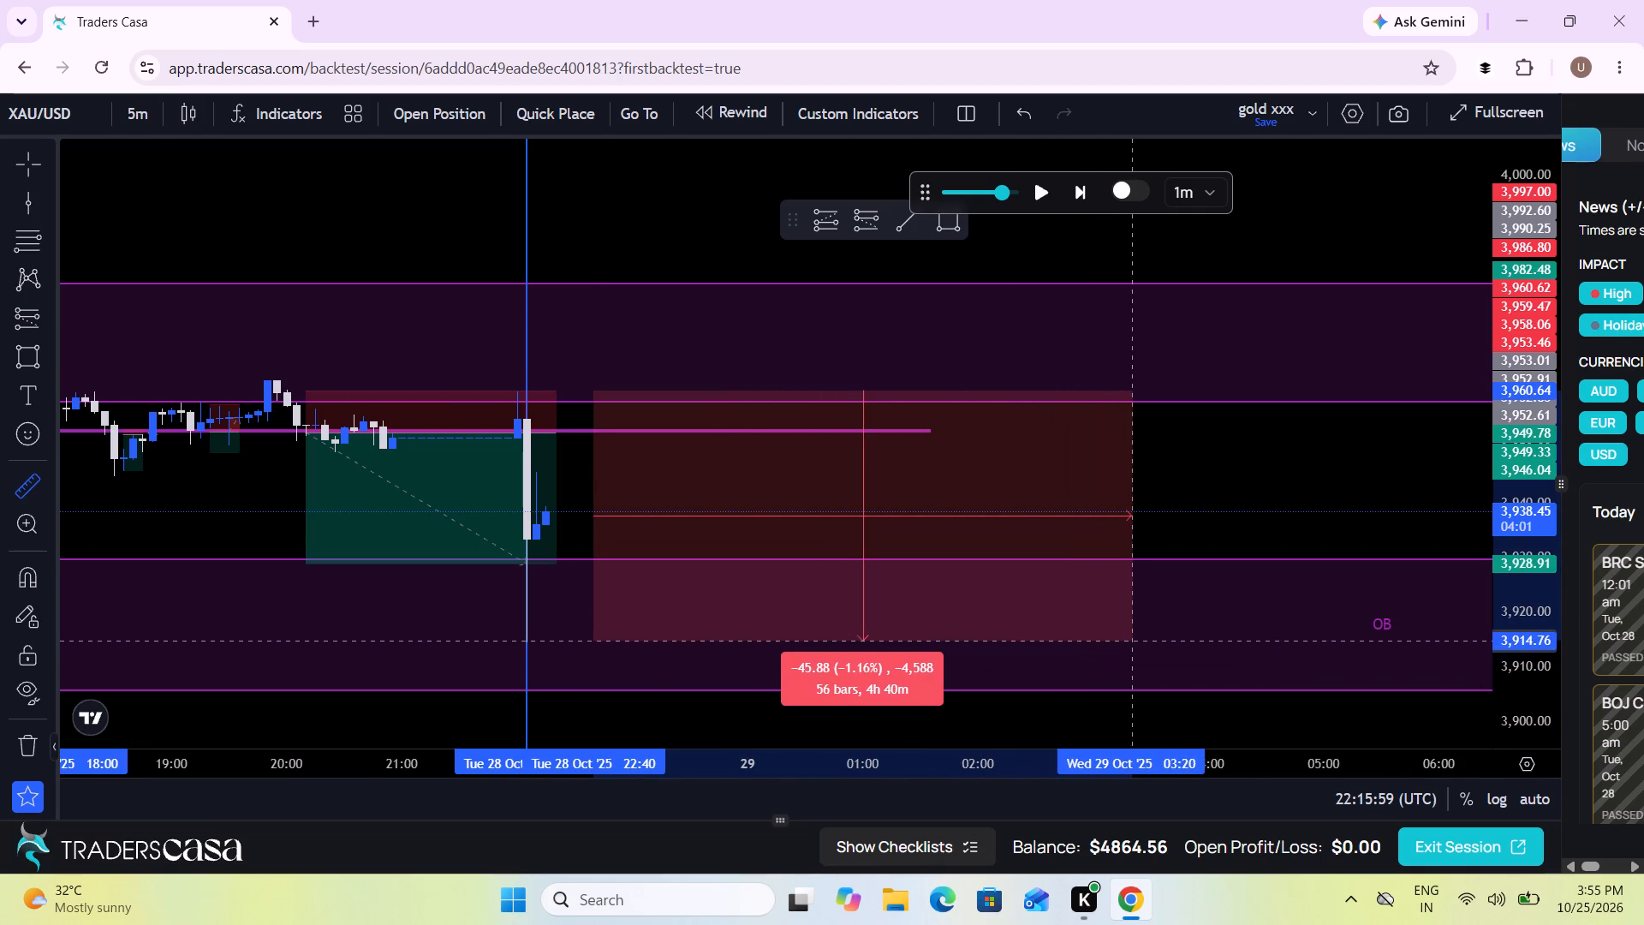
left_click(1128, 641)
Draw a thin rectangle zone at about 3,937.6 from 22:15 on 28 Oct to 05:25 on 29 Oct.
left_click_drag(1524, 668, 1522, 576)
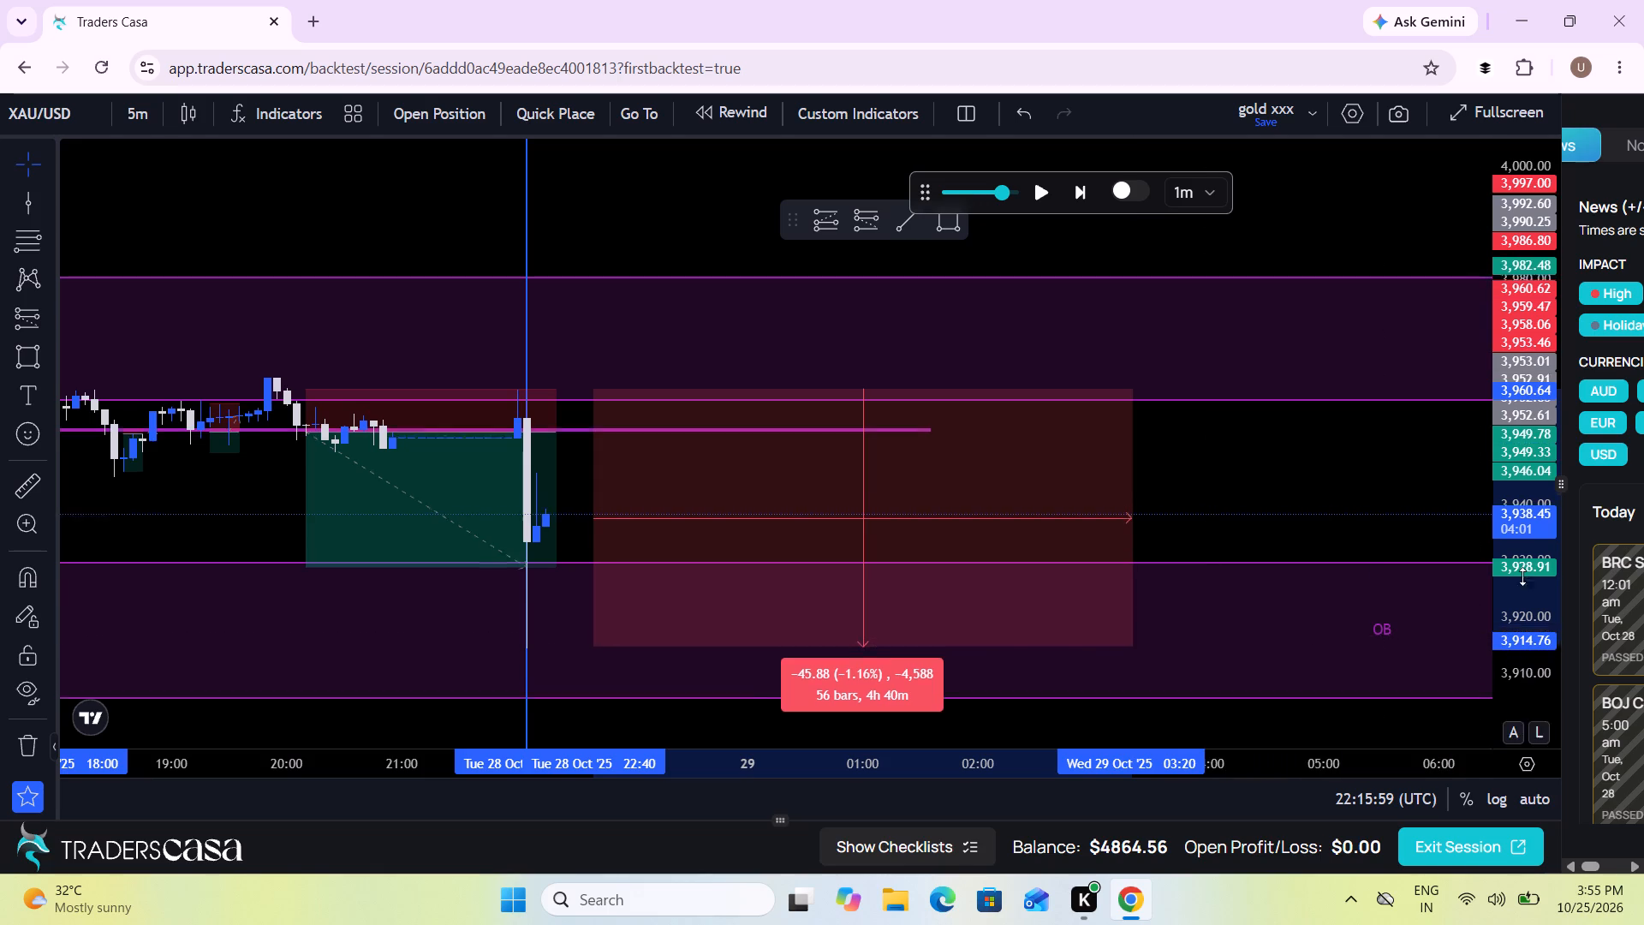
left_click_drag(1522, 576, 1521, 345)
left_click(23, 361)
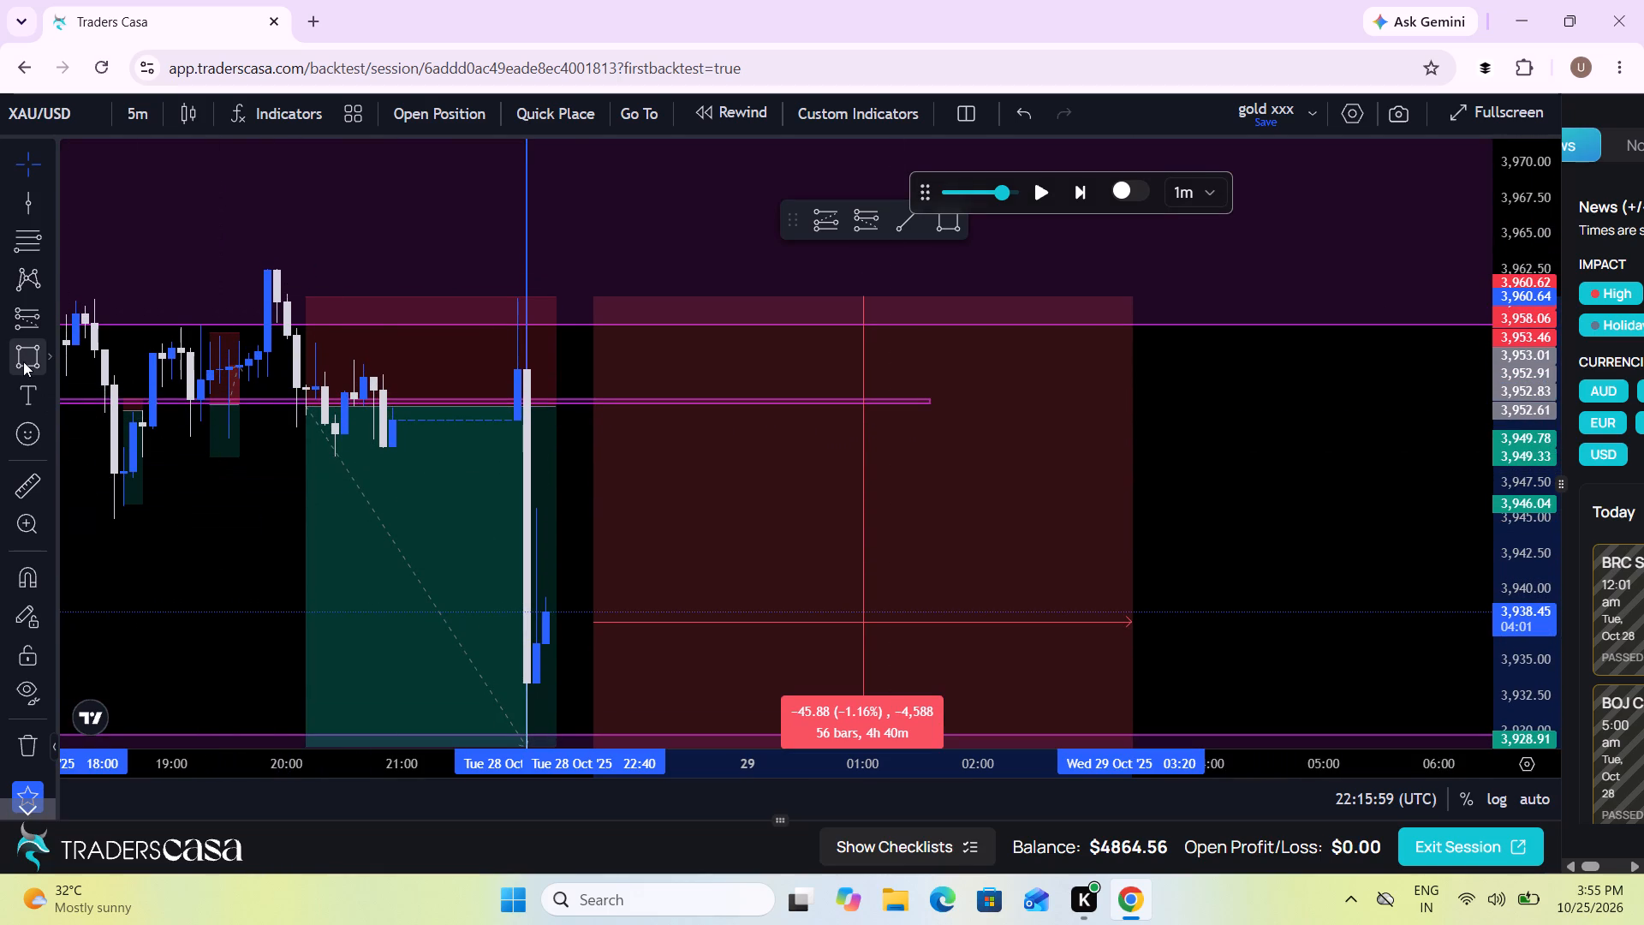
left_click(544, 624)
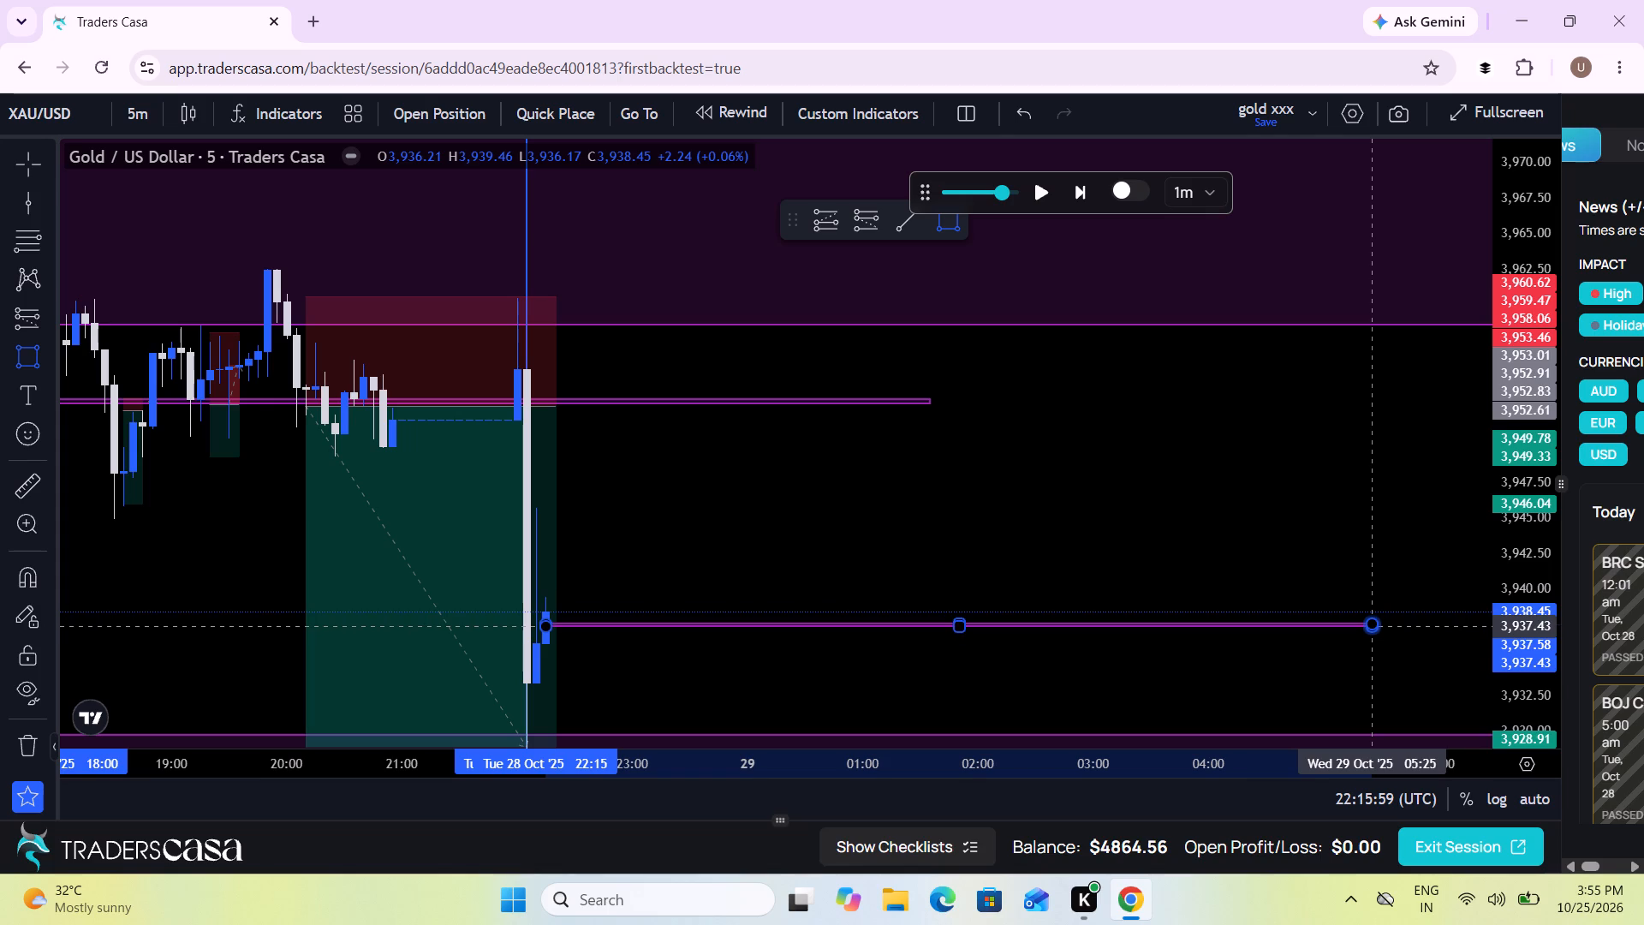
left_click(1373, 623)
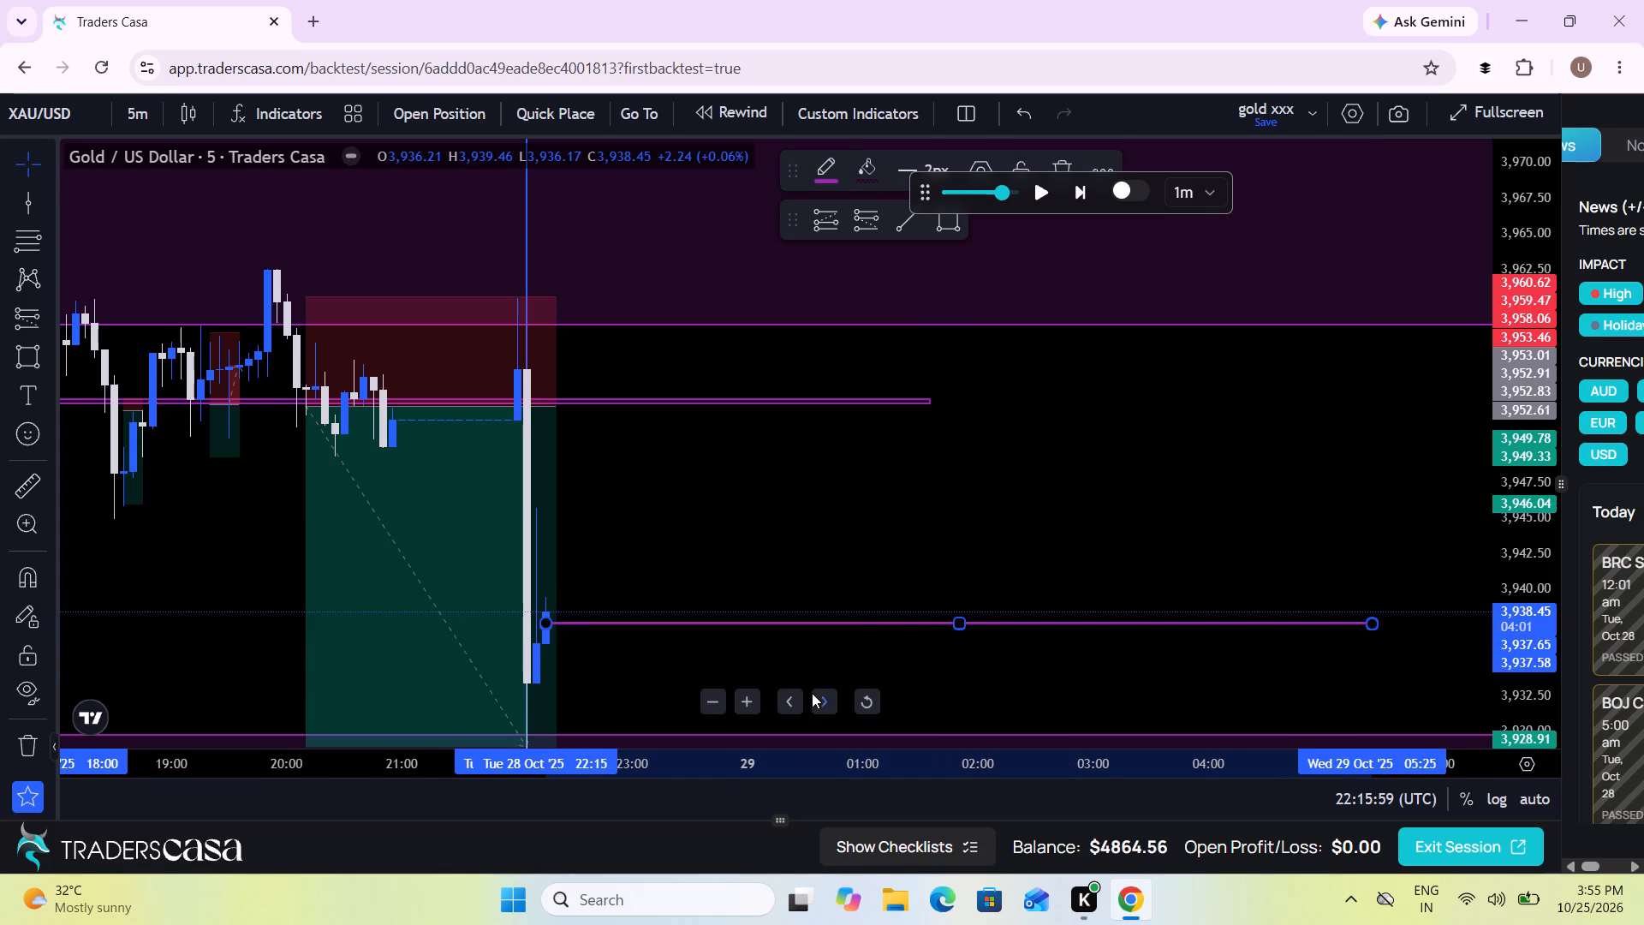
Run the replay to about 22:22 on 28 Oct to follow price around the new thin zone.
left_click_drag(812, 693, 730, 518)
left_click(730, 518)
left_click_drag(730, 518, 1003, 348)
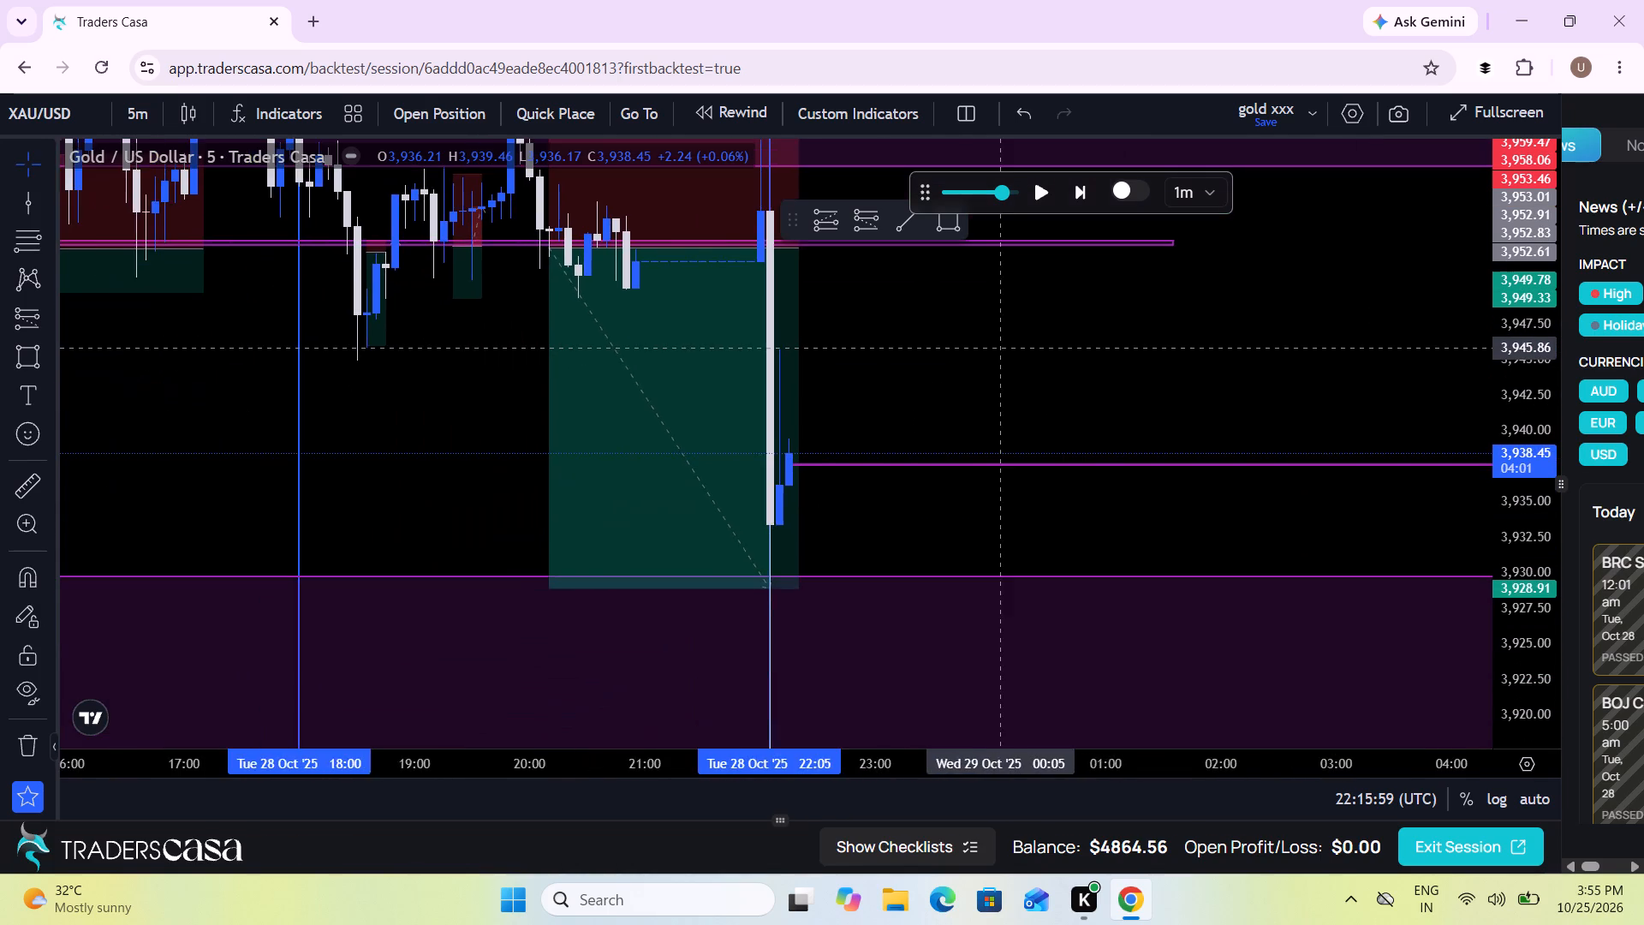
scroll(1003, 348, "up", 3)
left_click_drag(673, 546, 828, 202)
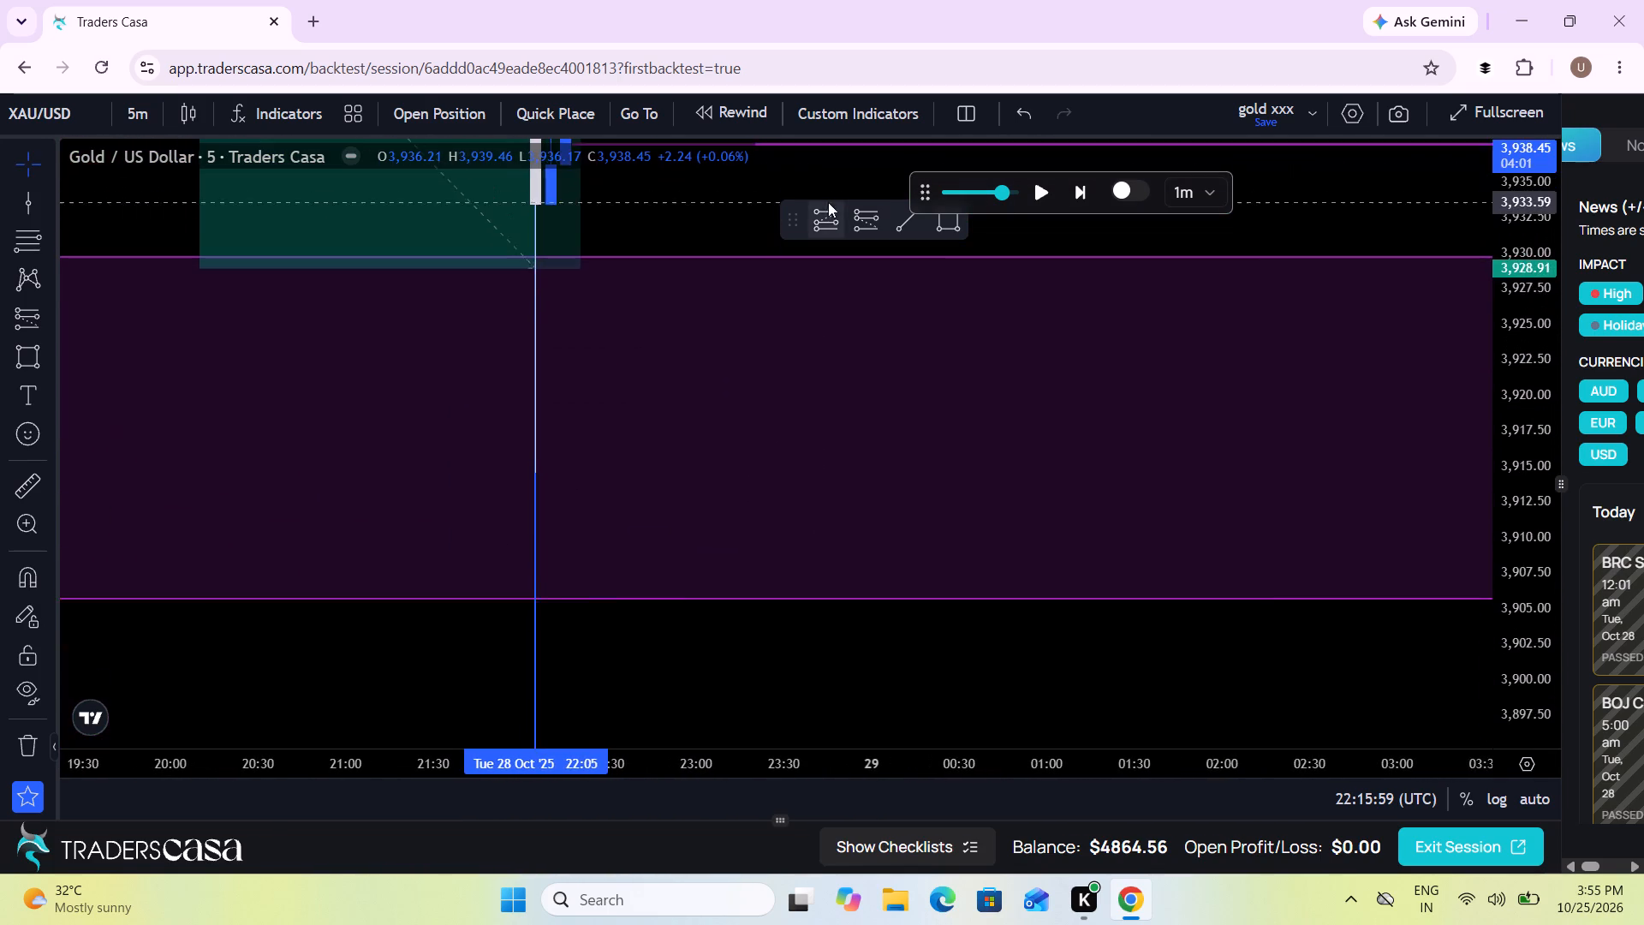
left_click_drag(828, 202, 871, 392)
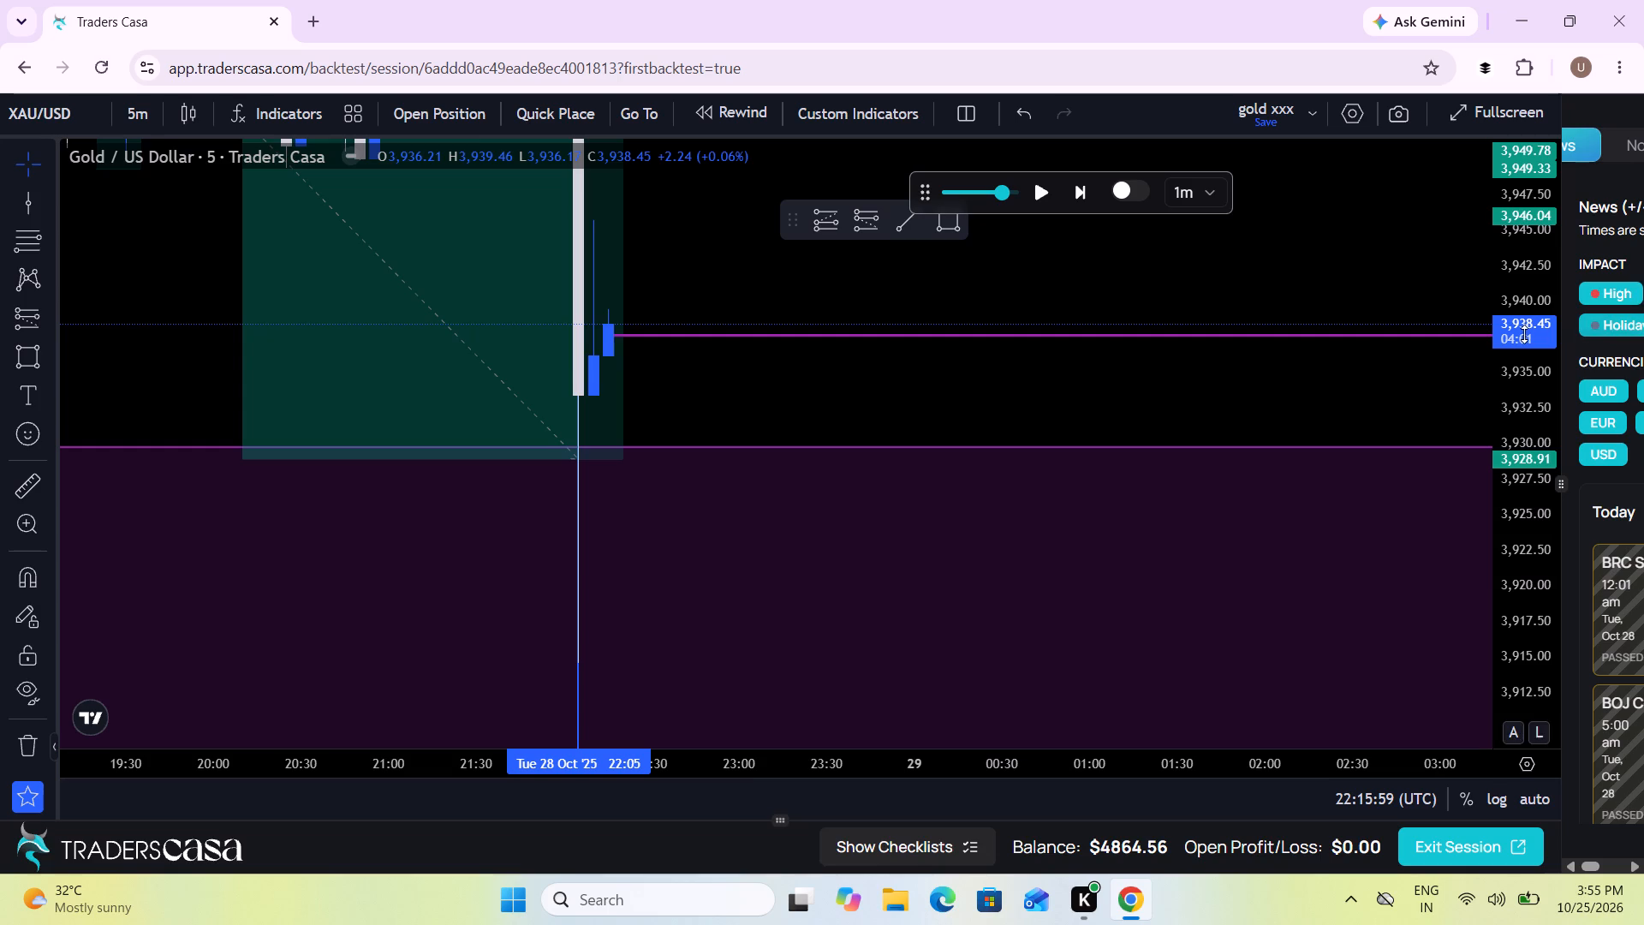
left_click_drag(1523, 334, 1431, 495)
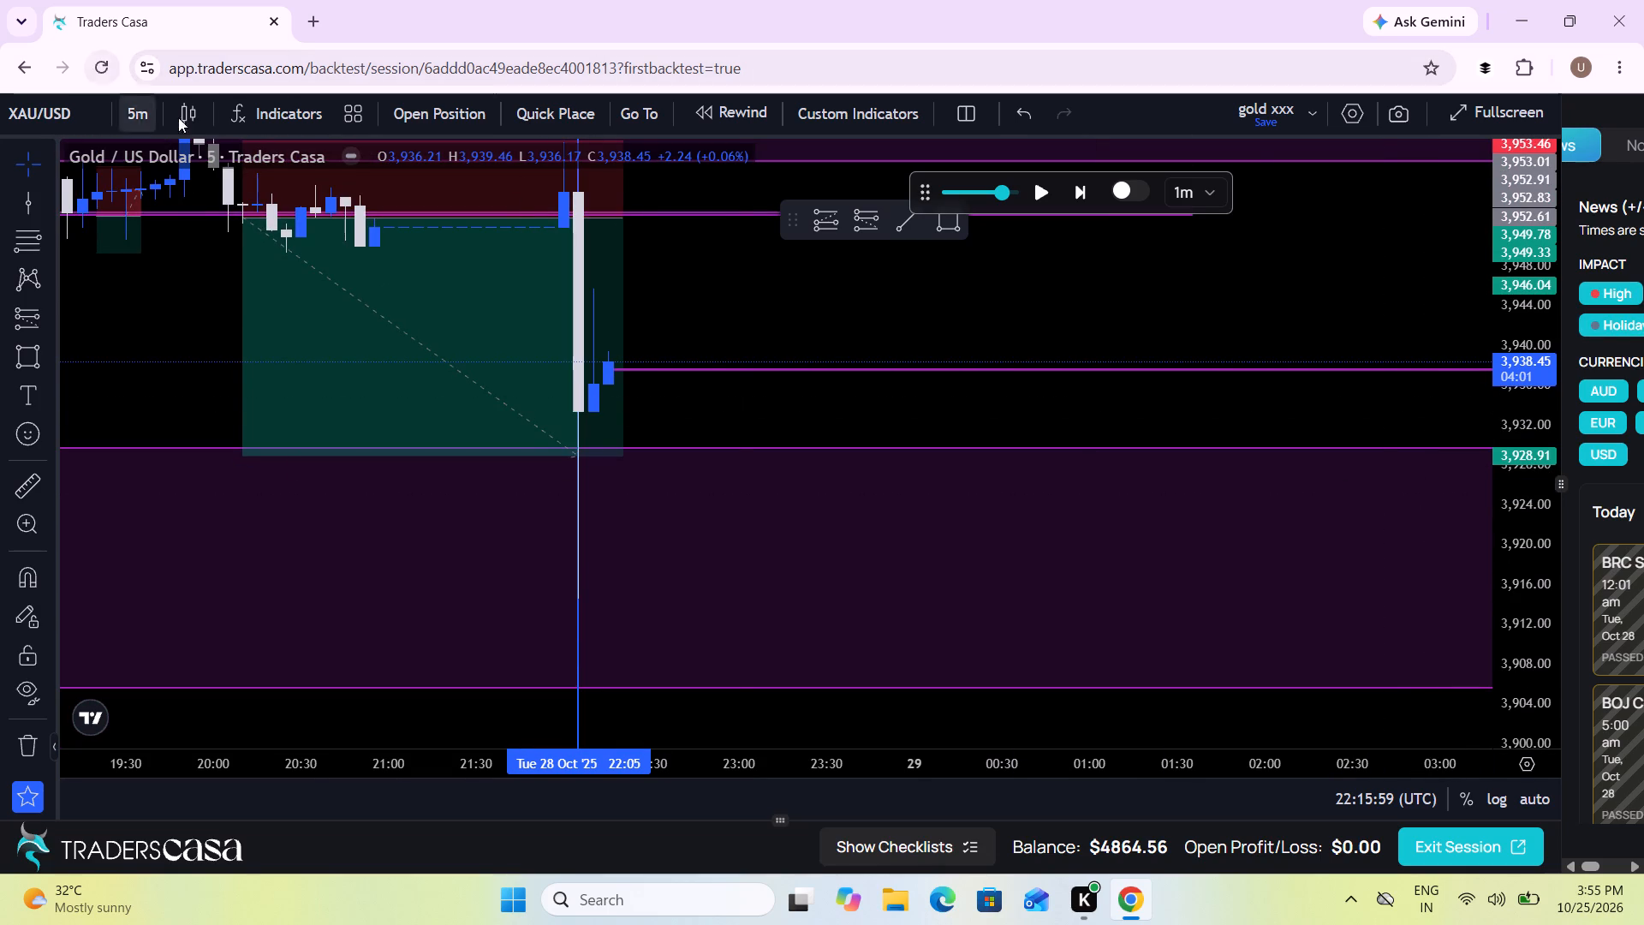
left_click(1038, 192)
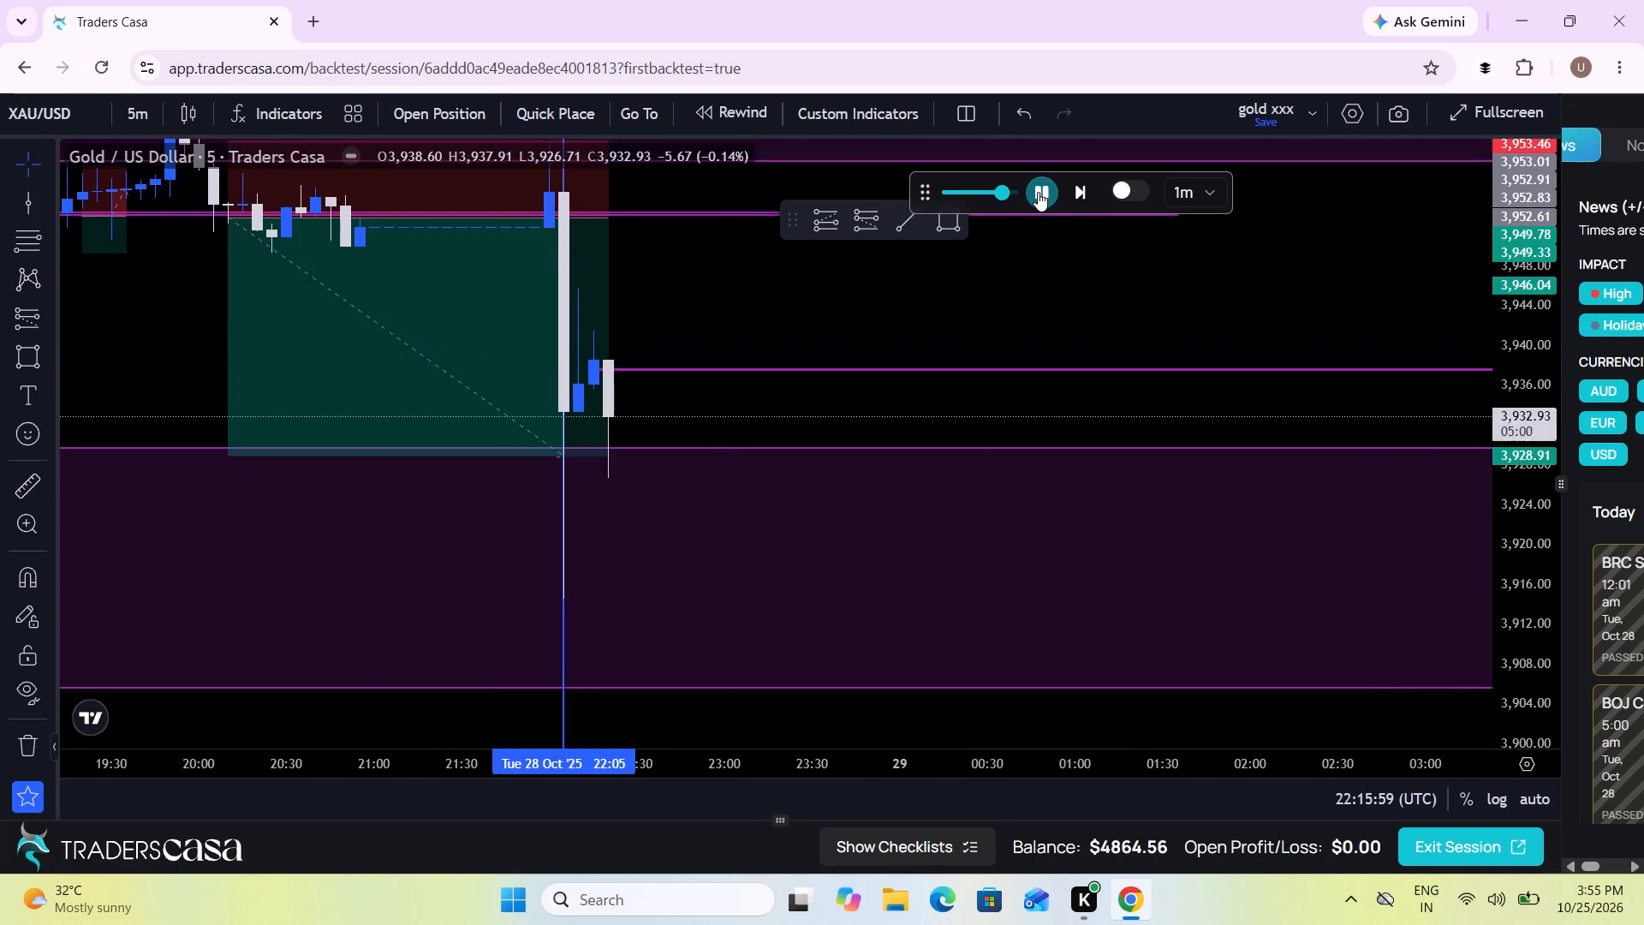
left_click(1038, 192)
Advance the replay in short bursts to about 22:39 on 28 Oct, checking the new candles against the thin zone.
left_click_drag(615, 405, 767, 420)
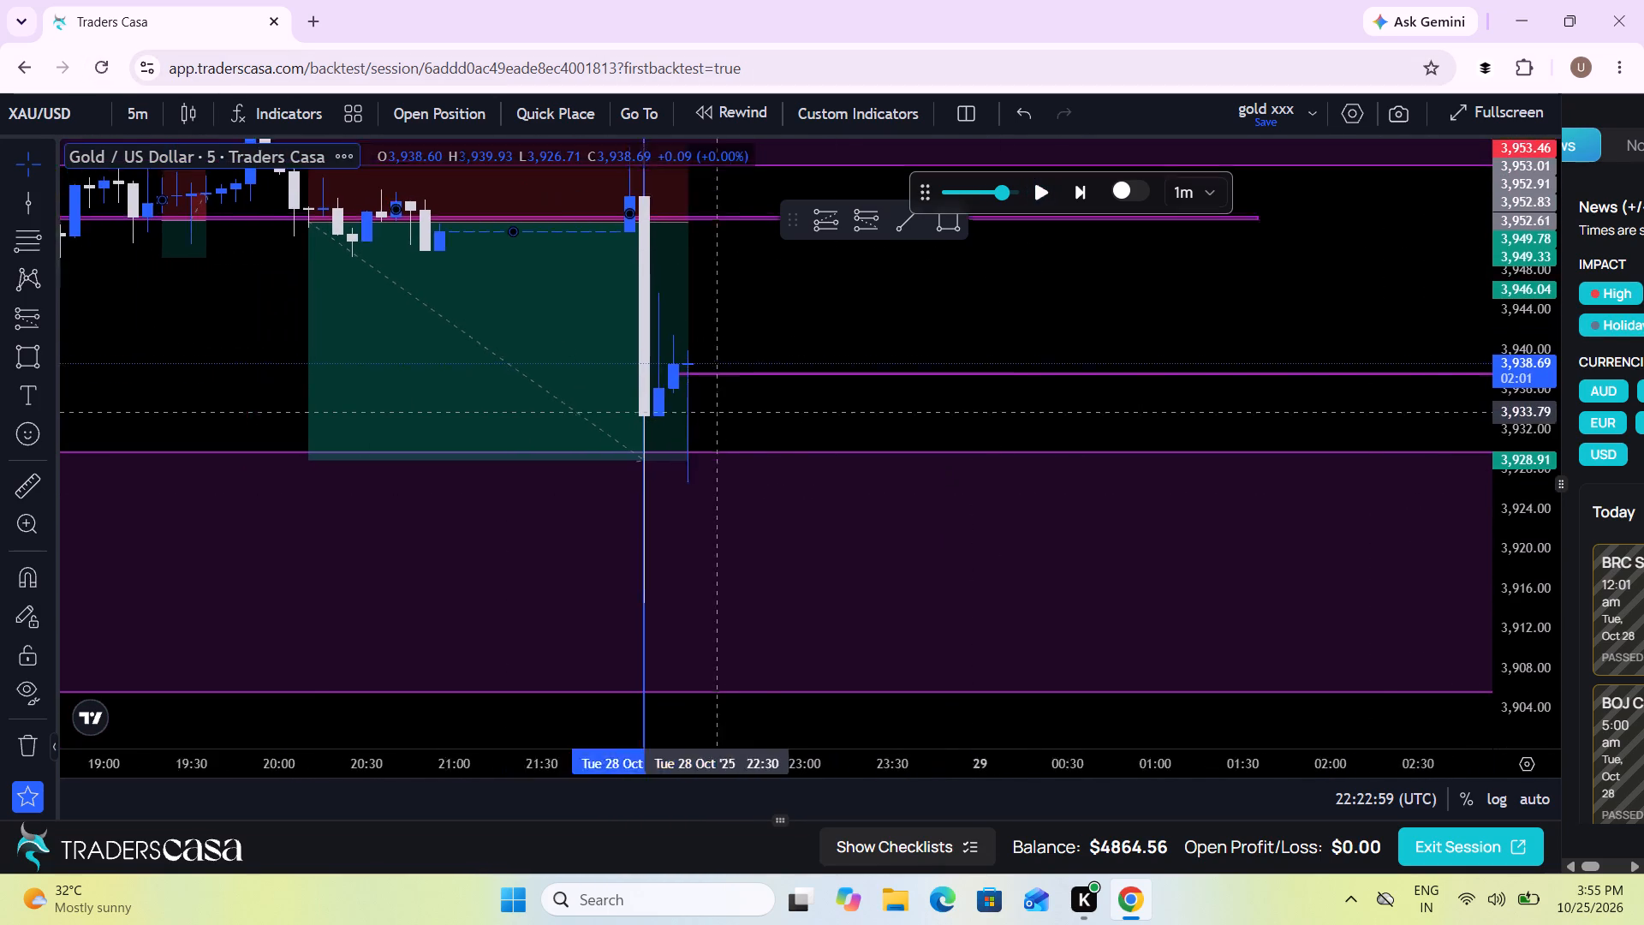
left_click_drag(767, 420, 868, 440)
scroll(868, 440, "up", 3)
left_click_drag(1533, 522, 1510, 397)
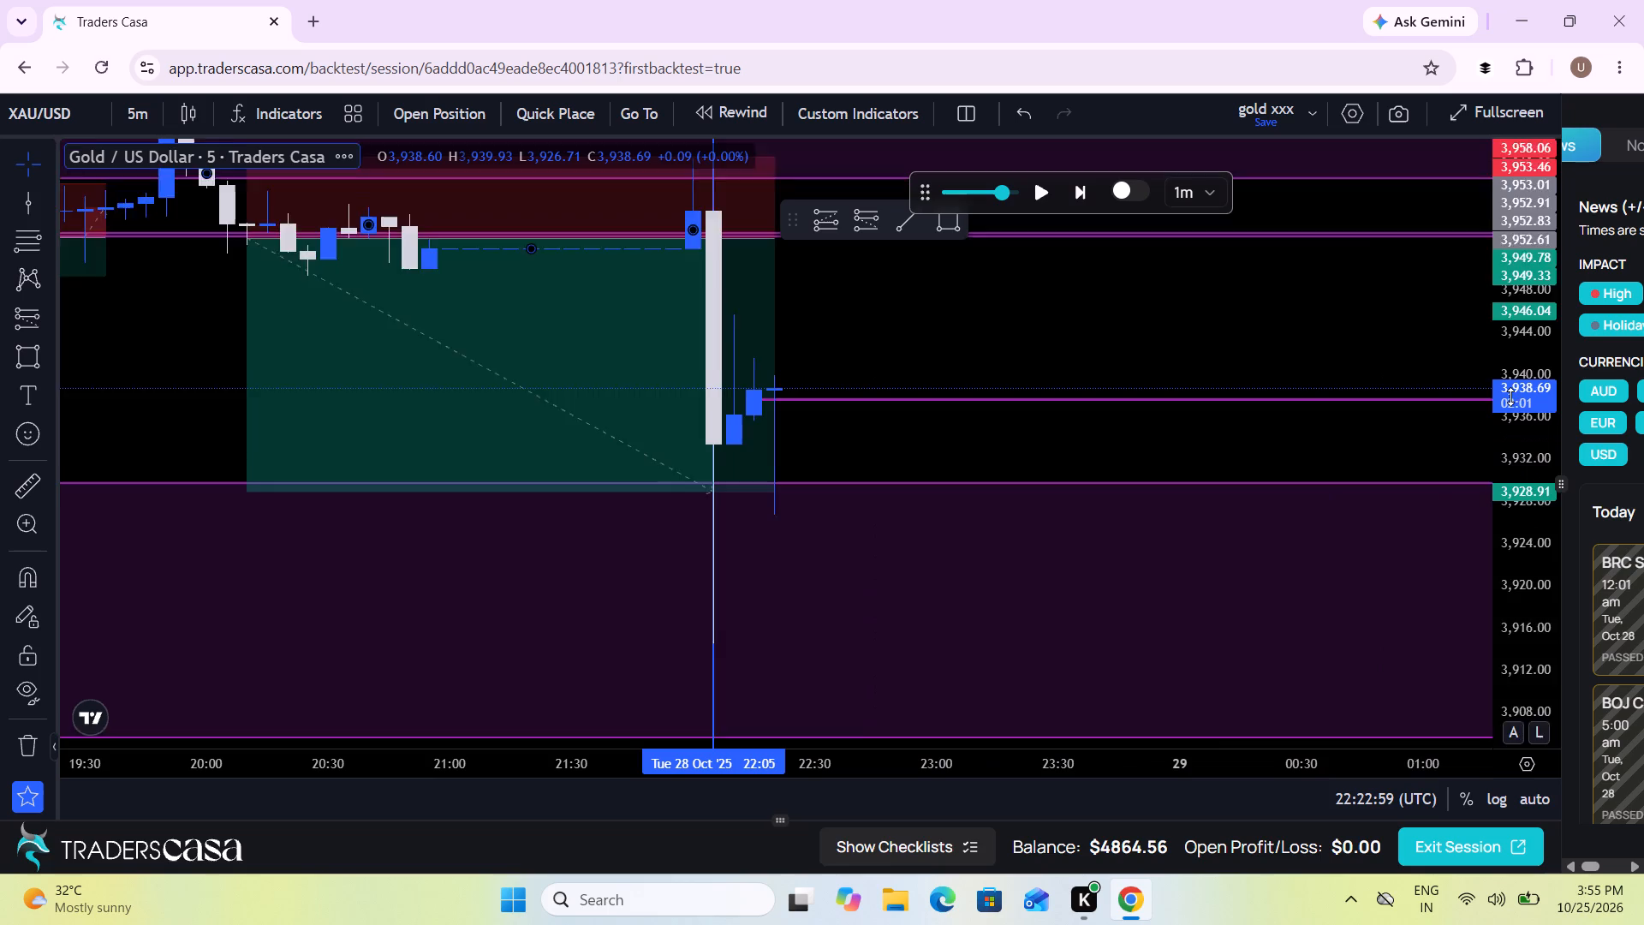
left_click_drag(1510, 397, 1485, 248)
left_click_drag(1025, 443, 1090, 571)
scroll(1090, 571, "up", 1)
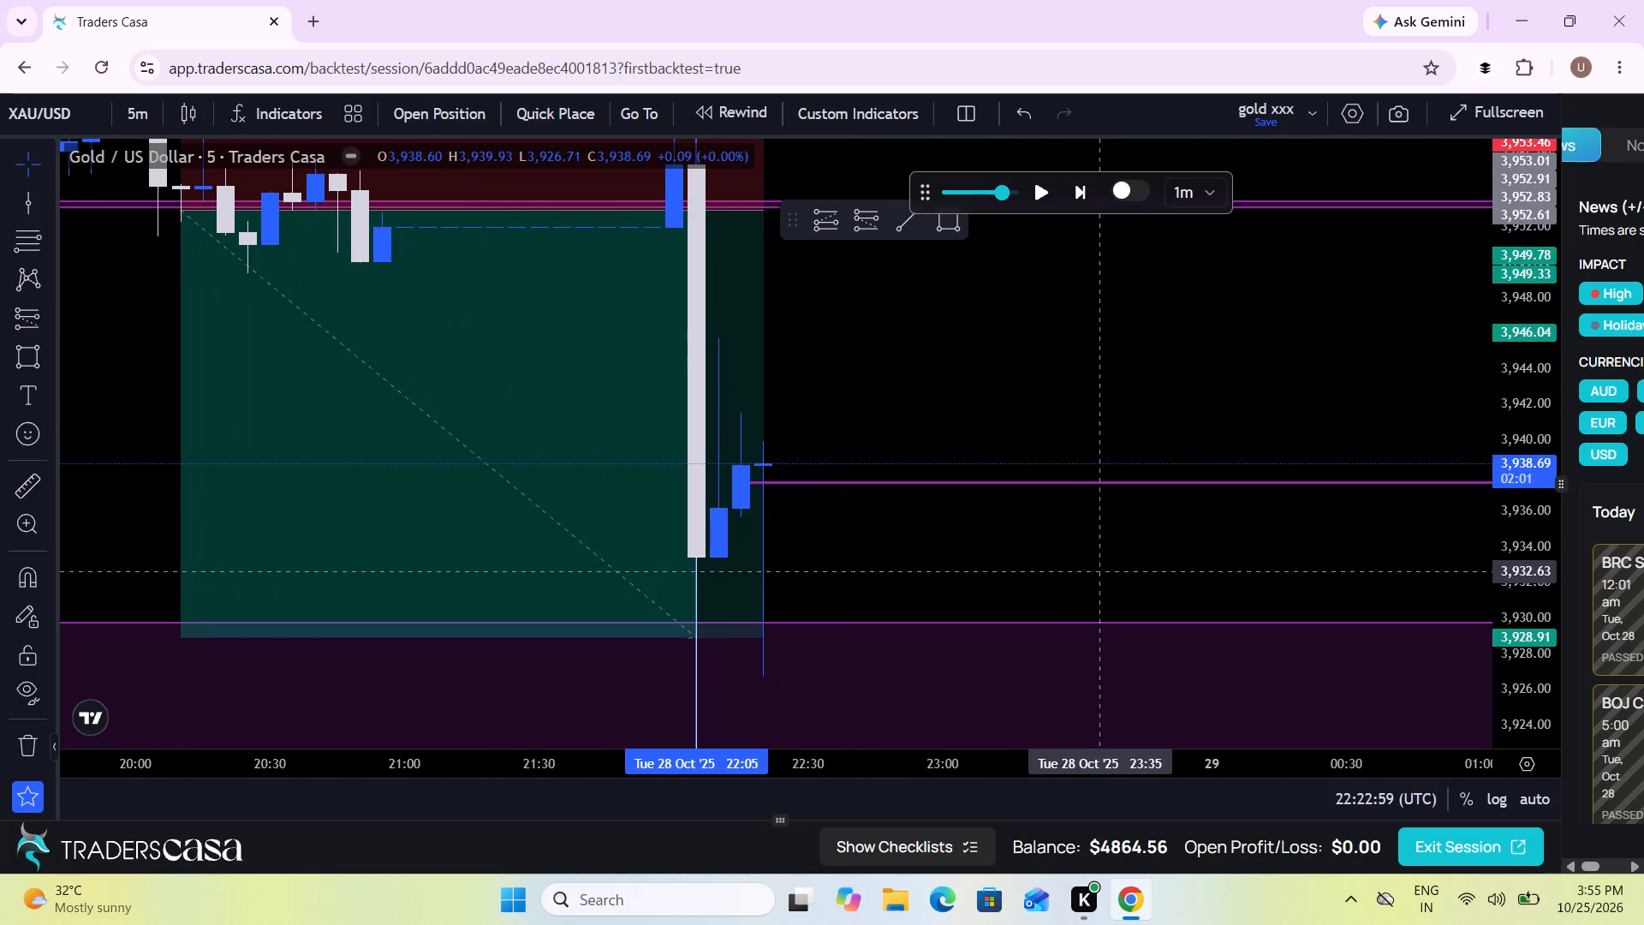
left_click(1046, 197)
left_click(1046, 197)
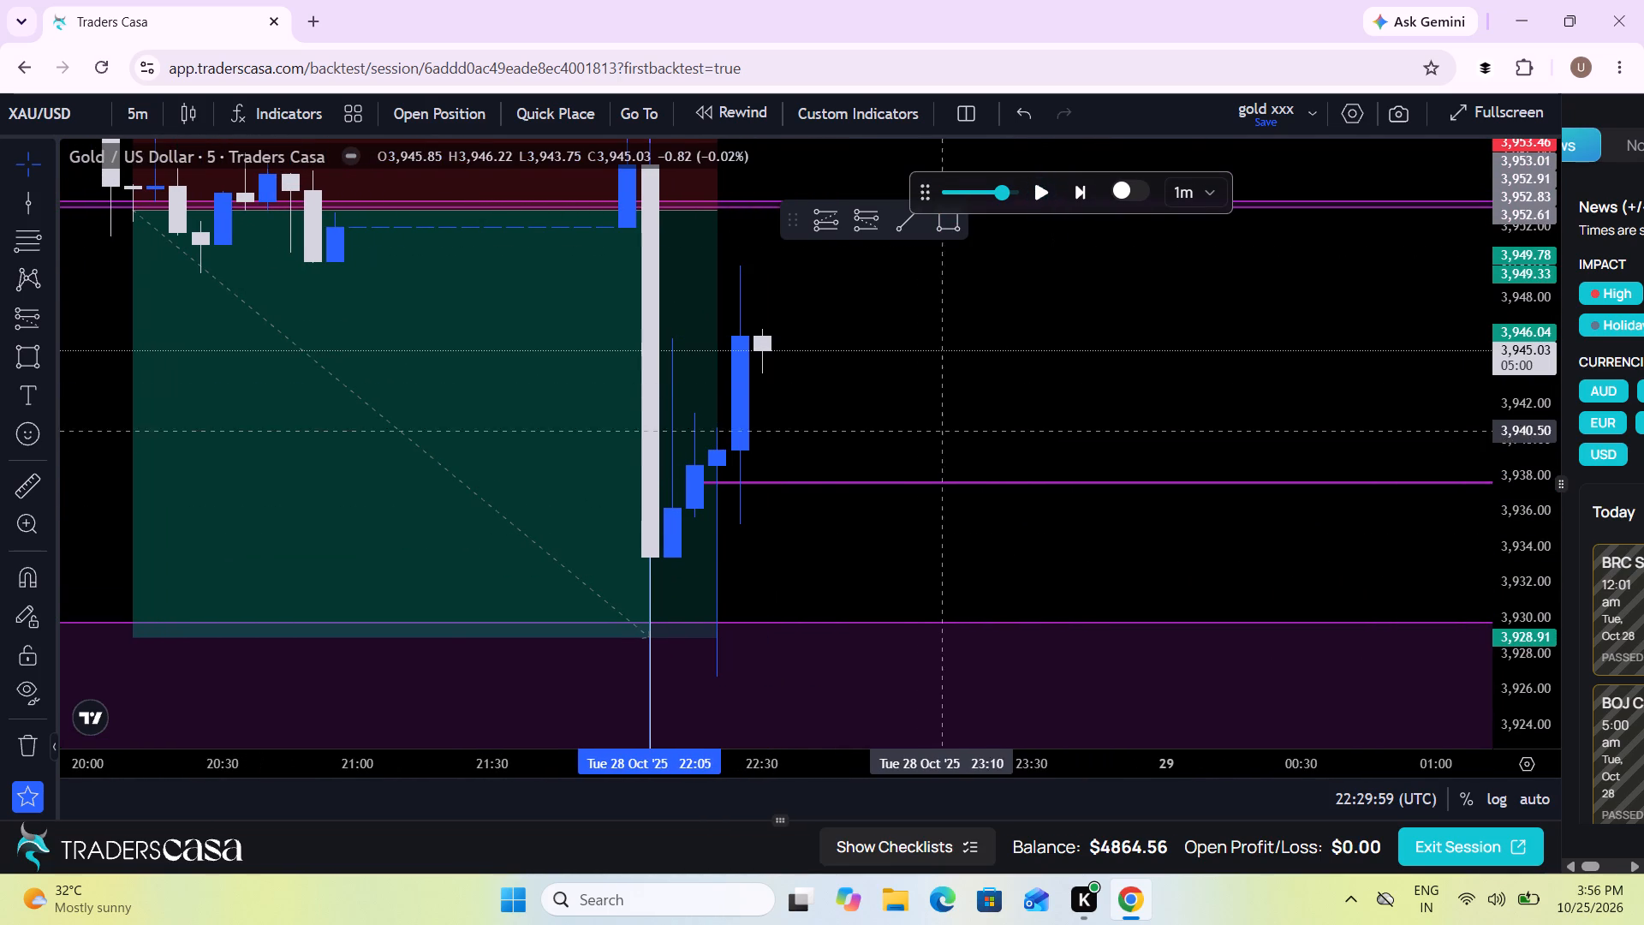
left_click_drag(898, 444, 912, 546)
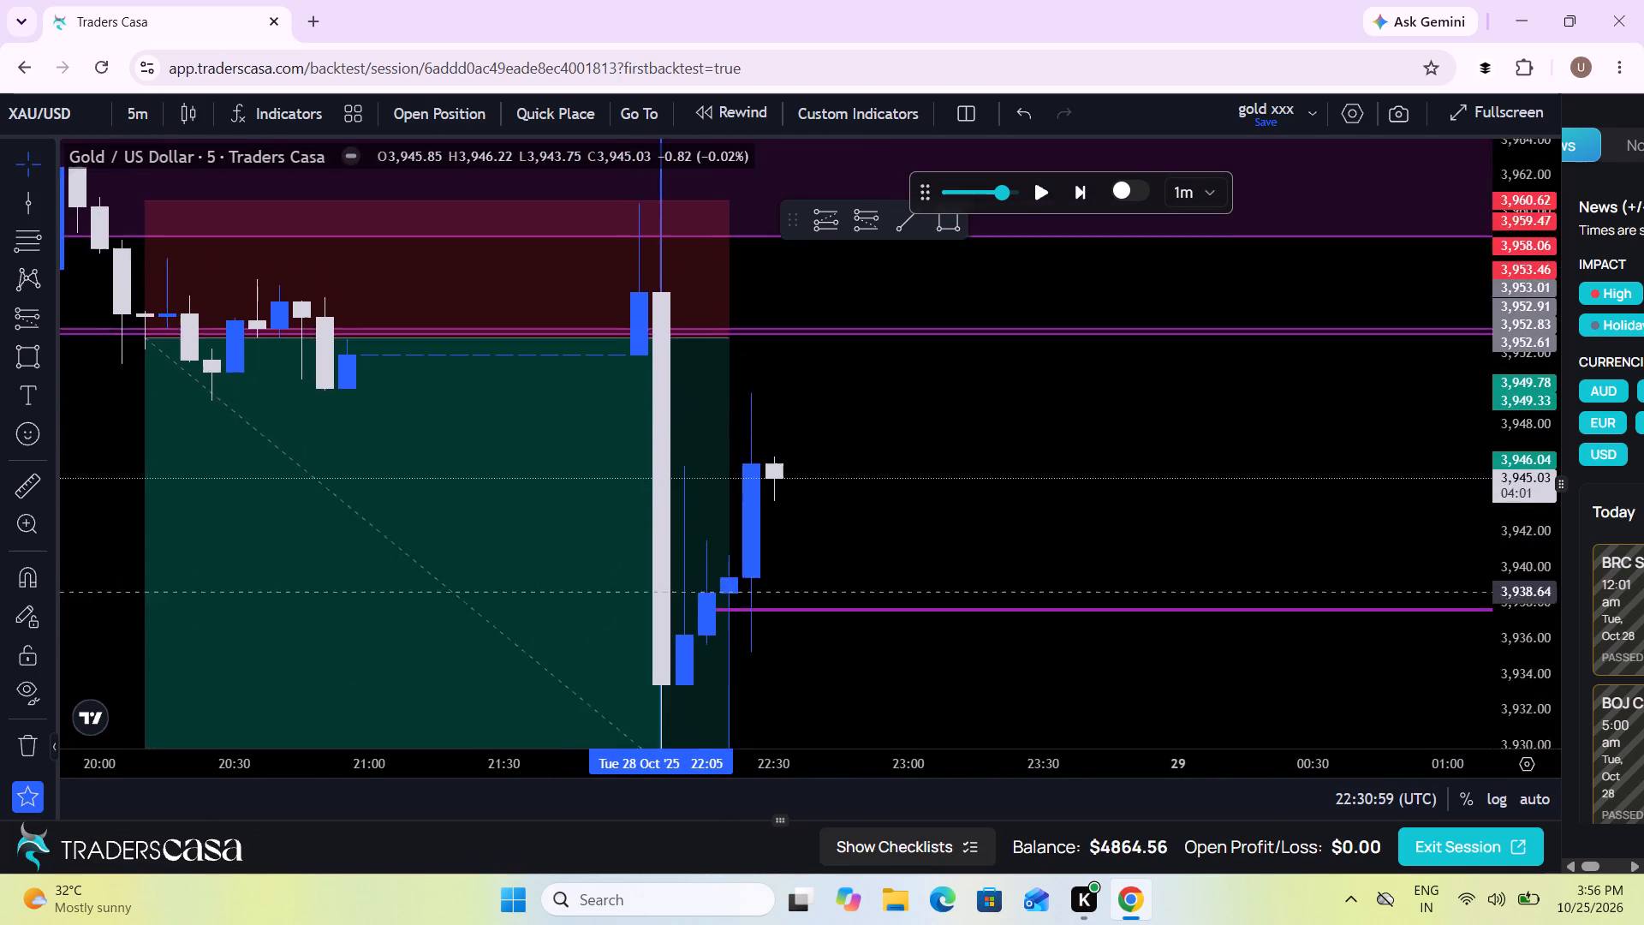
left_click_drag(912, 546, 902, 434)
left_click(1040, 195)
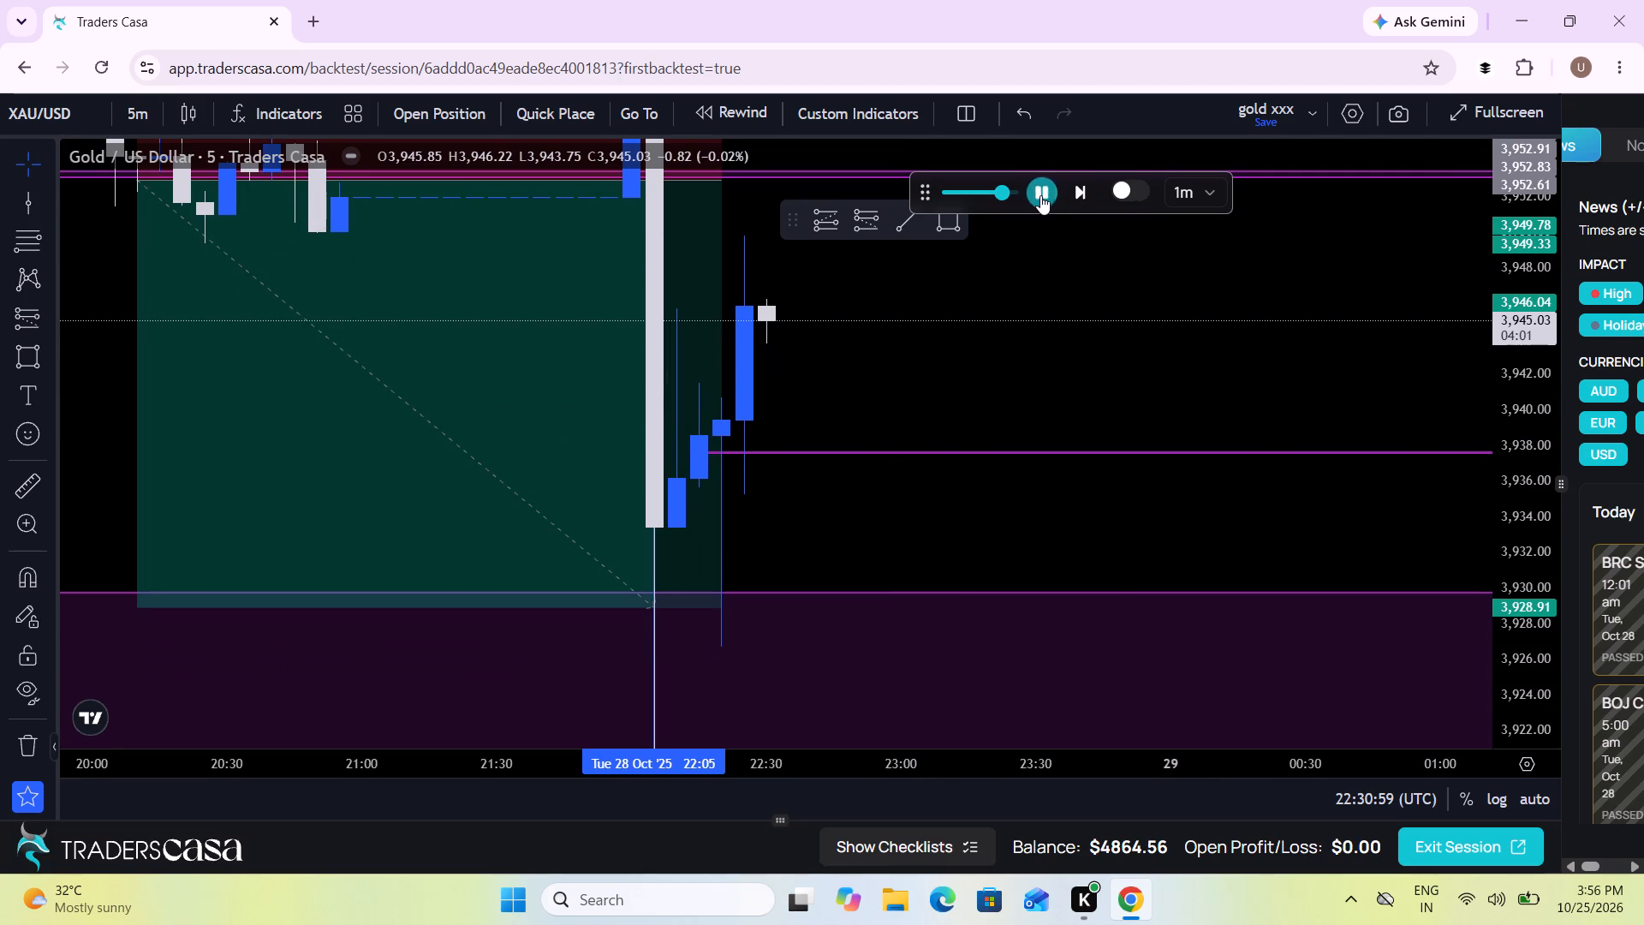
left_click(1040, 195)
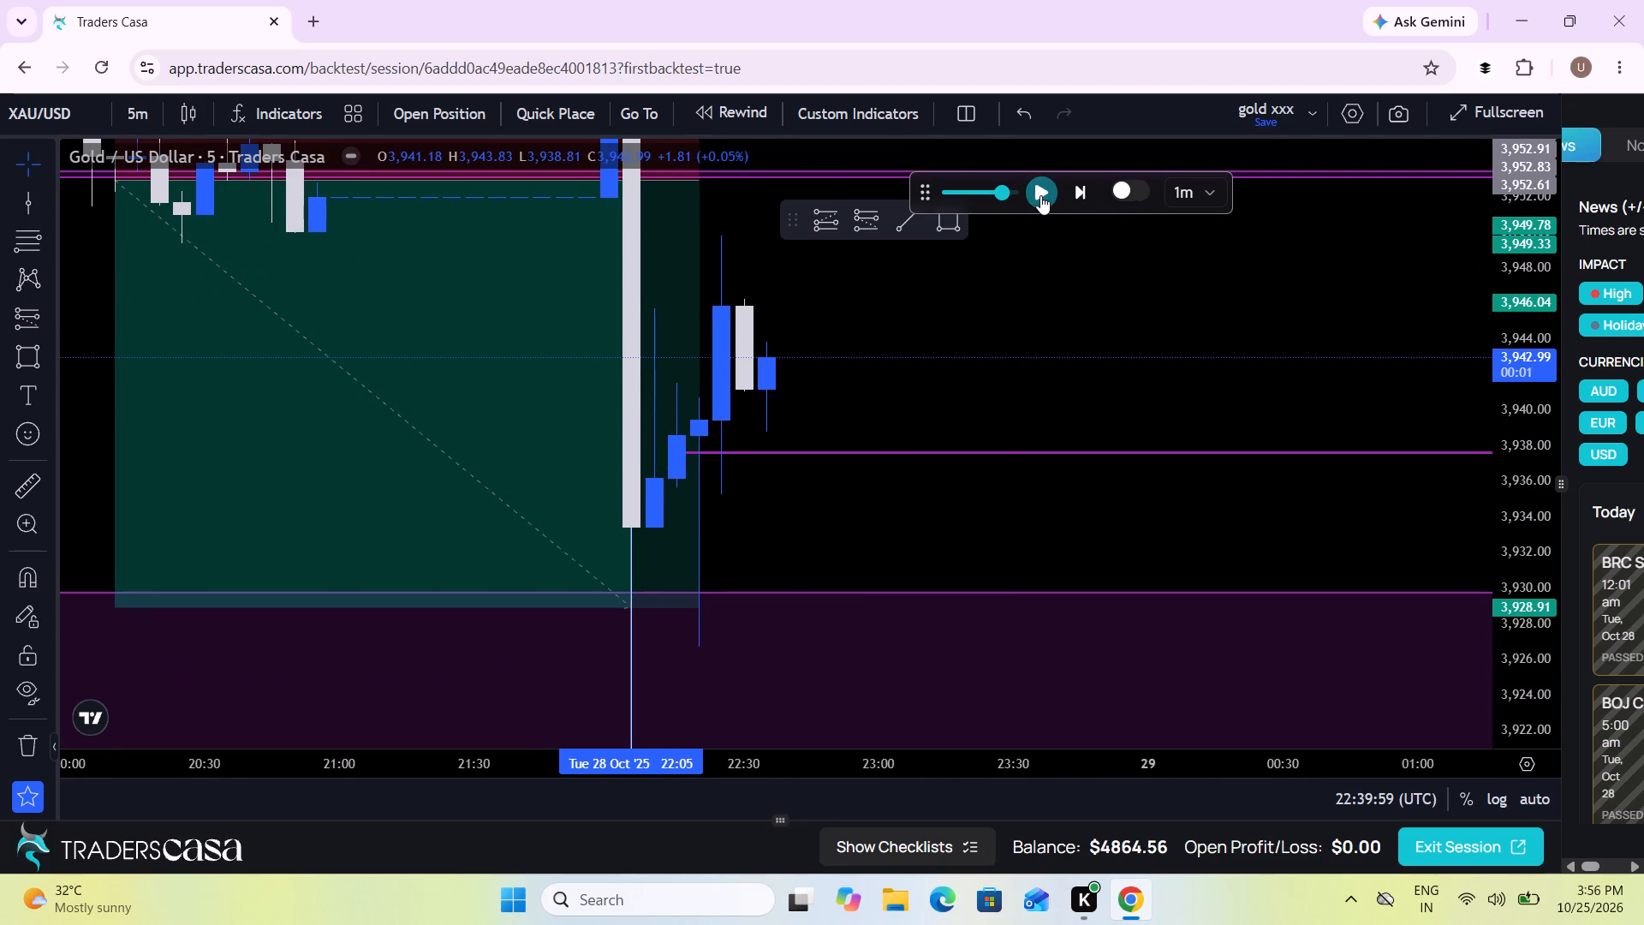
scroll(850, 479, "down", 2)
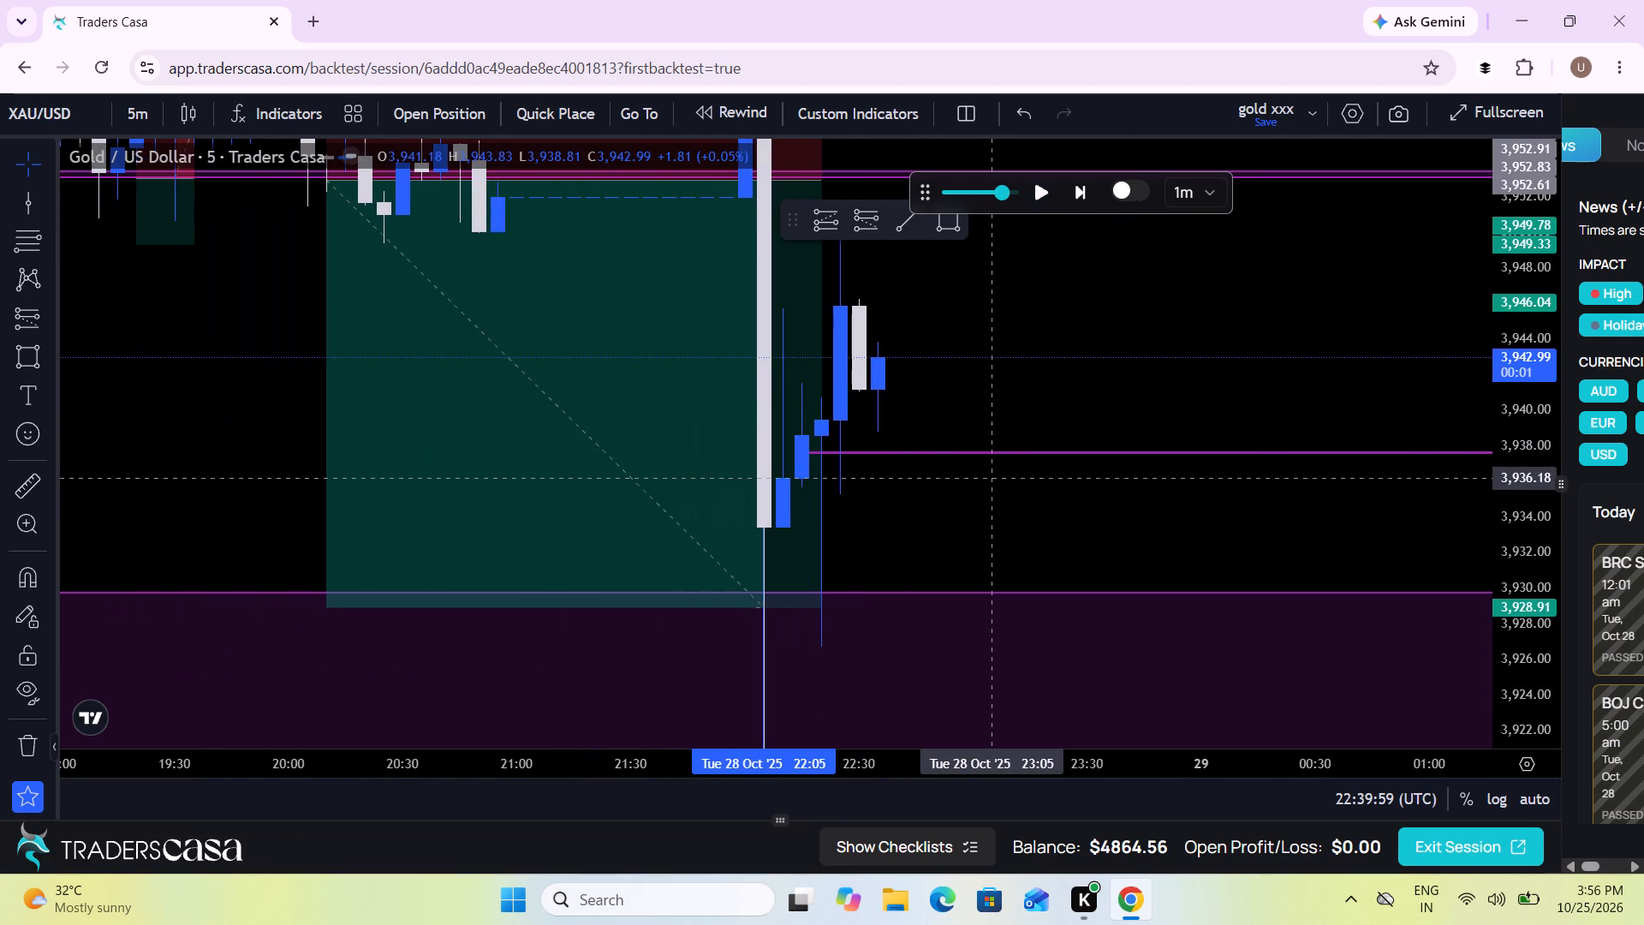
Move the vertical session line at the large bearish candle to 22:00 on 28 Oct.
left_click_drag(997, 478, 972, 647)
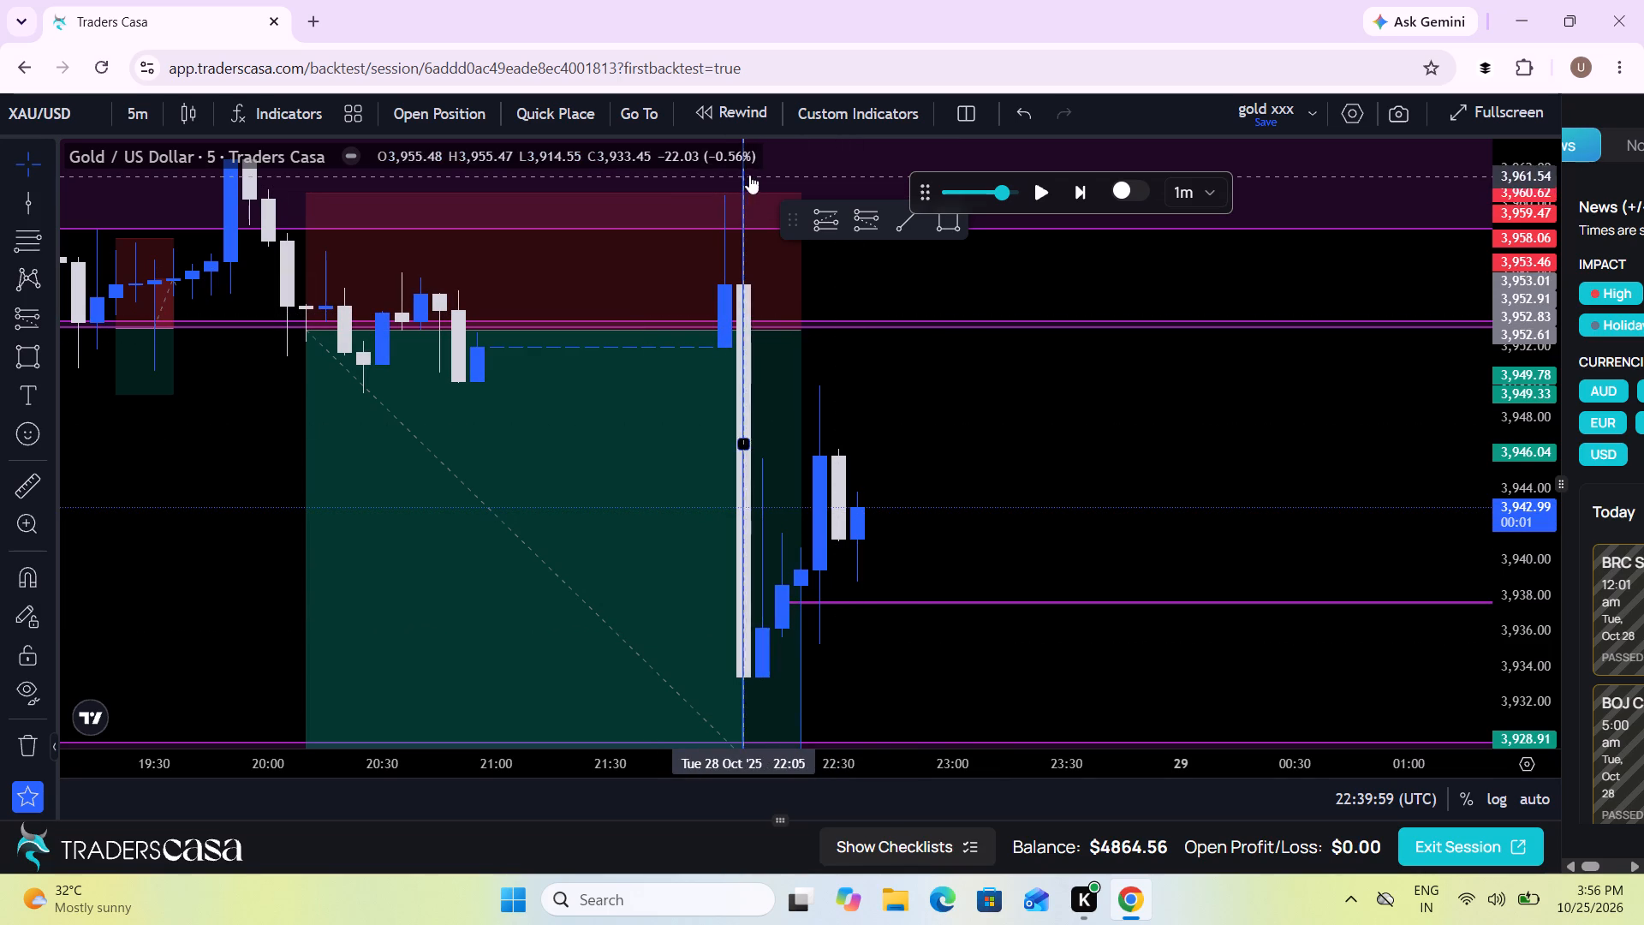
left_click_drag(978, 455, 1077, 632)
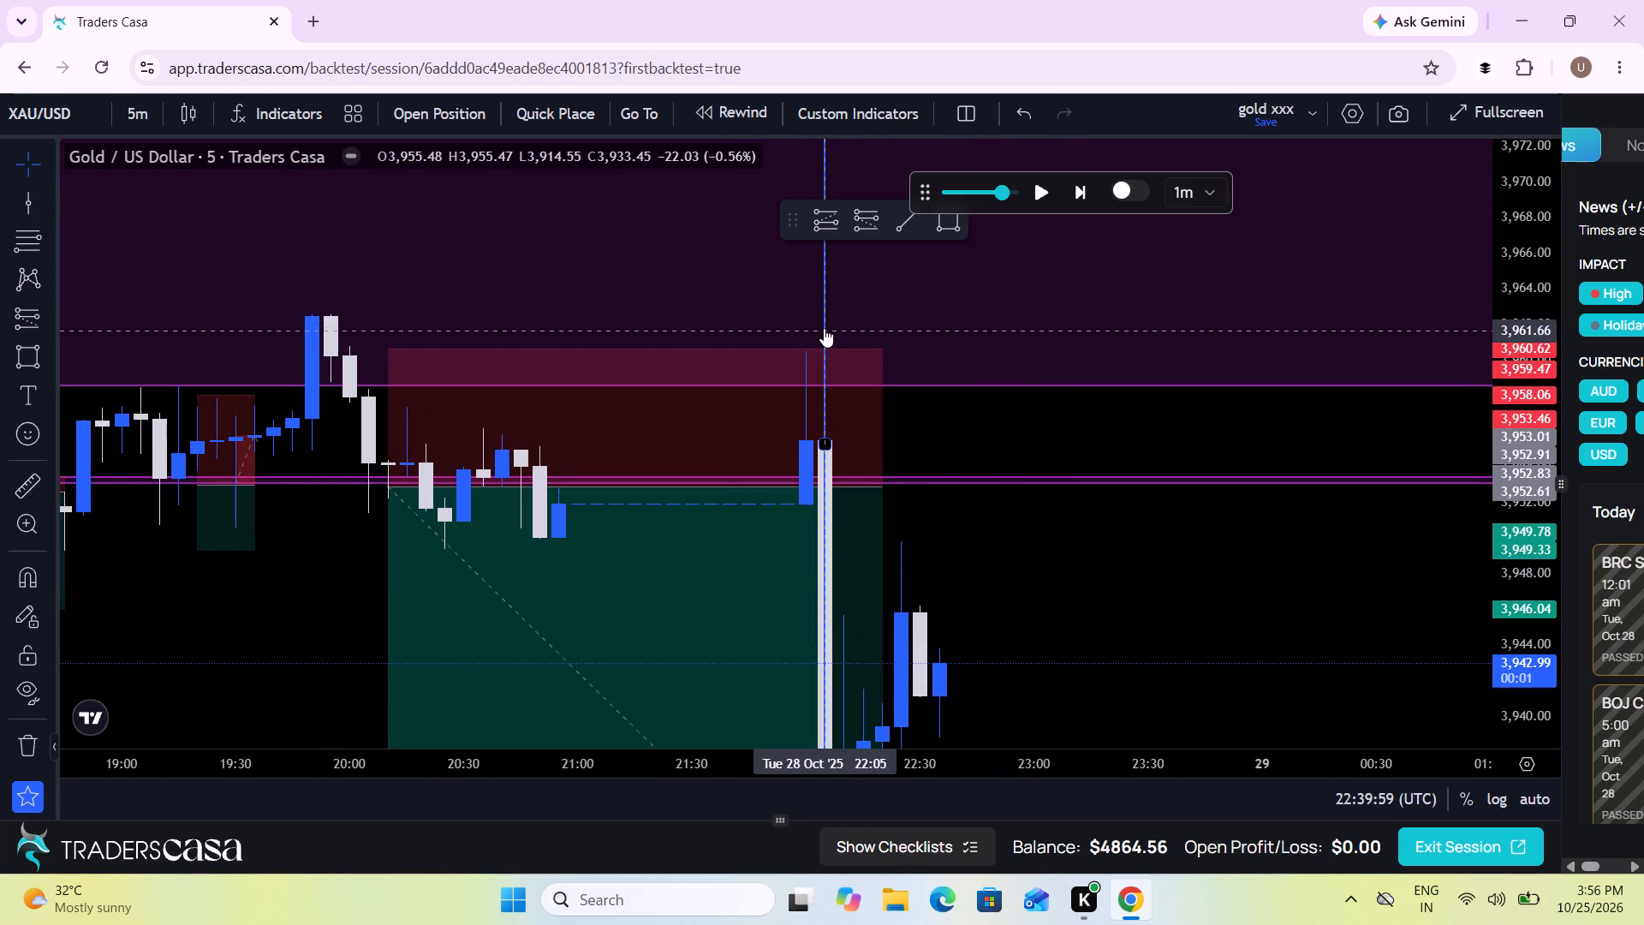
left_click_drag(823, 326, 807, 326)
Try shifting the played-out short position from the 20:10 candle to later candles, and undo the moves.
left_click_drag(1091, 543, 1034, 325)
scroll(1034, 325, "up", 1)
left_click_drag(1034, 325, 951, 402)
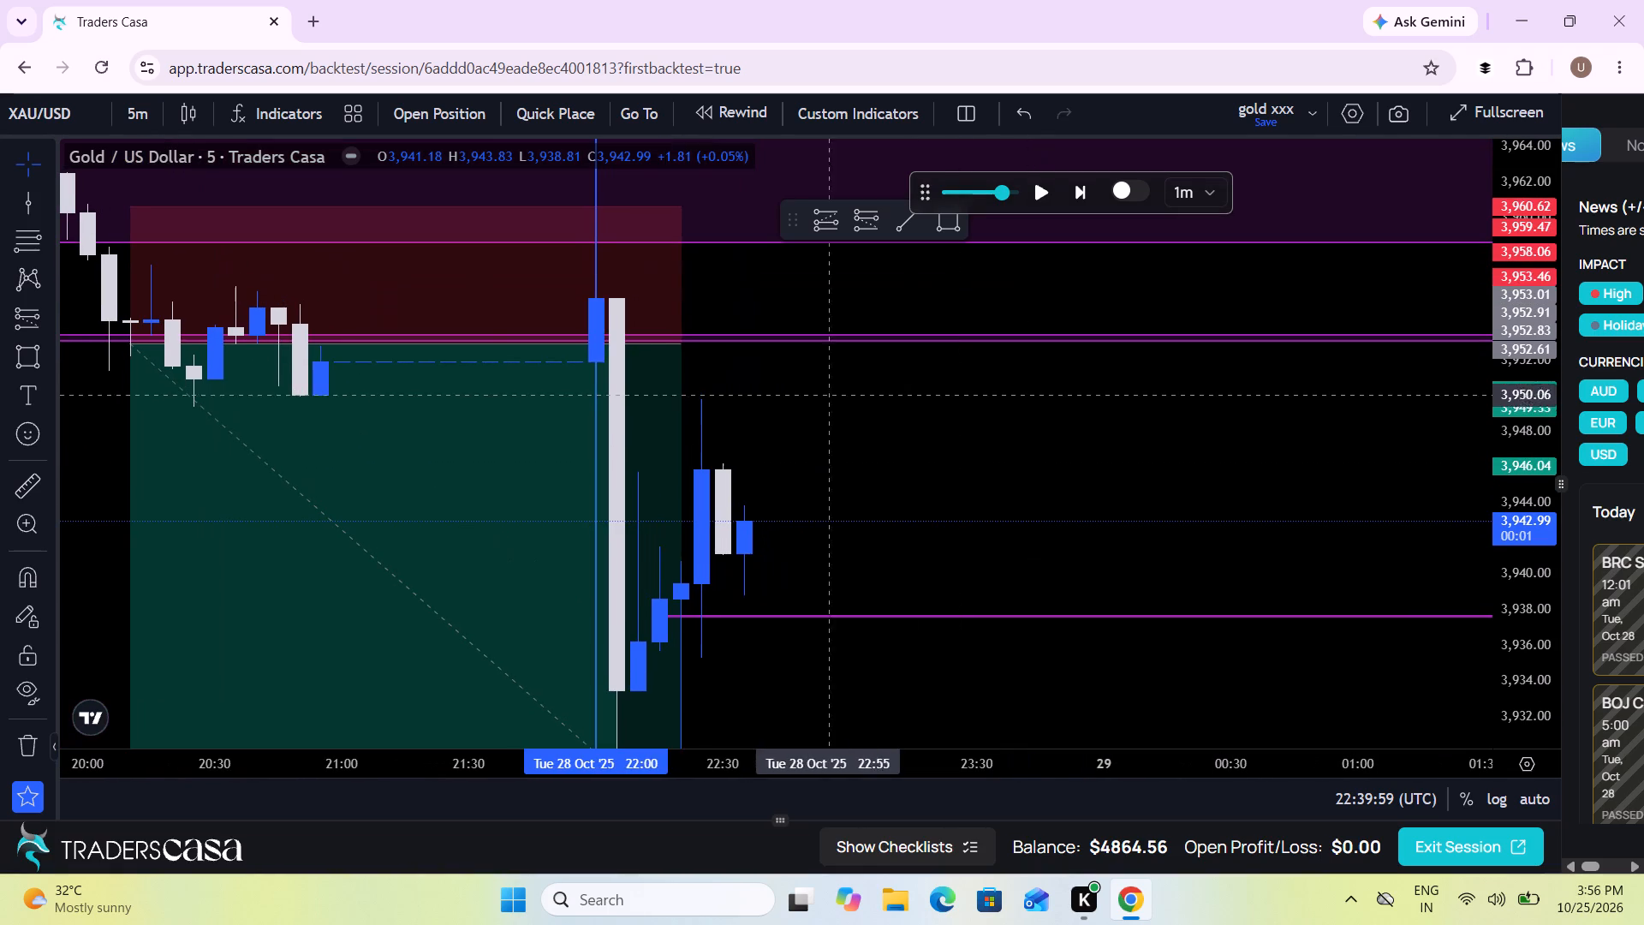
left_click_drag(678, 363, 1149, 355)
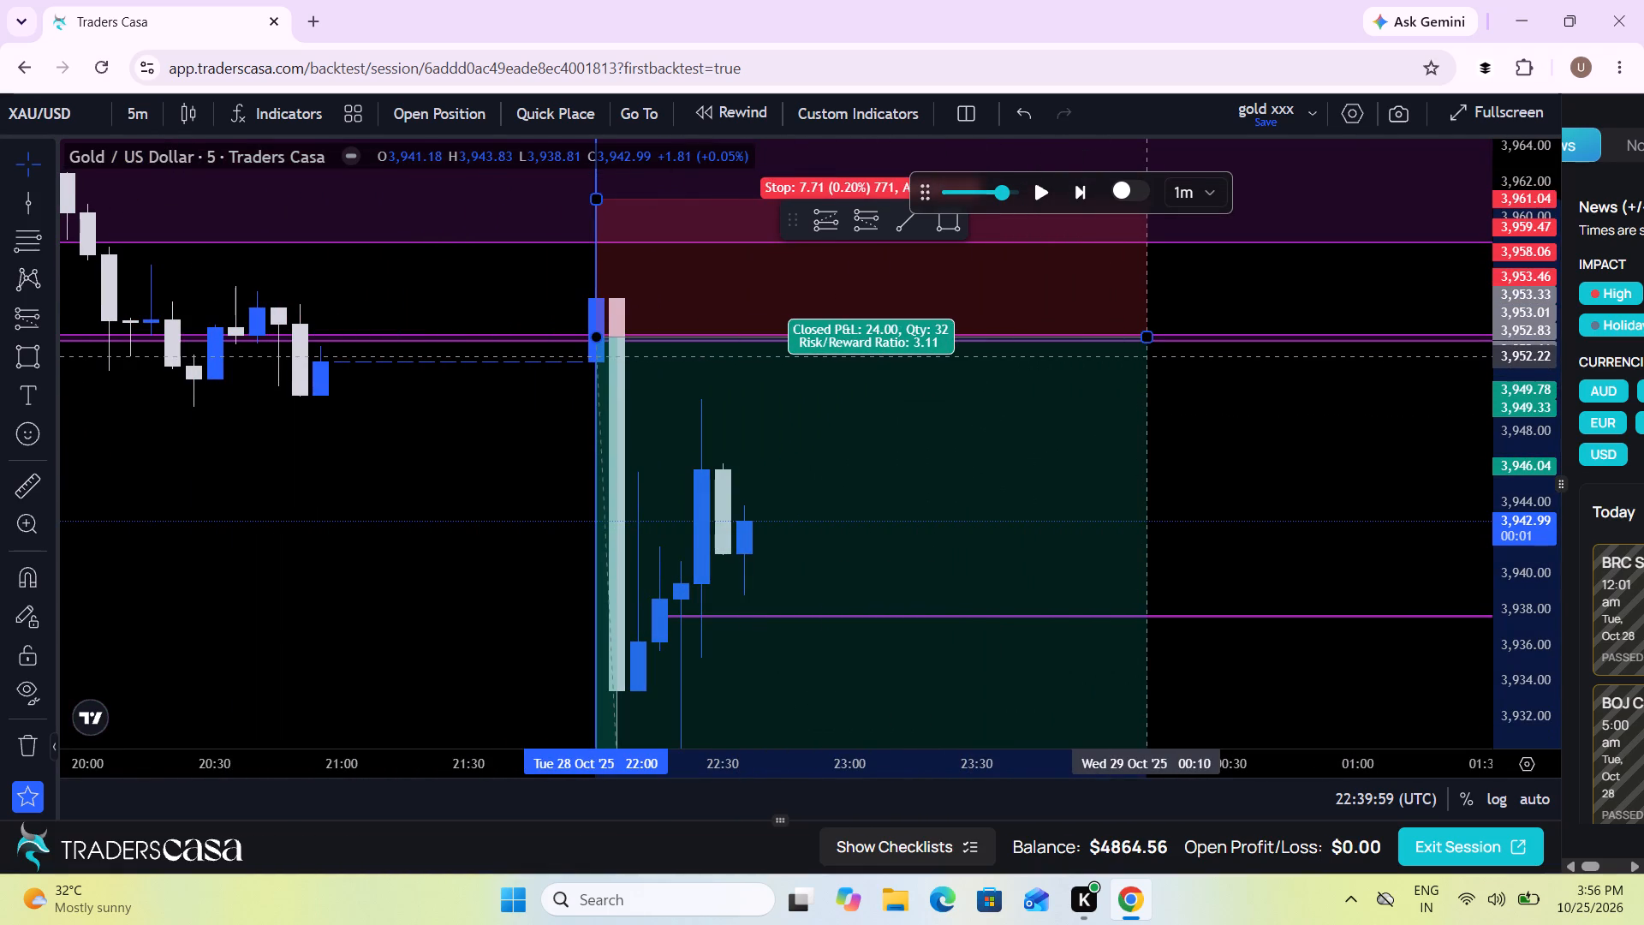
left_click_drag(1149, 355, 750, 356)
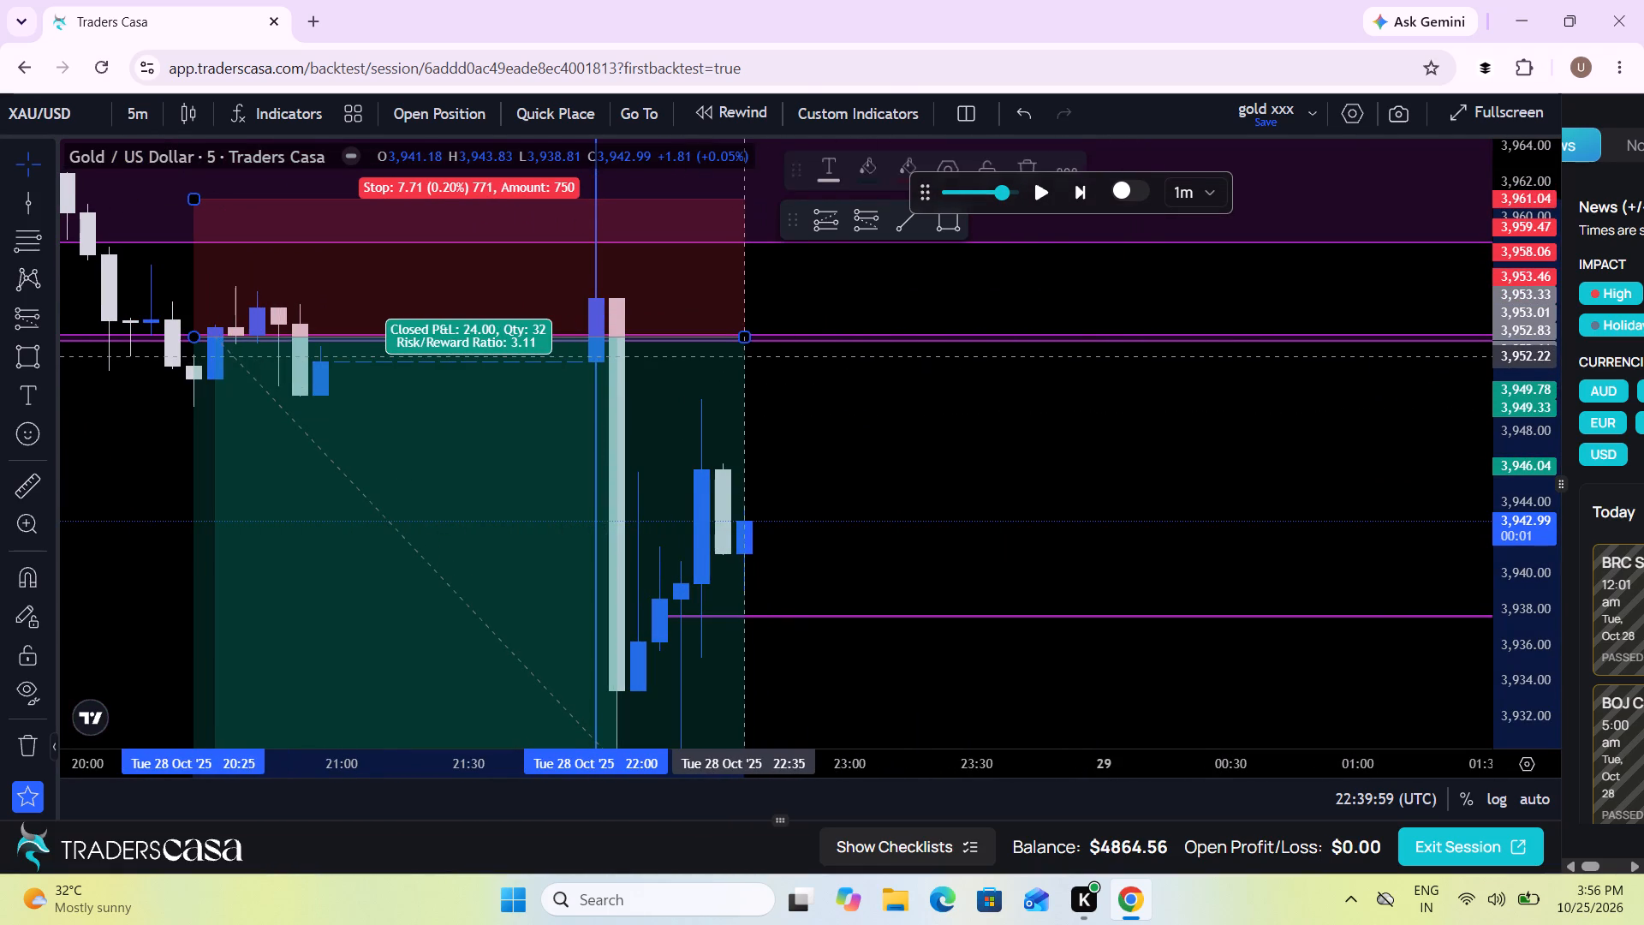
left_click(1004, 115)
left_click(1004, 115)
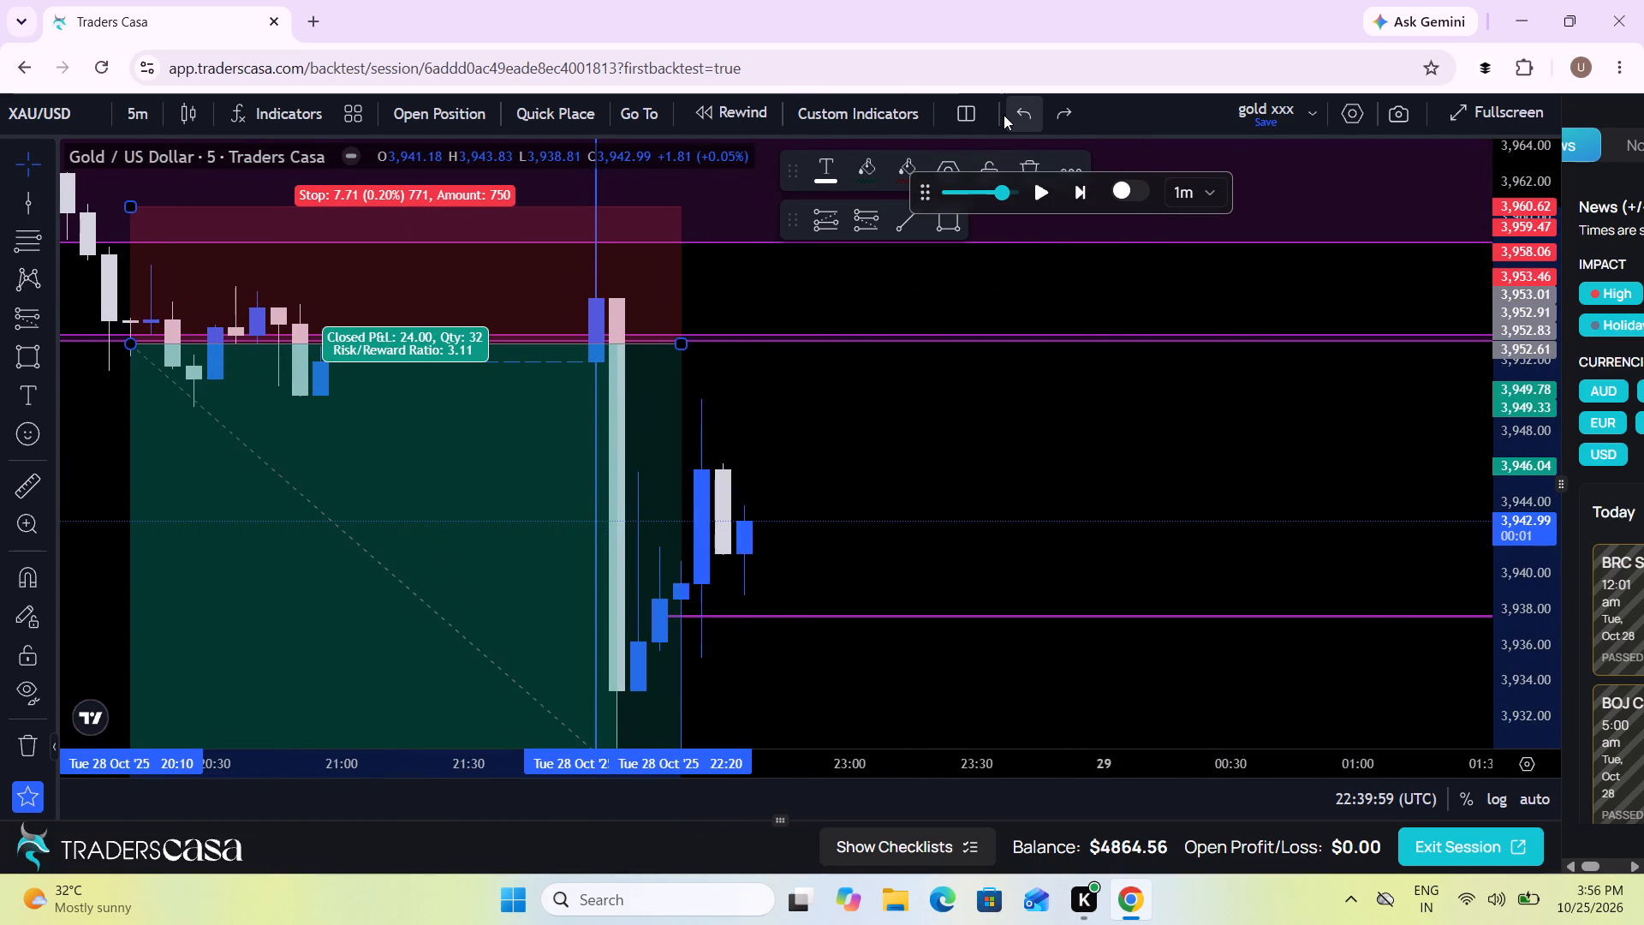
Duplicate the played-out short position and place the copy at 22:20 on 28 Oct with entry 3,953.09 on the thin zone.
left_click_drag(980, 444, 846, 611)
scroll(846, 611, "down", 2)
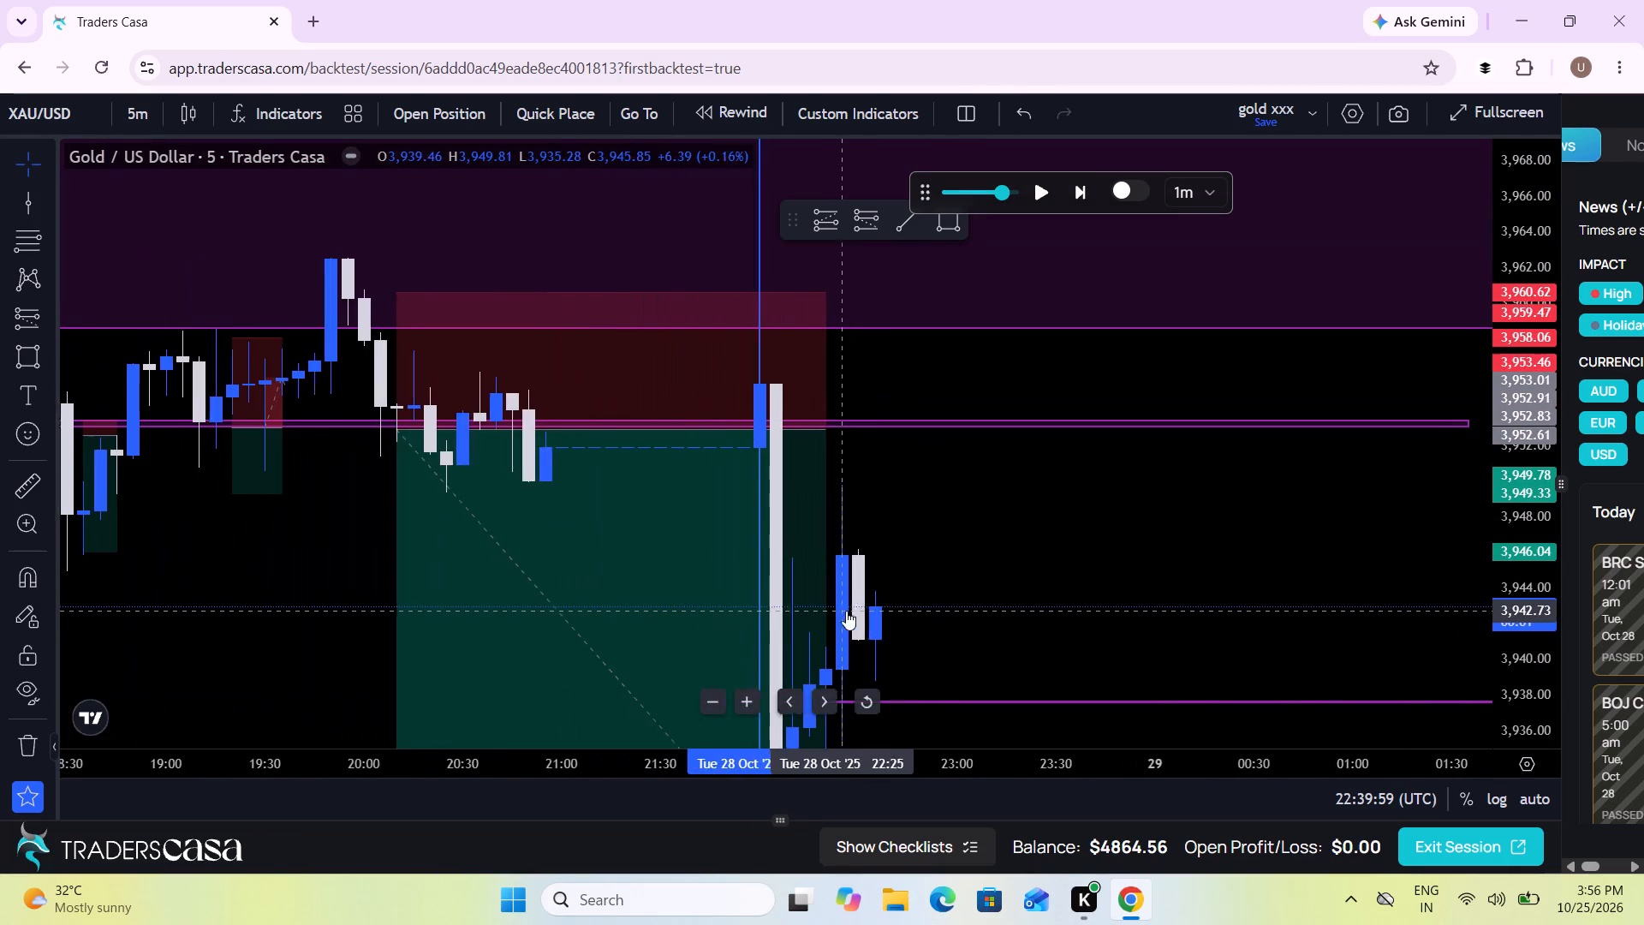
left_click(631, 534)
key("ctrl+c")
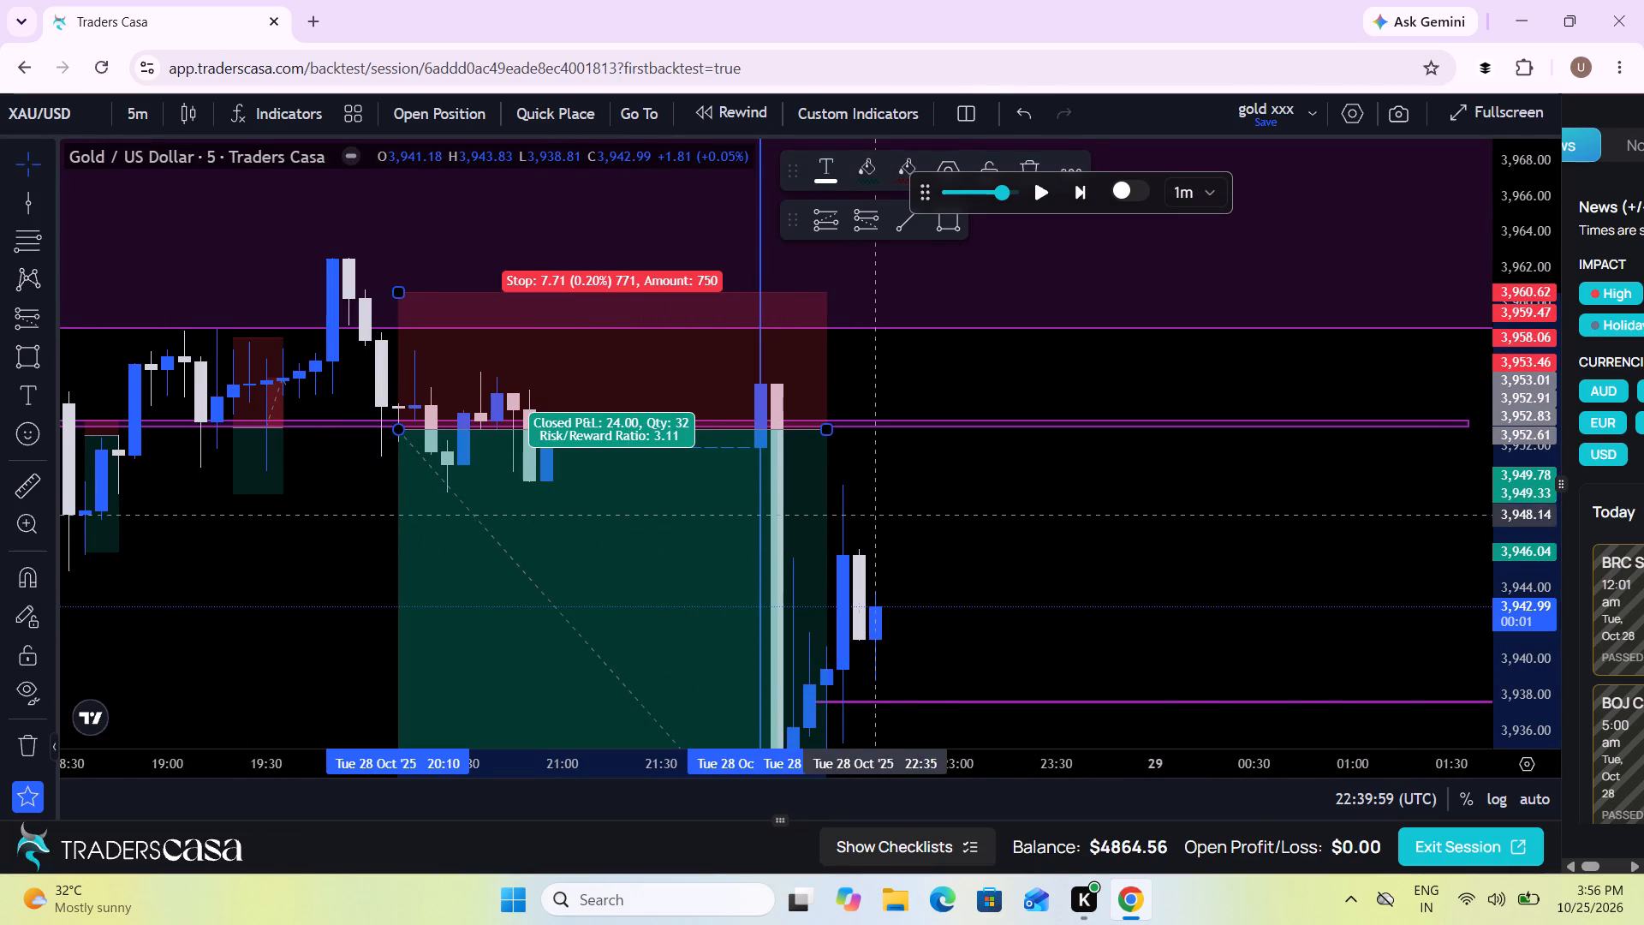
left_click(882, 506)
key("ctrl+v")
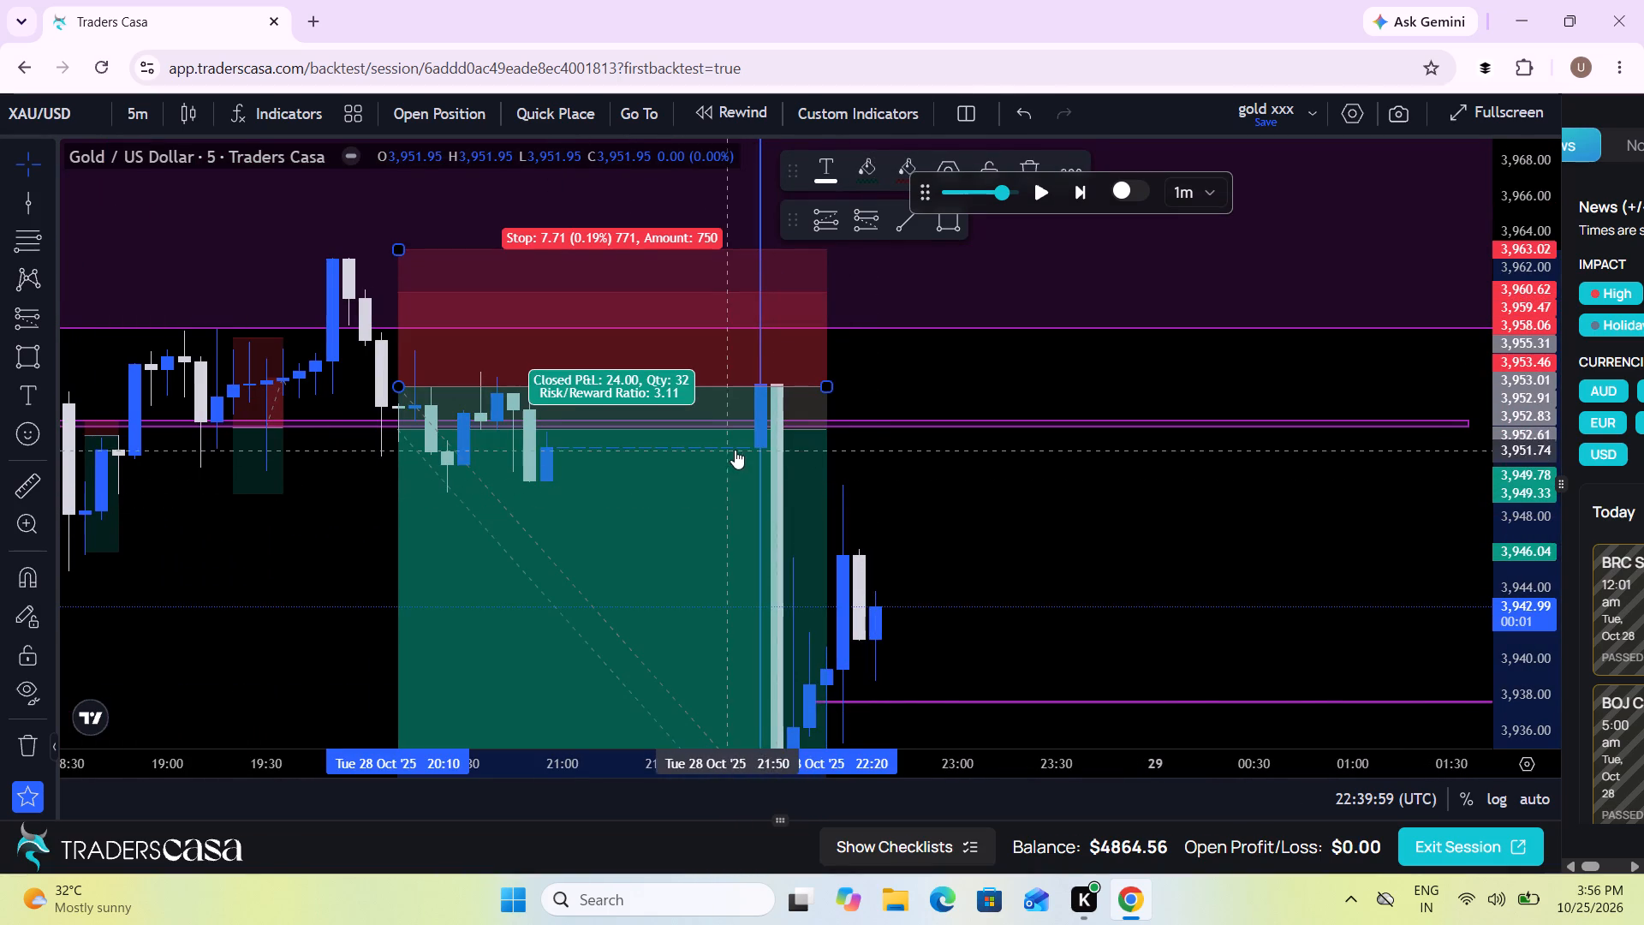
left_click_drag(640, 303, 1072, 358)
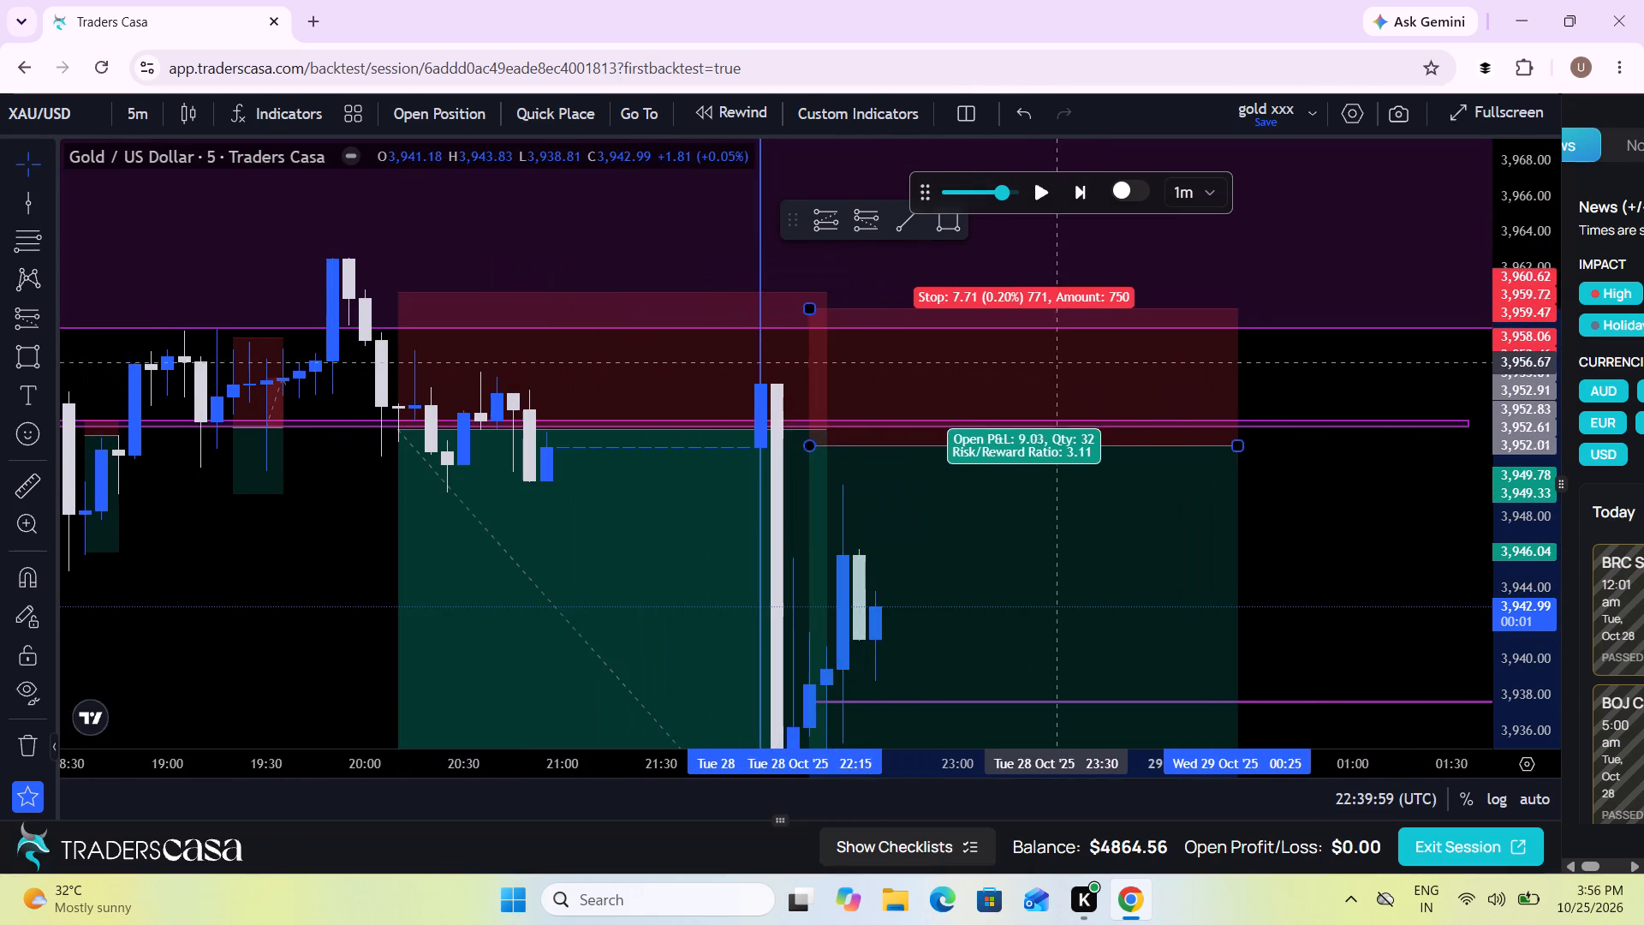
left_click_drag(1072, 358, 1081, 343)
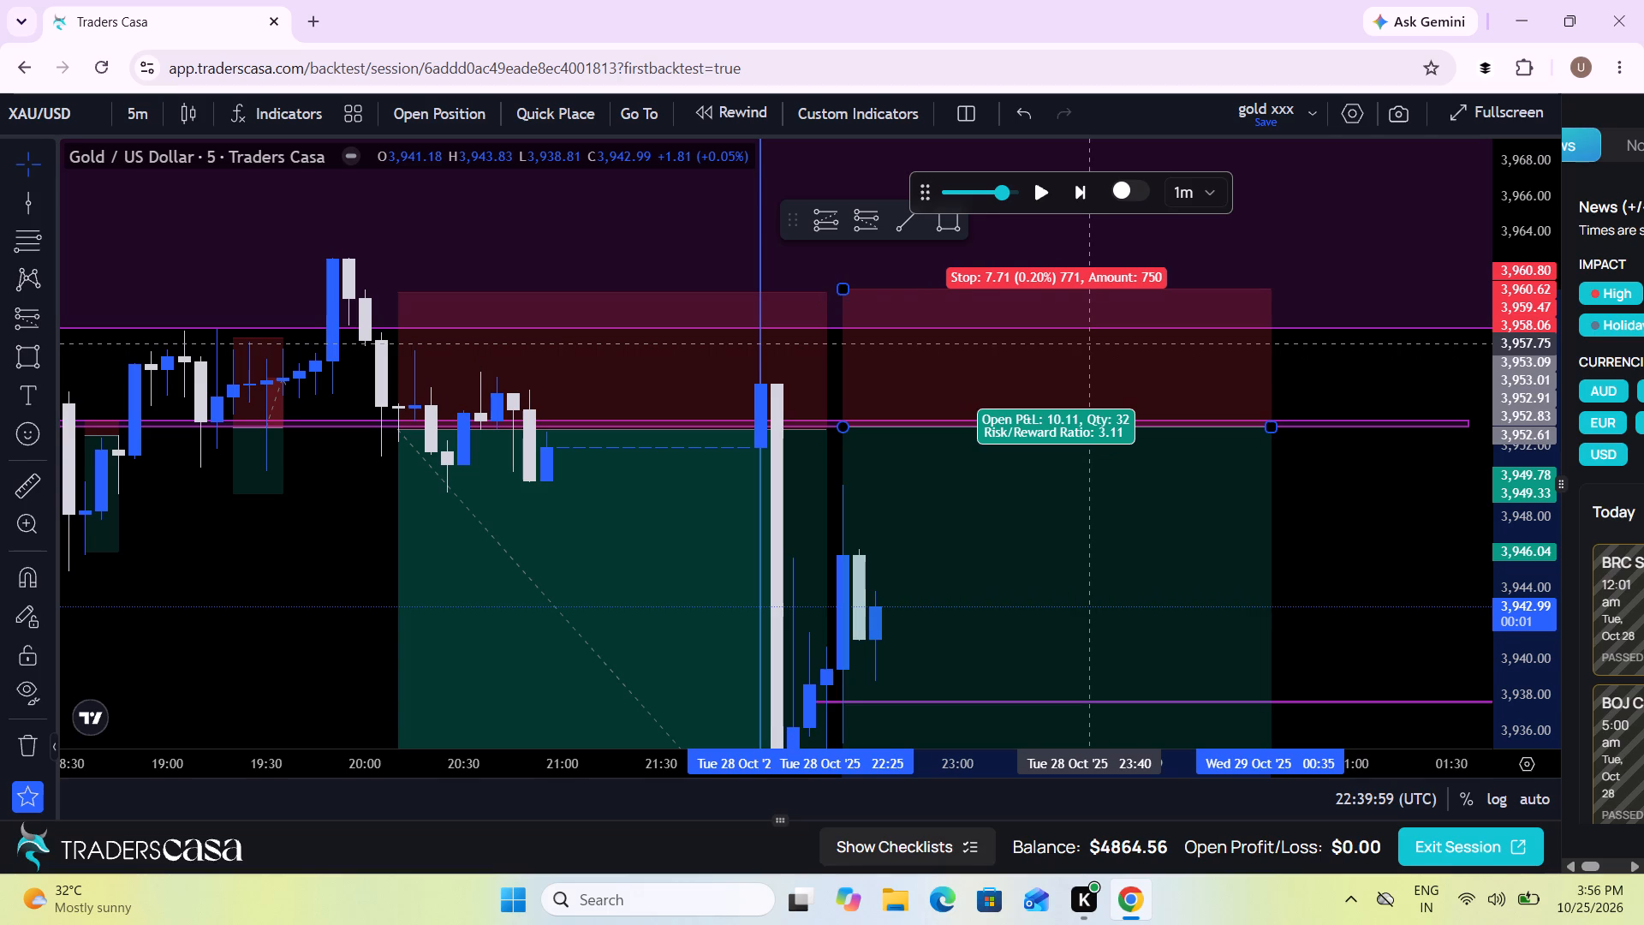
left_click_drag(1081, 343, 1078, 343)
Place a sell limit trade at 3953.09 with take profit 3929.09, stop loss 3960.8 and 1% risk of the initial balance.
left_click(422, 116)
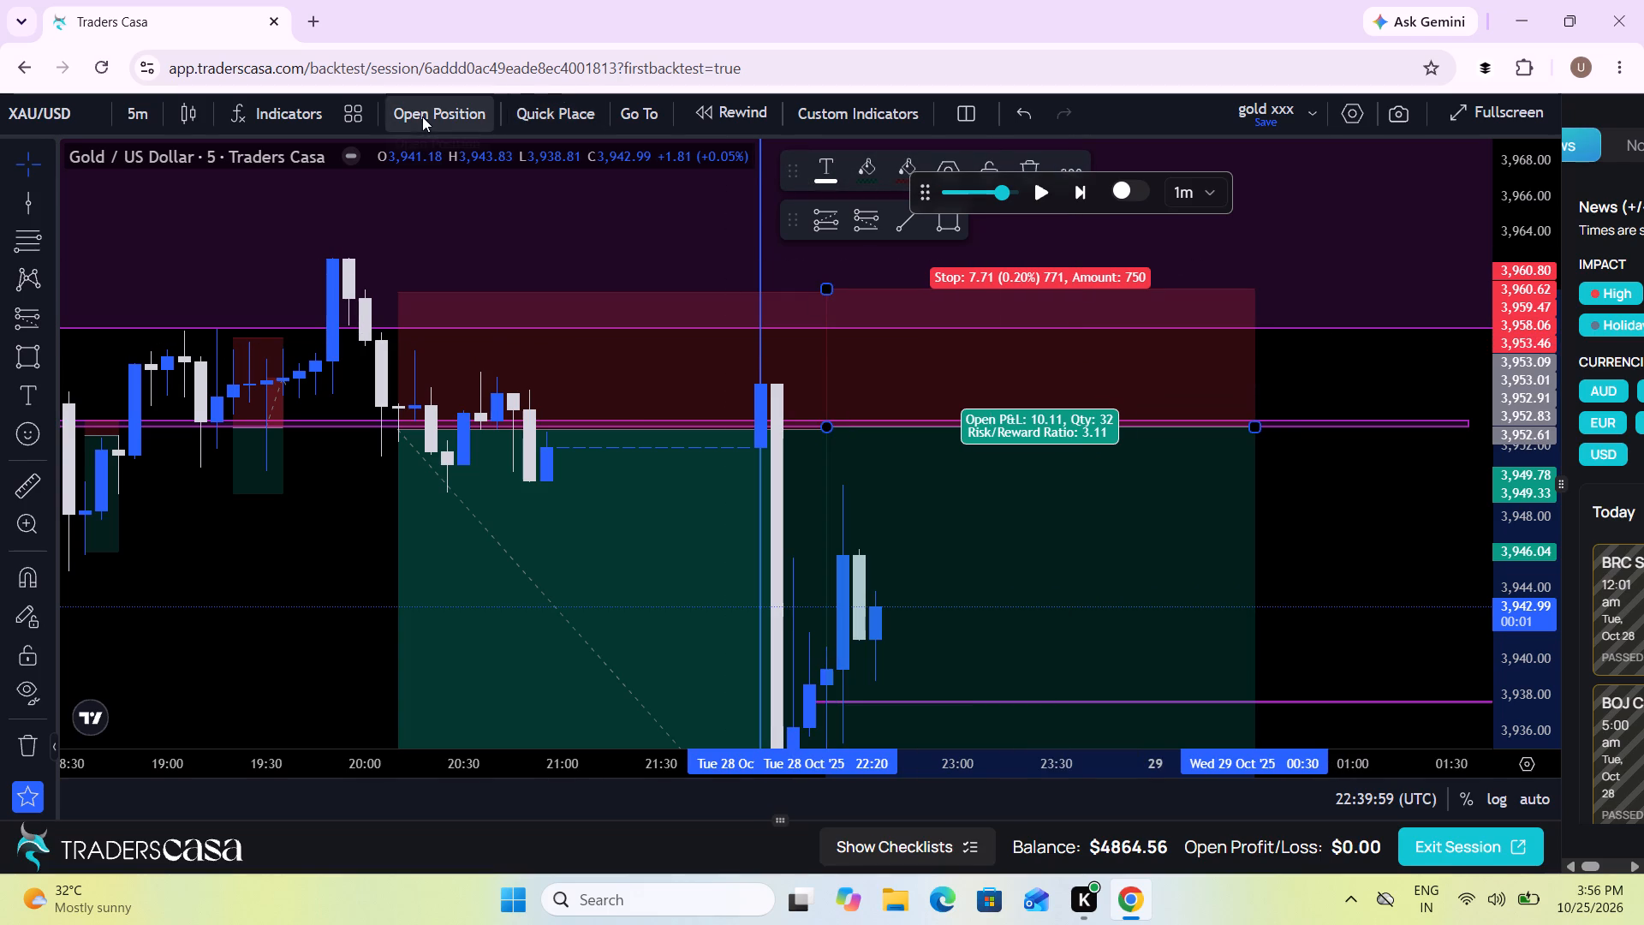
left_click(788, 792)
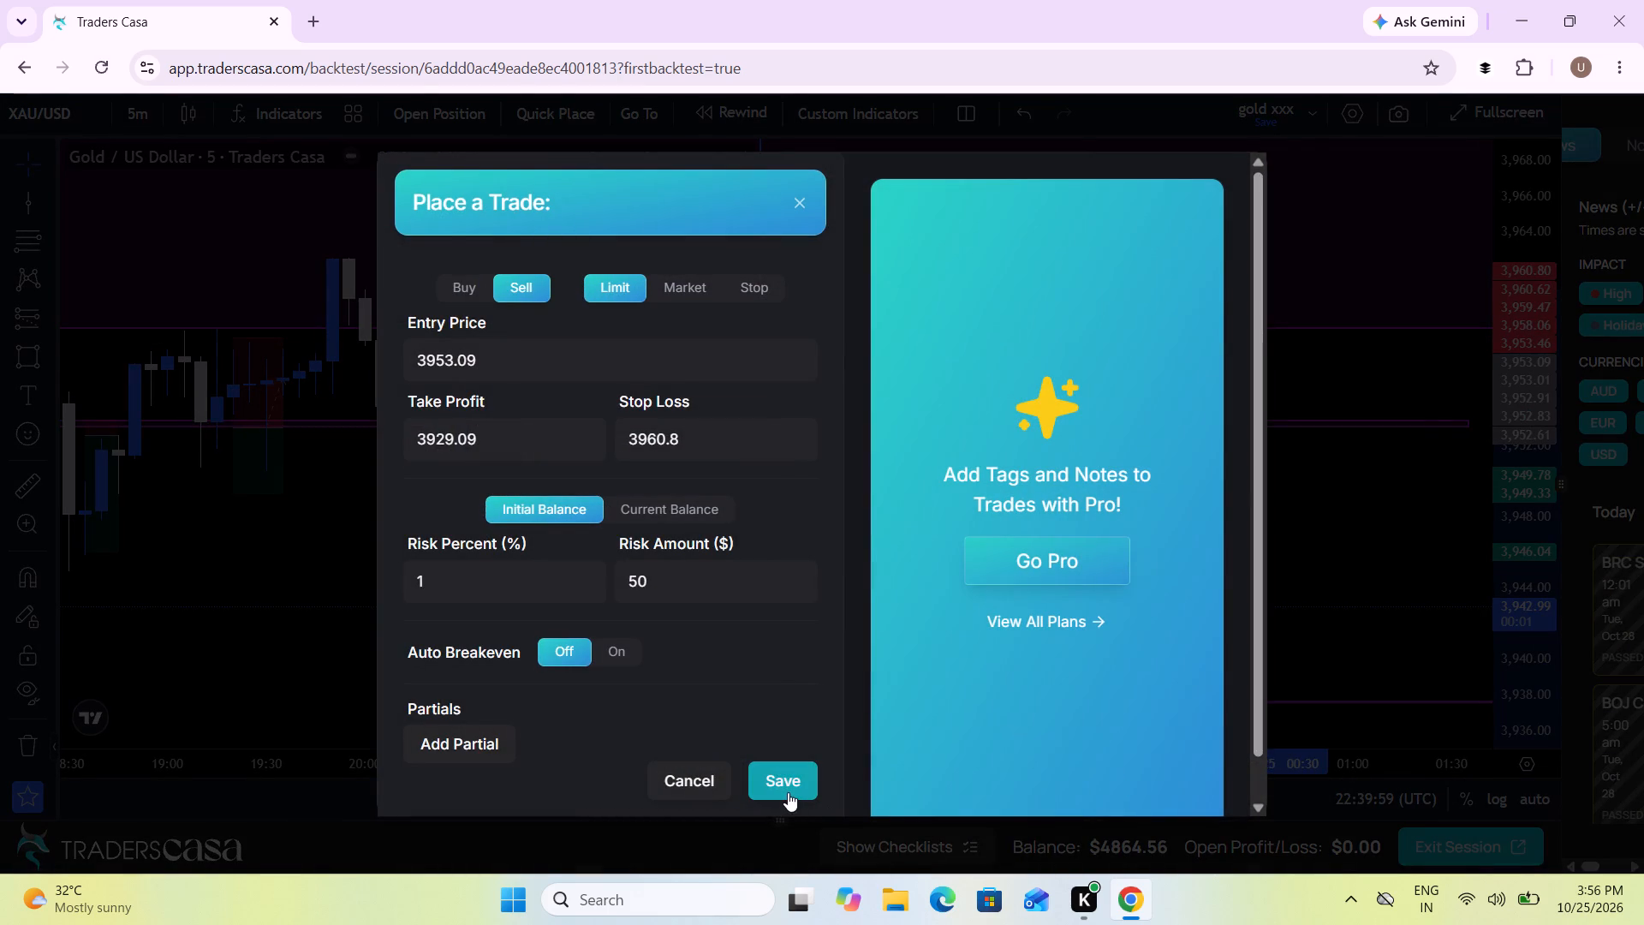
Run the replay to about 22:55 on 28 Oct to follow price against the pending sell order.
left_click_drag(1282, 621, 1058, 445)
scroll(1058, 445, "down", 1)
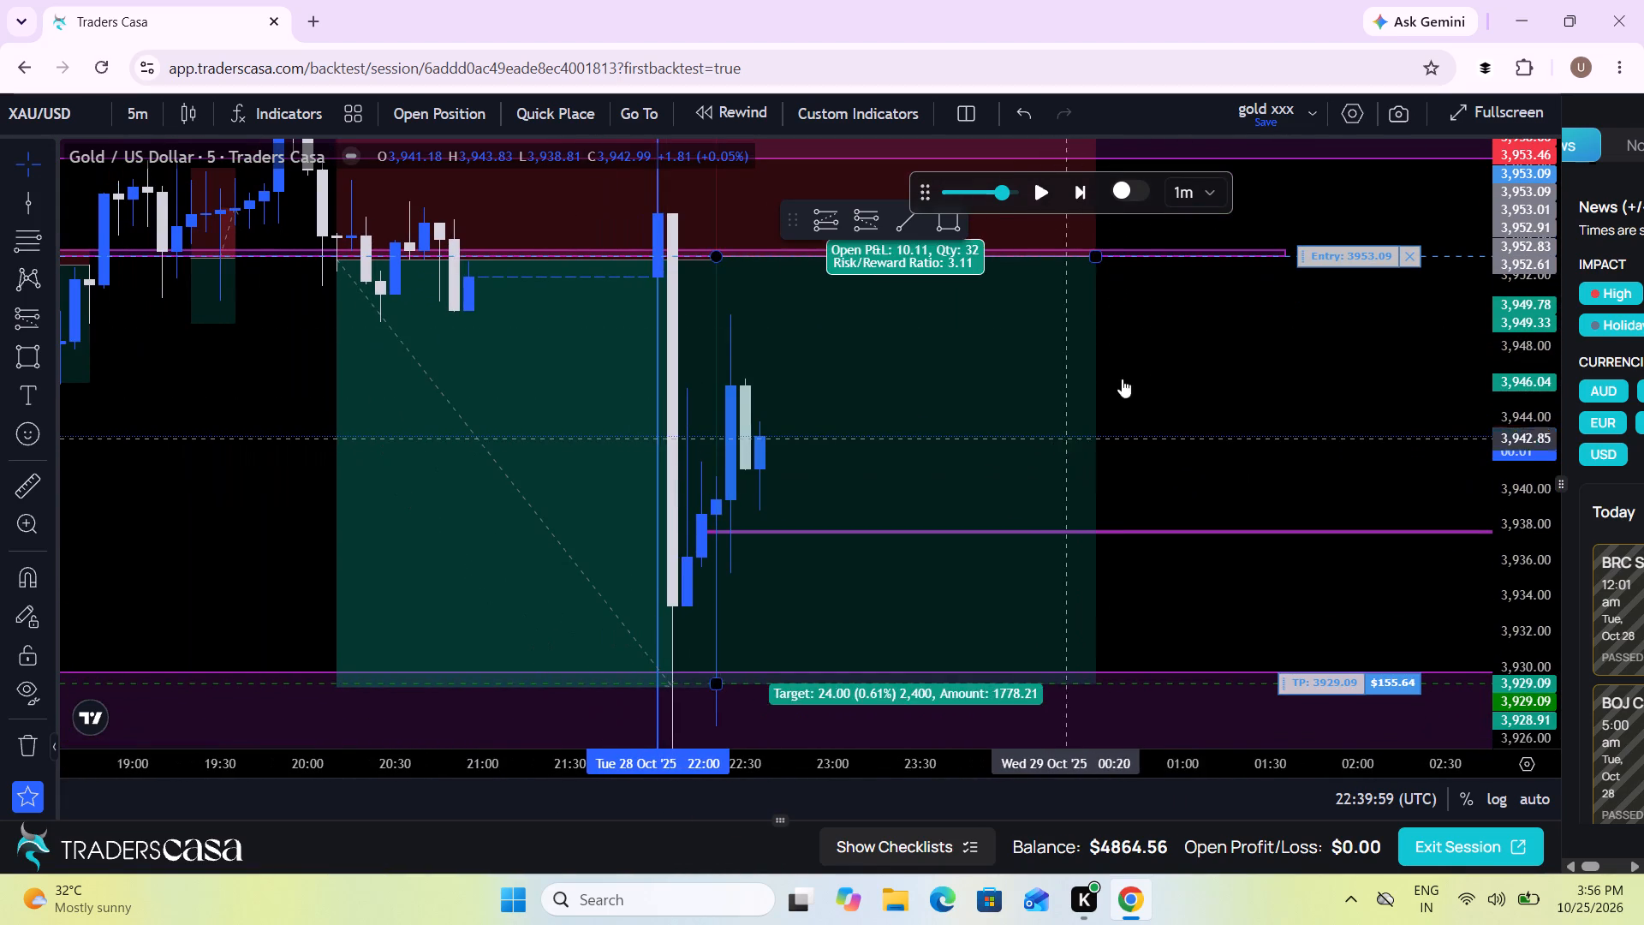
left_click(1045, 182)
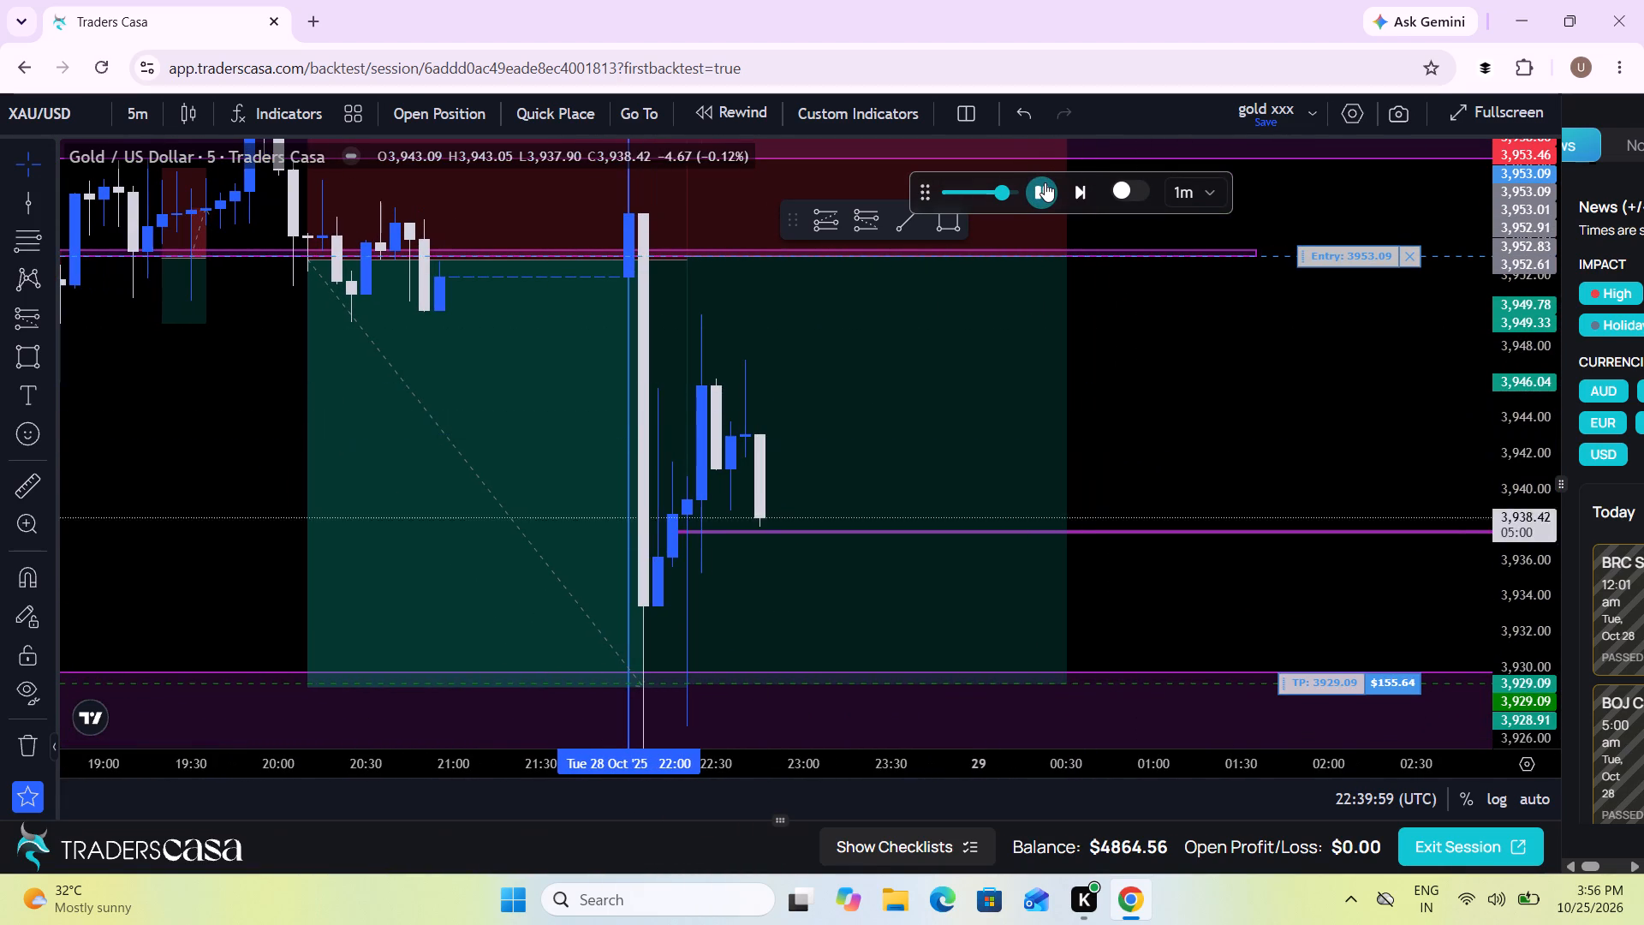
left_click(1045, 182)
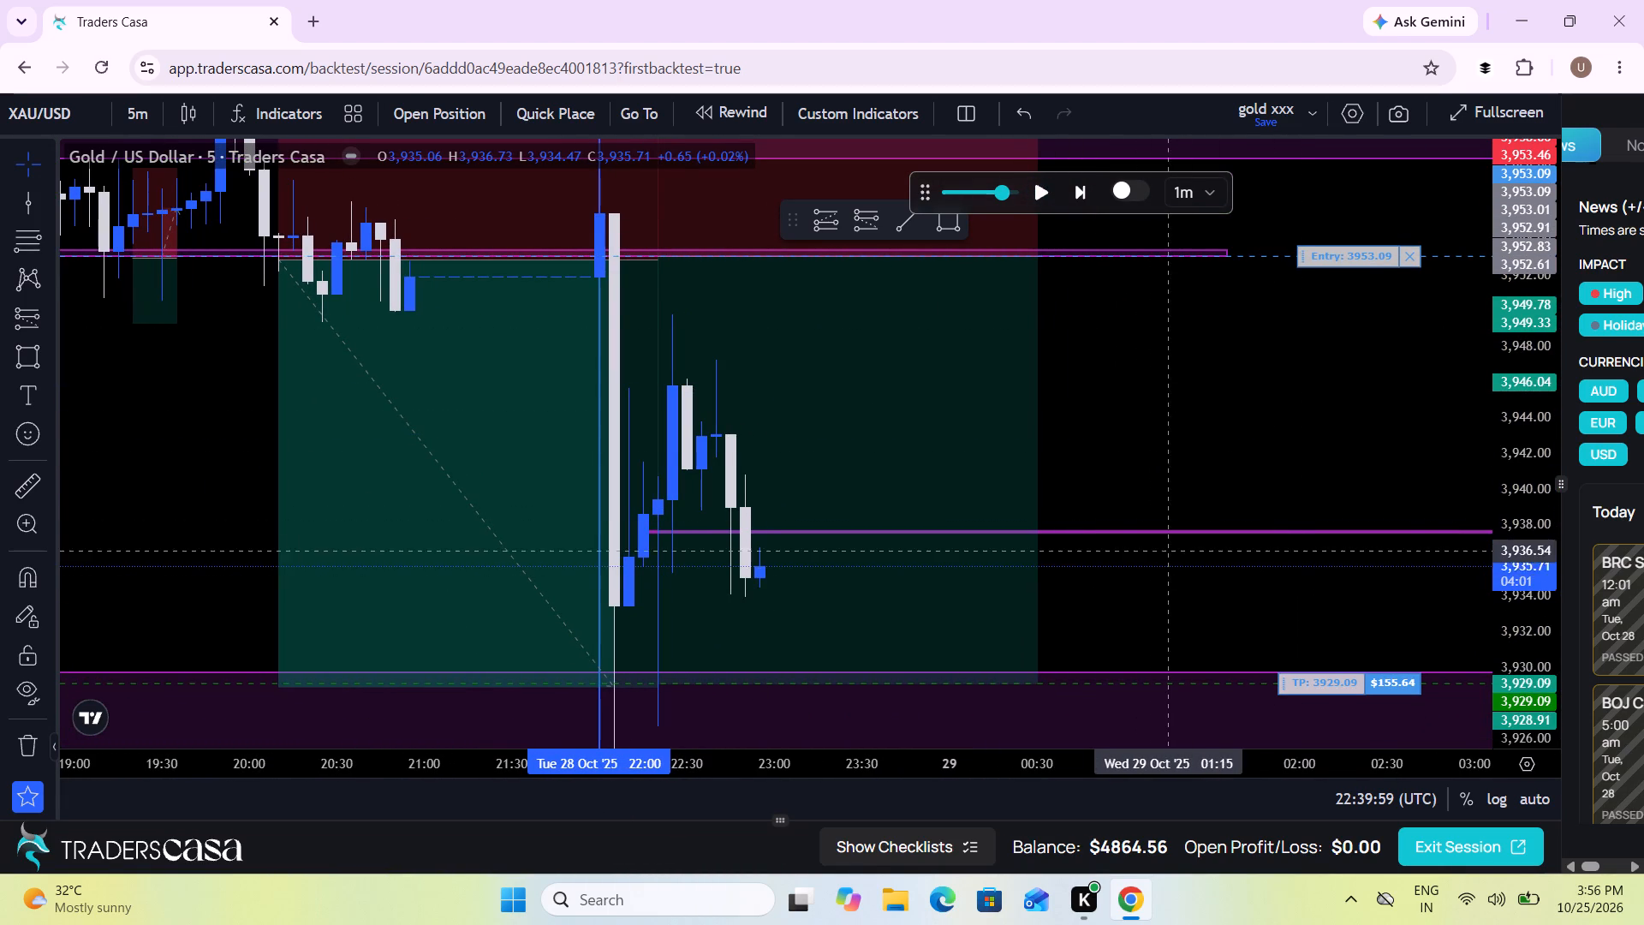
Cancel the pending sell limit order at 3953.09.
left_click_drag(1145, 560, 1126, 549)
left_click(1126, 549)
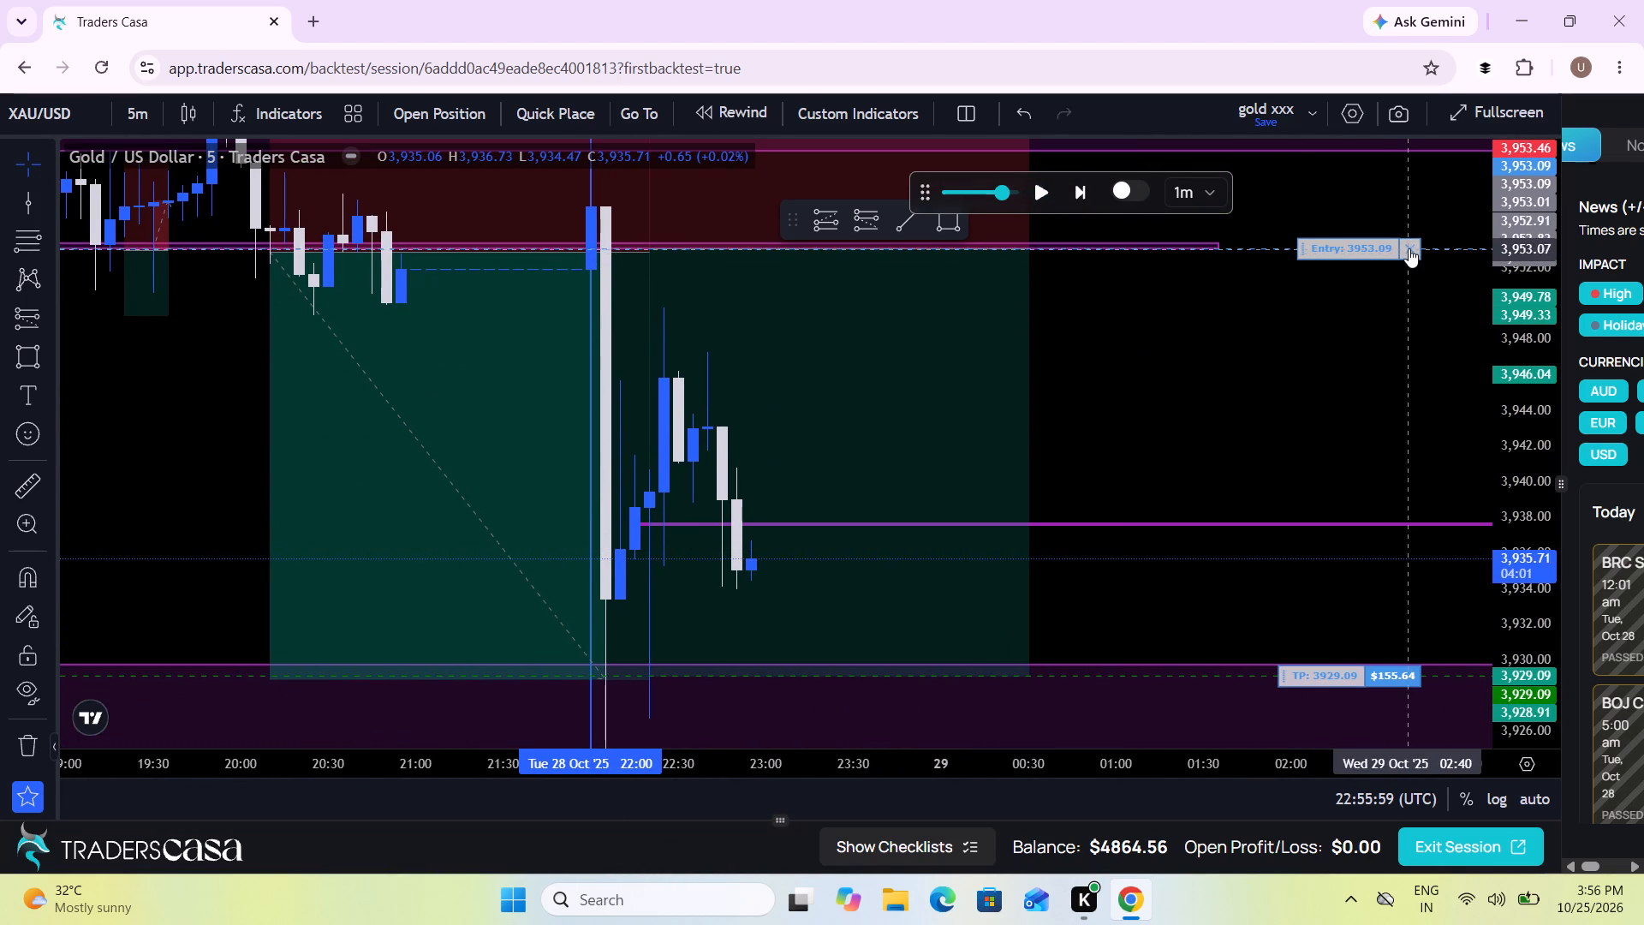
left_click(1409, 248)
Move the newer short position to entry 3,934.22, spanning 22:50 on 28 Oct to 01:00 on 29 Oct.
left_click_drag(1231, 312, 1161, 569)
left_click(867, 568)
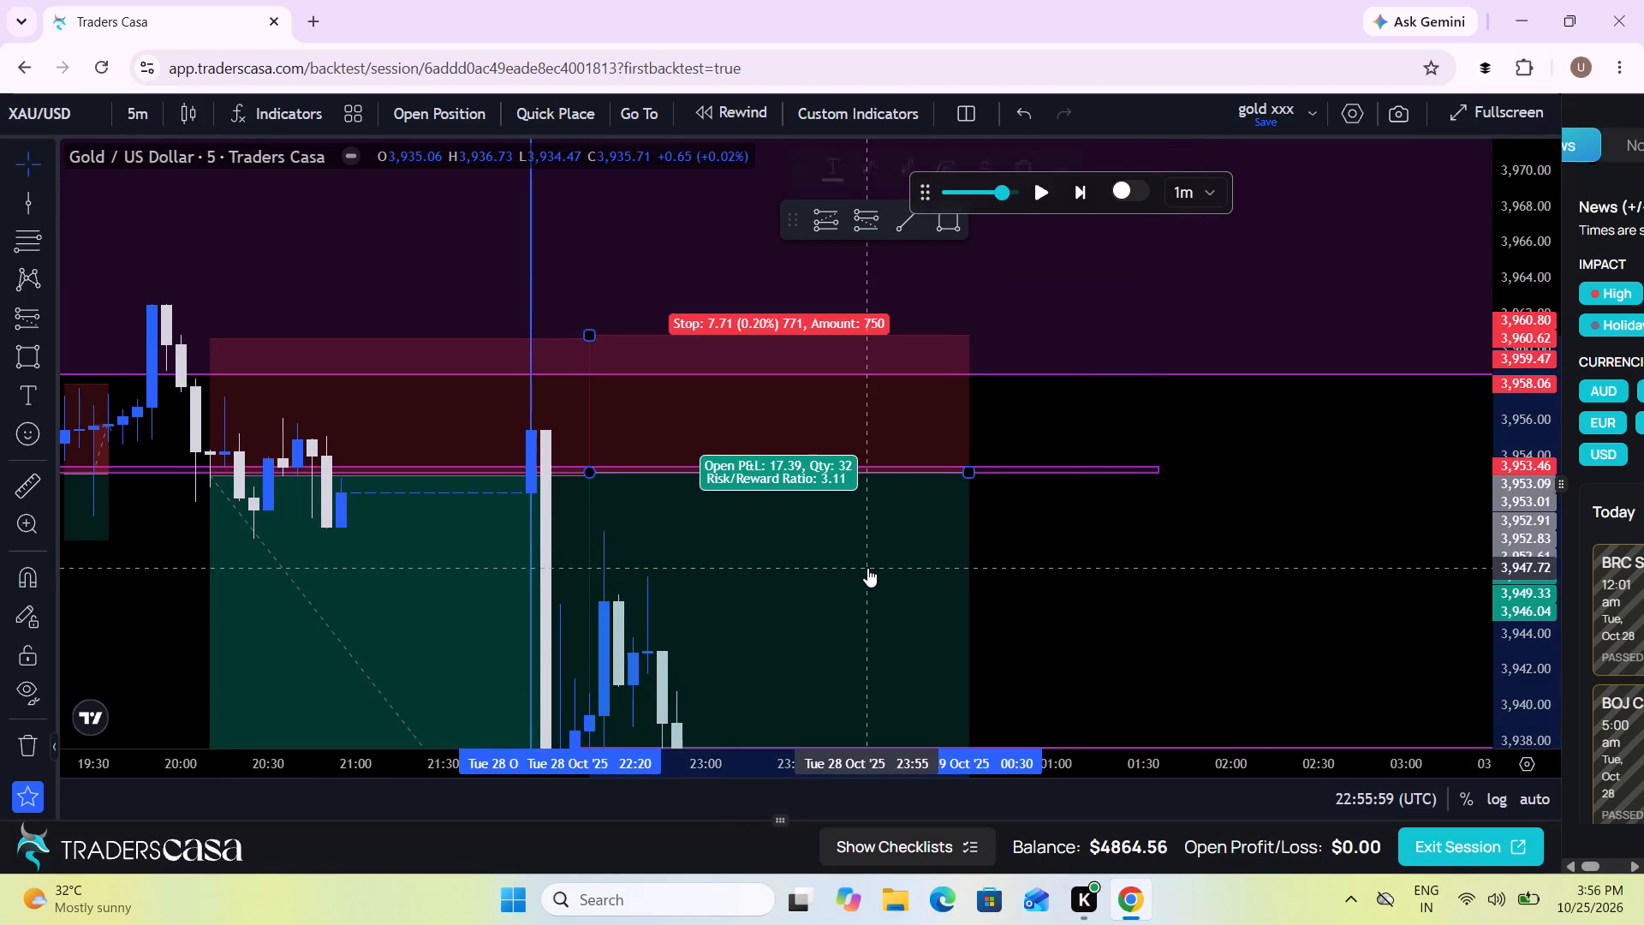
left_click_drag(867, 568, 1081, 701)
left_click_drag(1280, 599, 1222, 176)
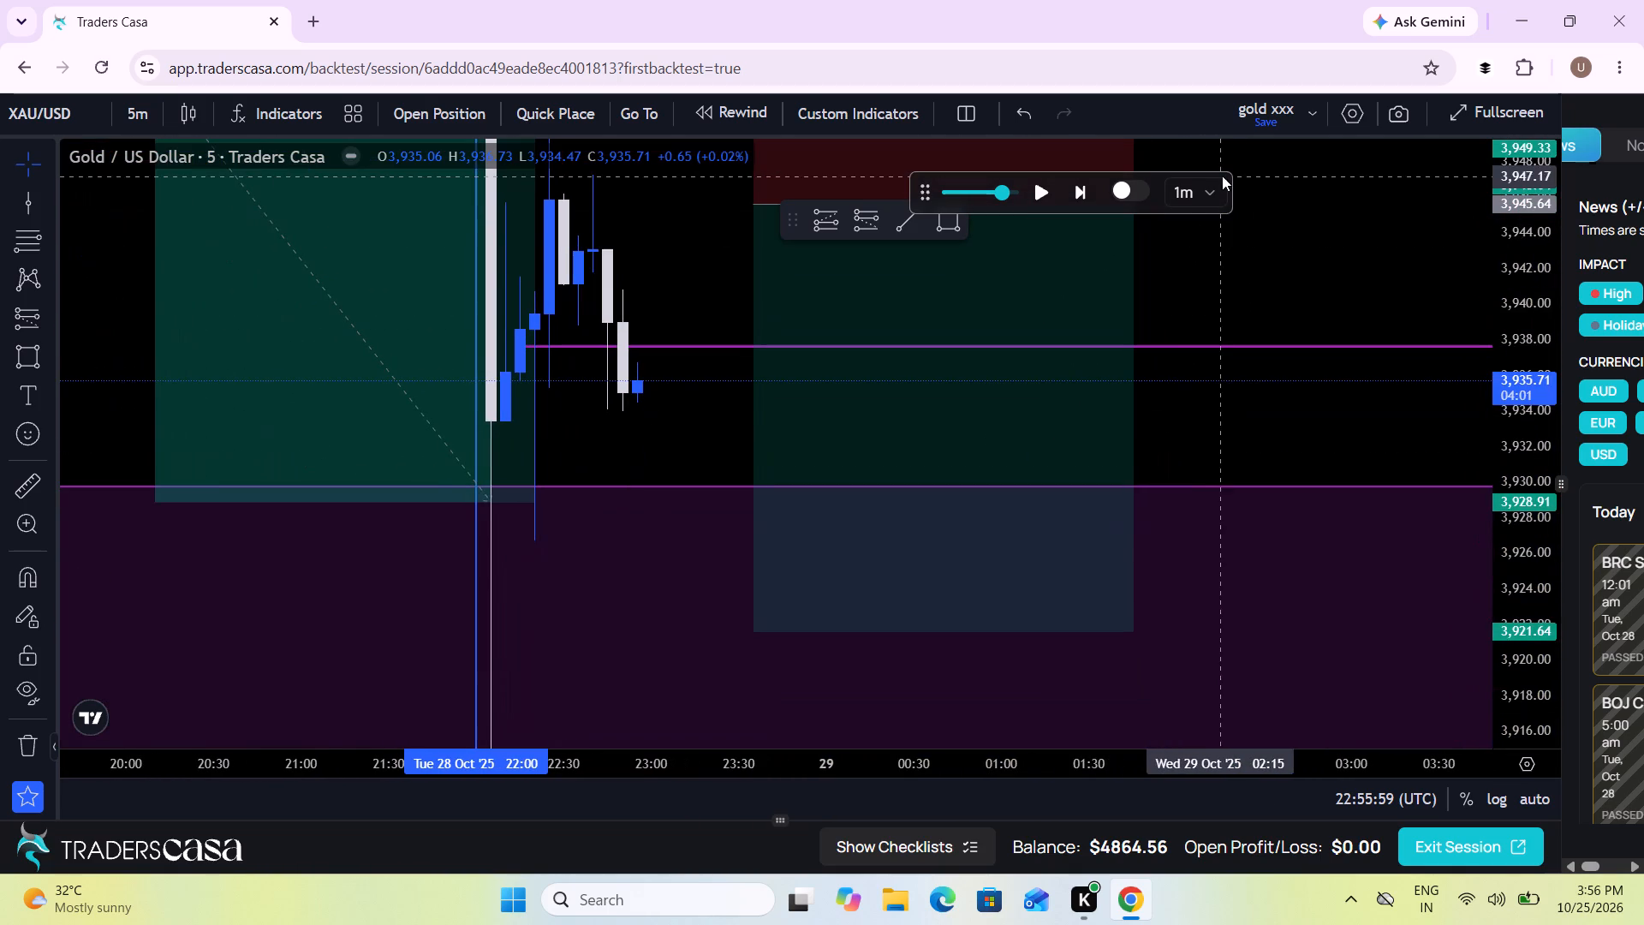
left_click_drag(989, 400, 845, 570)
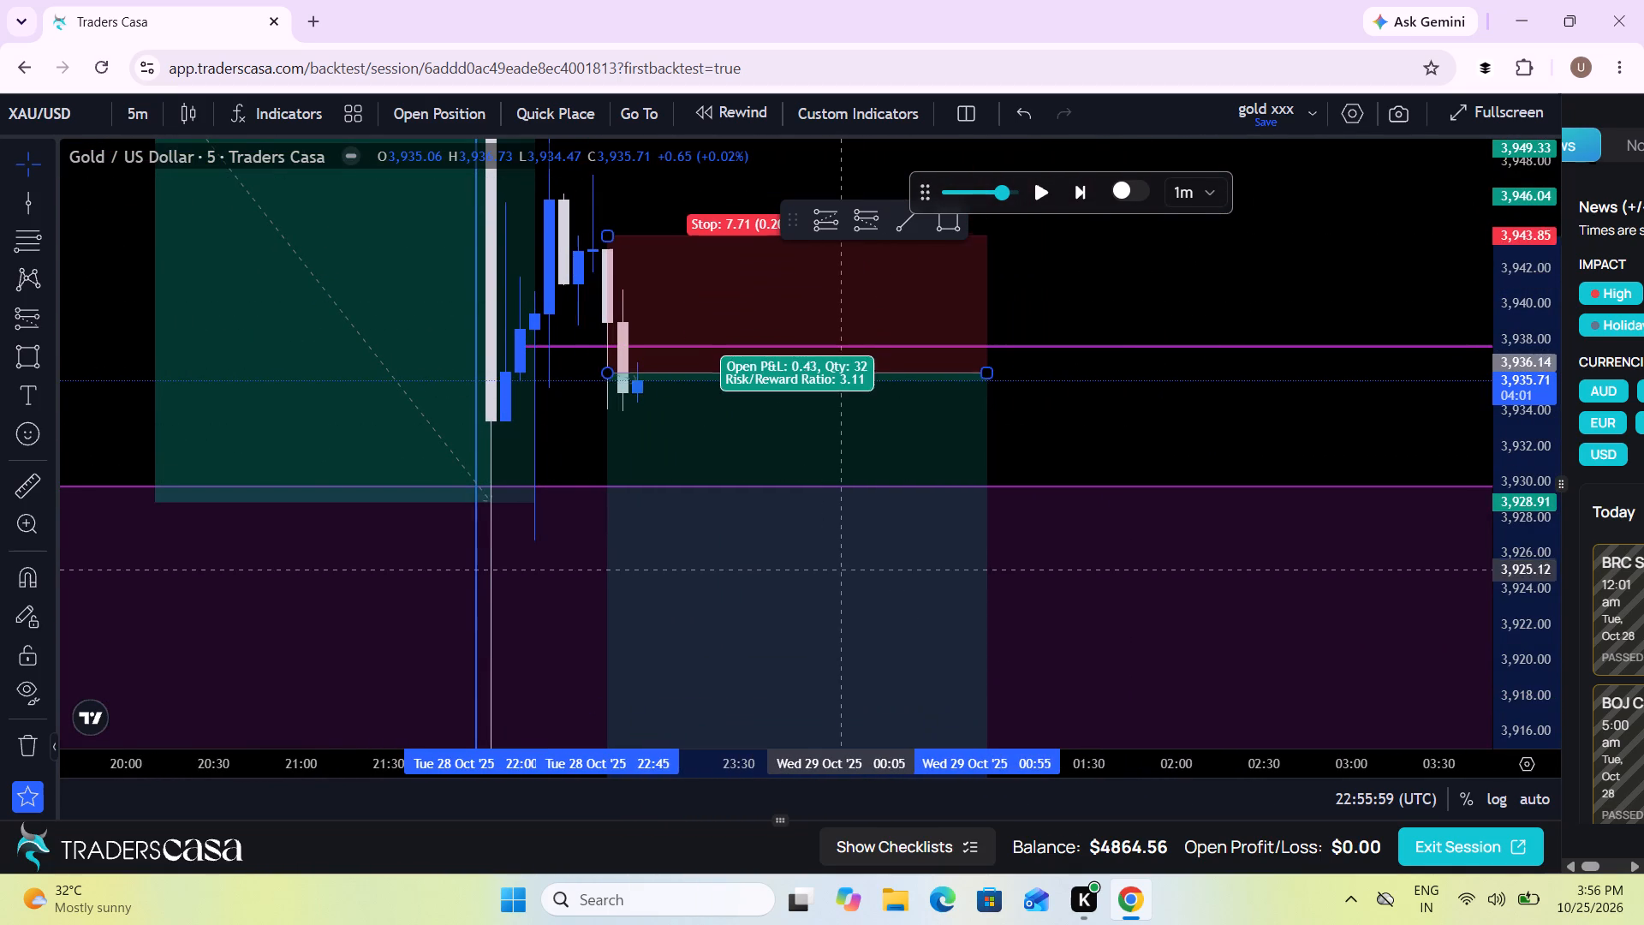
left_click_drag(845, 570, 850, 602)
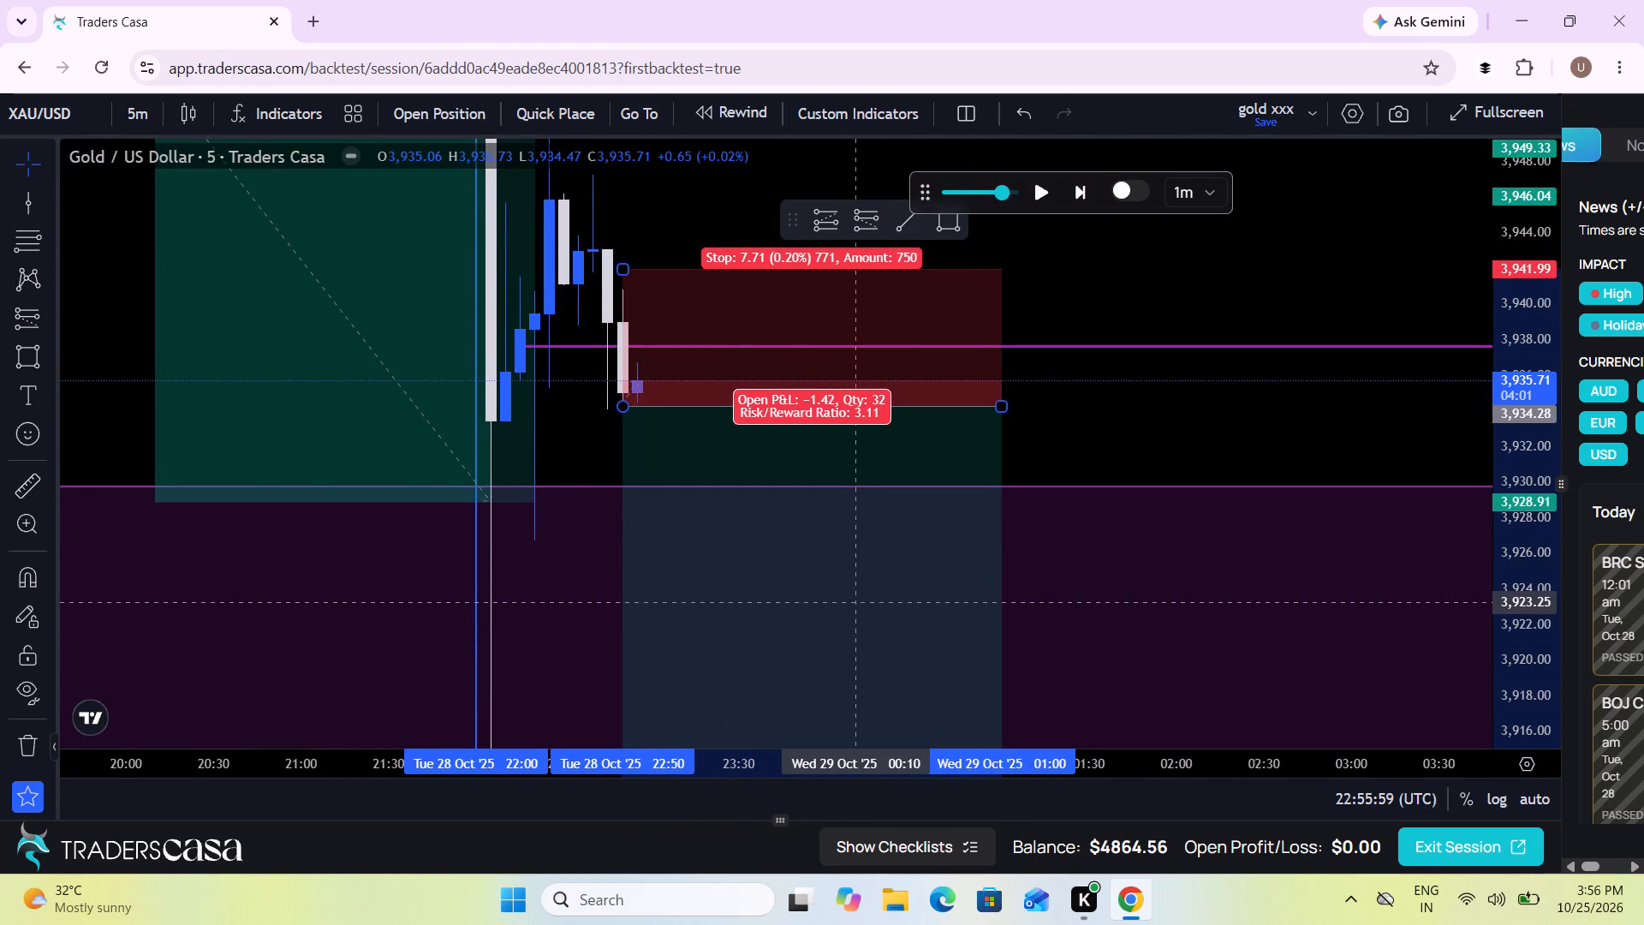
left_click_drag(850, 602, 851, 603)
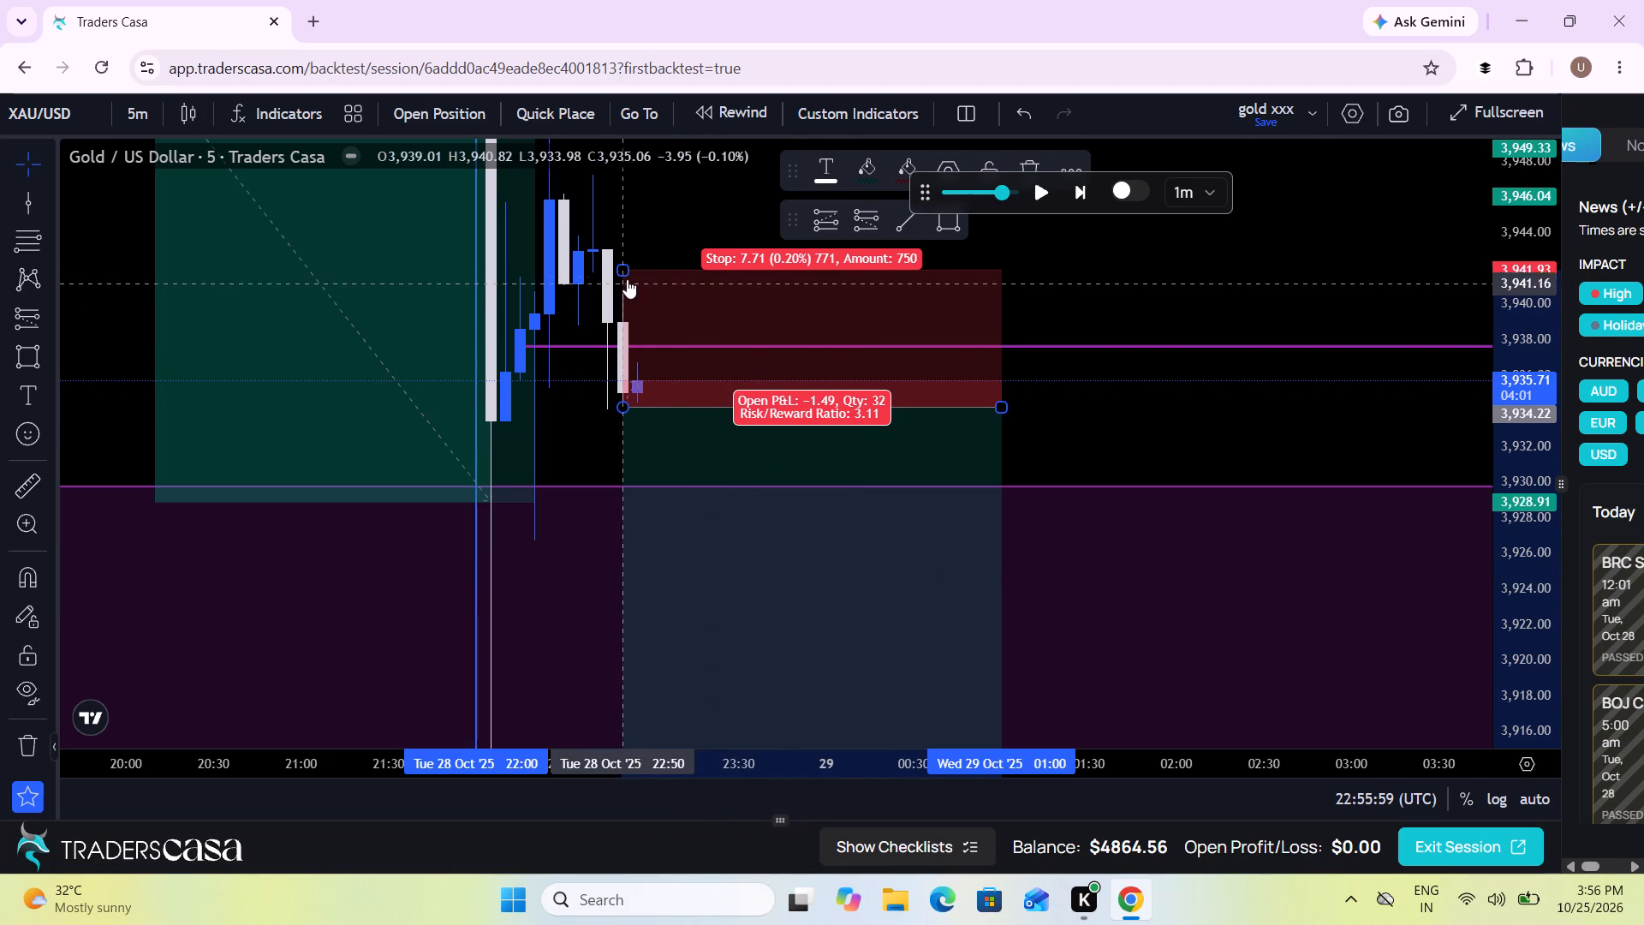
Tighten the short position's stop to 3,940.56 and its target to 3,919.22.
left_click_drag(622, 269, 617, 294)
left_click_drag(1129, 433, 1033, 255)
scroll(1033, 255, "down", 1)
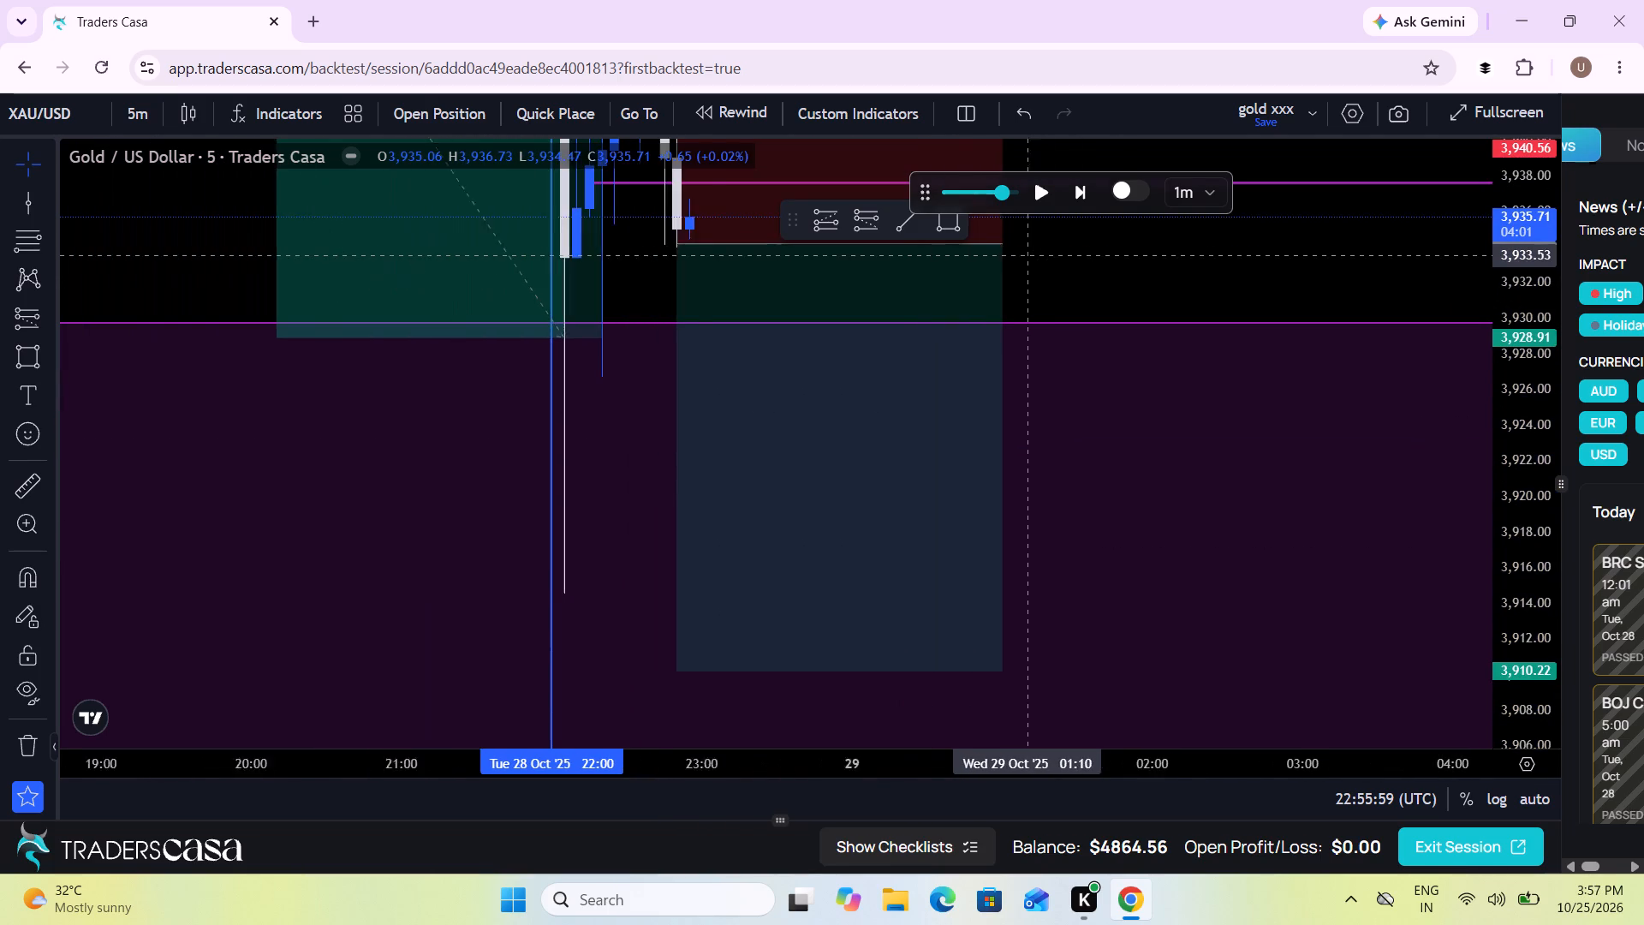
scroll(1033, 255, "down", 1)
left_click_drag(718, 669, 708, 528)
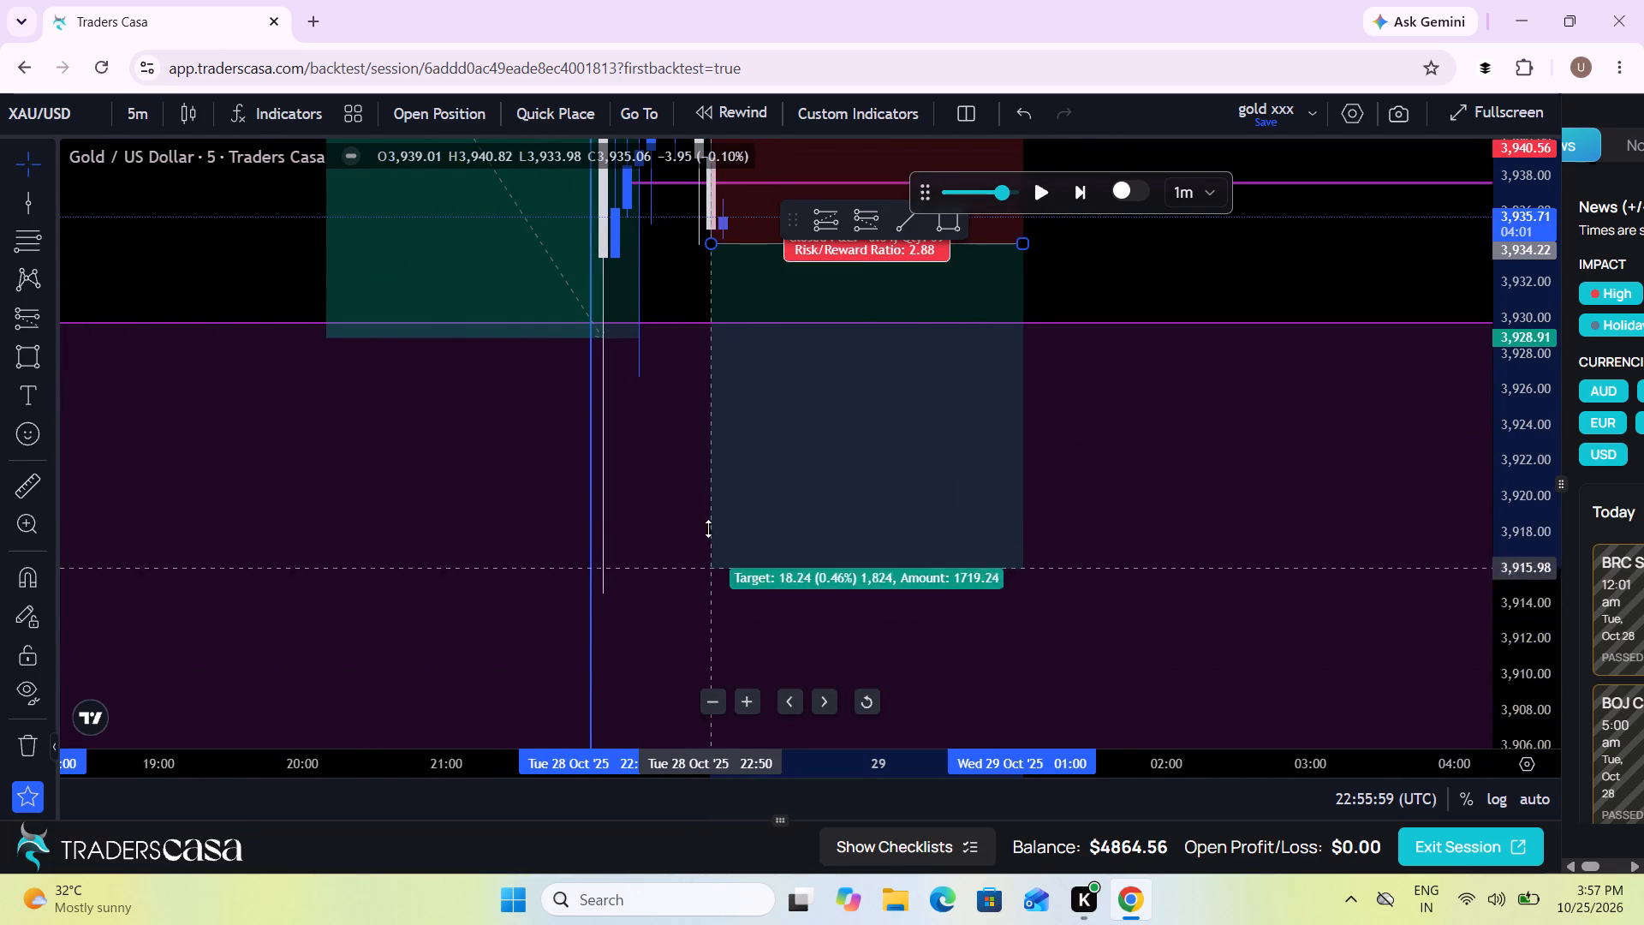
left_click_drag(708, 528, 698, 510)
Place the sell trade from the short position with entry 3934.22, take profit 3919.22 and stop loss 3940.56.
left_click(462, 114)
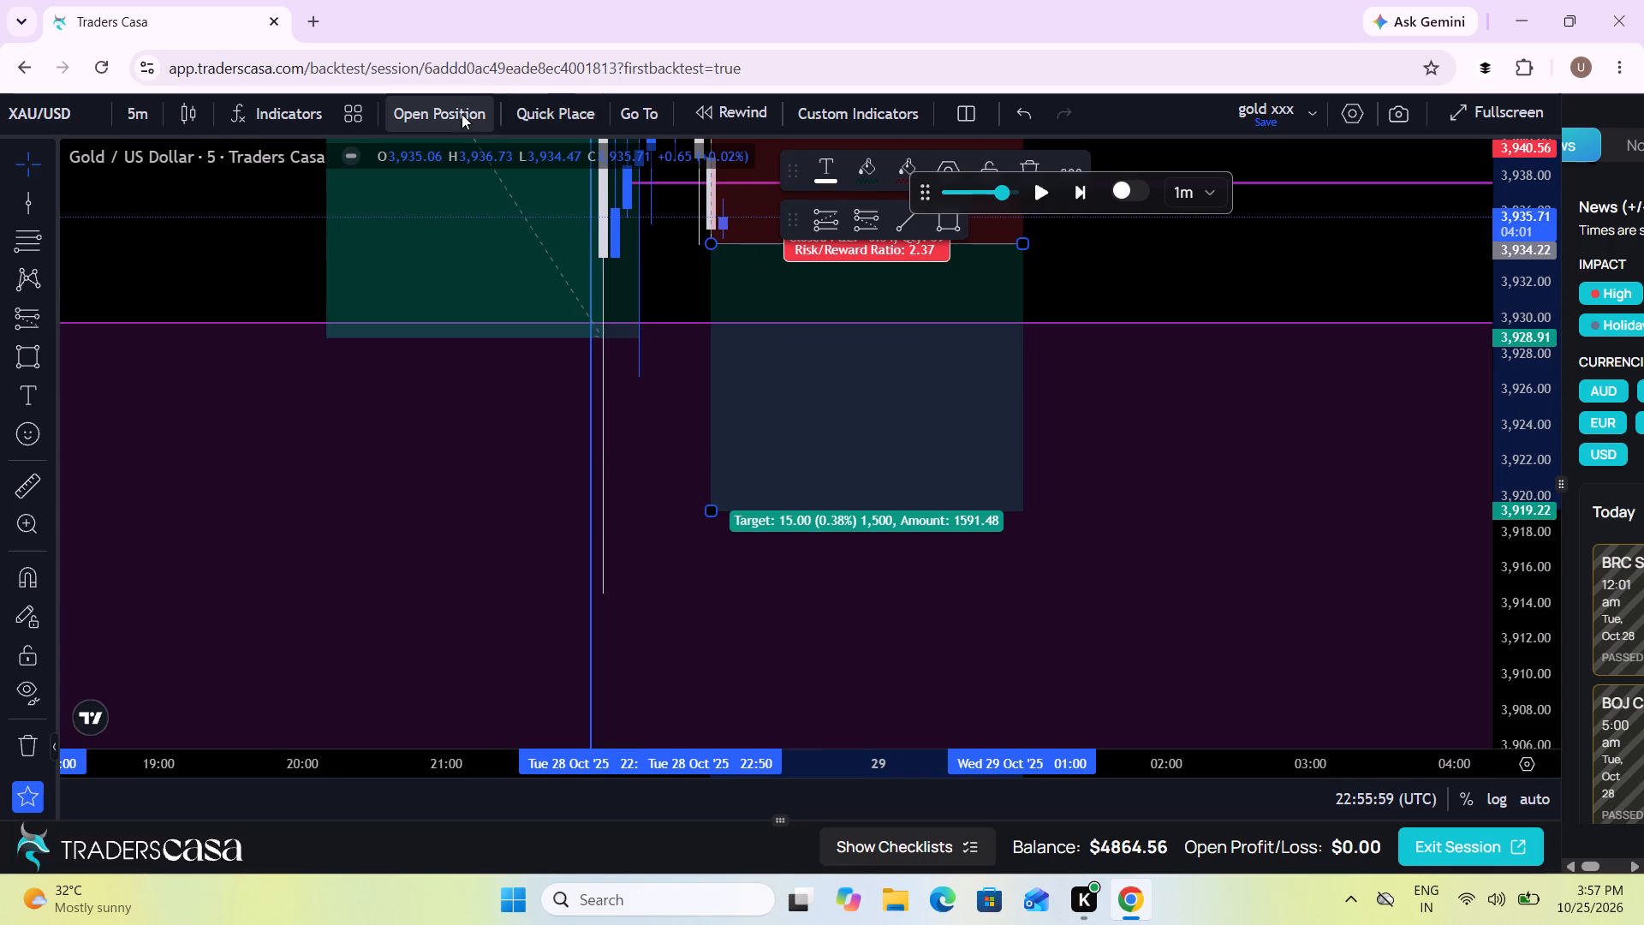
left_click(794, 788)
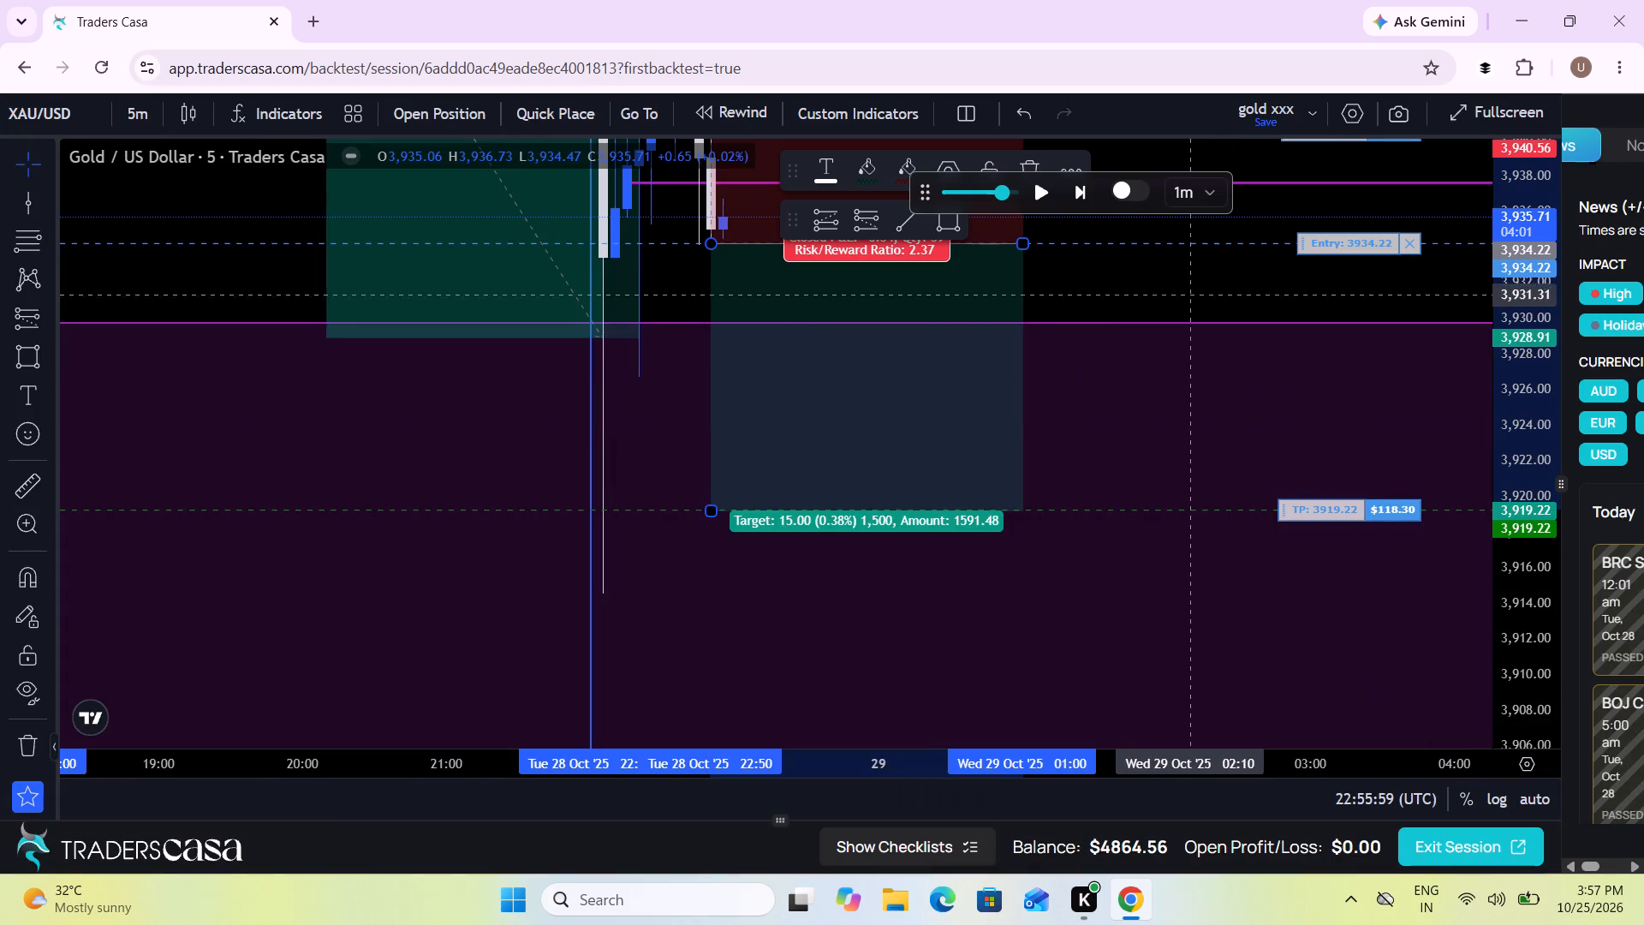
Run the replay to about 23:13 on 28 Oct to play out the sell trade.
left_click_drag(1188, 283, 1117, 490)
scroll(1117, 490, "down", 1)
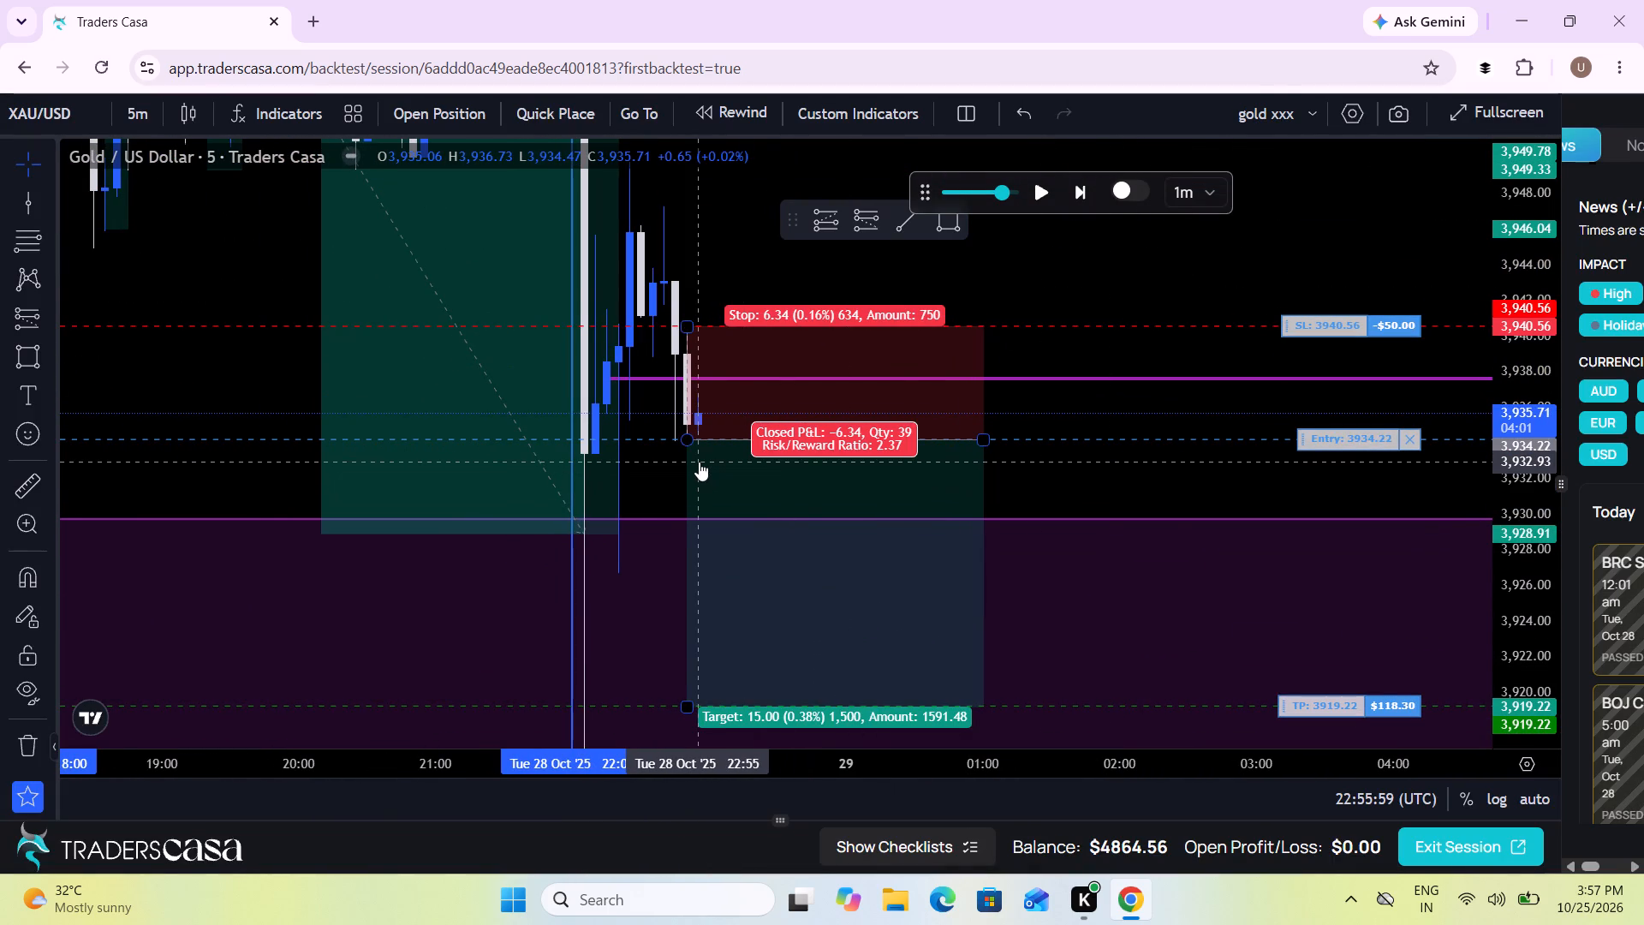
left_click(1039, 188)
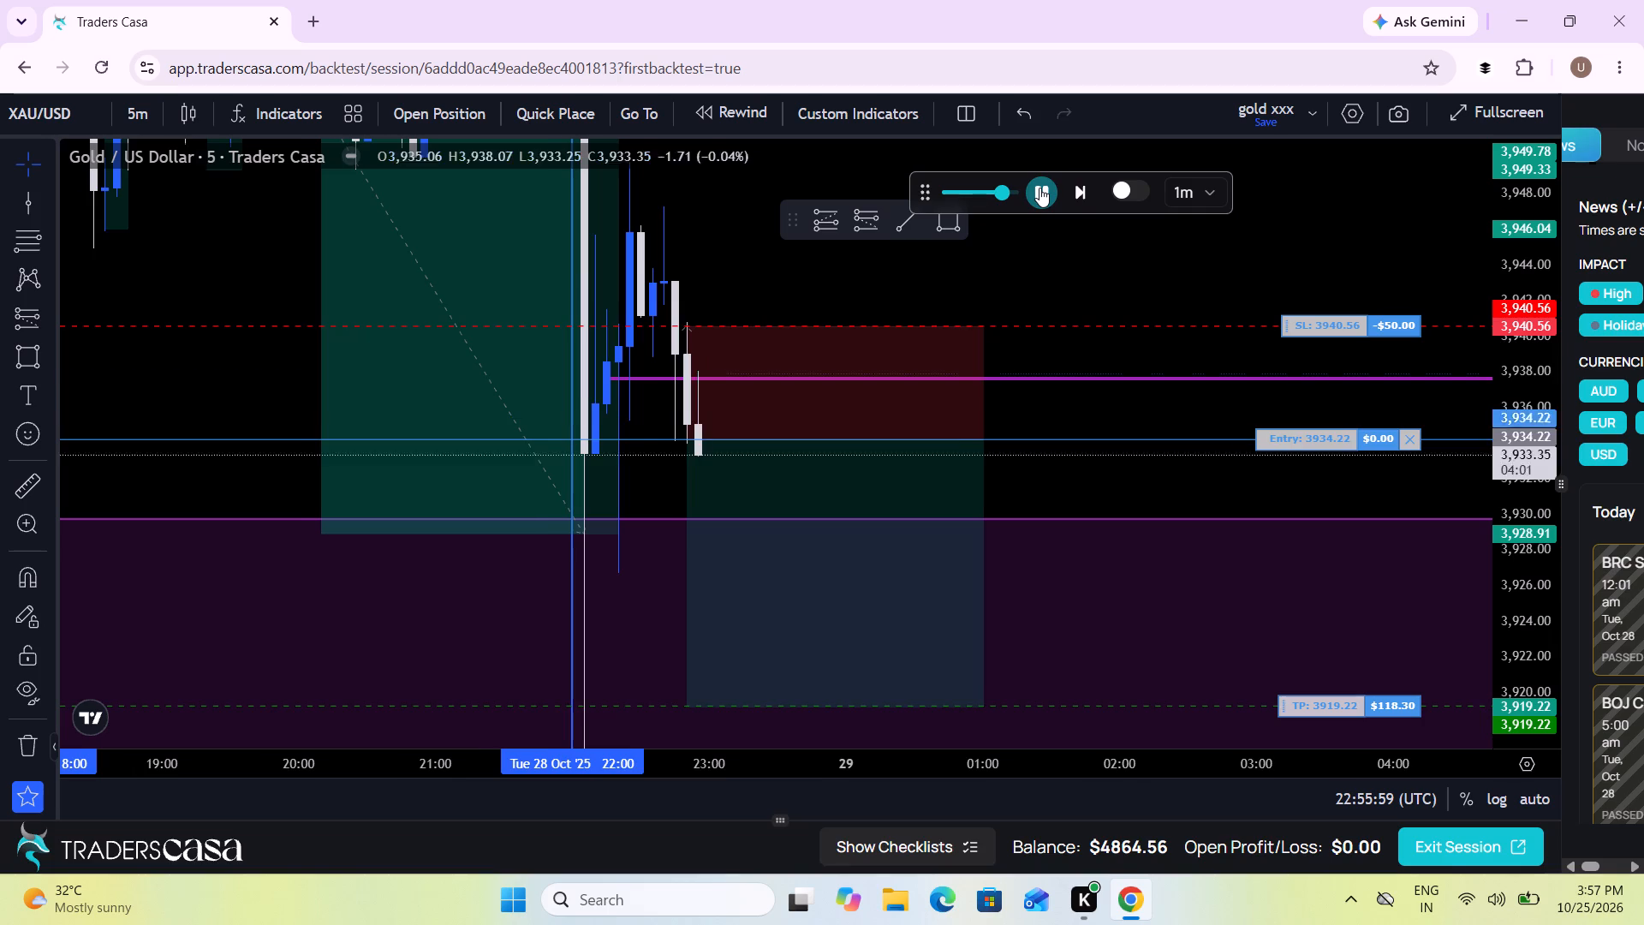
left_click(1039, 188)
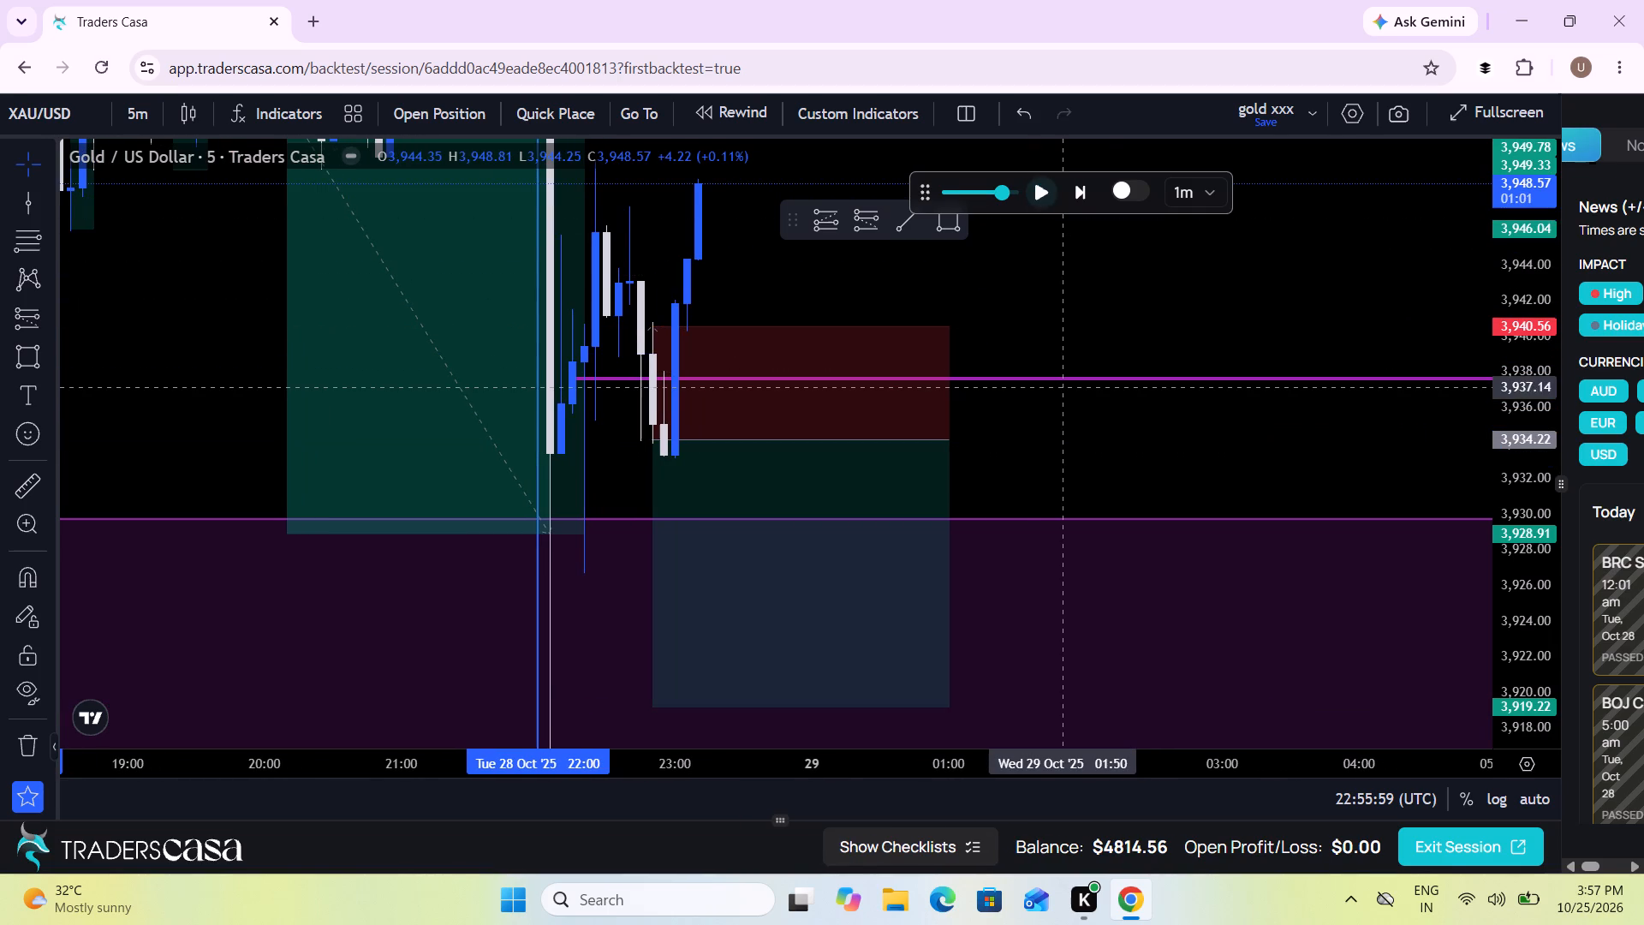
Move the played-out short position to 23:00 on 28 Oct with entry about 3,953.21 at the upper thin zone.
left_click(1067, 390)
left_click(1111, 457)
scroll(1111, 457, "left", 1)
scroll(1111, 457, "down", 1)
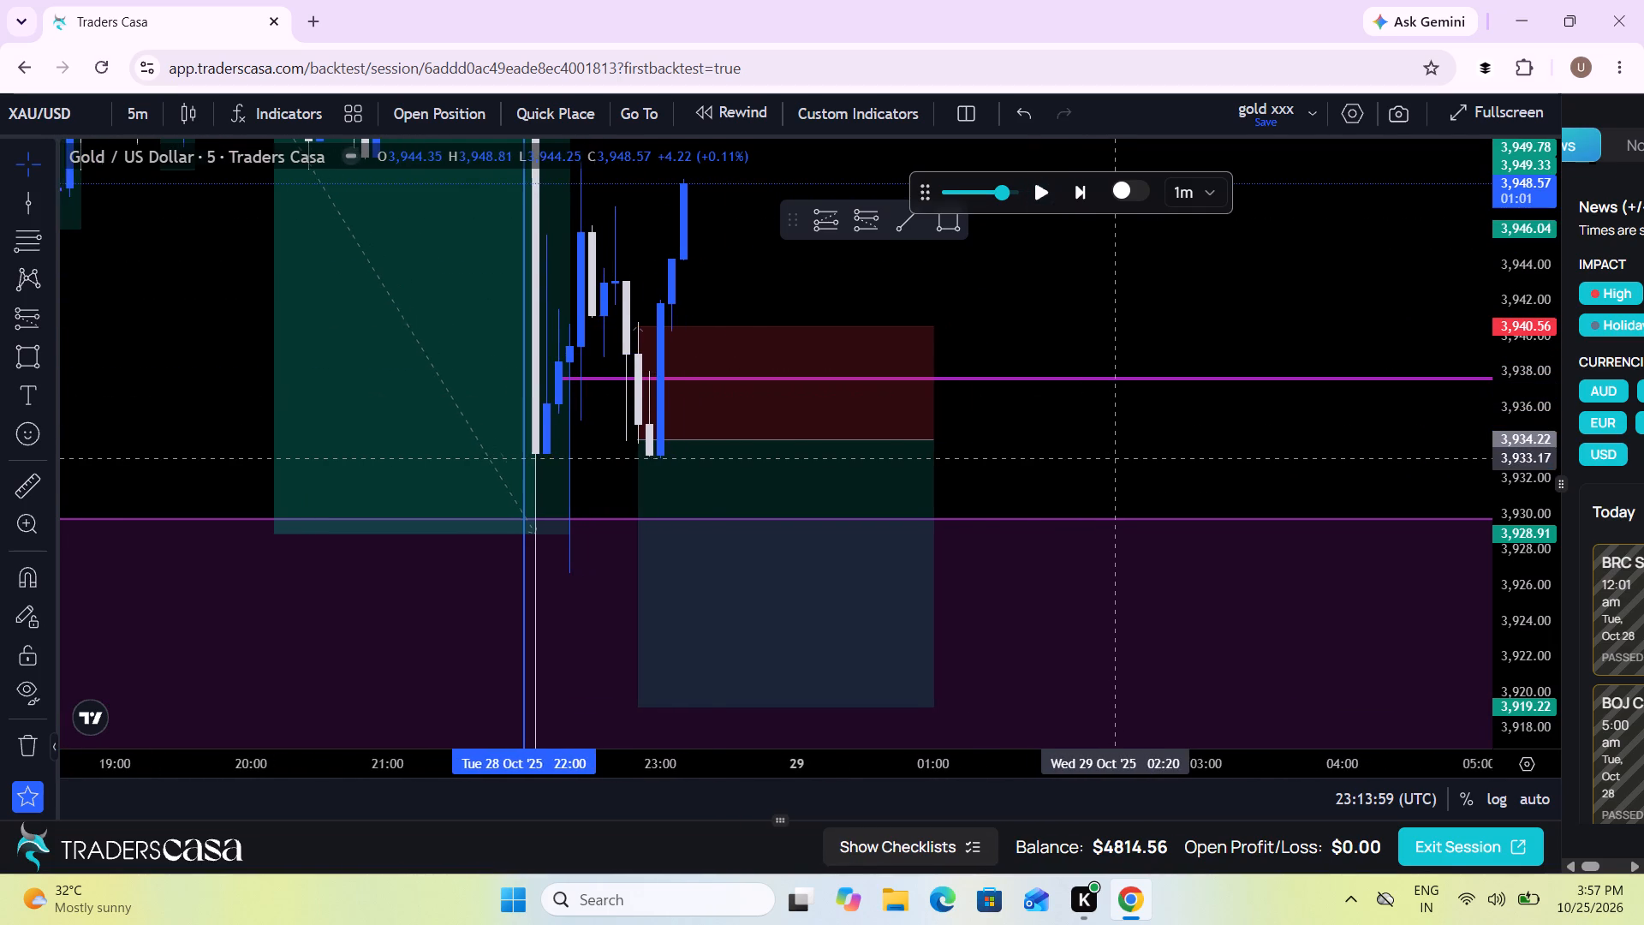
scroll(1111, 457, "down", 1)
left_click_drag(1111, 457, 1117, 528)
scroll(986, 501, "up", 1)
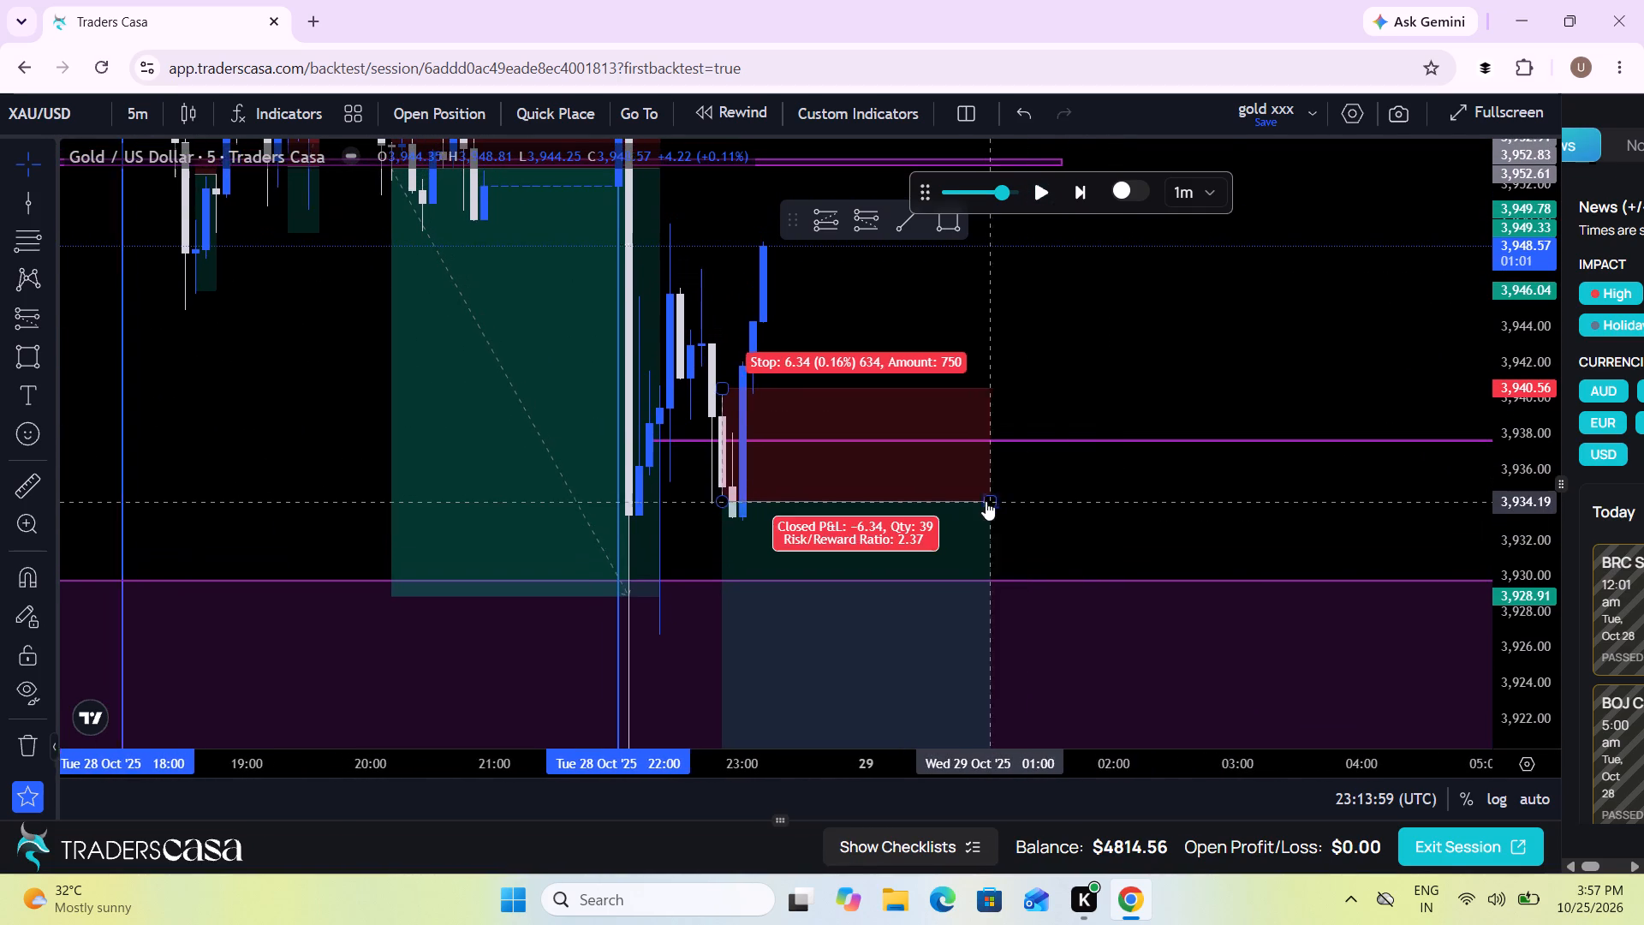
scroll(986, 501, "up", 2)
left_click_drag(965, 313, 1029, 576)
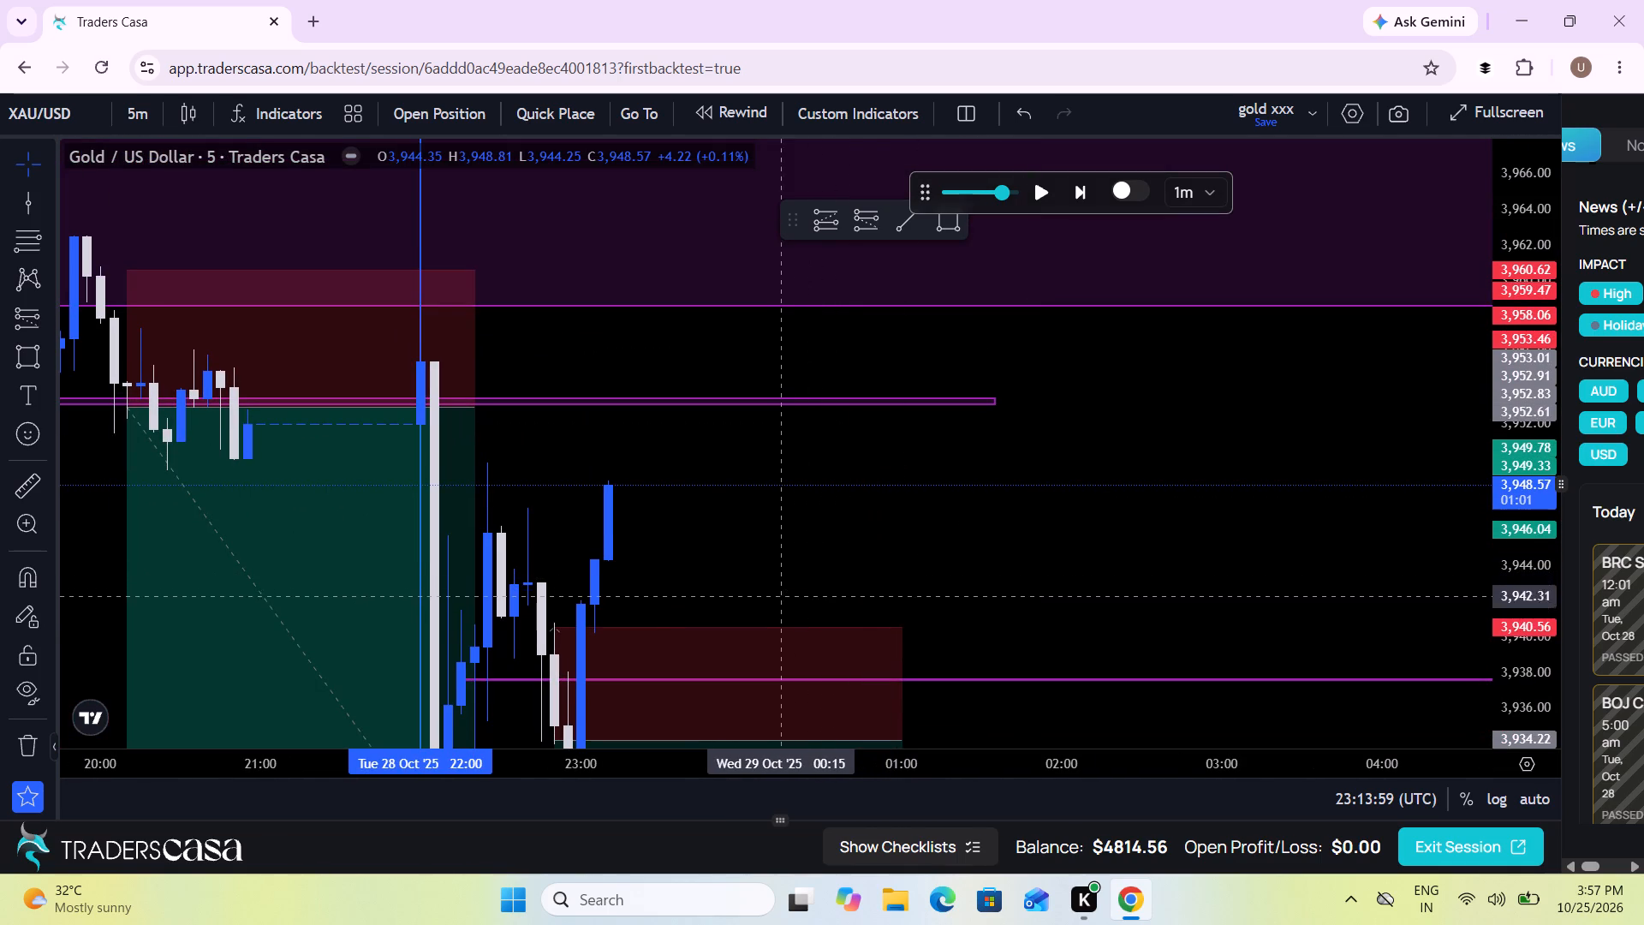
left_click_drag(750, 647, 781, 308)
left_click(1251, 515)
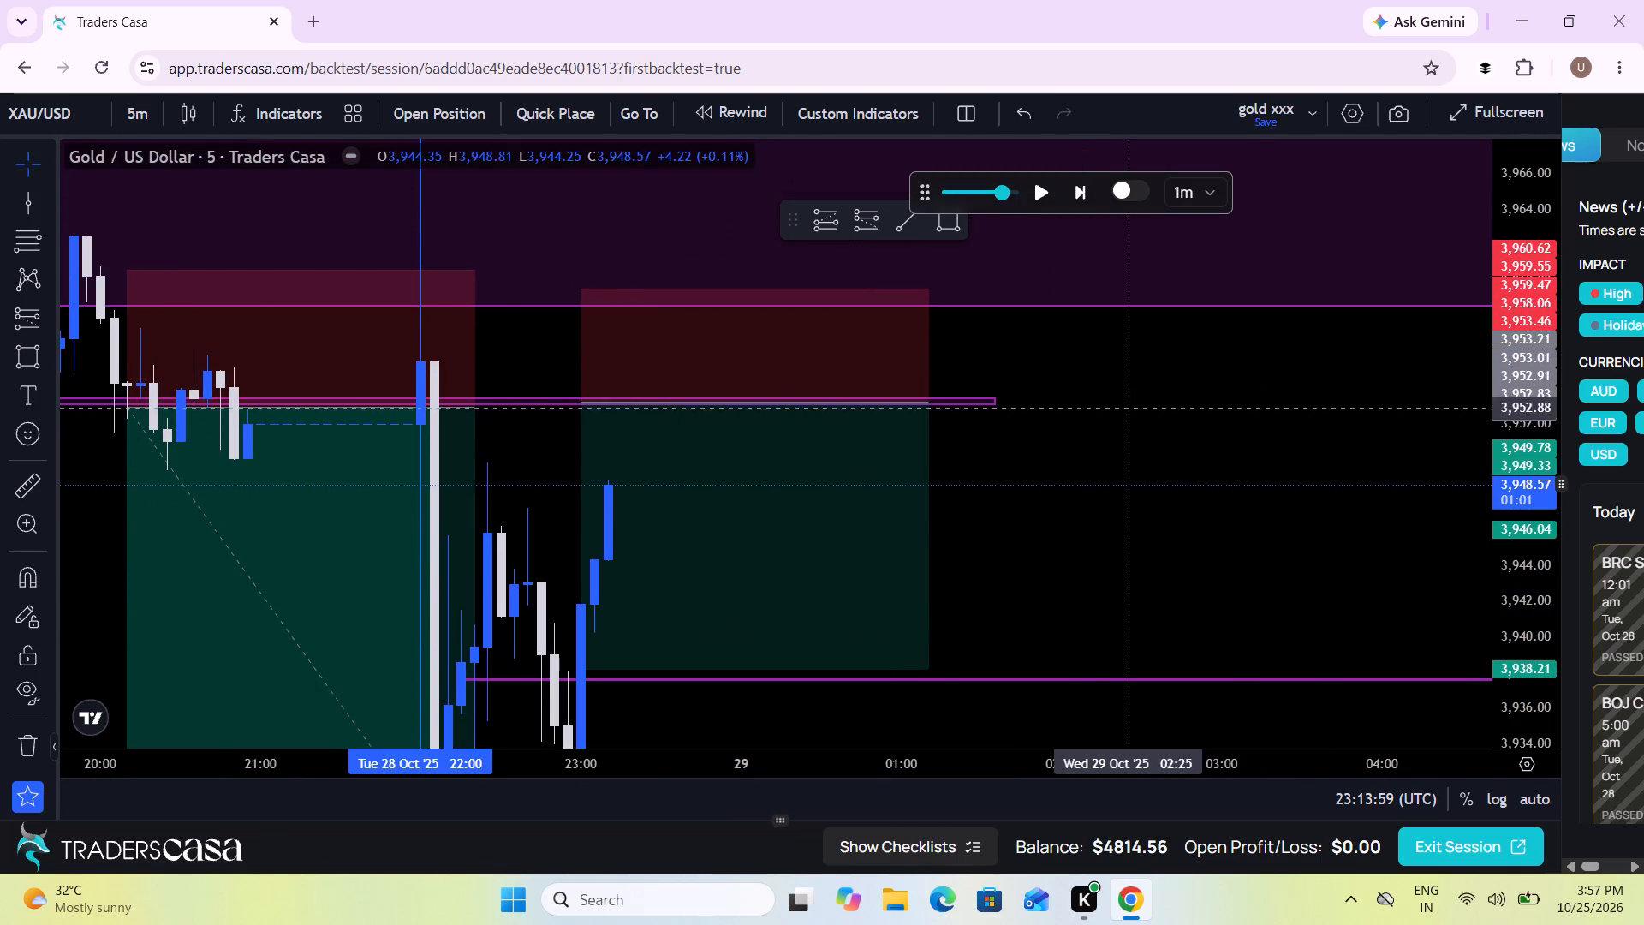
Run the replay to about 23:26 on 28 Oct to follow price into the upper thin zone.
left_click(1037, 192)
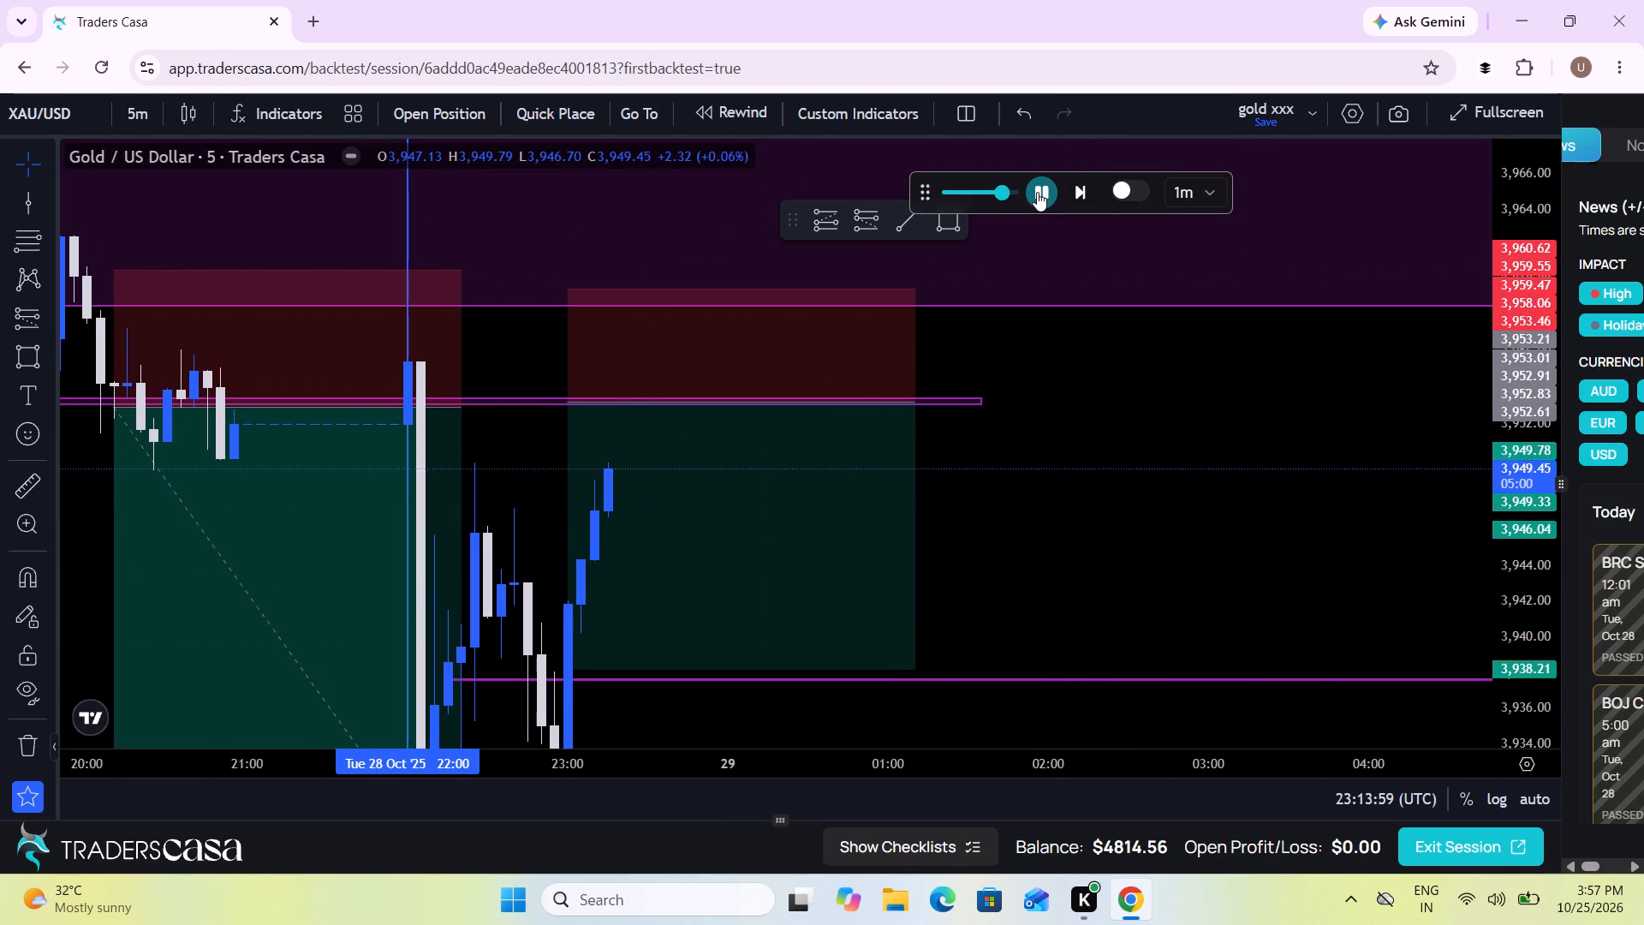
left_click(1037, 192)
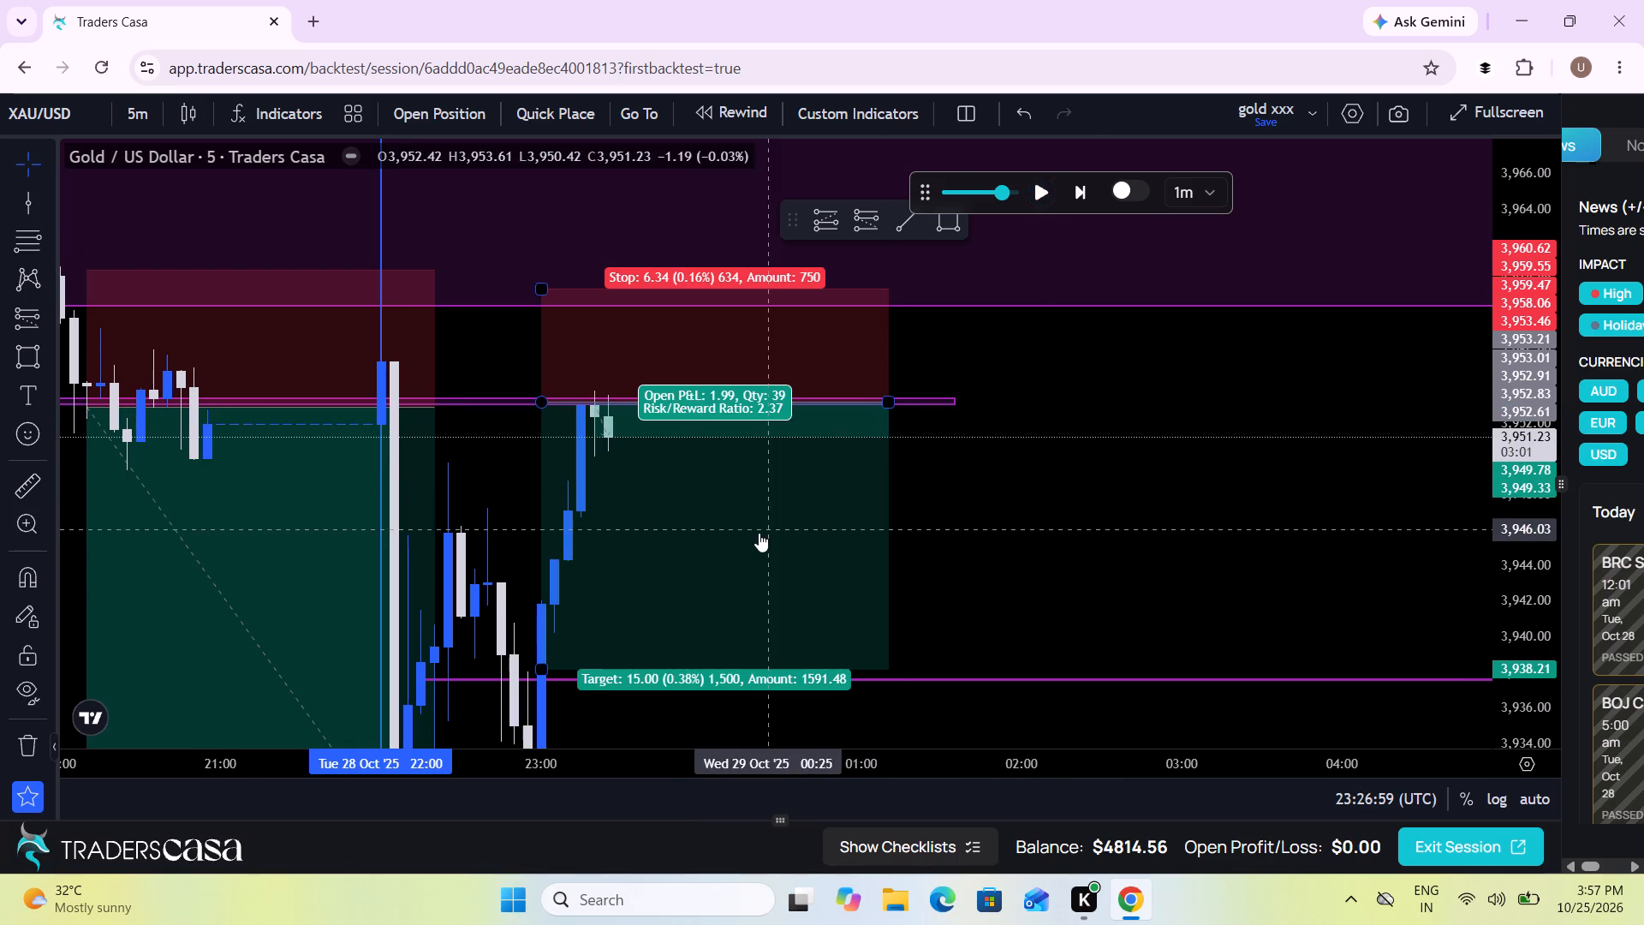
Move the short position to 23:15 on 28 Oct and place its sell stop trade with entry 3950.51, take profit 3935.51, stop loss 3956.85.
left_click_drag(759, 533, 801, 581)
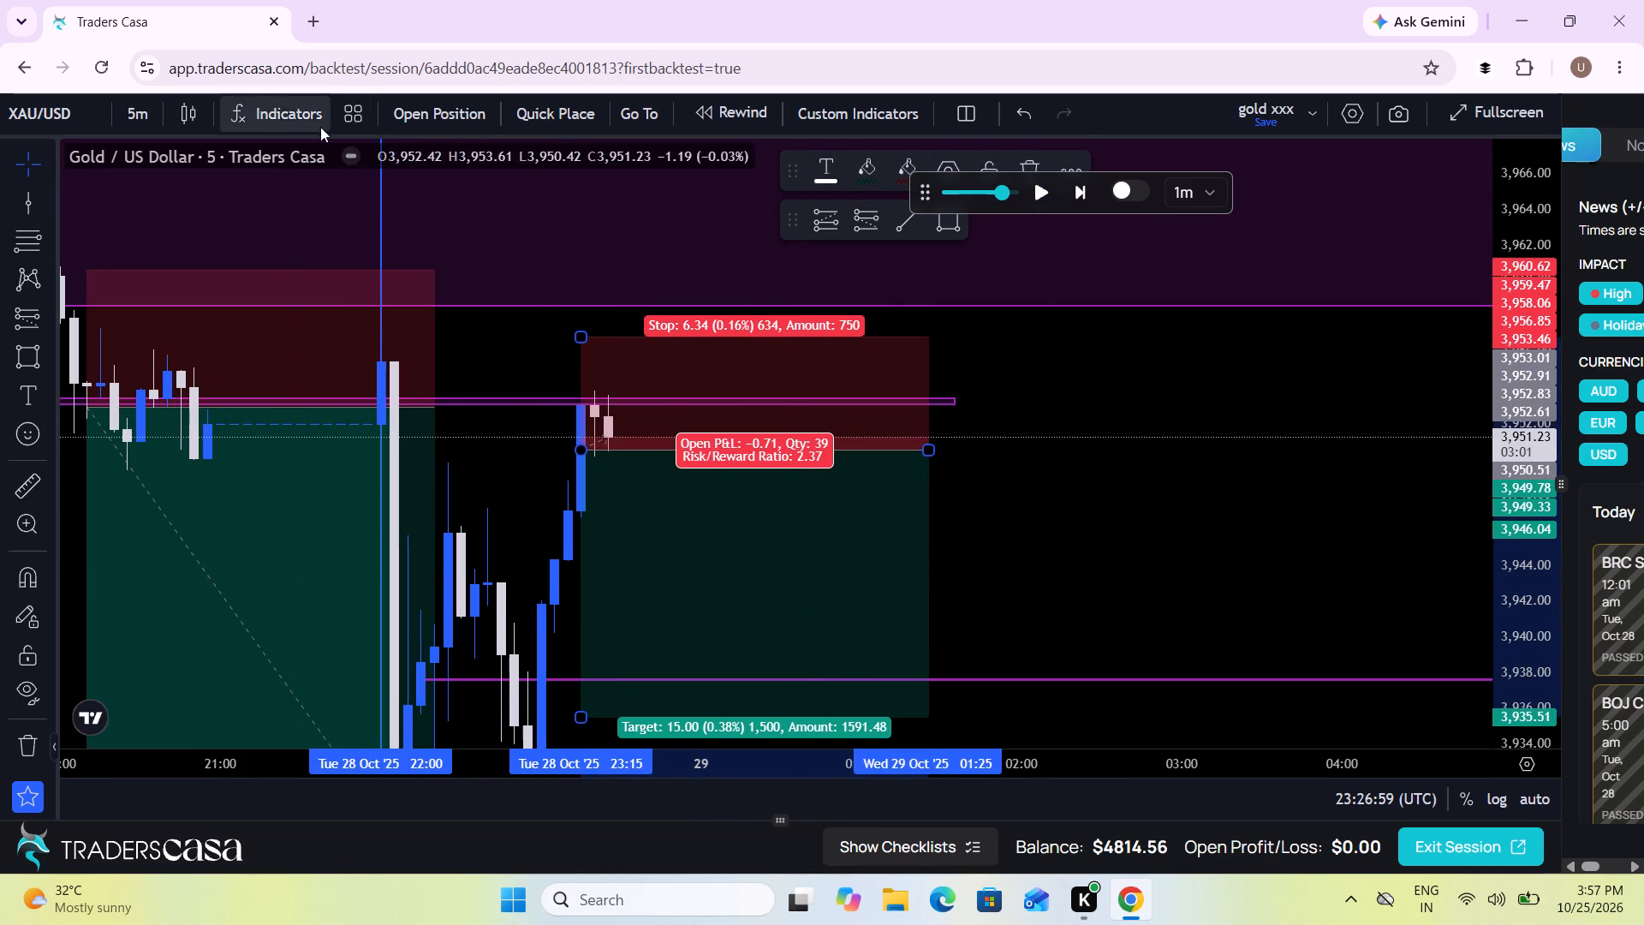
left_click(444, 130)
left_click(796, 790)
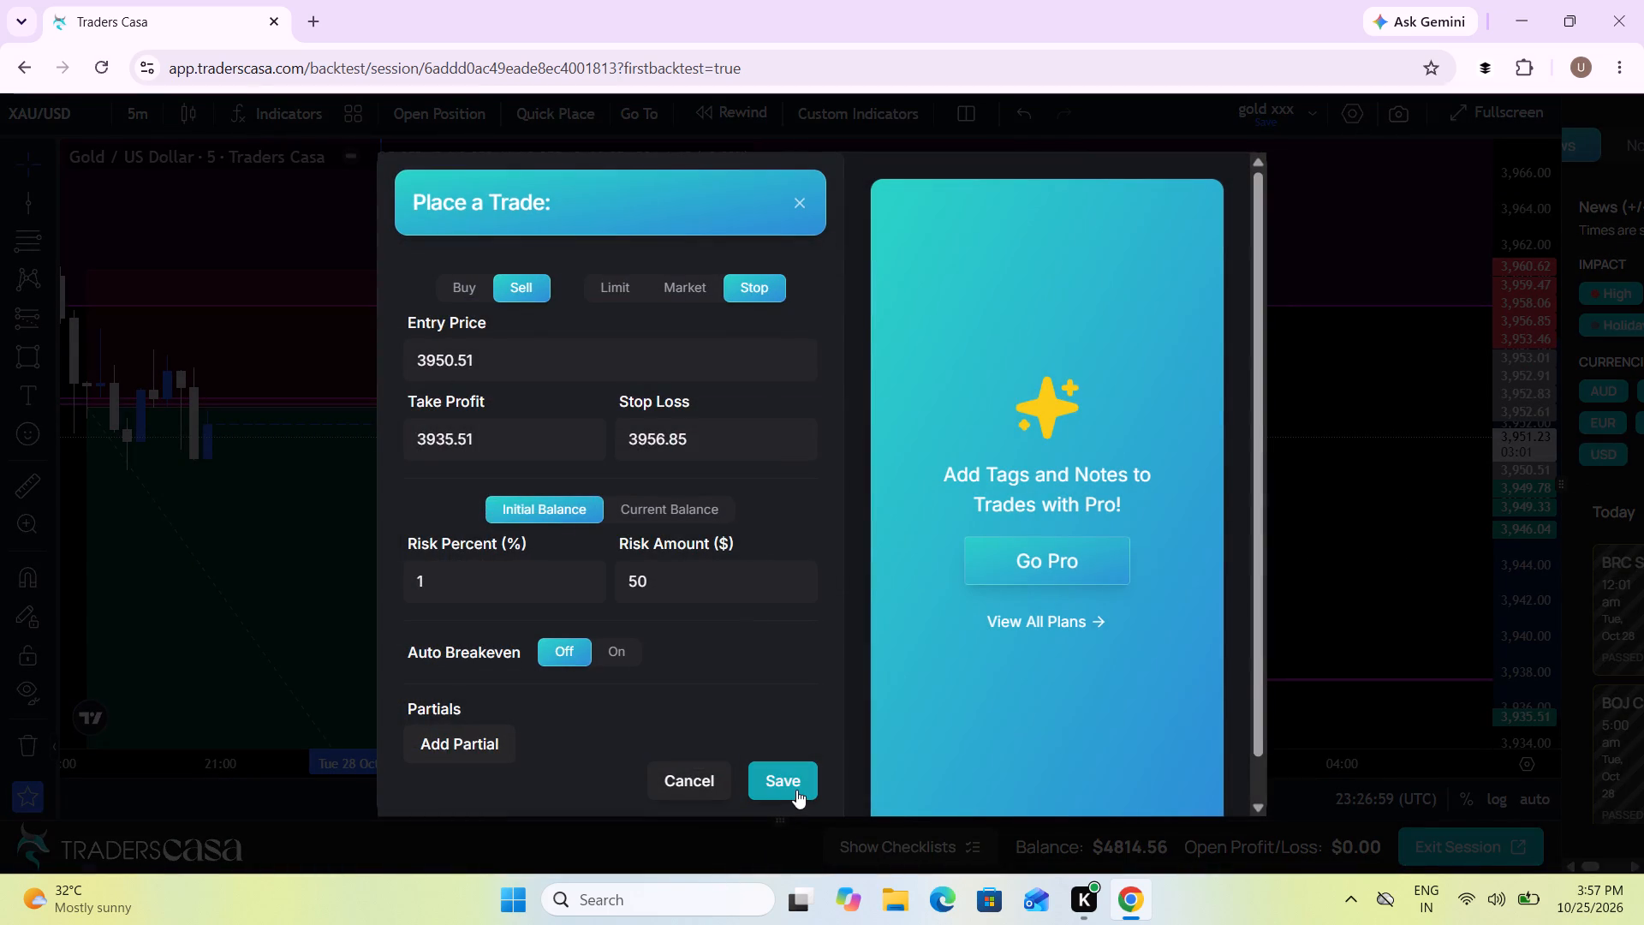
Run the replay to about 01:06 on 29 Oct to play out the sell trade.
left_click_drag(1318, 581, 1309, 343)
scroll(1309, 343, "down", 2)
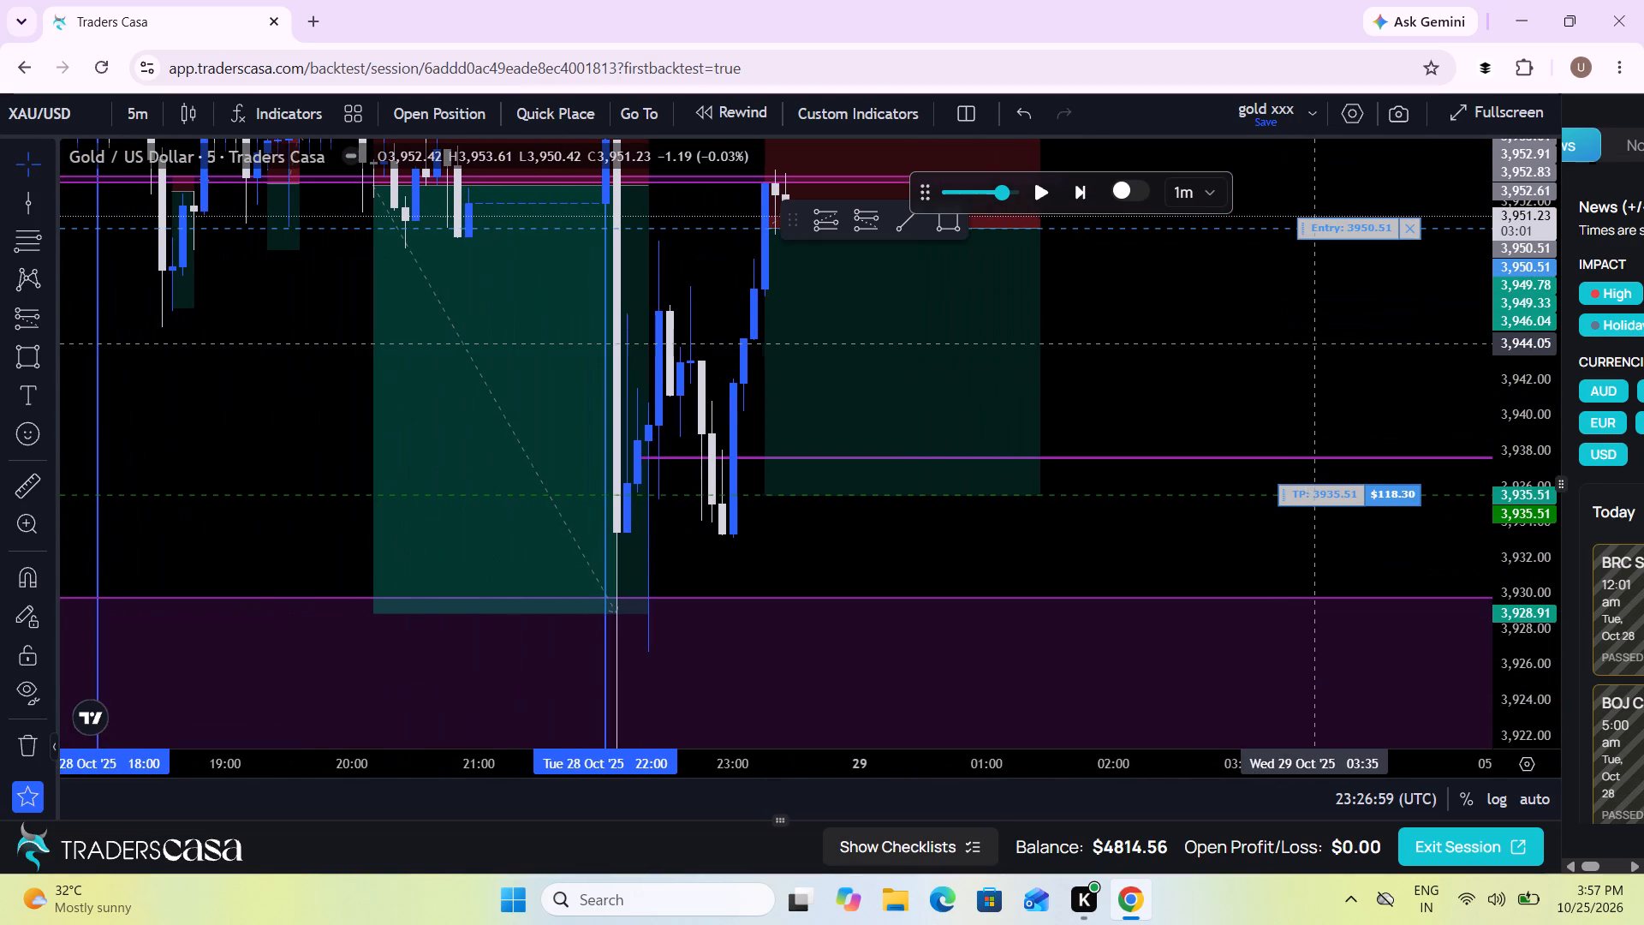
left_click(1032, 192)
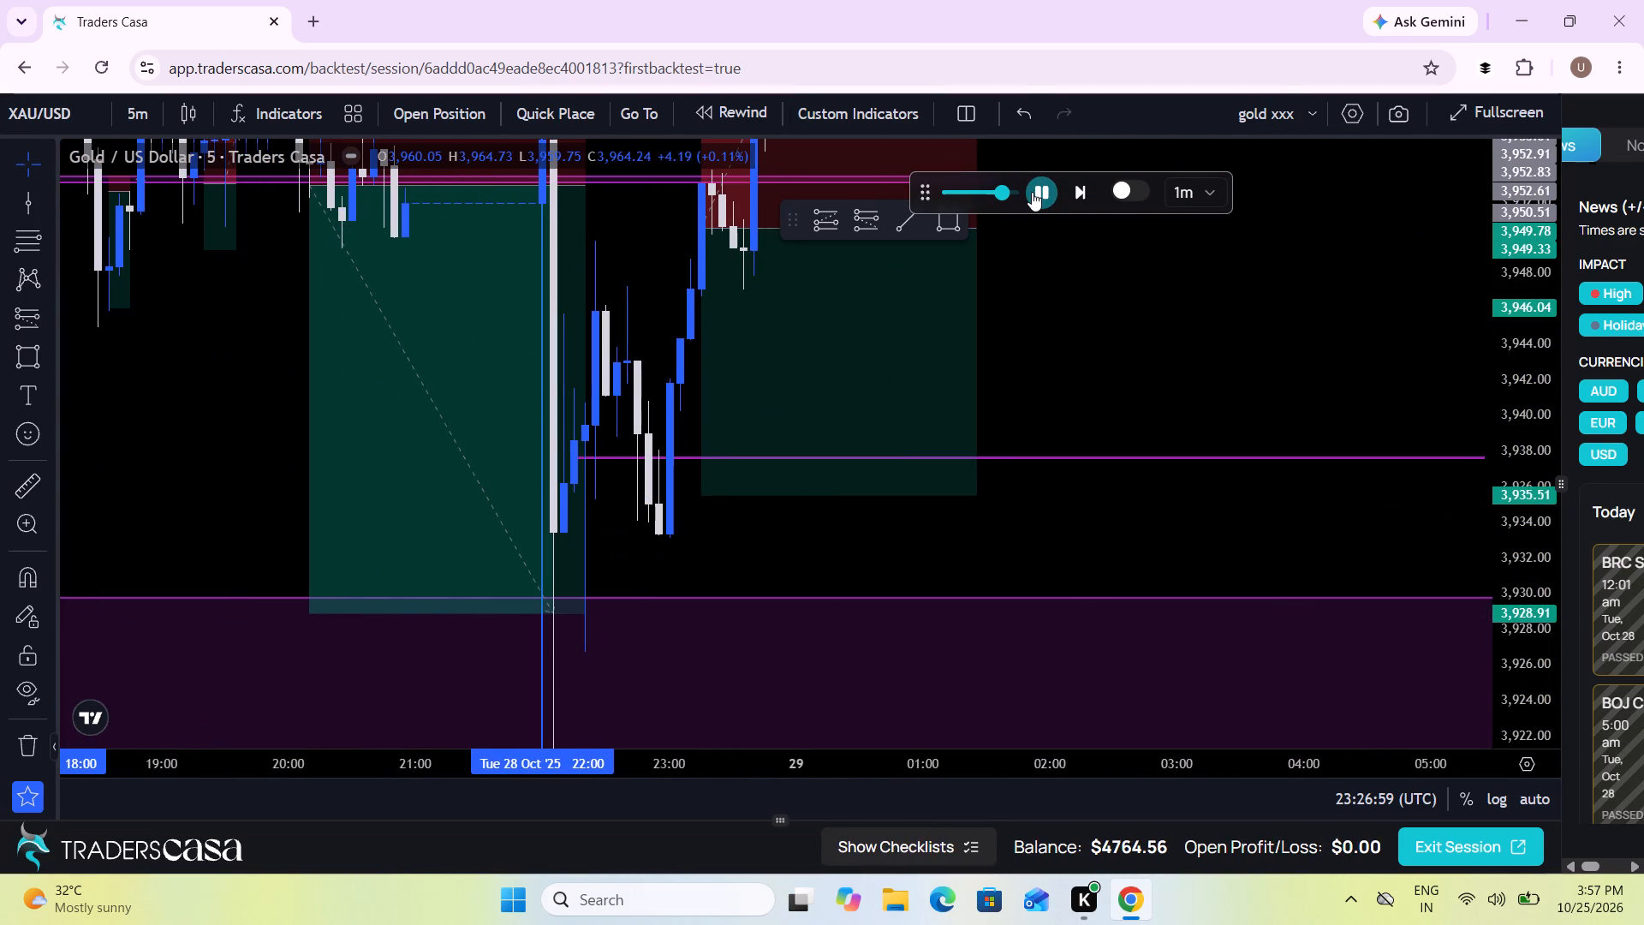
left_click_drag(1099, 367, 1045, 742)
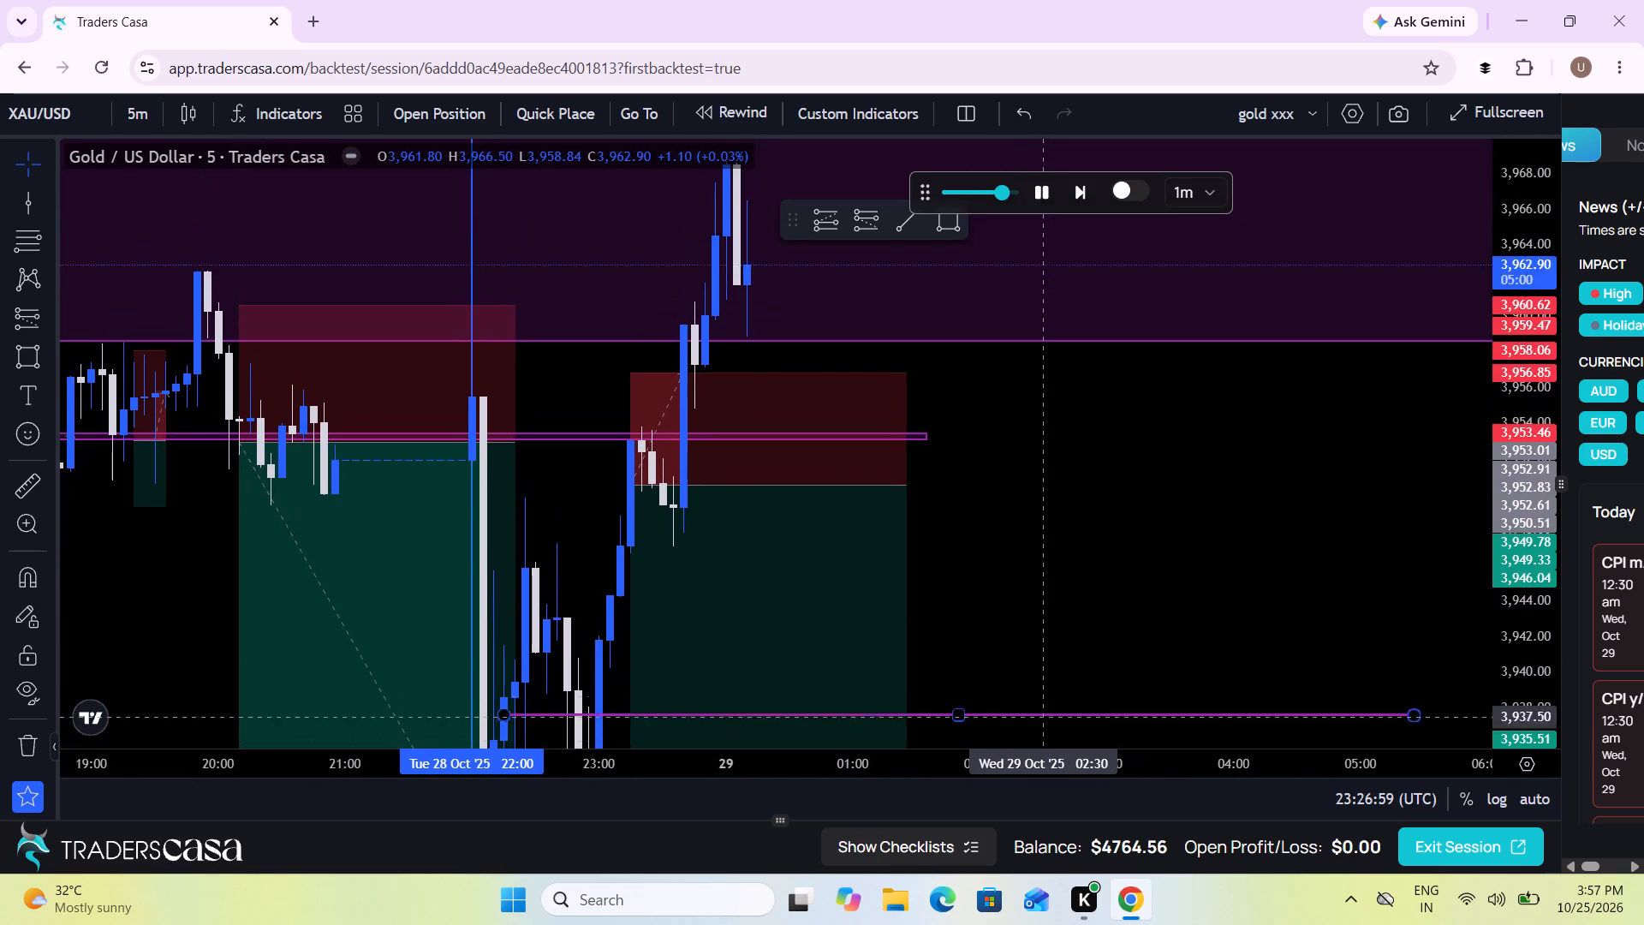
scroll(1042, 624, "down", 4)
left_click_drag(1499, 359, 1473, 583)
scroll(1278, 522, "down", 2)
left_click_drag(1278, 522, 1031, 609)
left_click(1052, 184)
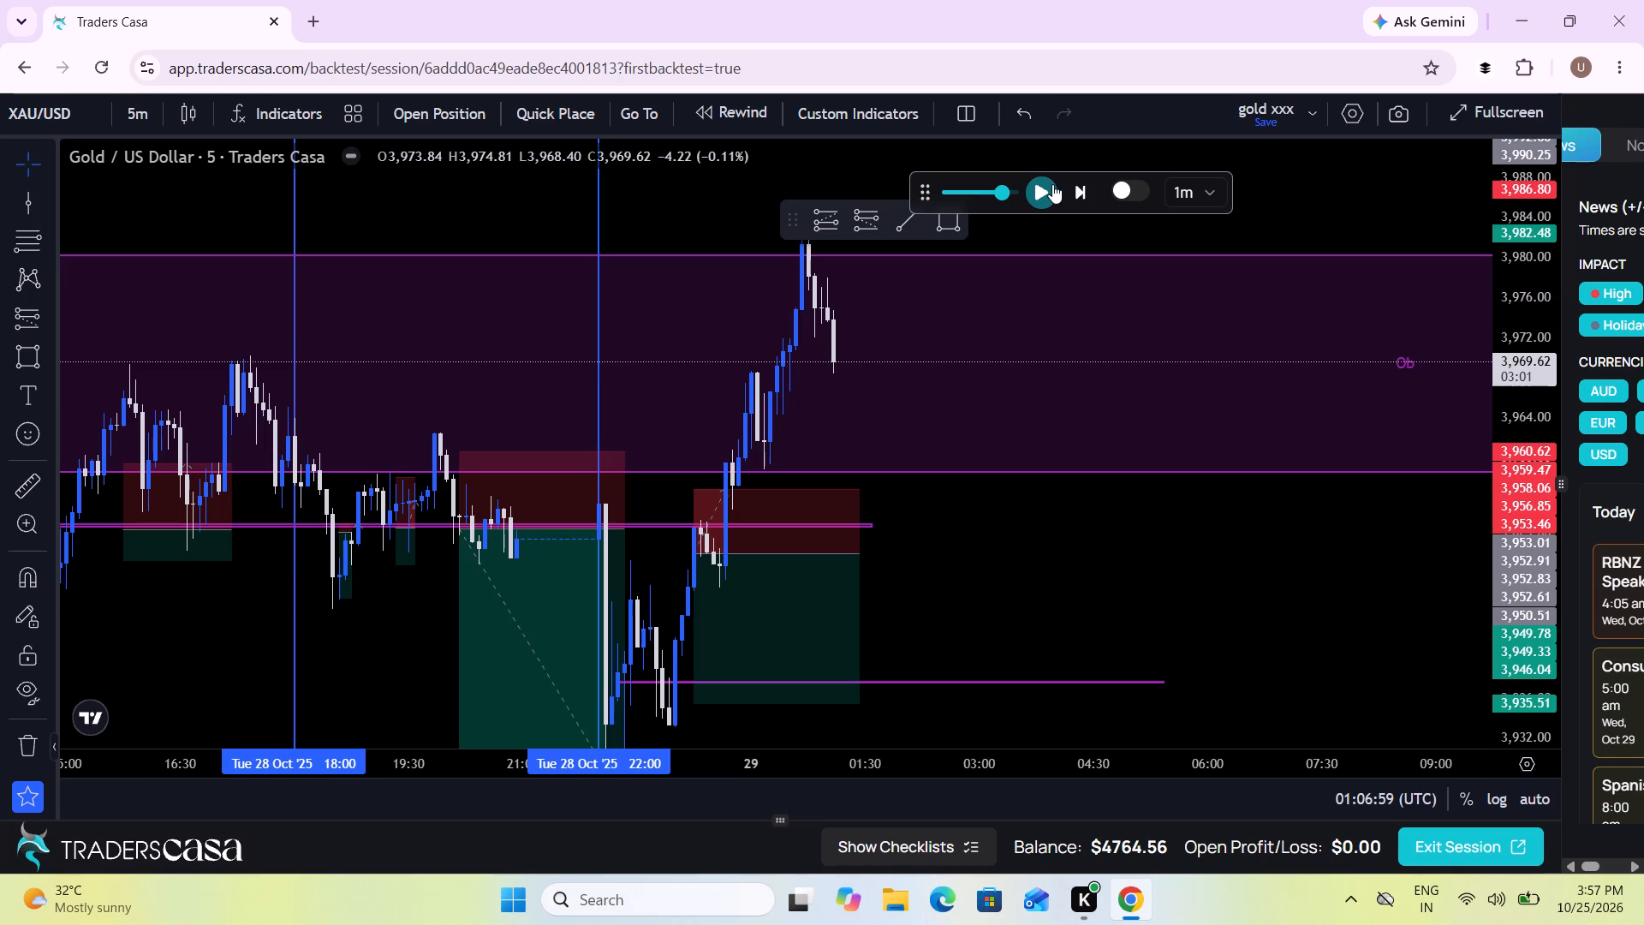
Shorten the latest short position to end at 23:40 on 28 Oct and set its target to about 3,946.43.
left_click_drag(1027, 536, 809, 368)
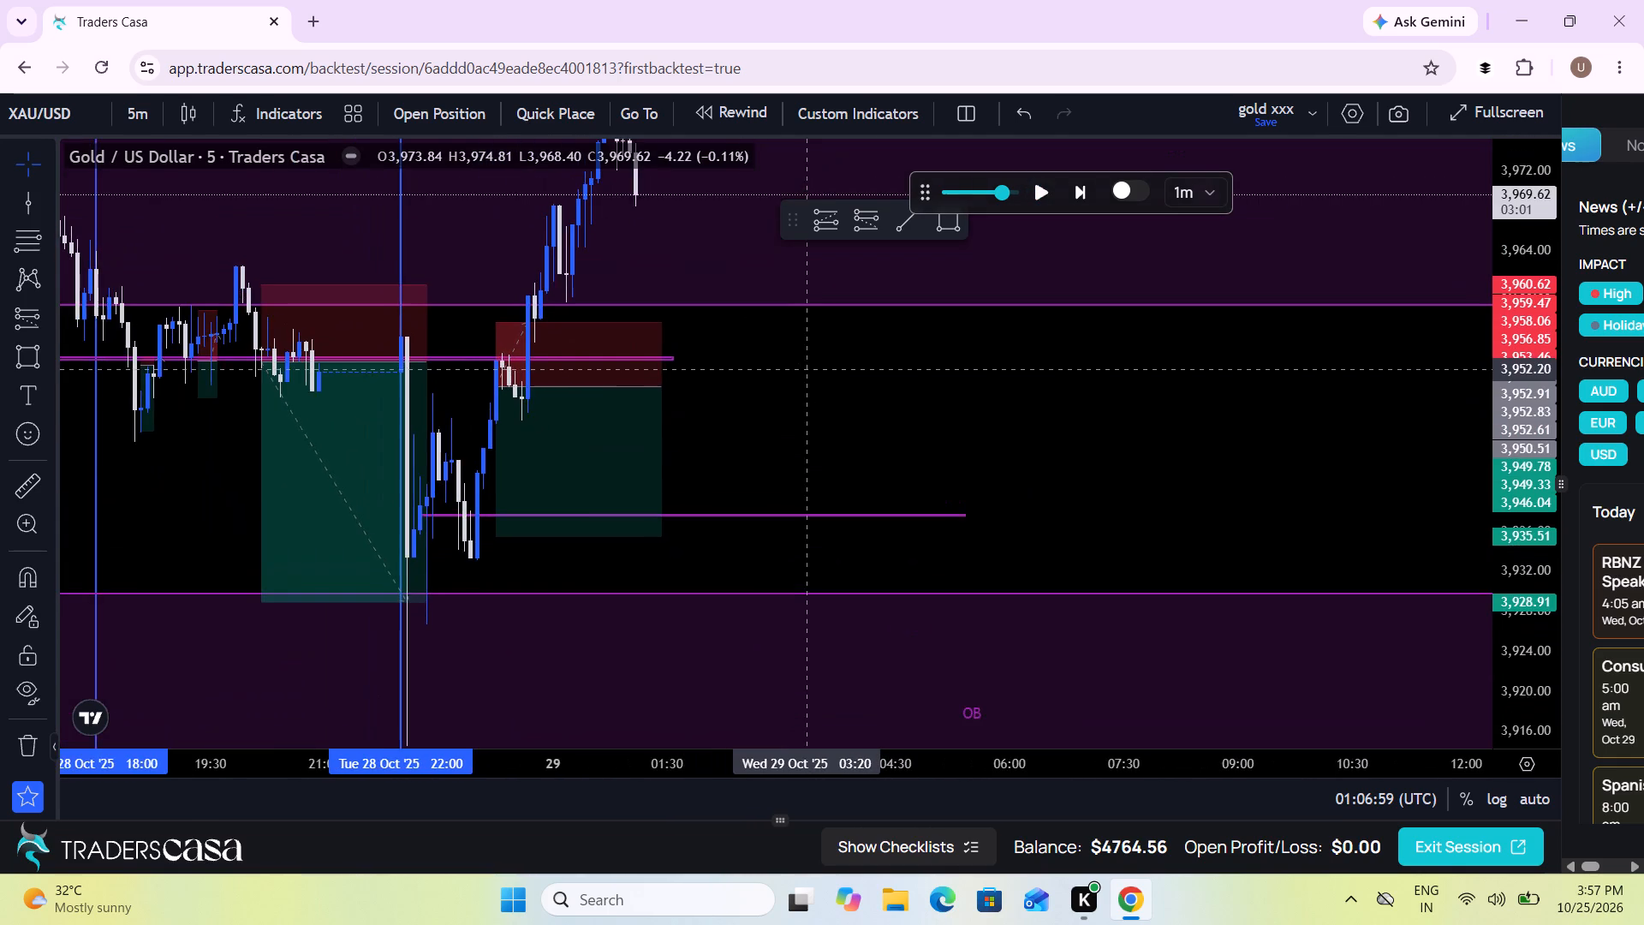
scroll(809, 368, "down", 1)
scroll(908, 582, "up", 5)
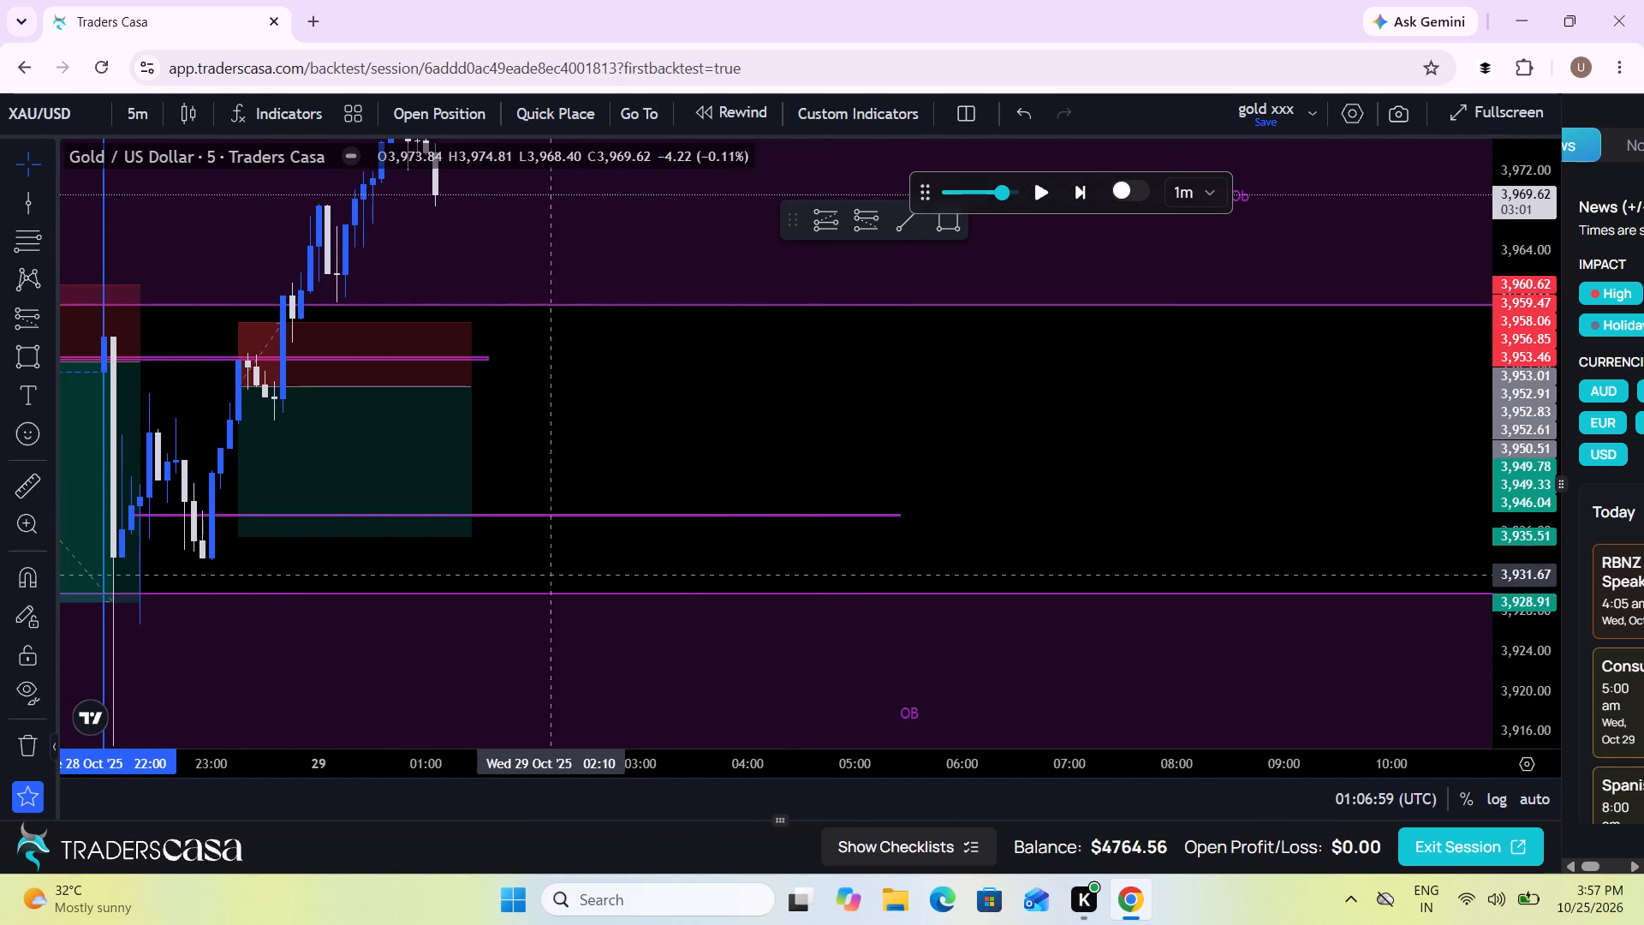
left_click_drag(542, 573, 890, 530)
left_click(728, 432)
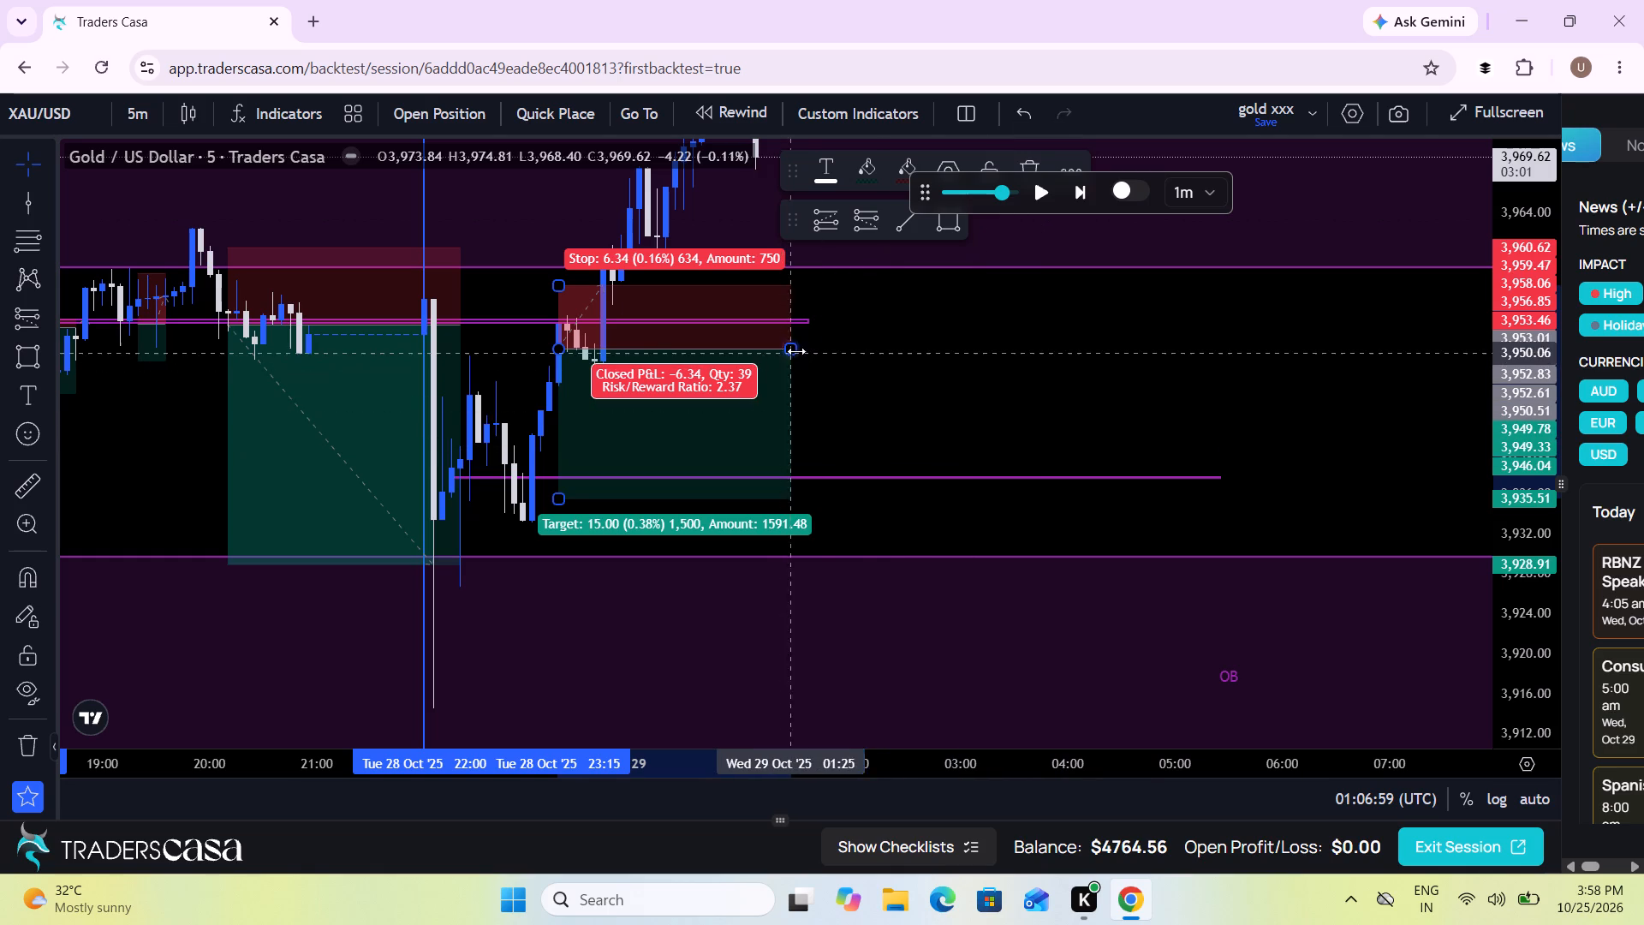
left_click_drag(794, 352, 607, 370)
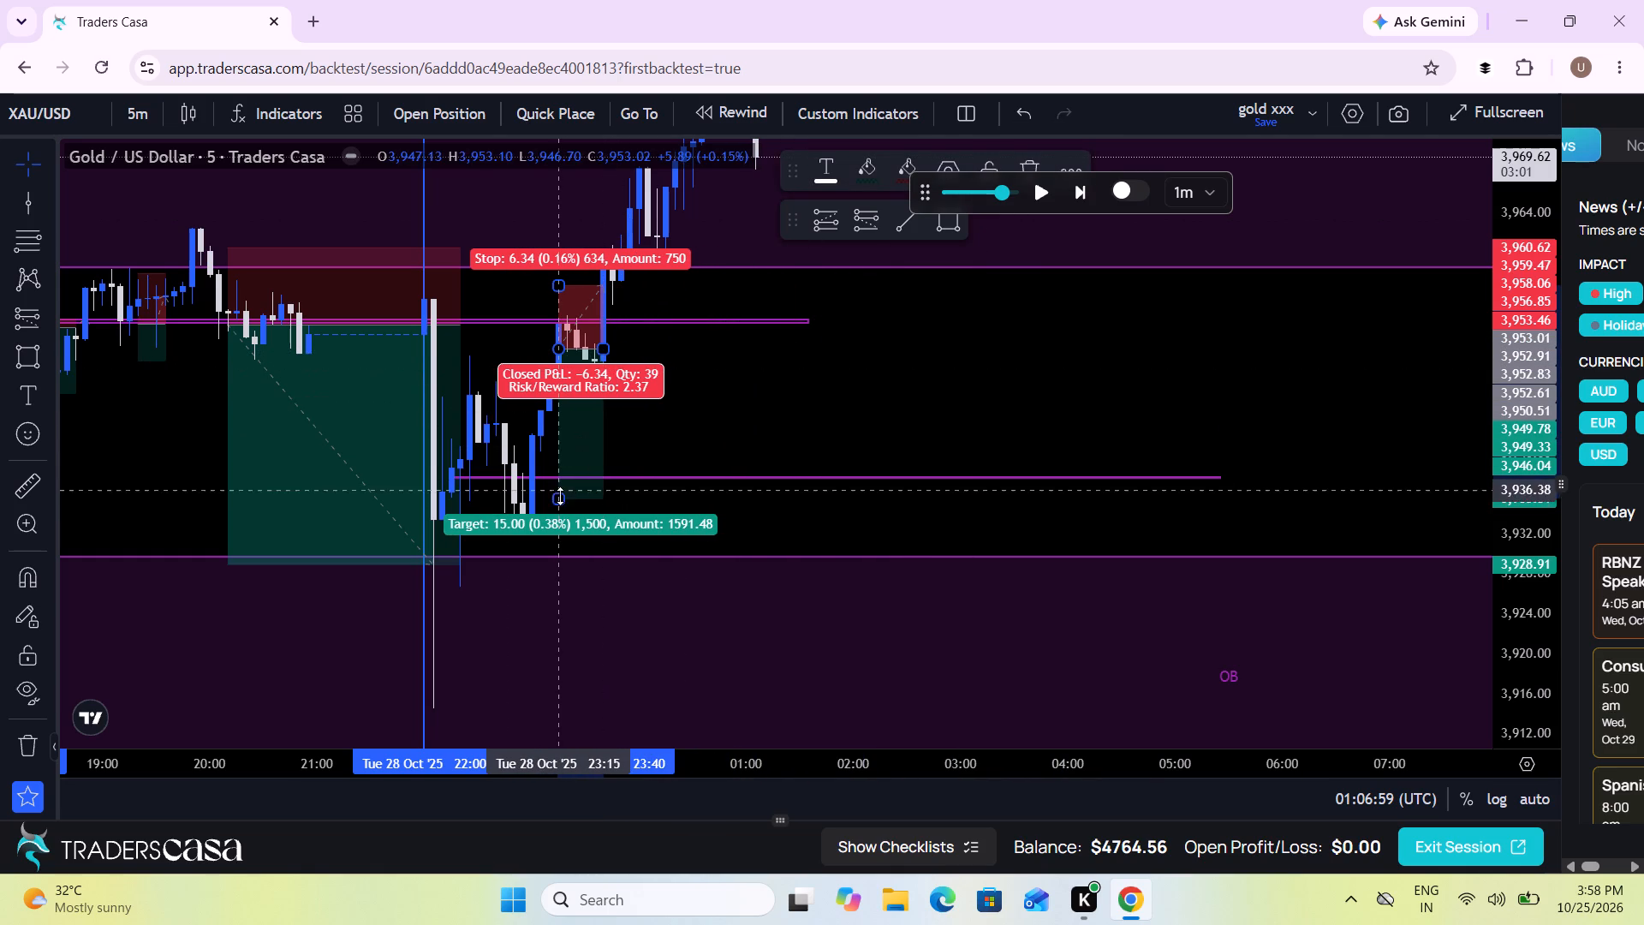
left_click_drag(560, 504, 574, 389)
Shorten the large short position starting at 20:10 on 28 Oct to end at 22:05.
left_click_drag(774, 399, 909, 396)
scroll(909, 396, "up", 1)
left_click_drag(909, 396, 918, 384)
scroll(918, 384, "down", 1)
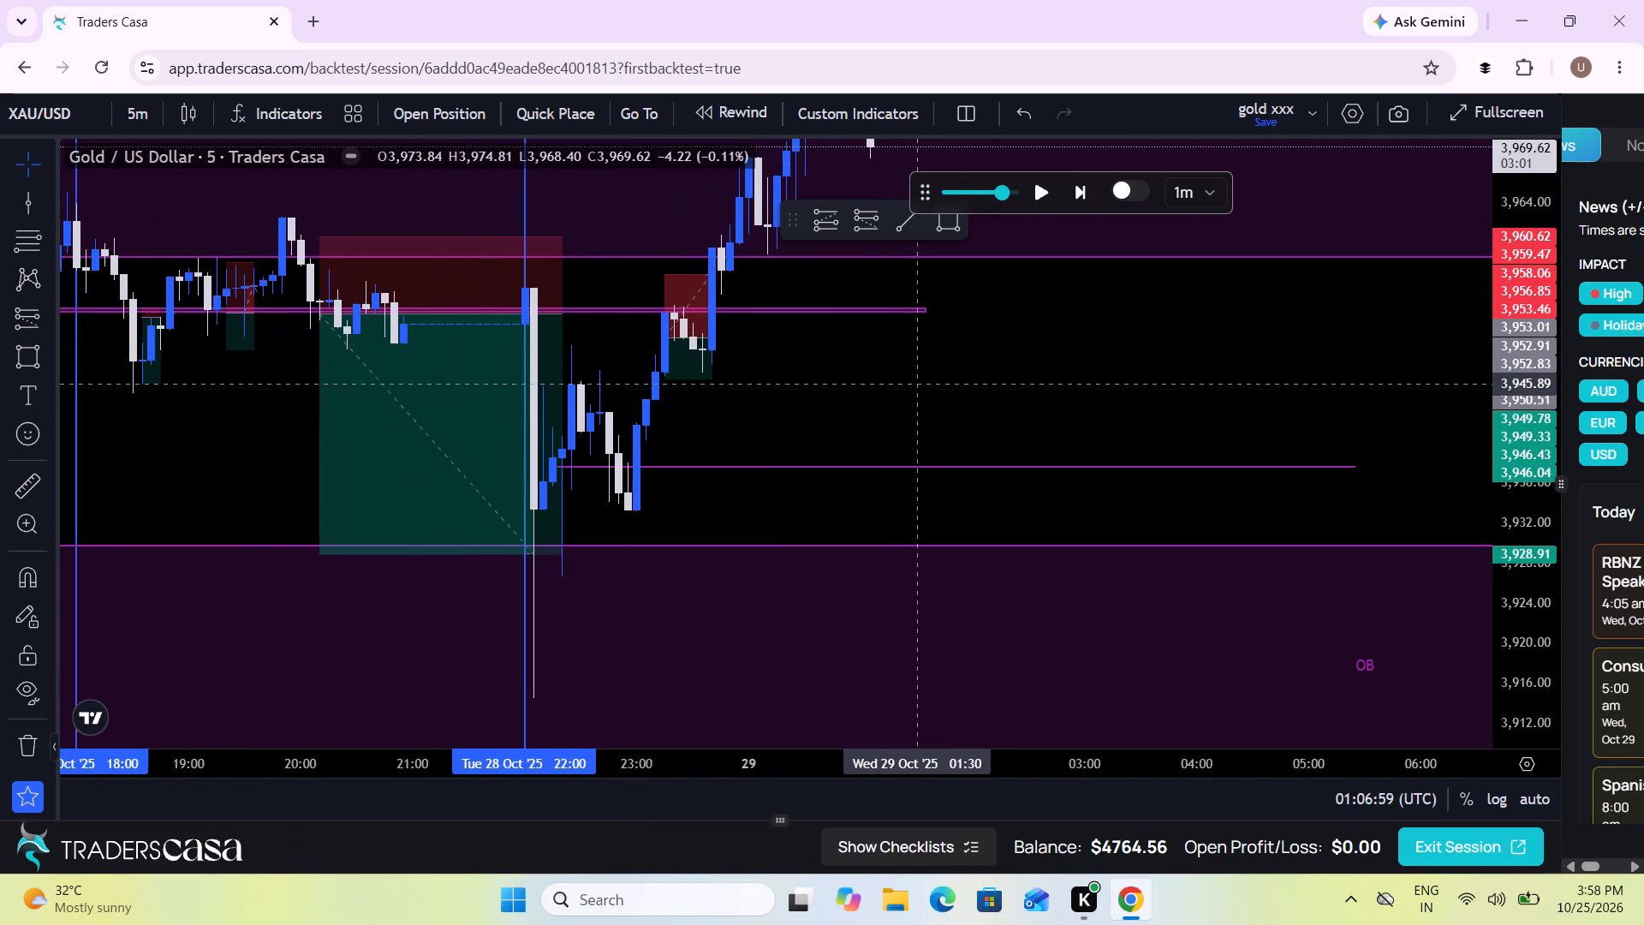
scroll(918, 384, "up", 3)
left_click_drag(918, 384, 1099, 367)
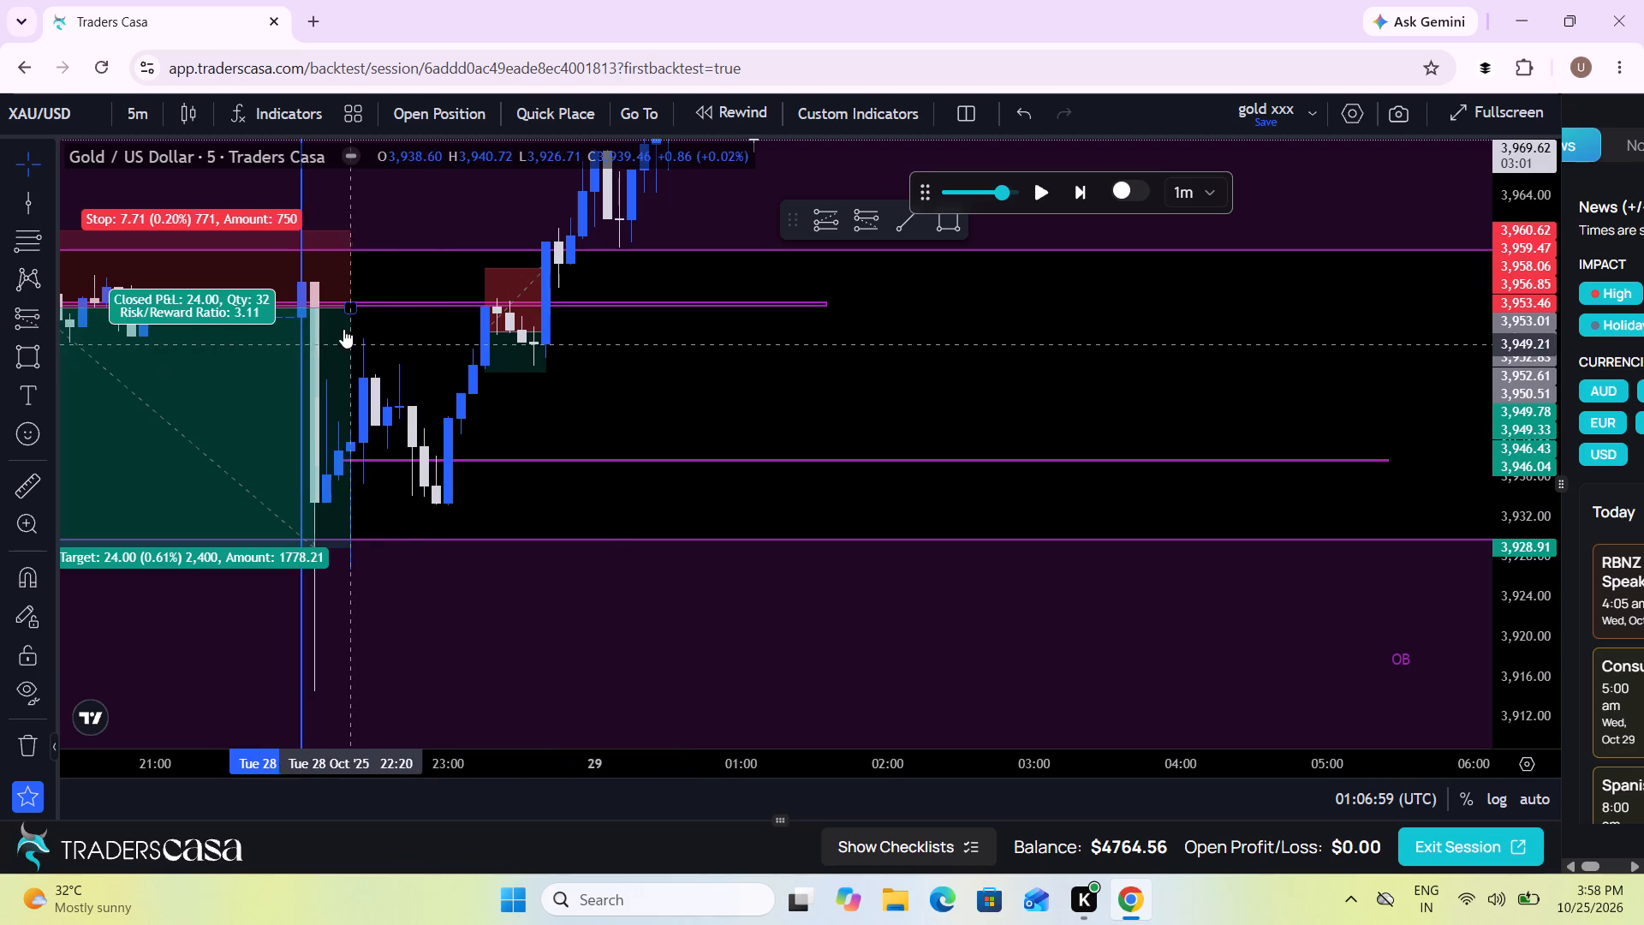
left_click_drag(350, 312, 305, 315)
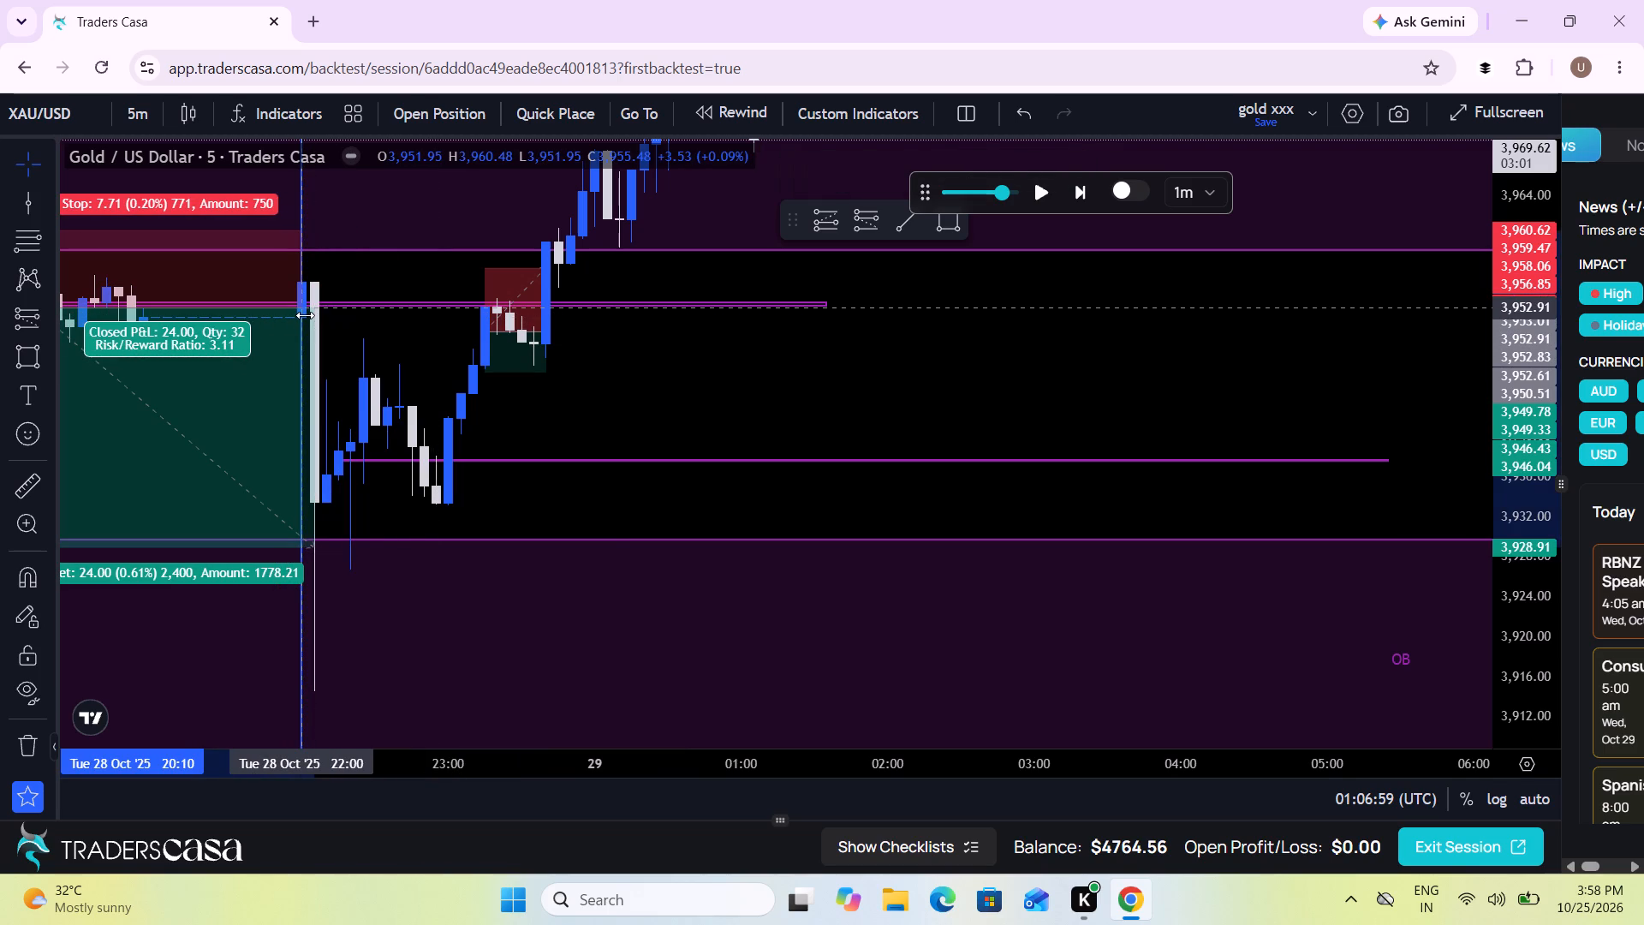
left_click_drag(305, 315, 313, 311)
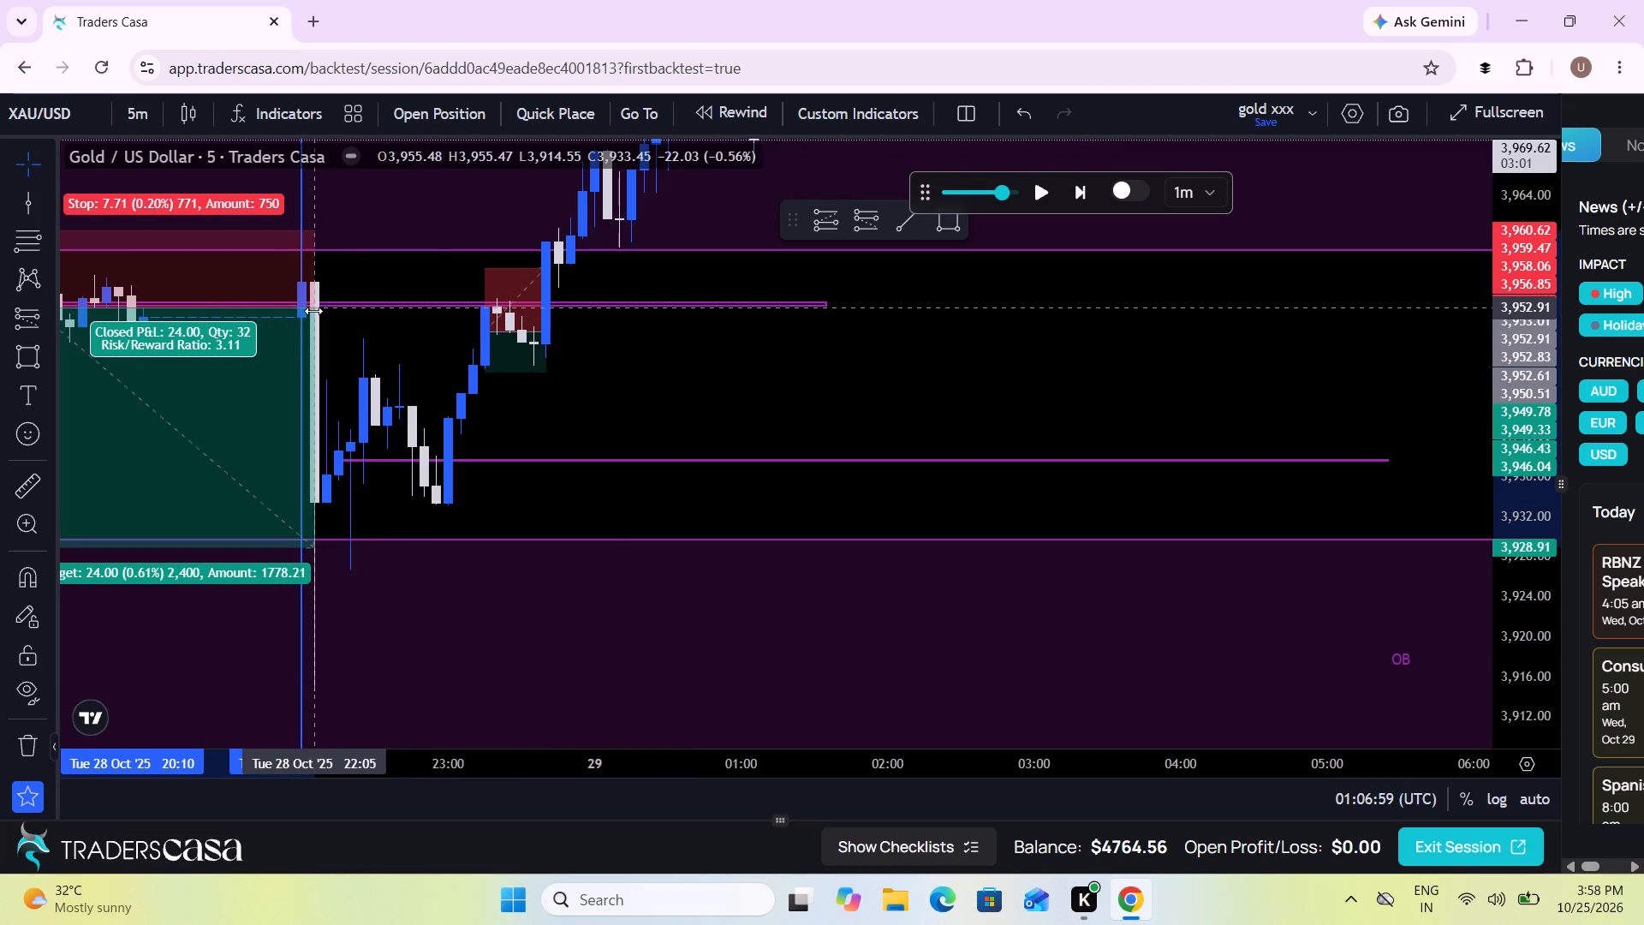
left_click_drag(313, 311, 313, 311)
Measure the upward price range from the 28 Oct low at about 3,914.90 to about 3,961.30.
left_click_drag(690, 401, 735, 391)
scroll(735, 391, "up", 1)
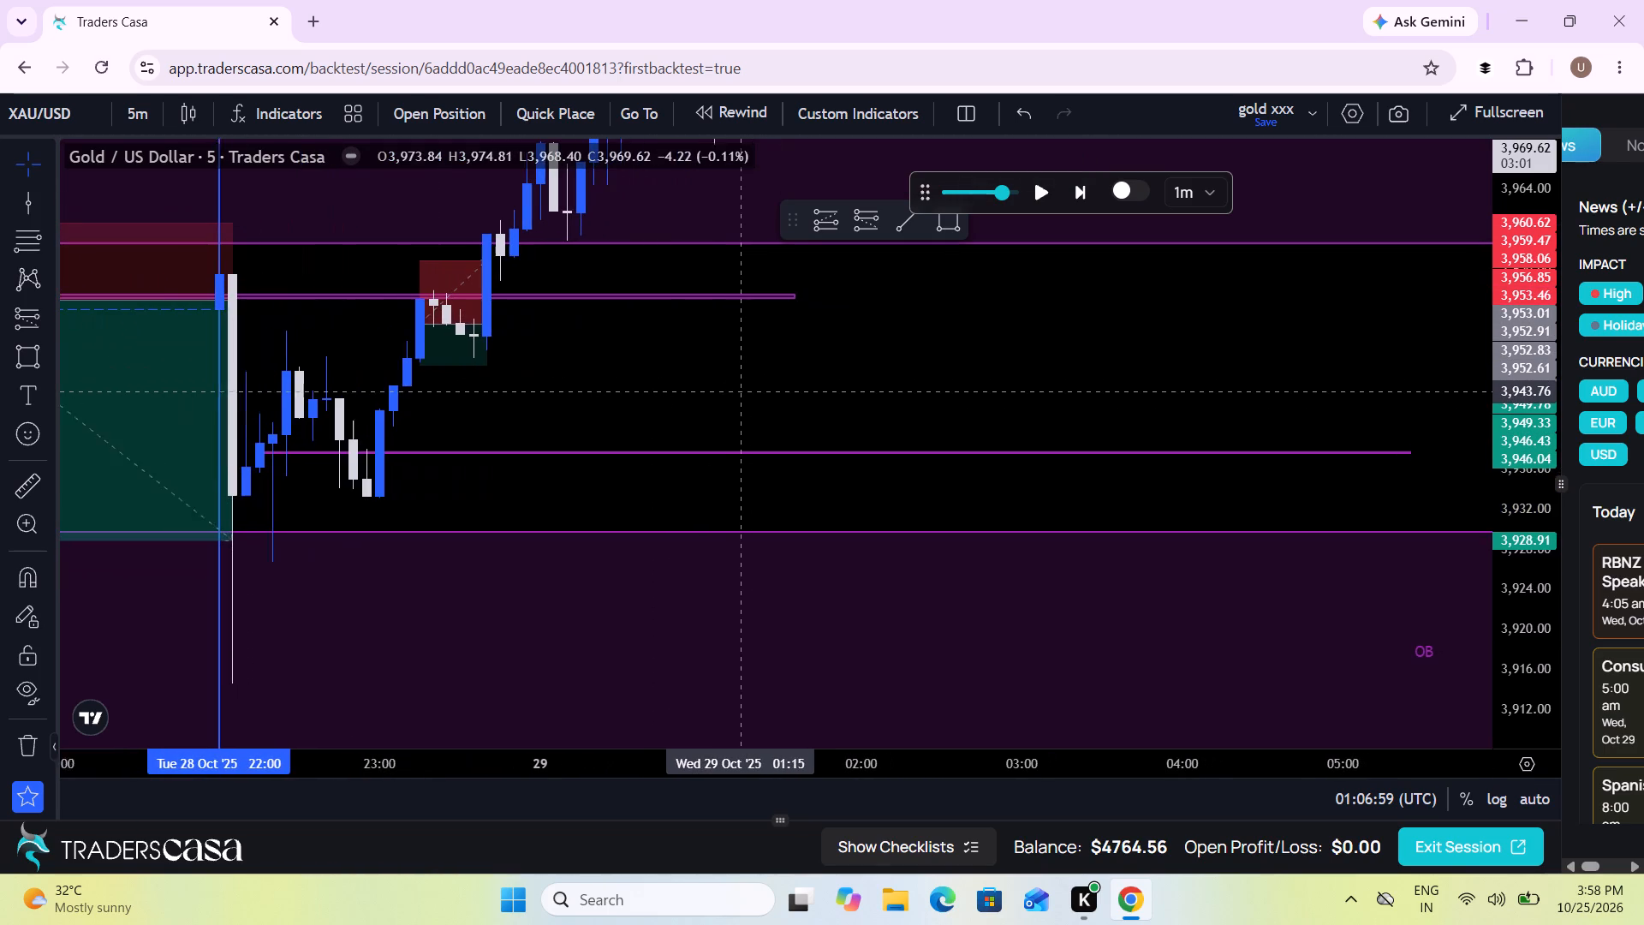
left_click_drag(735, 391, 591, 608)
scroll(591, 608, "down", 2)
left_click_drag(591, 608, 569, 572)
left_click_drag(1516, 364, 1479, 510)
left_click(38, 472)
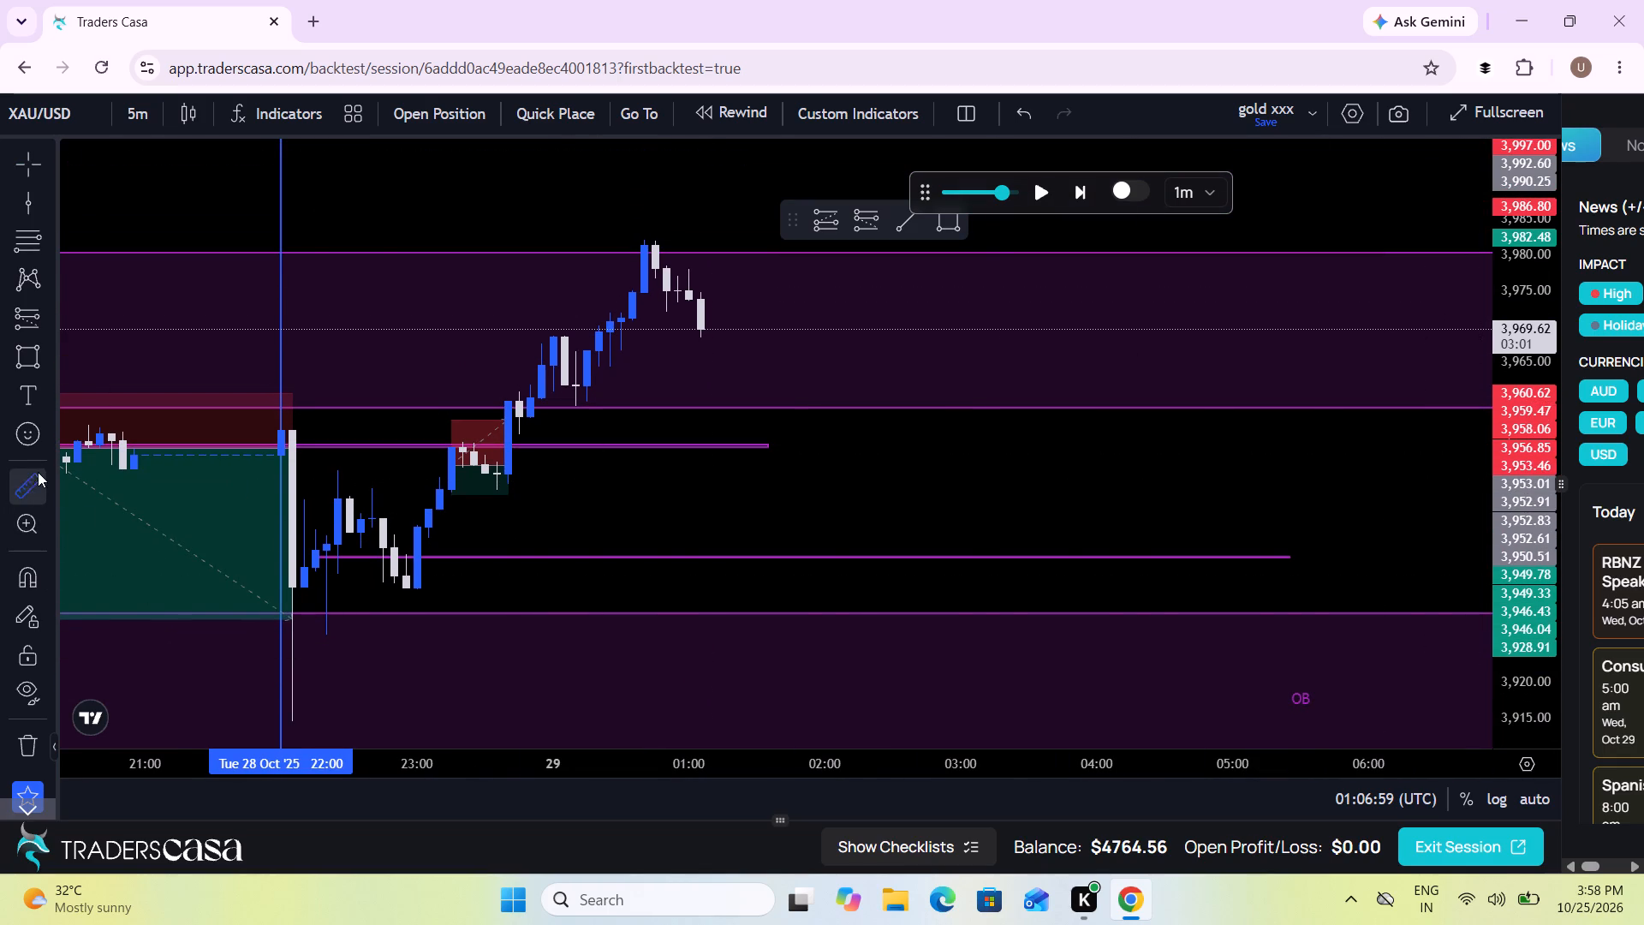
left_click(387, 719)
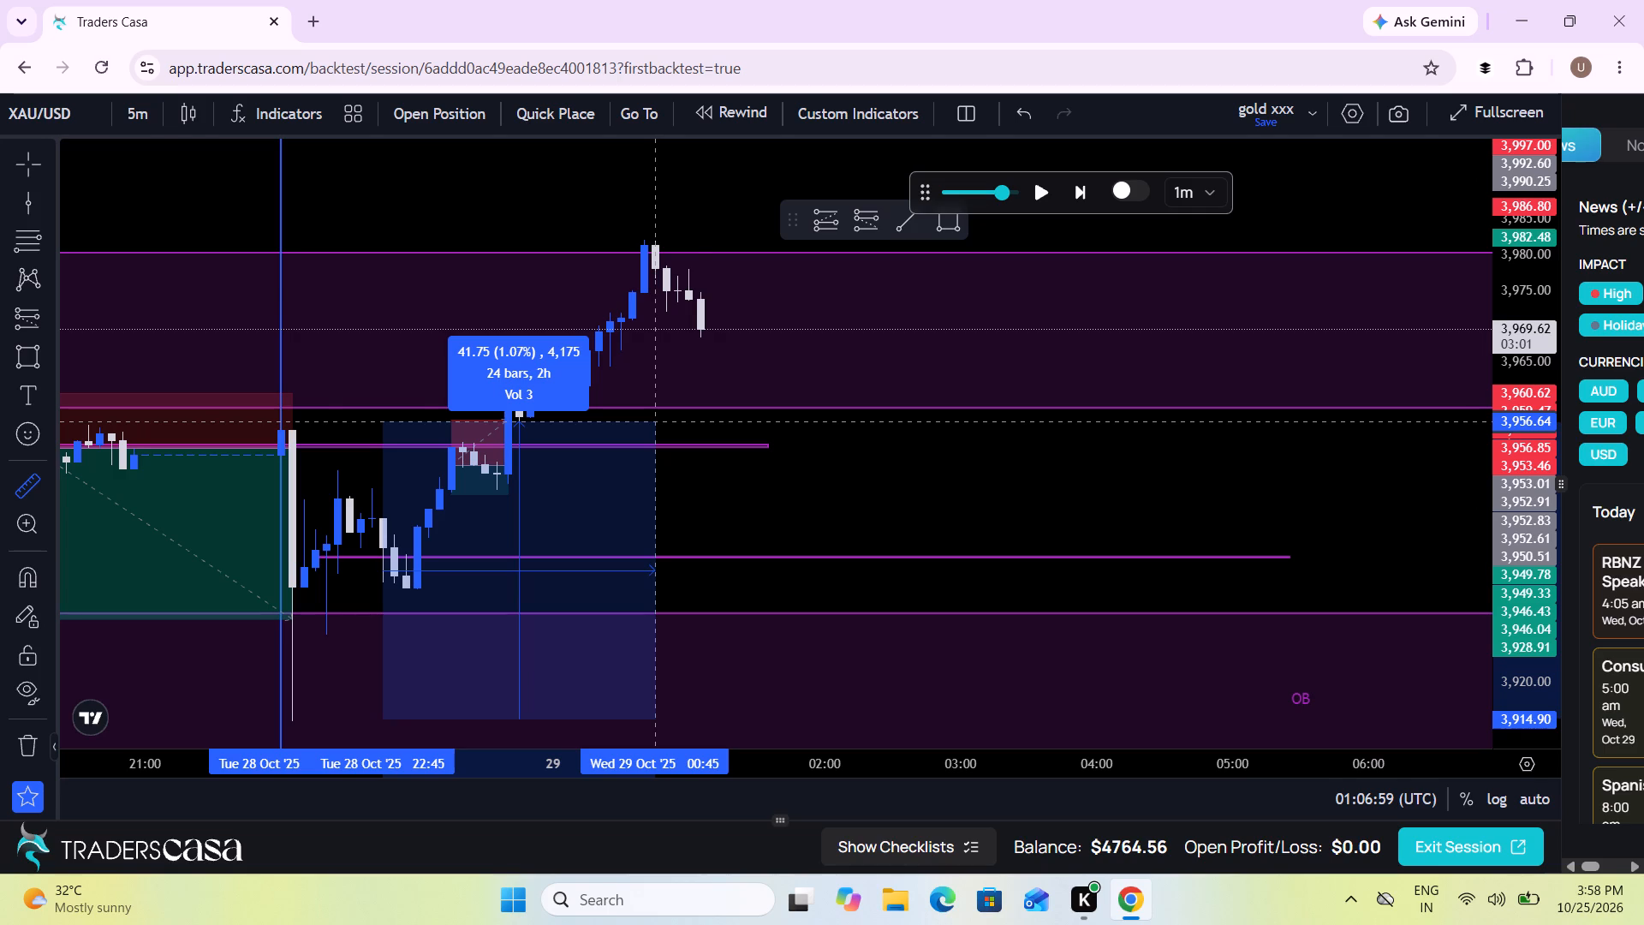
scroll(650, 421, "down", 2)
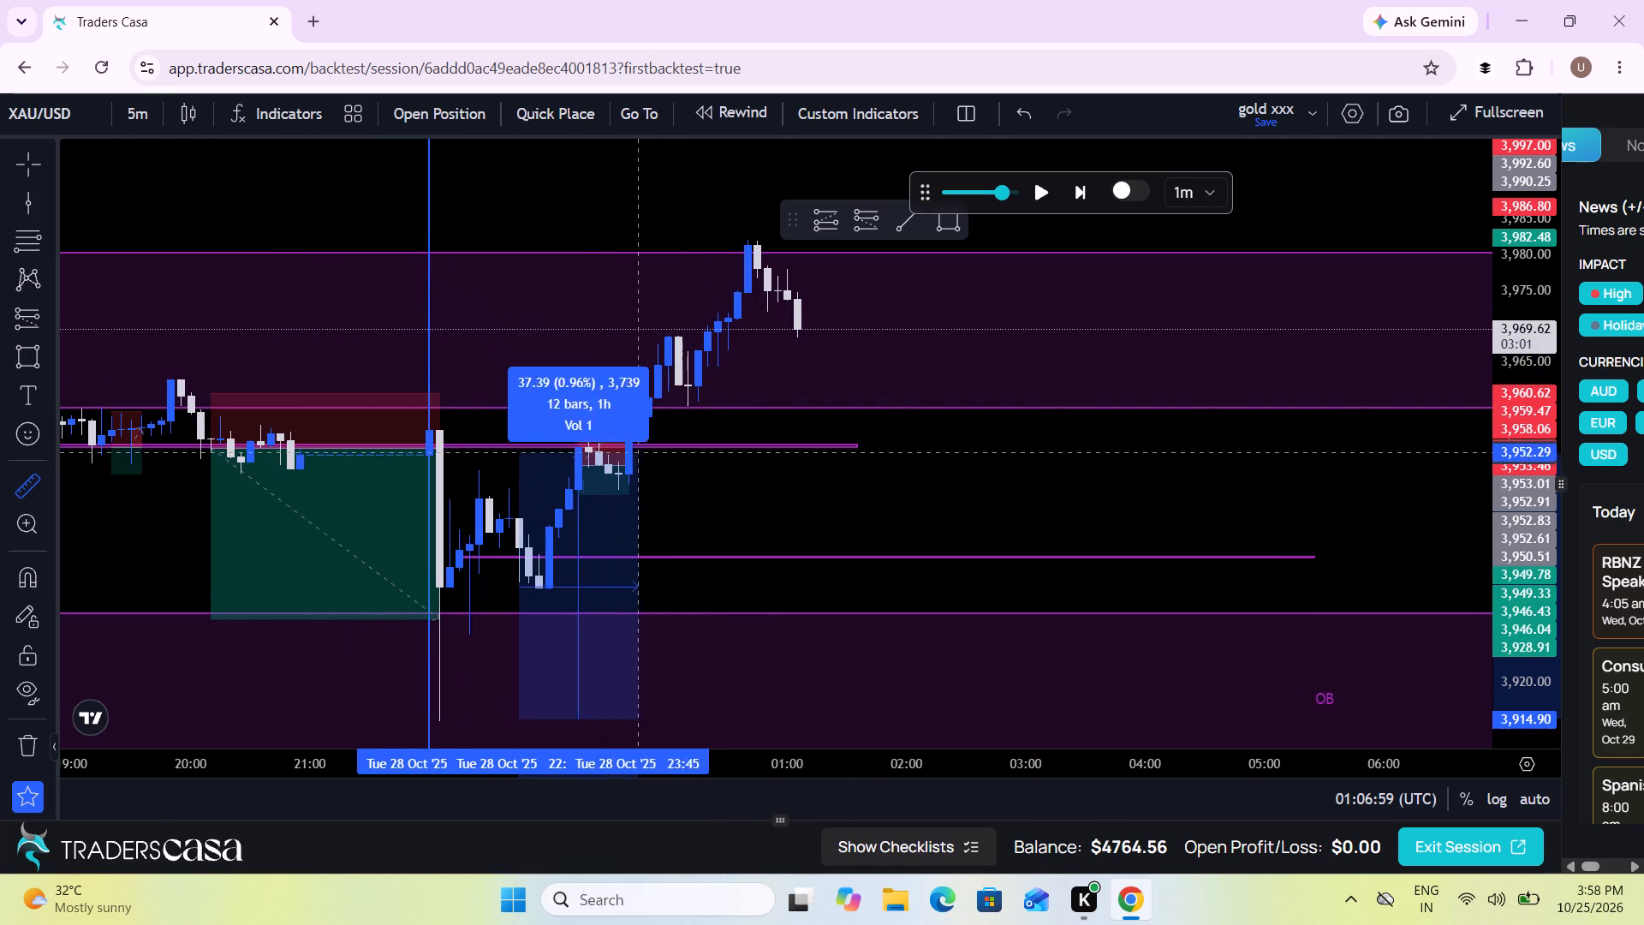
left_click(745, 388)
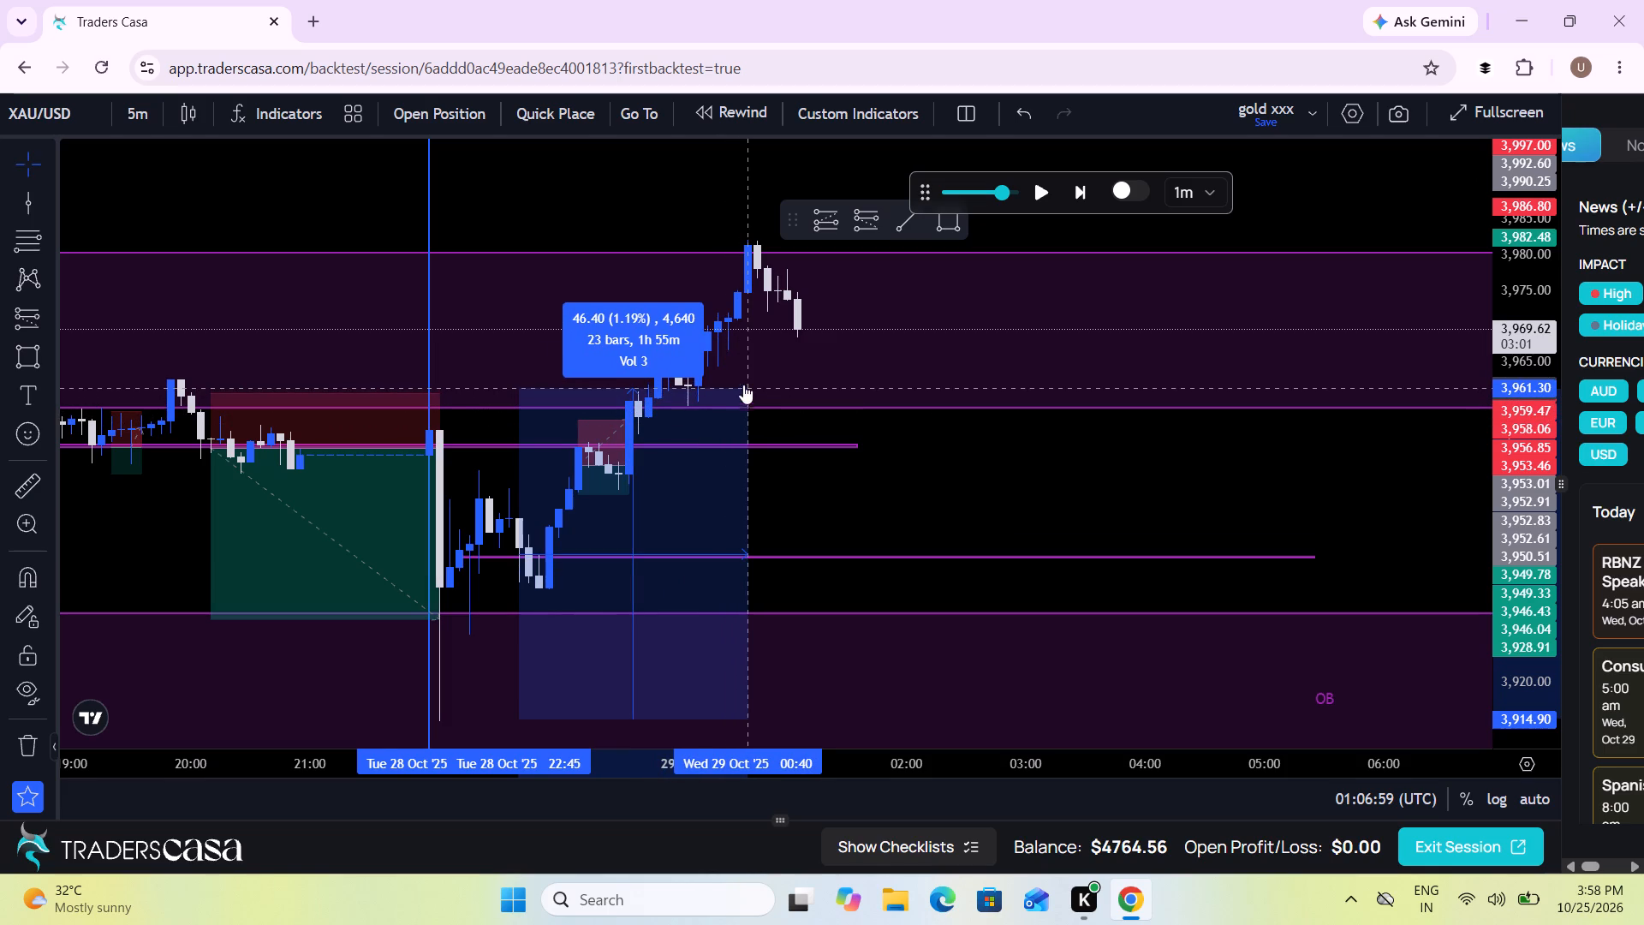
Move the 22:00 vertical line to 21:50 on 28 Oct.
left_click_drag(433, 200, 414, 202)
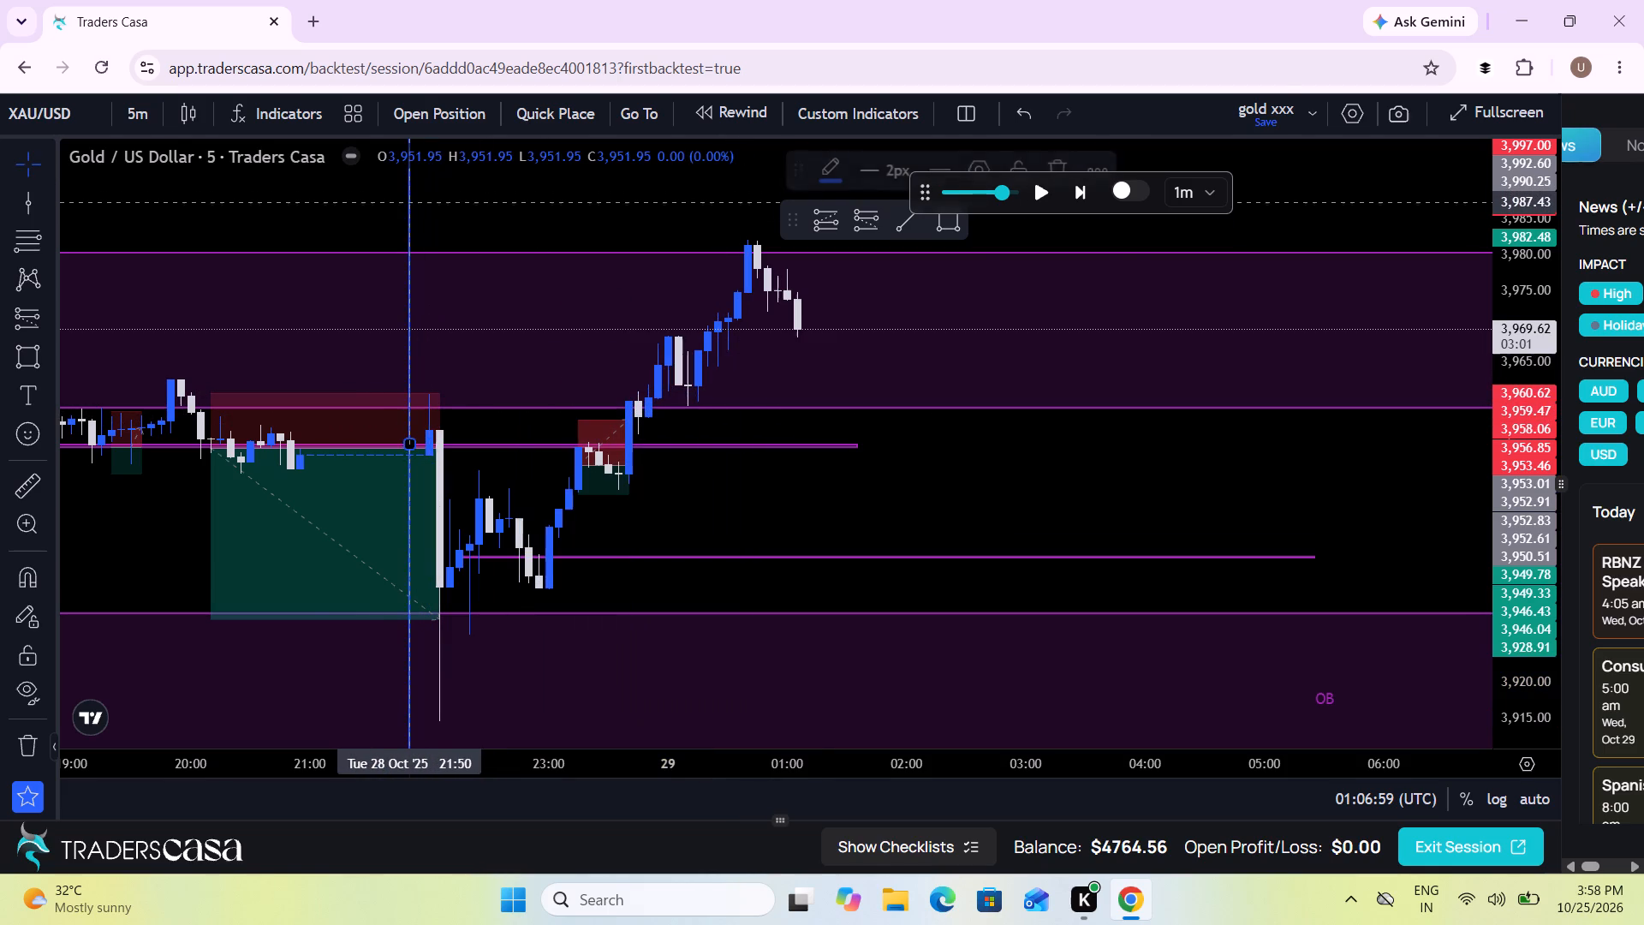
Measure the downward price range from about 3,960.55 to about 3,914.75 and compare it with the surrounding price action.
left_click(16, 495)
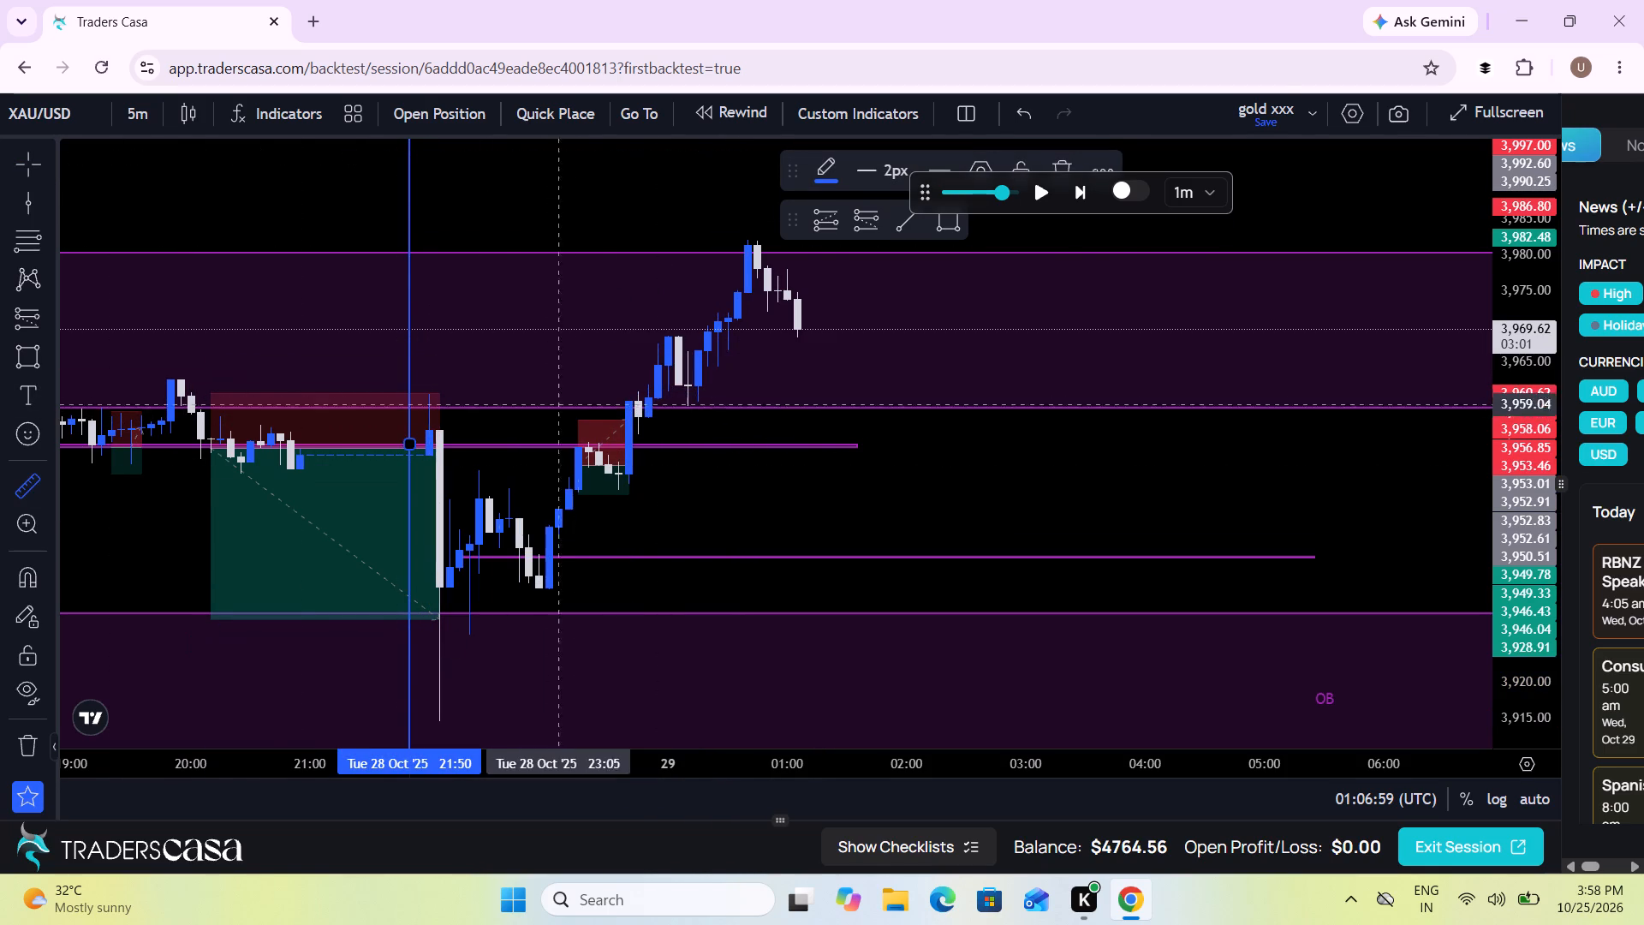
left_click(512, 393)
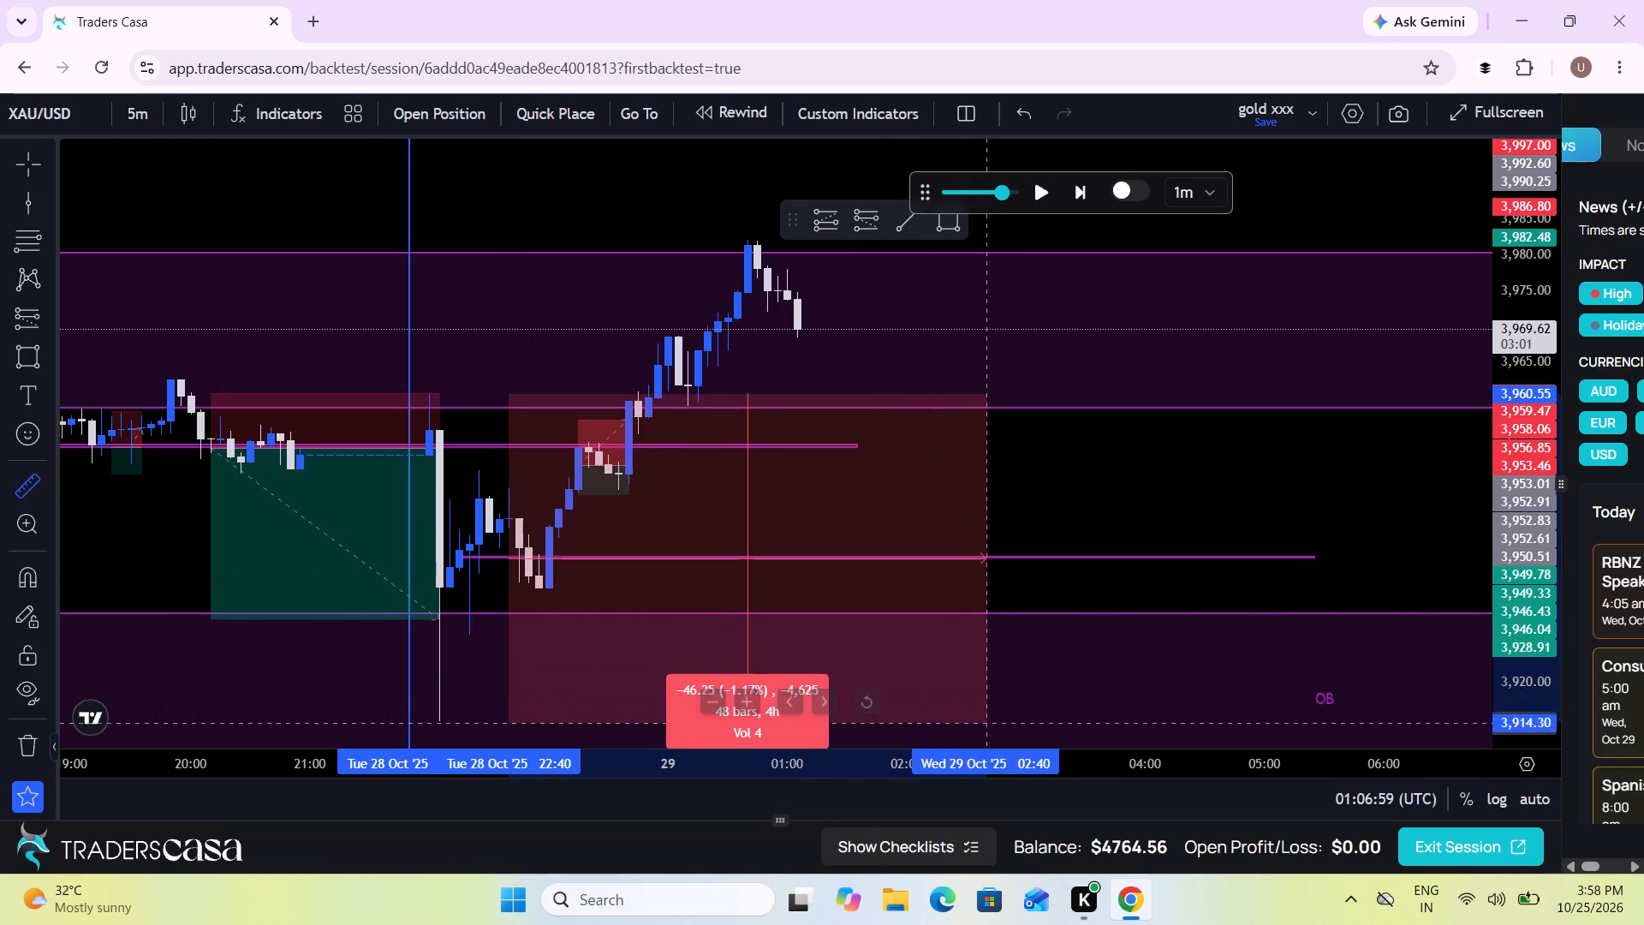
left_click(999, 719)
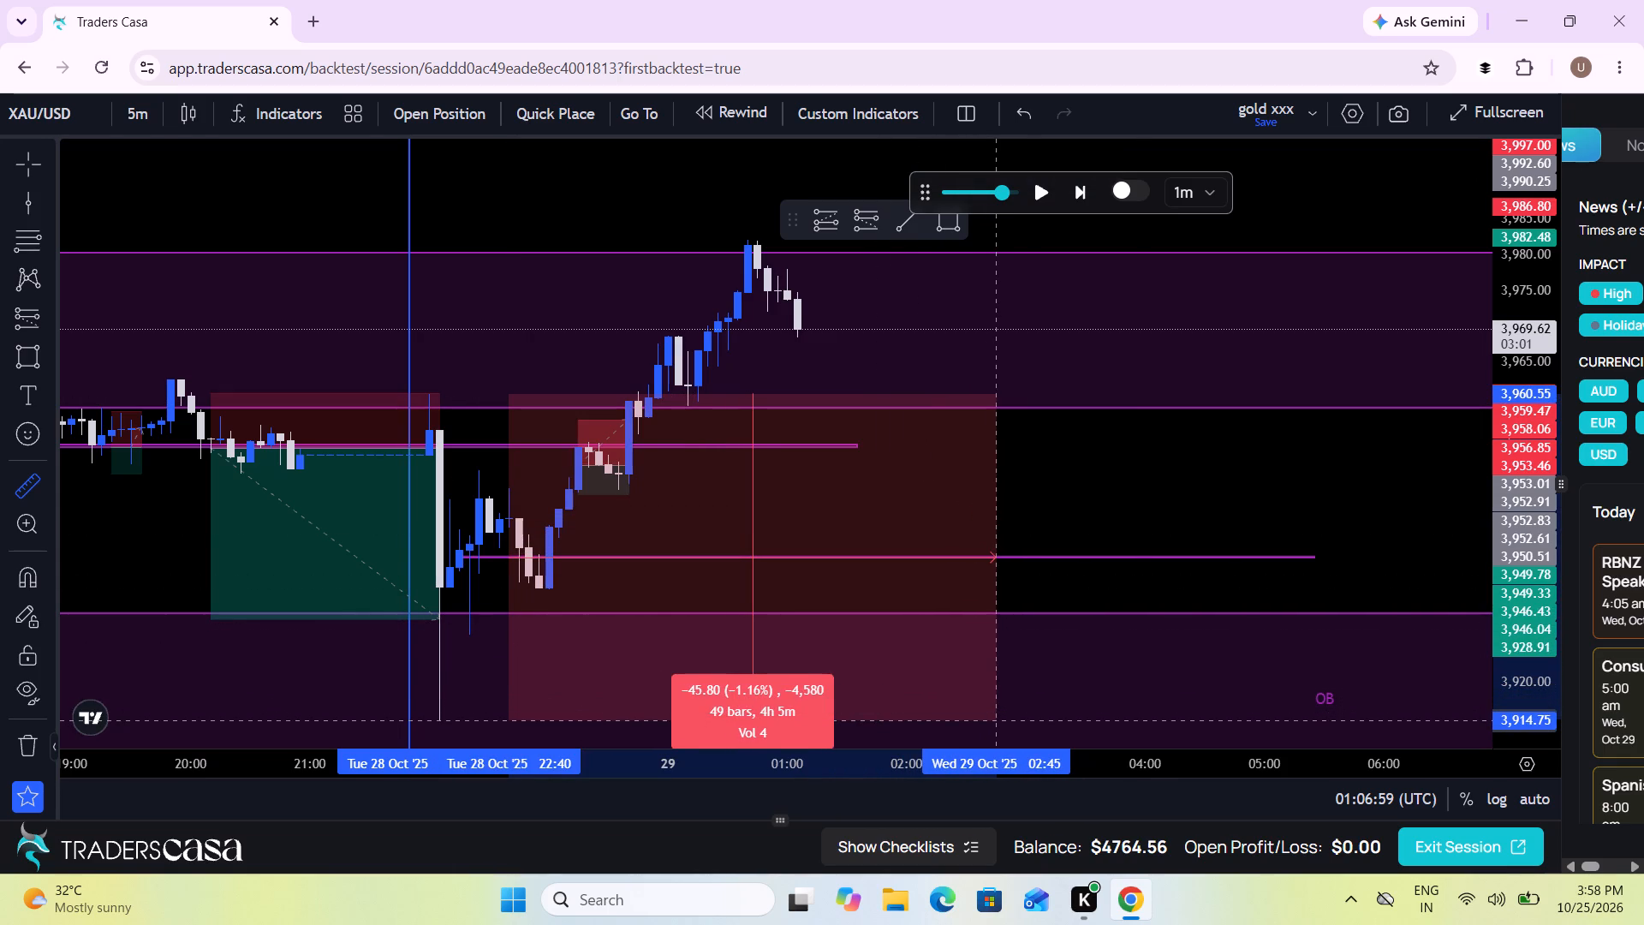
scroll(1157, 645, "right", 1)
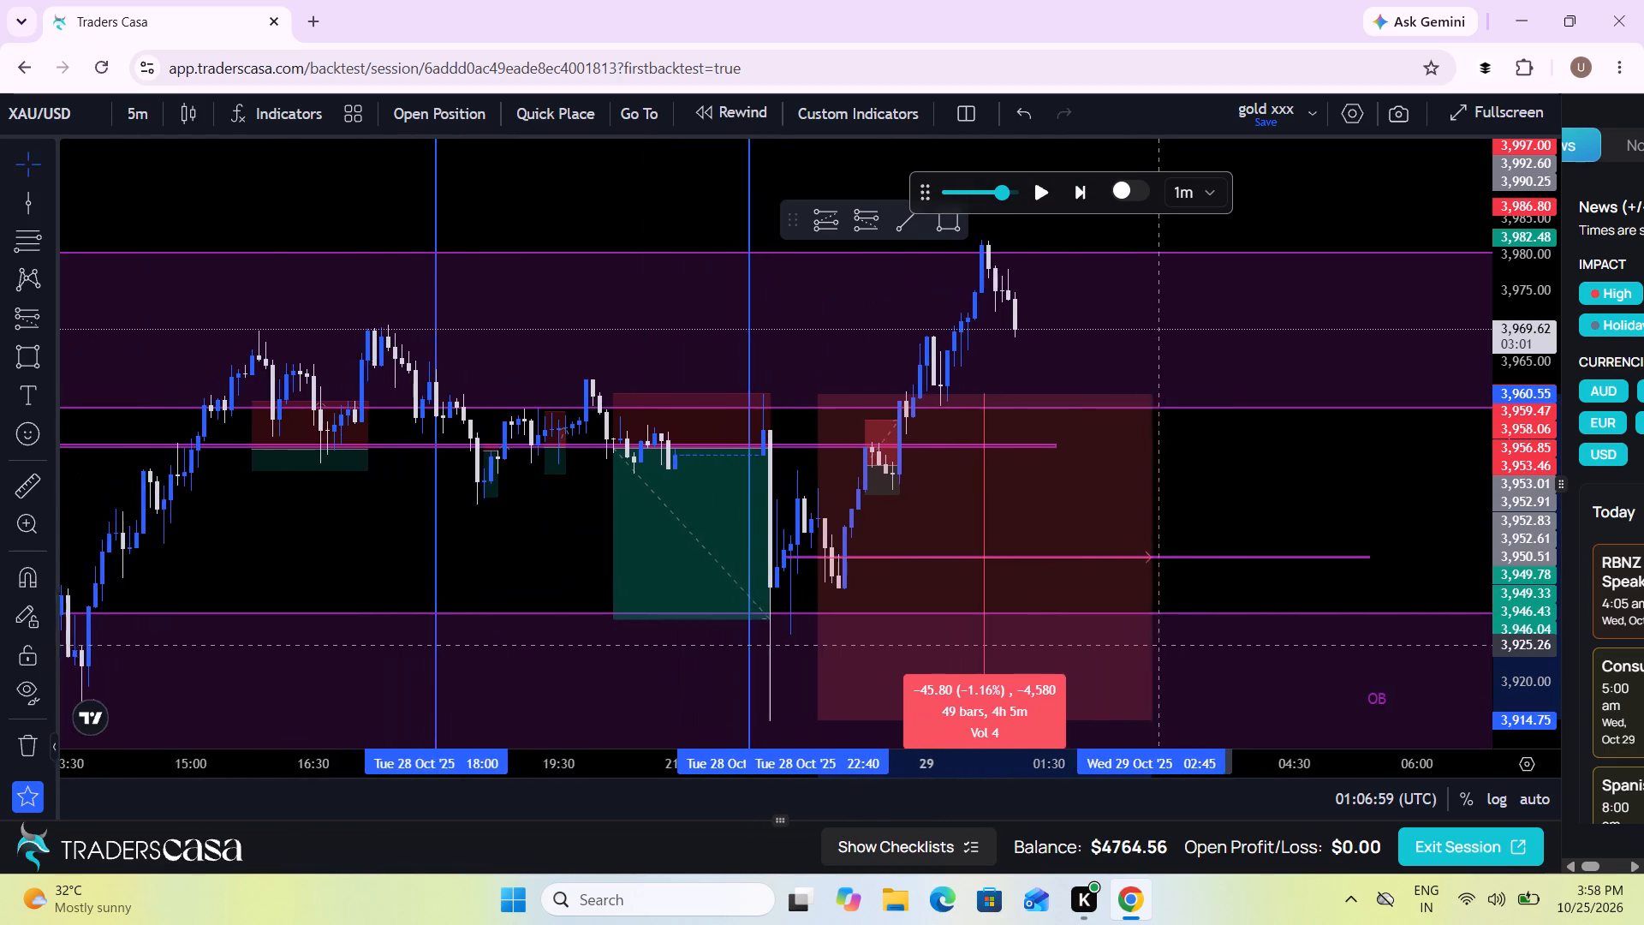
scroll(1157, 645, "right", 1)
scroll(1157, 645, "up", 2)
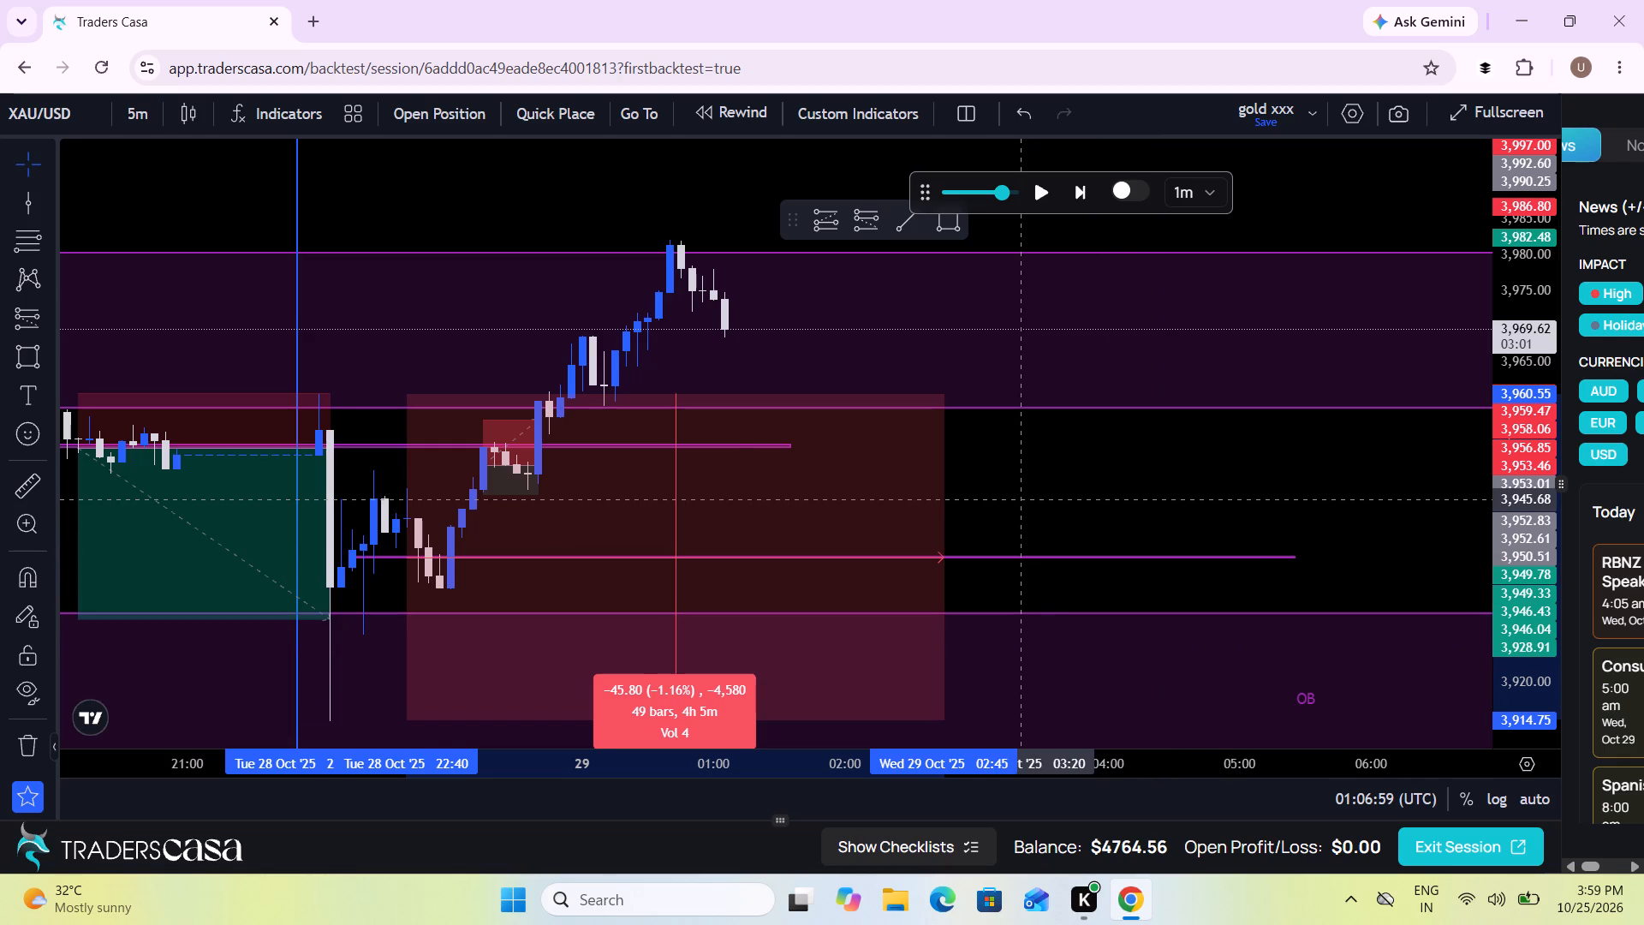
scroll(1018, 499, "down", 7)
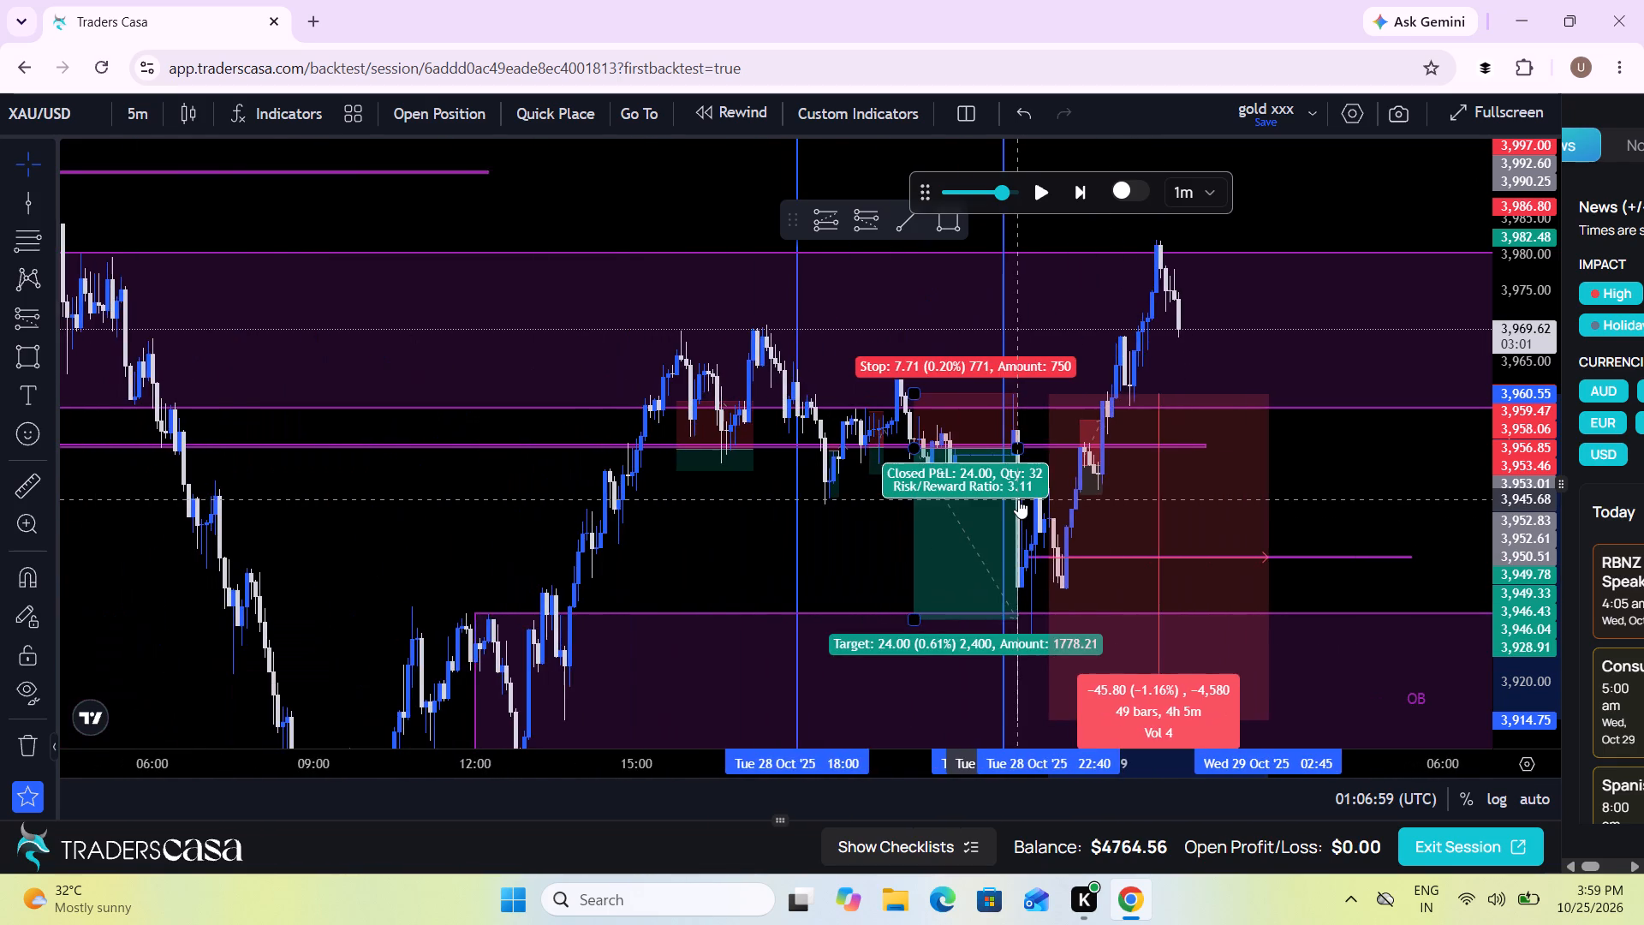
scroll(1018, 499, "up", 2)
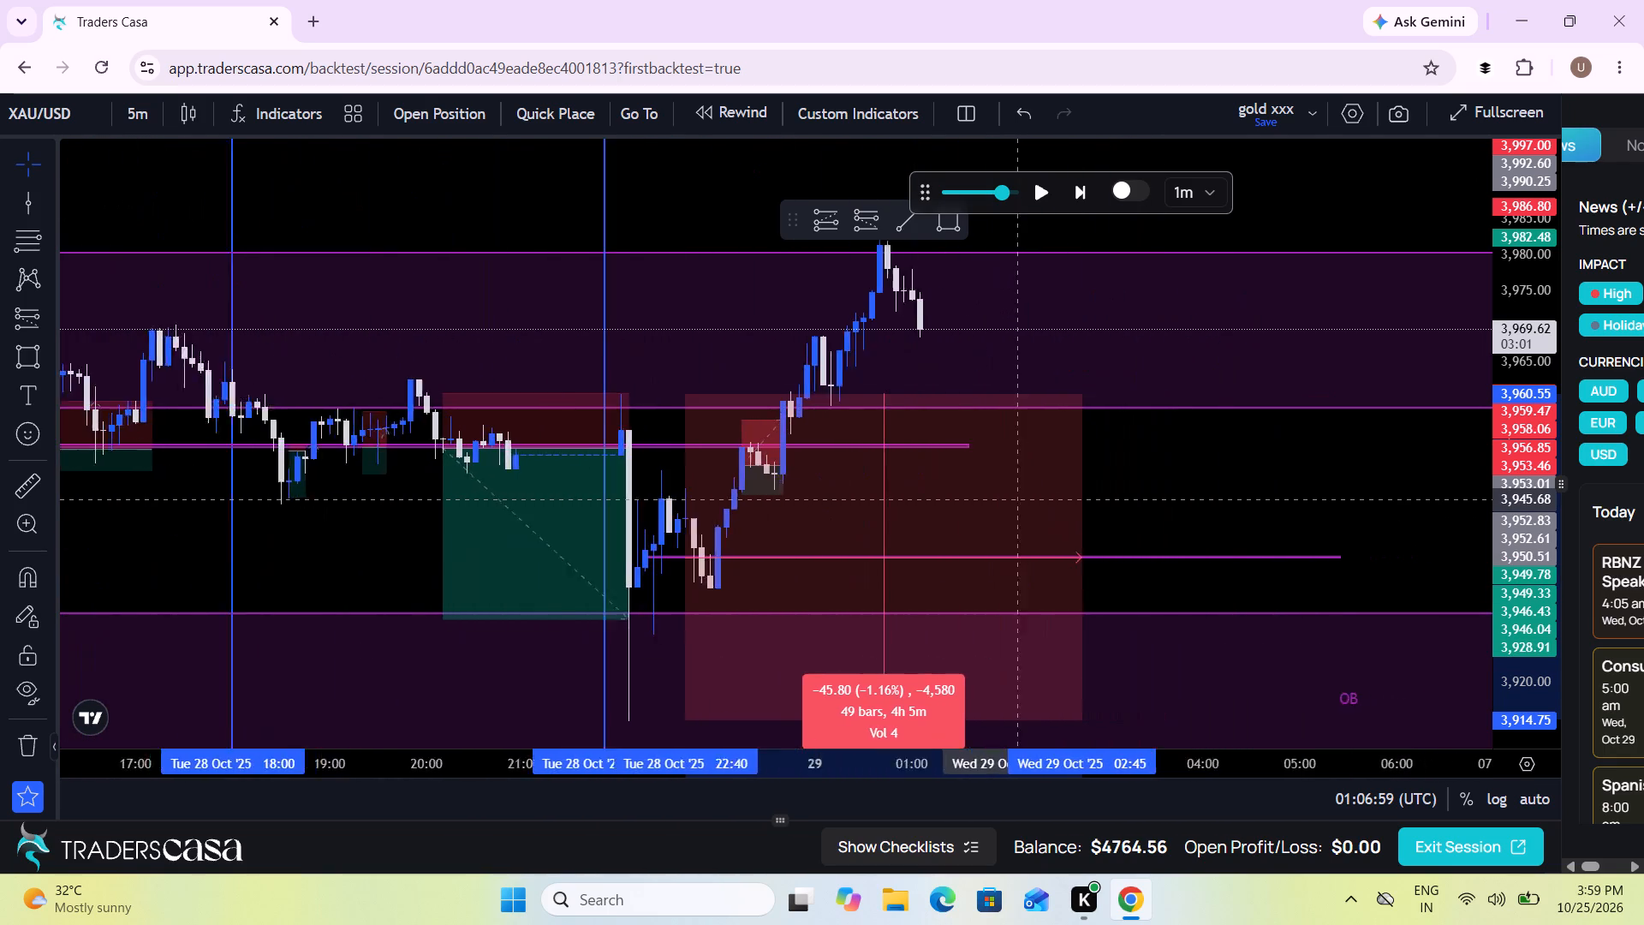
scroll(1018, 499, "up", 2)
scroll(1018, 499, "down", 1)
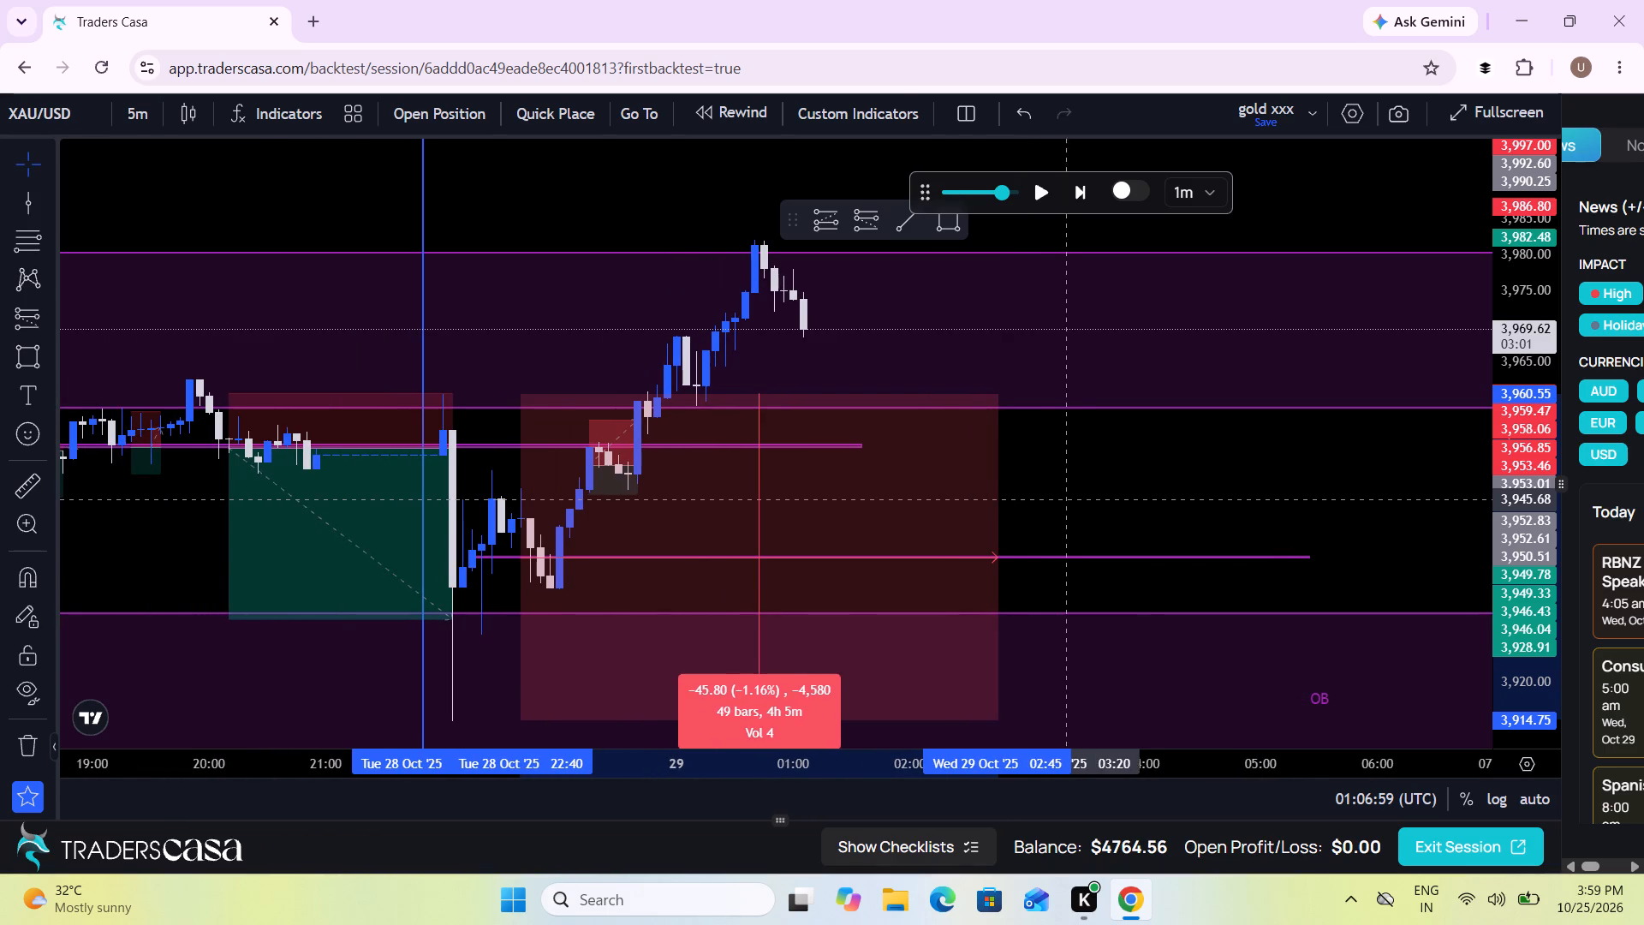
left_click(1076, 499)
Add a long position at 22:55 on 28 Oct with entry about 3,937.72, stop about 3,930.66 and target about 3,959.19.
left_click_drag(1076, 499, 1001, 533)
scroll(1001, 533, "down", 1)
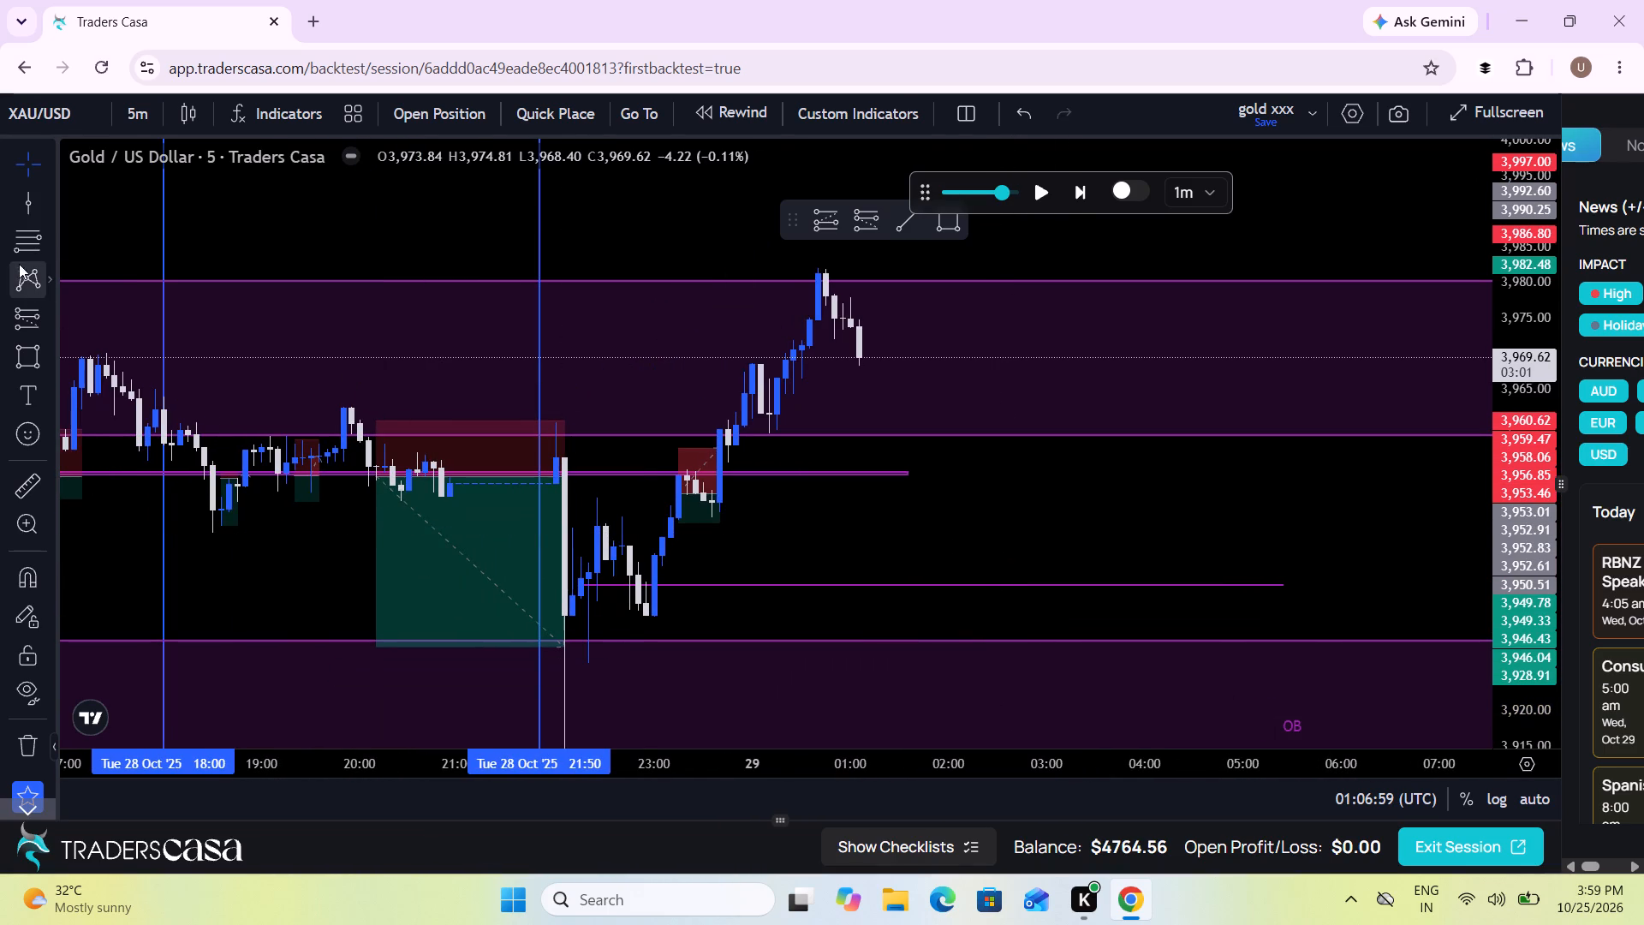
left_click(57, 320)
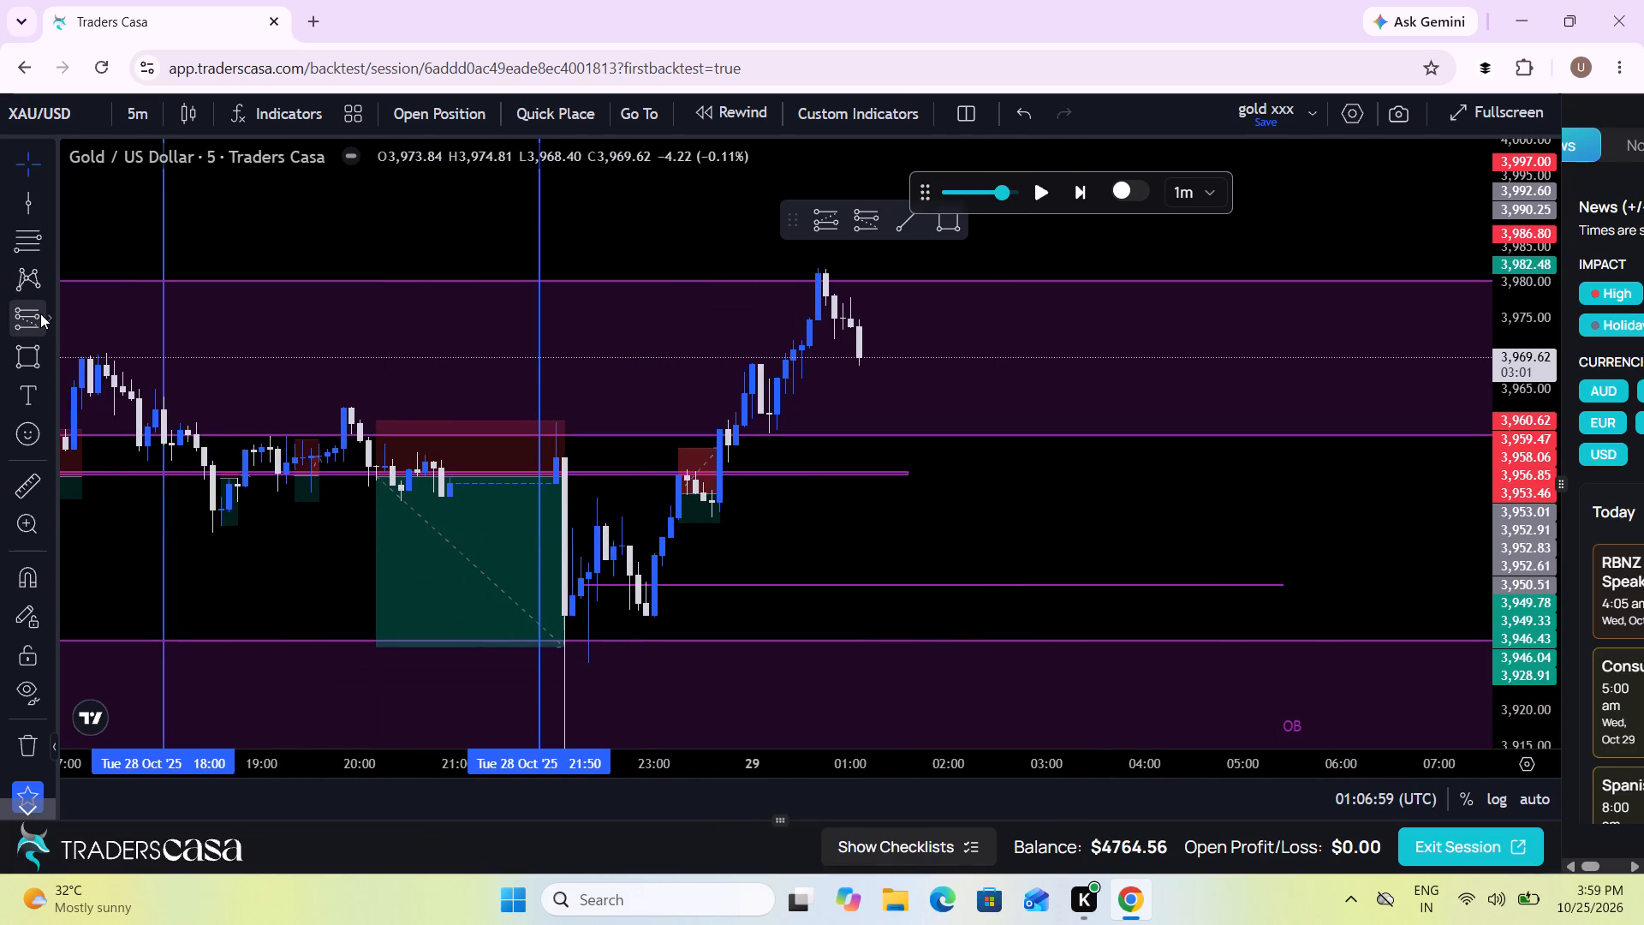
left_click(49, 313)
left_click(194, 291)
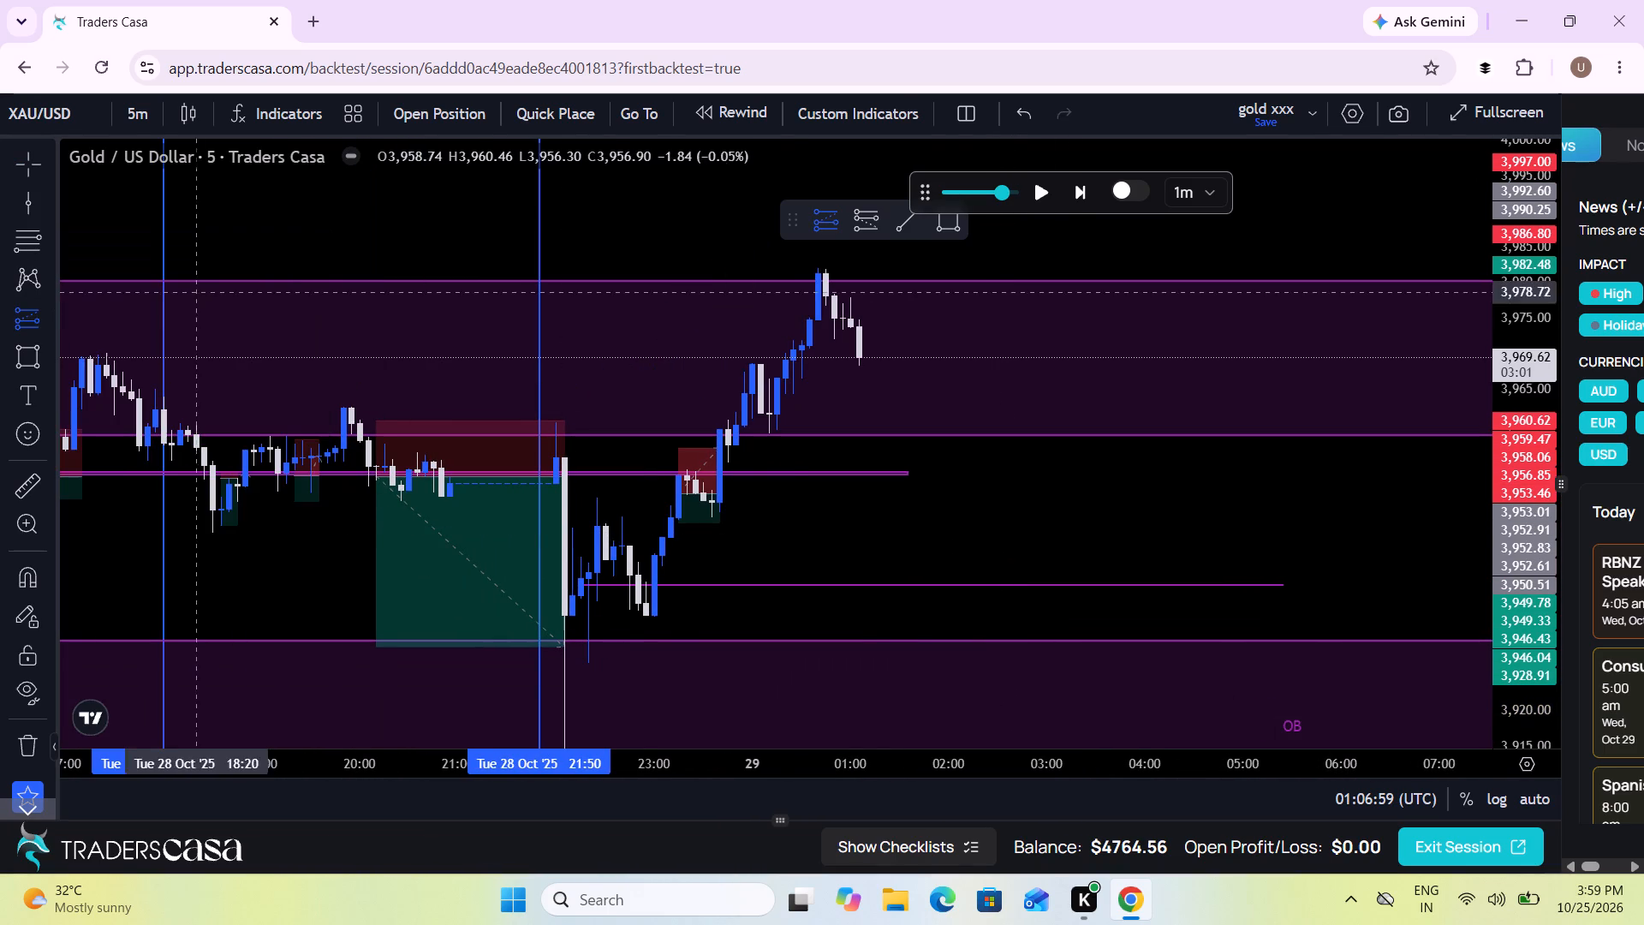
left_click(650, 584)
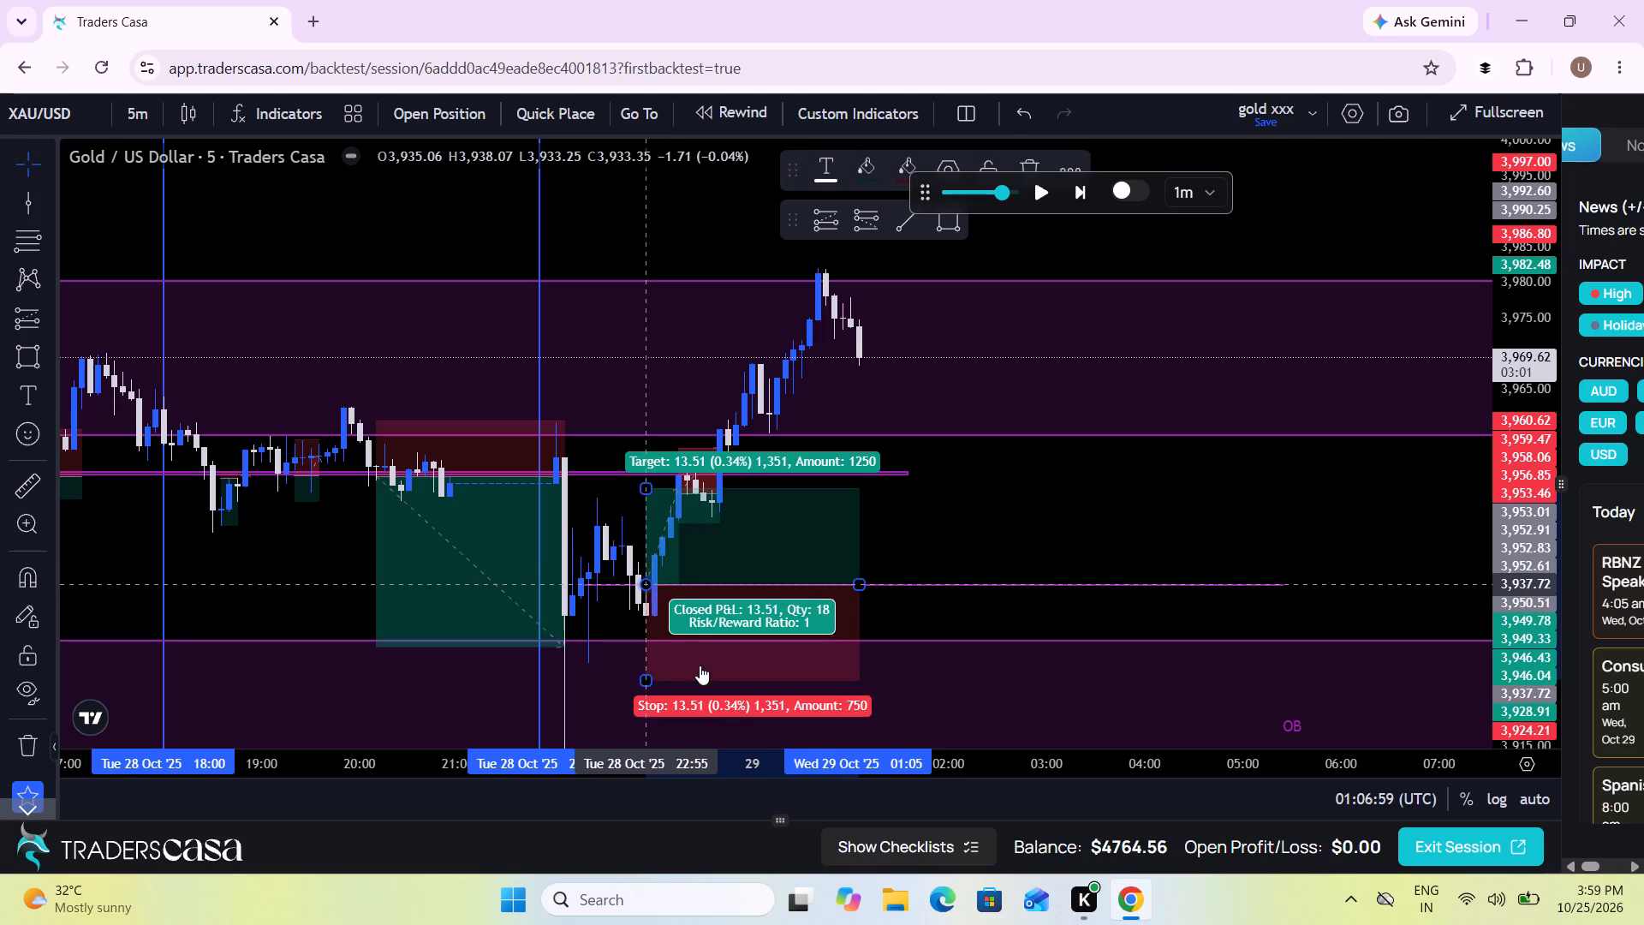
left_click_drag(650, 678, 658, 634)
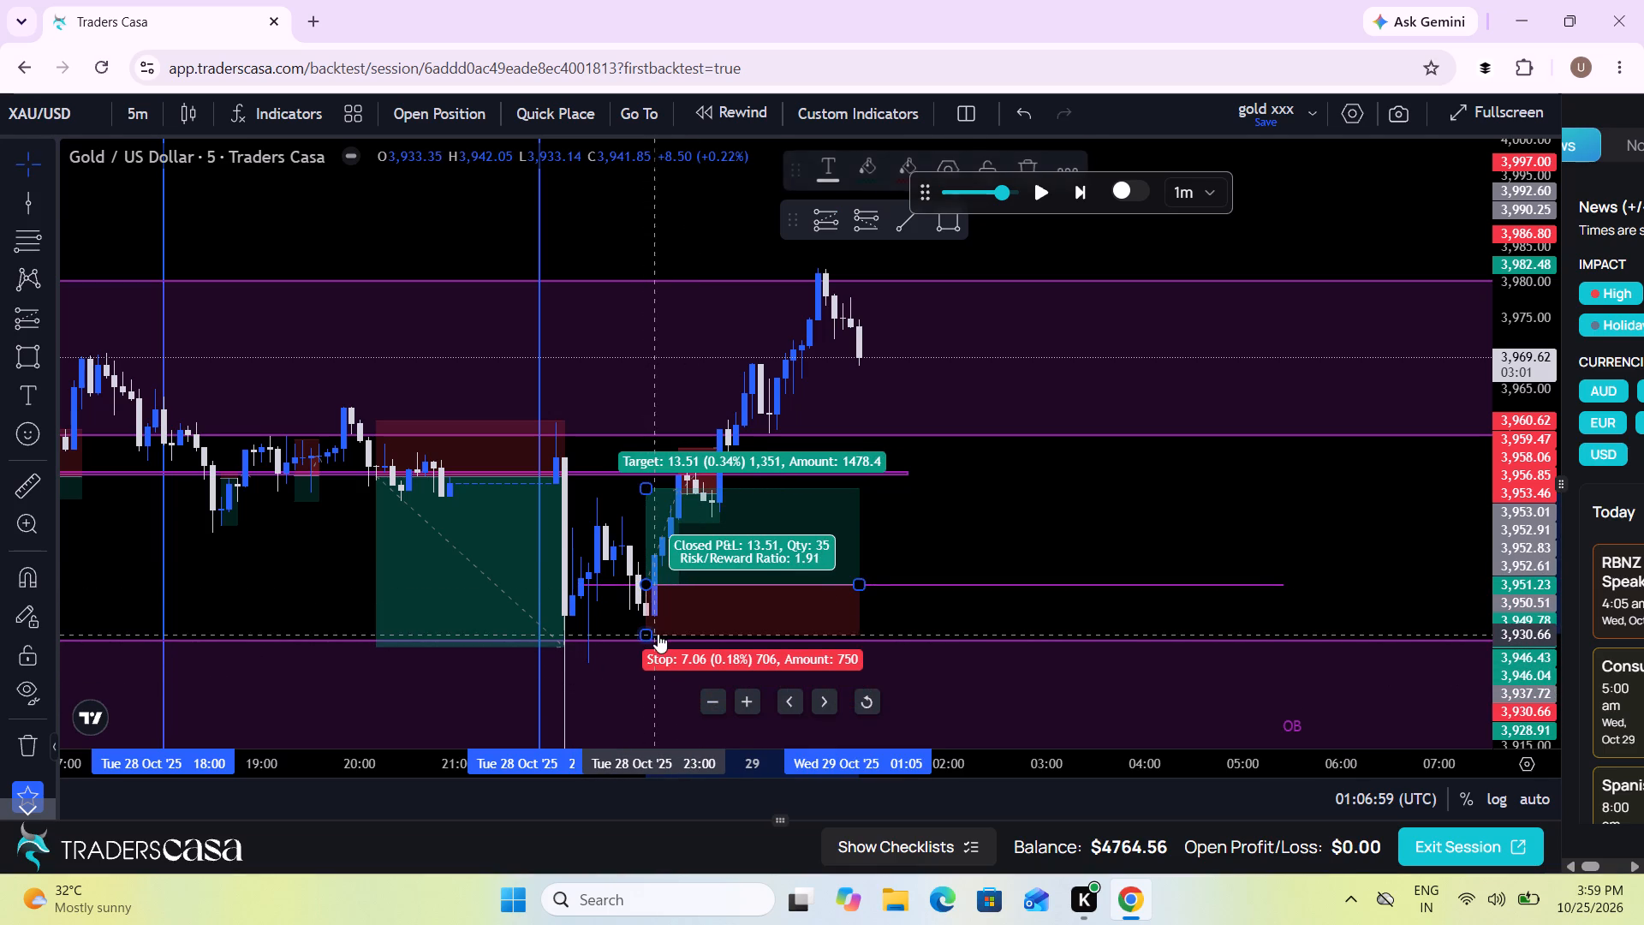
left_click_drag(648, 487, 650, 431)
left_click(961, 513)
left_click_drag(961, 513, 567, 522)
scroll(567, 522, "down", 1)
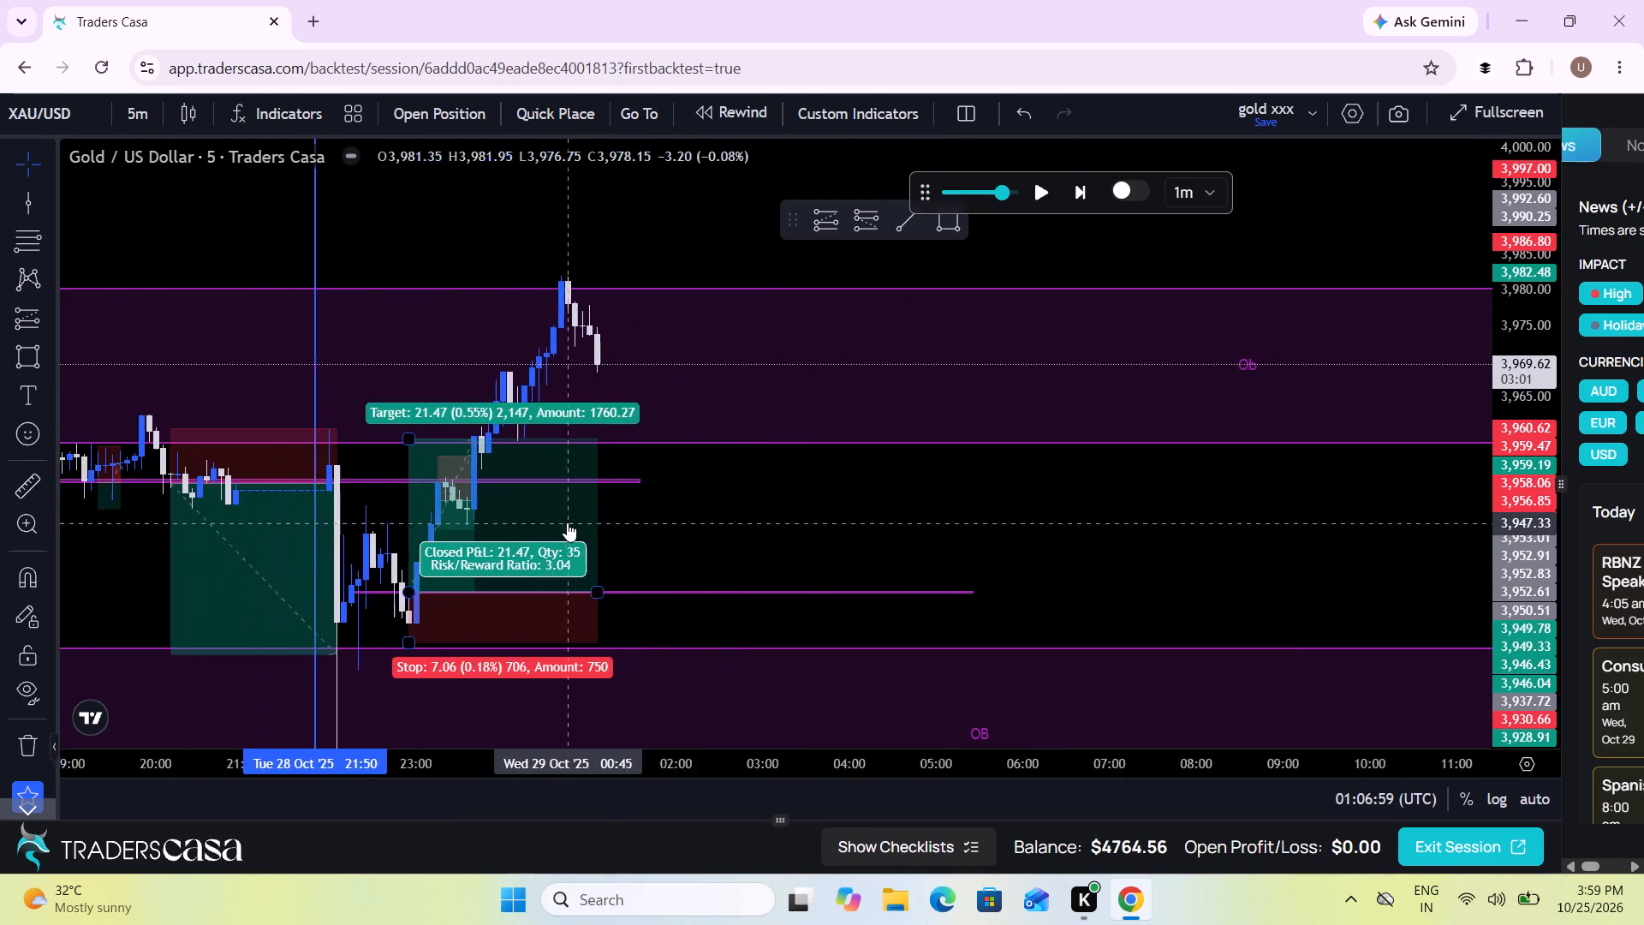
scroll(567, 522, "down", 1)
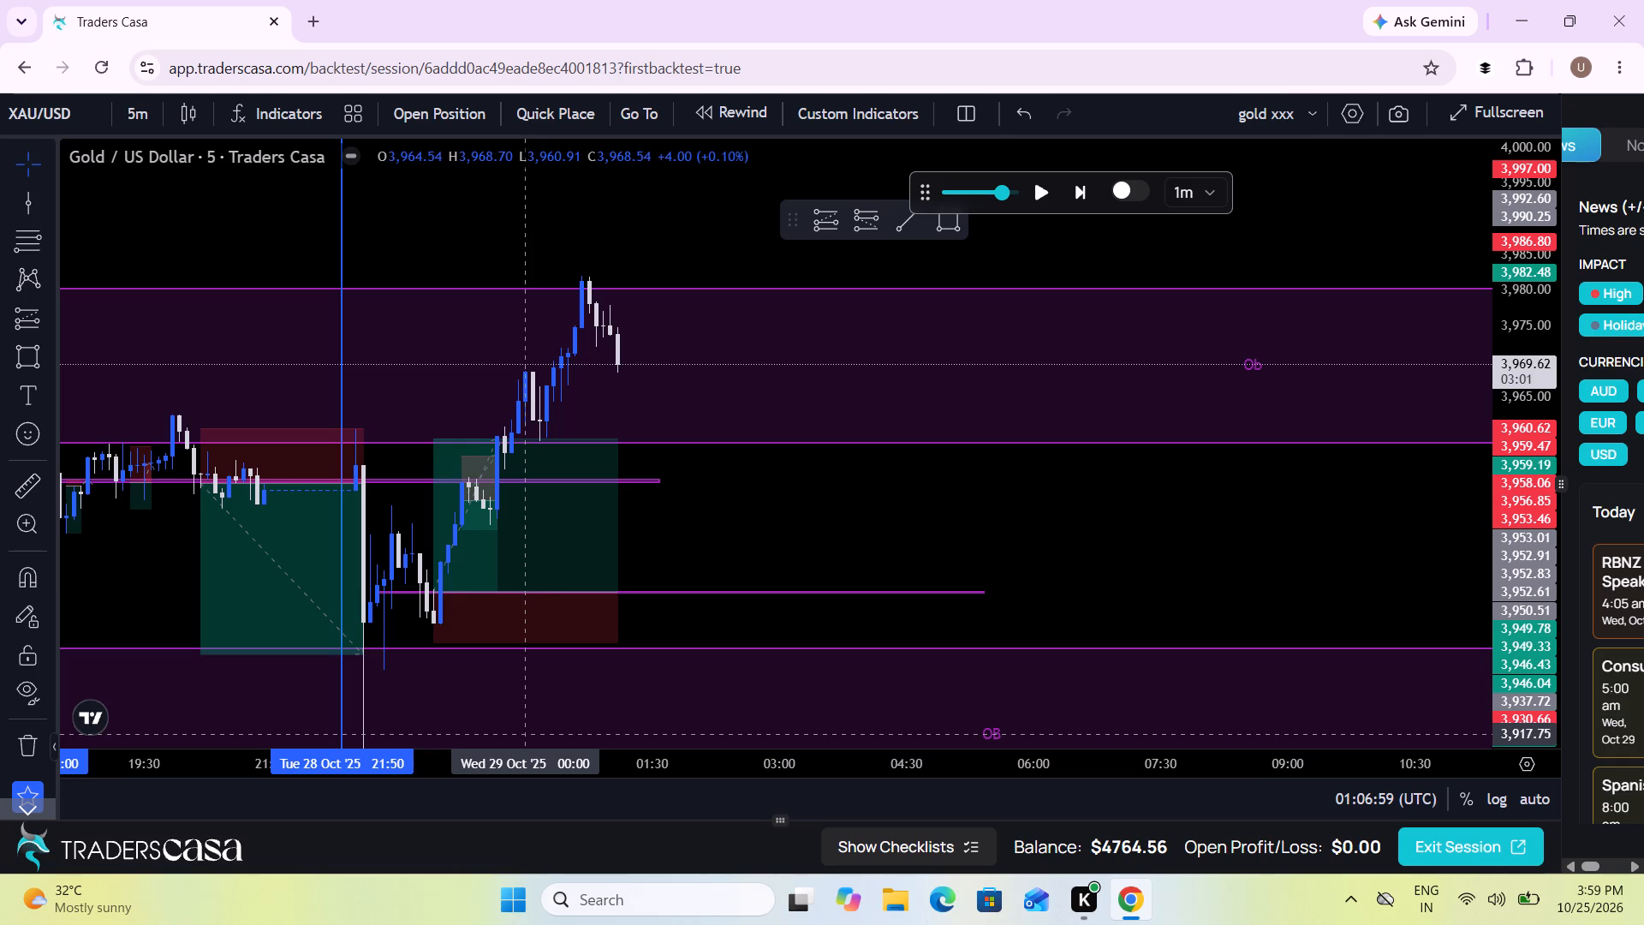
Examine the price action around the closed short and the marked long setup between 28 and 29 Oct.
left_click_drag(782, 504, 830, 569)
scroll(830, 569, "up", 1)
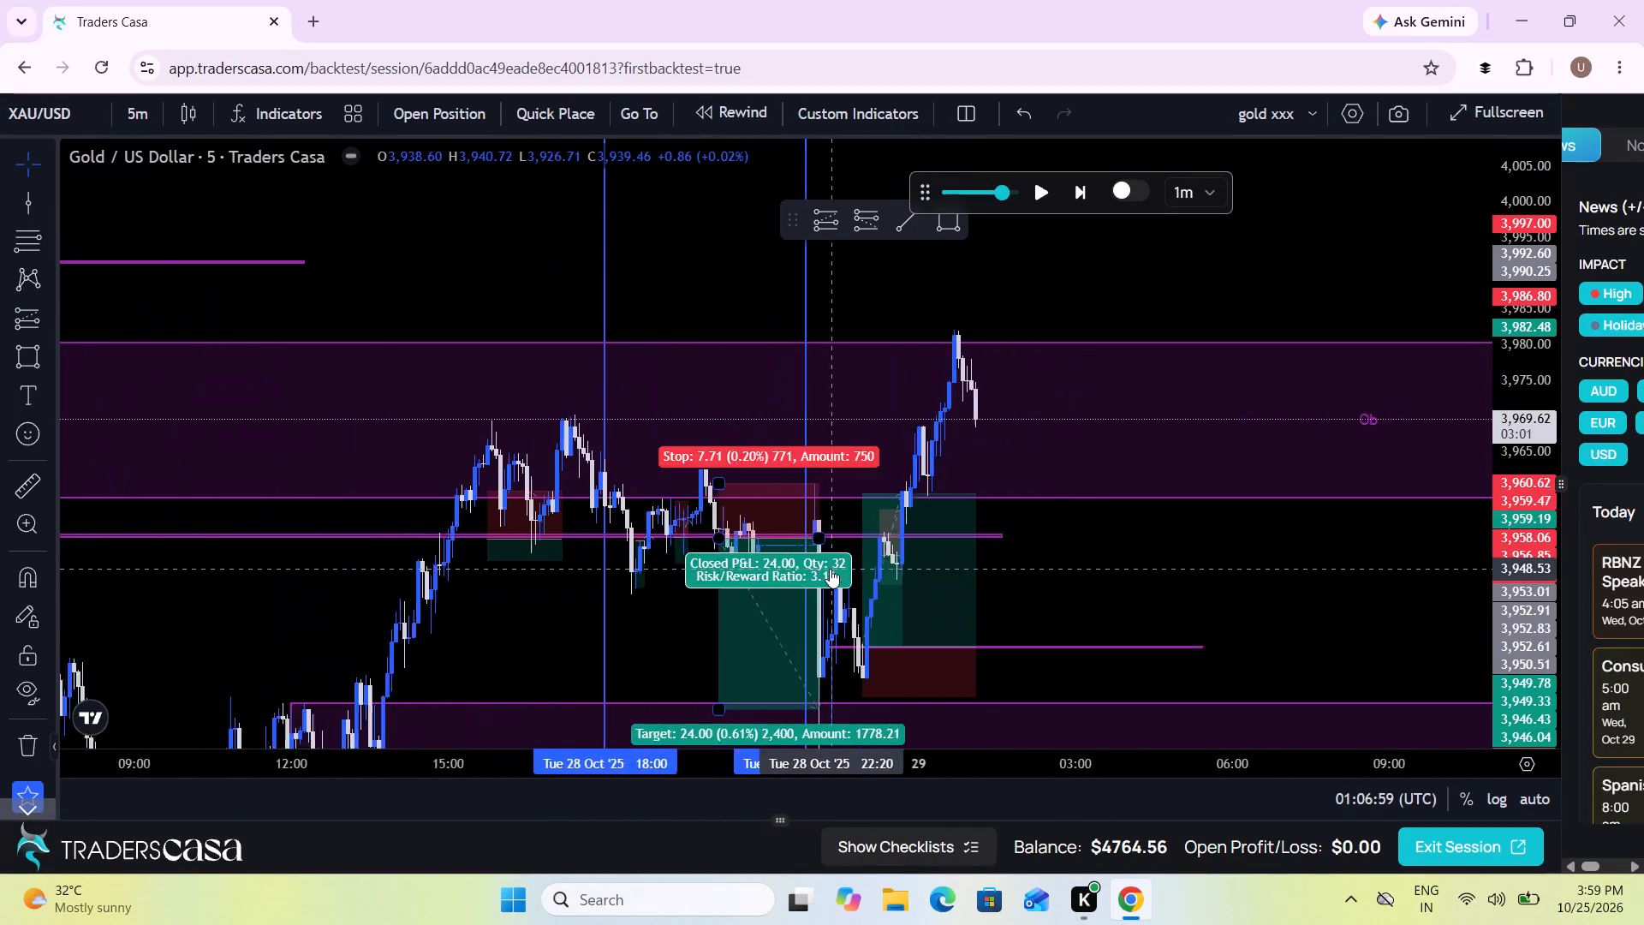
scroll(830, 569, "up", 4)
scroll(830, 569, "down", 3)
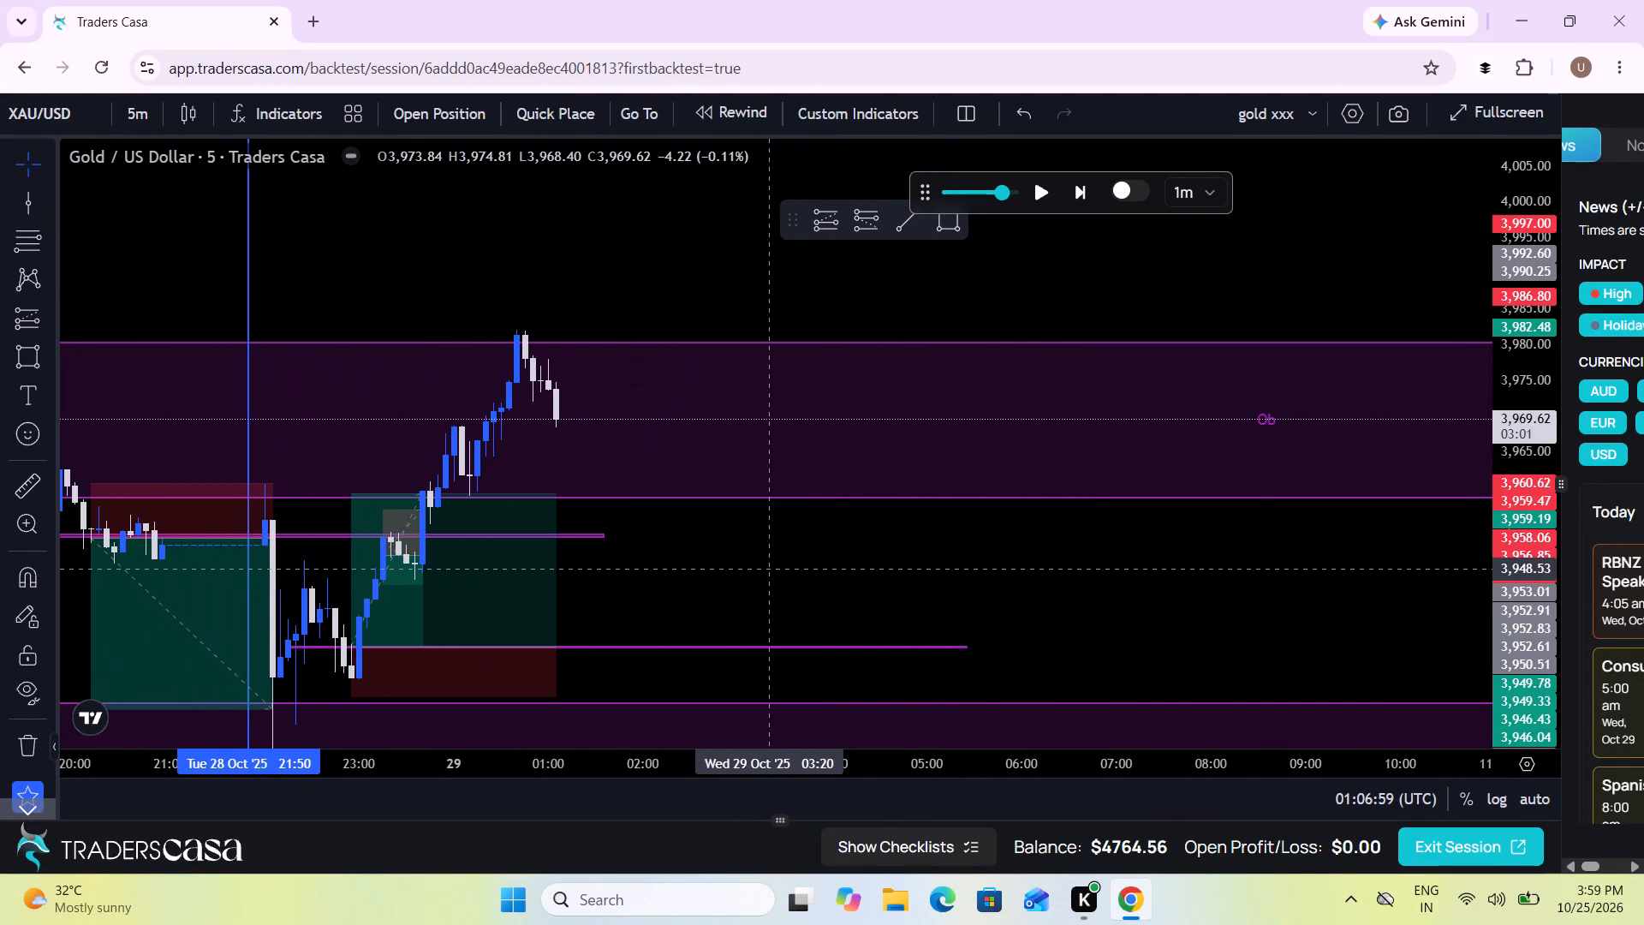
left_click_drag(770, 569, 754, 546)
scroll(754, 546, "down", 3)
left_click_drag(867, 539, 820, 444)
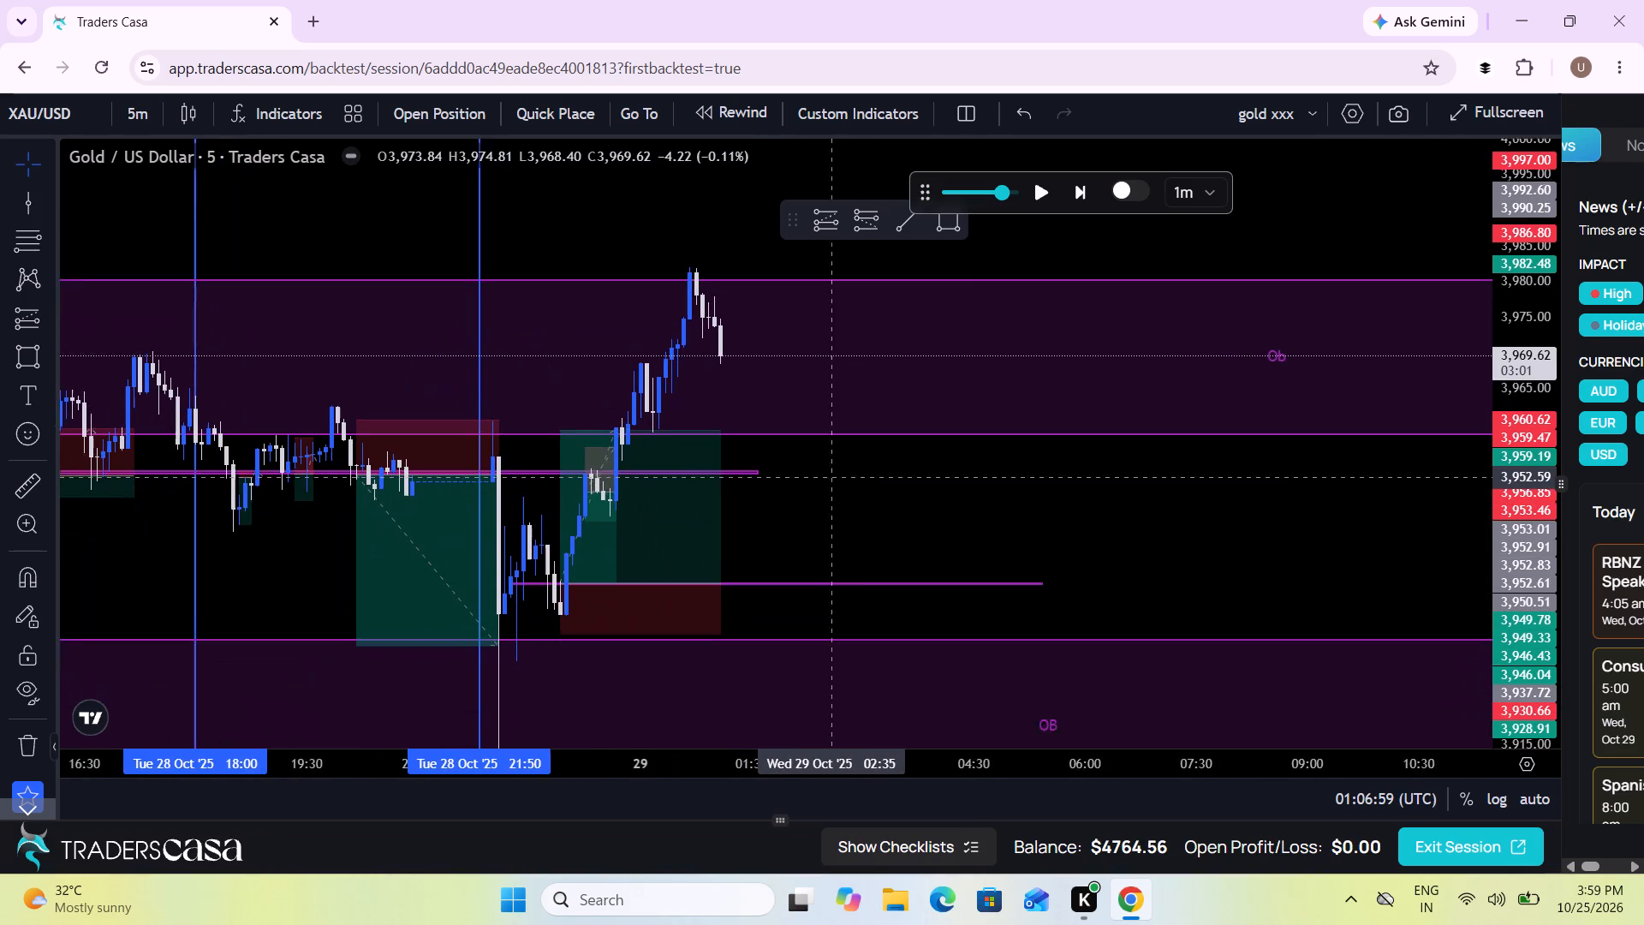
left_click_drag(820, 444, 792, 363)
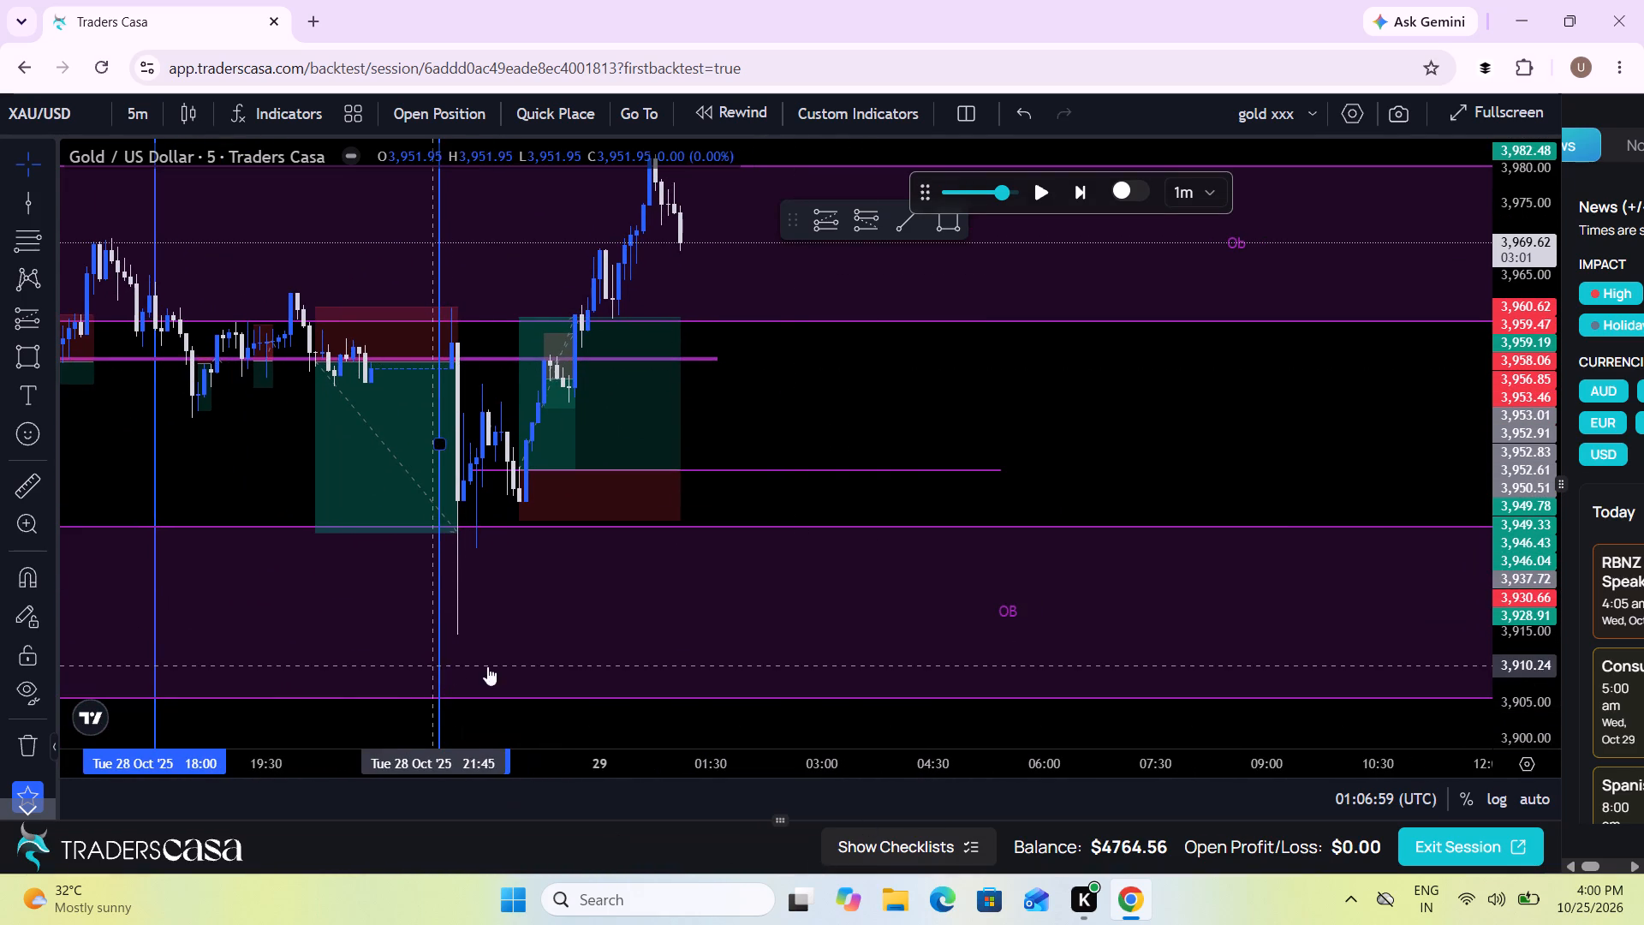
left_click_drag(866, 322, 861, 391)
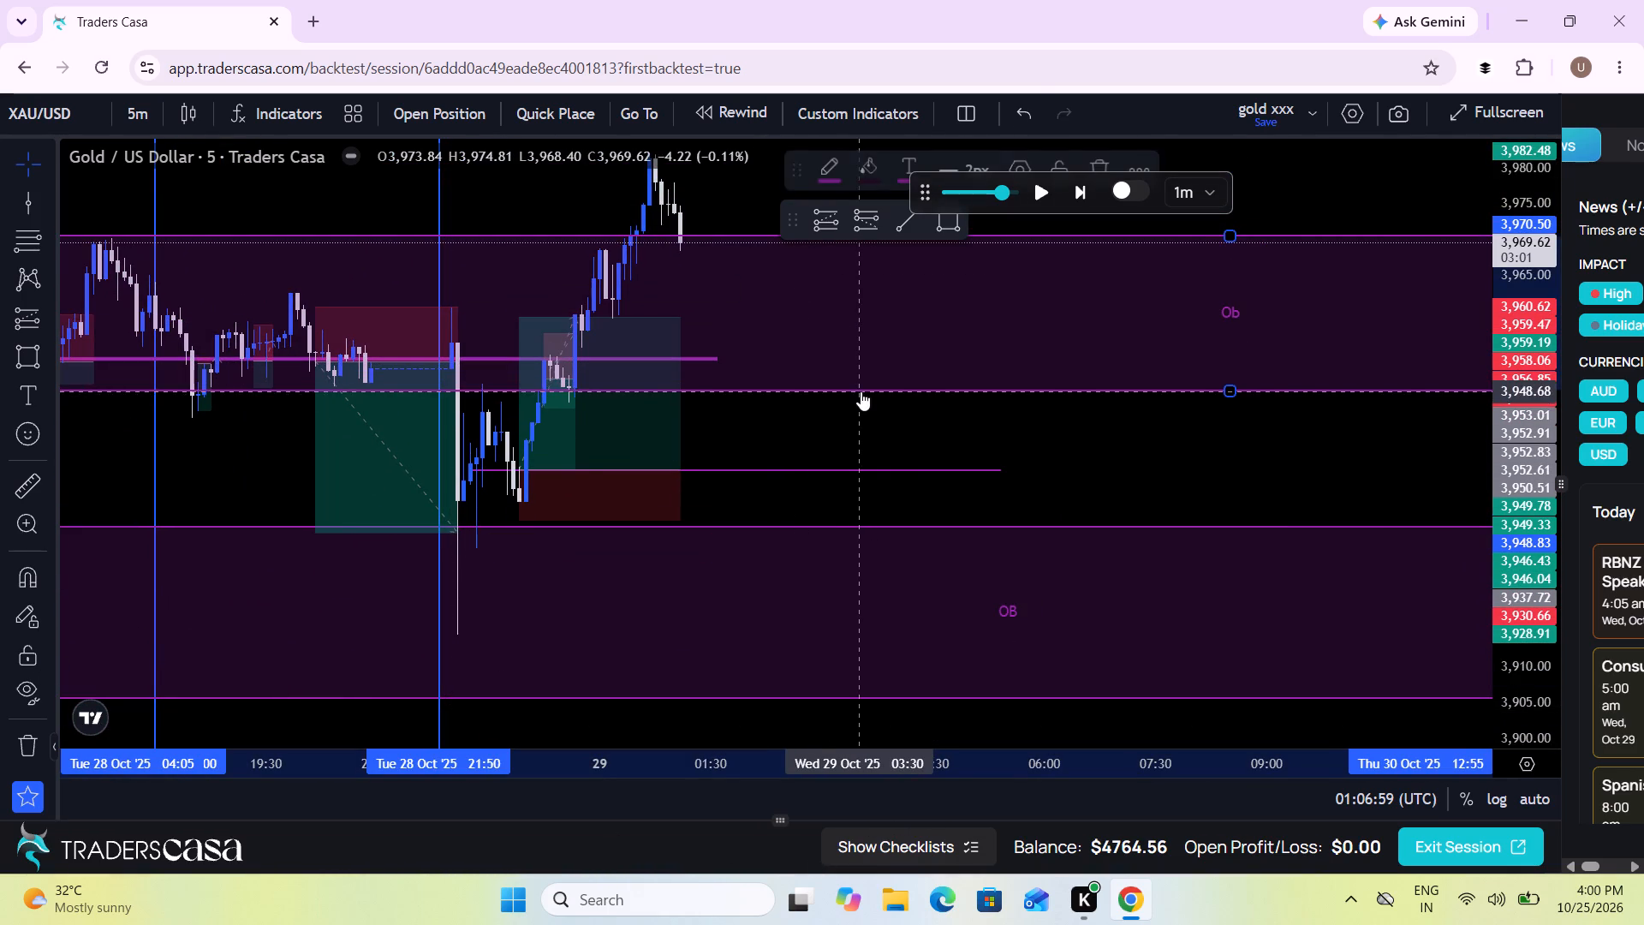
left_click(1018, 125)
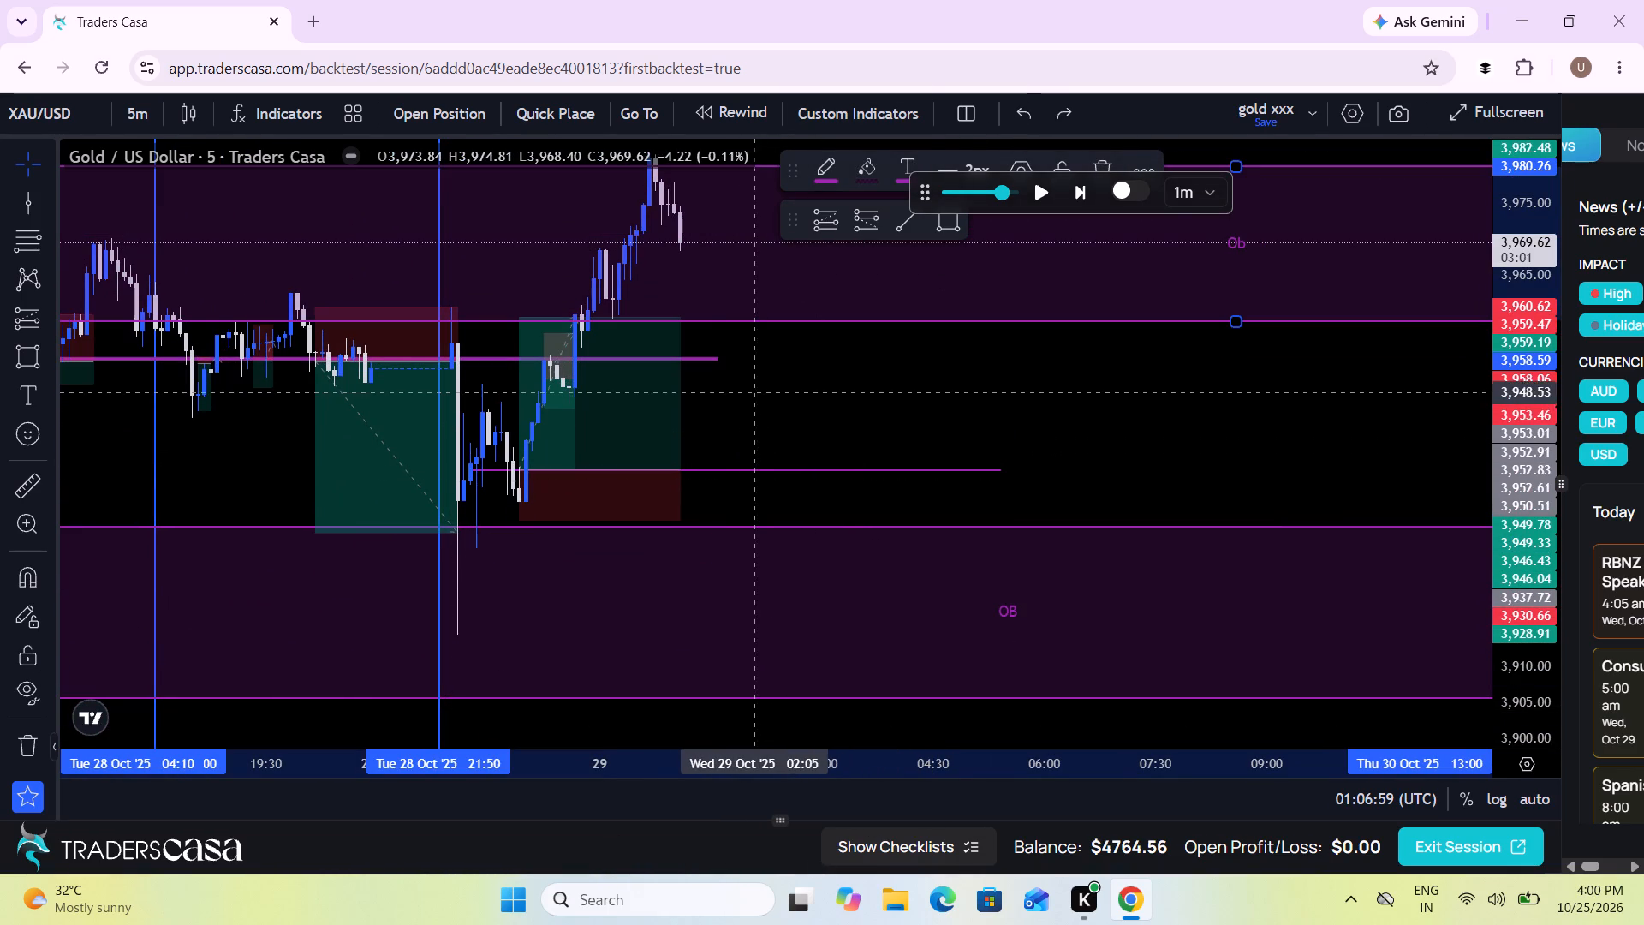
Measure the upward price range from the 28 Oct low at about 3,914.60 to about 3,982.17.
left_click_drag(757, 392, 731, 483)
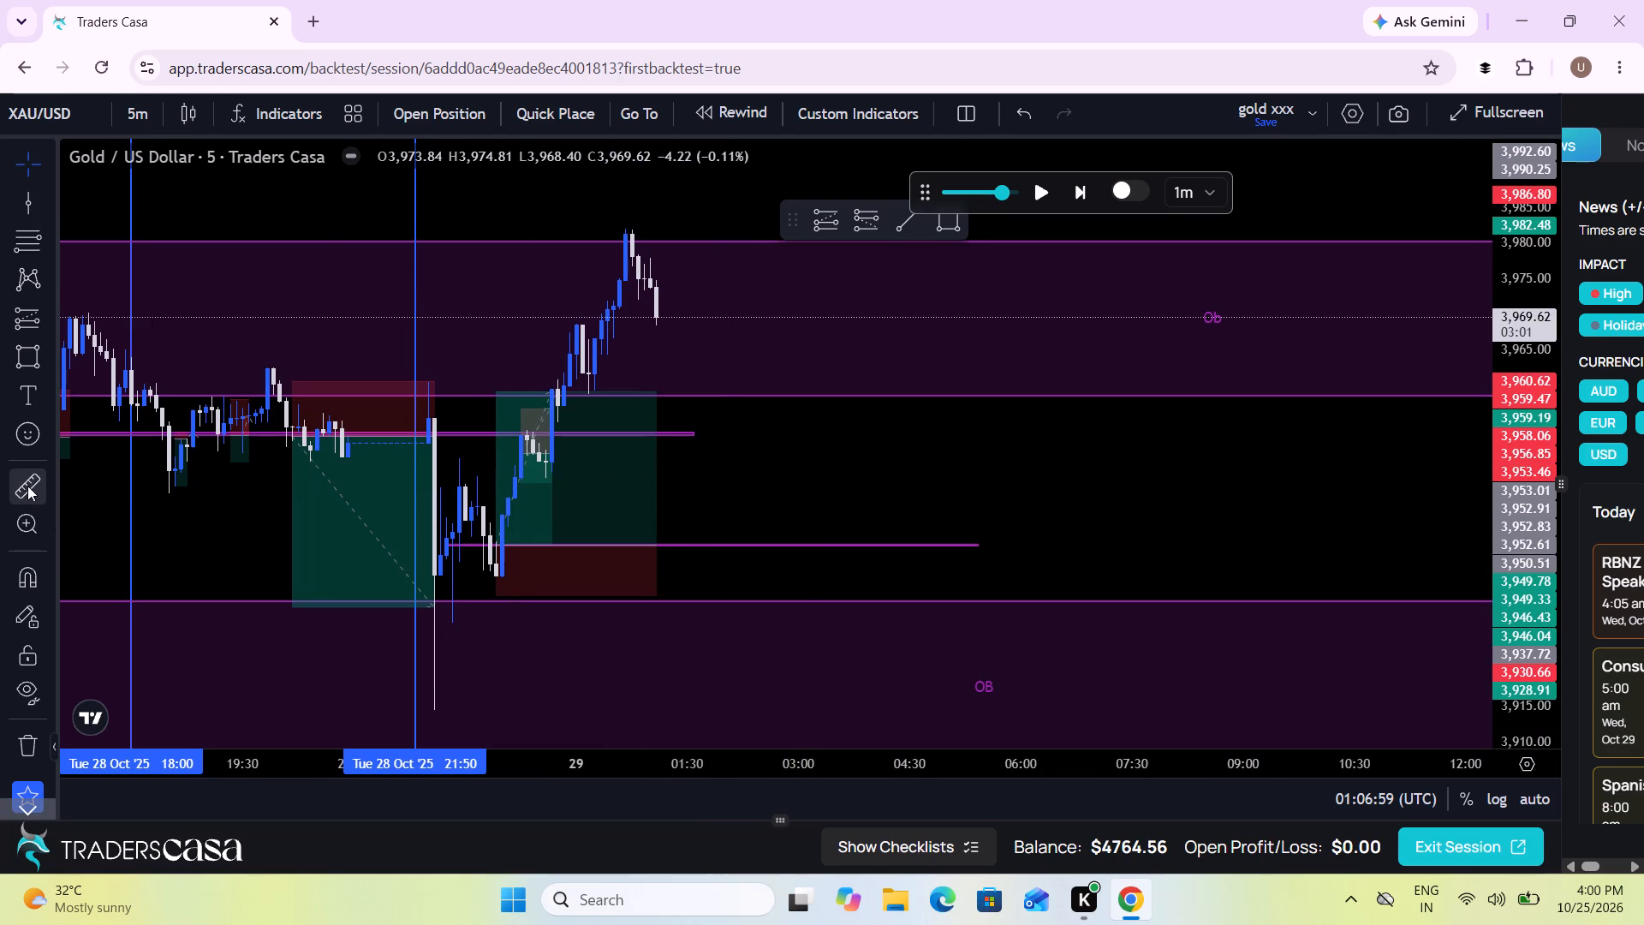
left_click(27, 486)
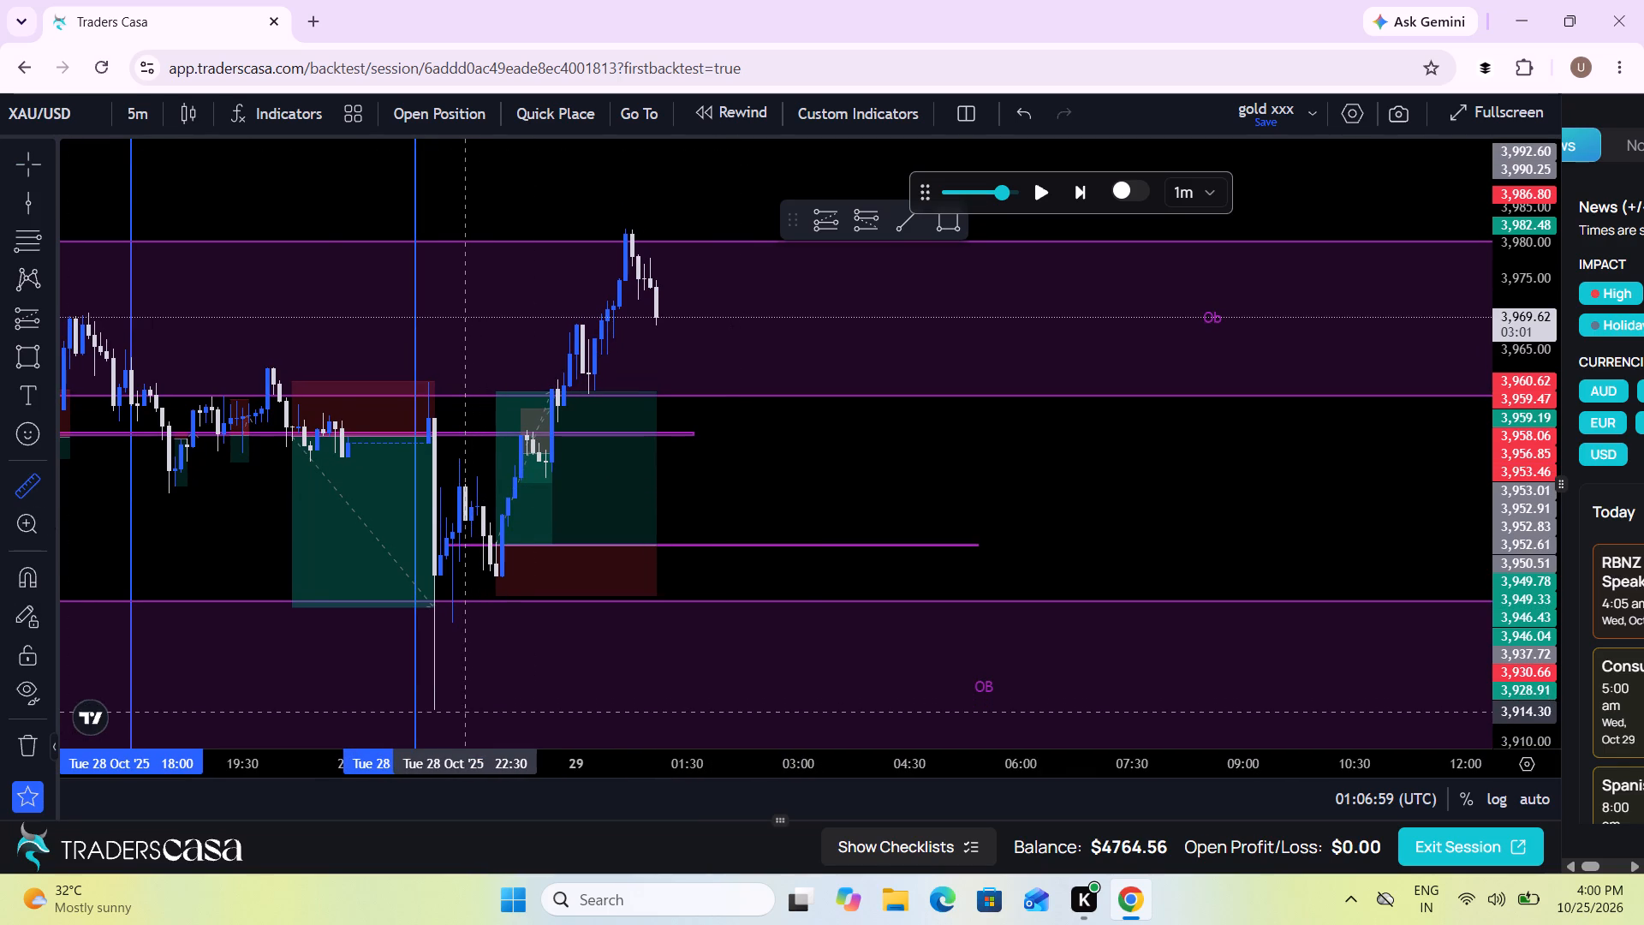
left_click(461, 709)
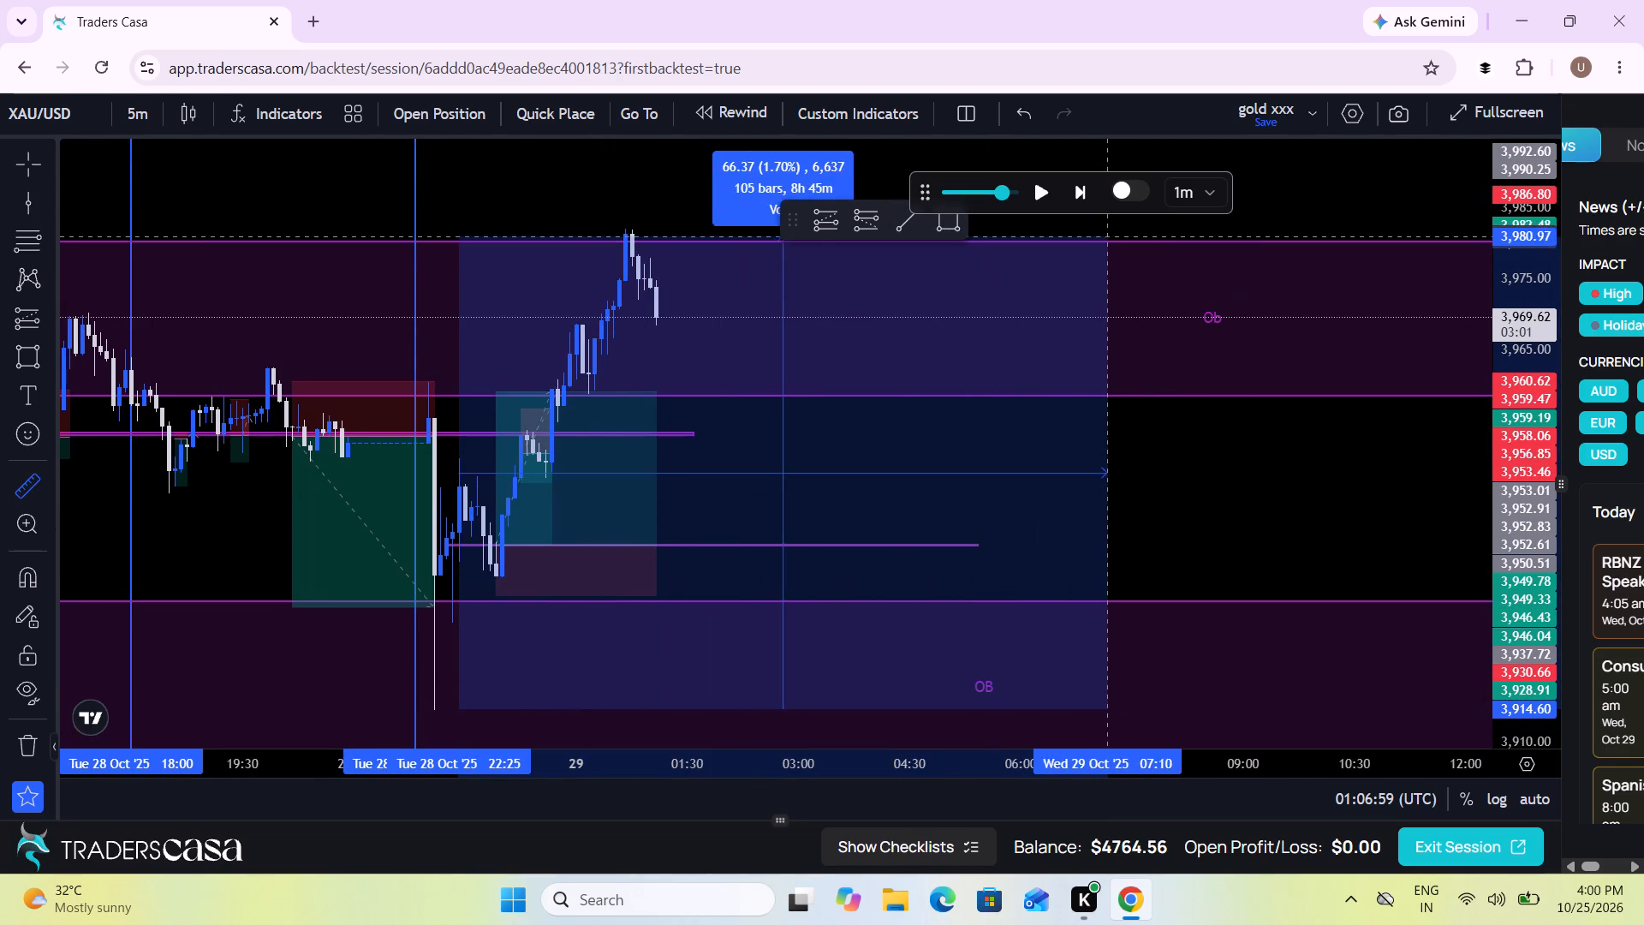
left_click(1269, 228)
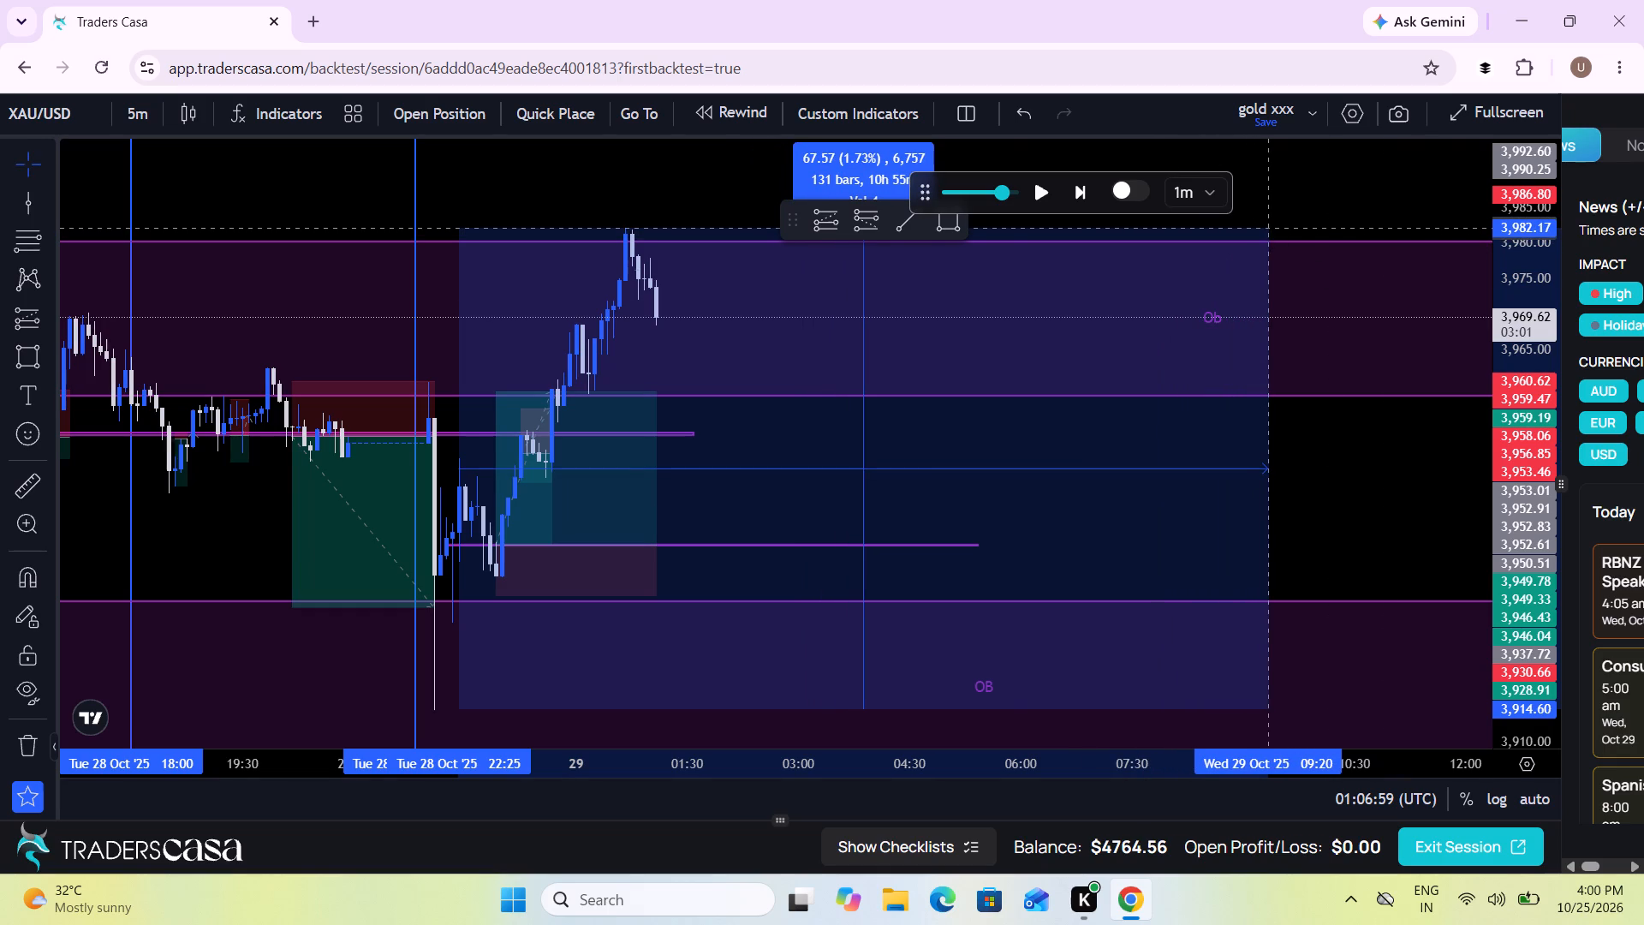
Draw a flat rectangle at the measured range's midpoint, about 3,948.38, from 22:25 on 28 Oct to 10:55 on 29 Oct.
left_click(26, 358)
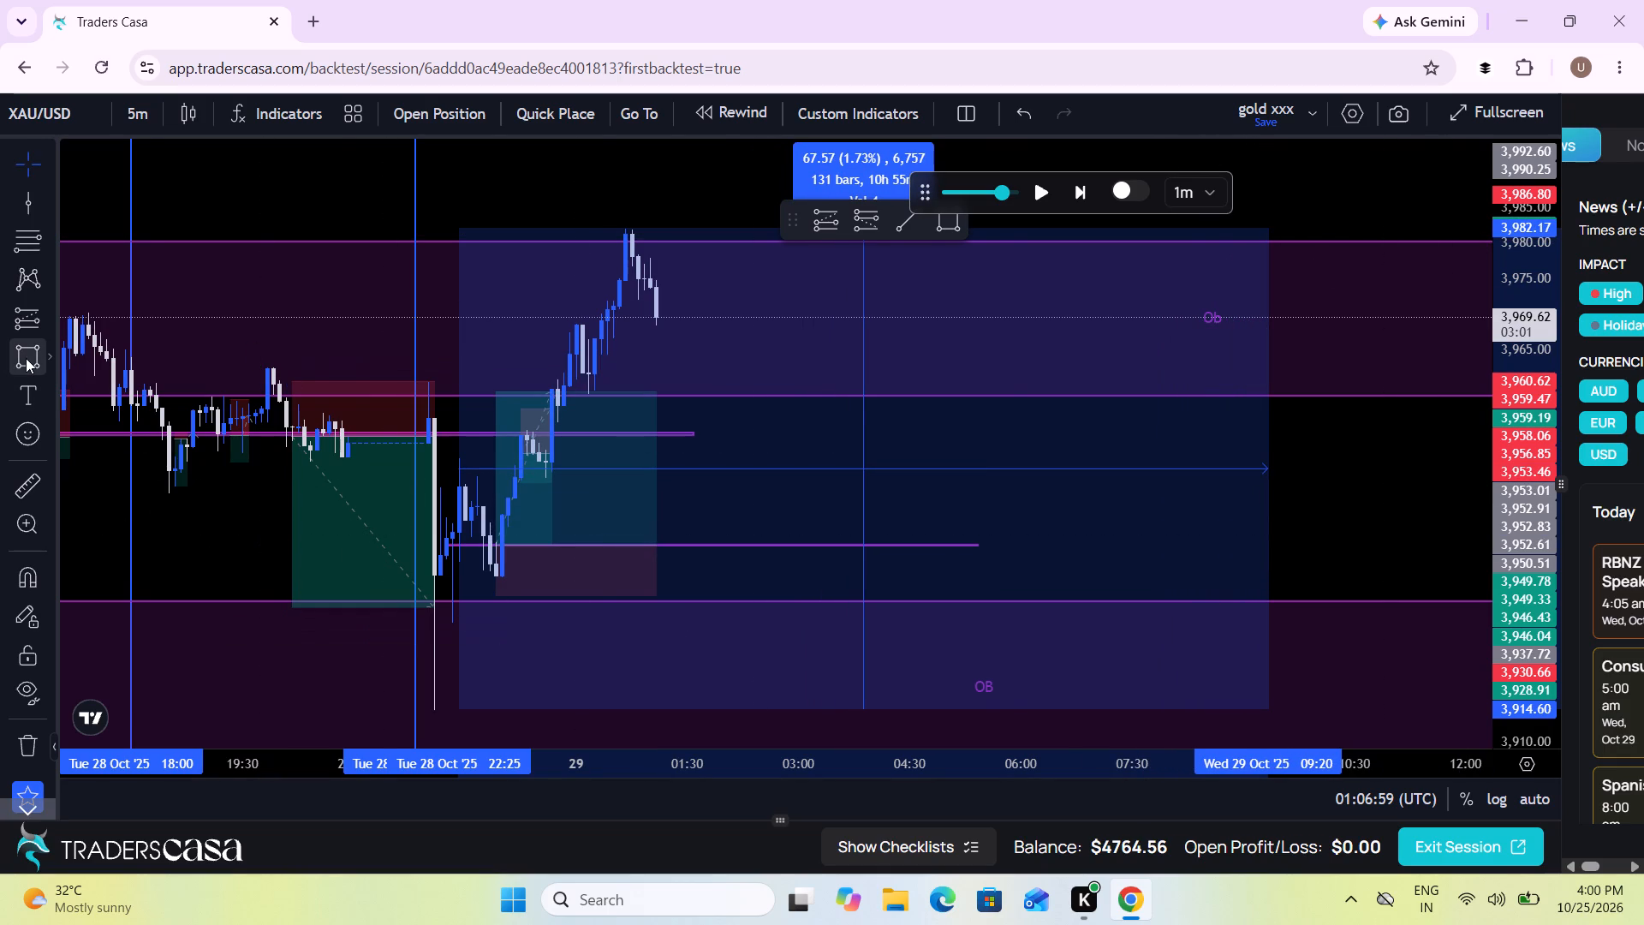
left_click(458, 469)
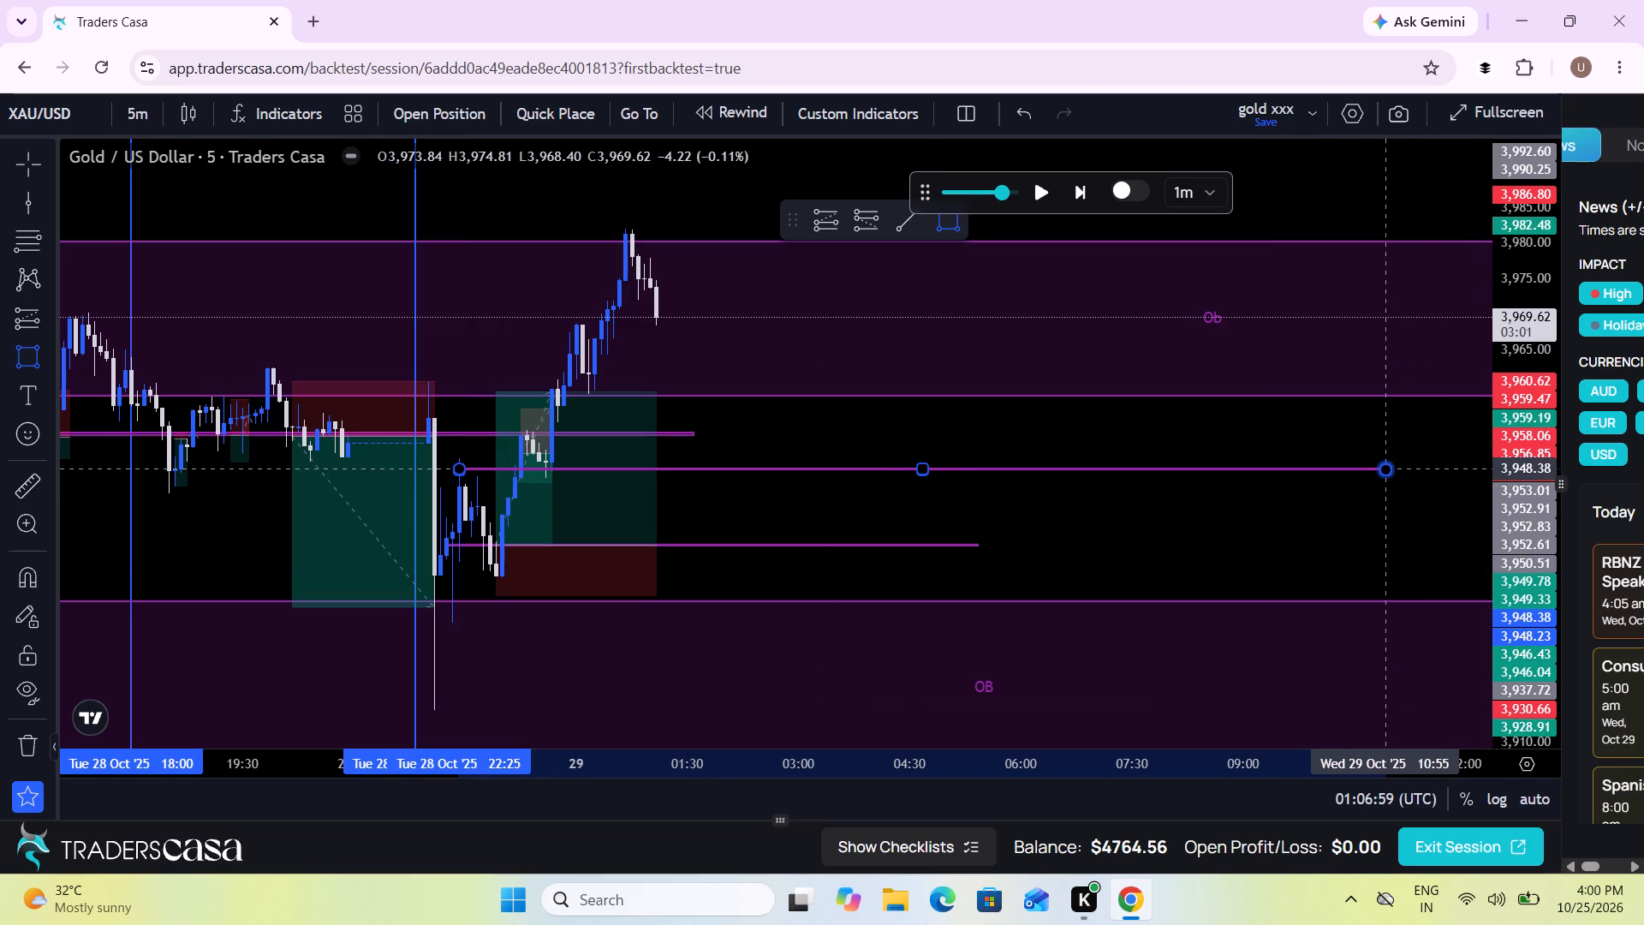
left_click(1382, 468)
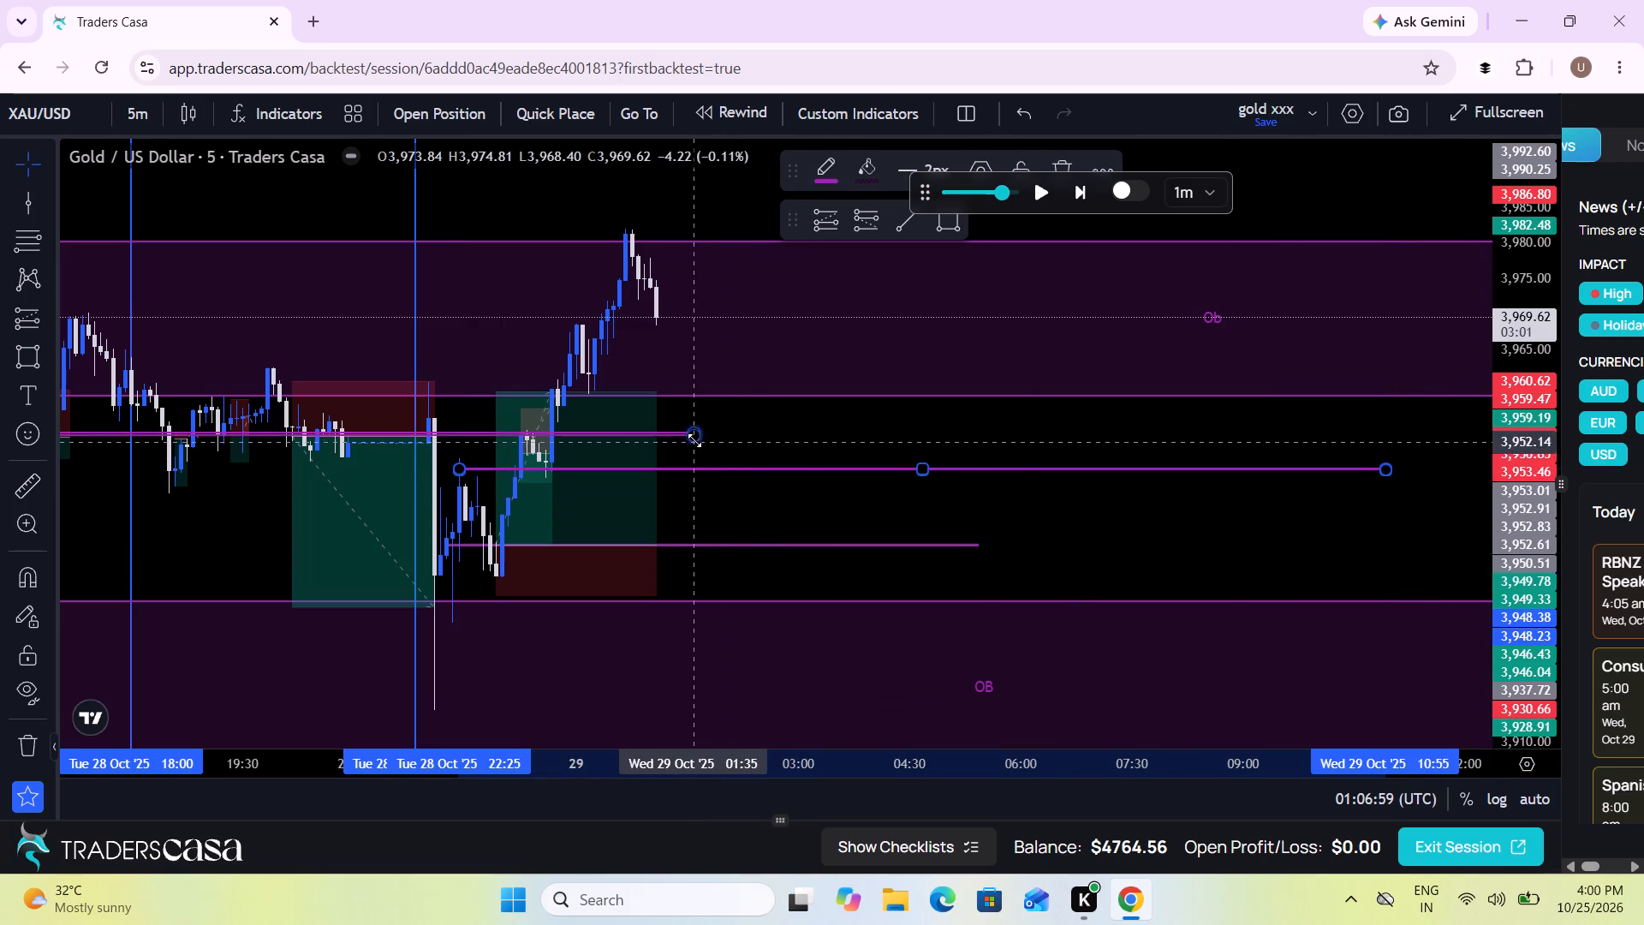
Shorten the flat zone near 3,953 so it ends at about 22:15 on 28 Oct.
left_click(694, 436)
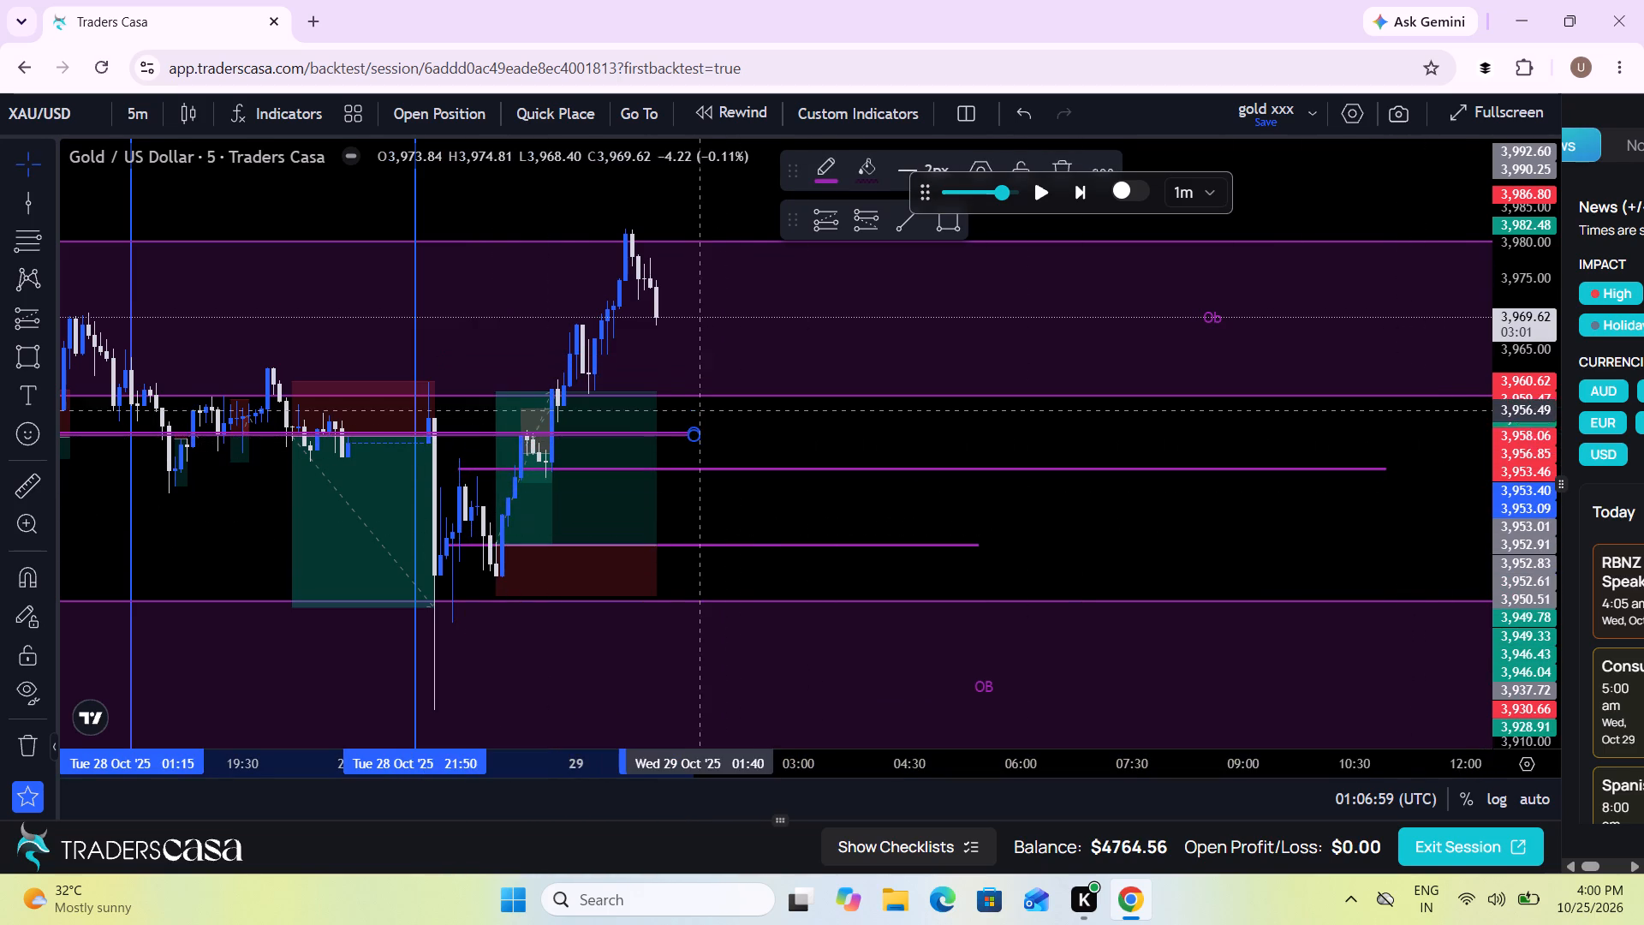
left_click_drag(699, 434, 456, 435)
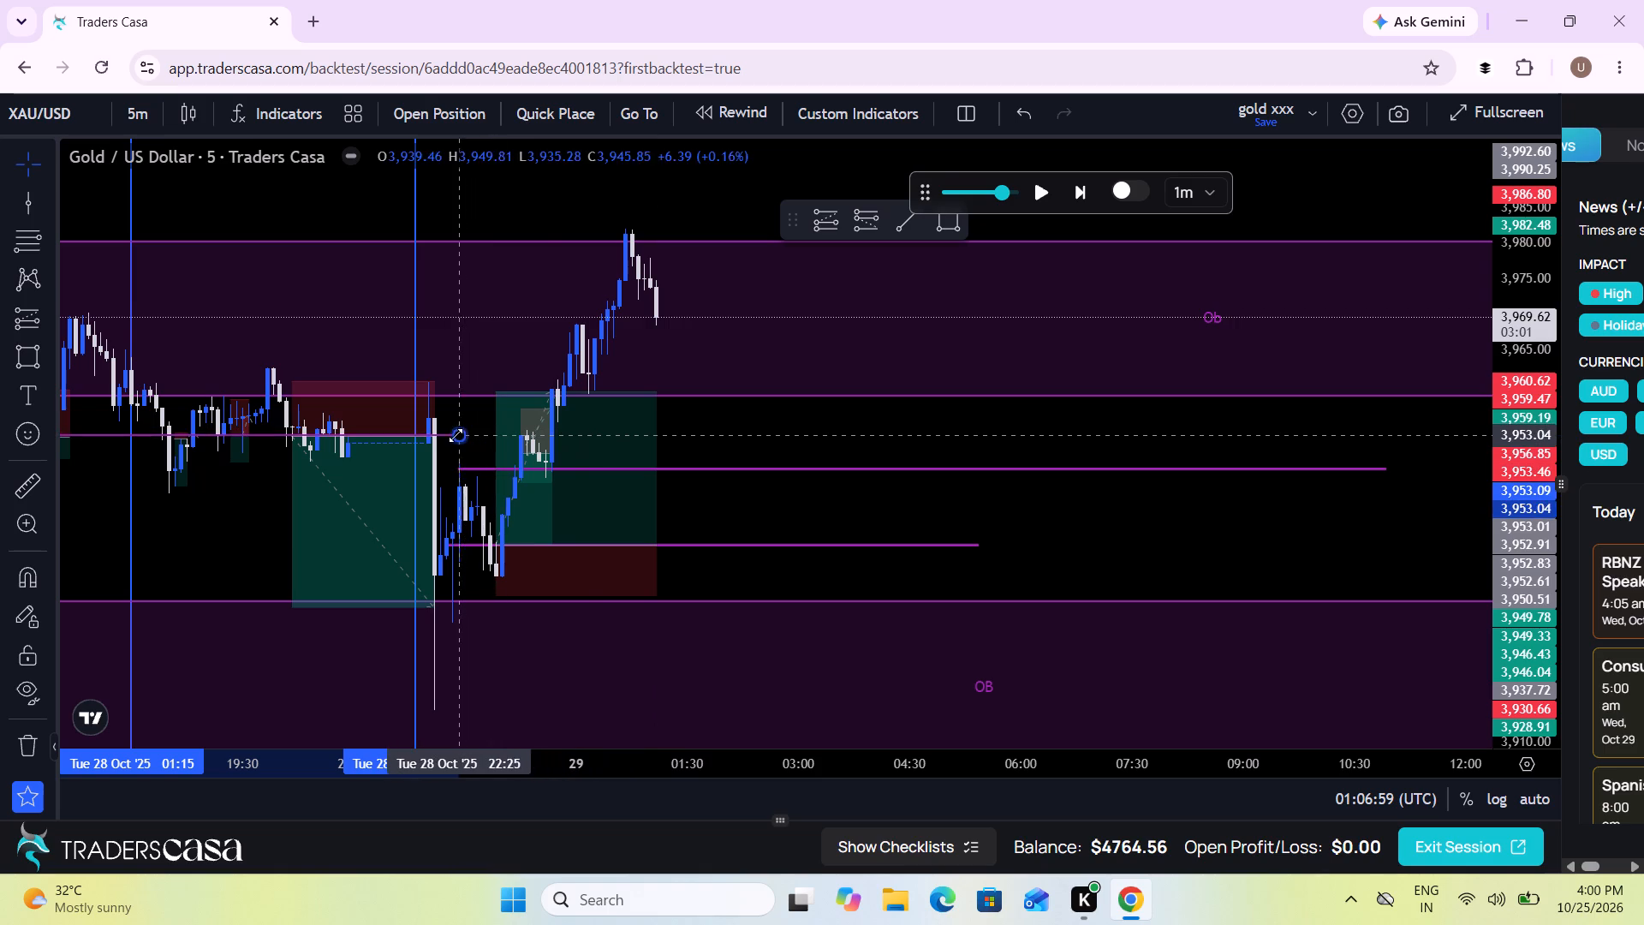
left_click_drag(456, 435, 446, 436)
Examine the recent price action against the new midpoint level and the surrounding order block zones.
left_click_drag(748, 449, 843, 435)
scroll(843, 435, "up", 1)
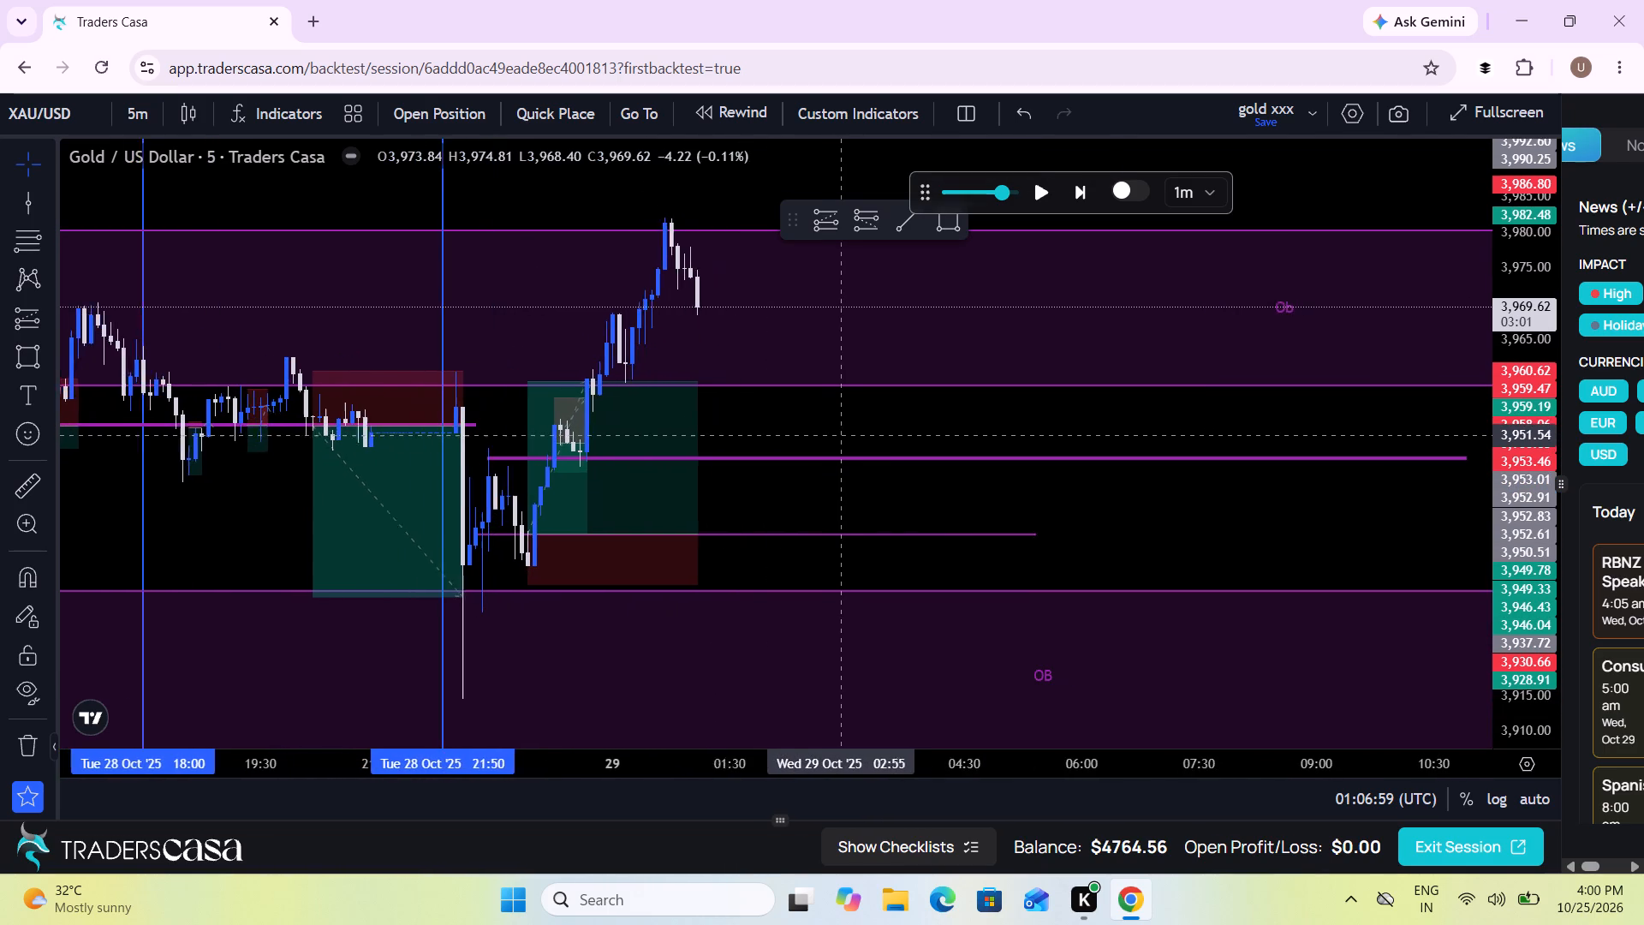
scroll(843, 435, "up", 1)
left_click_drag(909, 564, 843, 564)
scroll(843, 564, "down", 1)
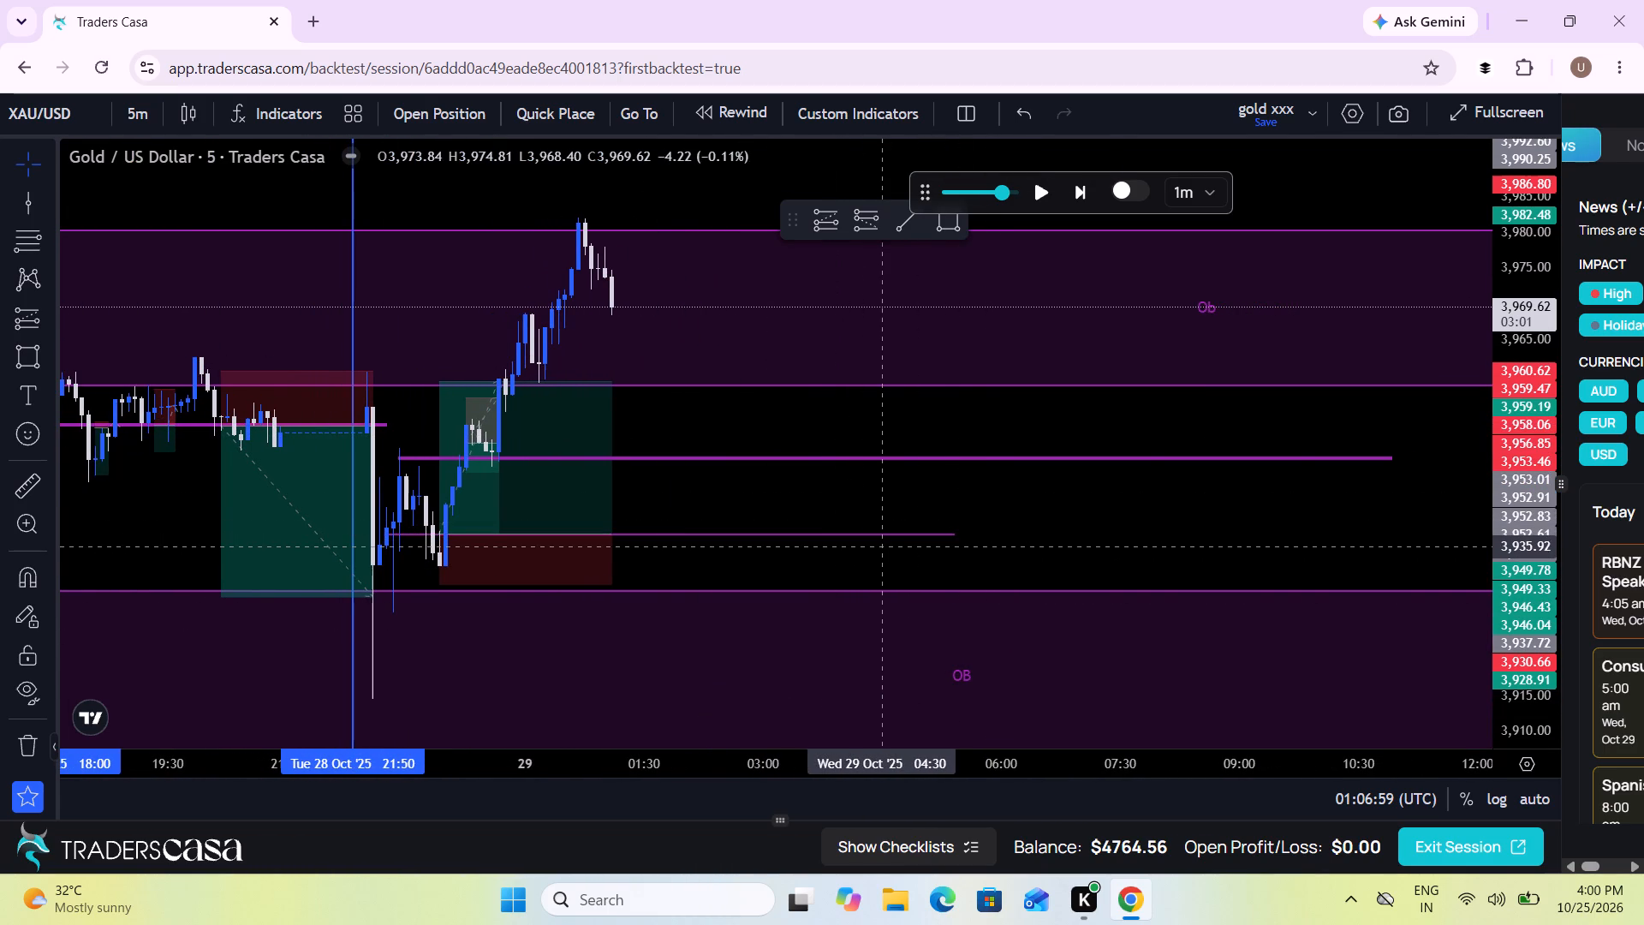
left_click_drag(883, 546, 831, 555)
left_click_drag(831, 555, 776, 624)
left_click_drag(707, 578, 891, 581)
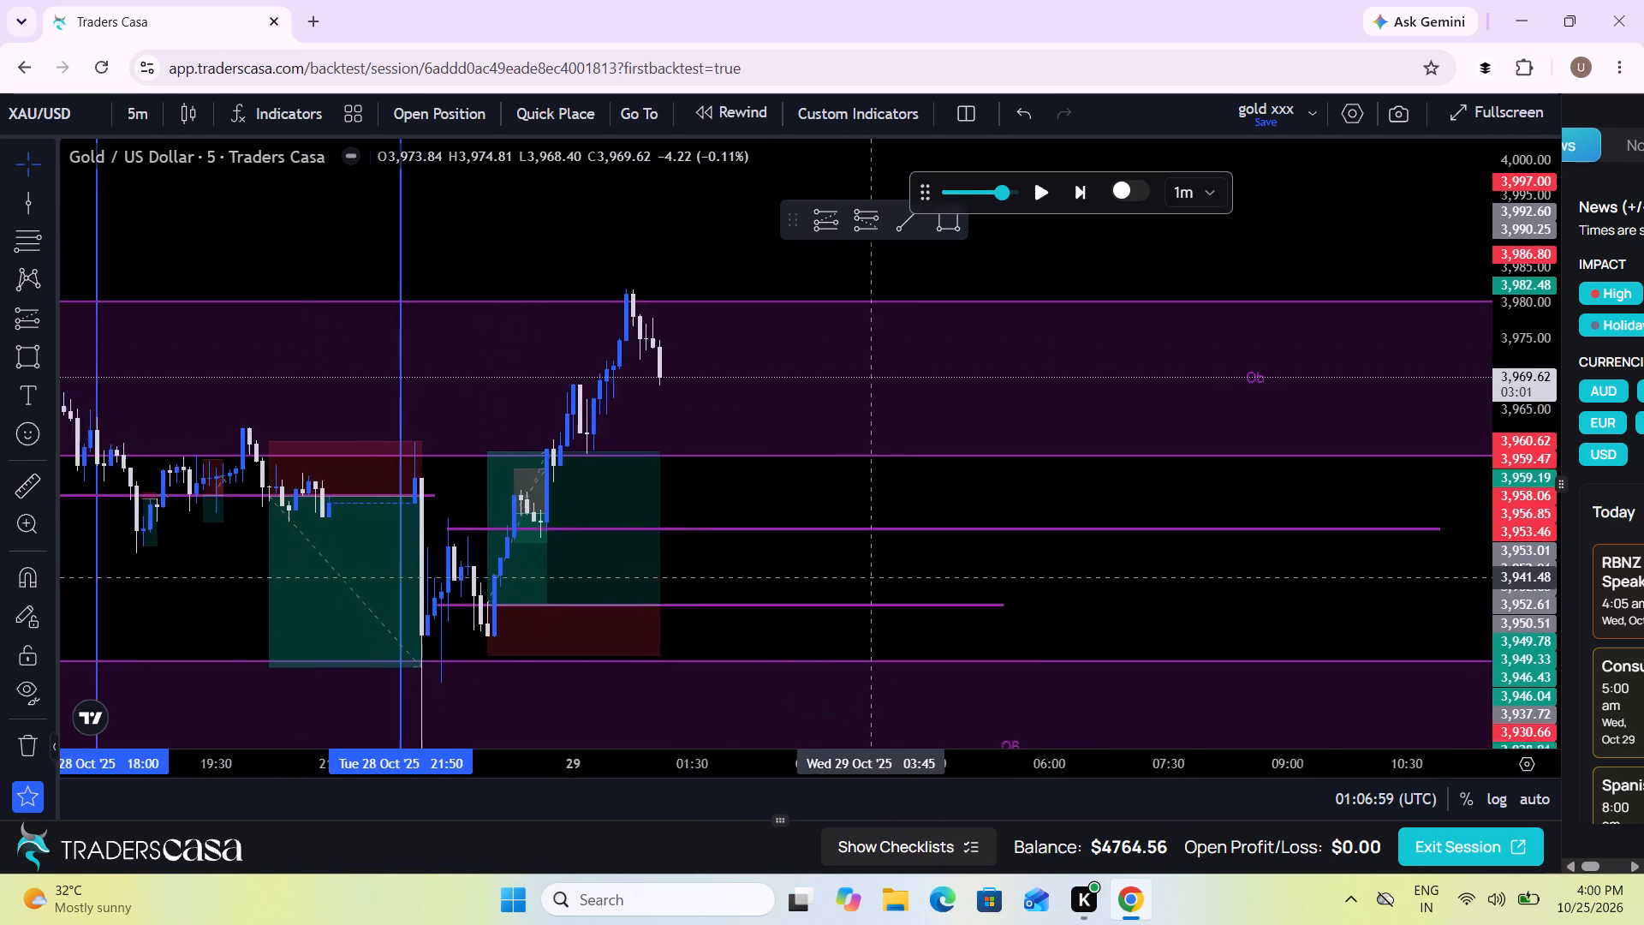
left_click_drag(891, 581, 925, 597)
Replay price forward to about 02:41 UTC on 29 Oct, then pause.
scroll(925, 597, "up", 1)
left_click(1039, 200)
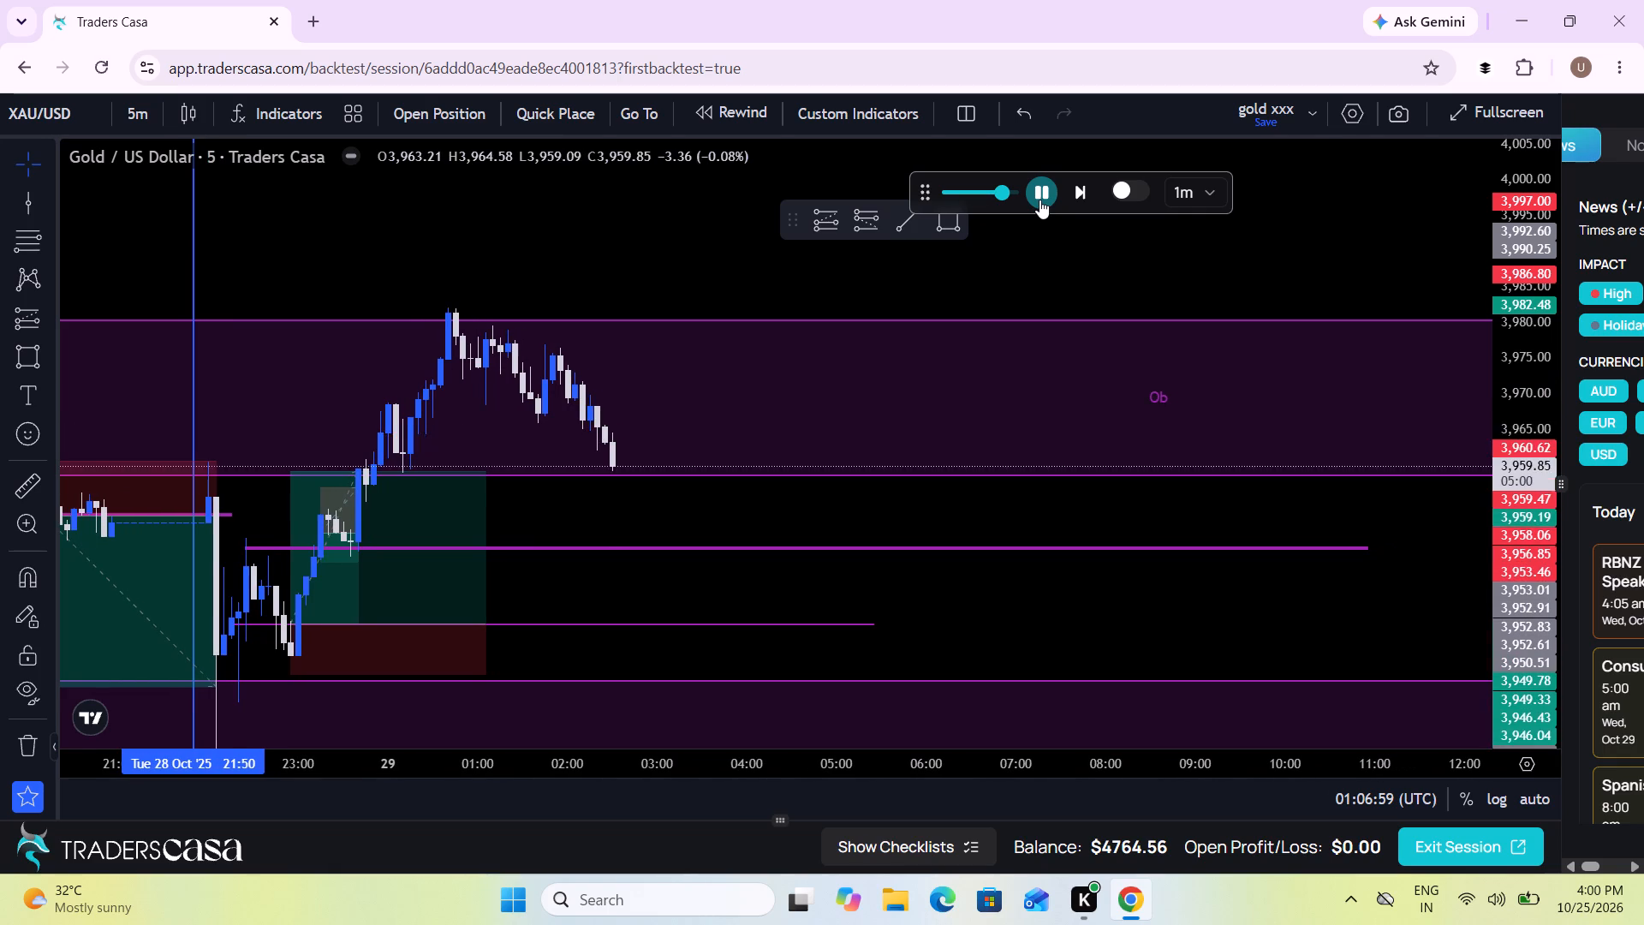
left_click(1039, 200)
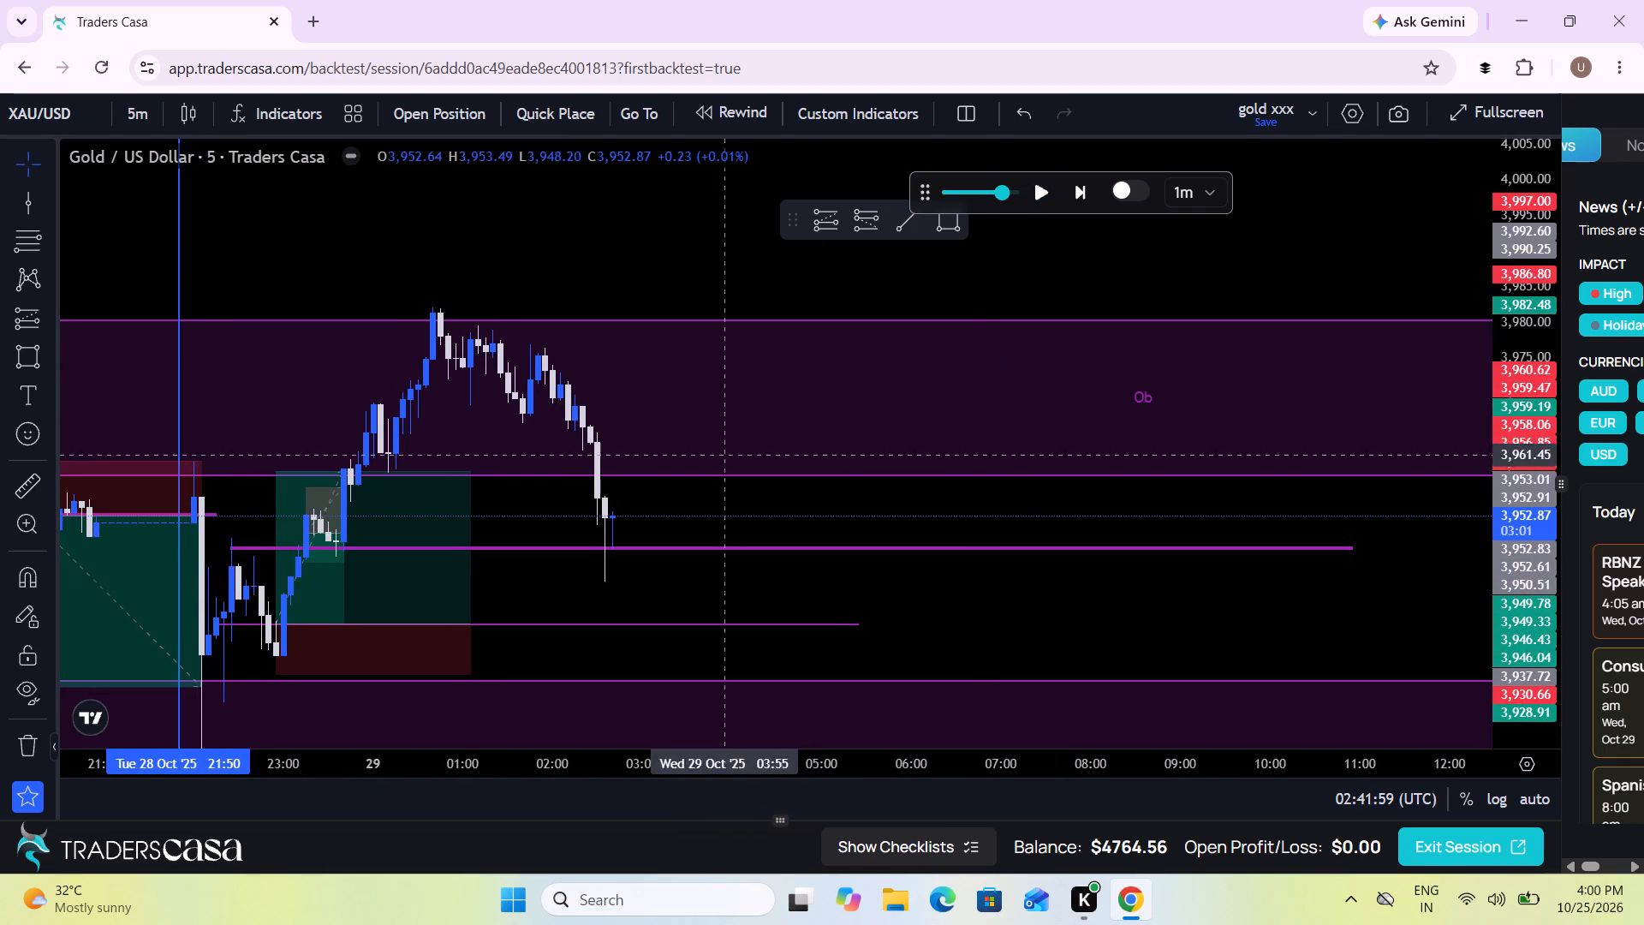
Add a long position at 02:35 on 29 Oct with entry 3,952.44, stop 3,946.28 and target 3,987.43.
left_click(17, 332)
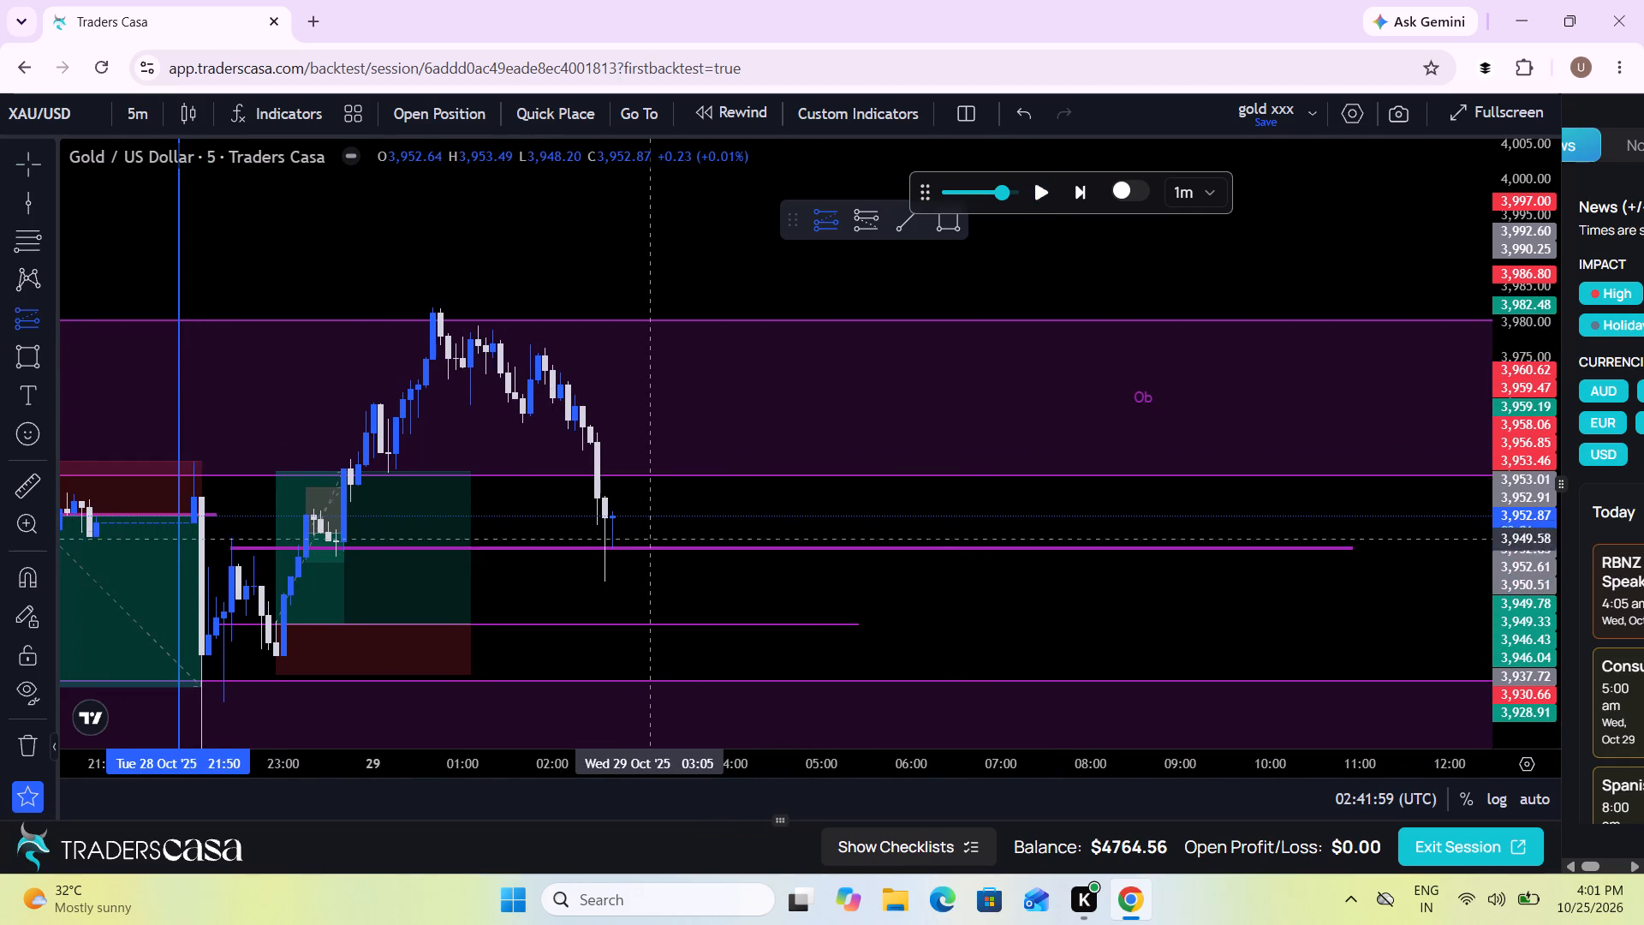
left_click(609, 519)
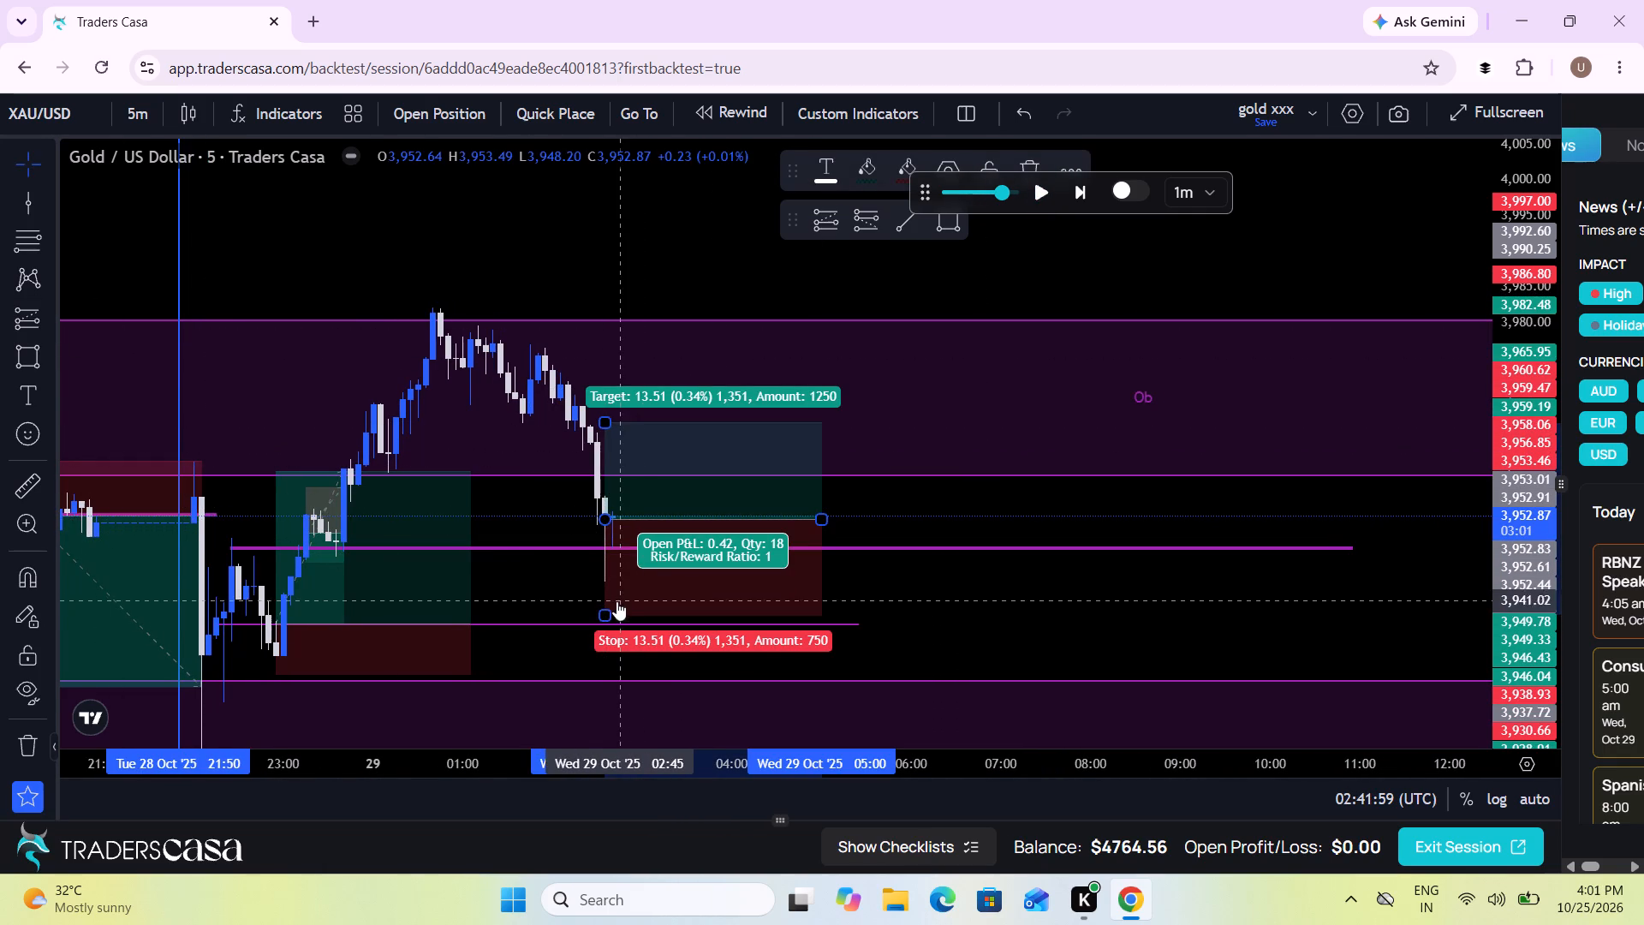
left_click_drag(605, 615, 616, 563)
left_click_drag(605, 418, 587, 269)
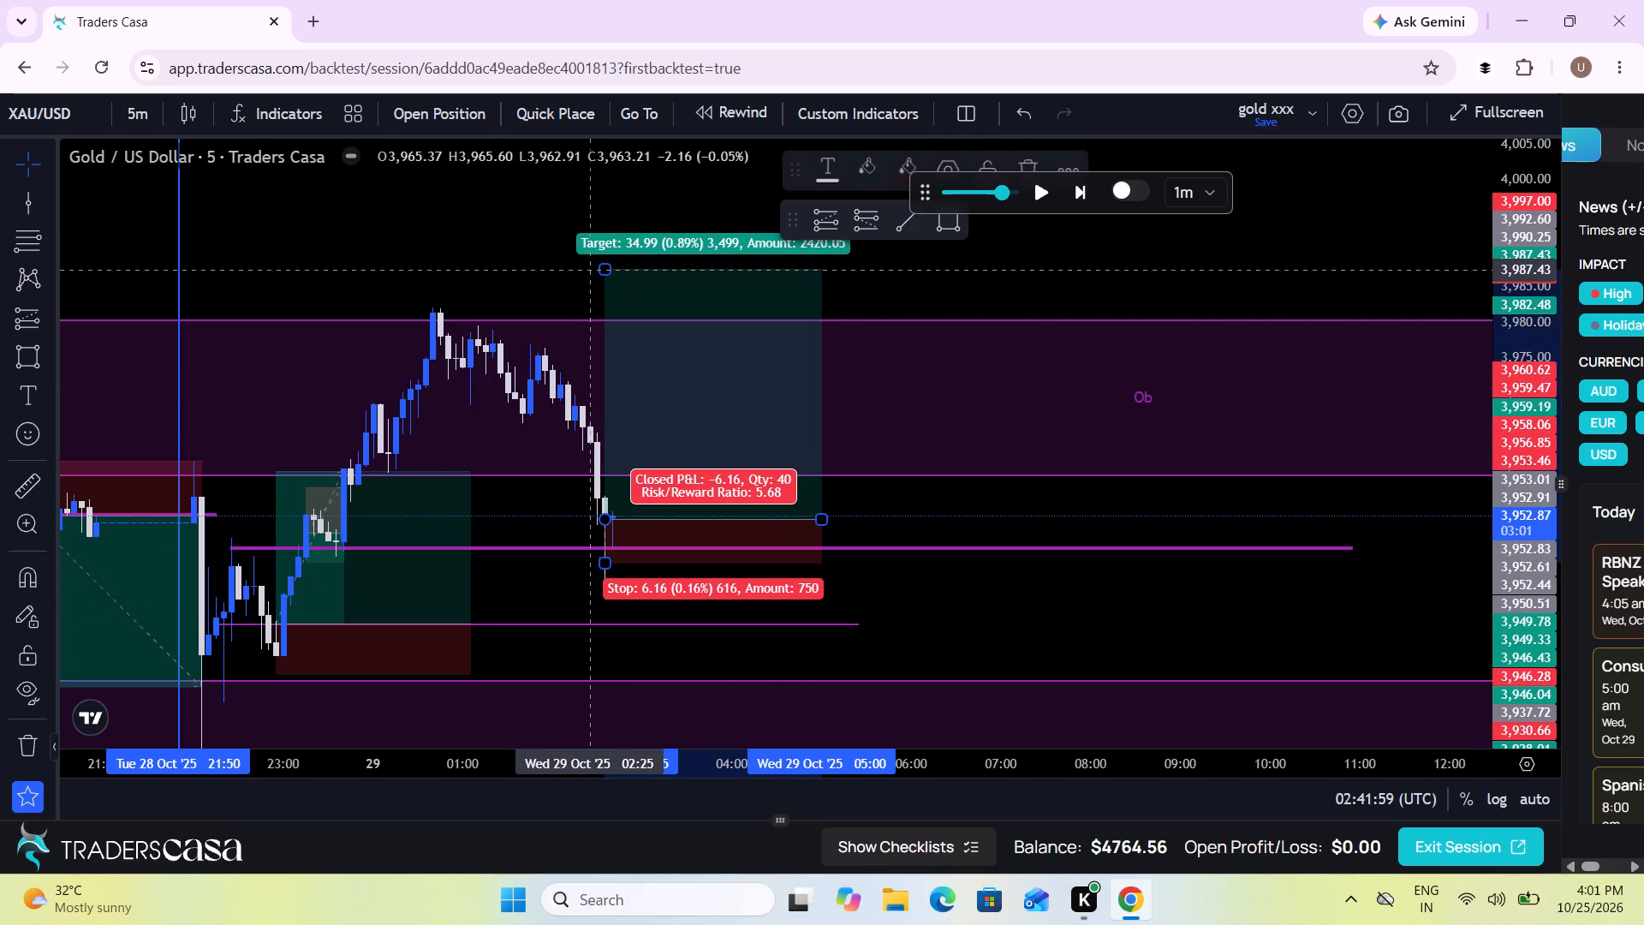
Place a buy limit trade at 3952.44 with take profit 3987.43, stop loss 3946.28 and 1% ($50) risk.
left_click(450, 99)
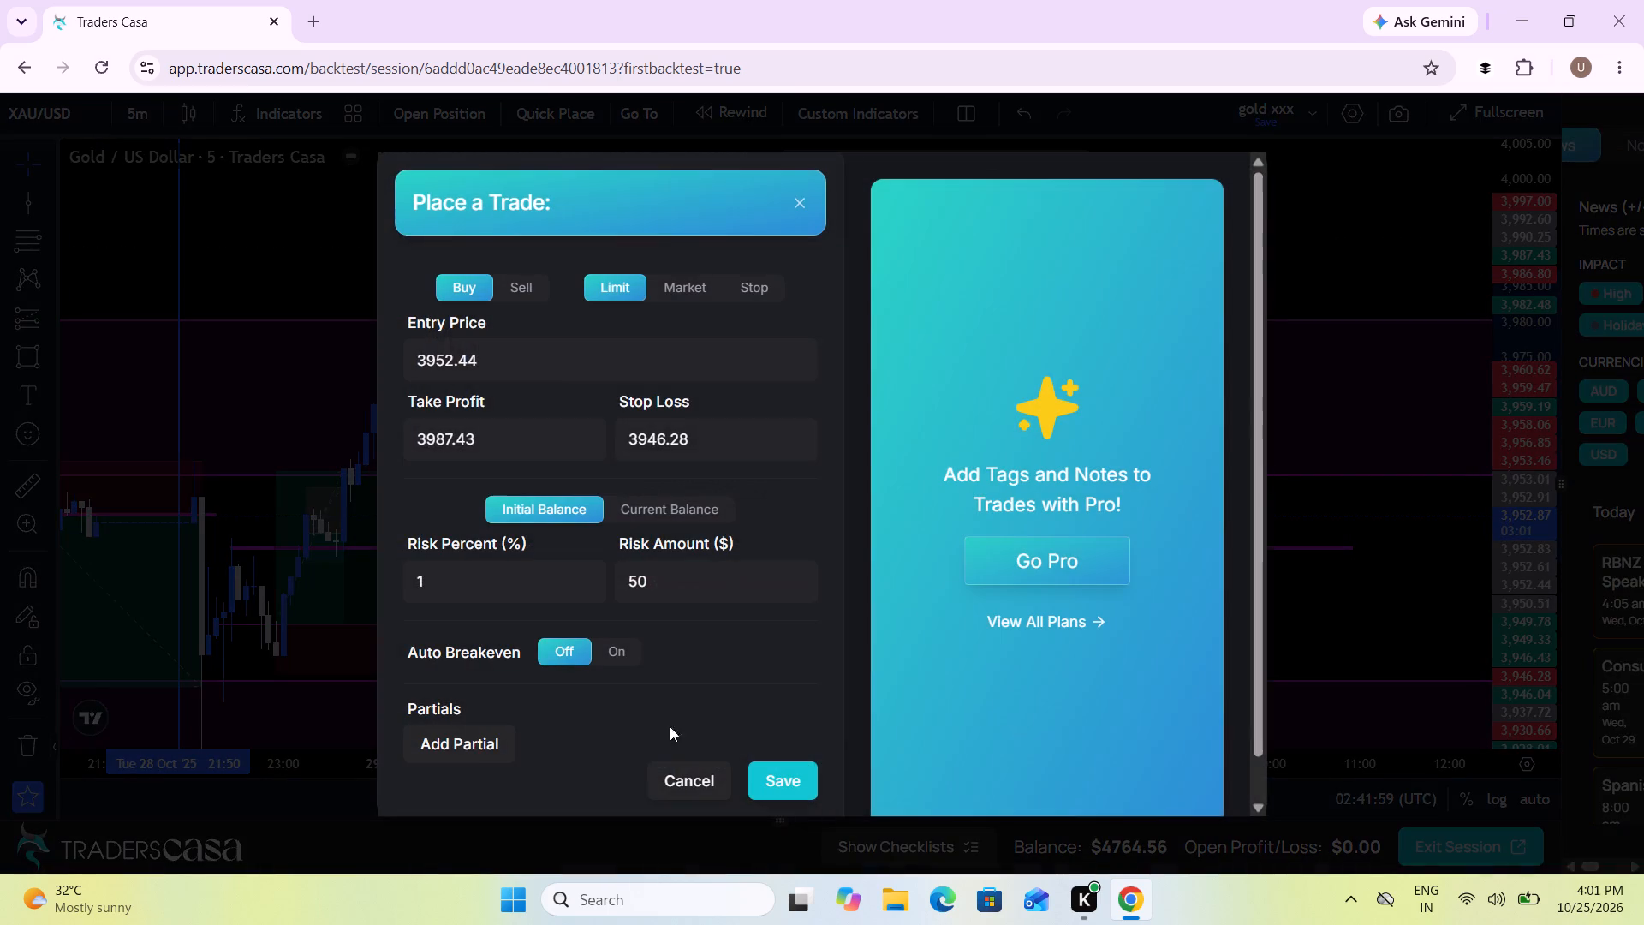
left_click(788, 777)
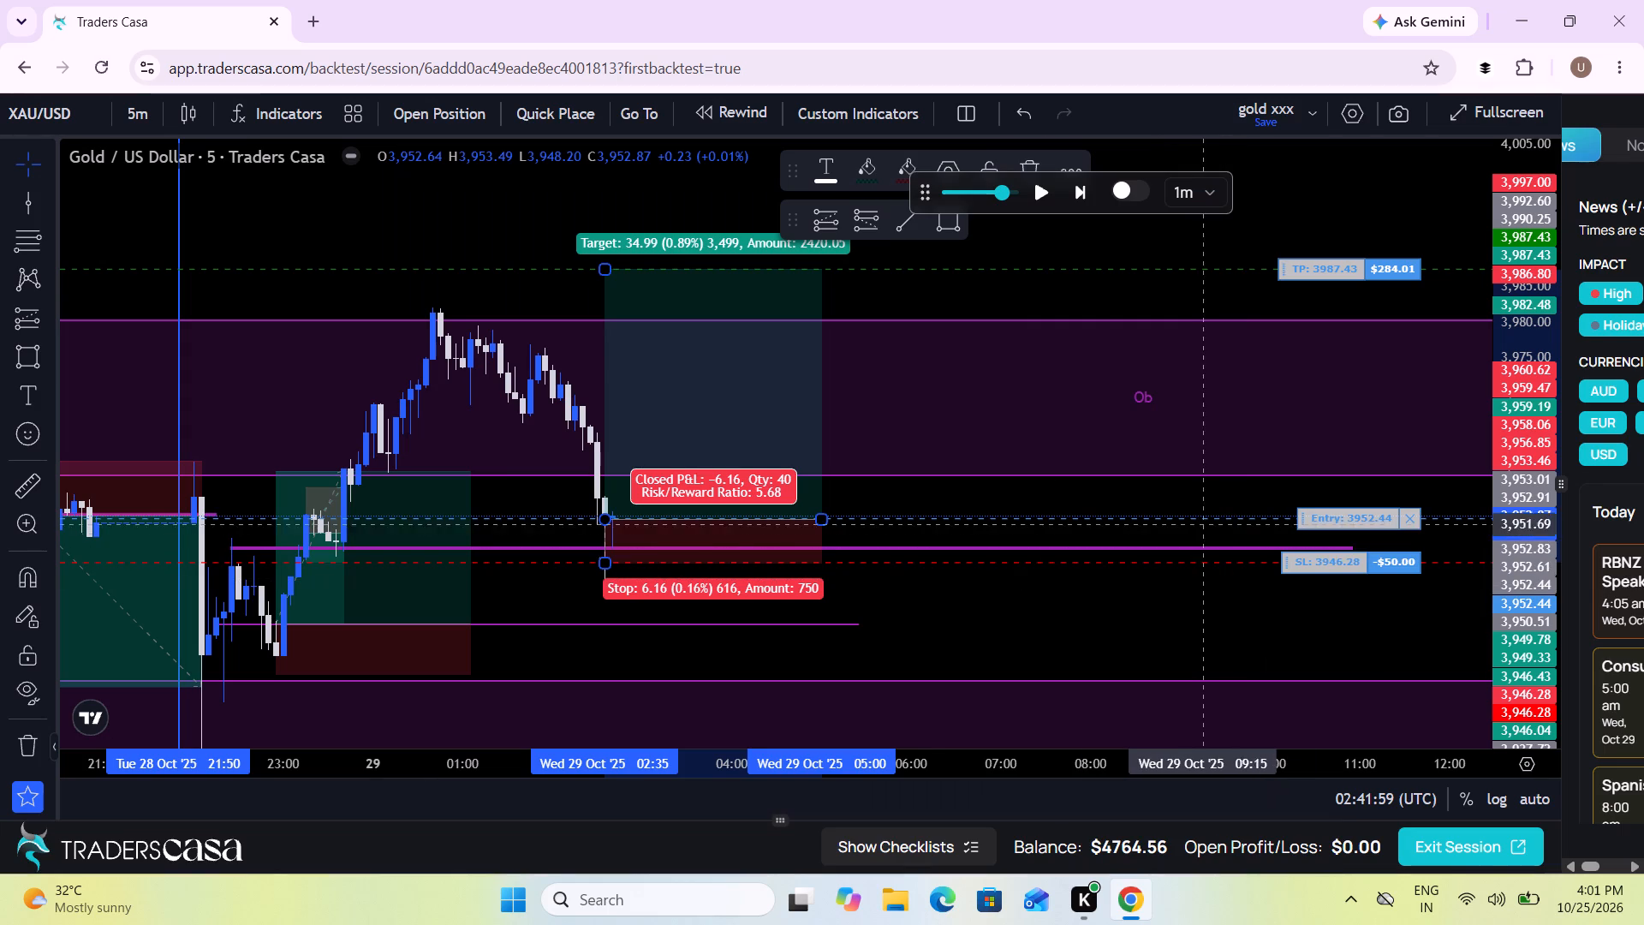
left_click(913, 469)
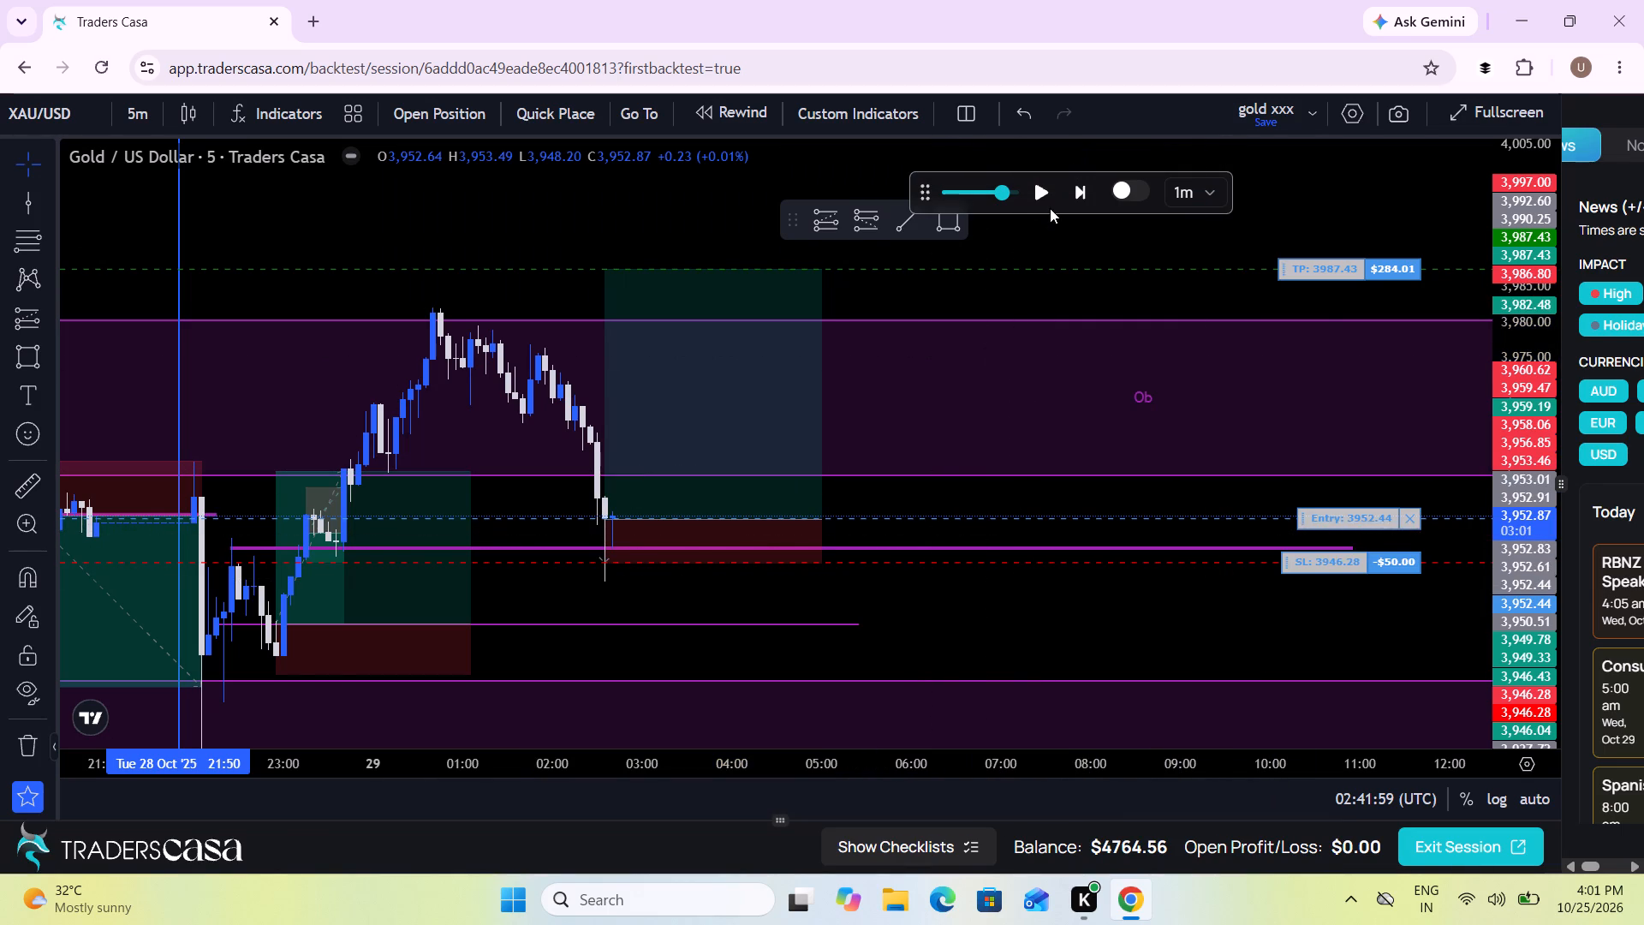
Replay price forward to about 03:30 UTC on 29 Oct, then pause.
left_click_drag(1050, 208, 1041, 191)
left_click(1041, 191)
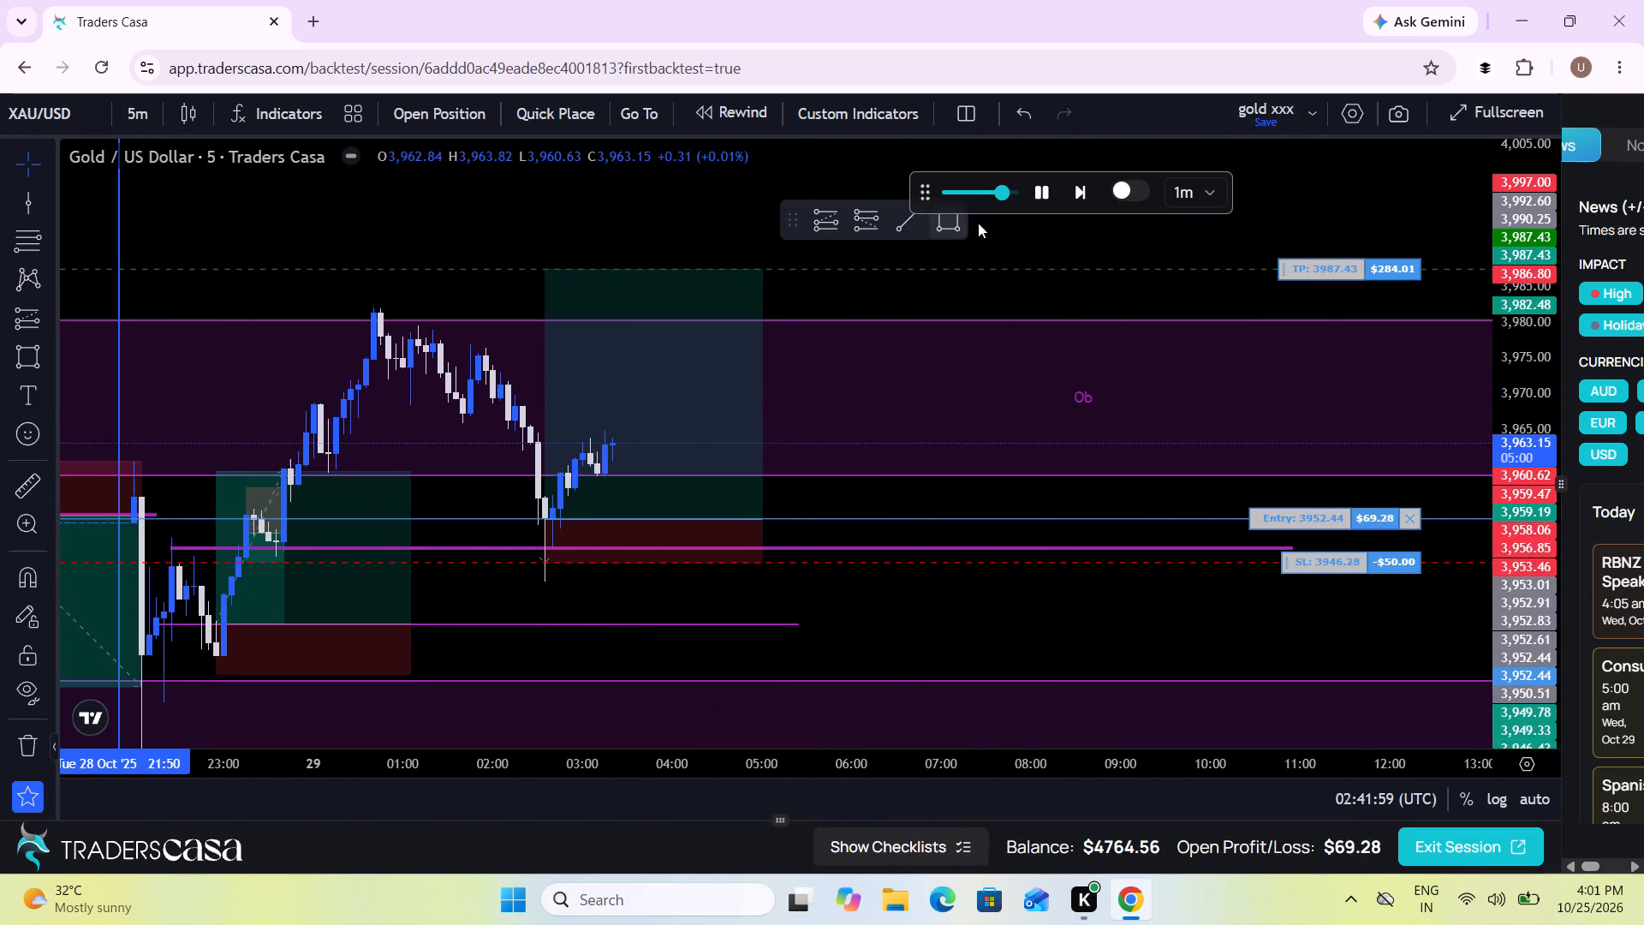
left_click(1057, 194)
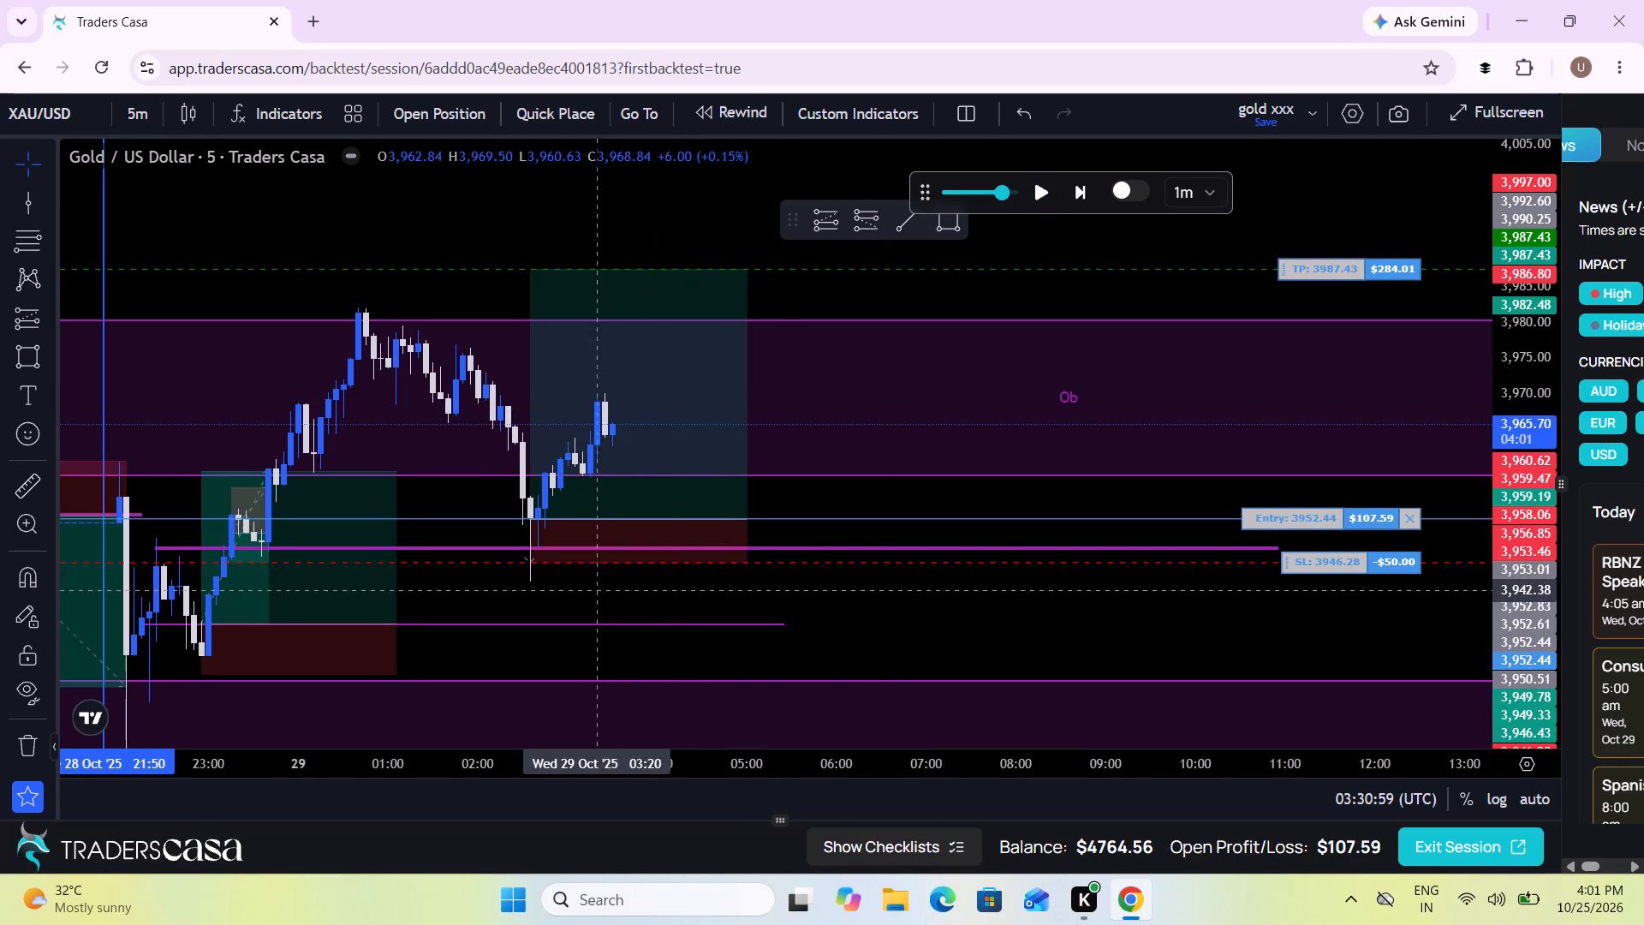
Move the open buy trade's stop loss to breakeven at the entry price of 3952.44.
left_click_drag(1351, 563, 1349, 549)
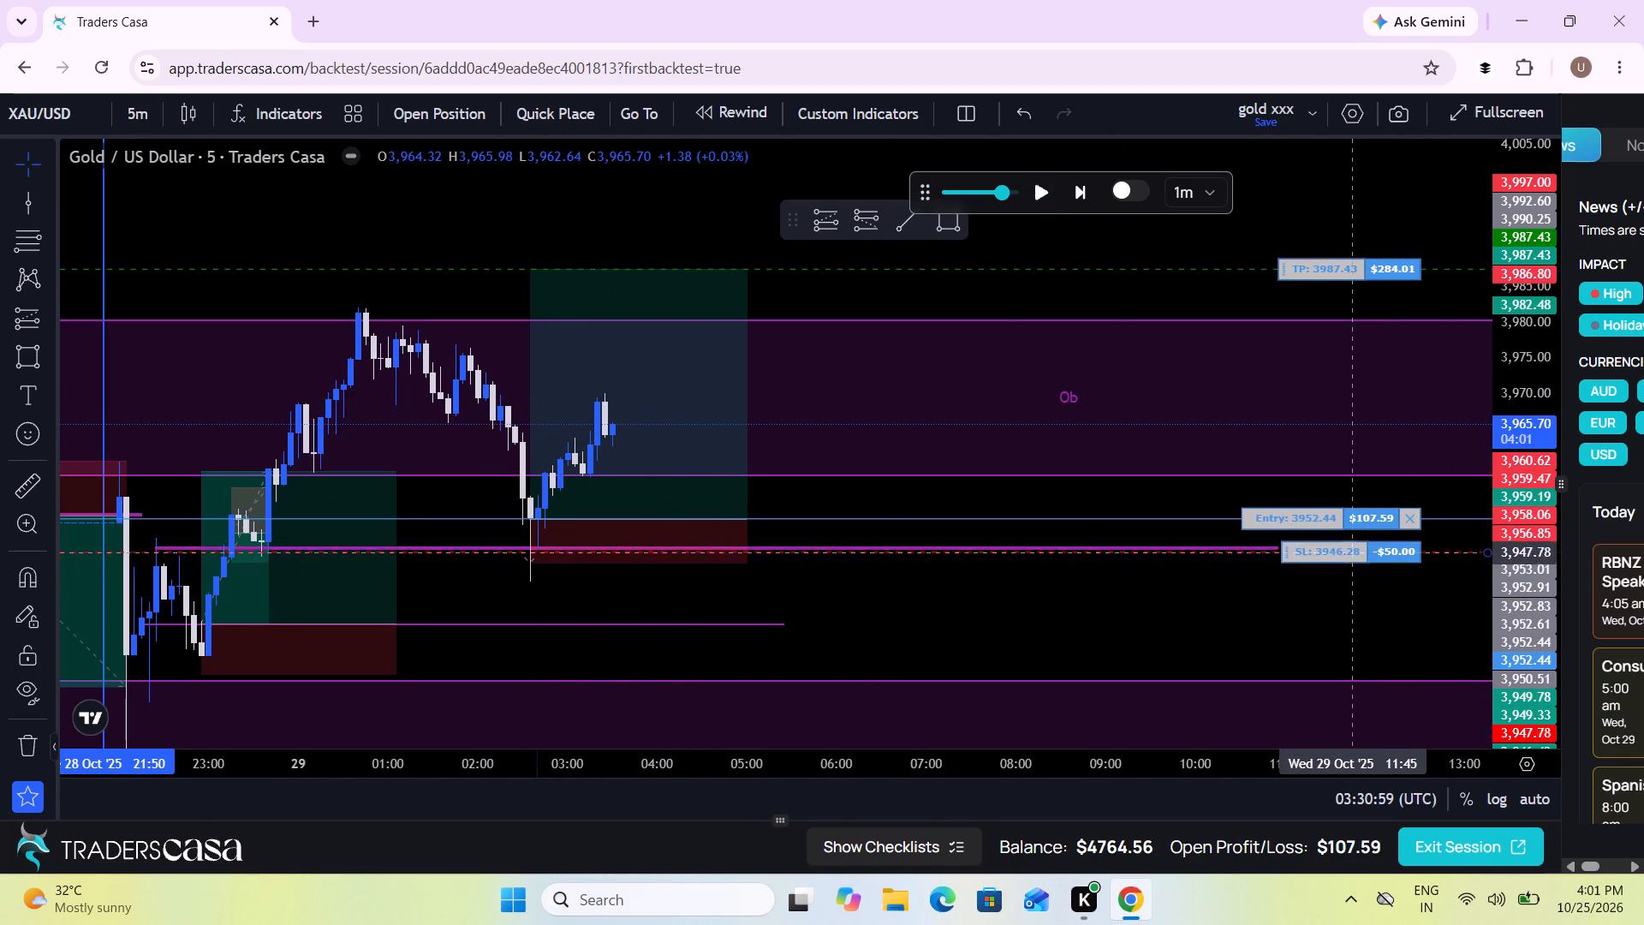
left_click_drag(1349, 549, 1361, 518)
left_click_drag(961, 634, 867, 689)
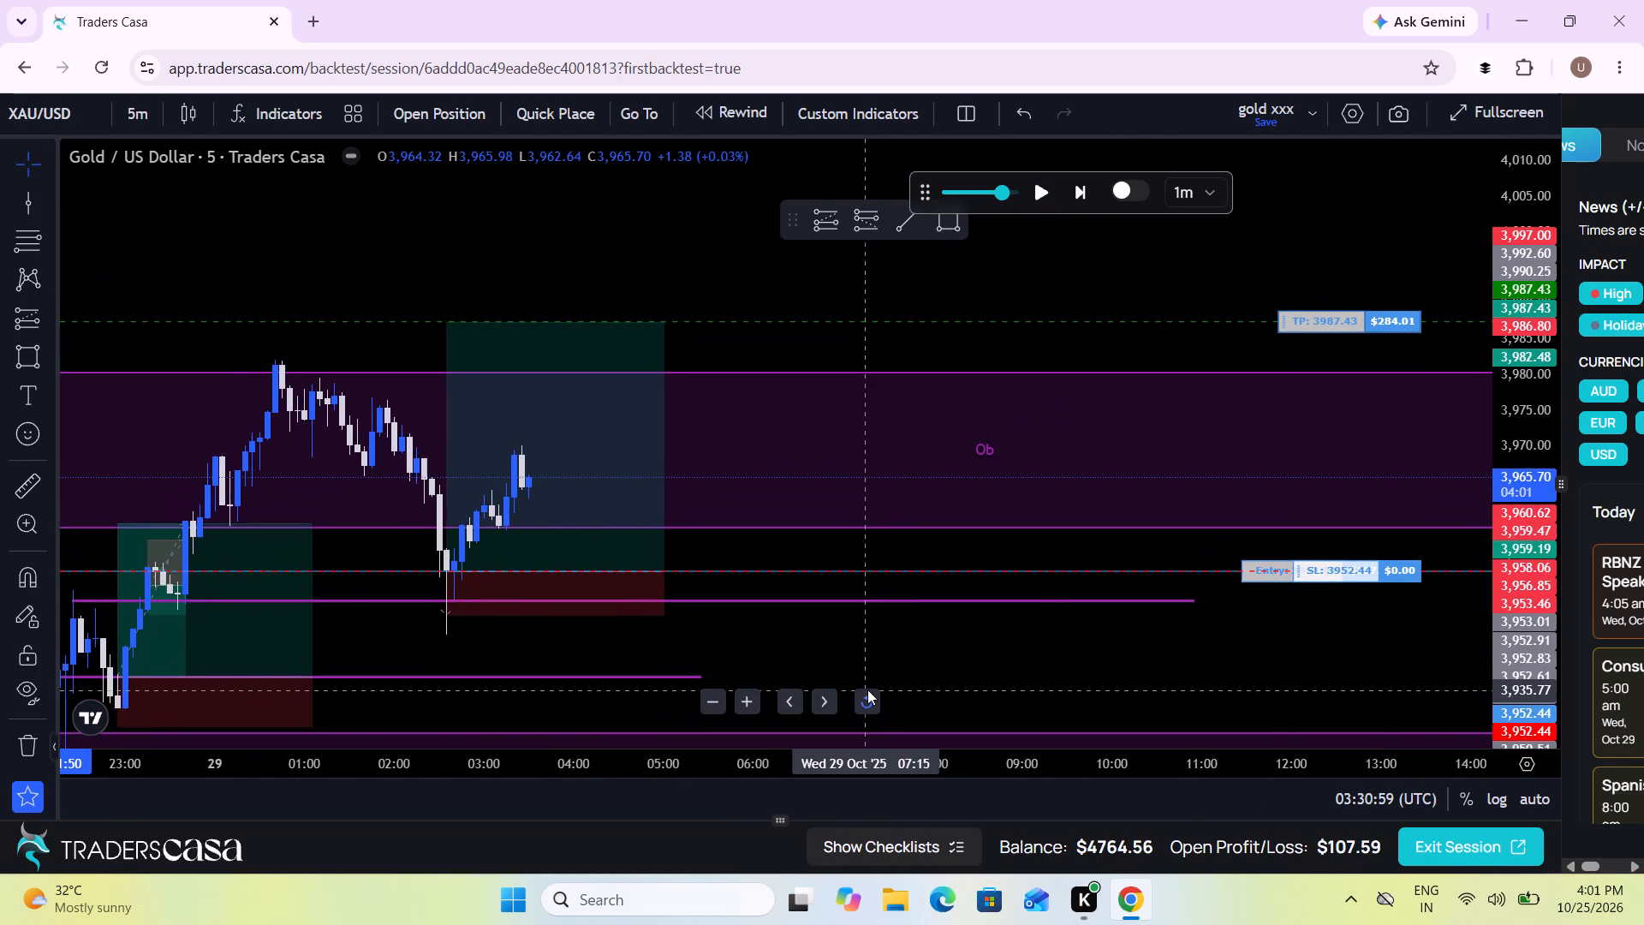
scroll(867, 689, "down", 1)
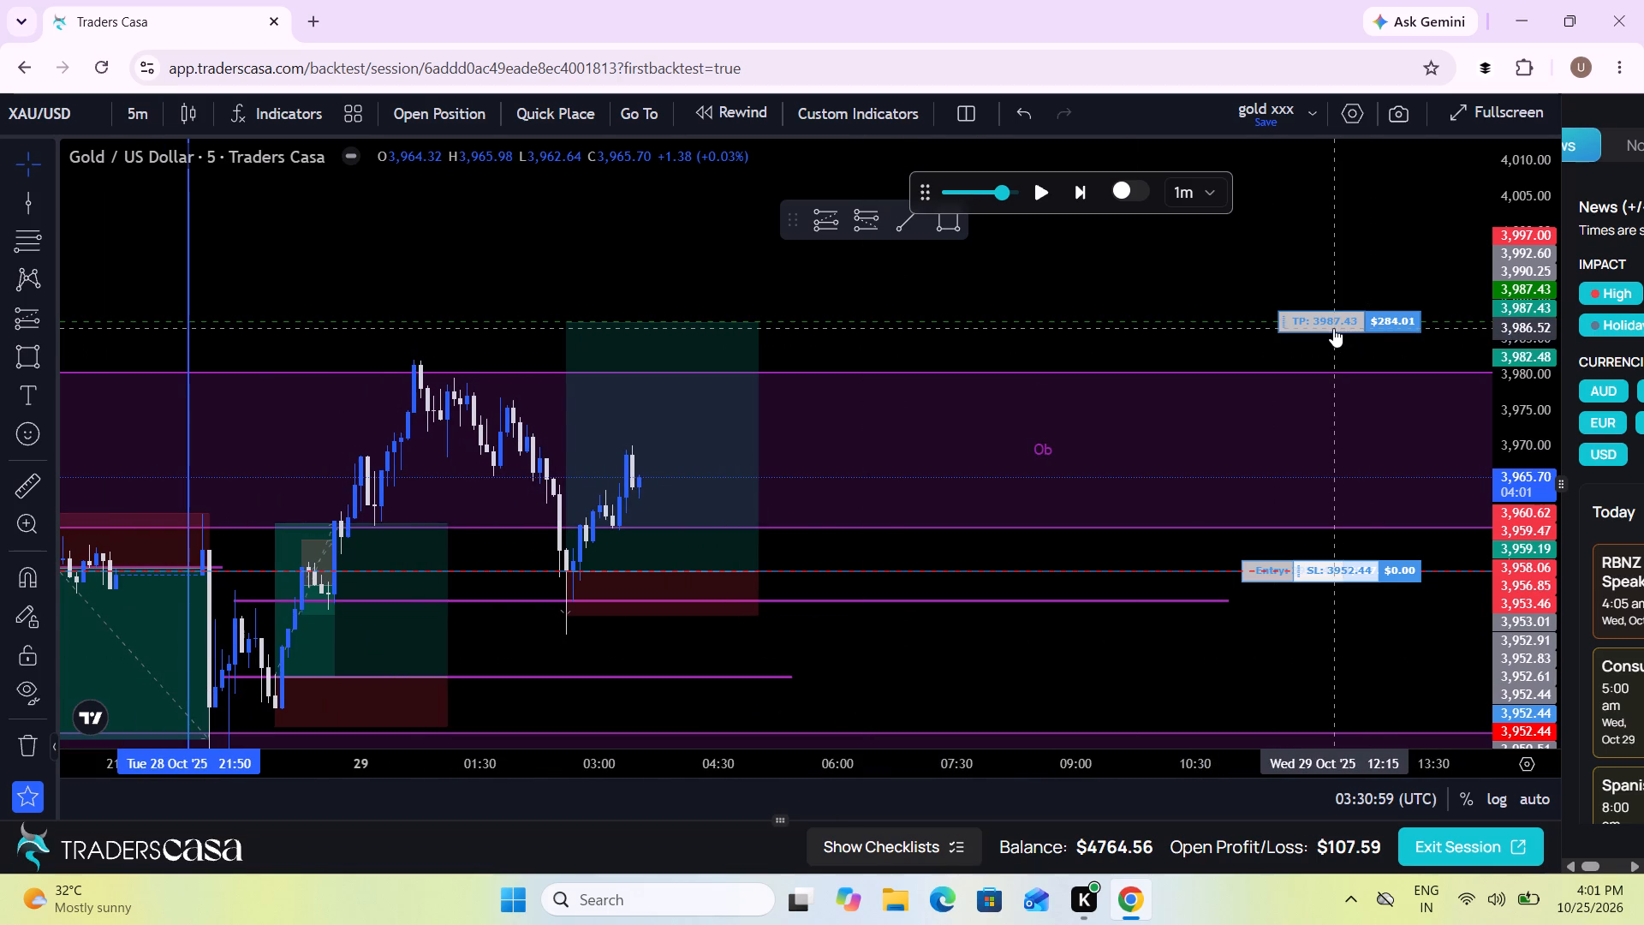
left_click(1333, 328)
right_click(1333, 328)
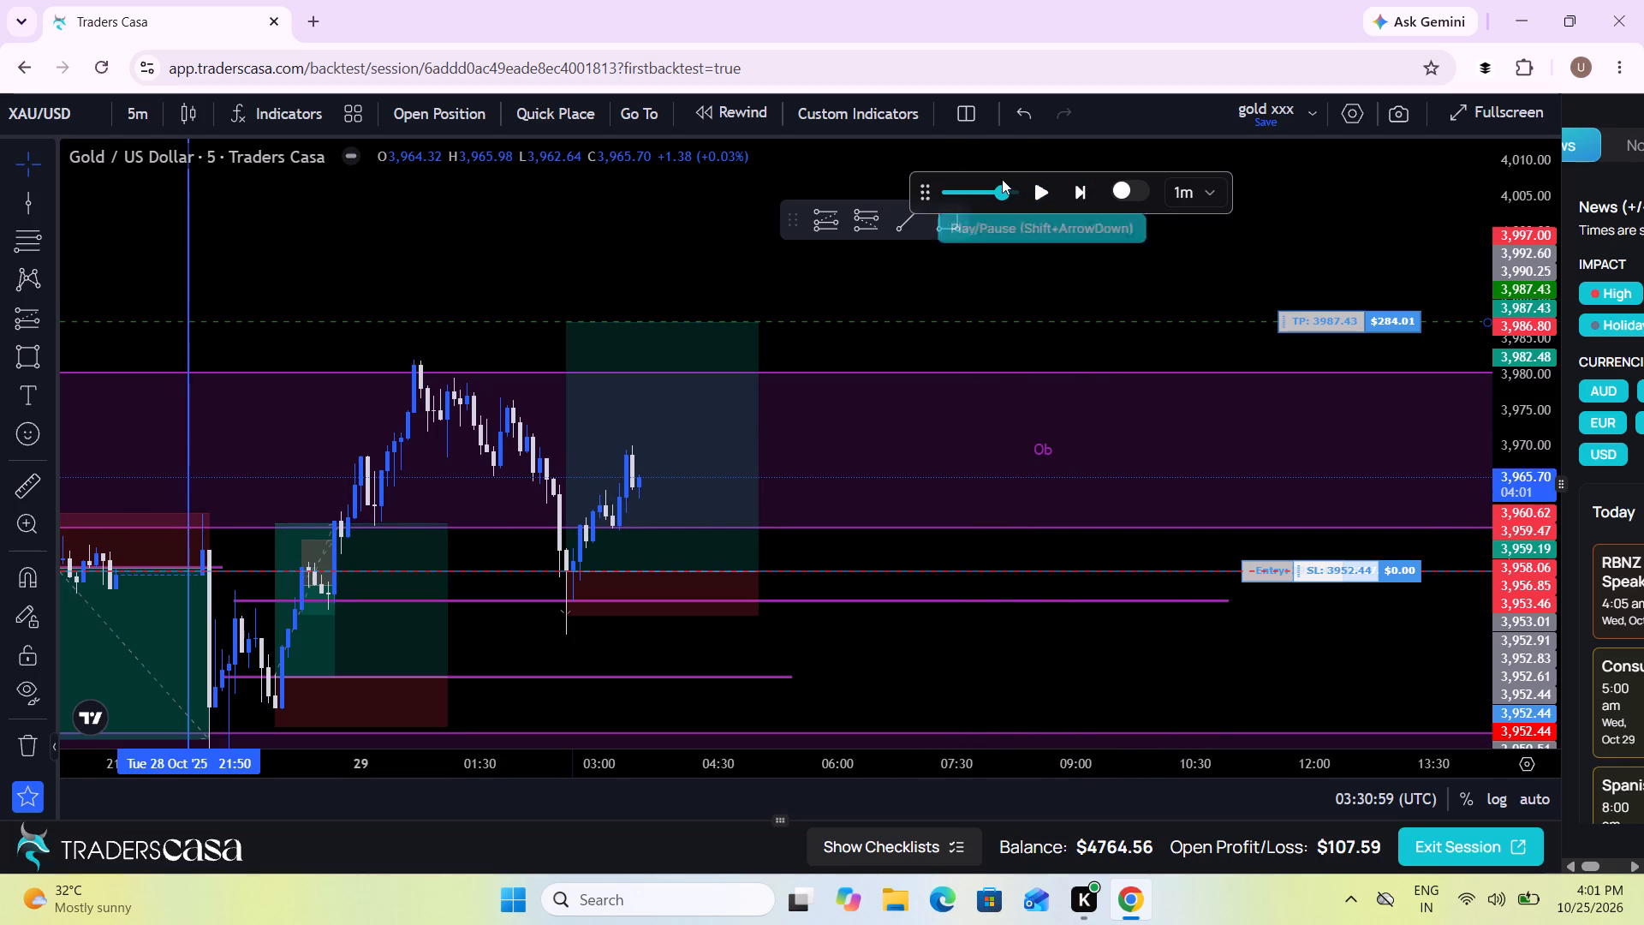
Switch the chart to the 1-hour interval and view the open trade against the Ob zone.
left_click(131, 107)
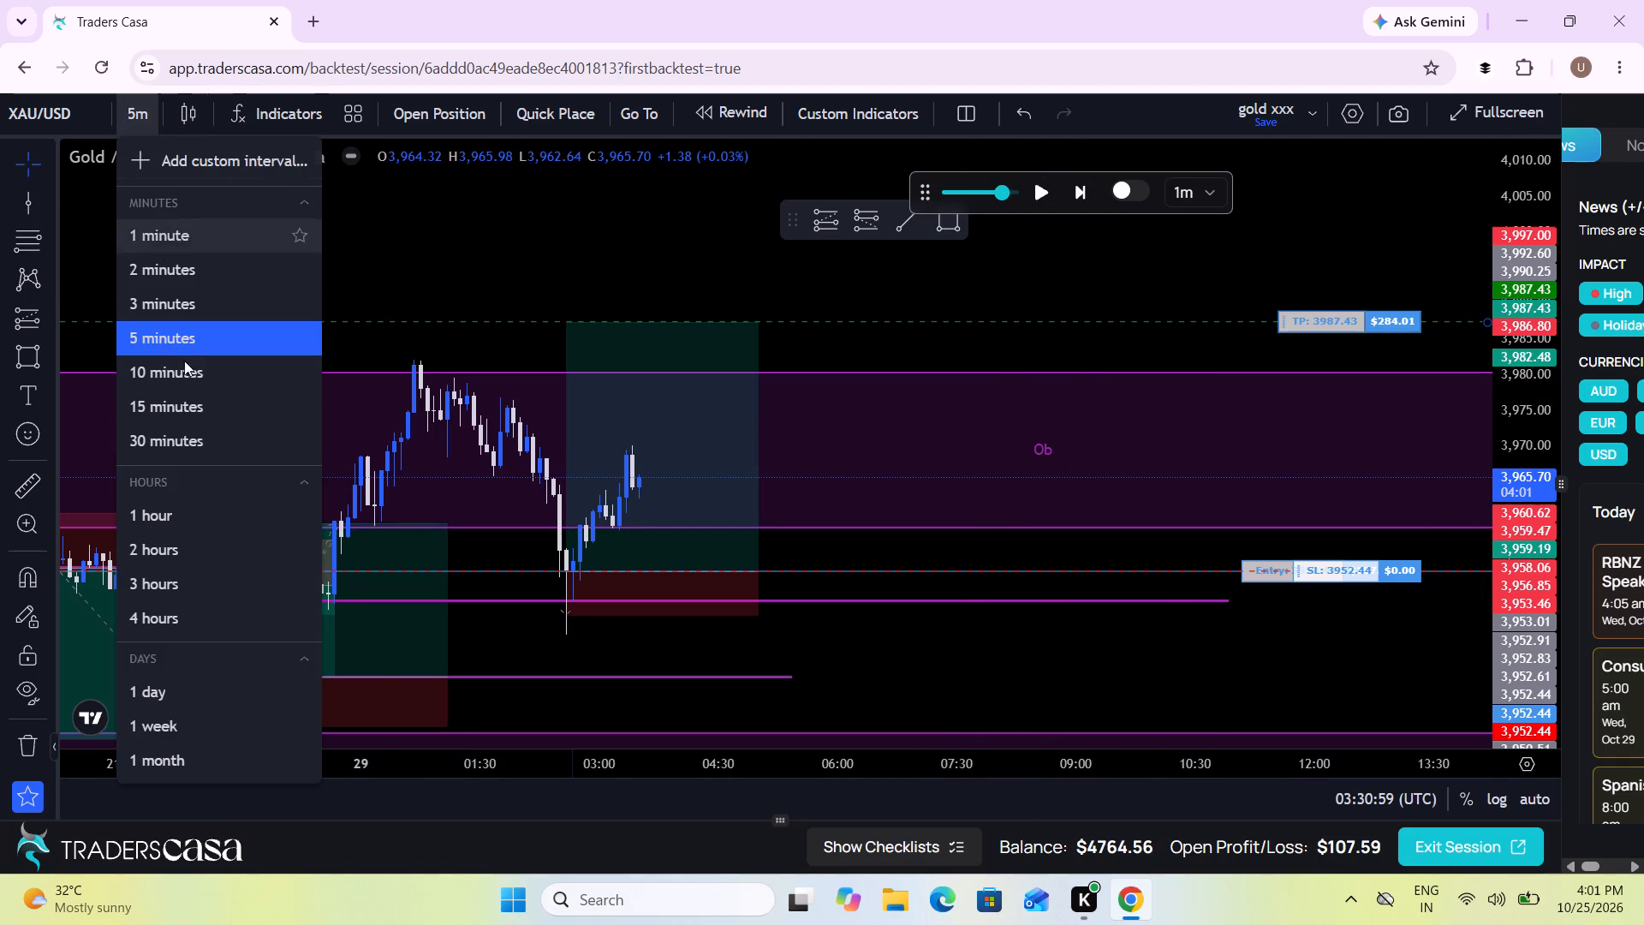
left_click(175, 514)
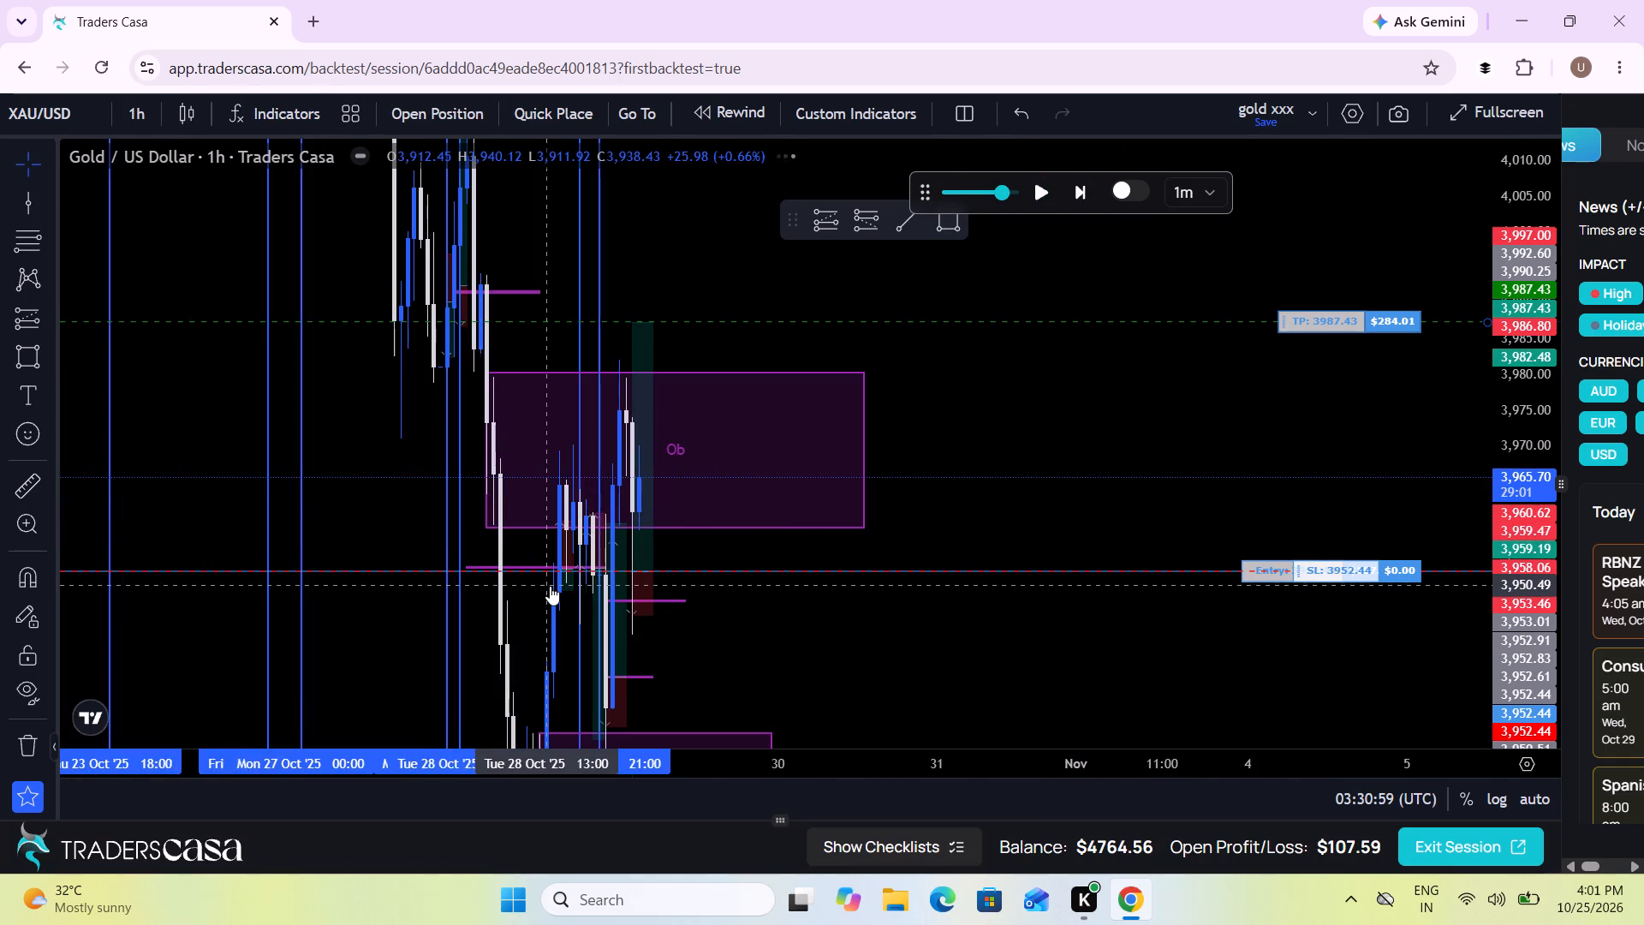
scroll(550, 586, "up", 4)
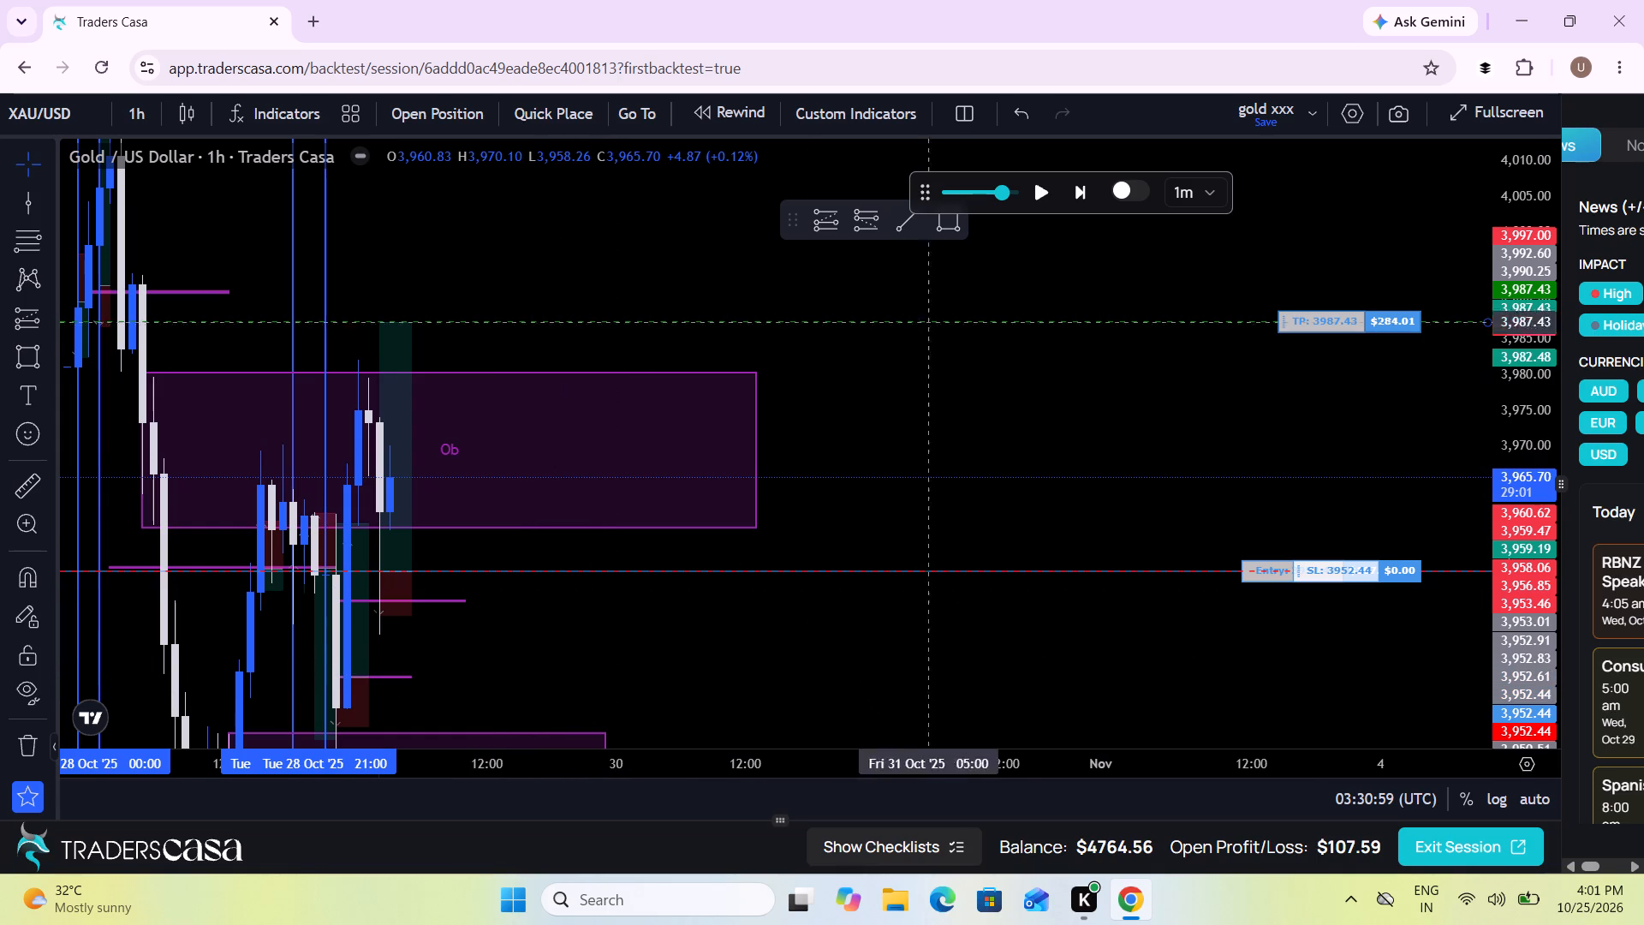
Replay price forward in short bursts to about 04:07 UTC on 29 Oct, then pause.
left_click(1033, 194)
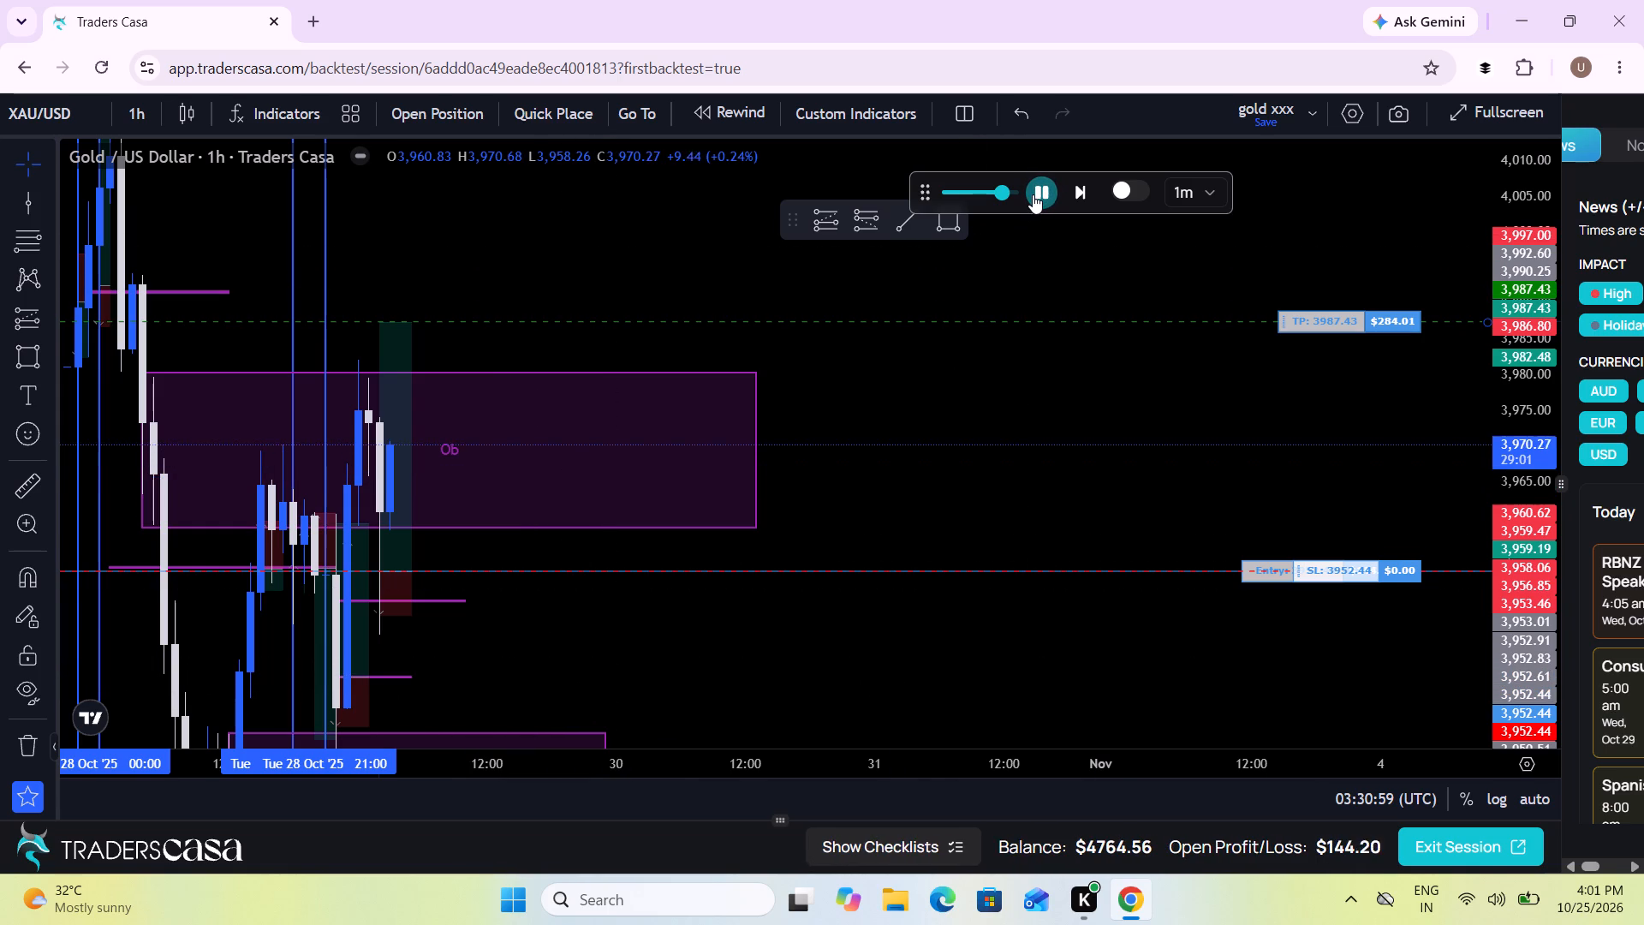
left_click(1033, 194)
left_click(1033, 194)
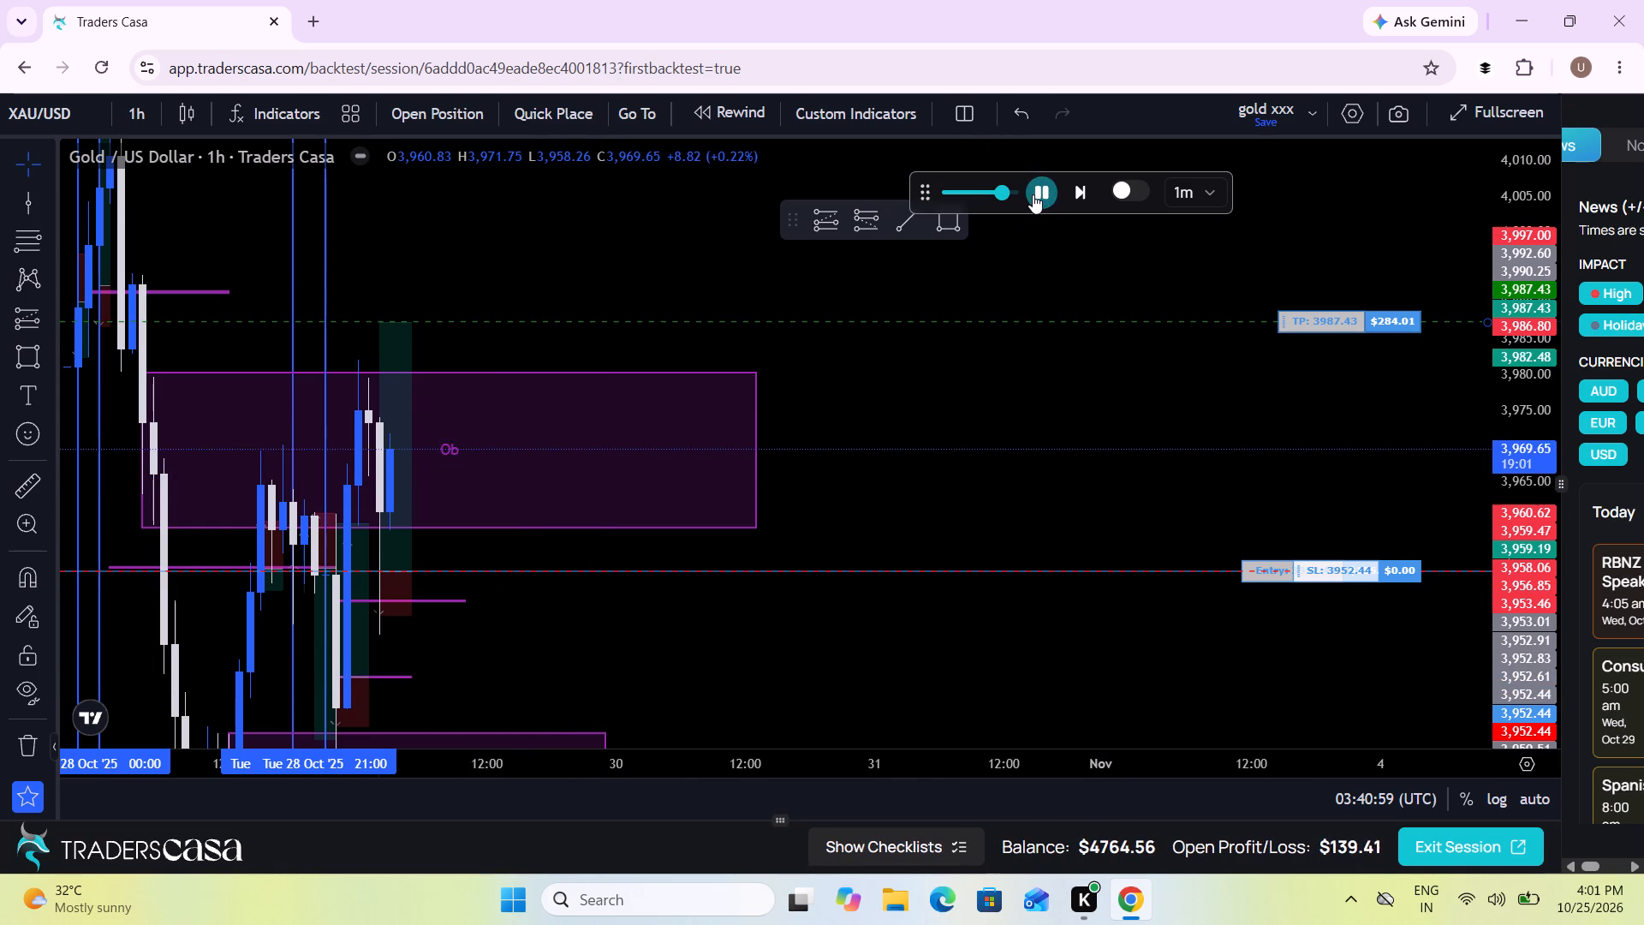
left_click(1033, 194)
left_click(1033, 194)
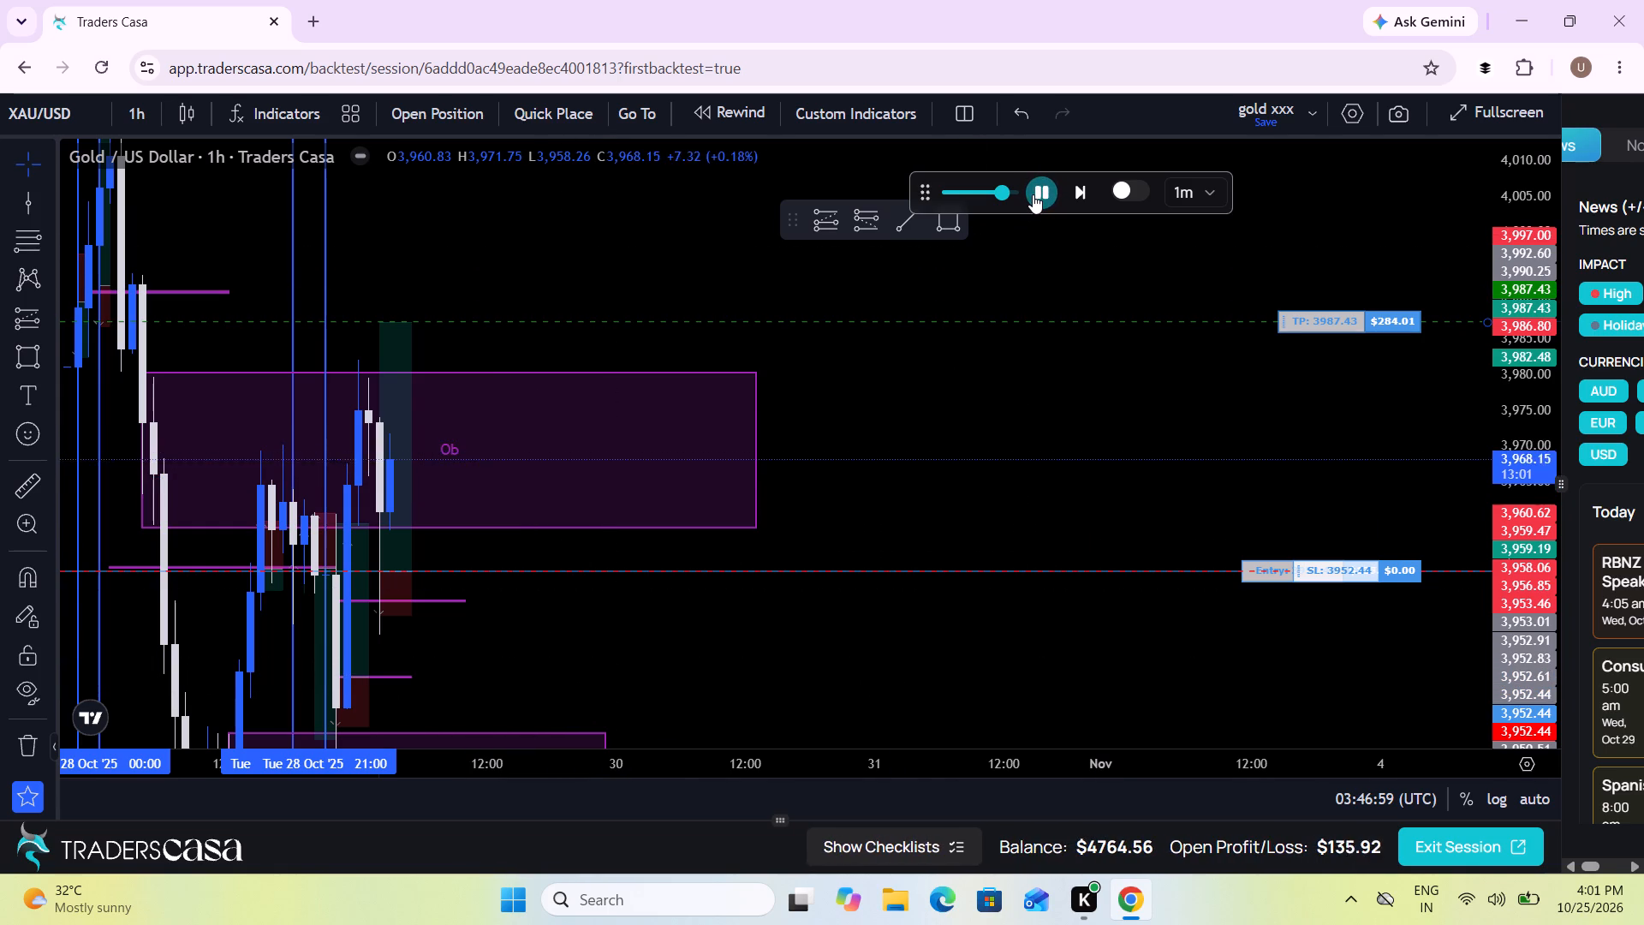
left_click(1033, 194)
left_click(1033, 194)
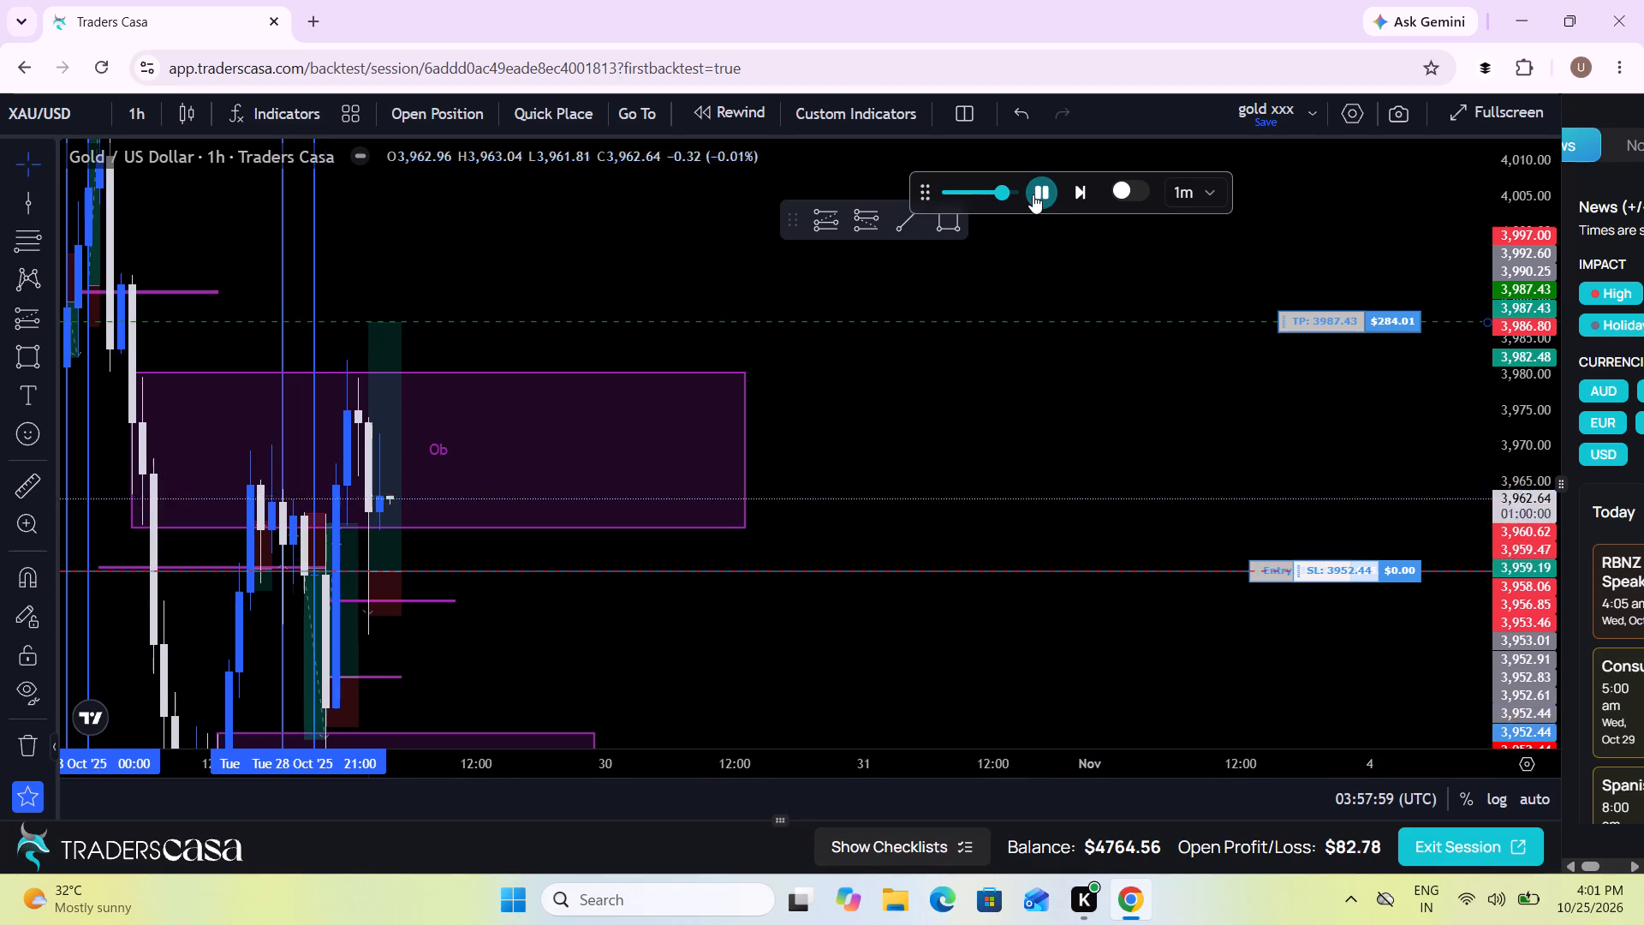
left_click(1033, 194)
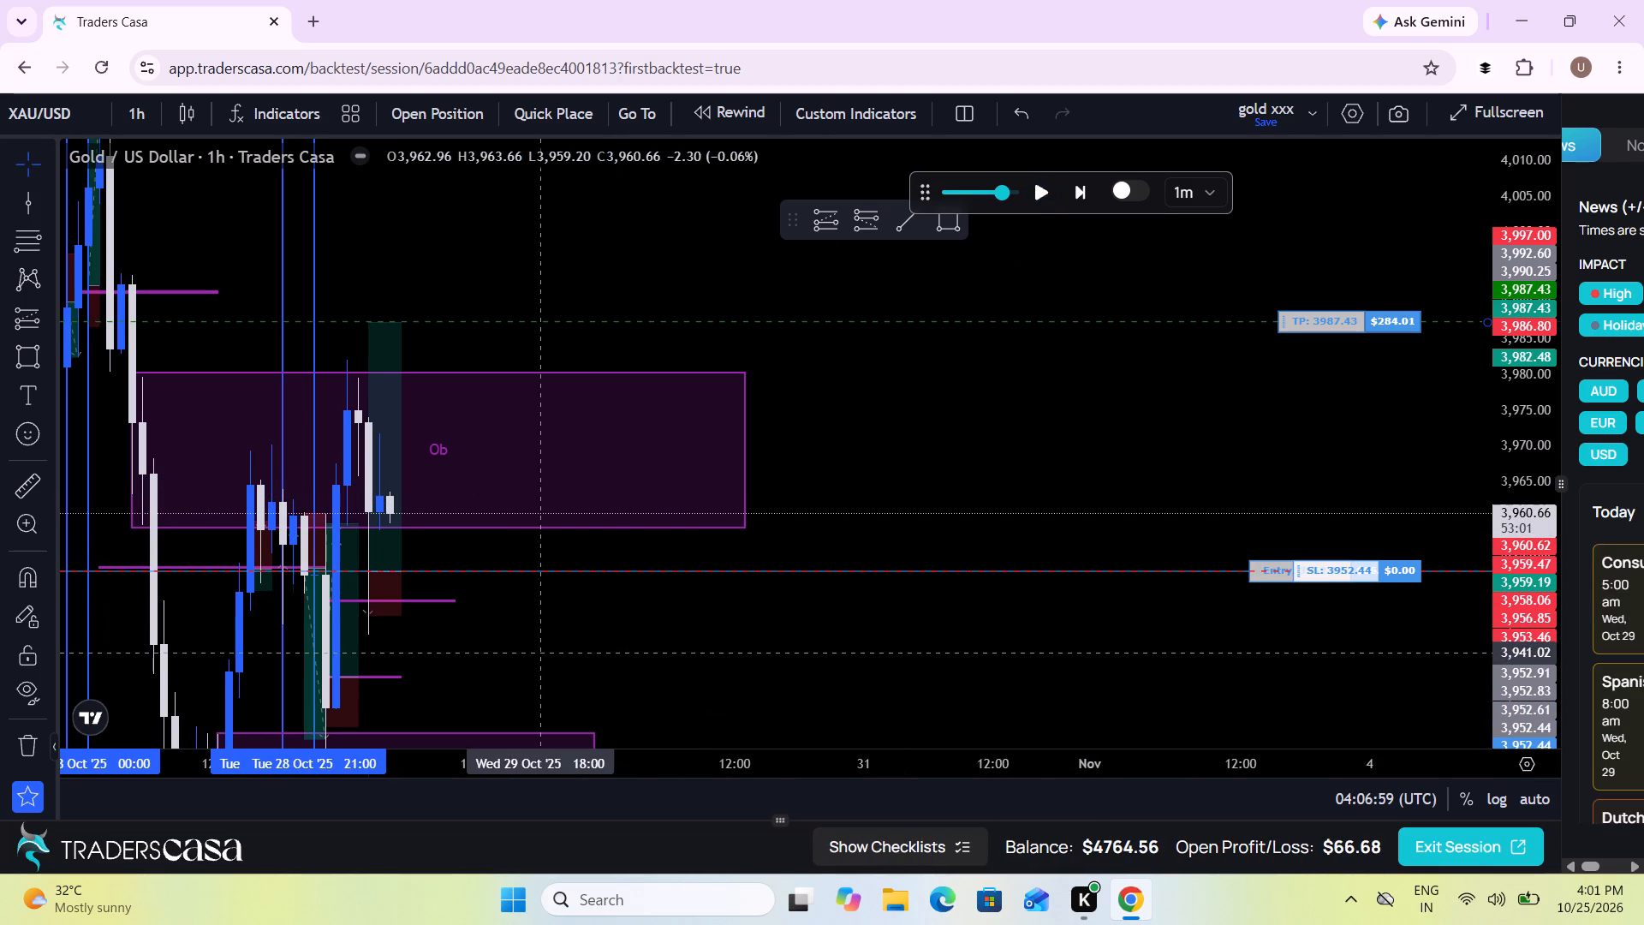
Replay price forward to about 04:28 UTC on 29 Oct, then pause to follow the open buy trade.
scroll(541, 653, "up", 2)
left_click_drag(377, 683, 922, 639)
scroll(922, 639, "up", 2)
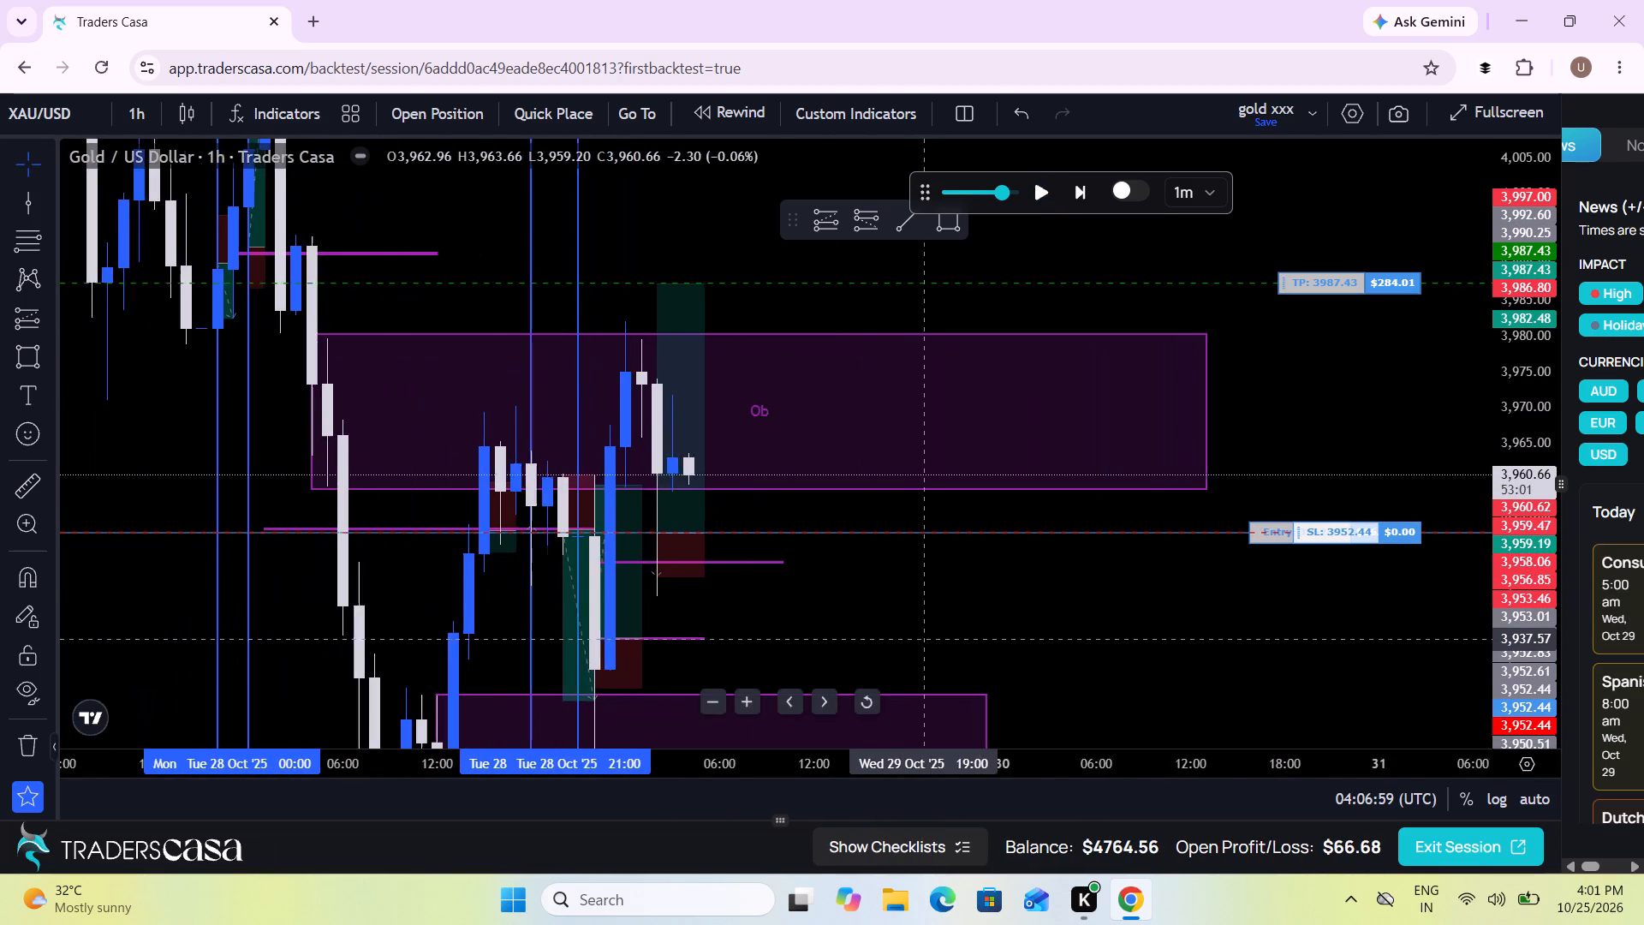
left_click(1036, 190)
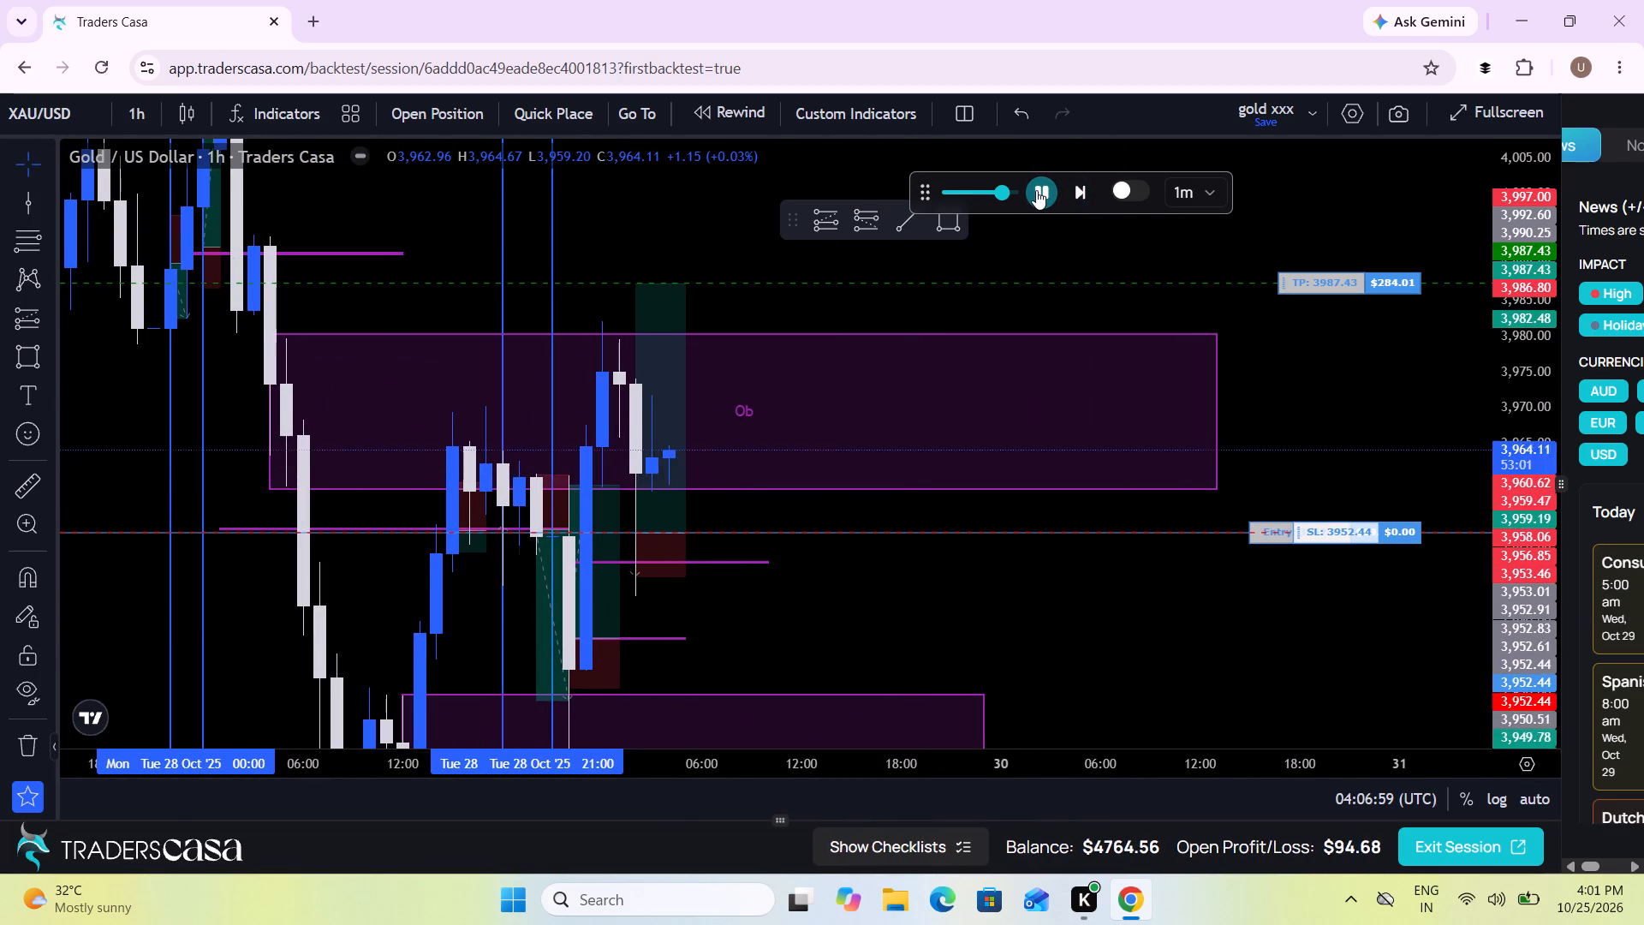
left_click(1036, 190)
left_click(1036, 190)
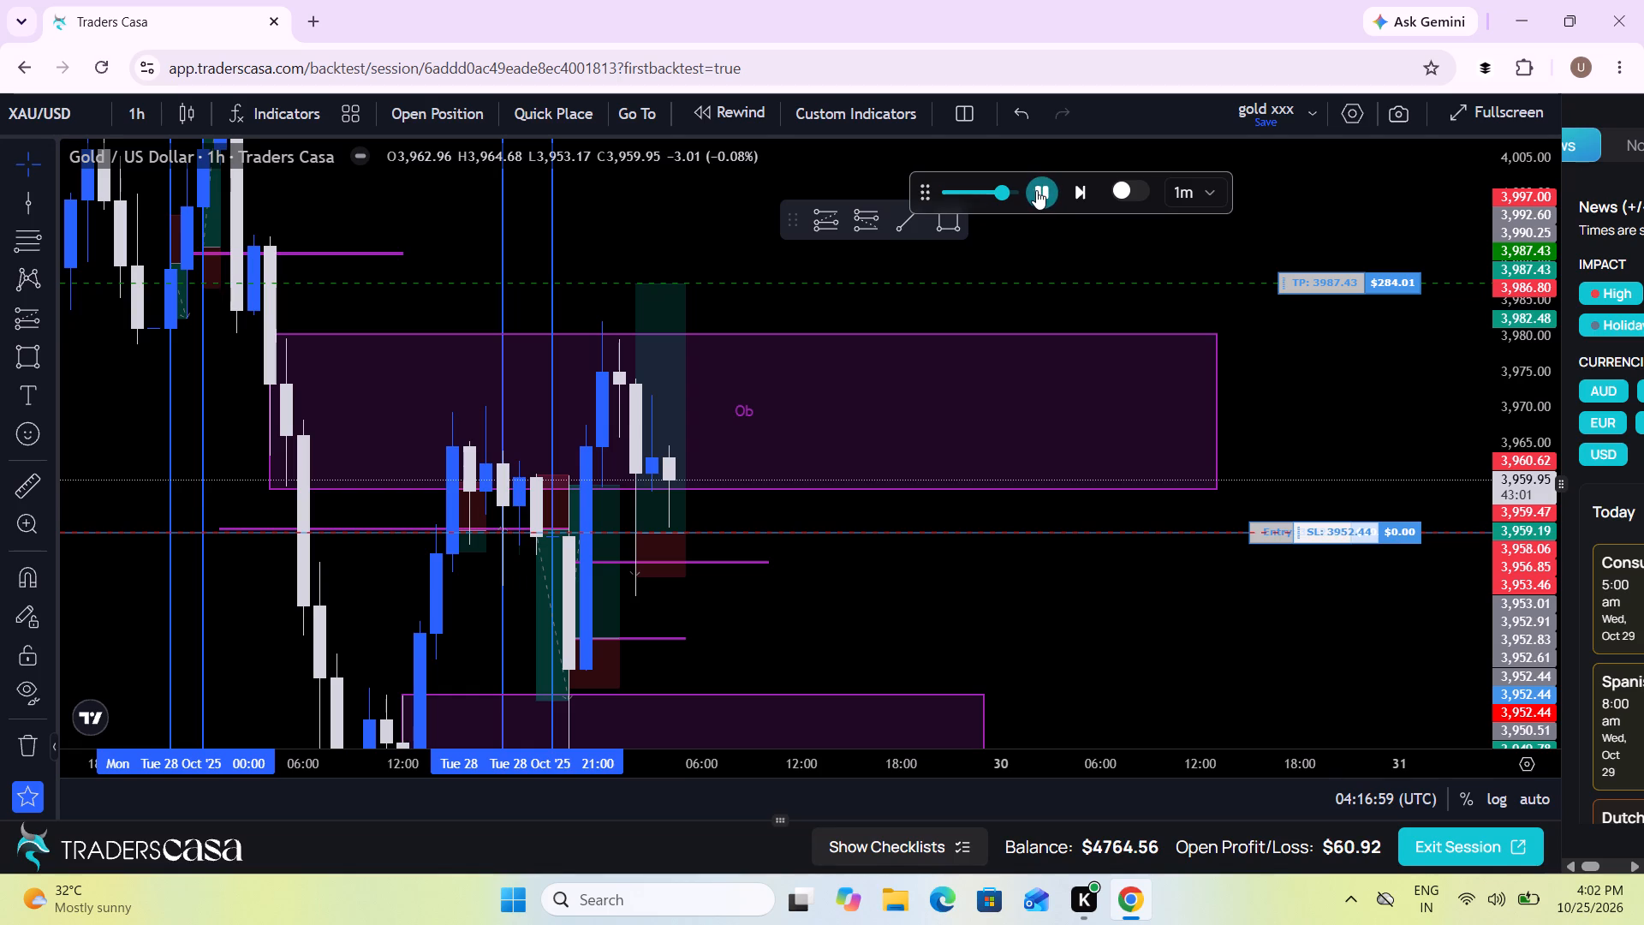
left_click(1036, 190)
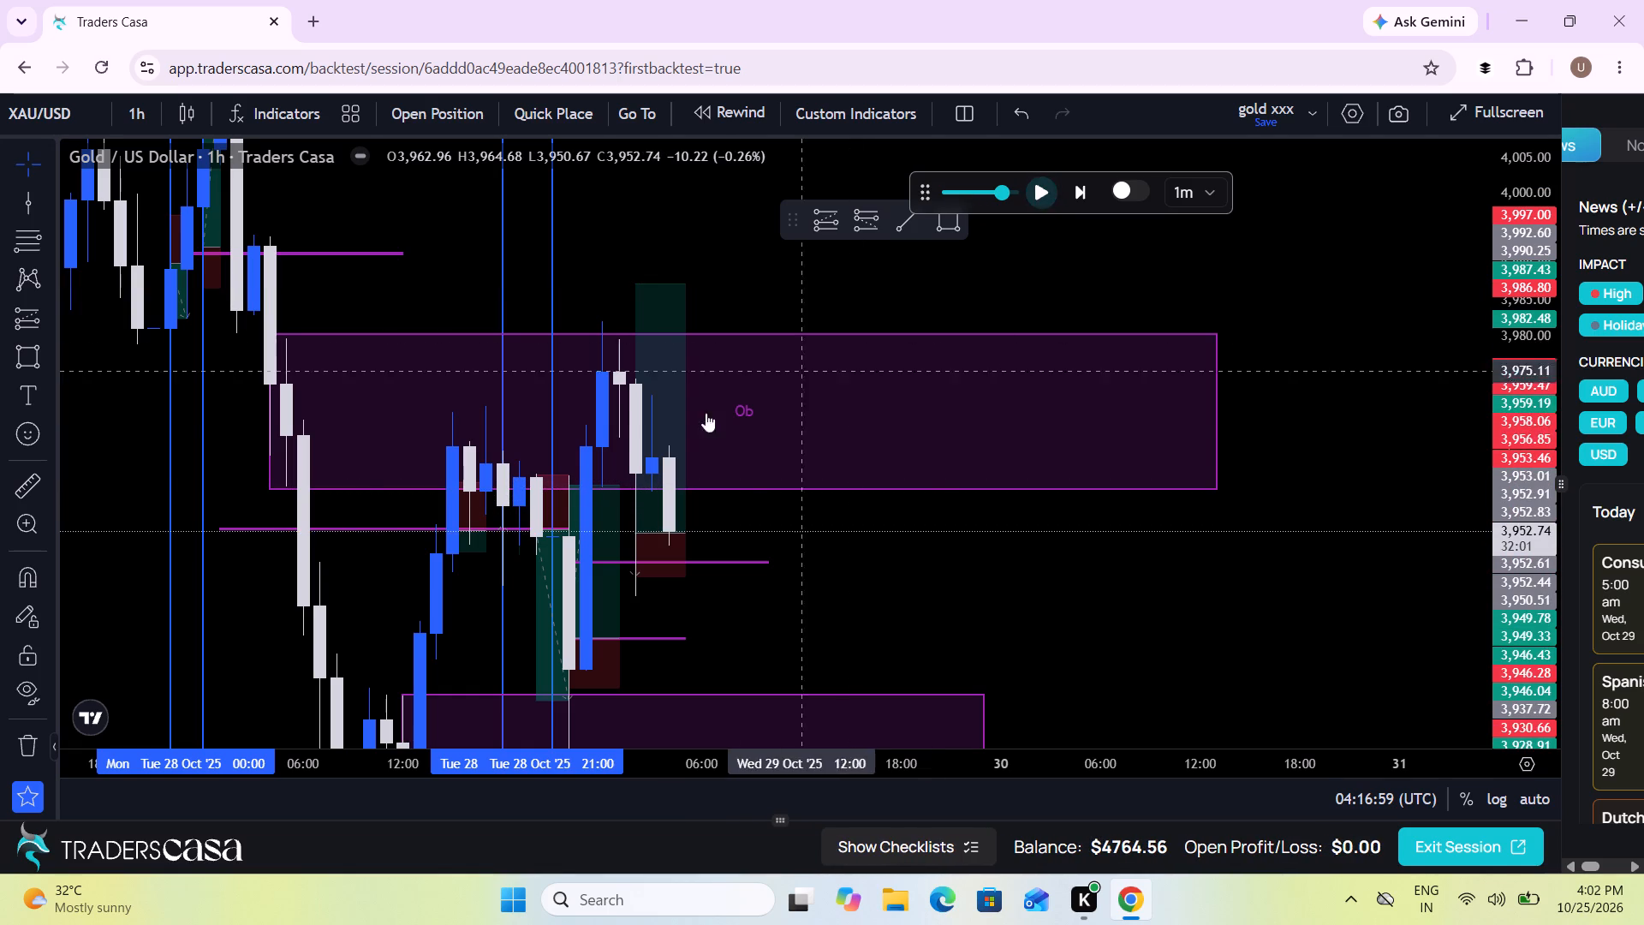
On the 5-minute chart, lower the latest long position drawing's target to 3970.91 for a risk/reward ratio of 3.
left_click(149, 129)
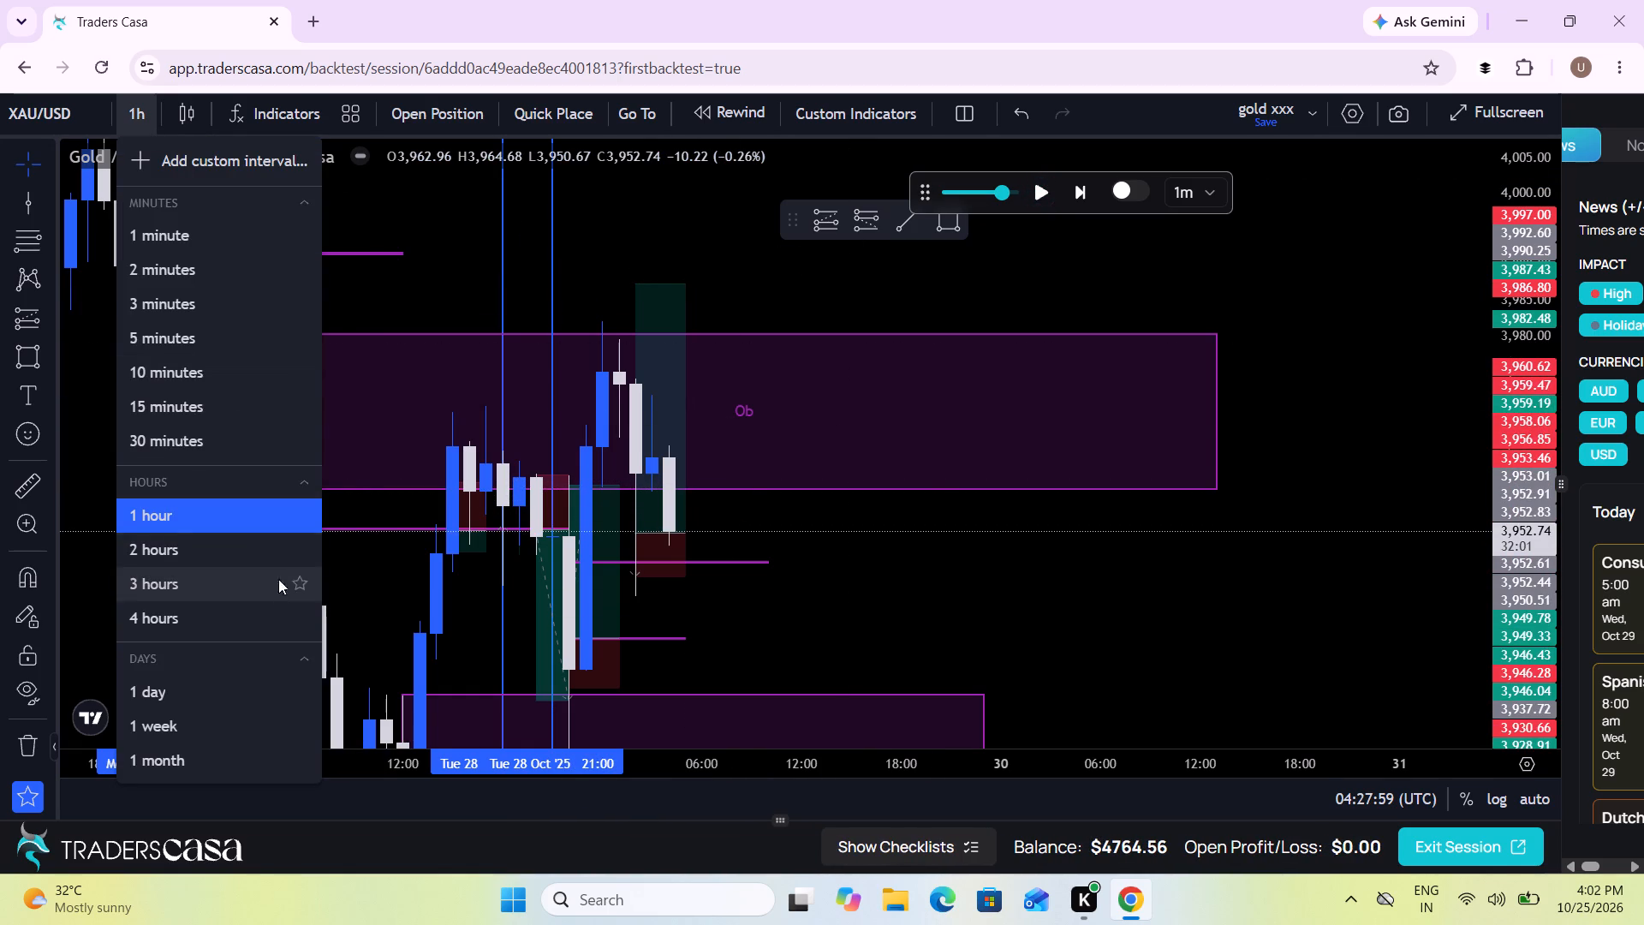
left_click(152, 325)
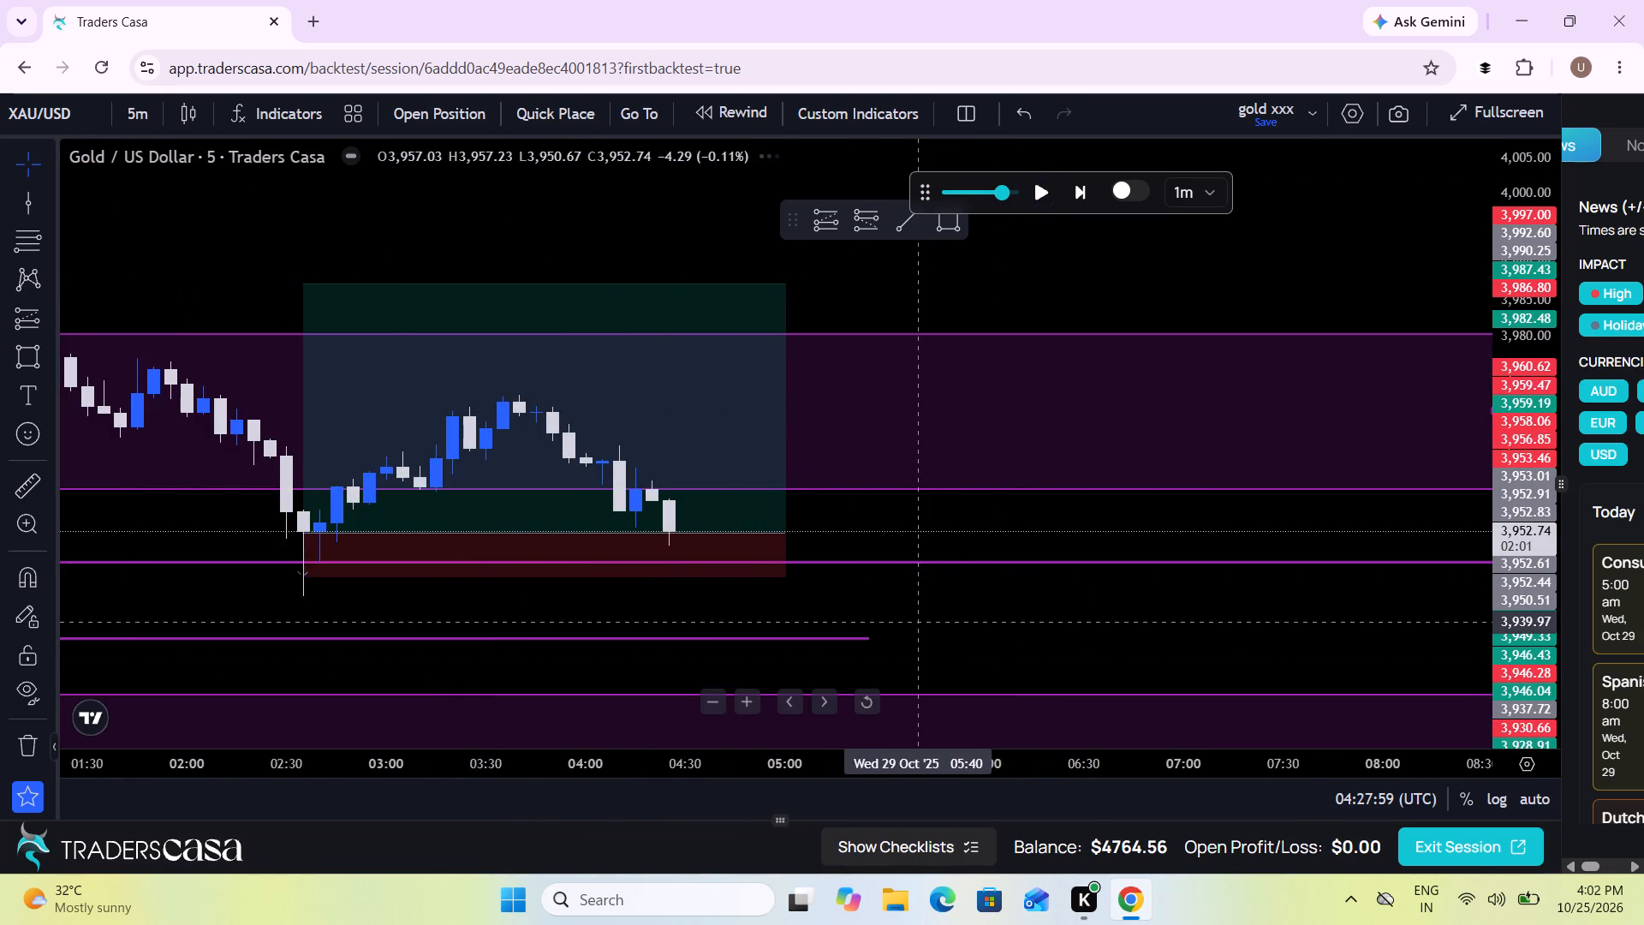
scroll(918, 622, "down", 4)
left_click_drag(1024, 530, 924, 531)
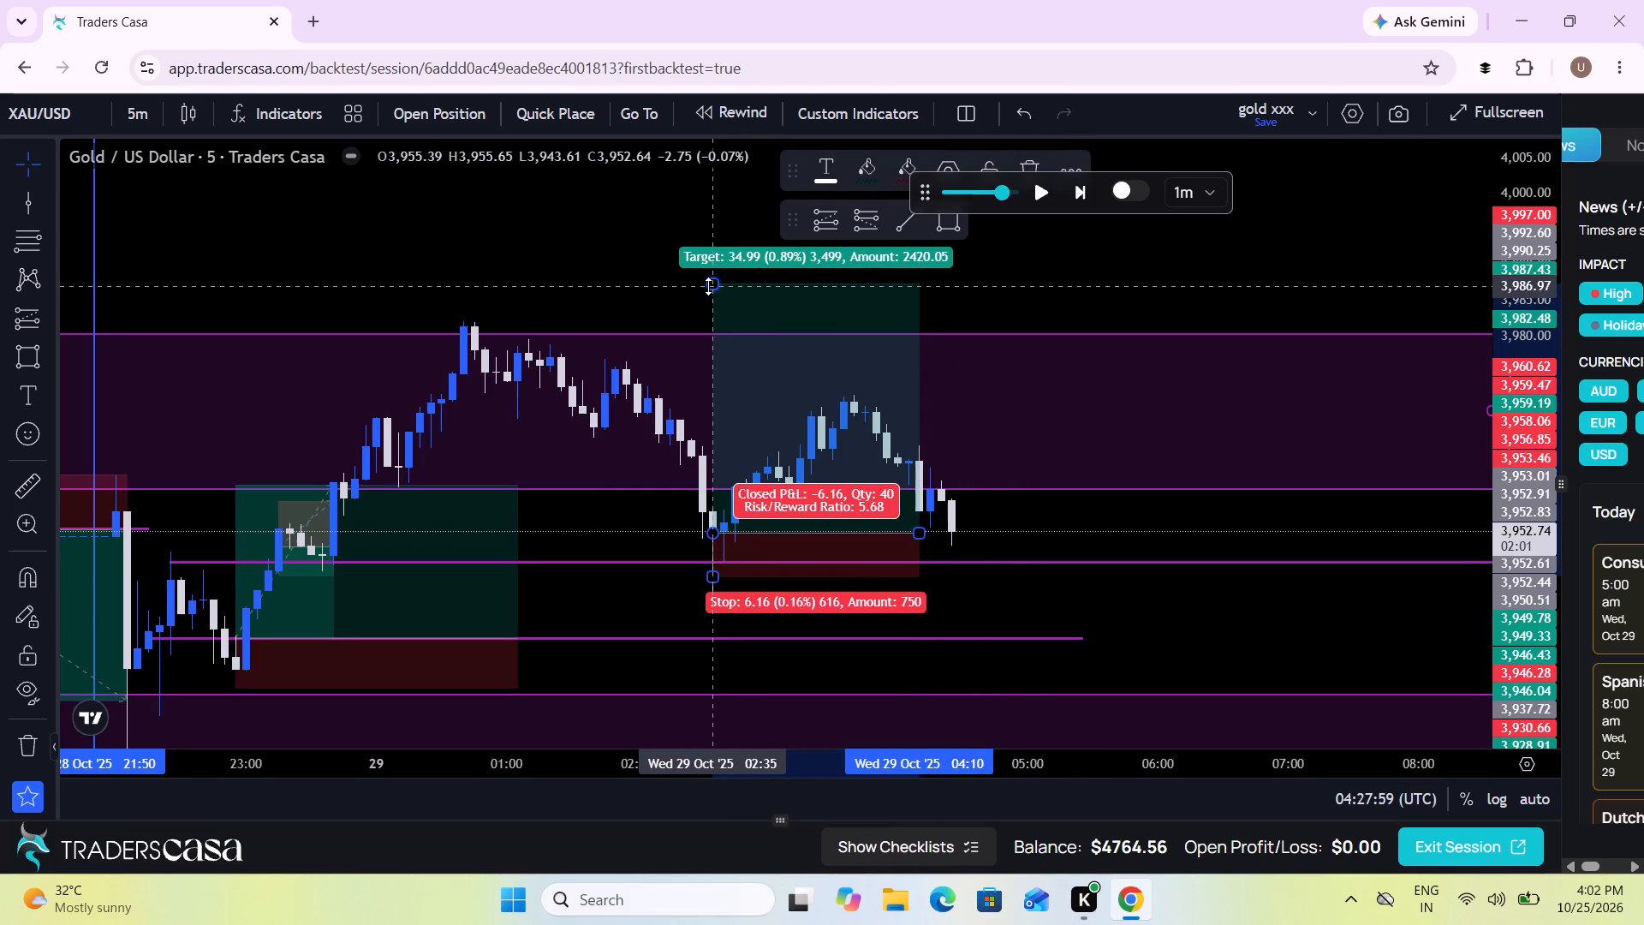
left_click_drag(708, 286, 765, 401)
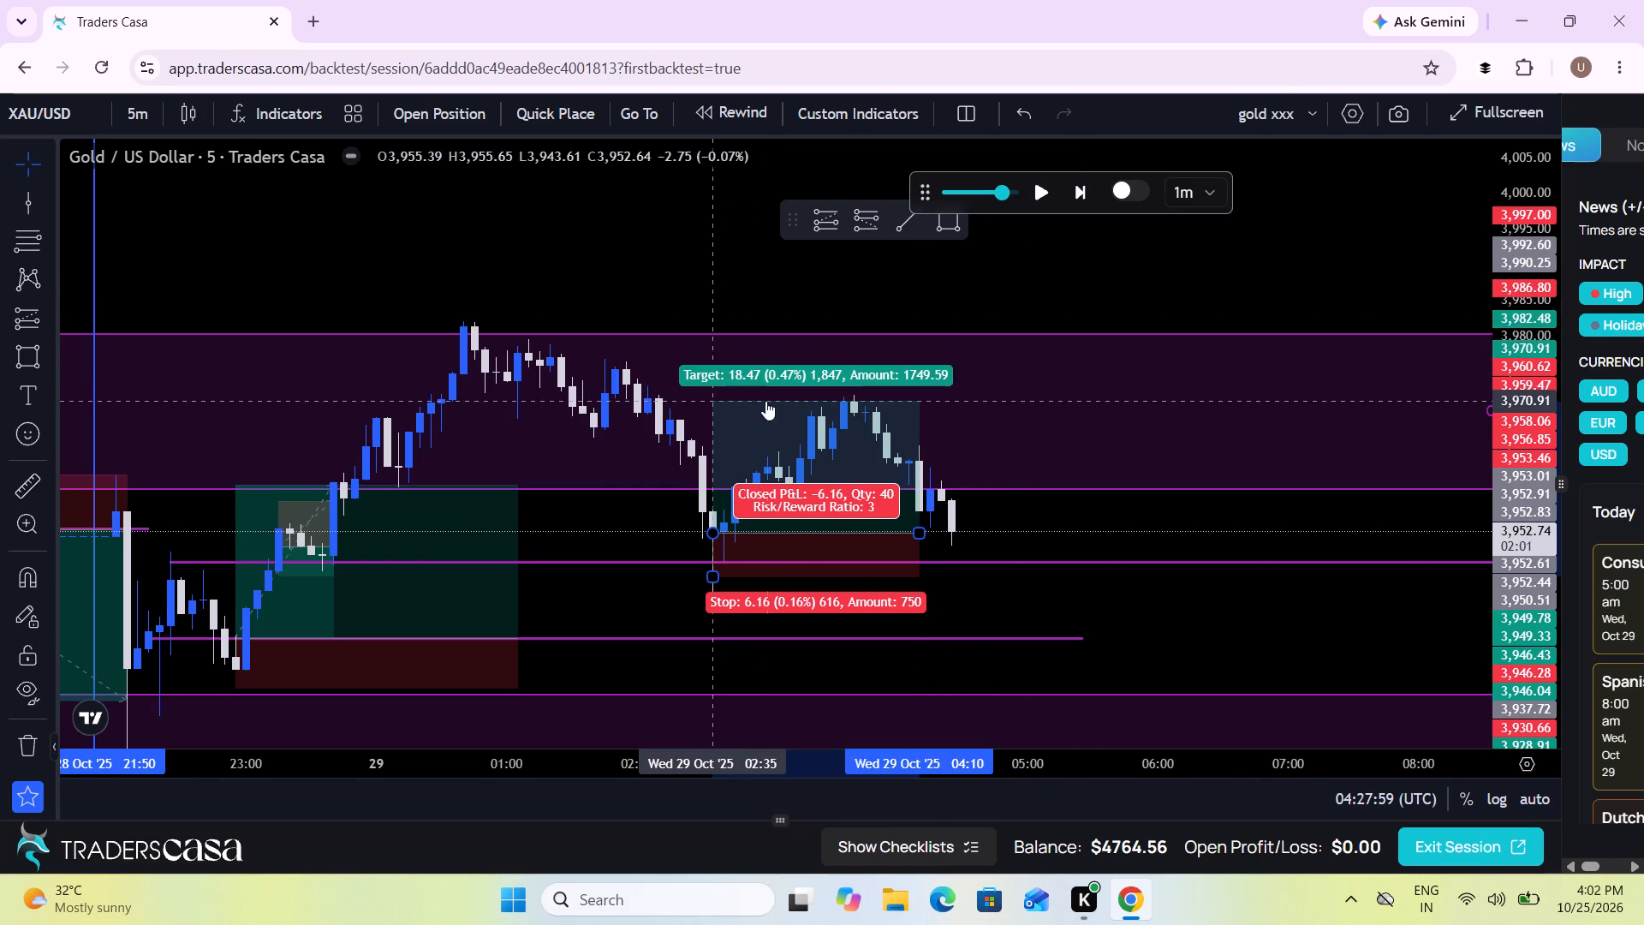
left_click(1159, 555)
Examine the 5-minute price action around the closed long trade, the midpoint levels and both order block zones.
left_click_drag(1159, 555, 811, 566)
scroll(811, 566, "down", 4)
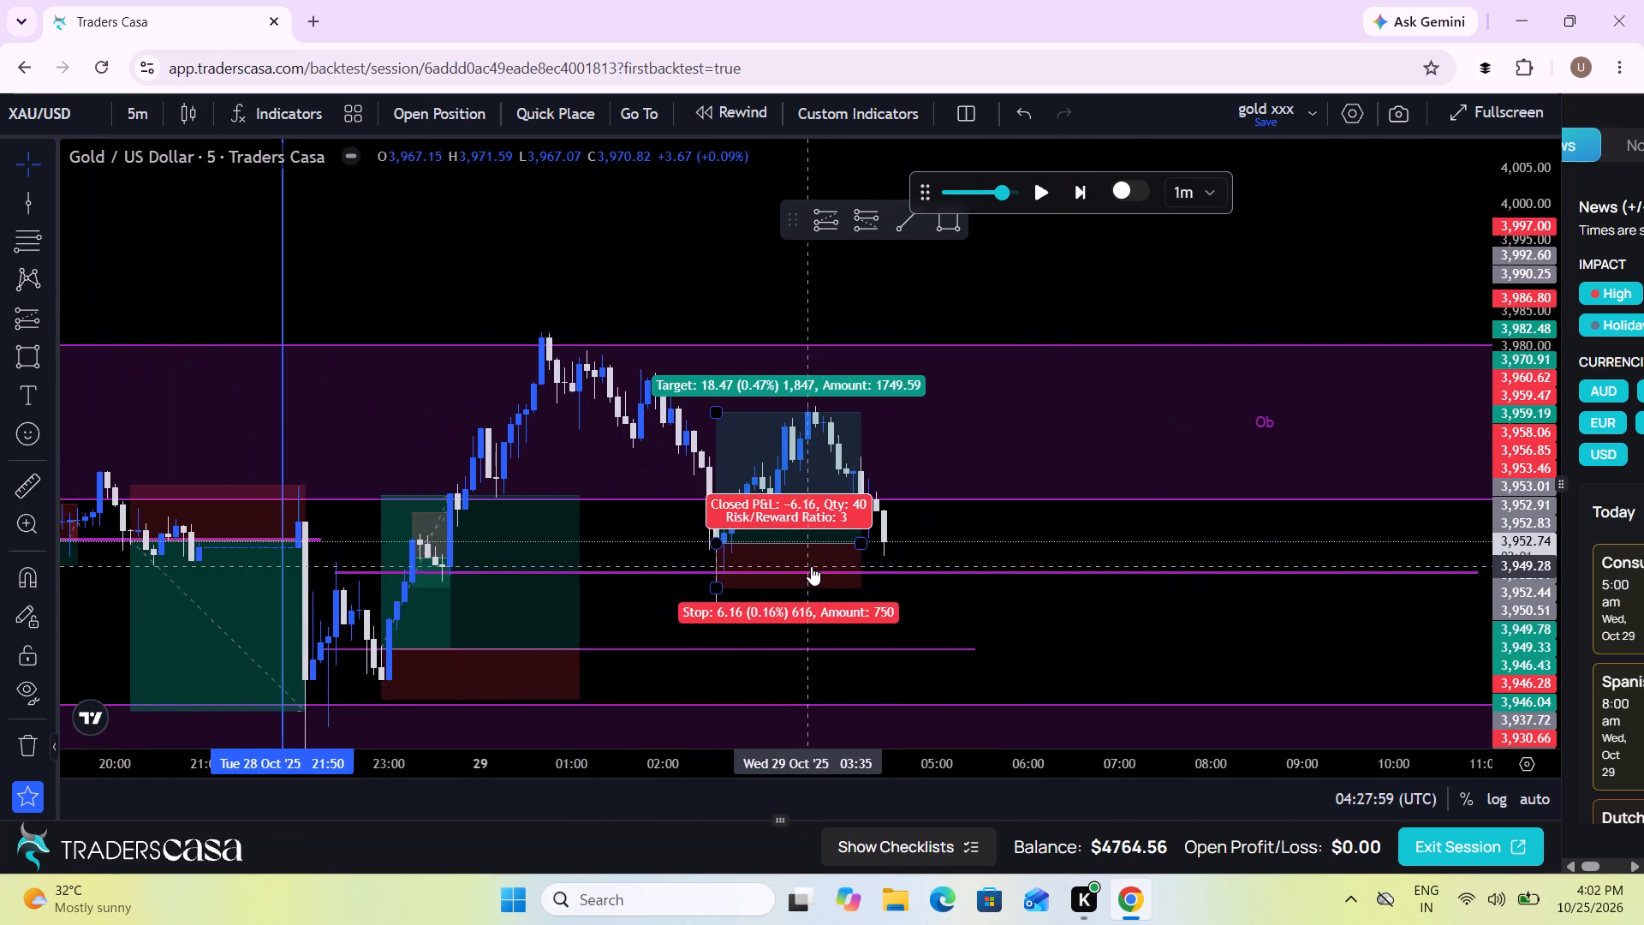
left_click_drag(1057, 562, 1024, 549)
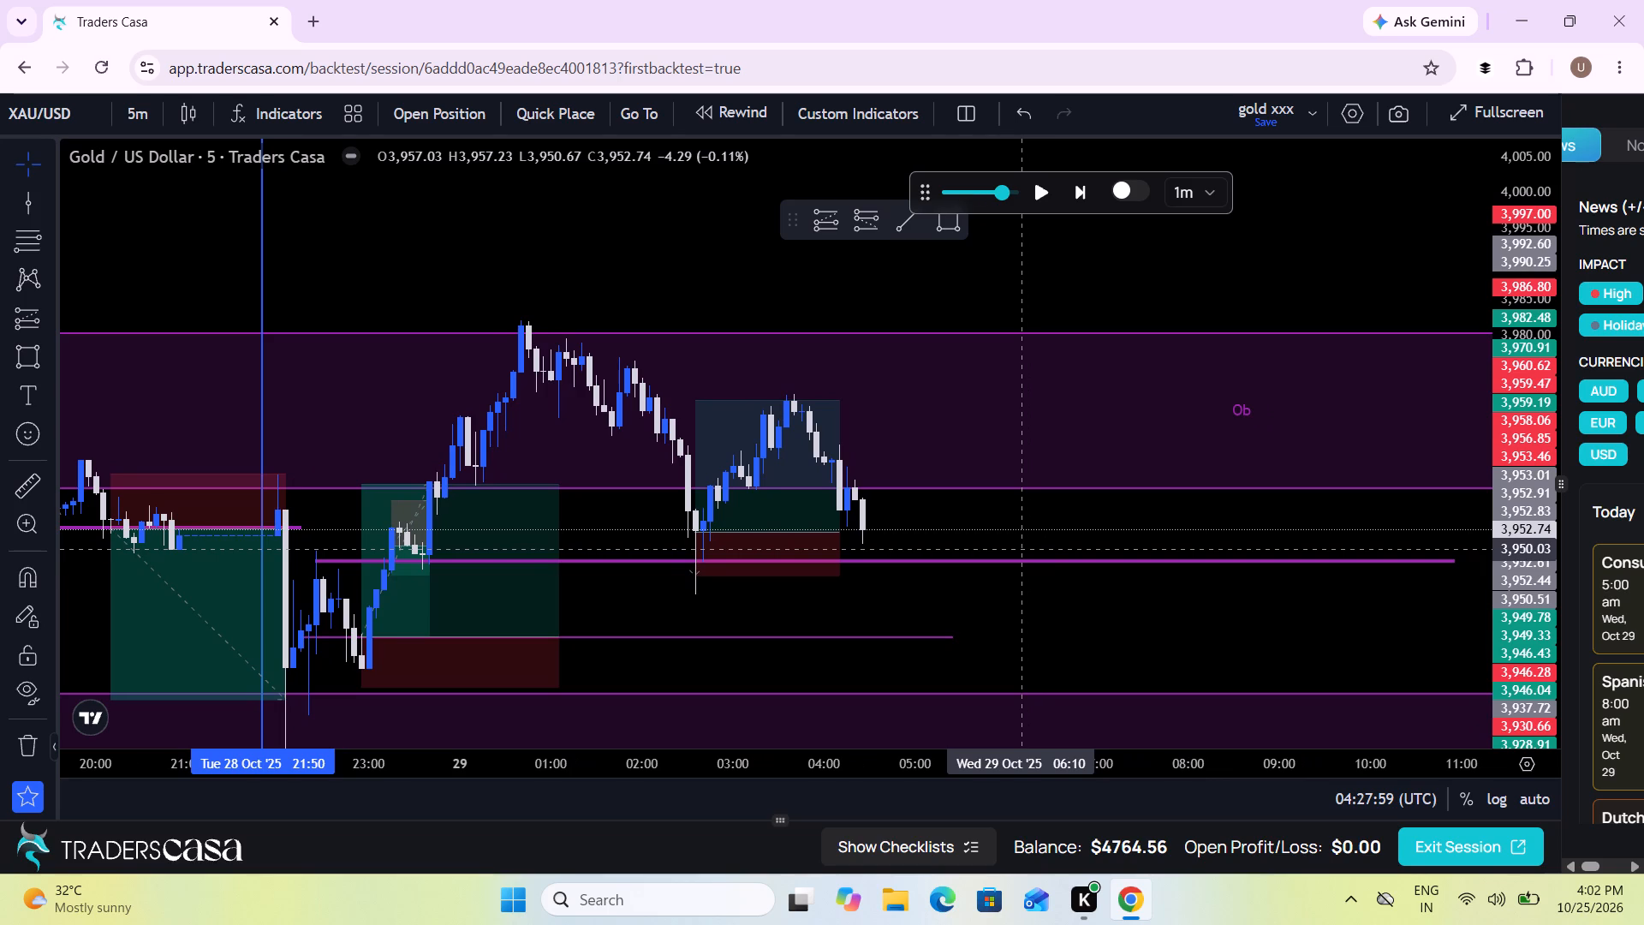
scroll(1024, 549, "down", 3)
left_click_drag(1113, 647, 840, 538)
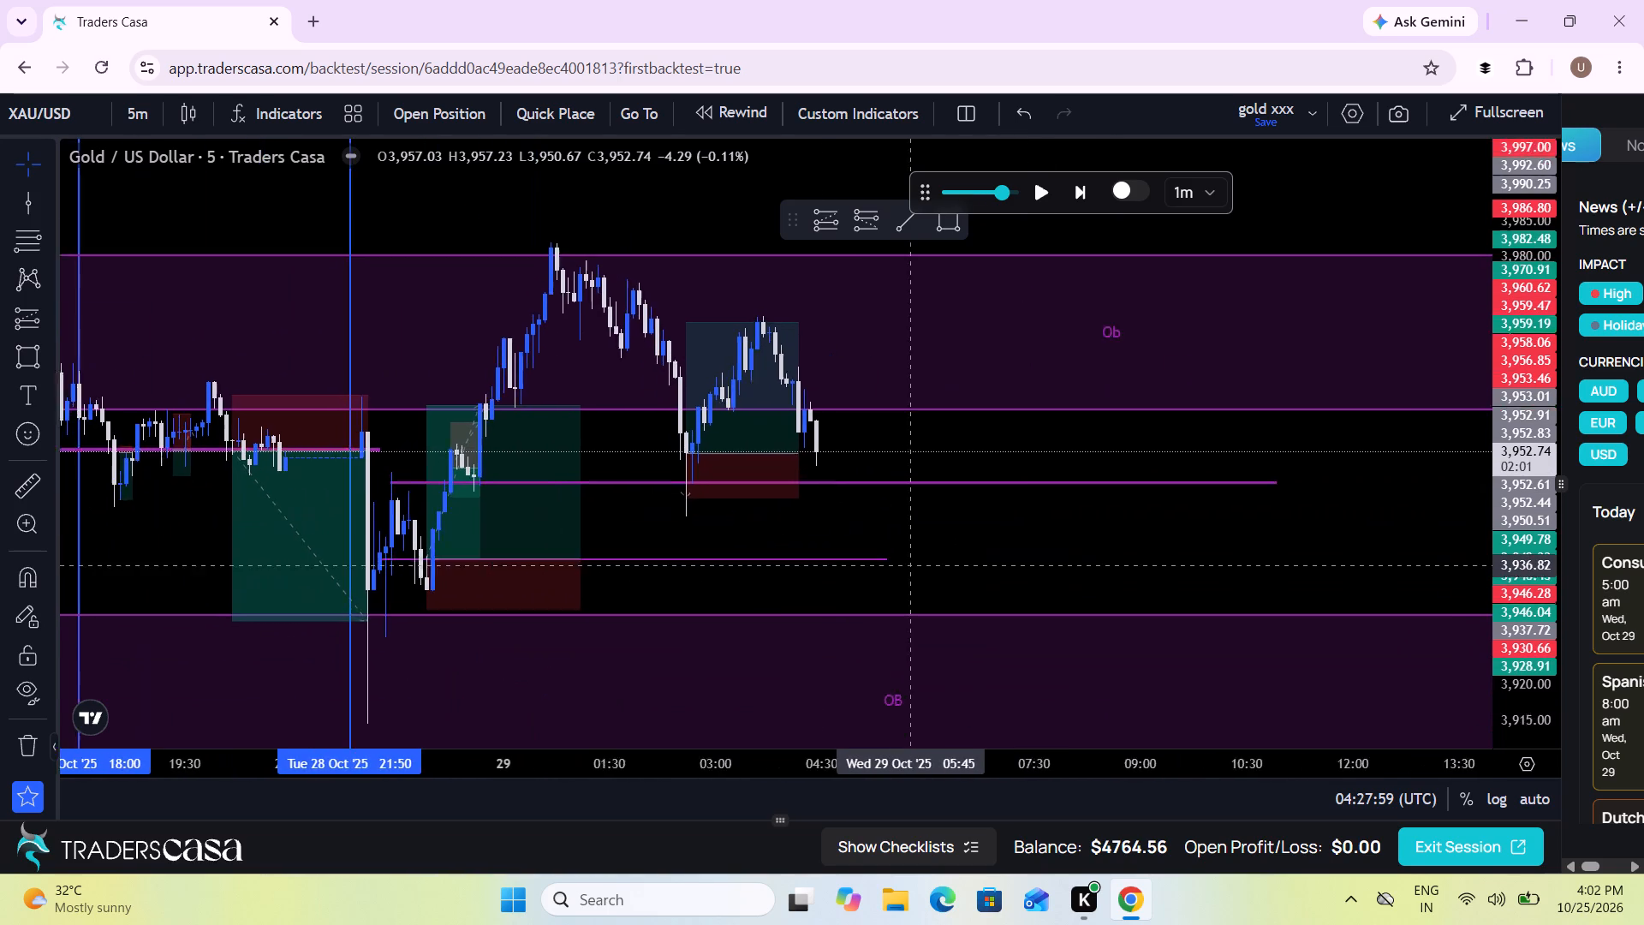
left_click_drag(840, 538, 815, 529)
left_click_drag(996, 525, 885, 530)
scroll(885, 530, "down", 3)
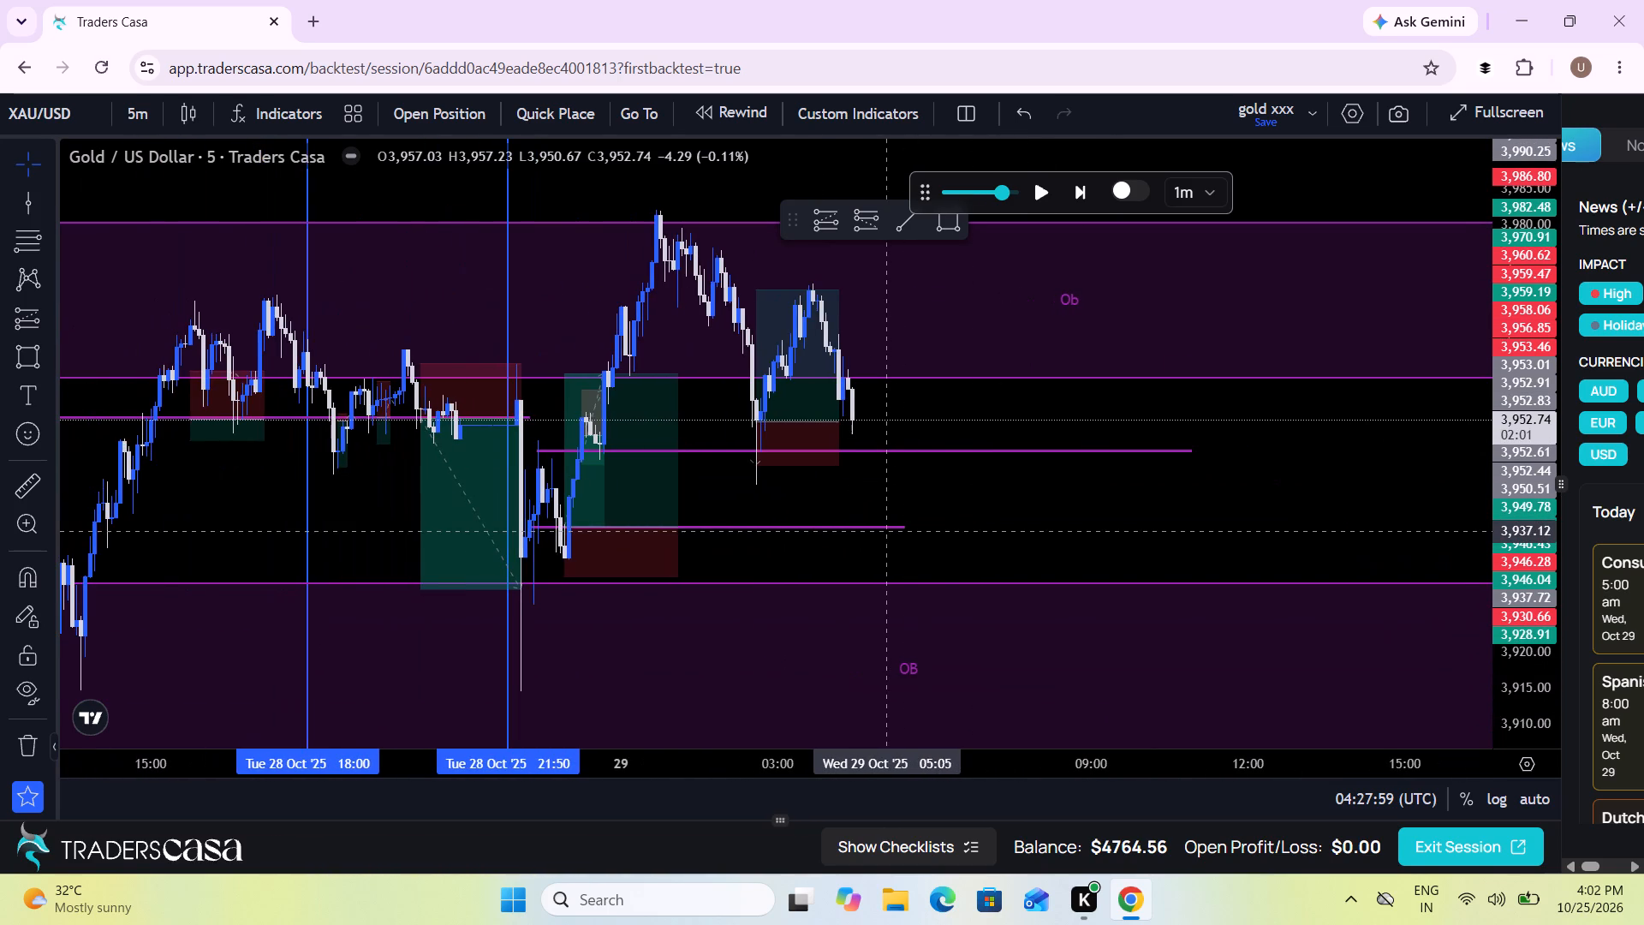
left_click_drag(945, 513, 823, 514)
scroll(823, 514, "down", 1)
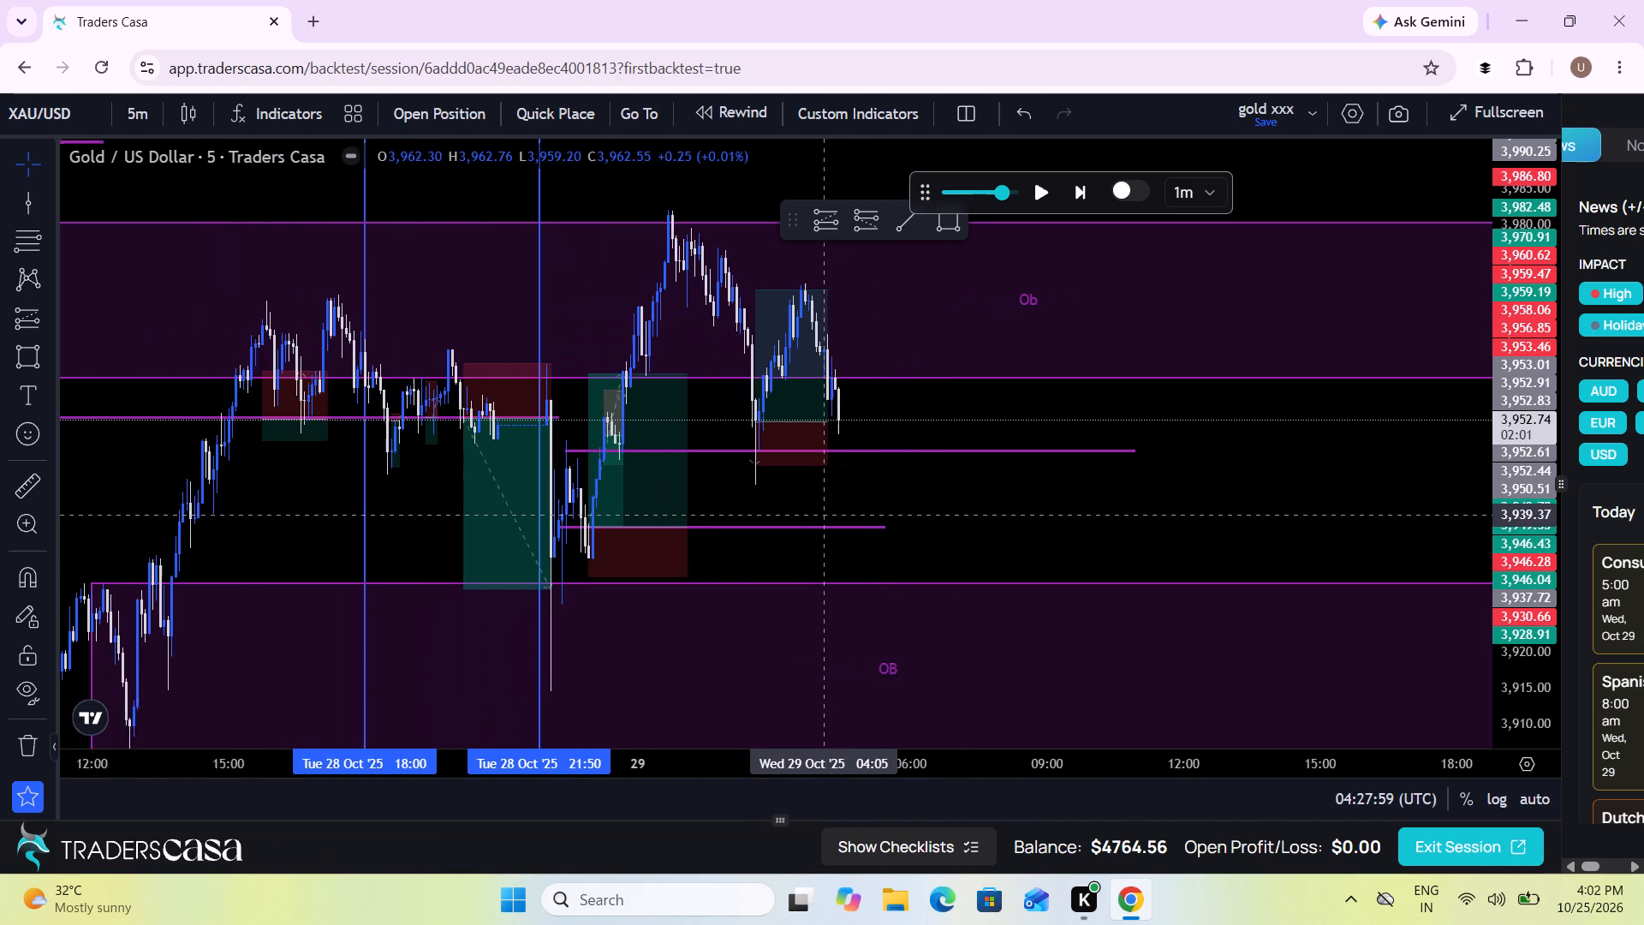
scroll(823, 514, "down", 1)
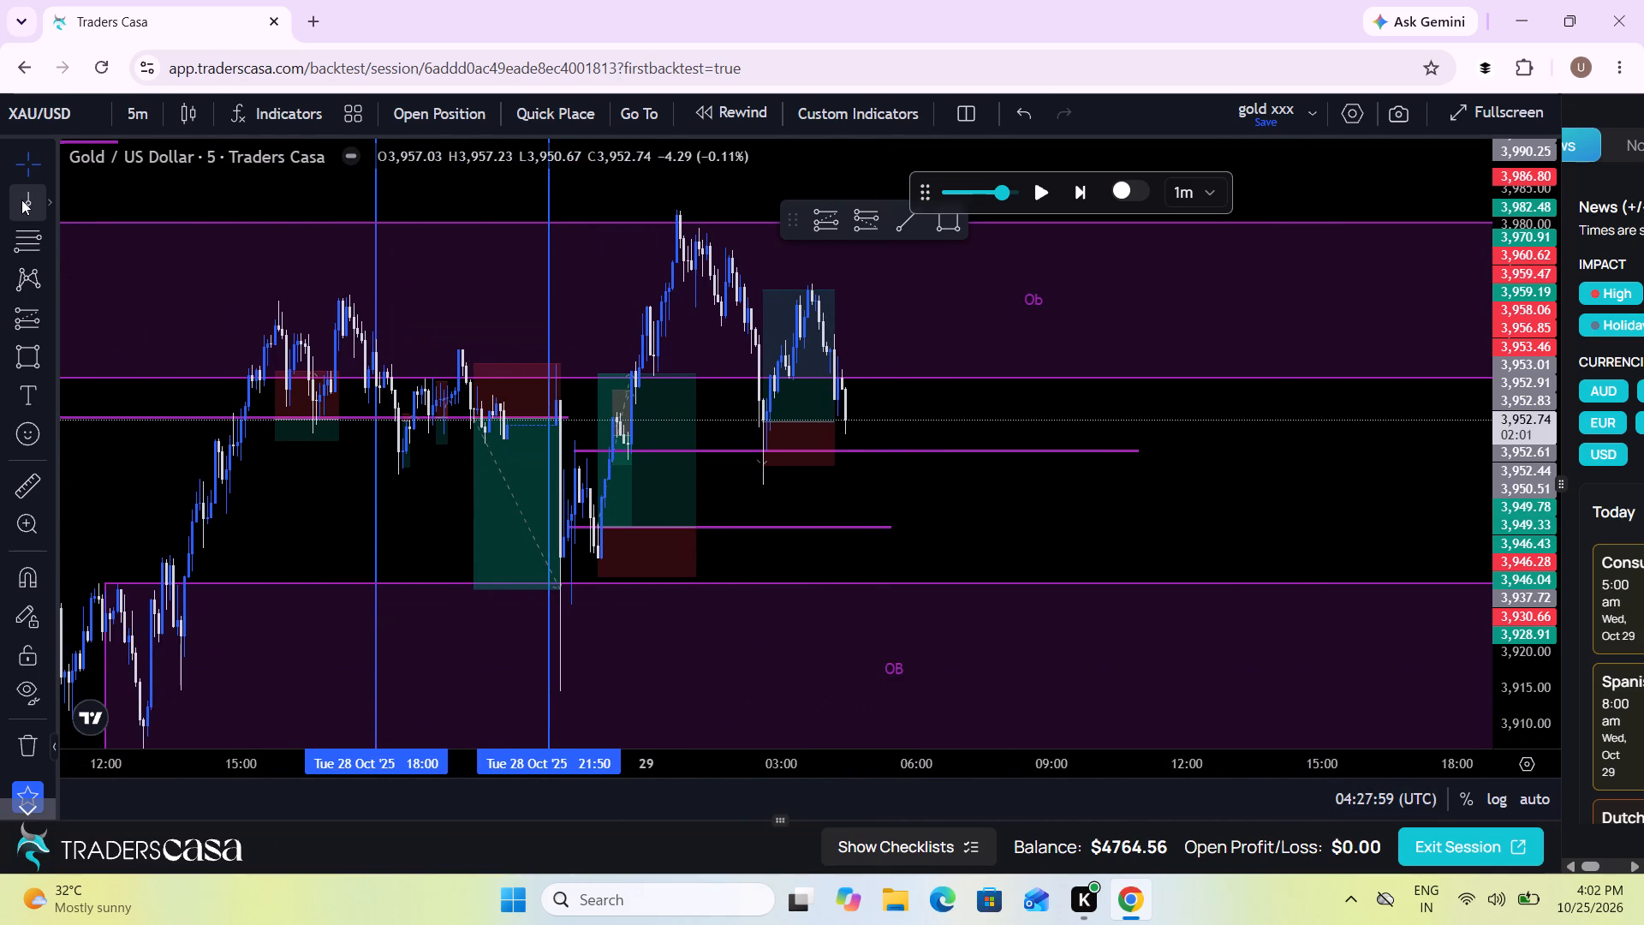
Pick the vertical line tool and replay price forward to about 04:52 UTC on 29 Oct.
left_click(21, 200)
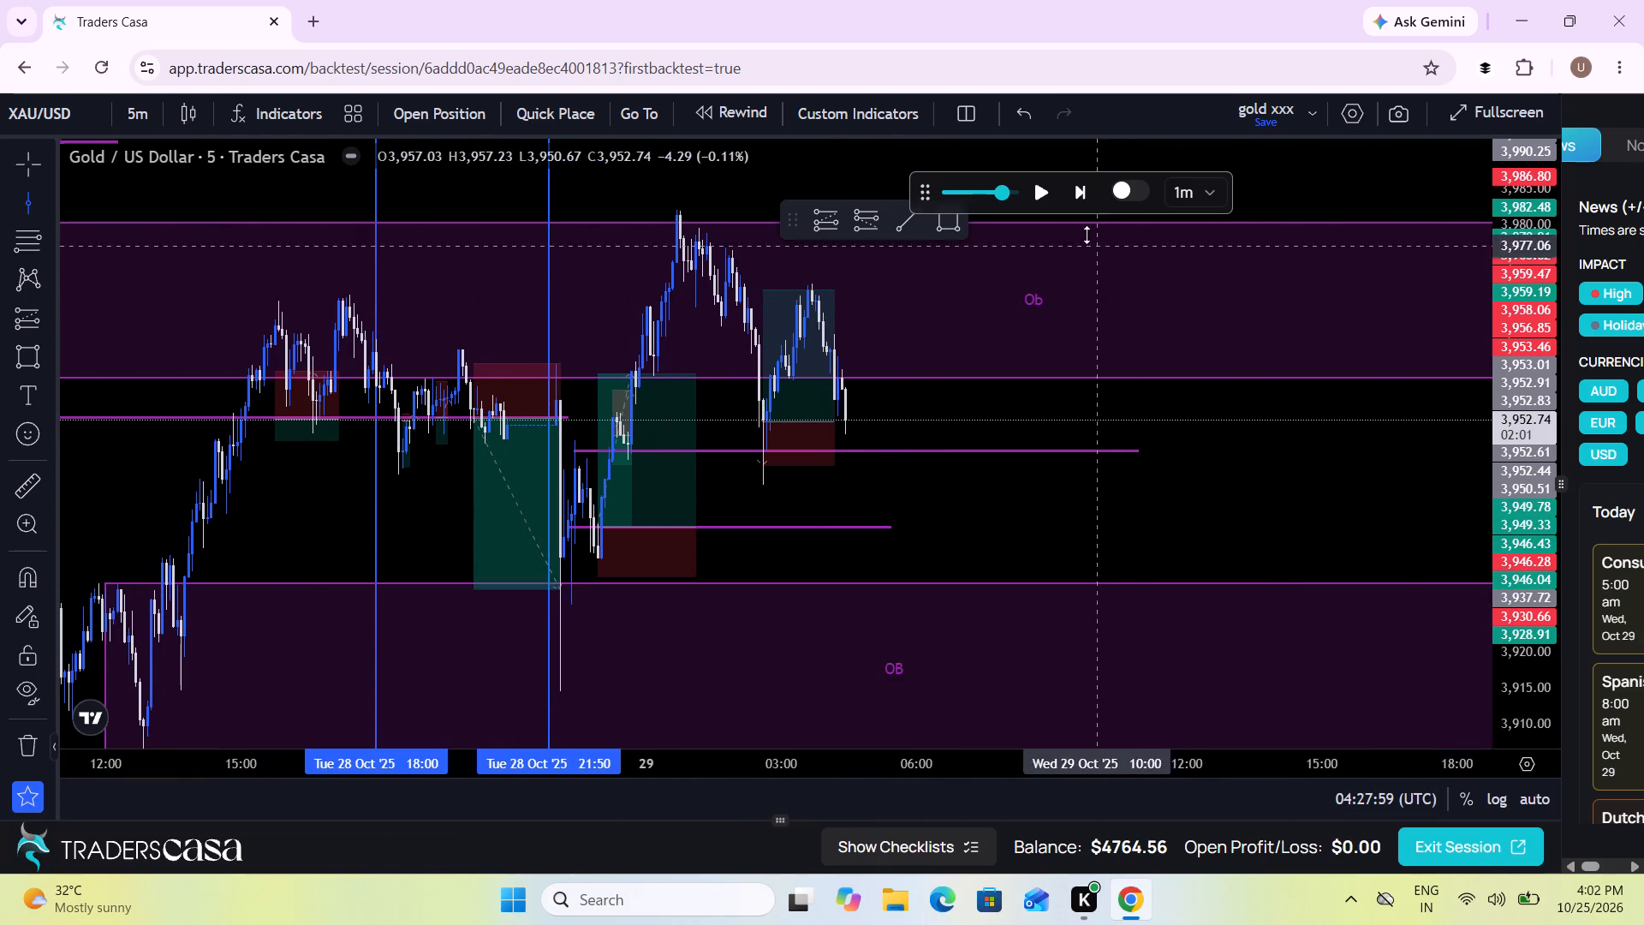
left_click(1035, 195)
left_click(1035, 195)
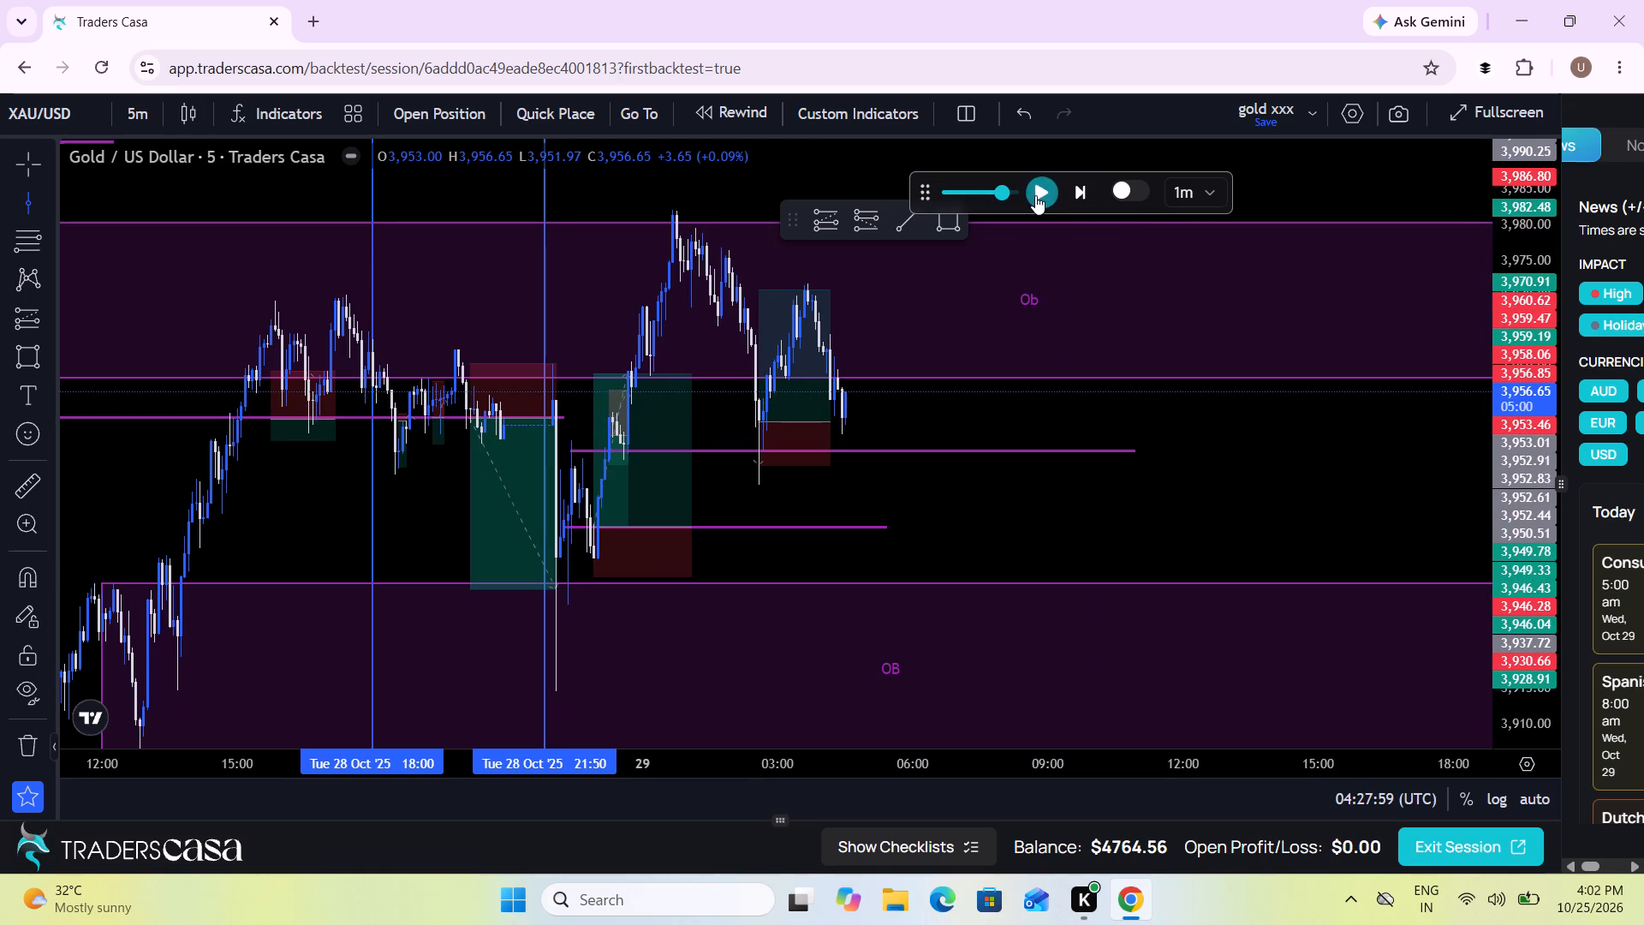
left_click(1035, 195)
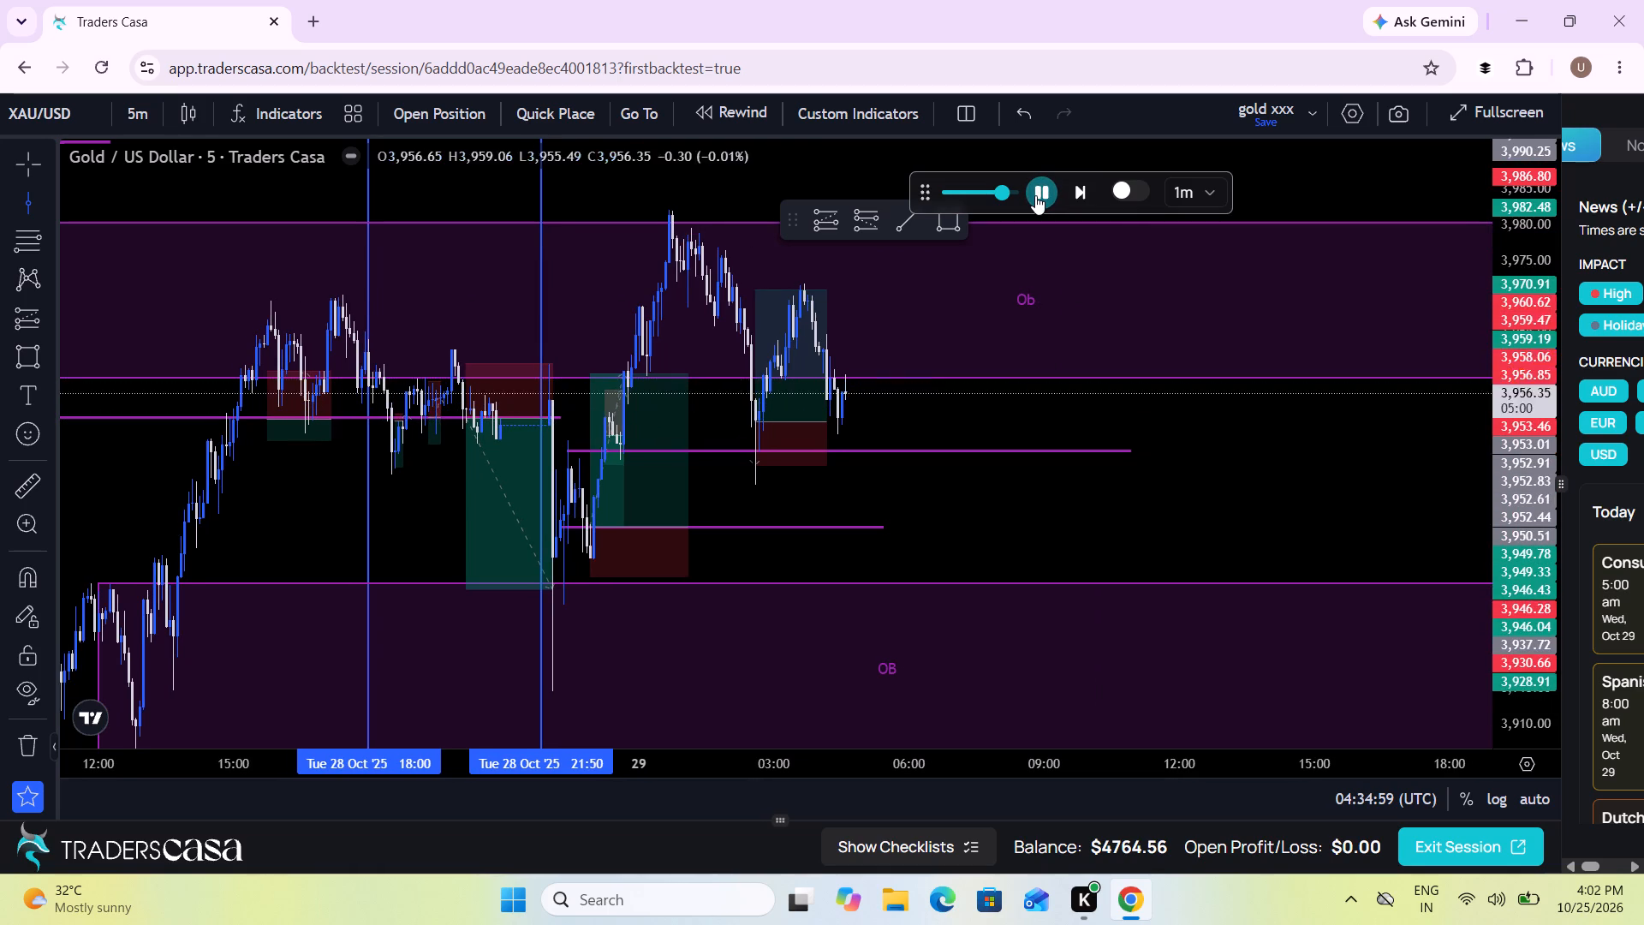
left_click(1035, 195)
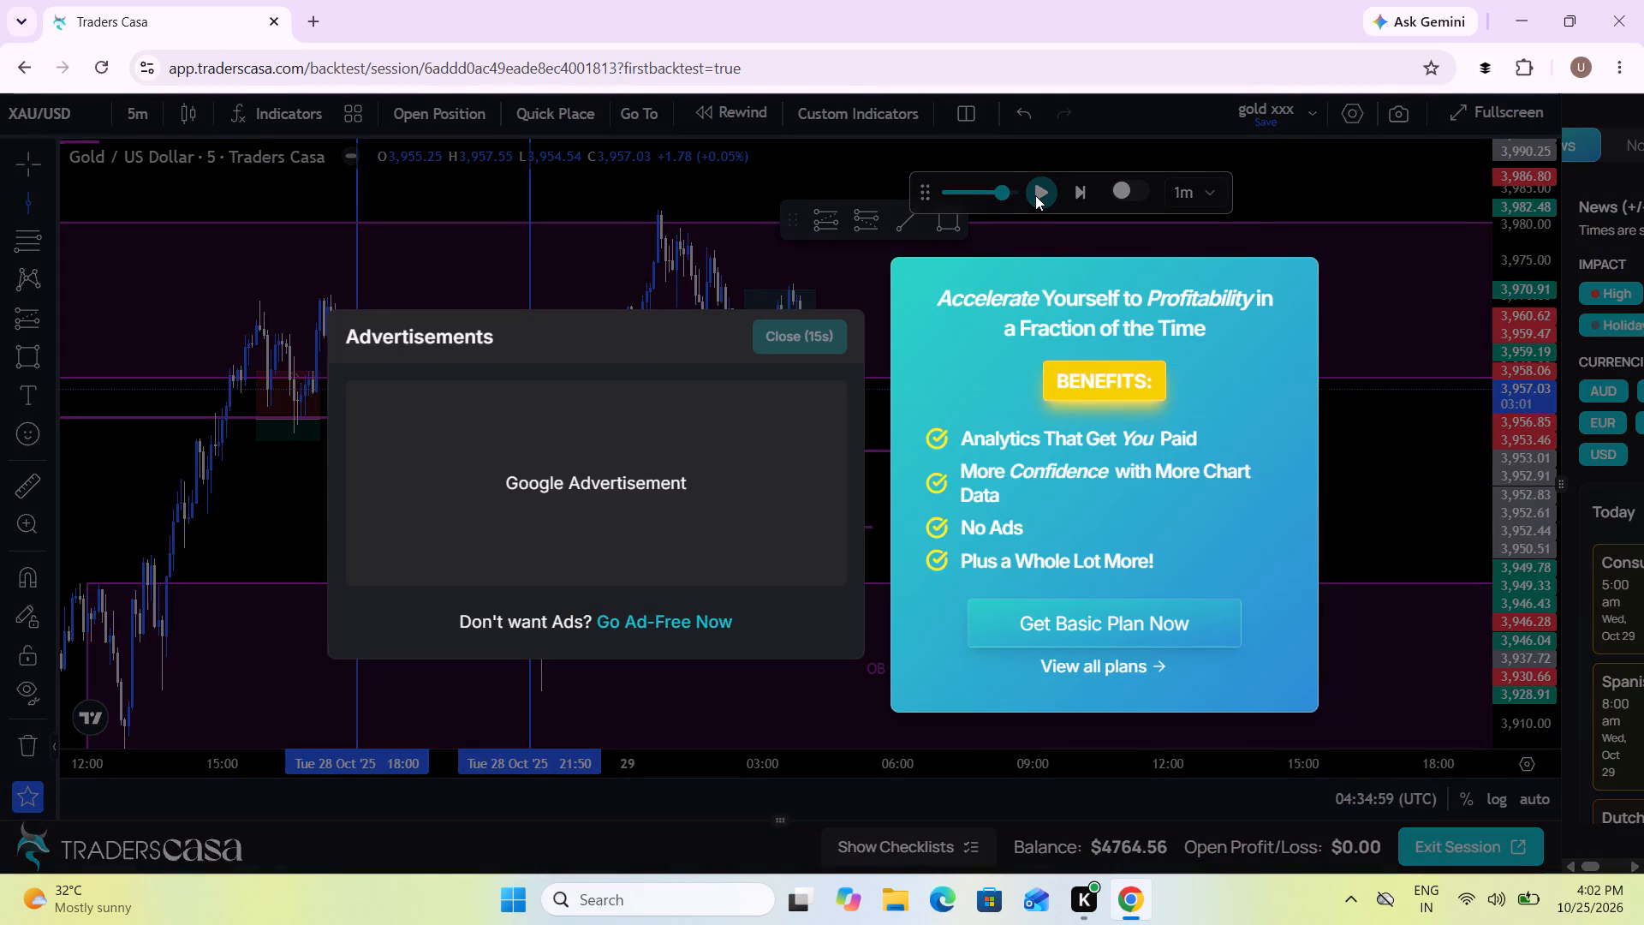
Close the advertisement overlay and return to the chart.
scroll(739, 271, "down", 1)
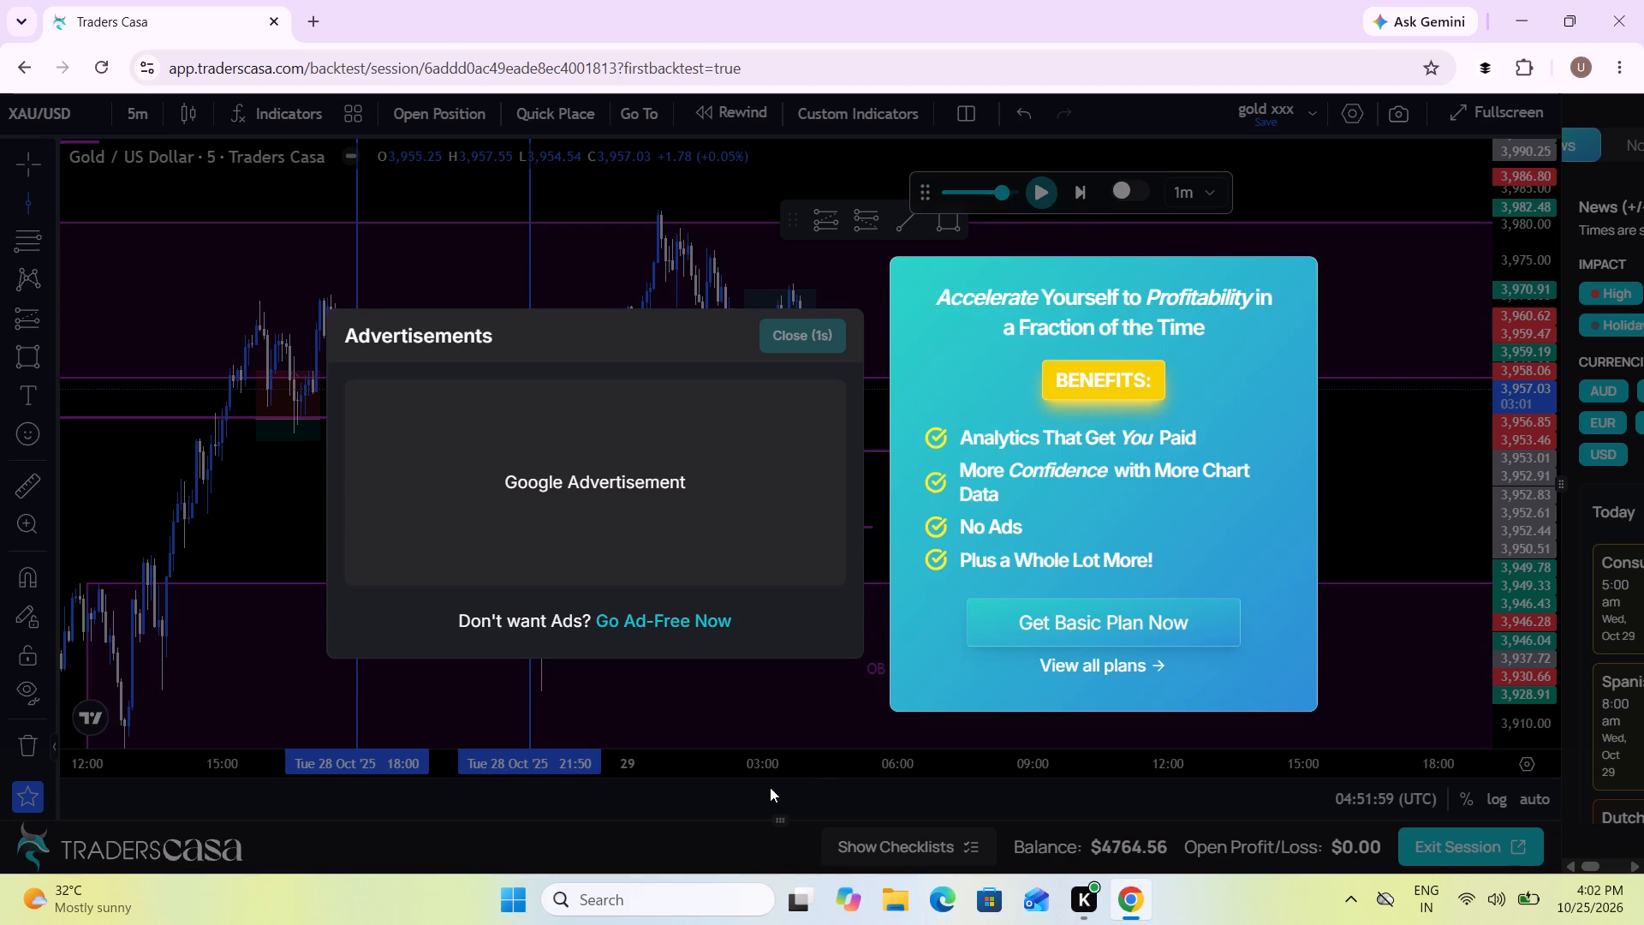
left_click(812, 328)
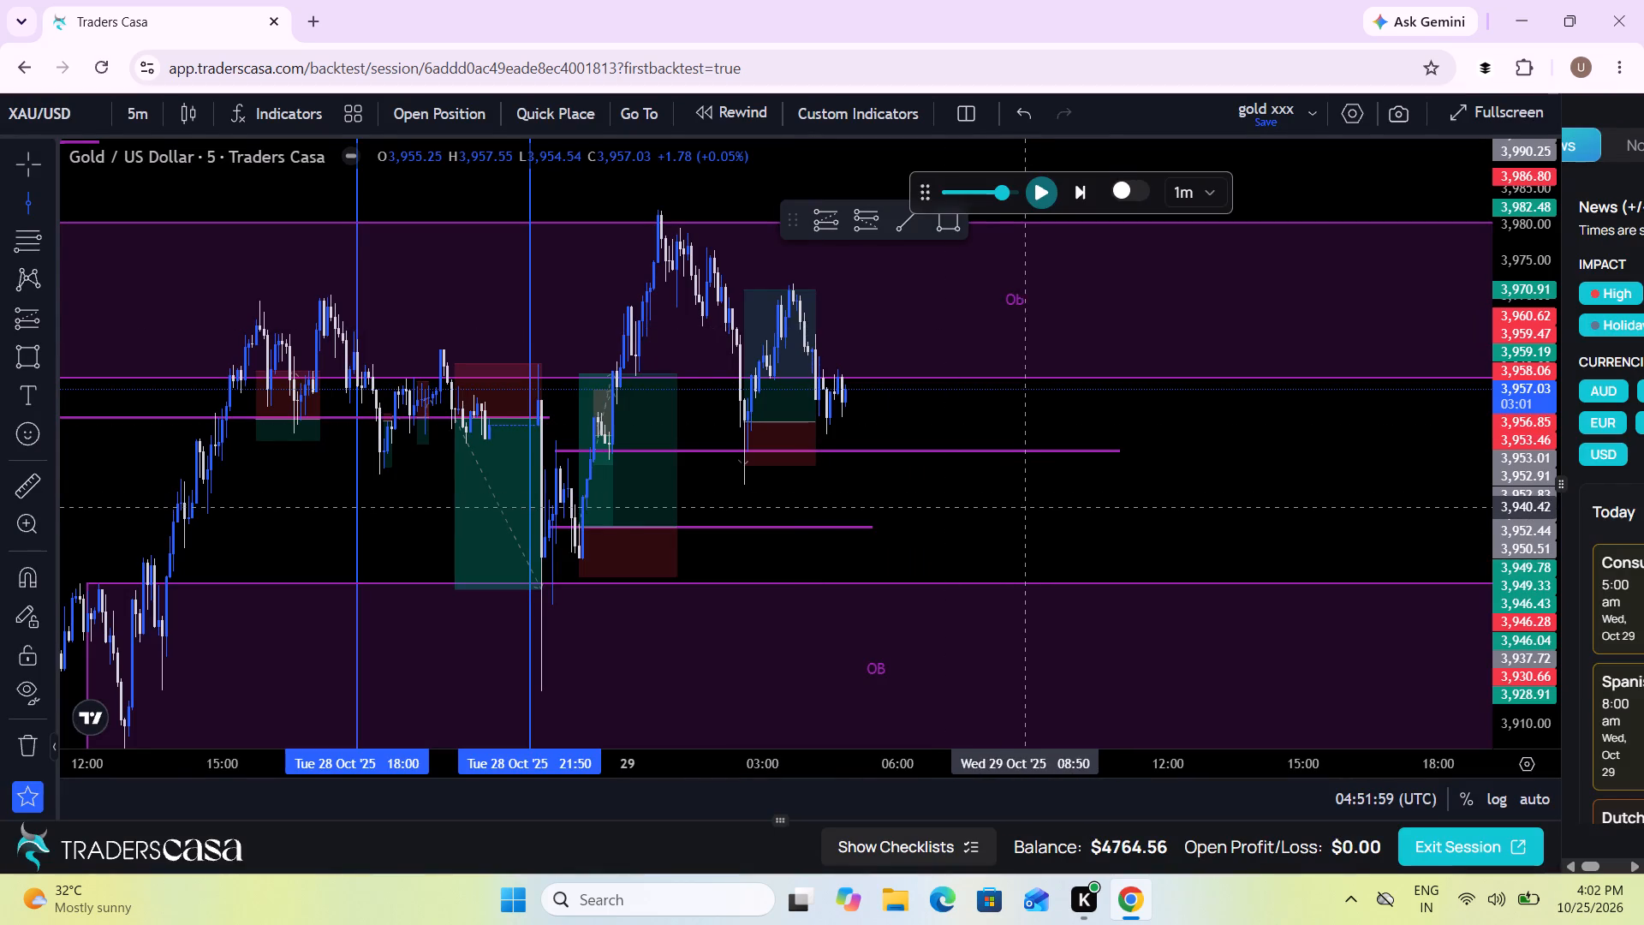
Place a vertical line on the chart at 08:35 on Wed 29 Oct '25.
left_click_drag(1016, 507, 1157, 576)
scroll(1157, 576, "up", 2)
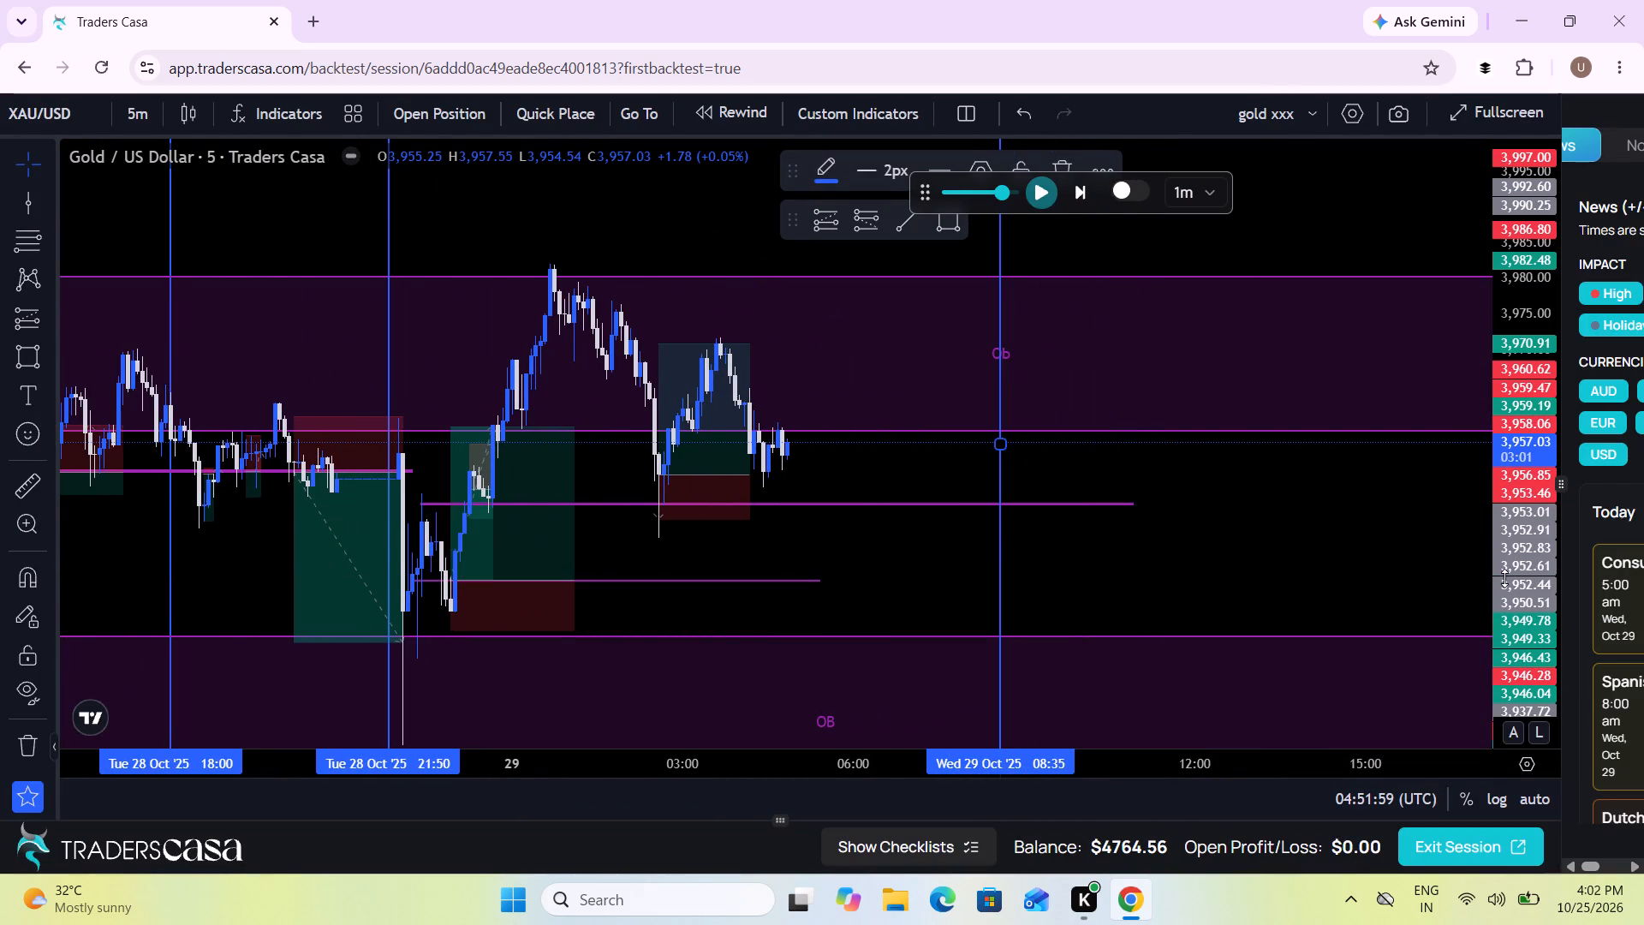
Stretch the chart's price scale and replay price forward to about 05:02 UTC on 29 Oct.
left_click_drag(1504, 578, 1470, 370)
left_click_drag(831, 452, 986, 457)
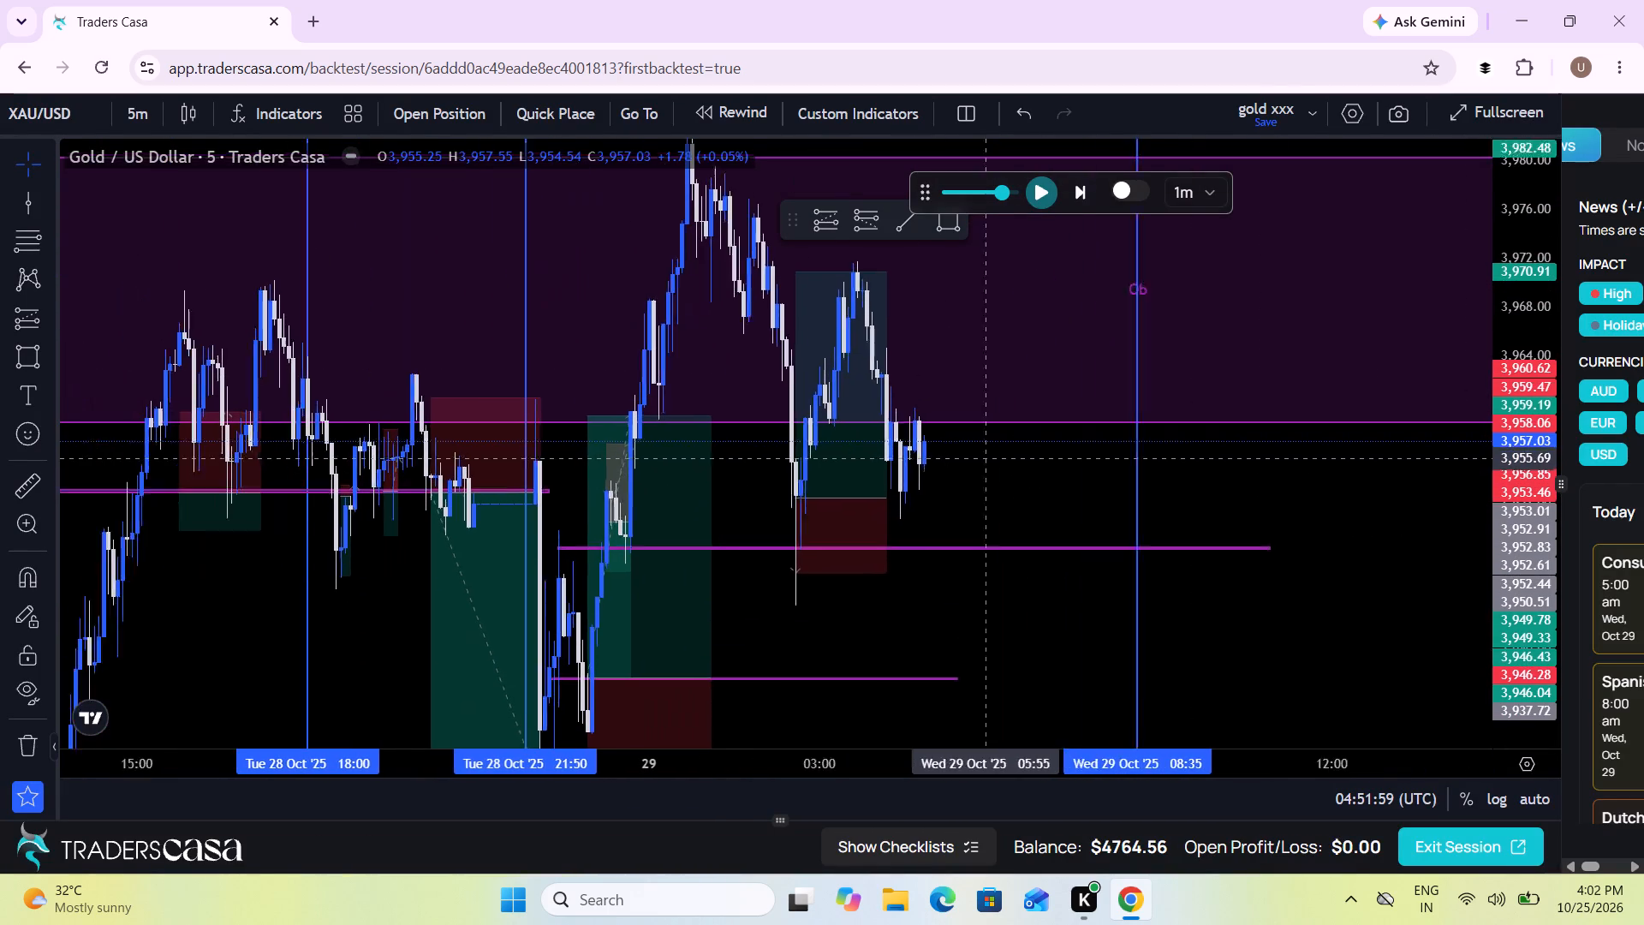
scroll(986, 457, "up", 2)
left_click(1045, 195)
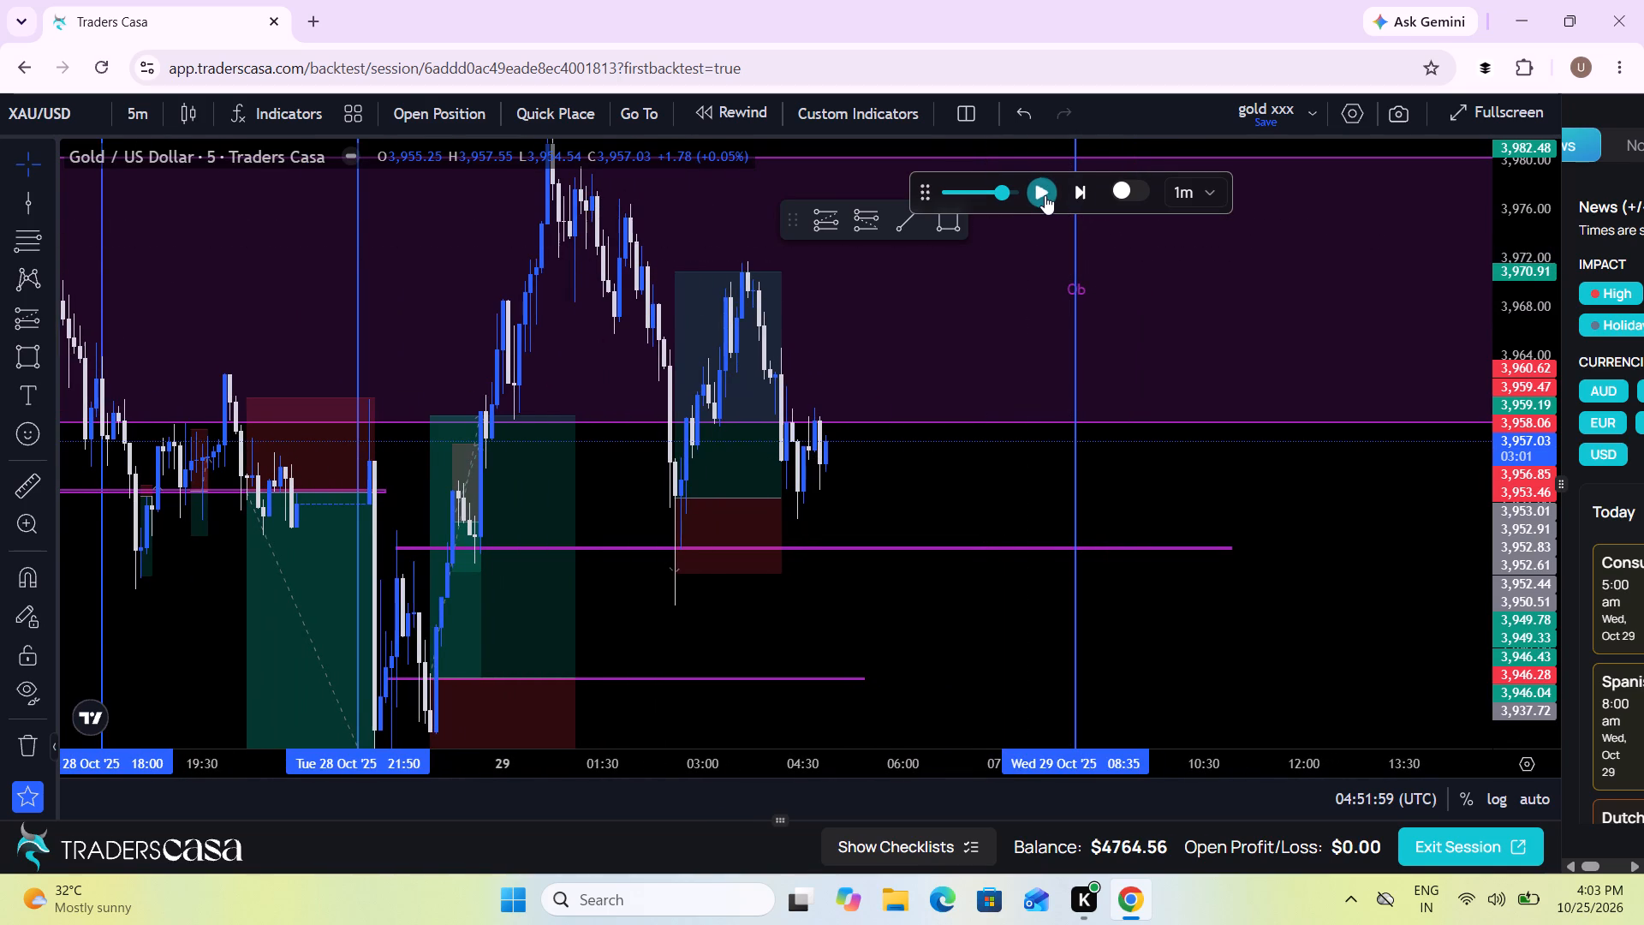
left_click(1045, 195)
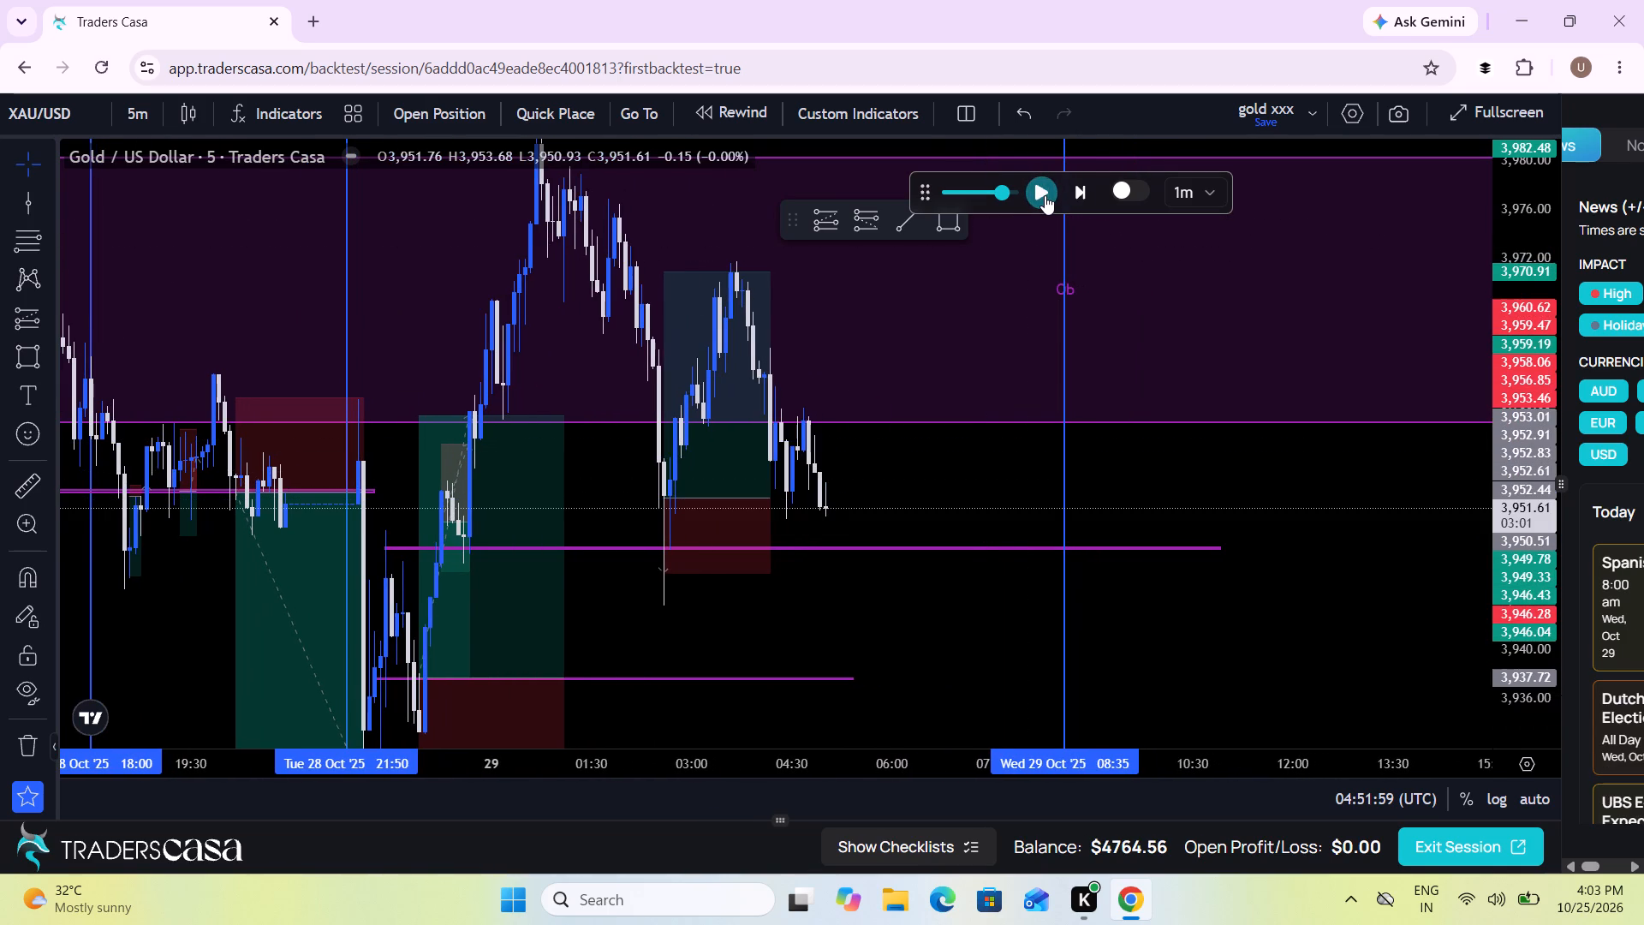
left_click(872, 462)
scroll(867, 463, "up", 1)
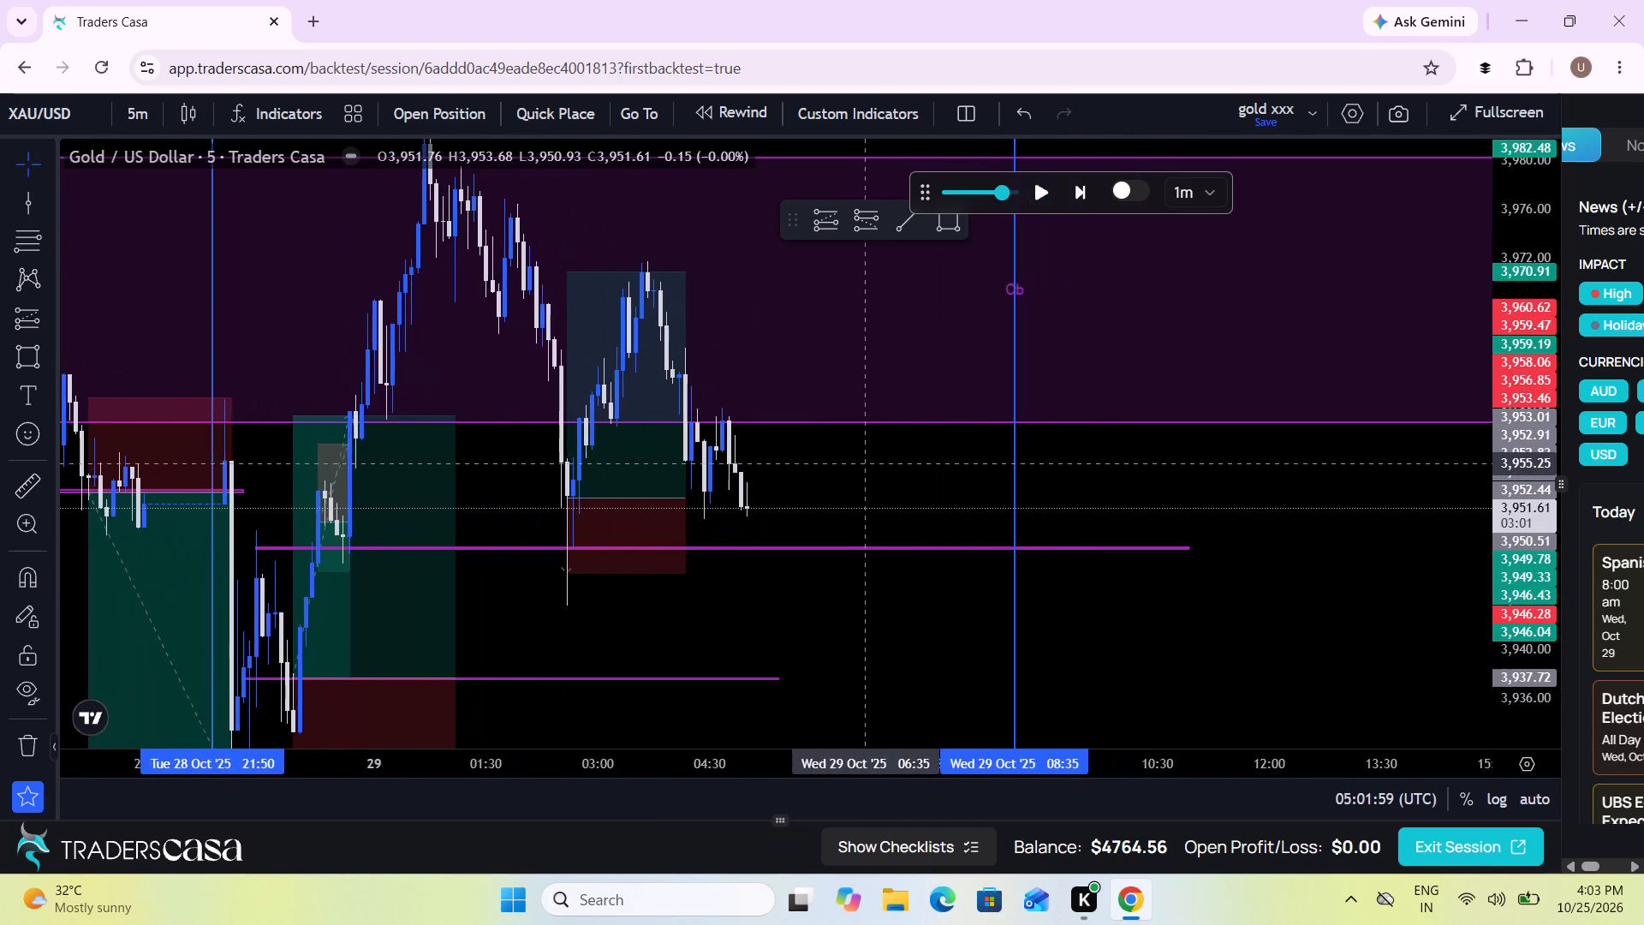
Replay price forward to about 06:33 UTC on 29 Oct, then pause and view the move within the Ob zone.
scroll(867, 463, "up", 1)
left_click(1044, 181)
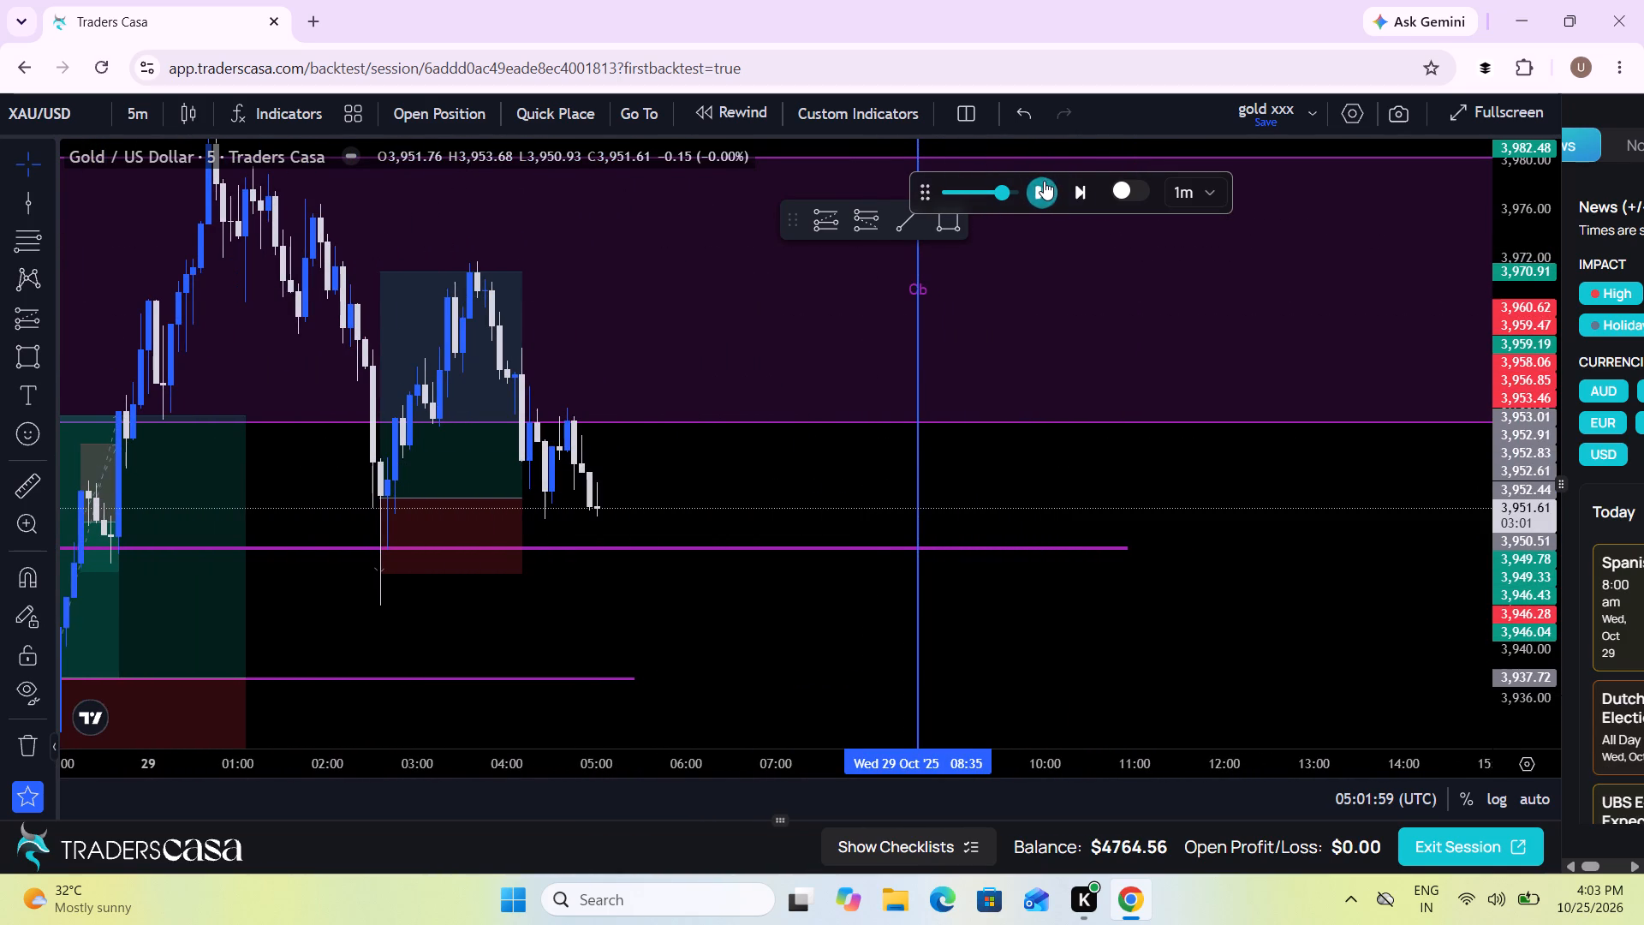
left_click(1044, 181)
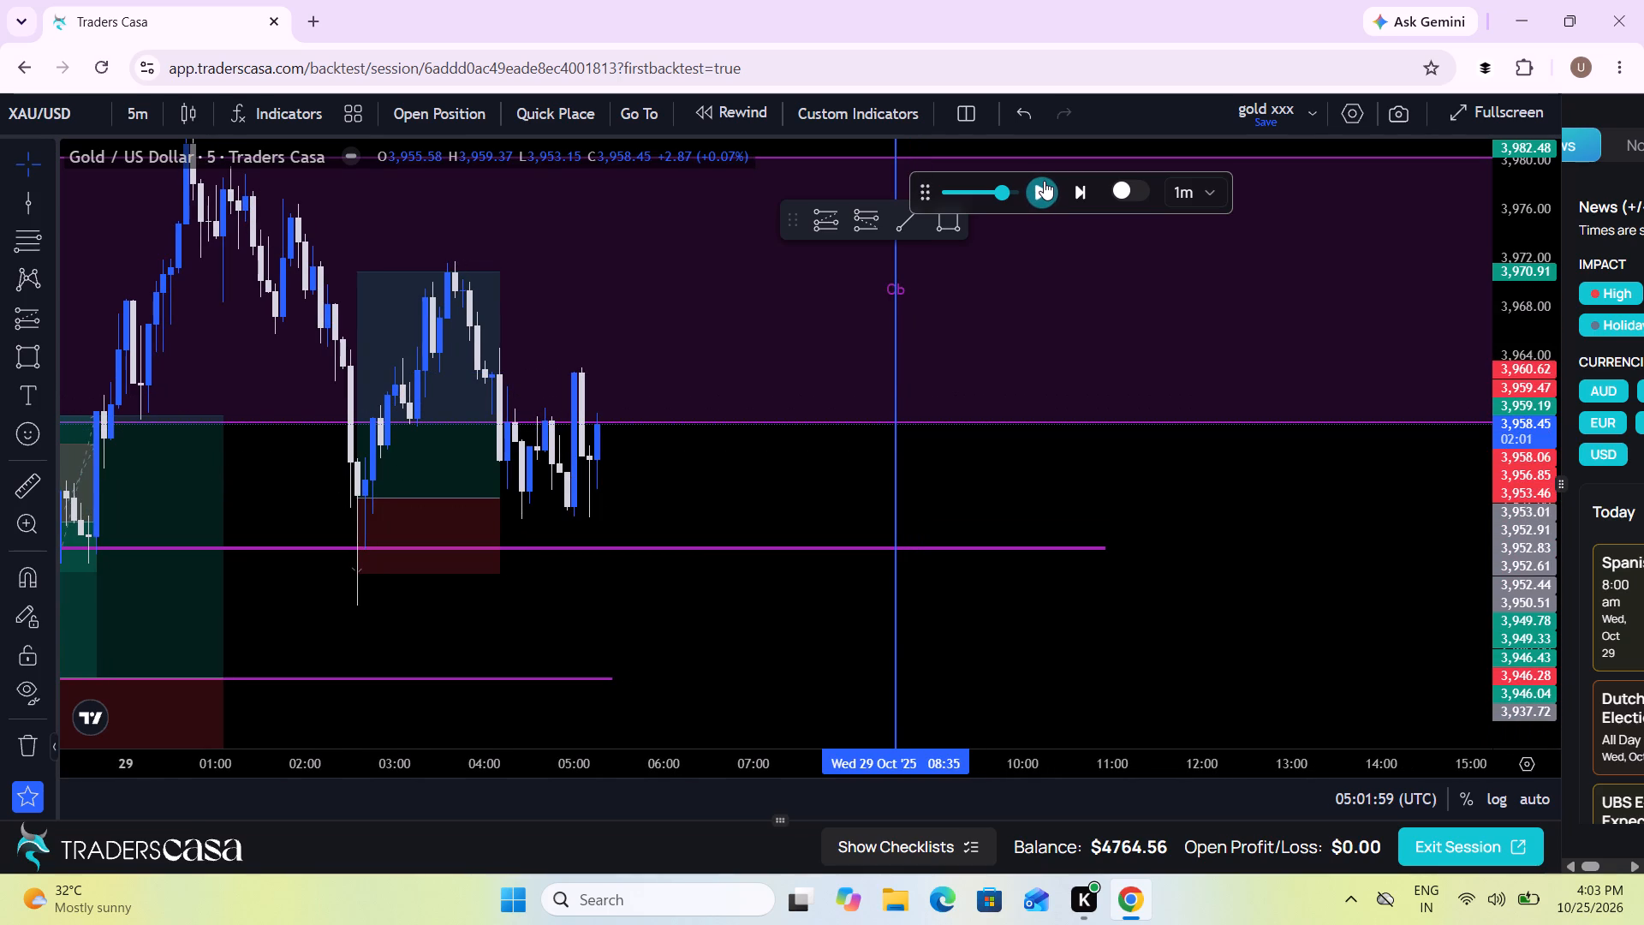
left_click(1044, 181)
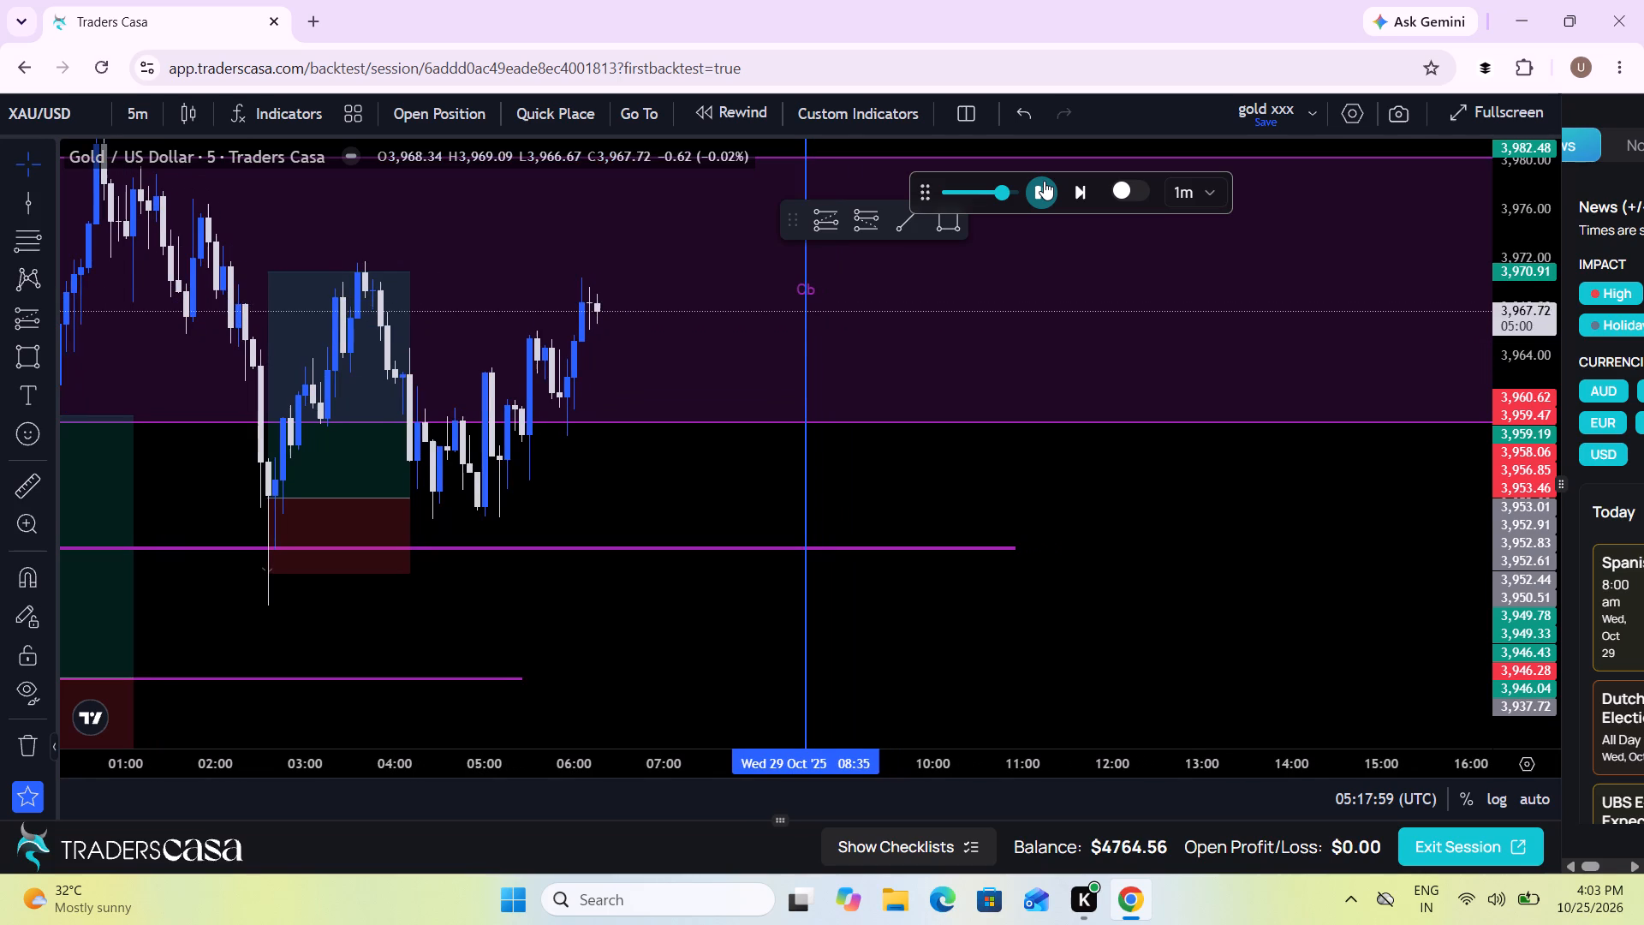
left_click(1044, 181)
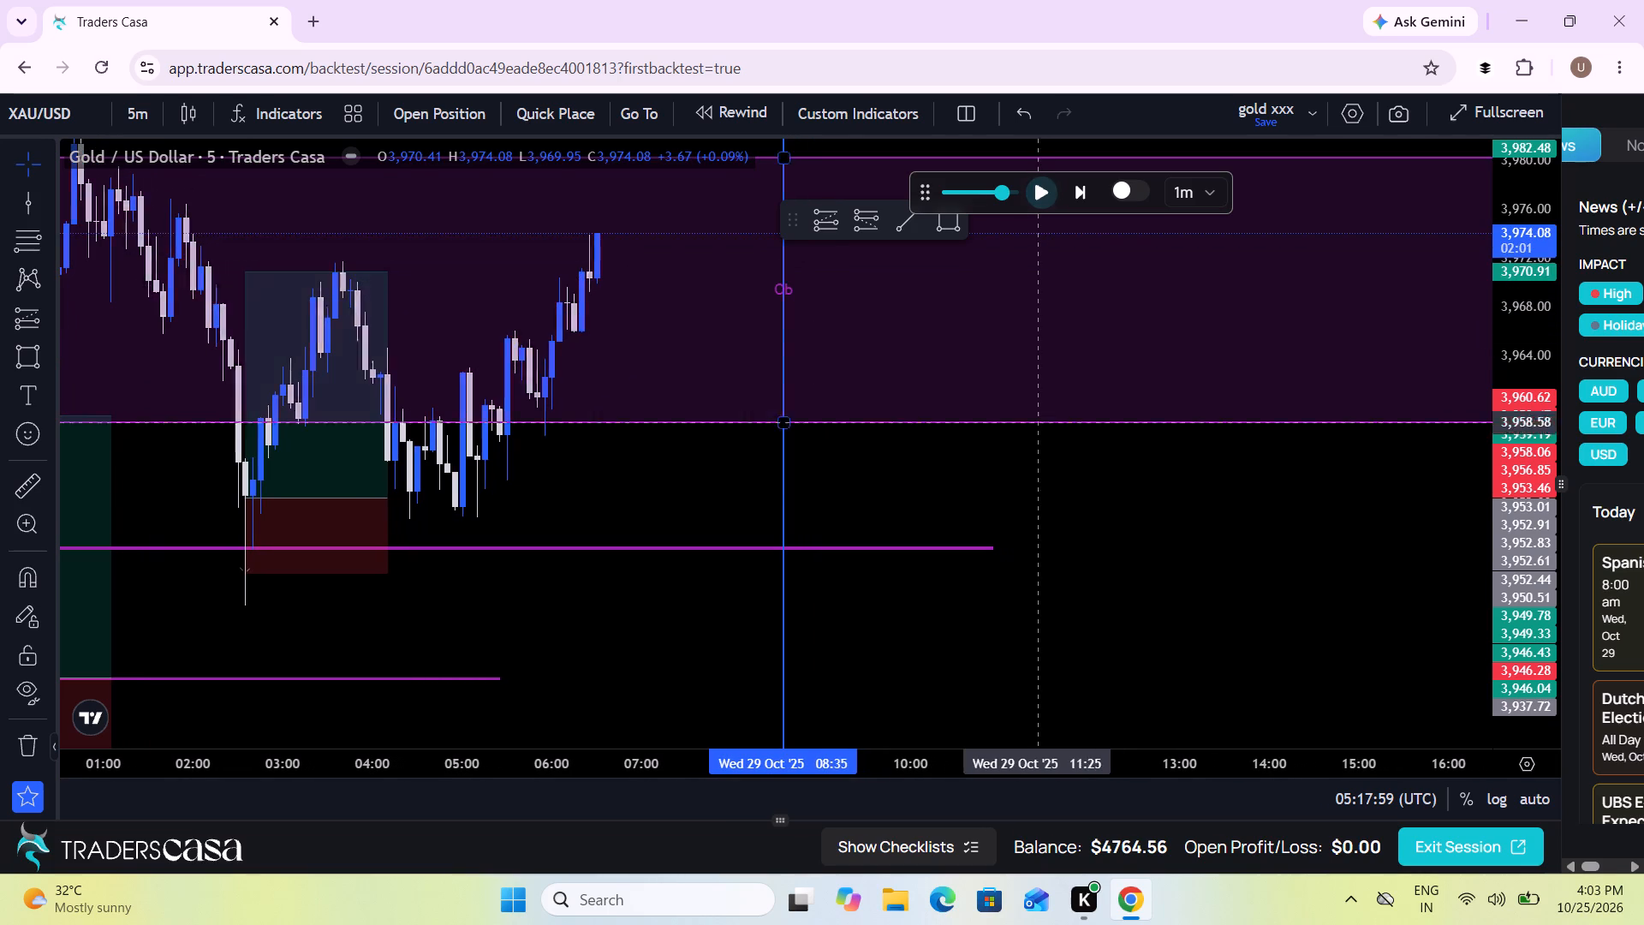
left_click_drag(1025, 497, 777, 492)
scroll(777, 492, "down", 5)
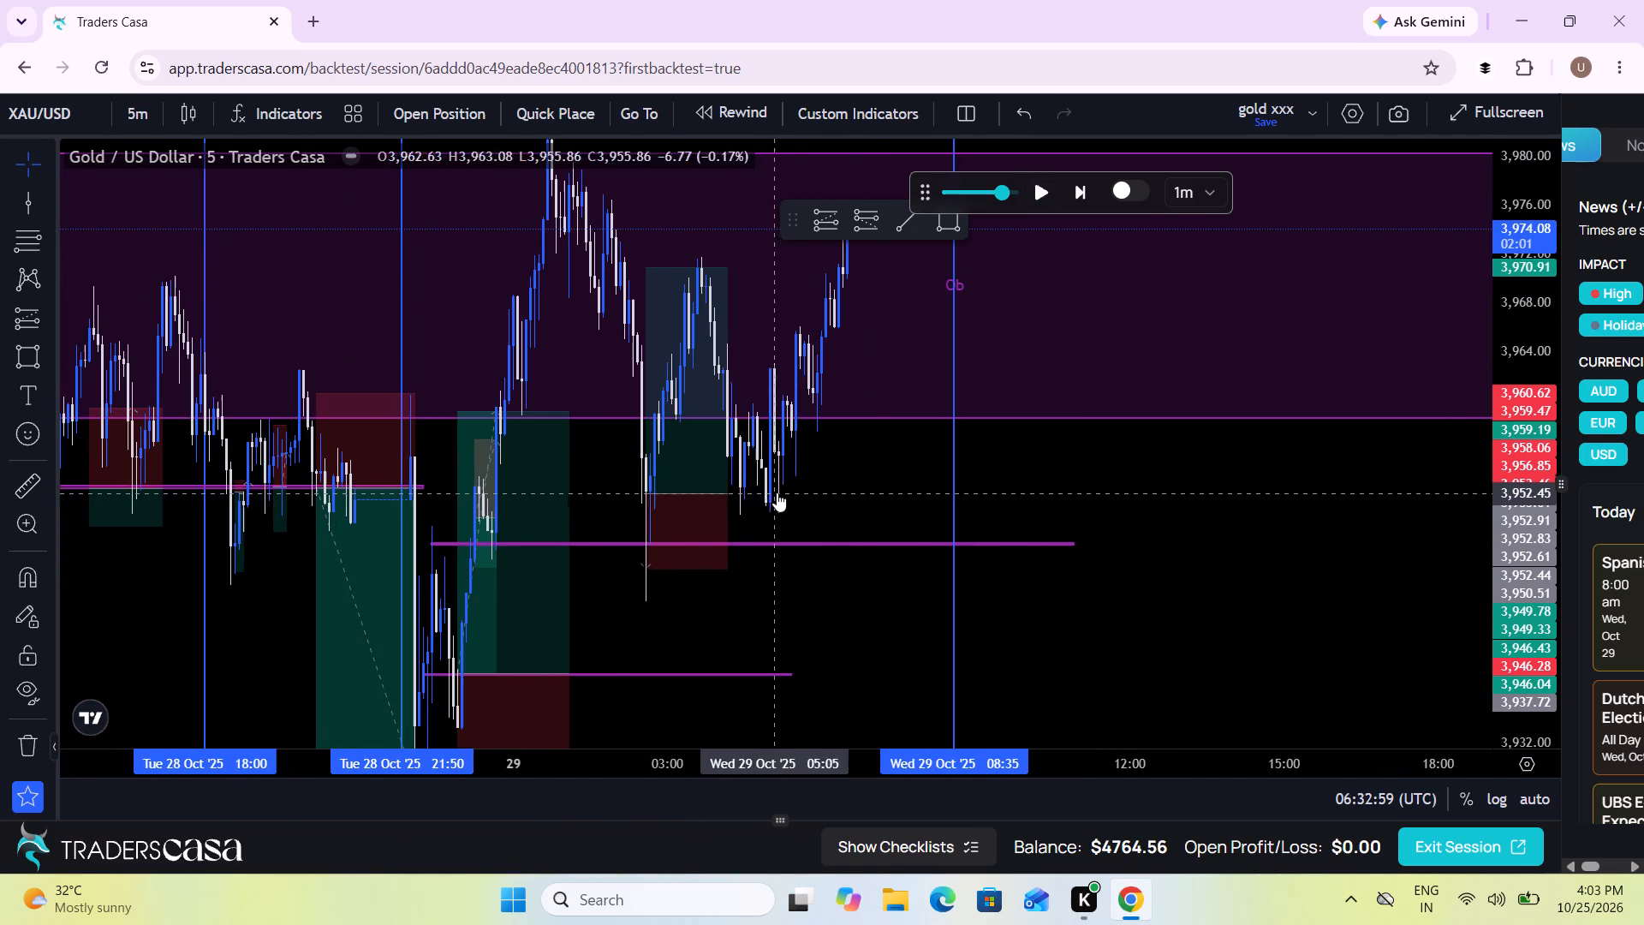
Replay price forward to about 06:51 UTC on 29 Oct, then pause.
left_click_drag(849, 481, 652, 548)
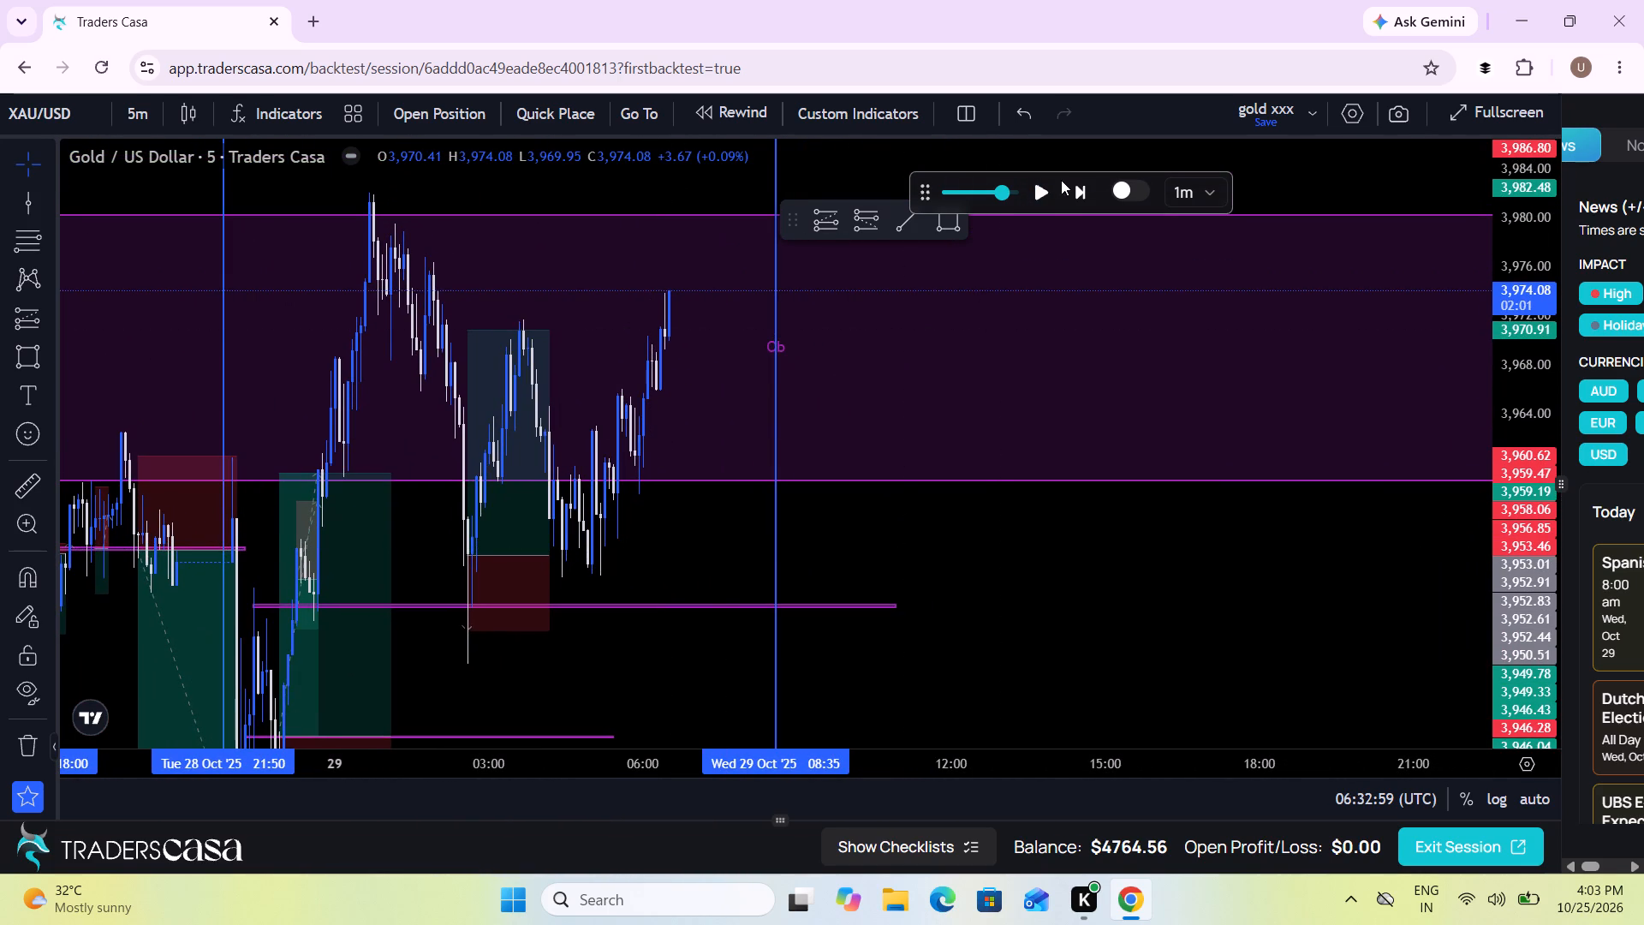
left_click(1040, 182)
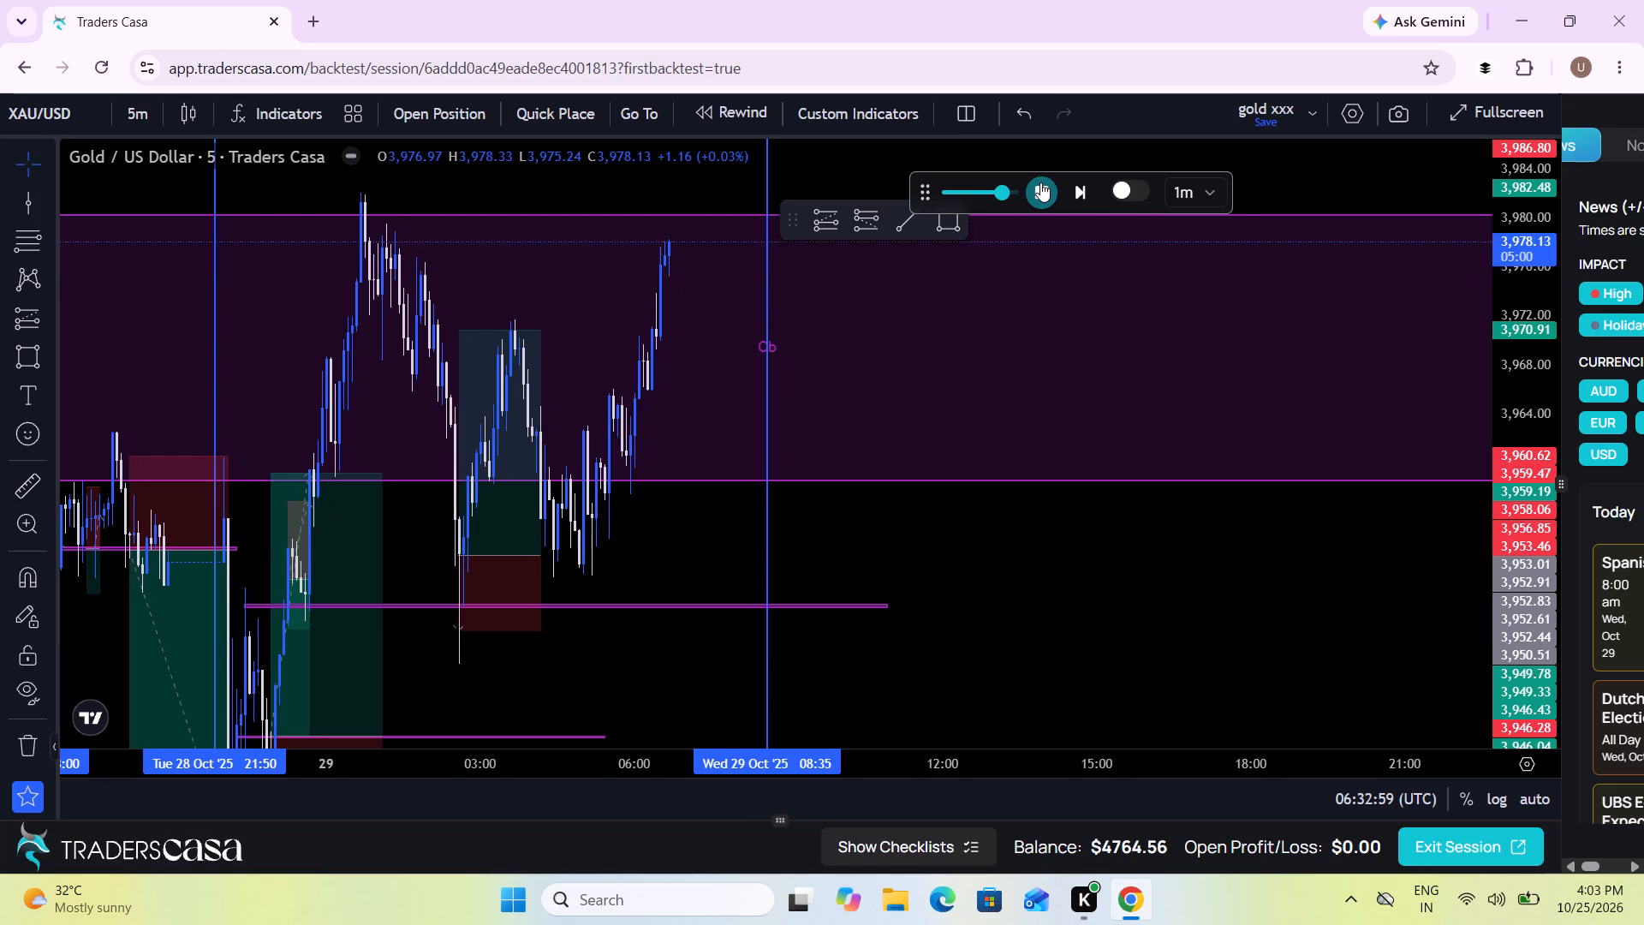
left_click(1040, 182)
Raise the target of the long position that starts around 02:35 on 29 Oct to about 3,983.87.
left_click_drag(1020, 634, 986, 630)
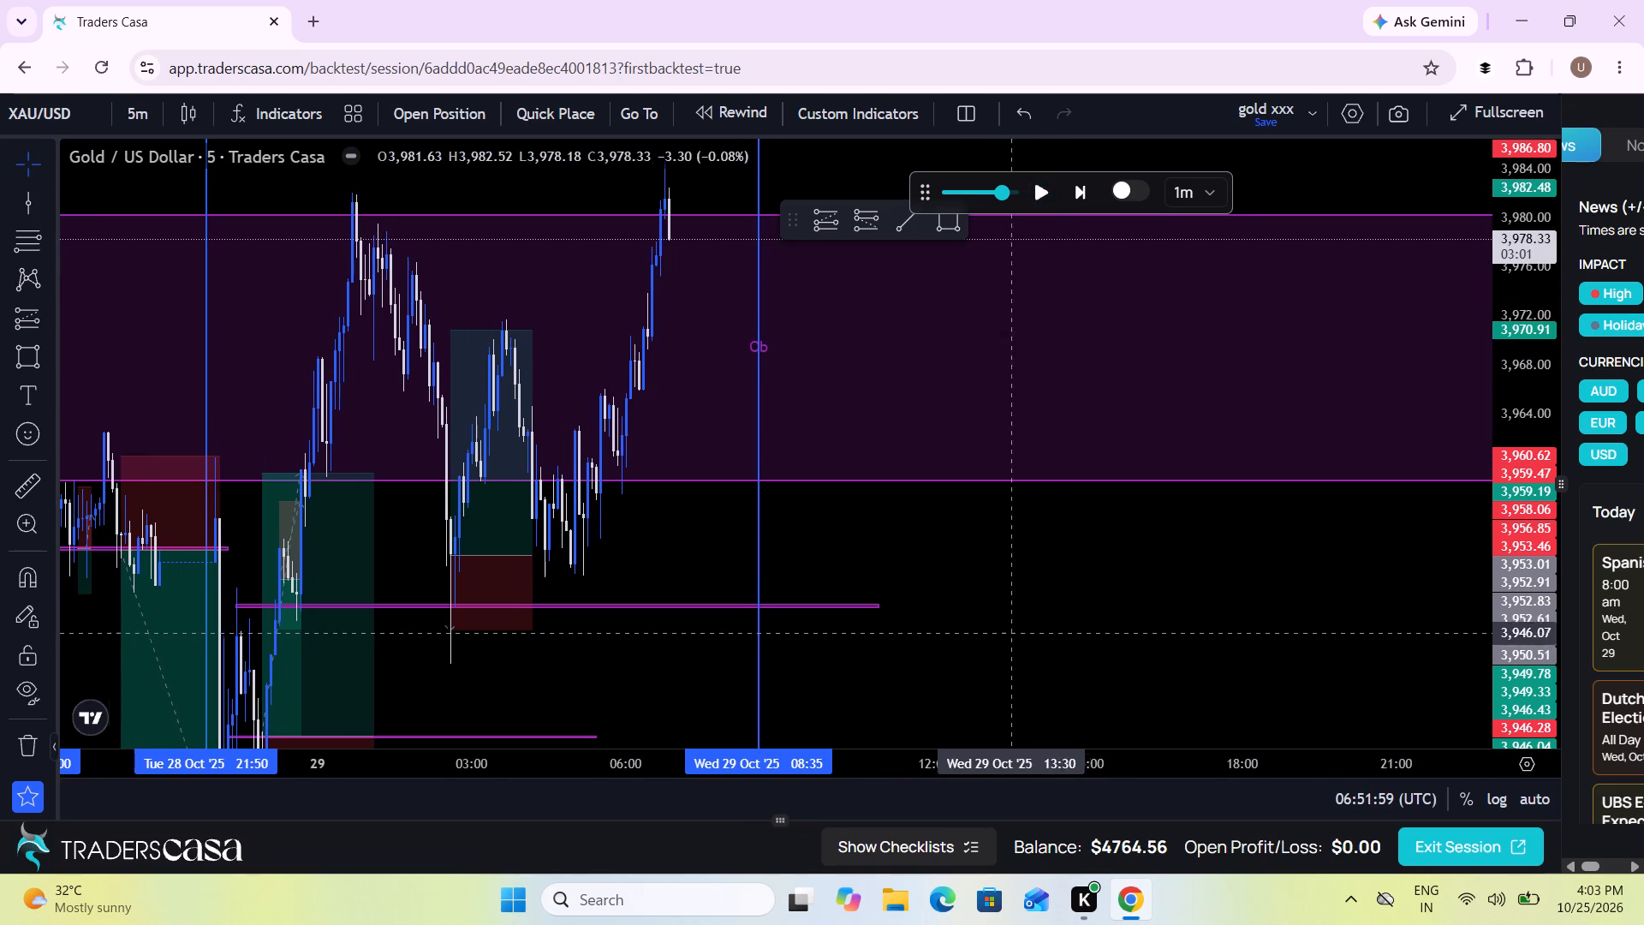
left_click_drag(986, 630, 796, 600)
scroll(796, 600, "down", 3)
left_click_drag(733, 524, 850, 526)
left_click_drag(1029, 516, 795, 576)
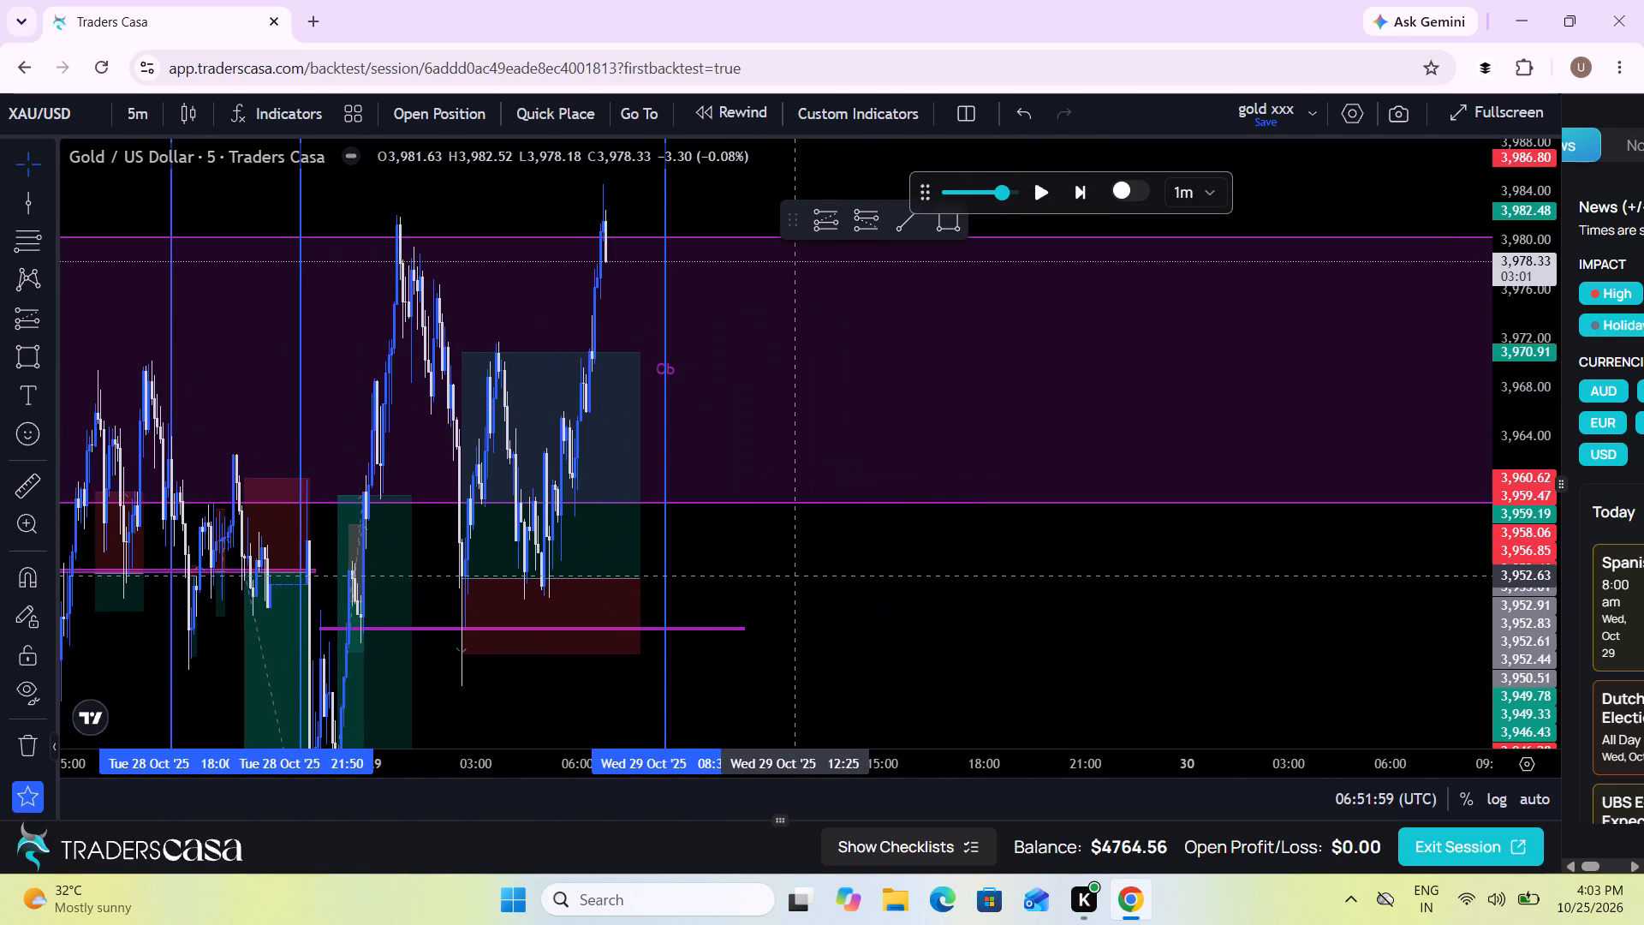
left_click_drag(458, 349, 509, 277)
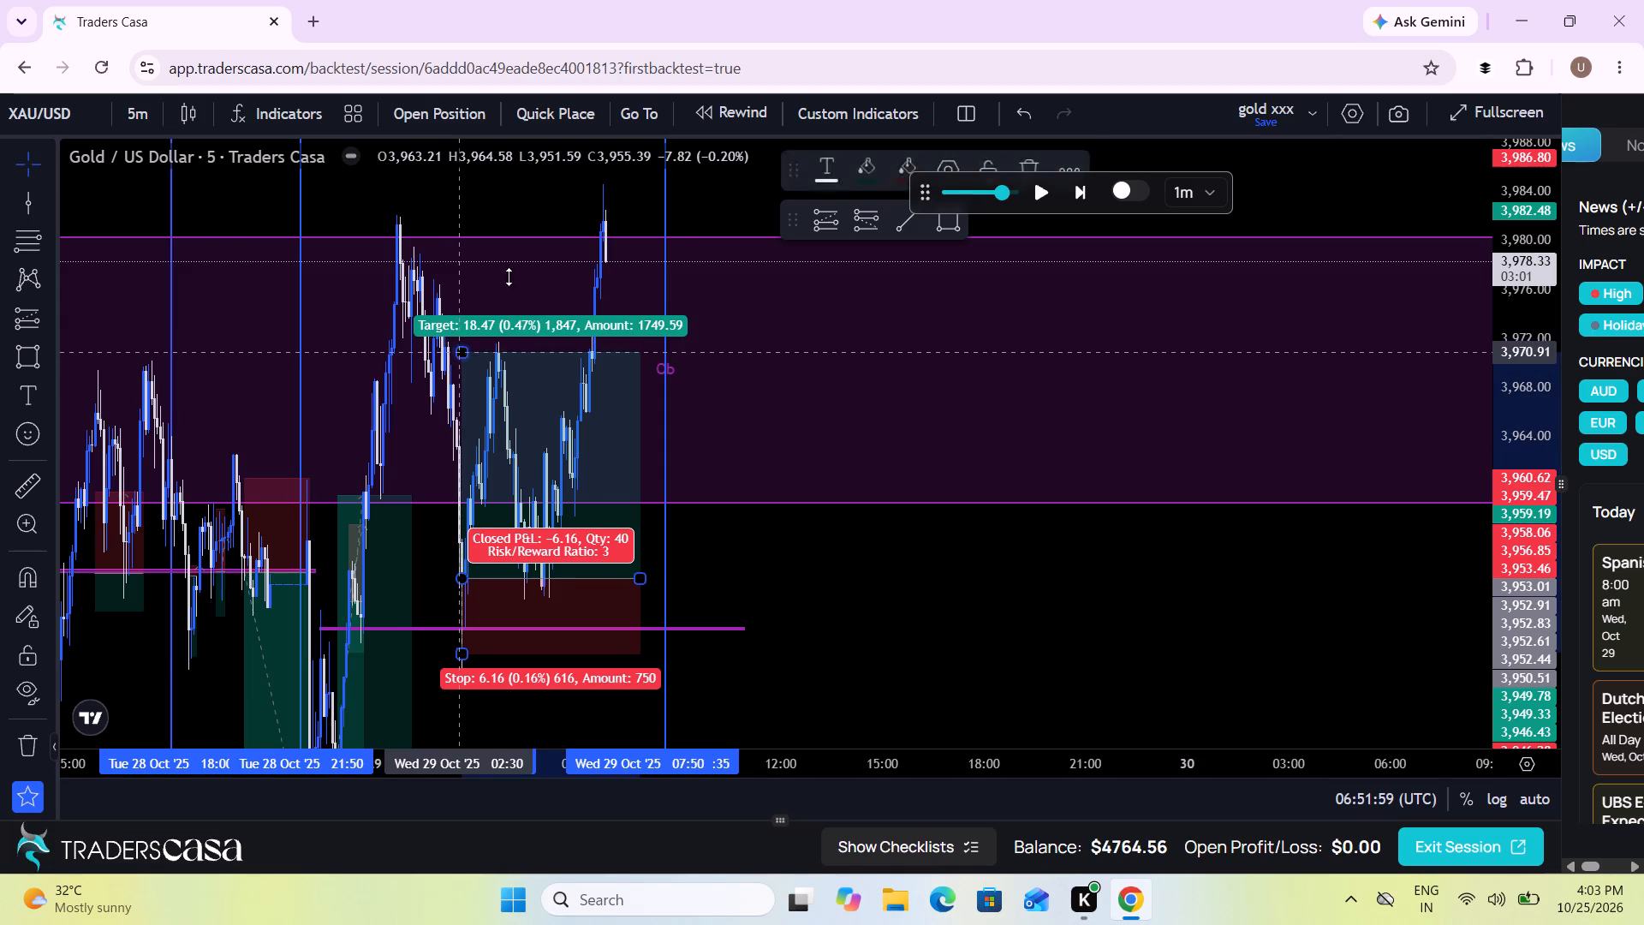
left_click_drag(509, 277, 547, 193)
Compress the chart's price scale and replay price forward to about 07:10 UTC on 29 Oct, then pause.
left_click_drag(860, 522, 799, 415)
scroll(799, 415, "down", 1)
left_click_drag(1522, 367, 1375, 680)
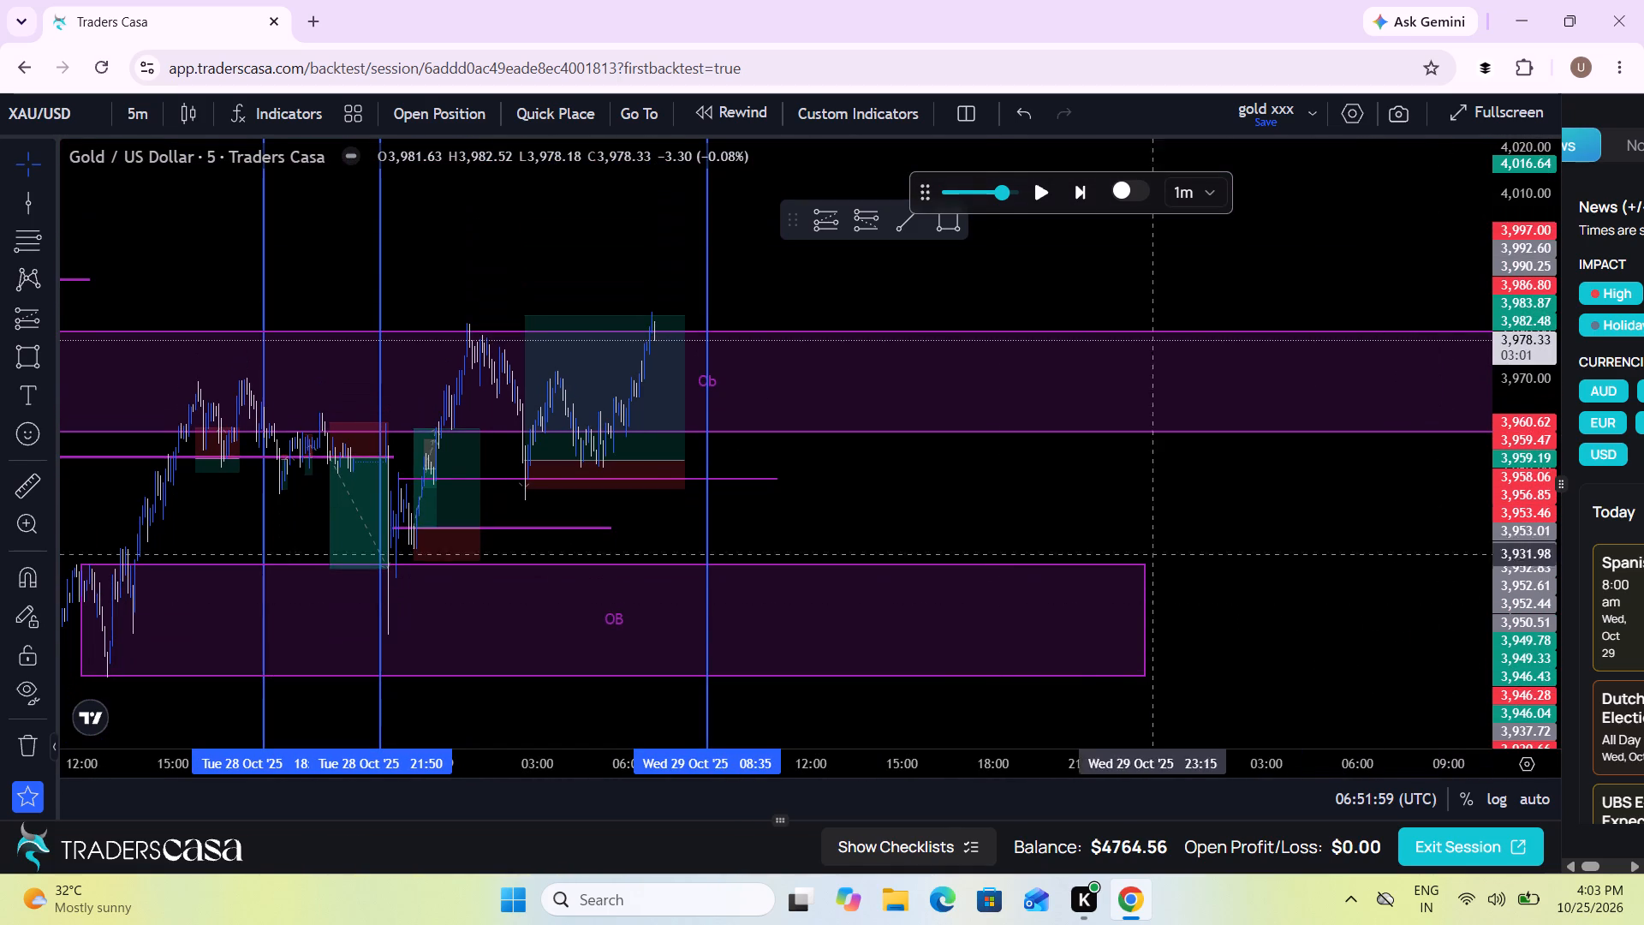
left_click_drag(998, 476, 965, 568)
scroll(965, 568, "up", 2)
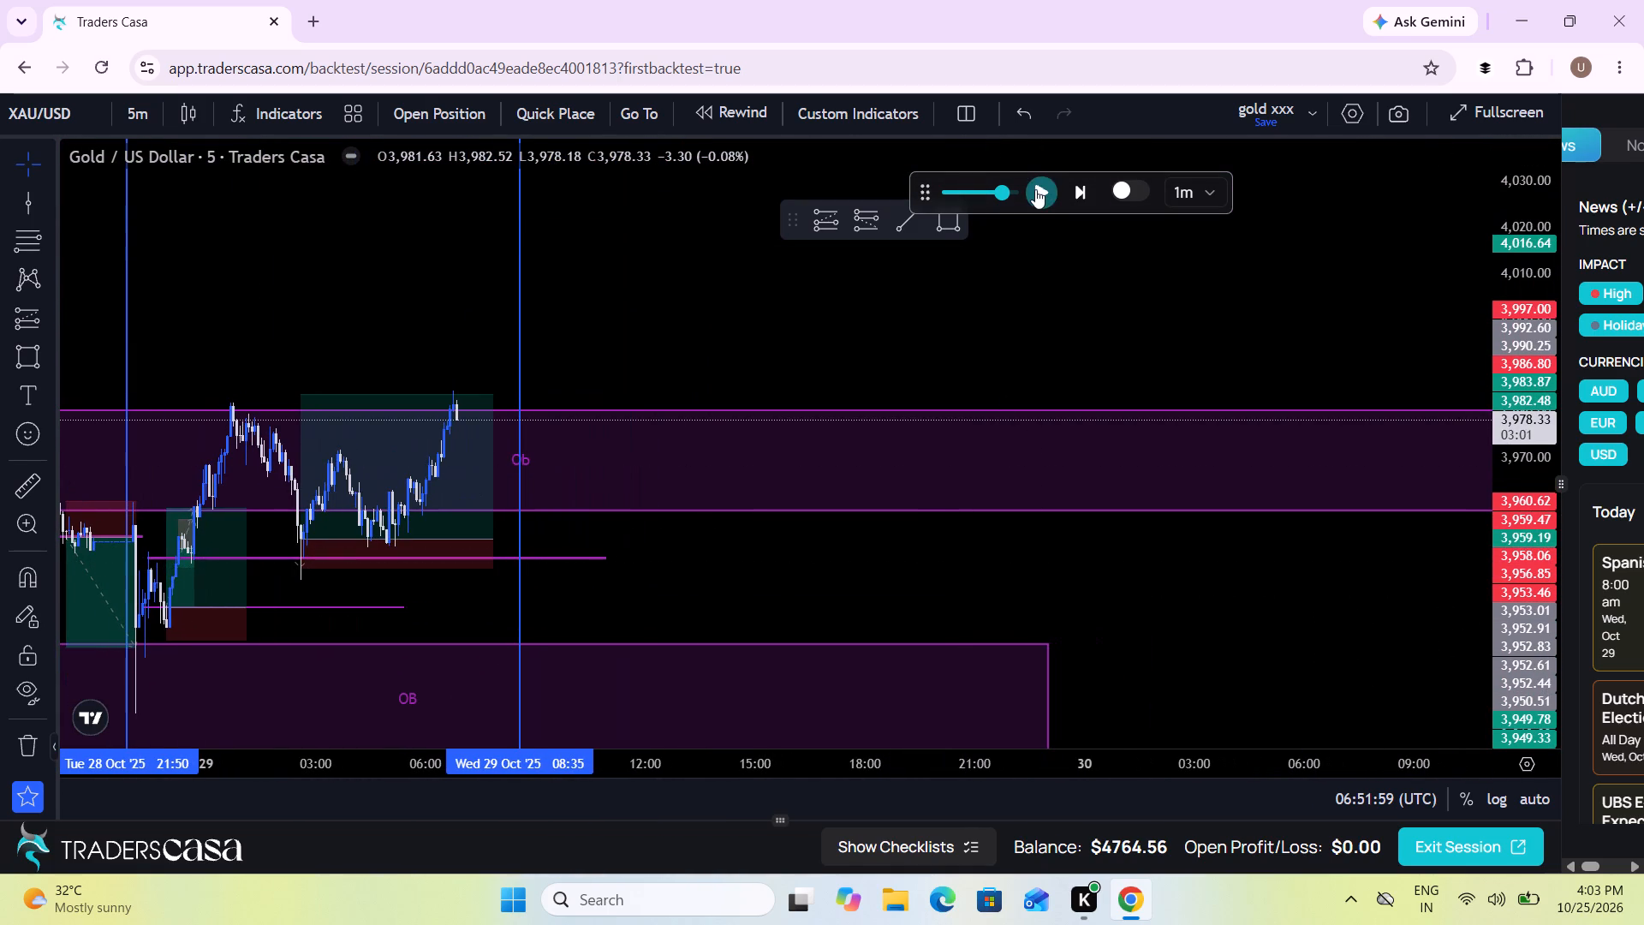
left_click(1035, 189)
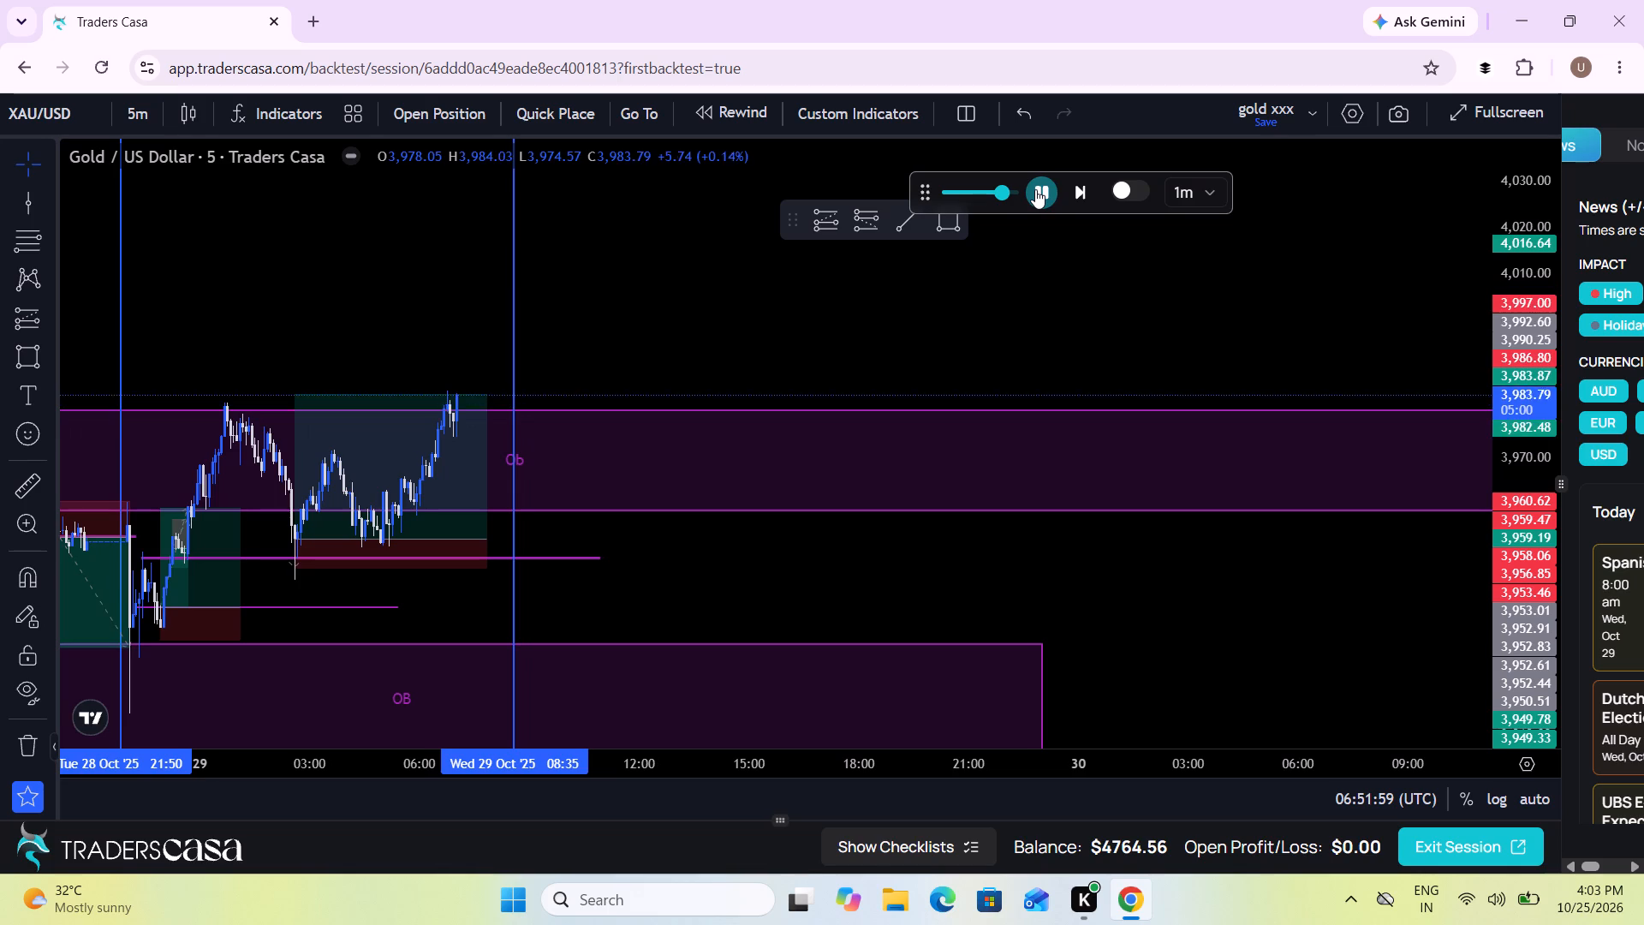
left_click(1035, 189)
Resume the price replay and raise the target of the 02:35 long position to about 3,996.74.
scroll(781, 553, "down", 2)
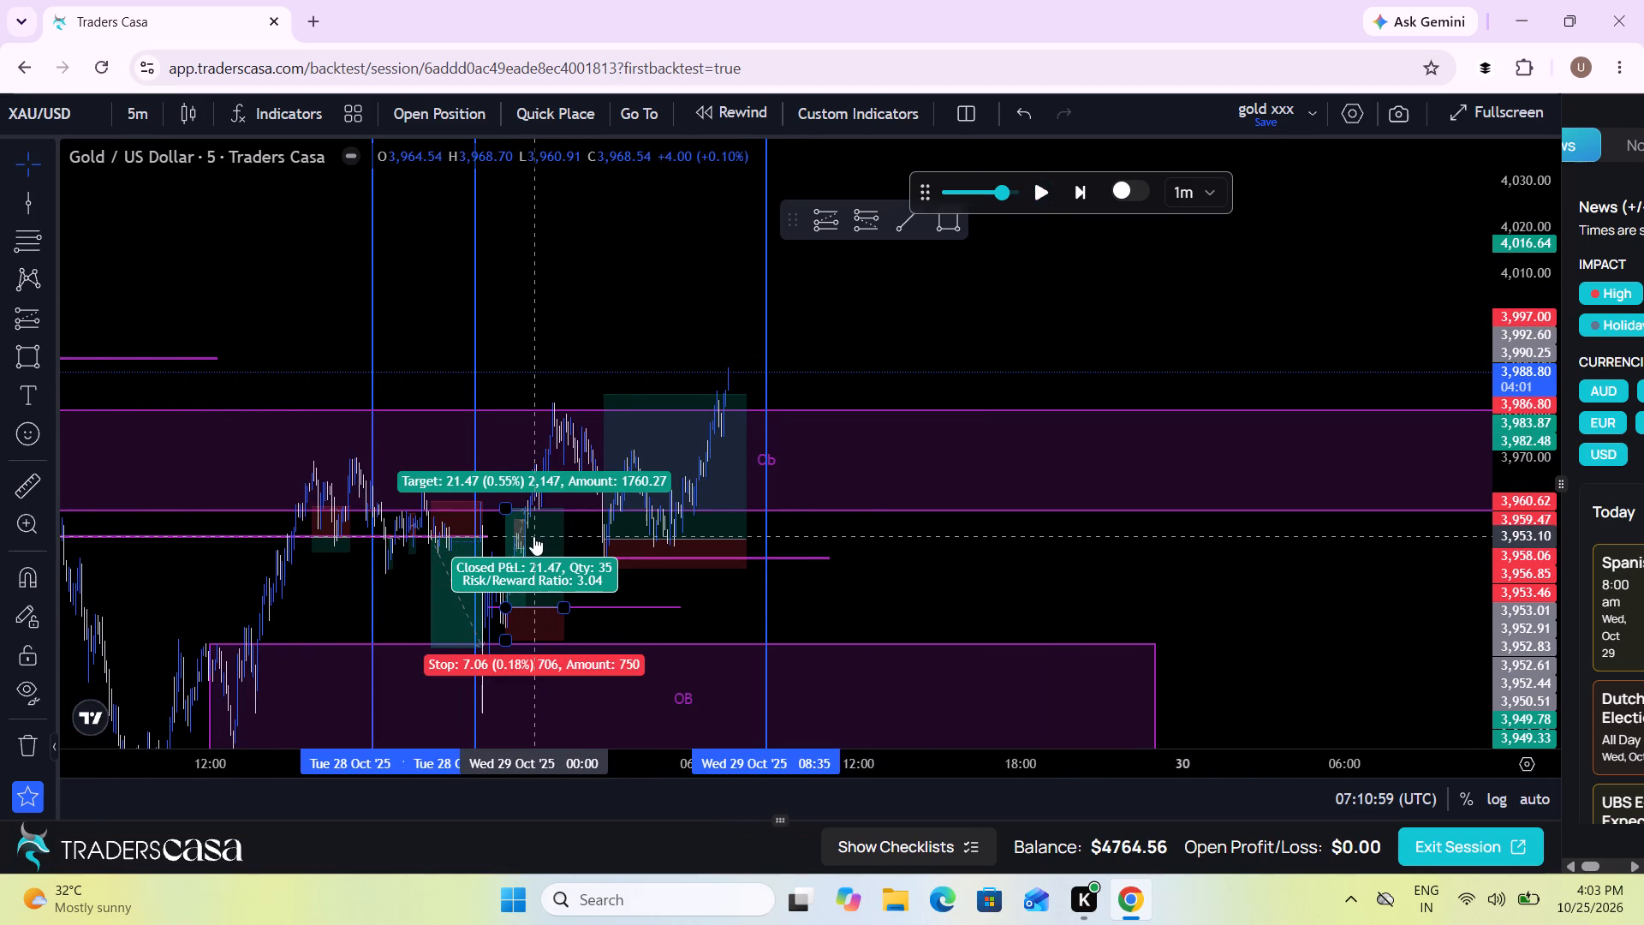
scroll(914, 640, "up", 3)
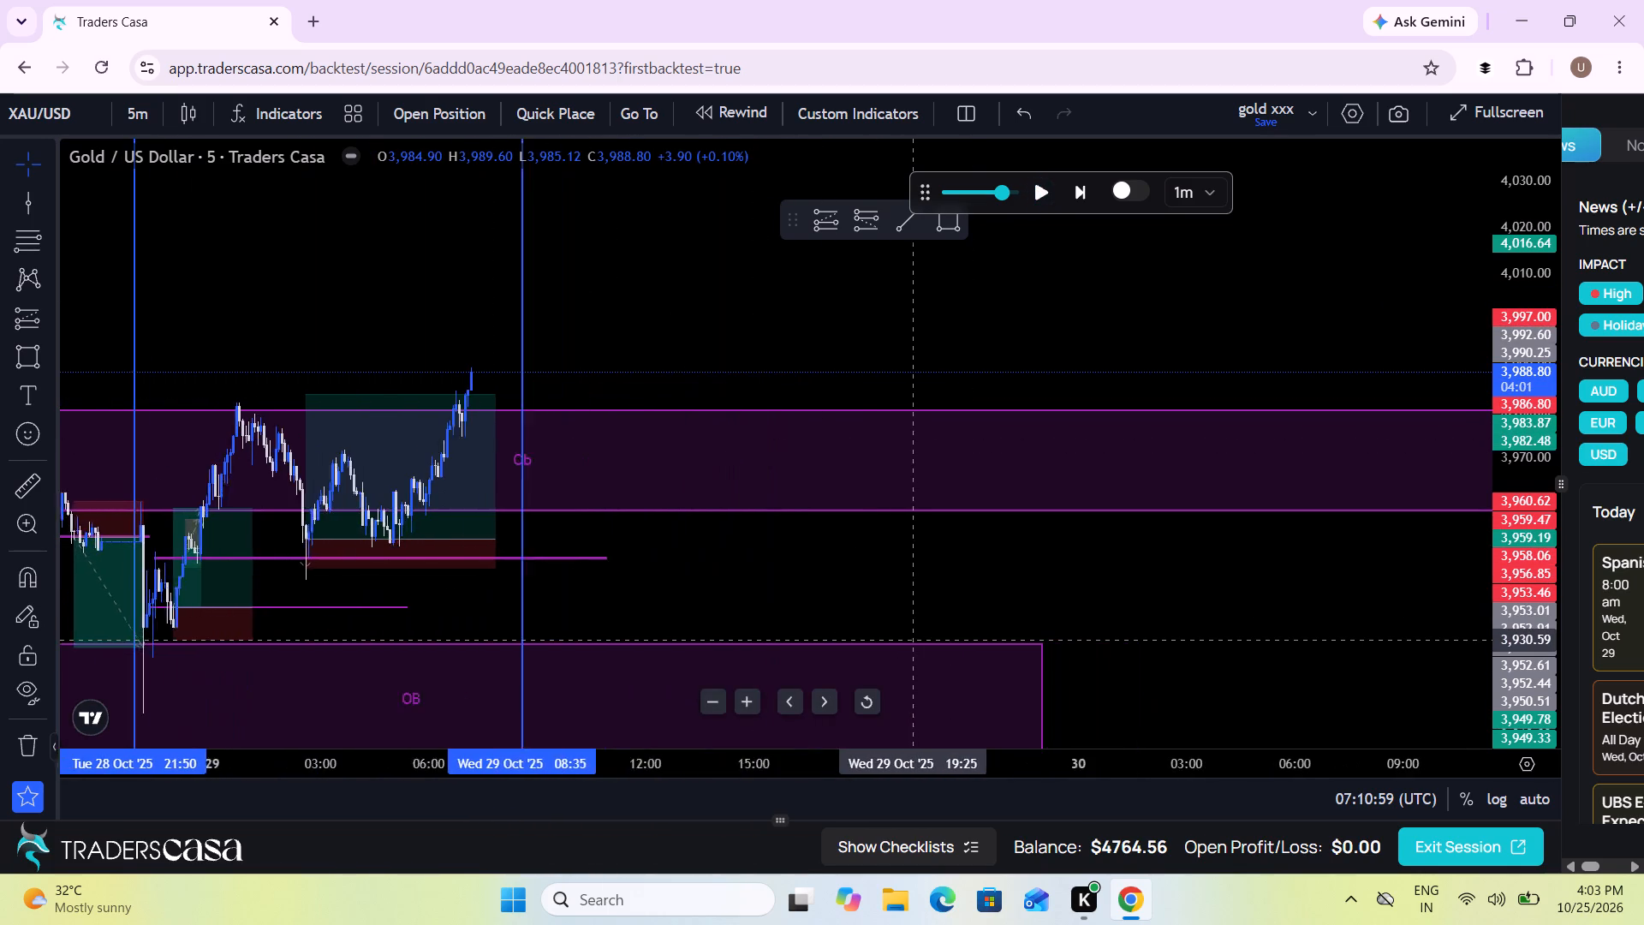
scroll(914, 640, "up", 1)
left_click_drag(582, 561, 954, 554)
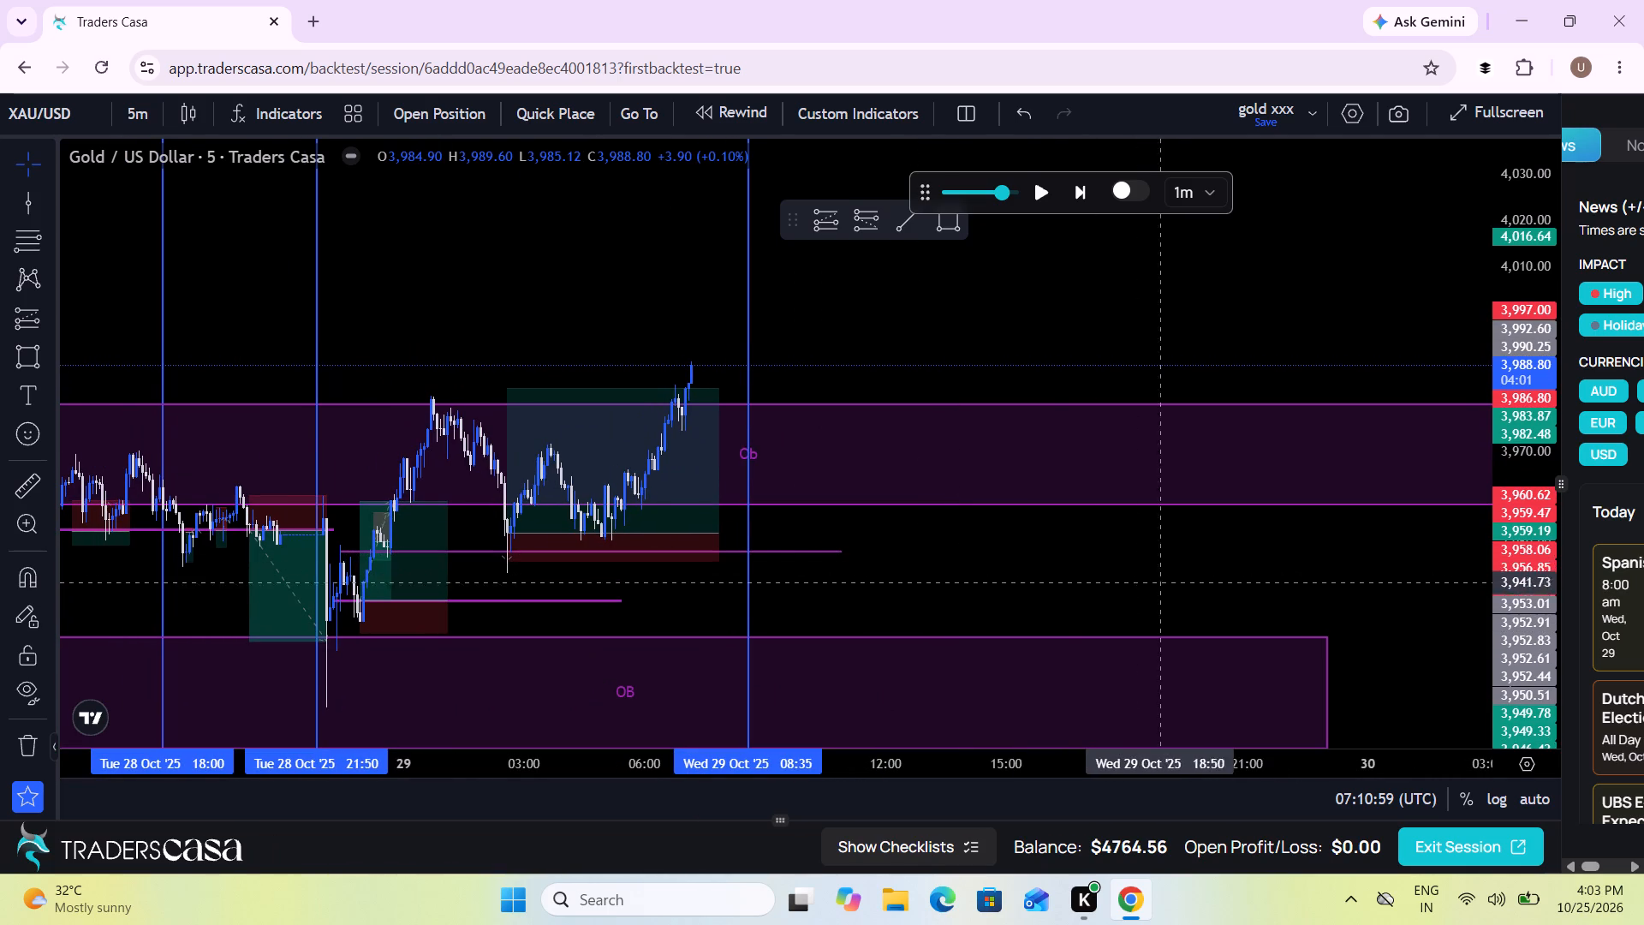
left_click(1038, 187)
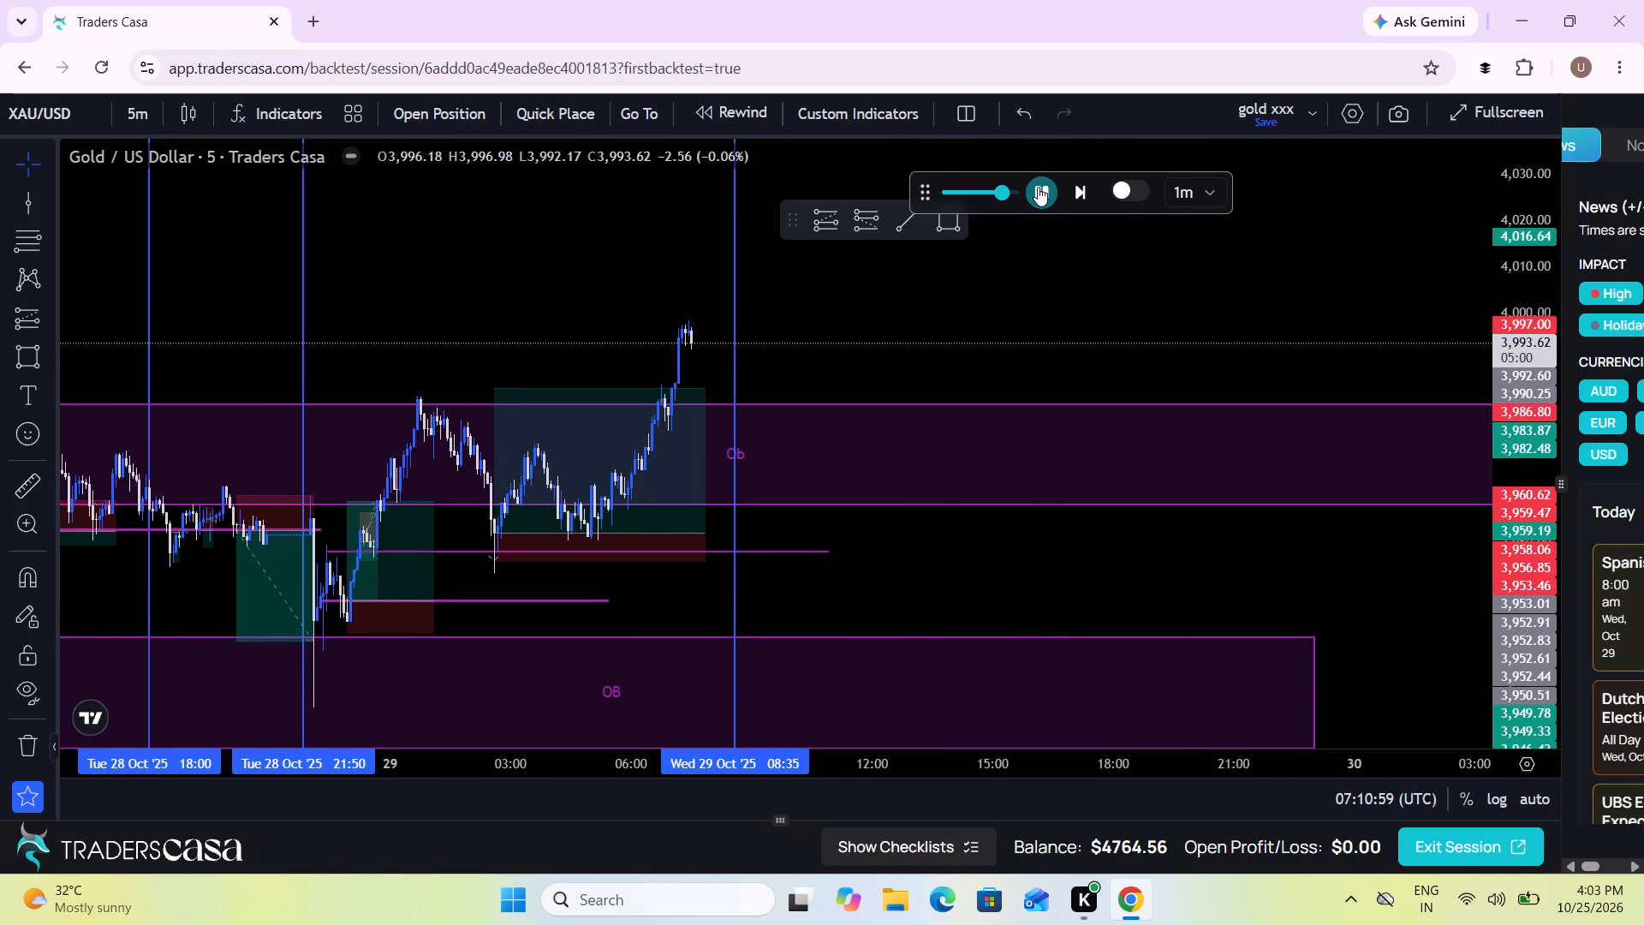
left_click_drag(489, 385, 505, 355)
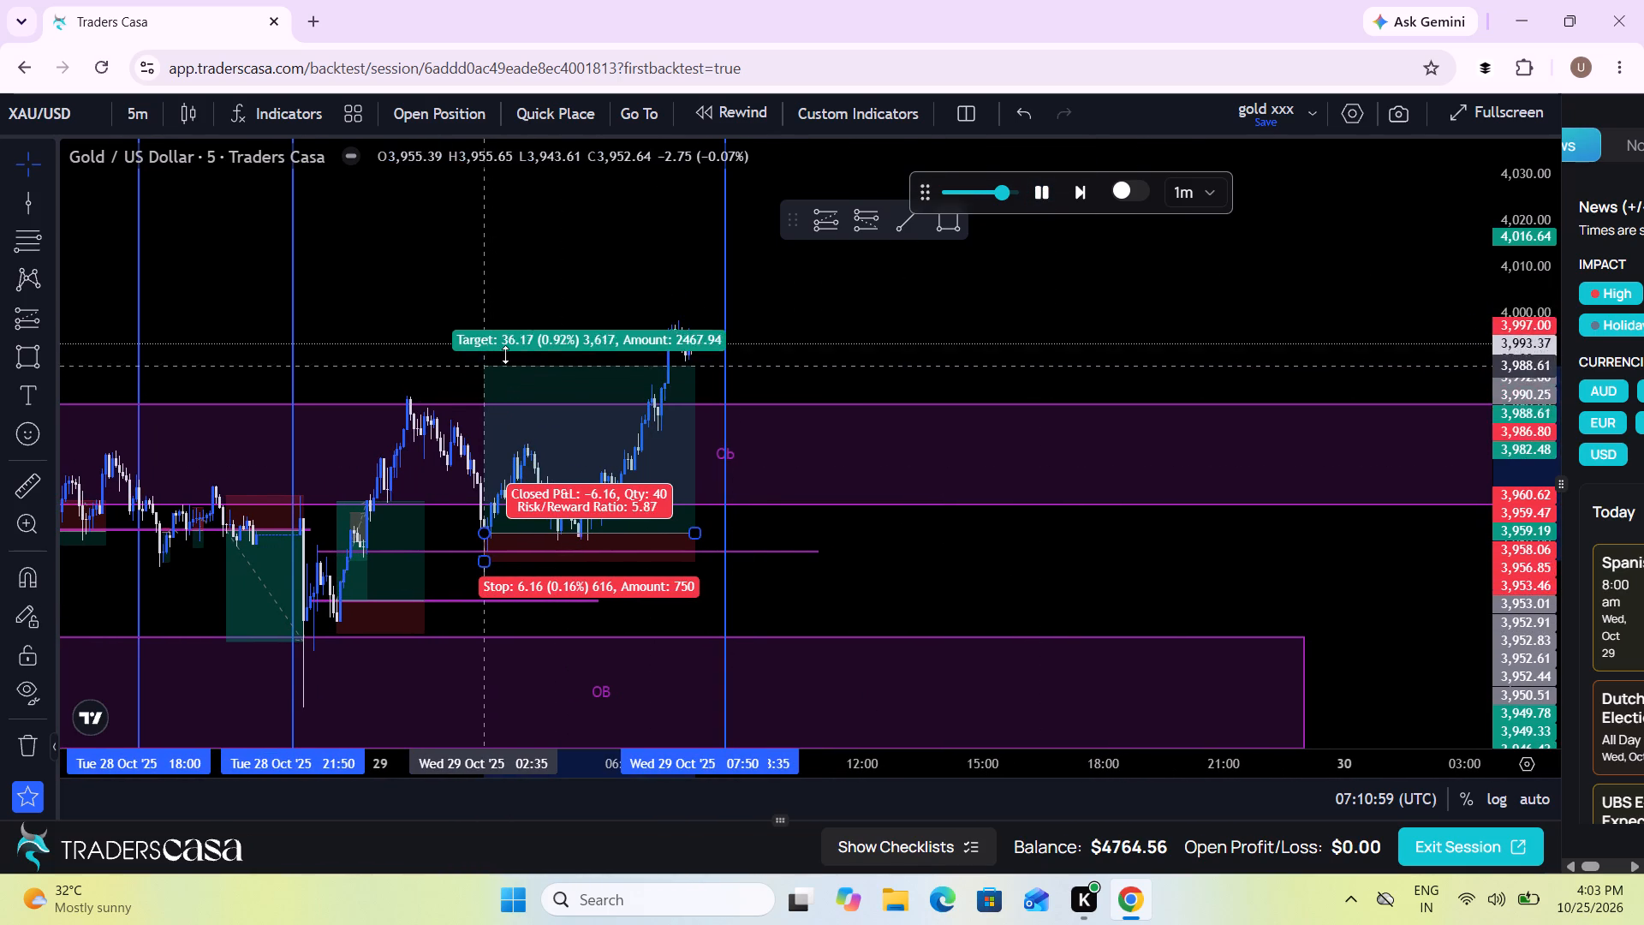
left_click_drag(505, 355, 532, 328)
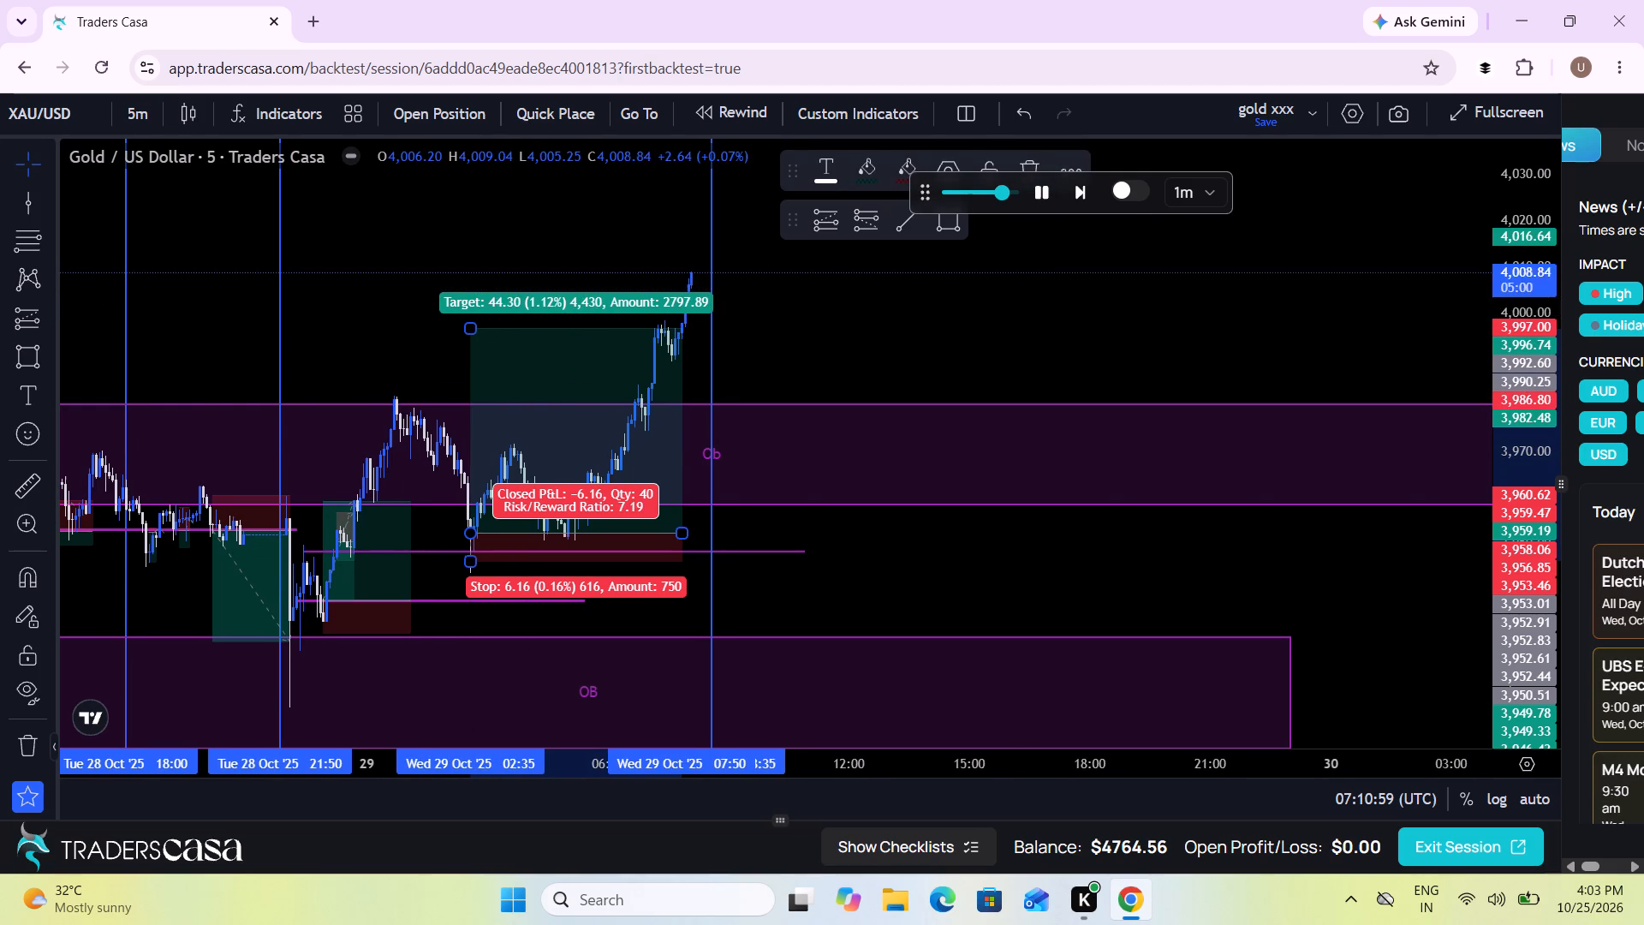
Raise the target of the 02:35 long position further to about 4,019.71 while price keeps replaying.
scroll(926, 524, "down", 3)
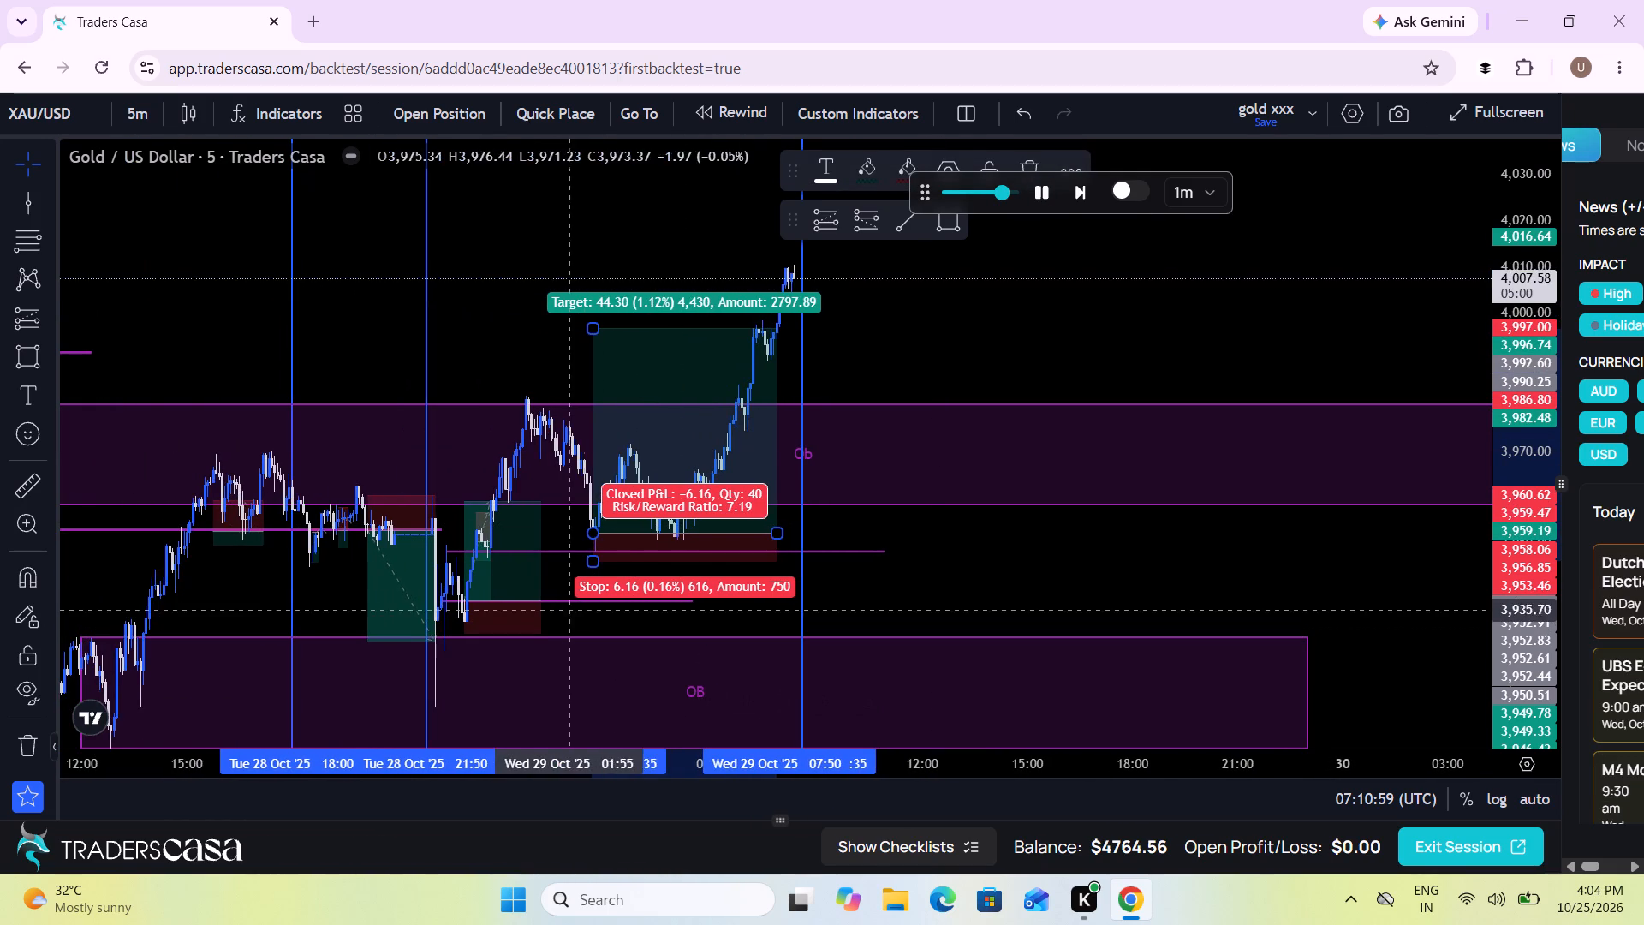
left_click_drag(1004, 594, 851, 581)
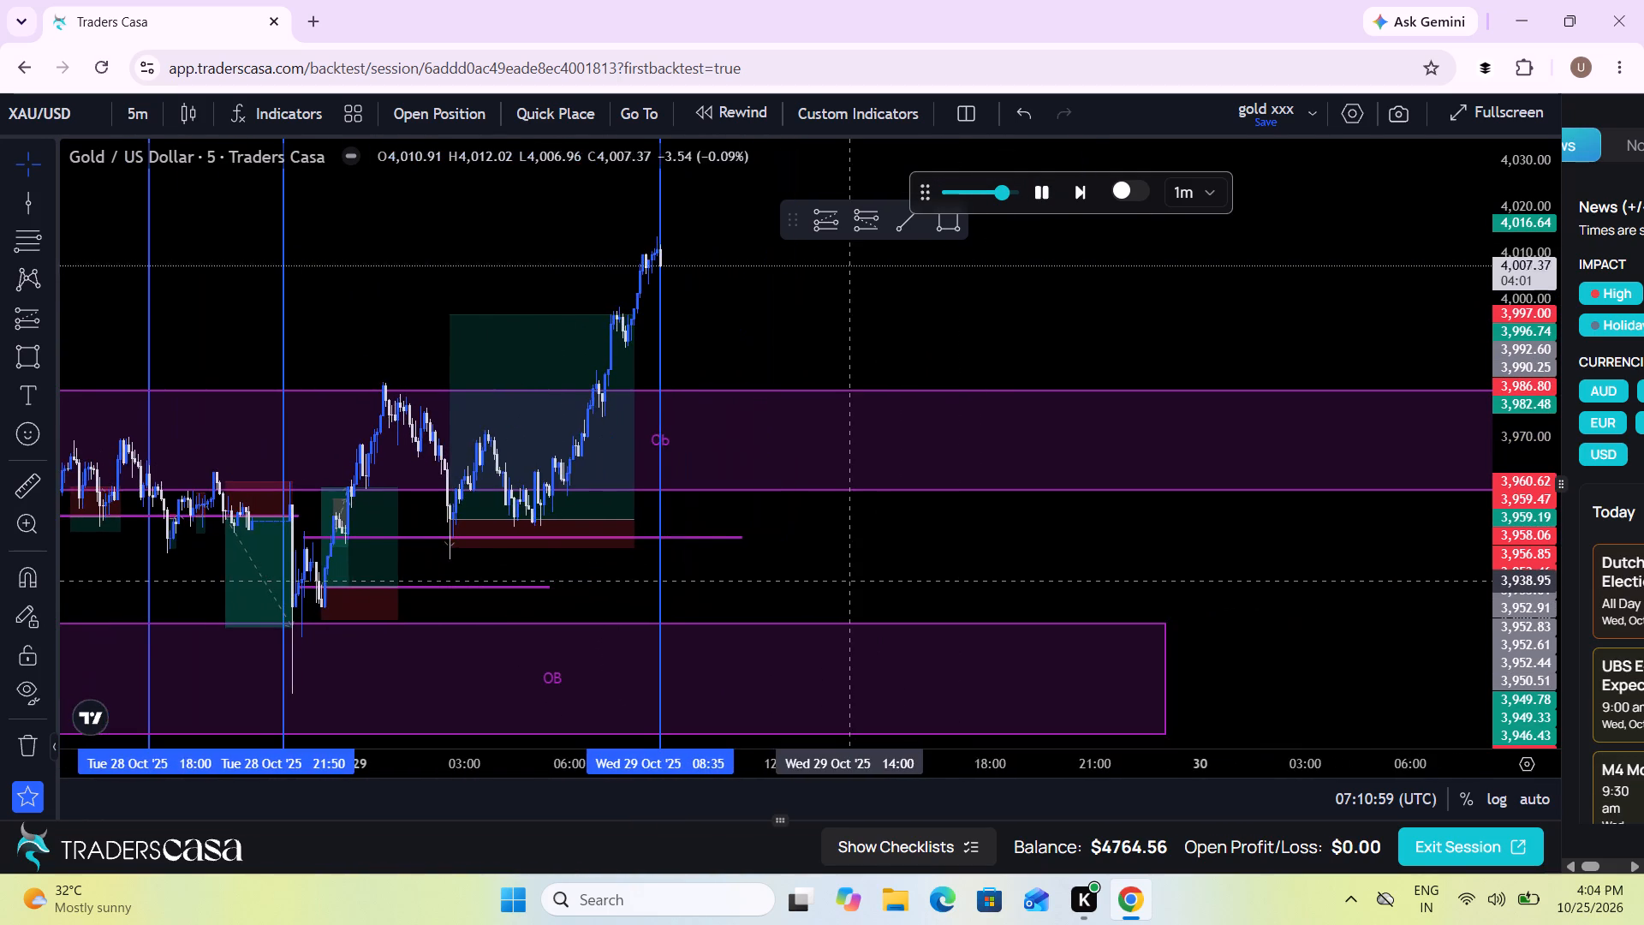
scroll(851, 581, "down", 1)
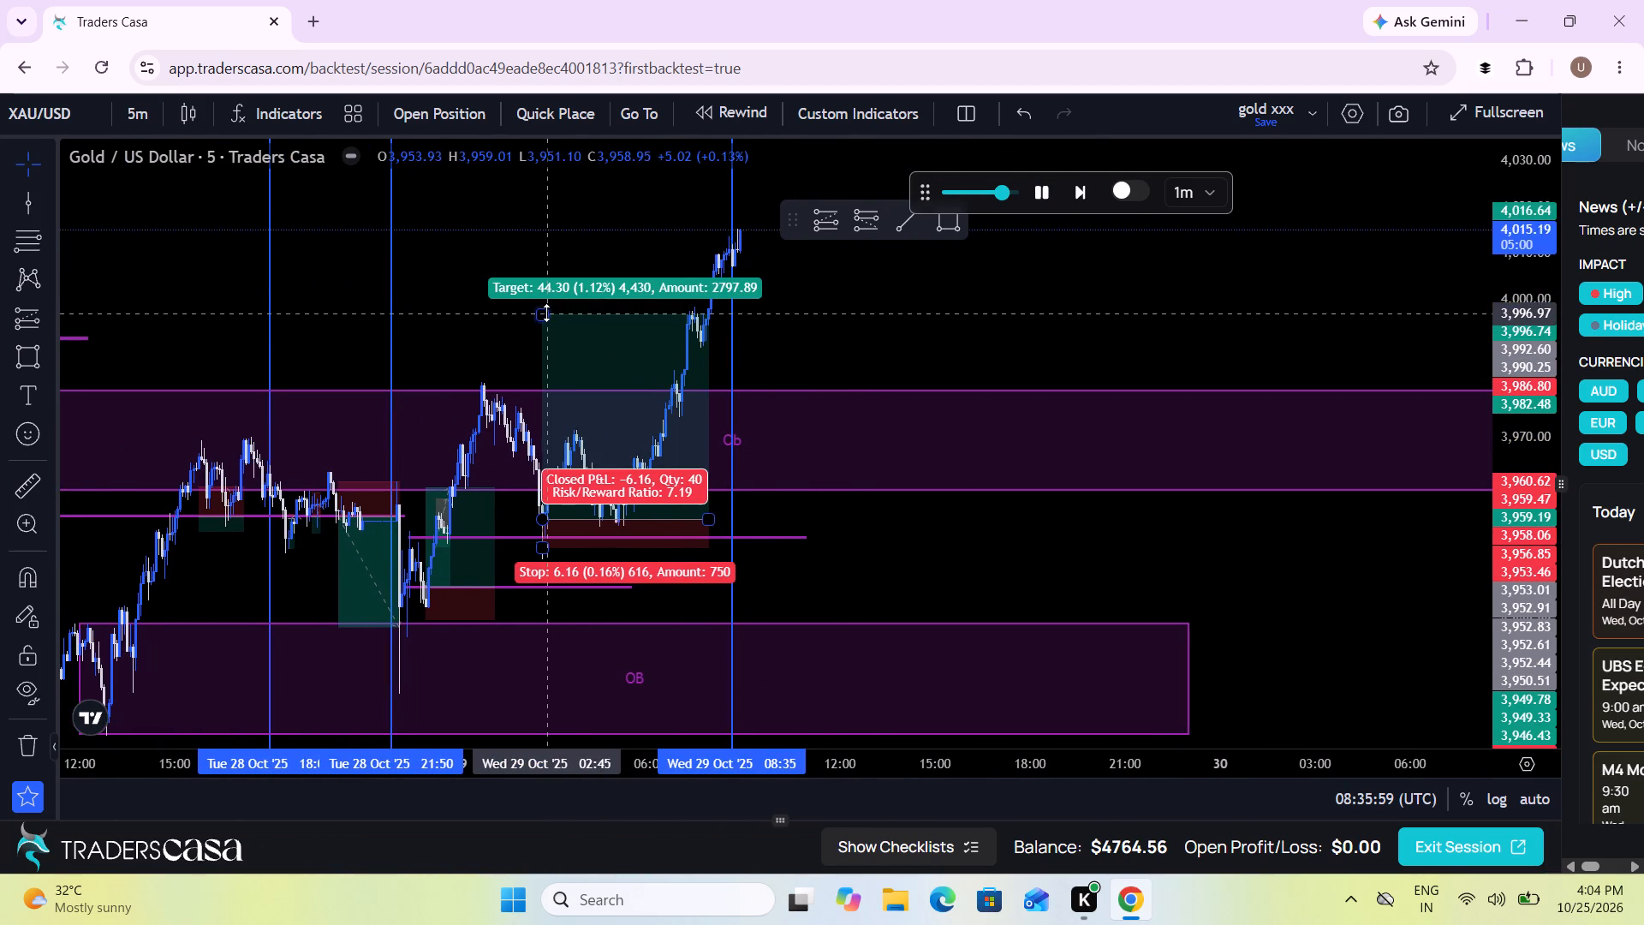
left_click_drag(546, 313, 598, 208)
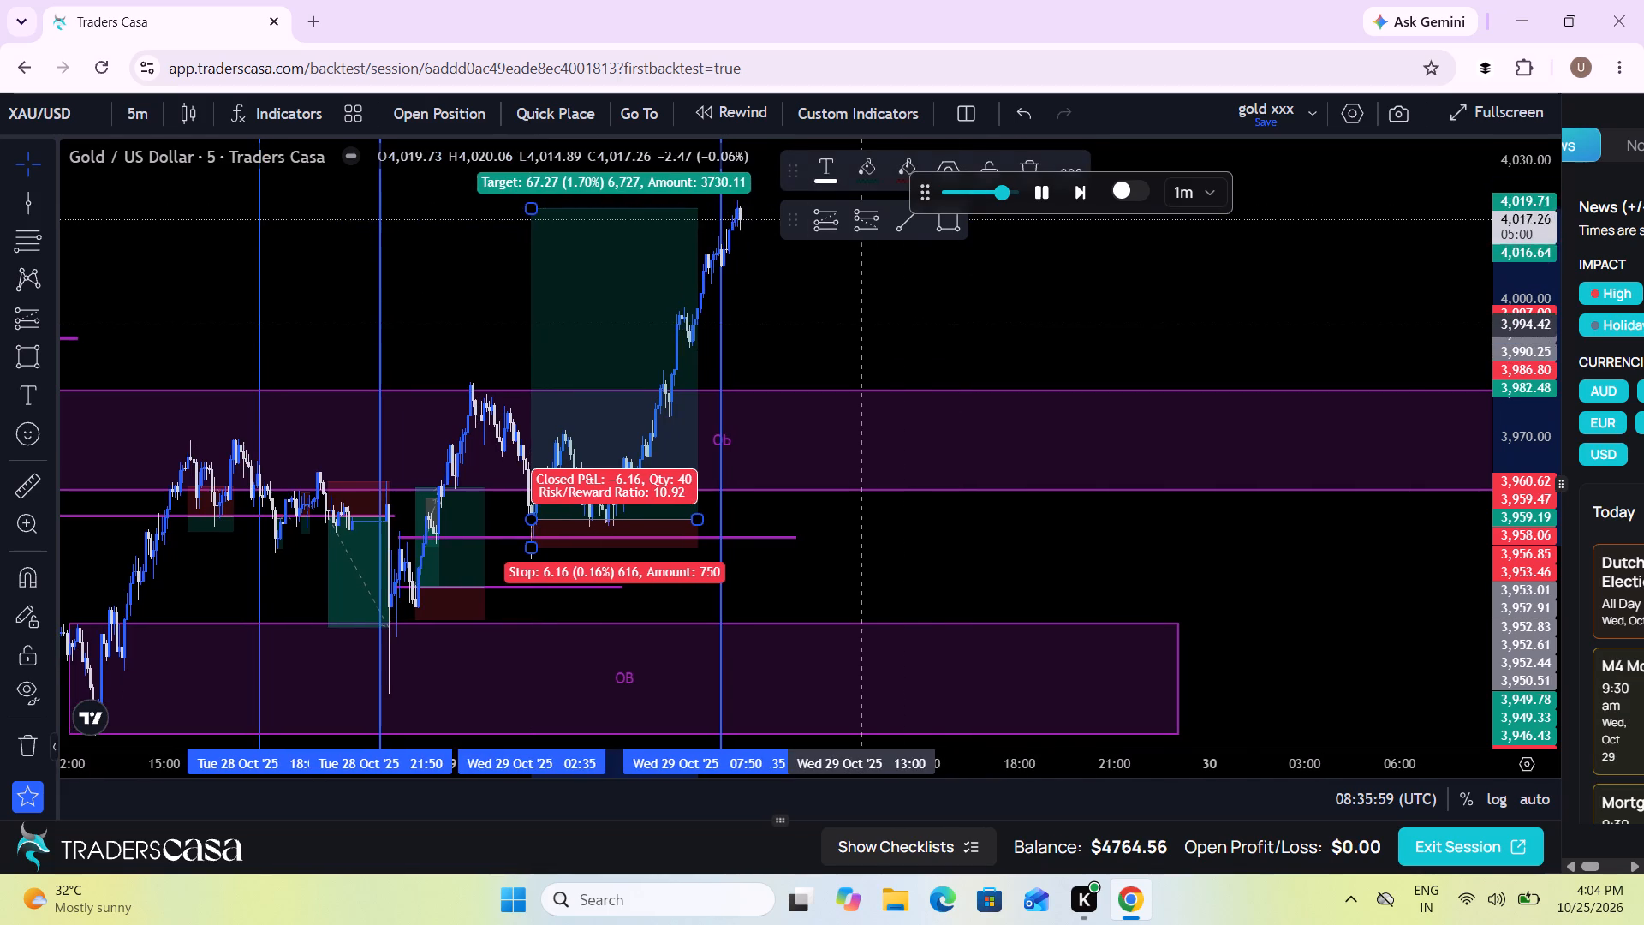
Let the replay run on to about 09:58 UTC on 29 Oct, then pause it.
left_click_drag(862, 325, 742, 424)
scroll(742, 424, "up", 1)
left_click_drag(742, 424, 1087, 451)
scroll(1087, 451, "up", 3)
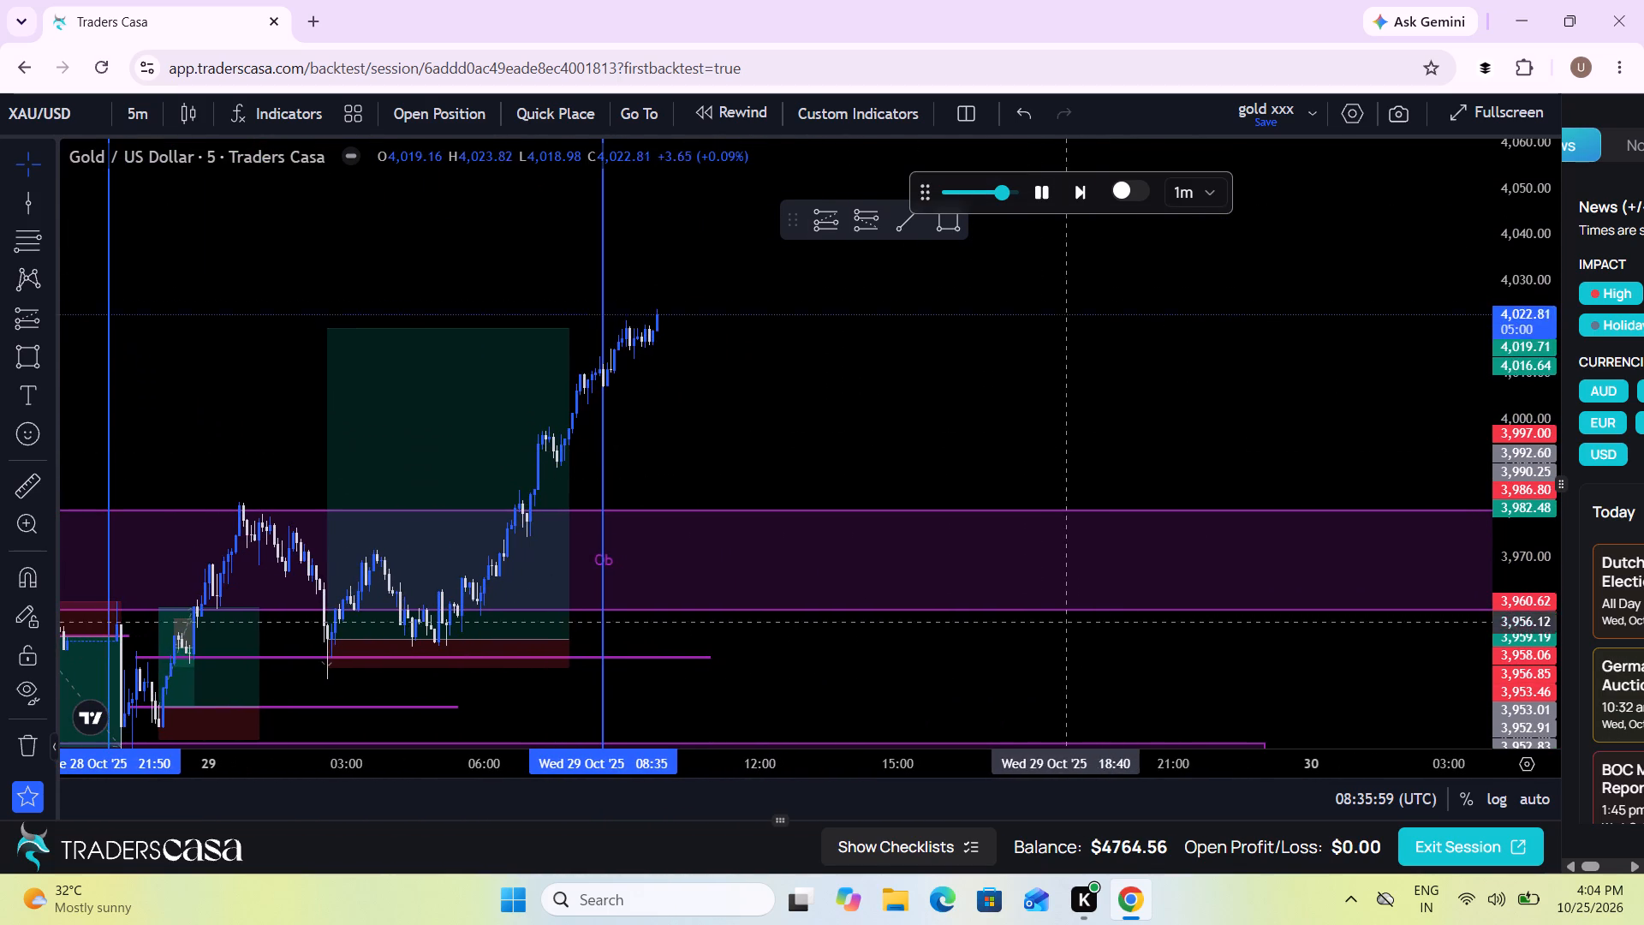
left_click(1042, 191)
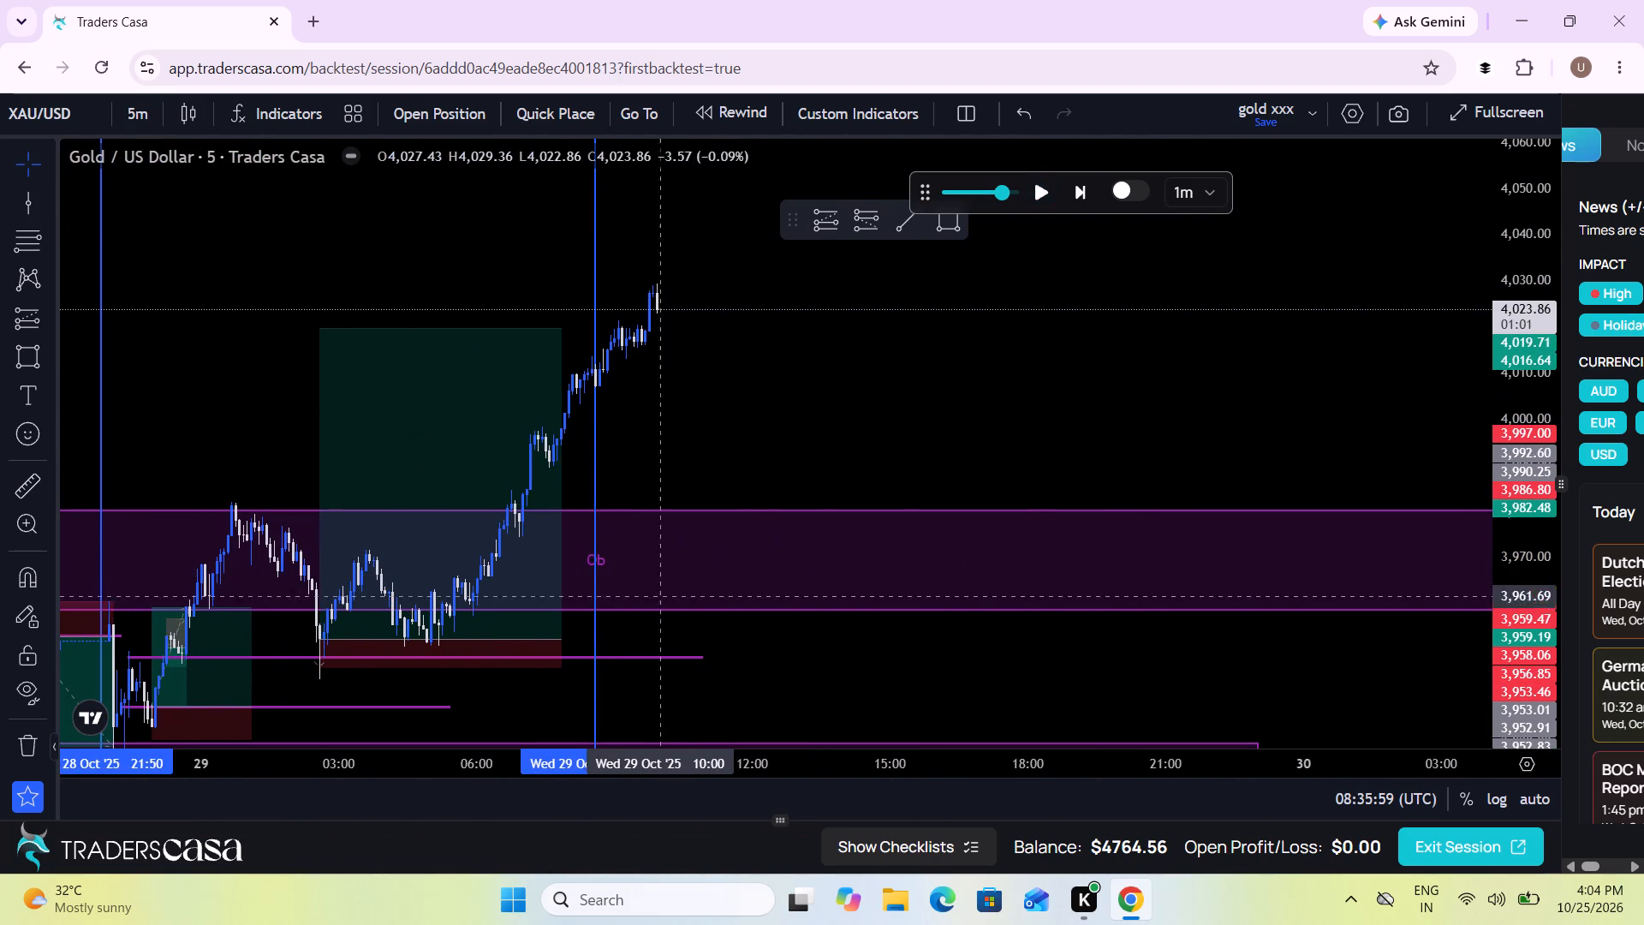
Move the bottom edge of the Ob zone slightly lower.
left_click_drag(593, 618, 793, 618)
Try to move the 08:35 vertical line forward in time on 29 Oct, and delete that line.
left_click_drag(595, 645, 945, 636)
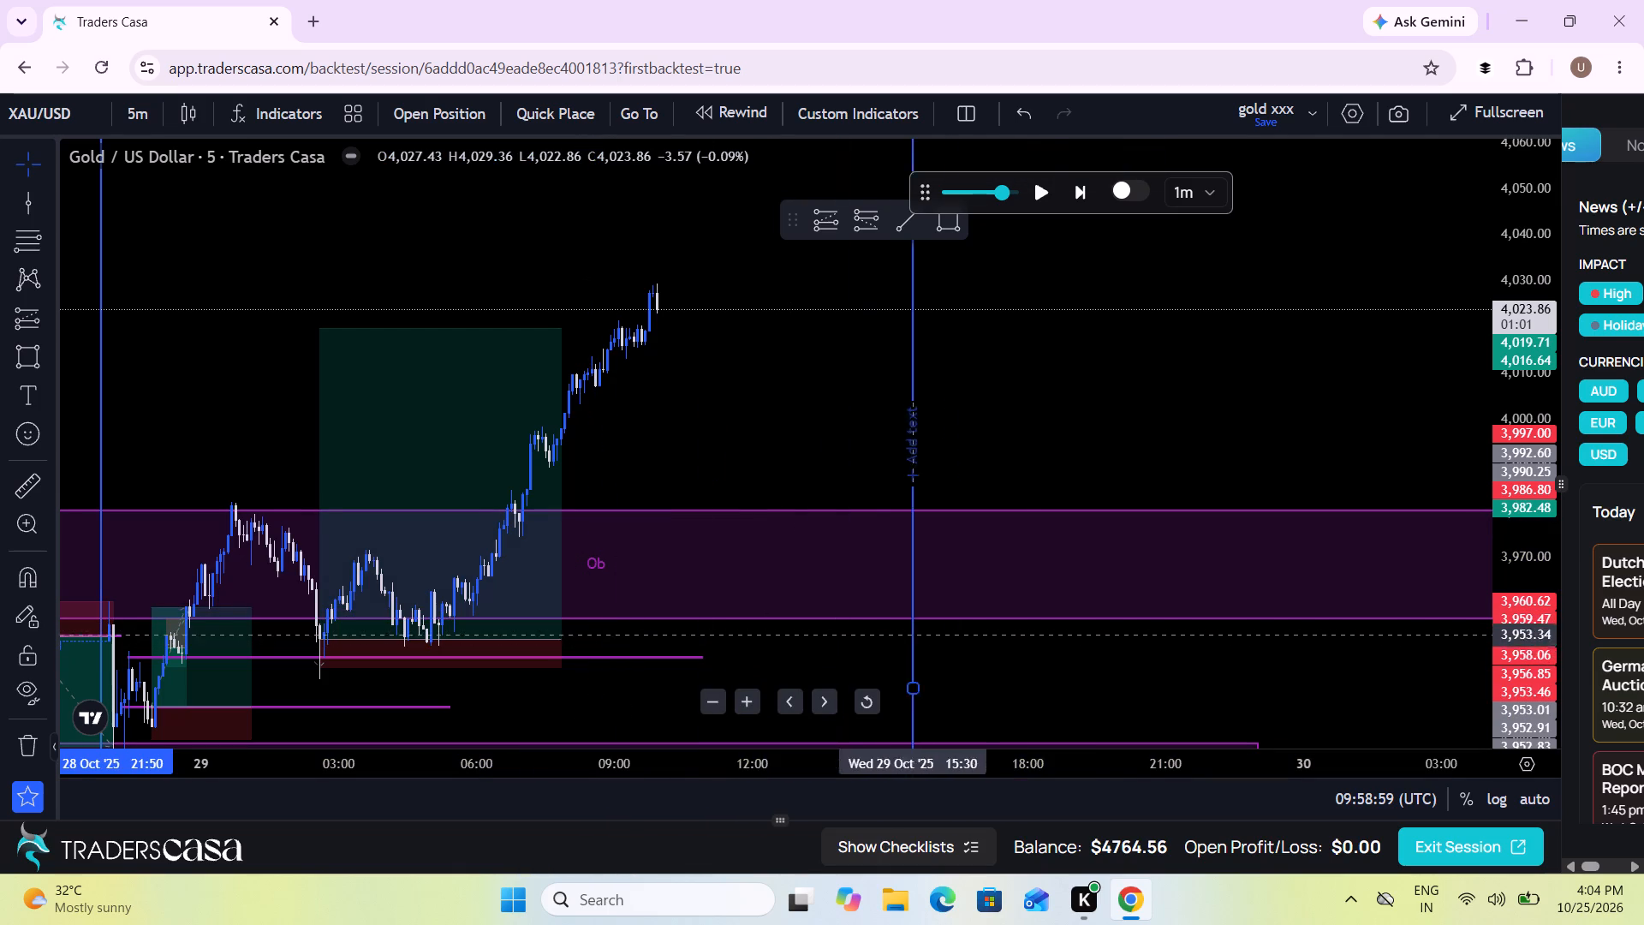
left_click_drag(945, 636, 1024, 651)
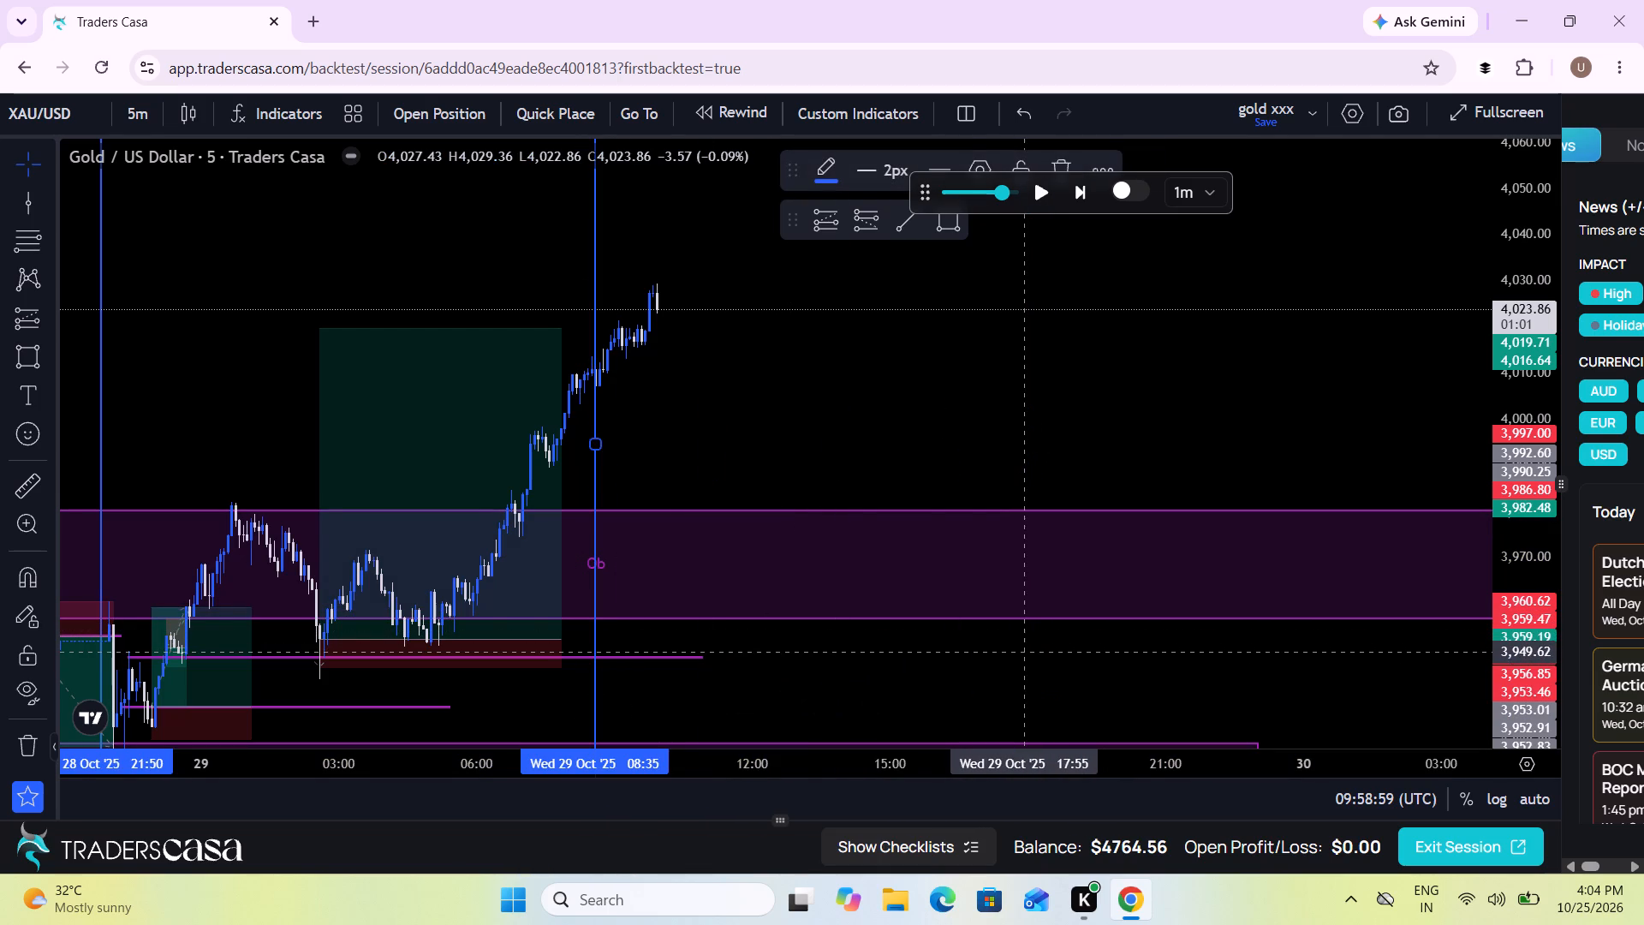
left_click(1067, 152)
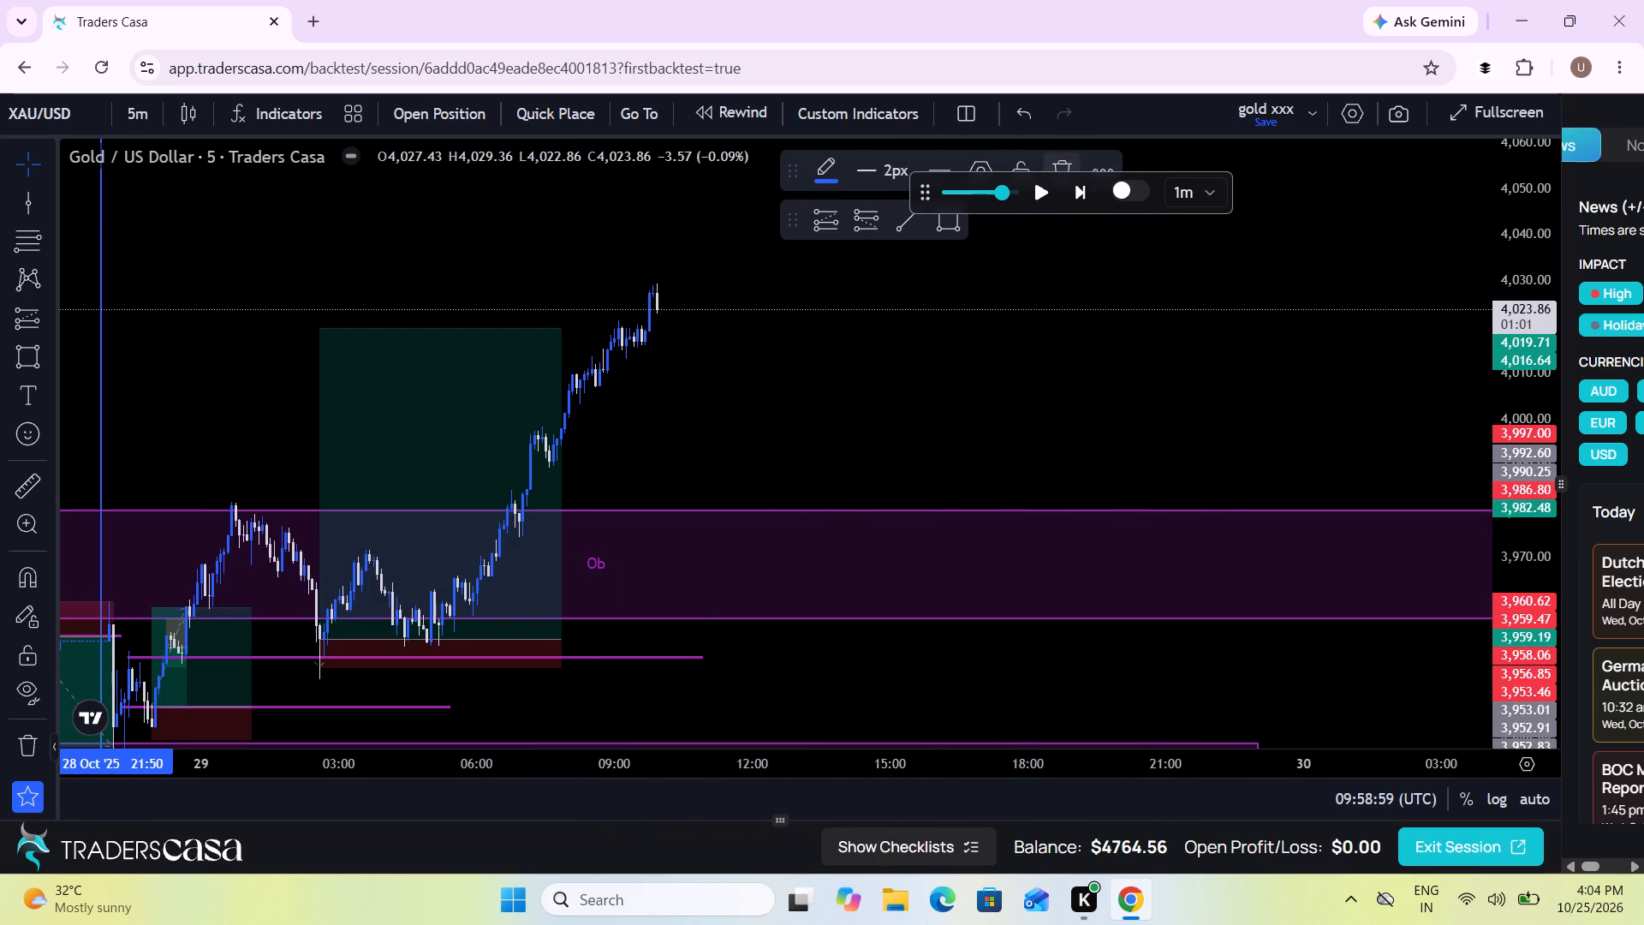
left_click(1067, 152)
Place a vertical line on the chart at 18:00 on Wed 29 Oct '25.
left_click(21, 199)
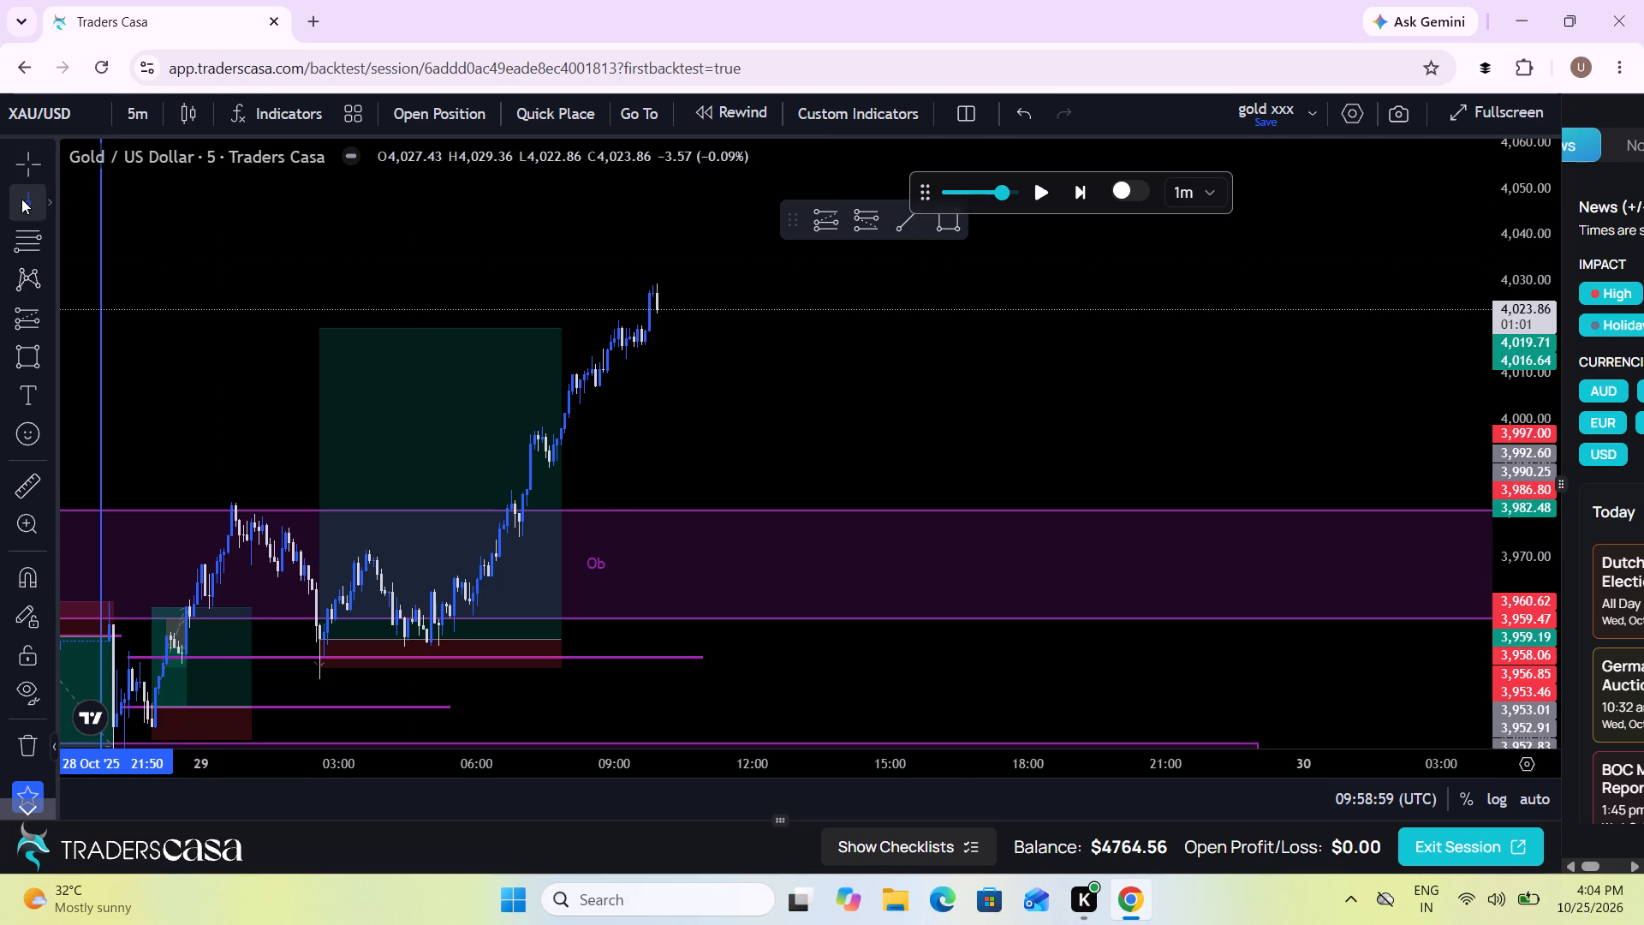
left_click(1027, 612)
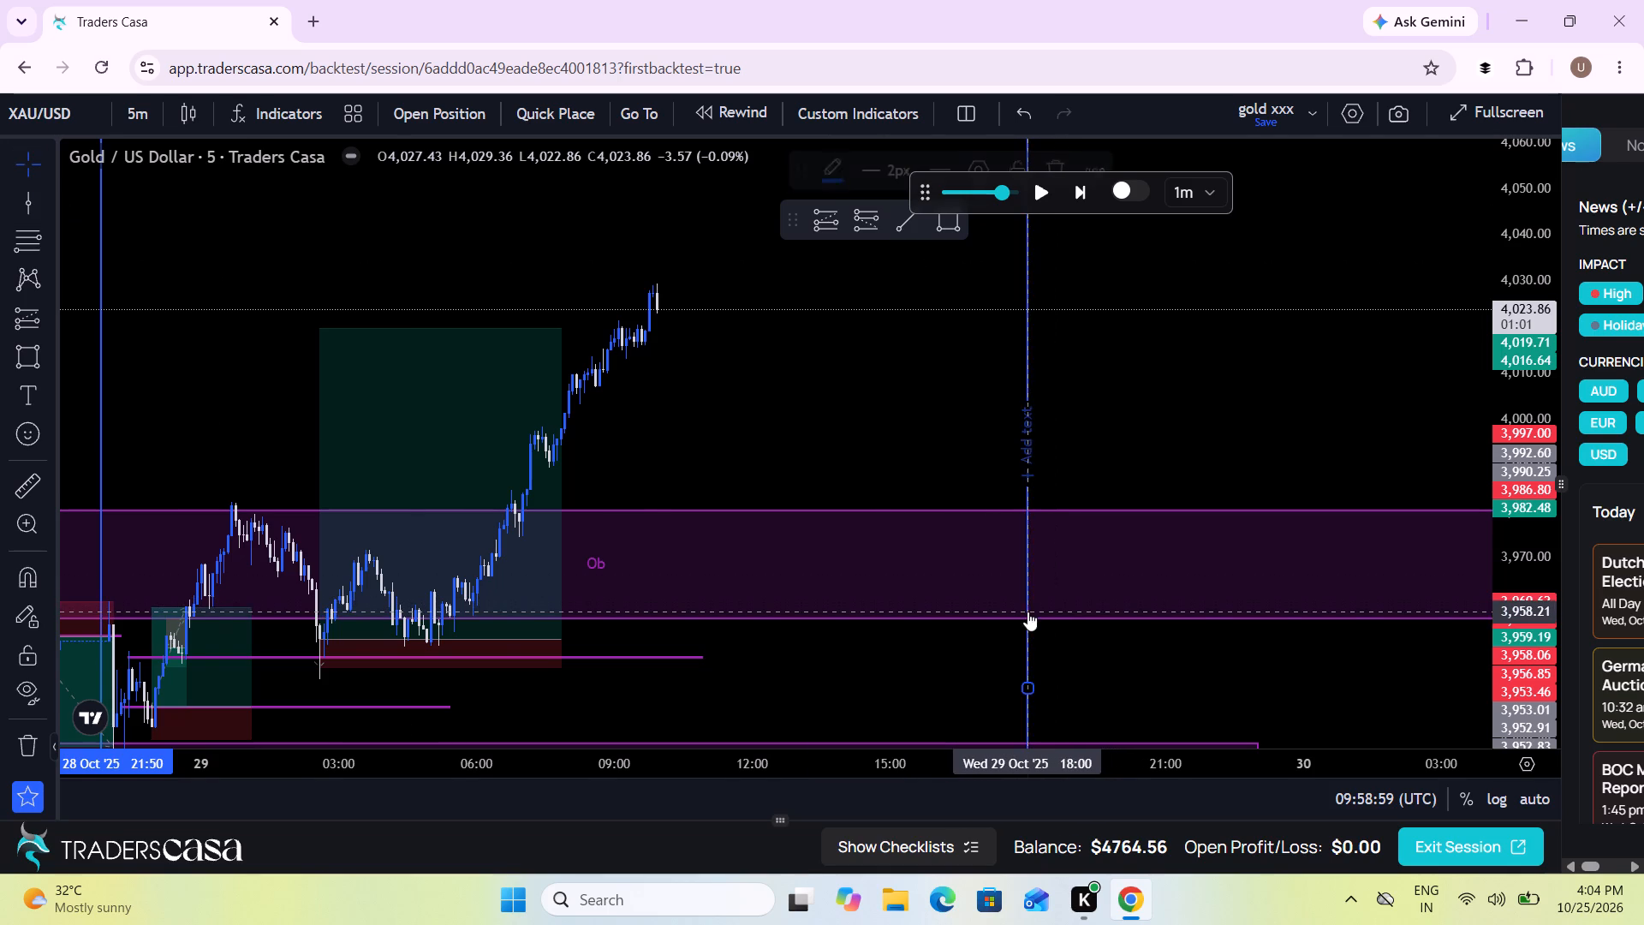
Replay price forward to about 10:52 UTC on 29 Oct with the price scale compressed, then pause.
left_click_drag(1090, 658, 861, 625)
scroll(861, 625, "down", 2)
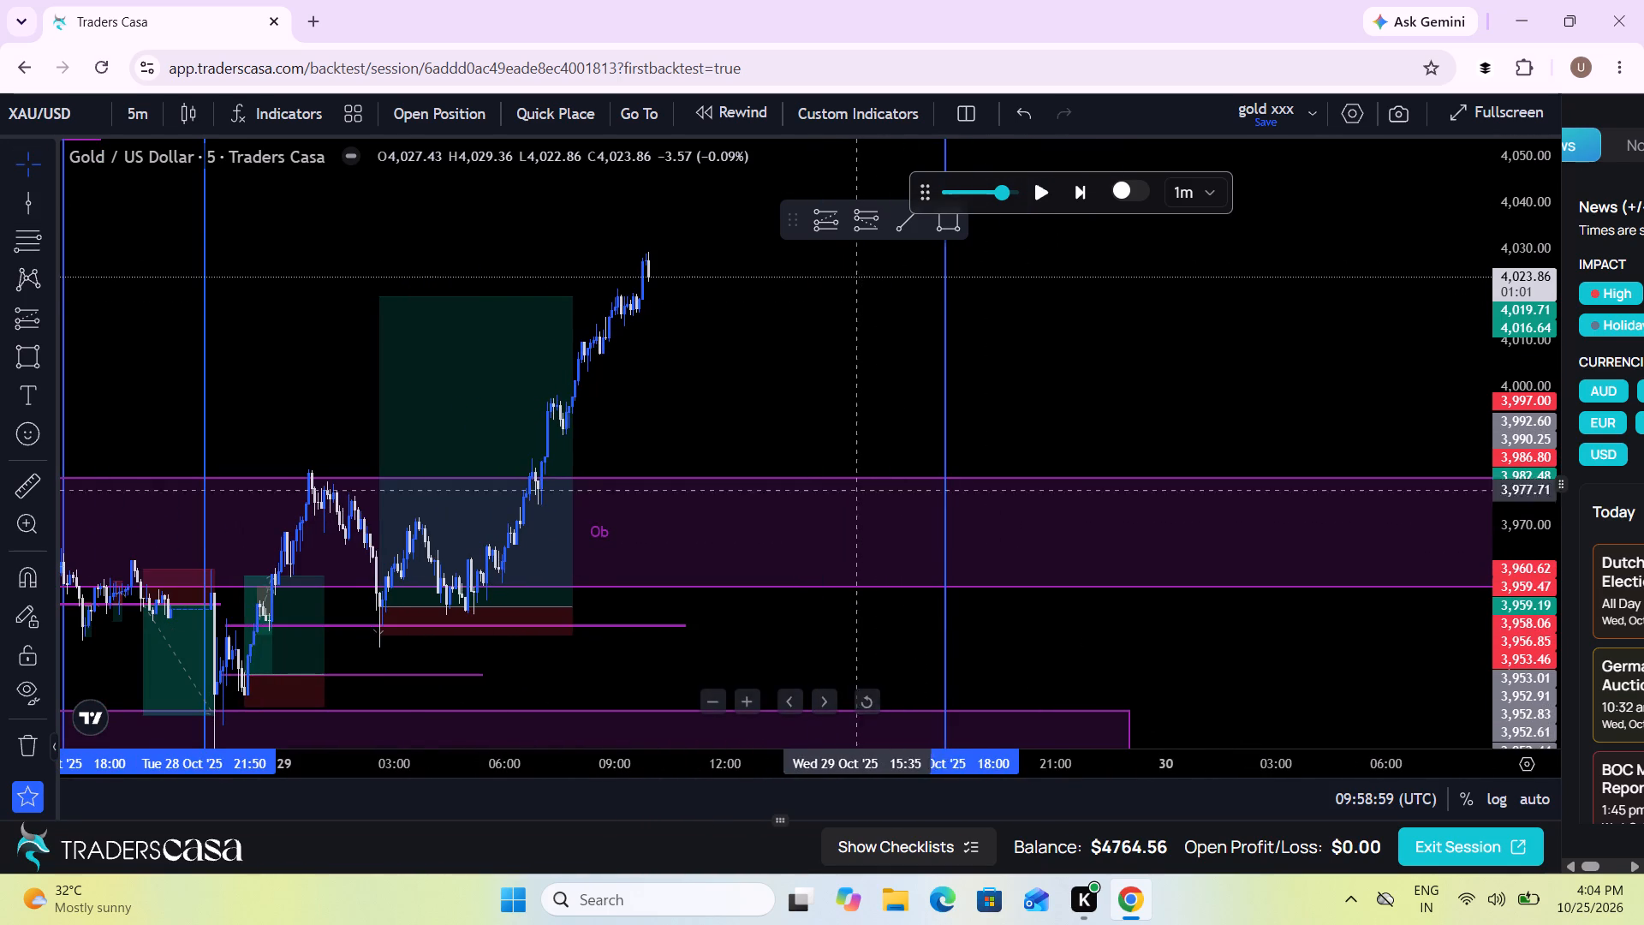
left_click(1045, 183)
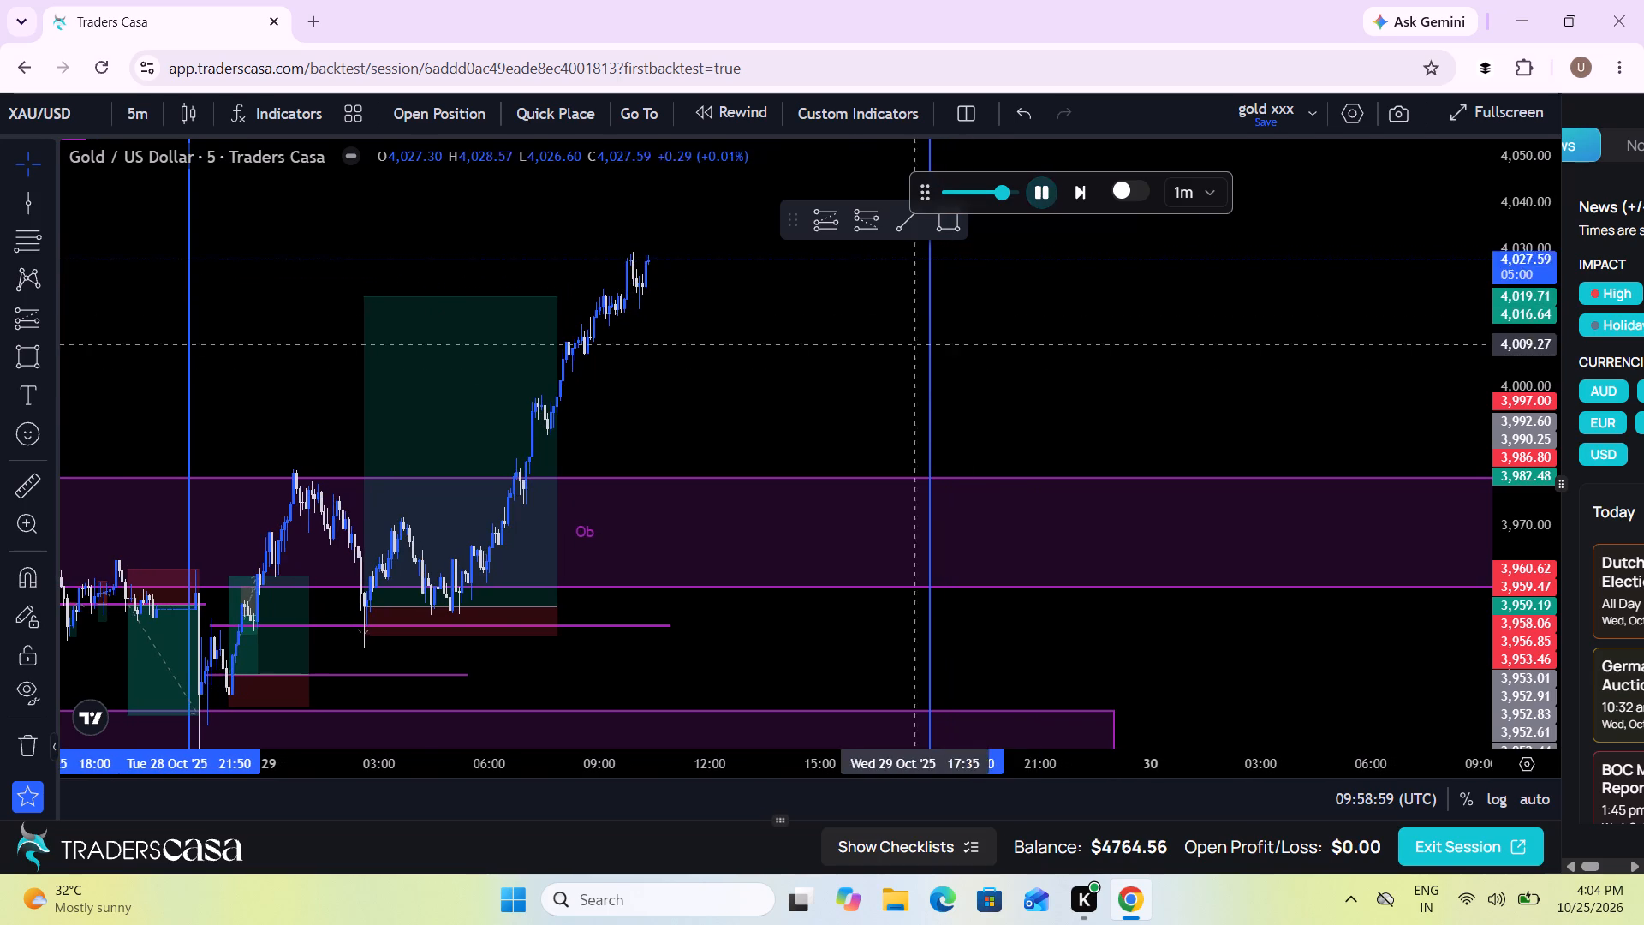
scroll(853, 371, "down", 2)
left_click_drag(1539, 412, 1500, 527)
left_click(1036, 182)
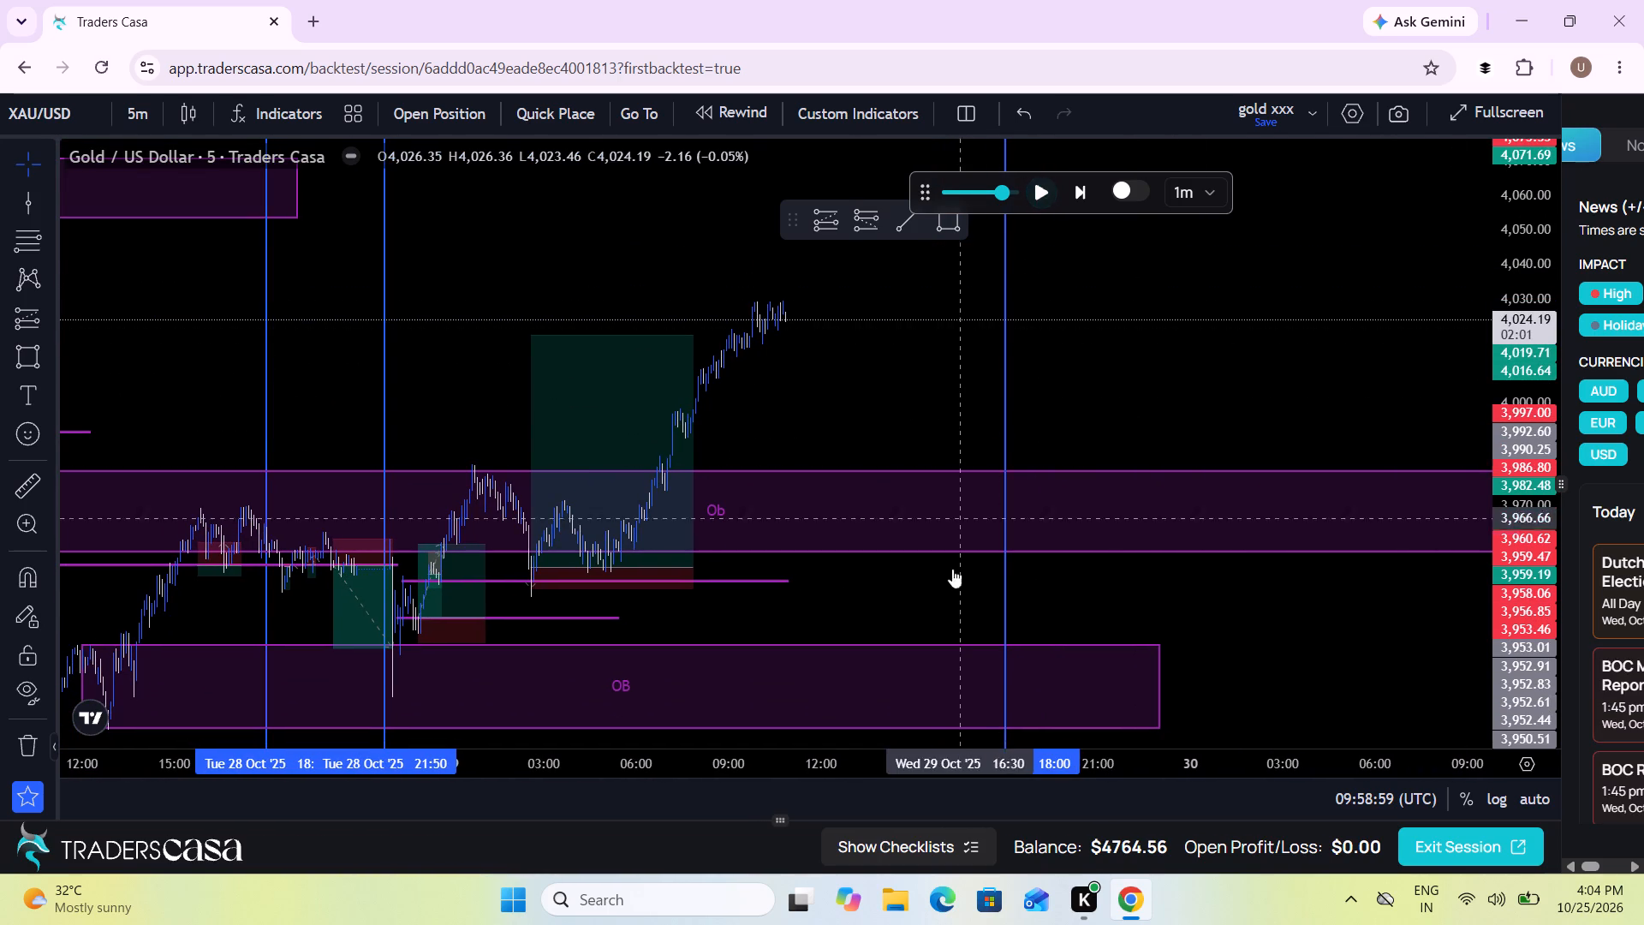
Measure the range from about 3,914.83 at 23:55 on 28 Oct to 4,029.66 at 00:35 on 30 Oct.
scroll(840, 630, "up", 3)
left_click_drag(628, 614, 1080, 516)
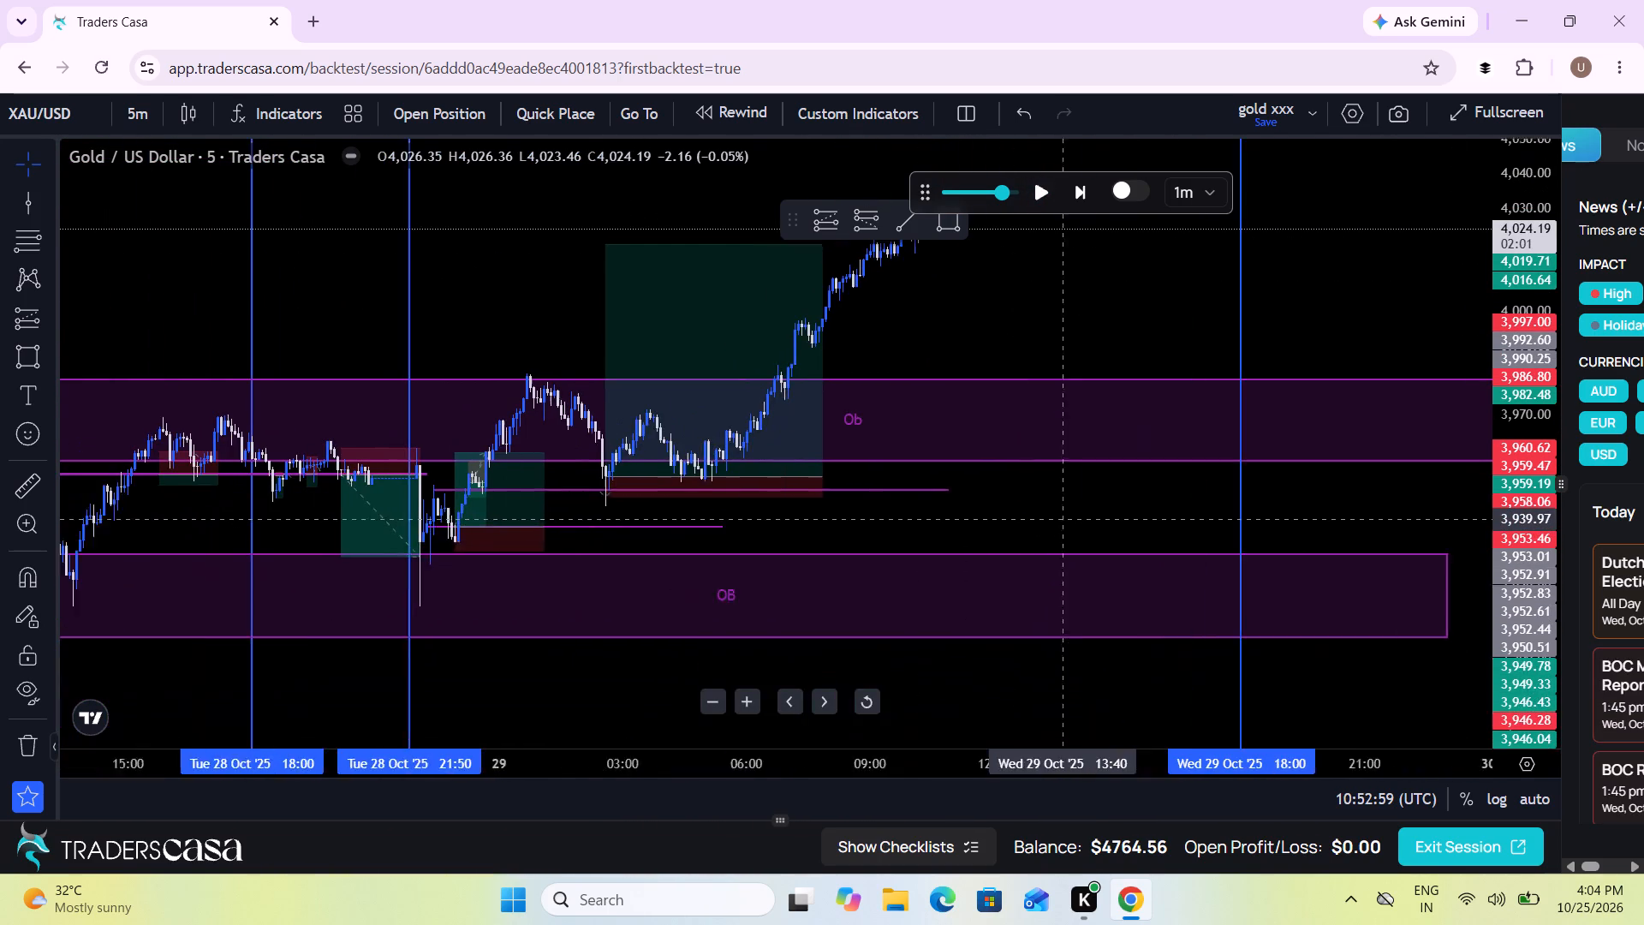
left_click_drag(1080, 516, 1112, 514)
left_click_drag(617, 705, 520, 761)
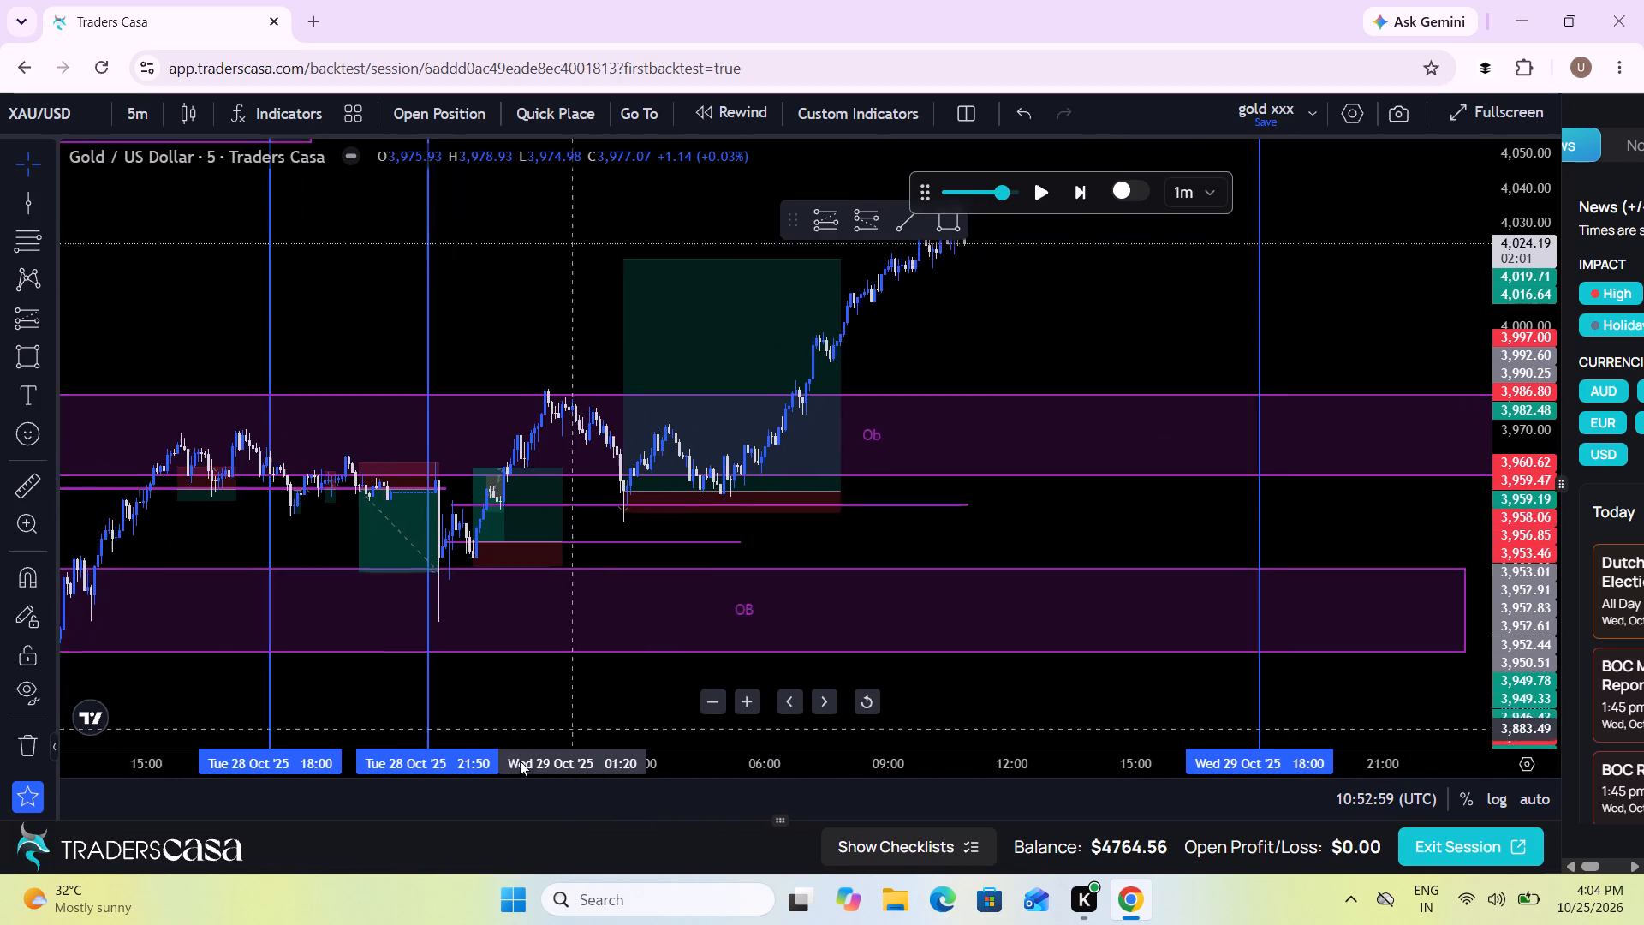
left_click_drag(520, 761, 431, 787)
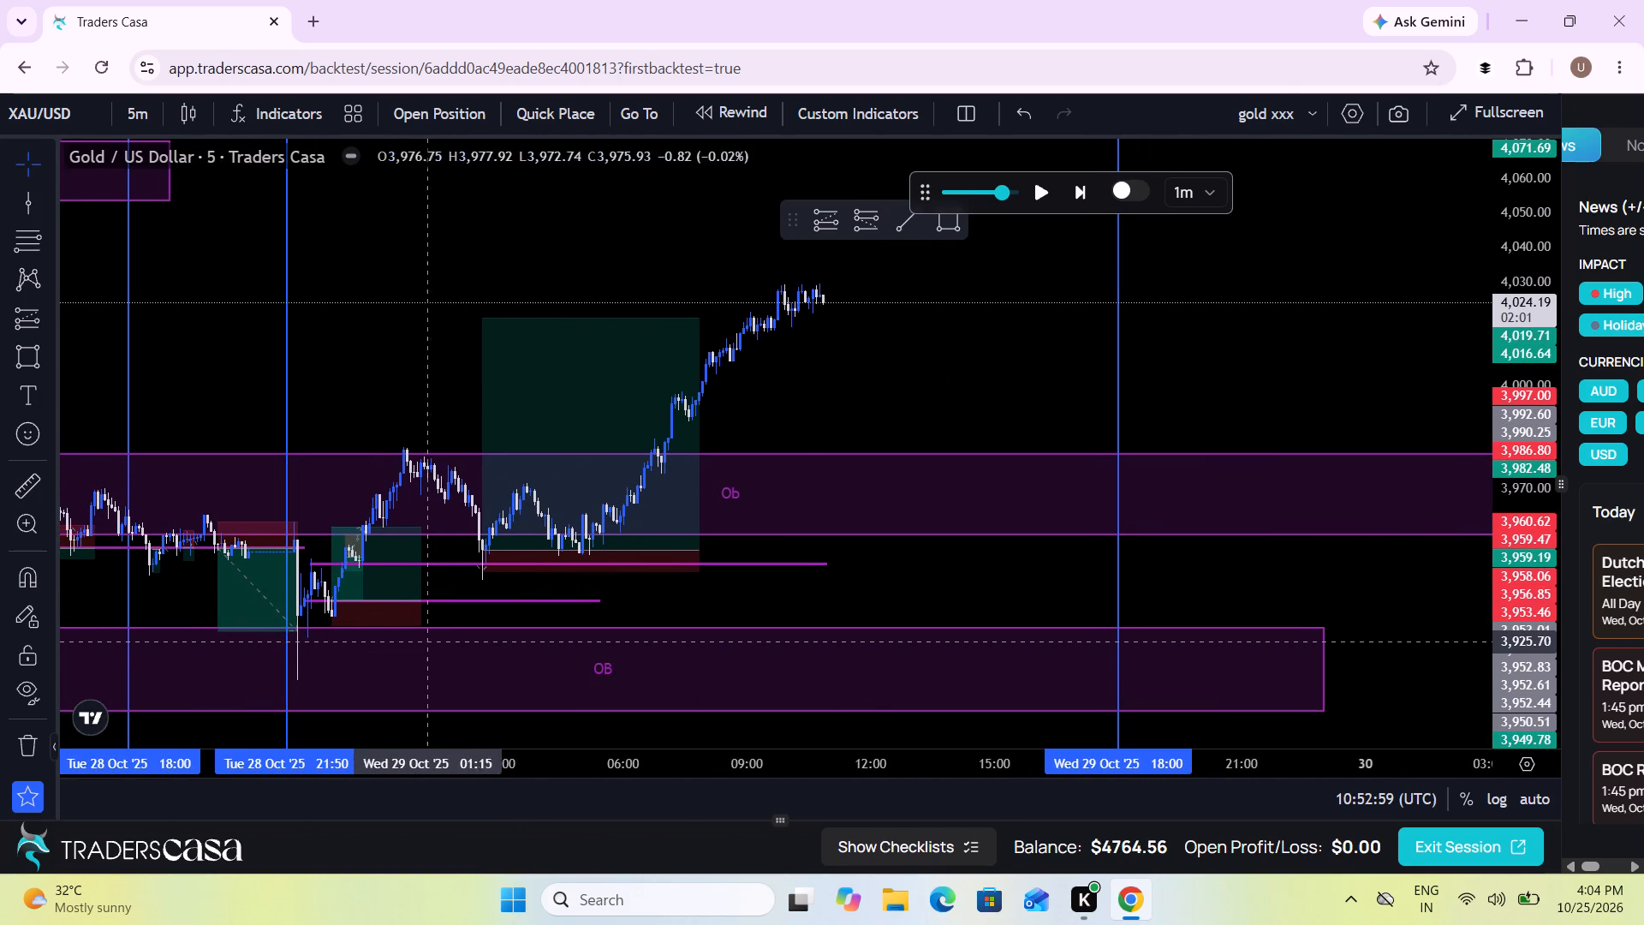
left_click(27, 497)
left_click(372, 679)
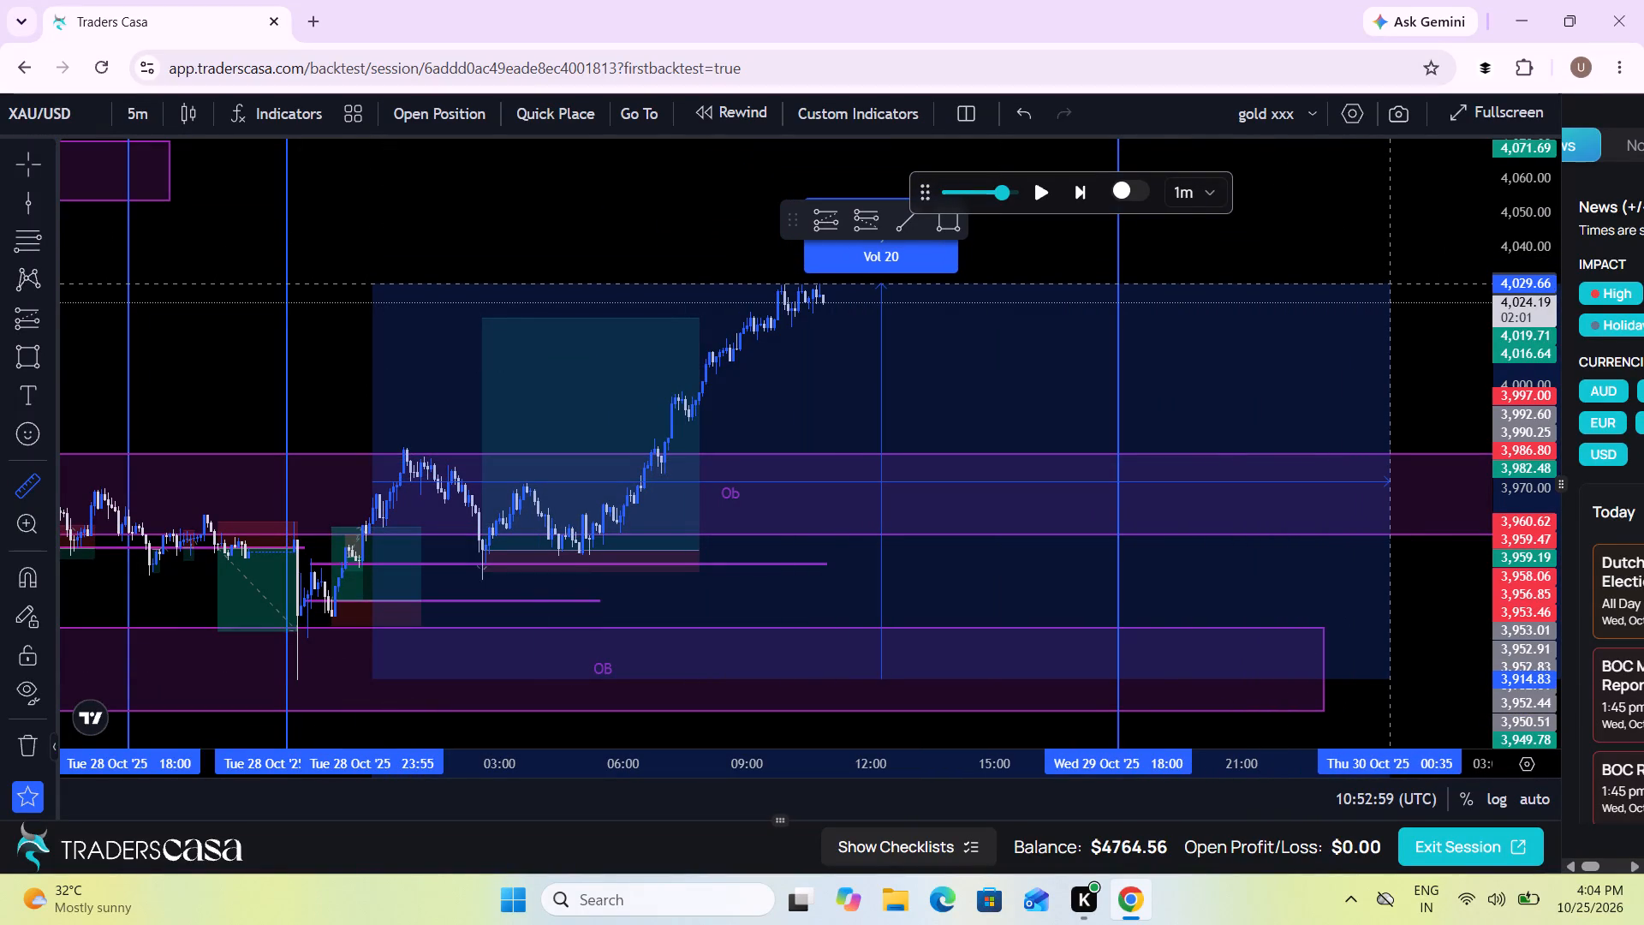
left_click(1390, 283)
Draw a thin midpoint rectangle at about 3,972.30 to 3,972.54, from 23:30 on 28 Oct to 02:45 on 30 Oct.
left_click_drag(1534, 636, 1528, 508)
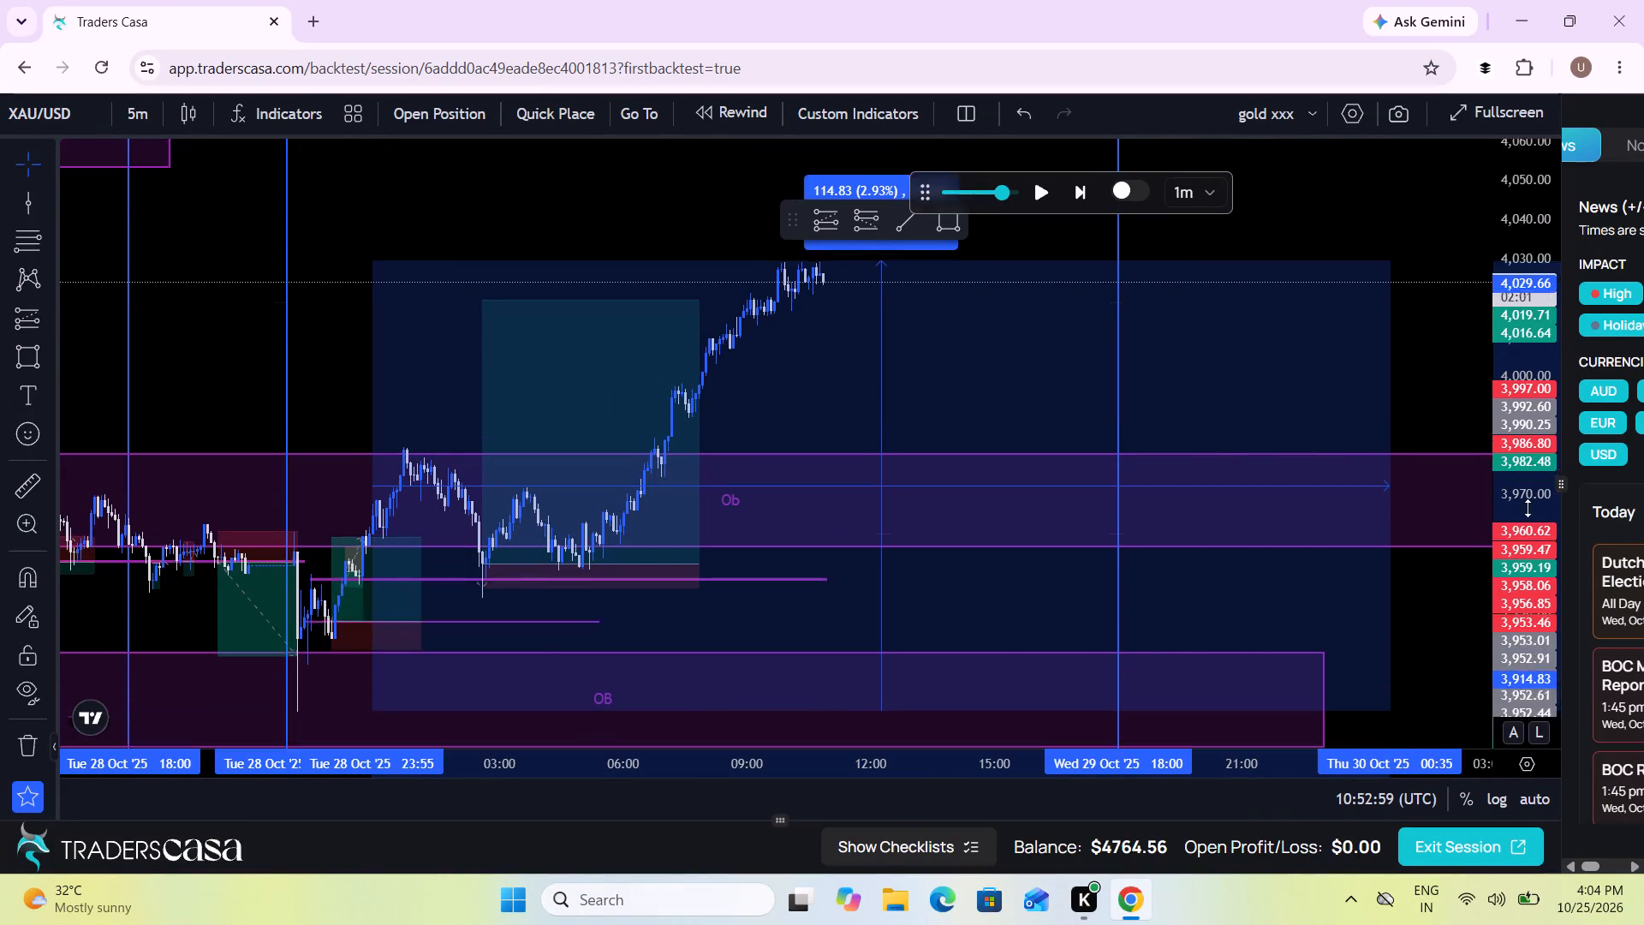
left_click_drag(1528, 508, 1489, 267)
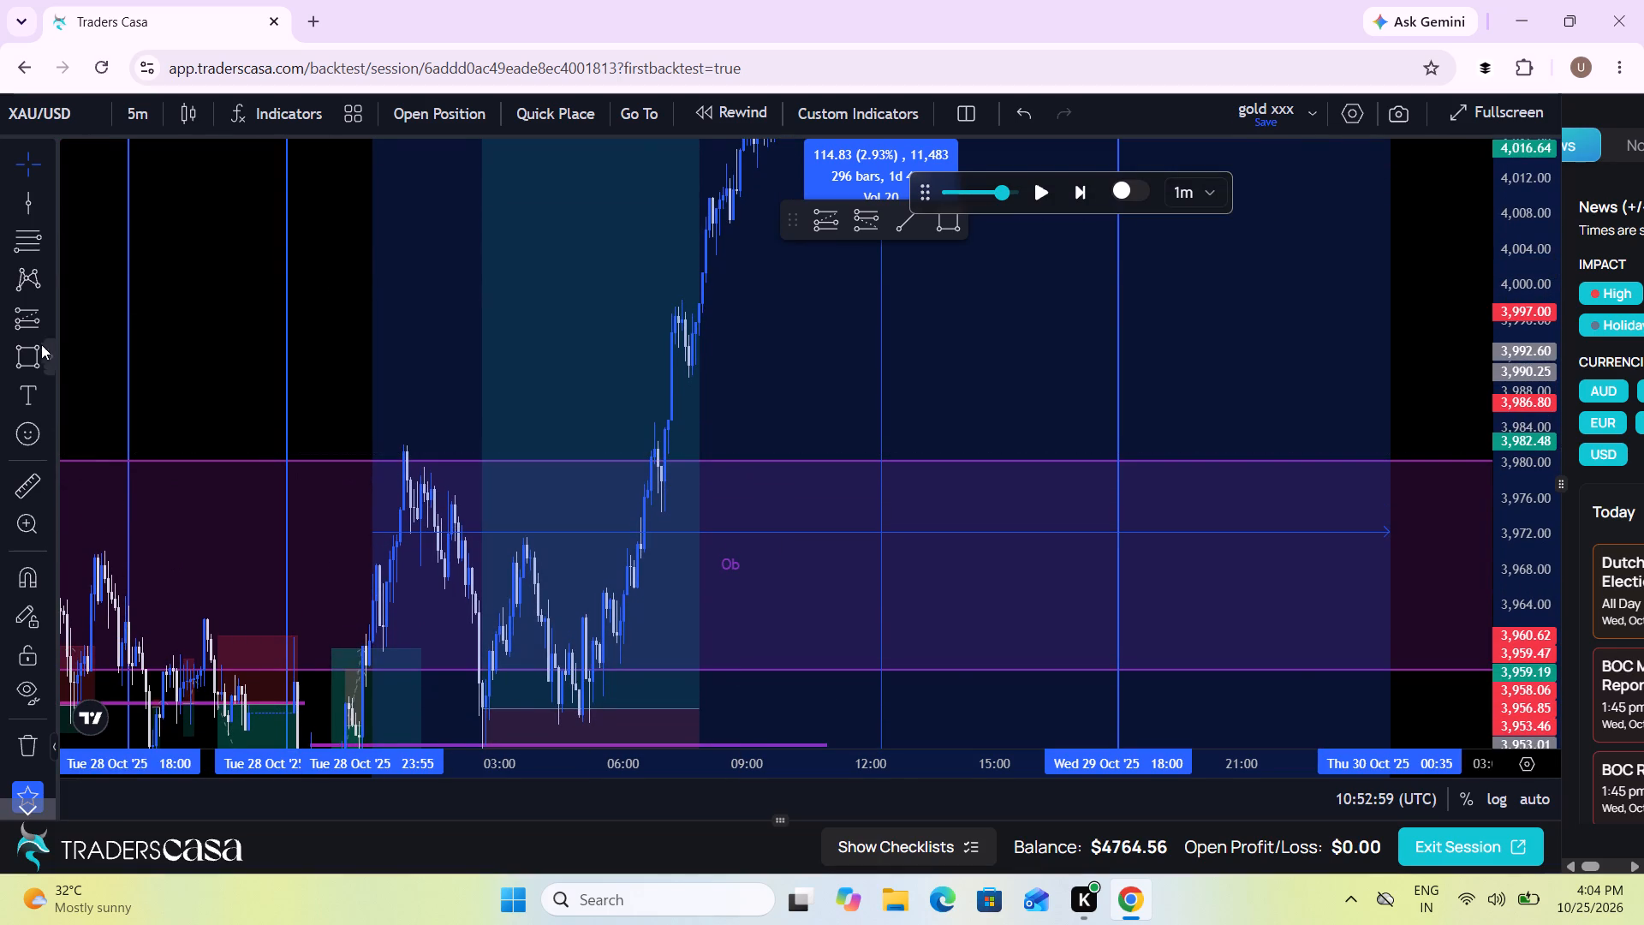
left_click(39, 342)
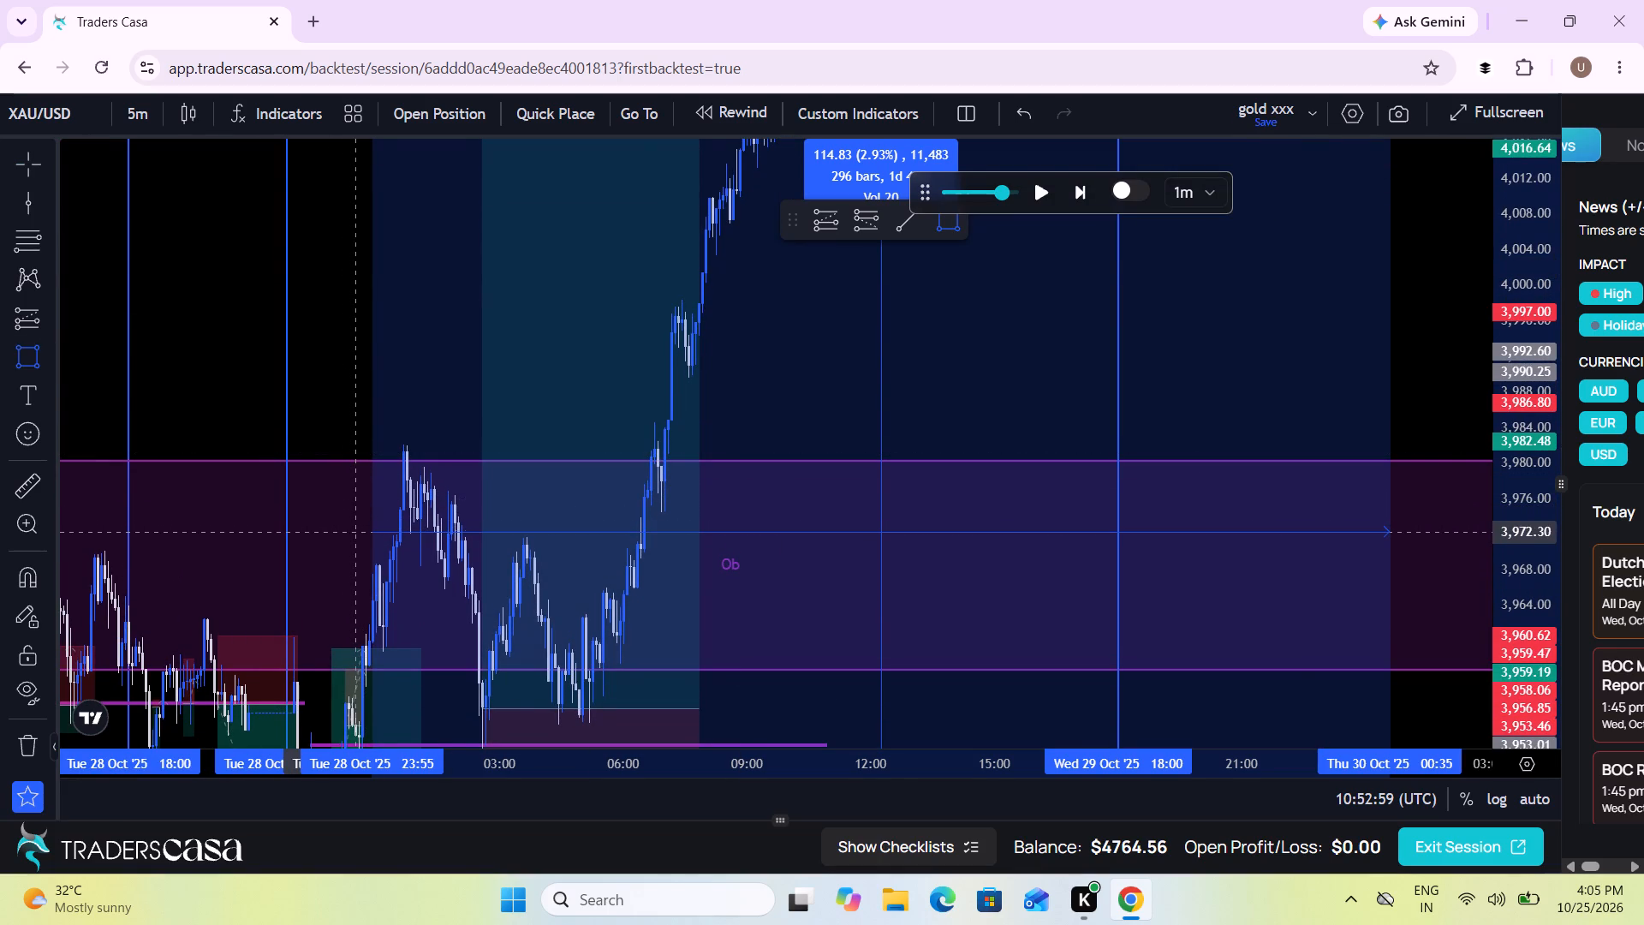
left_click(356, 532)
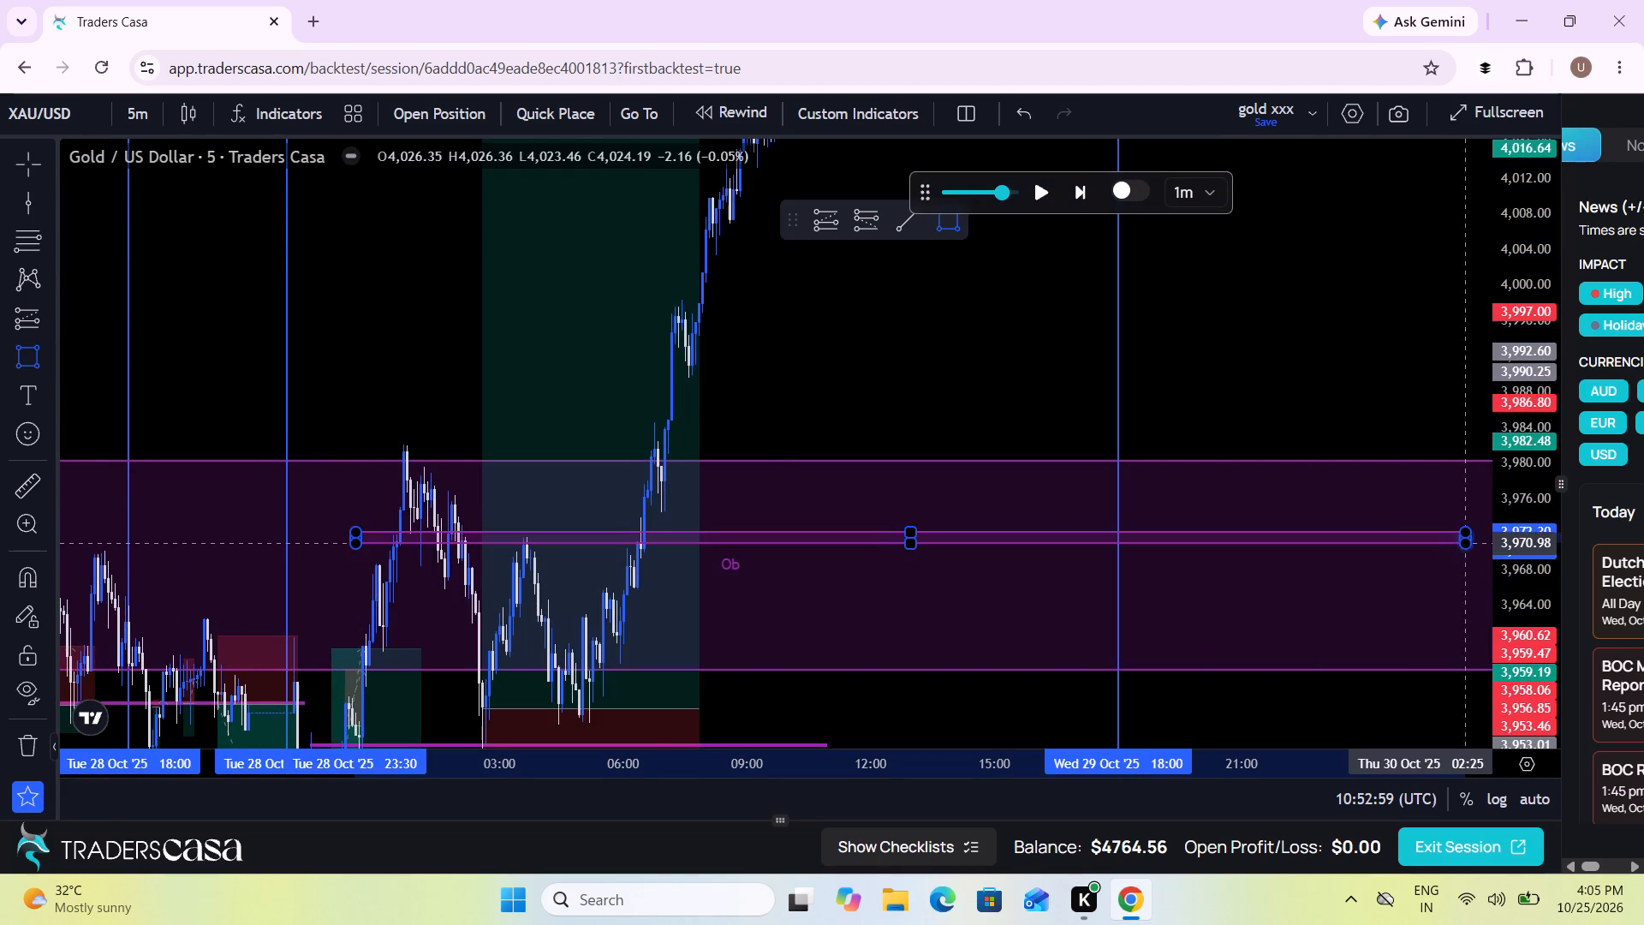
left_click(1478, 529)
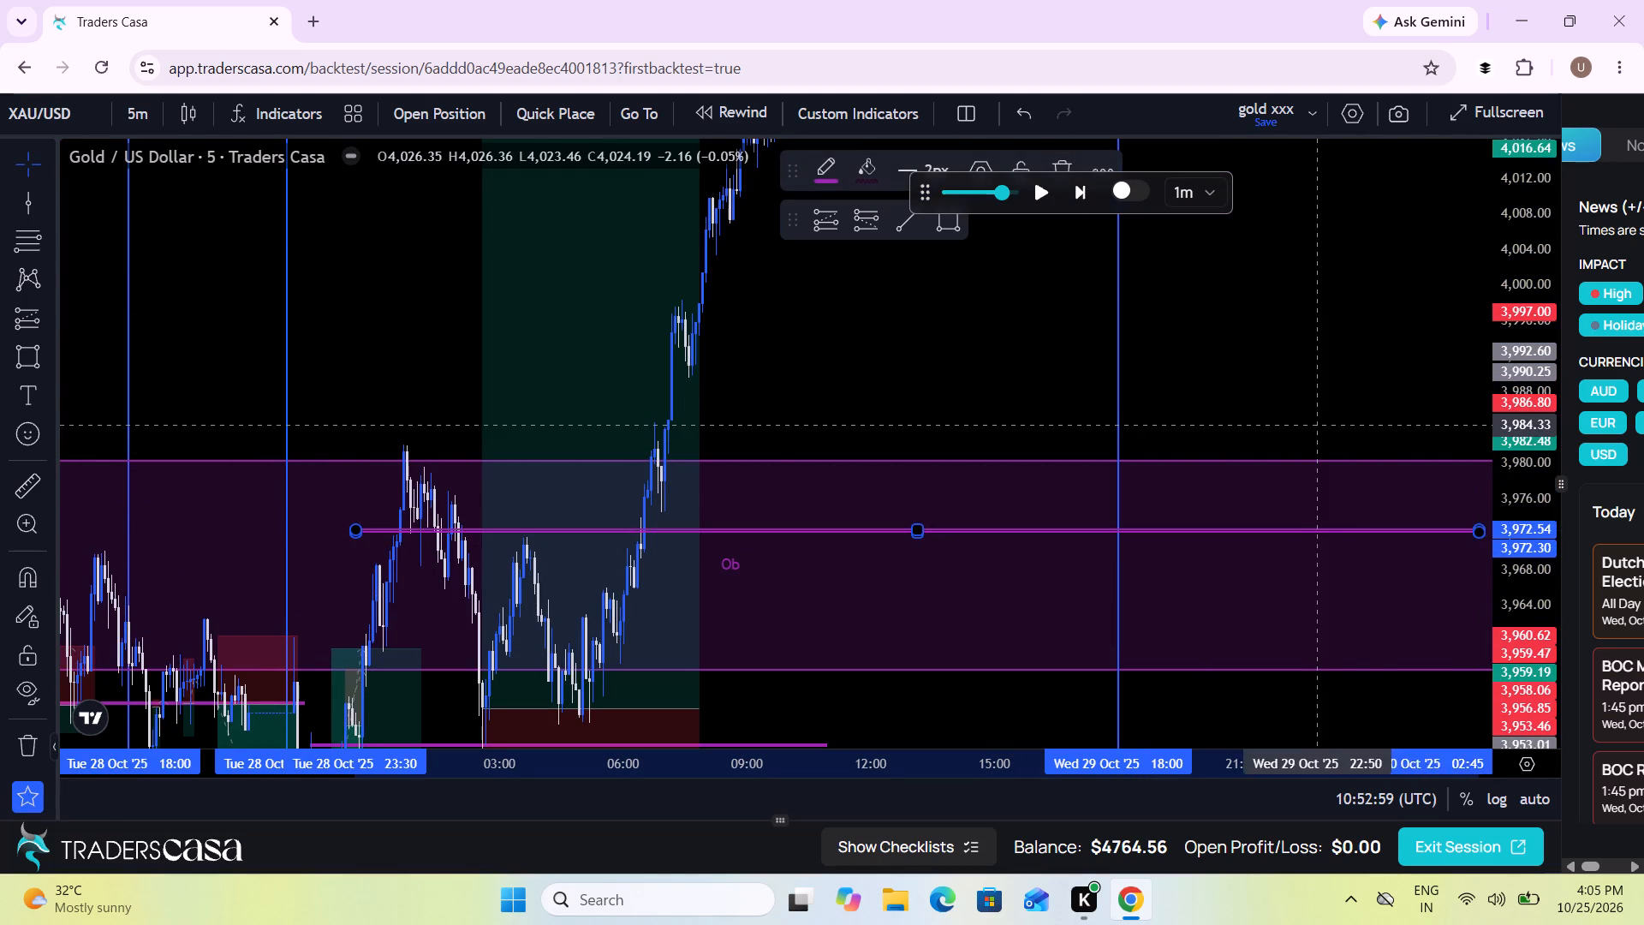
Replay price forward to about 11:20 UTC on 29 Oct, and switch the chart to the 1-hour timeframe.
left_click_drag(1313, 420, 880, 420)
scroll(880, 420, "down", 3)
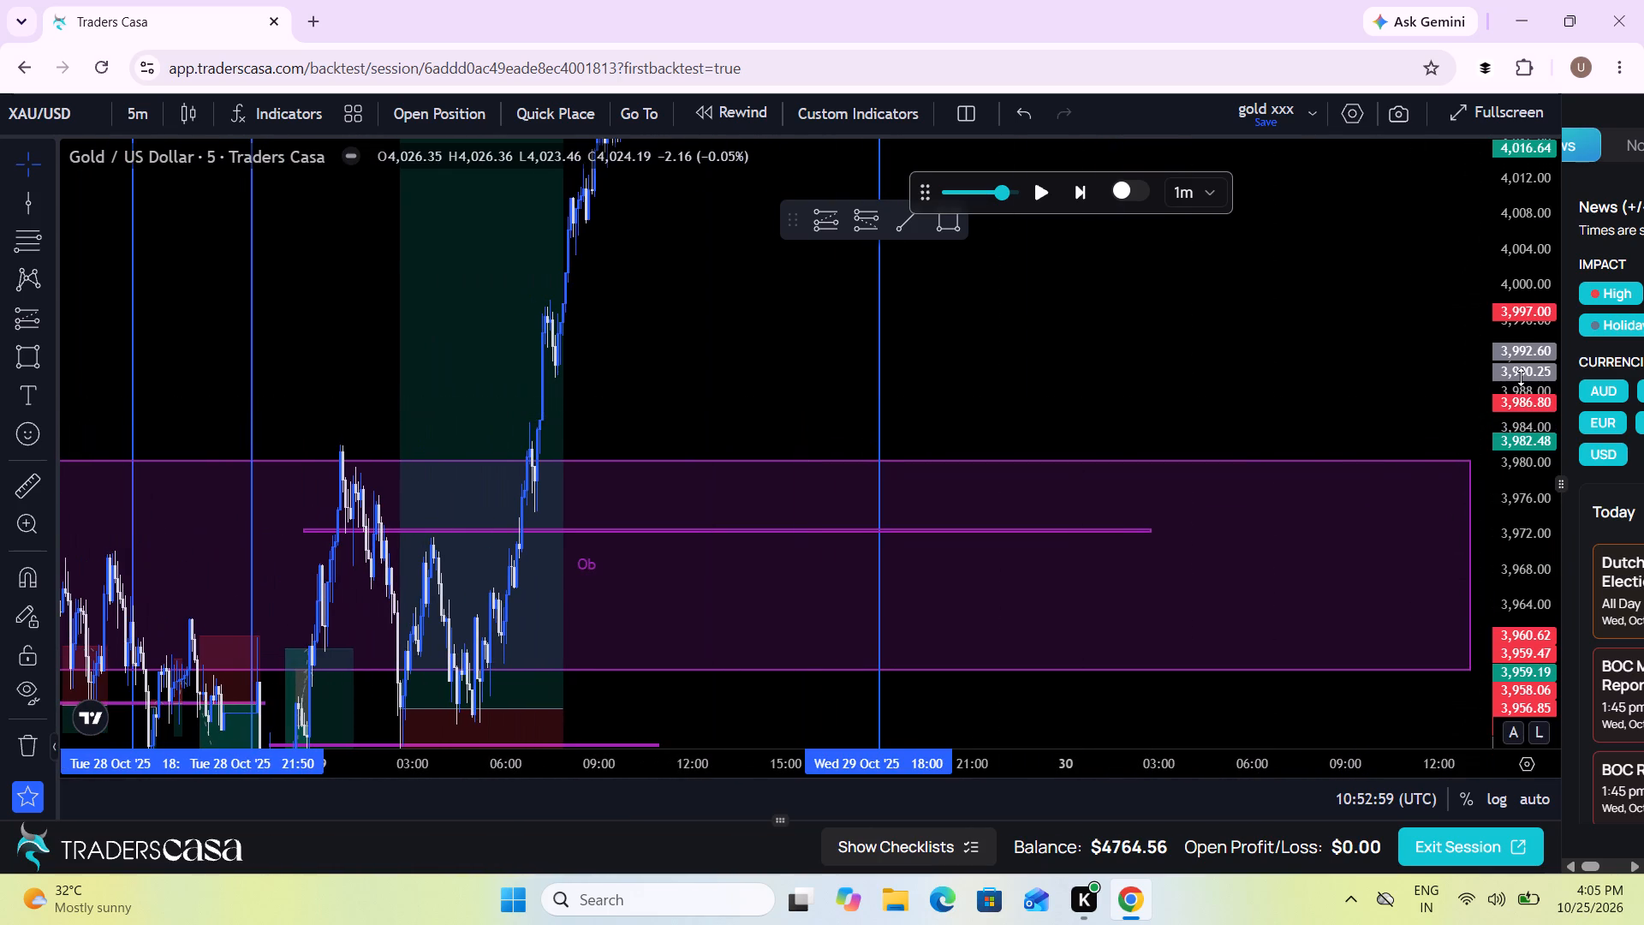
left_click_drag(1521, 377, 1421, 546)
left_click_drag(1158, 377, 775, 433)
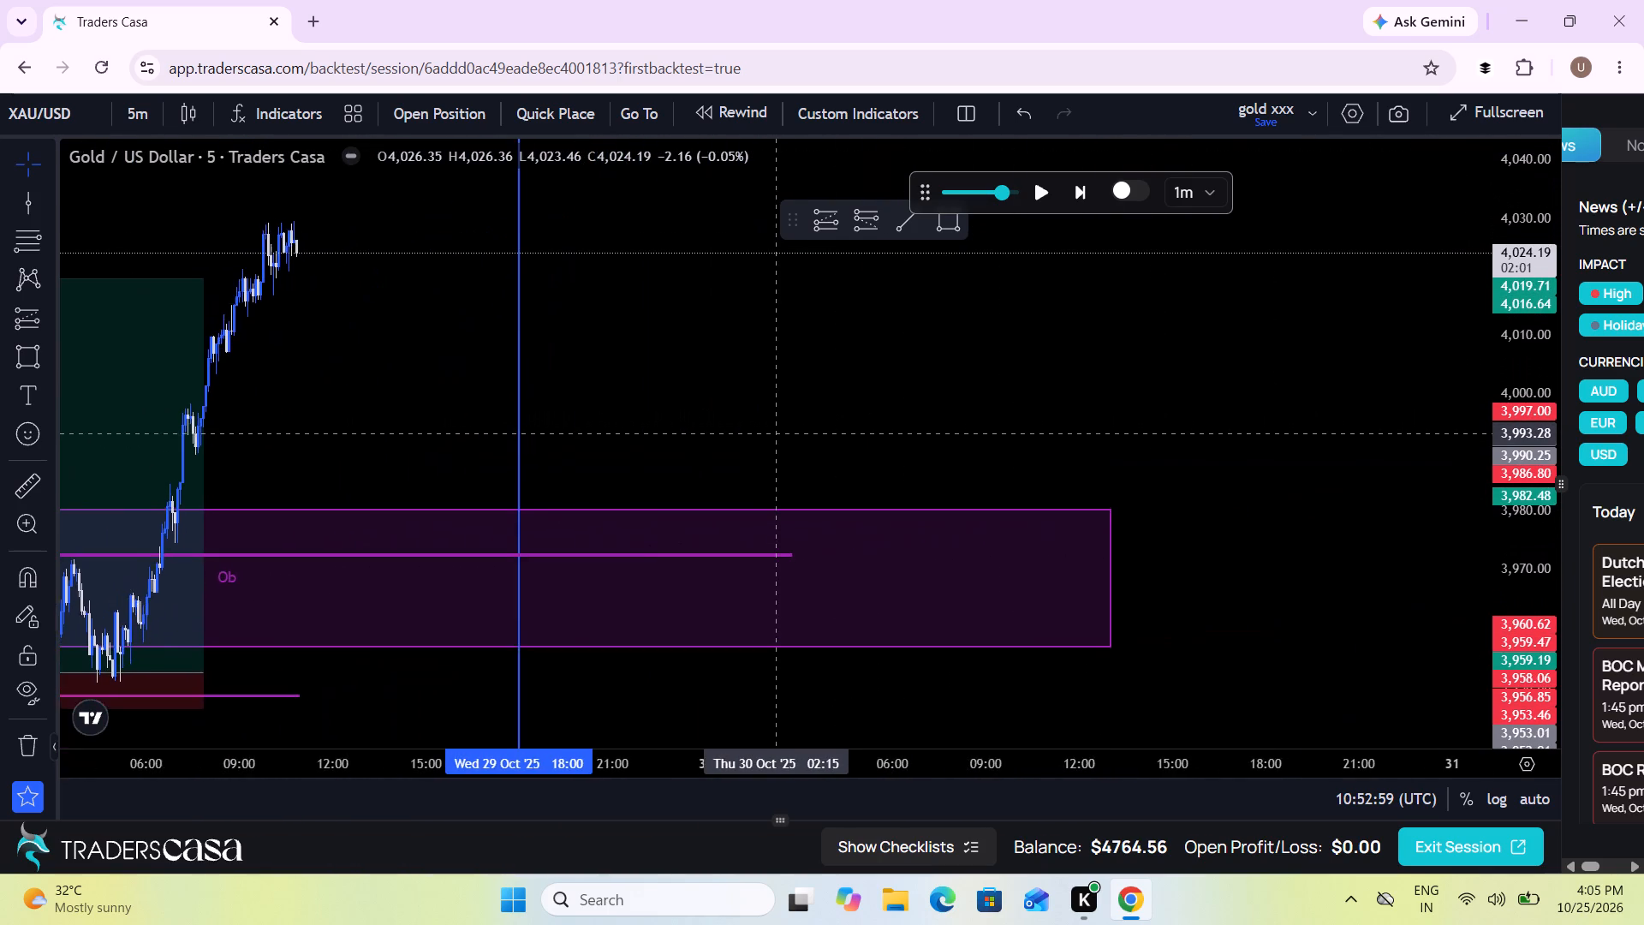
scroll(775, 433, "down", 2)
scroll(775, 433, "up", 1)
left_click_drag(775, 433, 844, 434)
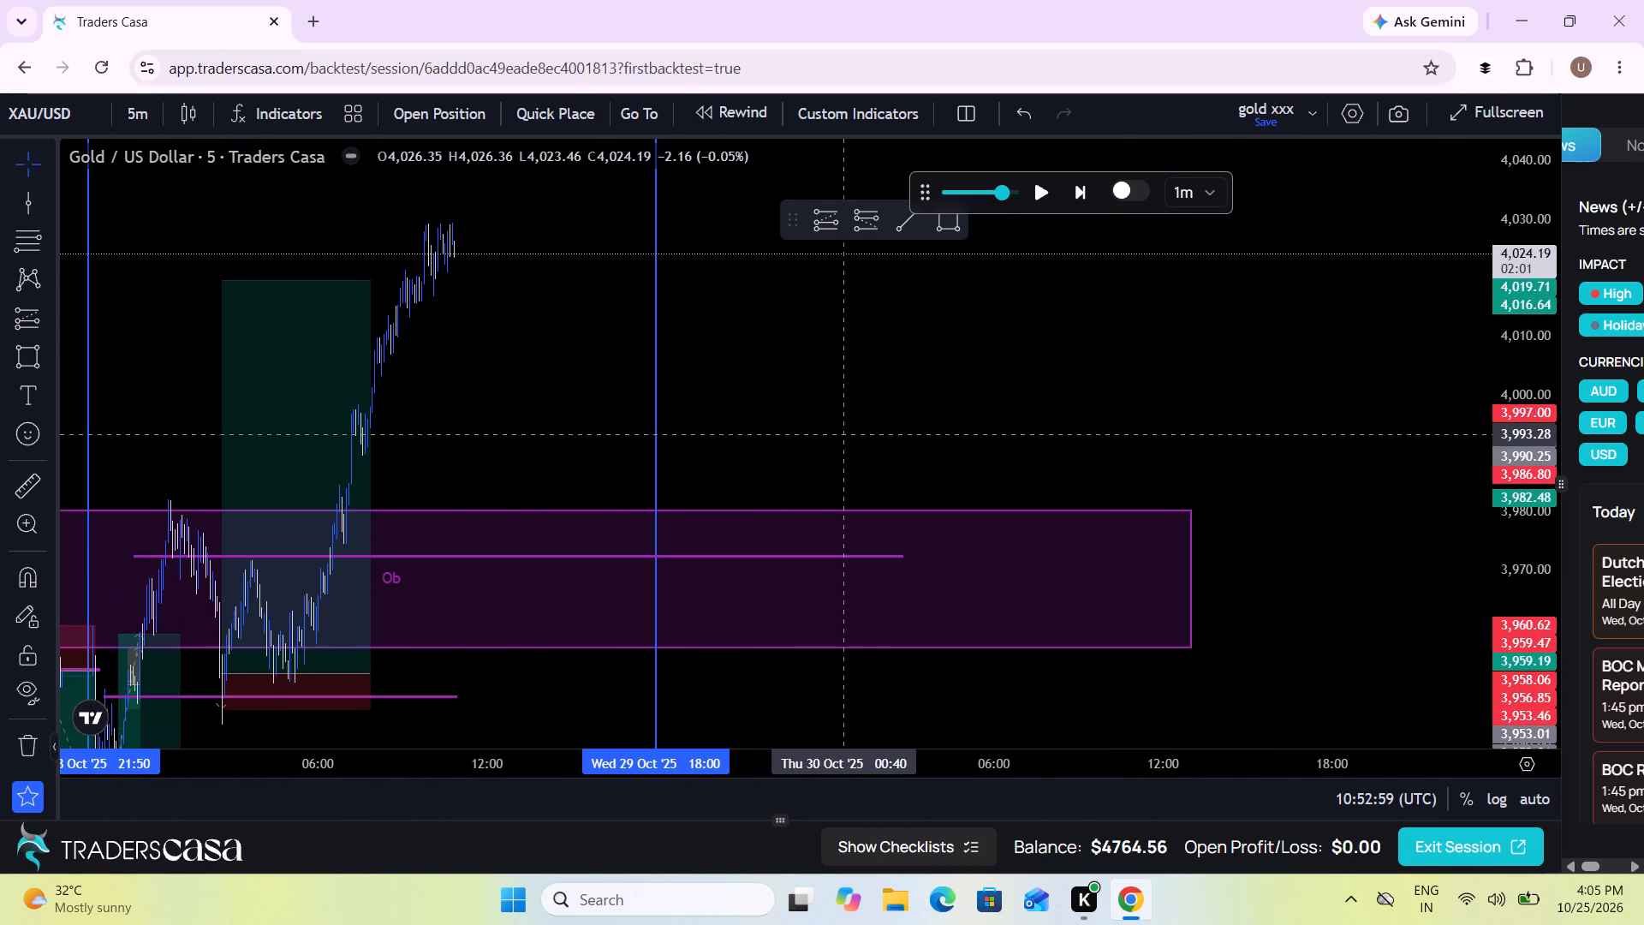
left_click(1047, 190)
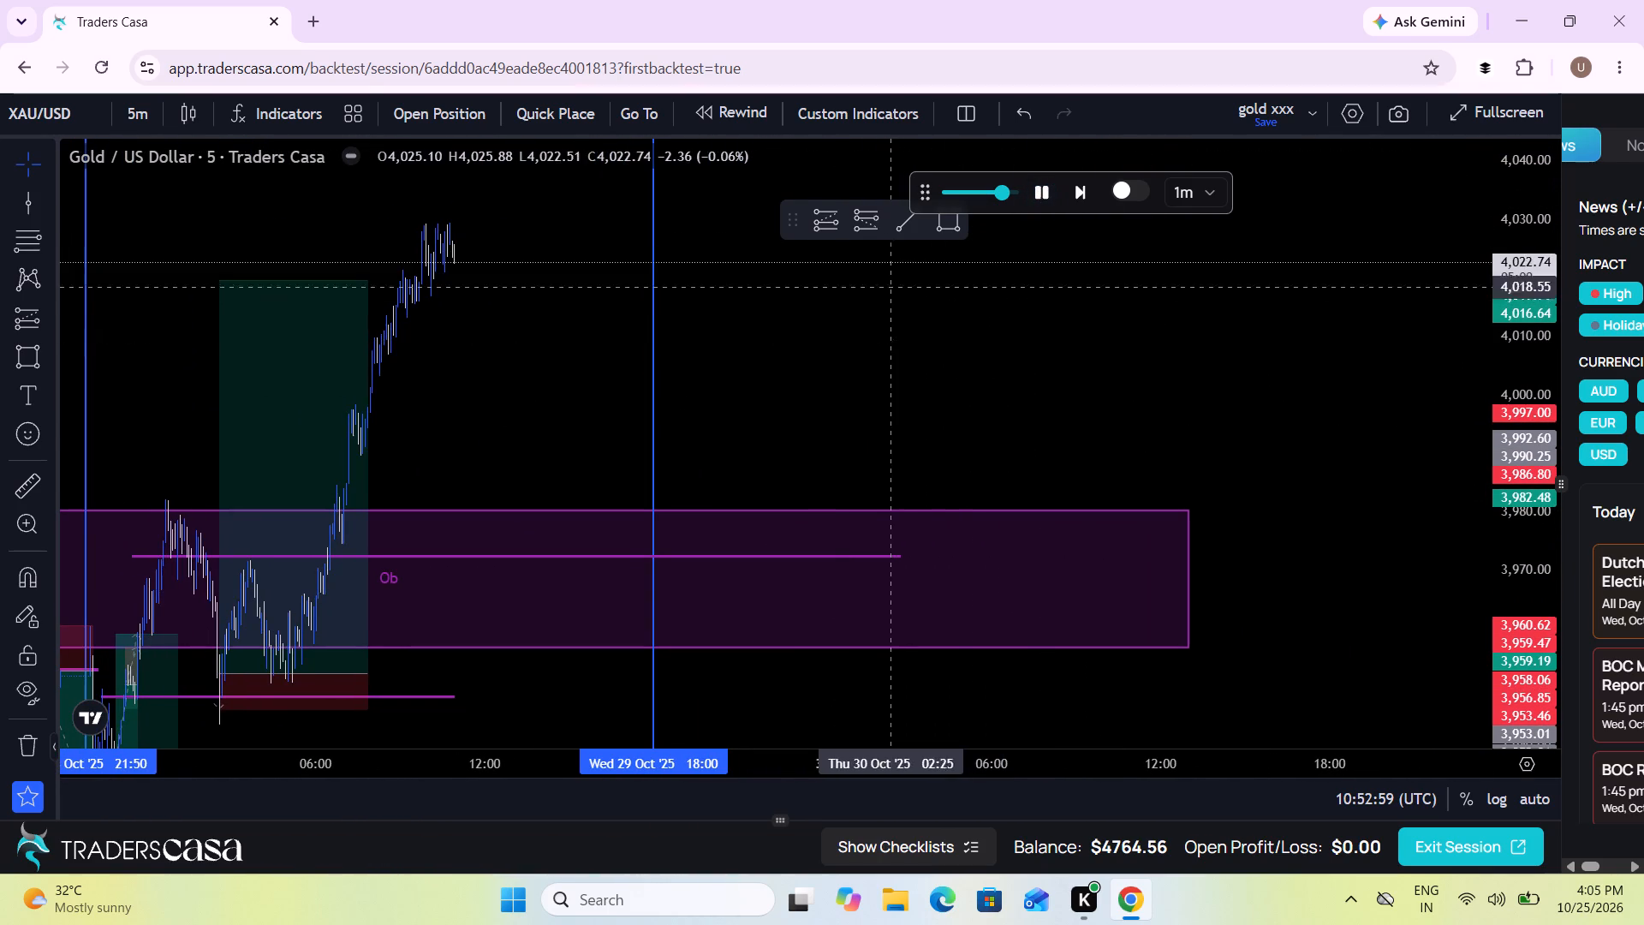
left_click(119, 105)
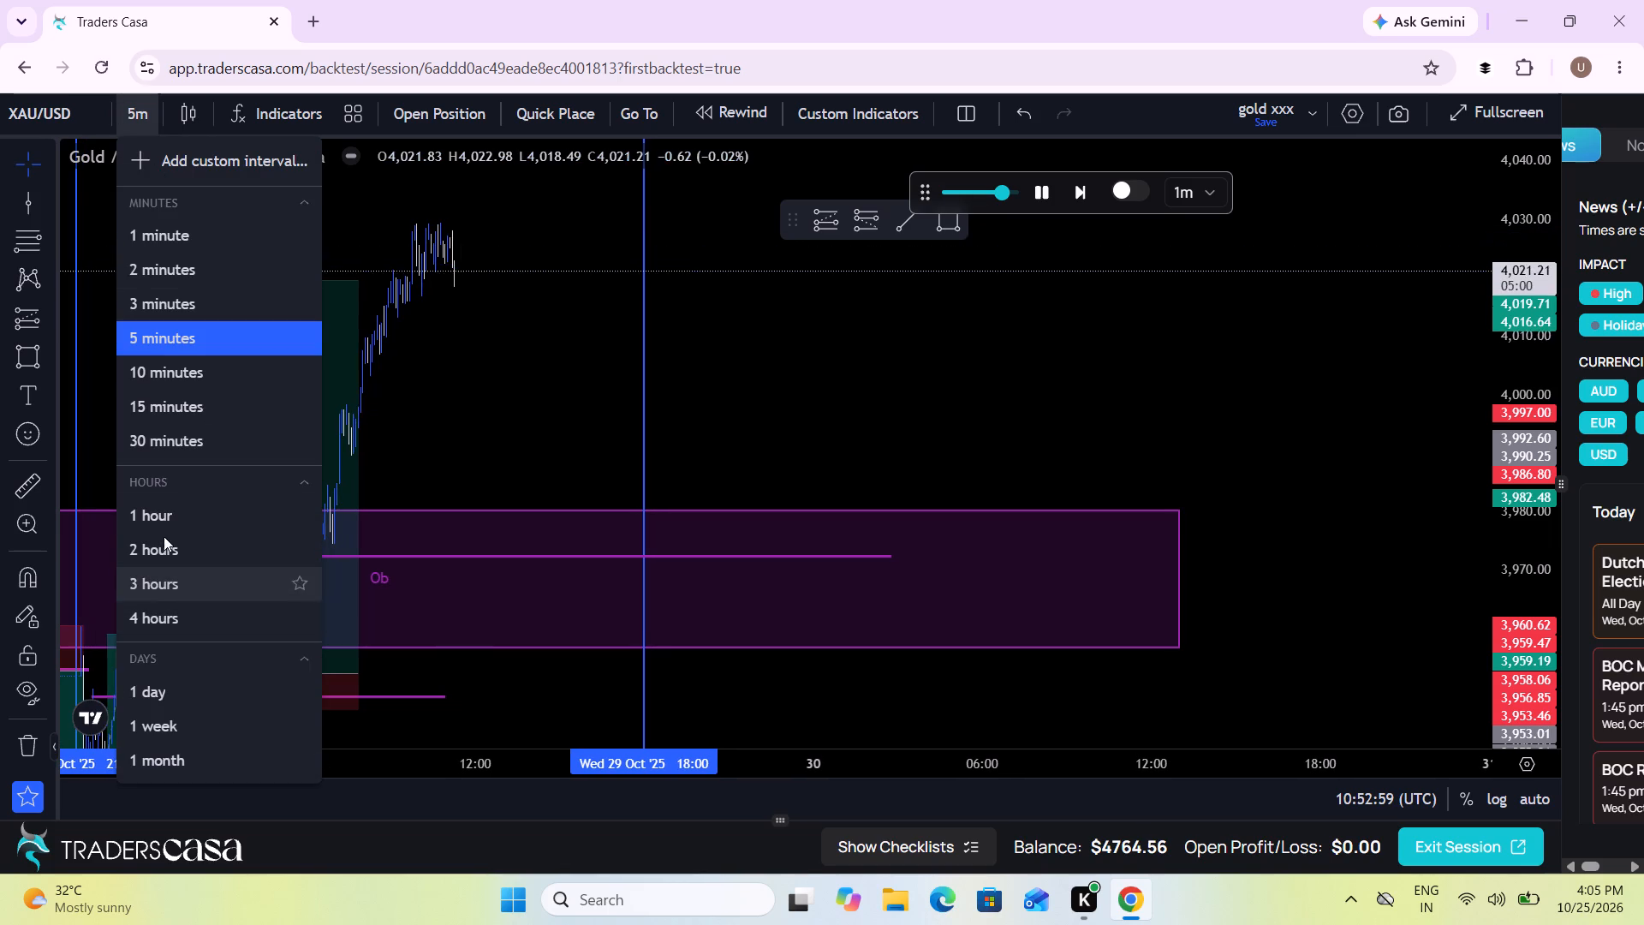
left_click(164, 516)
Draw a zone rectangle from 3,973.87 at 02:00 on 29 Oct down to about 3,946 at 00:00 on 31 Oct.
scroll(273, 473, "up", 4)
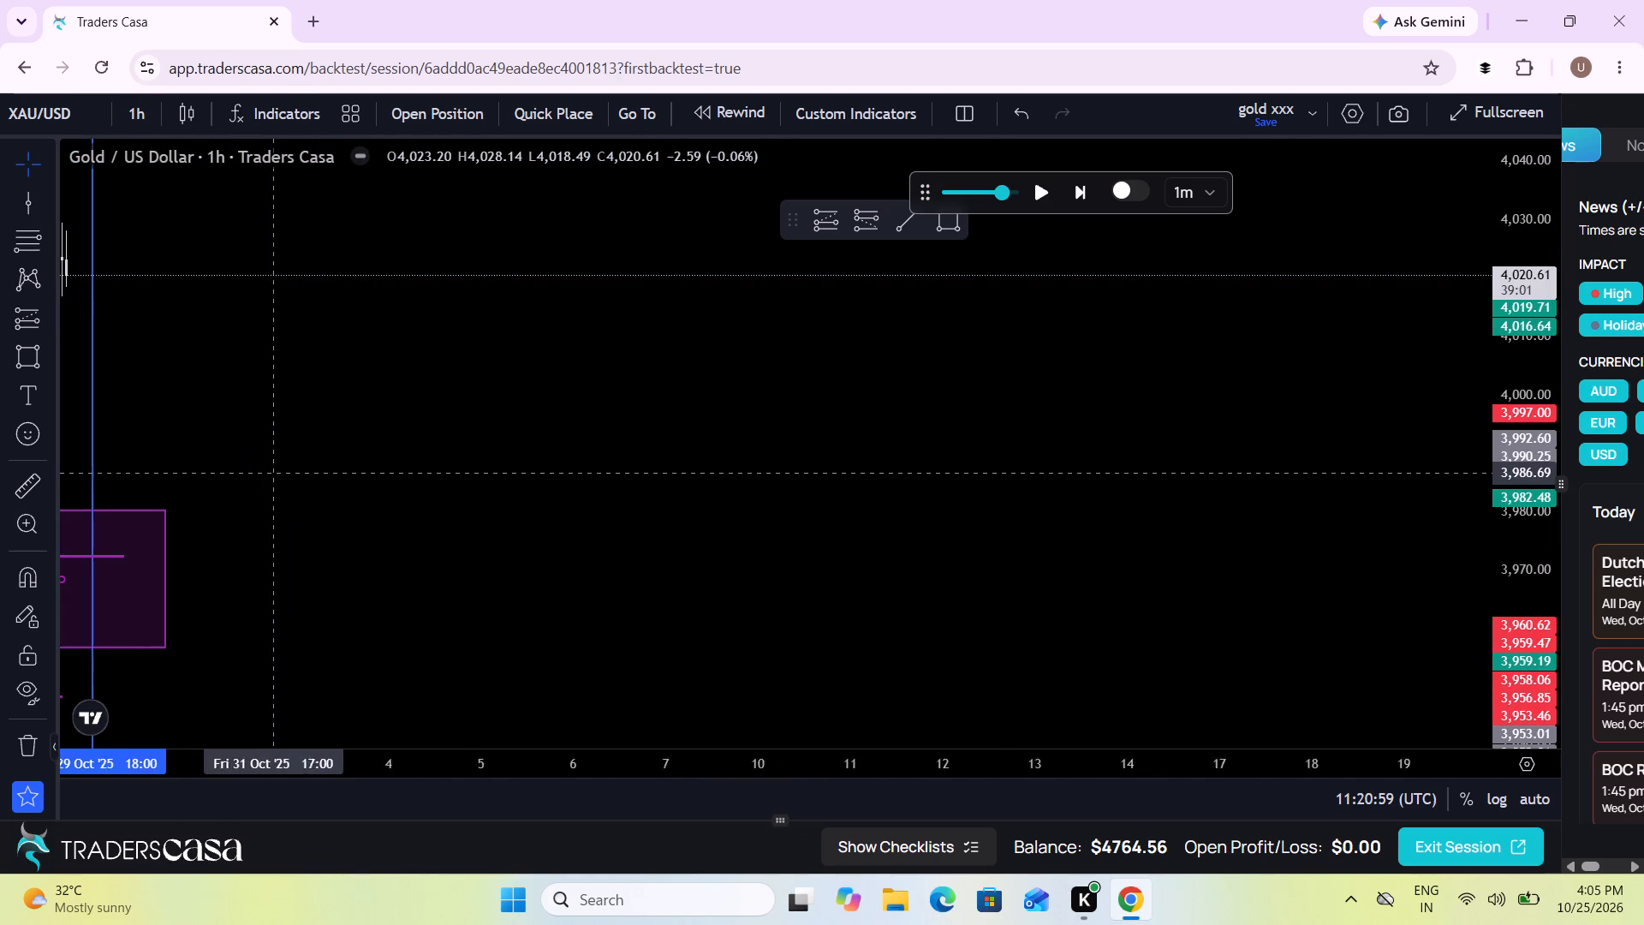
left_click_drag(294, 457, 1136, 474)
scroll(1136, 474, "up", 5)
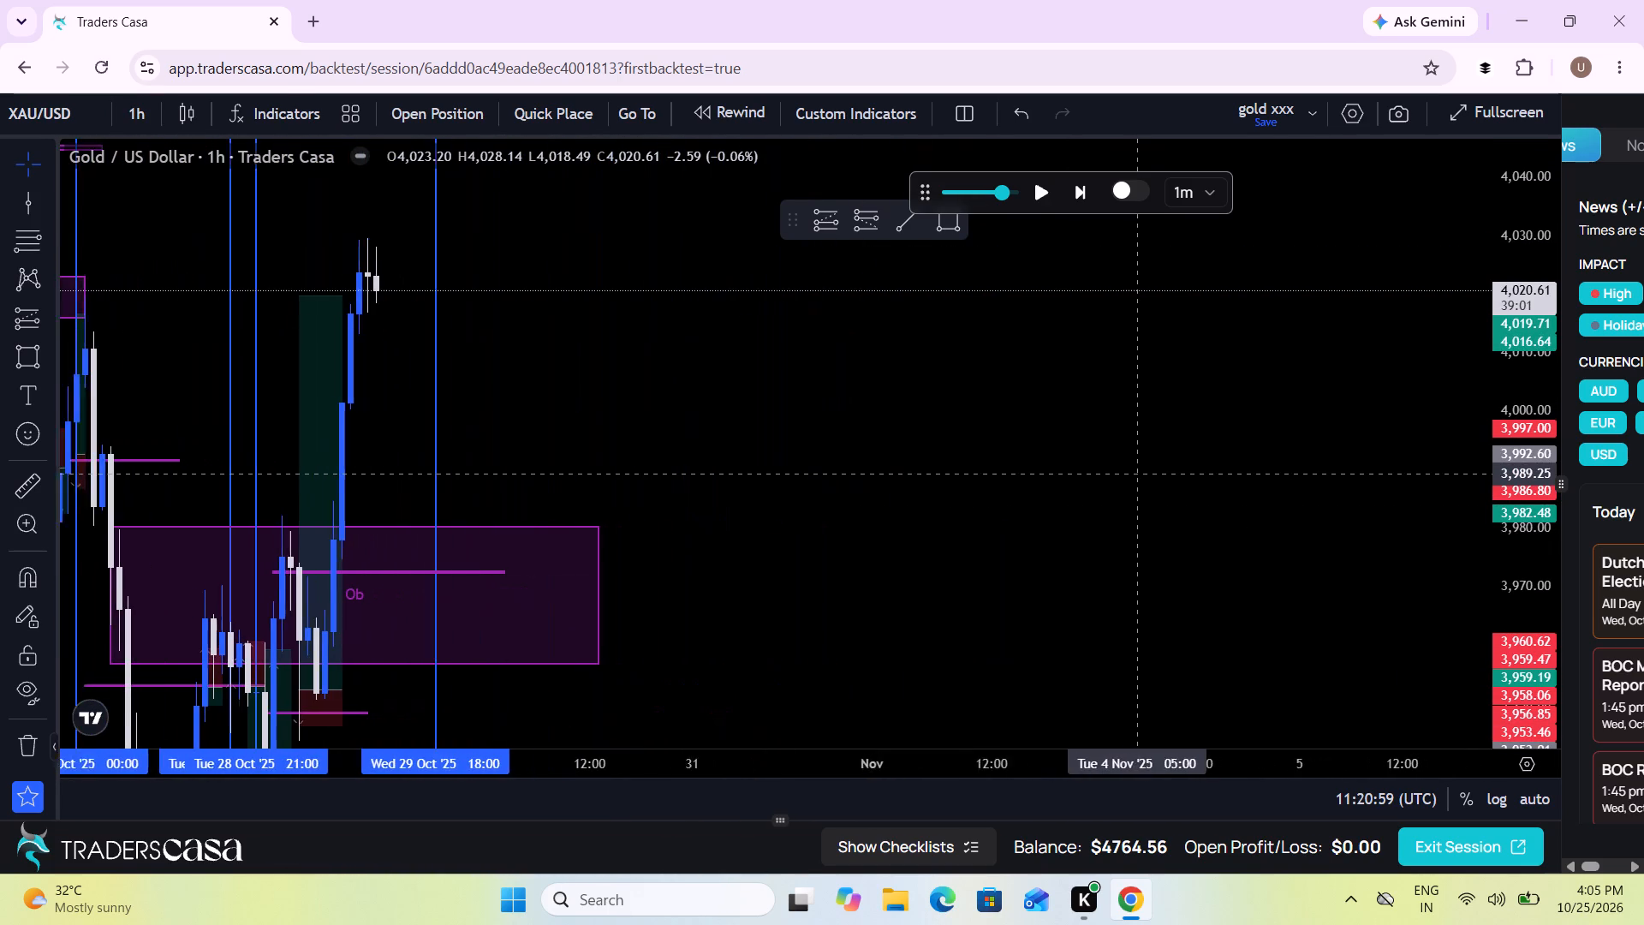
left_click(837, 464)
left_click_drag(650, 436, 1276, 391)
scroll(1276, 391, "up", 4)
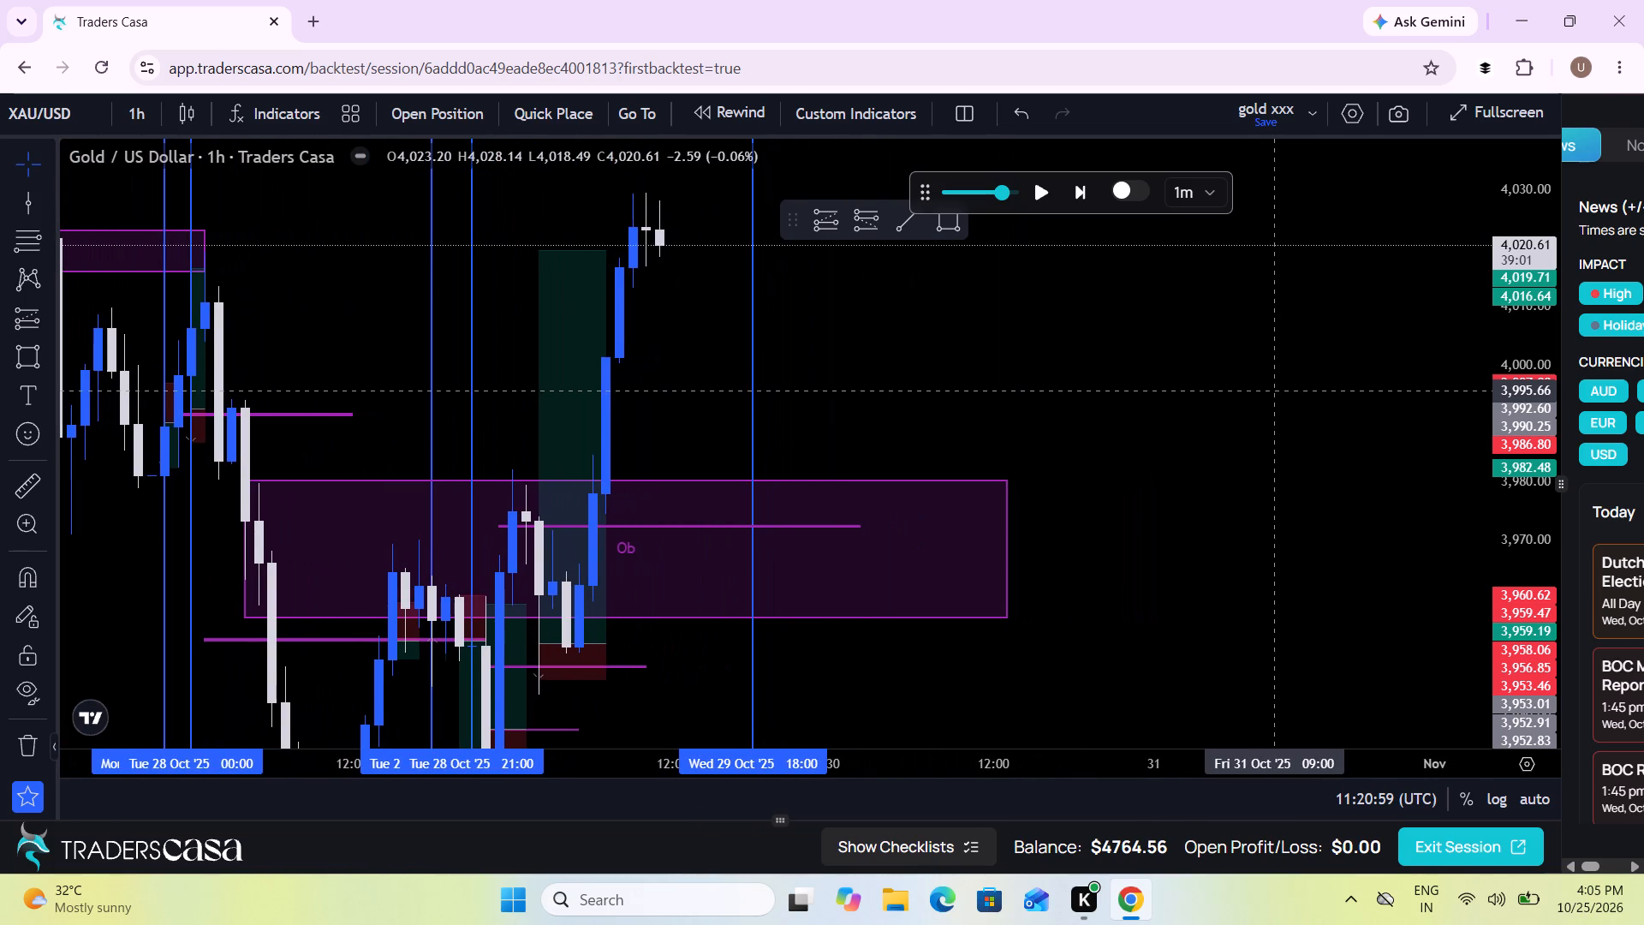
left_click_drag(1130, 363, 1104, 338)
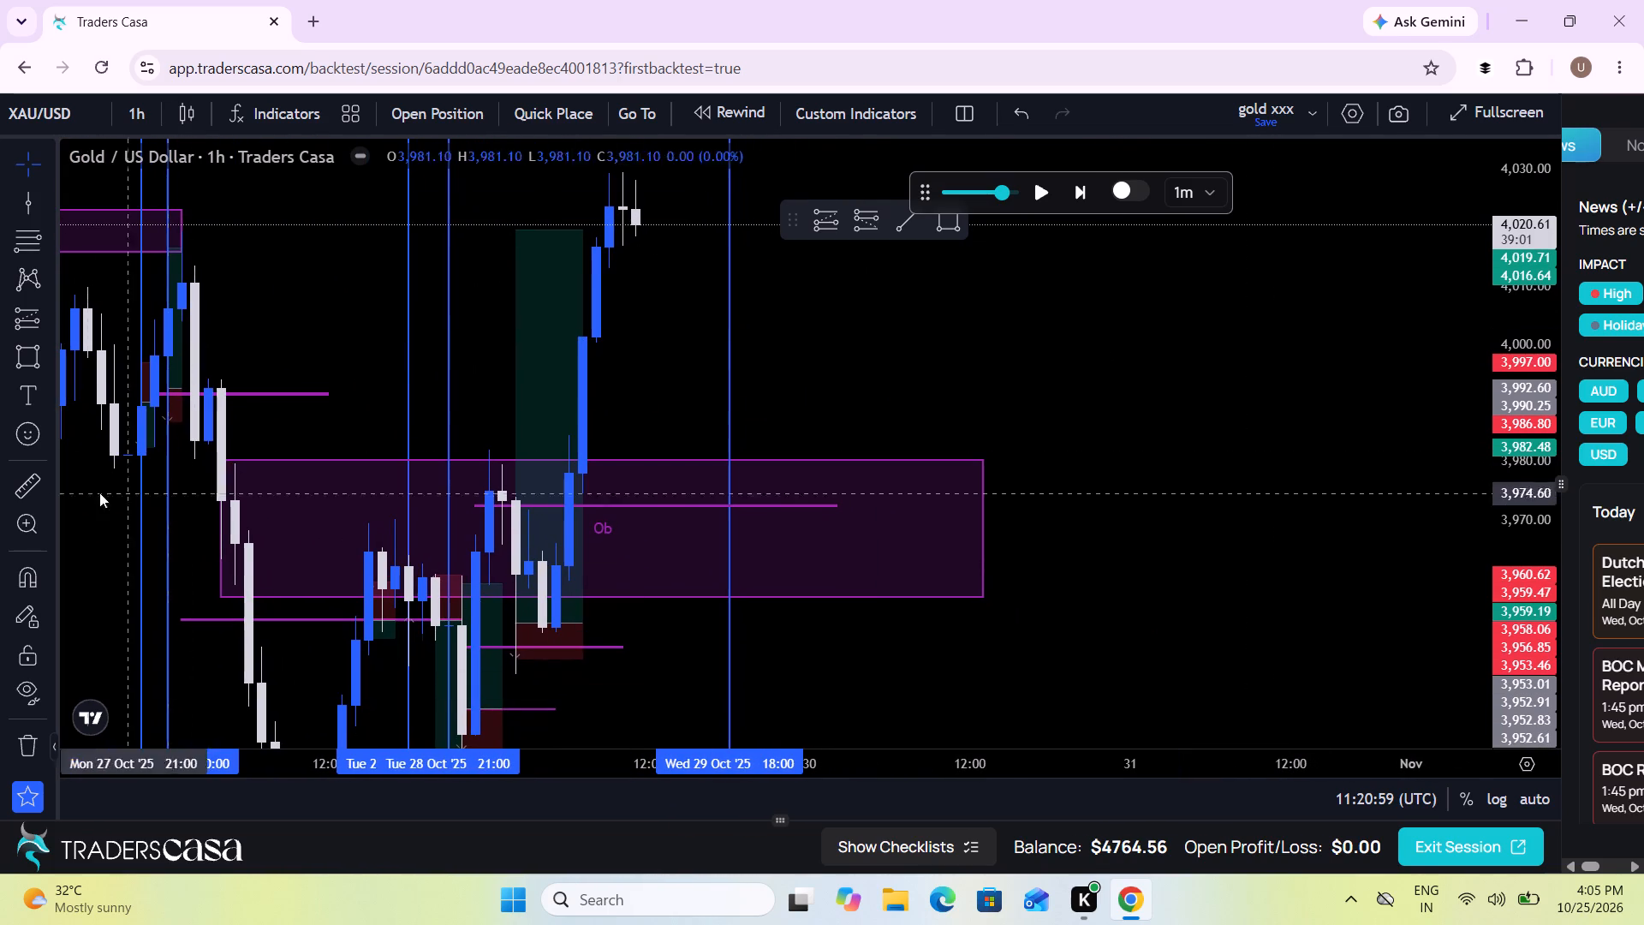
left_click(26, 355)
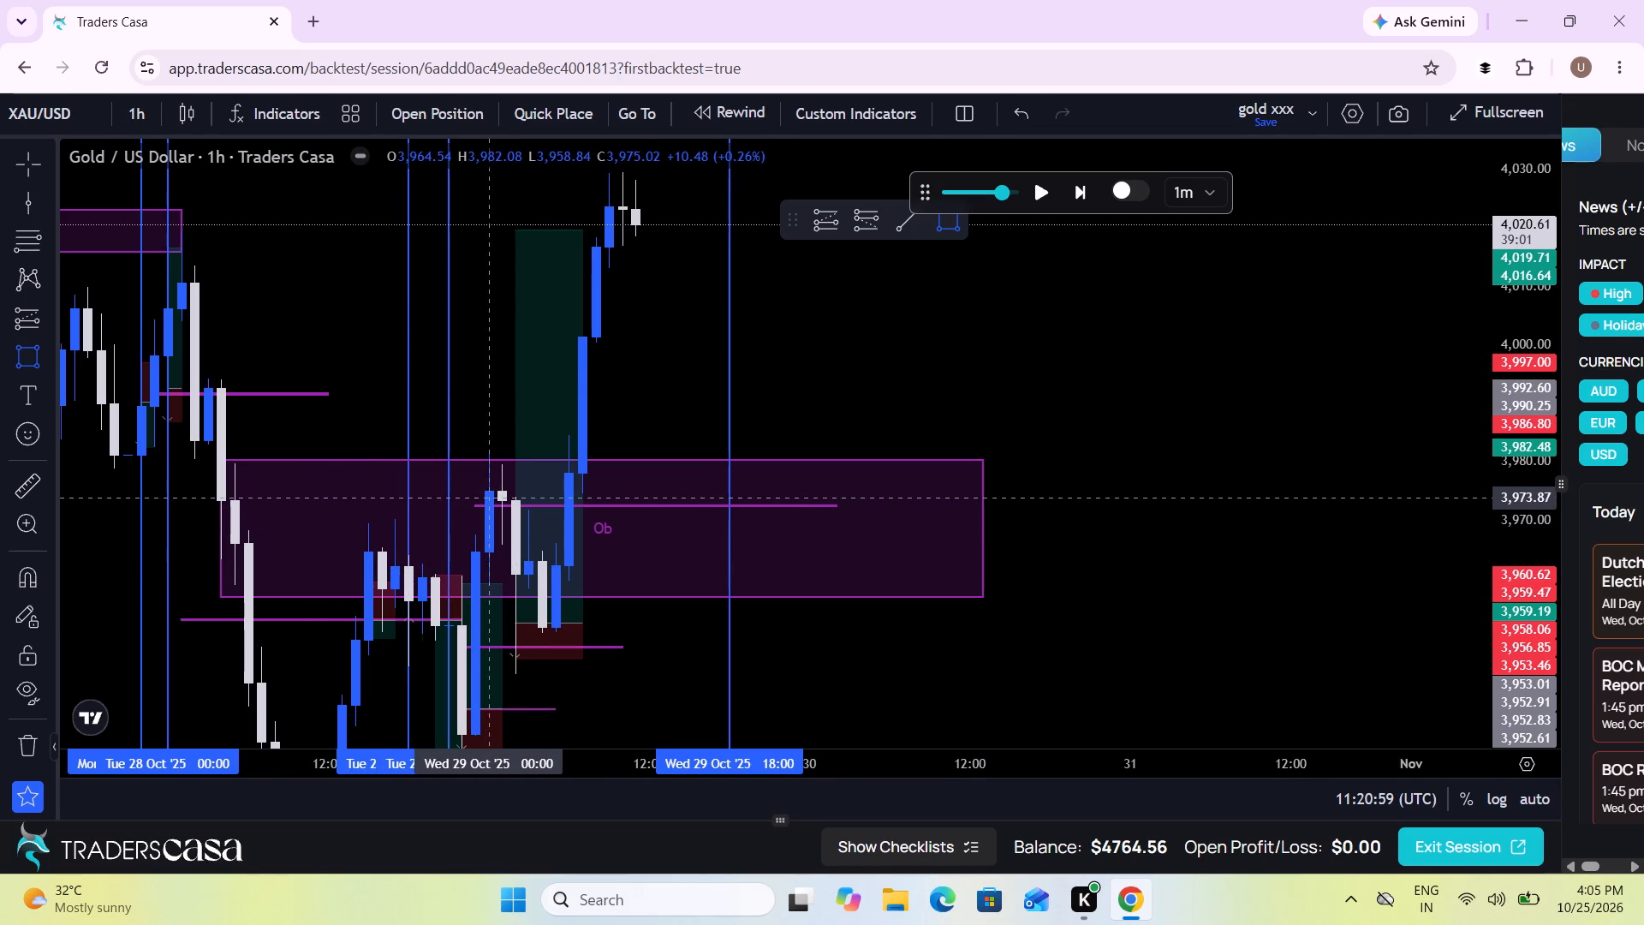
left_click(512, 497)
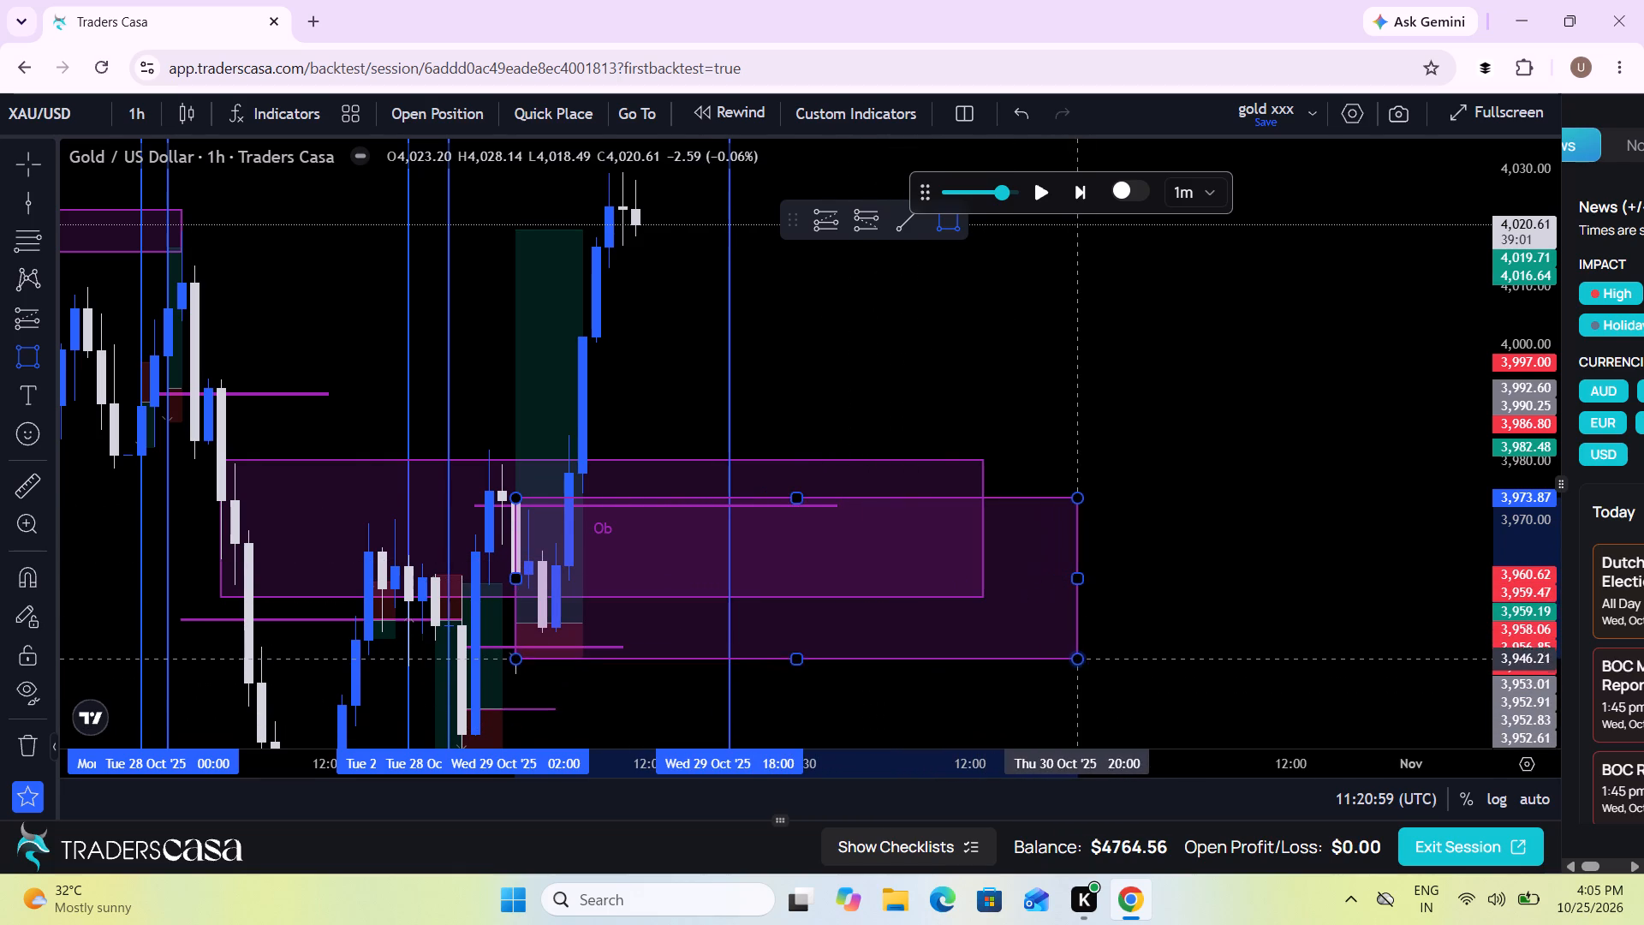
left_click(1135, 658)
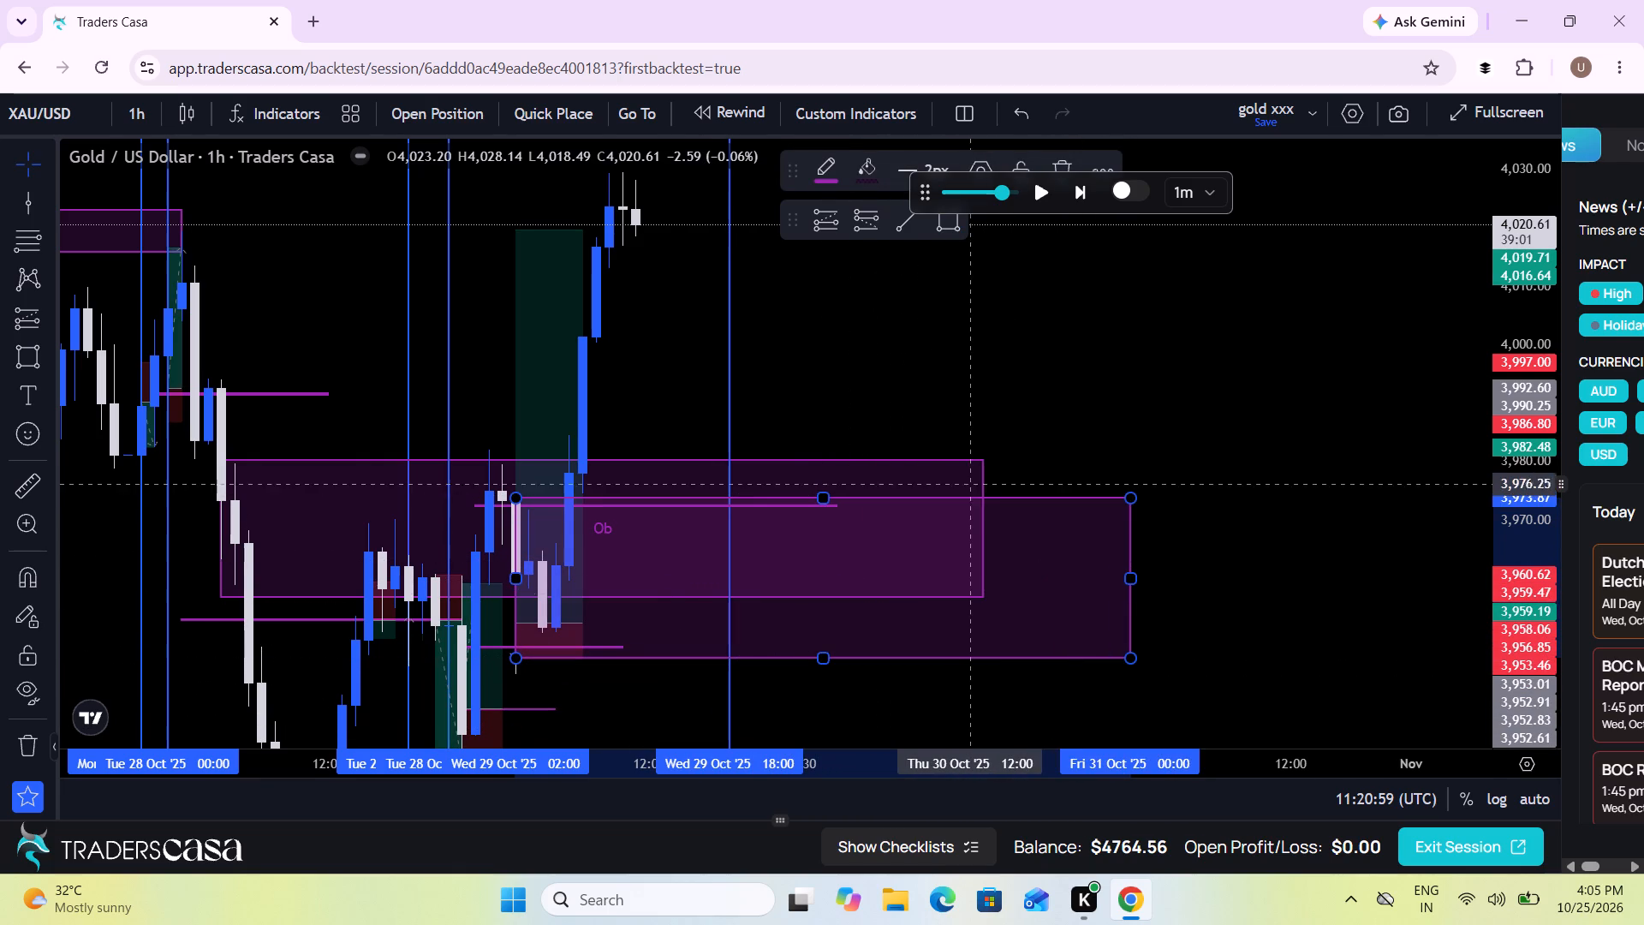
Delete the older zone labelled "Ob" that overlaps the new rectangle.
left_click(983, 472)
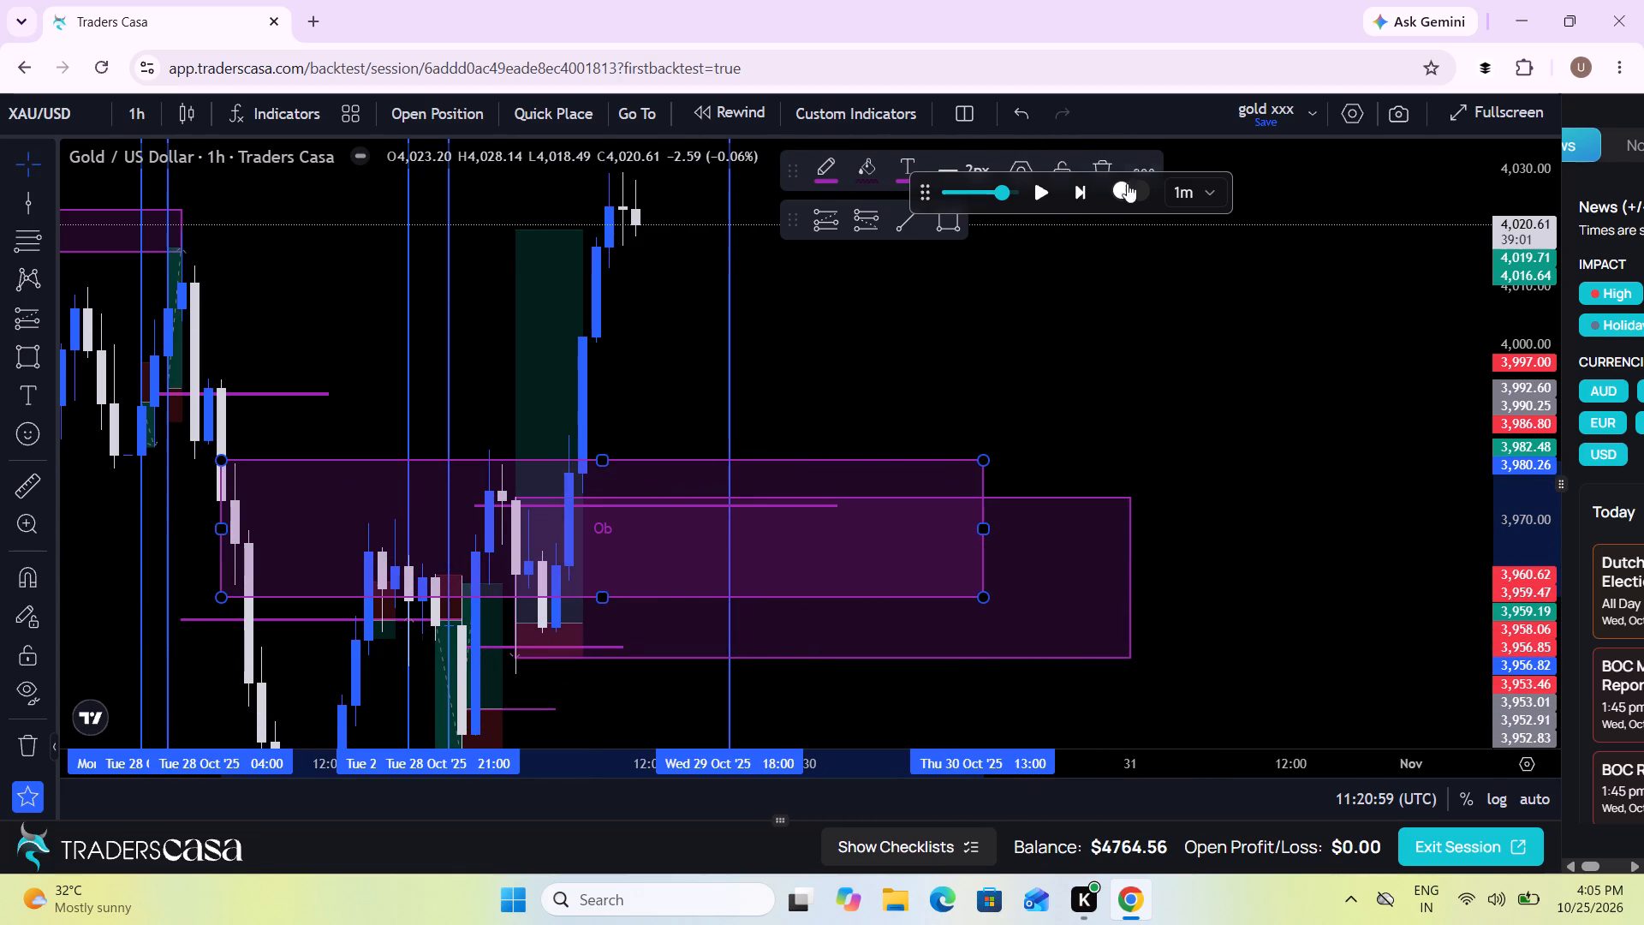
left_click(1110, 160)
Extend the new rectangle's lower edge down to about 3,944.
left_click_drag(925, 392, 954, 391)
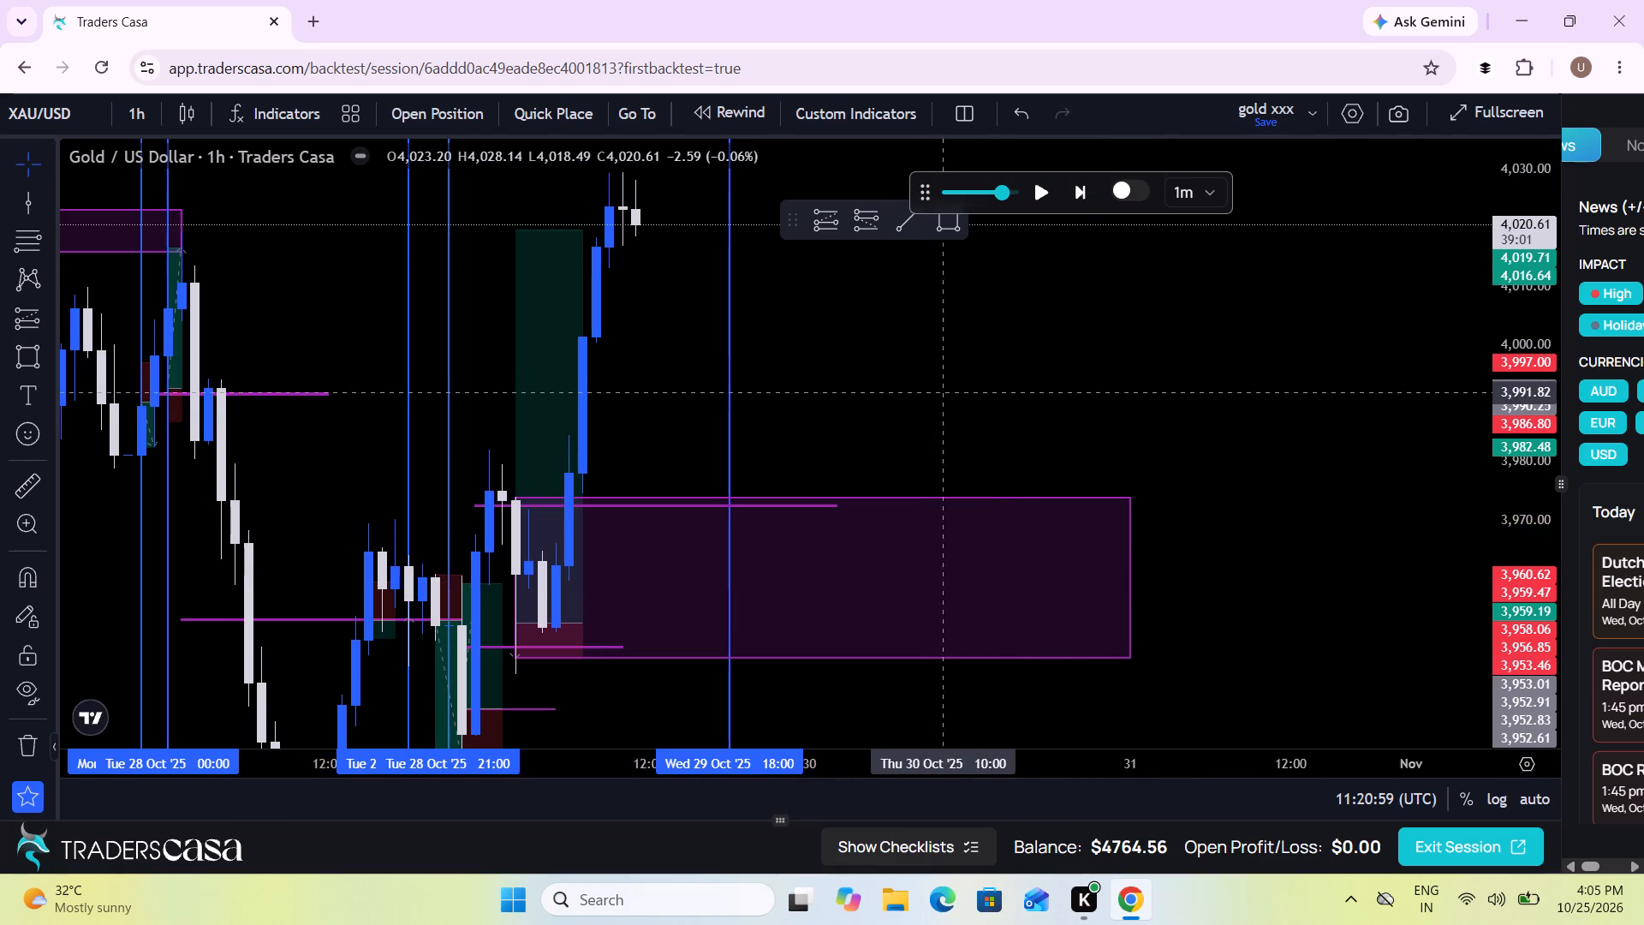
left_click_drag(954, 391, 1141, 373)
scroll(1141, 373, "up", 3)
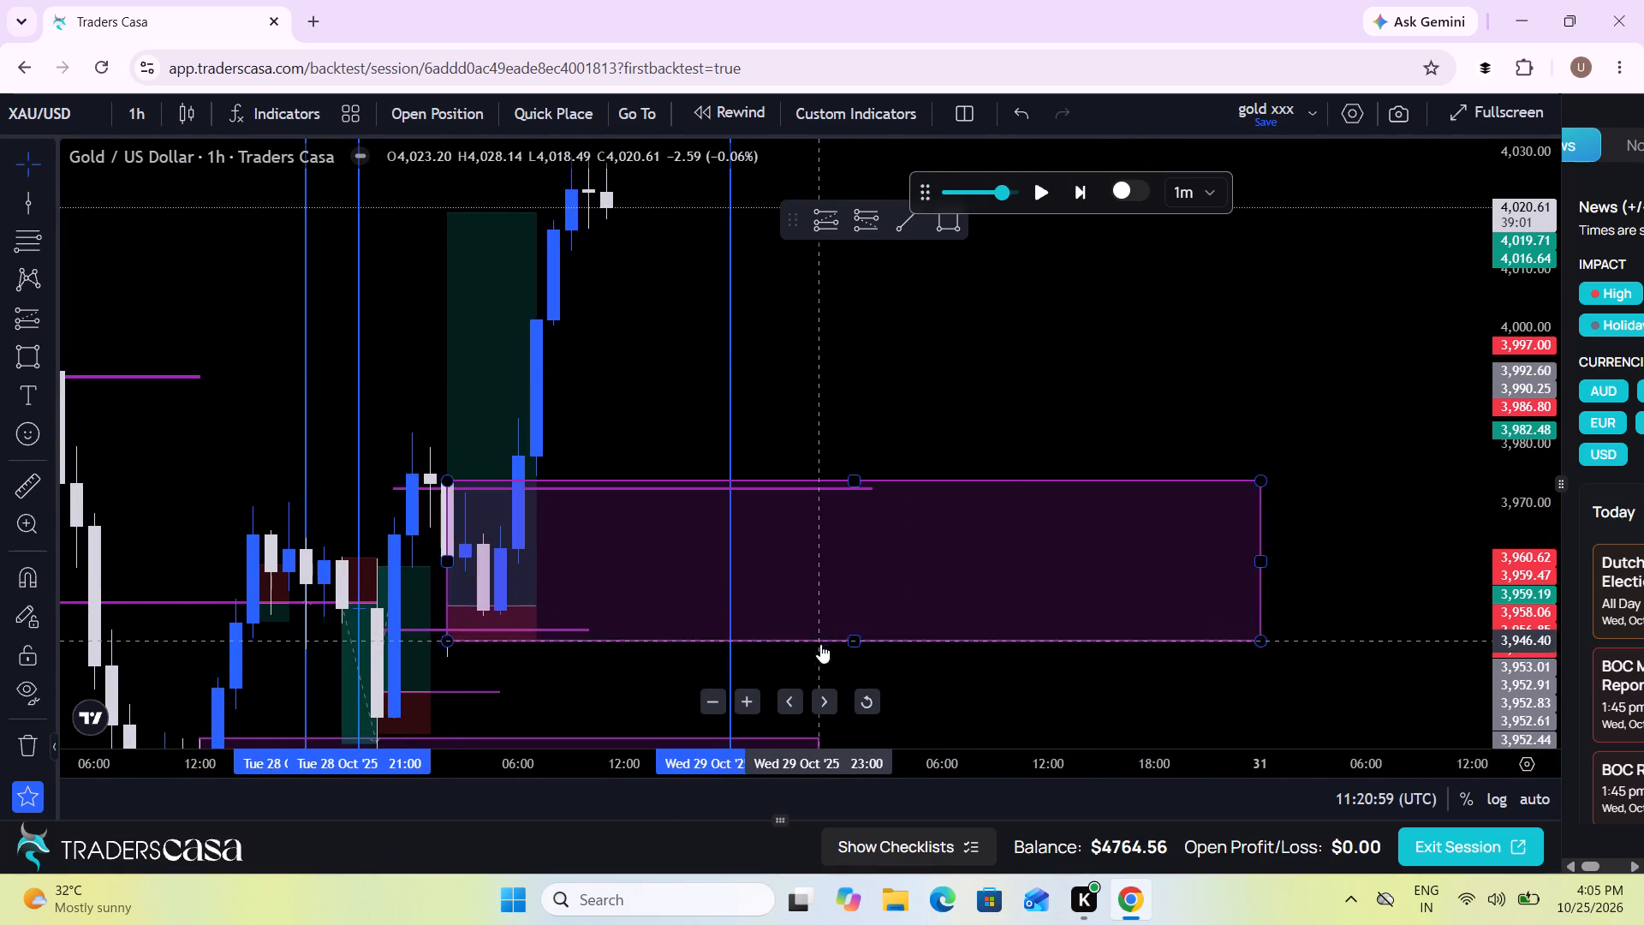
left_click_drag(857, 642, 850, 656)
Label the new zone rectangle with the text "OB".
left_click(743, 435)
left_click_drag(743, 435, 794, 517)
scroll(794, 517, "up", 2)
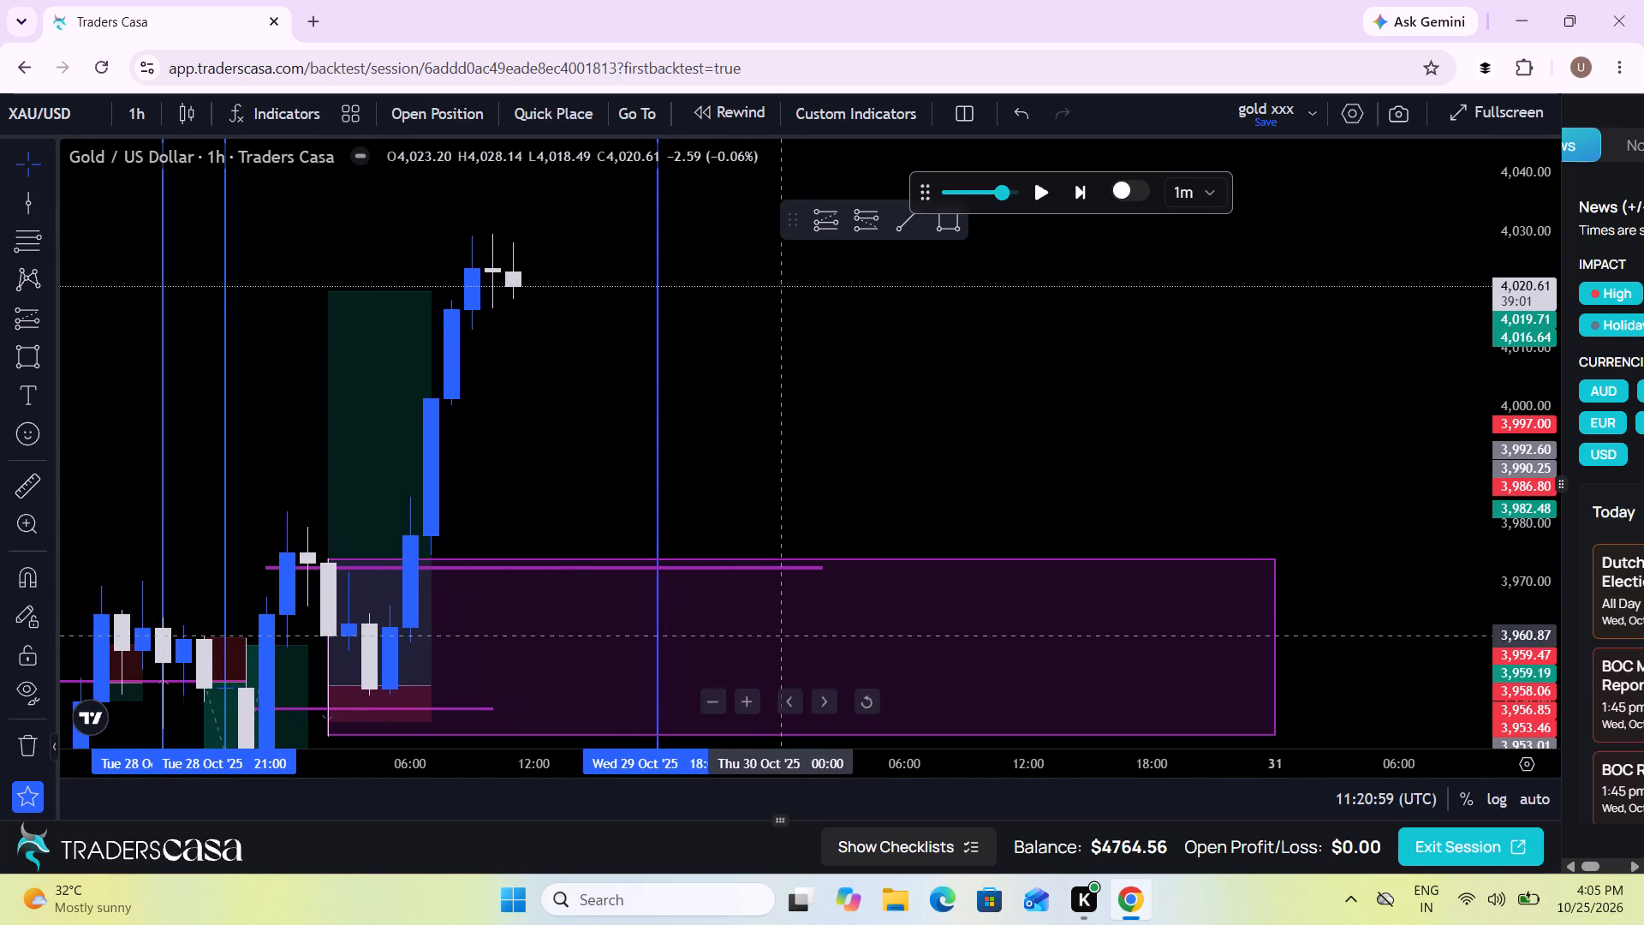
left_click(768, 659)
left_click_drag(821, 459, 791, 267)
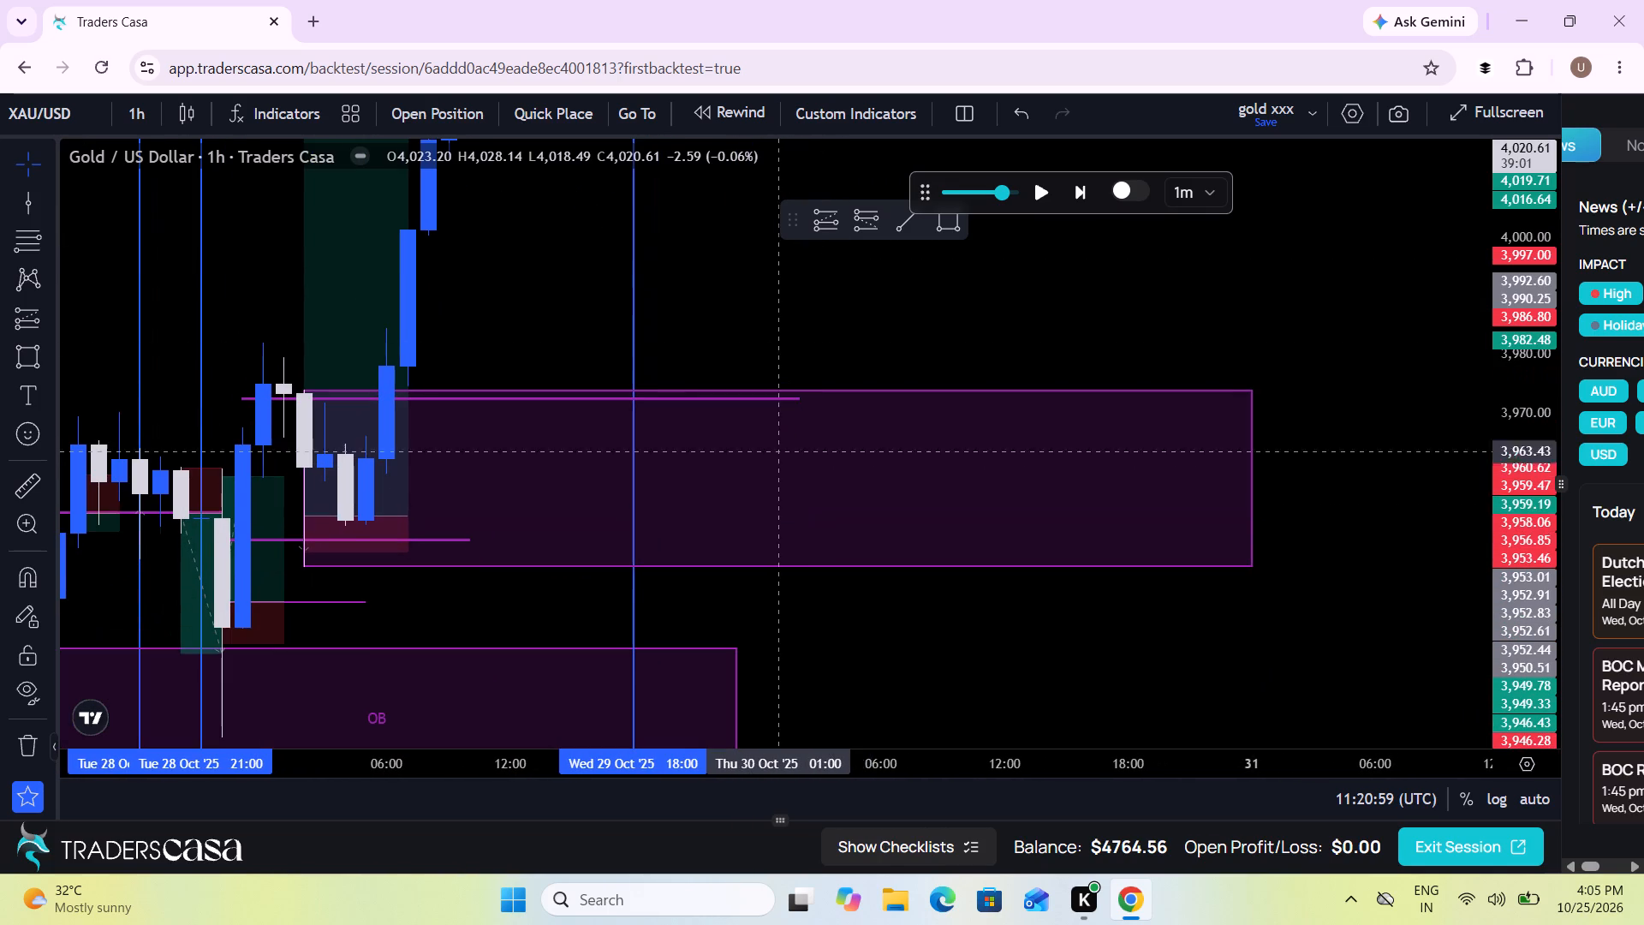
left_click(814, 567)
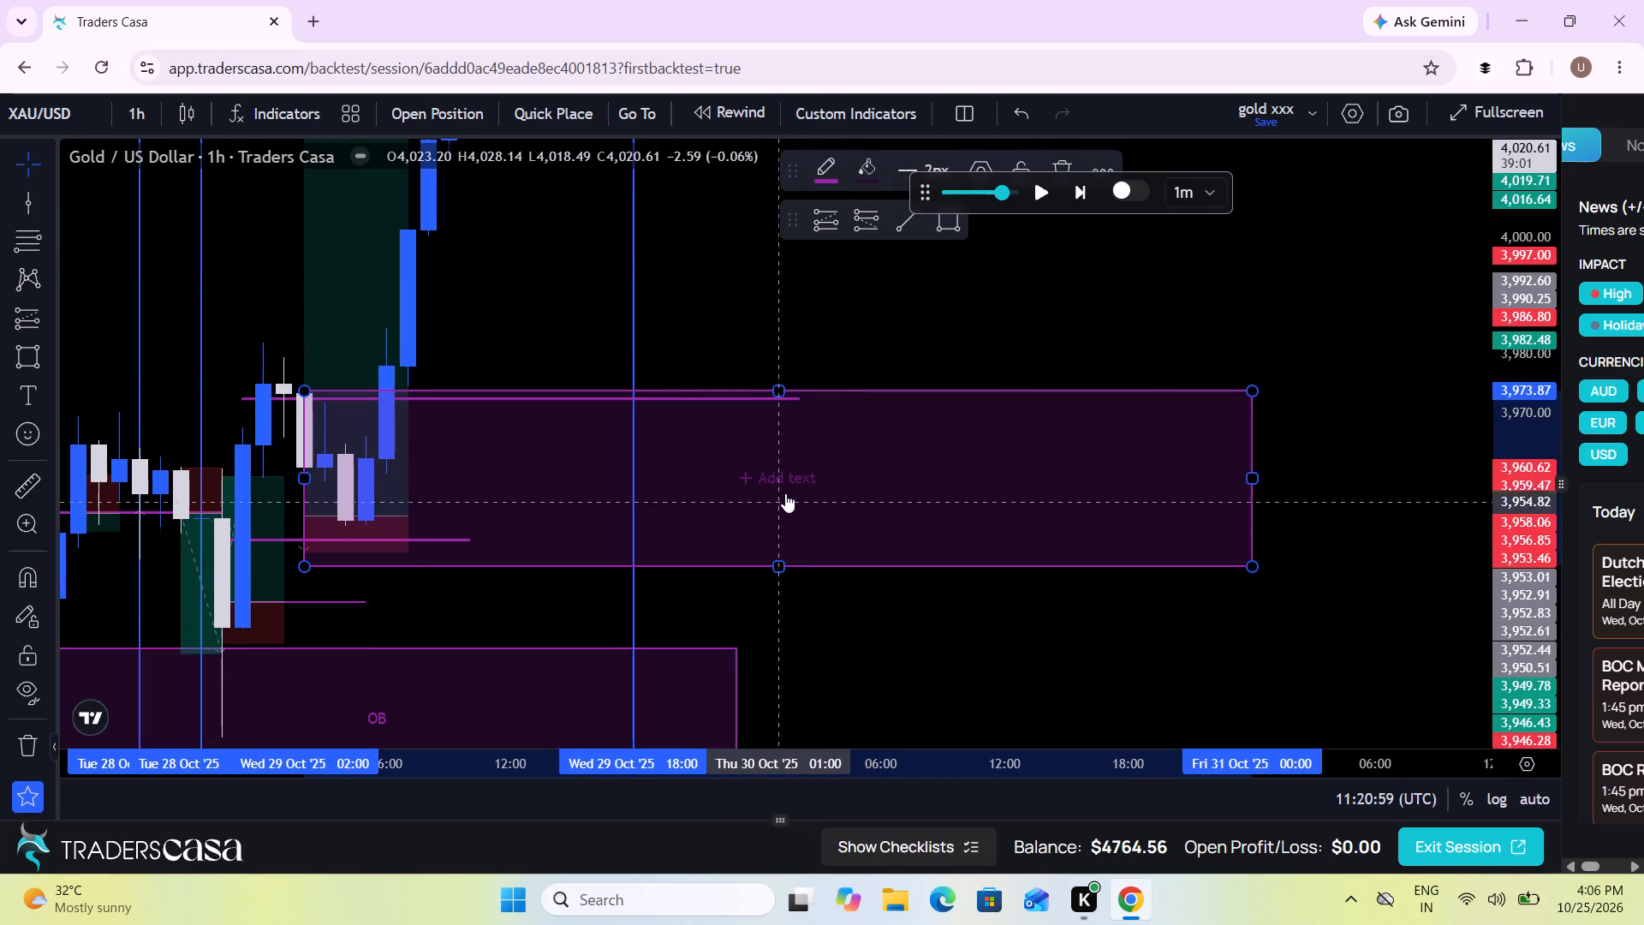
left_click(784, 476)
left_click(784, 476)
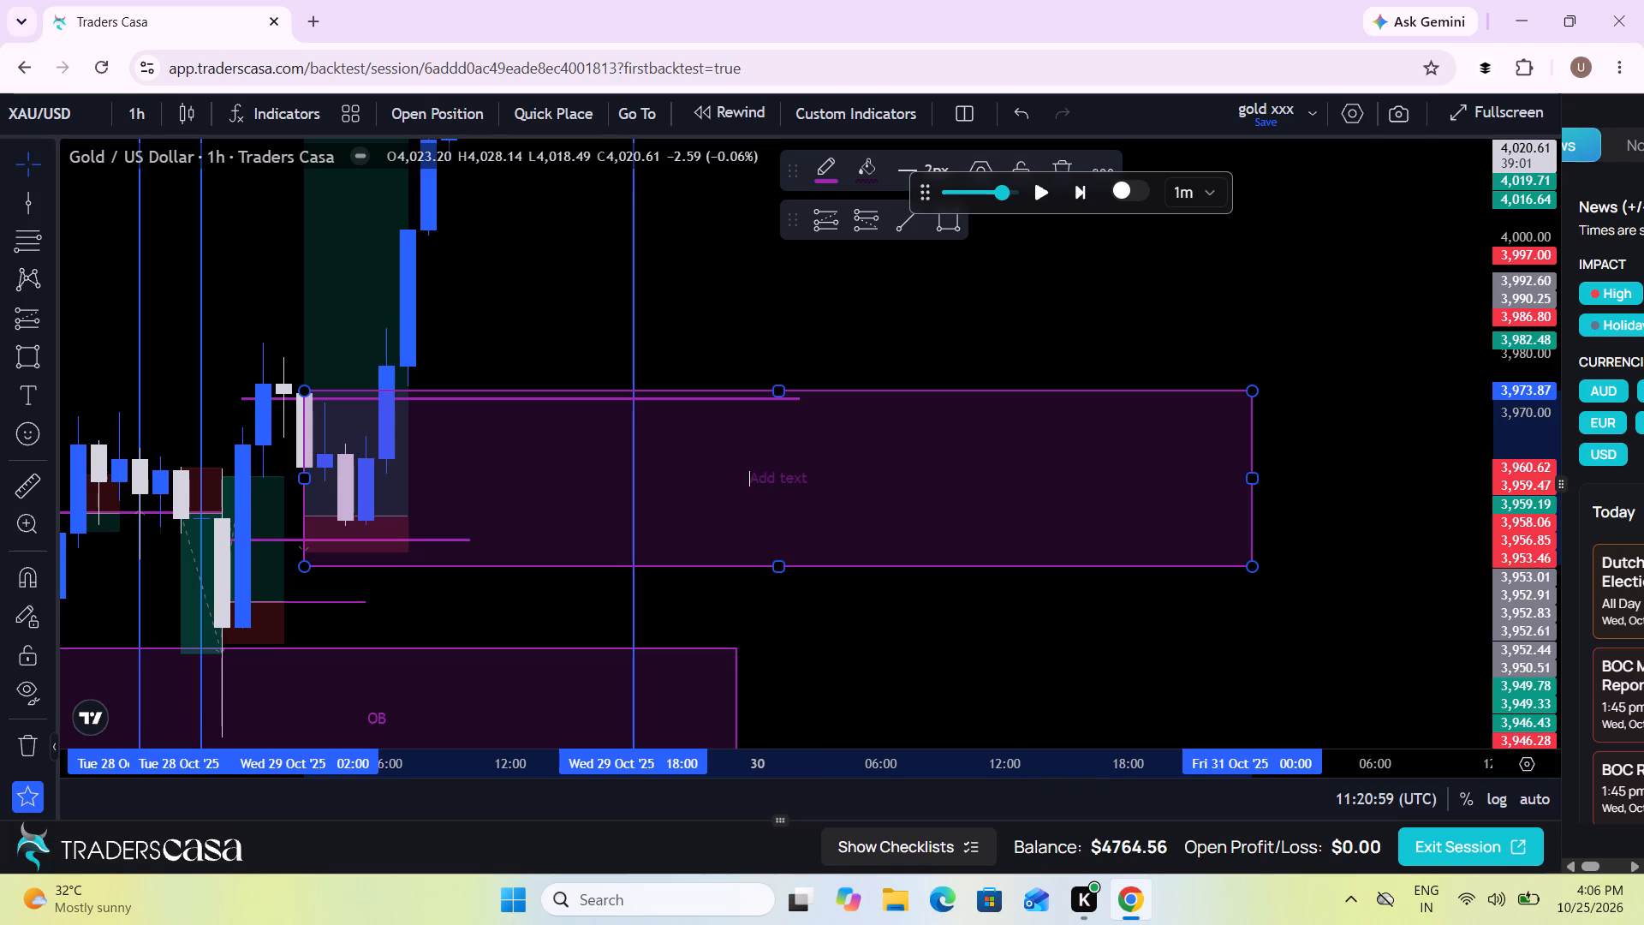
key("shift+o")
key("shift+b")
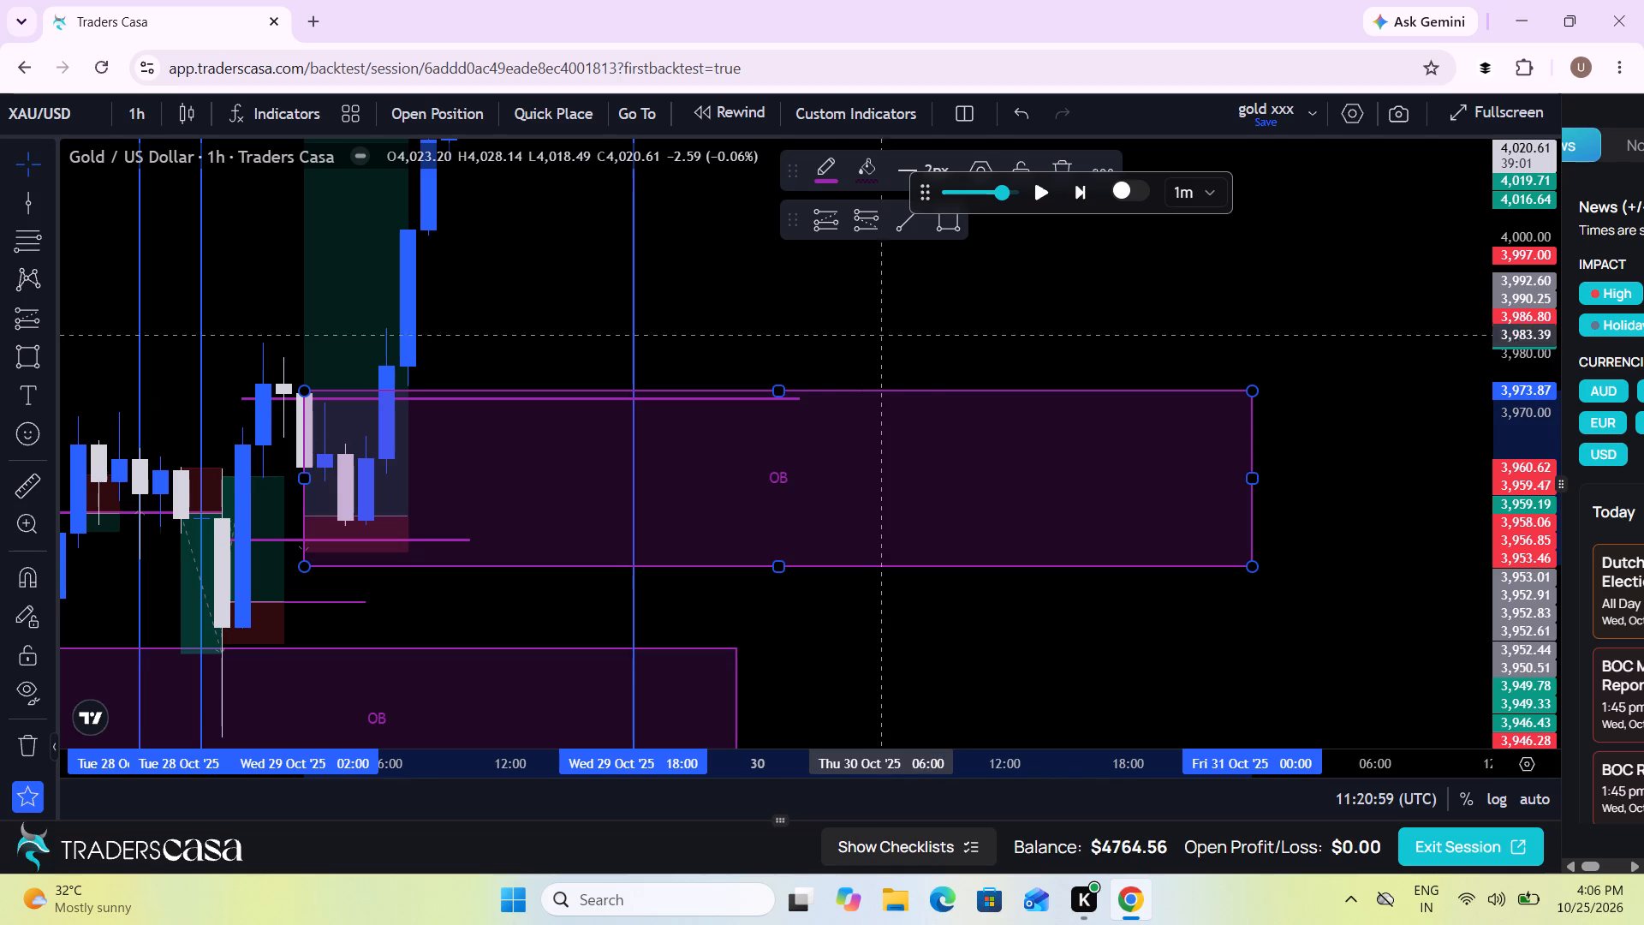
Extend the unlabelled zone at about 4,016 to 4,023 forward in time to about 09:00 on 30 Oct.
left_click(832, 310)
left_click_drag(832, 310, 757, 460)
scroll(757, 460, "down", 3)
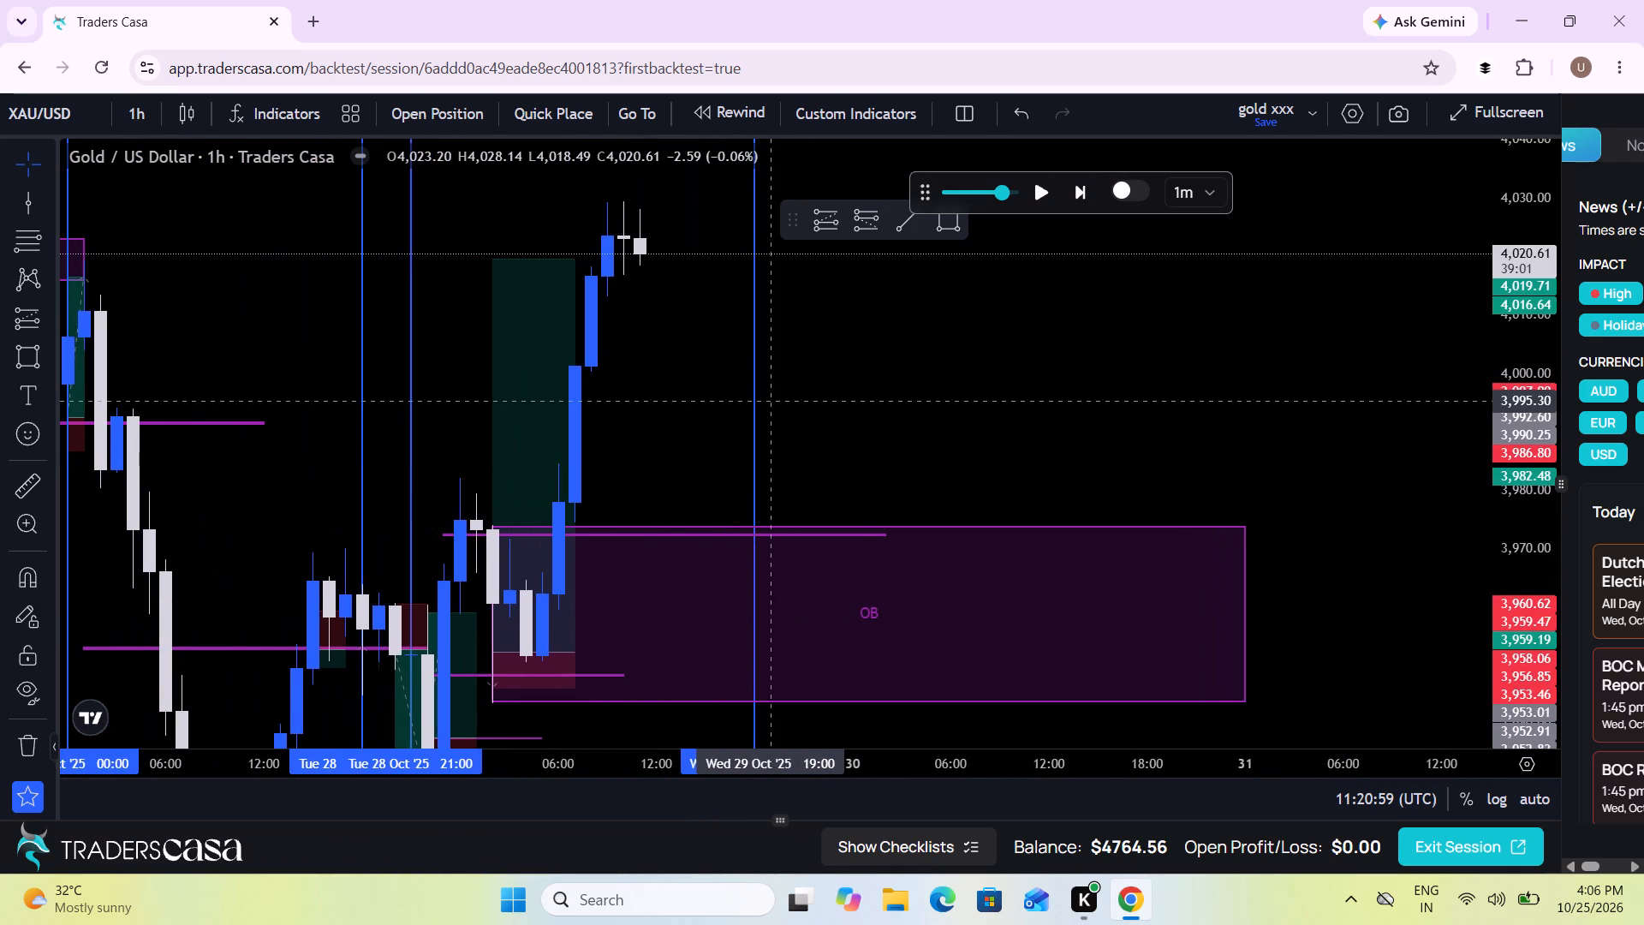
left_click_drag(777, 398, 1114, 481)
left_click_drag(1203, 431, 1215, 571)
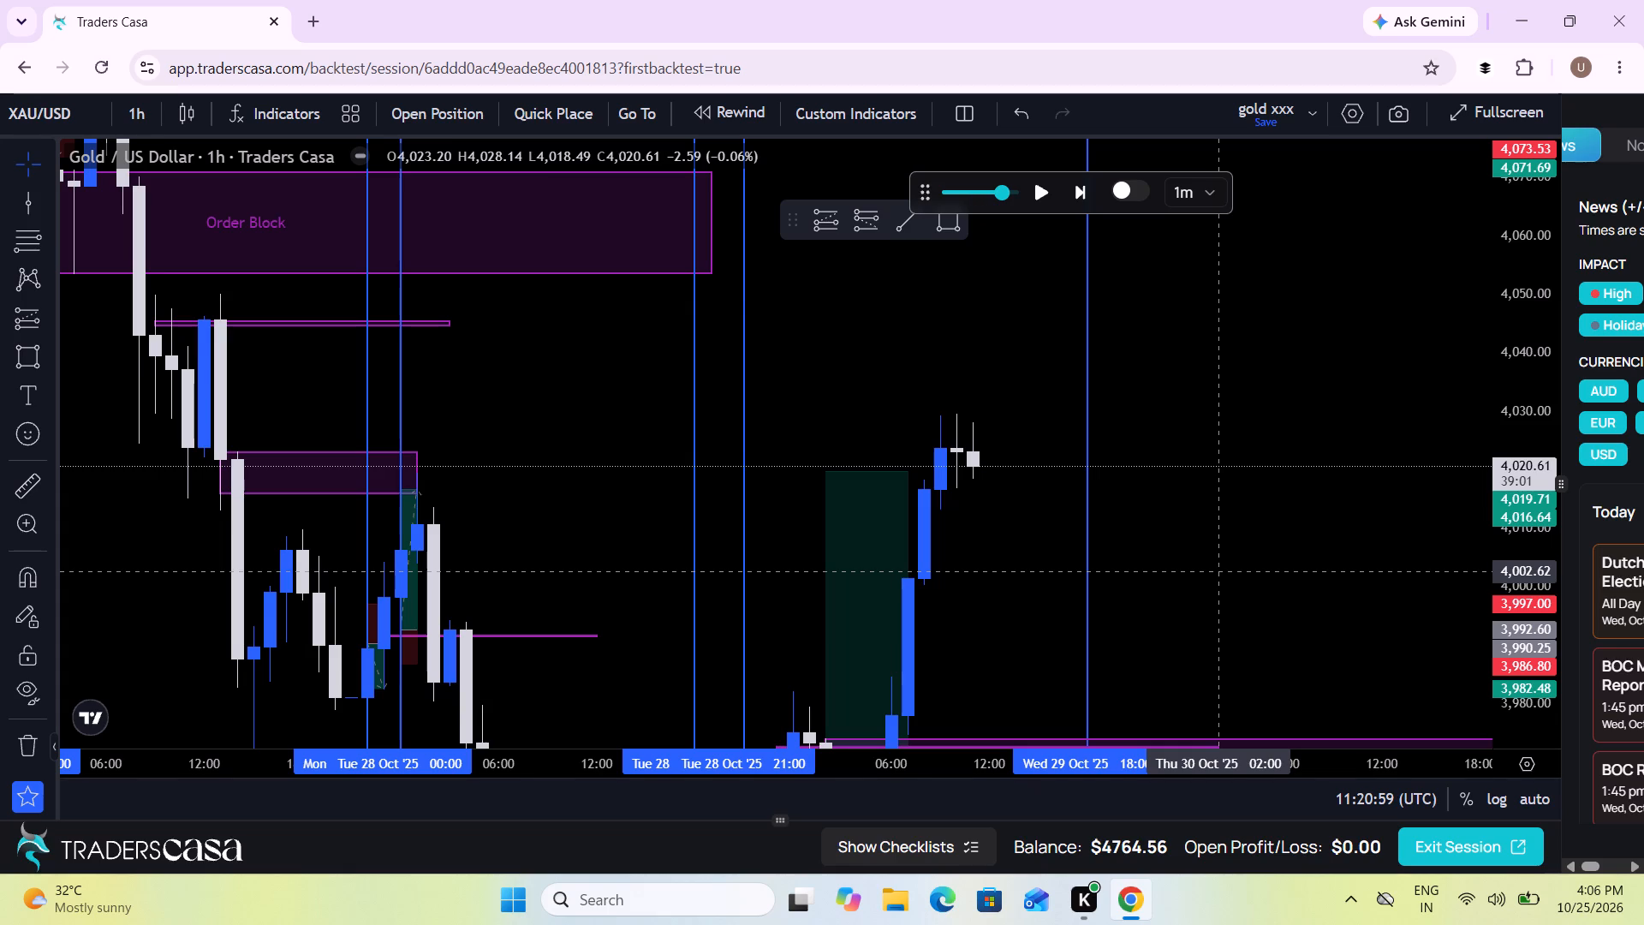
left_click_drag(1215, 571, 1214, 570)
scroll(1214, 570, "down", 1)
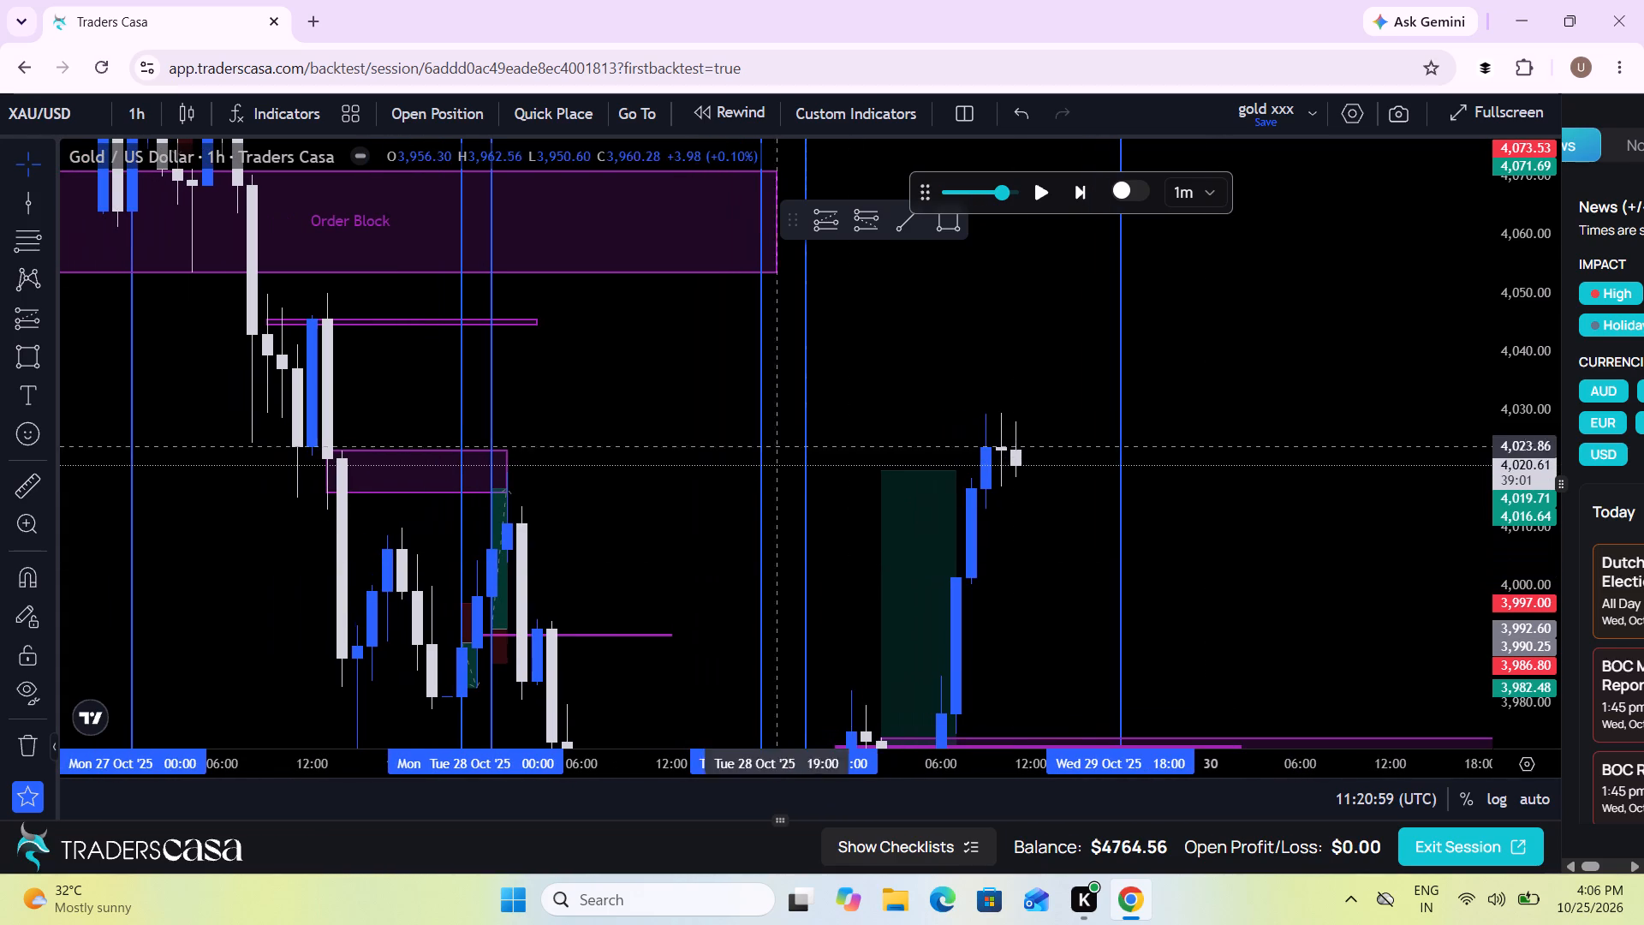
left_click_drag(665, 396, 648, 285)
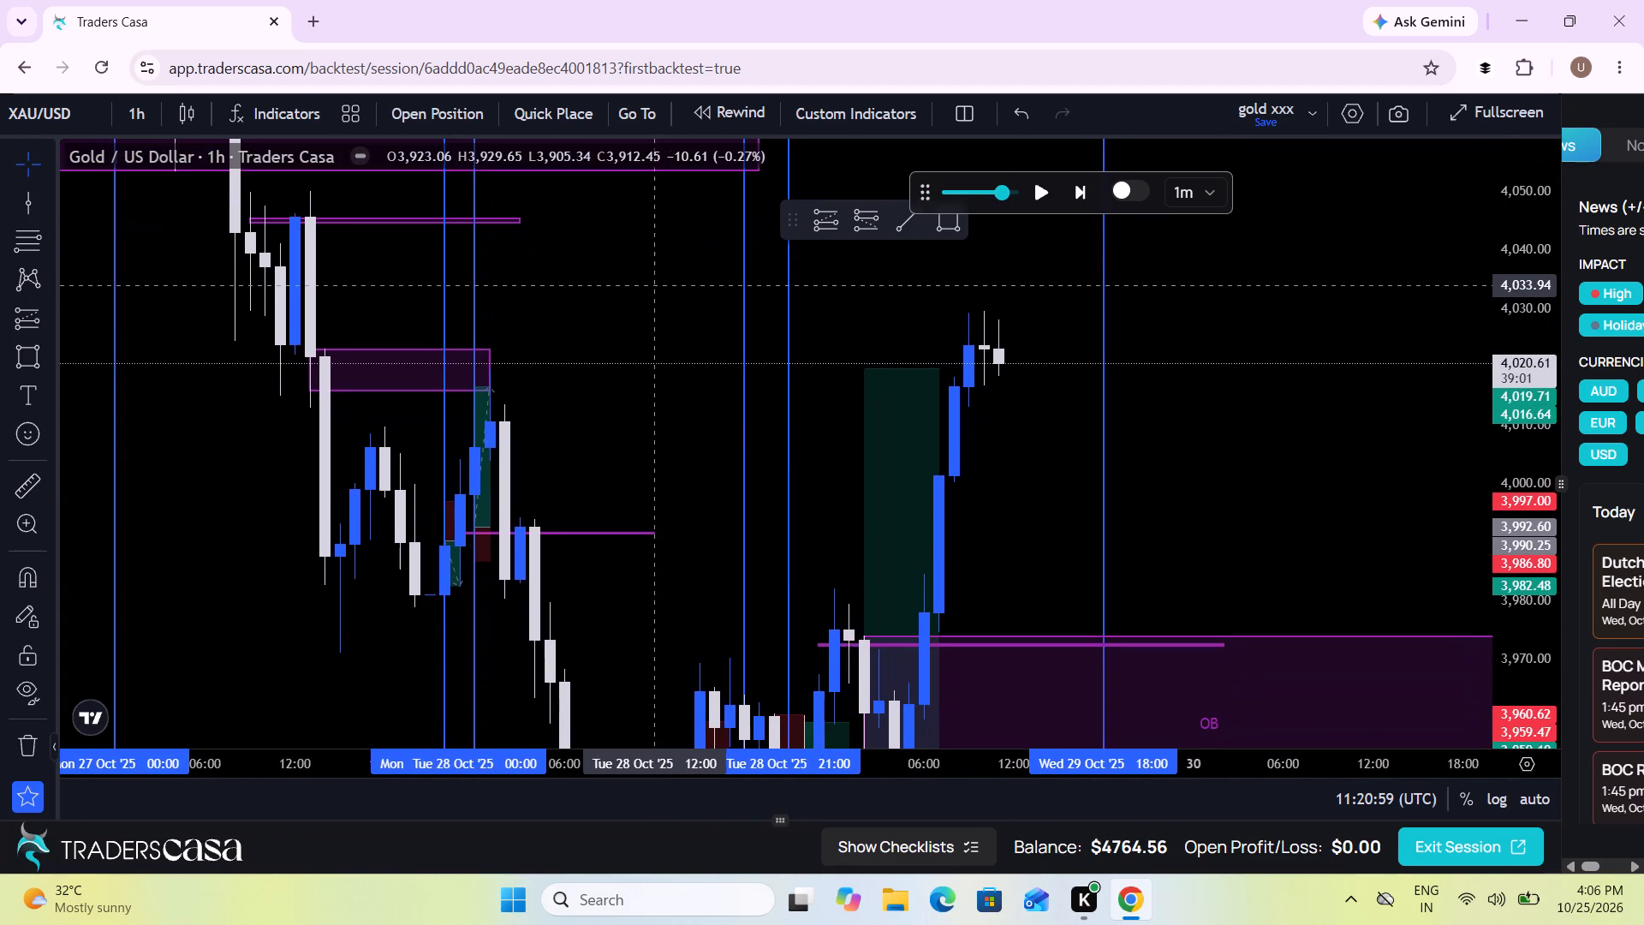
left_click_drag(648, 285, 672, 361)
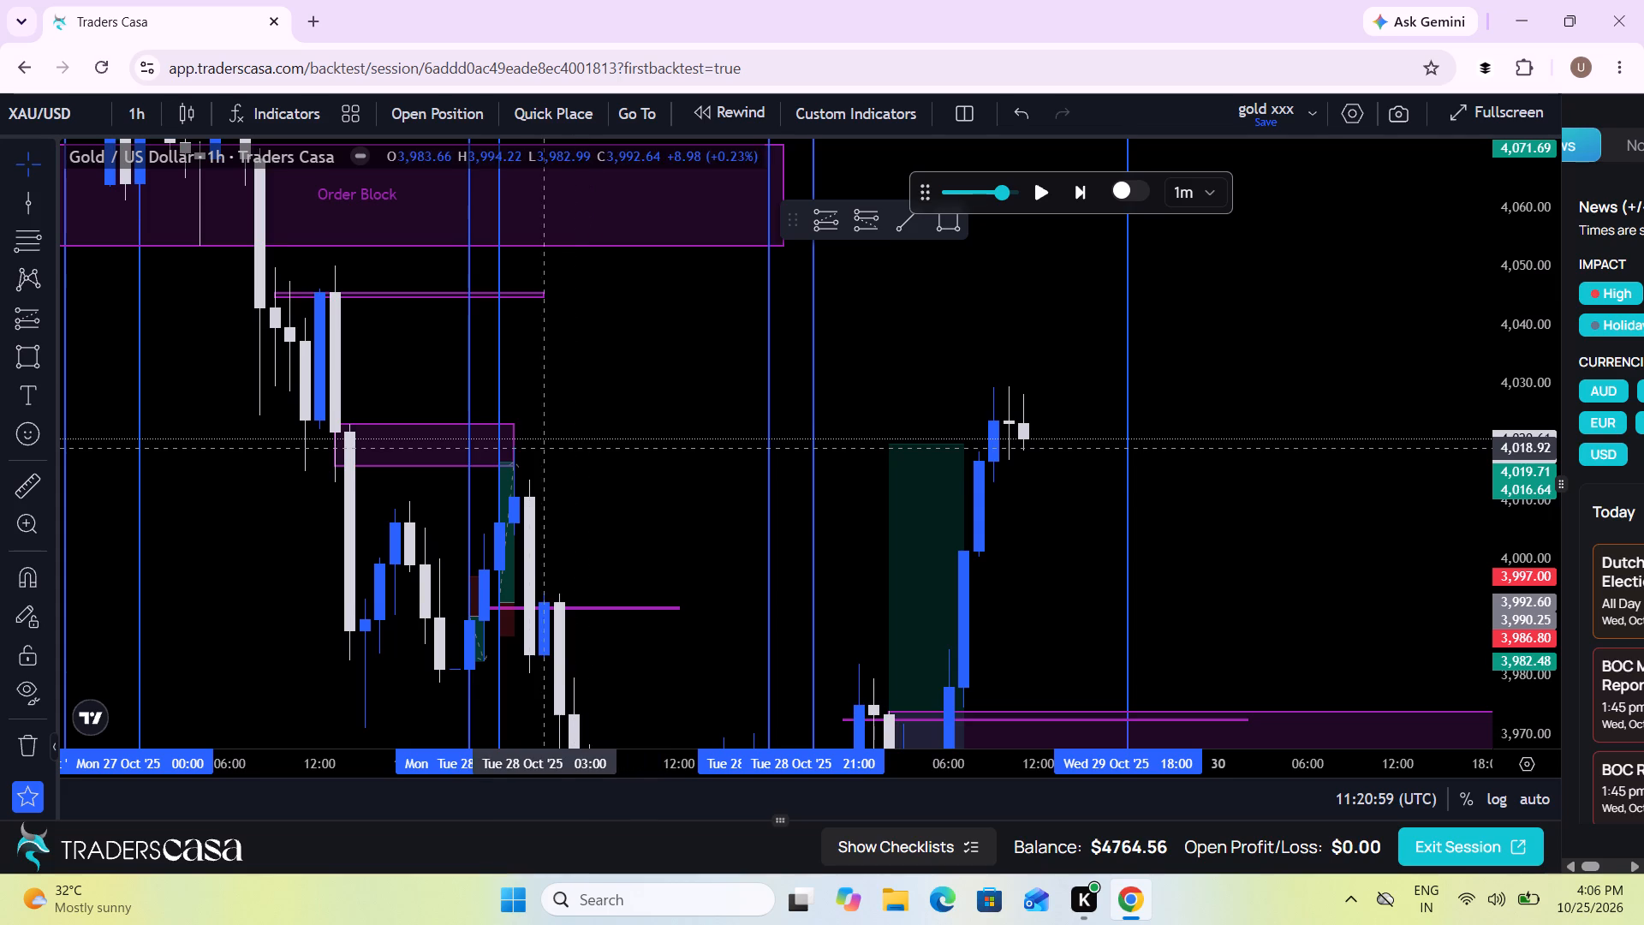
left_click_drag(520, 448, 1353, 473)
double_click(1272, 375)
Switch the chart to the 5-minute timeframe with the extended upper zone and the new OB zone both in view.
left_click_drag(1272, 375, 1251, 586)
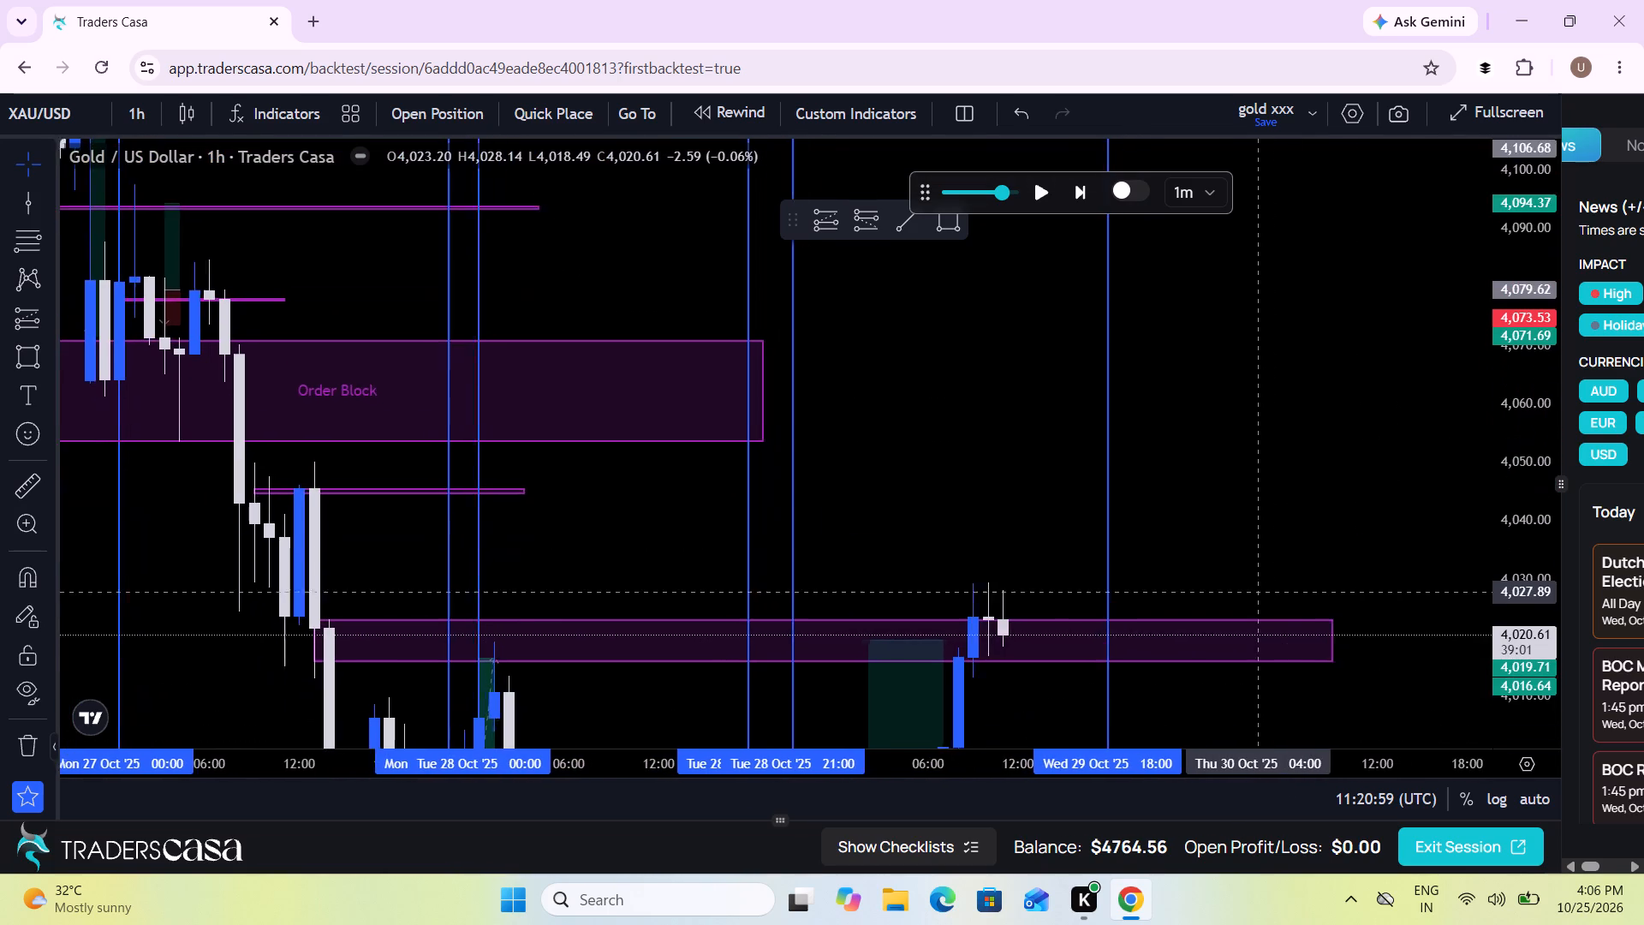
left_click_drag(1251, 586, 1144, 445)
scroll(1144, 445, "up", 1)
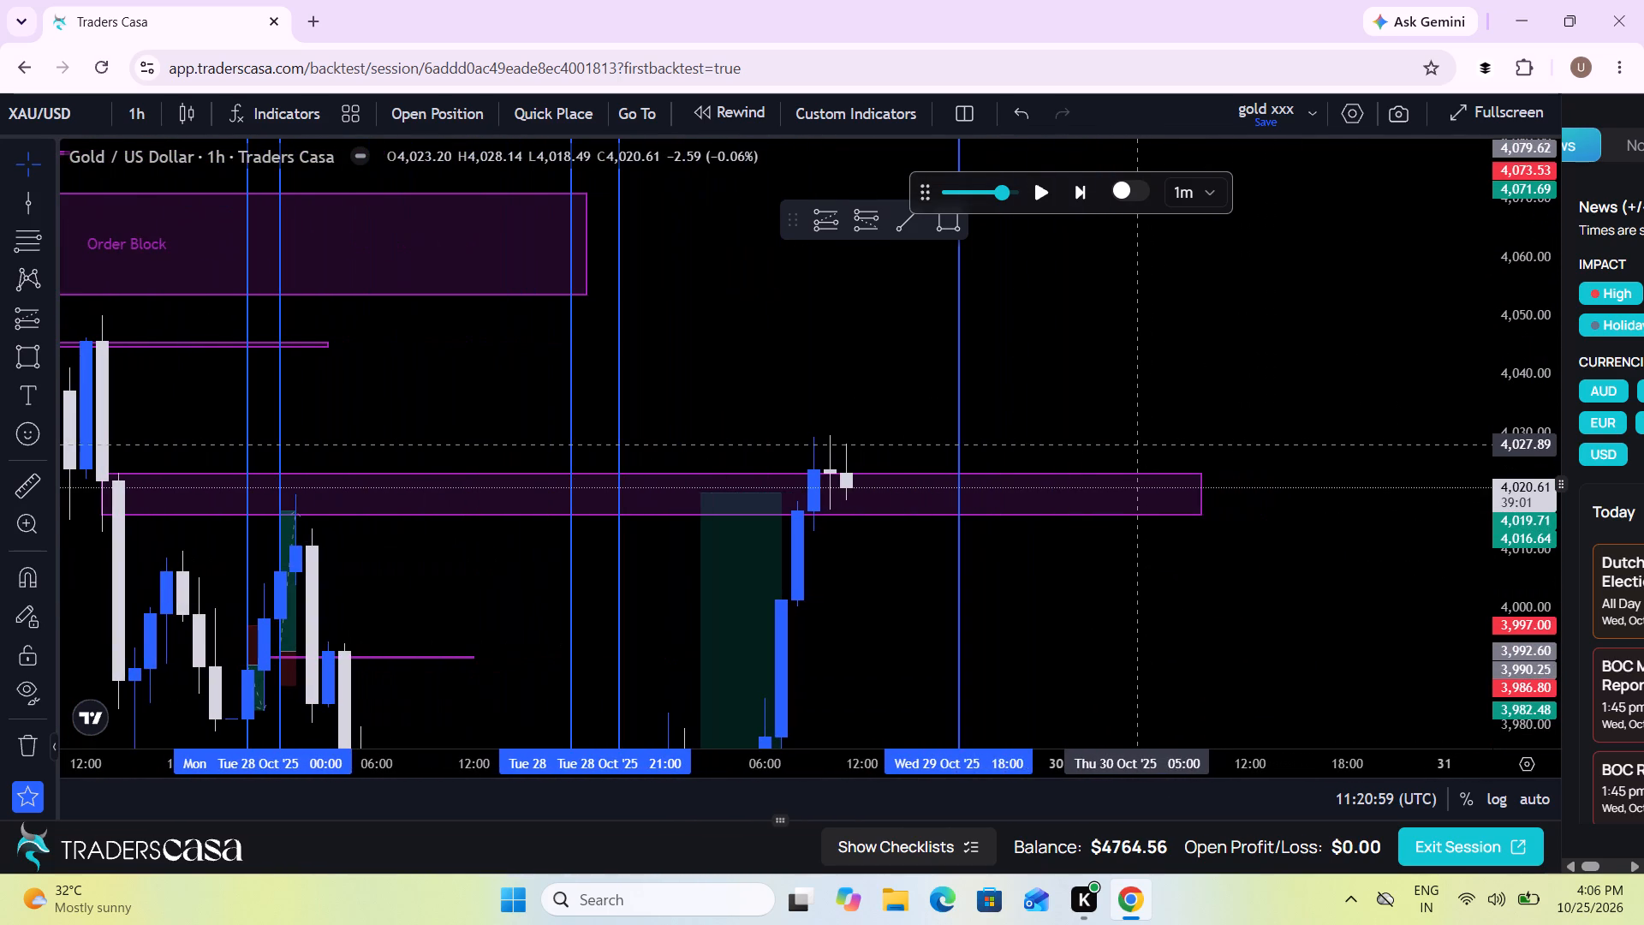
left_click(141, 110)
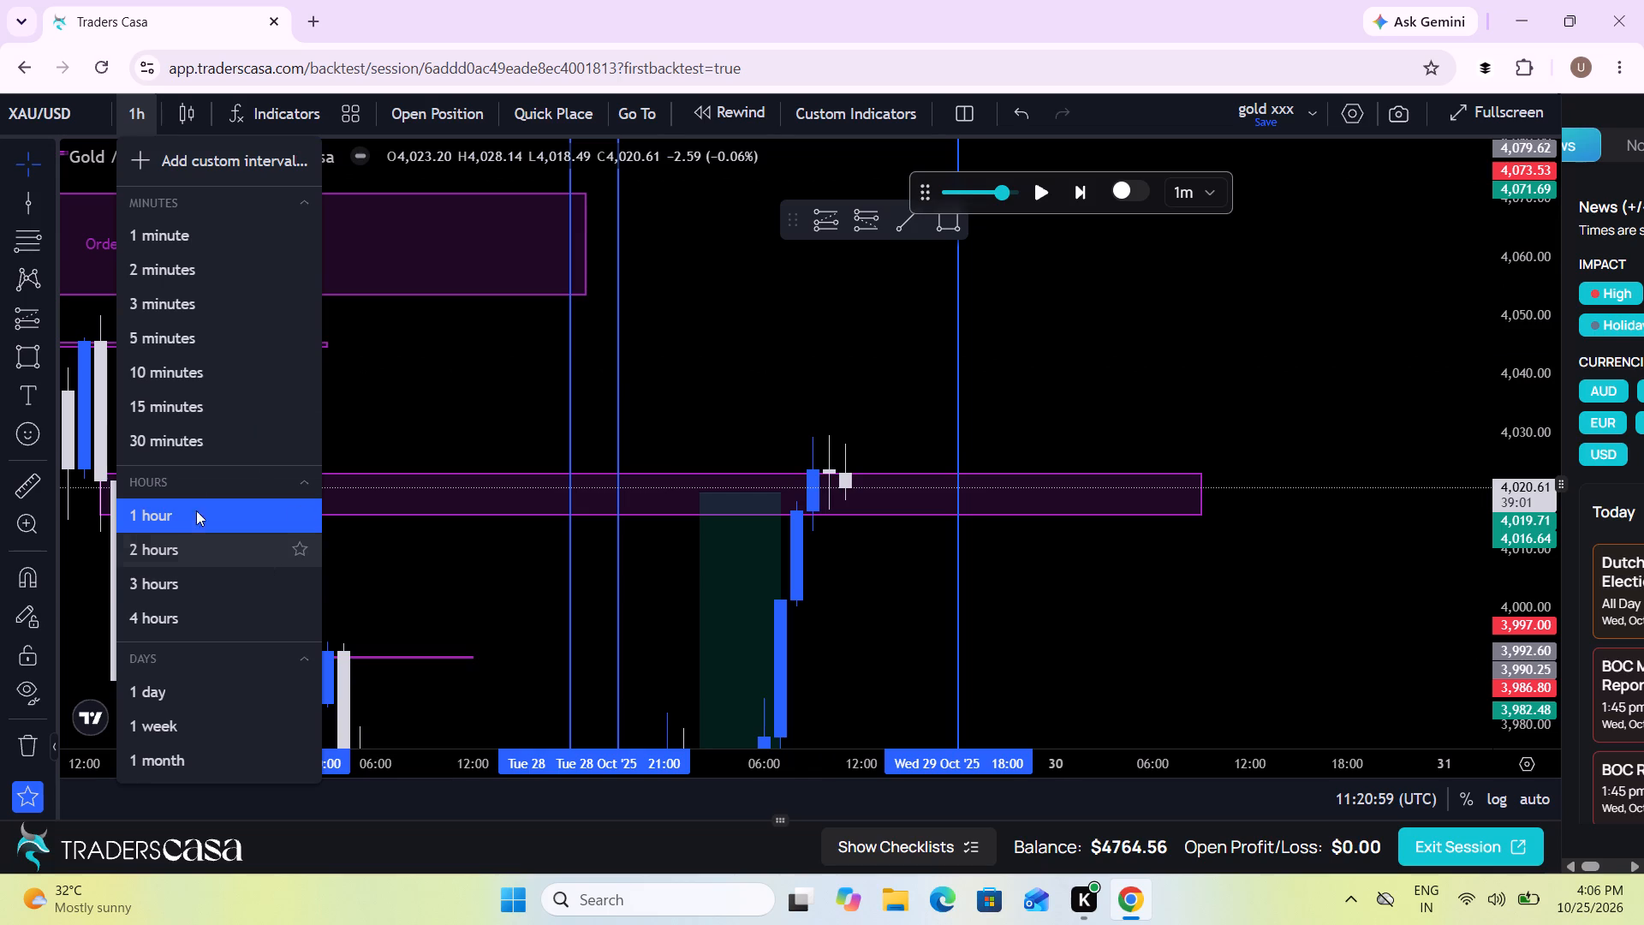
left_click(159, 338)
scroll(854, 617, "down", 6)
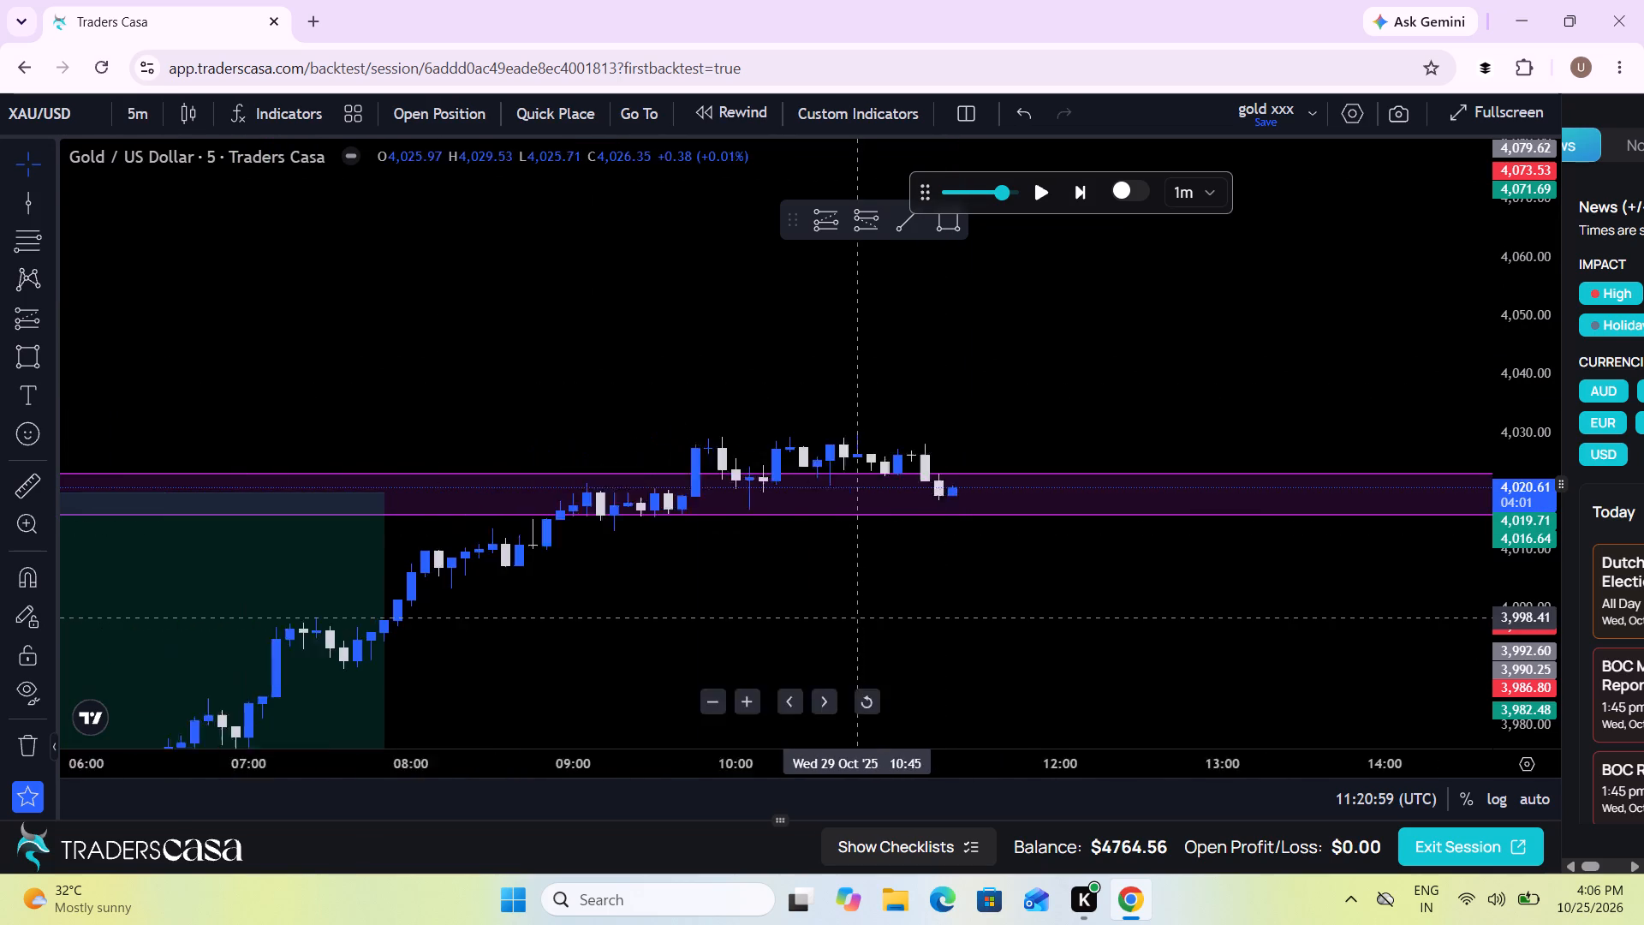
scroll(854, 617, "down", 2)
left_click_drag(1346, 594, 788, 325)
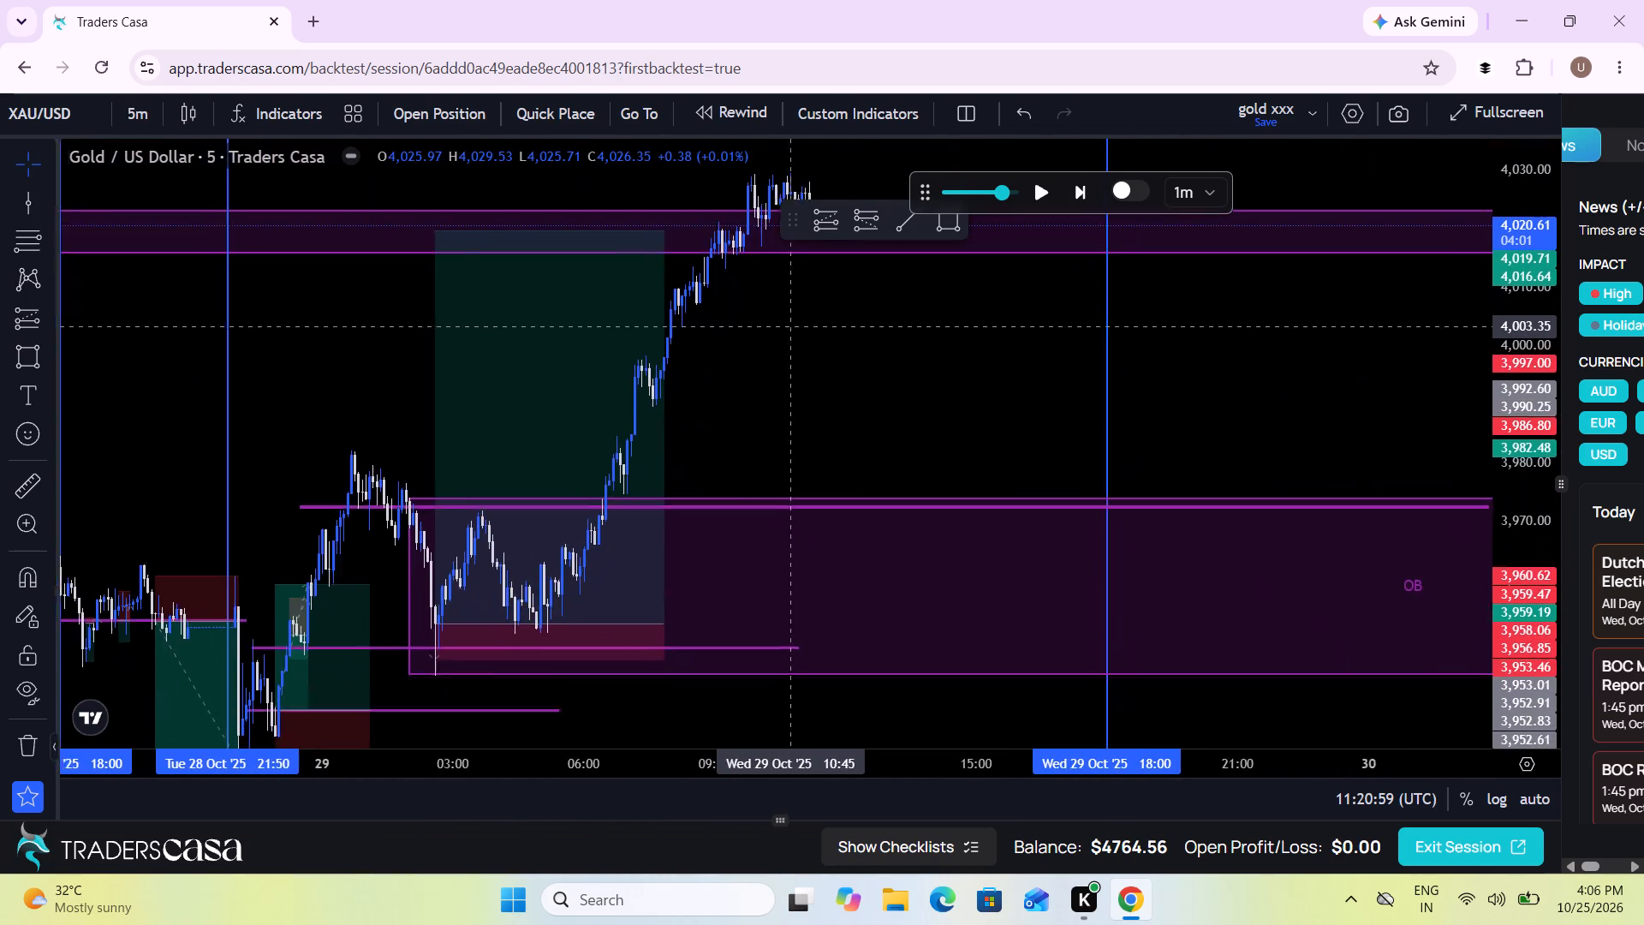
Resume the 5-minute replay from about 11:21 on 29 Oct and follow price around the upper zone.
left_click_drag(788, 325, 763, 337)
scroll(763, 337, "down", 1)
left_click_drag(935, 358, 738, 382)
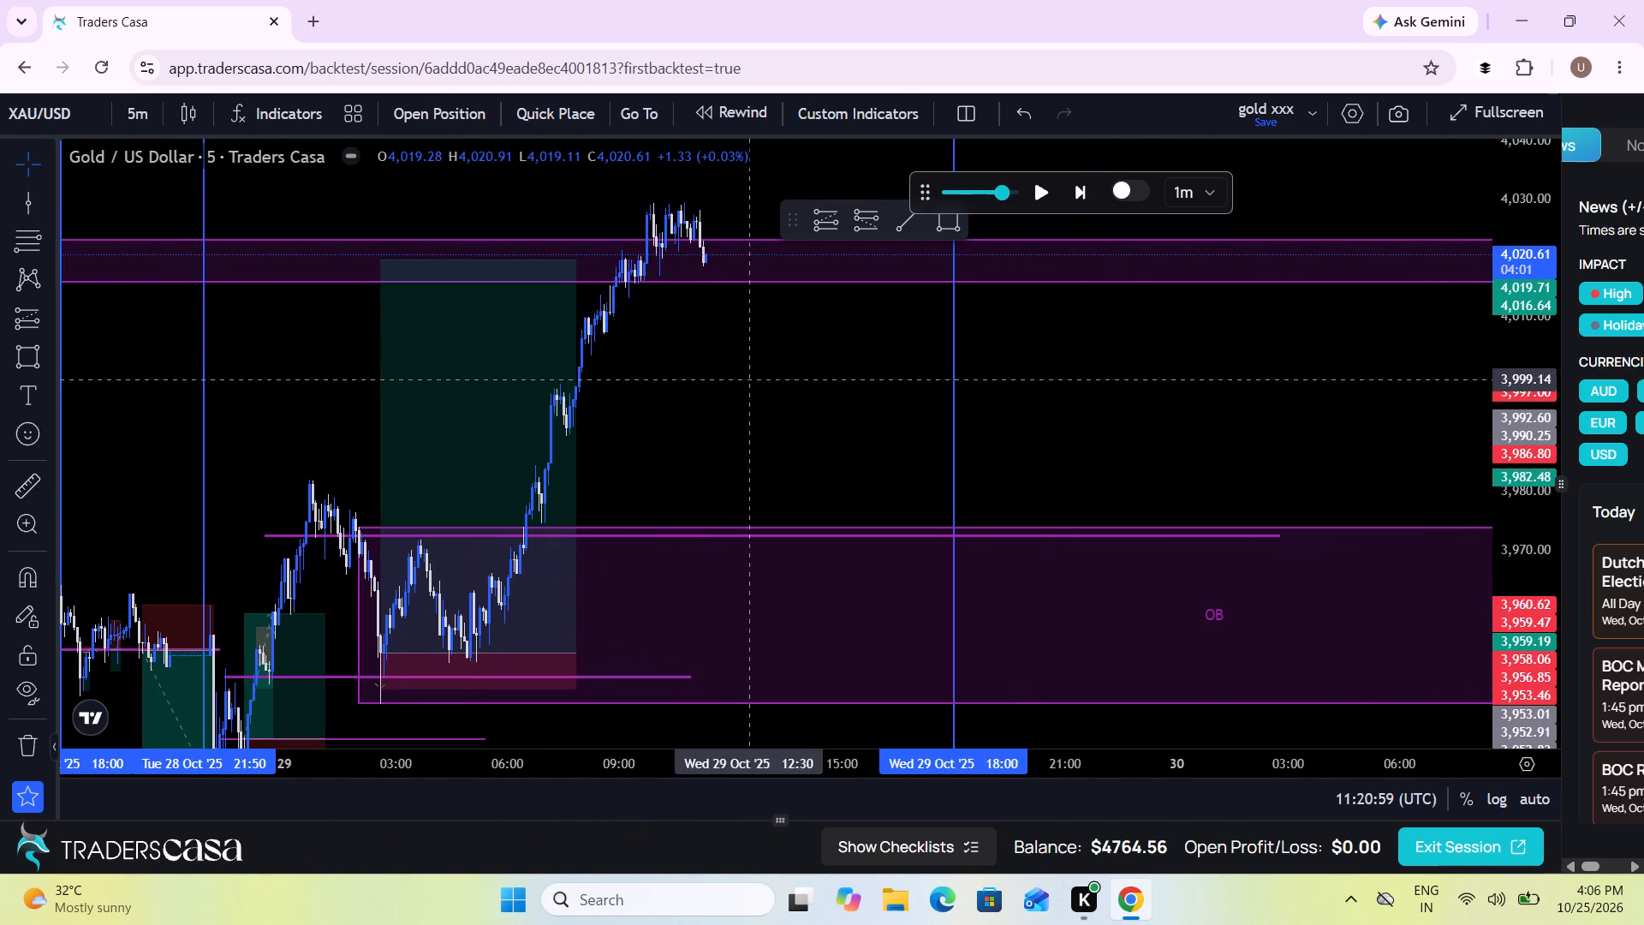
left_click(1033, 191)
left_click_drag(1285, 416, 1228, 433)
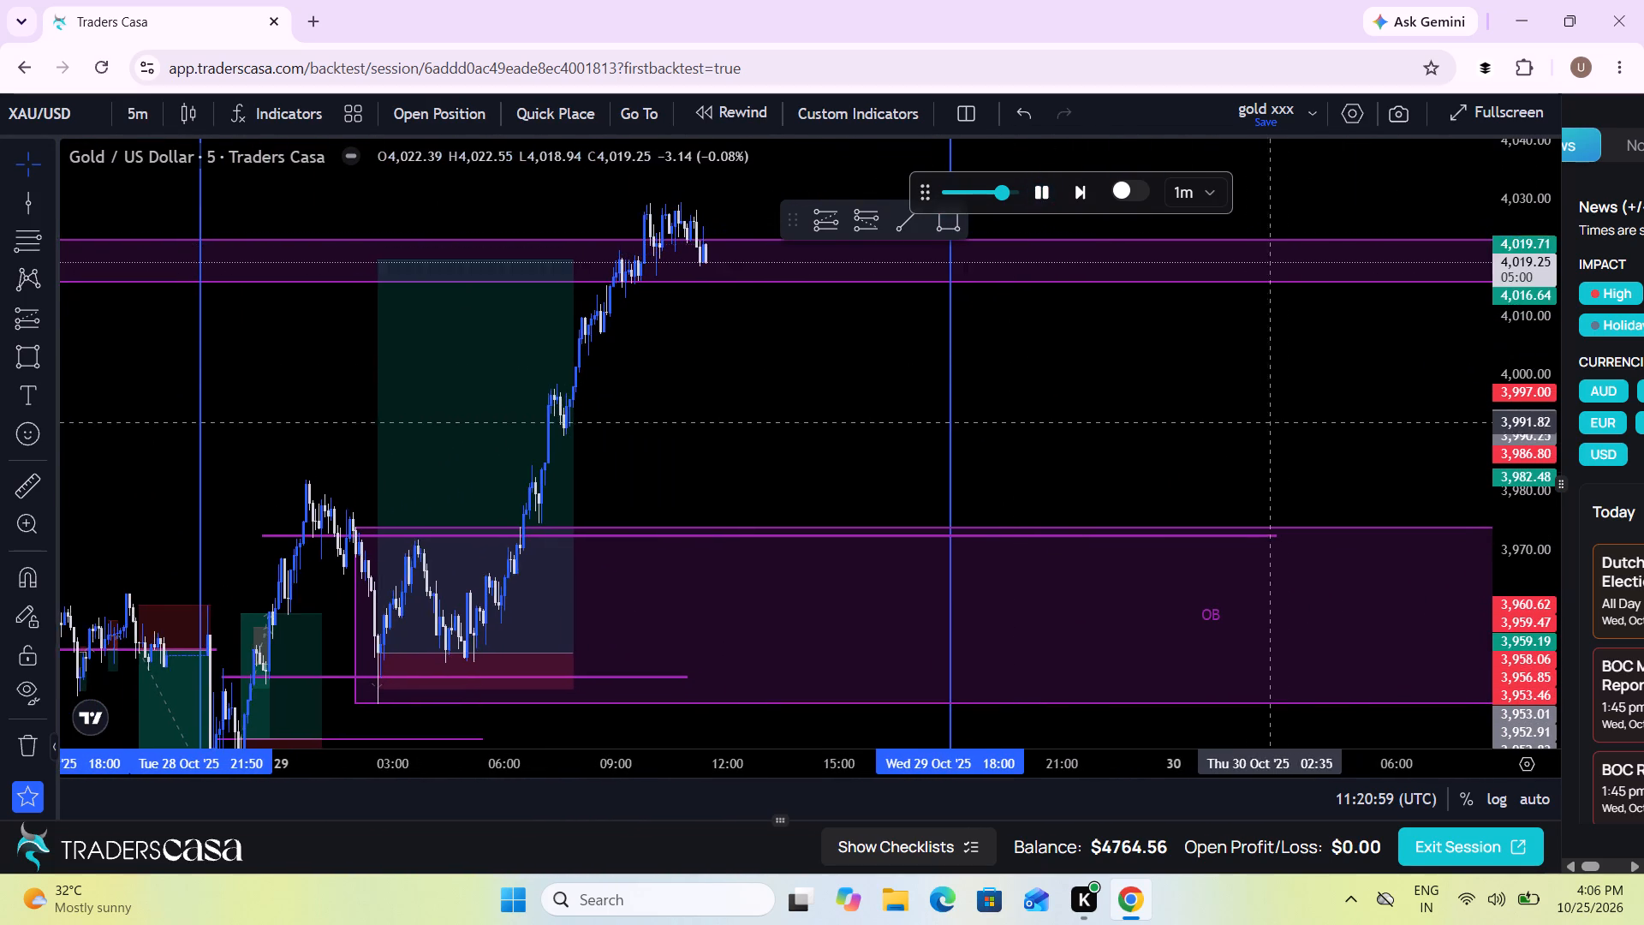
left_click_drag(1228, 433, 1054, 450)
scroll(1054, 450, "down", 2)
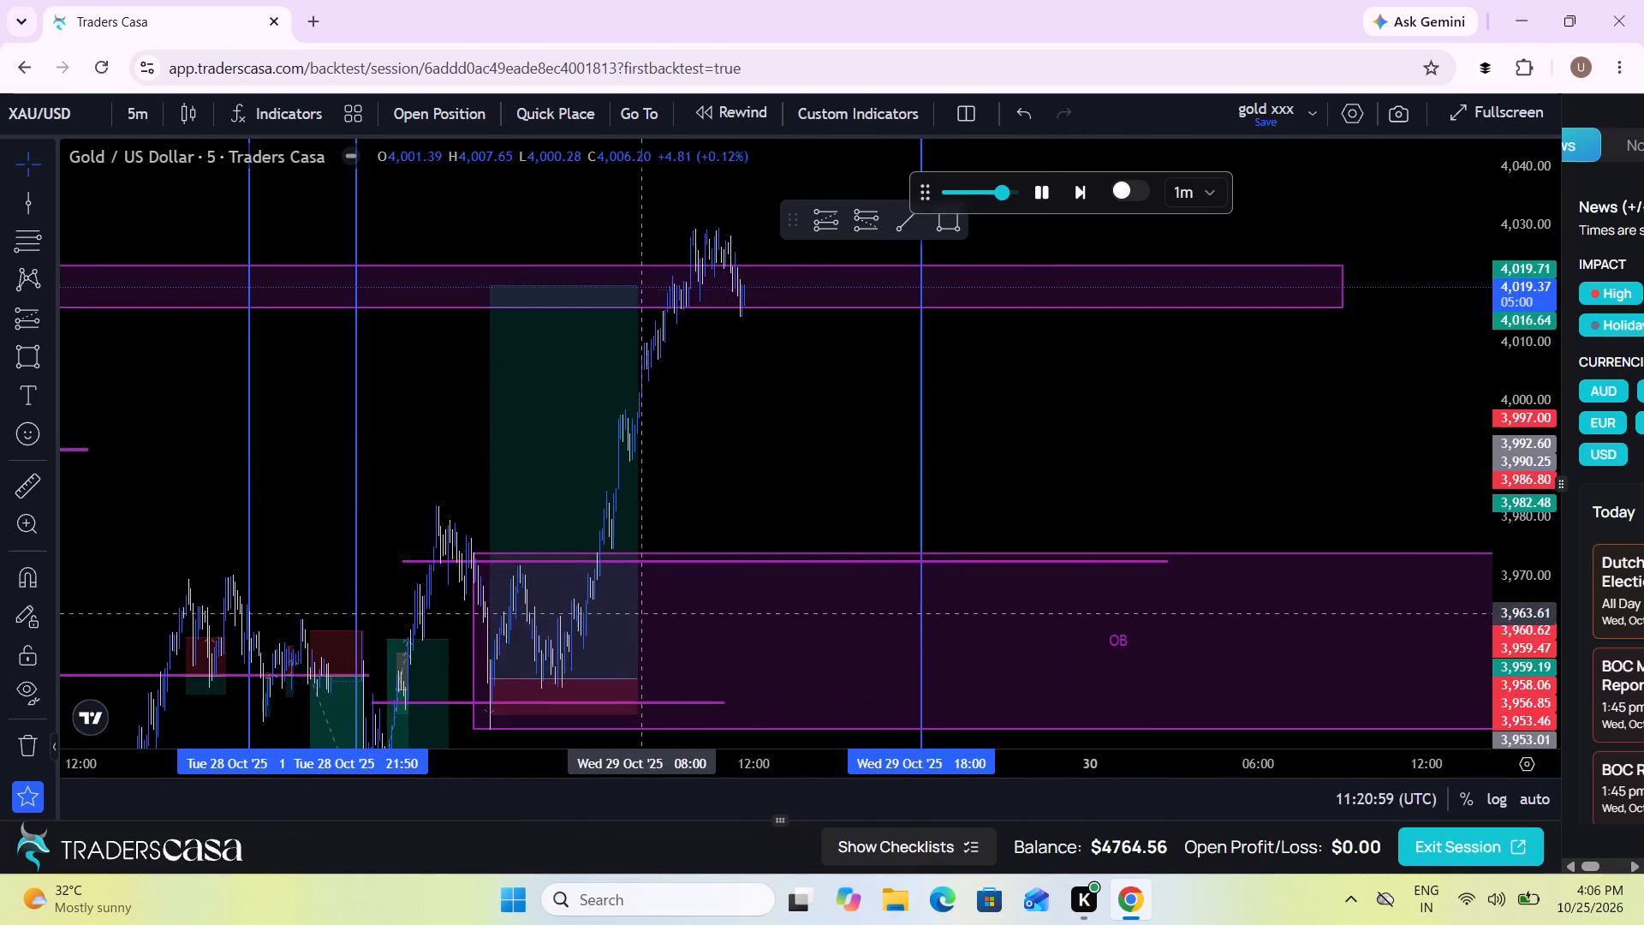
Extend the long position drawing forward in time to about 11:10 on 29 Oct.
left_click_drag(628, 683, 718, 665)
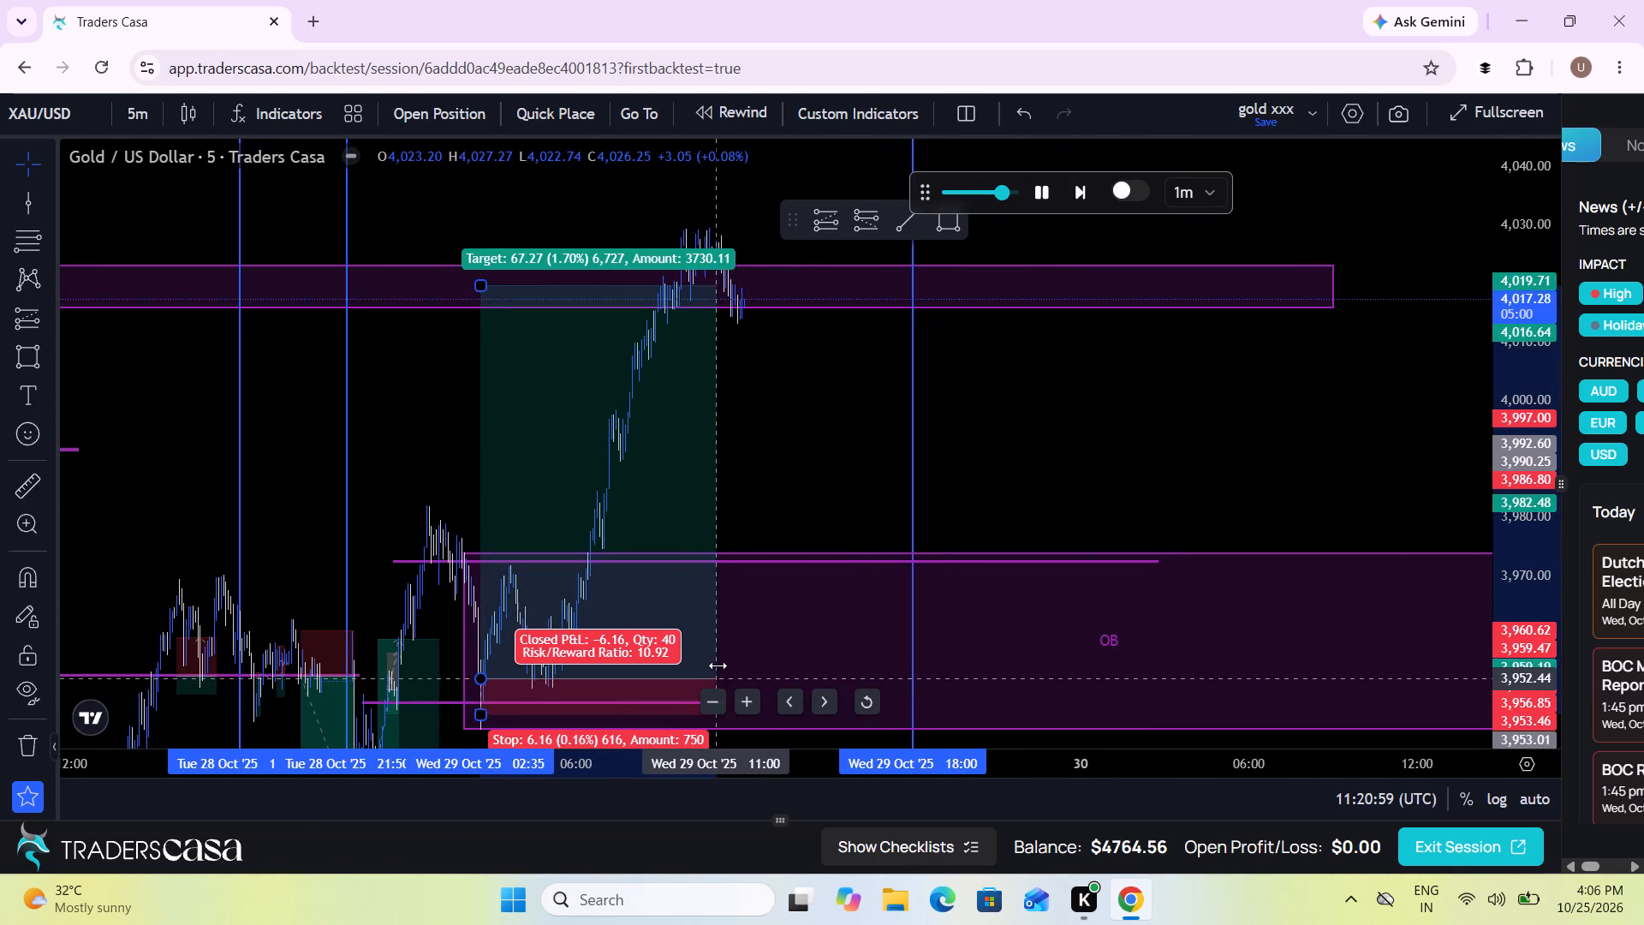
left_click_drag(718, 665, 722, 665)
Let the replay run on to about 13:00 on 29 Oct and pause it there.
left_click_drag(820, 457, 676, 436)
scroll(676, 436, "down", 1)
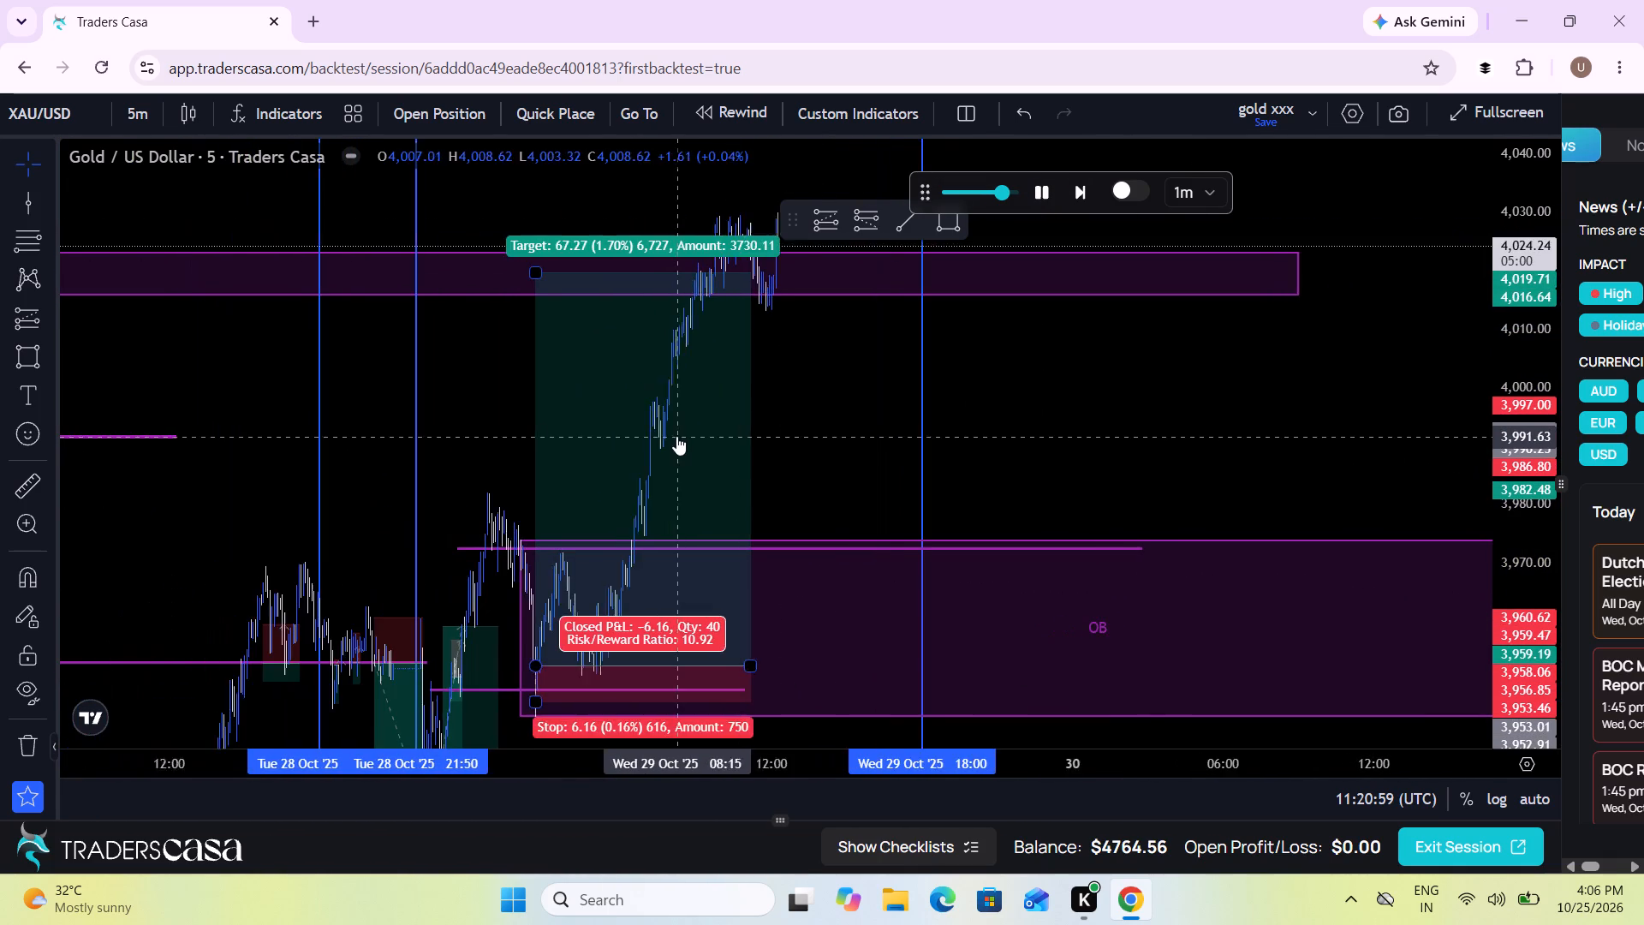
scroll(676, 436, "down", 1)
left_click_drag(1117, 409, 1058, 584)
scroll(1058, 584, "up", 2)
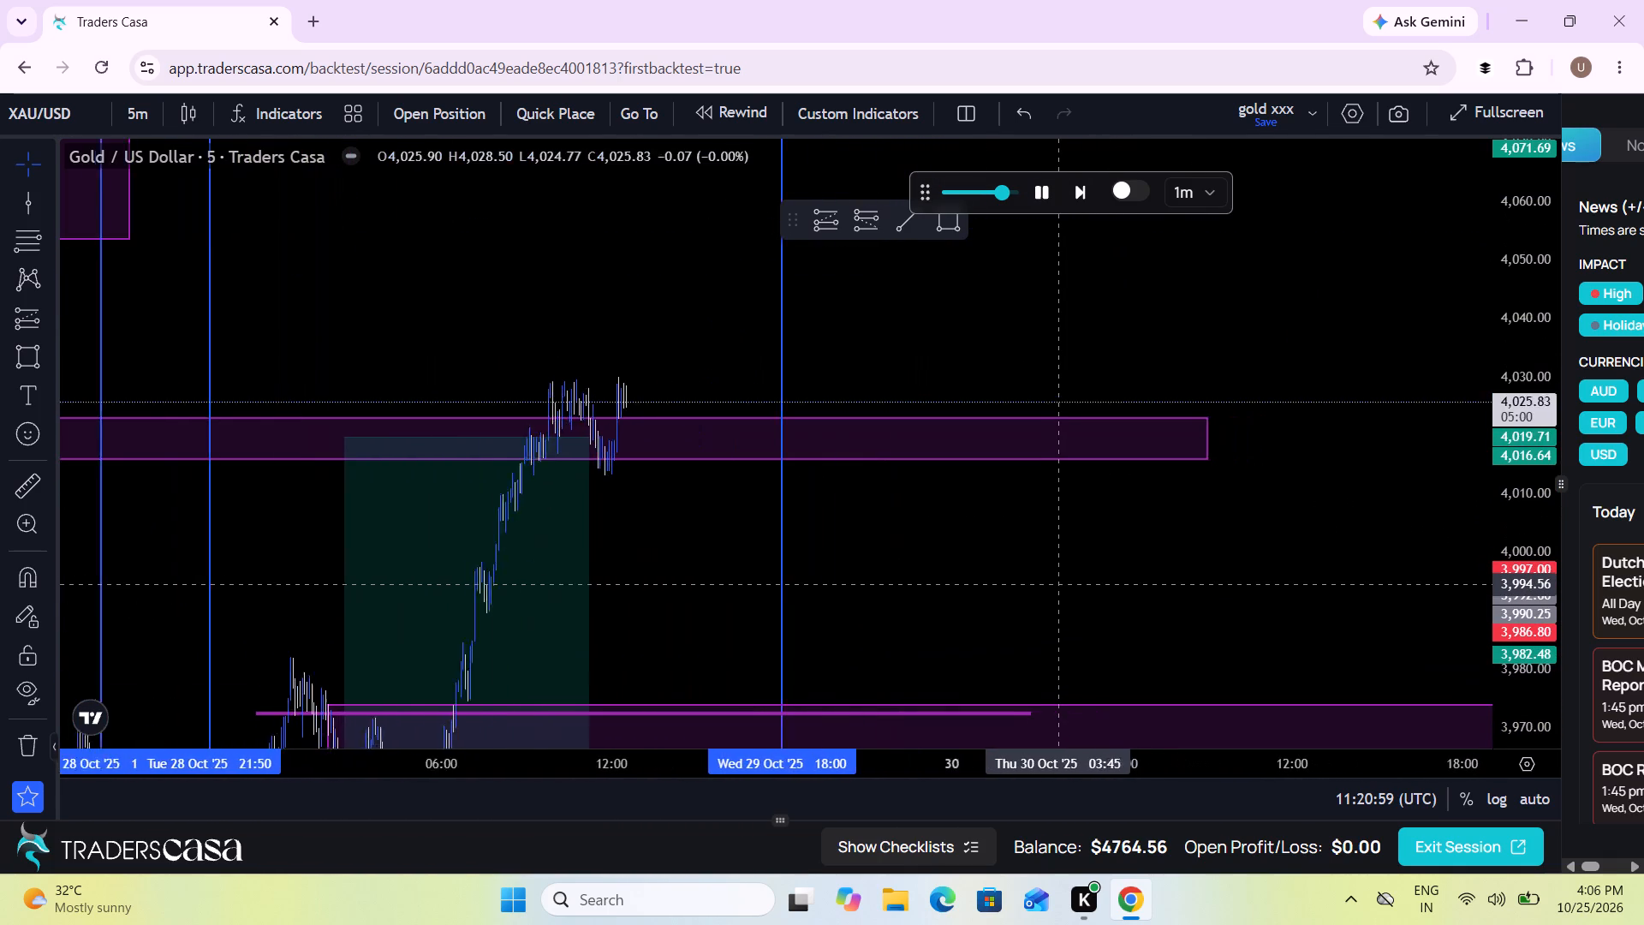
scroll(1058, 584, "up", 1)
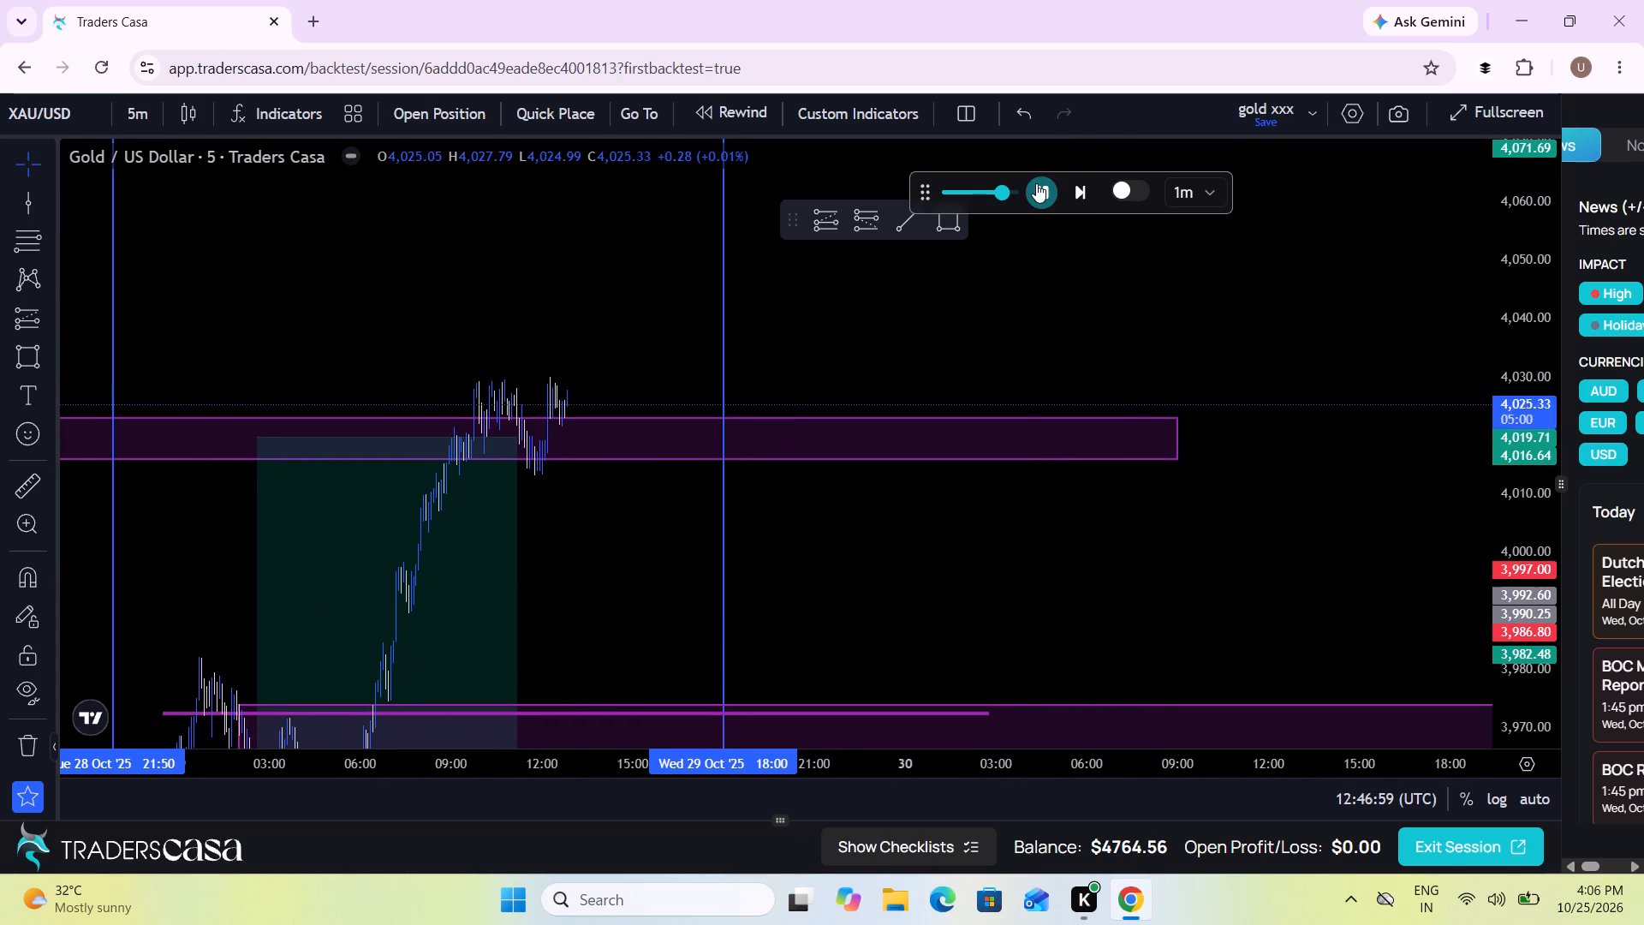
left_click(1036, 183)
scroll(944, 534, "up", 1)
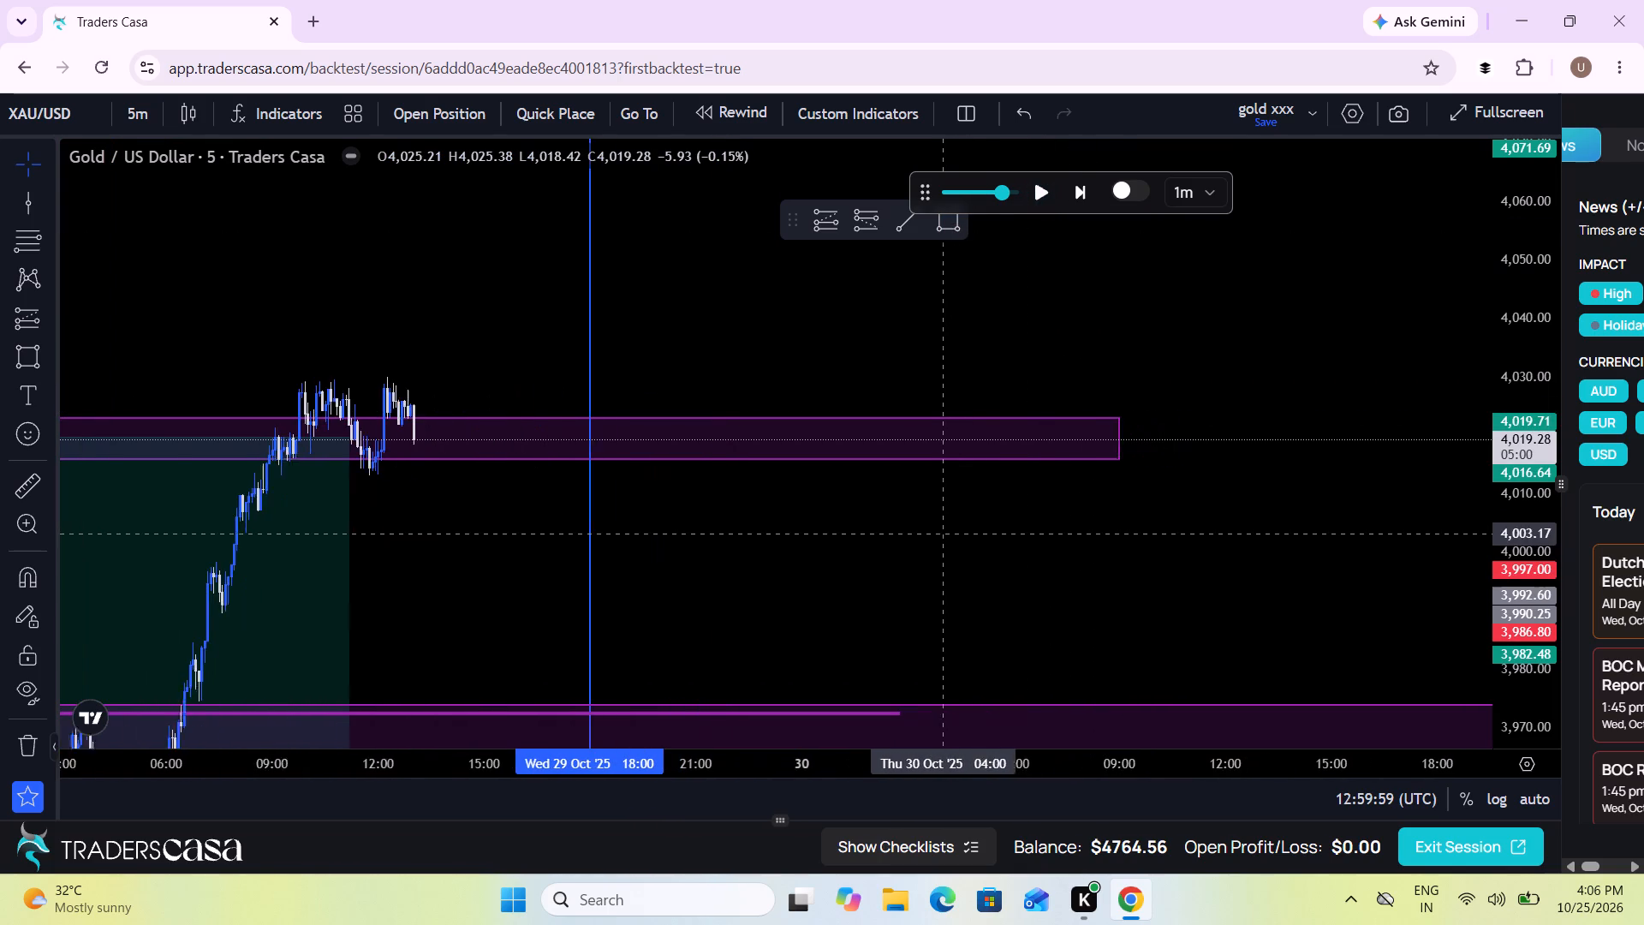
Resume the replay from about 13:00 on 29 Oct with both zones in view.
scroll(944, 534, "up", 1)
left_click_drag(771, 546, 919, 438)
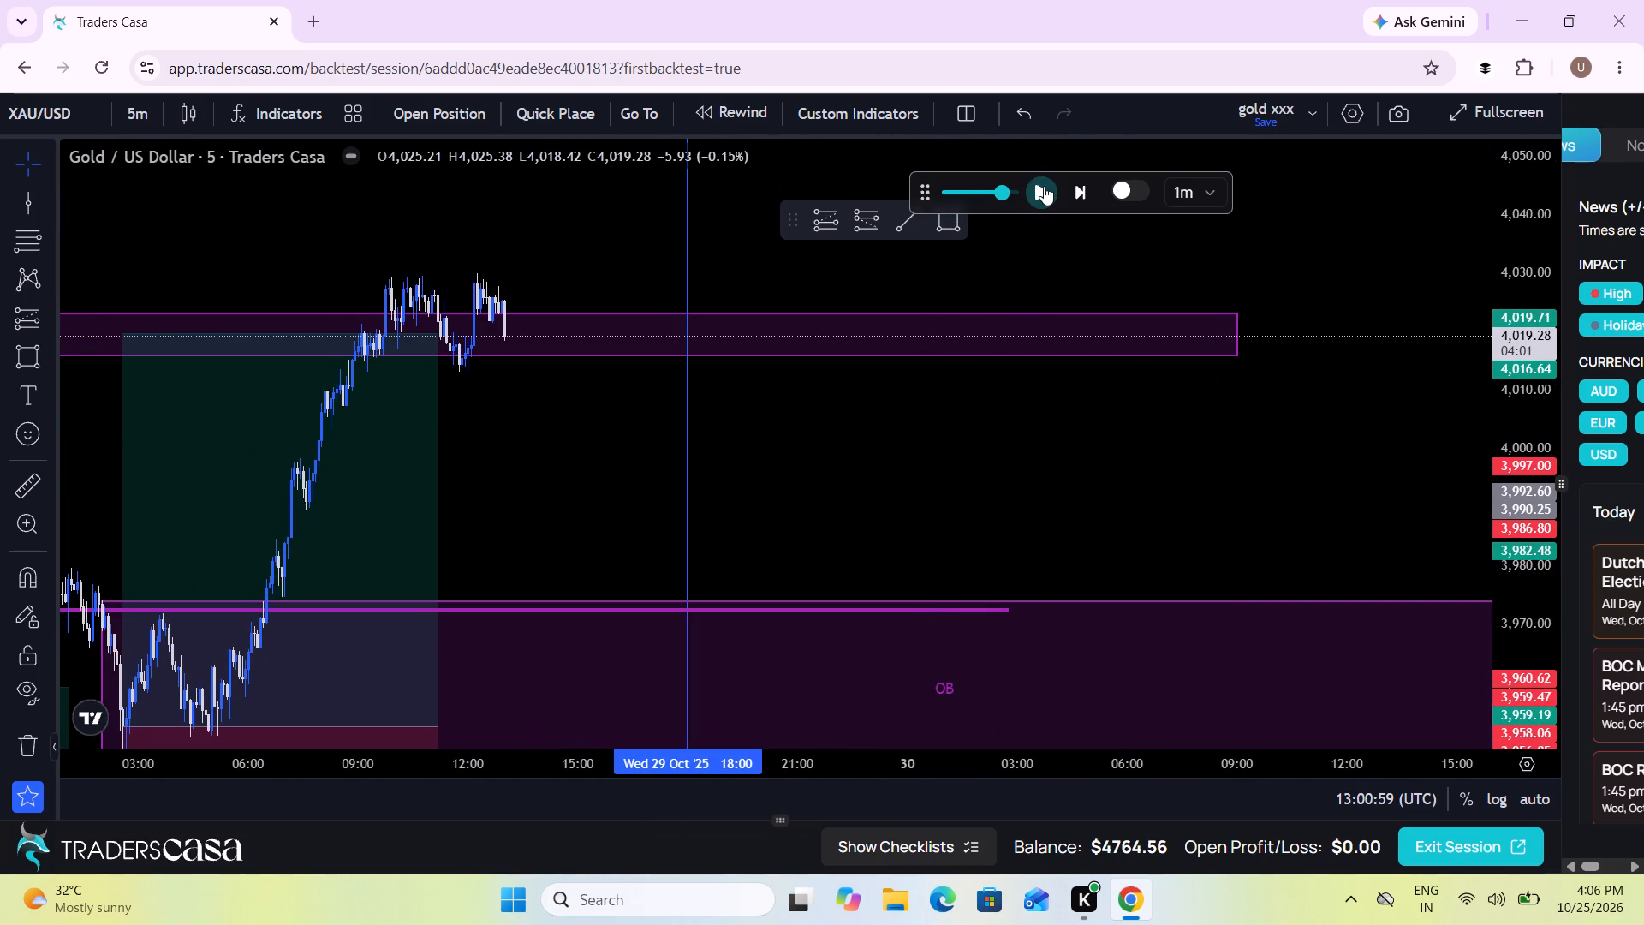
left_click(1044, 186)
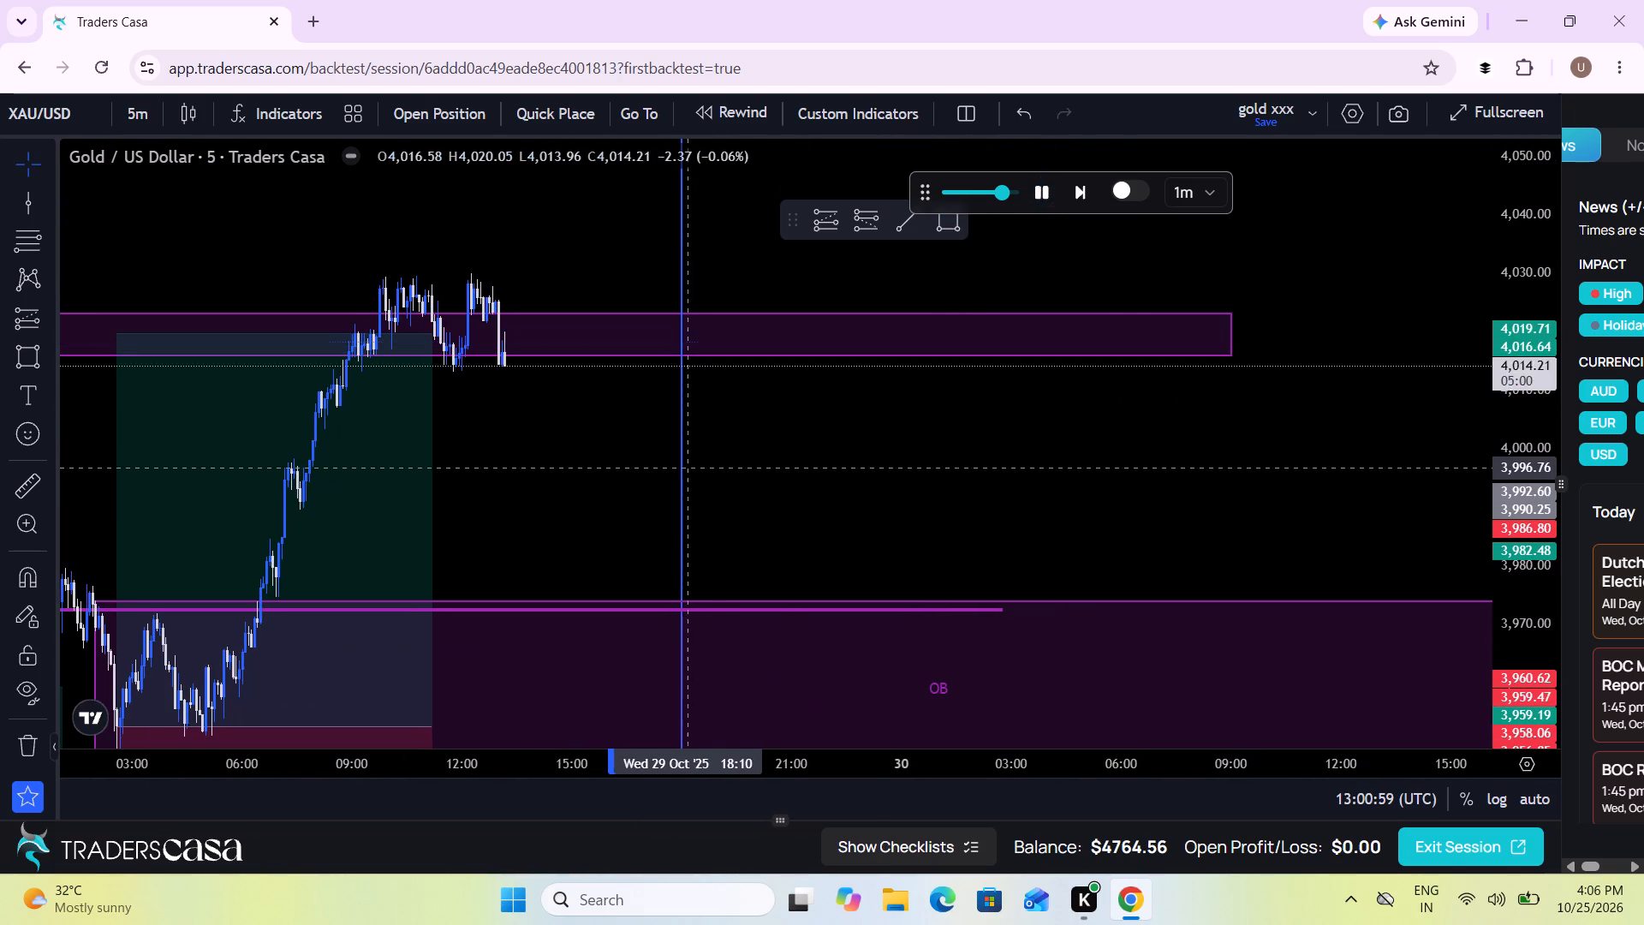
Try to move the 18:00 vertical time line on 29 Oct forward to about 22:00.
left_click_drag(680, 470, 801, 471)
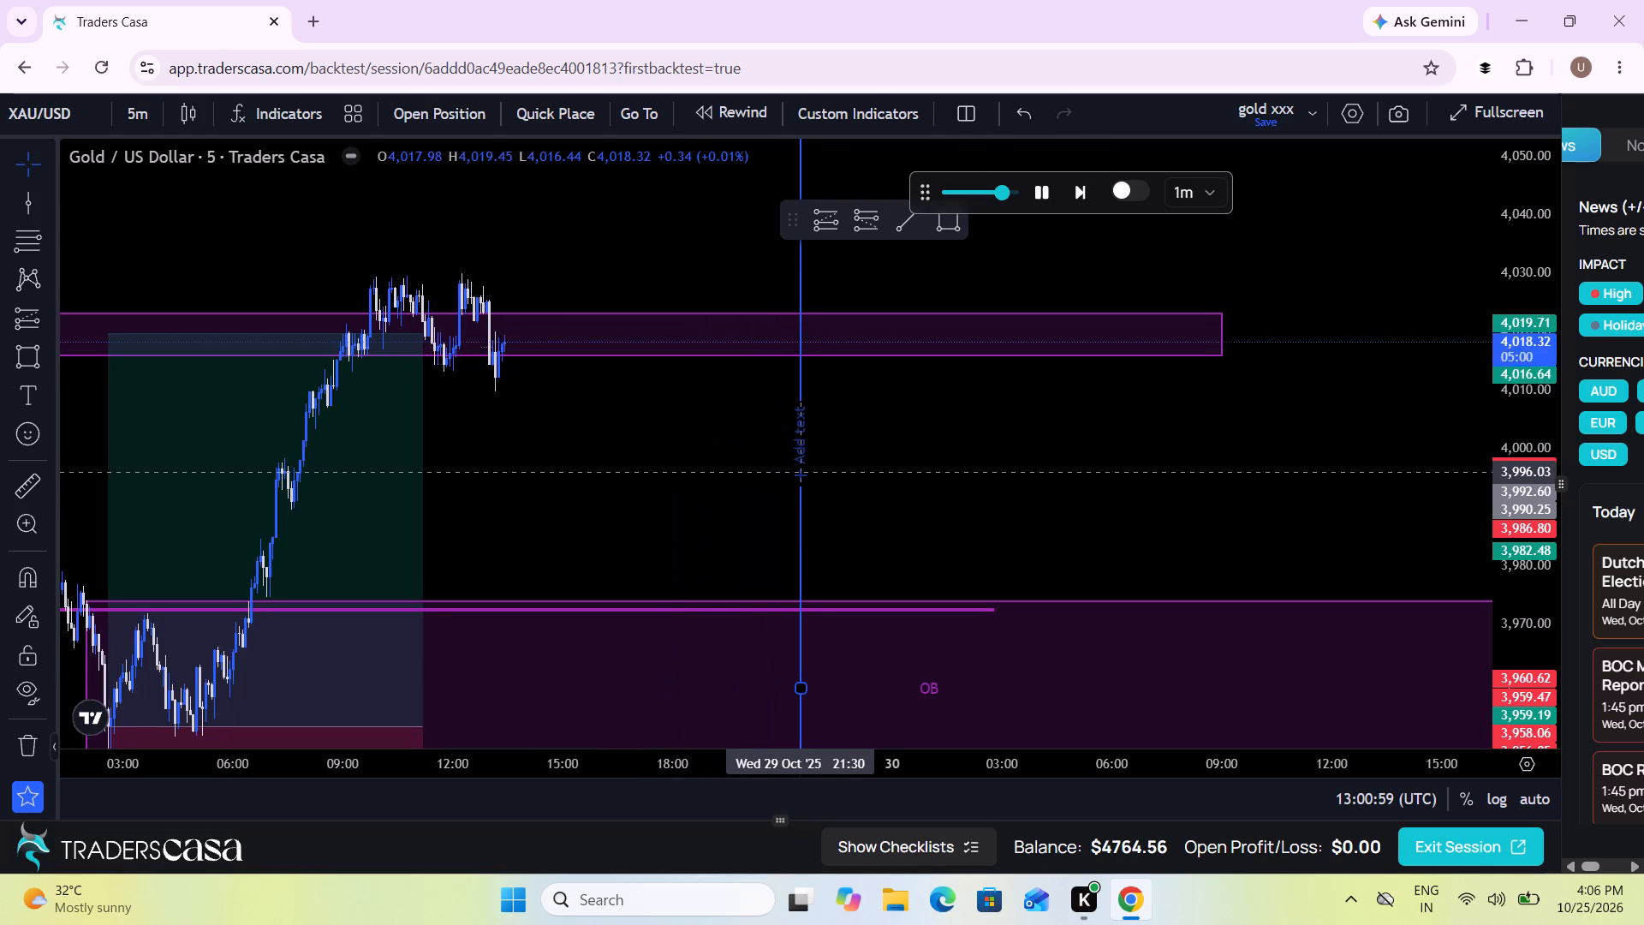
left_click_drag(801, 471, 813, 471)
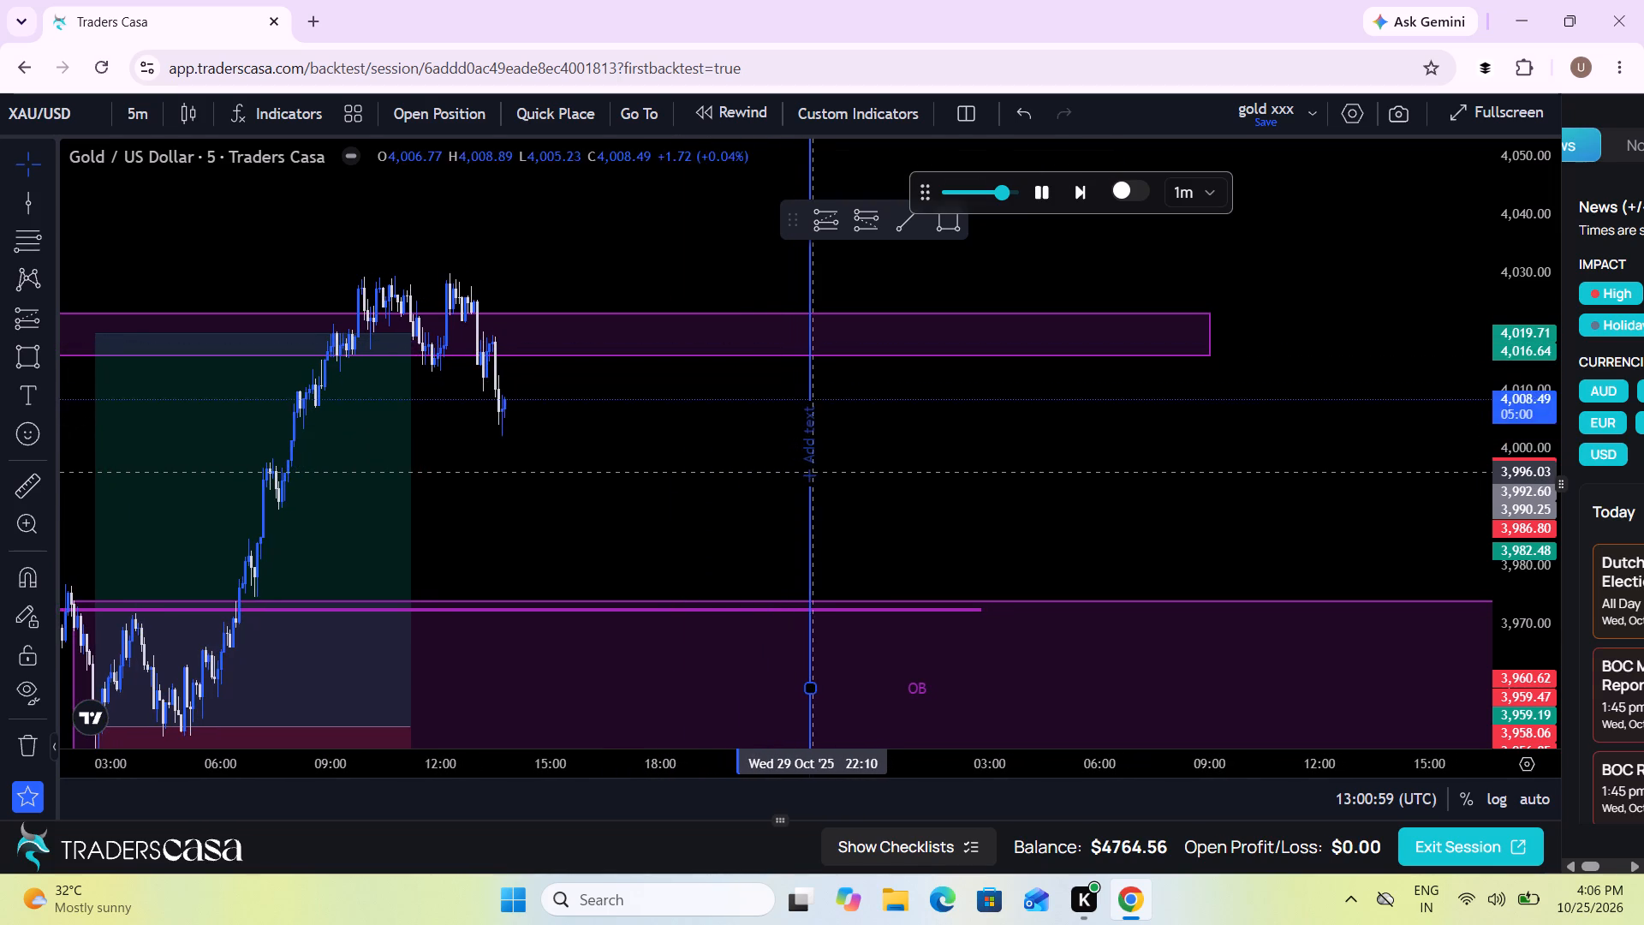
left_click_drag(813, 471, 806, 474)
Advance the replay in bursts to about 15:58 on 29 Oct and pause it.
left_click_drag(857, 497, 908, 469)
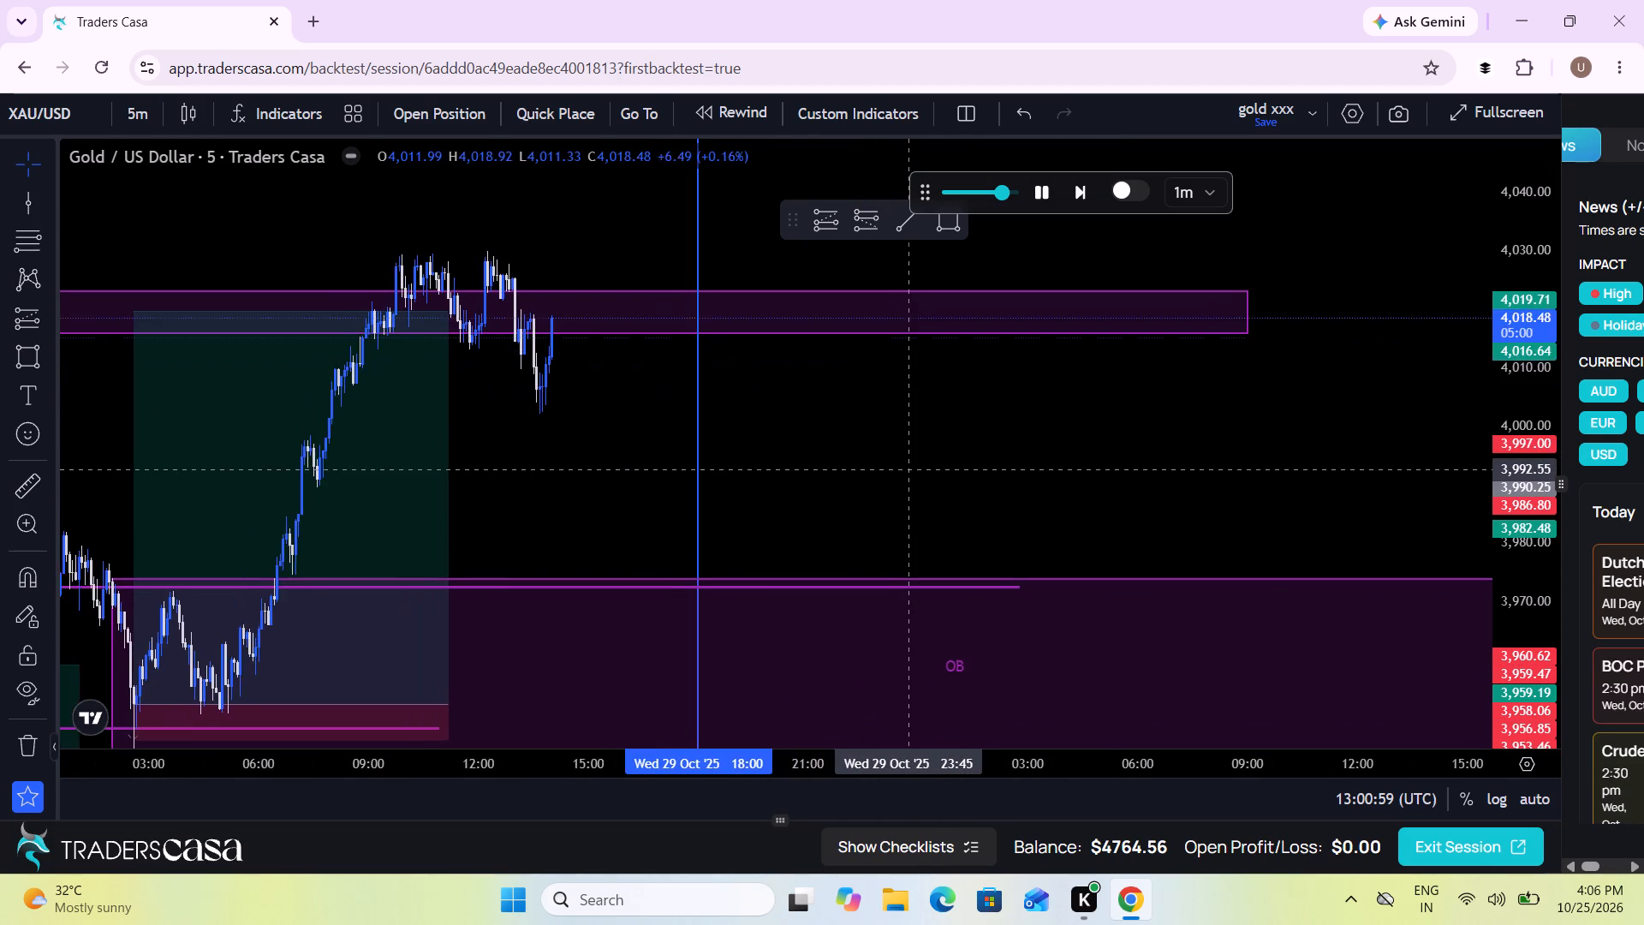
scroll(908, 469, "down", 1)
left_click(1039, 196)
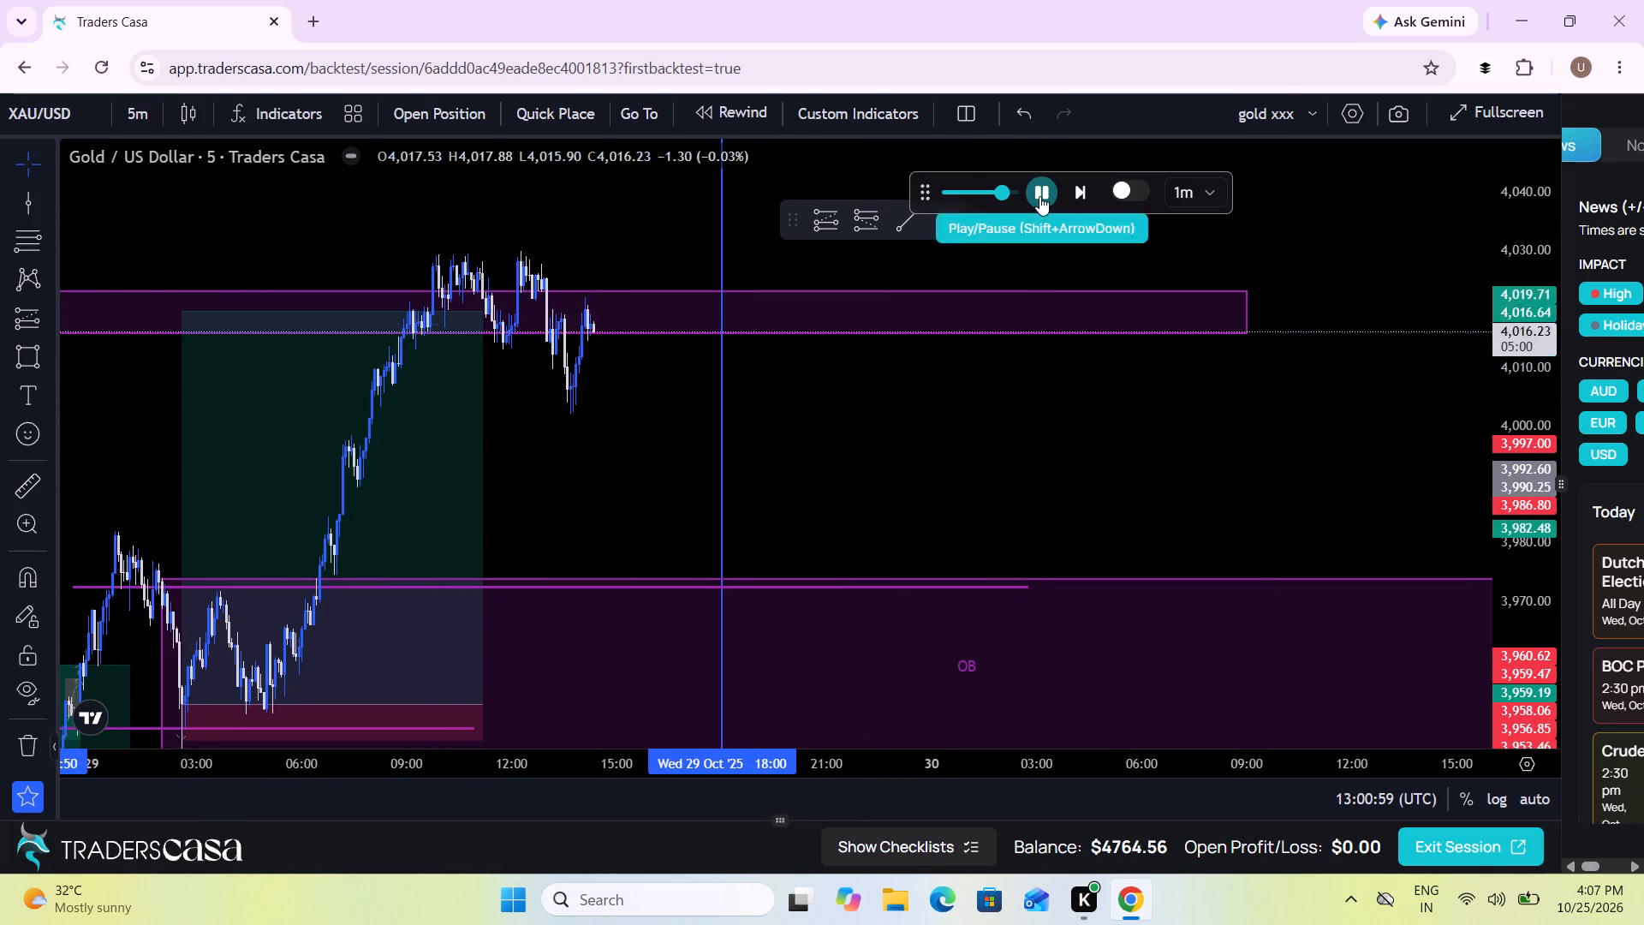
left_click(1039, 196)
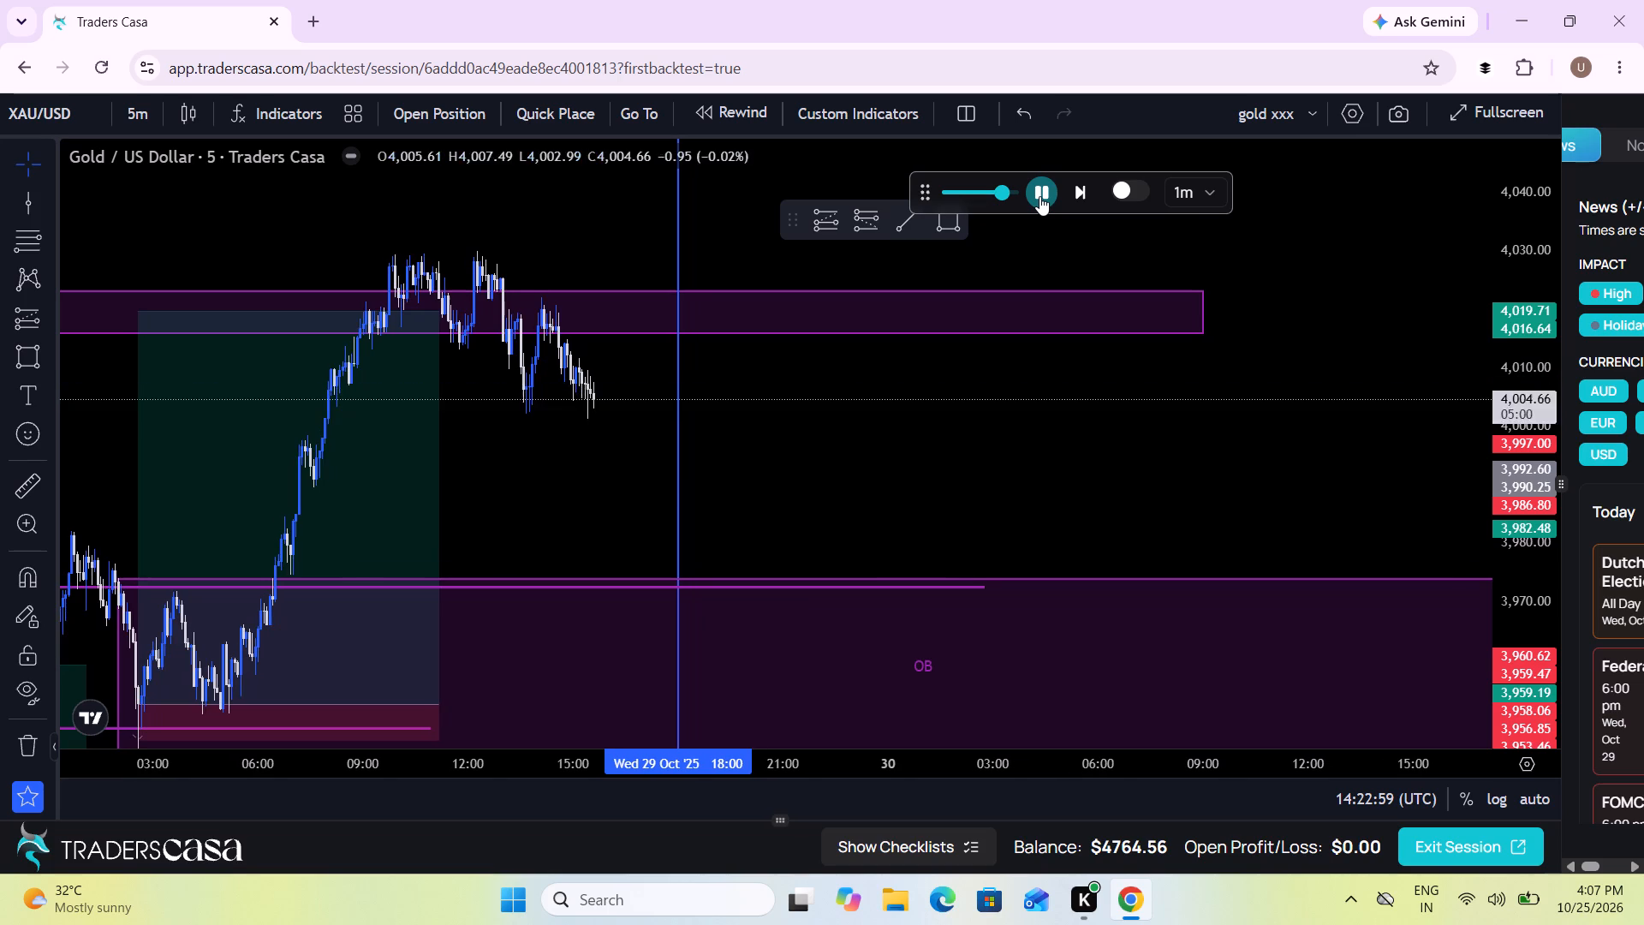
left_click(1039, 196)
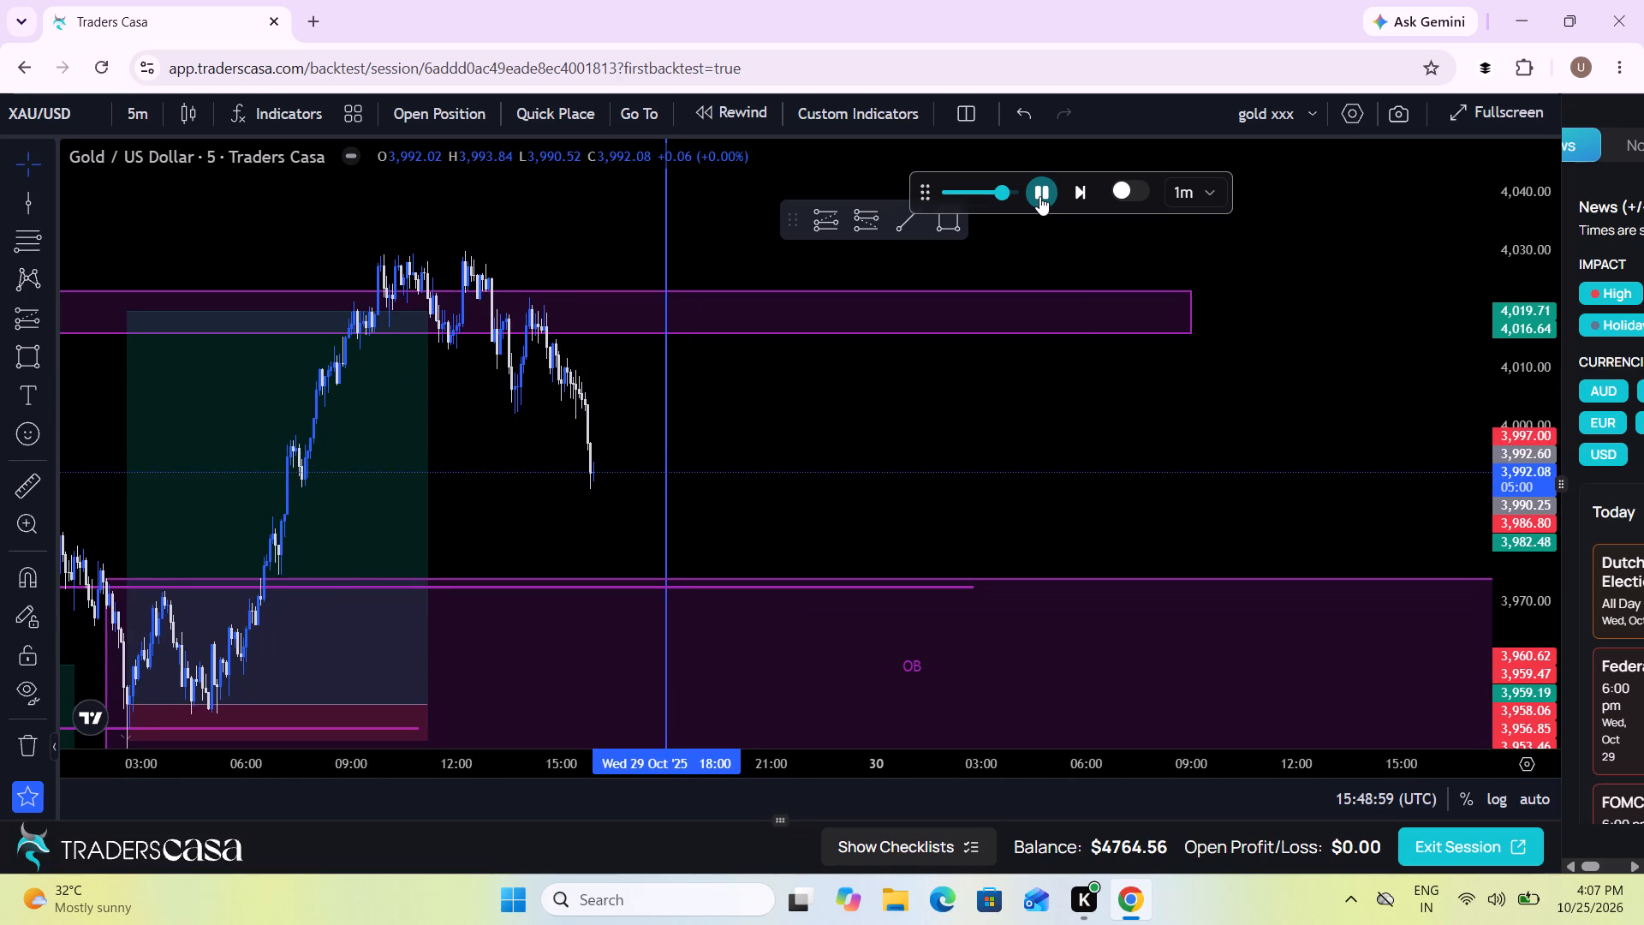
Stretch the price scale around the drop towards the OB zone and replay on to about 16:11 on 29 Oct.
left_click_drag(998, 533, 1107, 435)
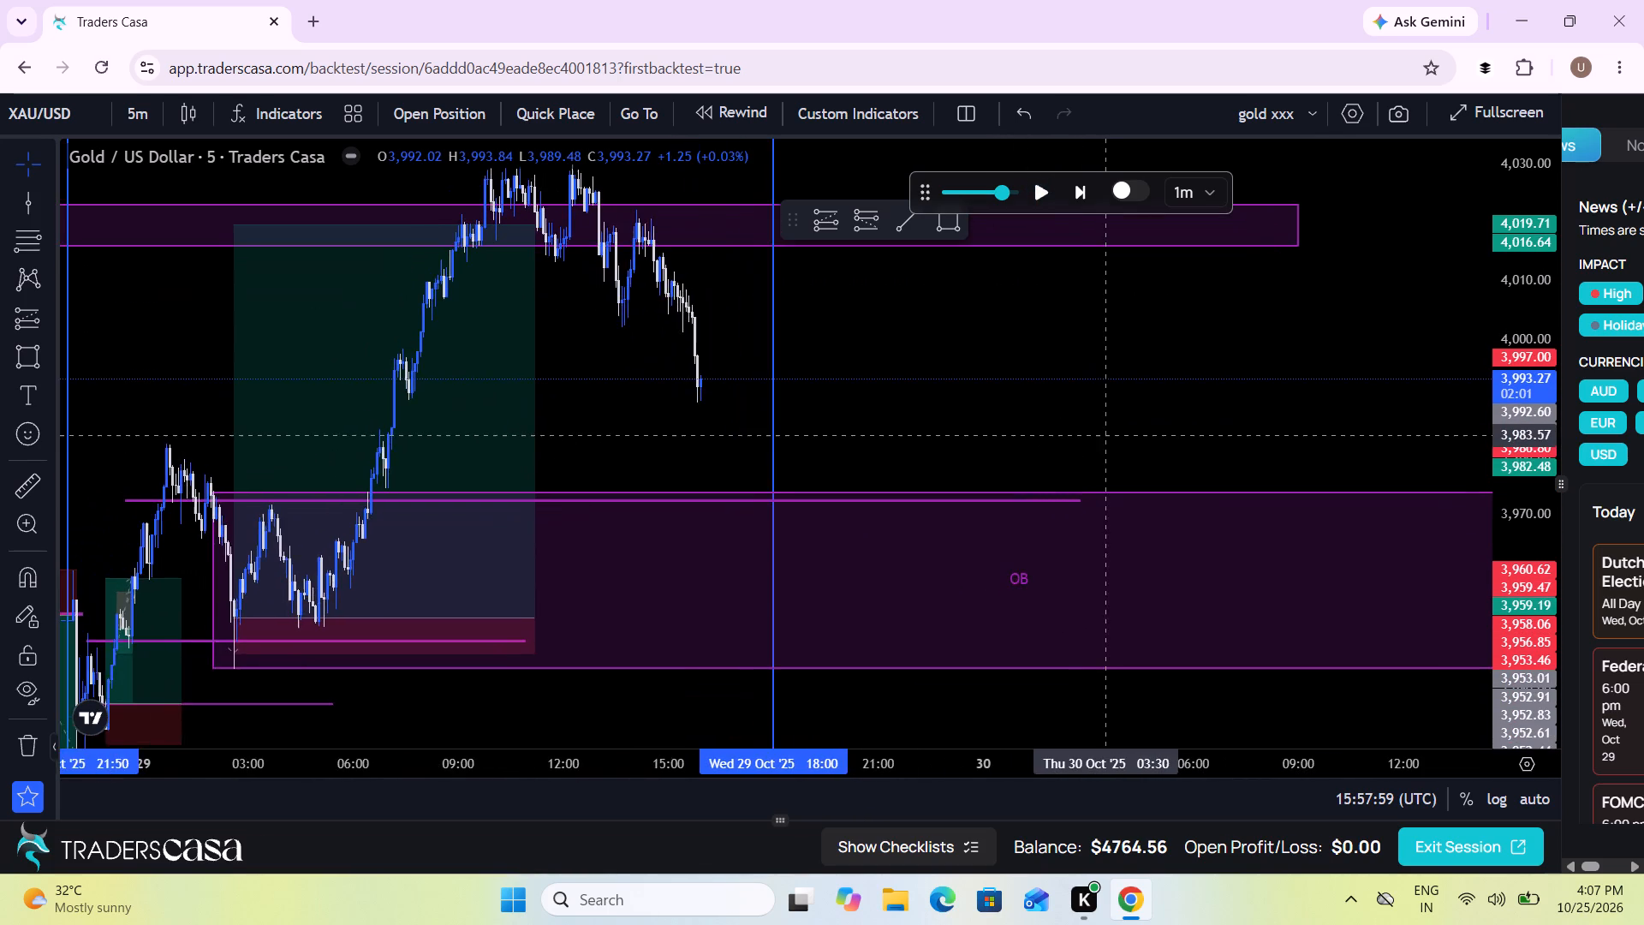
scroll(1107, 435, "up", 1)
left_click(1495, 627)
left_click_drag(1495, 627, 1483, 502)
left_click_drag(1131, 435, 1198, 467)
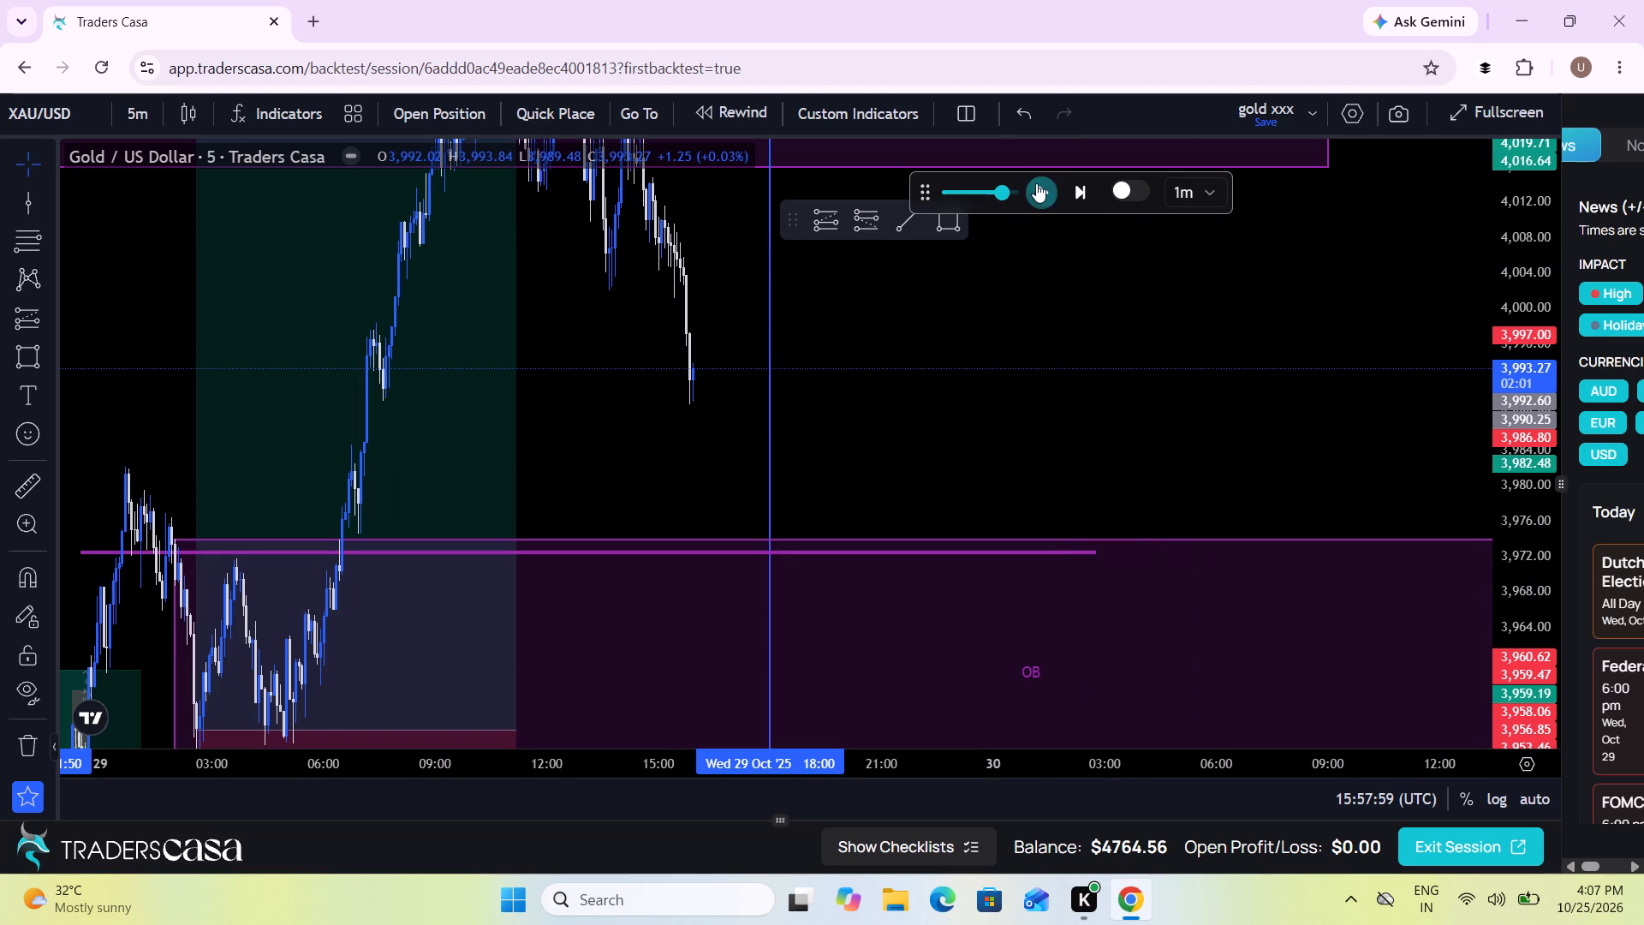
left_click(1036, 183)
left_click(1036, 183)
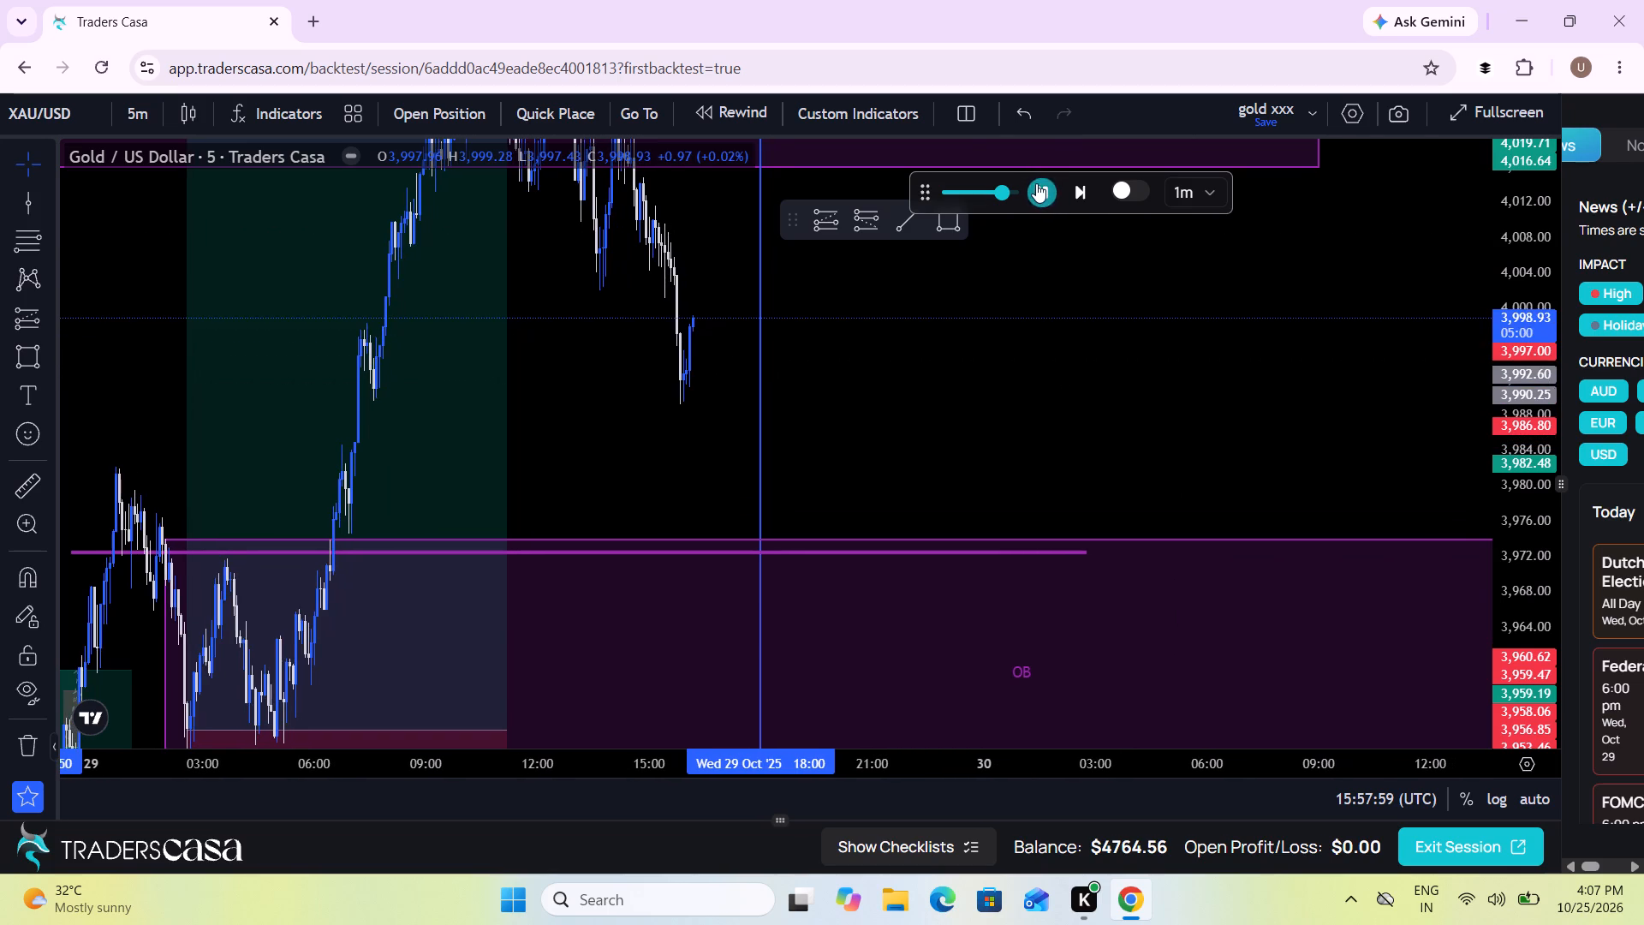
left_click_drag(961, 358, 915, 455)
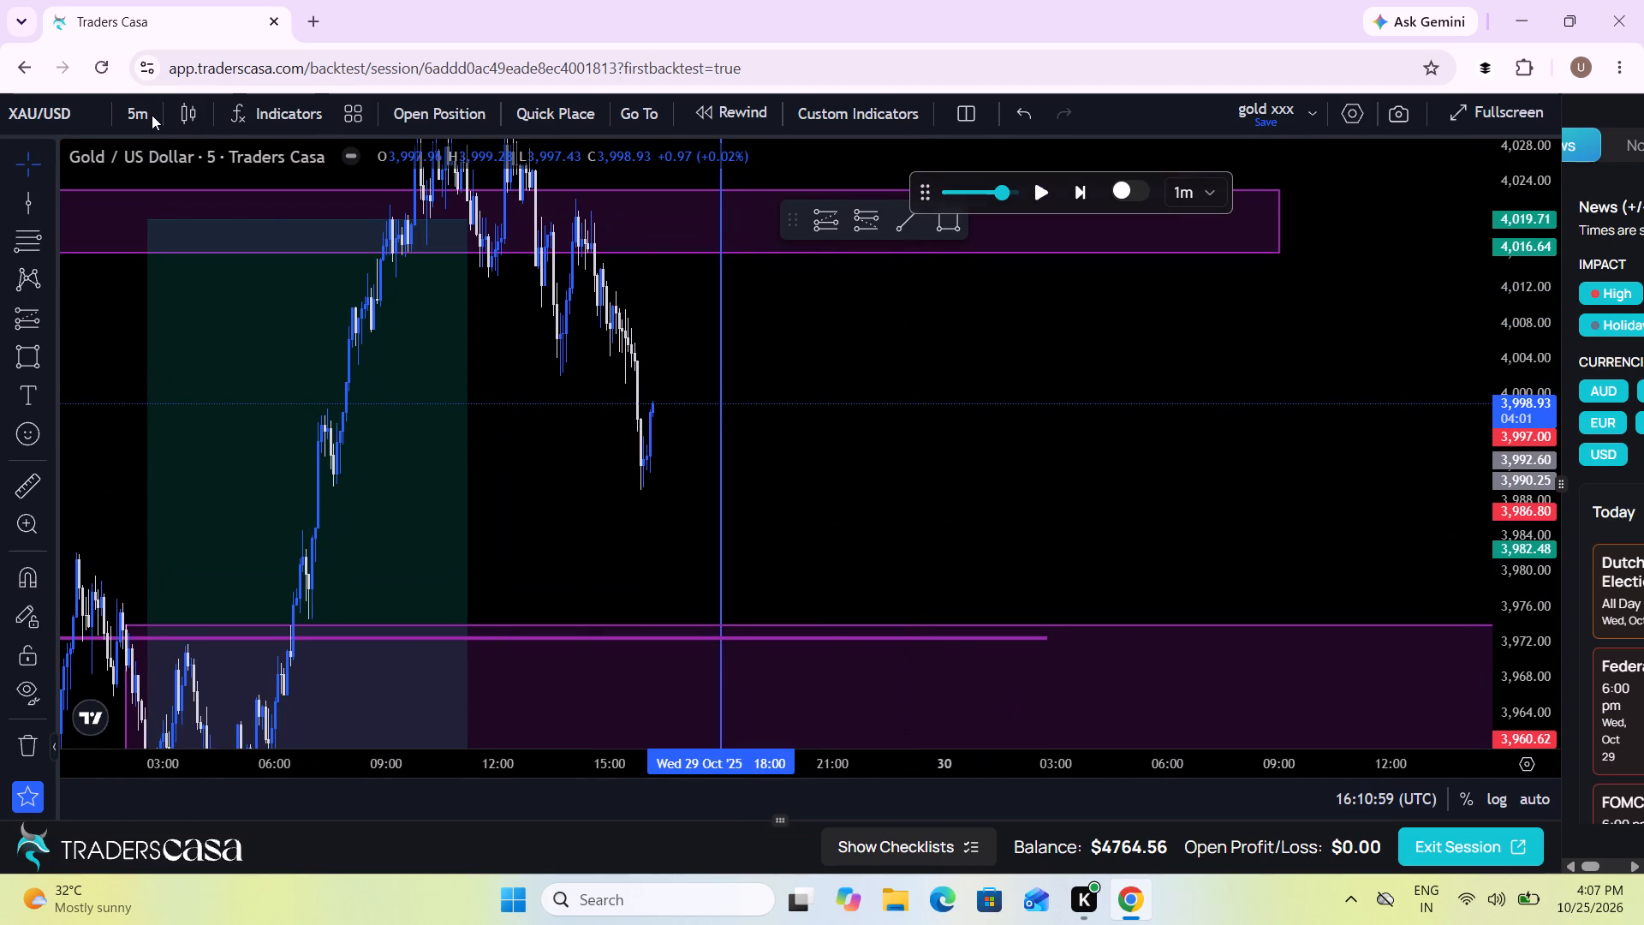
Switch to the 1-hour timeframe and examine the price move between the upper zone and the OB zone.
left_click(152, 115)
left_click(194, 520)
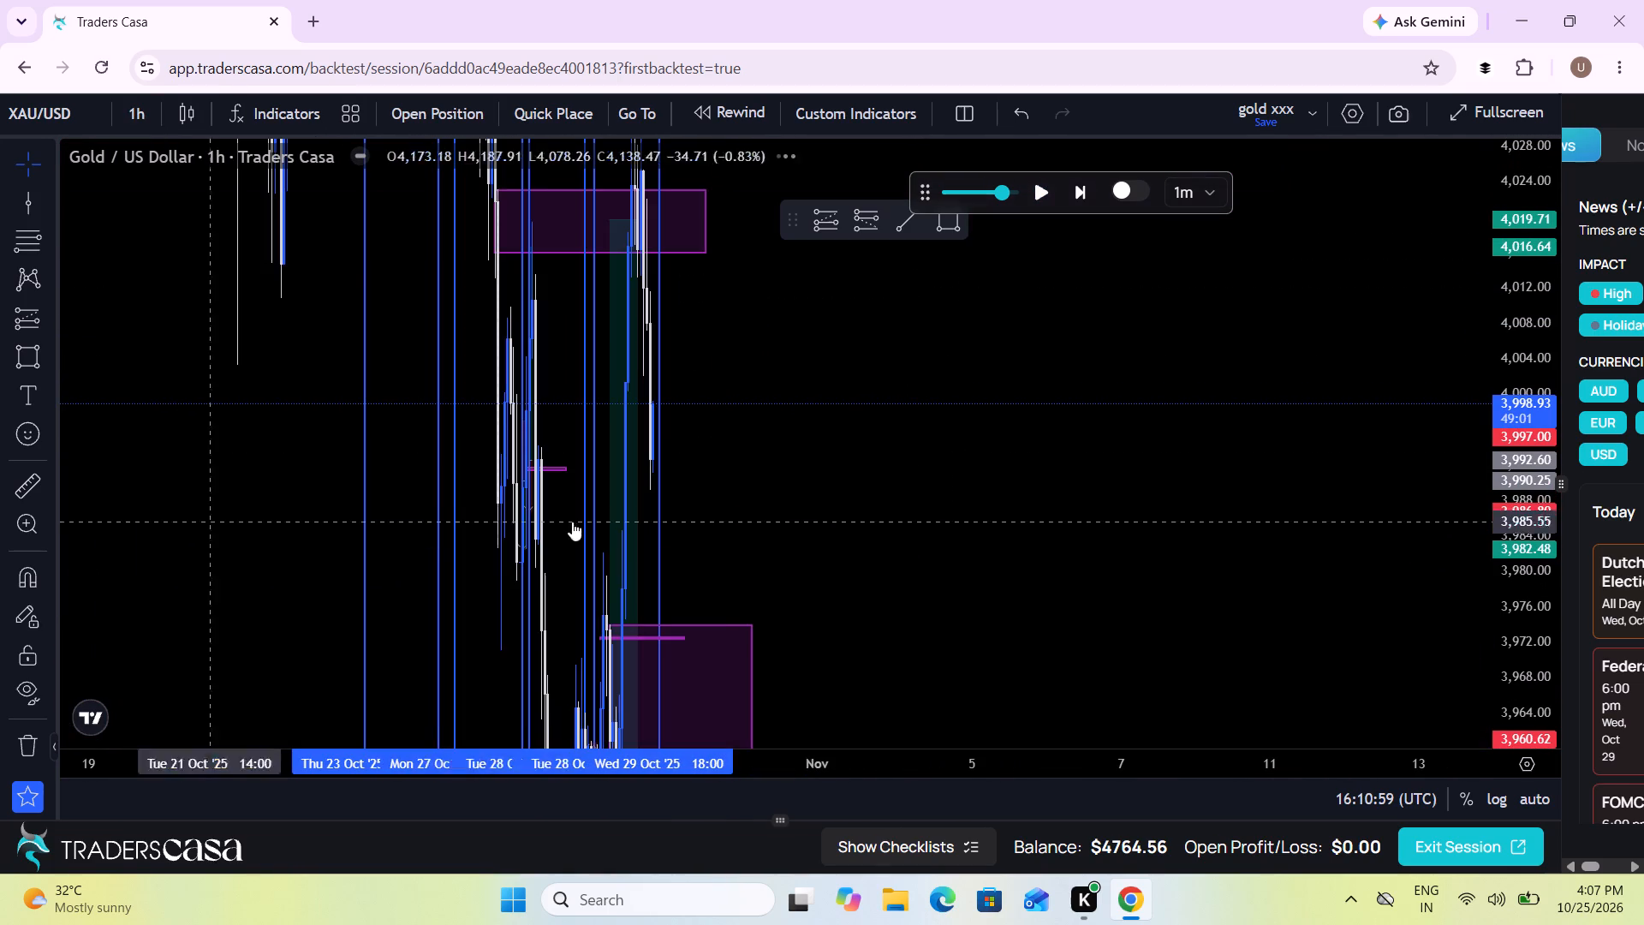
scroll(797, 454, "up", 4)
left_click_drag(323, 384, 1177, 501)
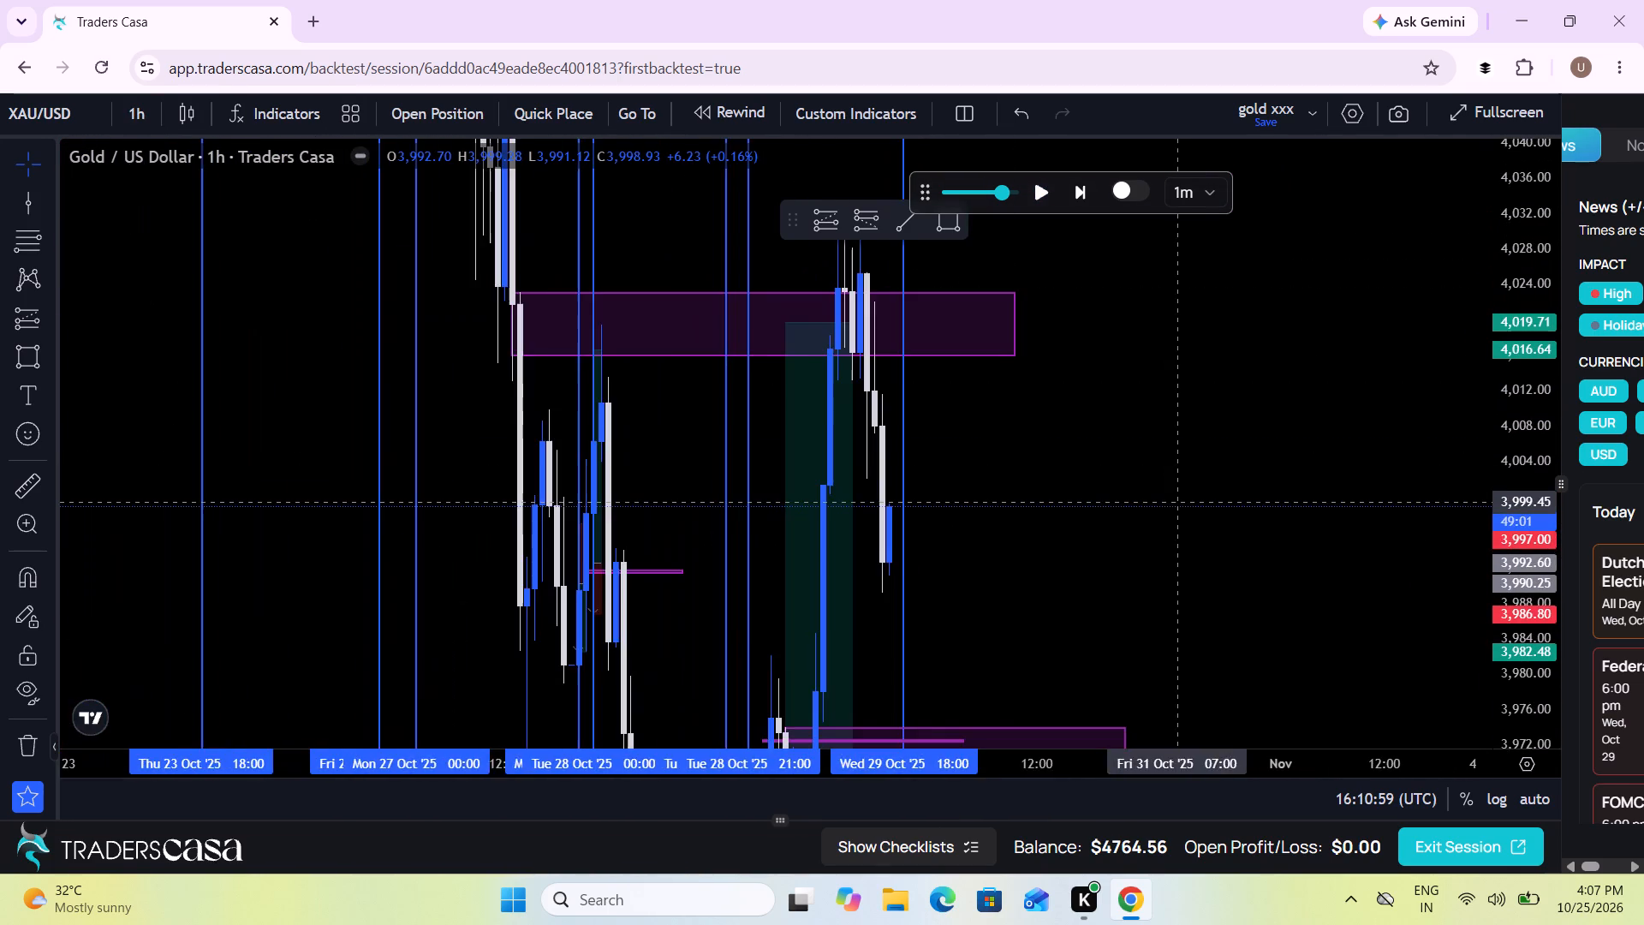
scroll(1177, 501, "up", 4)
double_click(1075, 488)
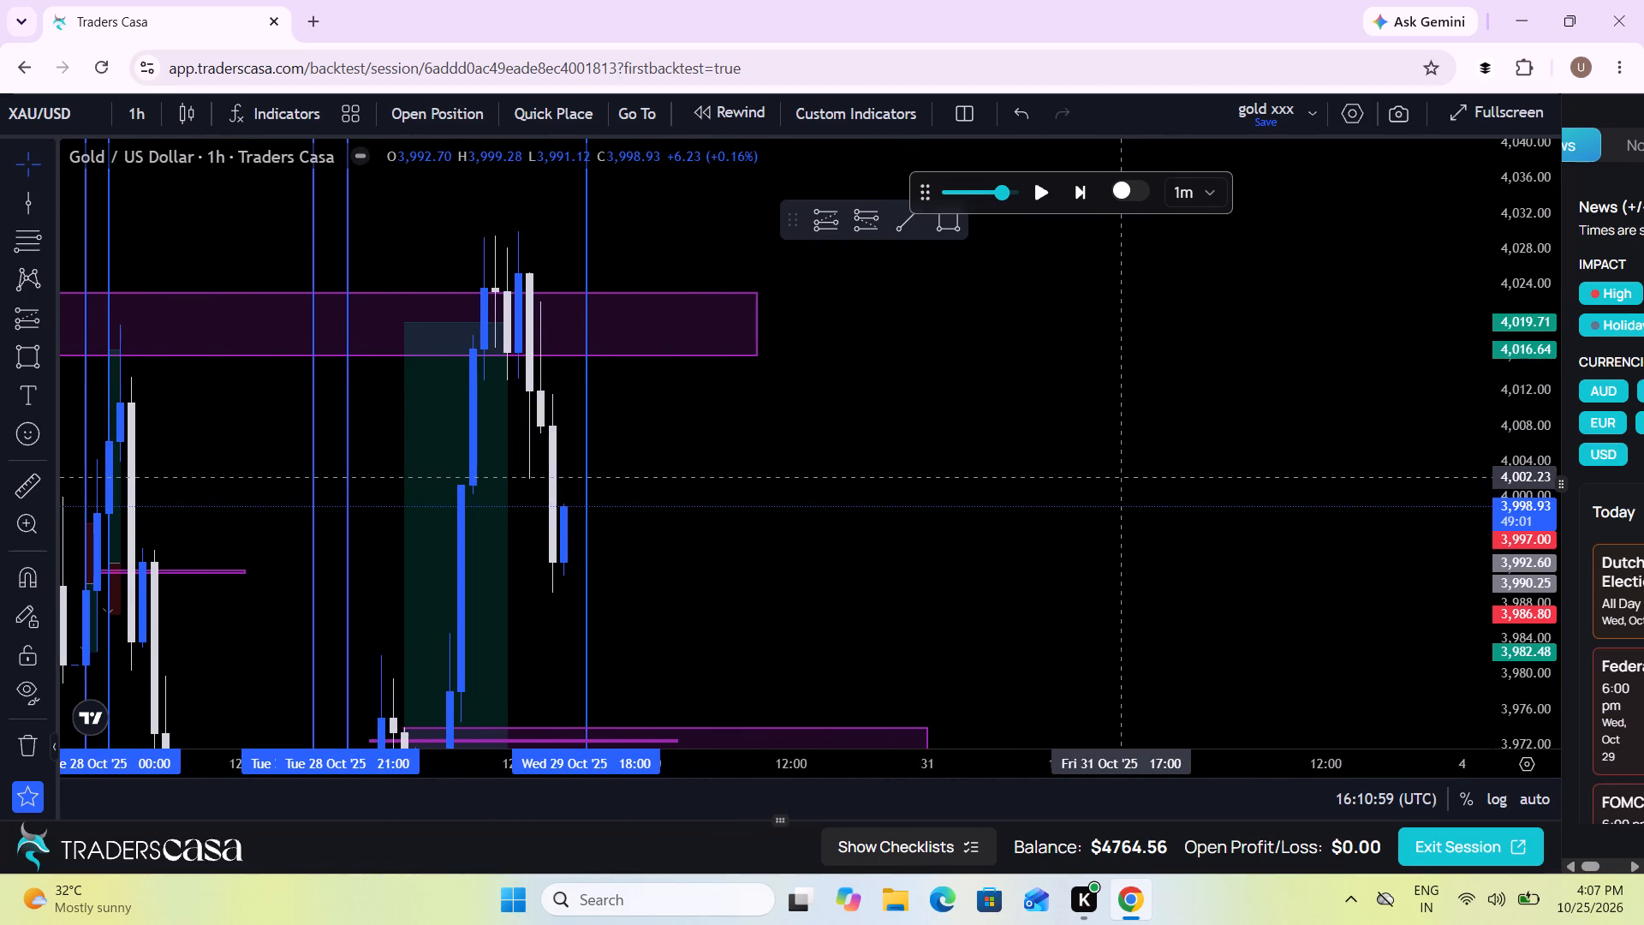
Return the chart to the 5-minute timeframe, showing the decline from the upper zone to the latest candles.
left_click(125, 123)
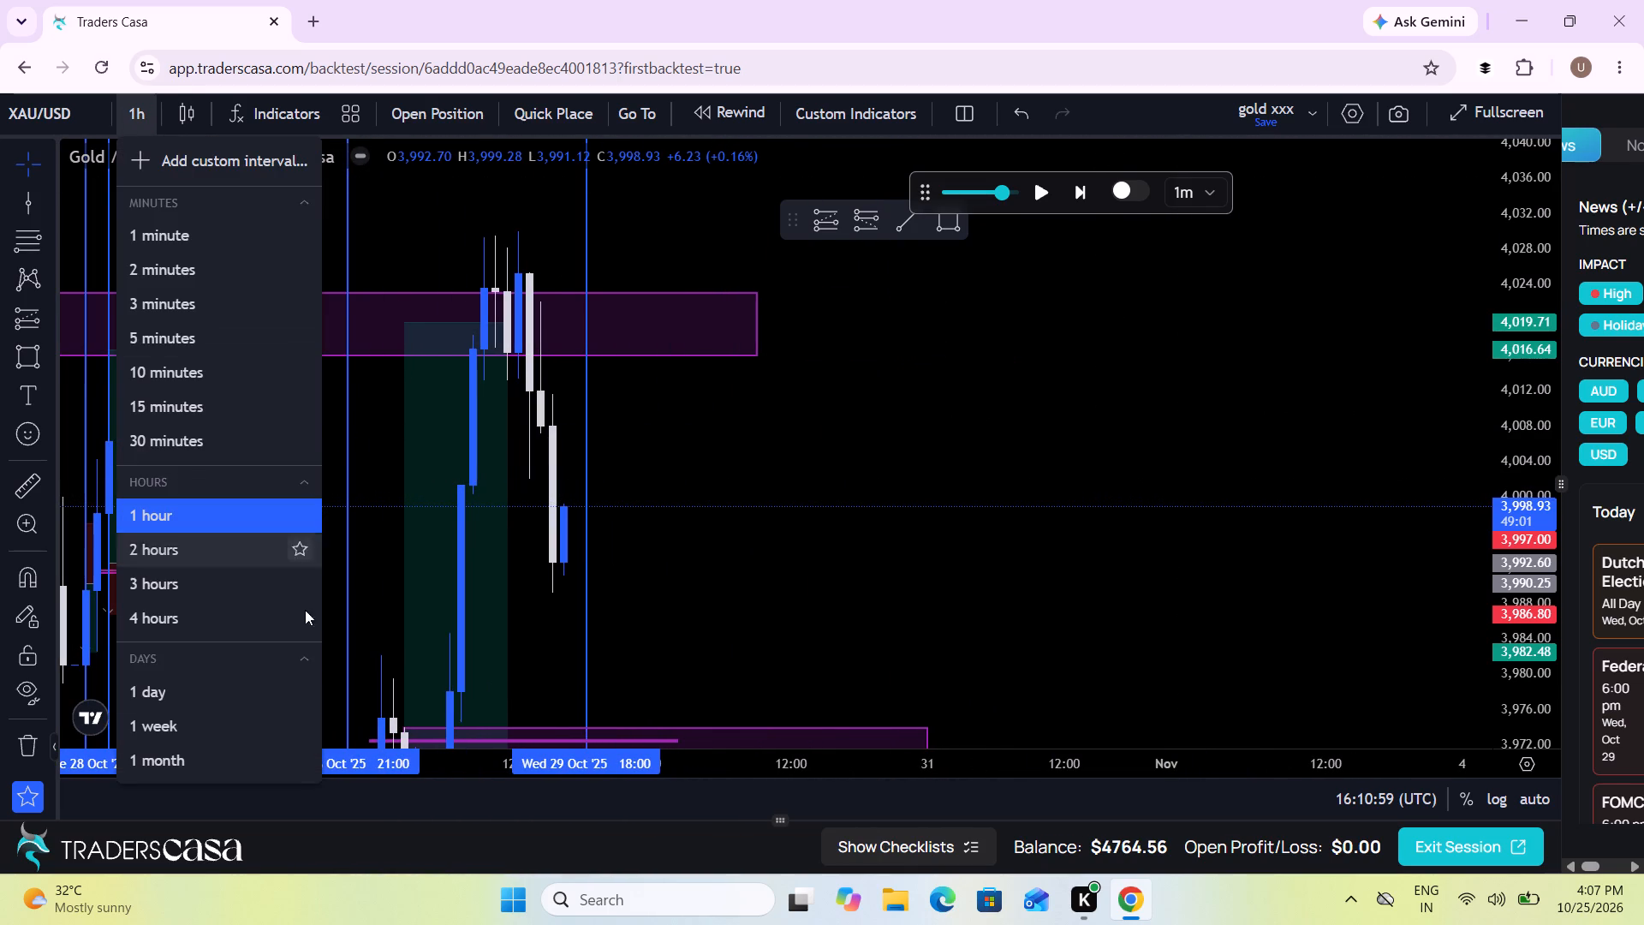
left_click(167, 326)
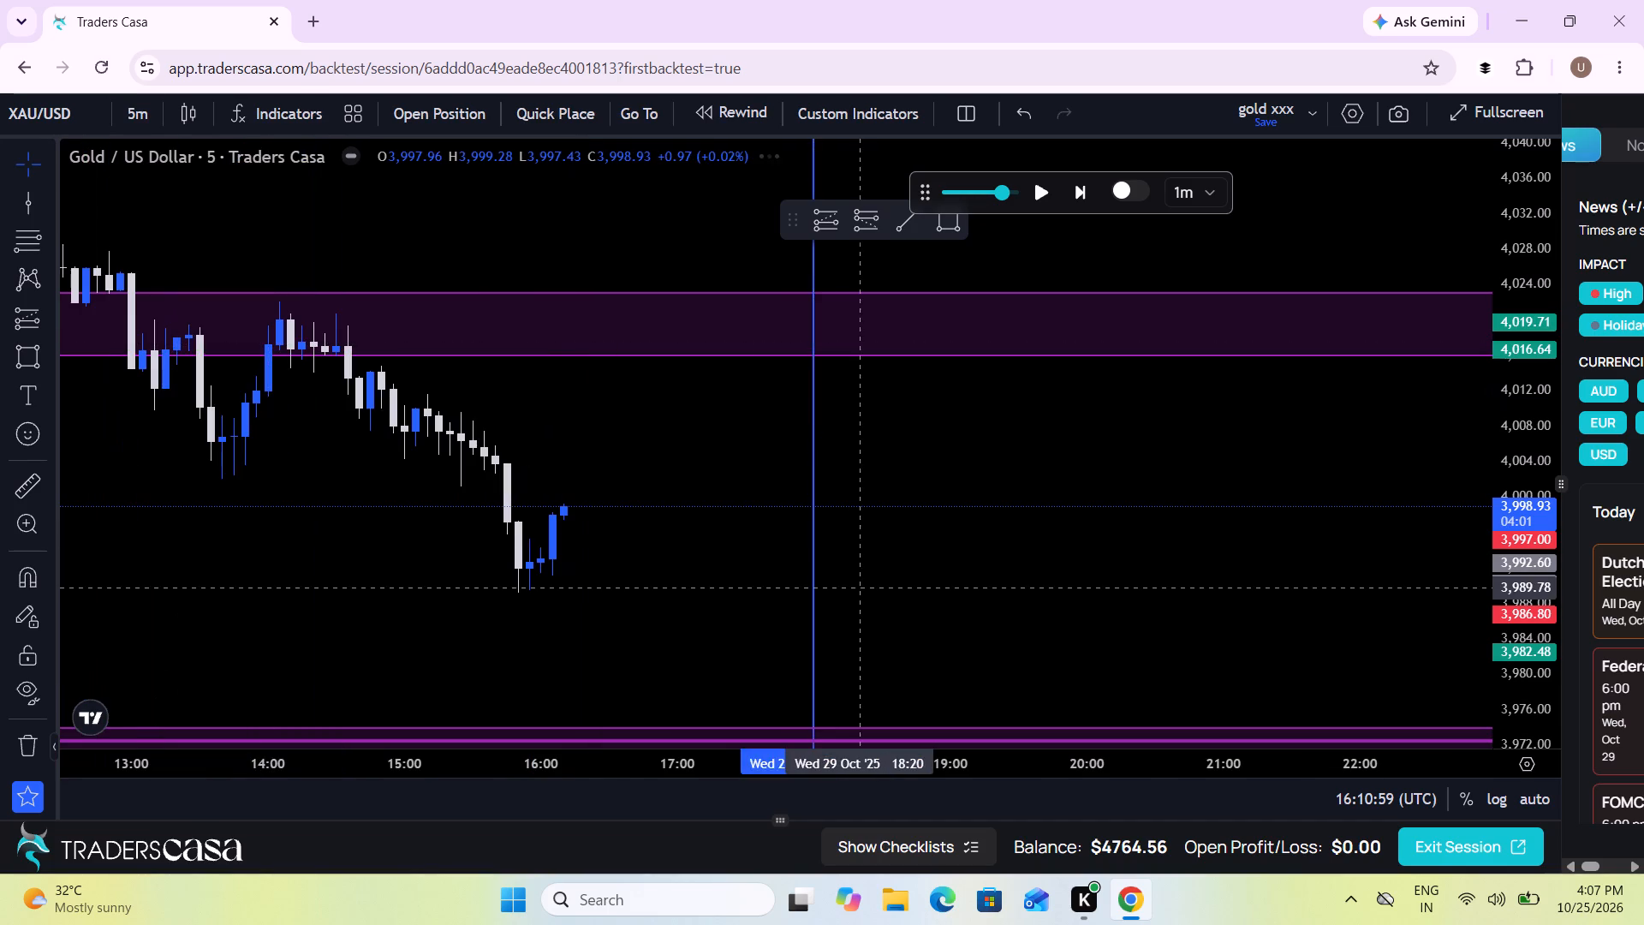
scroll(855, 588, "down", 4)
left_click_drag(909, 482, 825, 416)
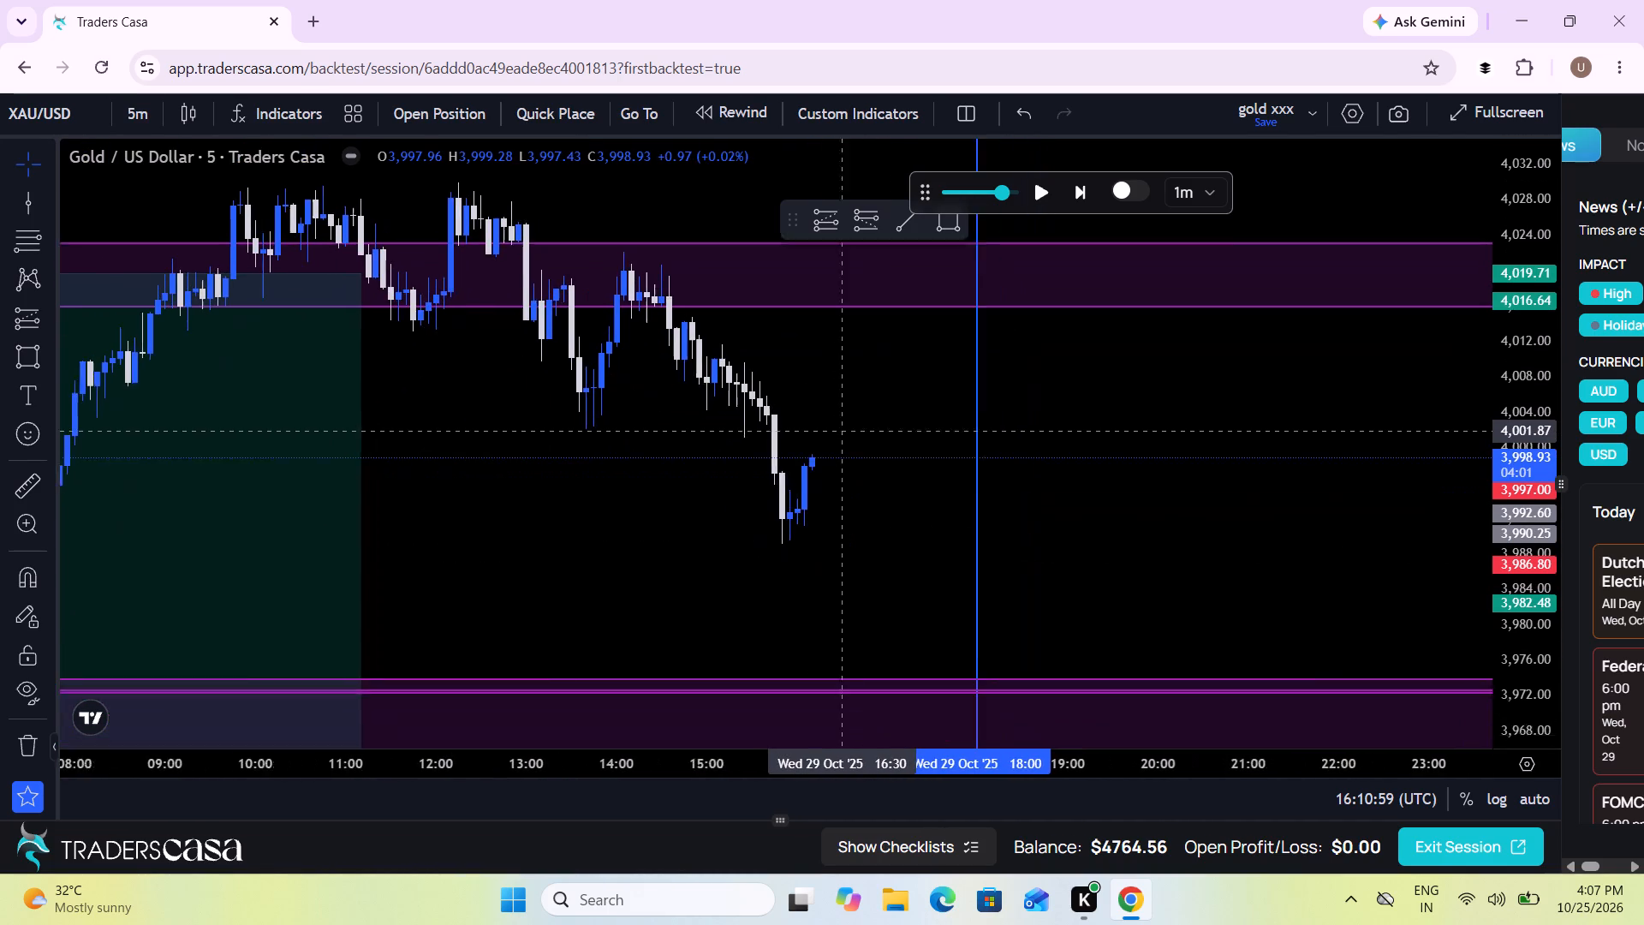
left_click_drag(825, 416, 823, 409)
scroll(823, 409, "down", 2)
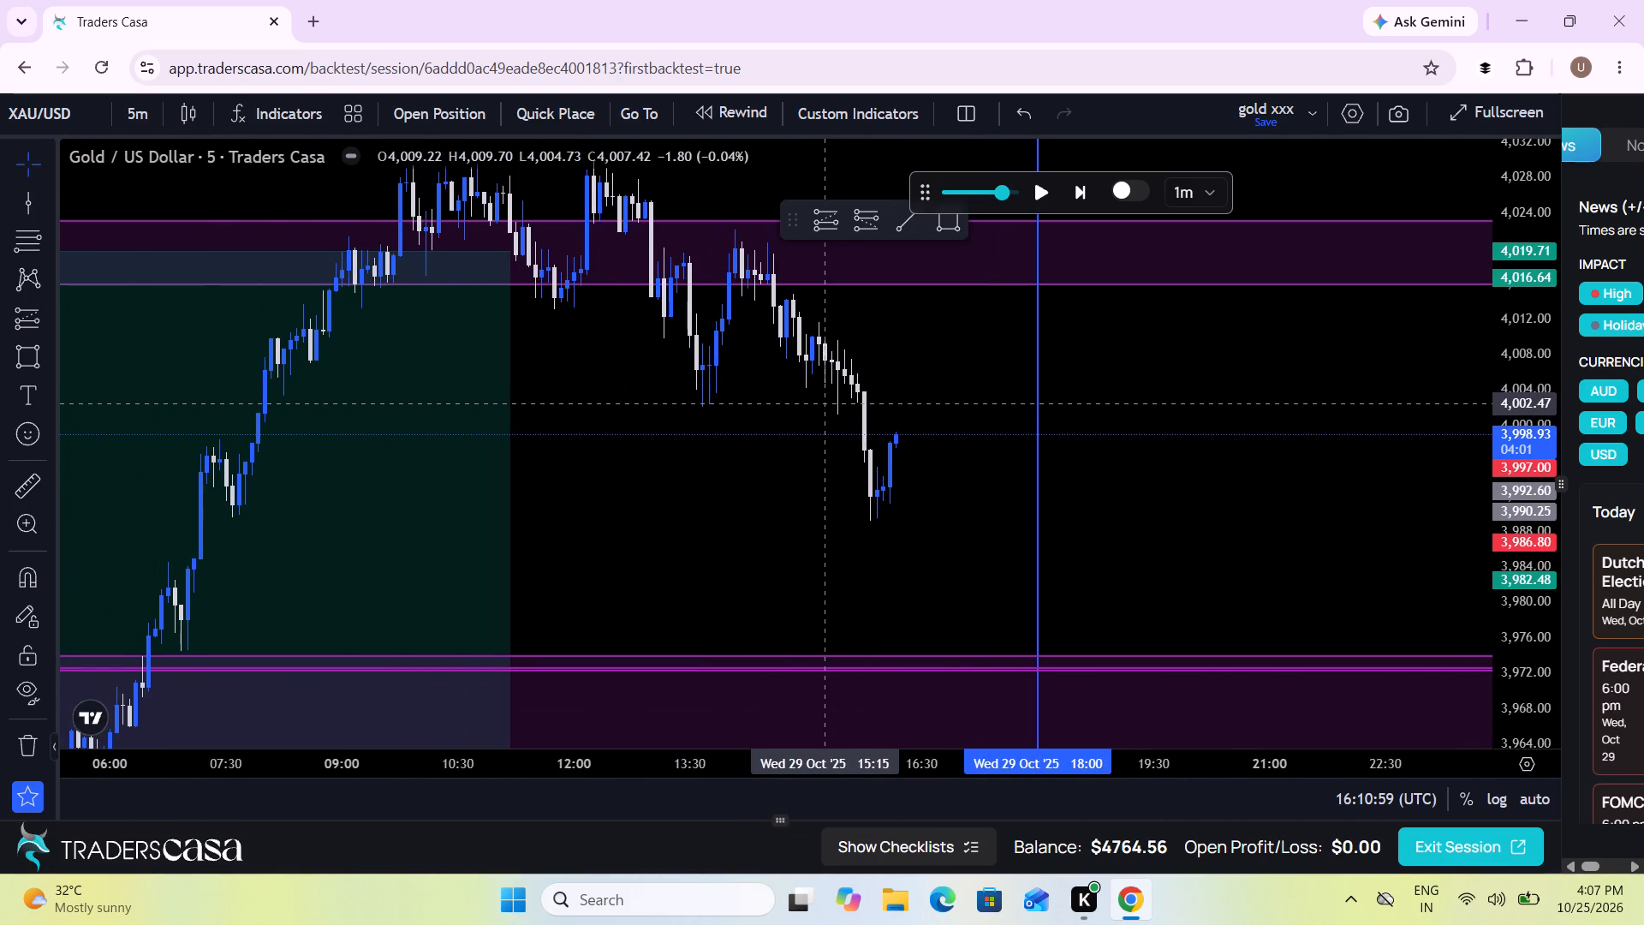
left_click_drag(826, 406, 645, 365)
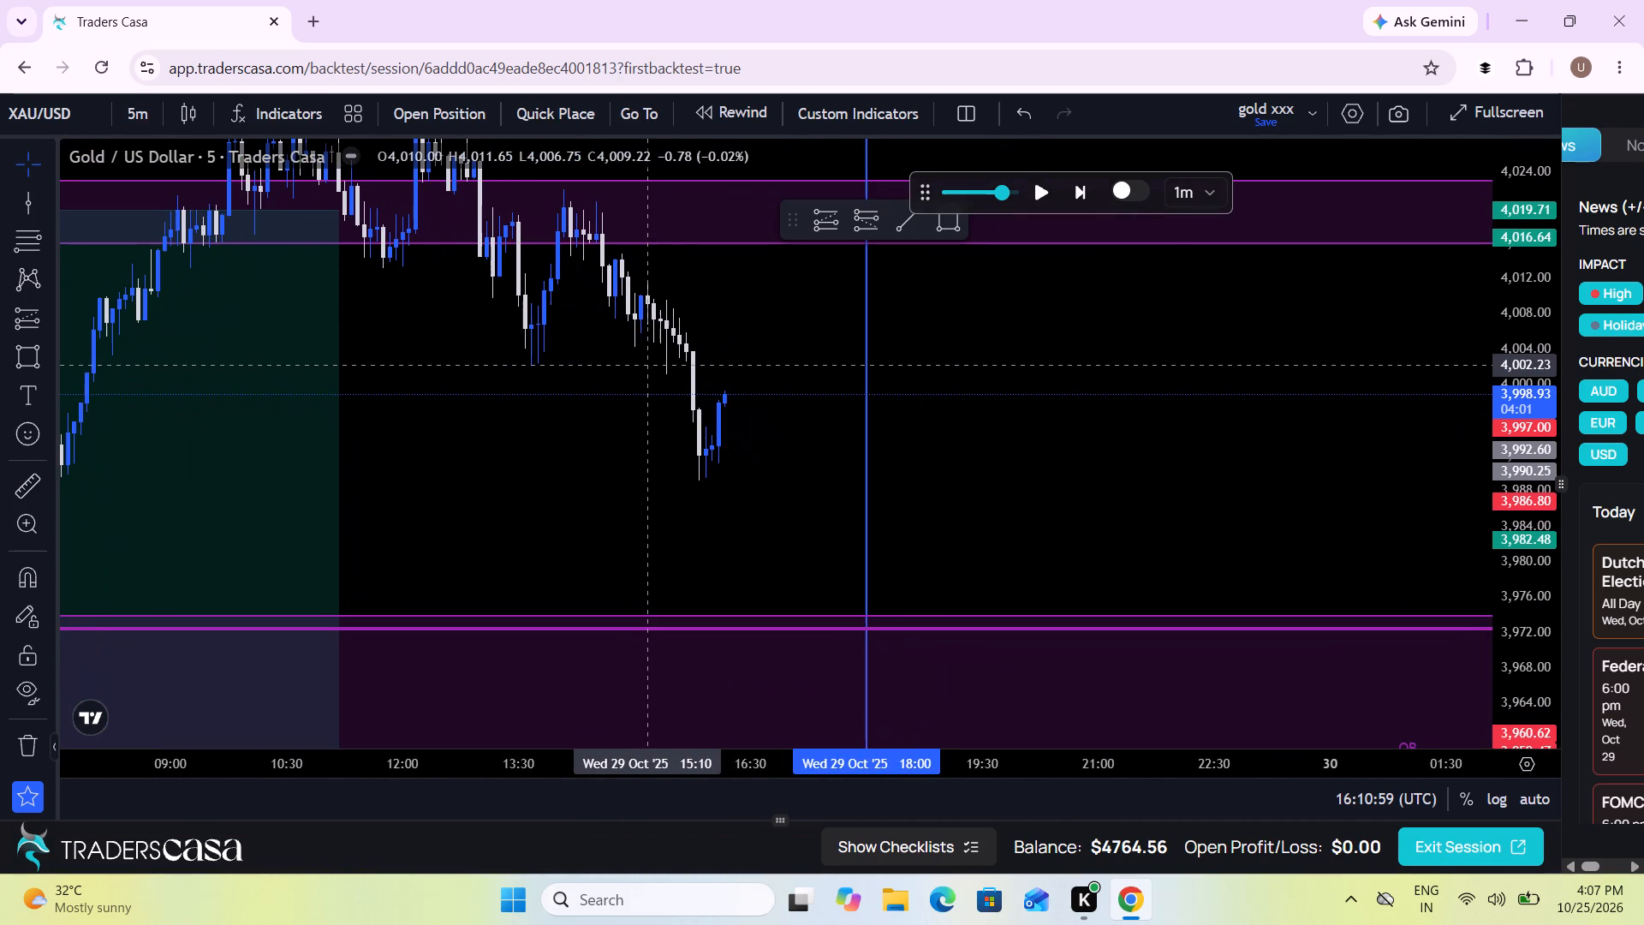
Replay the 5-minute chart past the 18:00 time line to about 18:07 on 29 Oct and pause.
left_click(1034, 183)
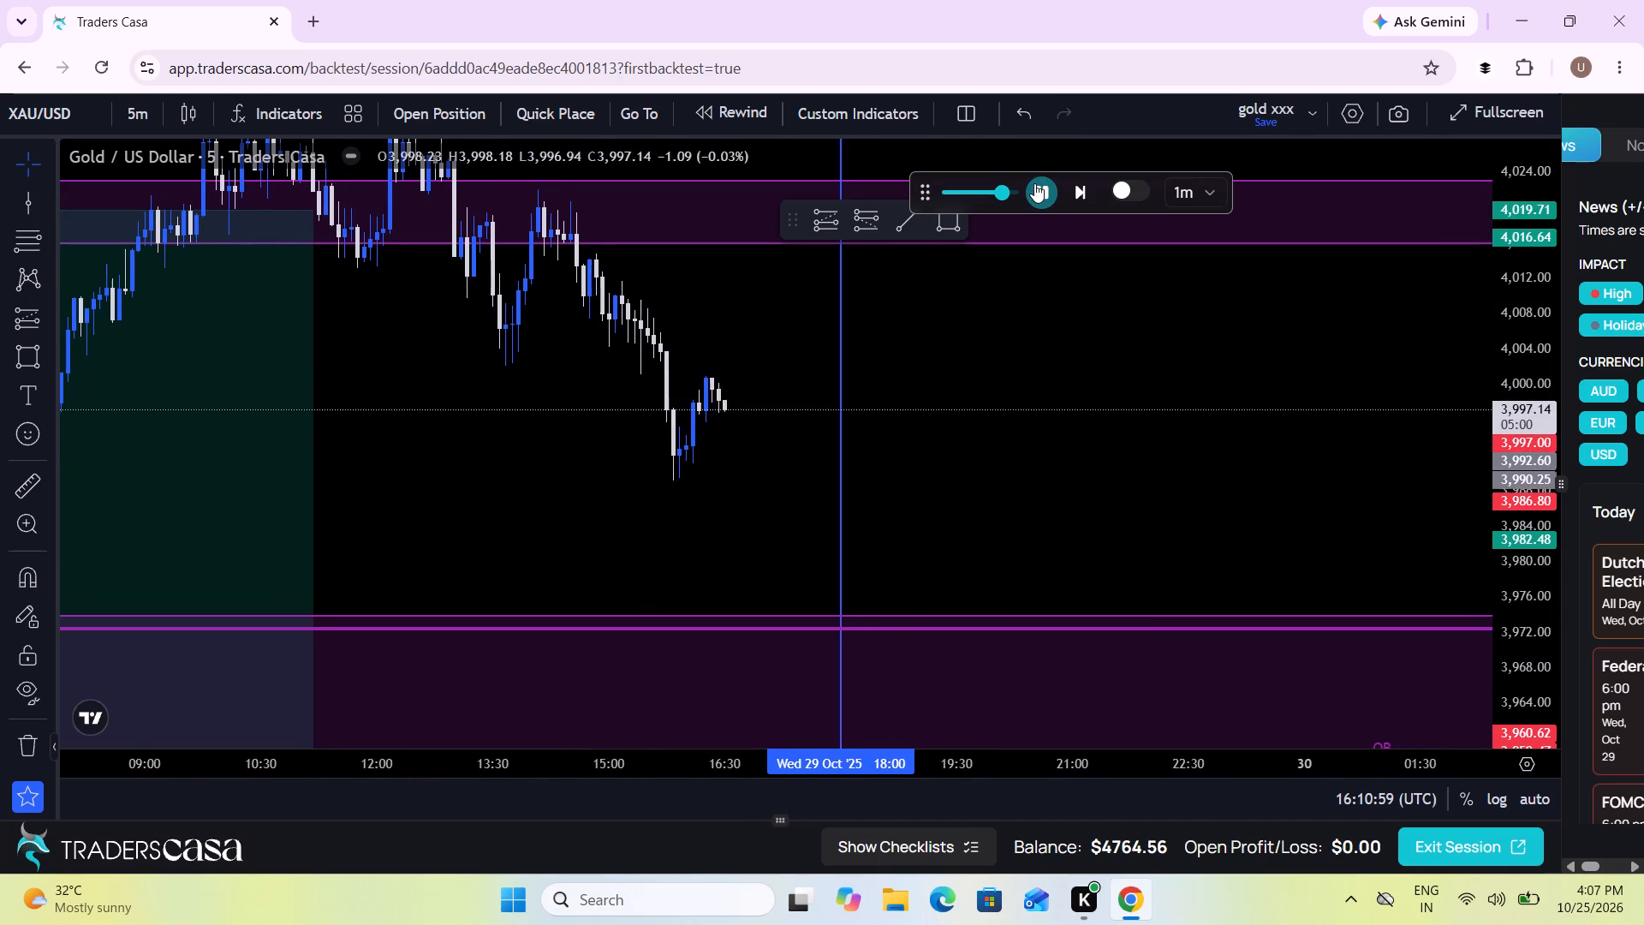
left_click_drag(1034, 183, 794, 379)
scroll(794, 379, "down", 3)
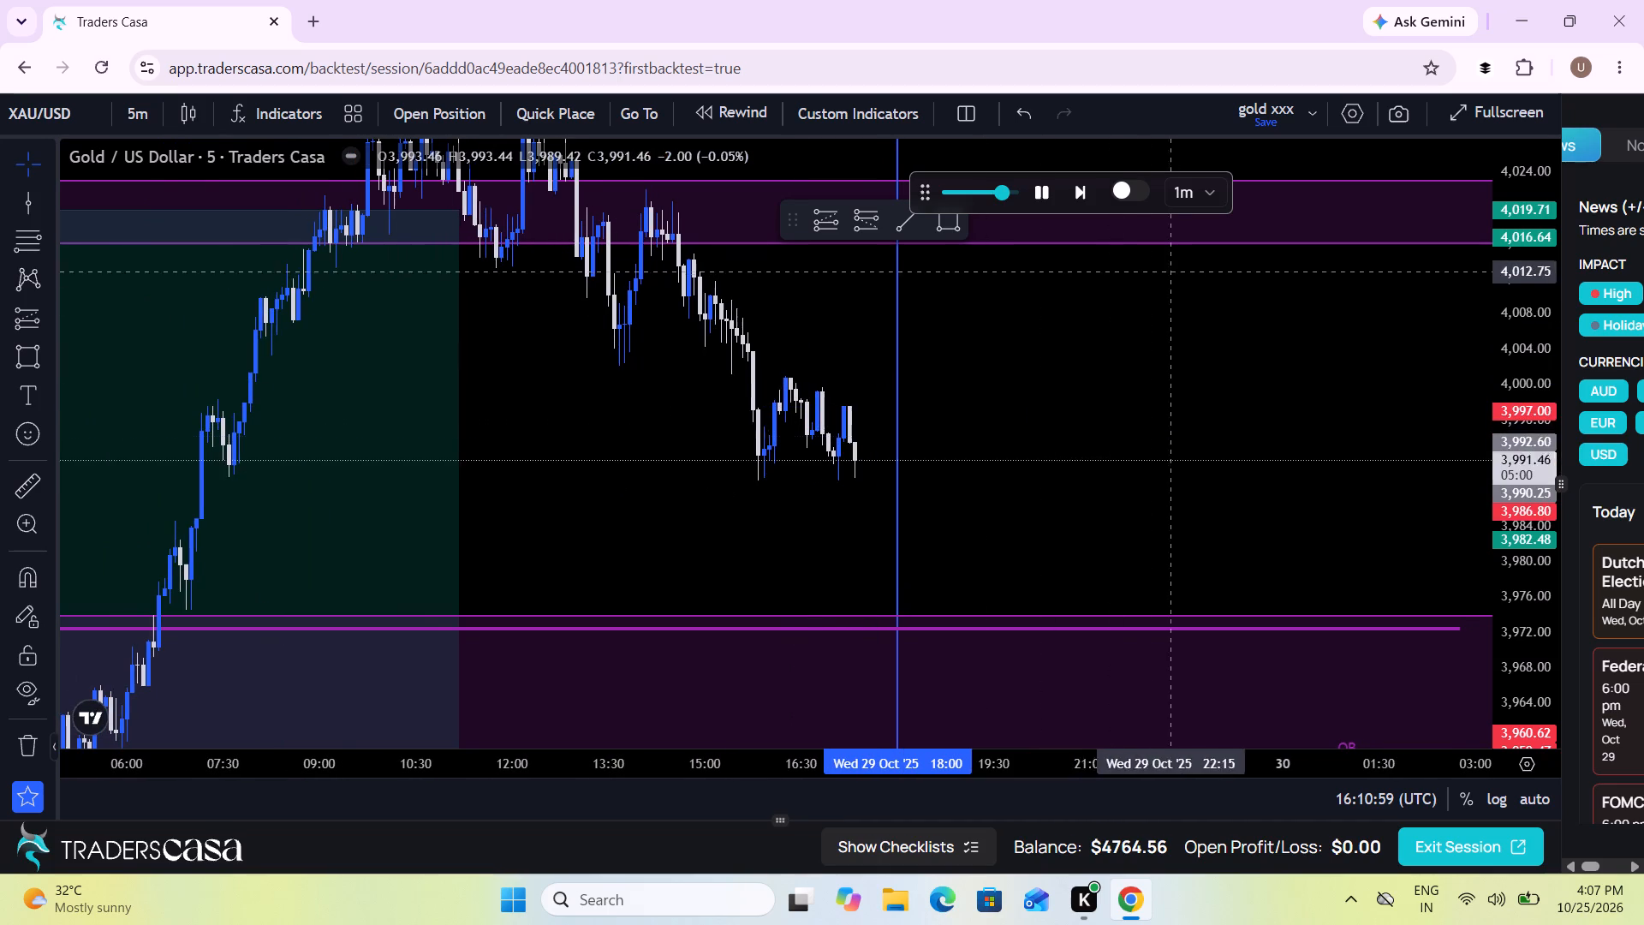
left_click(1045, 203)
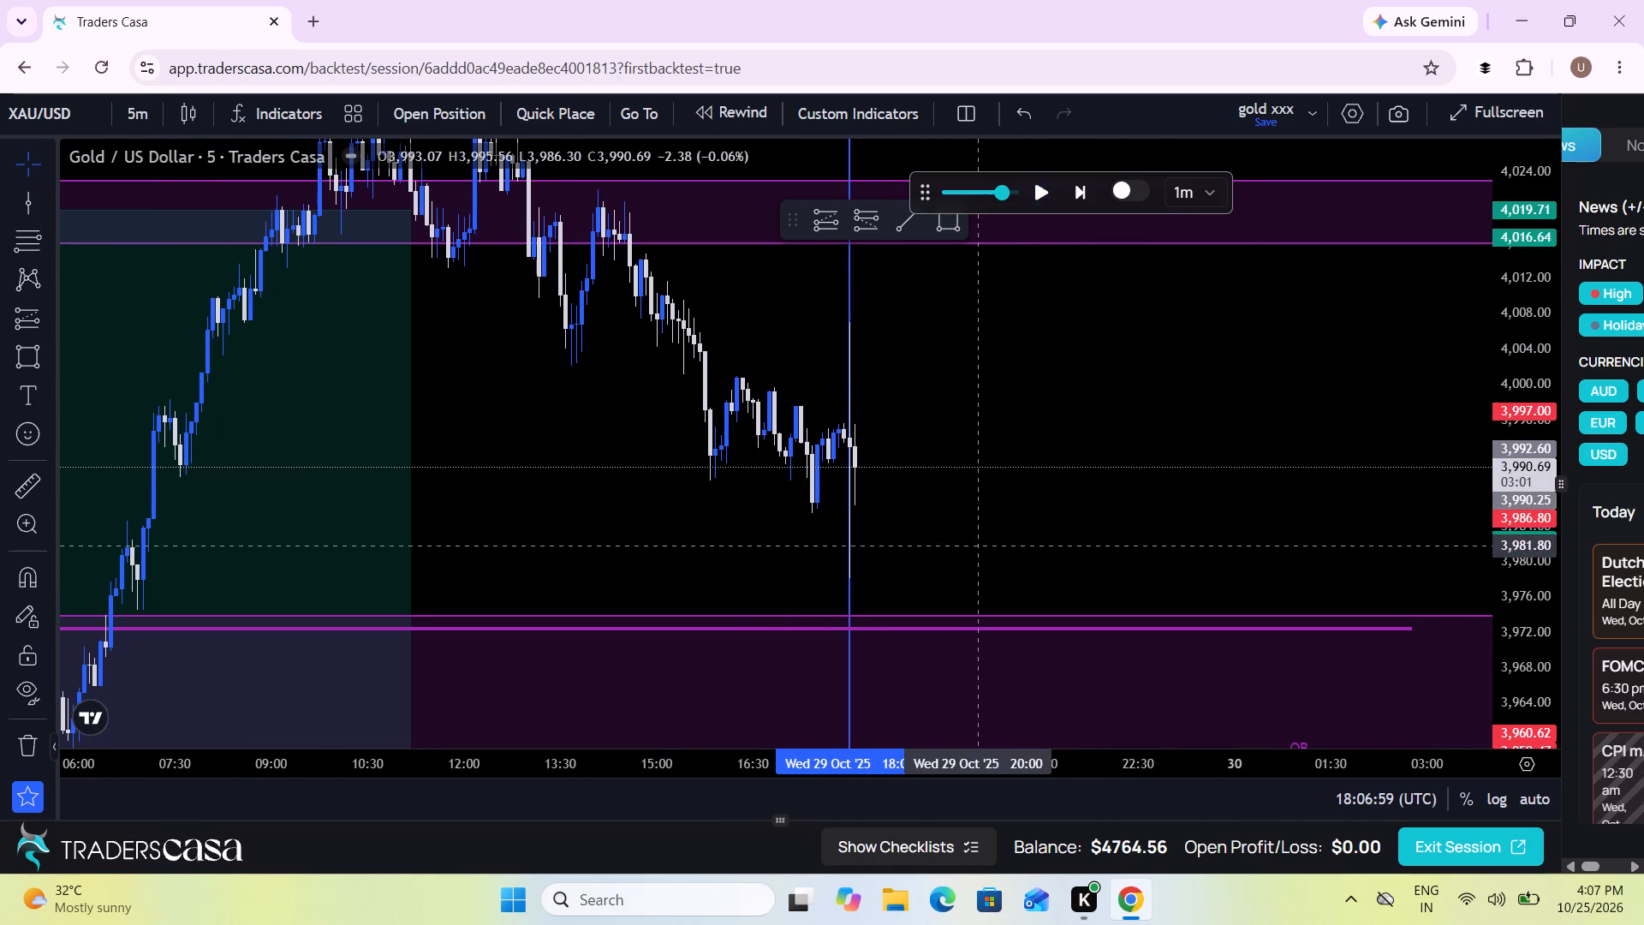
Switch to the 1-hour timeframe and examine the candles between the upper zone and the OB zone.
left_click_drag(941, 475, 924, 458)
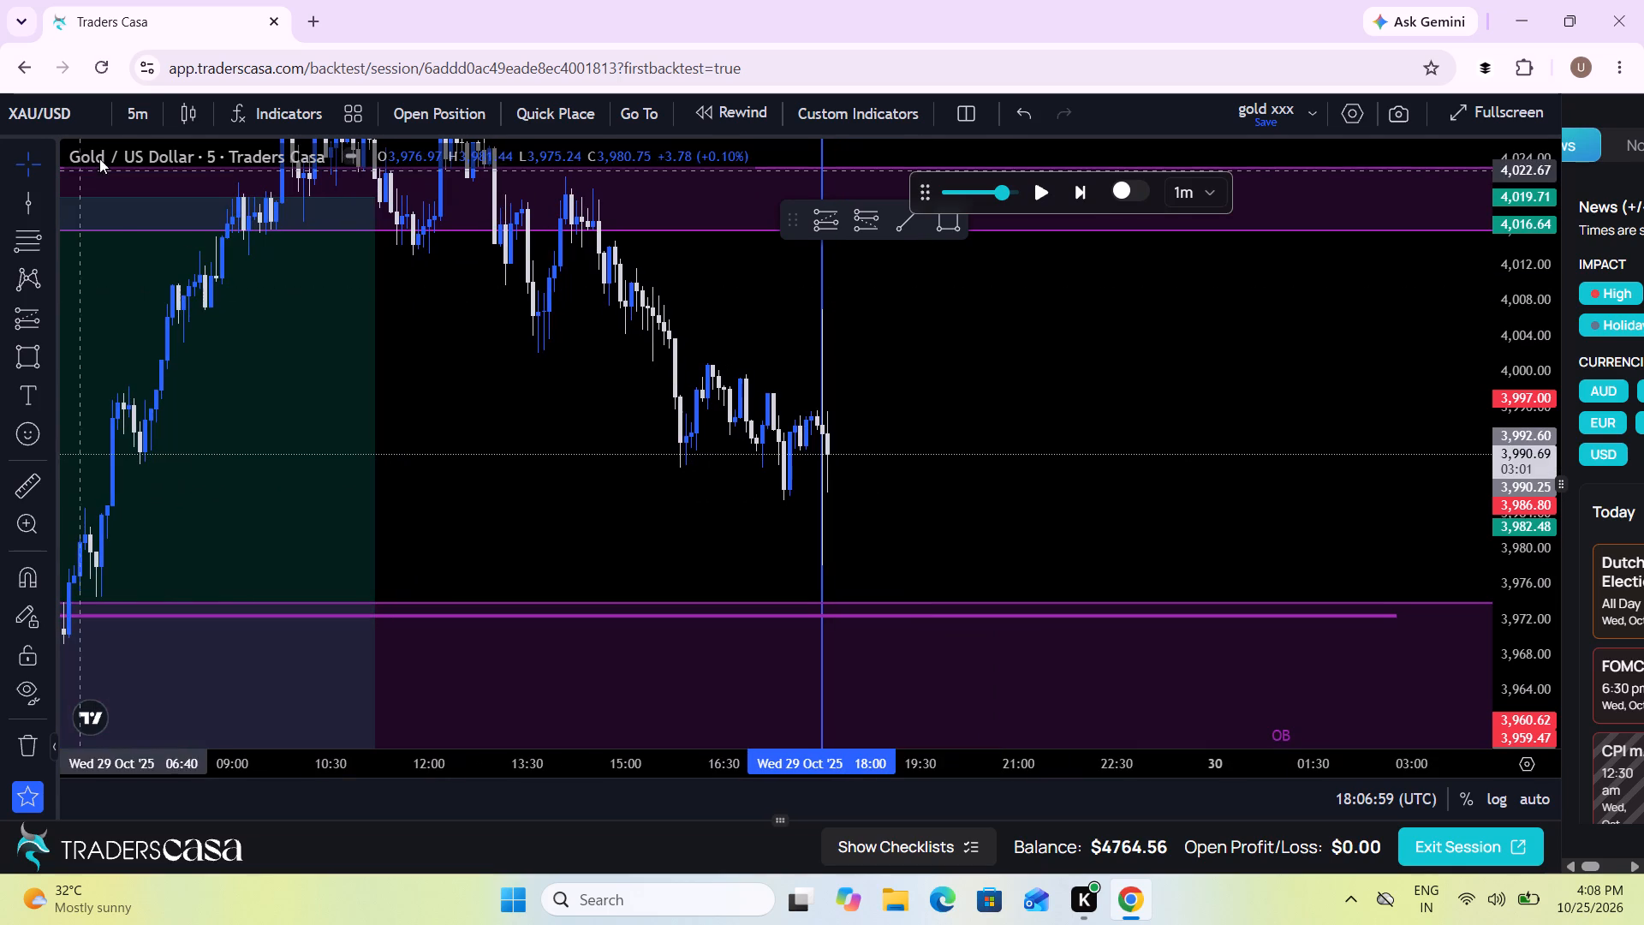
left_click(121, 110)
scroll(194, 498, "down", 1)
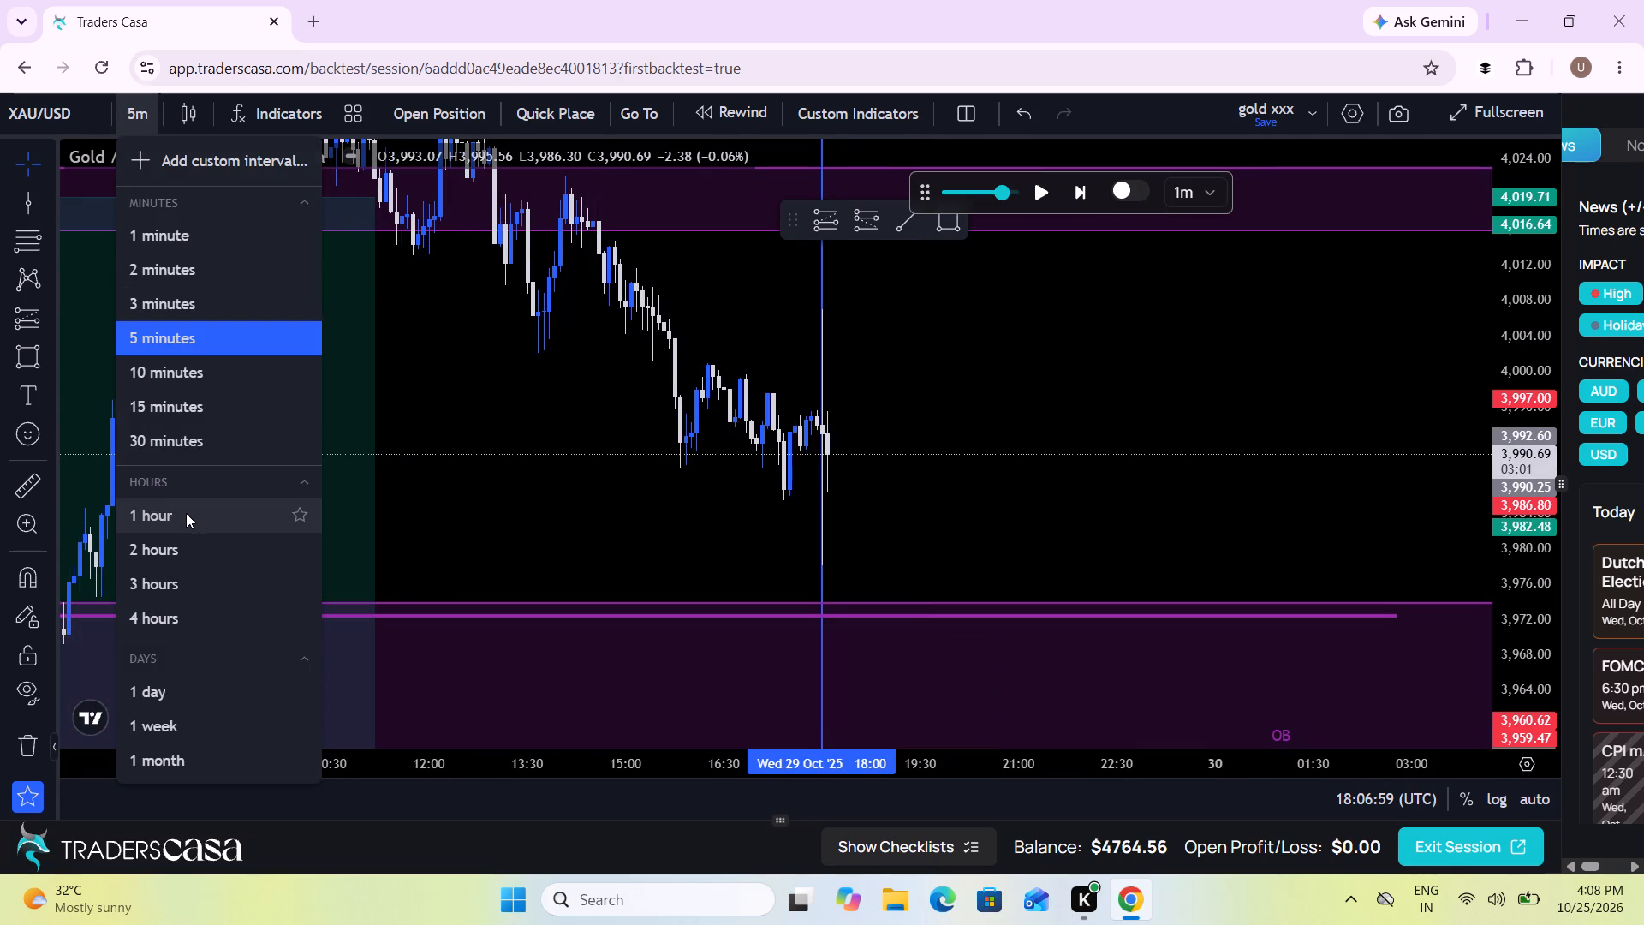
left_click(185, 512)
scroll(725, 531, "up", 4)
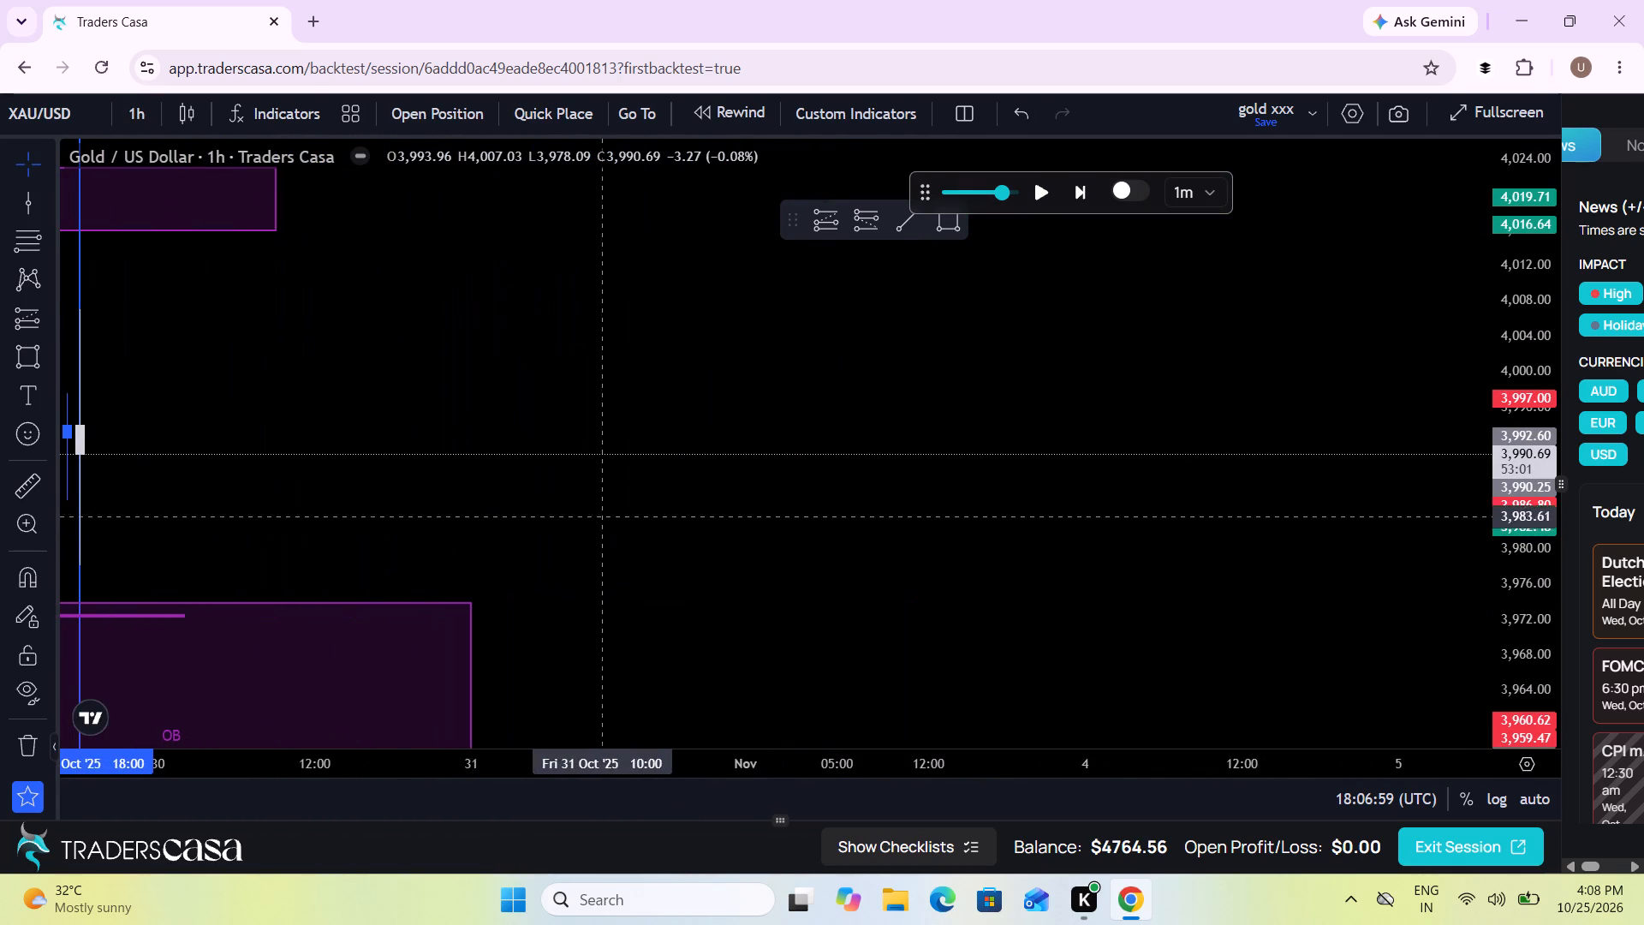
left_click_drag(360, 498, 1287, 554)
scroll(1287, 554, "up", 1)
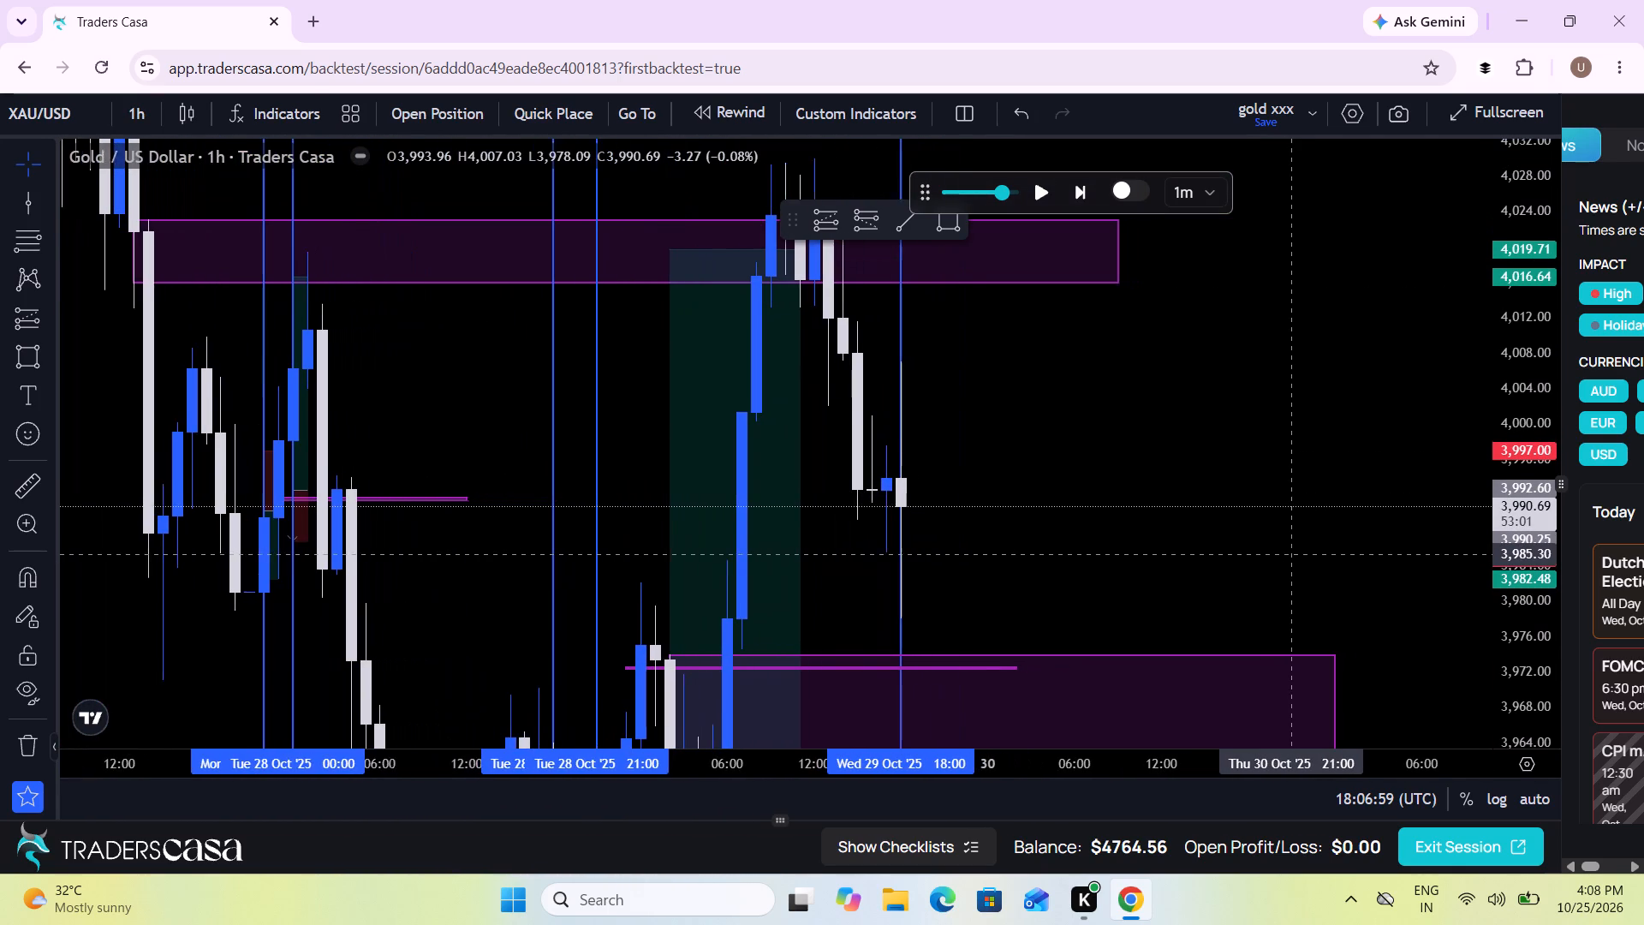
Draw a zone rectangle from the 13:00 candle on 29 Oct to 01:00 on 31 Oct, spanning about 4,002.35 to 4,025.57.
scroll(1287, 554, "up", 1)
left_click_drag(1287, 554, 1225, 624)
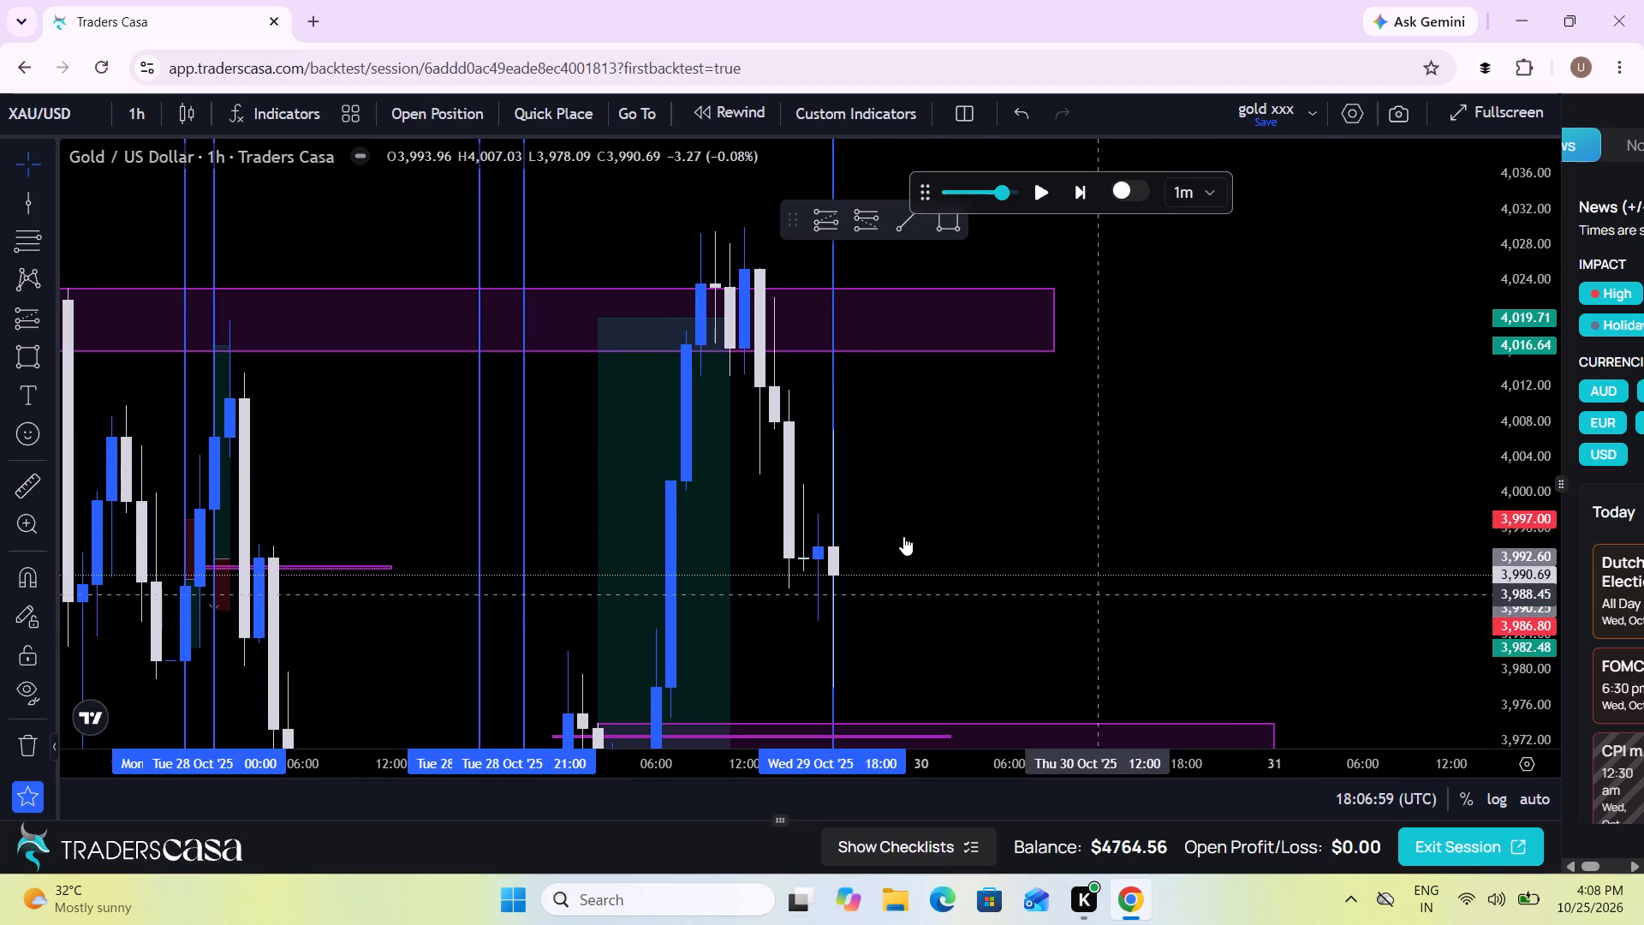
left_click(38, 361)
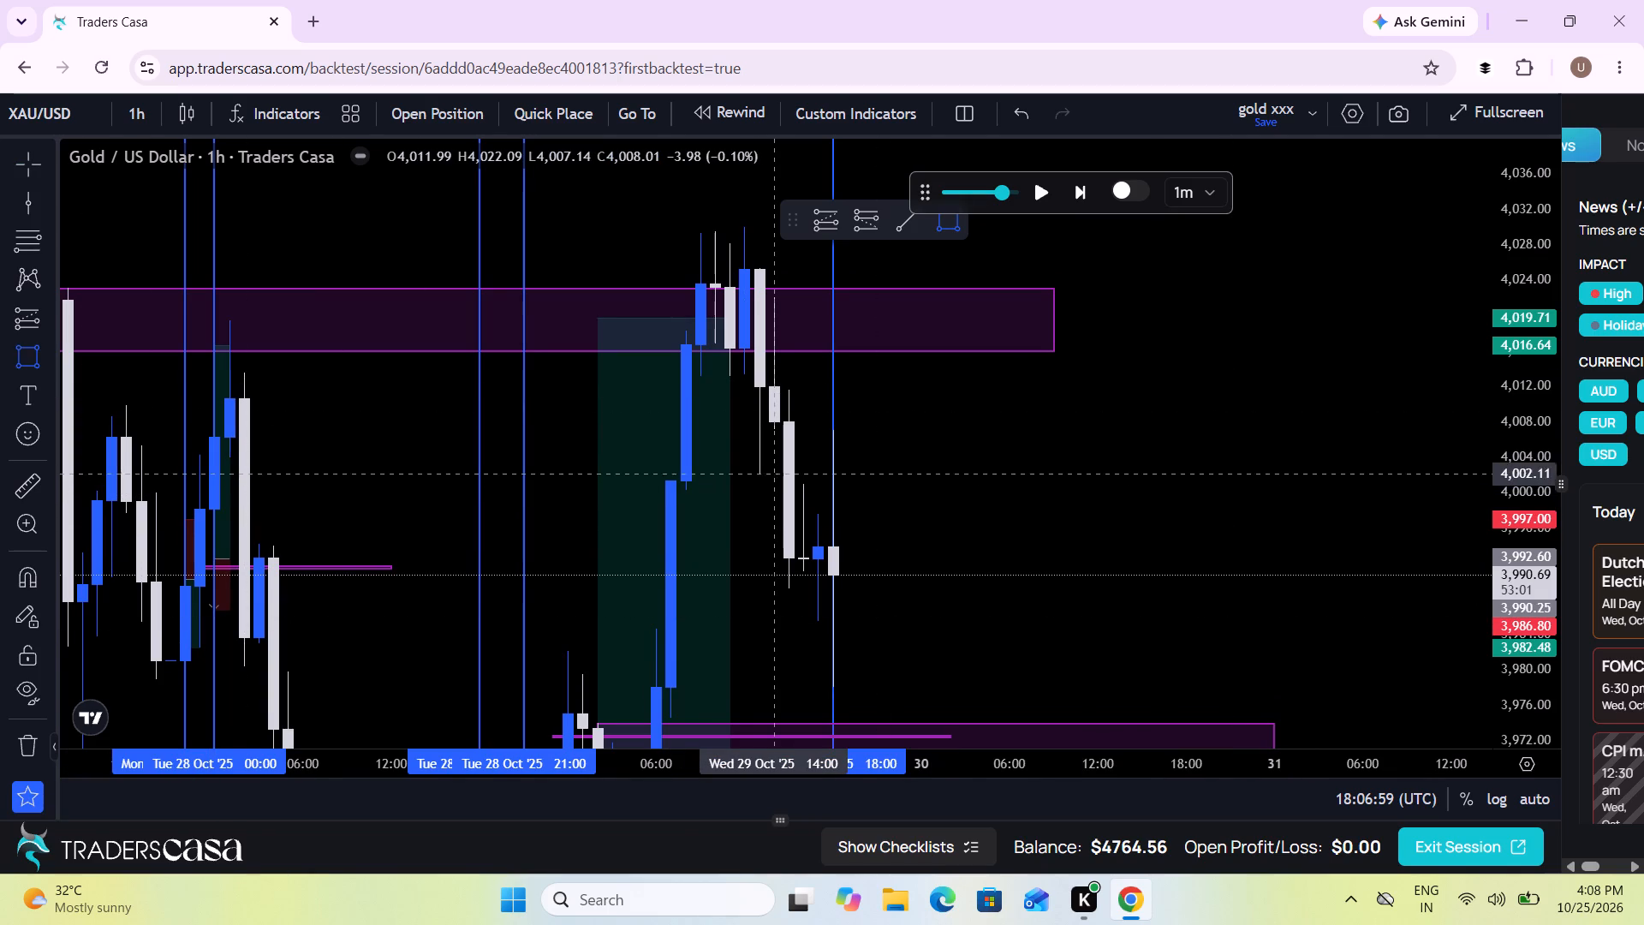
left_click(759, 472)
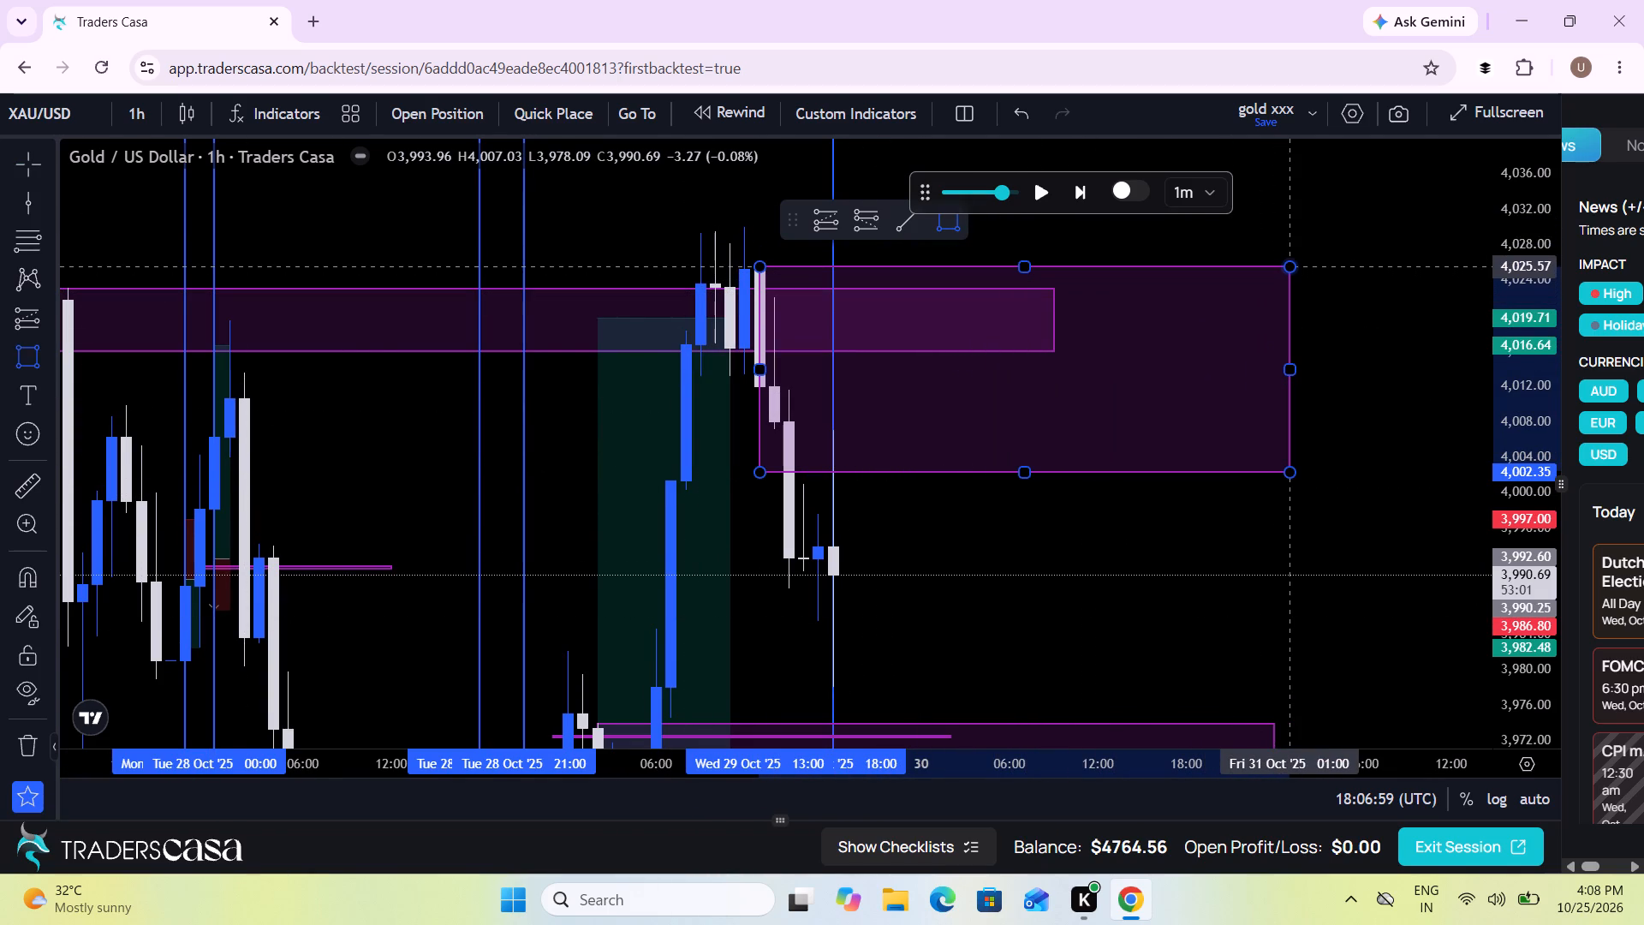
left_click(1291, 266)
left_click(1137, 551)
left_click_drag(1137, 551, 1133, 551)
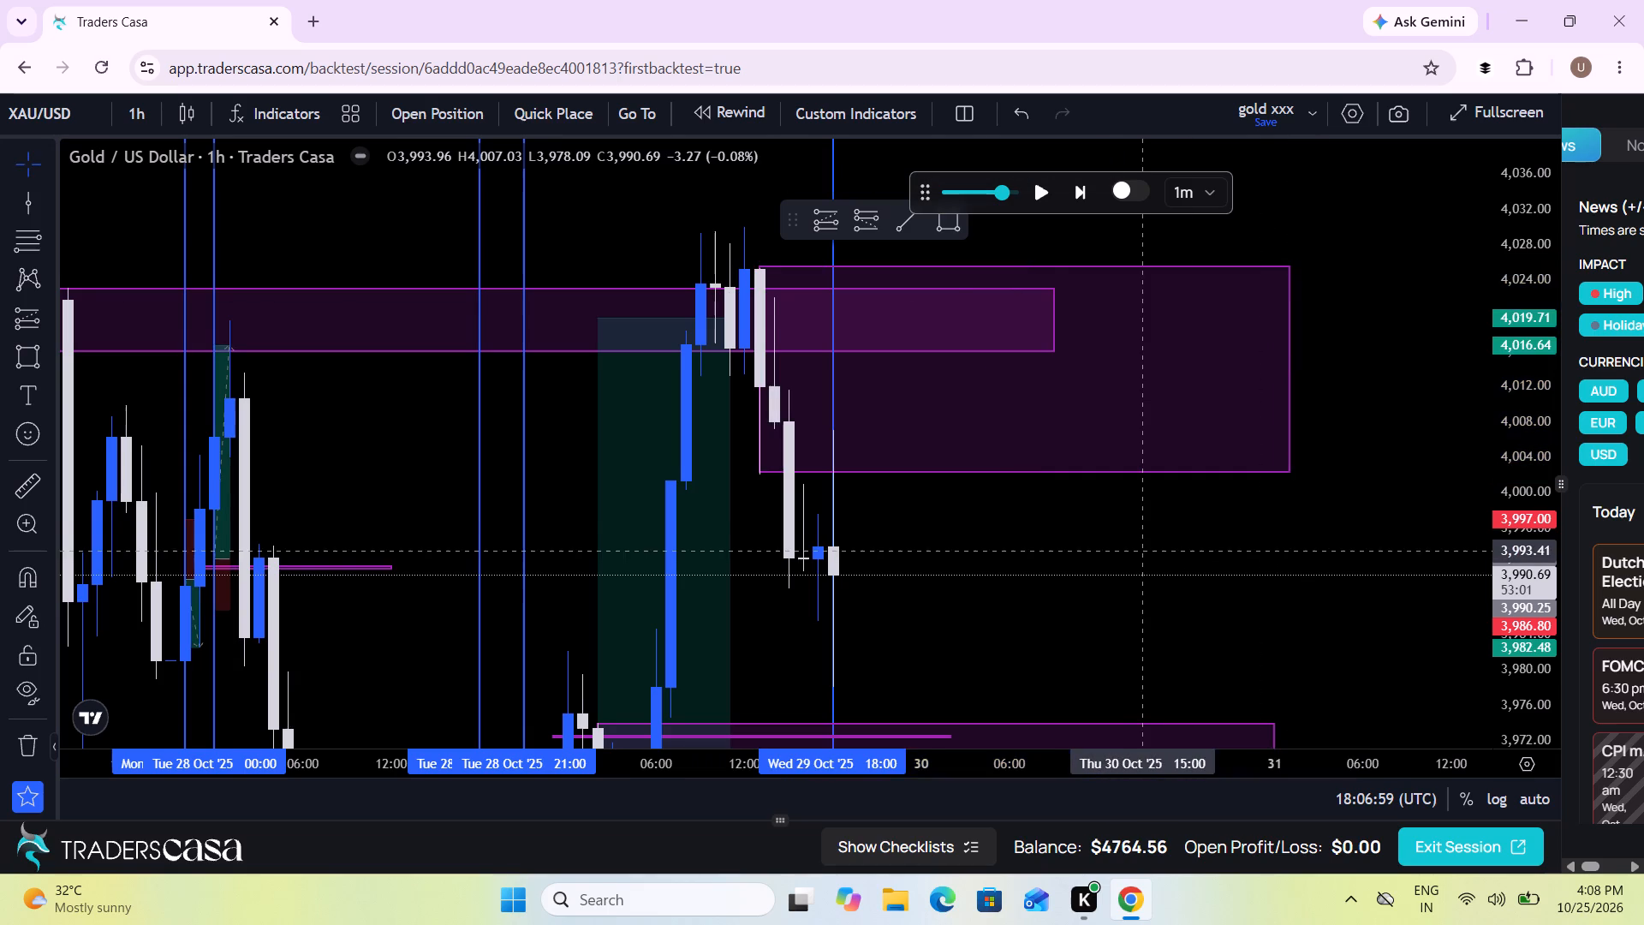
Return the chart to the 5-minute timeframe.
left_click_drag(1133, 551, 935, 424)
scroll(935, 424, "down", 1)
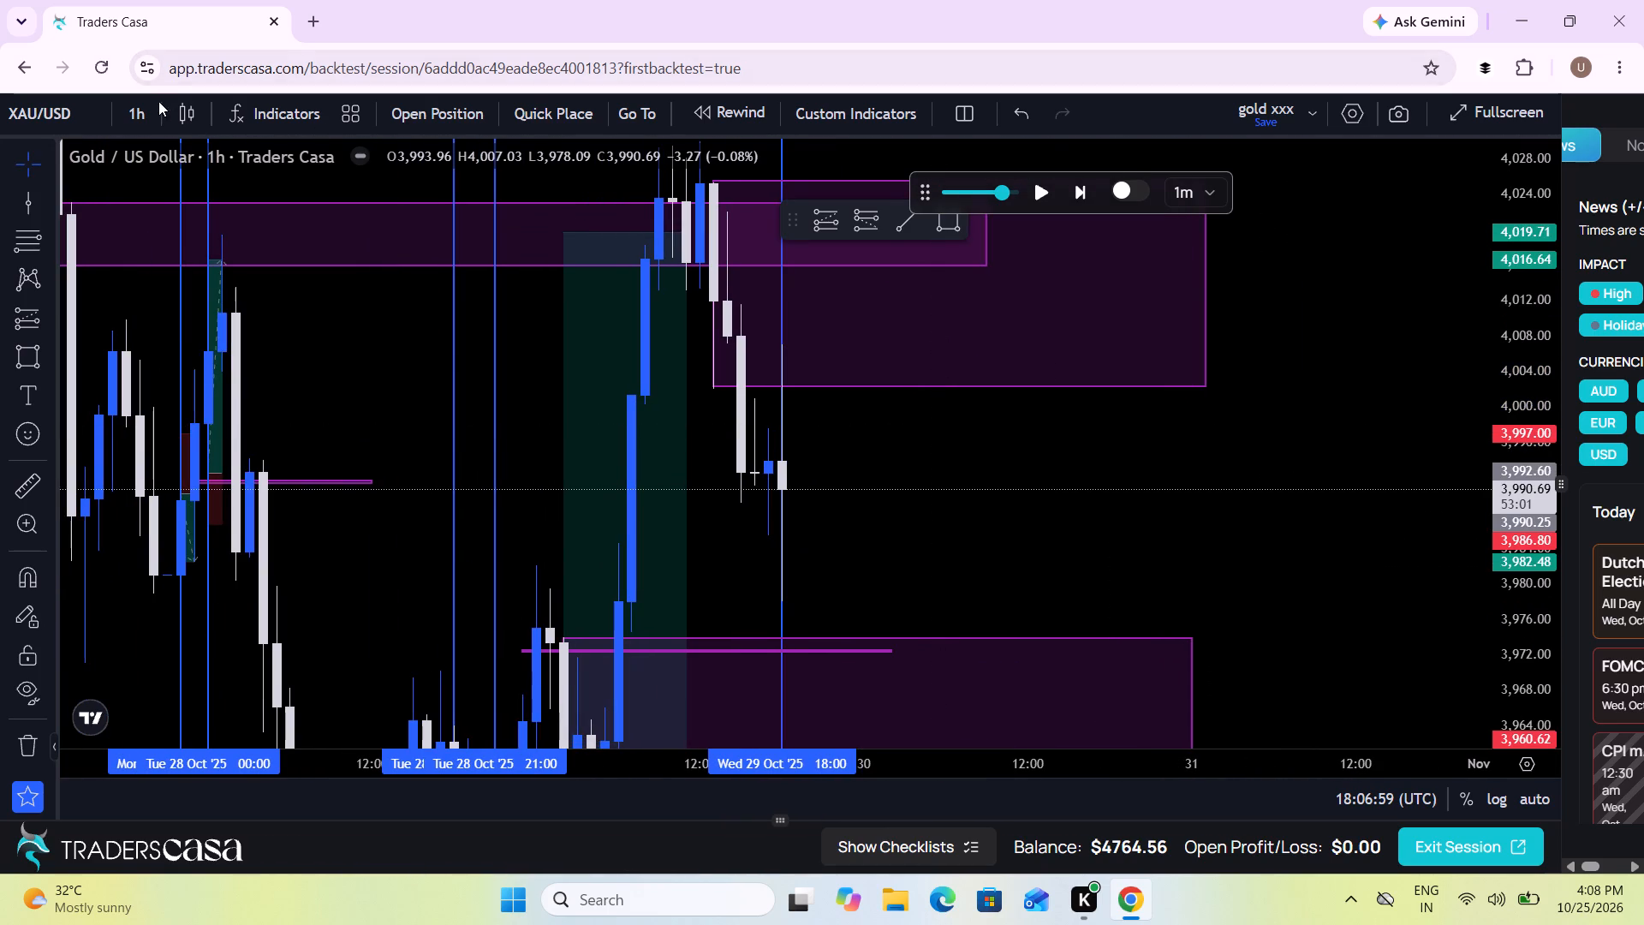
left_click(147, 105)
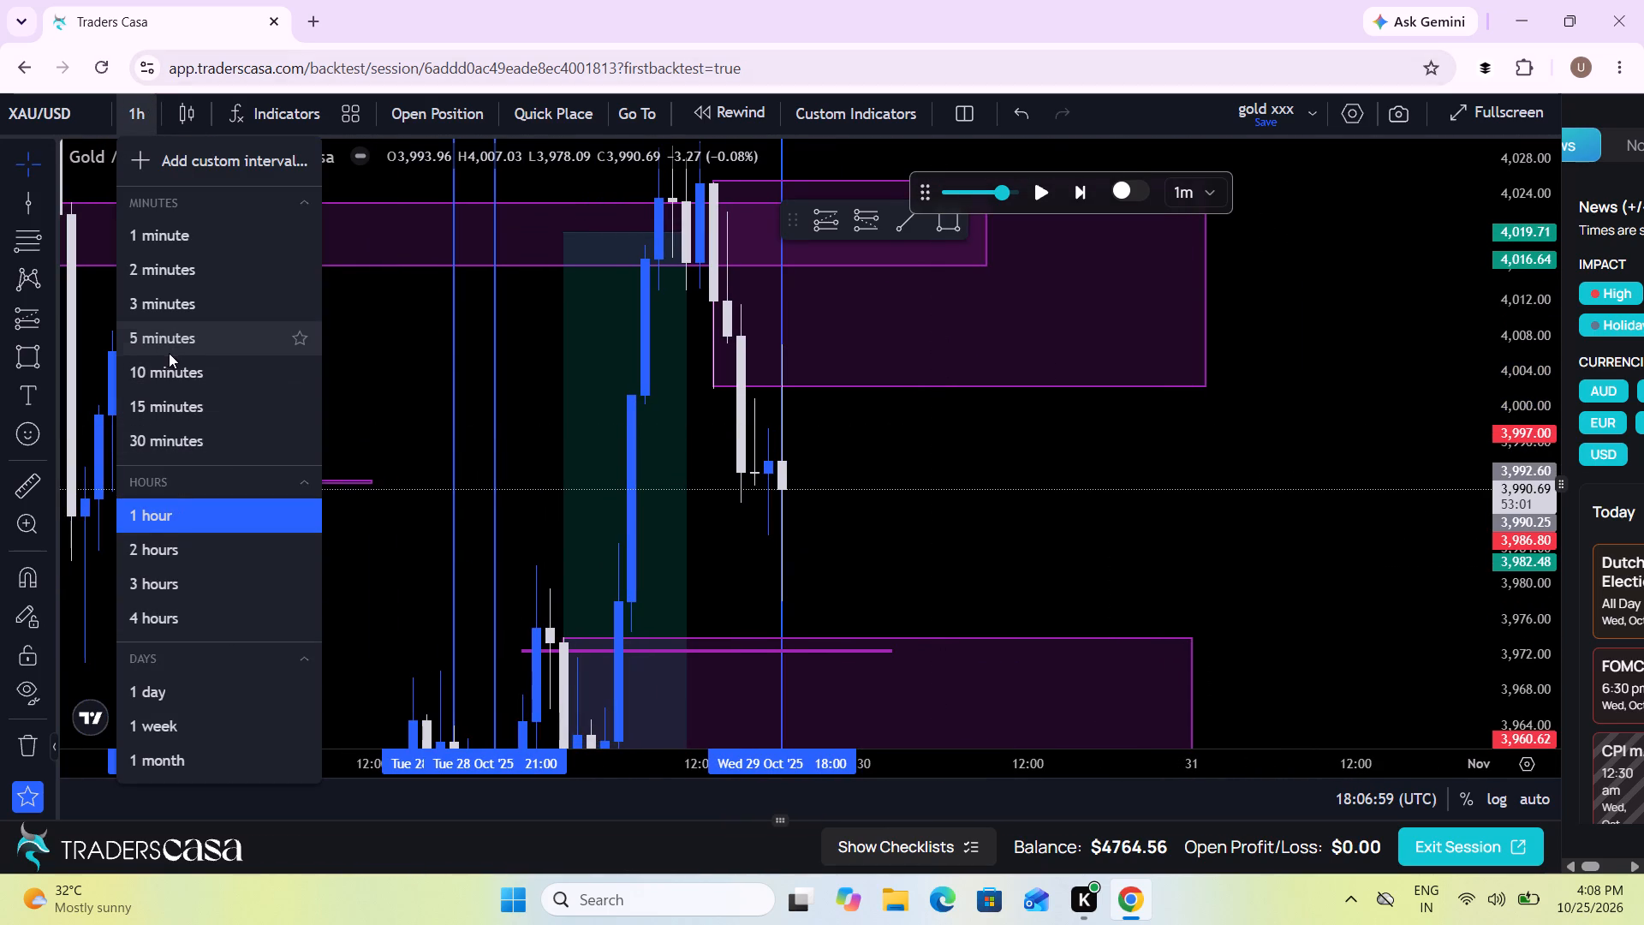
left_click(169, 349)
scroll(885, 570, "down", 4)
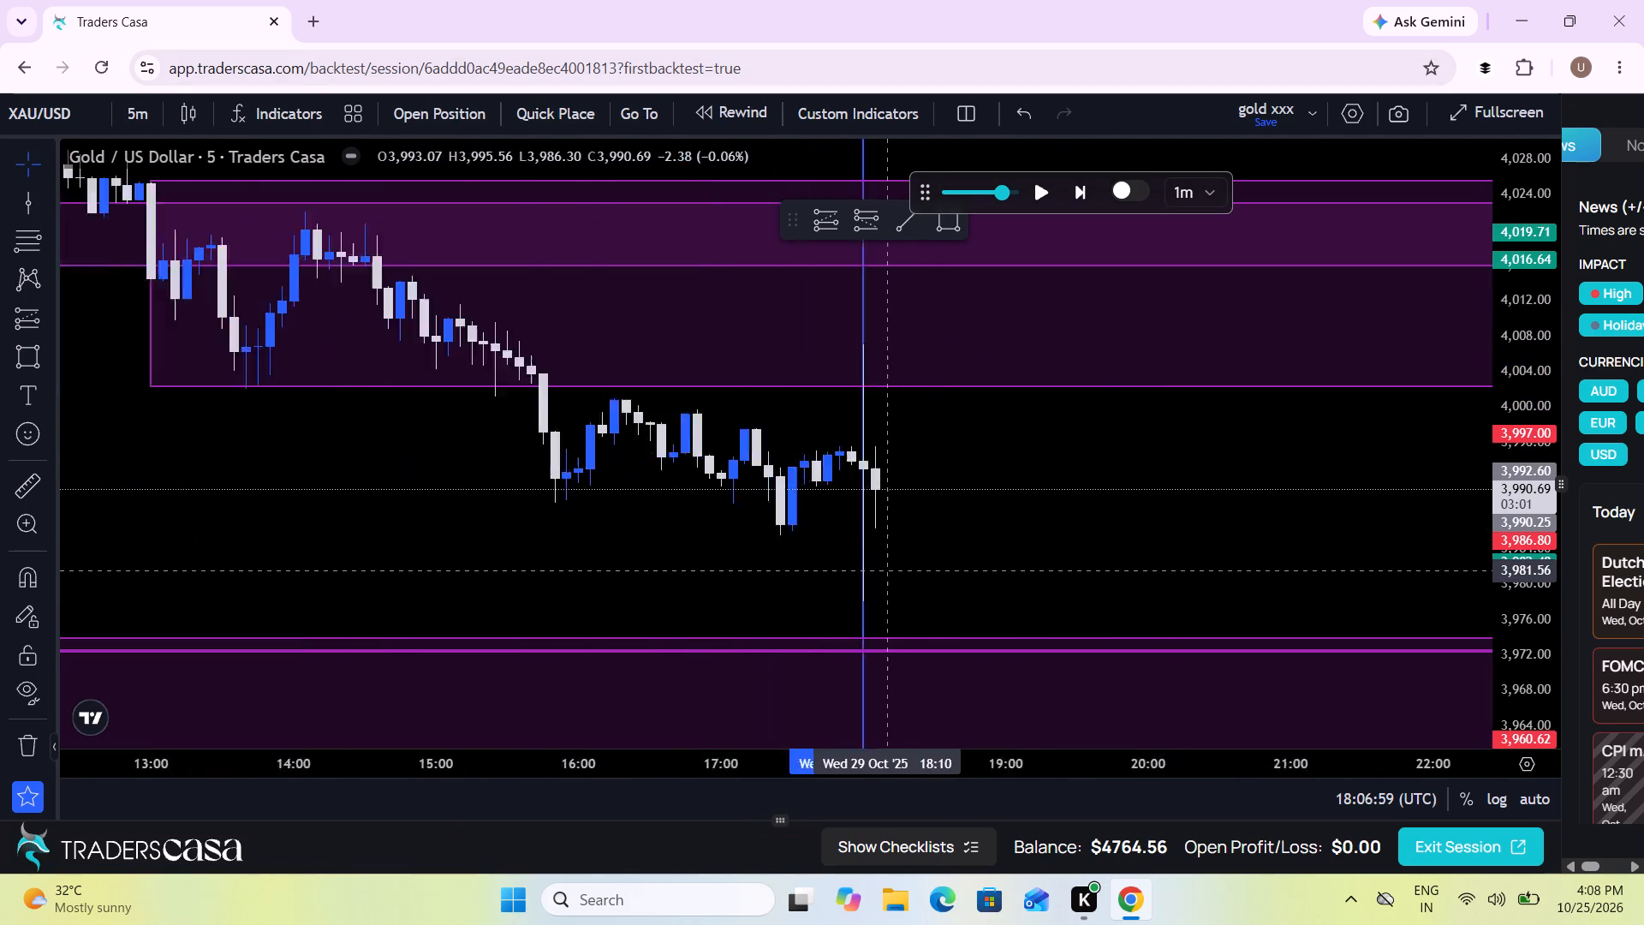
Examine the 5-minute decline between the new 13:00 zone and the OB zone.
scroll(885, 570, "down", 2)
left_click_drag(875, 552, 394, 399)
scroll(394, 399, "up", 1)
left_click_drag(394, 399, 386, 546)
scroll(386, 546, "down", 1)
scroll(942, 599, "down", 1)
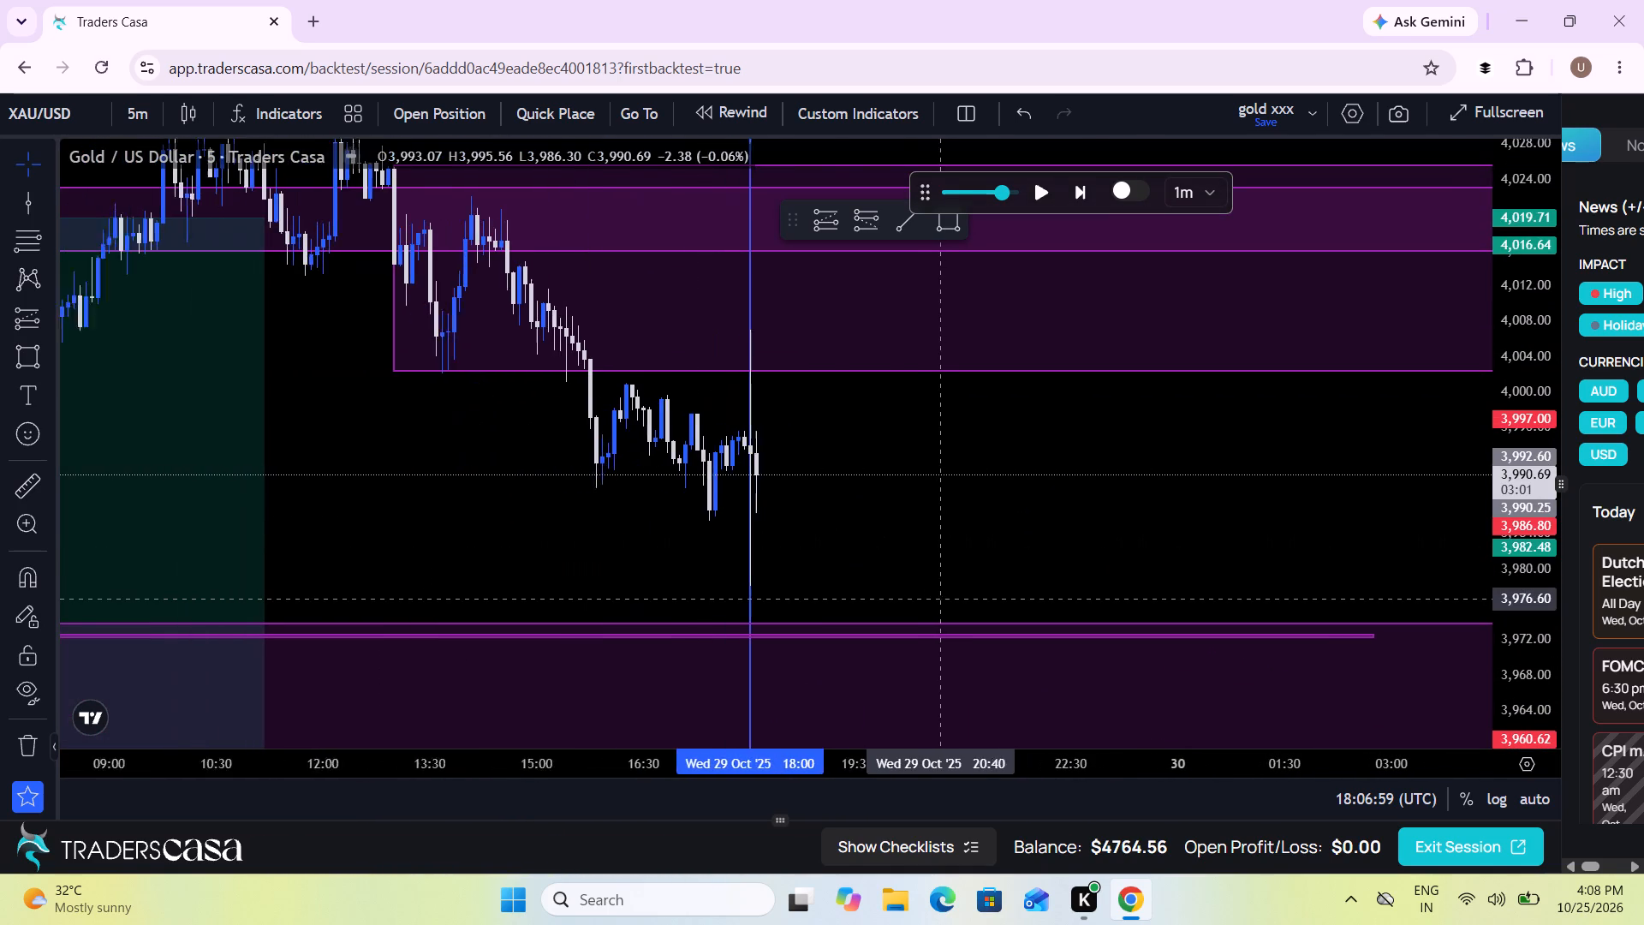
scroll(942, 599, "down", 1)
left_click_drag(1027, 552, 994, 545)
scroll(994, 545, "down", 1)
left_click_drag(994, 545, 950, 528)
scroll(934, 534, "up", 1)
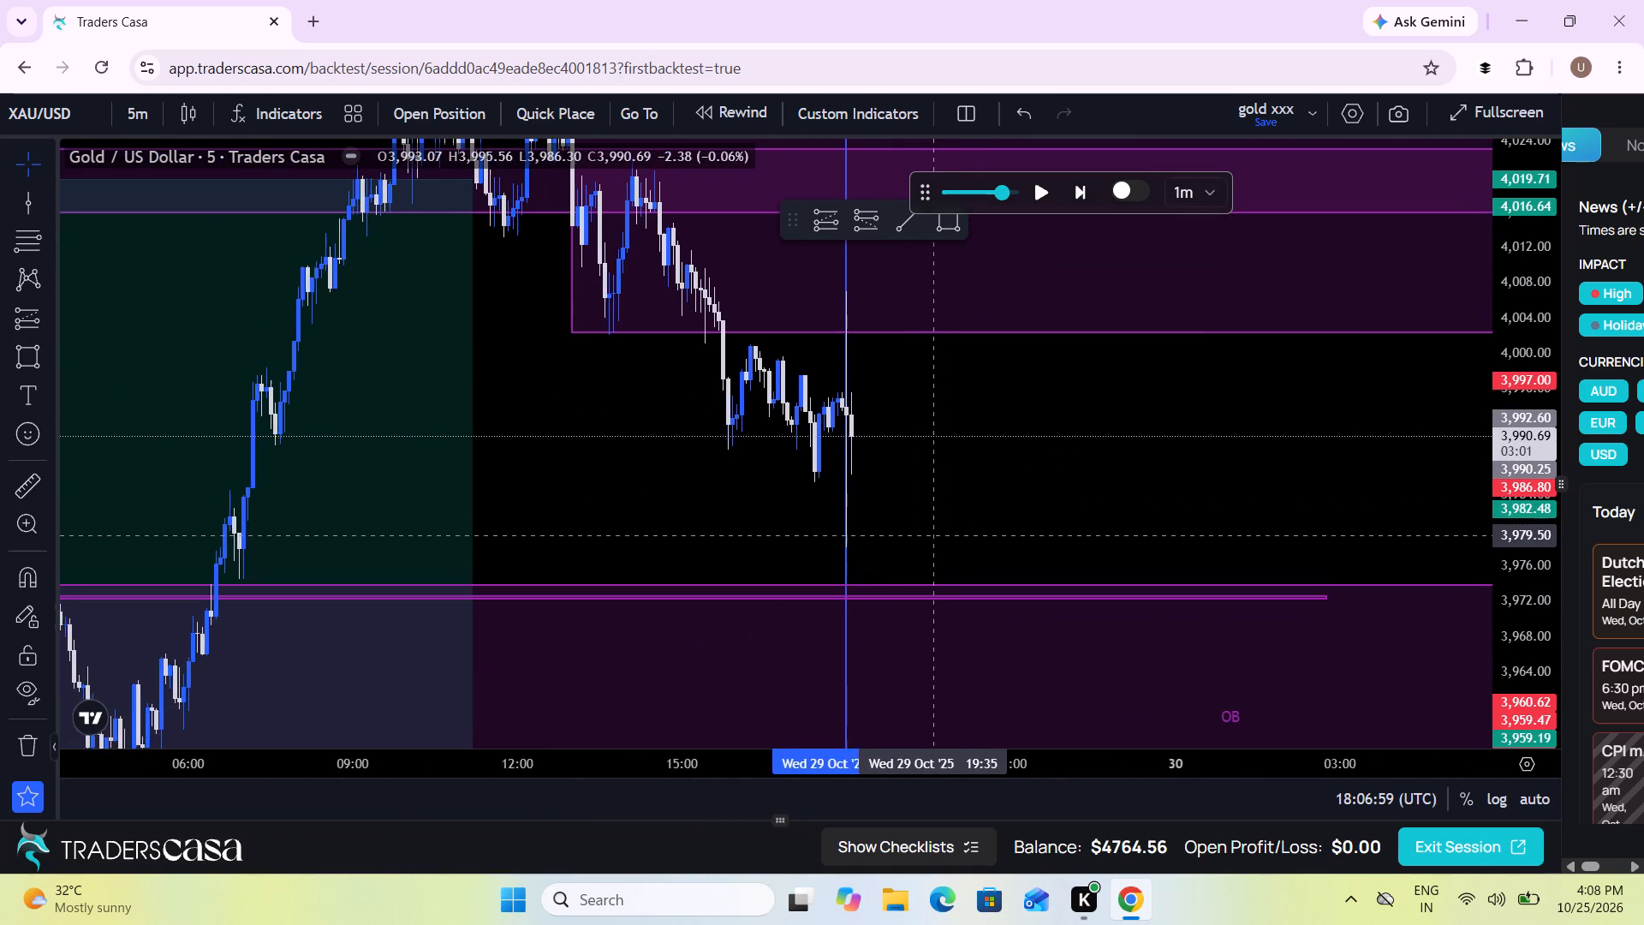
scroll(934, 534, "up", 2)
Move the 18:00 time line on 29 Oct back to 17:50.
left_click(670, 551)
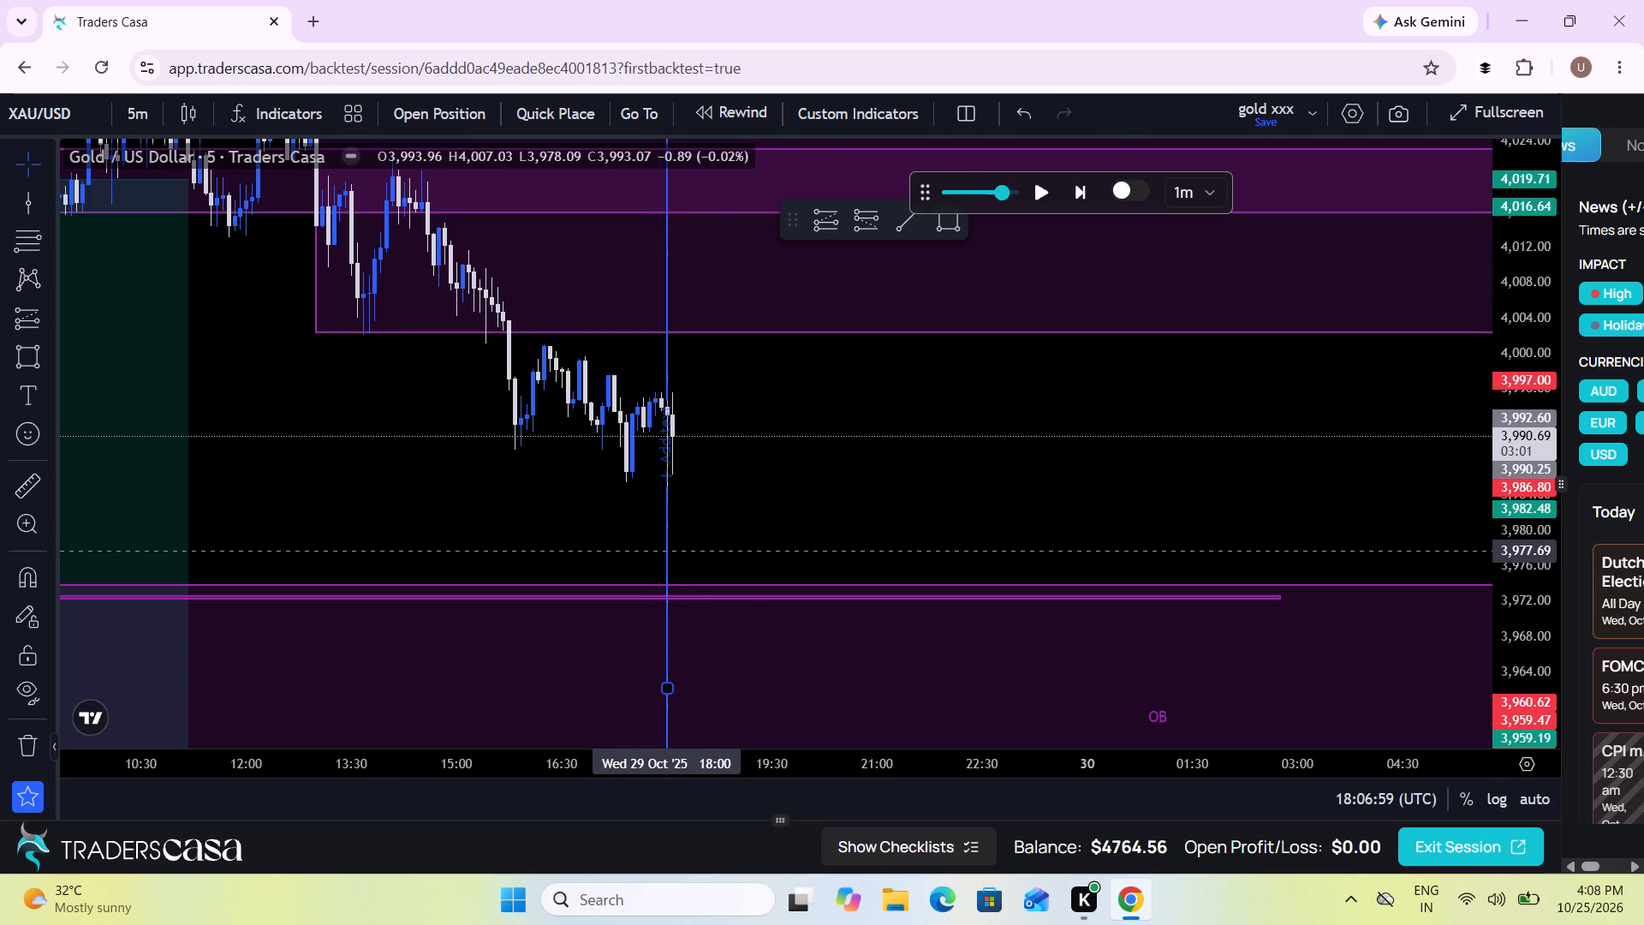
scroll(669, 551, "up", 3)
left_click_drag(537, 543, 975, 560)
scroll(975, 560, "up", 2)
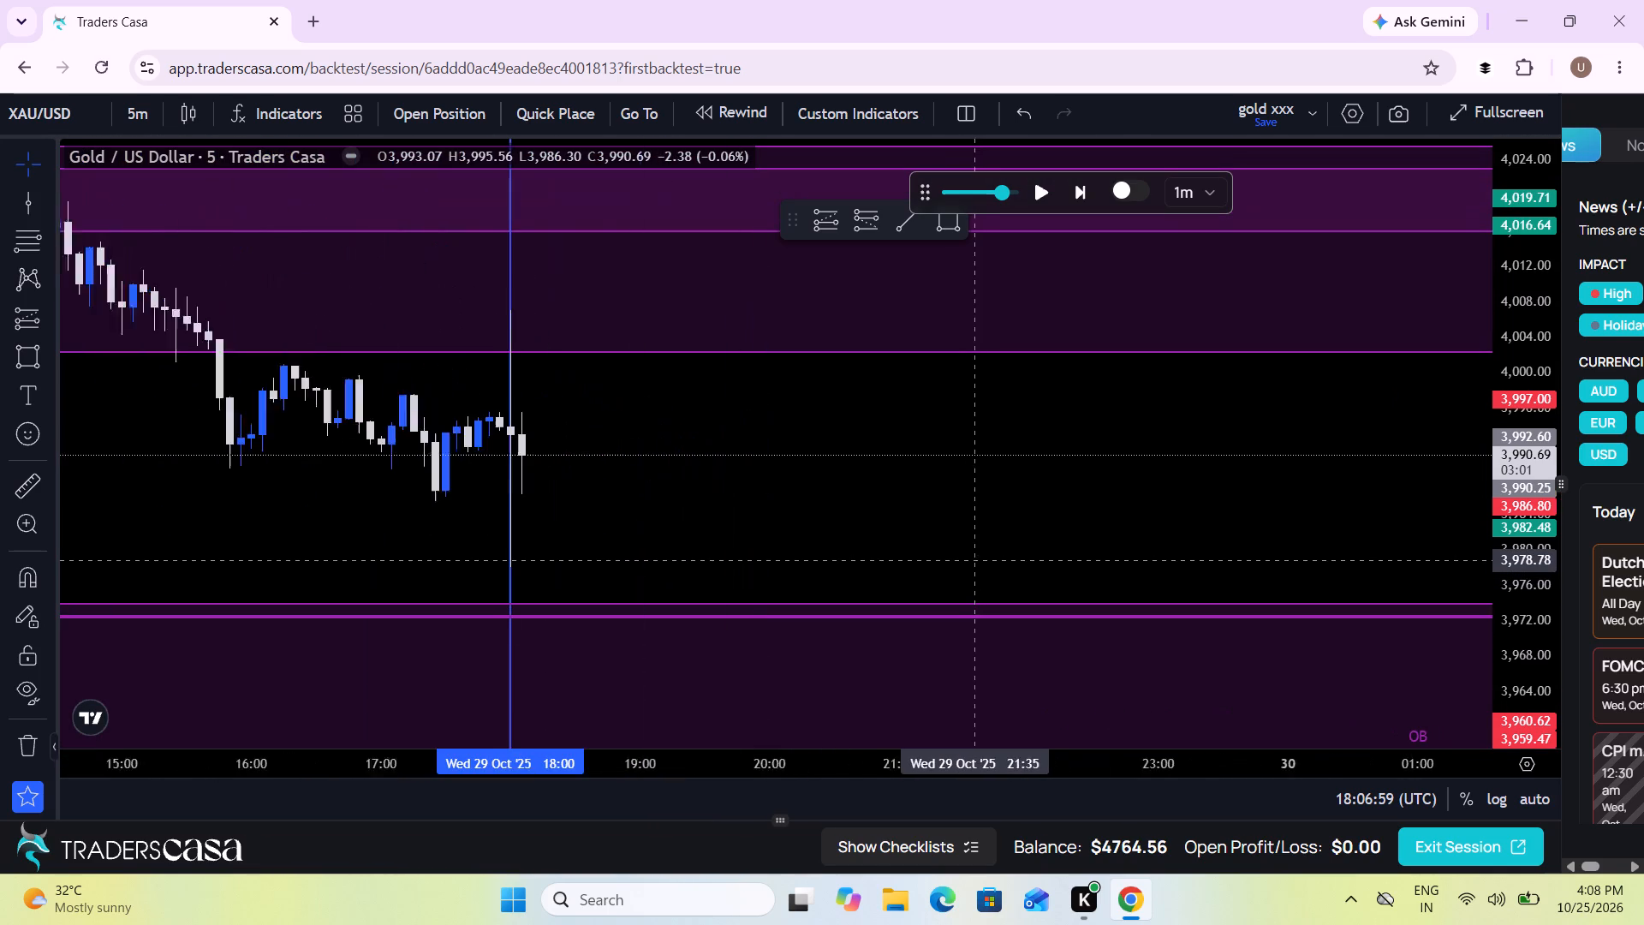
scroll(975, 560, "up", 2)
left_click_drag(975, 560, 1162, 548)
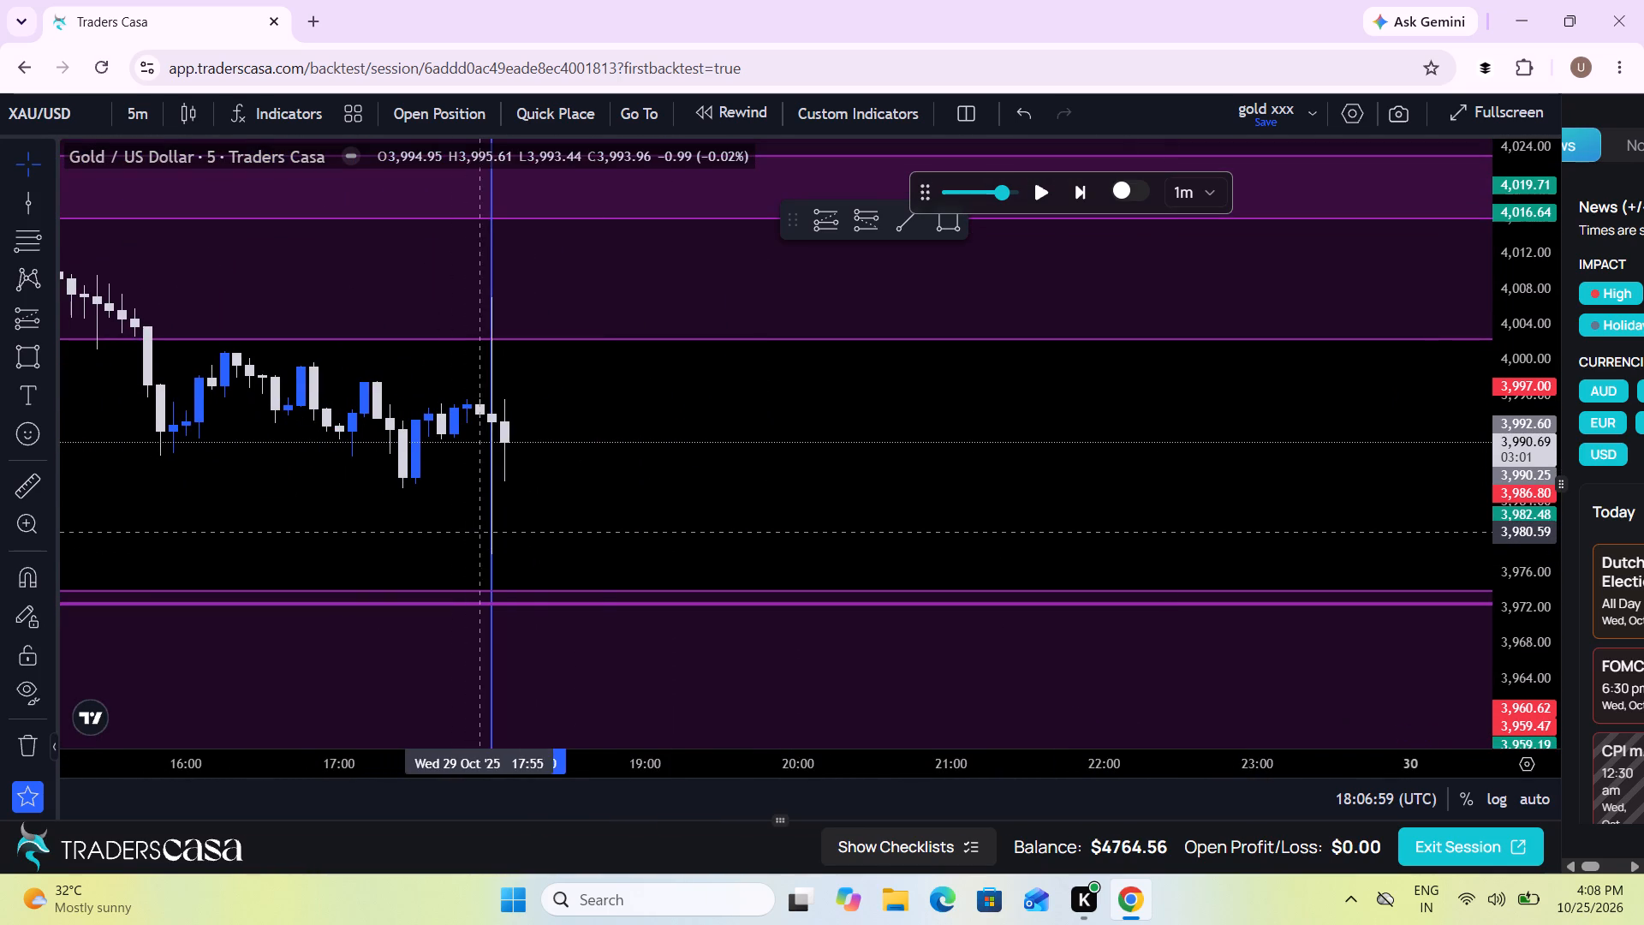
left_click_drag(494, 530, 465, 529)
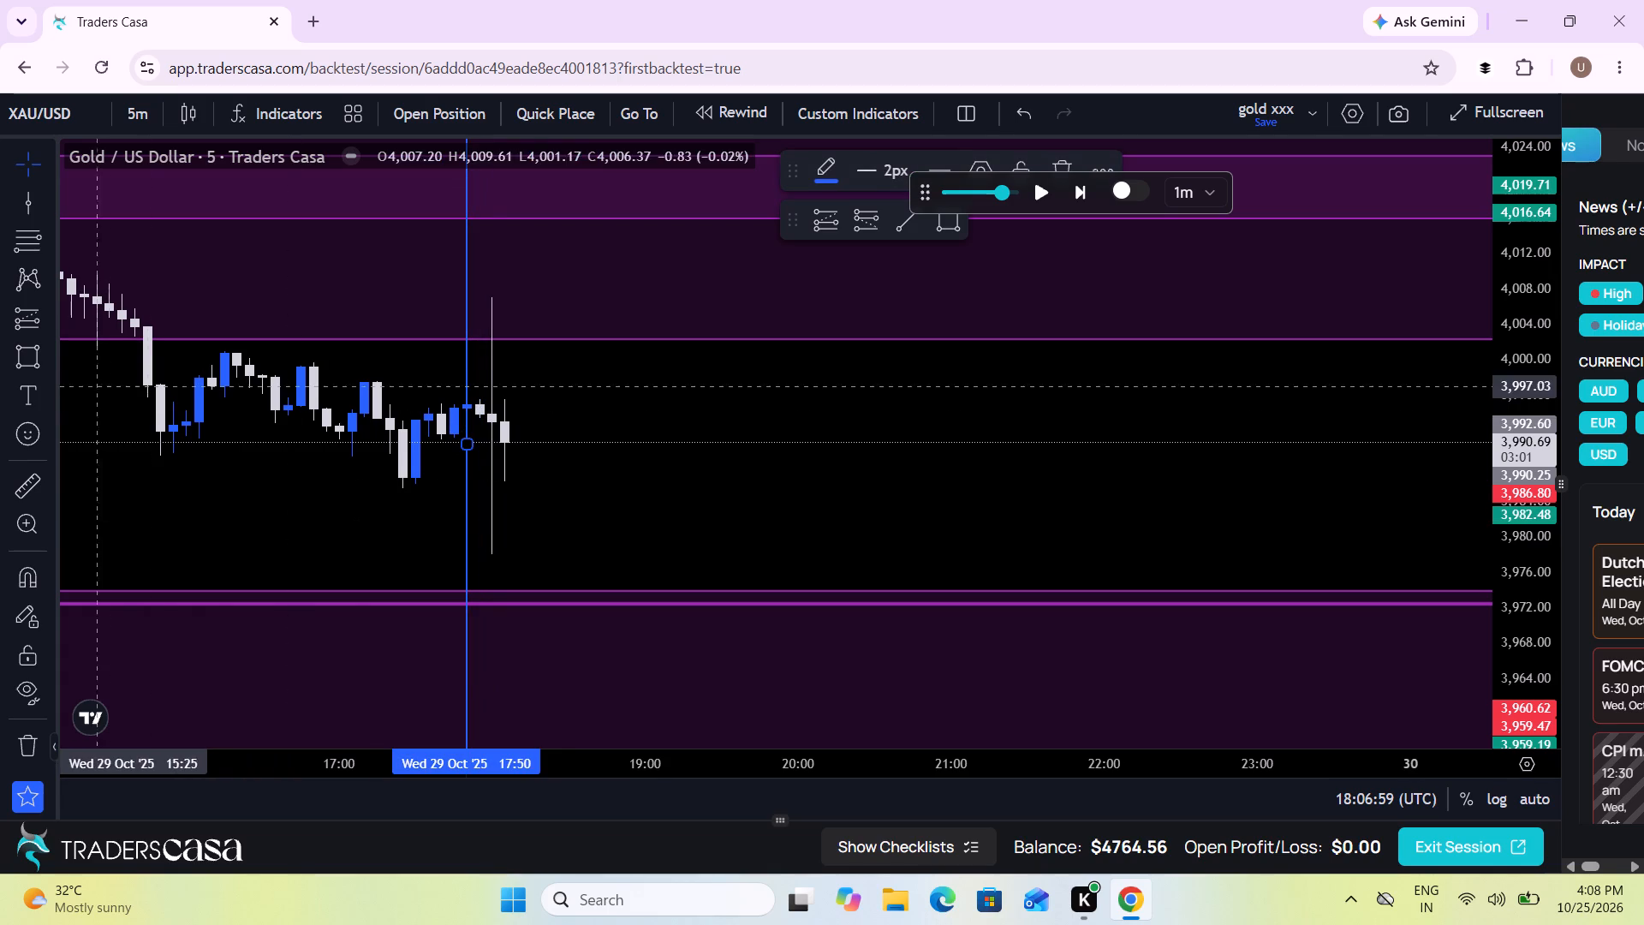
Measure the 18:00 candle's range from its high to its low, repeating the measurement on an enlarged price scale.
left_click(25, 490)
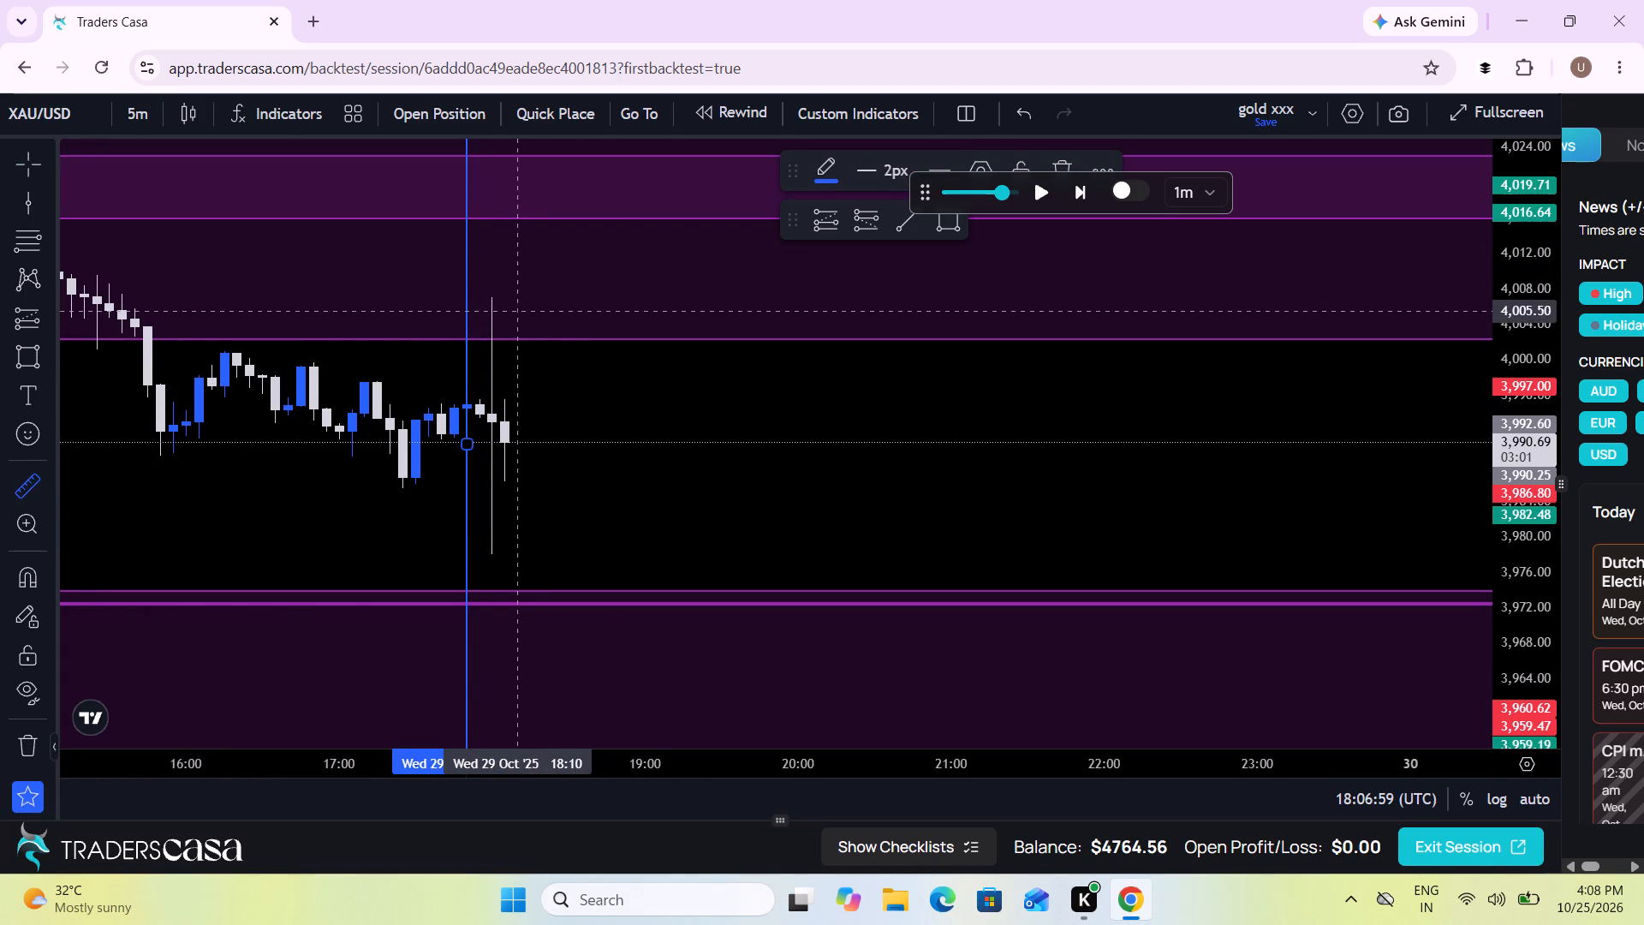
left_click(528, 298)
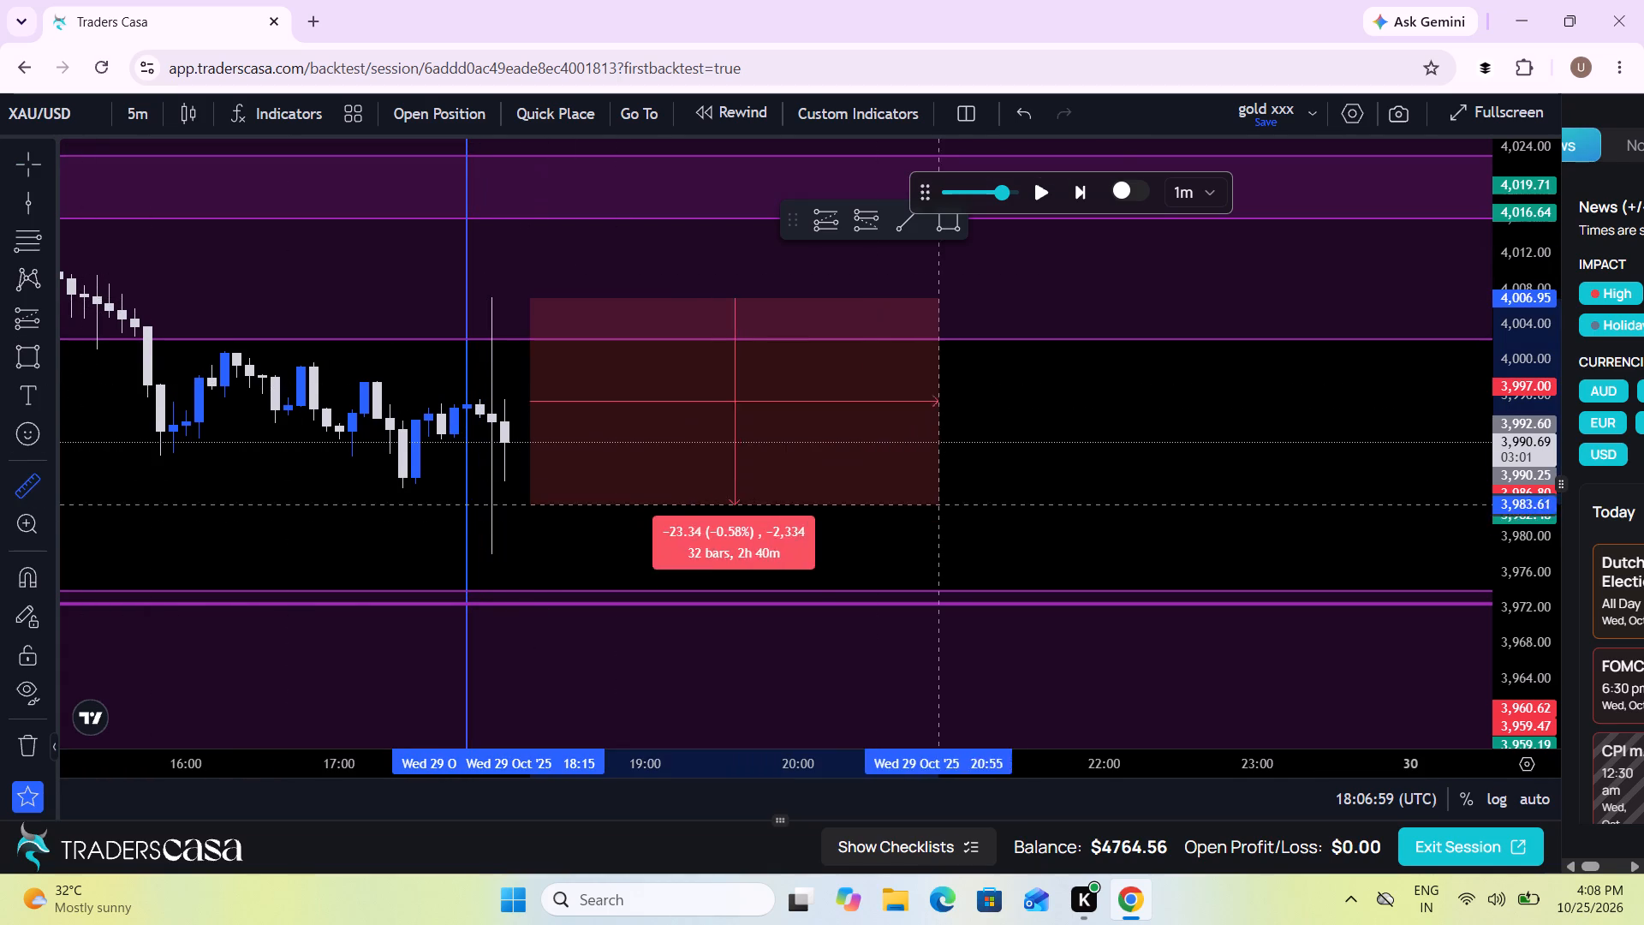
left_click(1030, 553)
left_click_drag(1513, 642, 1491, 441)
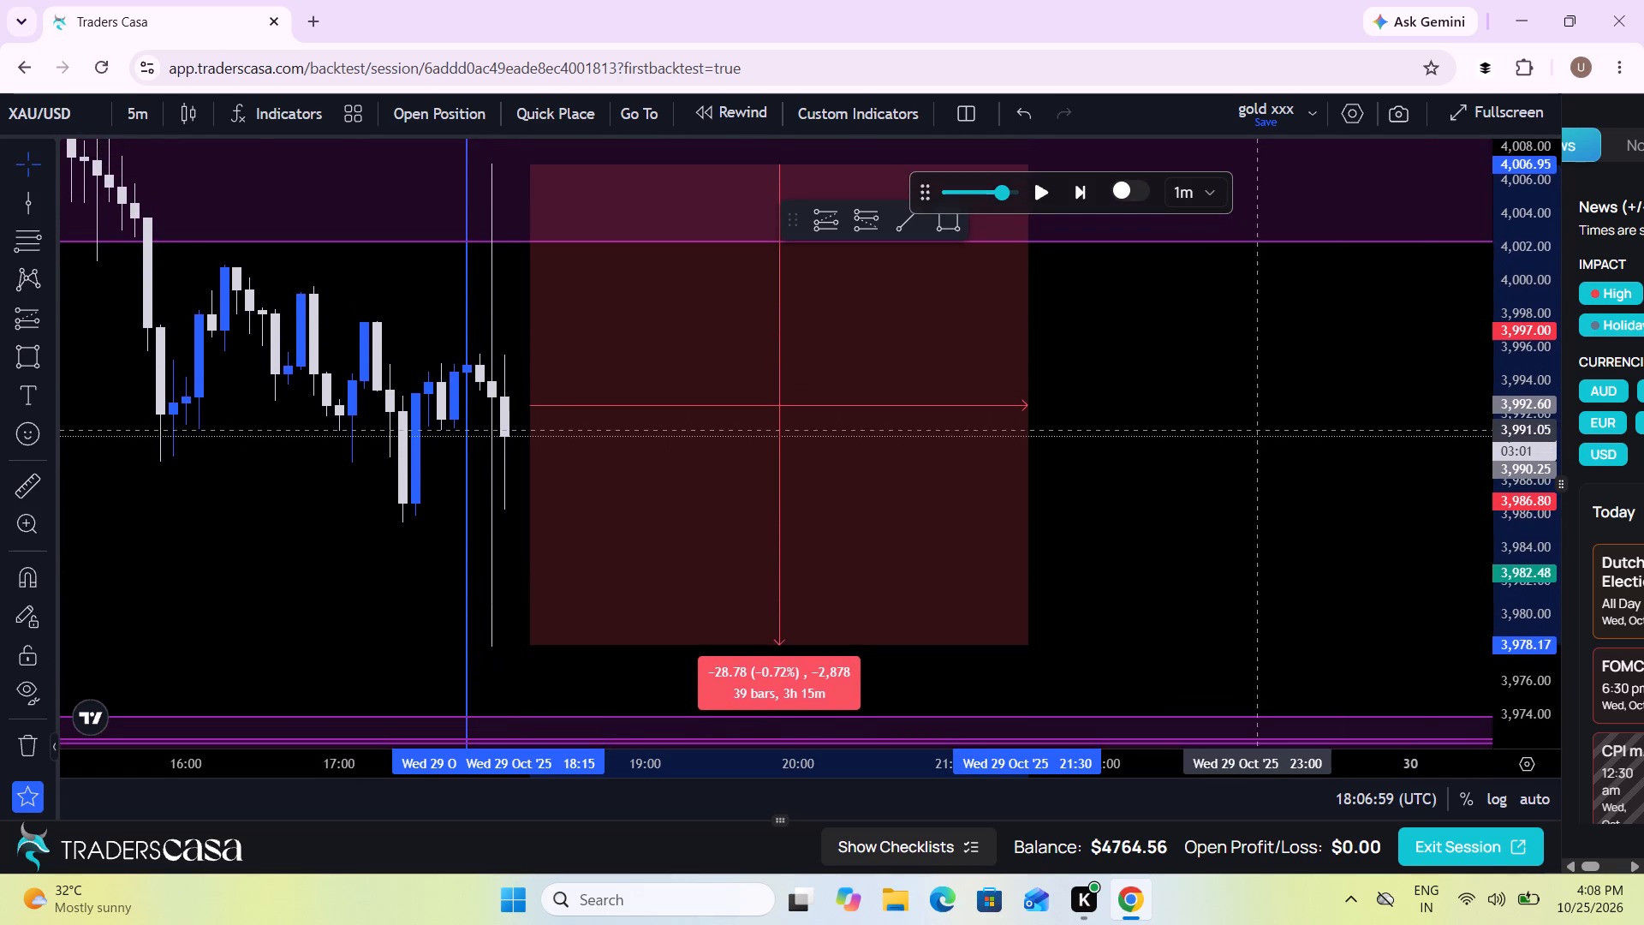
left_click_drag(1253, 430, 1254, 477)
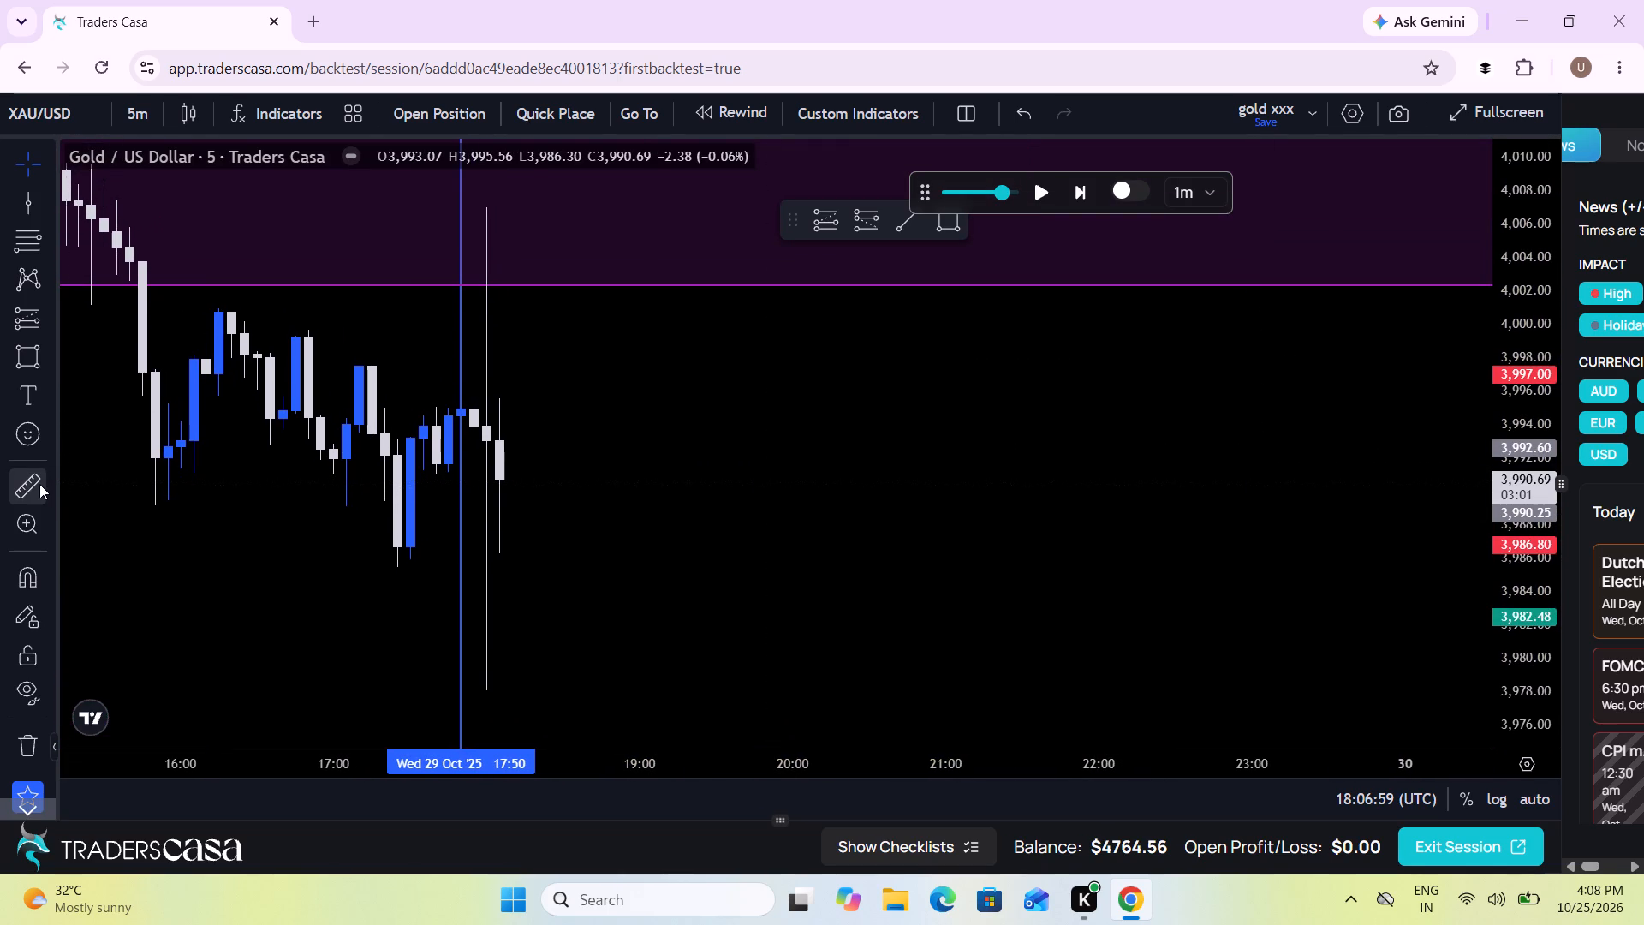
left_click(39, 484)
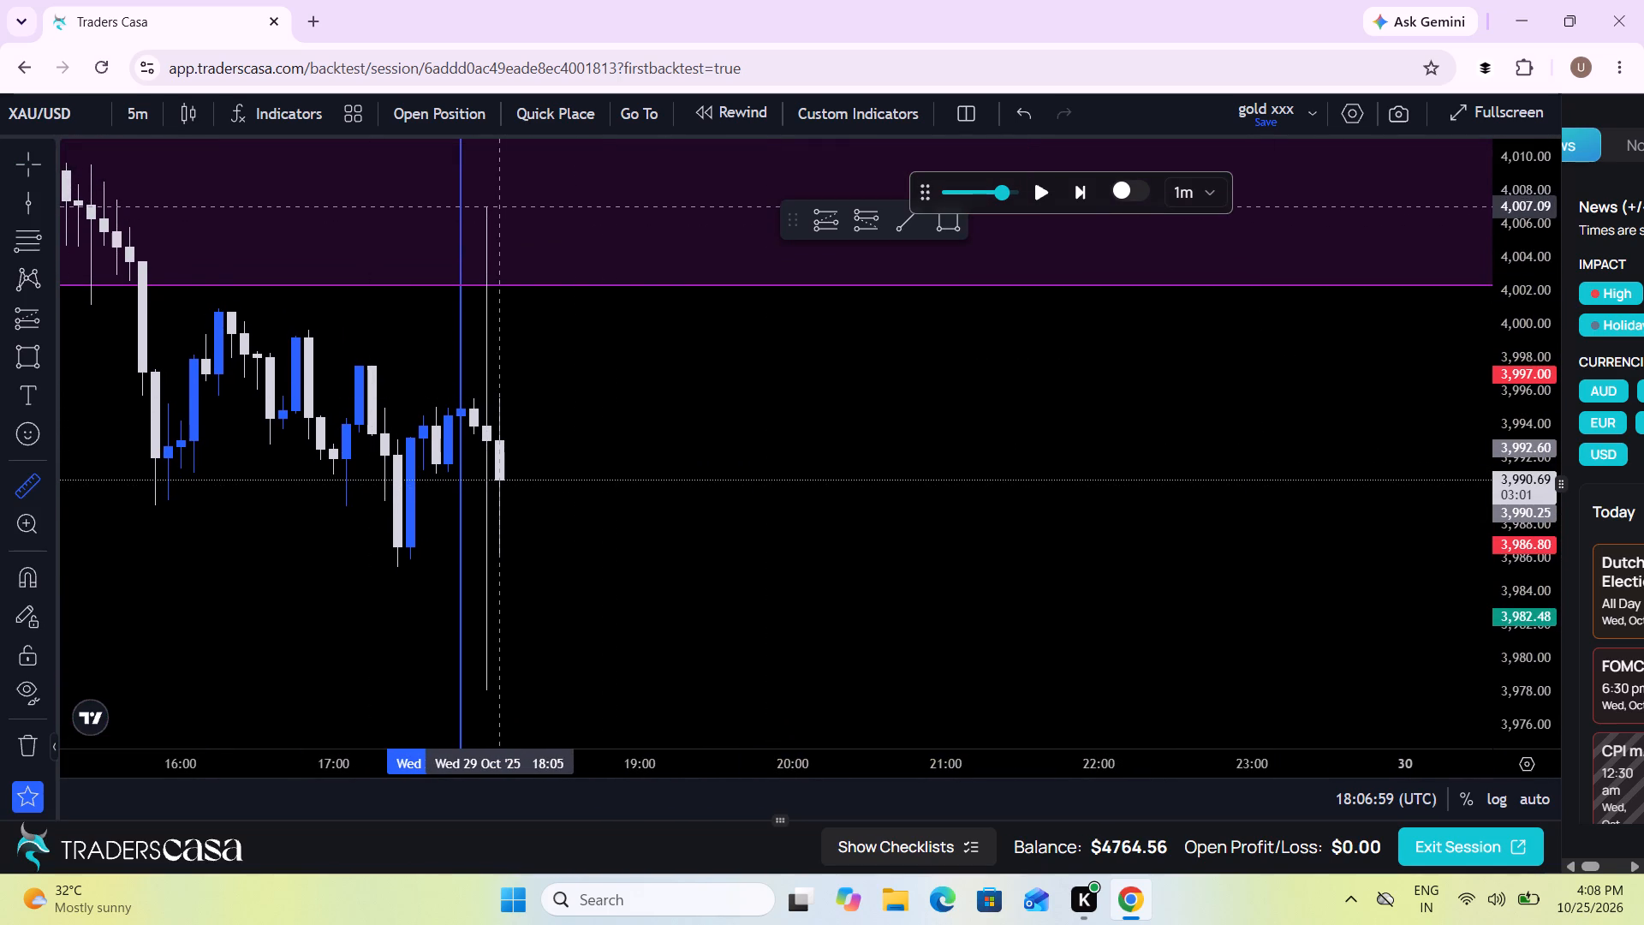
left_click(506, 206)
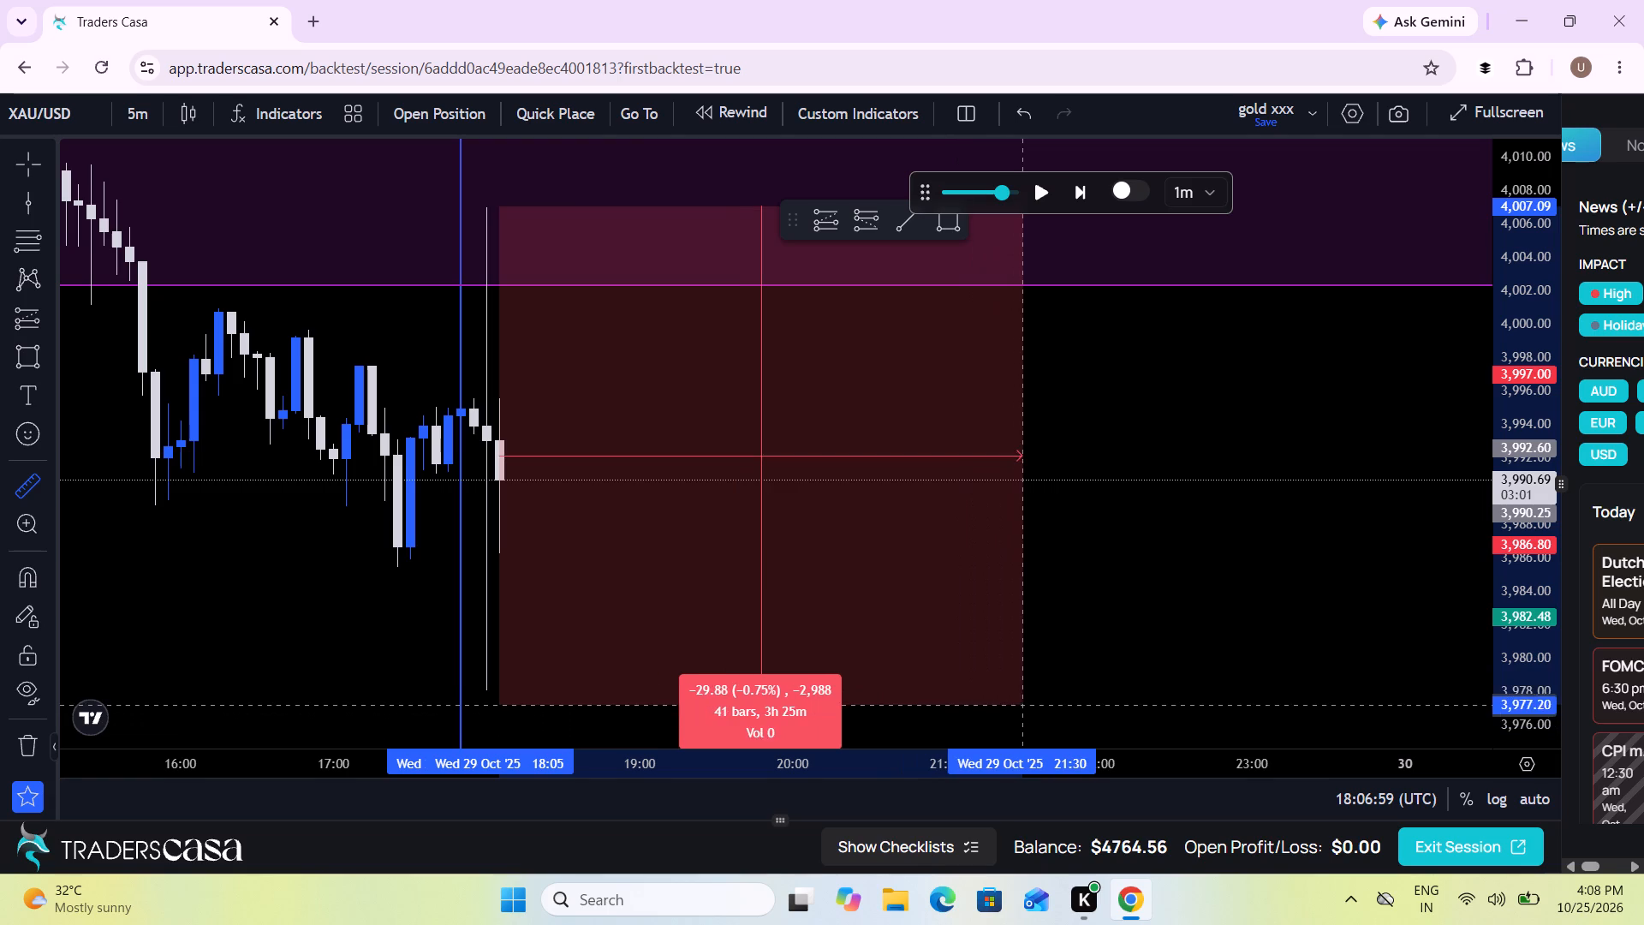
left_click(1049, 691)
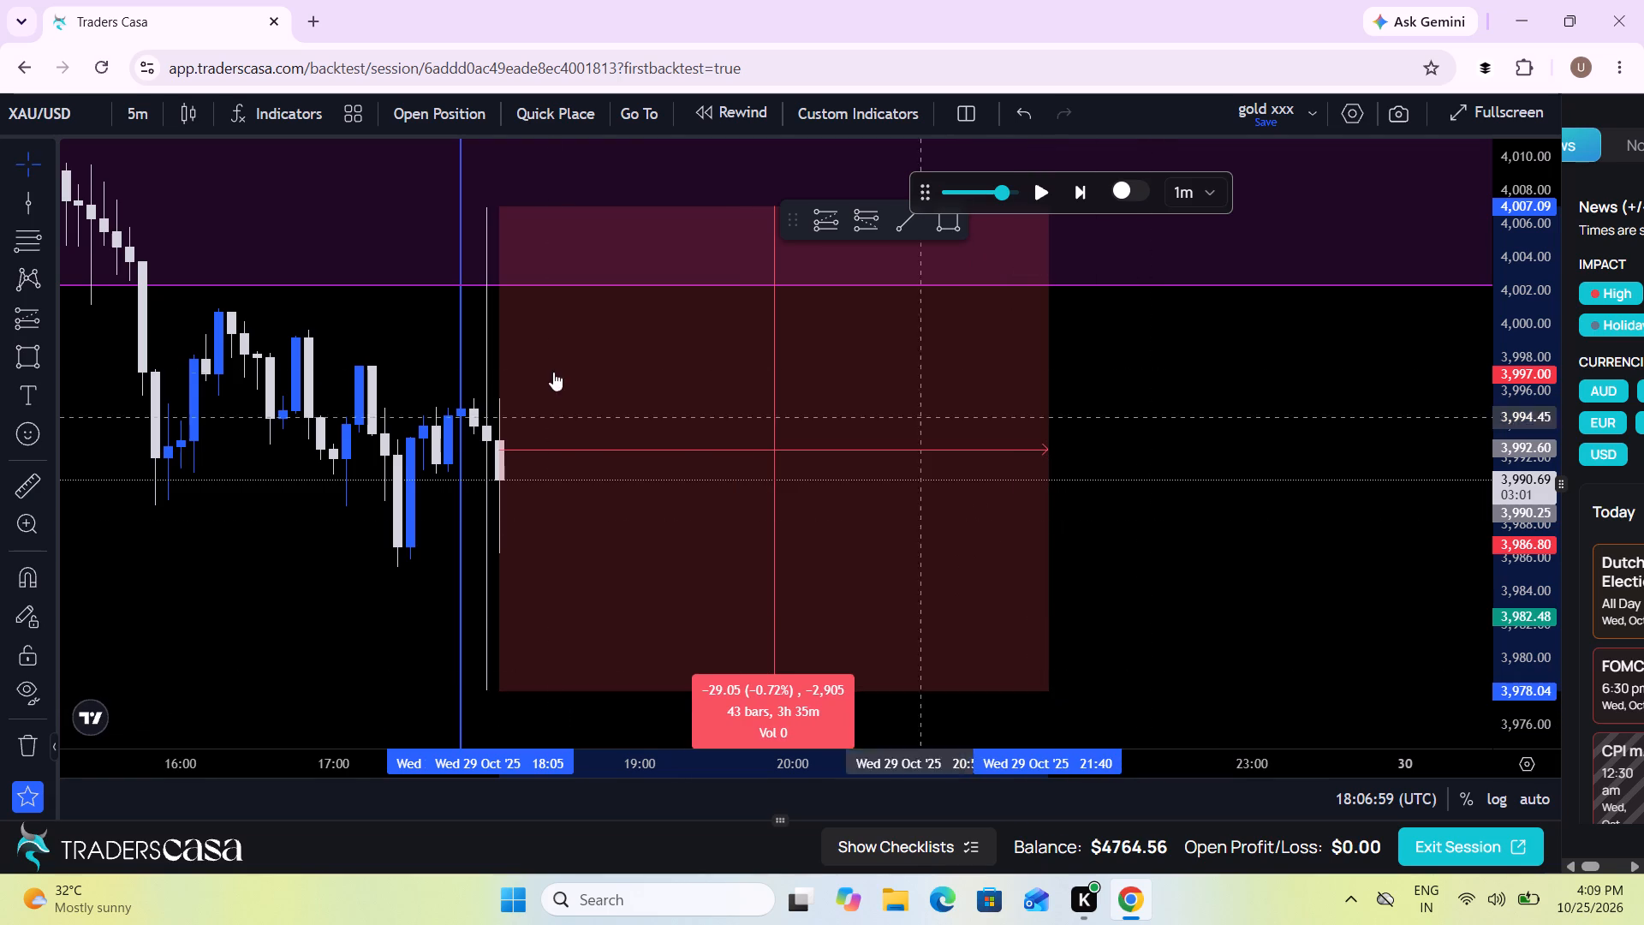
Mark the measured range's midpoint near 3,992.5 with a thin rectangle from 18:00 to about 23:30 on 29 Oct.
left_click(23, 363)
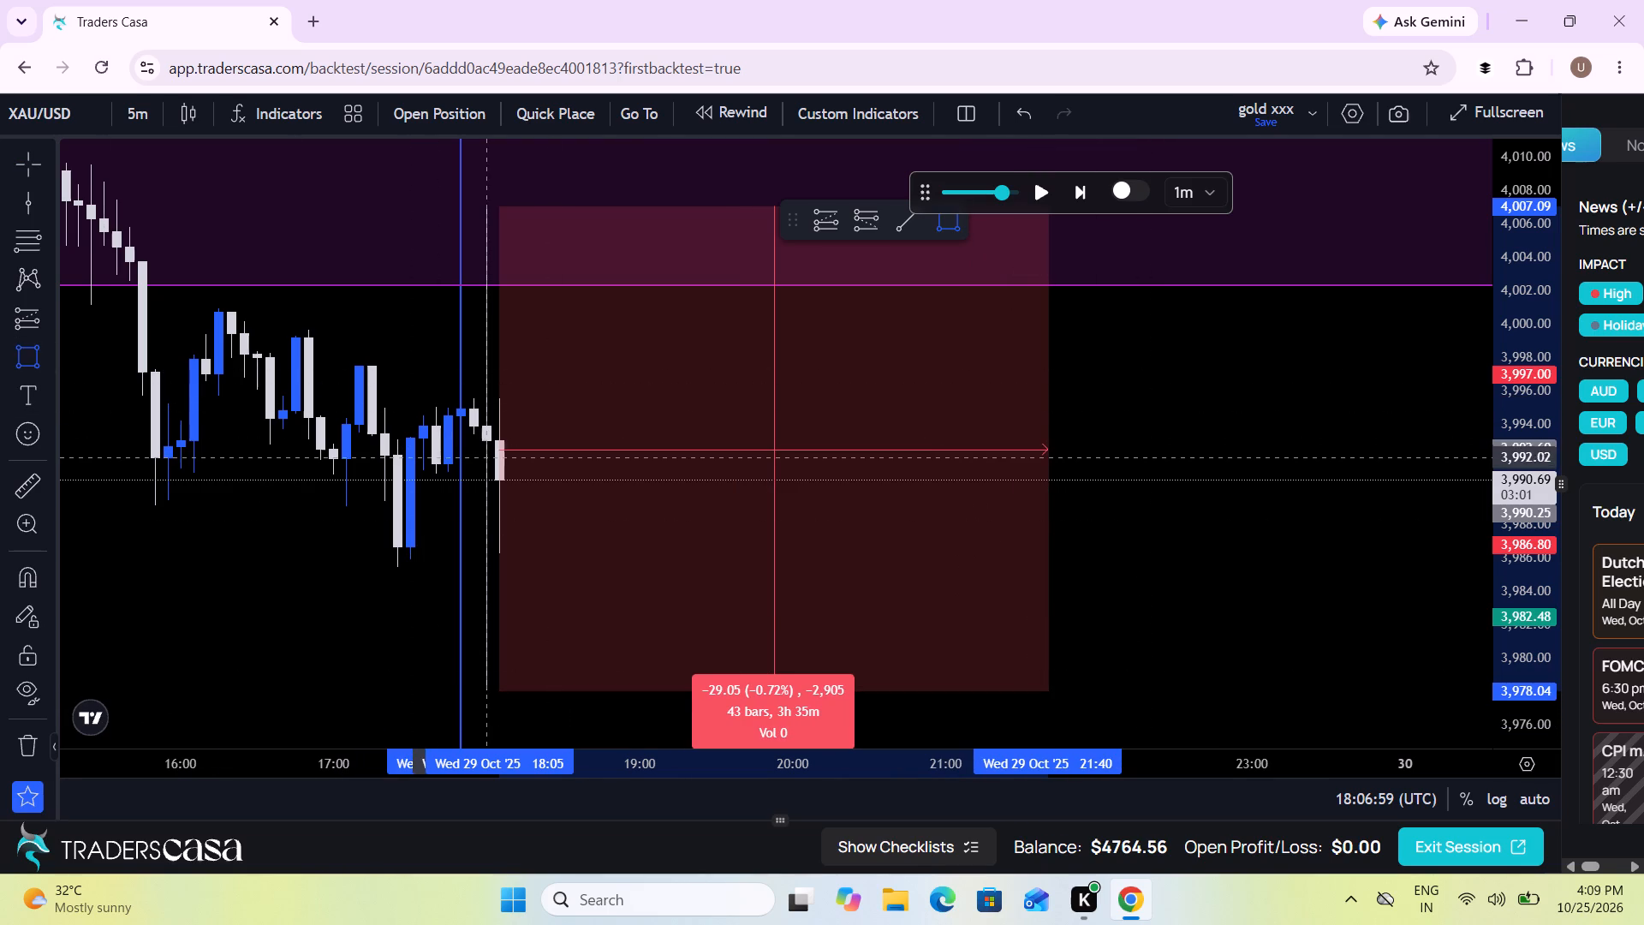
left_click(491, 450)
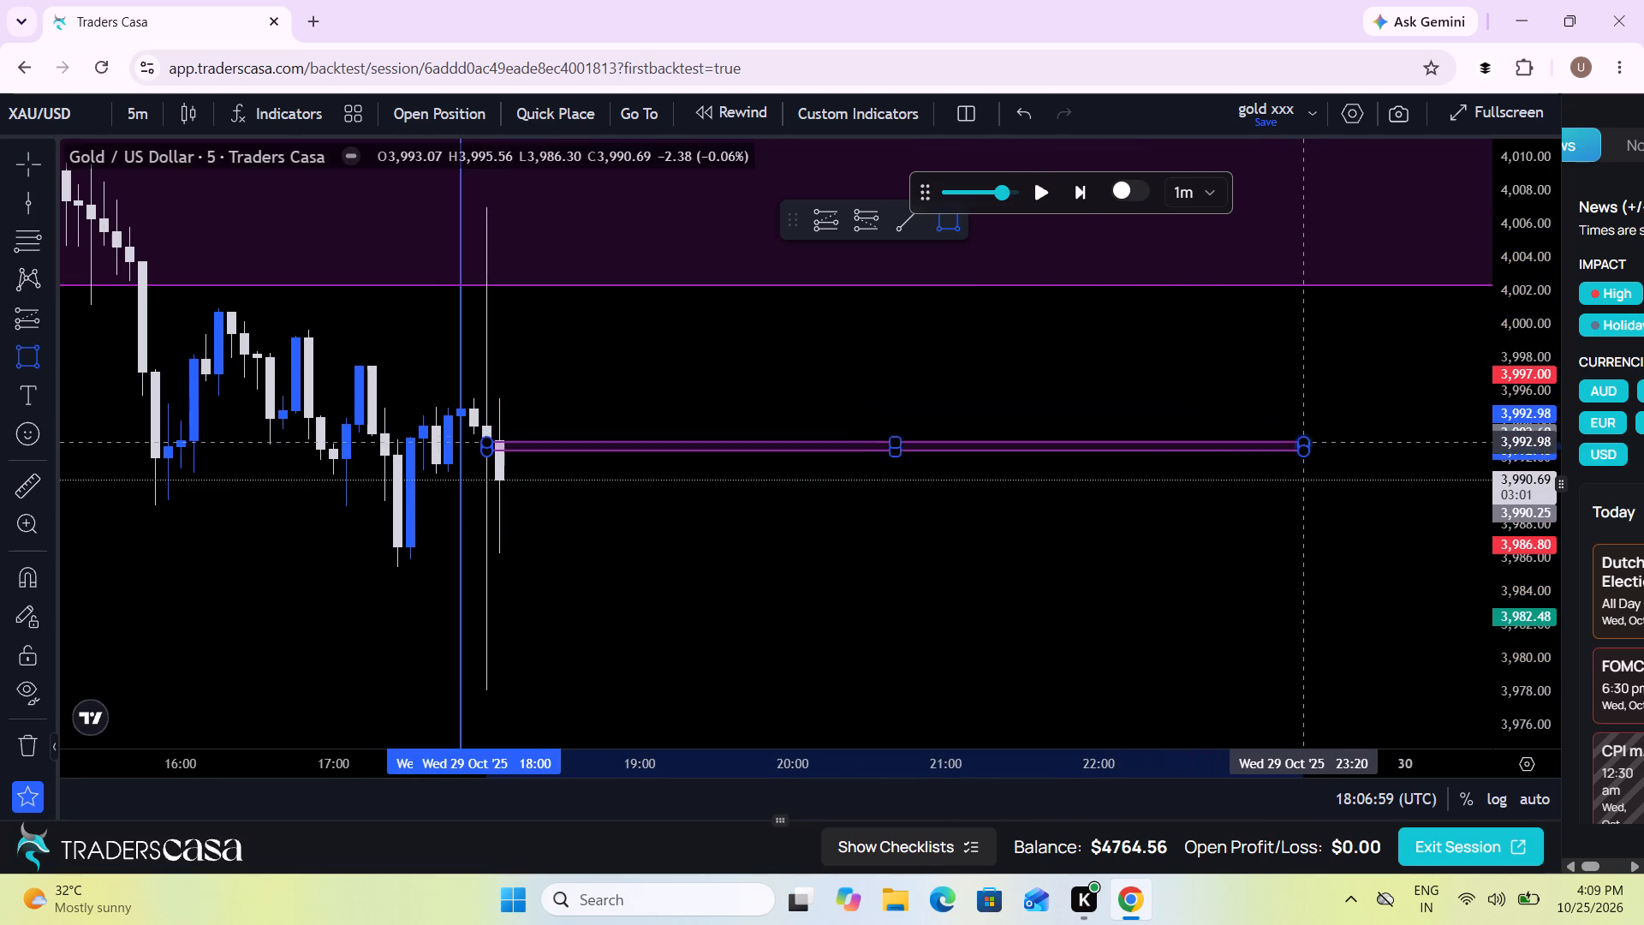
left_click(1334, 452)
left_click_drag(1258, 589, 1195, 588)
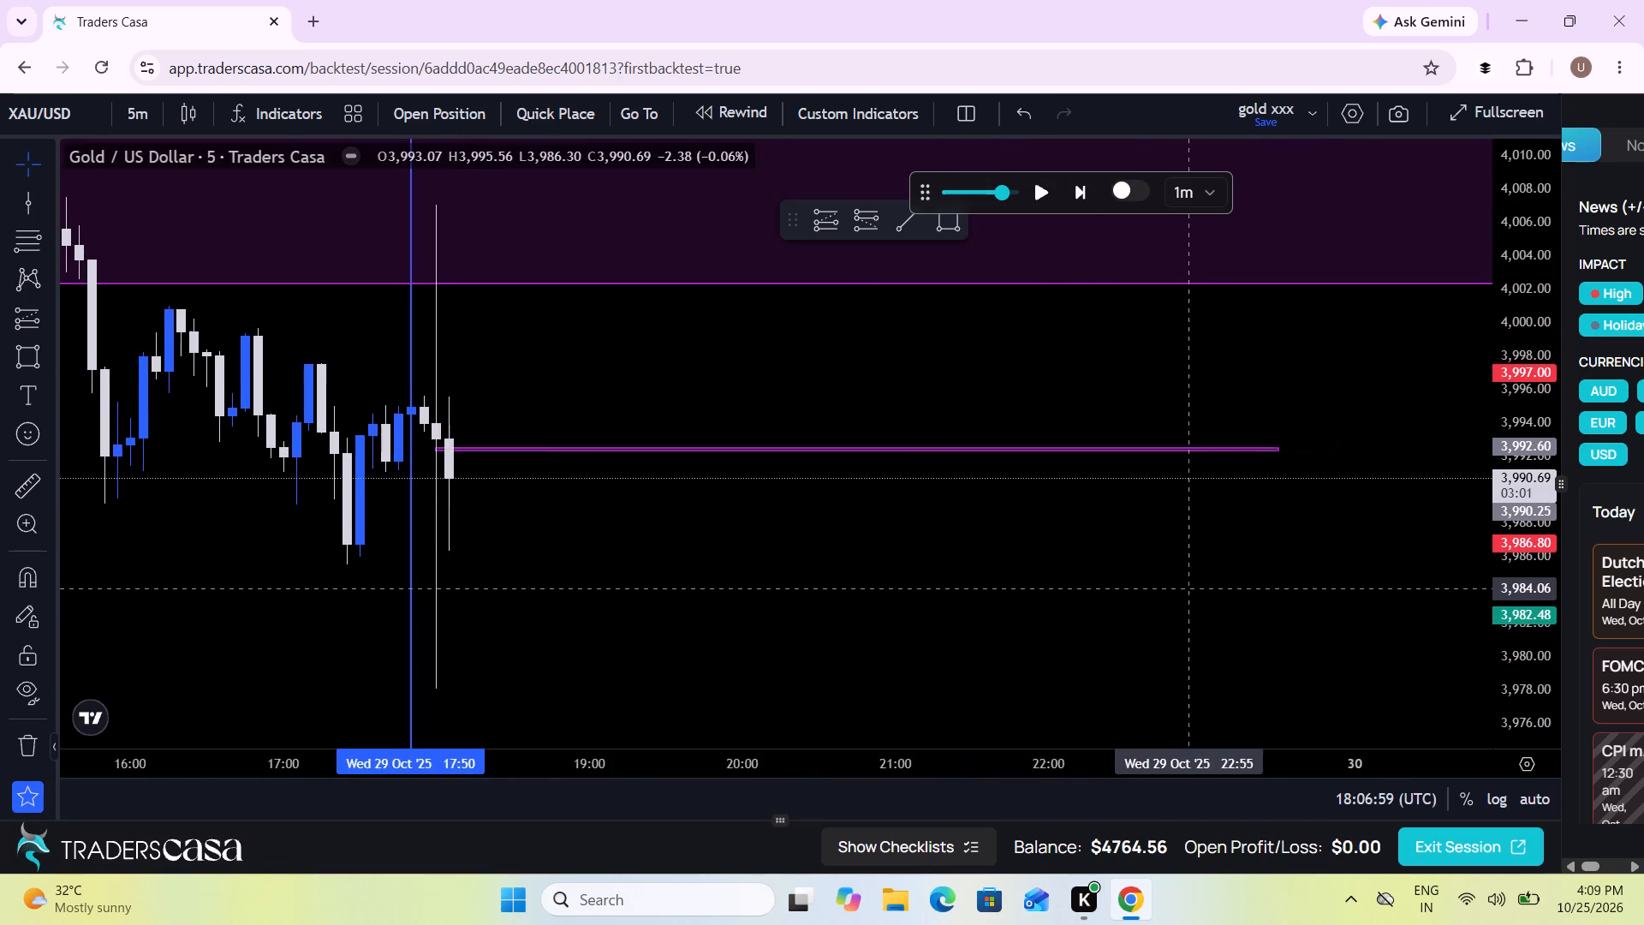
Replay the 5-minute chart from the new midpoint level to about 18:46 on 29 Oct and pause.
scroll(1195, 588, "down", 5)
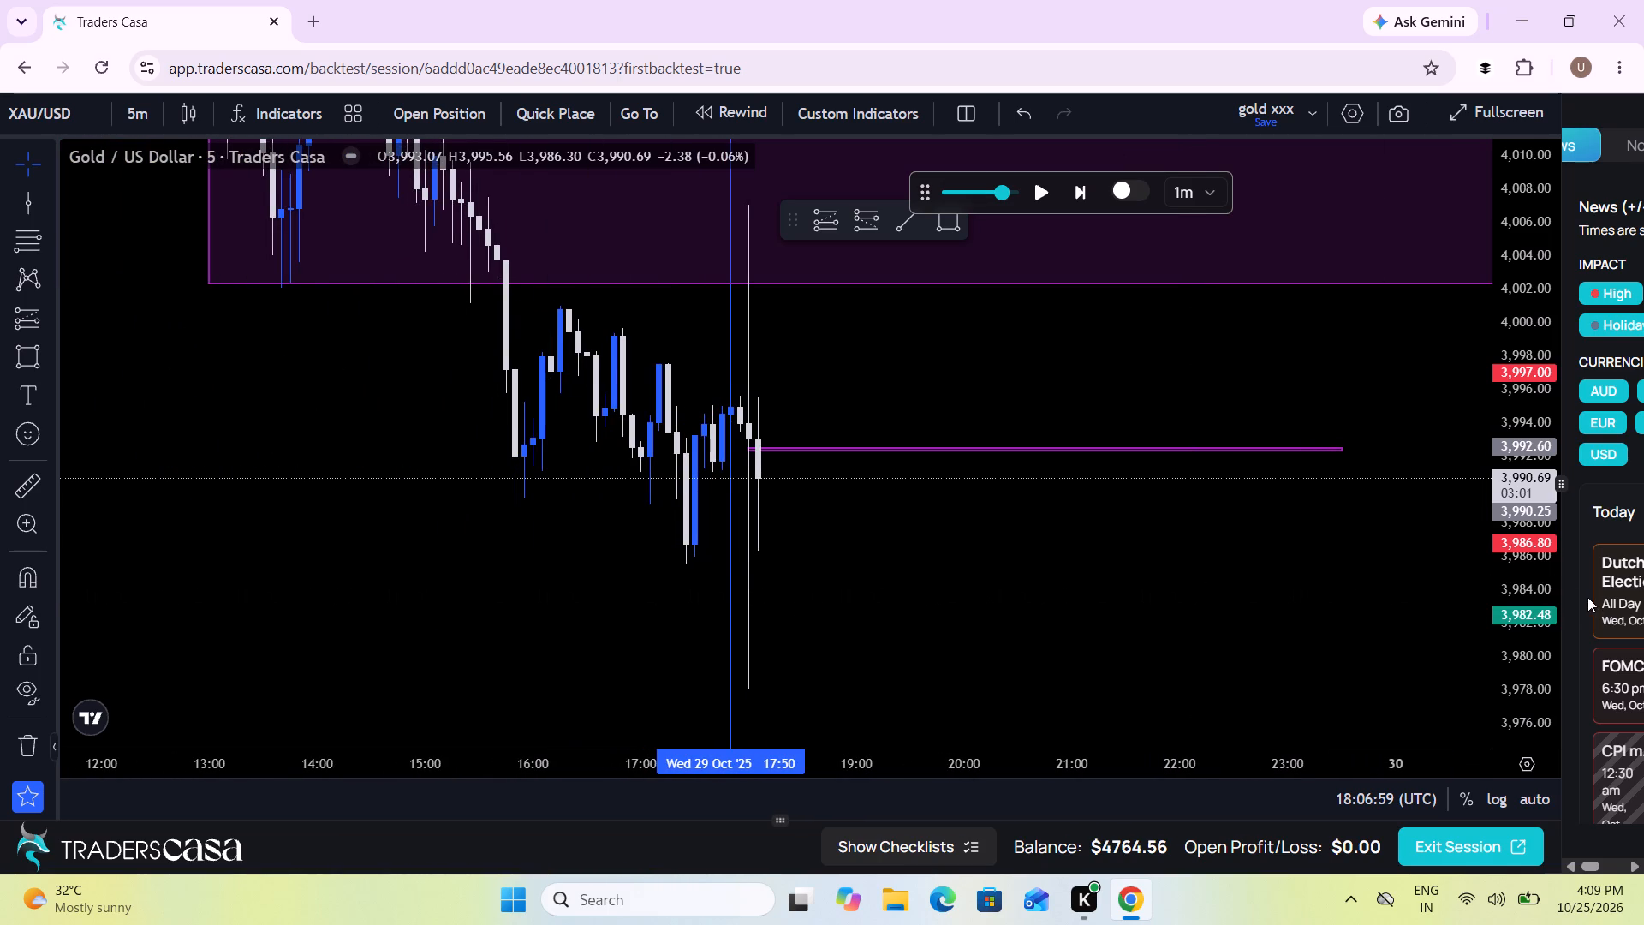
left_click_drag(1524, 490, 1446, 647)
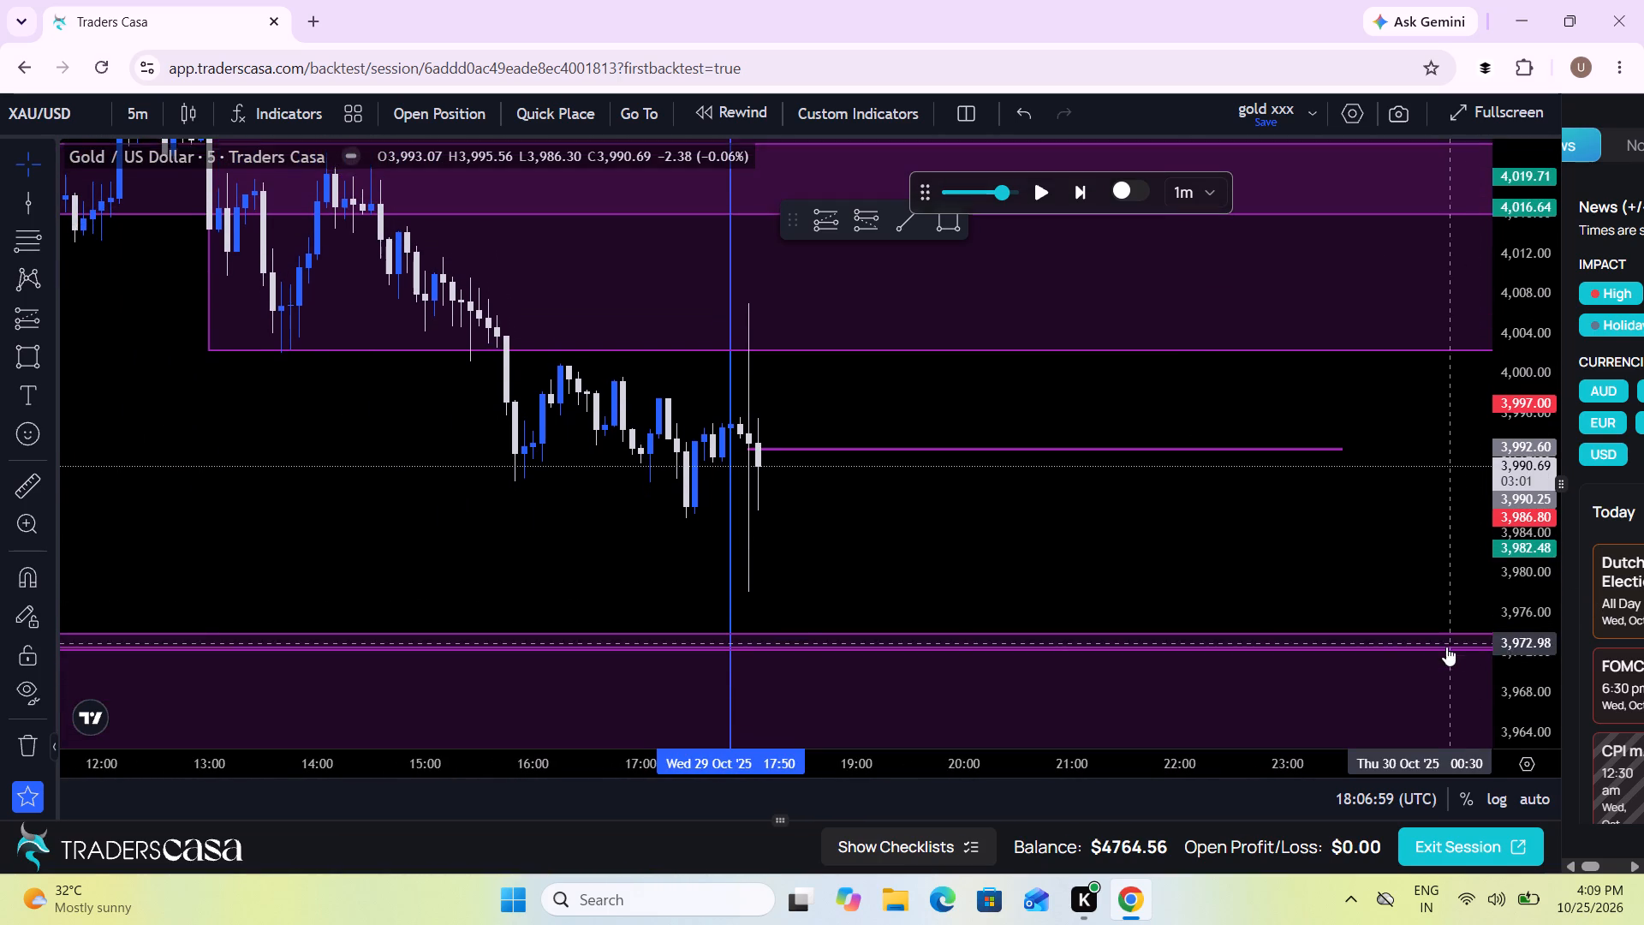
left_click_drag(1446, 647, 1449, 659)
left_click(1038, 188)
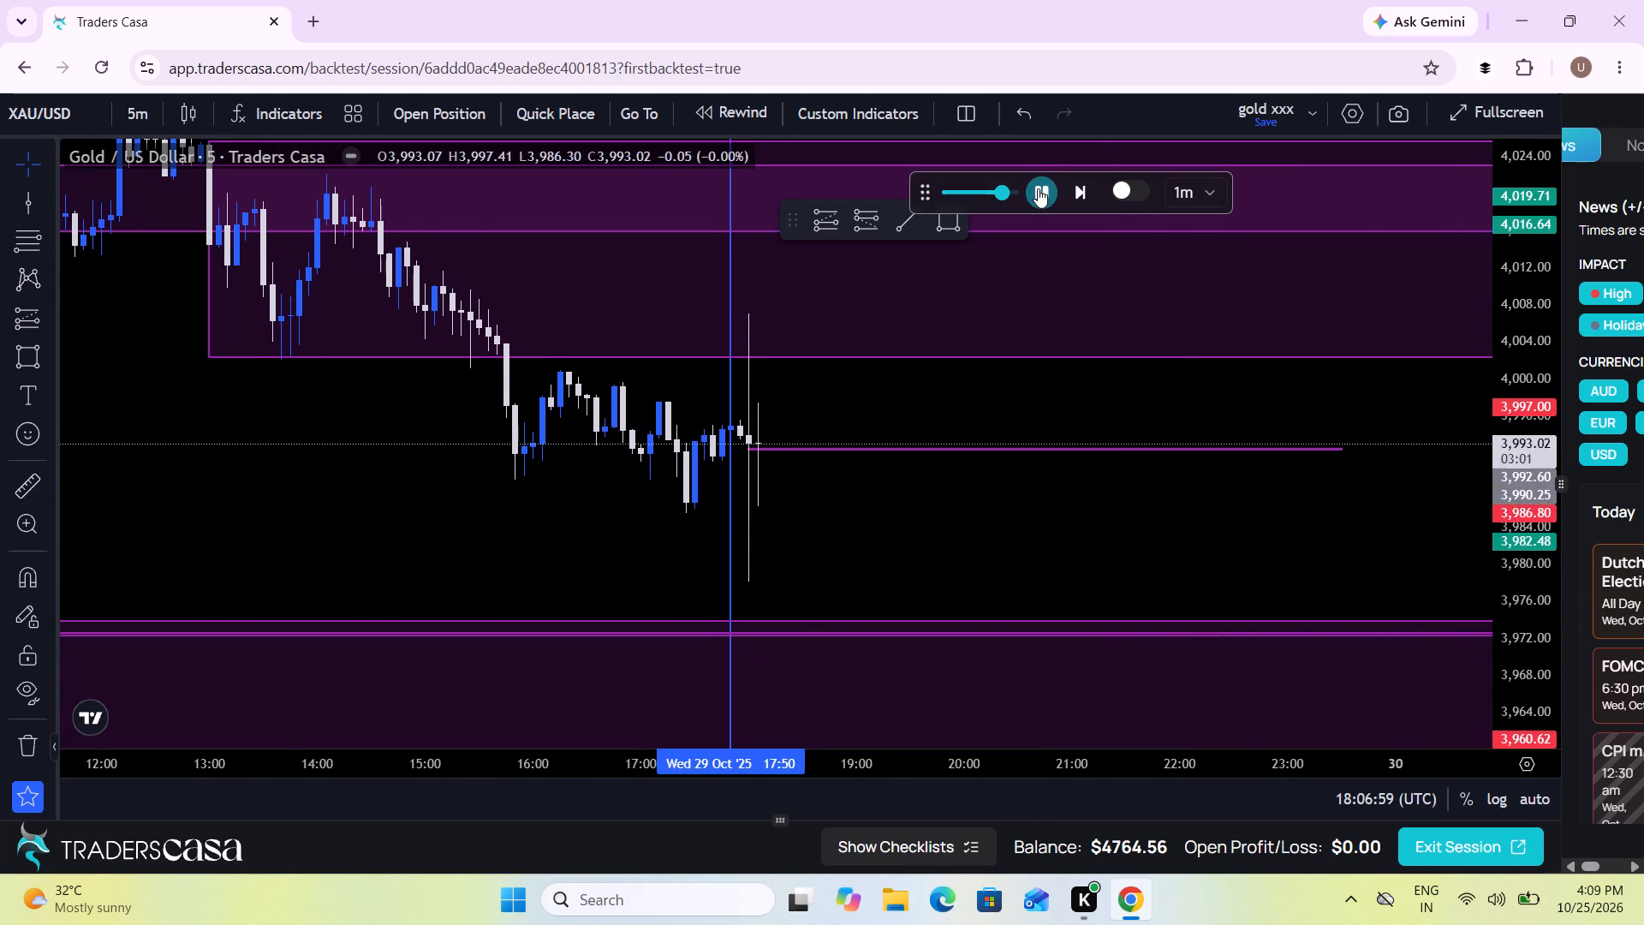
left_click(1038, 188)
left_click(1038, 188)
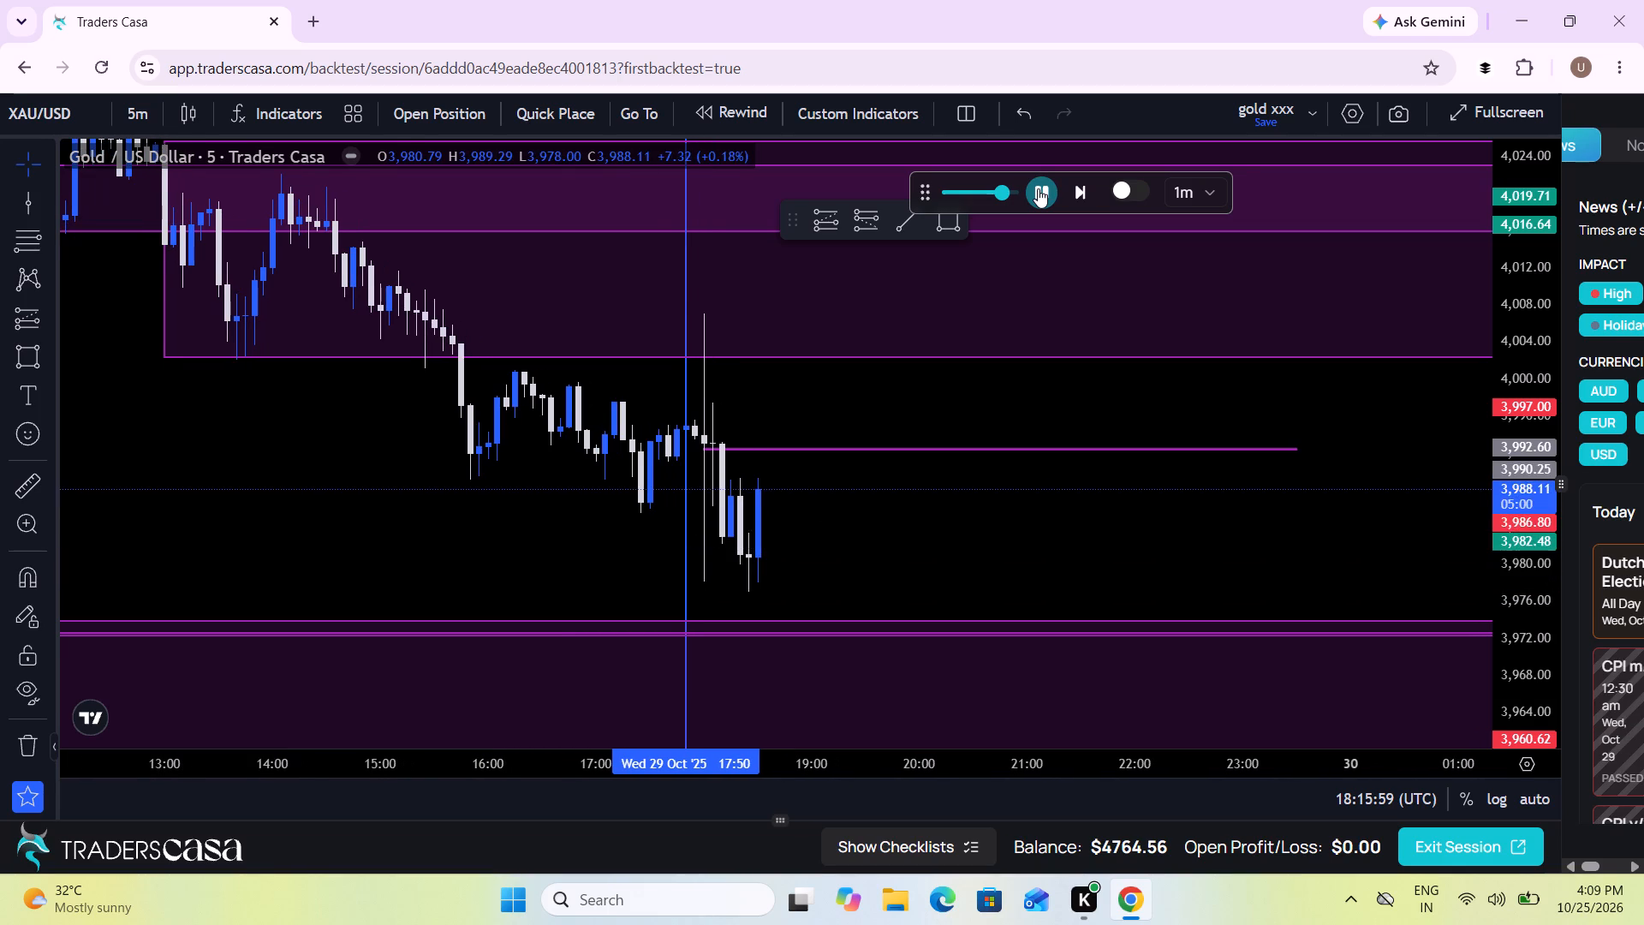
left_click(1038, 188)
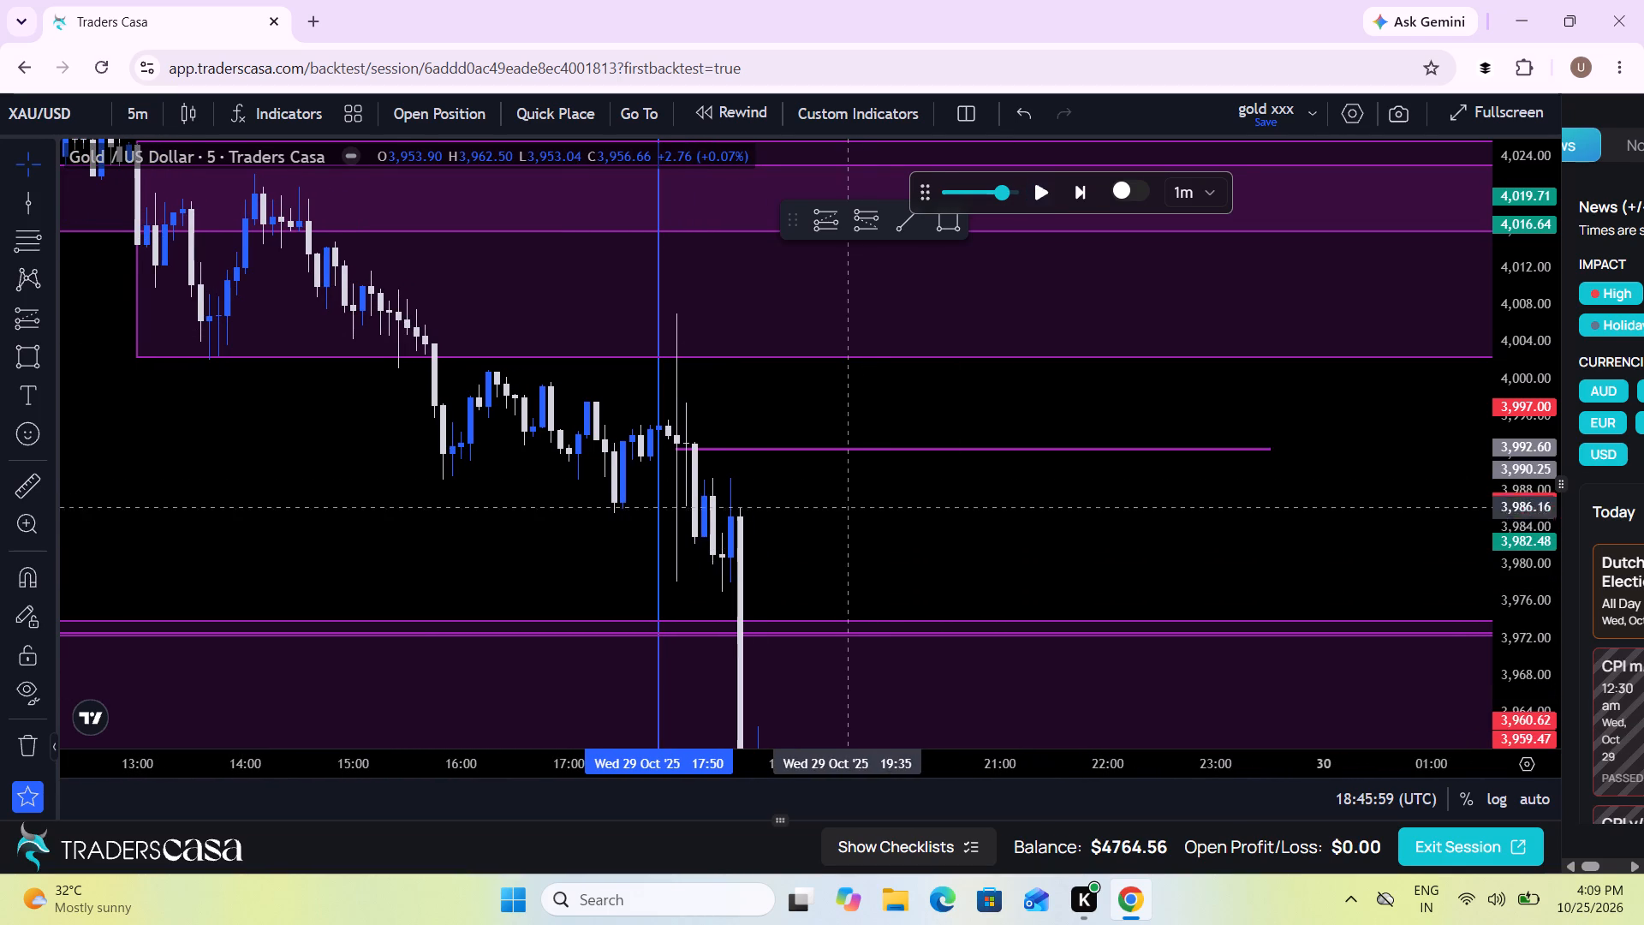
Bring the latest candles inside the OB zone into view and replay to about 18:52 on 29 Oct, pausing there.
left_click_drag(848, 520, 784, 218)
scroll(784, 218, "down", 2)
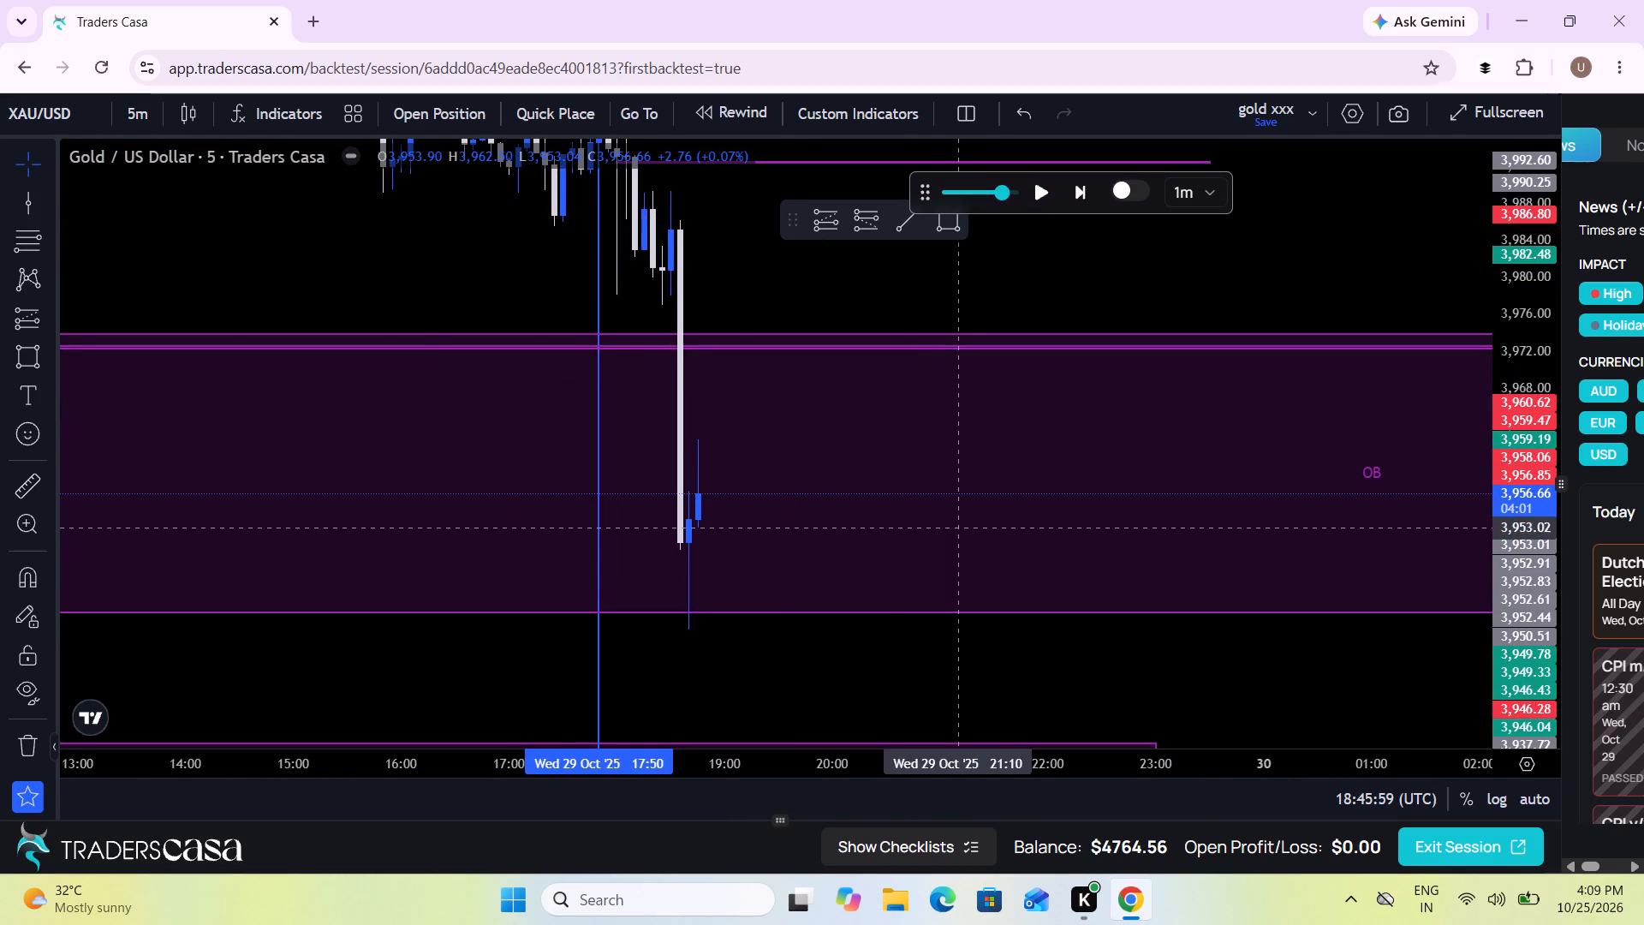
scroll(957, 536, "down", 4)
left_click_drag(1492, 436, 1459, 612)
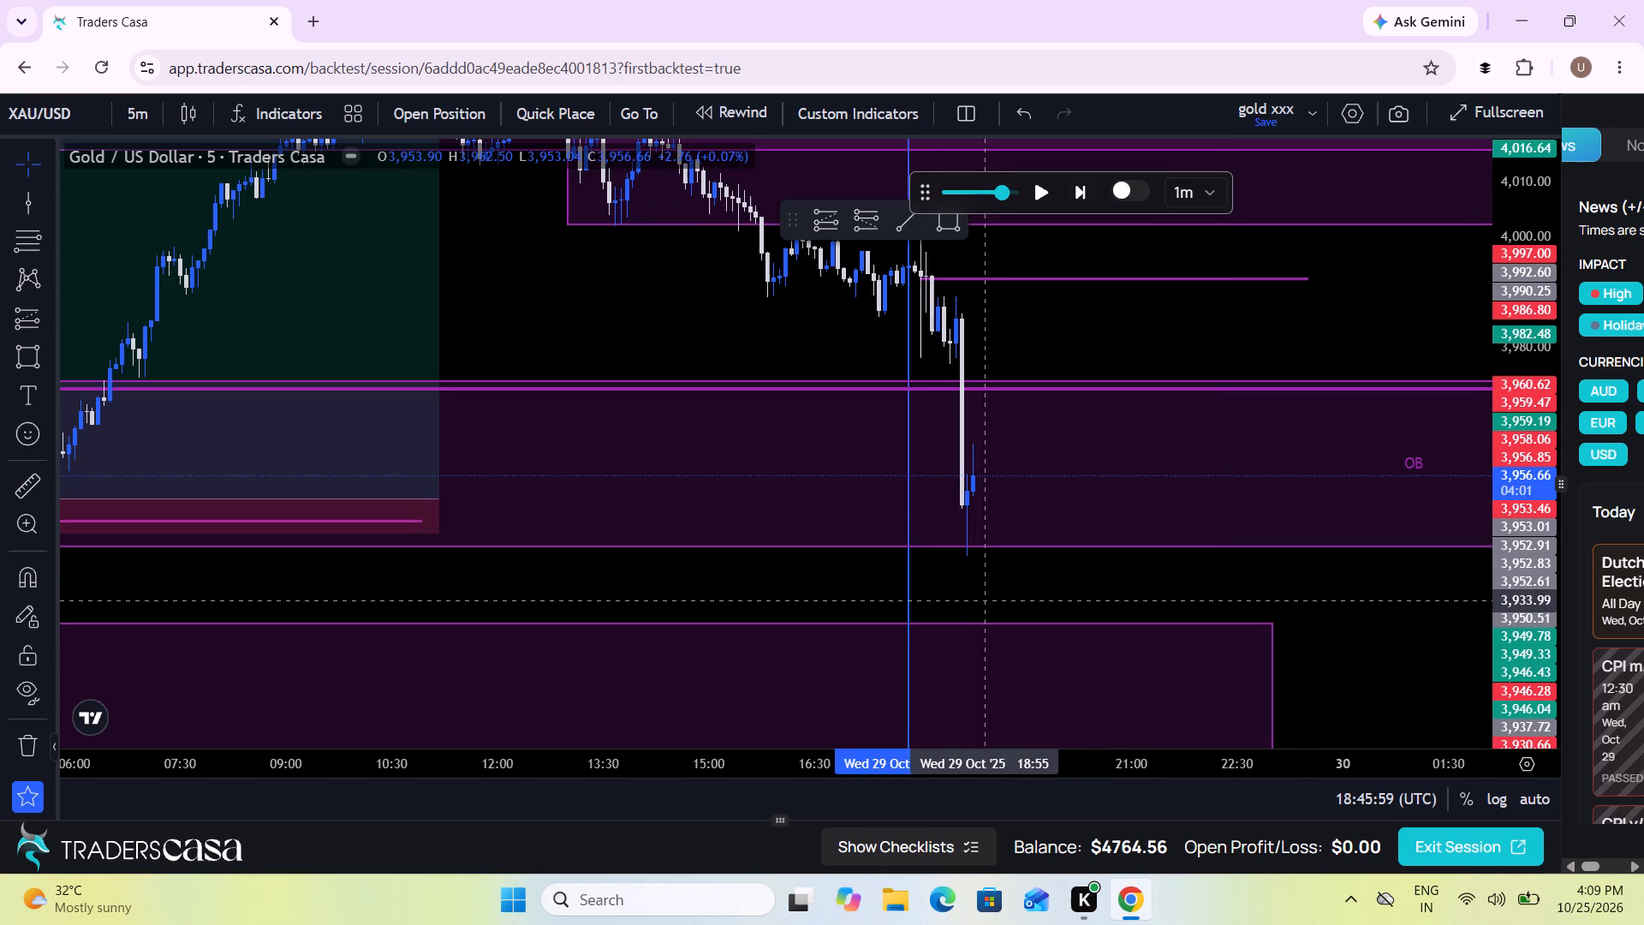
left_click_drag(983, 600, 890, 659)
scroll(890, 659, "up", 2)
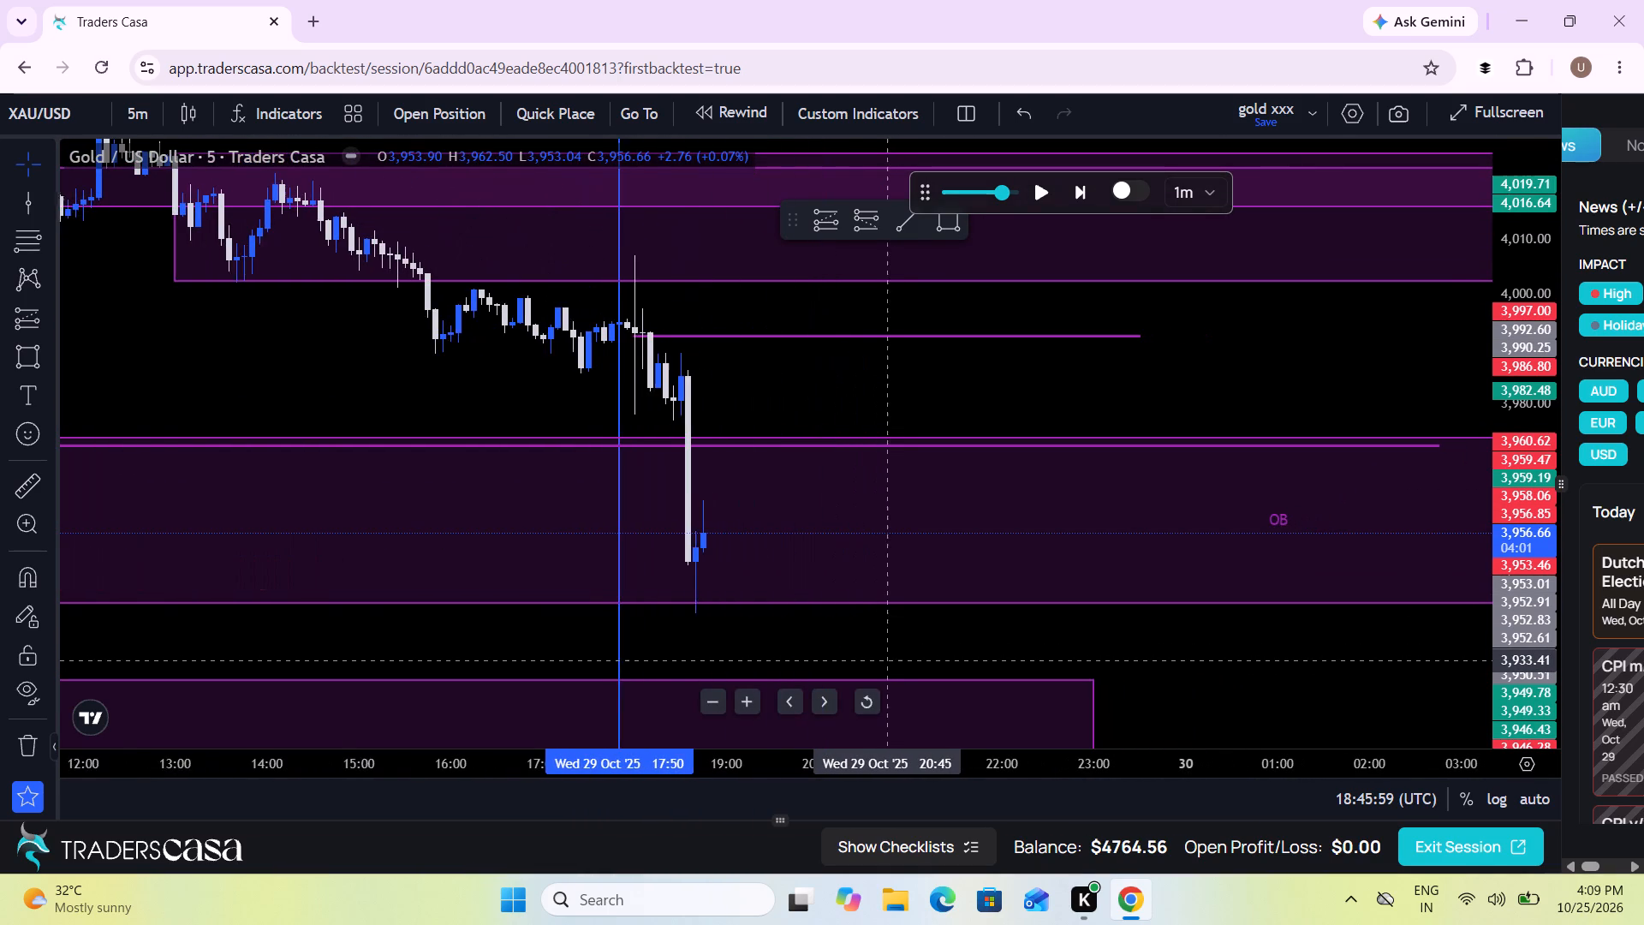
scroll(890, 659, "up", 1)
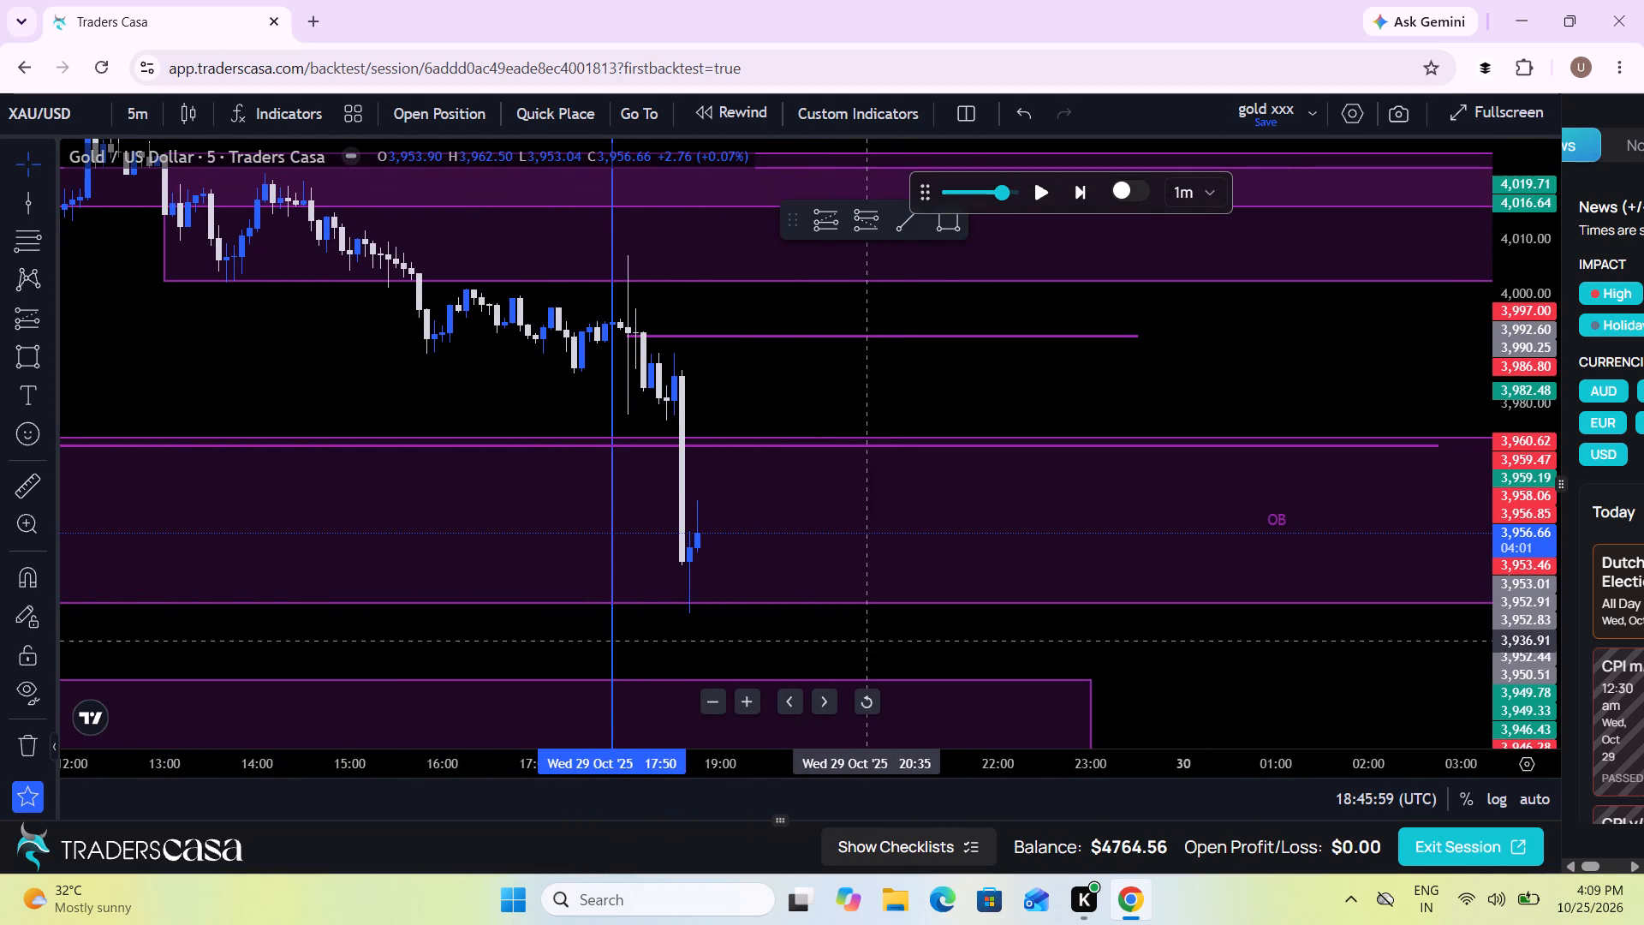
left_click(1032, 194)
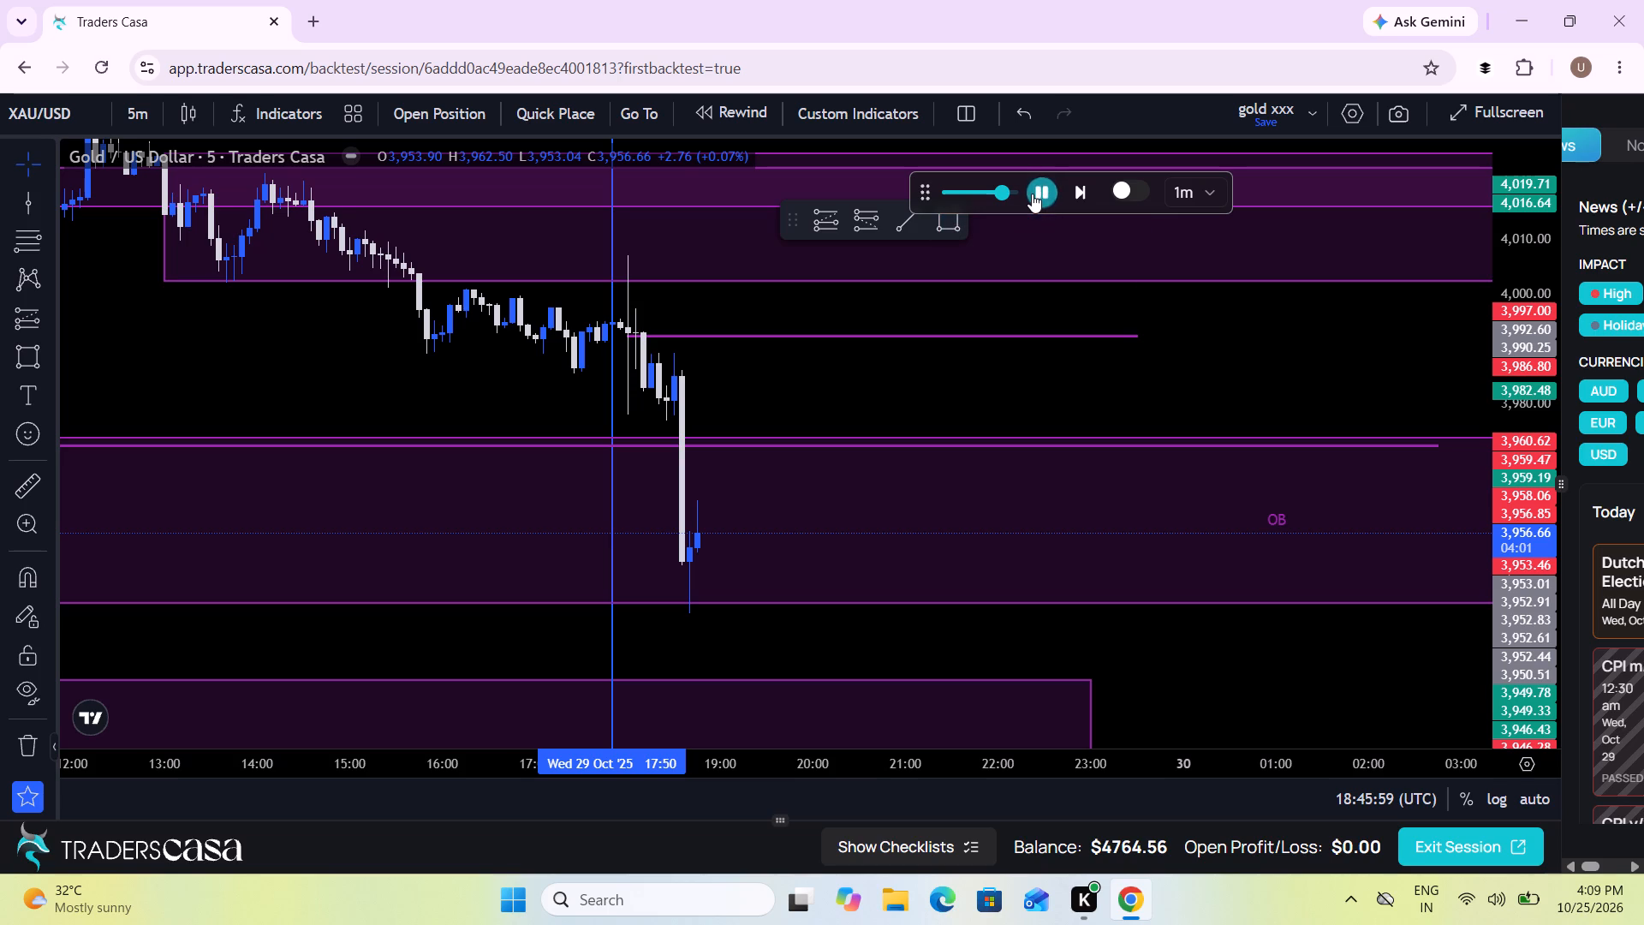
left_click(1032, 194)
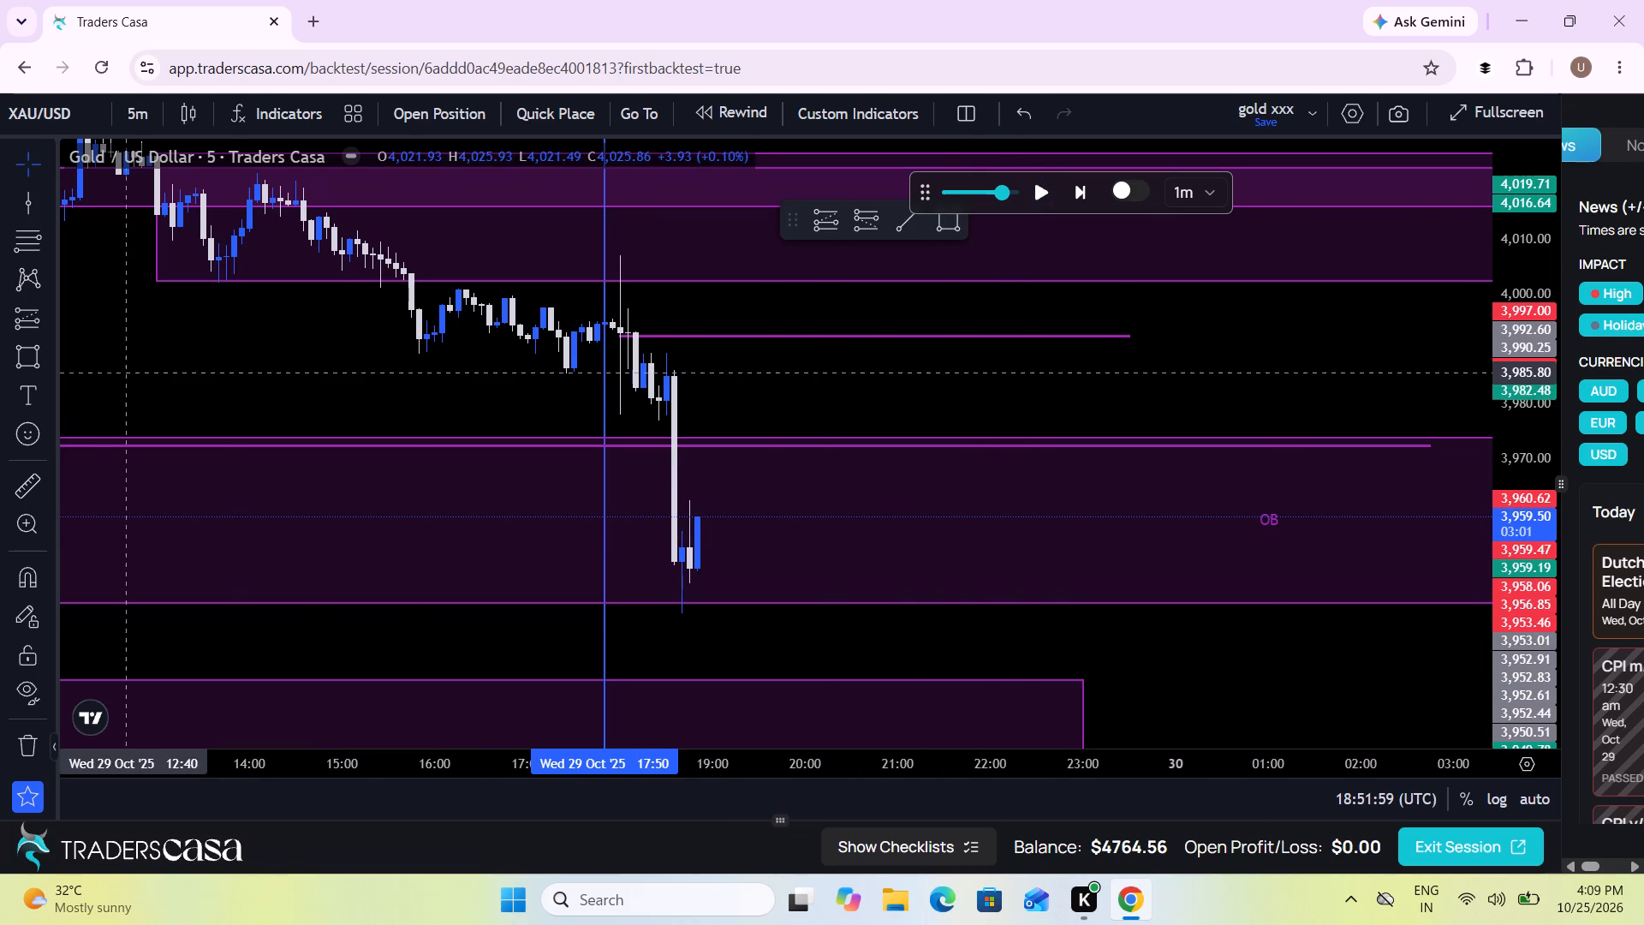
Measure the price drop from the 18:00 candle's high near 4,006.8 to the latest swing low near 3,942.2.
left_click(38, 480)
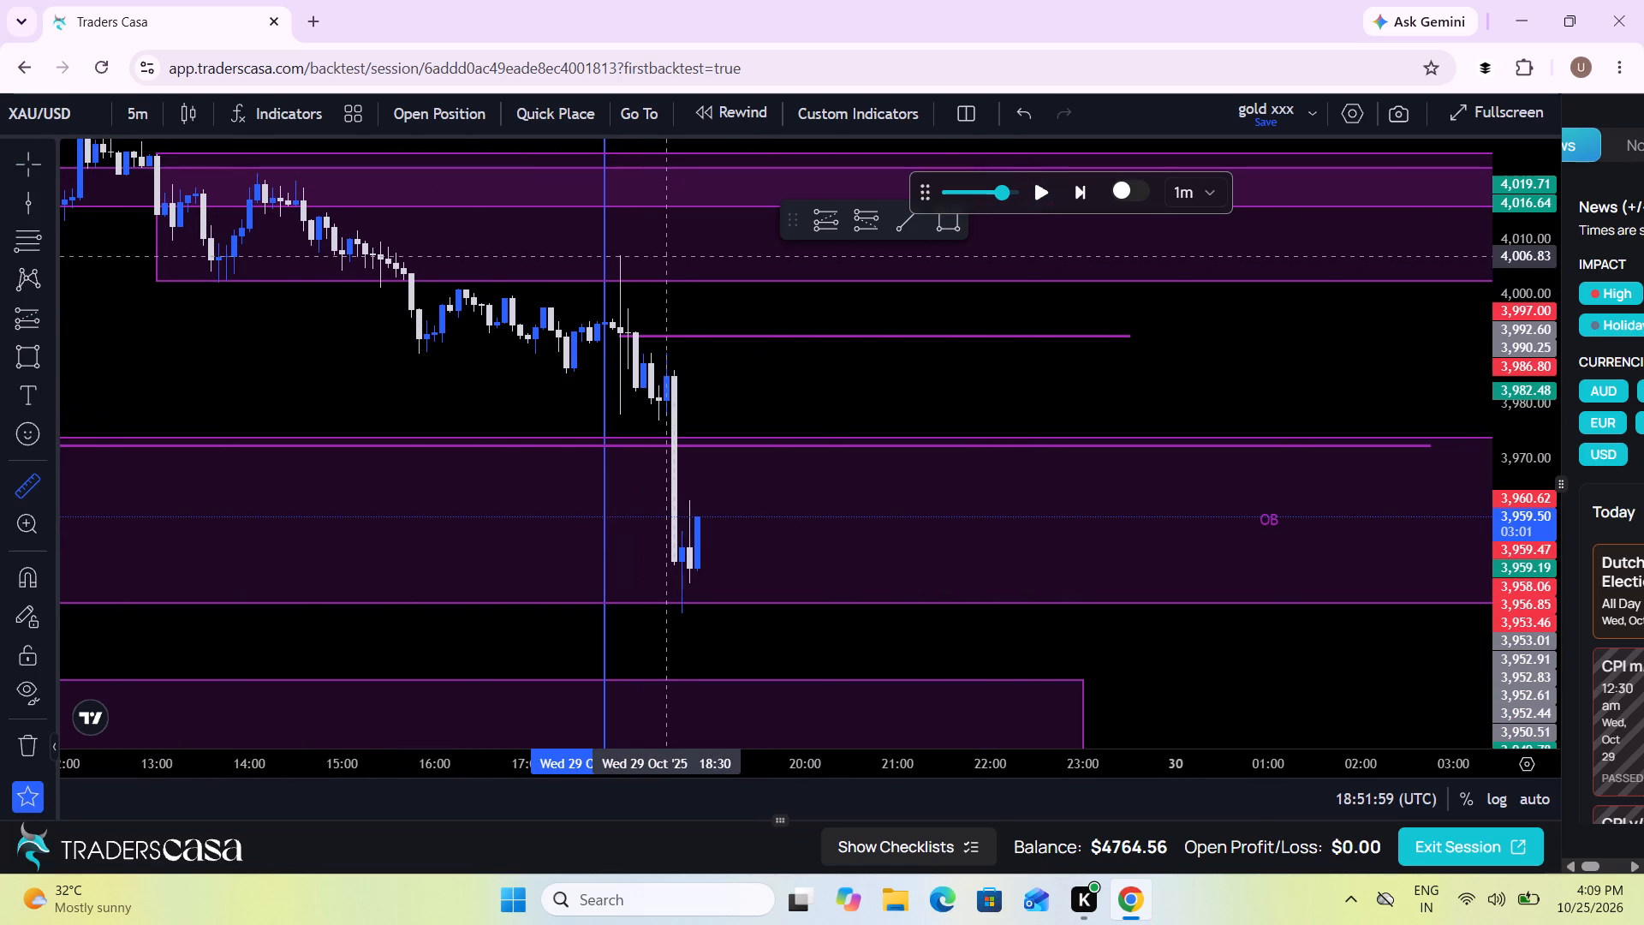
left_click(667, 256)
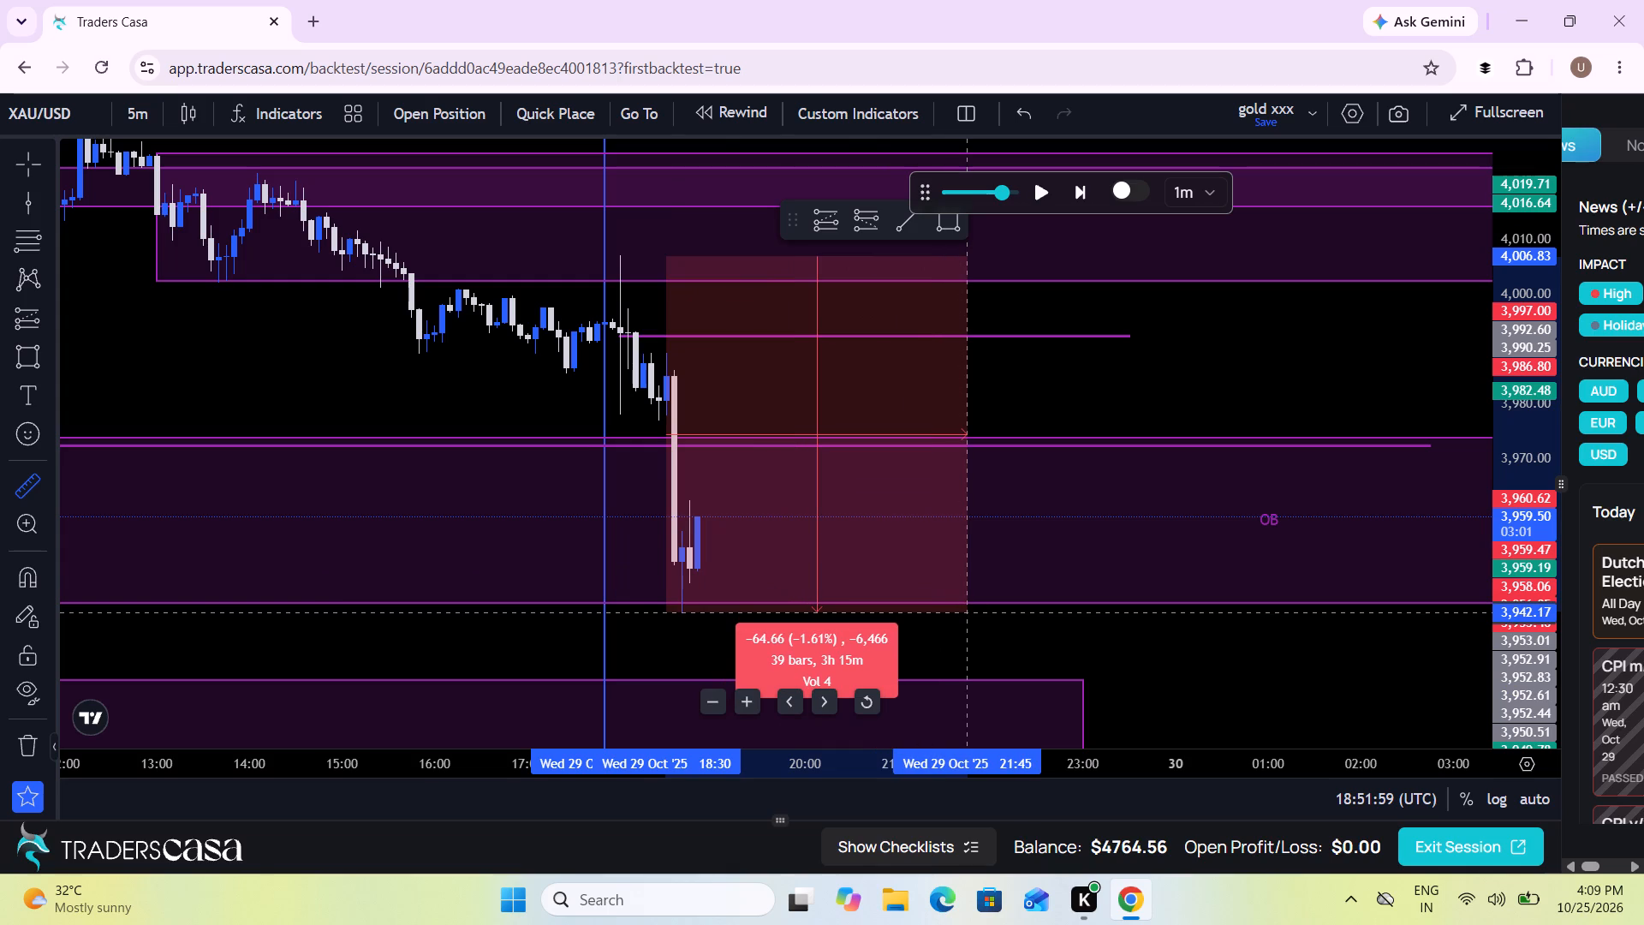
left_click(969, 612)
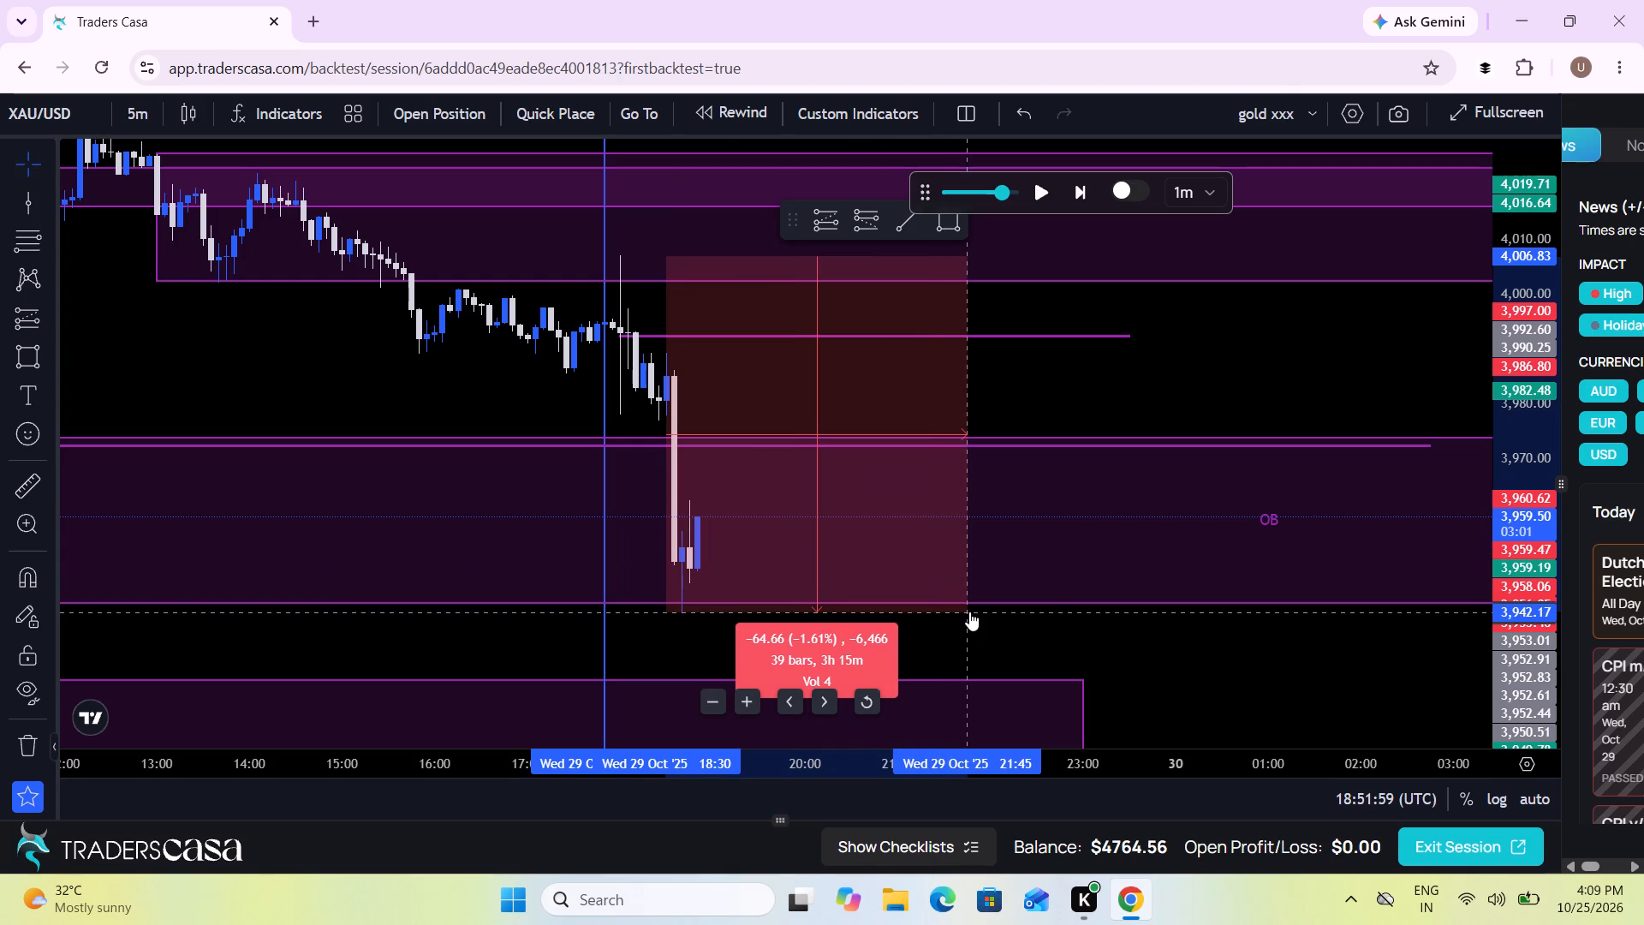
left_click(969, 612)
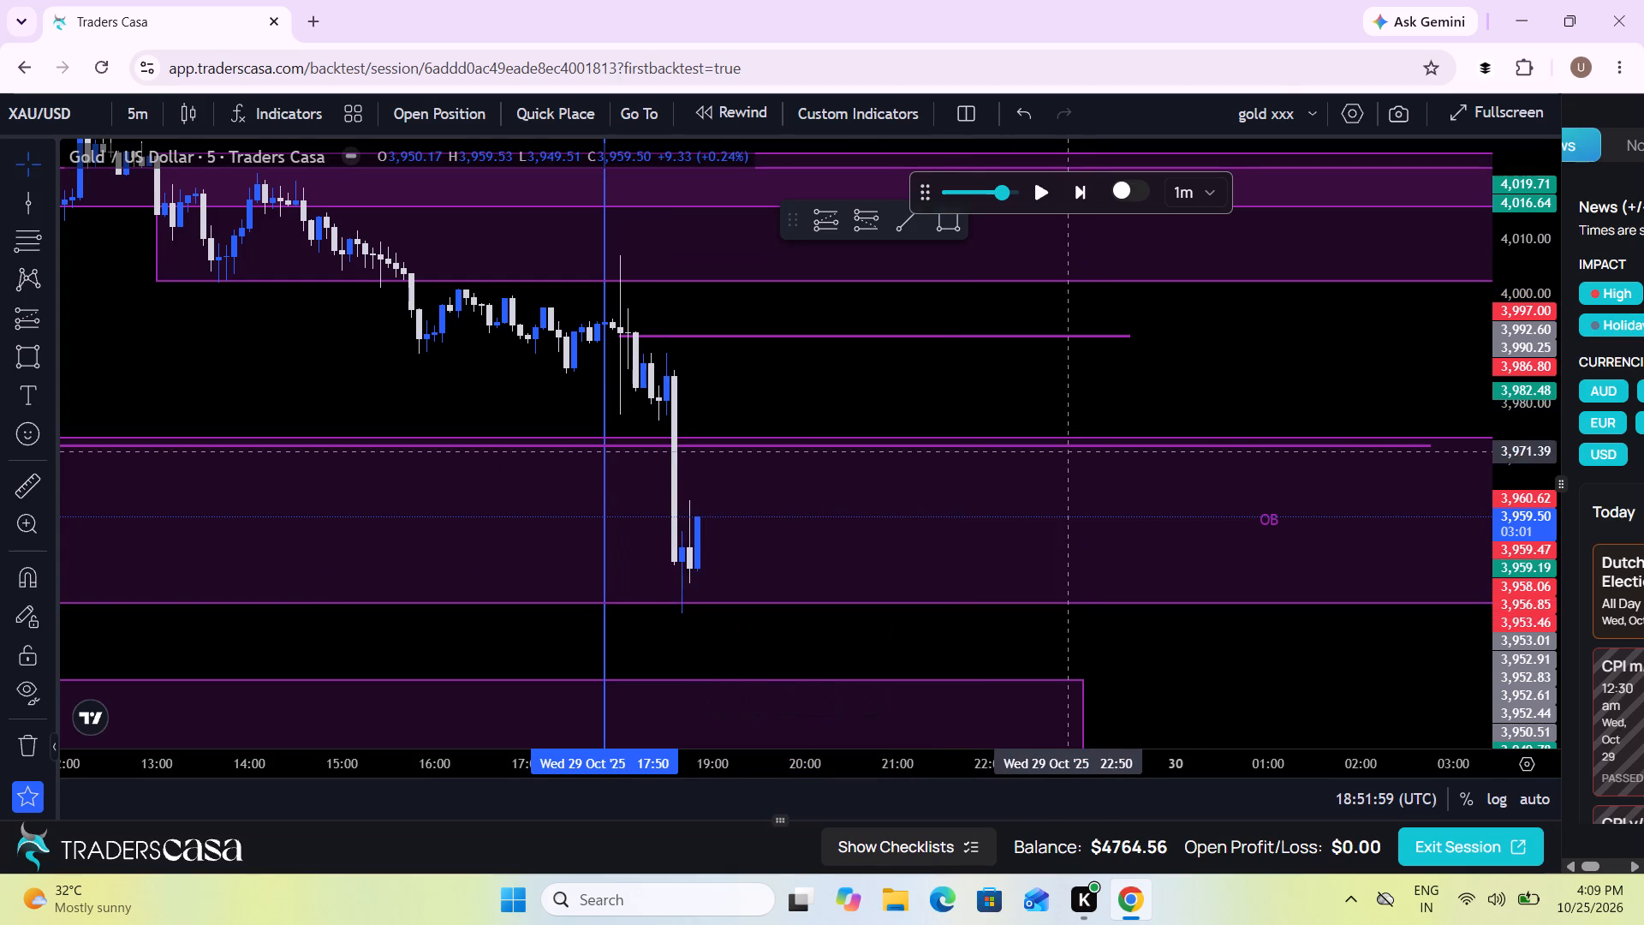
Replay the 5-minute chart to about 19:17 on 29 Oct, pausing at about 19:06 on the way.
left_click(1032, 190)
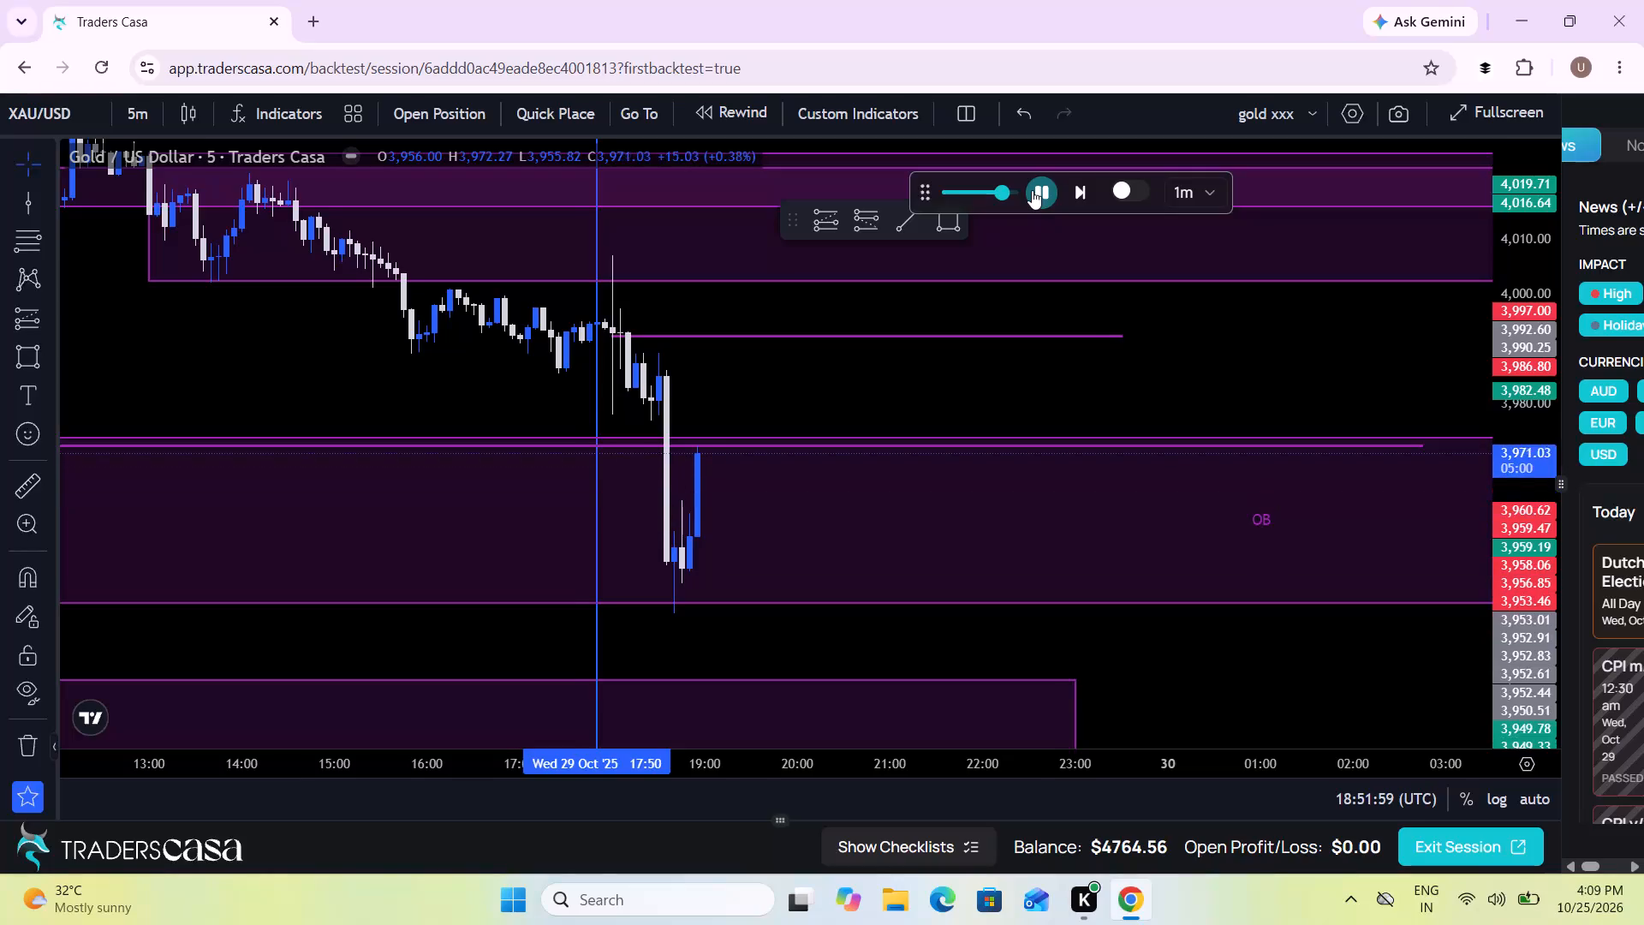
left_click(1032, 190)
scroll(736, 568, "up", 4)
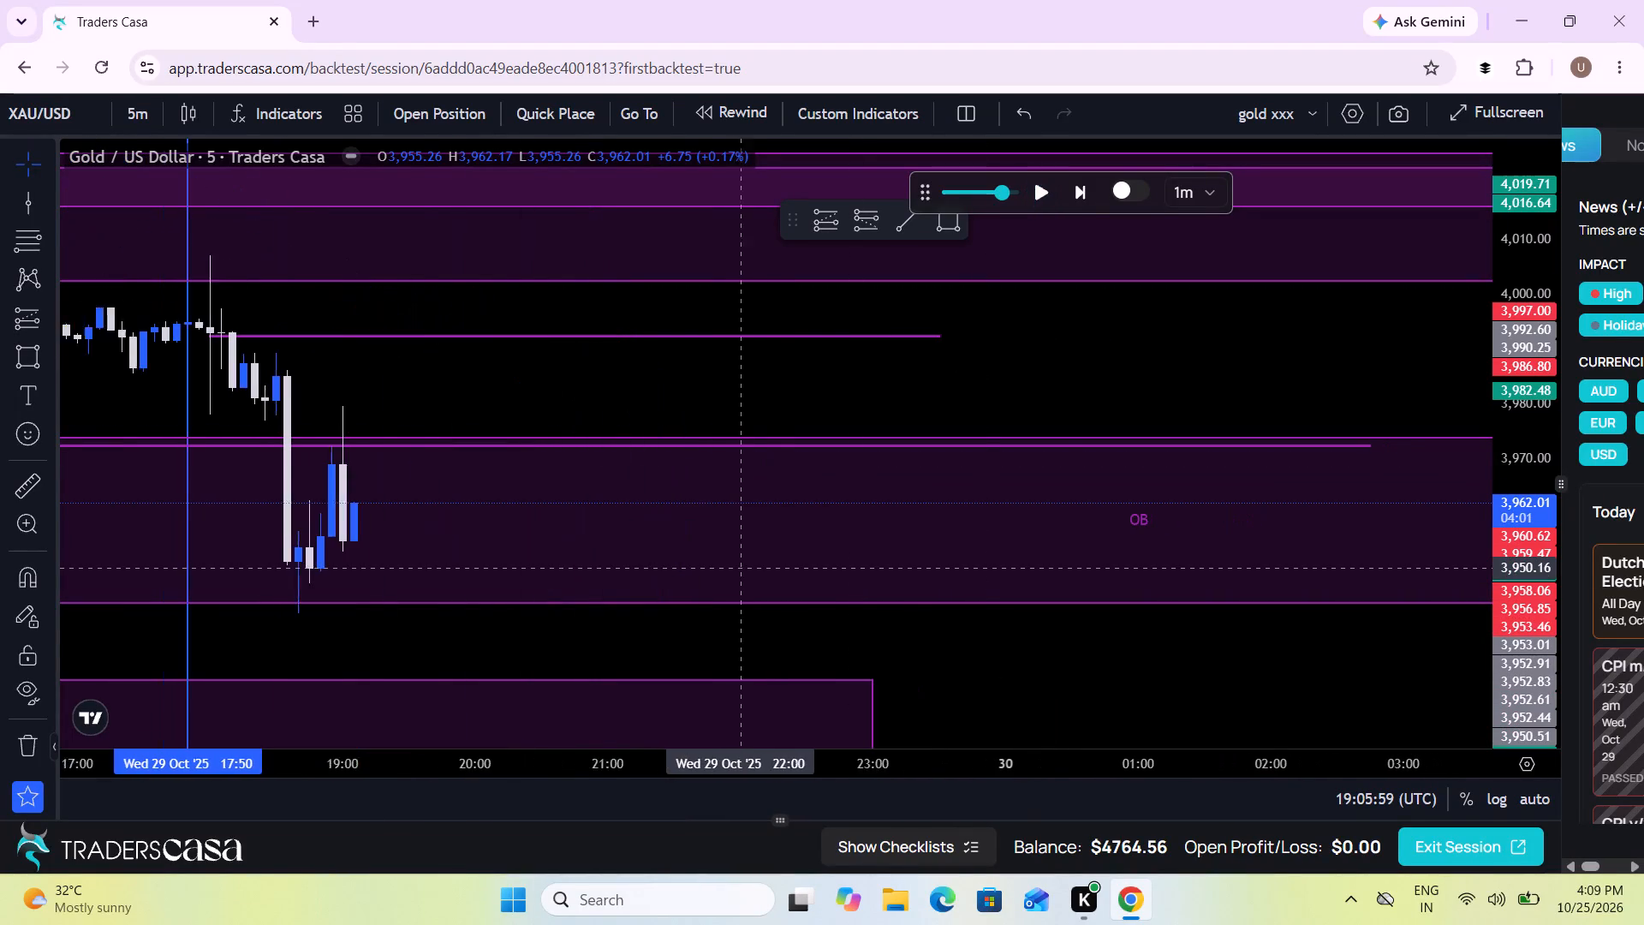
left_click_drag(423, 642, 1012, 606)
scroll(1012, 606, "up", 2)
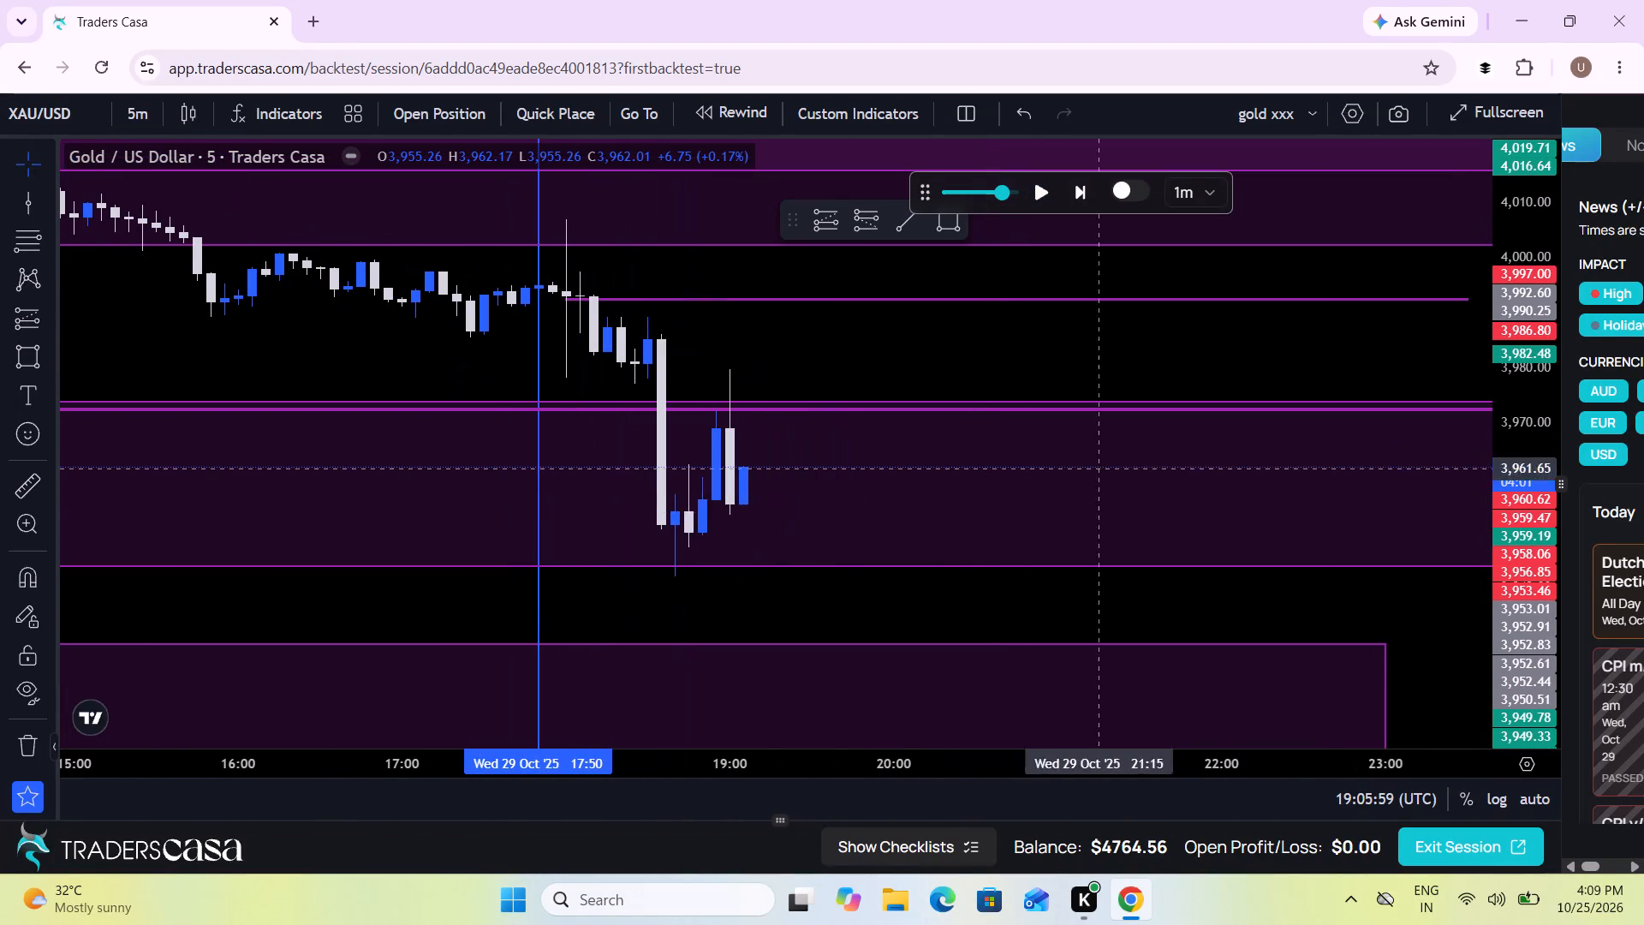
left_click_drag(1521, 572, 1488, 428)
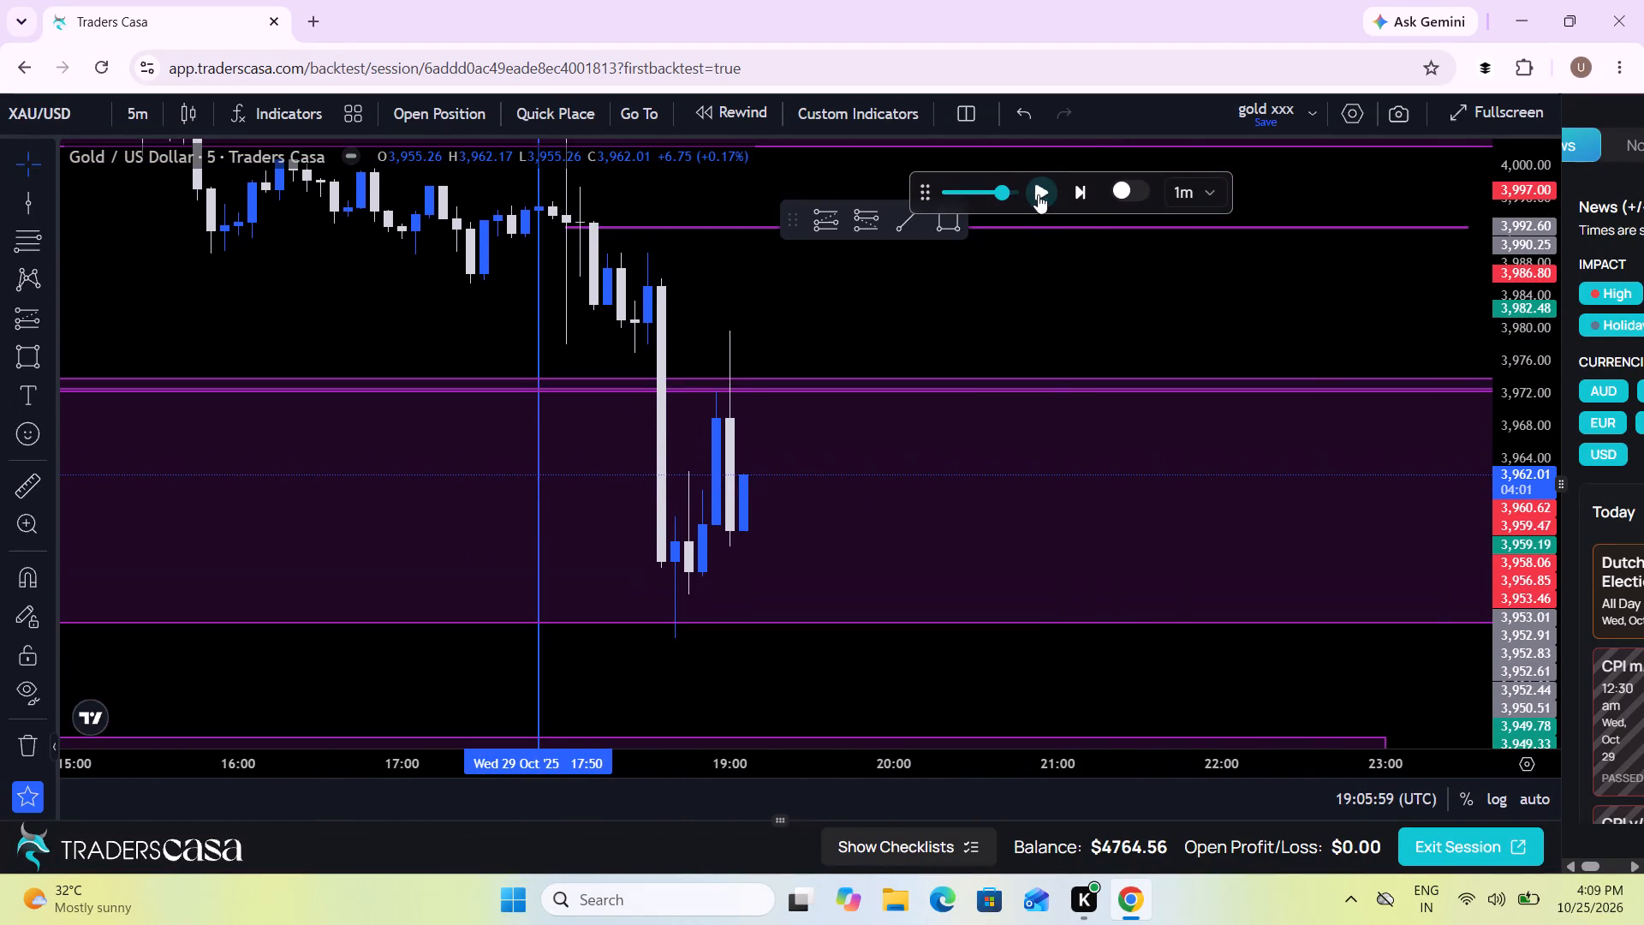
left_click(1039, 194)
left_click(1039, 194)
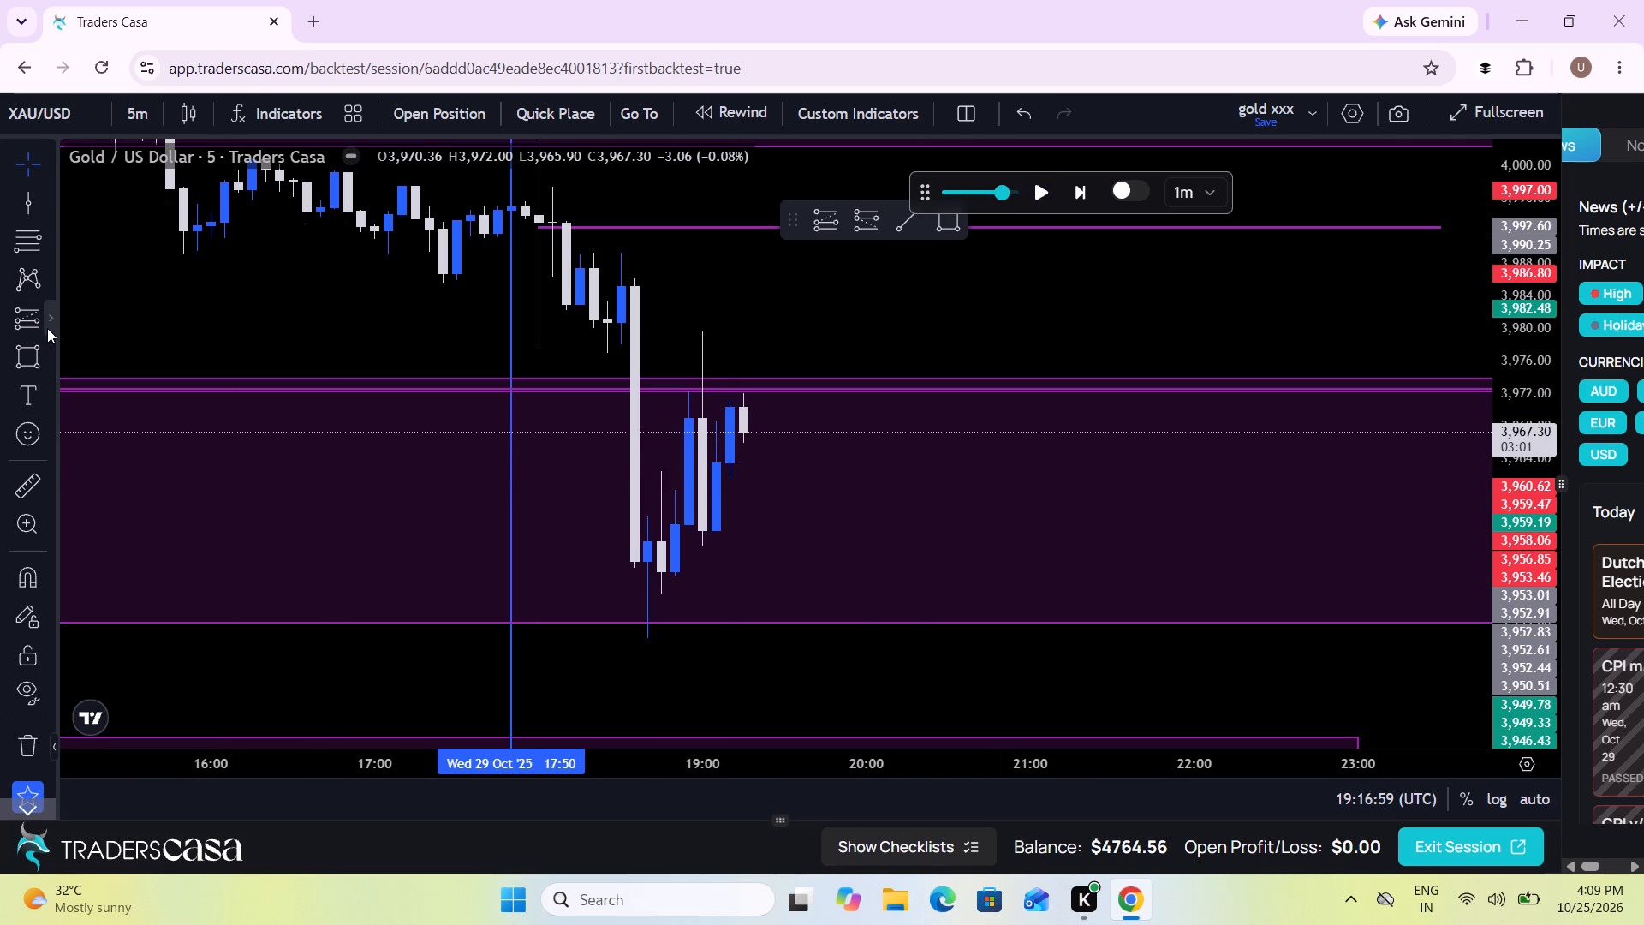
Draw a short position starting at 19:15 on 29 Oct with entry 3,963.71, stop 3,970.28 and target 3,949.78.
left_click(47, 328)
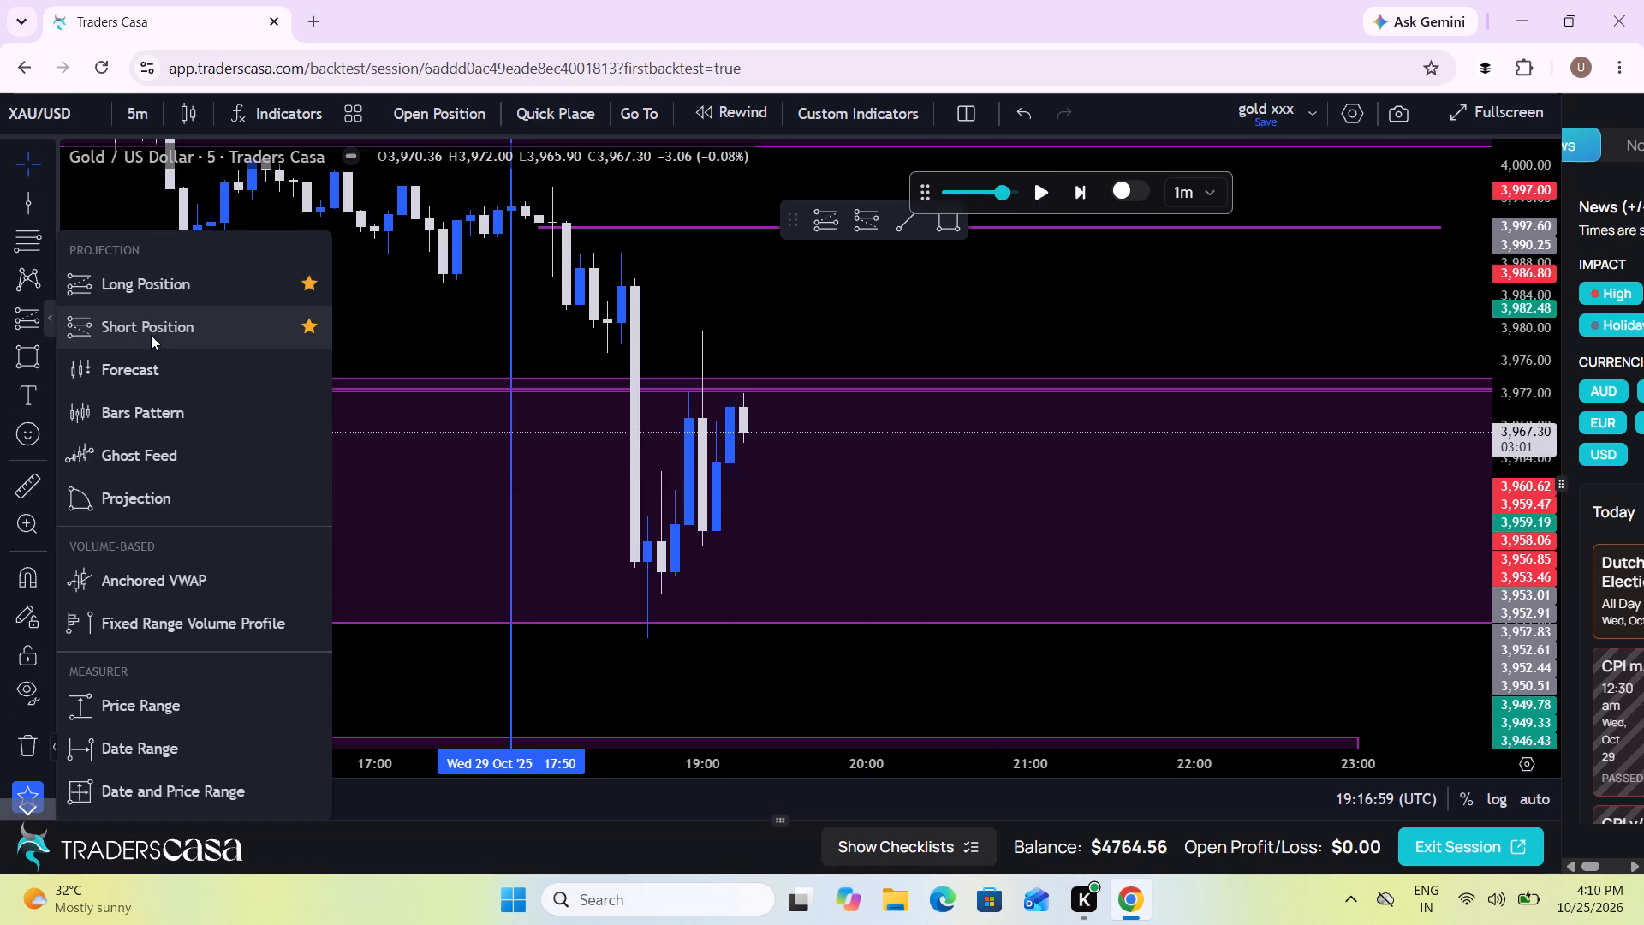
left_click(151, 335)
left_click(754, 440)
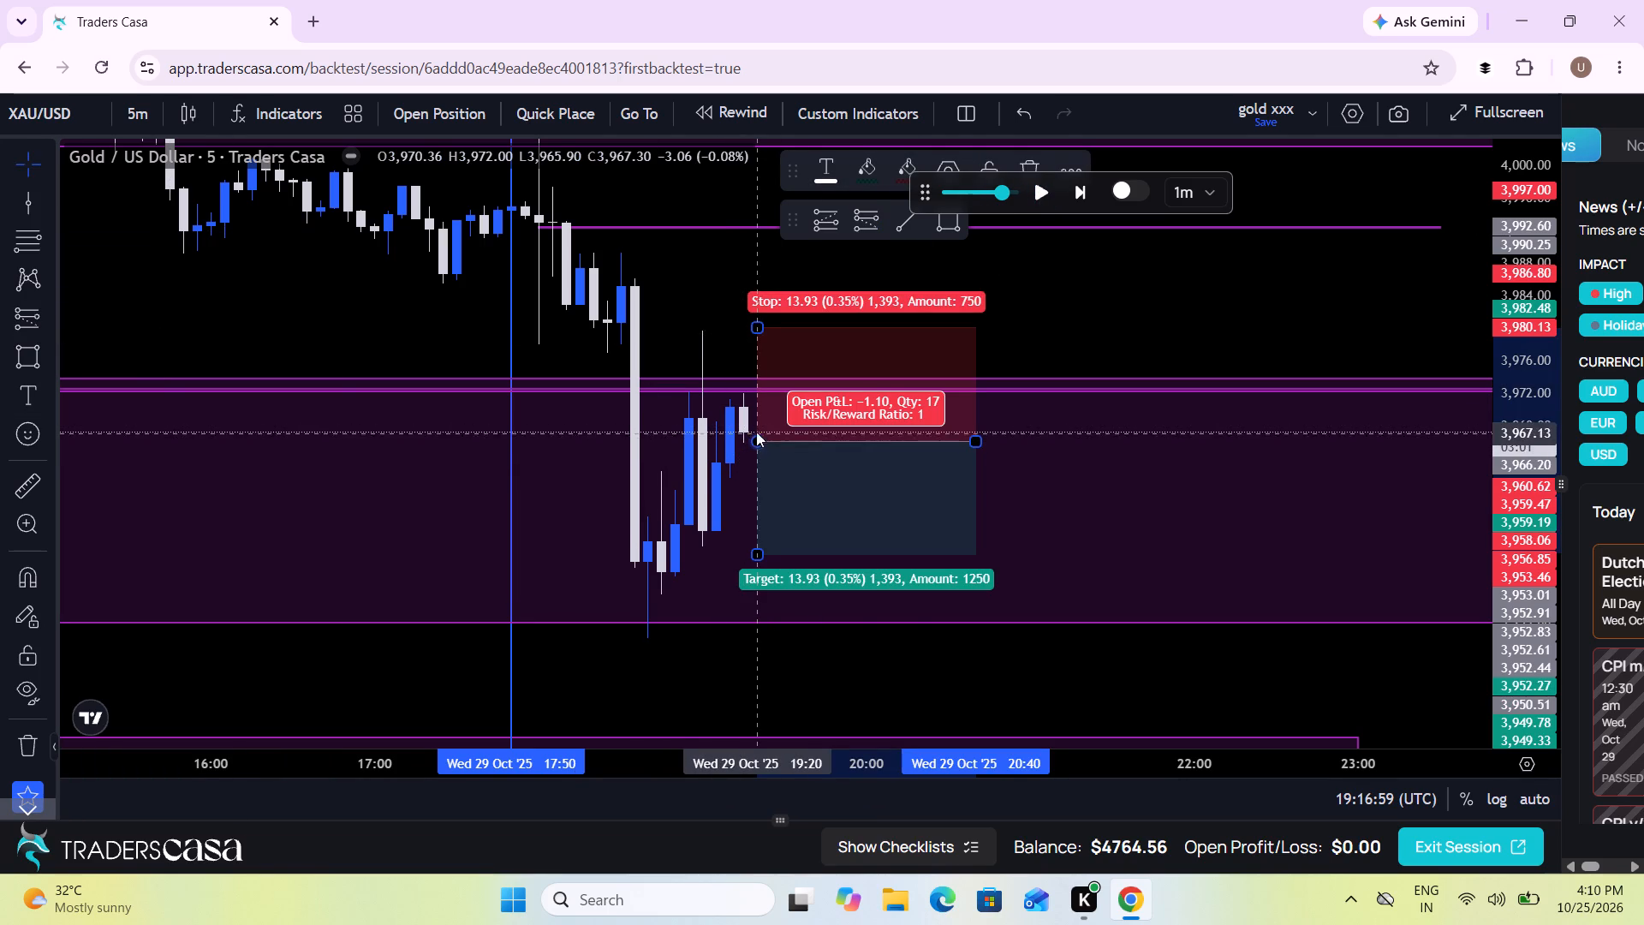
left_click_drag(803, 434, 786, 437)
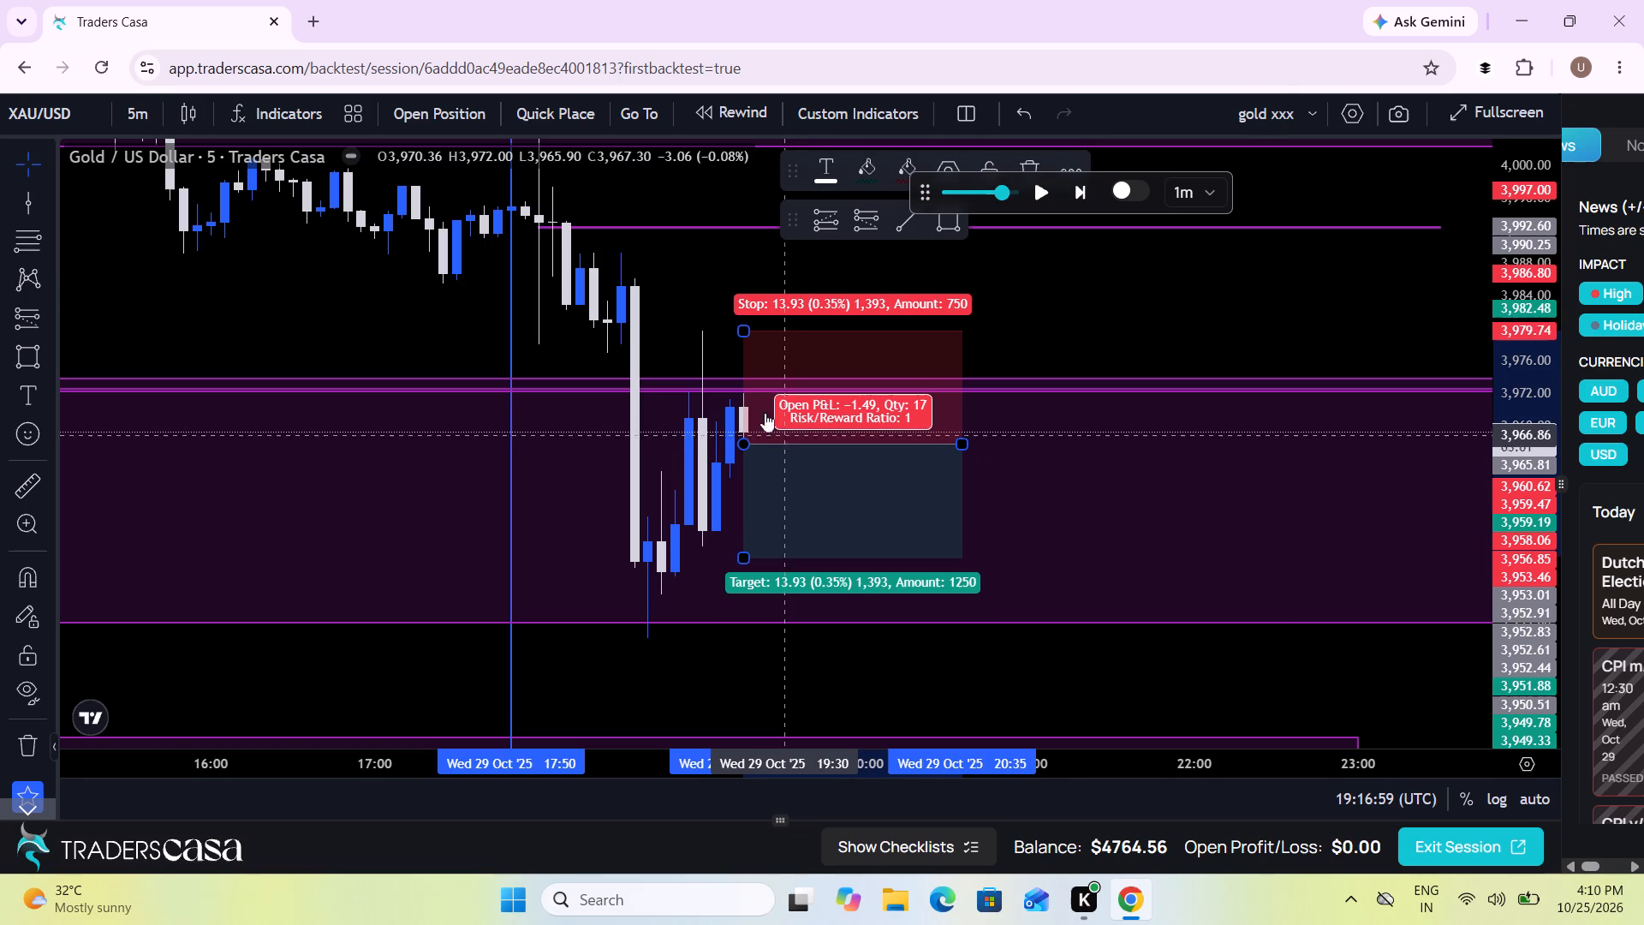
left_click_drag(743, 331, 740, 362)
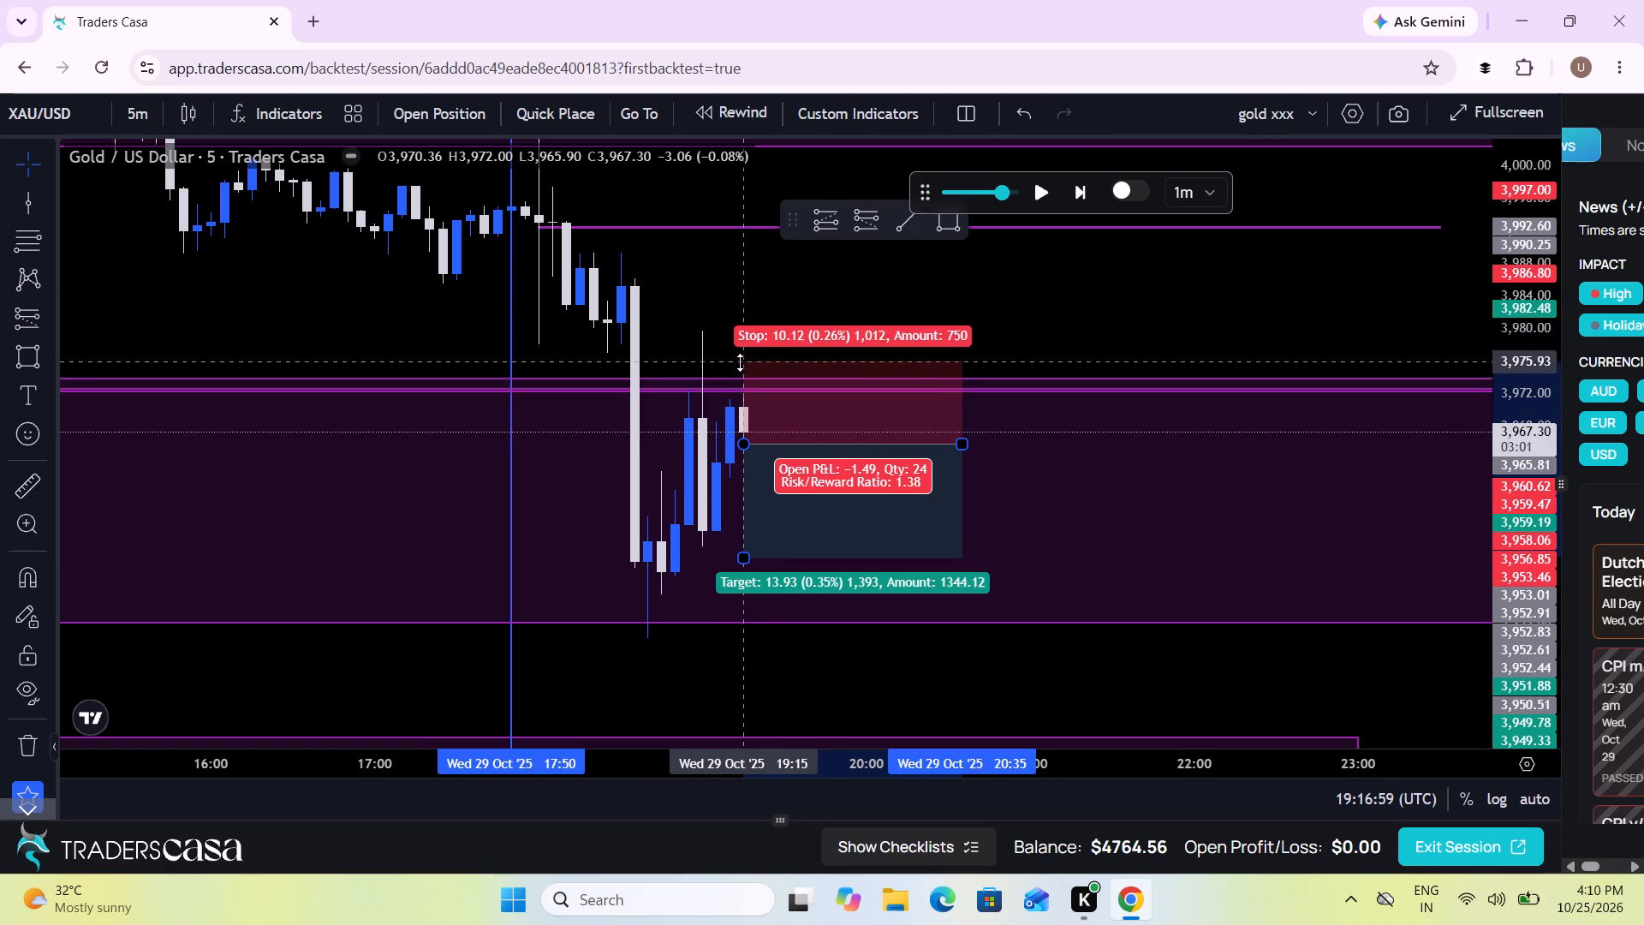
left_click_drag(740, 362, 753, 395)
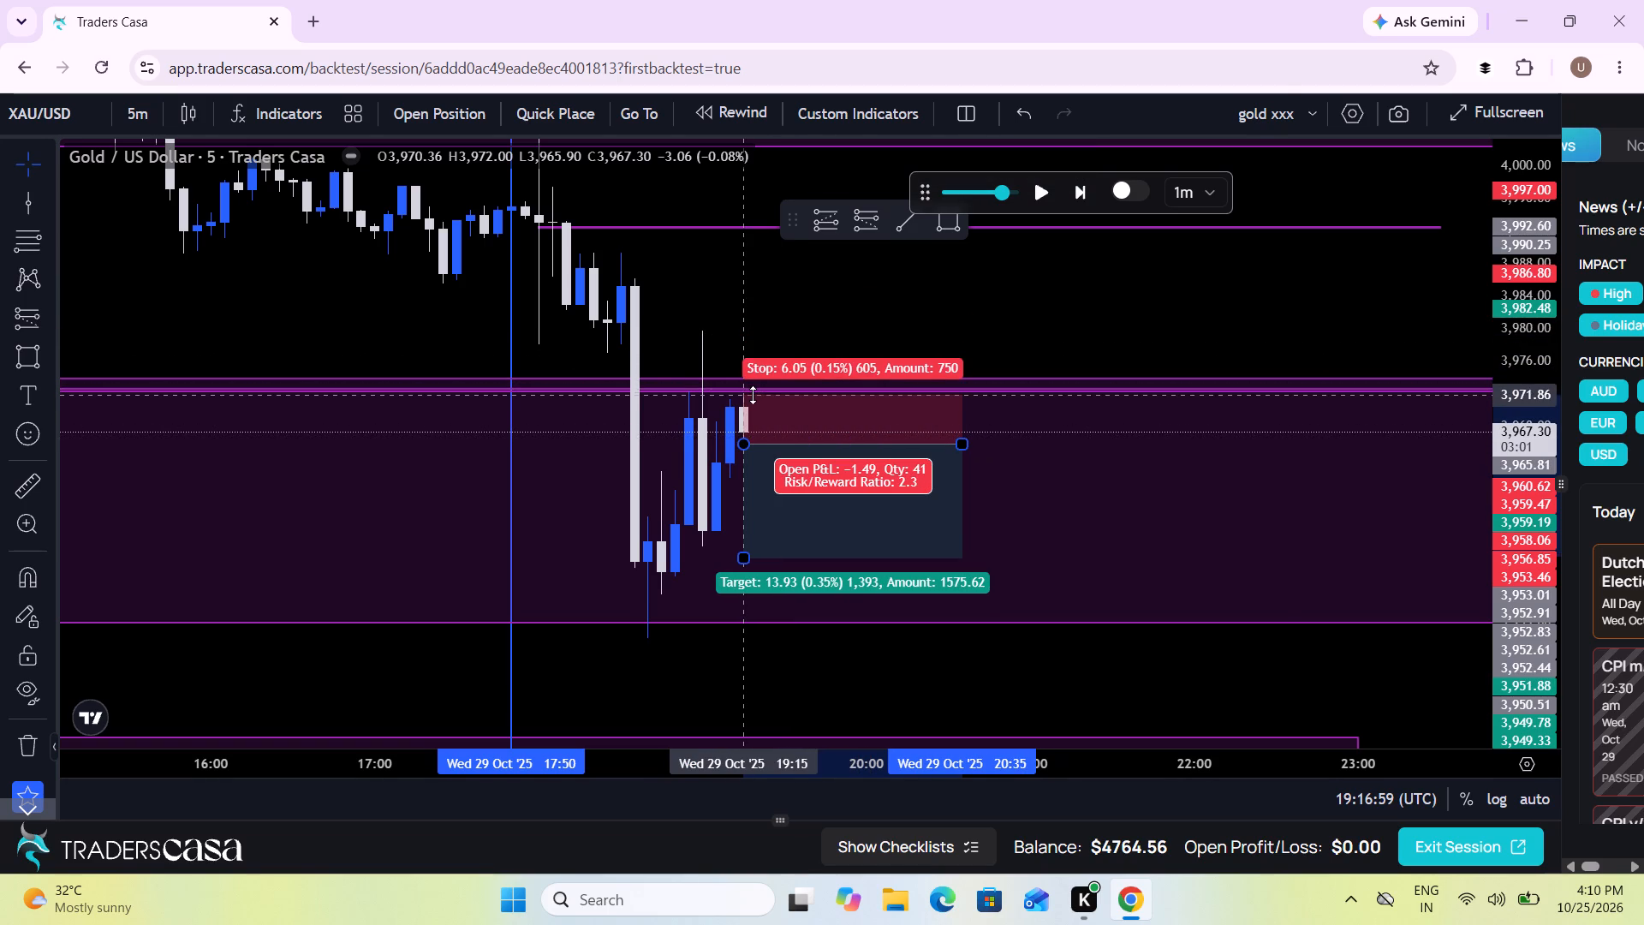
left_click_drag(753, 395, 757, 380)
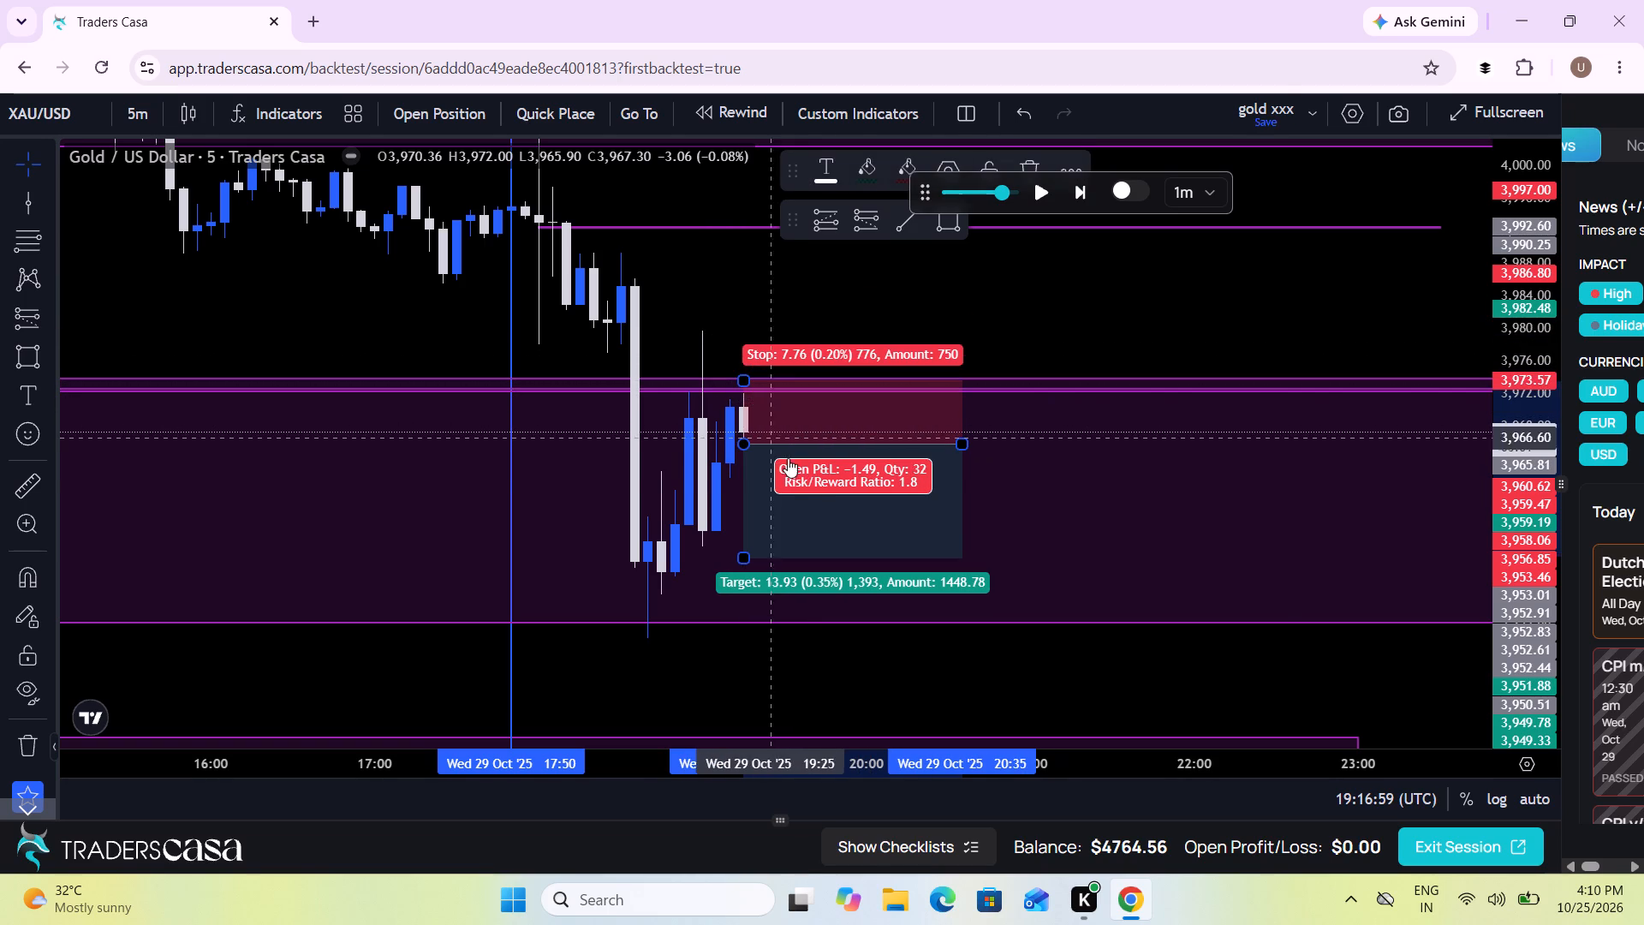
left_click_drag(797, 484, 795, 502)
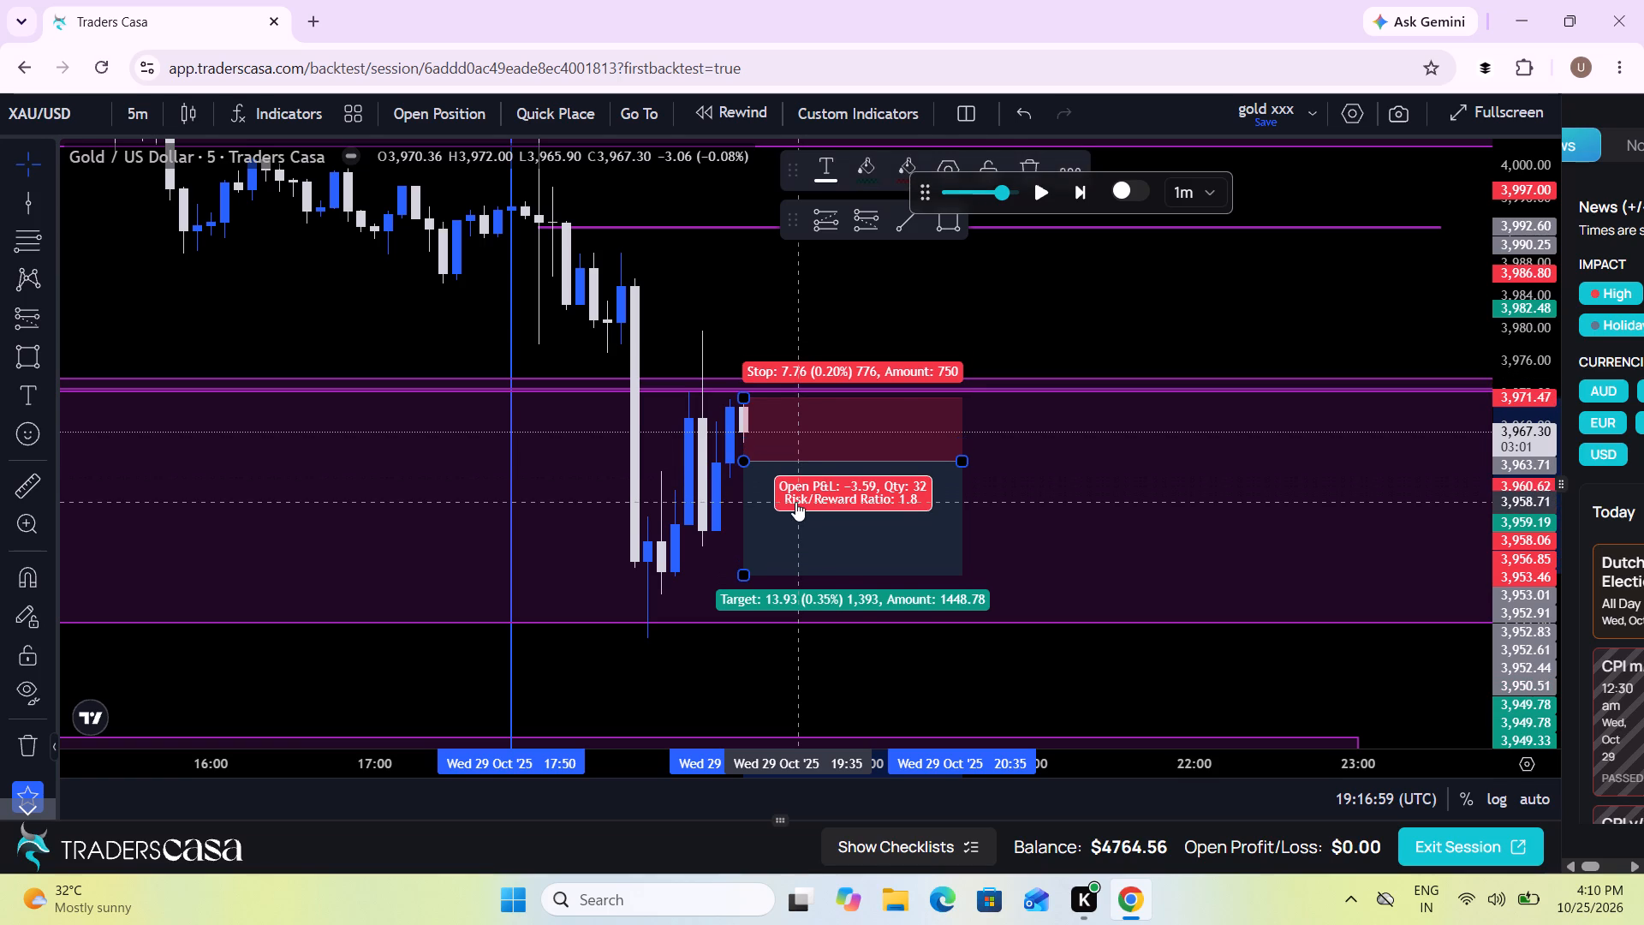
left_click(742, 403)
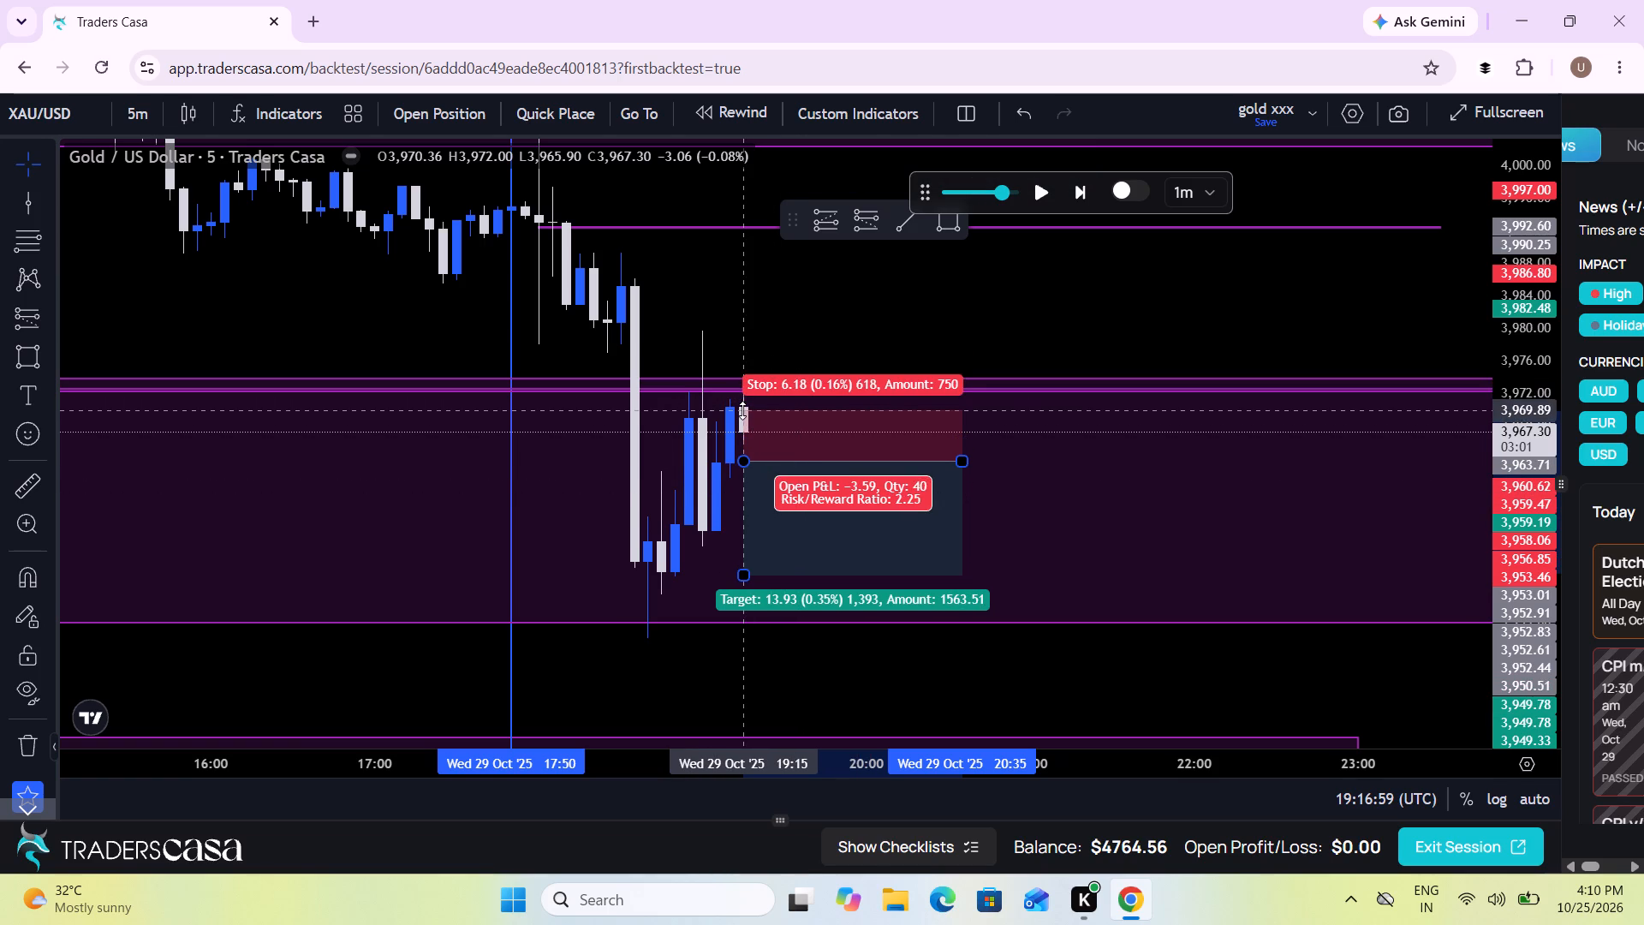
Switch to the 1-hour chart and place the drawn short as a sell stop: entry 3963.71, take profit 3949.78, stop loss 3970.28, risk 1%.
left_click(141, 116)
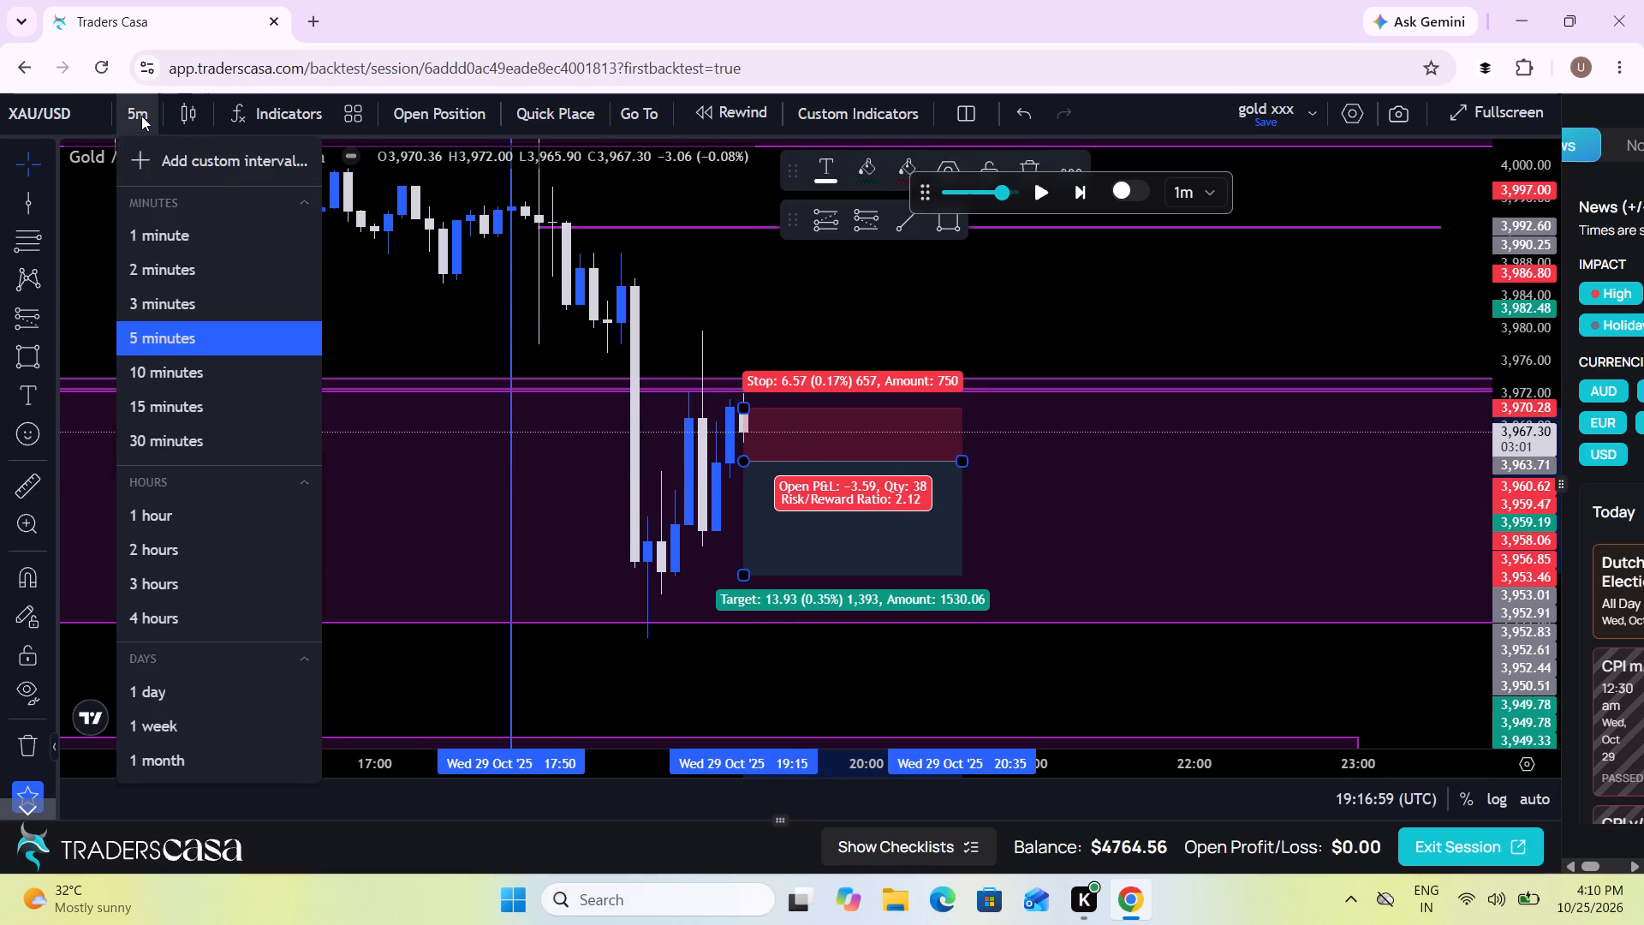
left_click(177, 519)
scroll(455, 495, "up", 4)
left_click(1069, 570)
left_click_drag(1069, 570, 1299, 553)
scroll(1299, 553, "up", 1)
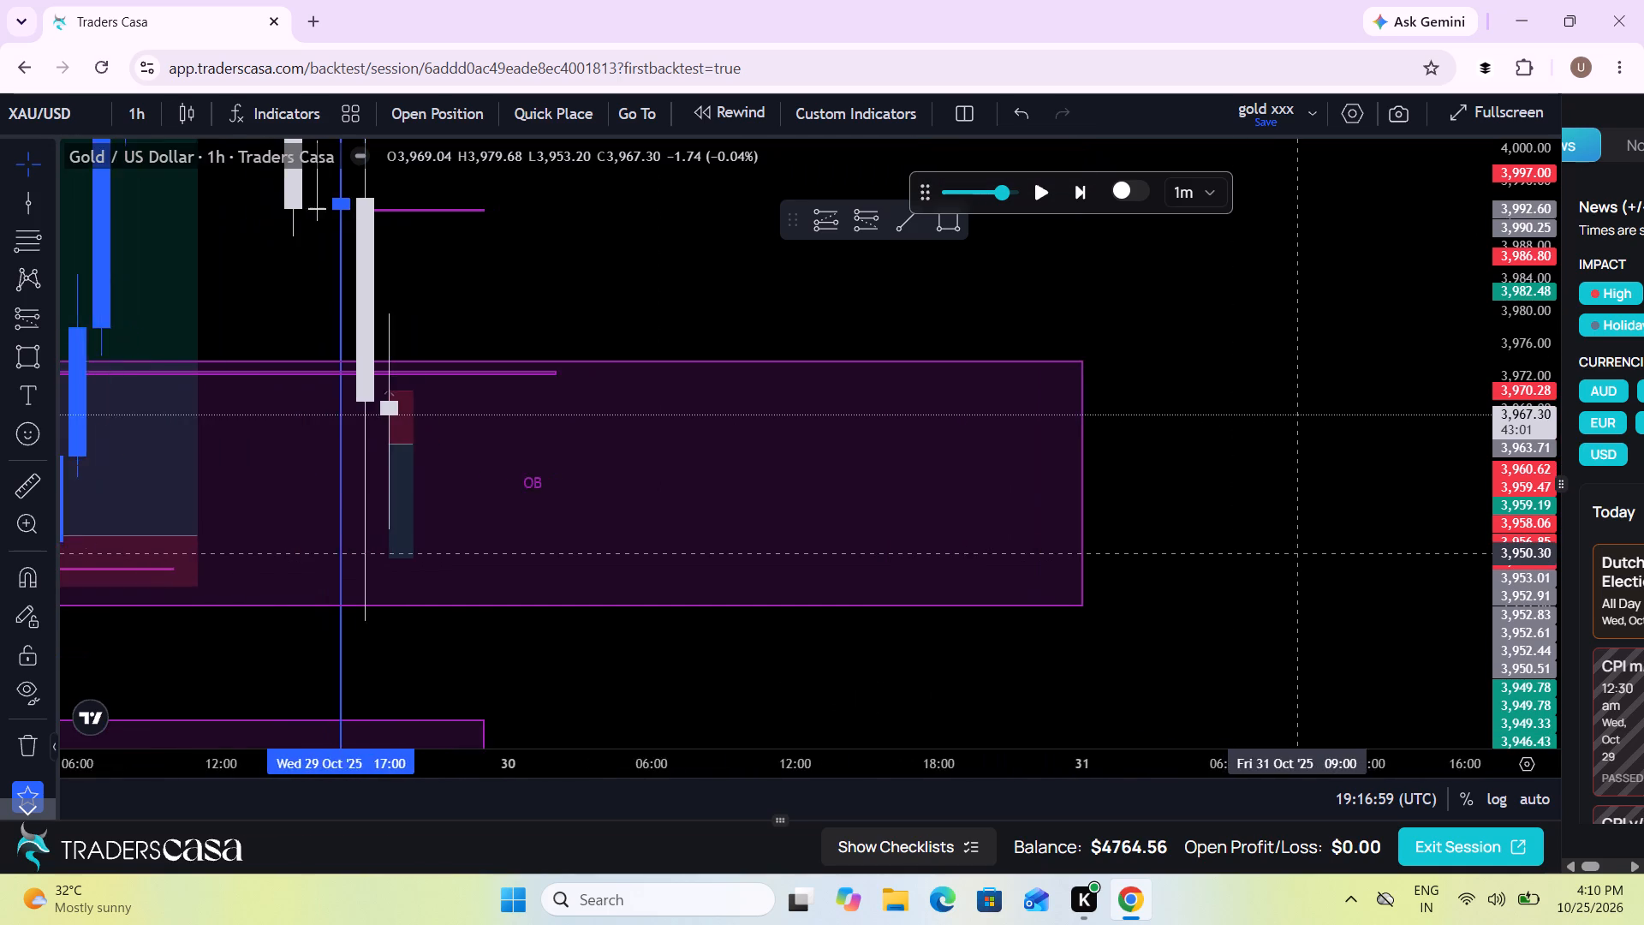
scroll(1299, 553, "up", 2)
left_click(127, 486)
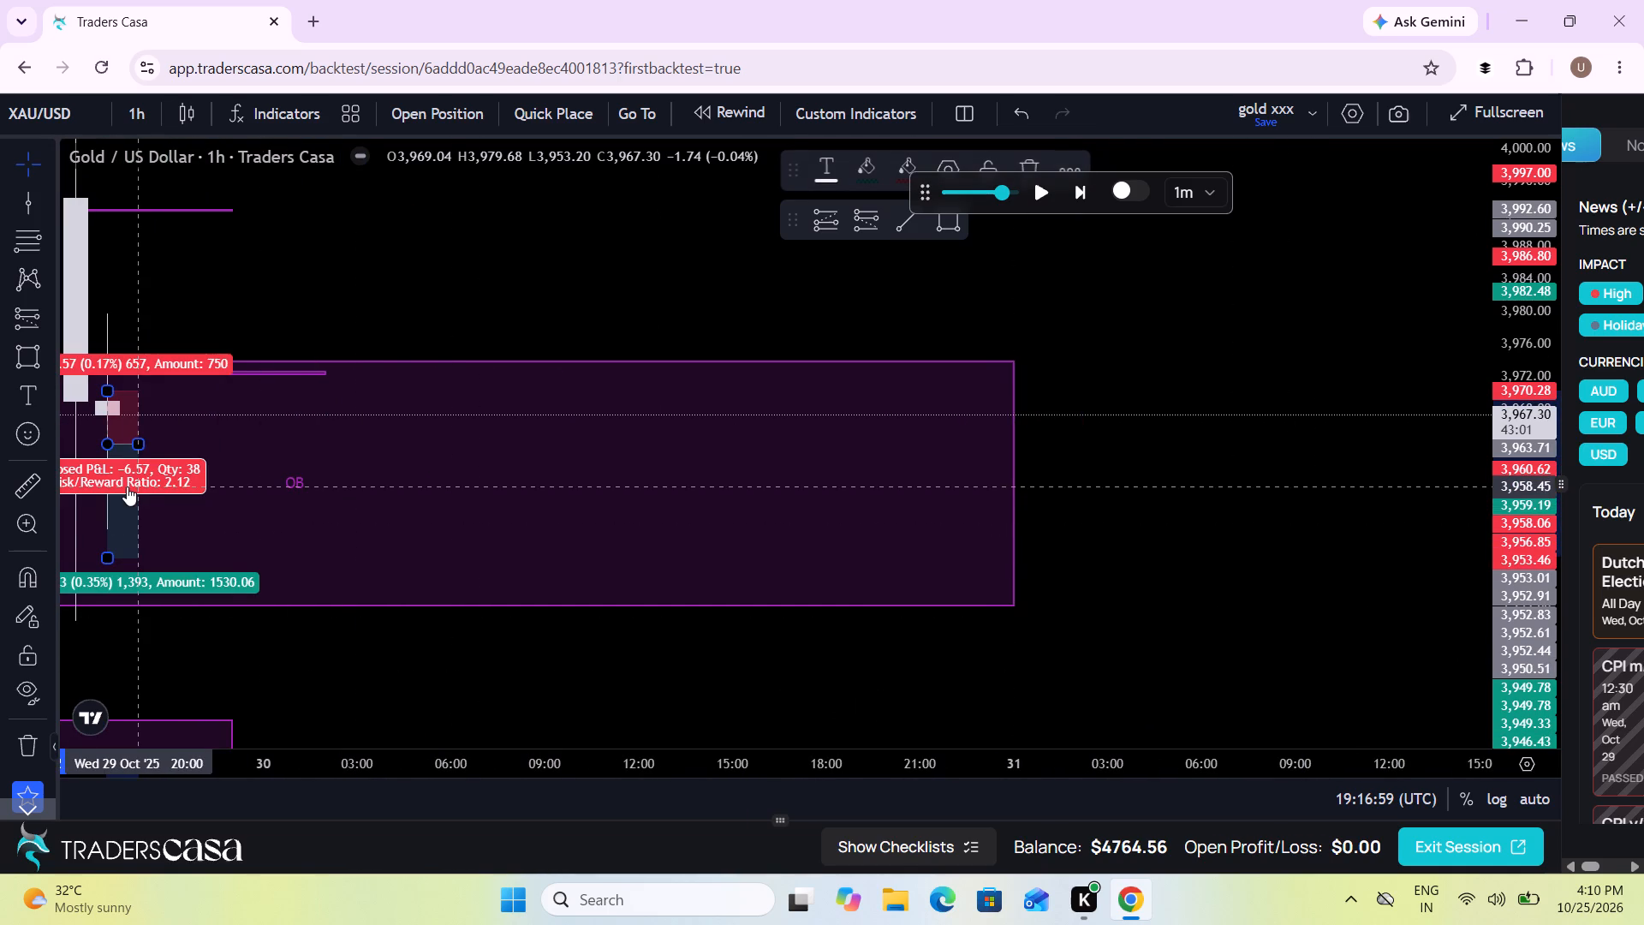
left_click(462, 122)
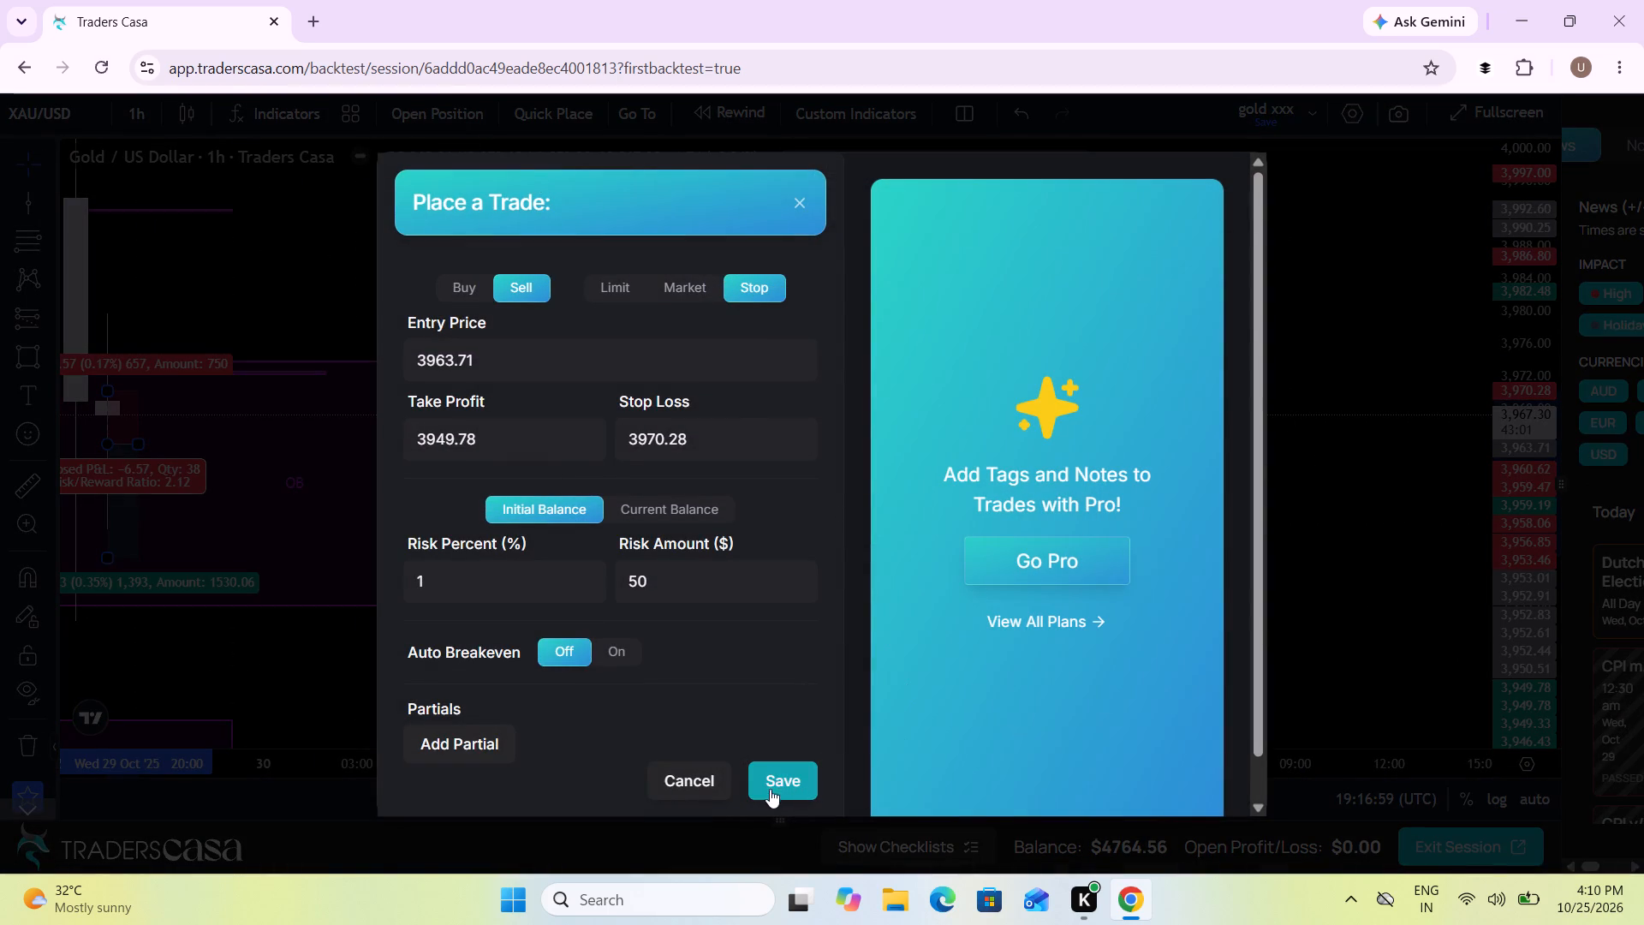
left_click(761, 786)
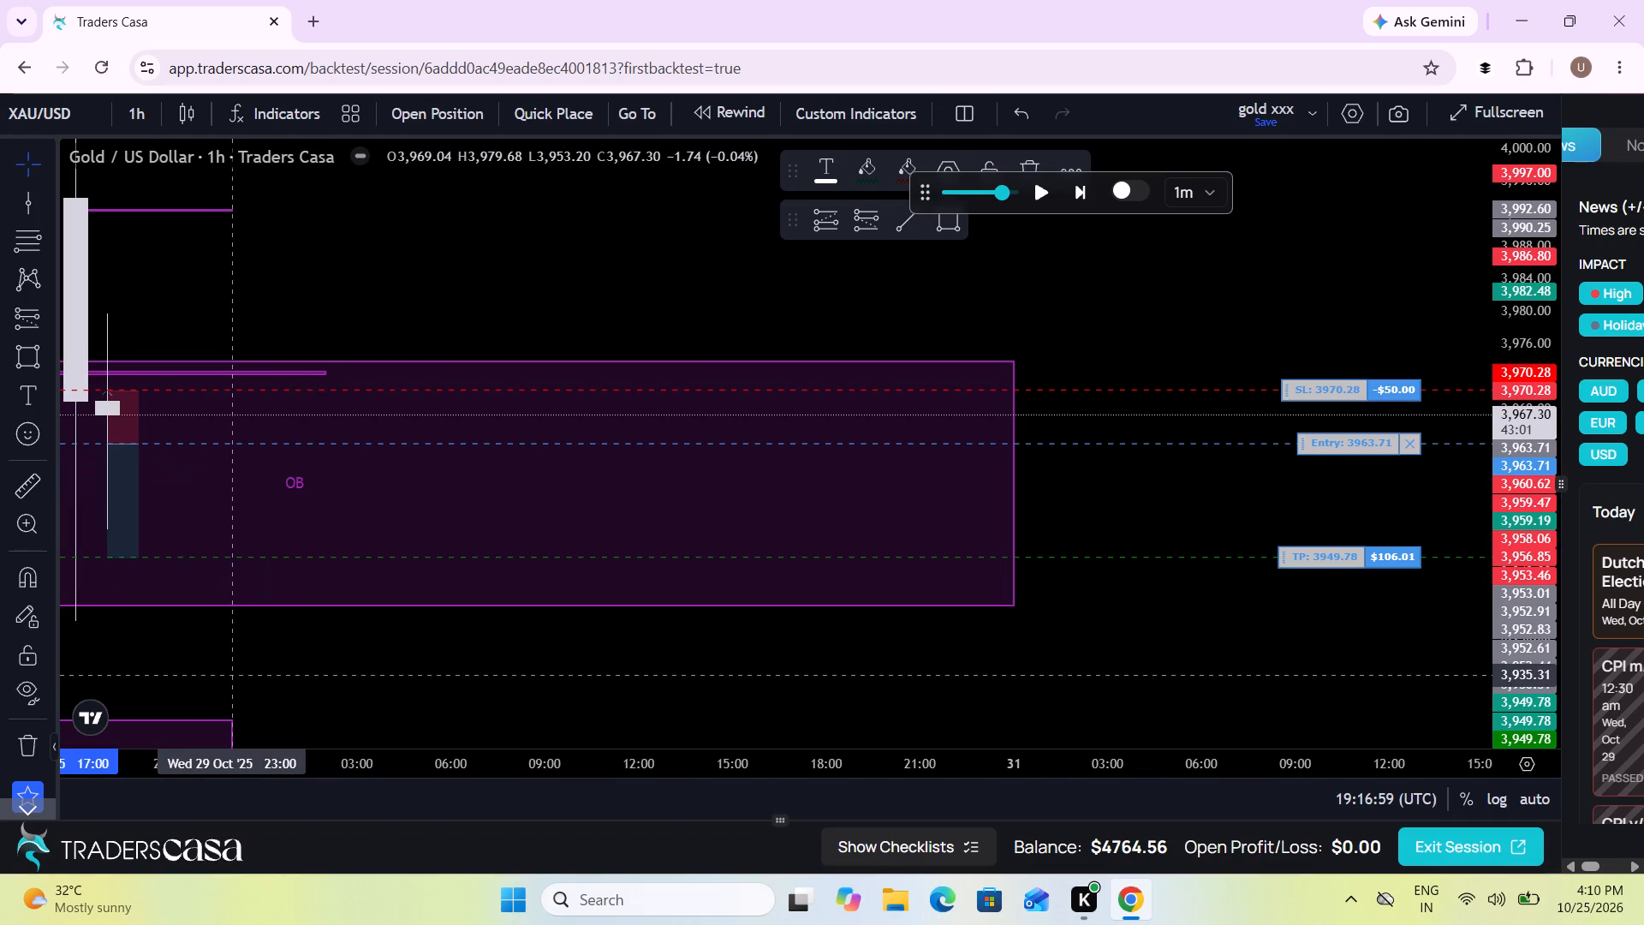
Replay the 1-hour chart to about 19:38 on 29 Oct and pause.
left_click(221, 675)
left_click_drag(221, 675, 1219, 713)
scroll(1219, 713, "up", 3)
left_click_drag(1139, 719, 1016, 676)
left_click(1036, 189)
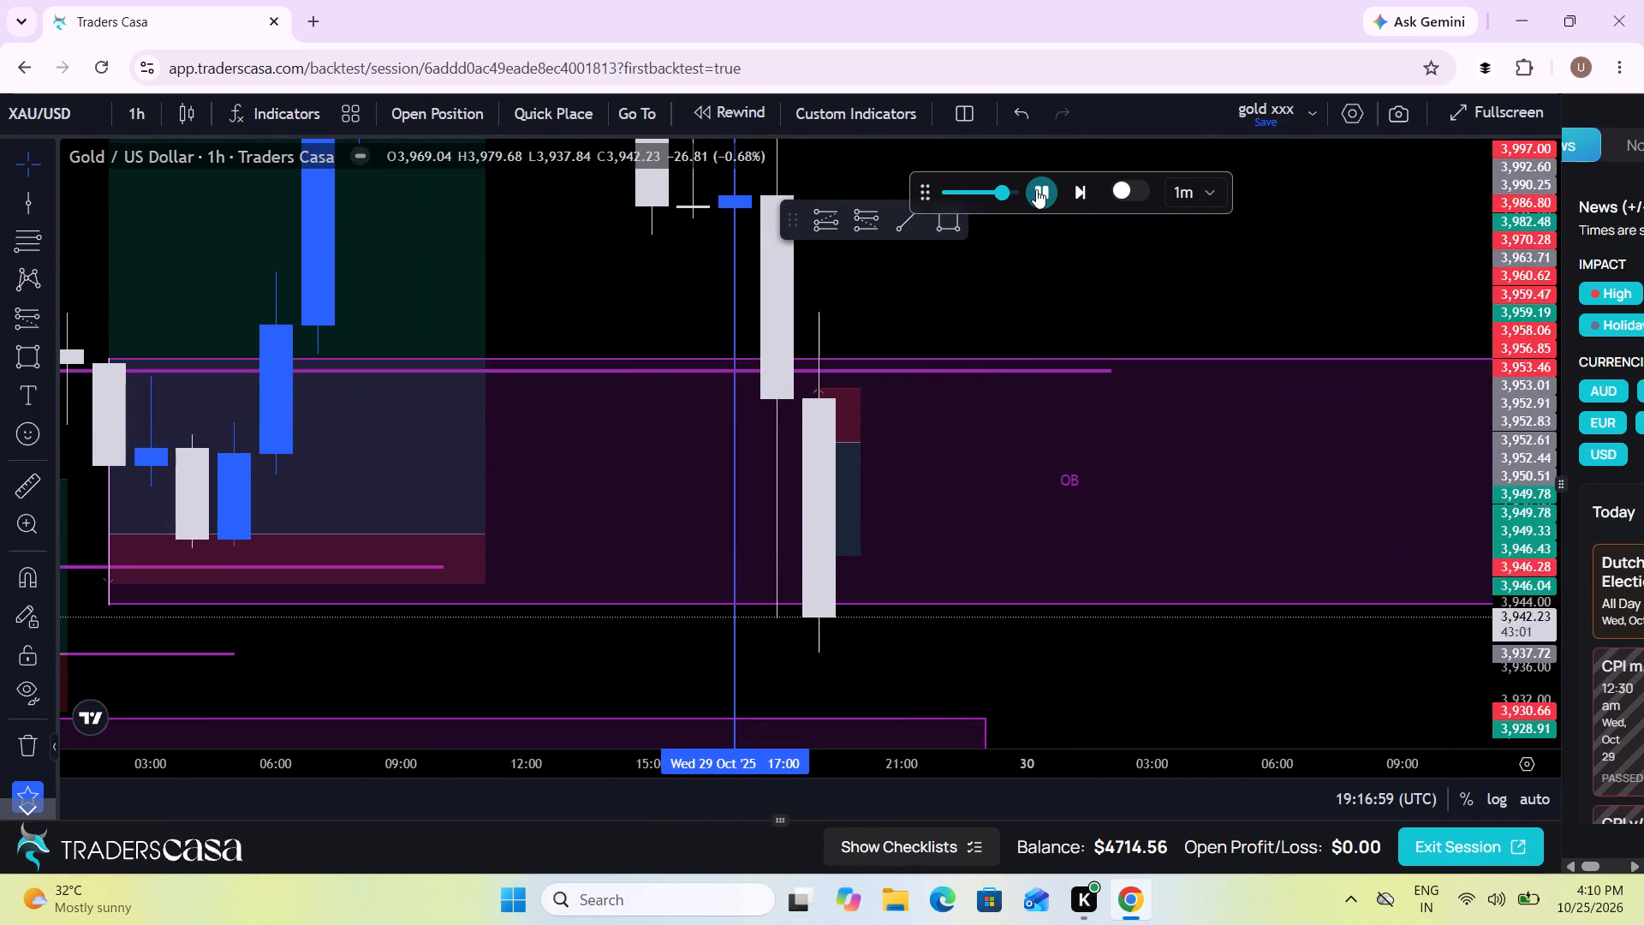
left_click(1036, 189)
left_click(134, 122)
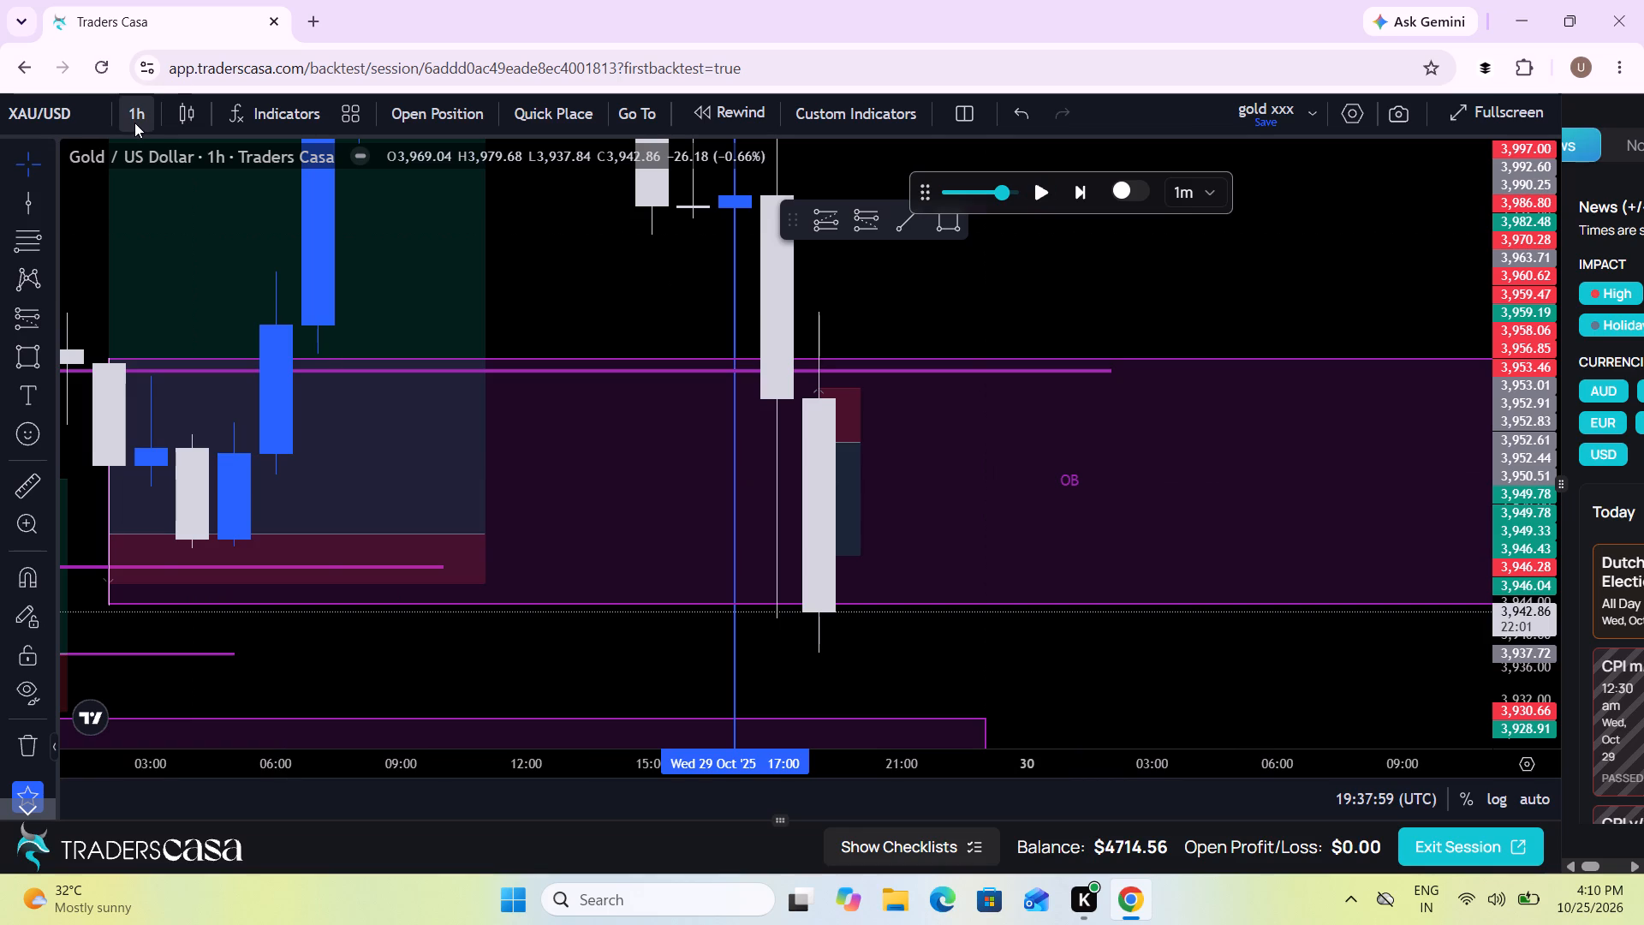
left_click(188, 347)
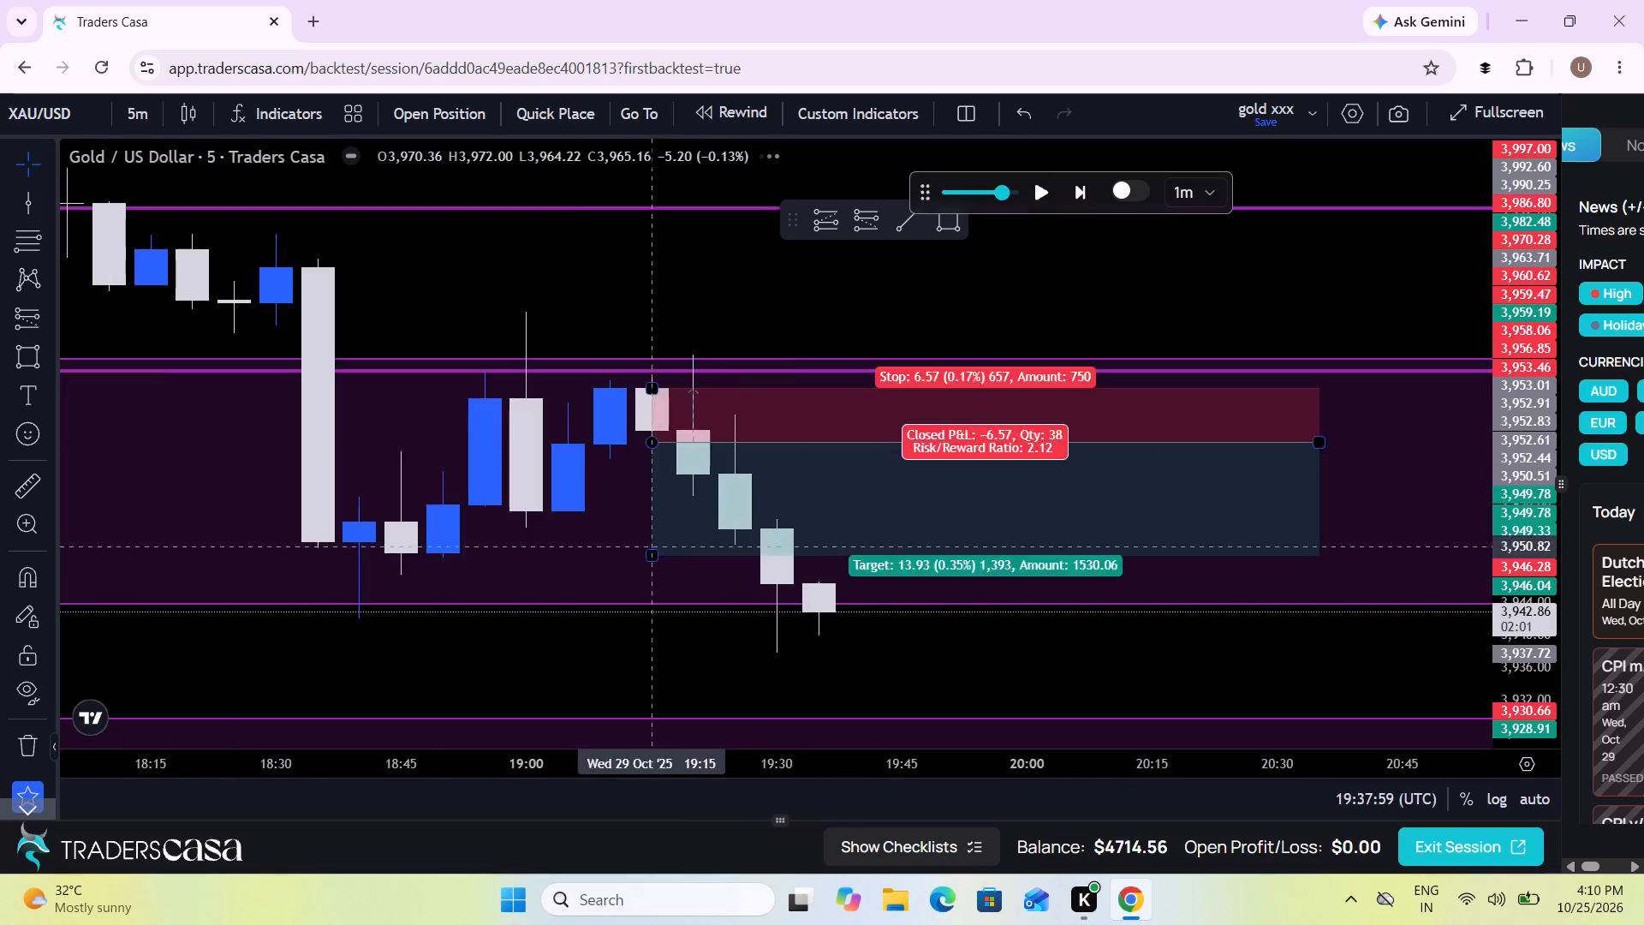
scroll(724, 593, "down", 2)
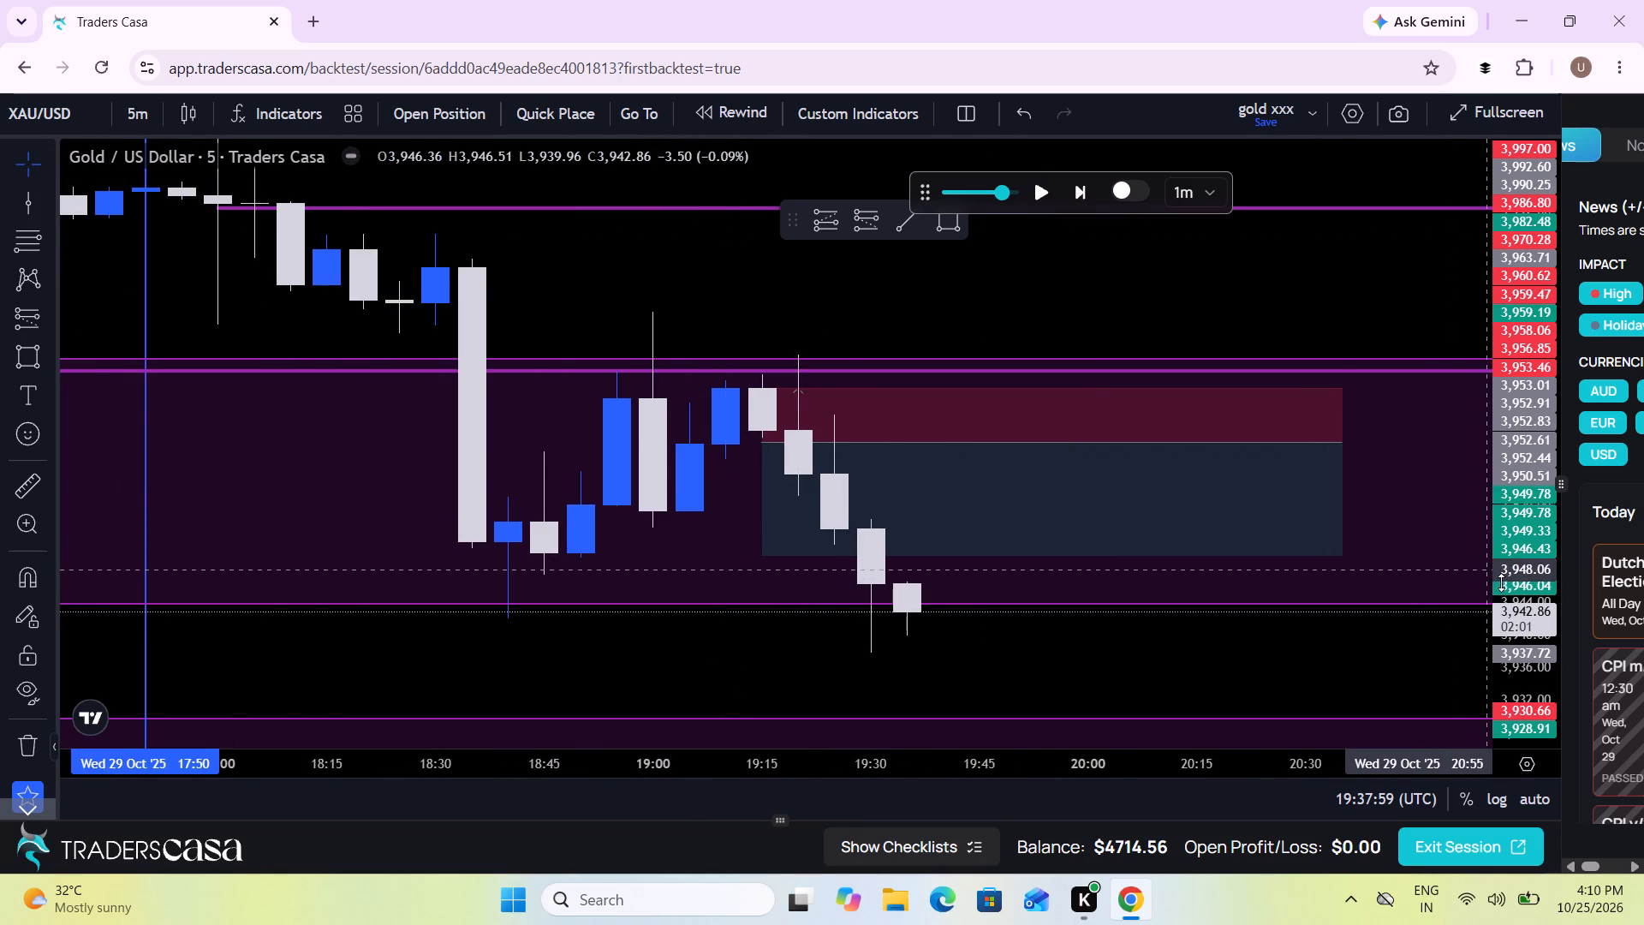
left_click_drag(1499, 582, 1481, 385)
scroll(1129, 526, "down", 5)
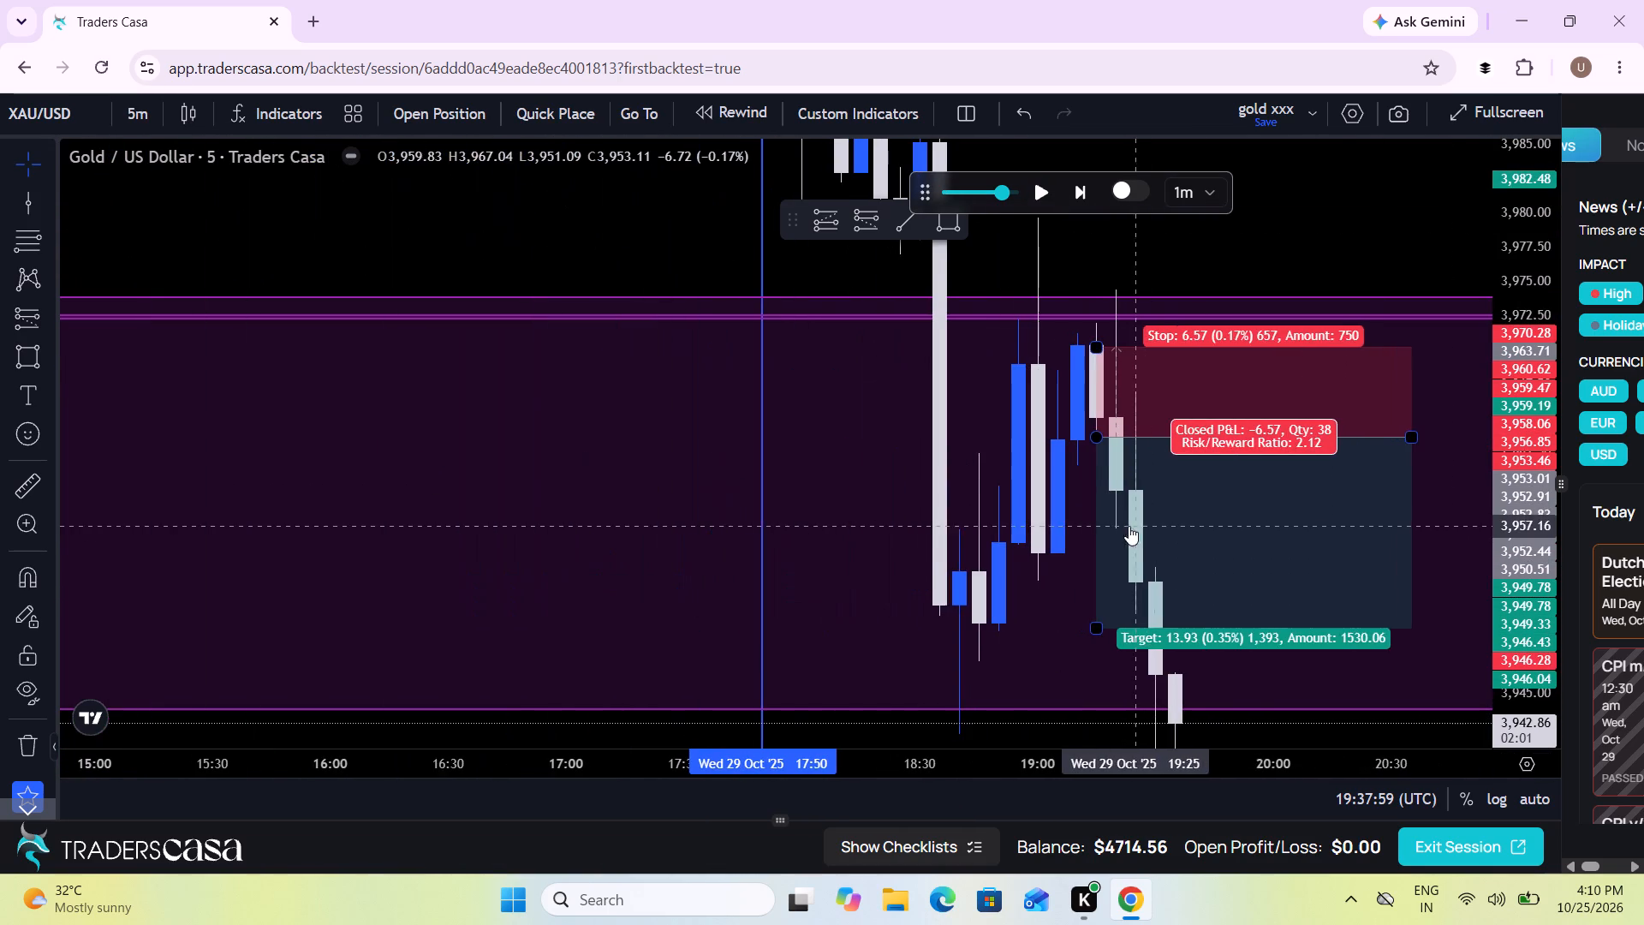
left_click_drag(1296, 216, 906, 145)
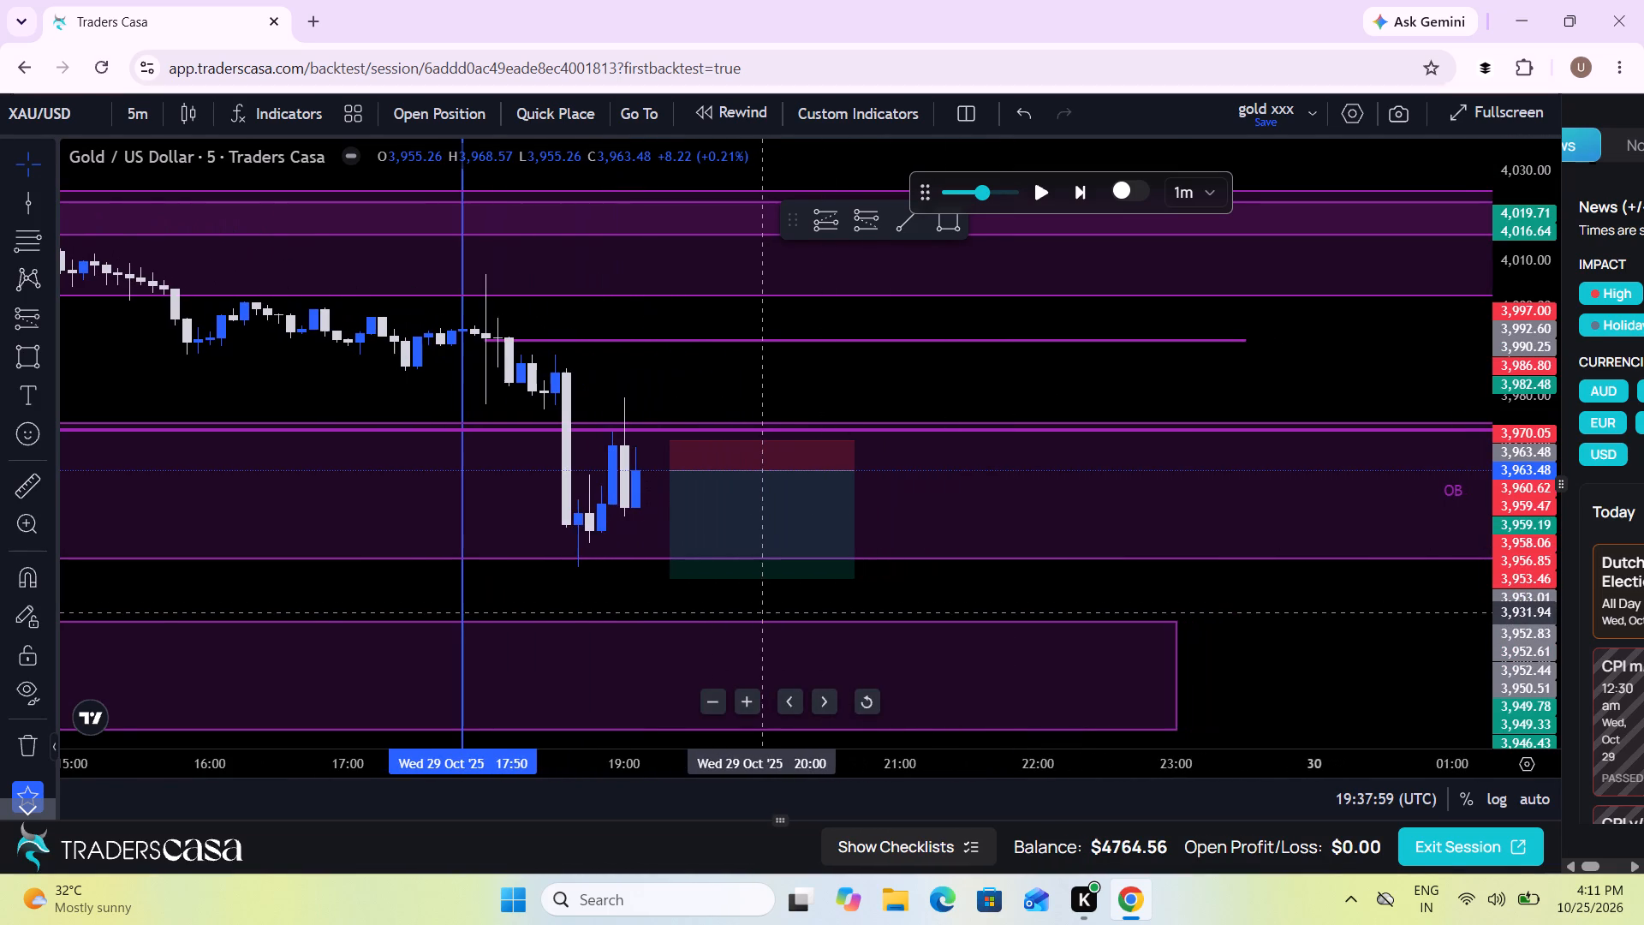
left_click_drag(1498, 671, 1484, 398)
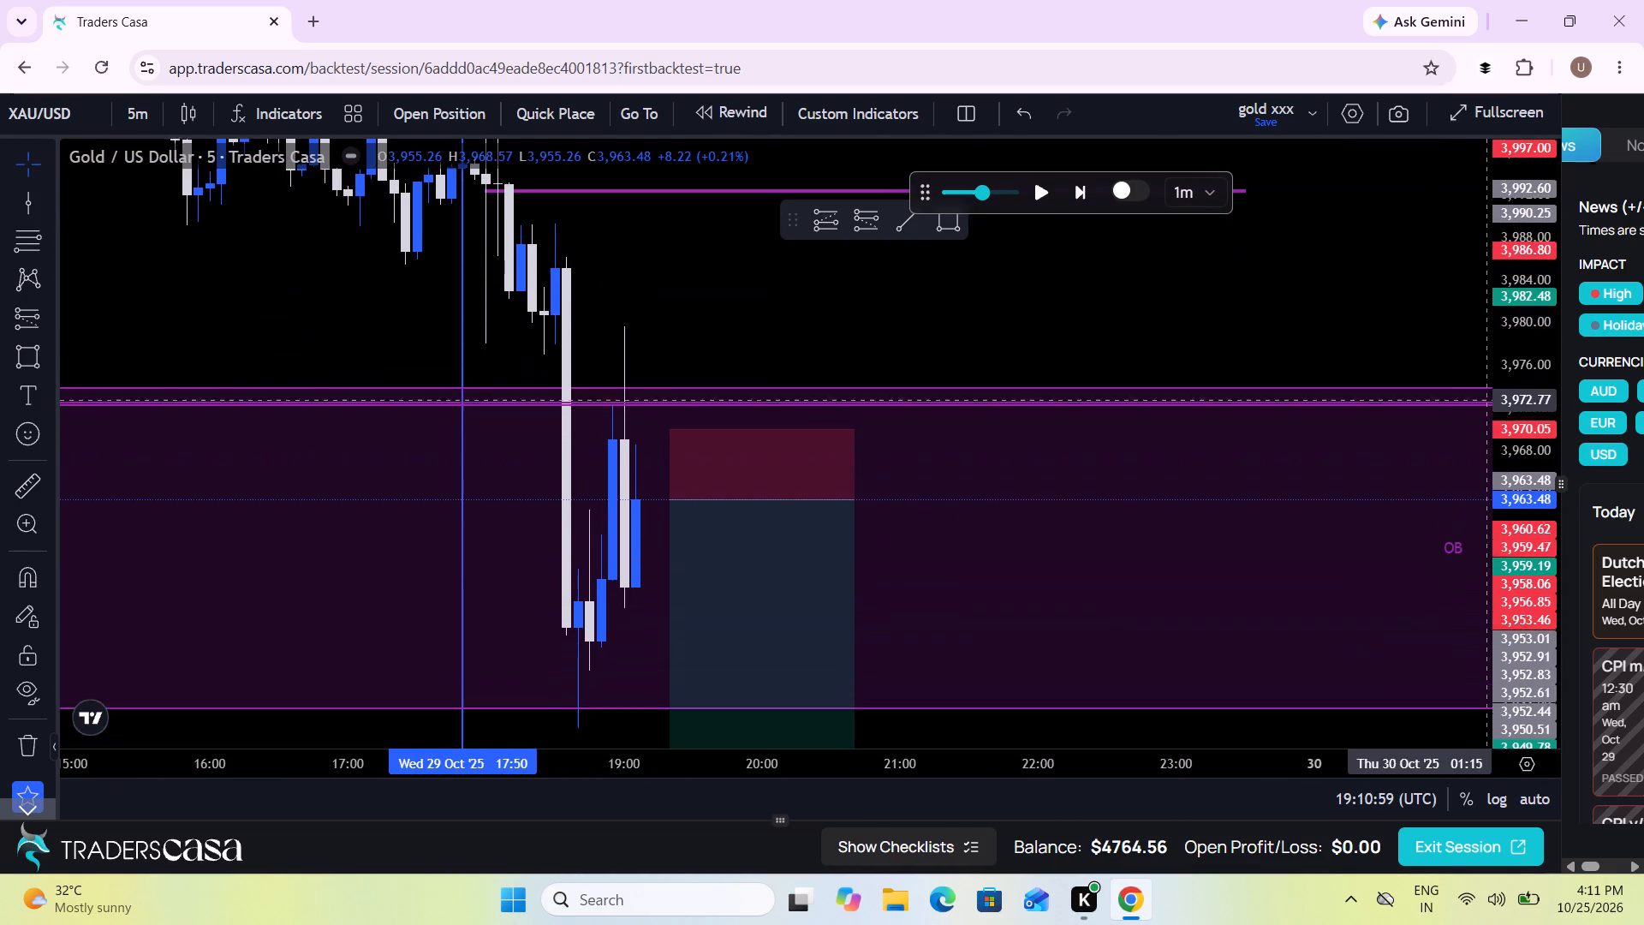
left_click_drag(1484, 398, 1483, 398)
scroll(630, 505, "up", 3)
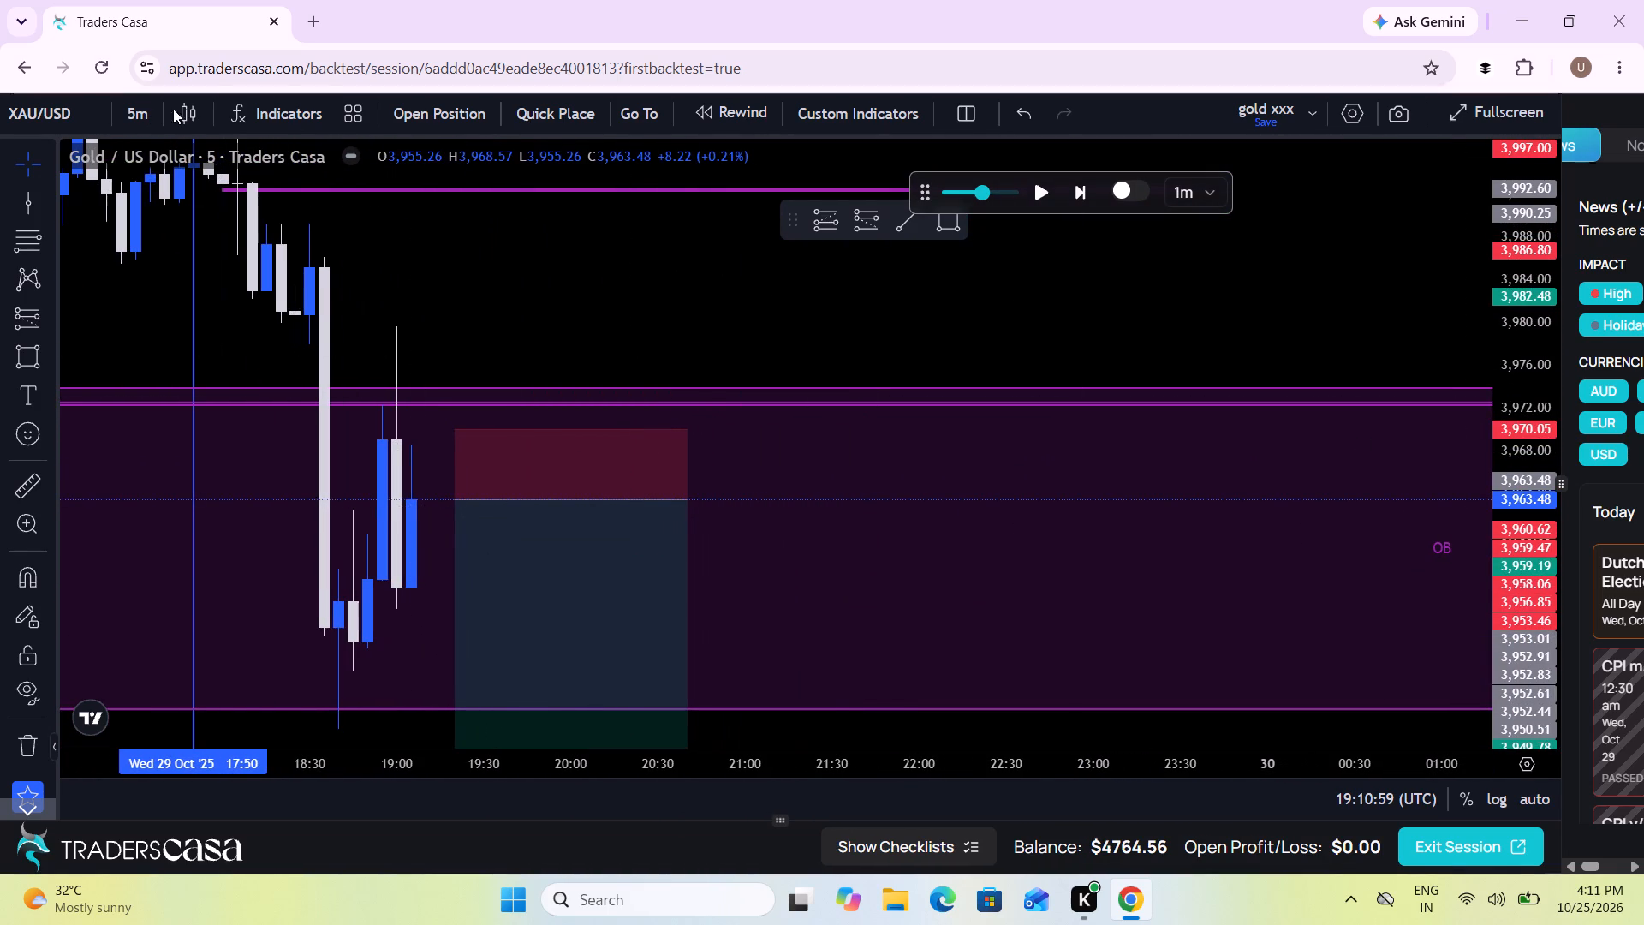
left_click(951, 193)
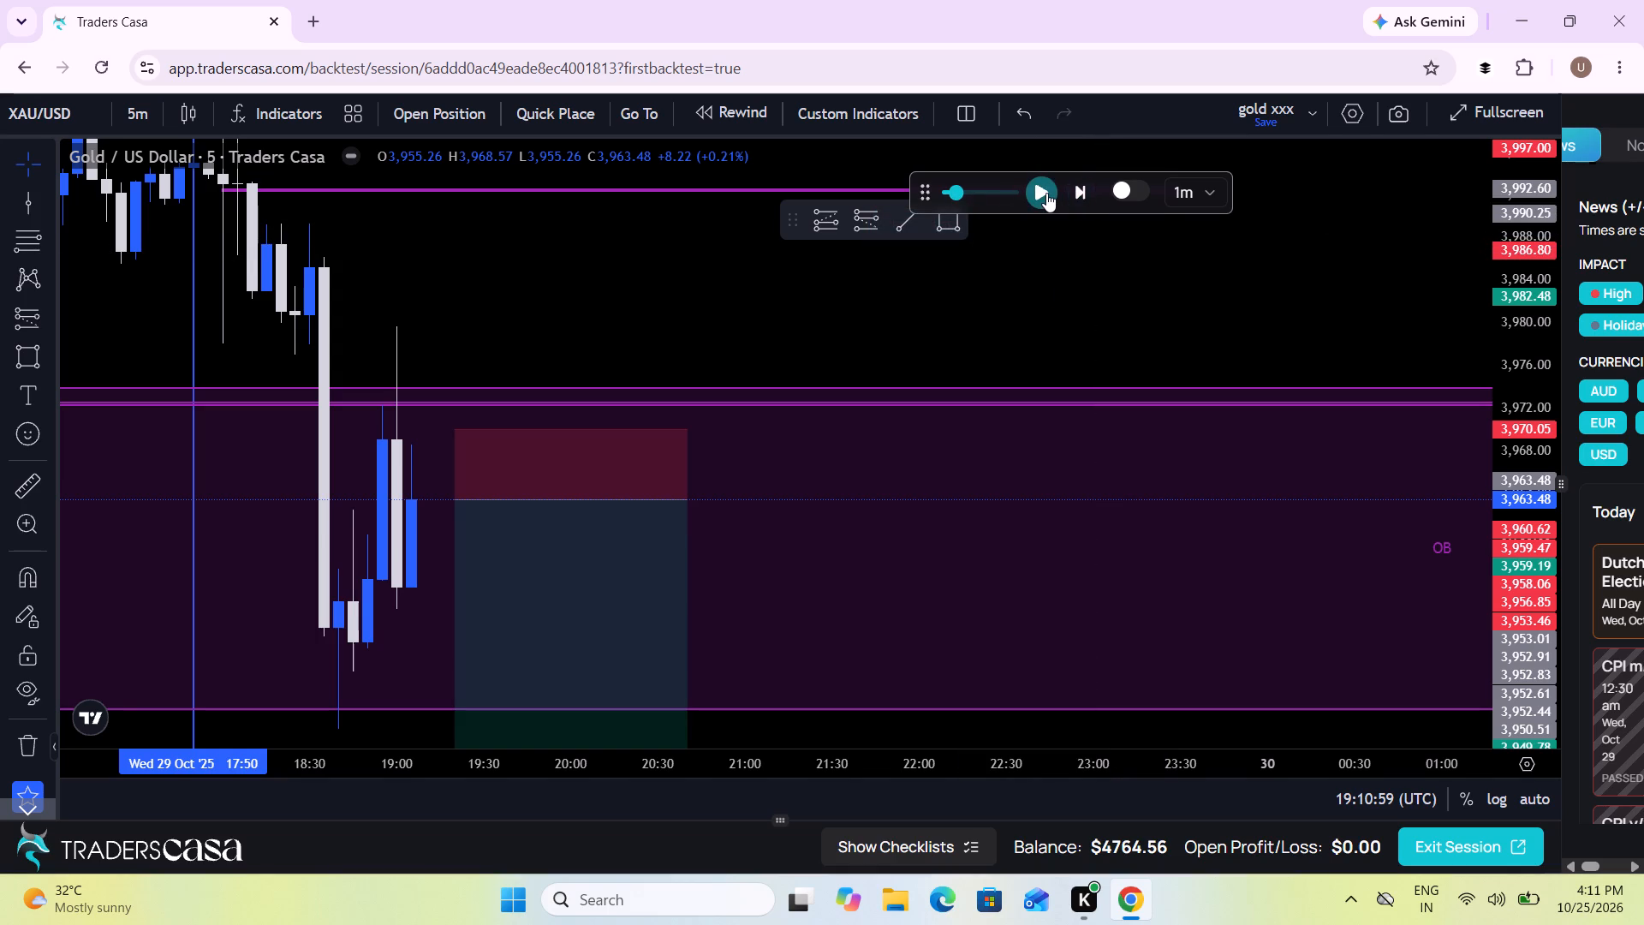
left_click_drag(557, 605, 539, 529)
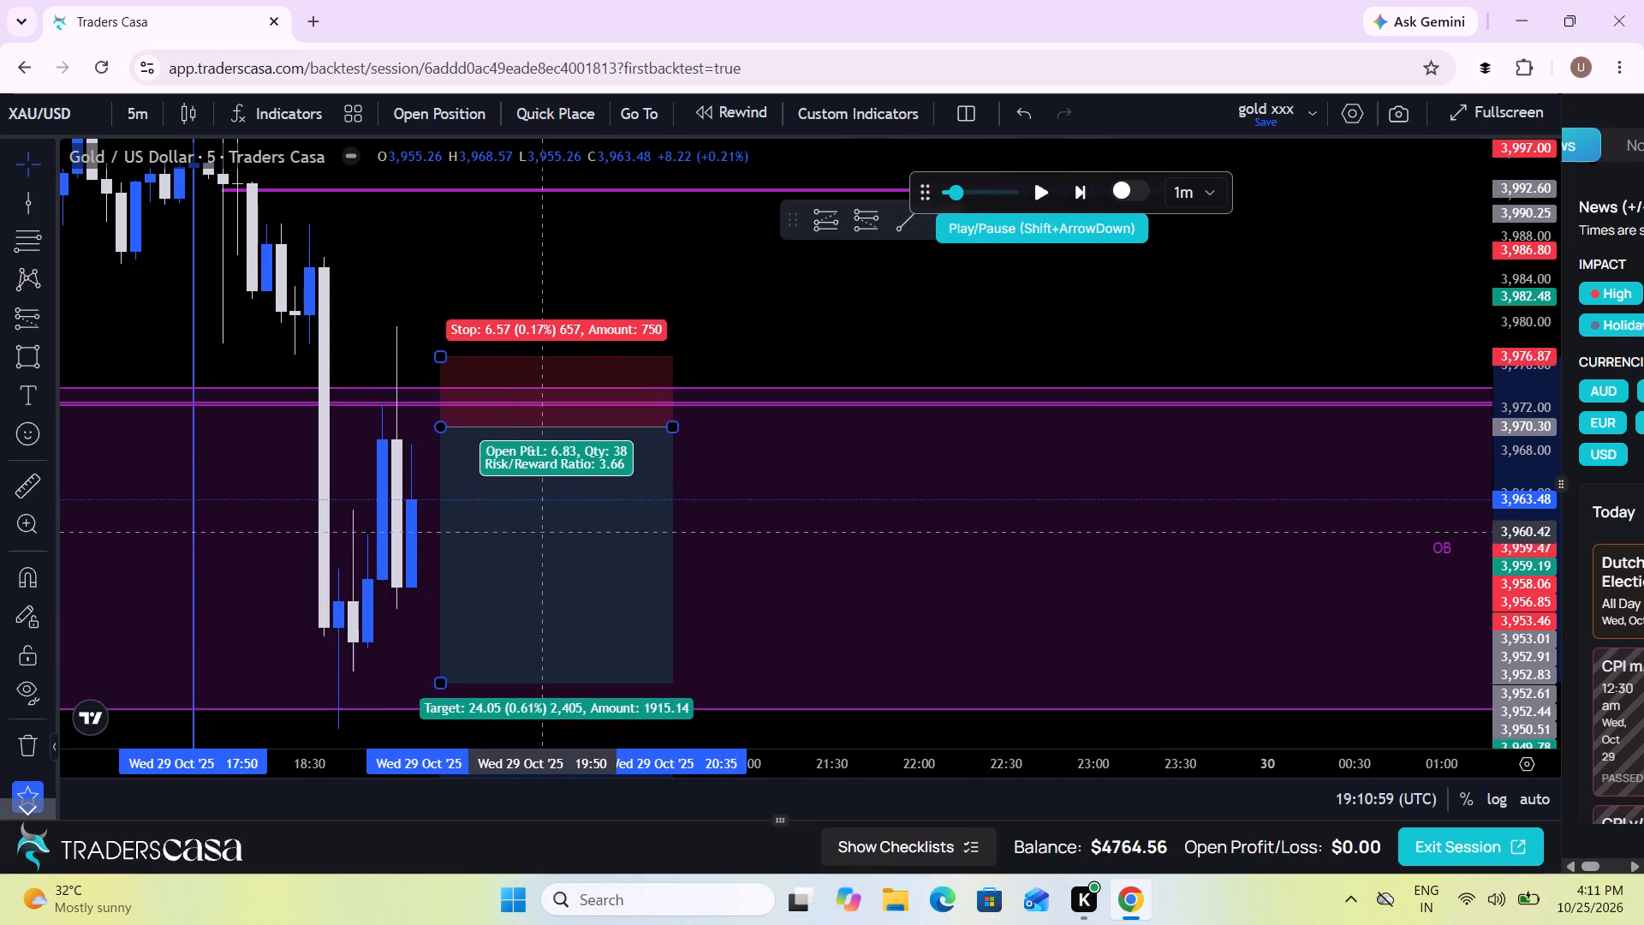
left_click_drag(539, 529, 532, 522)
Replay the 5-minute chart in short bursts to about 19:16 on 29 Oct and pause.
scroll(772, 520, "down", 2)
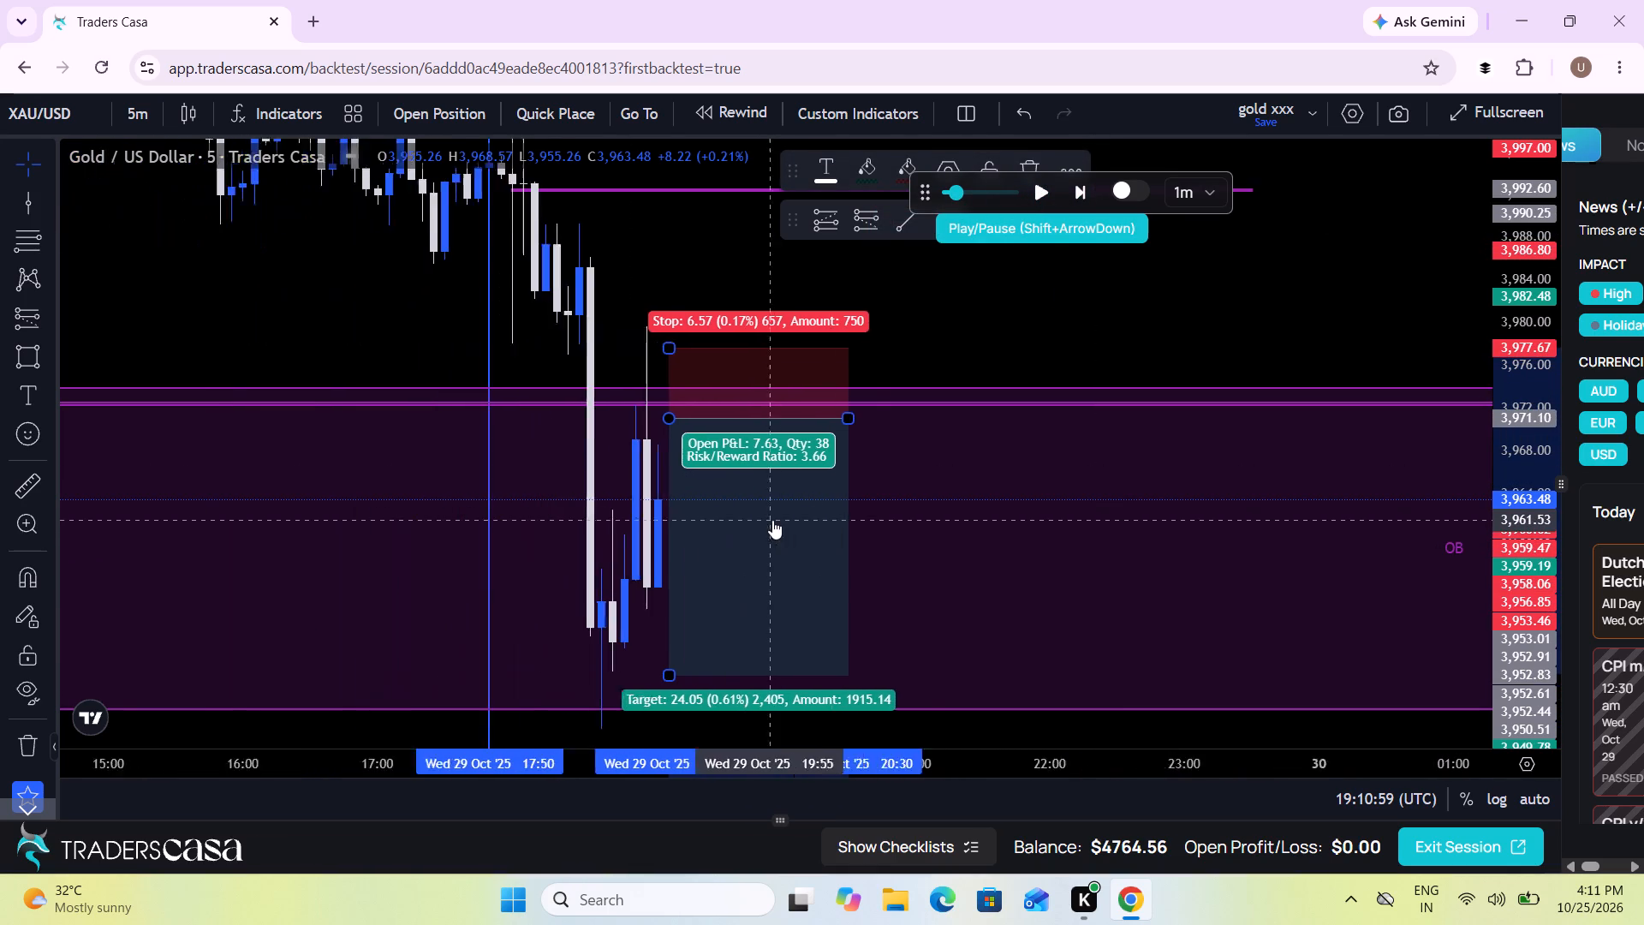
scroll(772, 520, "down", 1)
left_click_drag(1548, 410, 1499, 539)
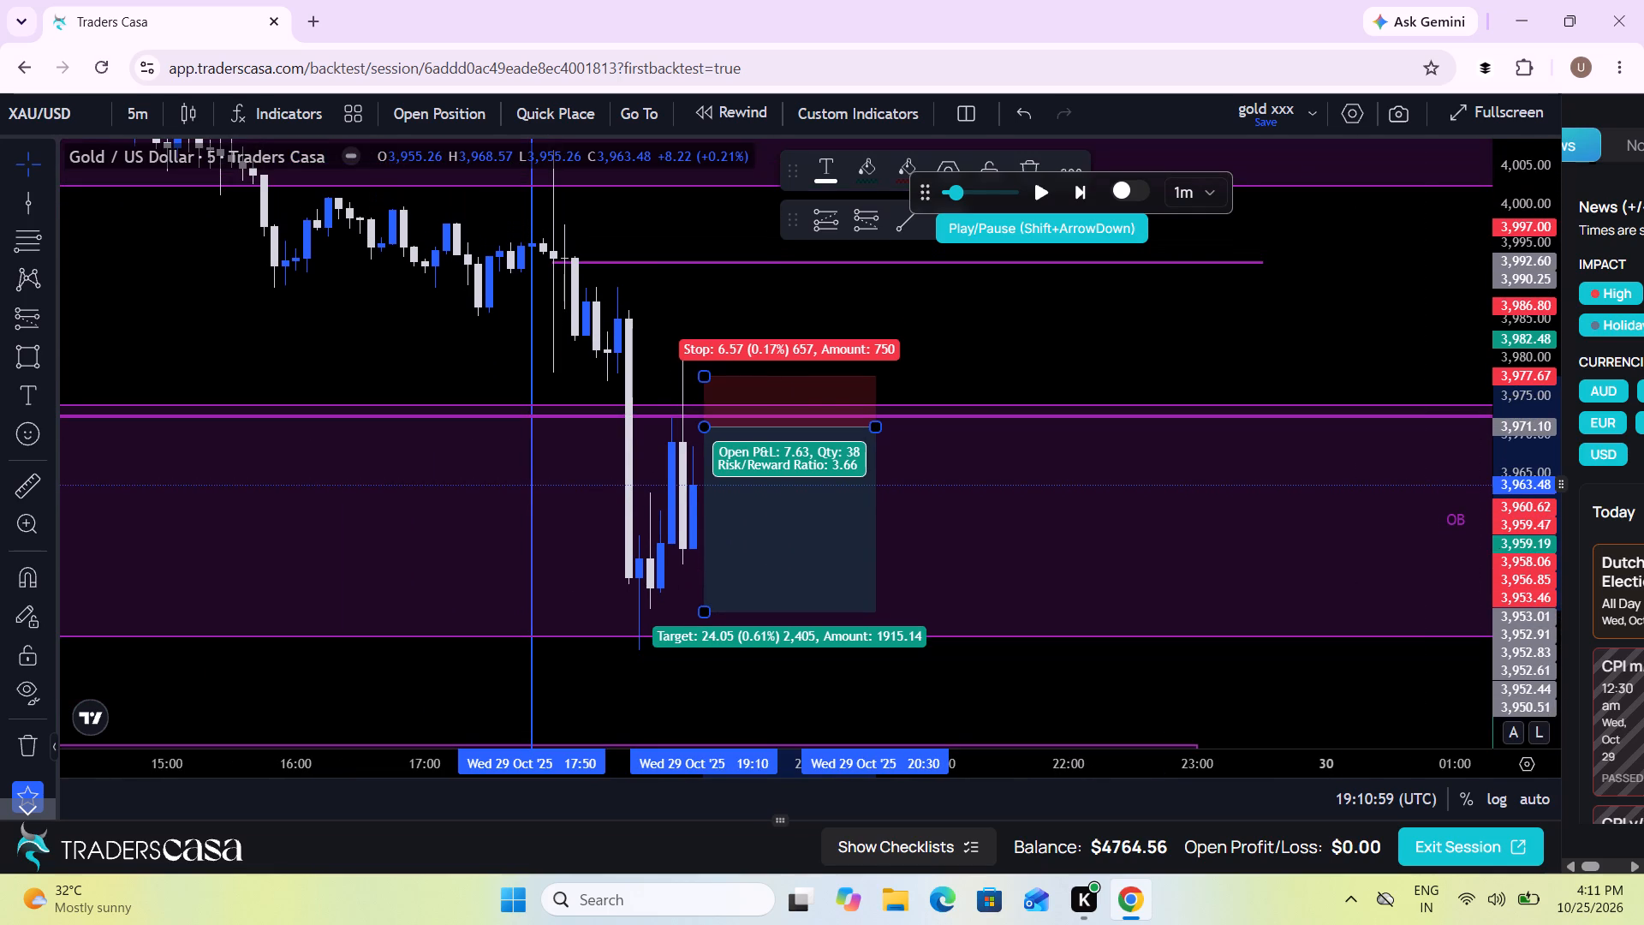
left_click(1034, 188)
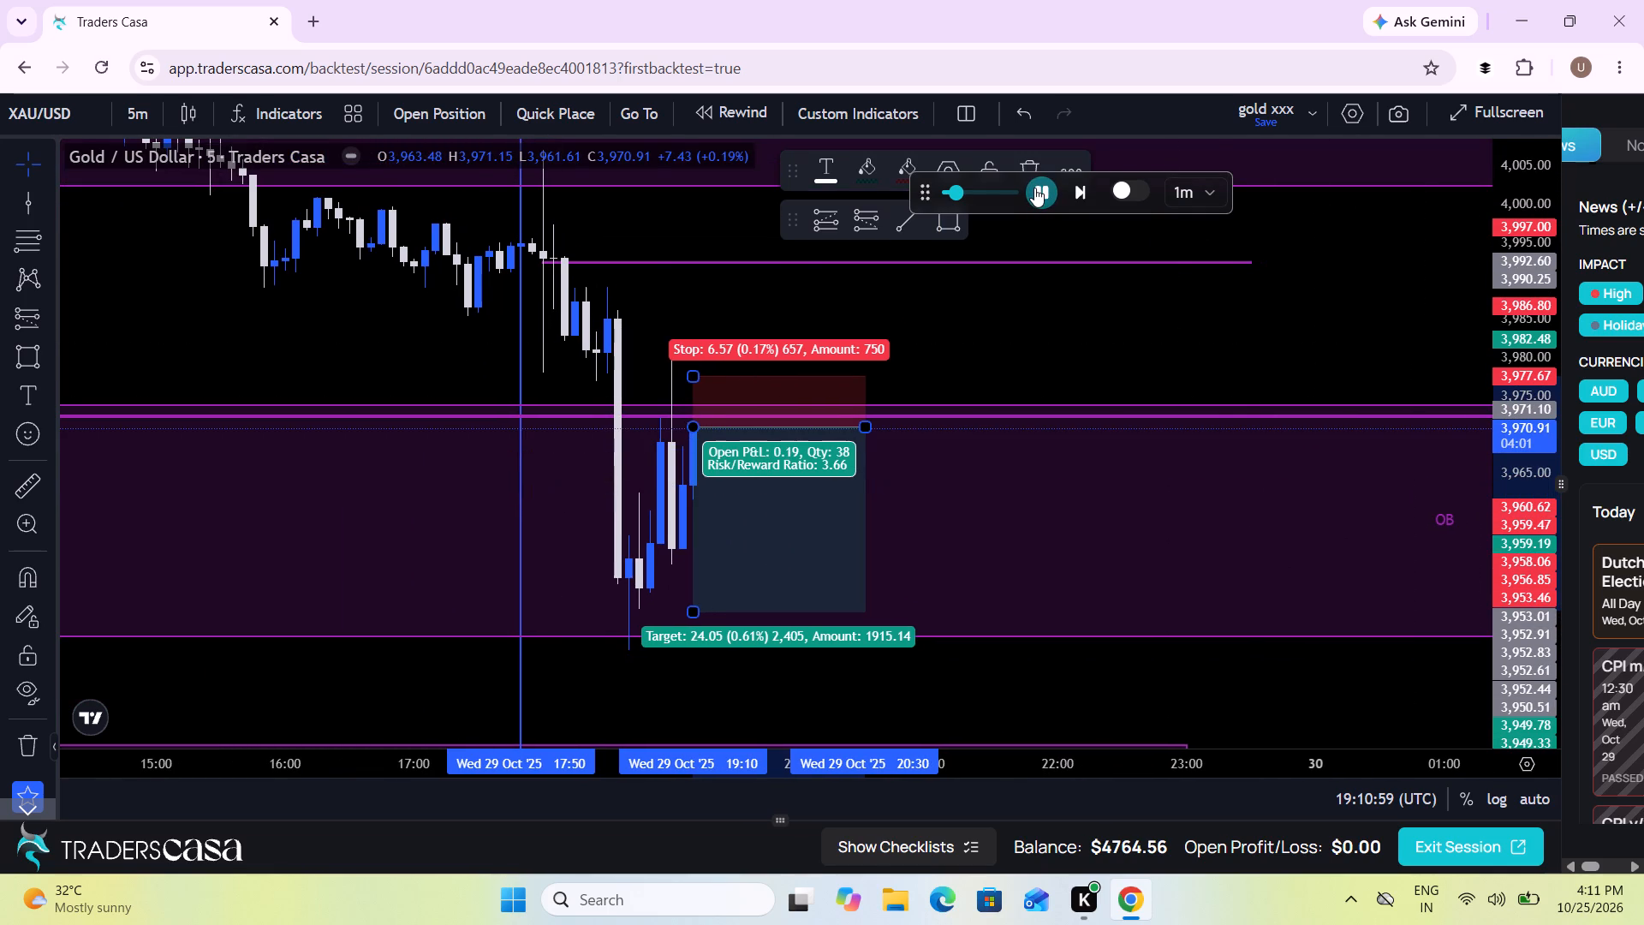
left_click(1034, 188)
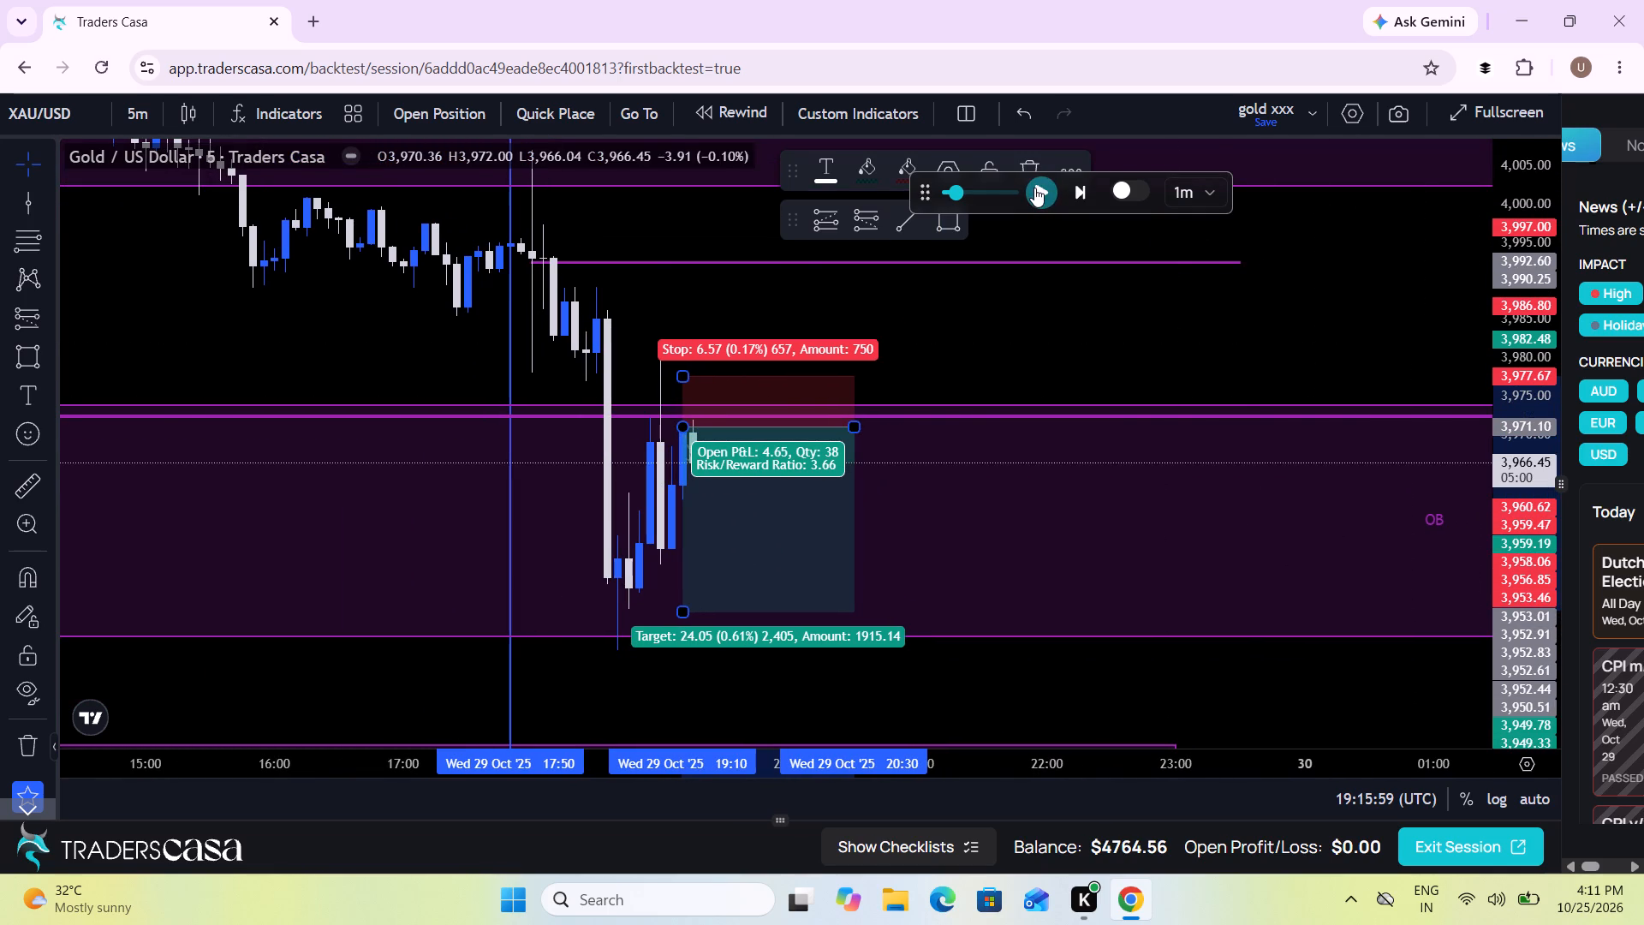
left_click(1034, 188)
left_click(1034, 188)
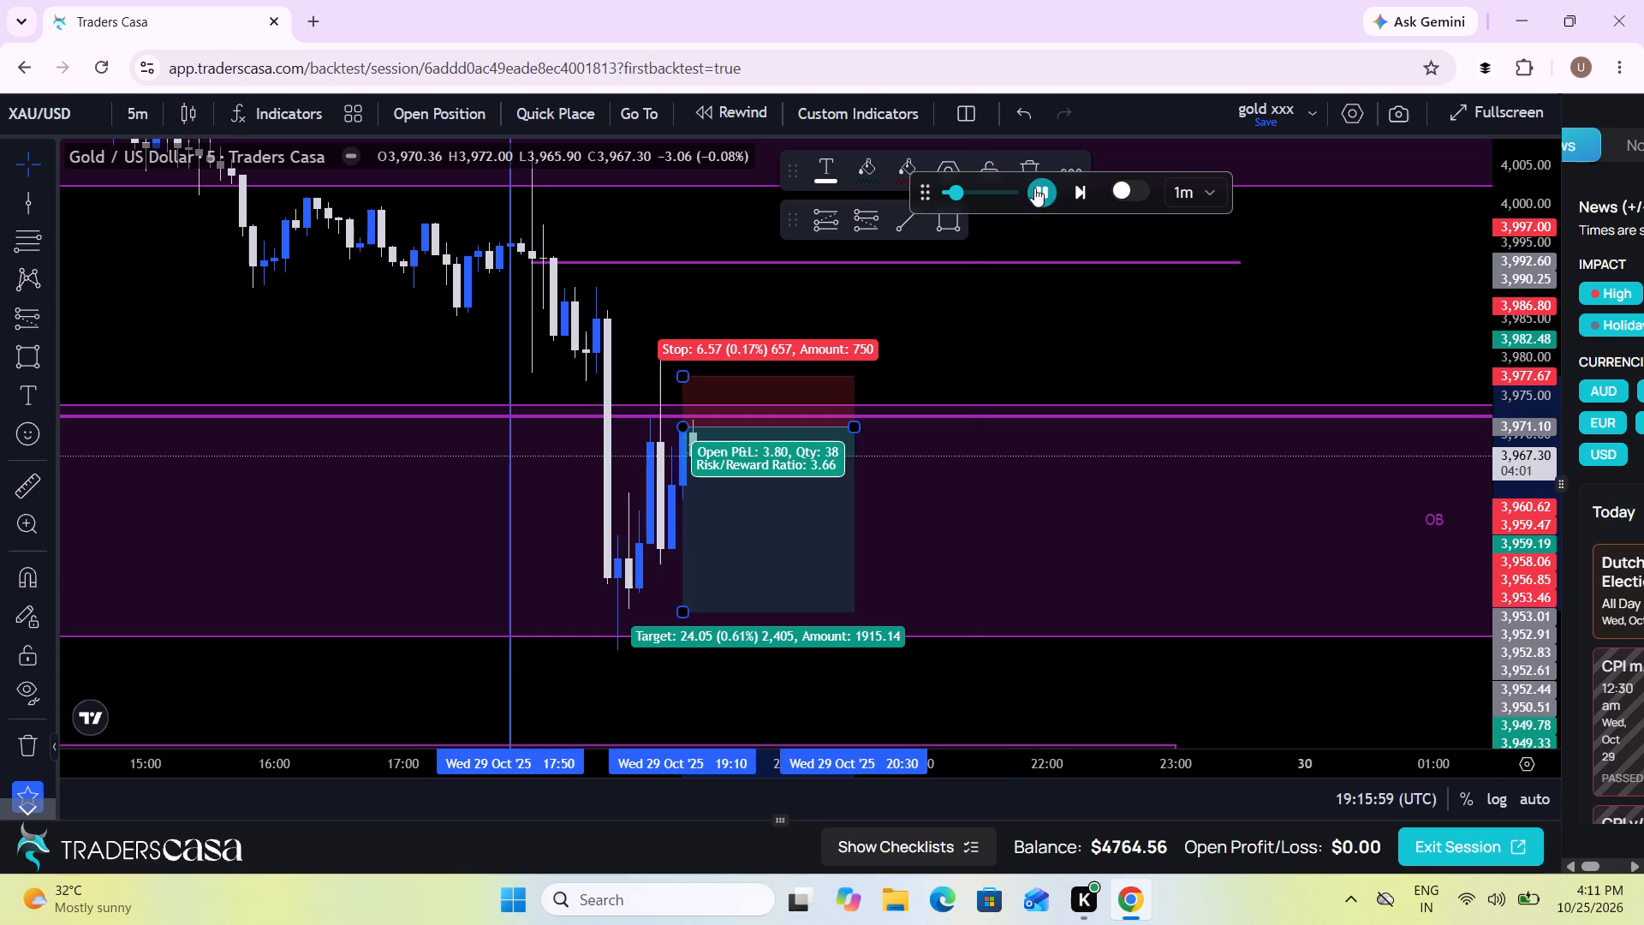
Place the drawn short as a sell limit: entry 3971.1, take profit 3947.05, stop loss 3977.67, risk 1% of initial balance.
left_click(799, 430)
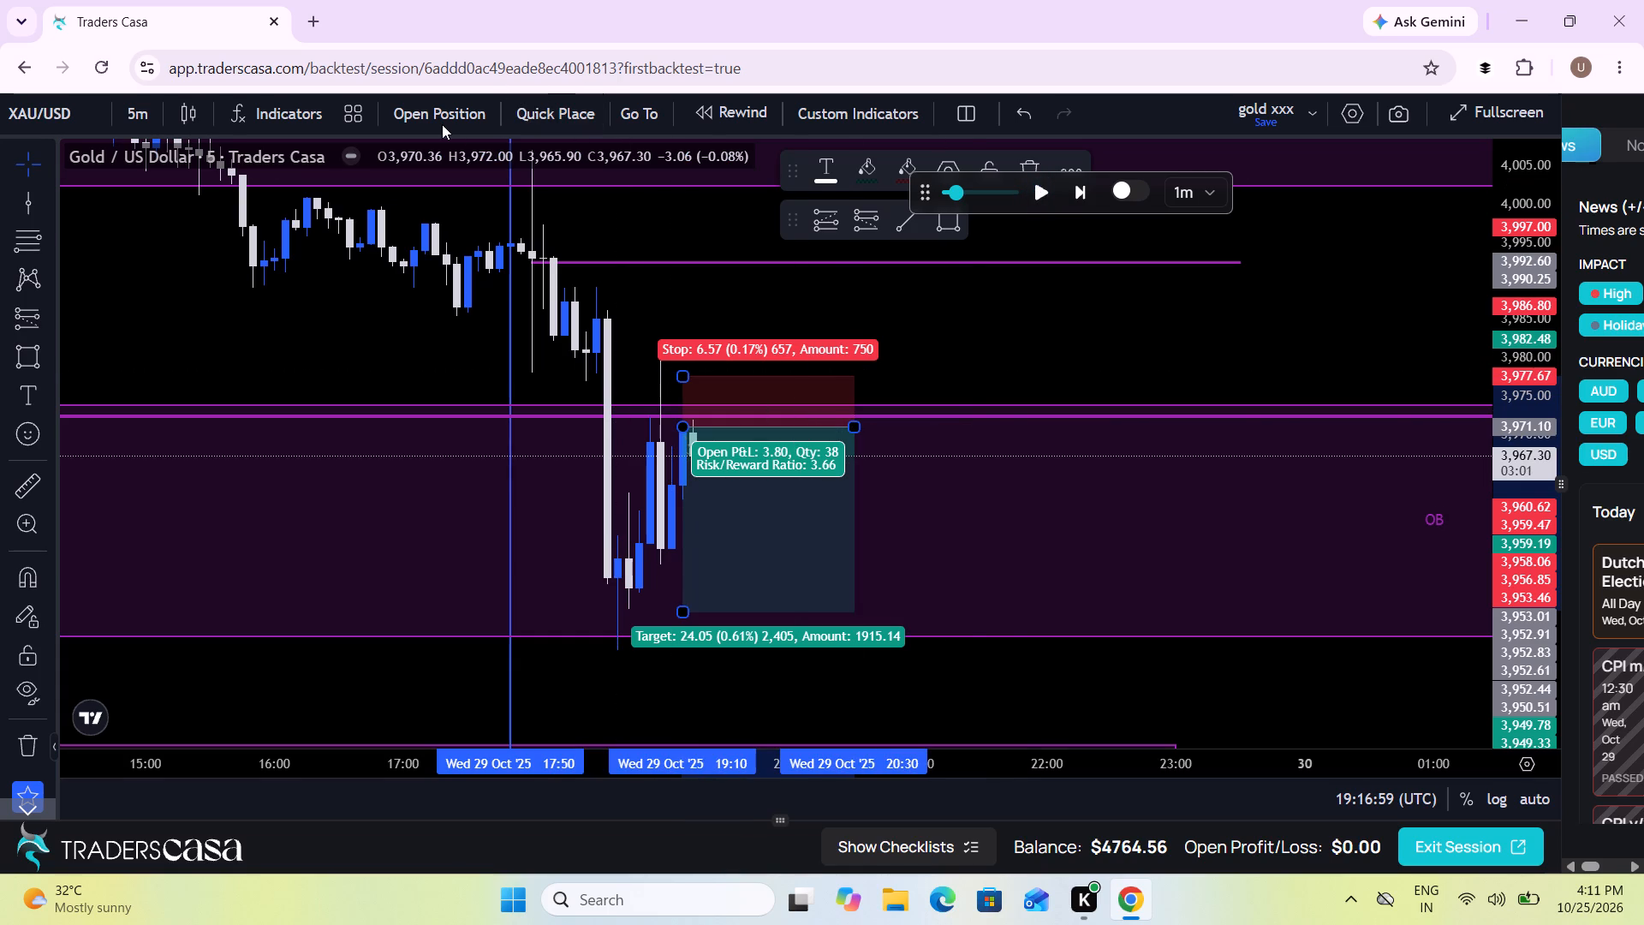
left_click(440, 124)
left_click(801, 784)
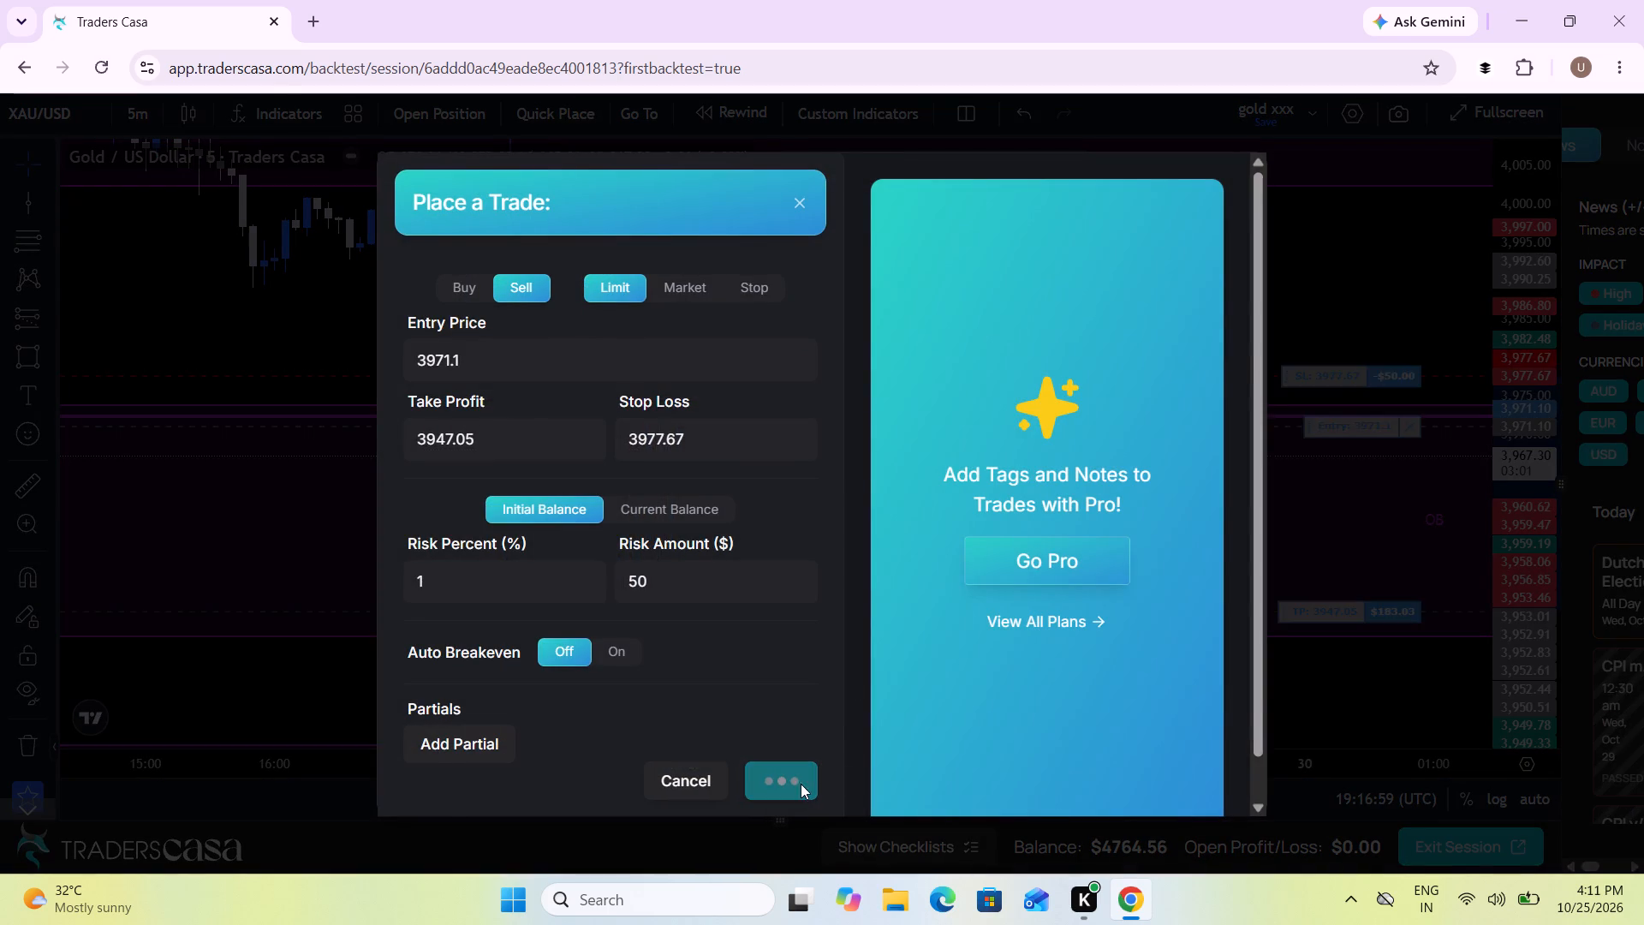
Replay the short trade to about 19:32 on 29 Oct, closing the advertisement that interrupts it, and pause.
left_click(967, 488)
left_click_drag(967, 488, 1218, 498)
scroll(1218, 498, "up", 2)
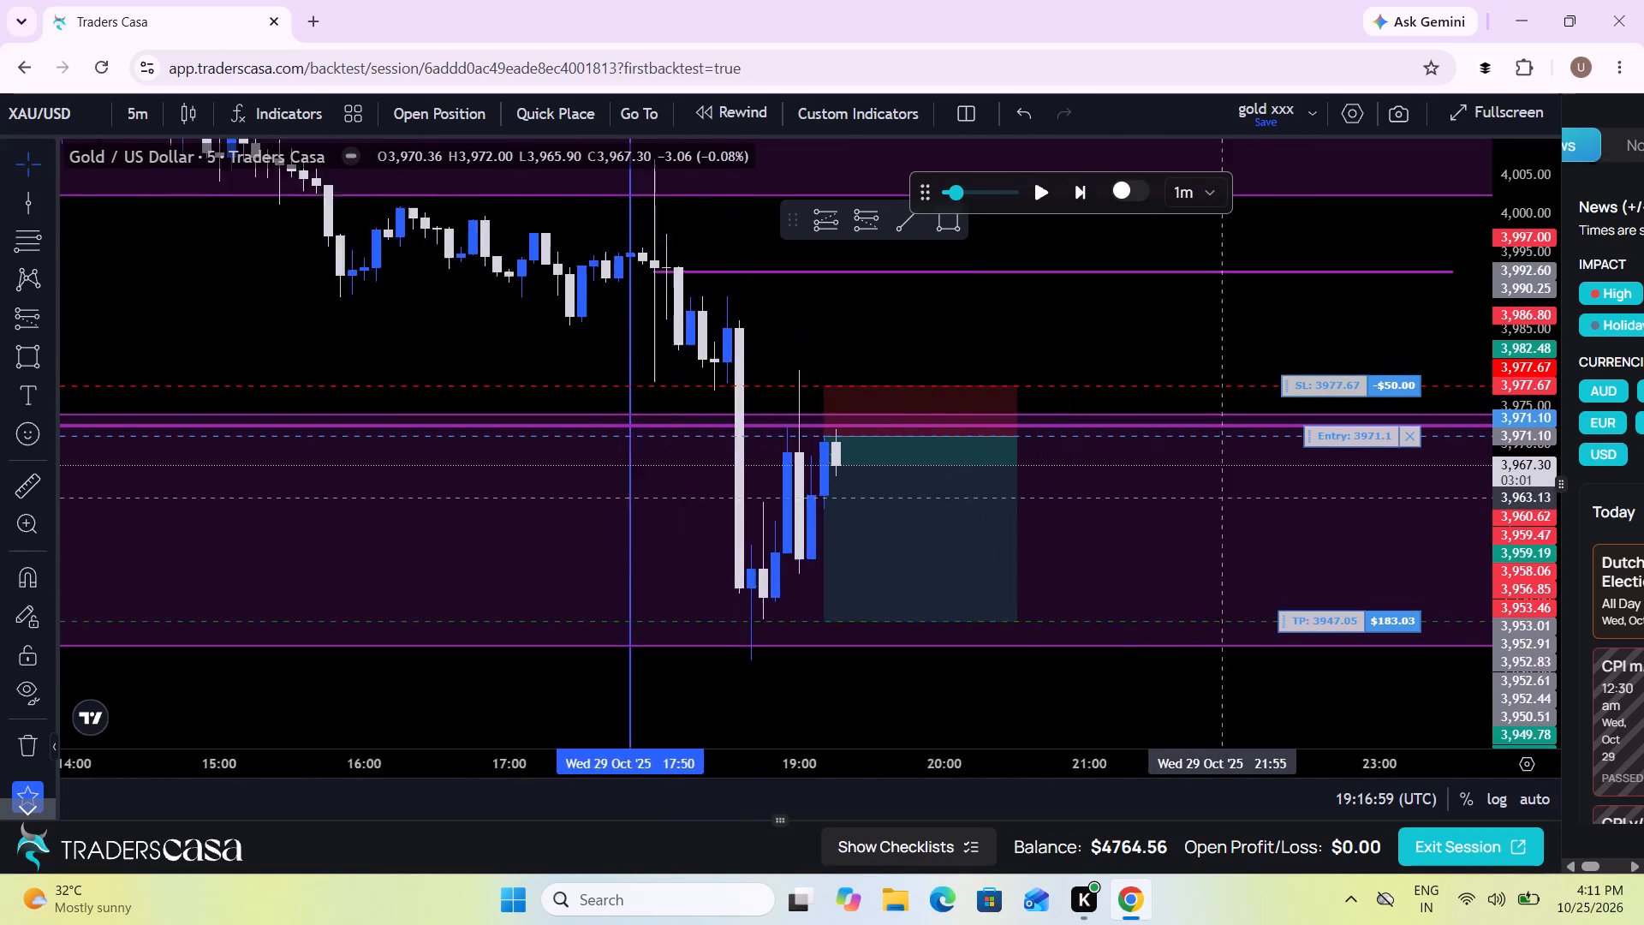
scroll(1218, 498, "up", 2)
left_click(1029, 188)
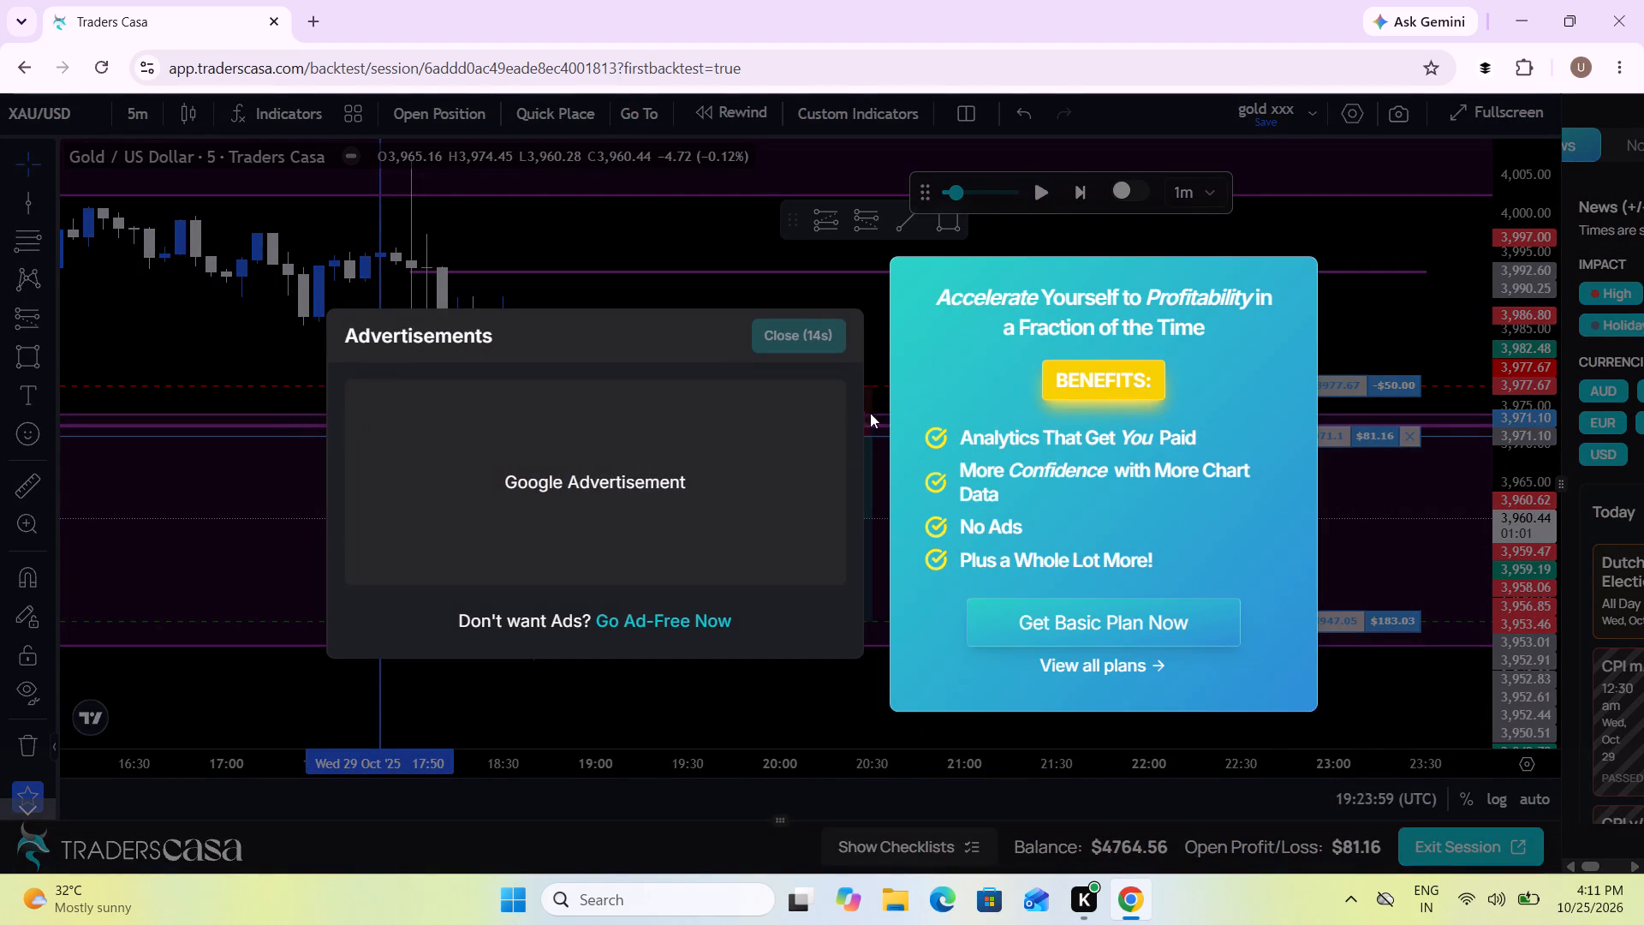
scroll(767, 668, "down", 3)
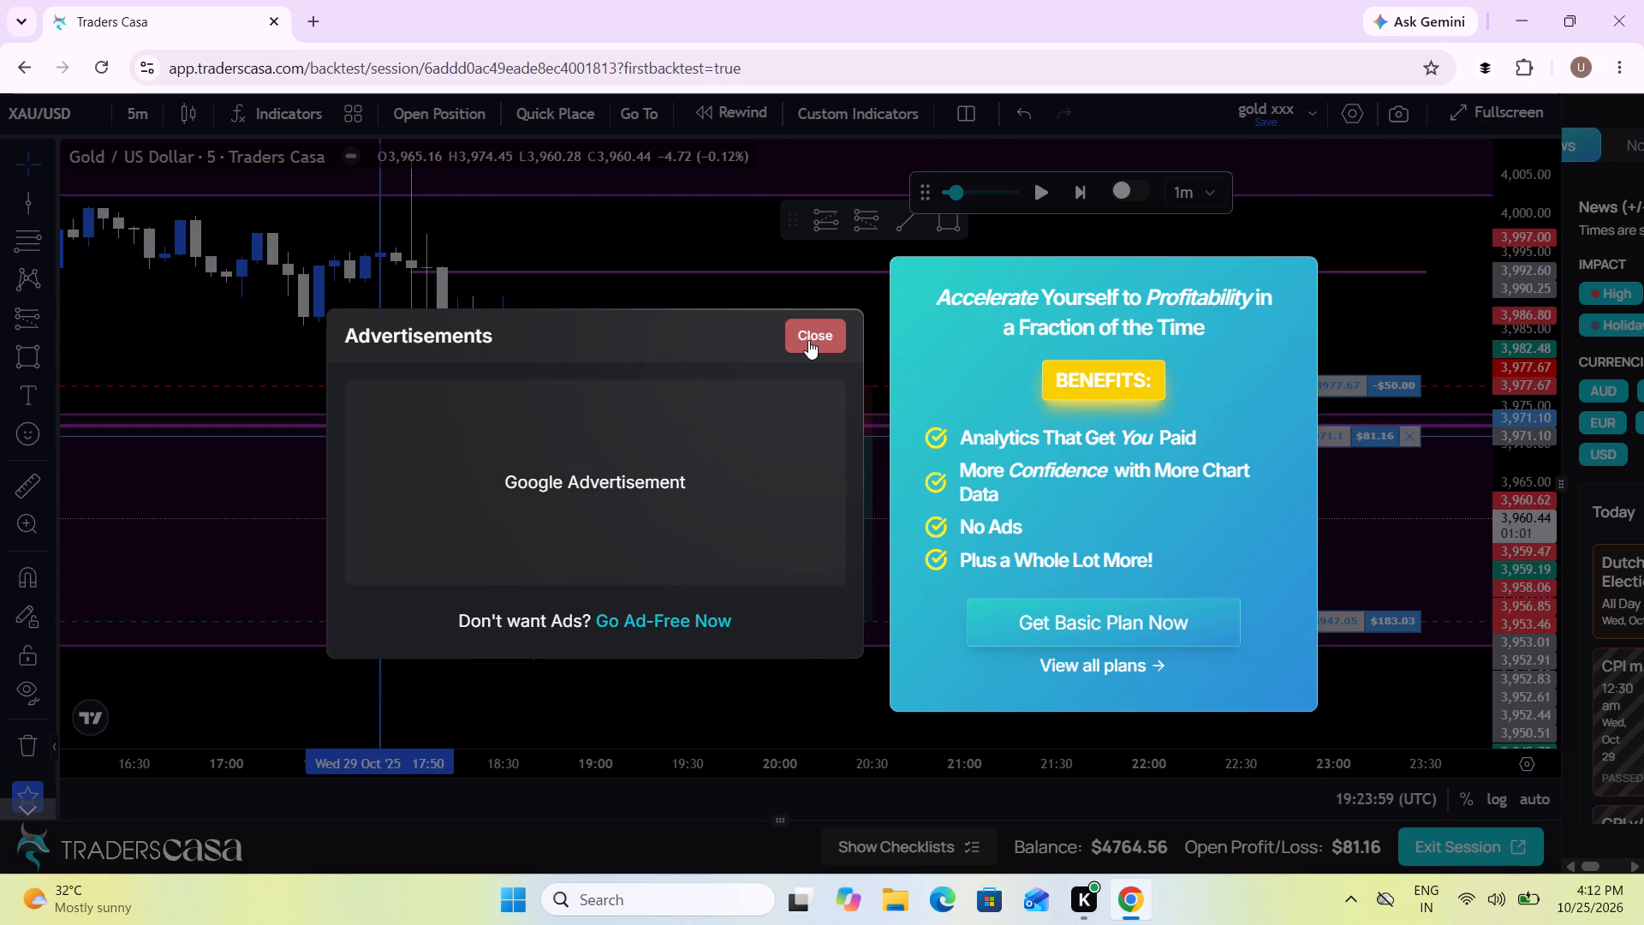
left_click(808, 340)
left_click_drag(944, 680, 867, 635)
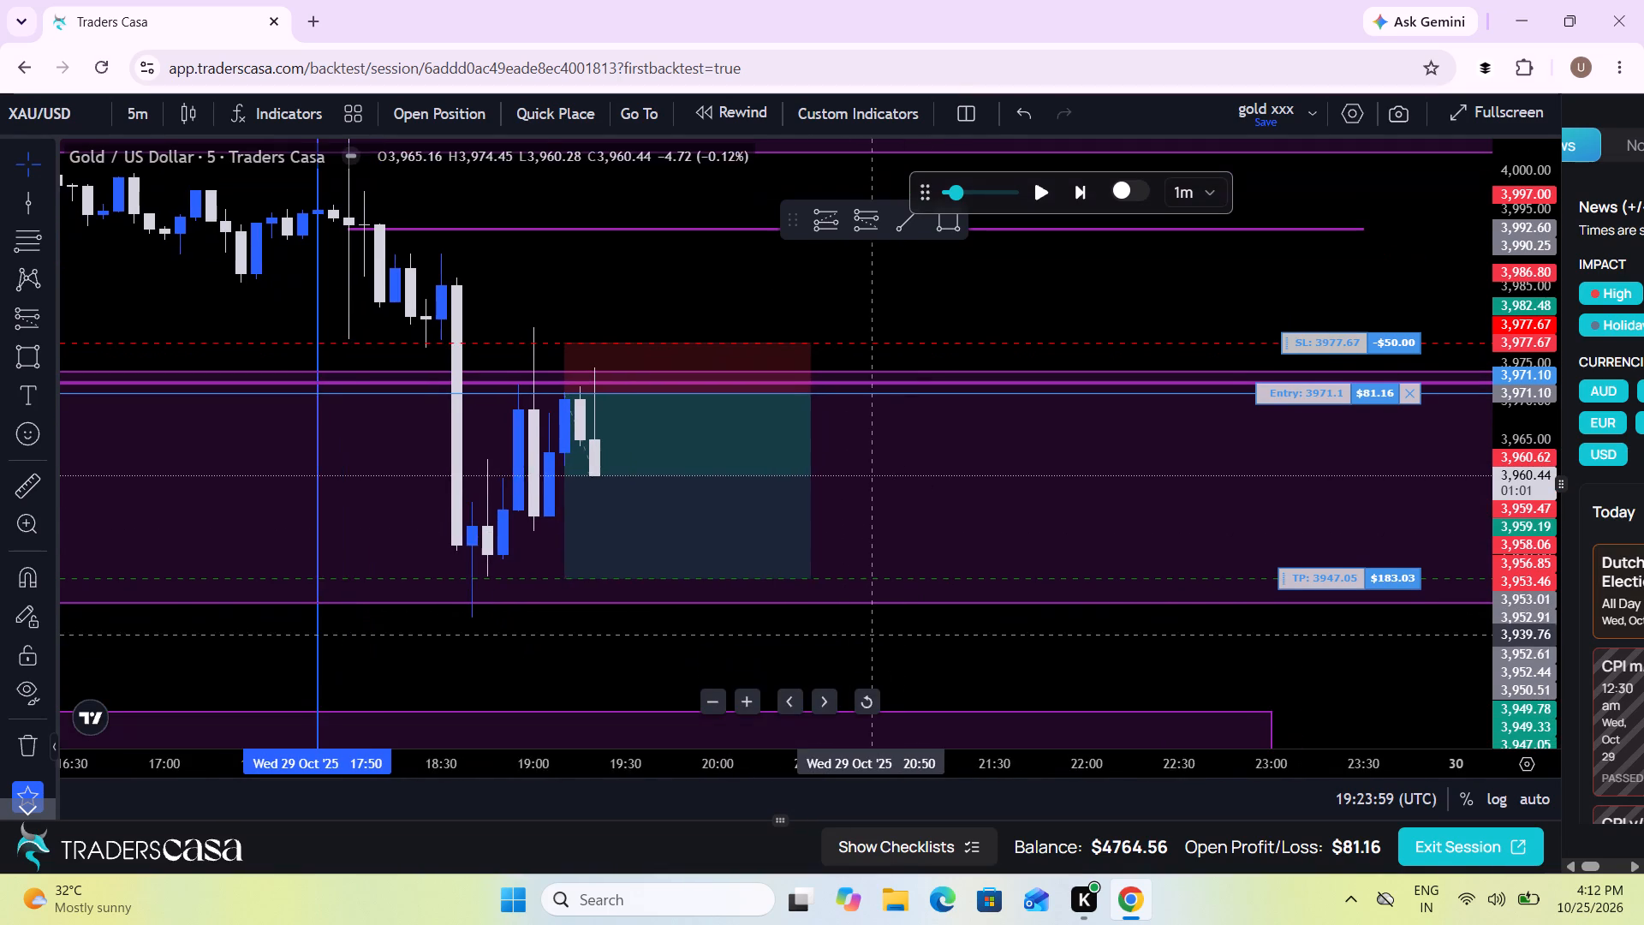
scroll(867, 635, "down", 1)
left_click(1034, 206)
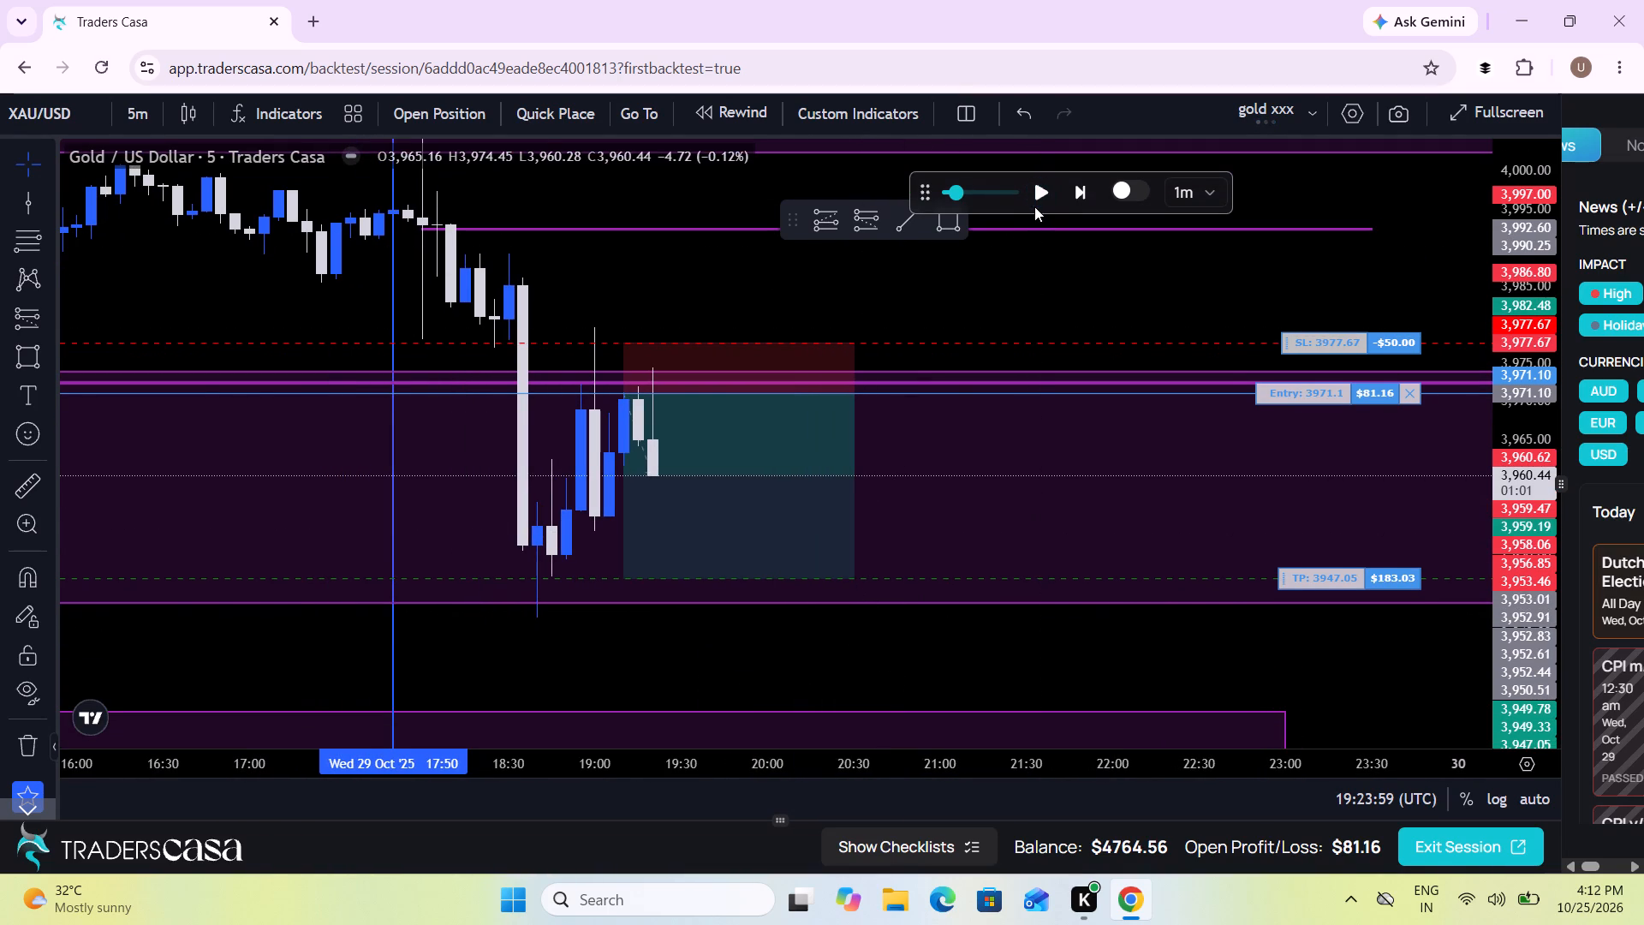
left_click(1051, 190)
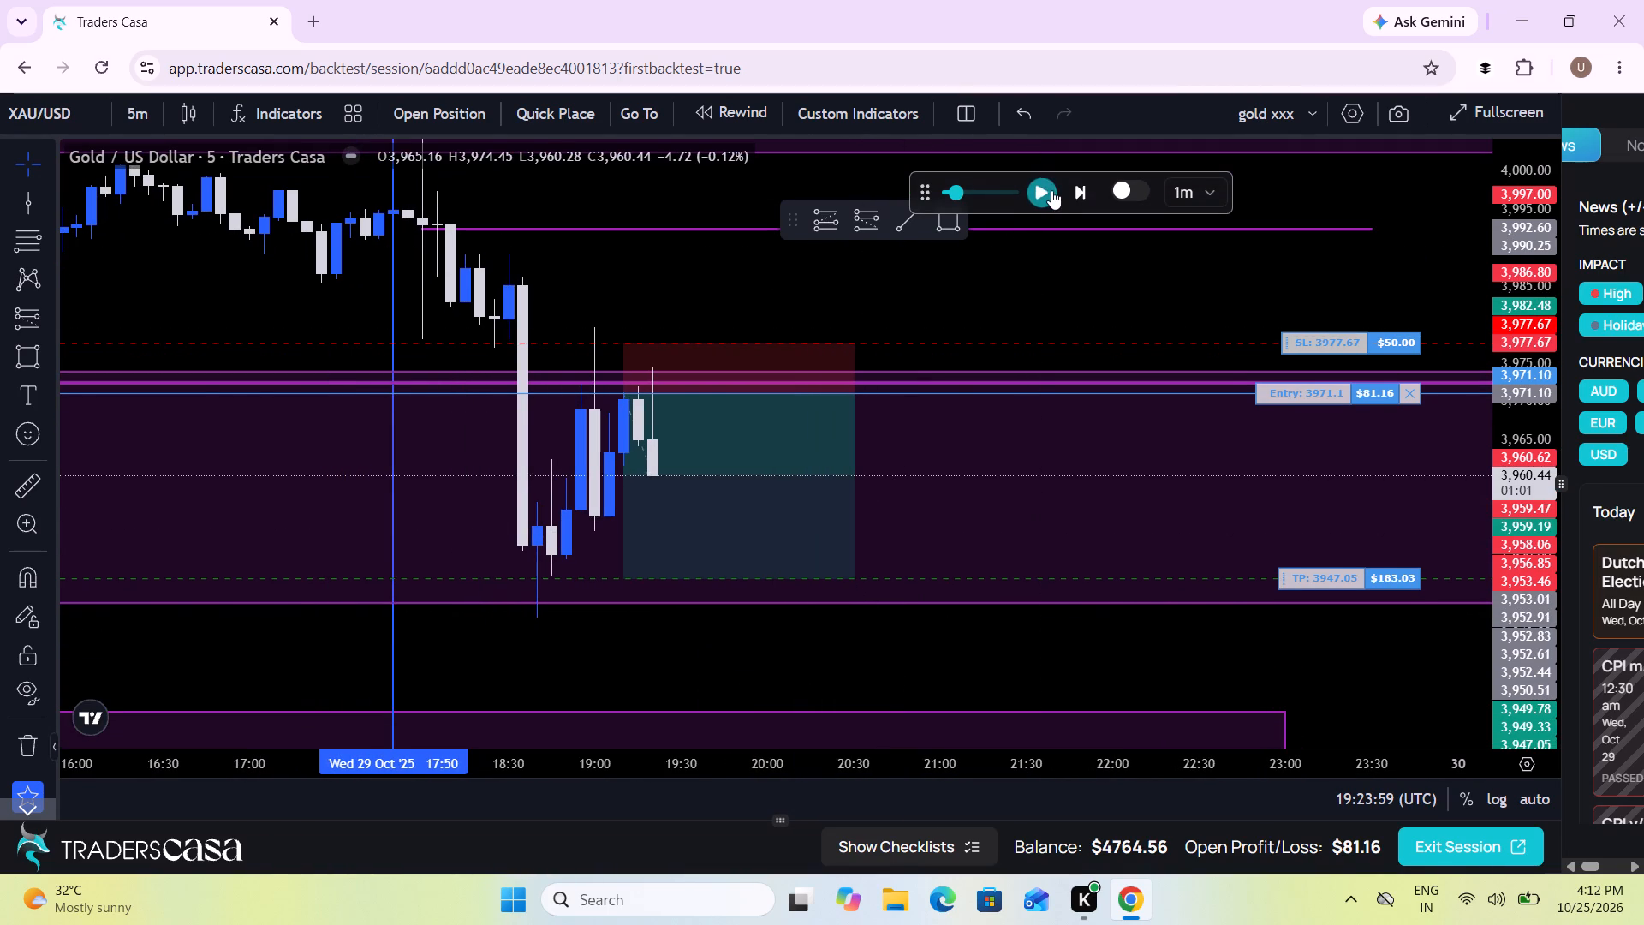
scroll(857, 683, "down", 2)
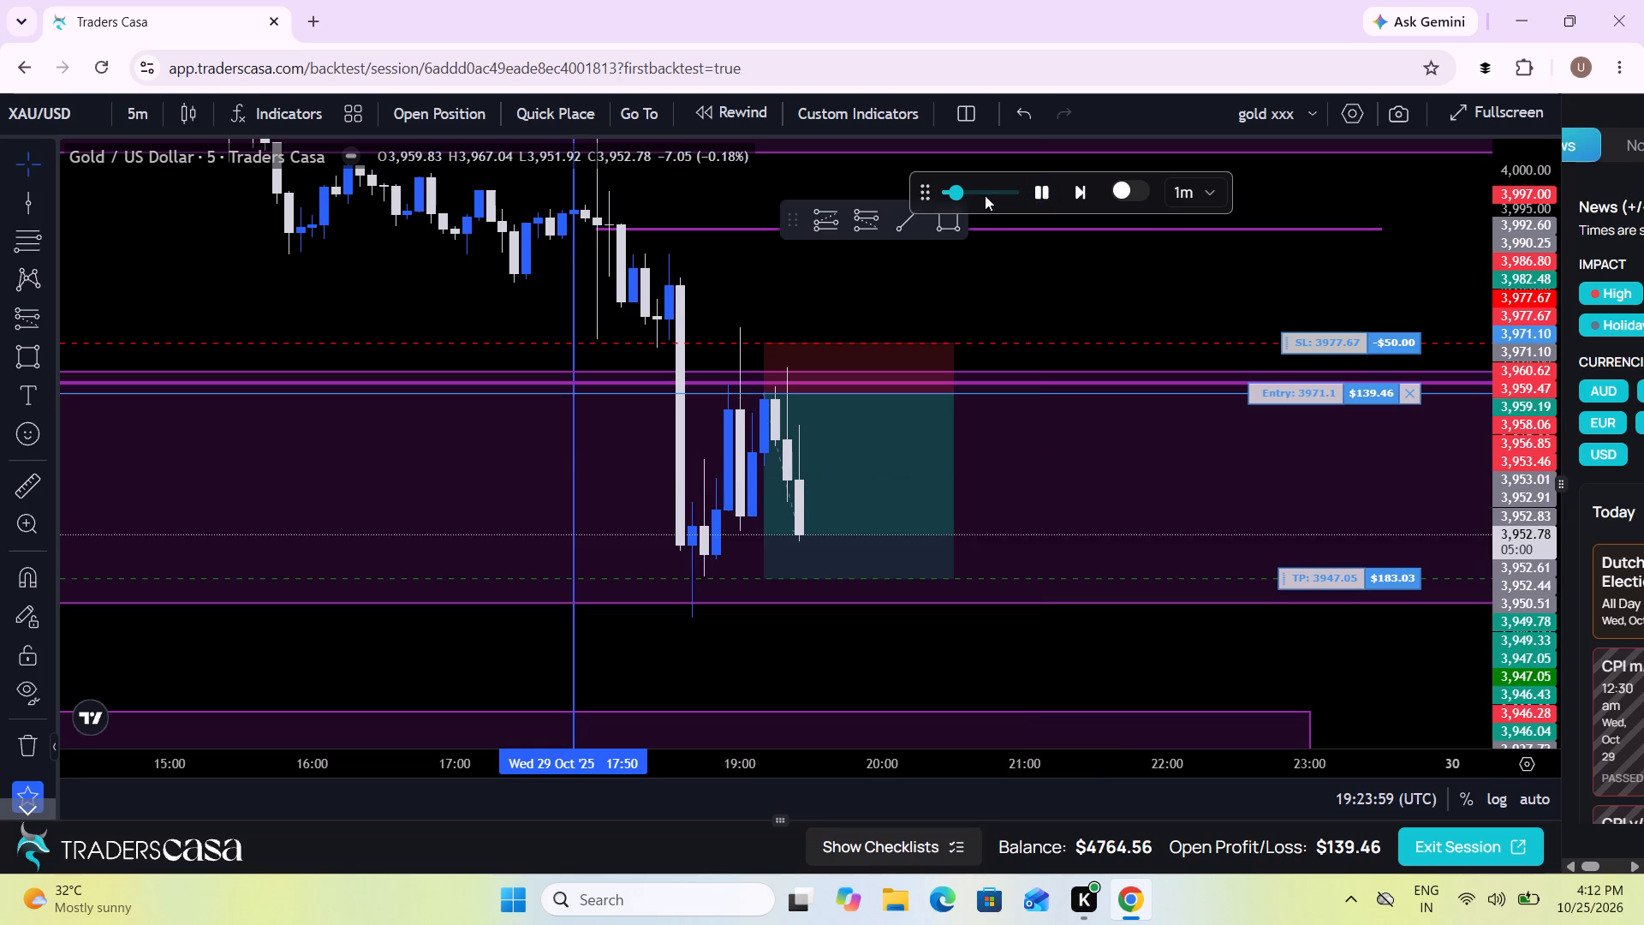
left_click(1043, 191)
Move the vertical line marking 17:50 on 29 Oct to 18:00.
left_click_drag(936, 627, 691, 596)
scroll(691, 596, "down", 2)
left_click_drag(902, 647, 706, 629)
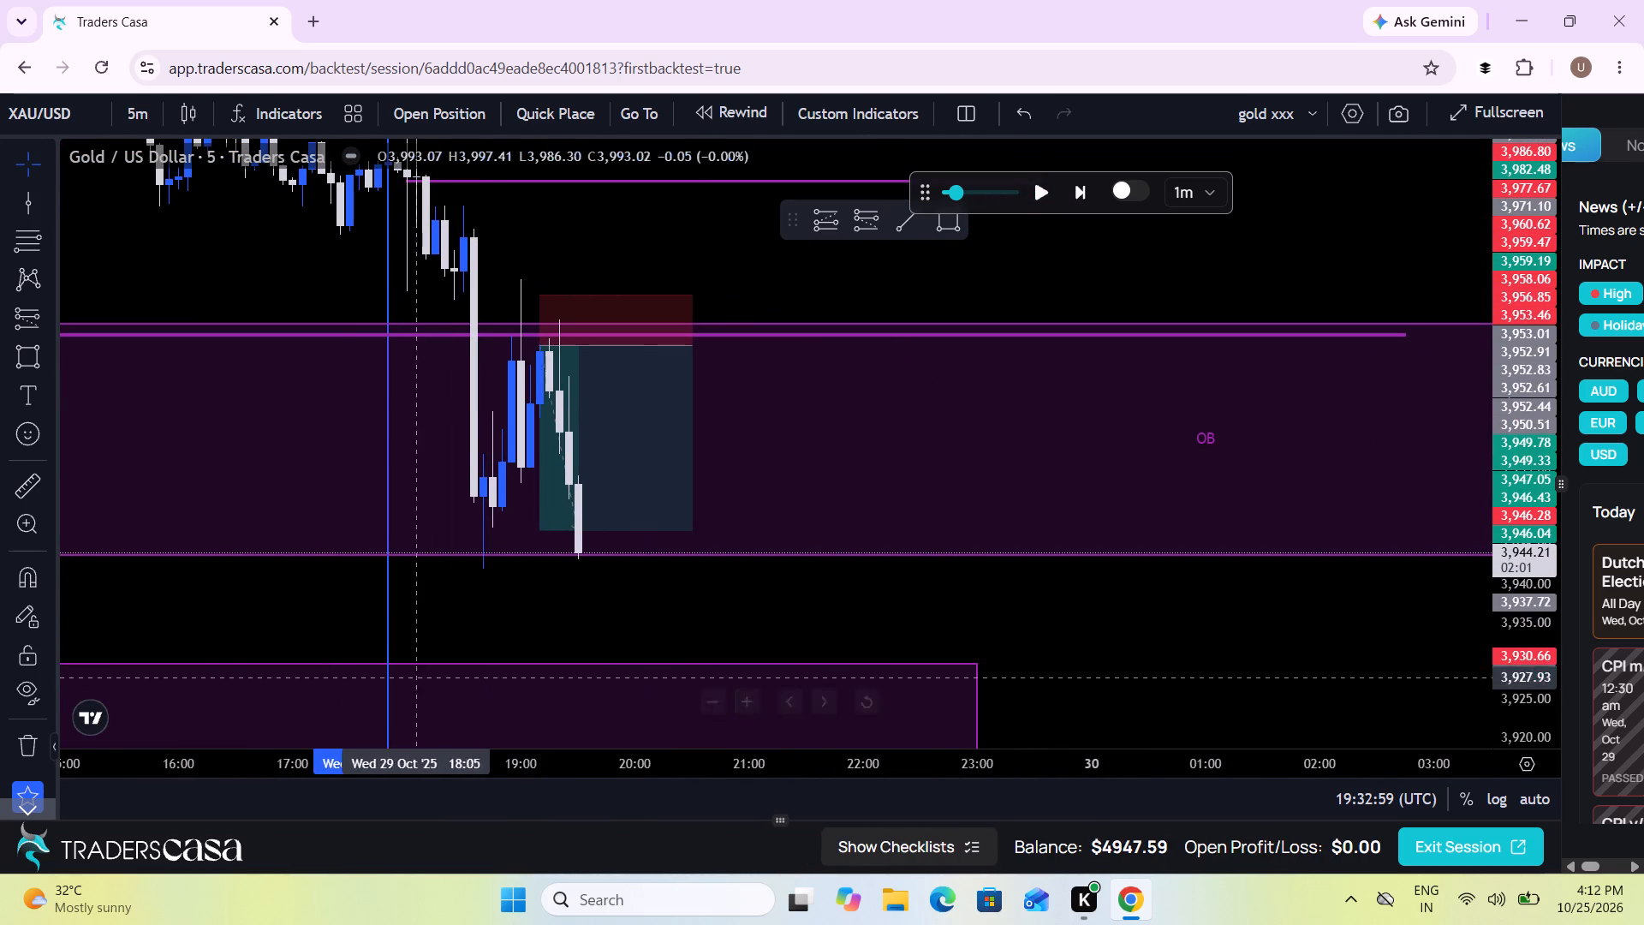
left_click_drag(496, 629, 579, 731)
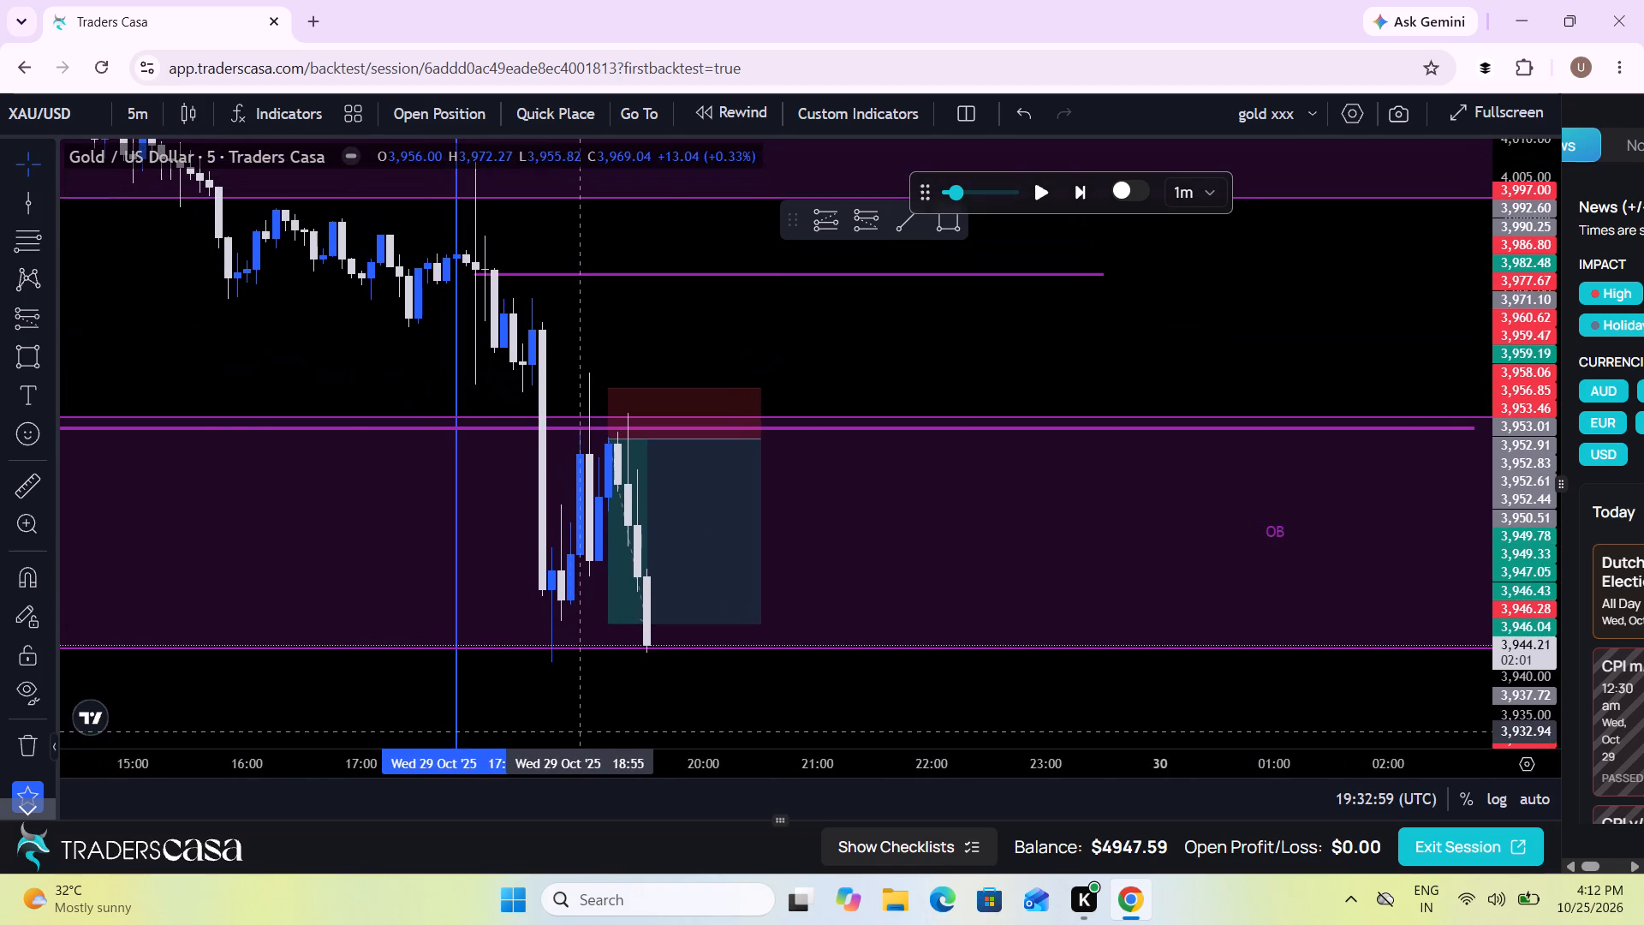
left_click_drag(457, 308, 477, 308)
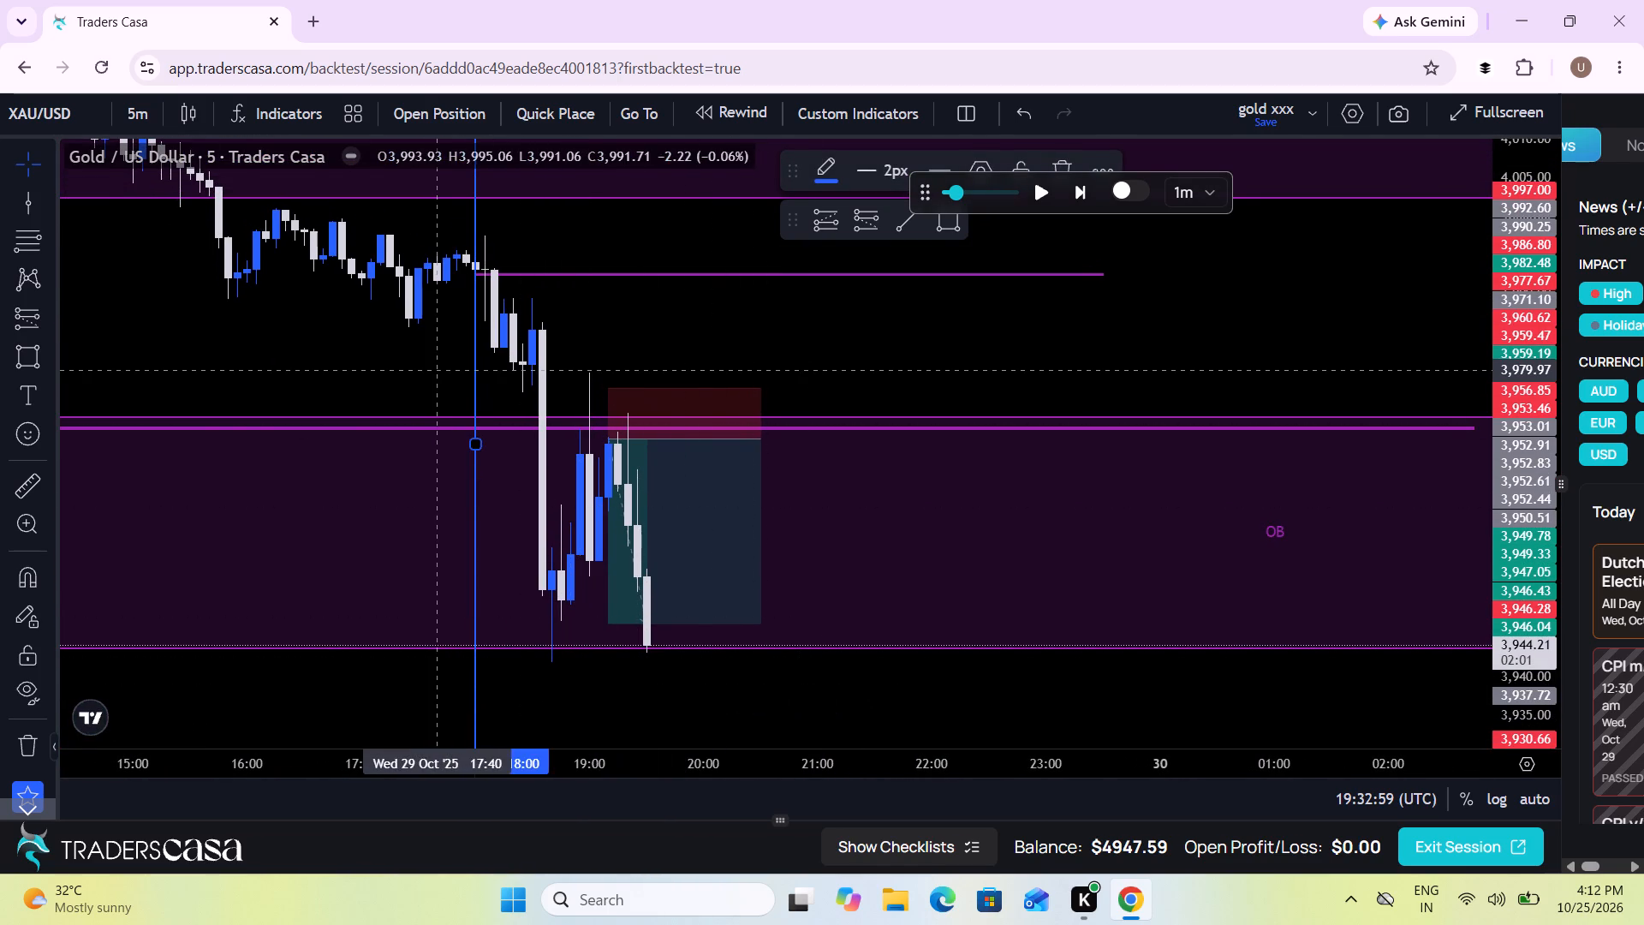
Examine the completed short against the OB zones, the 18:00 line and the earlier trades from 28 and 29 Oct.
scroll(440, 370, "down", 1)
left_click_drag(532, 347, 502, 434)
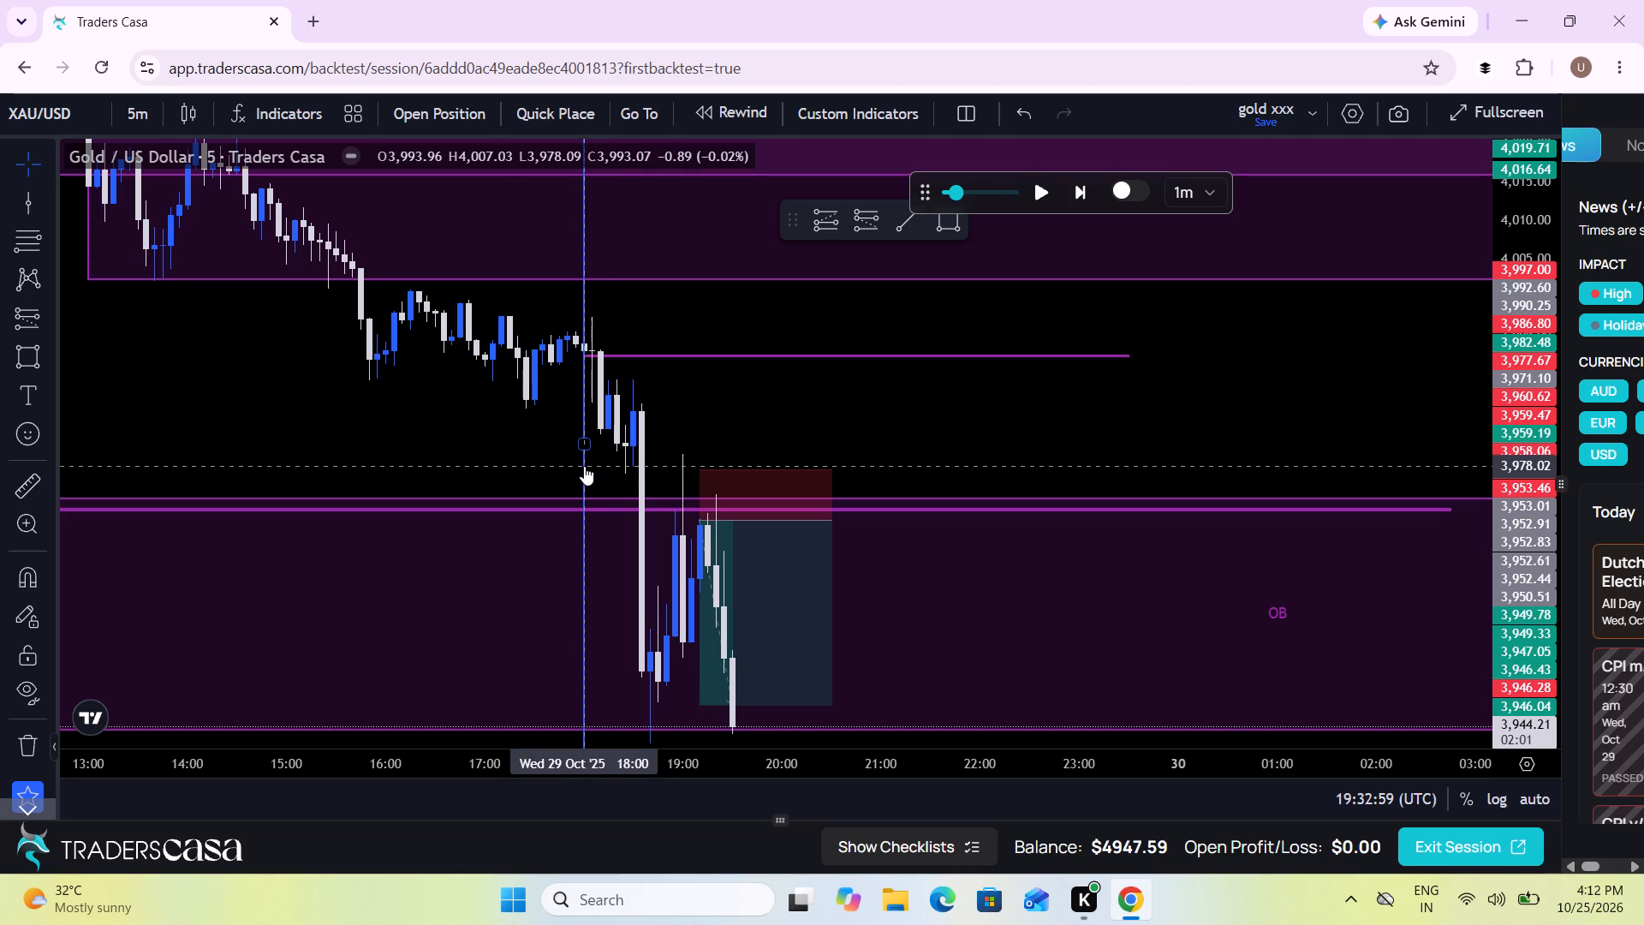
left_click(584, 466)
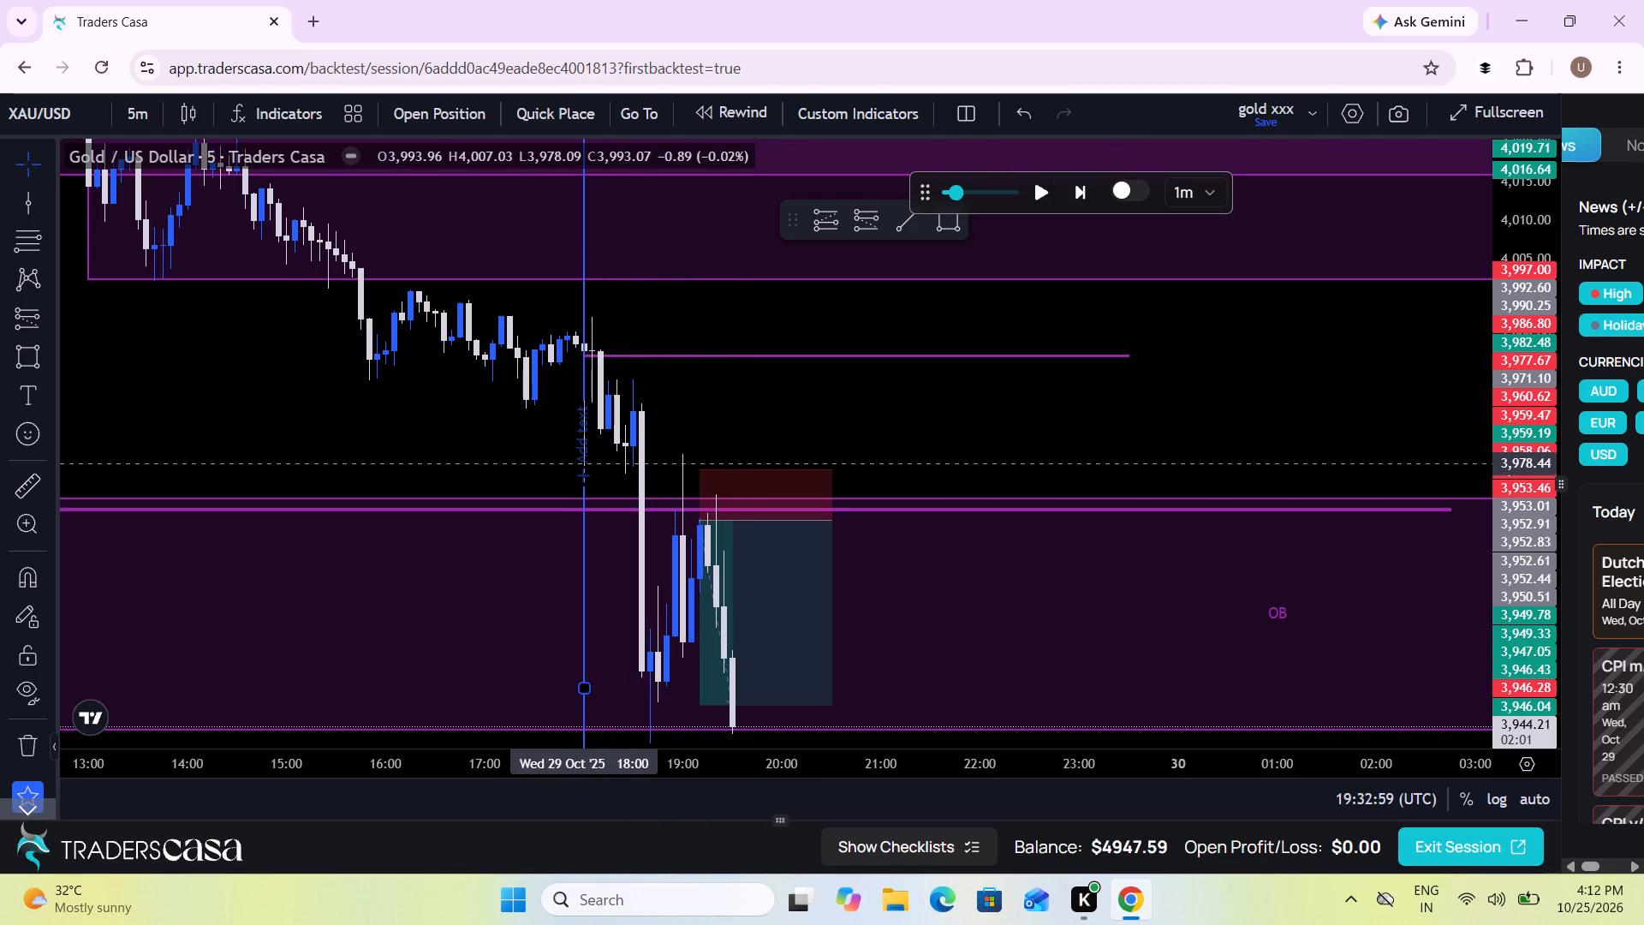
left_click_drag(491, 435, 666, 561)
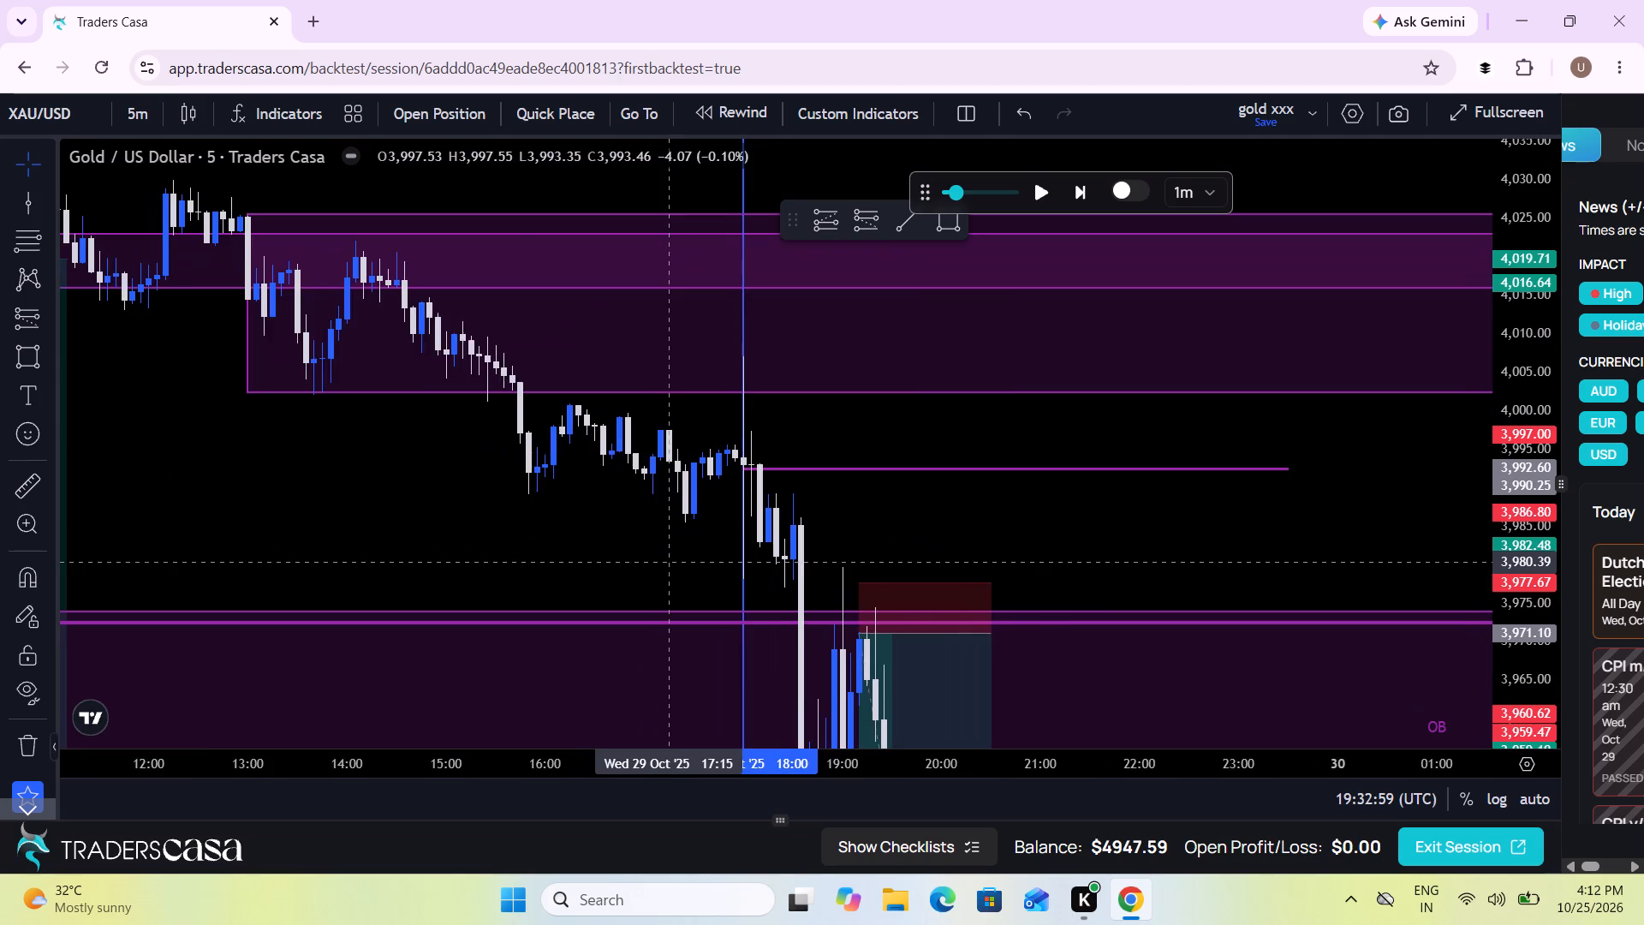
scroll(666, 561, "down", 4)
left_click_drag(905, 584, 698, 456)
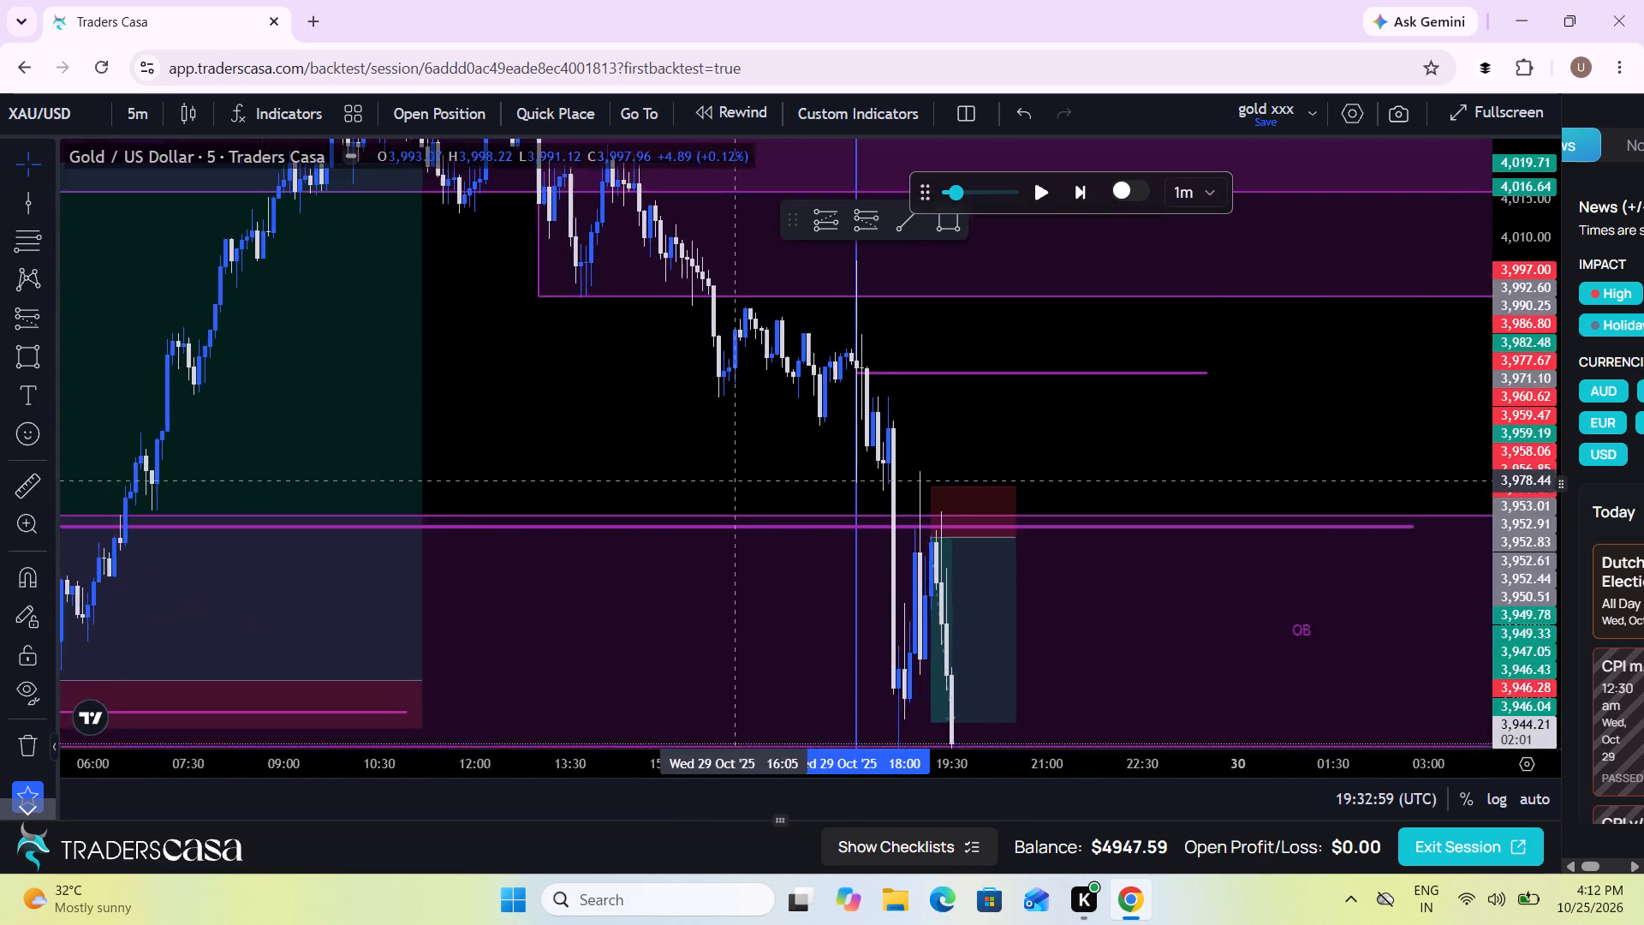
left_click_drag(698, 456, 557, 330)
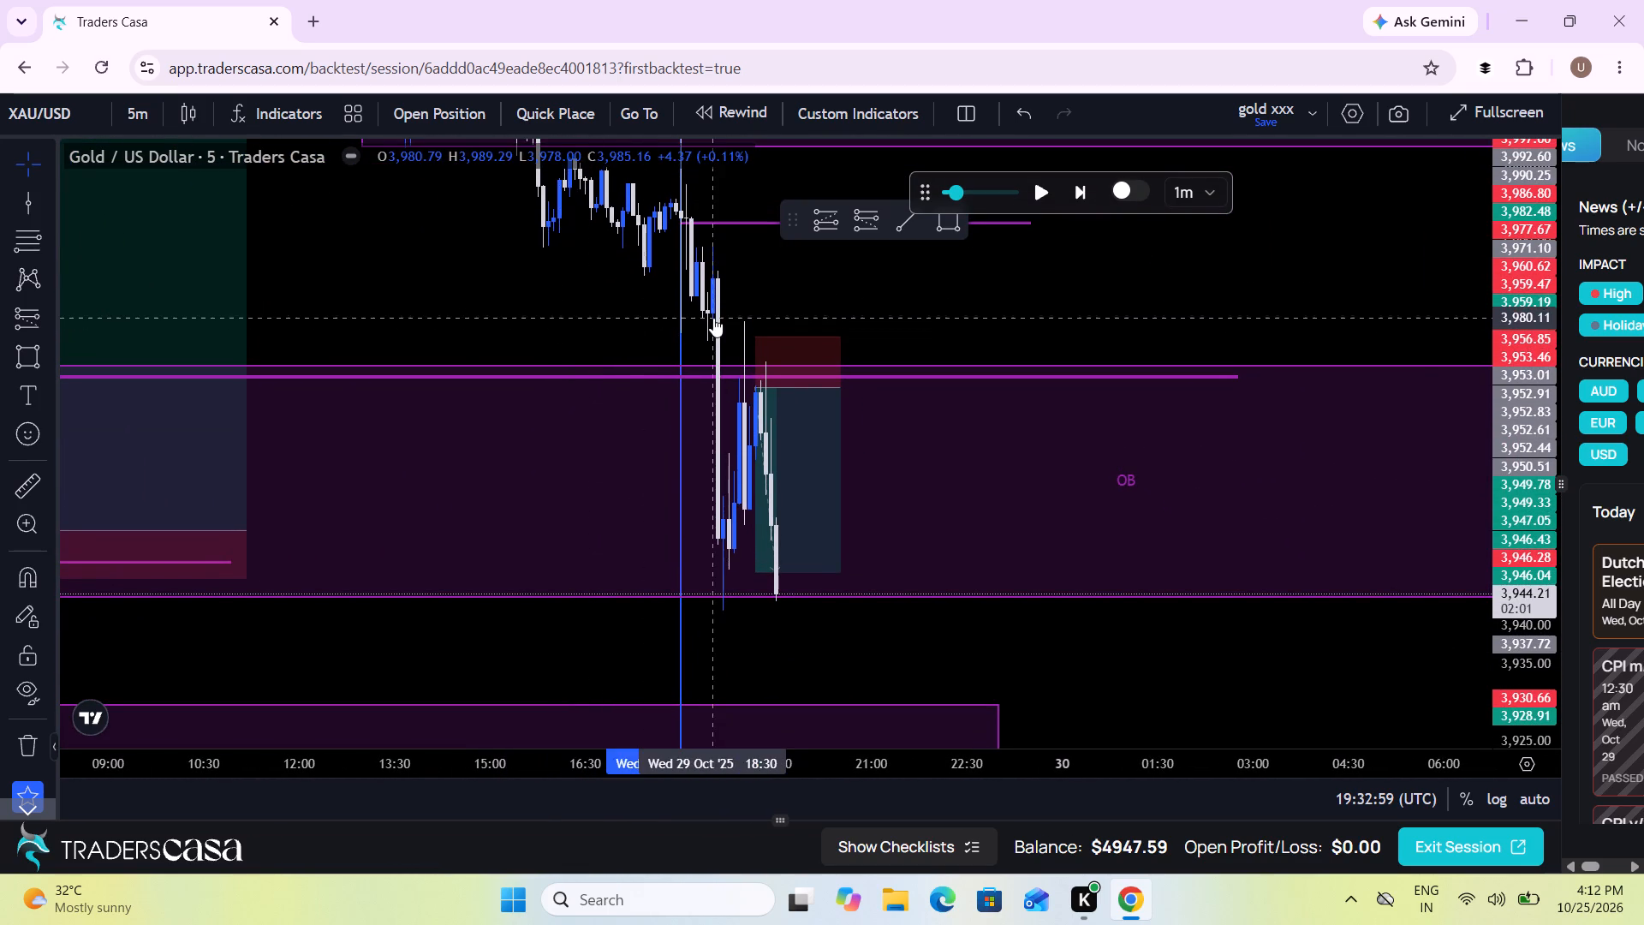
left_click(490, 310)
left_click(490, 310)
scroll(490, 310, "down", 1)
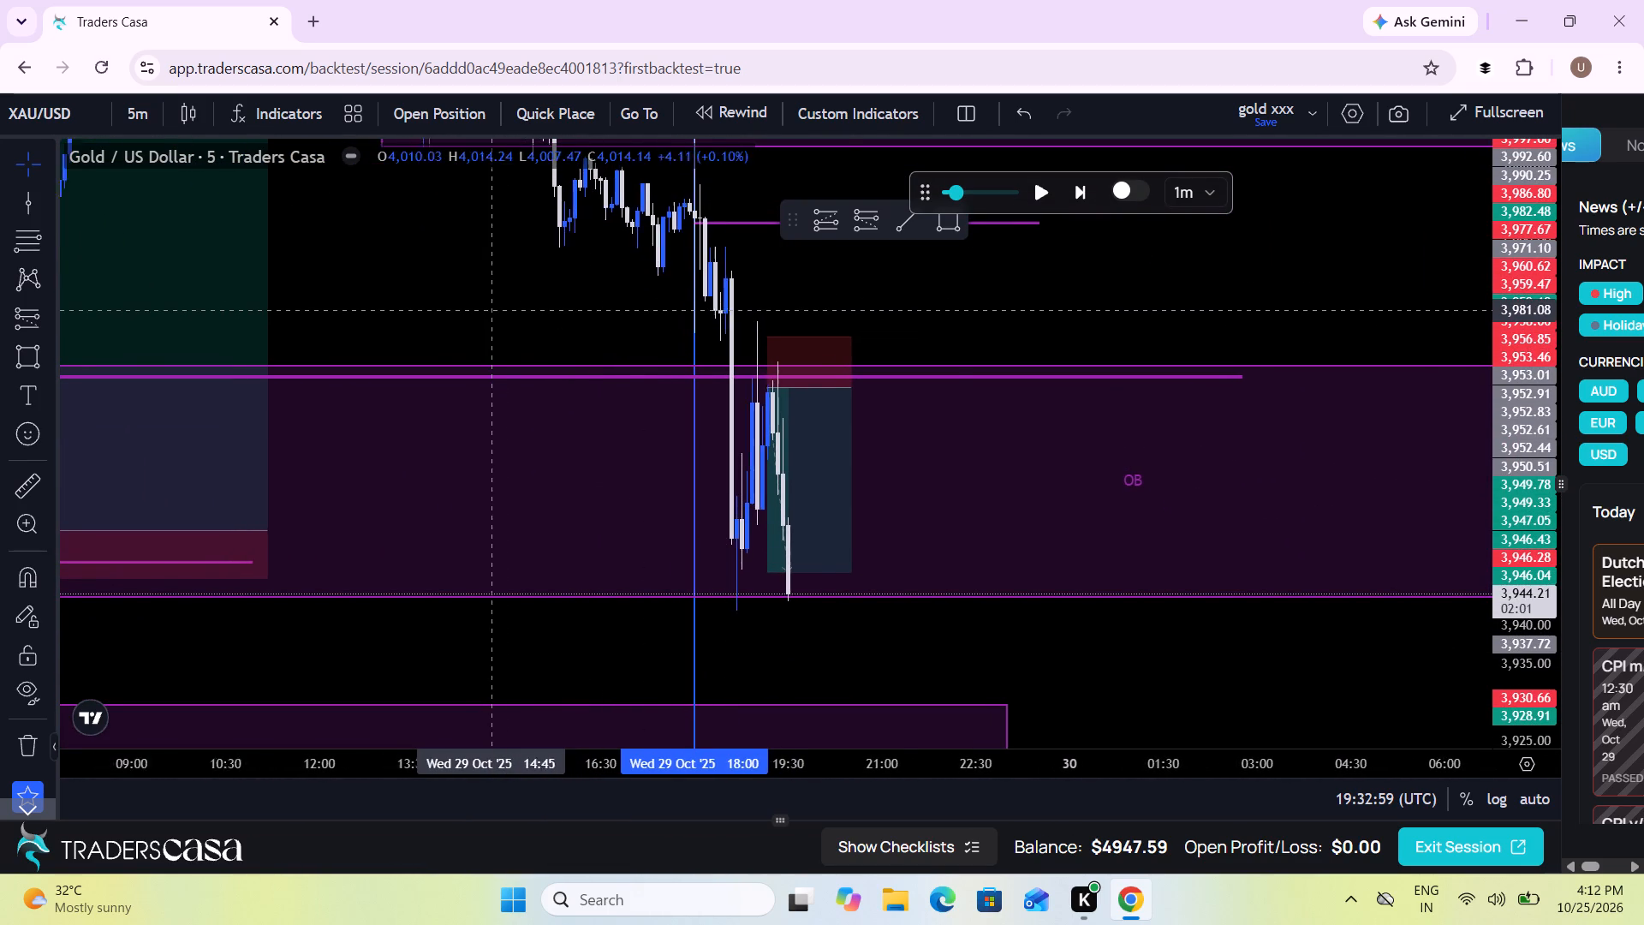
scroll(490, 310, "down", 1)
scroll(690, 278, "down", 3)
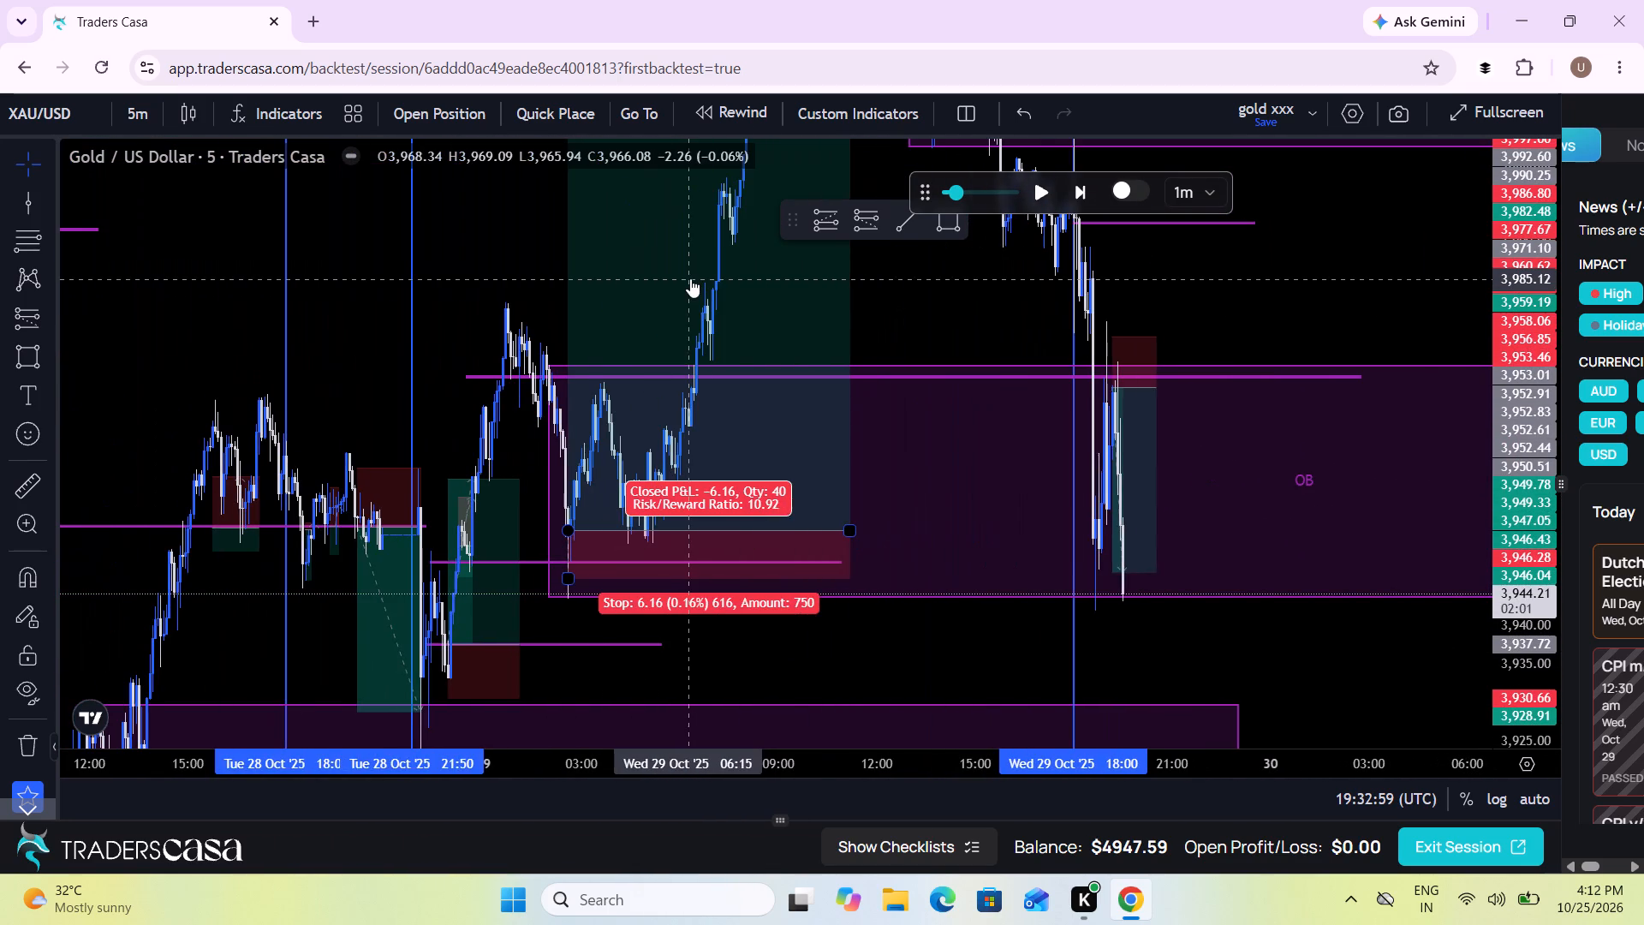
left_click_drag(986, 315, 930, 312)
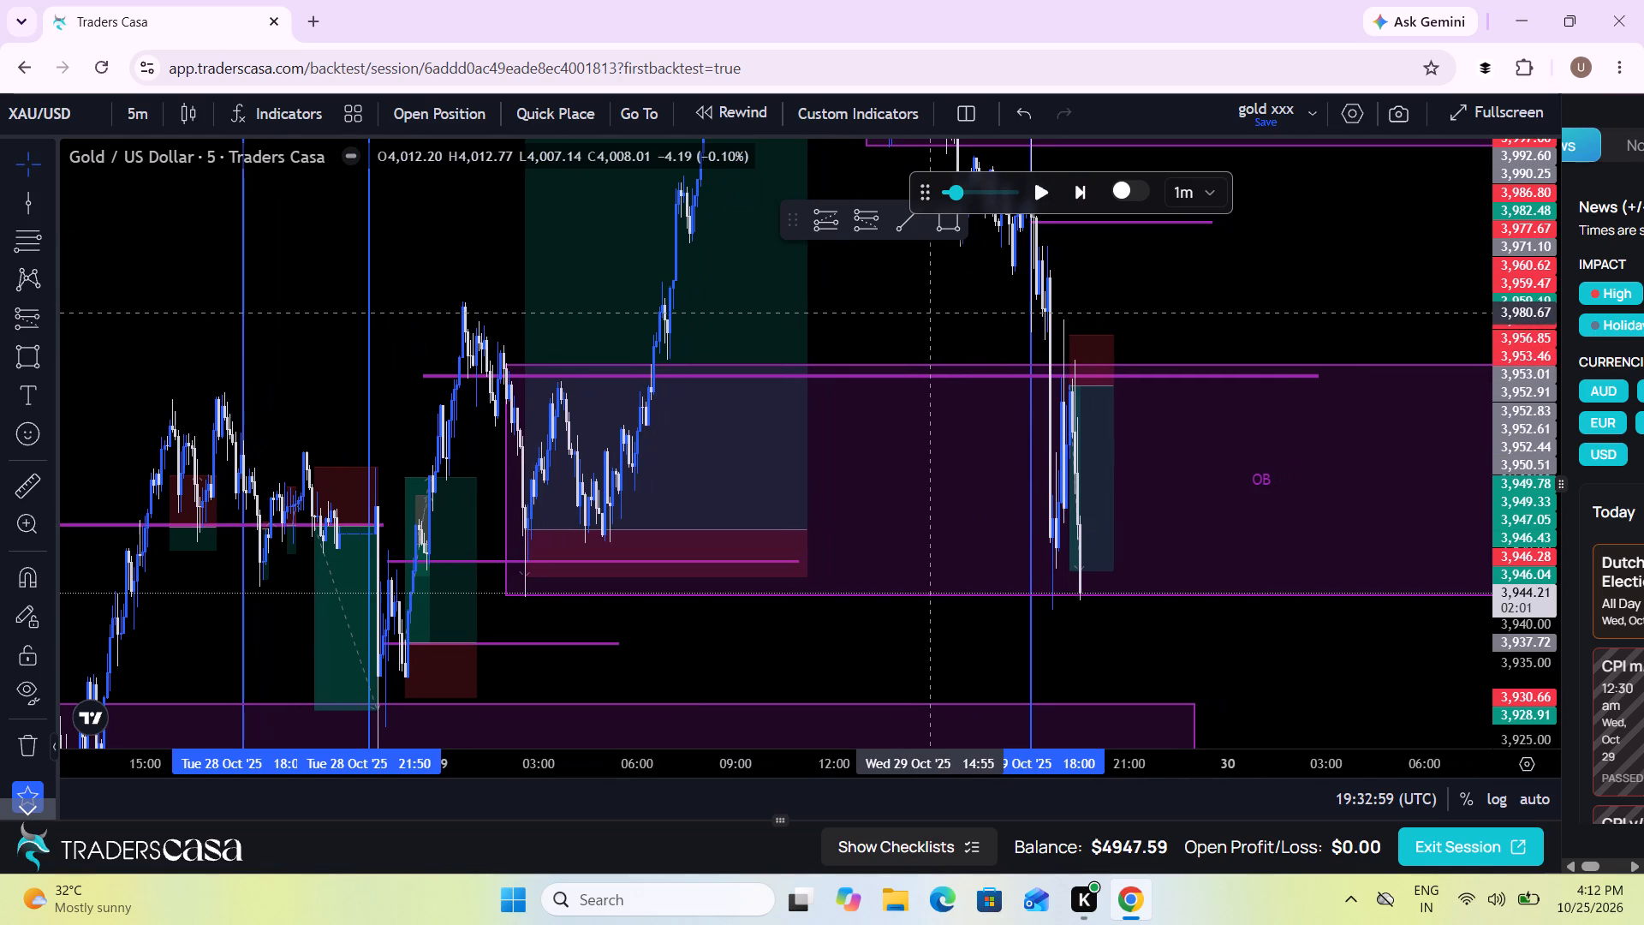
Examine price around the 29 Oct 18:00 line, the completed short and the OB zones above and around it.
scroll(930, 312, "up", 7)
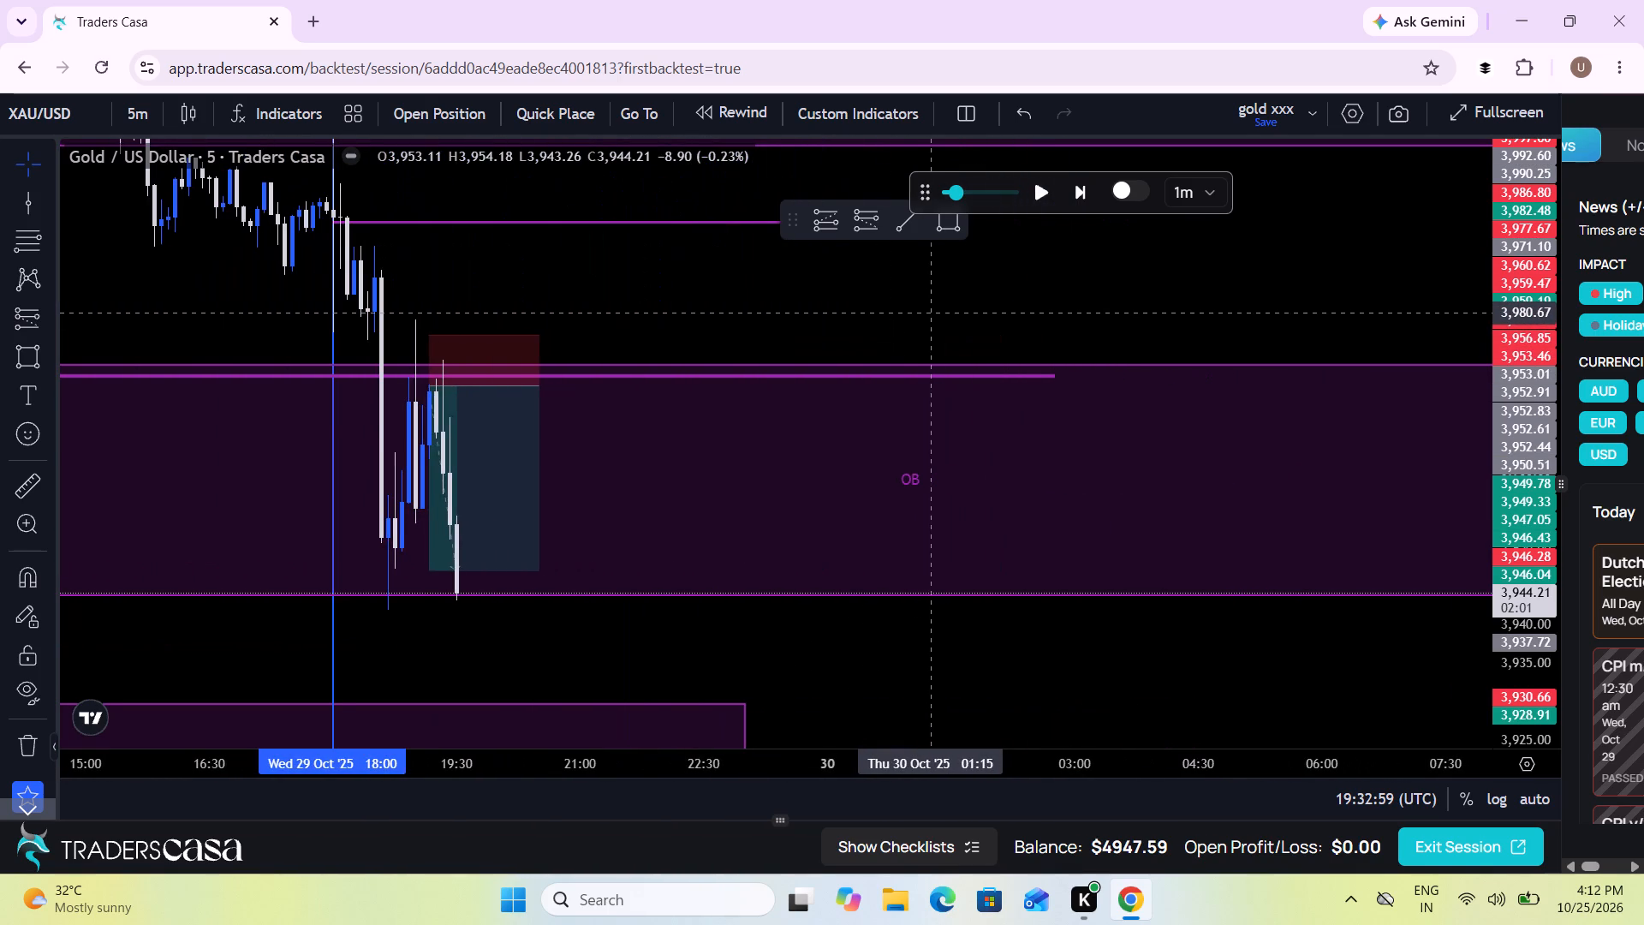
scroll(748, 363, "down", 2)
left_click_drag(363, 319, 407, 305)
left_click(474, 280)
left_click_drag(474, 280, 449, 522)
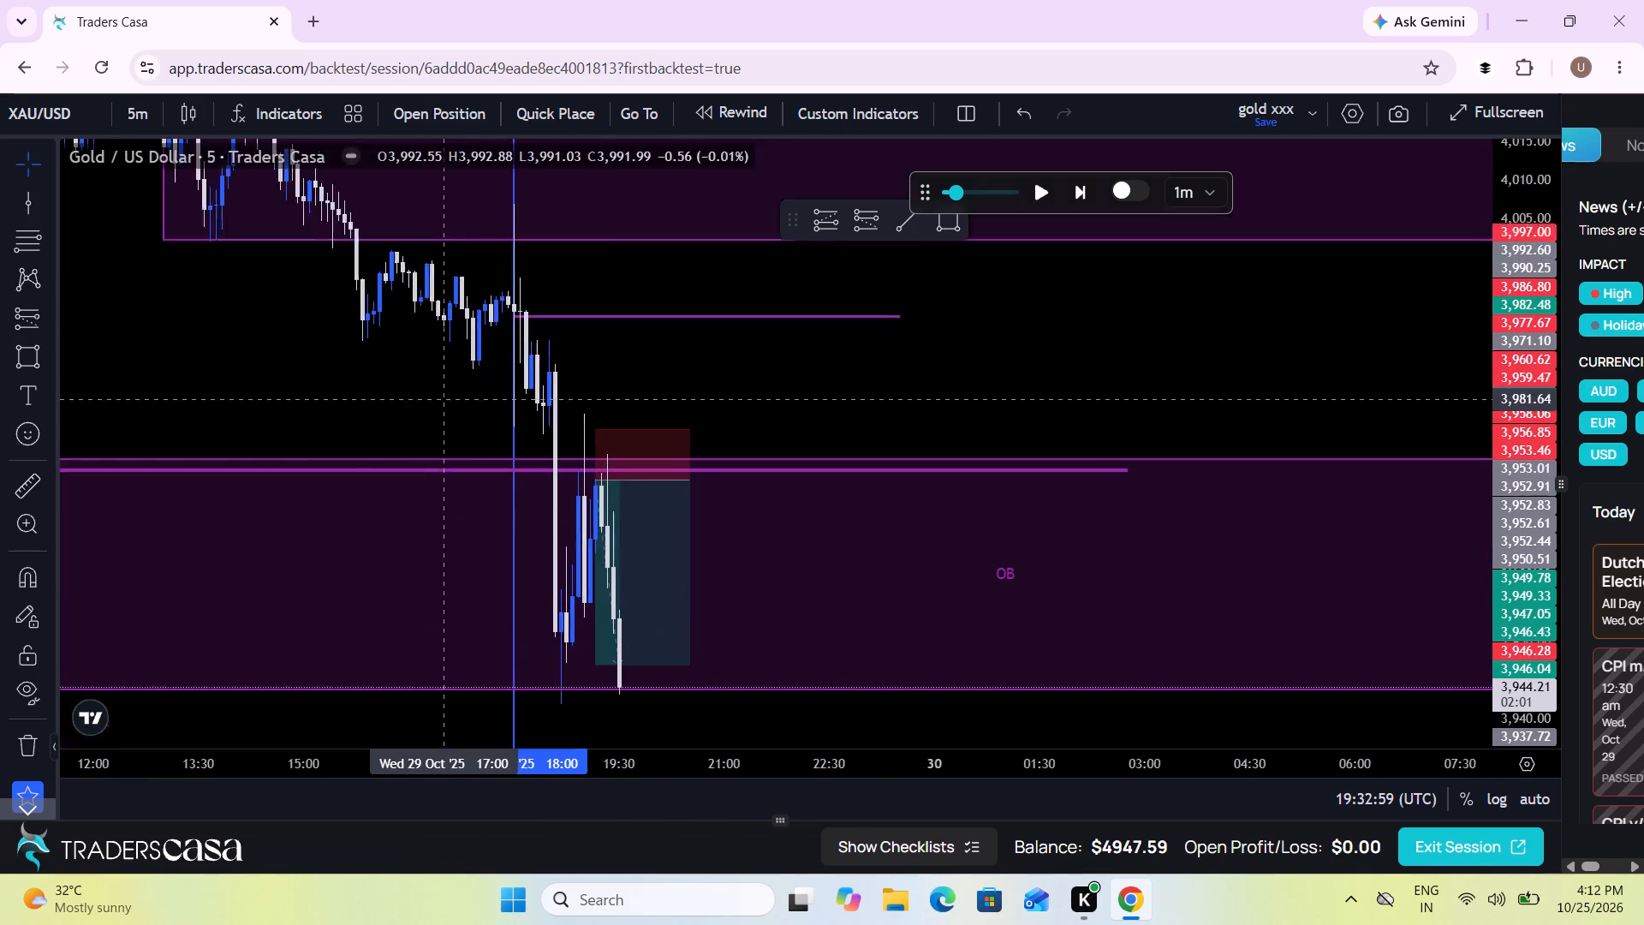
left_click_drag(449, 522, 554, 558)
scroll(554, 558, "down", 3)
left_click_drag(743, 561, 732, 549)
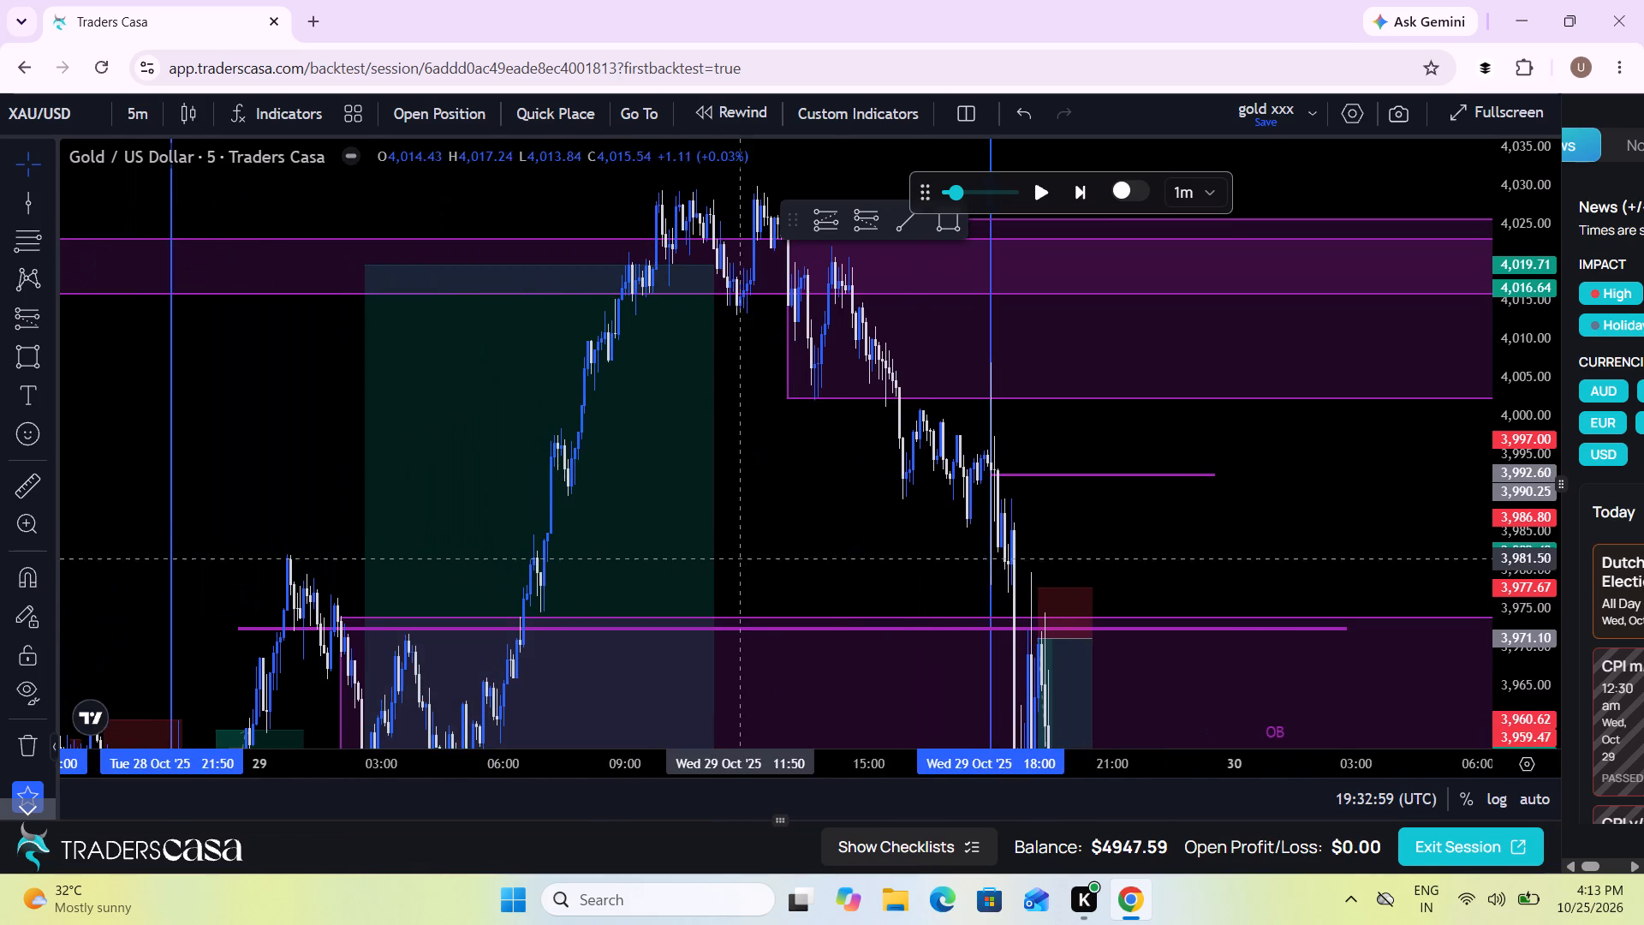
left_click_drag(732, 549, 641, 462)
scroll(641, 462, "up", 4)
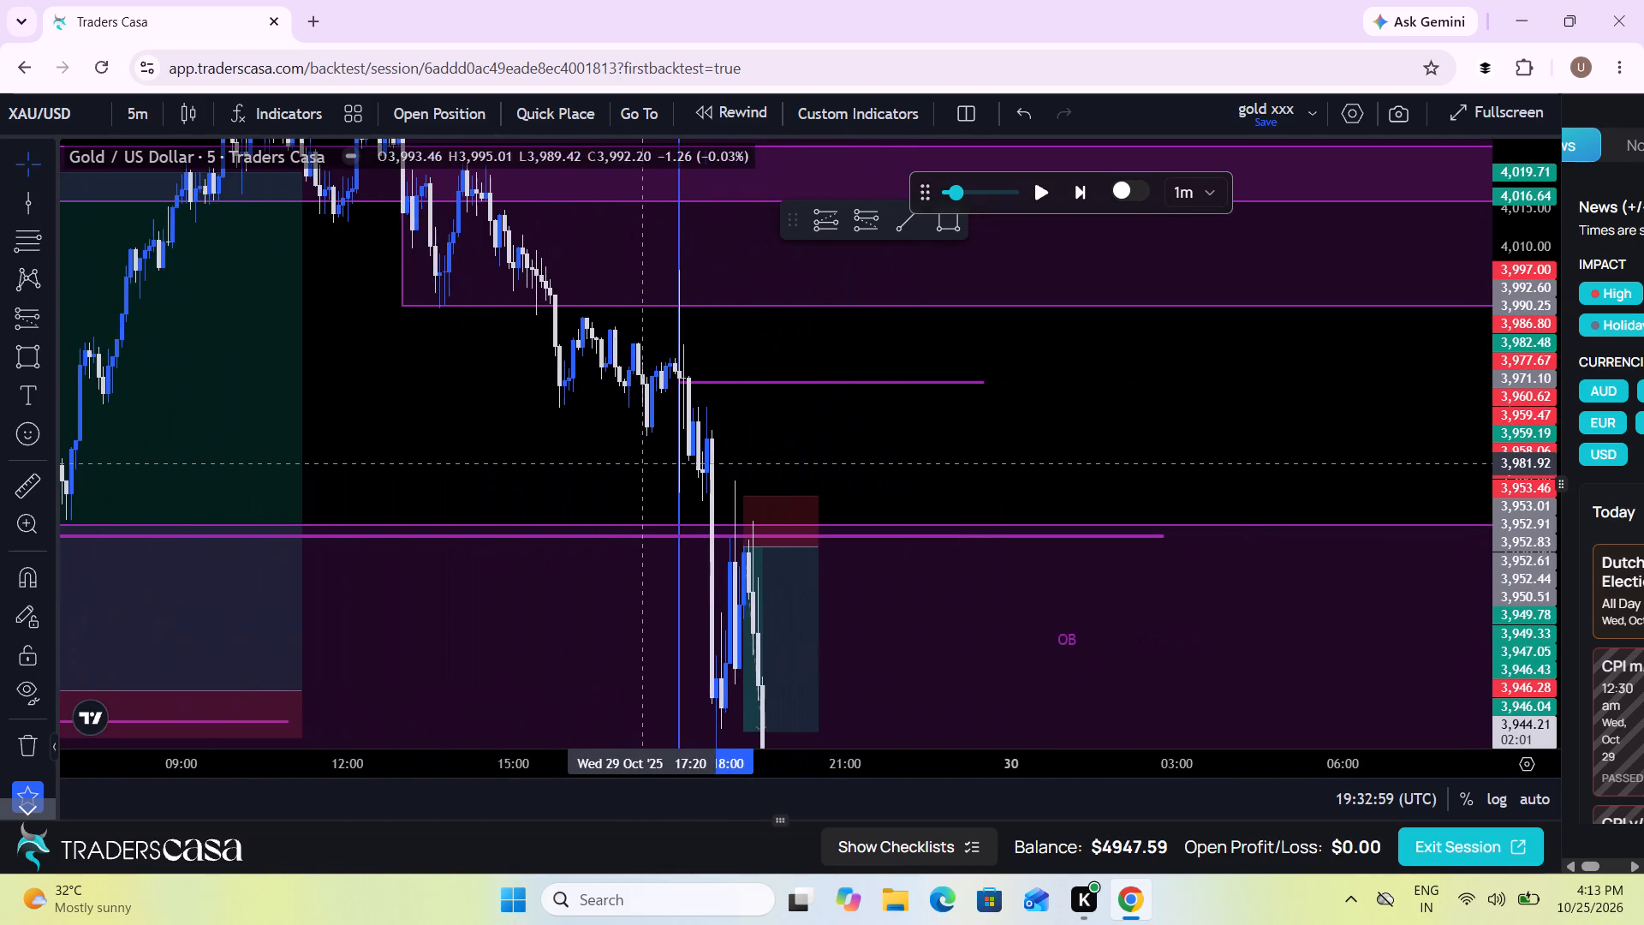
scroll(641, 462, "up", 1)
left_click_drag(783, 465, 755, 367)
scroll(861, 640, "up", 1)
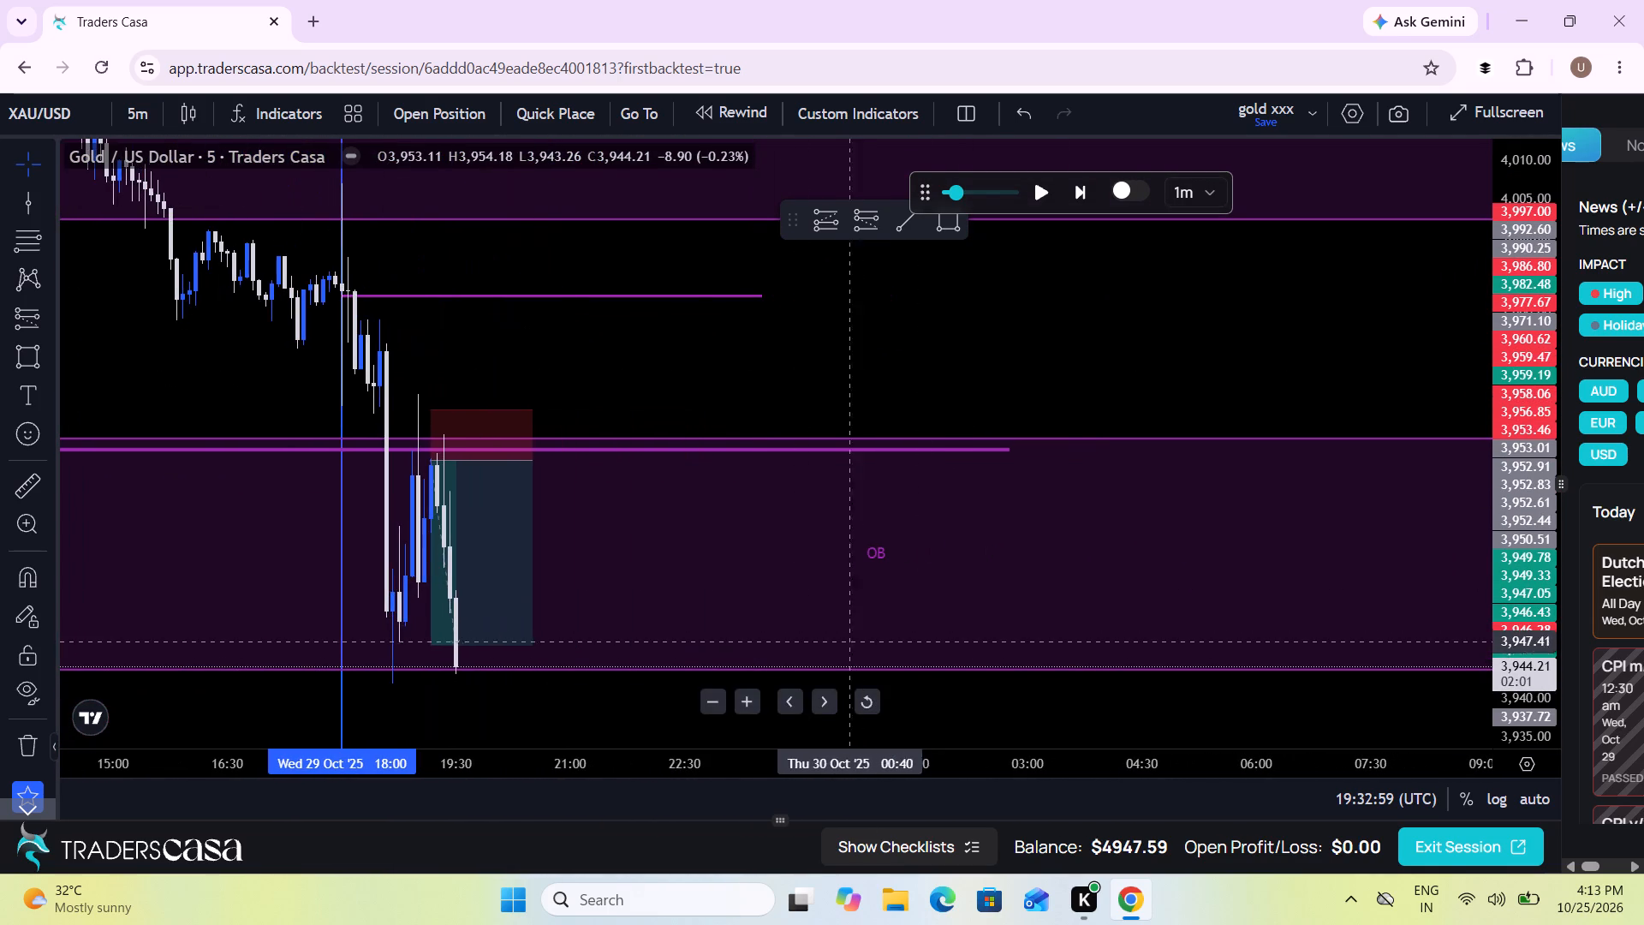
left_click_drag(577, 680, 862, 647)
scroll(862, 647, "up", 2)
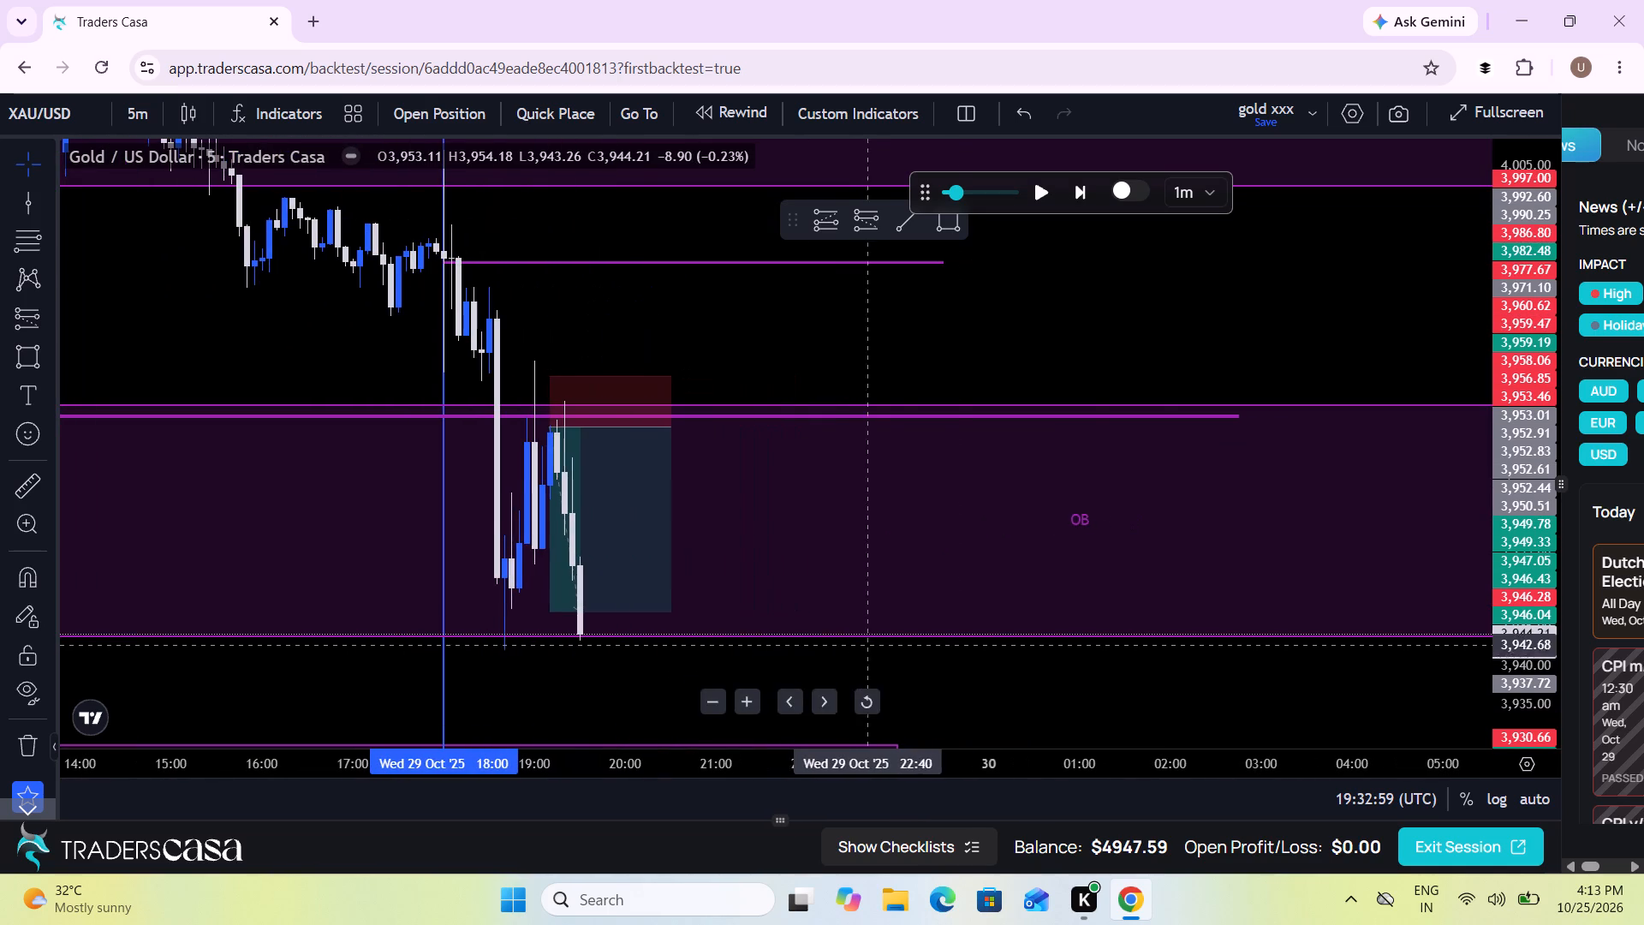
Replay price to about 19:34 on 29 Oct and pause.
left_click(1040, 192)
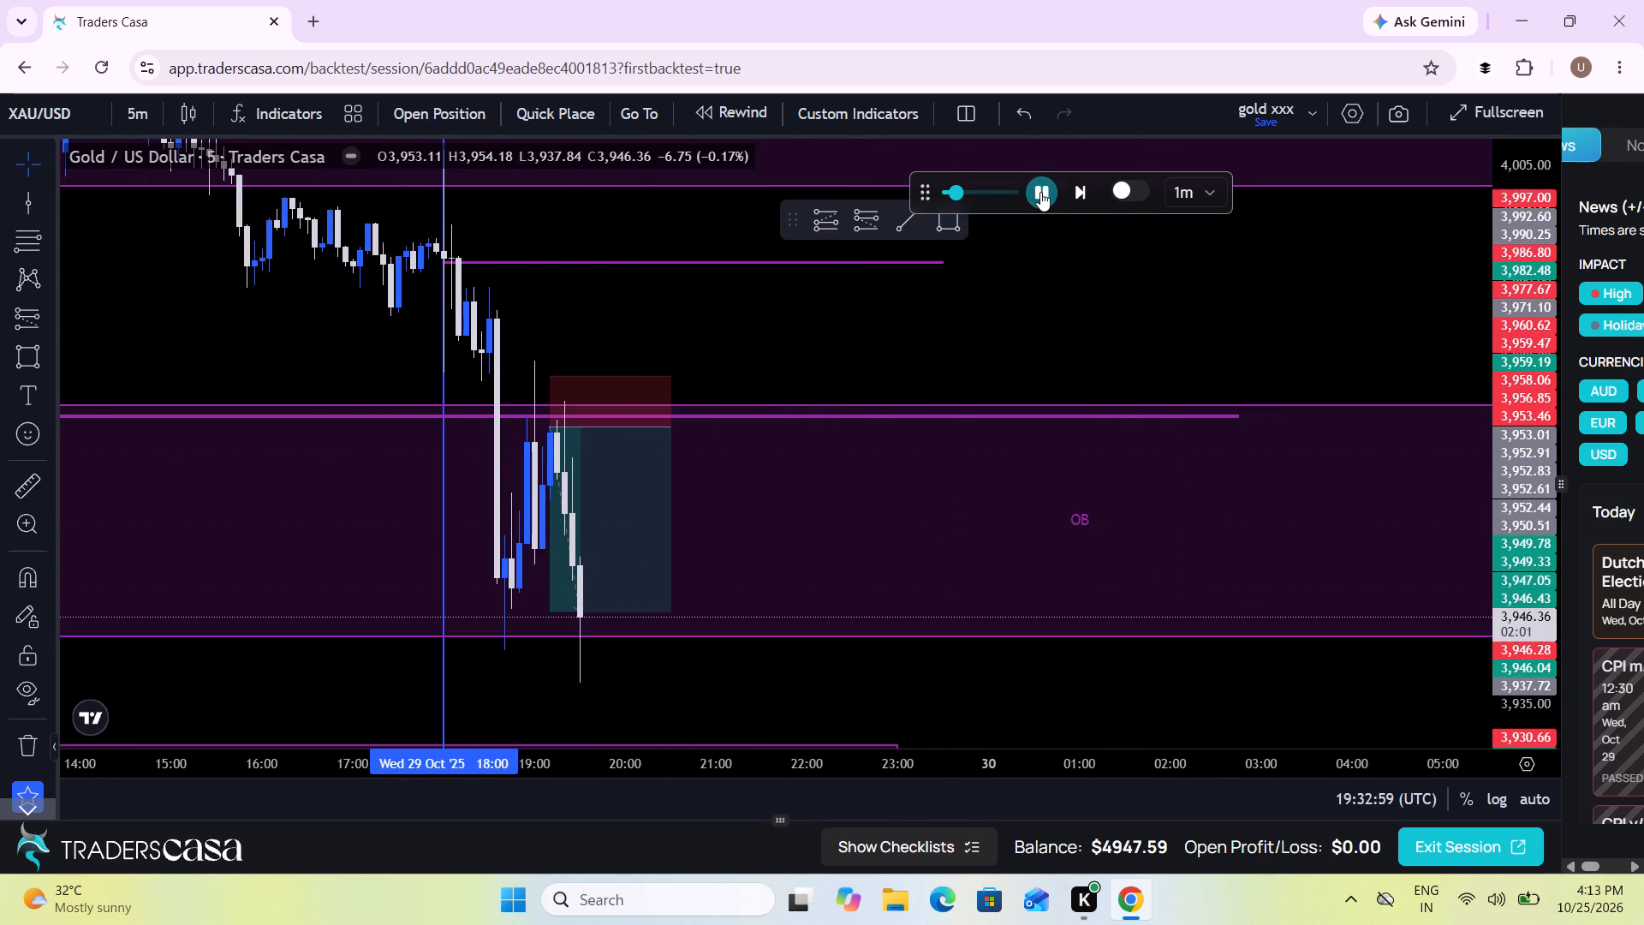
left_click(1040, 192)
Switch the chart to the 1-hour timeframe and frame the 28–29 Oct candles with their order-block zones.
left_click(132, 111)
left_click(171, 514)
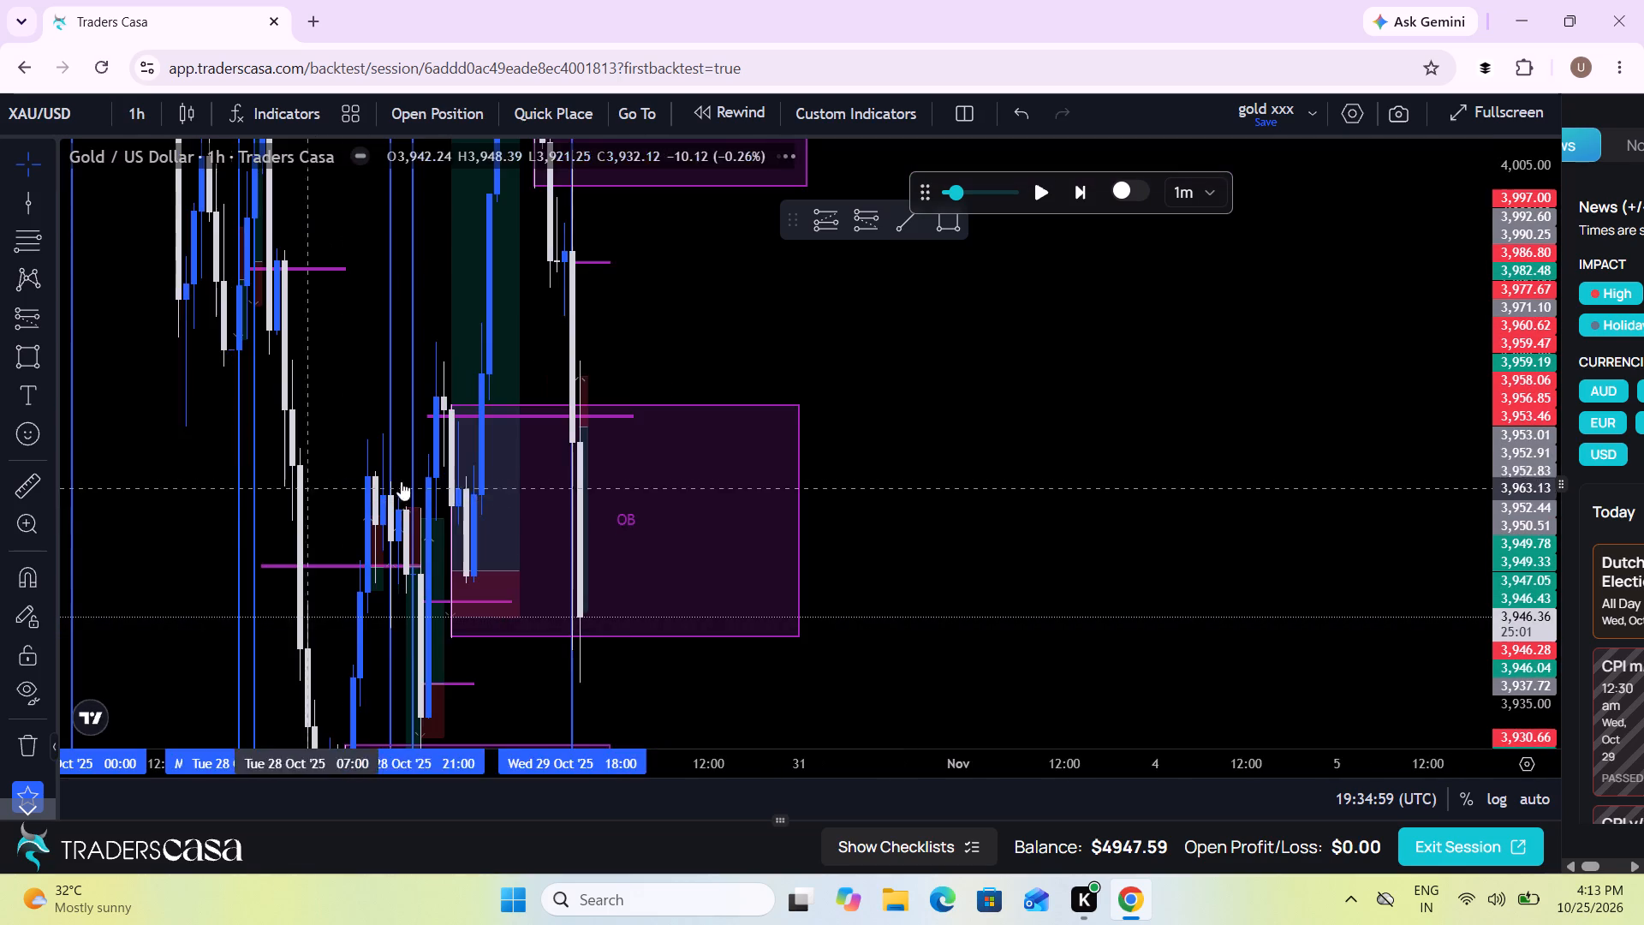
scroll(471, 473, "up", 3)
left_click(740, 474)
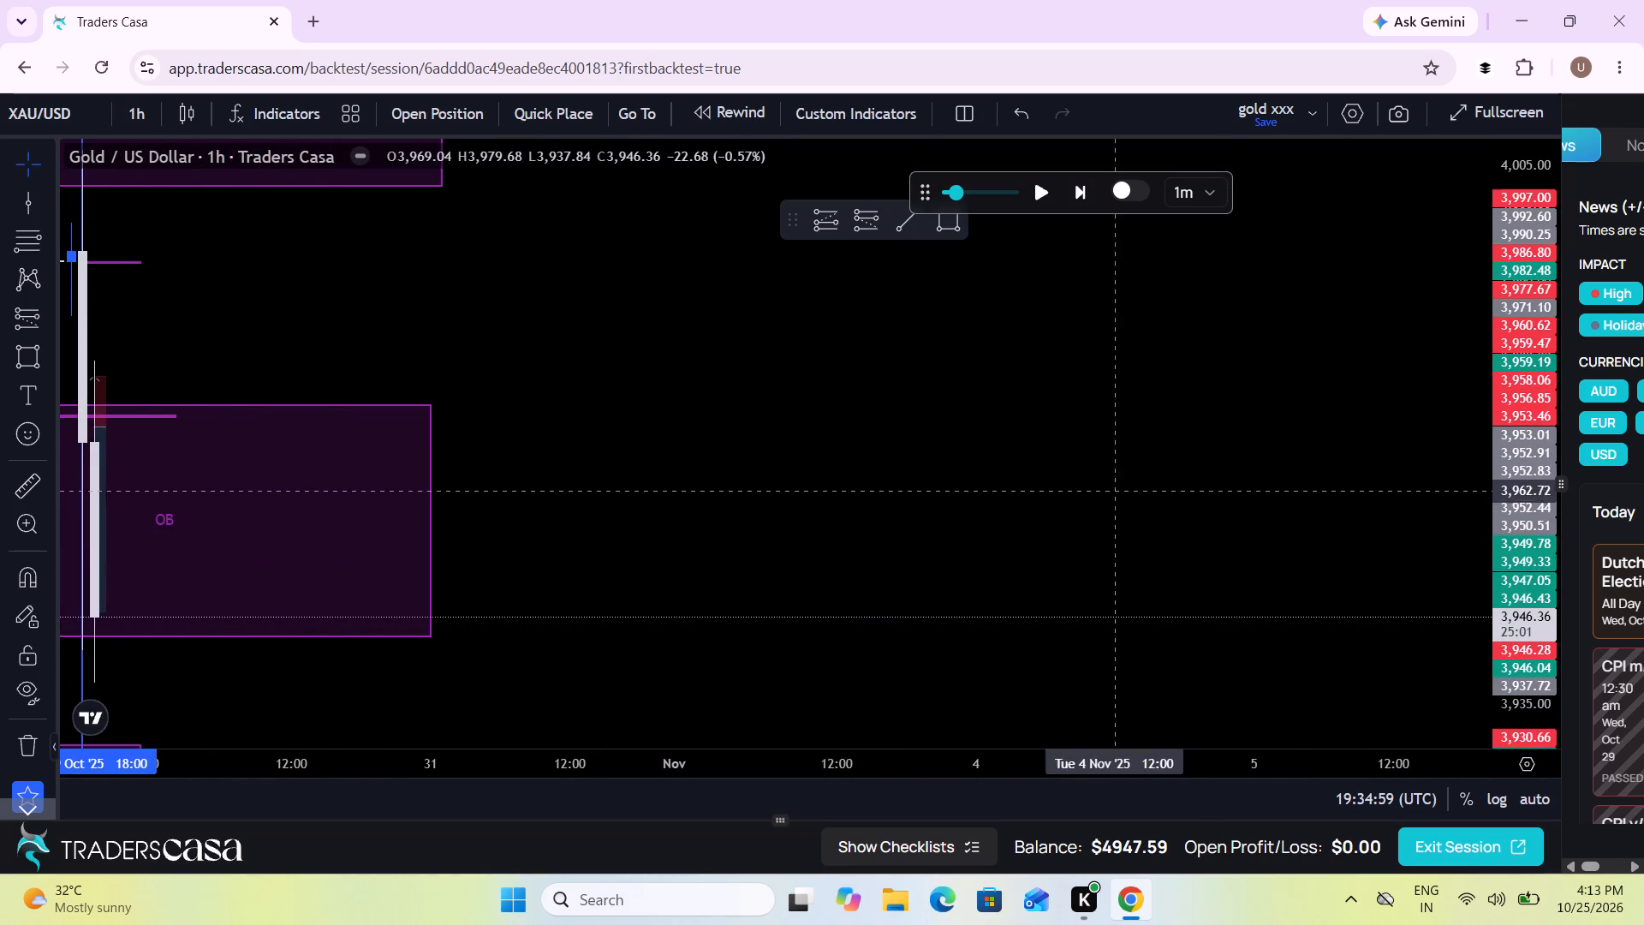
left_click_drag(745, 458, 1304, 458)
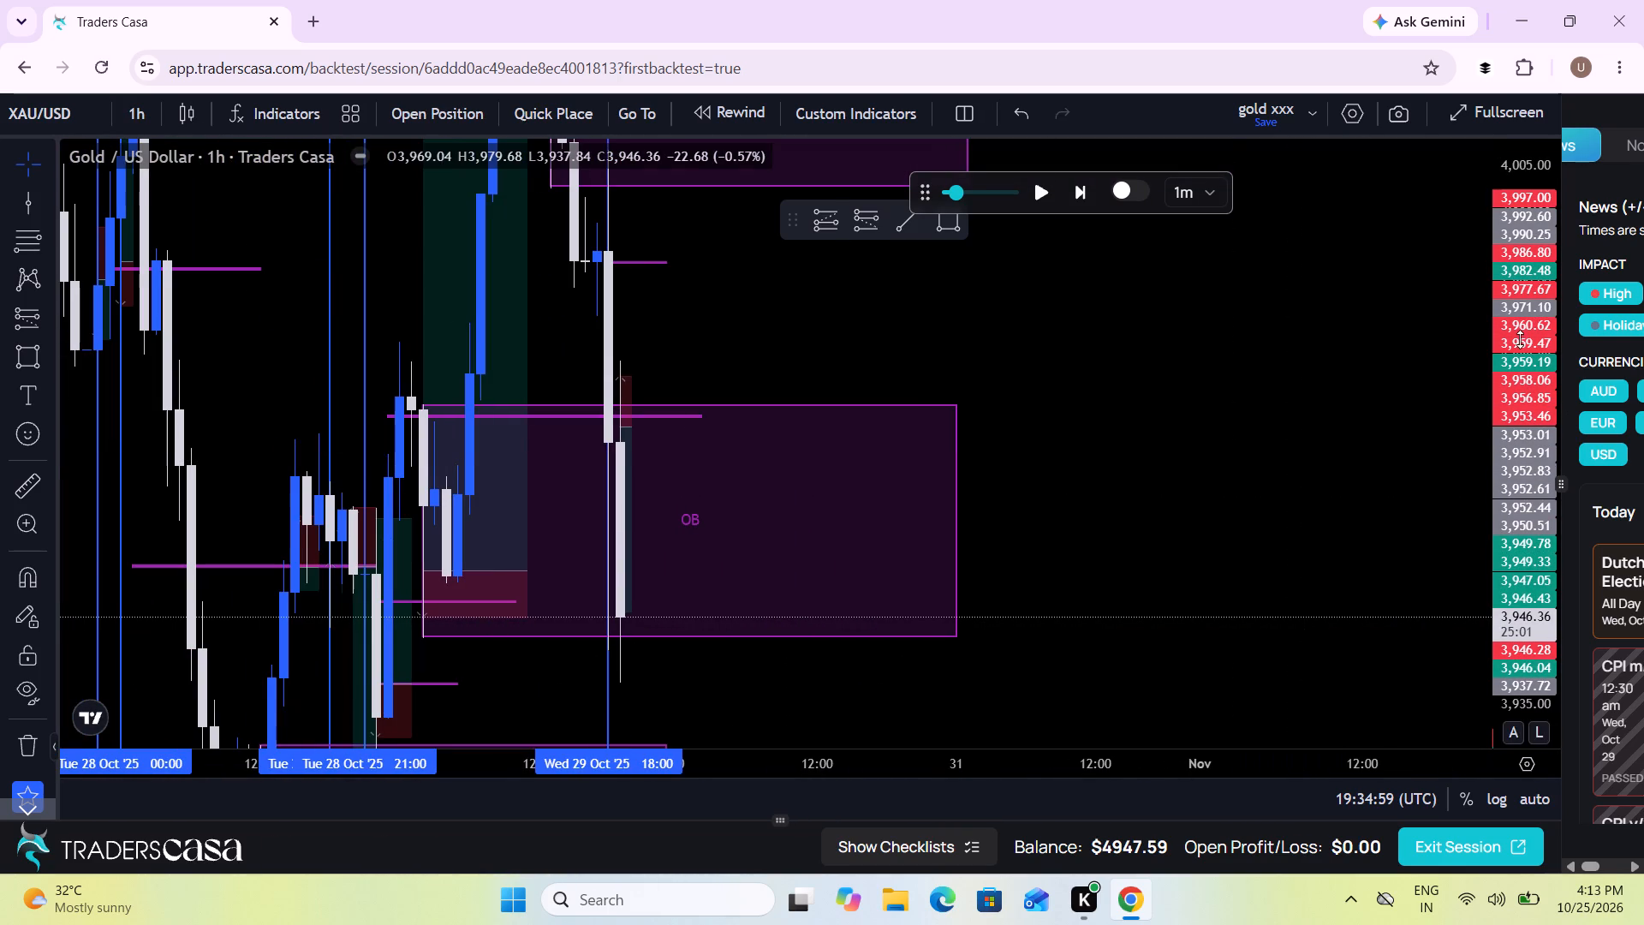
left_click_drag(1520, 339, 1423, 604)
left_click_drag(1106, 515, 1334, 612)
scroll(1334, 612, "up", 2)
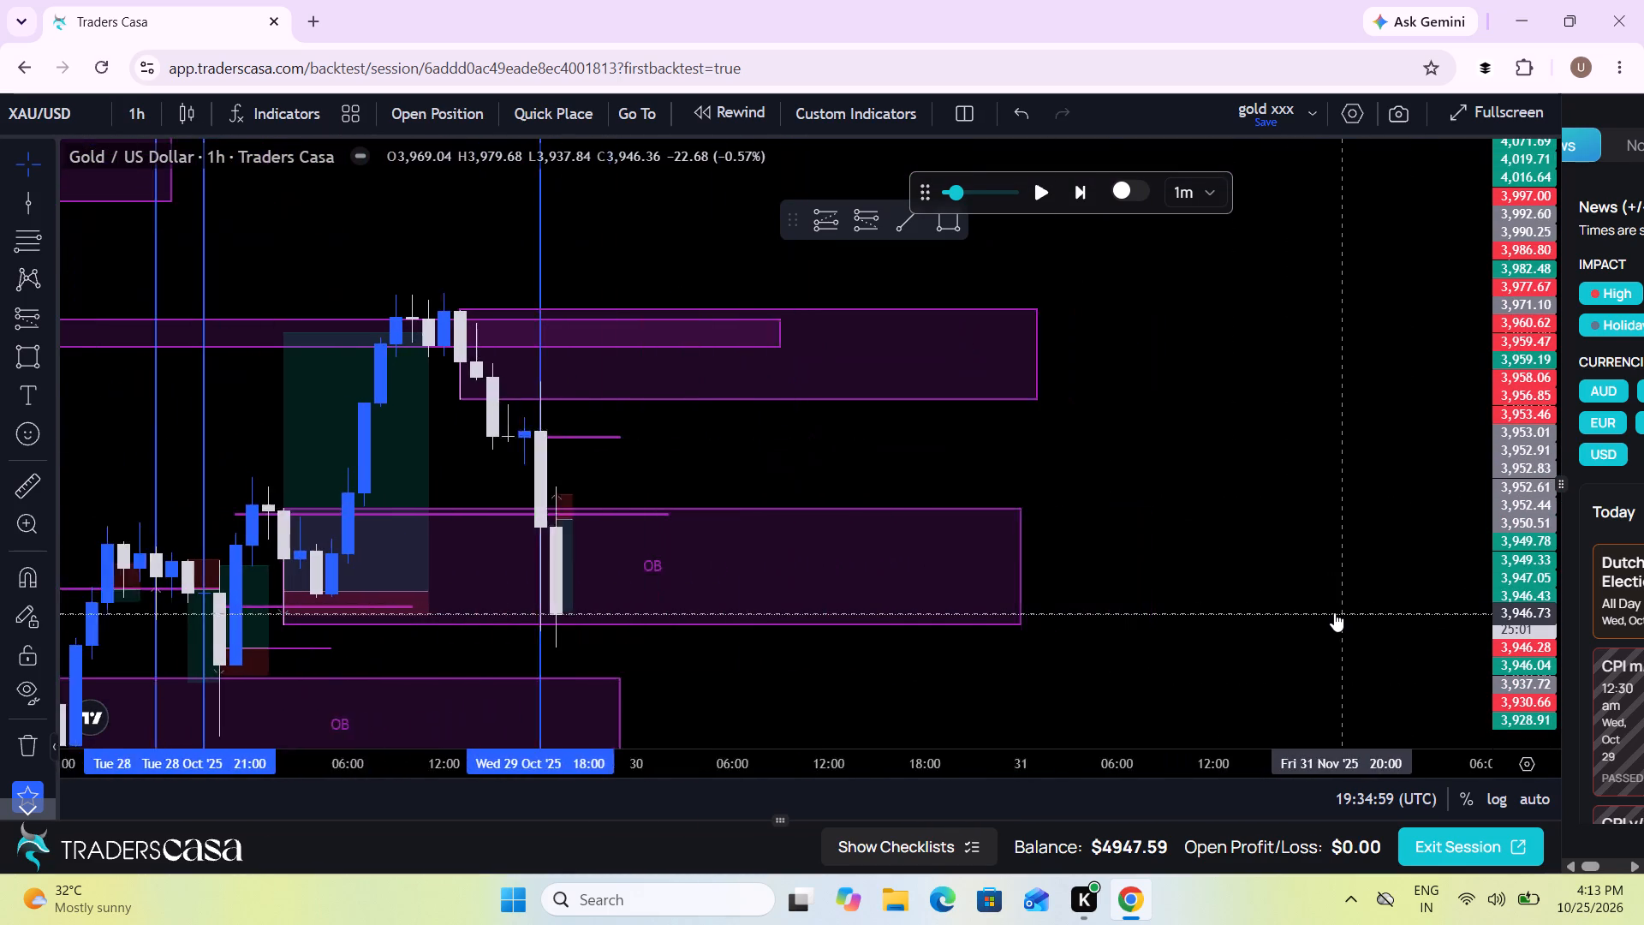
scroll(1334, 612, "up", 1)
left_click_drag(617, 471, 1057, 461)
scroll(1057, 461, "up", 2)
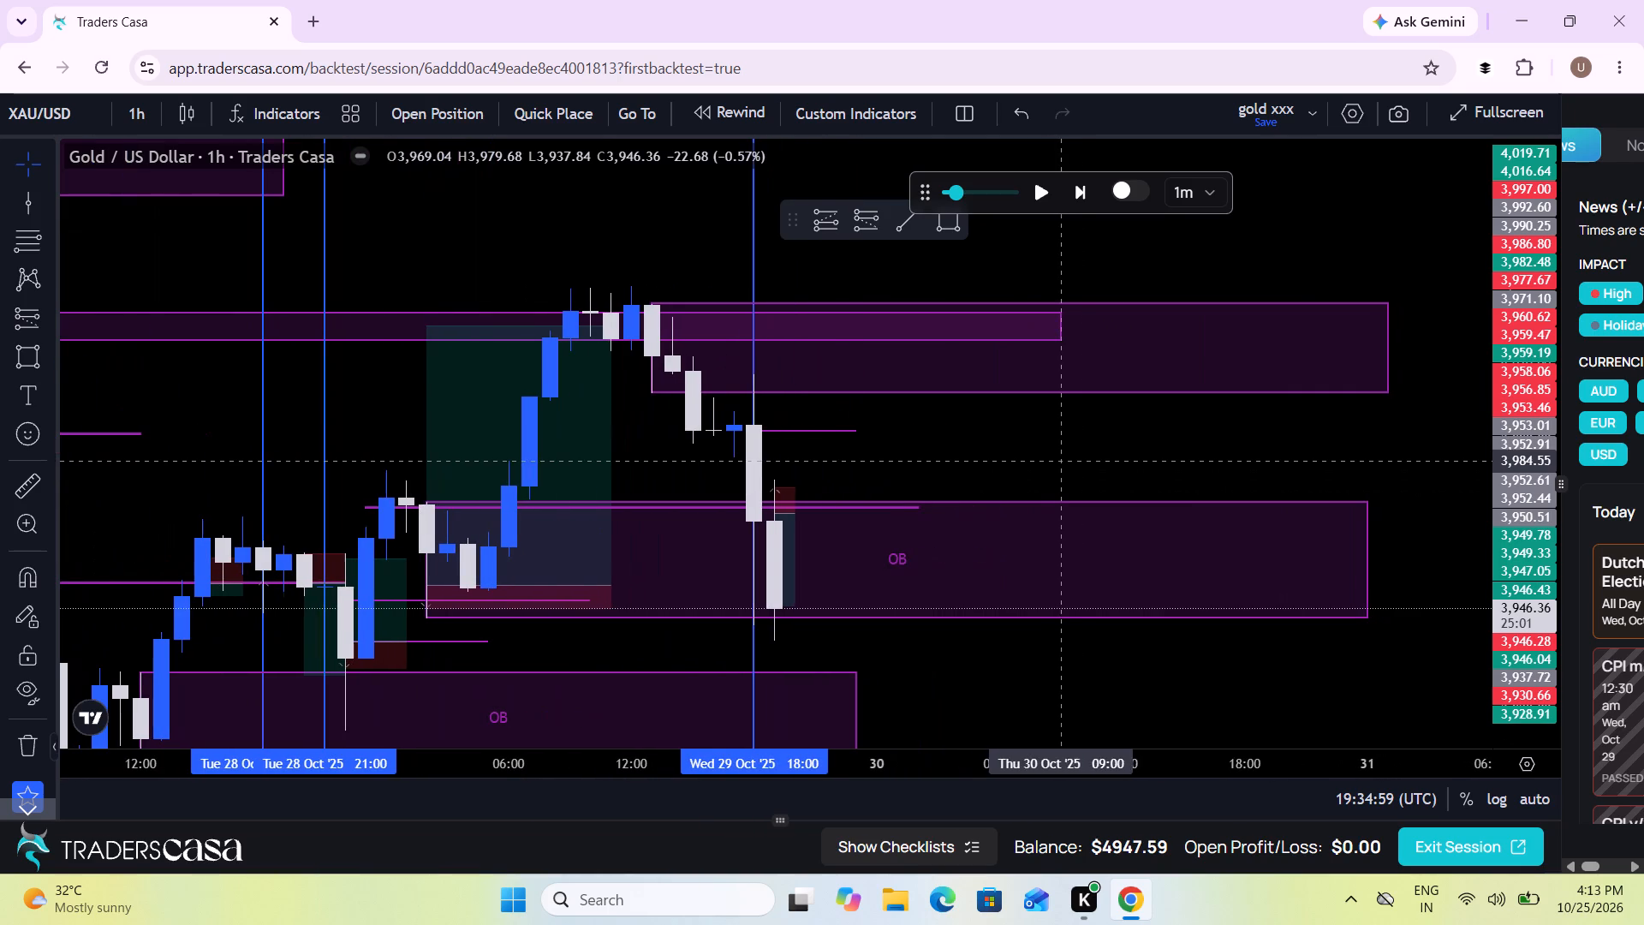
left_click_drag(1494, 658, 1492, 546)
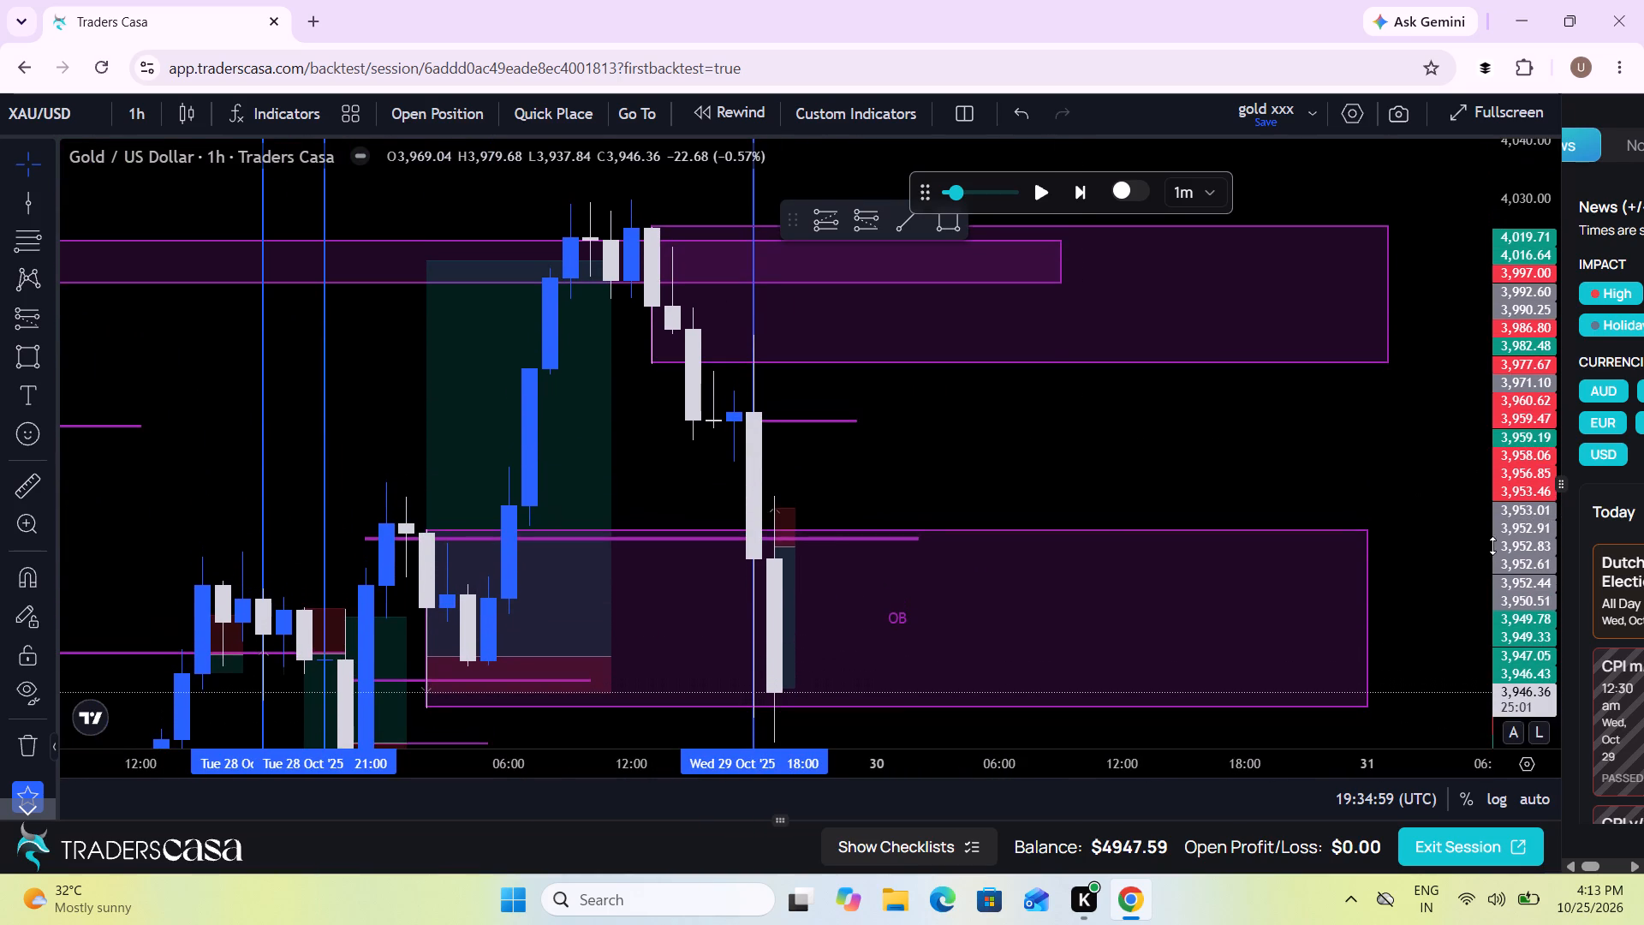
Draw a rectangle from 17:00 on 29 Oct to 18:00 on 30 Oct, about 3985.97 to 3997.79, labelled OB.
left_click(756, 212)
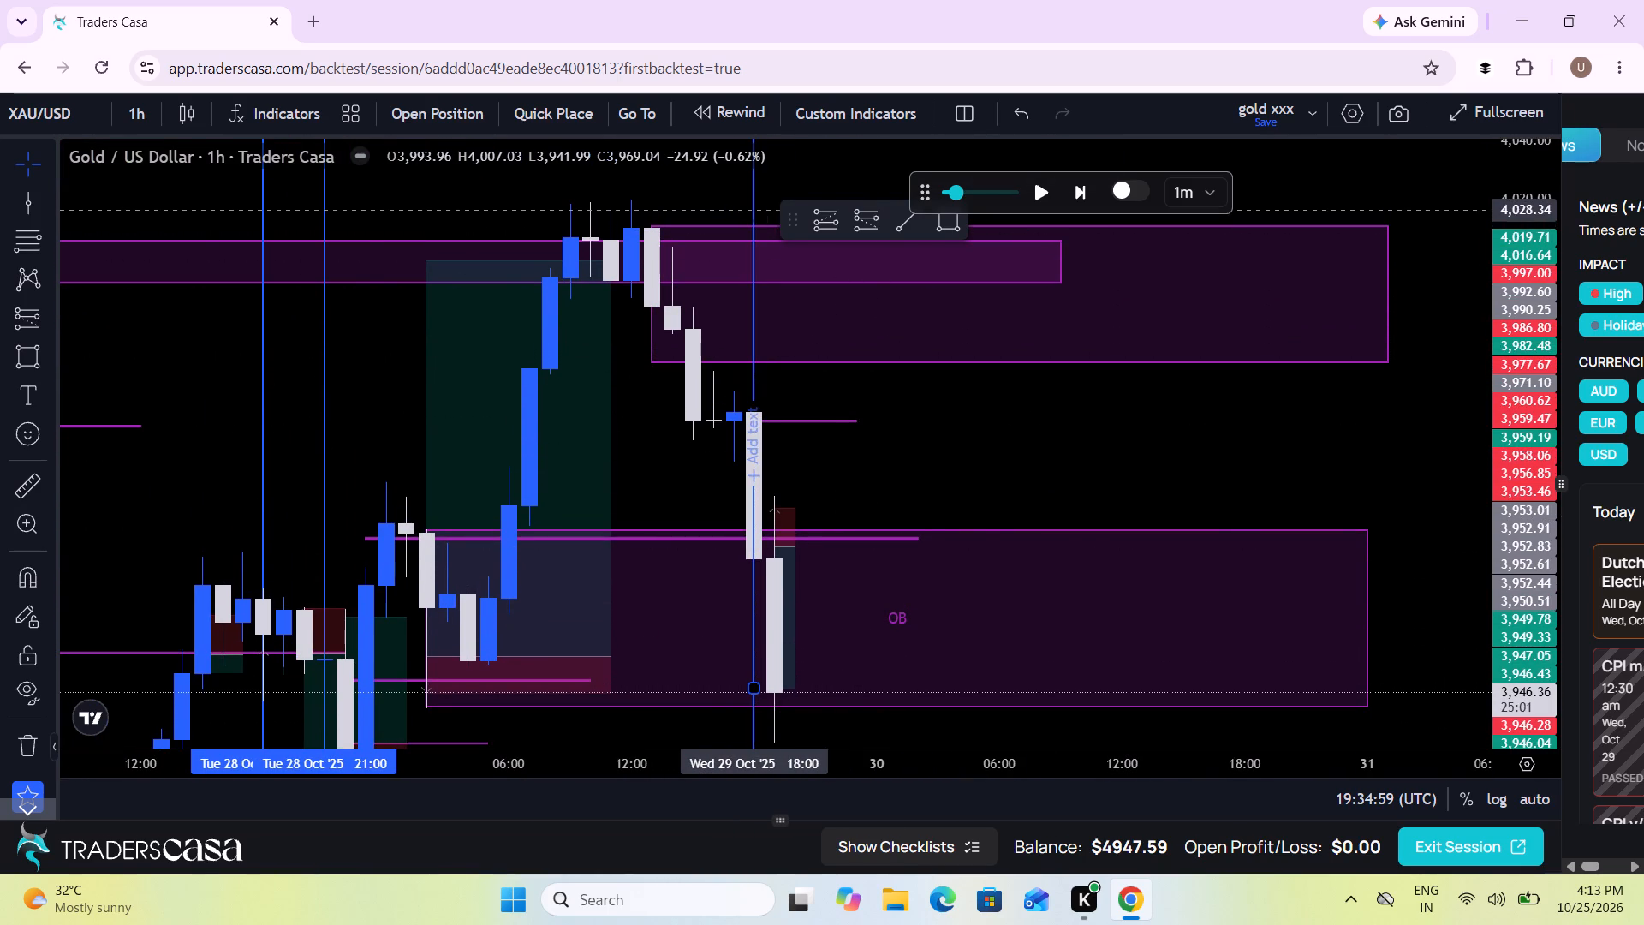
left_click(25, 361)
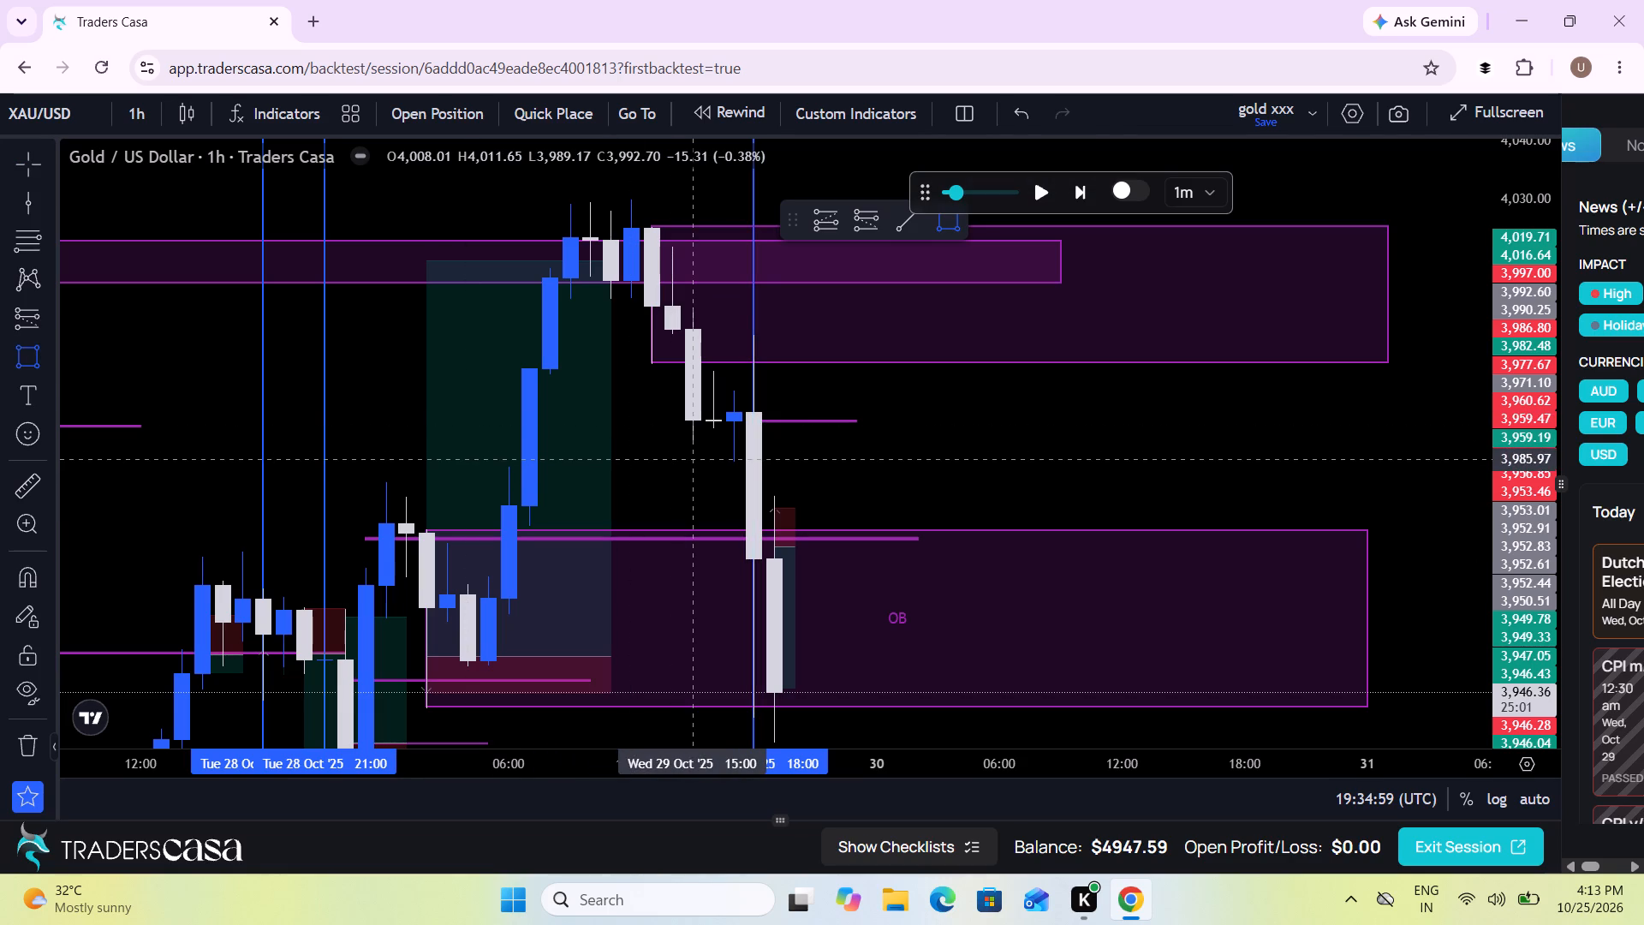
left_click(688, 458)
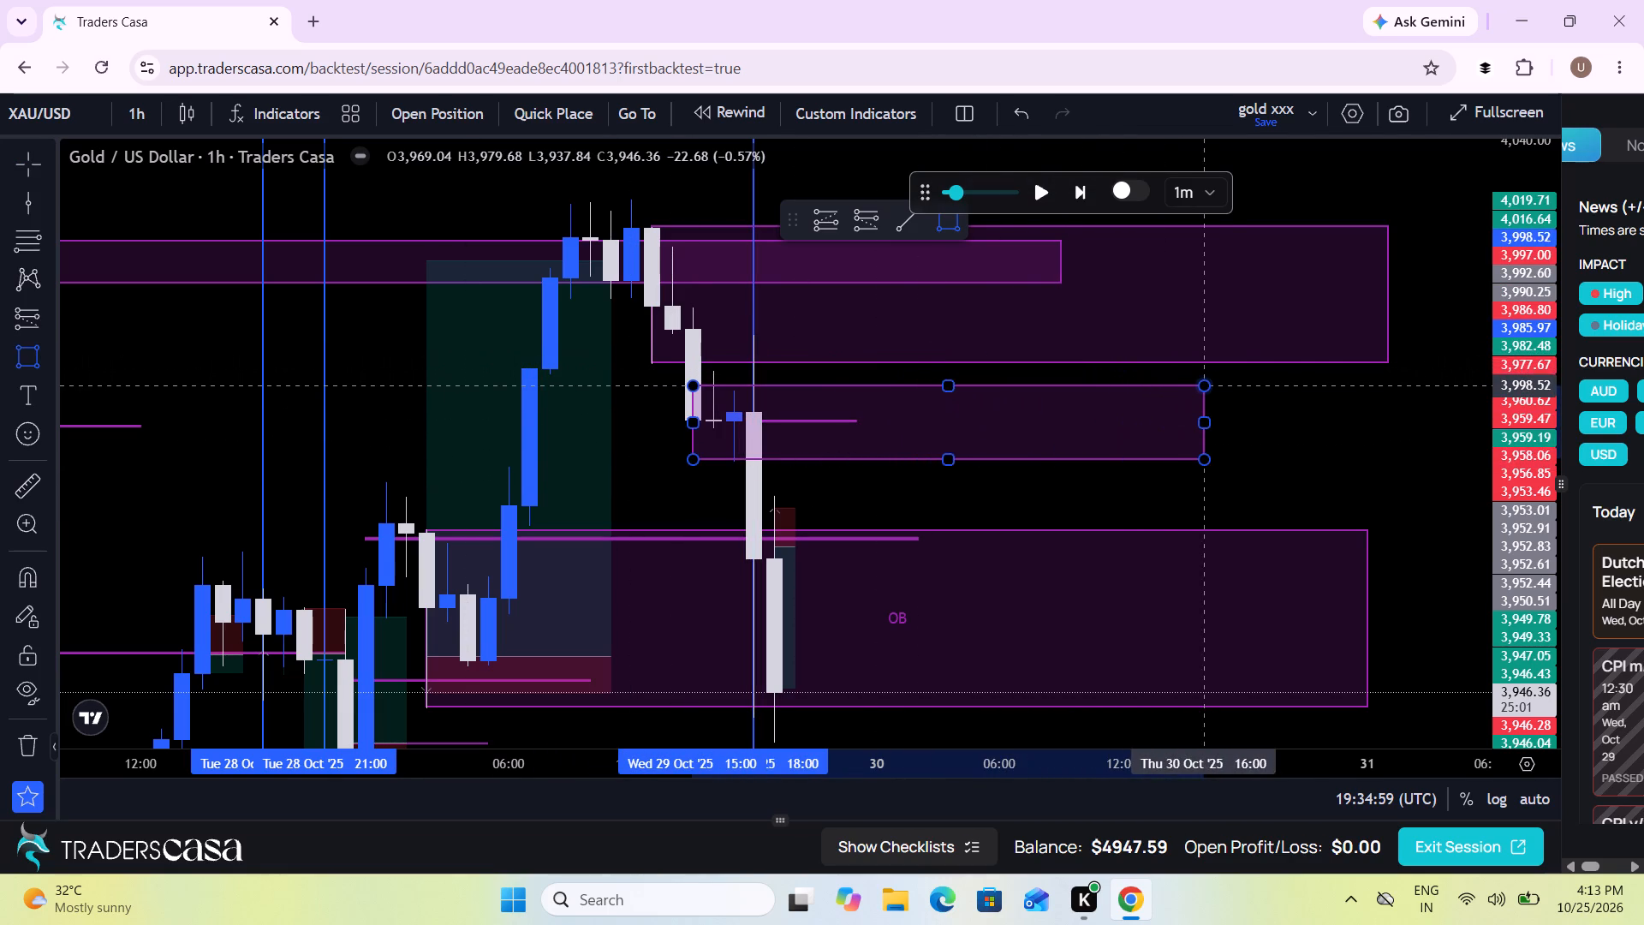
left_click(1253, 389)
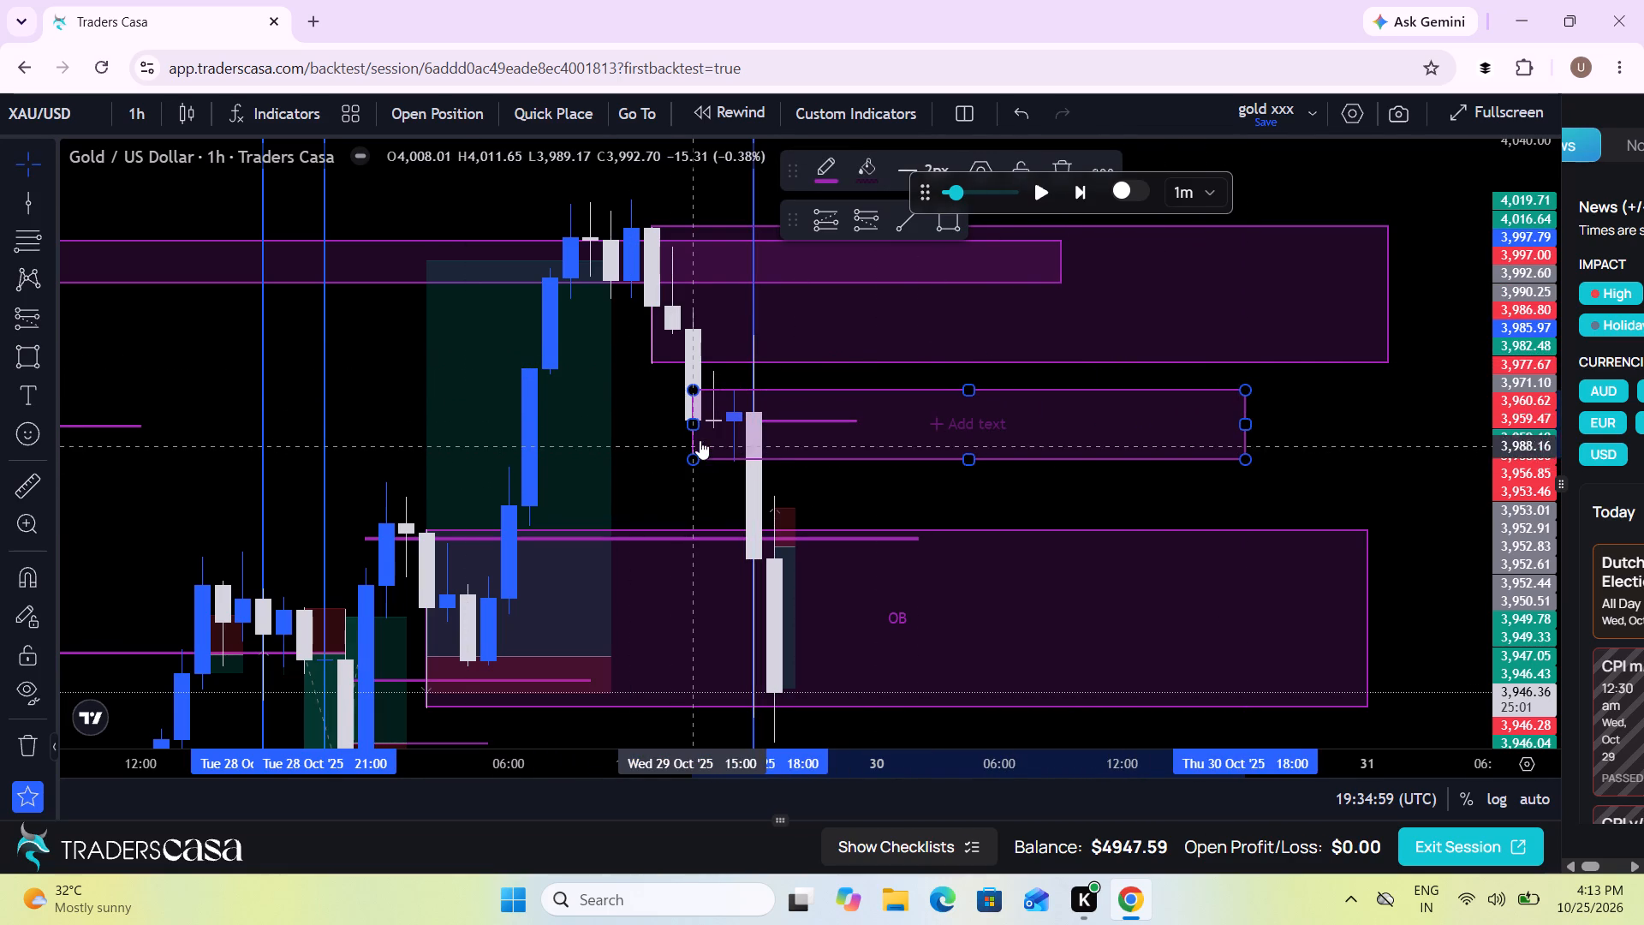
left_click_drag(693, 427, 733, 426)
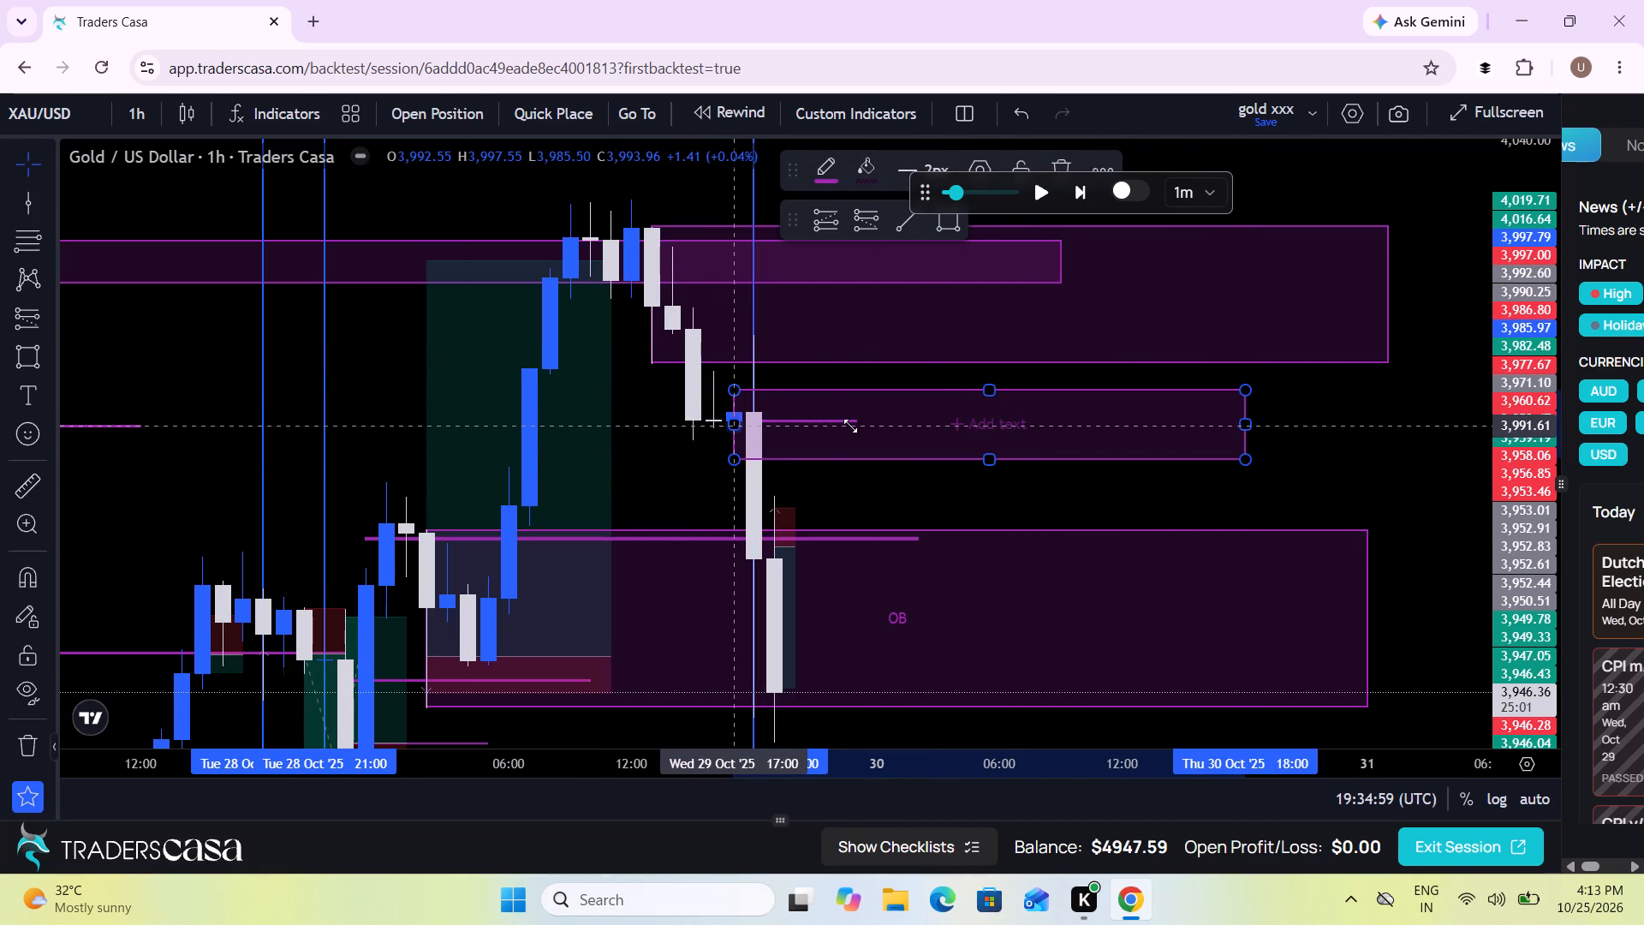
left_click(983, 423)
left_click(983, 423)
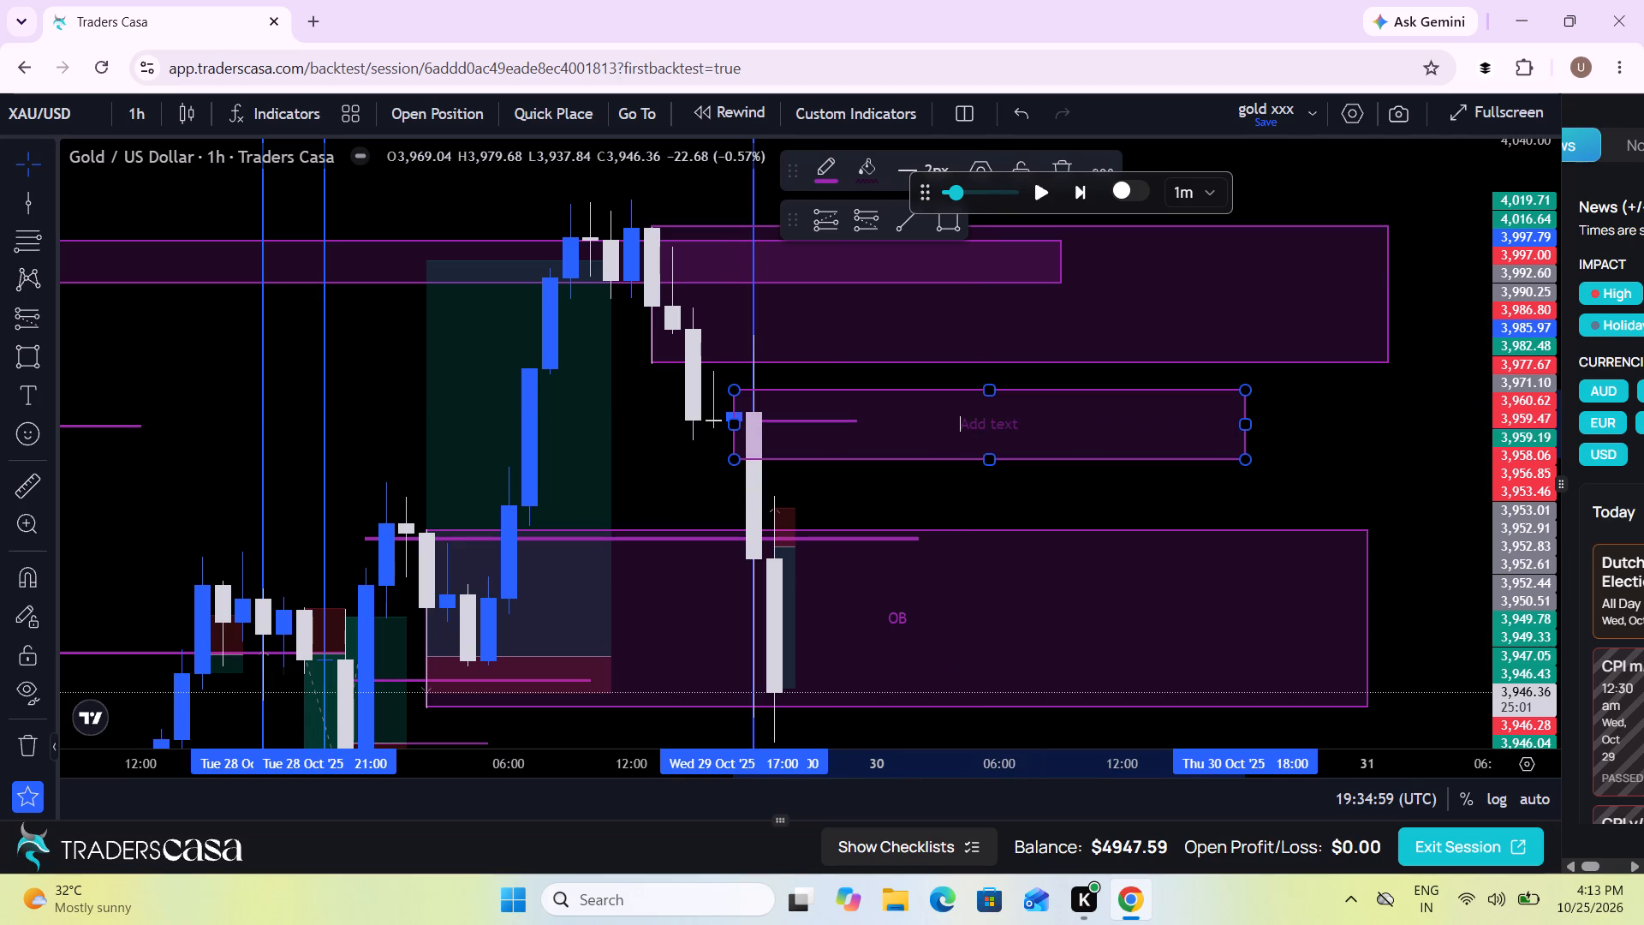
key("shift+o")
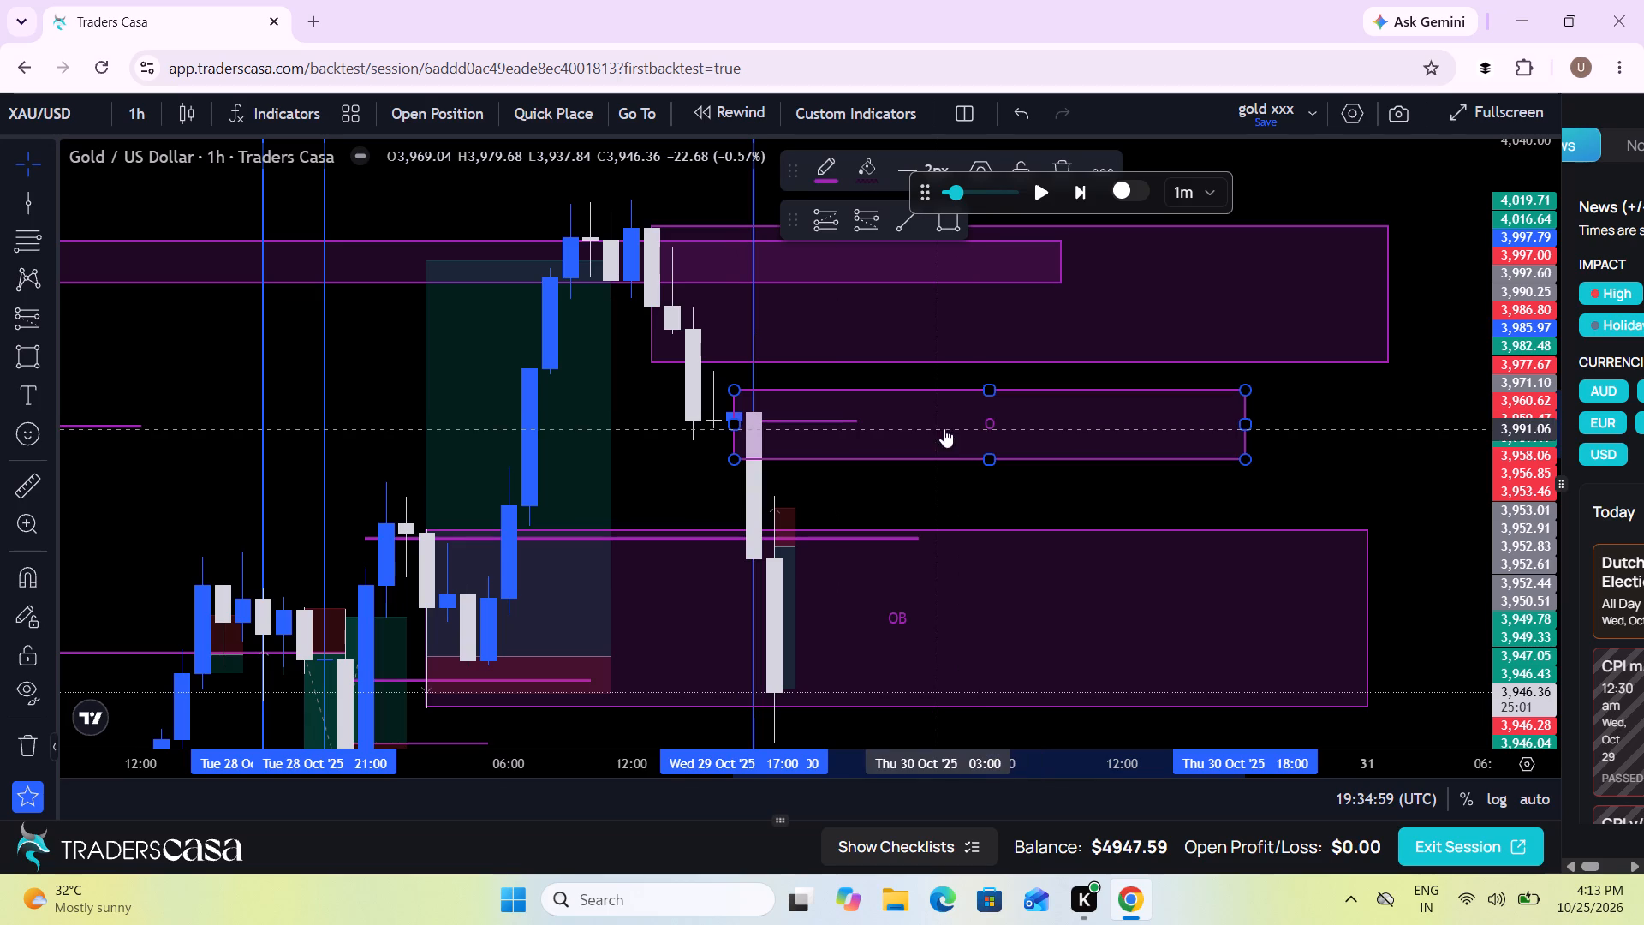
key("shift+b")
left_click(993, 489)
Switch the chart back to the 5-minute timeframe.
left_click_drag(993, 489, 902, 449)
scroll(902, 449, "up", 1)
left_click_drag(902, 449, 850, 373)
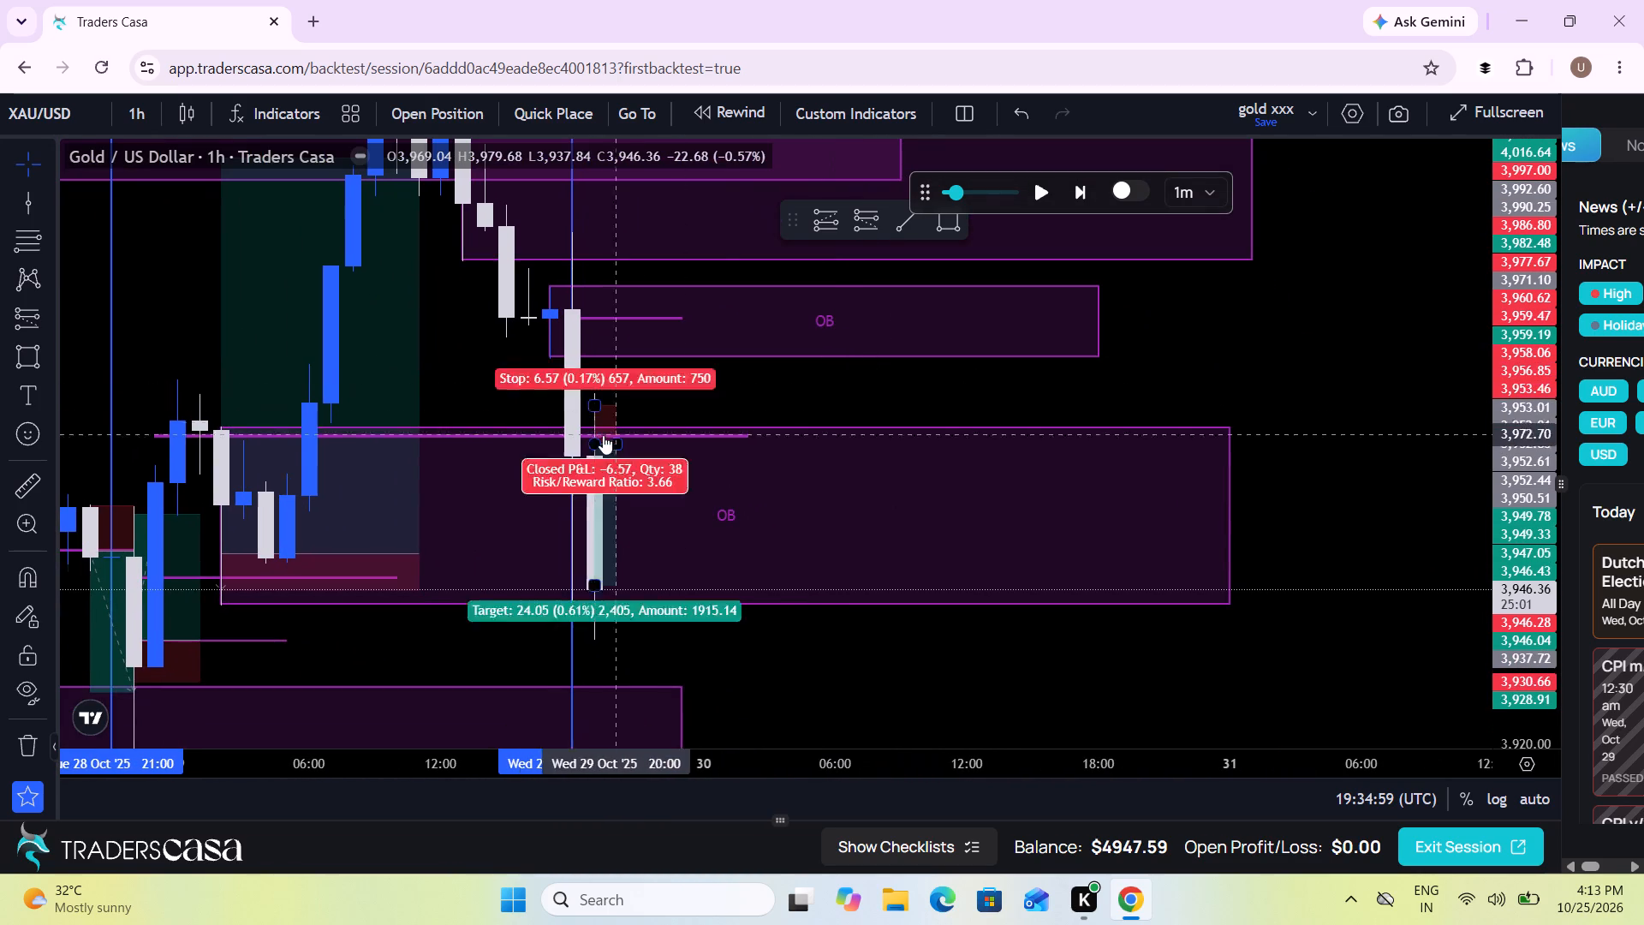
left_click_drag(752, 395, 722, 396)
scroll(722, 396, "down", 1)
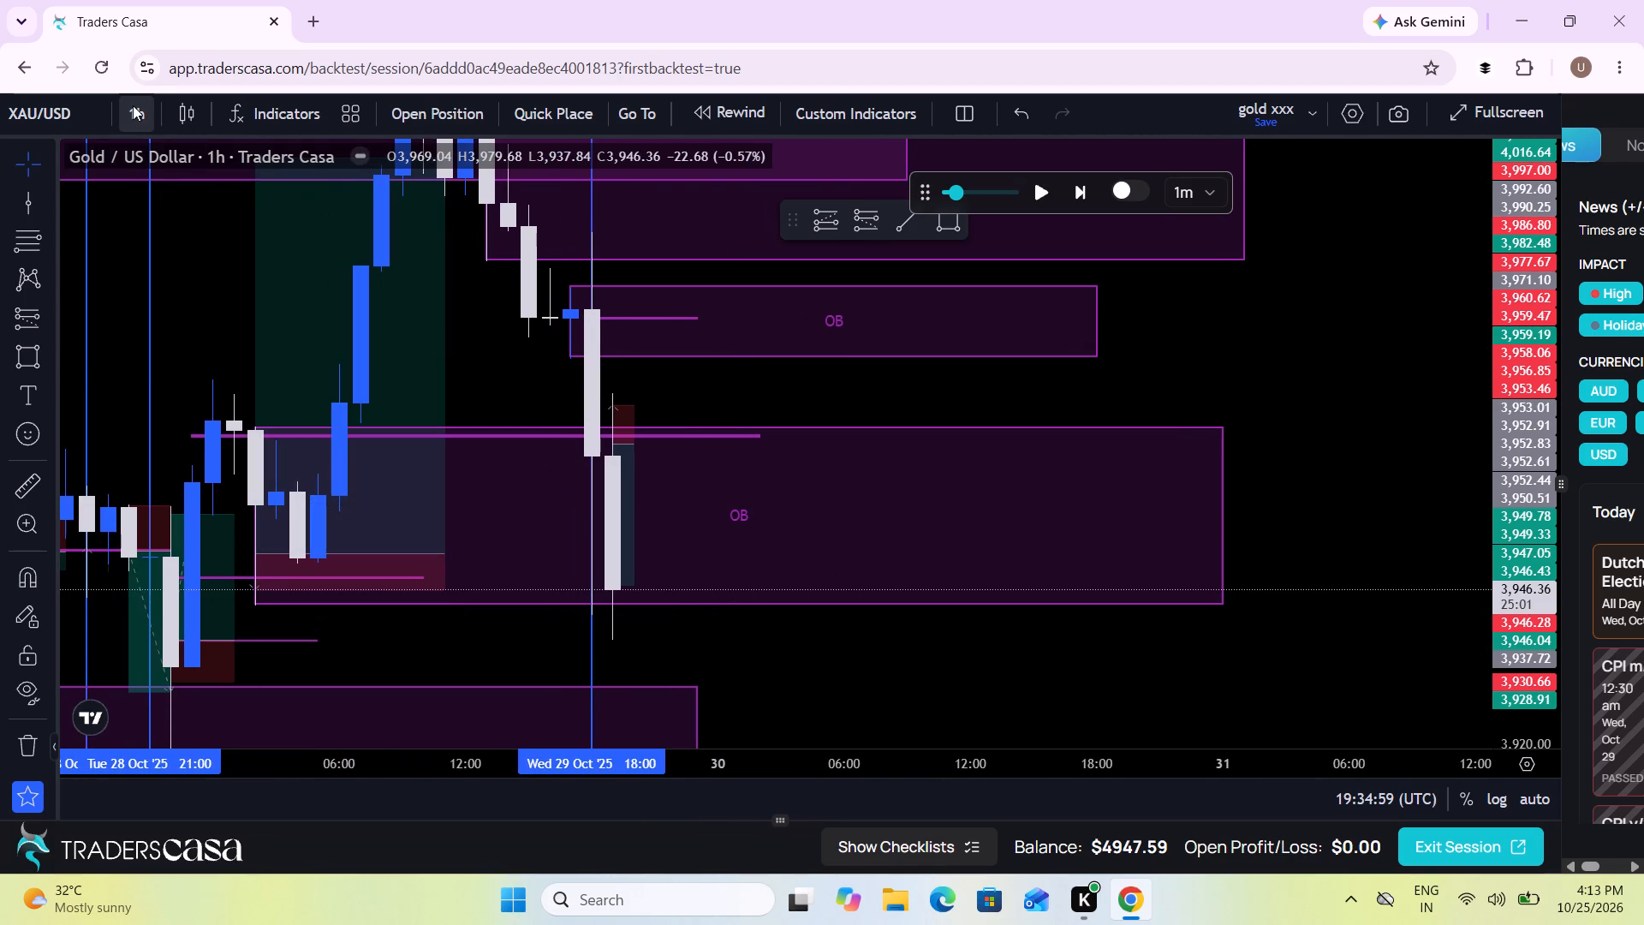
left_click(133, 105)
left_click(160, 331)
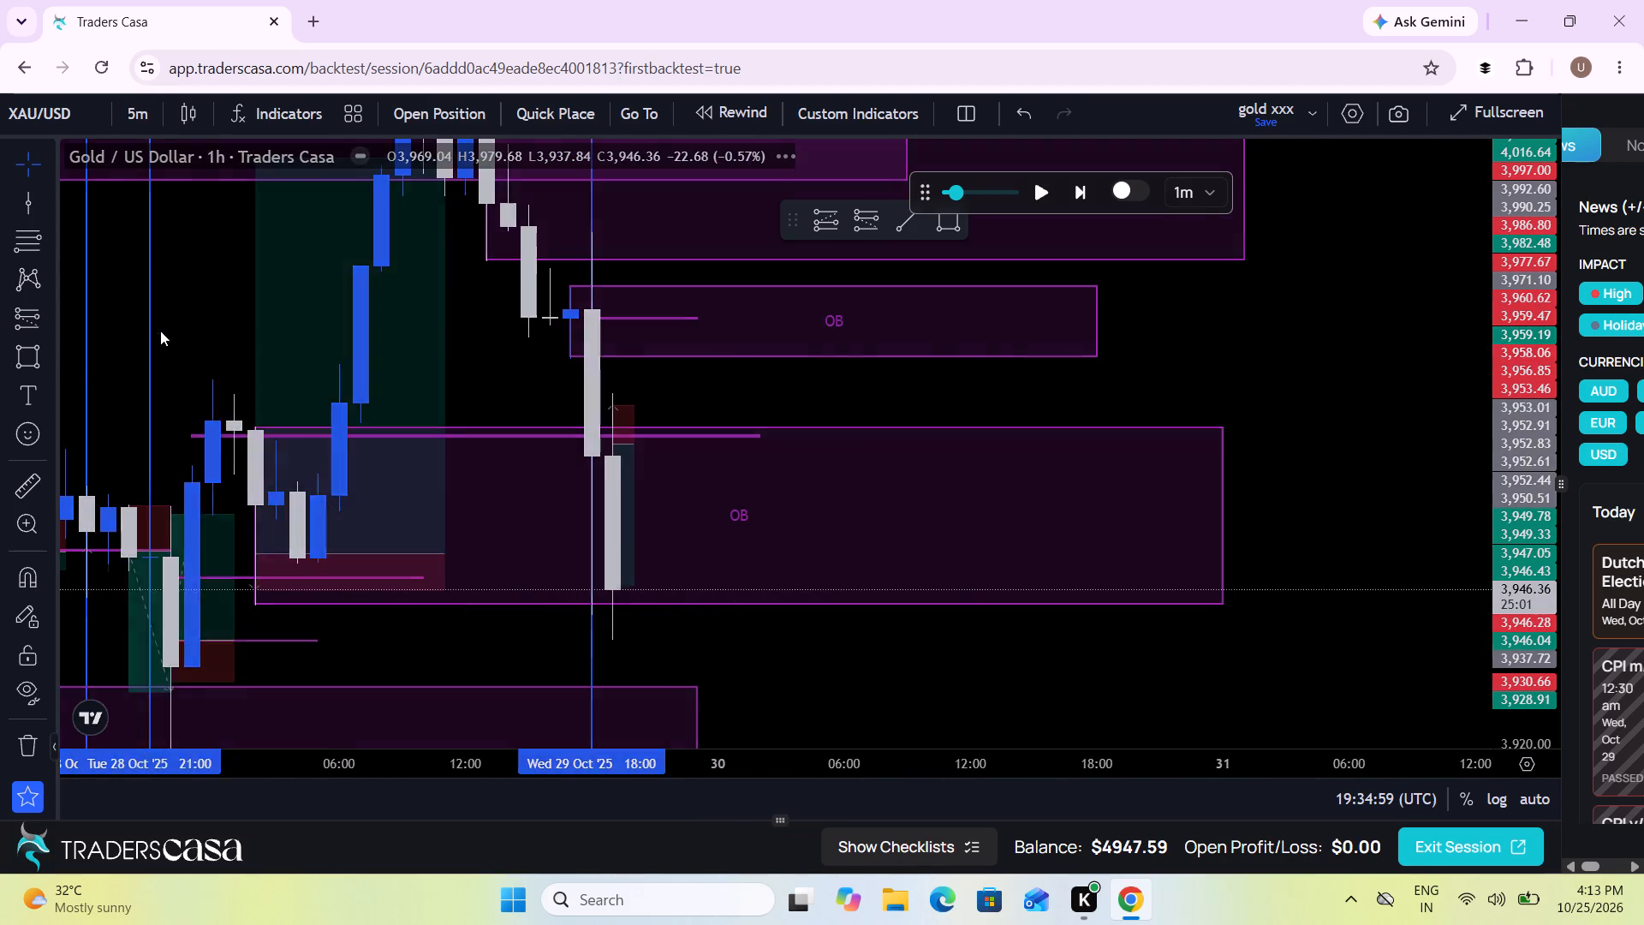
Replay price to about 19:39 on 29 Oct and pause.
scroll(793, 511, "down", 6)
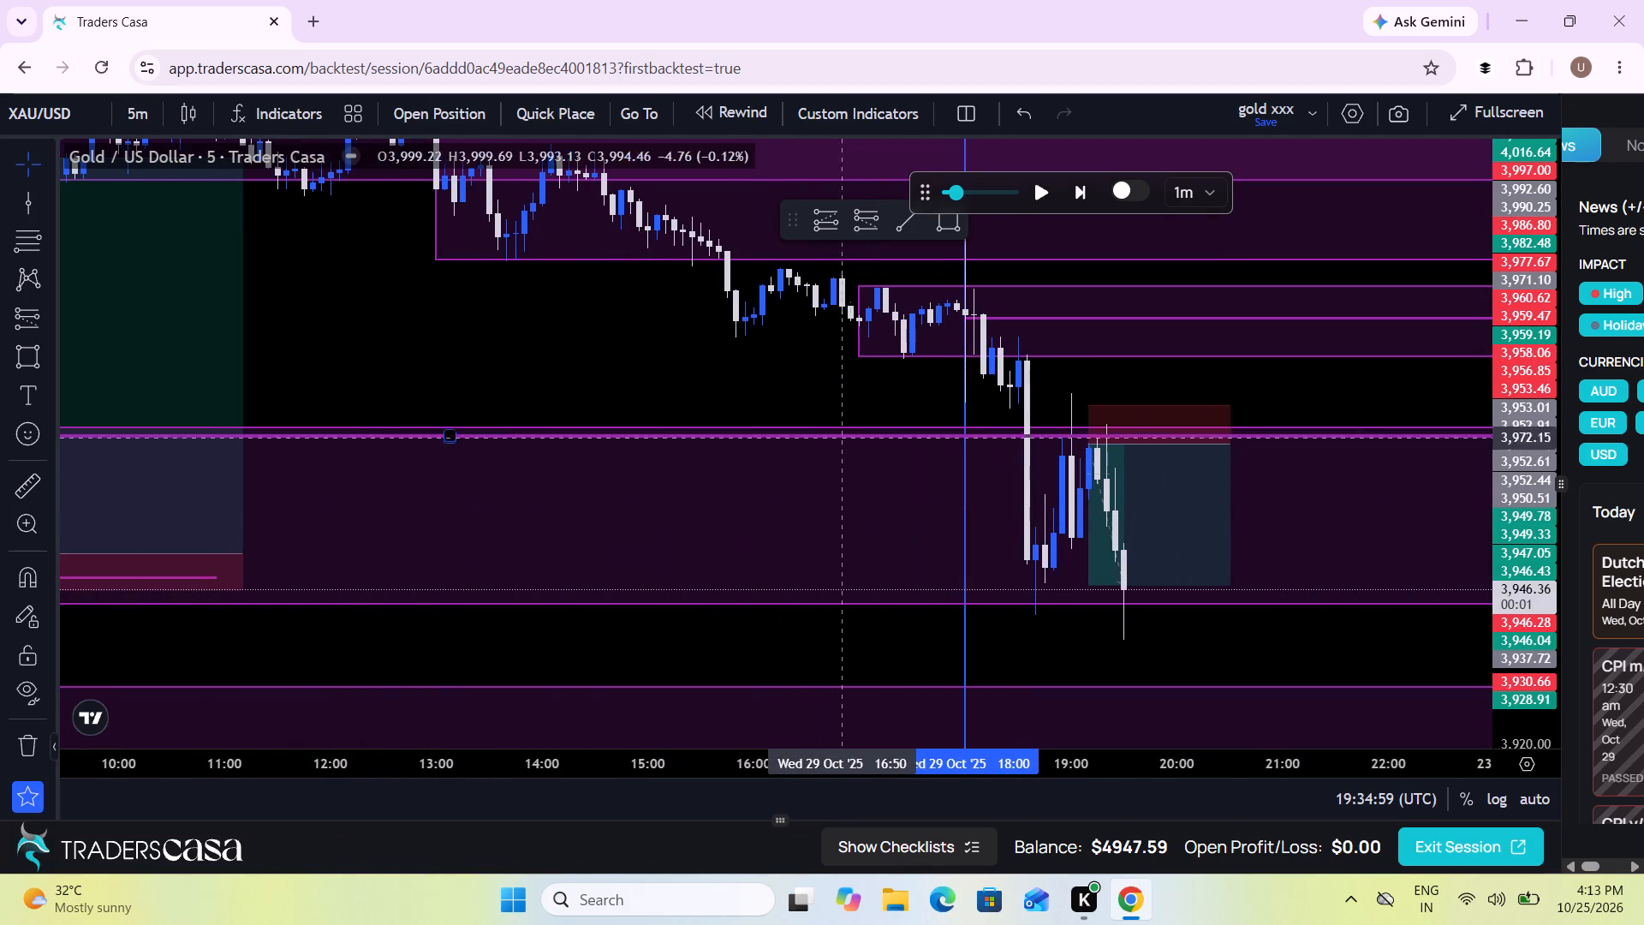
left_click_drag(840, 385, 596, 375)
scroll(596, 375, "up", 3)
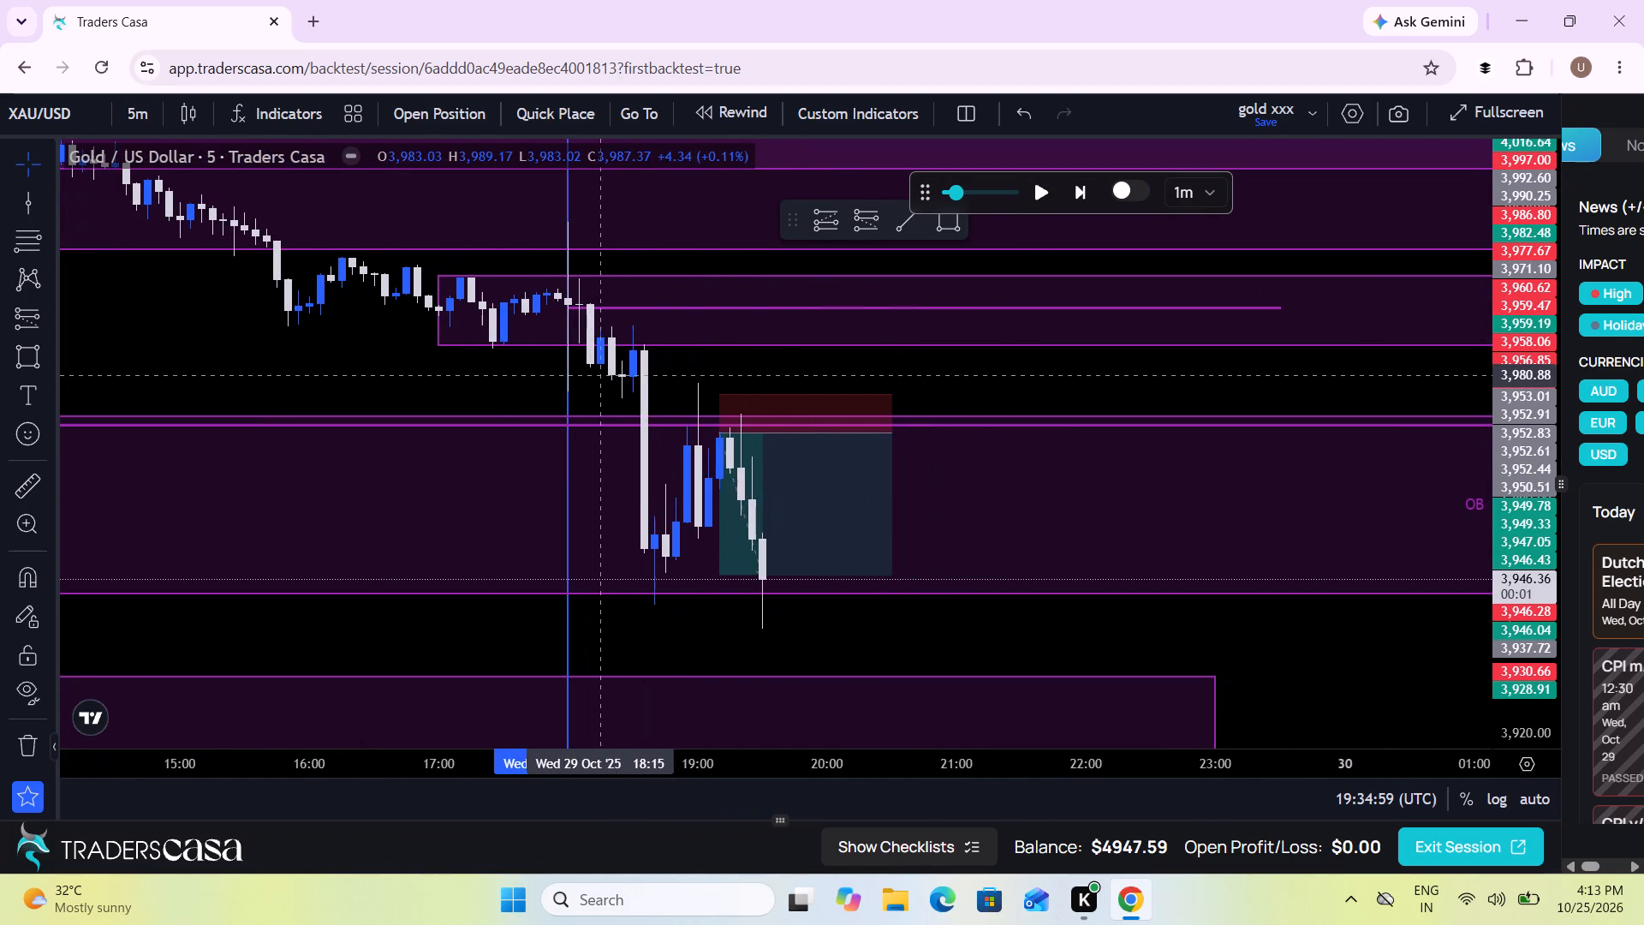
left_click_drag(870, 618, 620, 515)
scroll(620, 515, "down", 1)
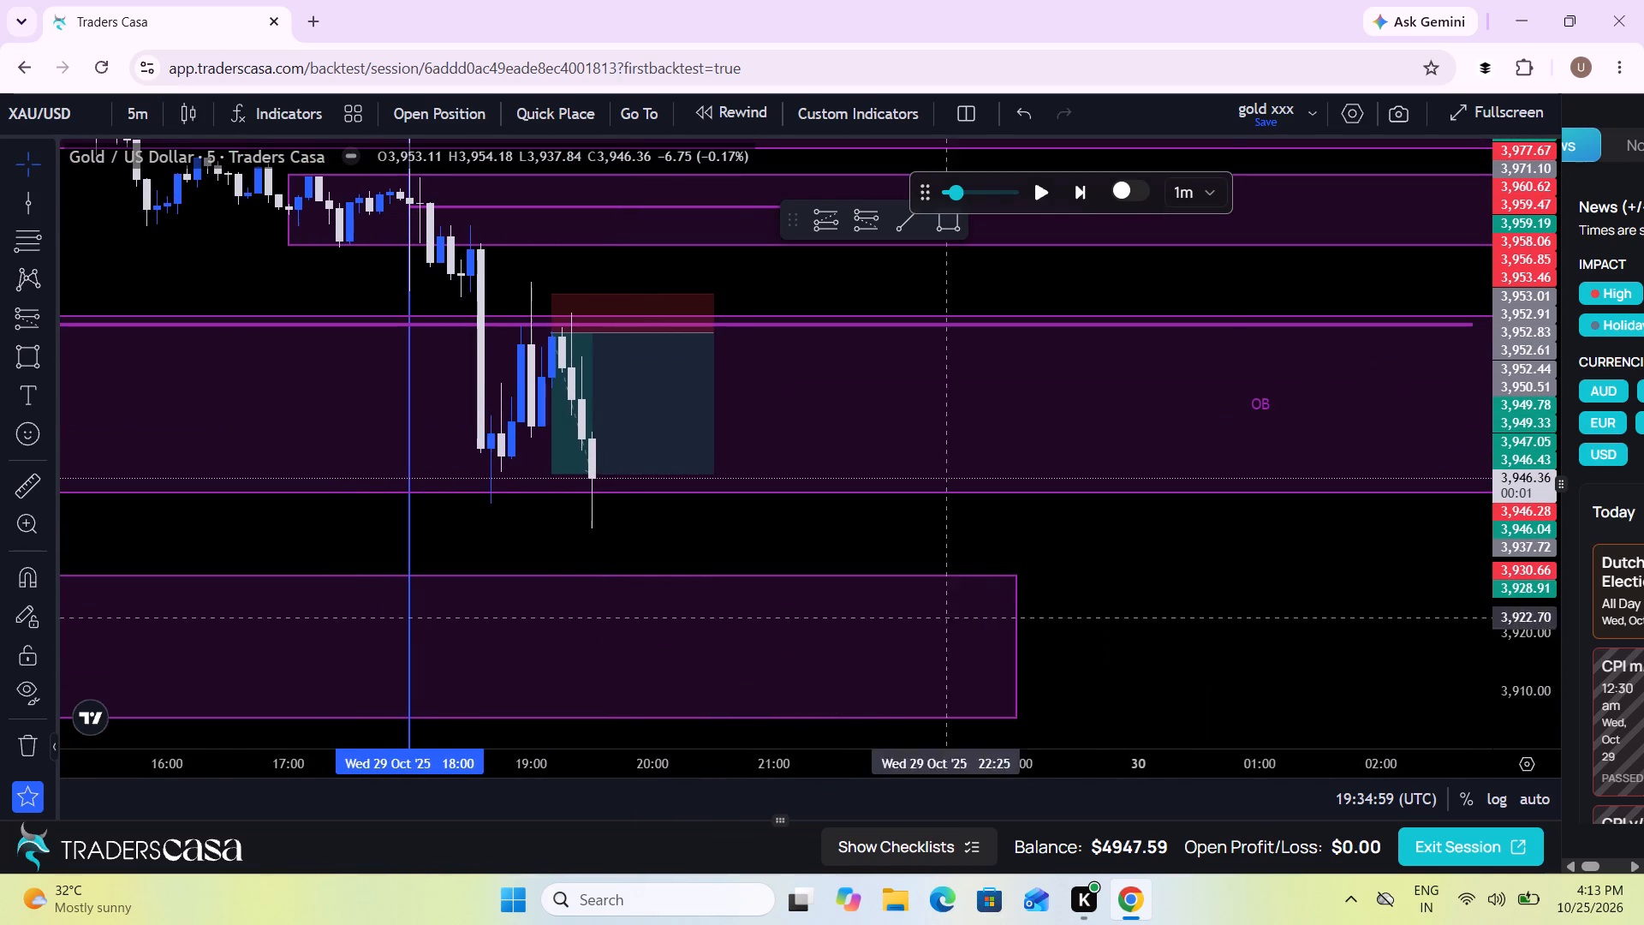
left_click(1041, 189)
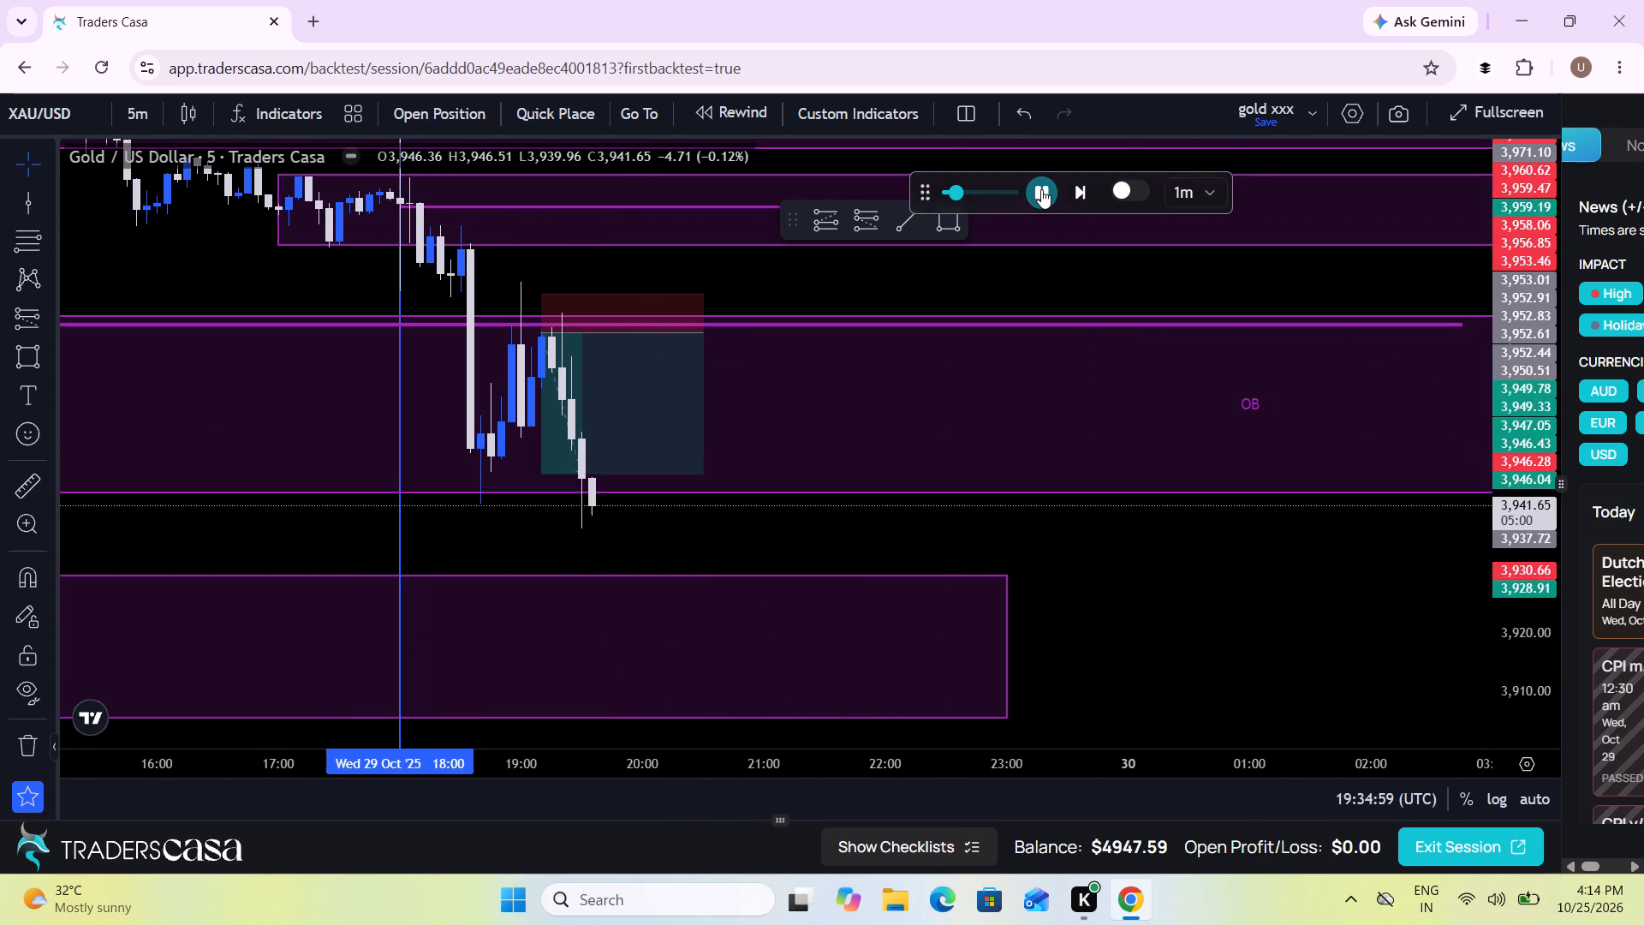
left_click(1041, 189)
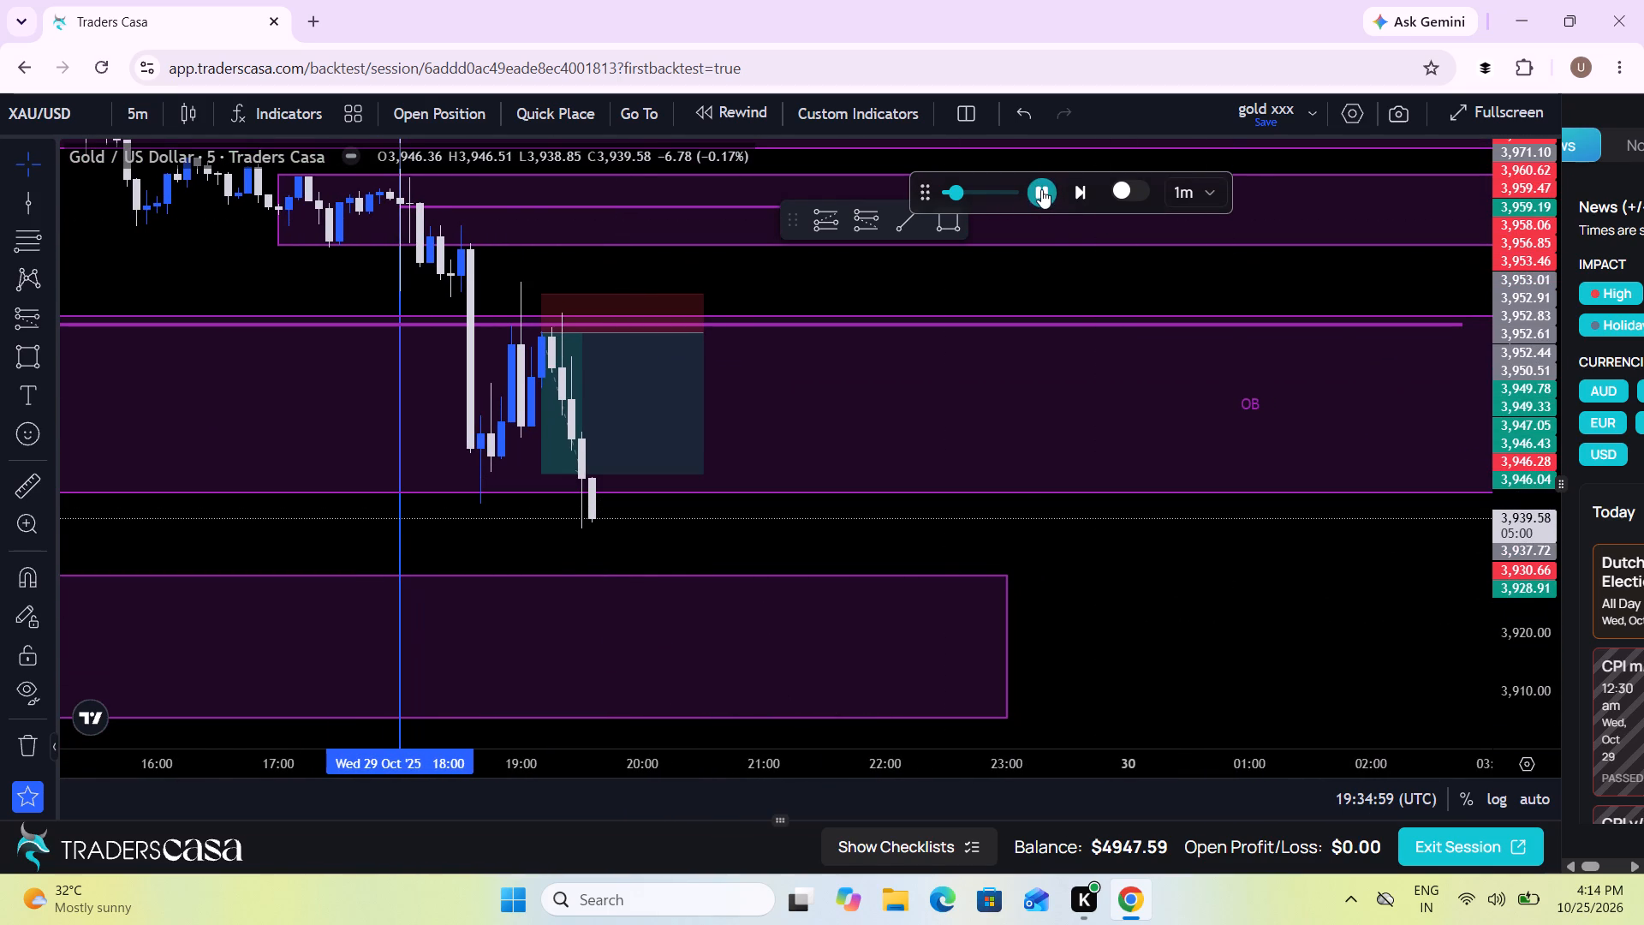
Replay price to about 19:42 on 29 Oct and pause.
scroll(885, 537, "down", 5)
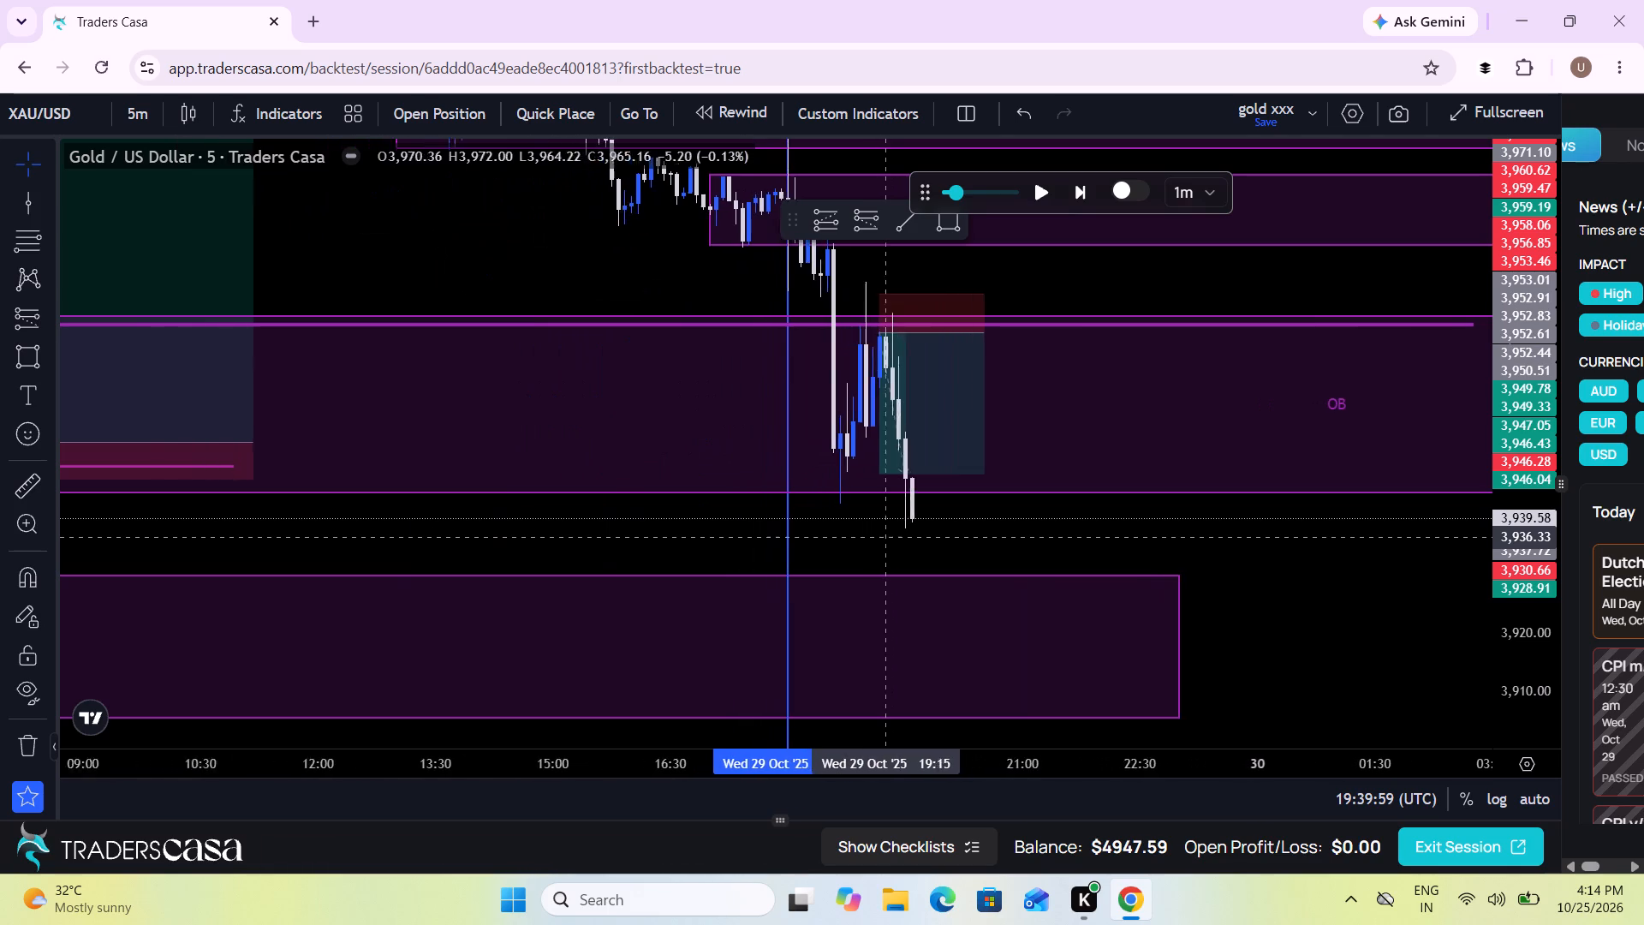
scroll(885, 537, "down", 6)
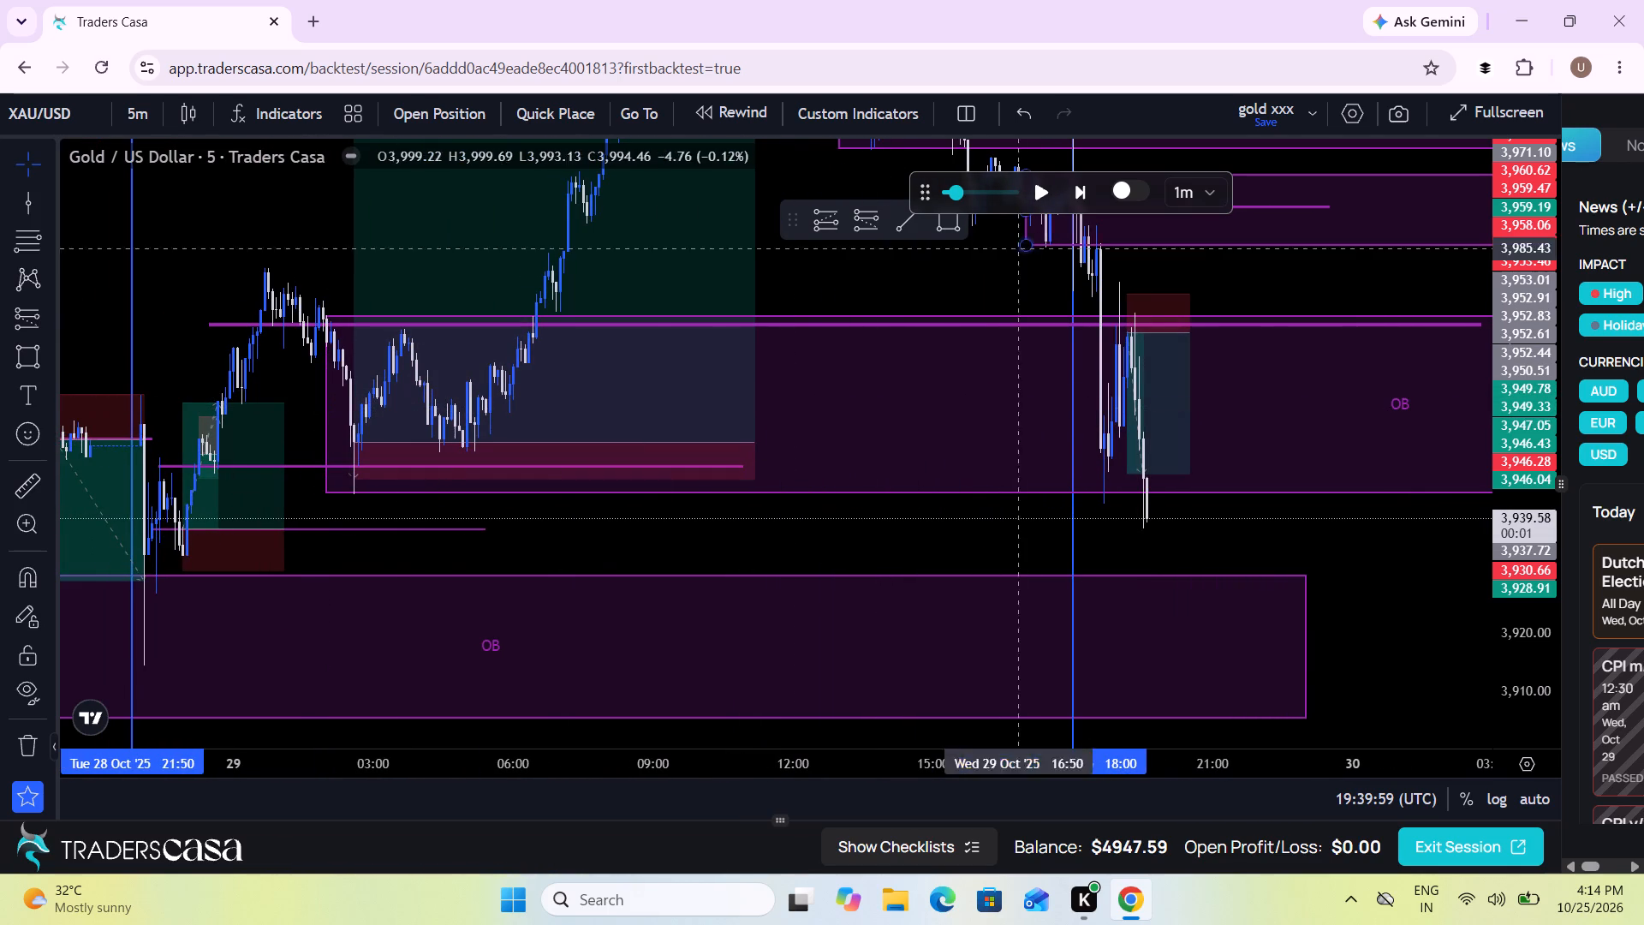
left_click(1046, 191)
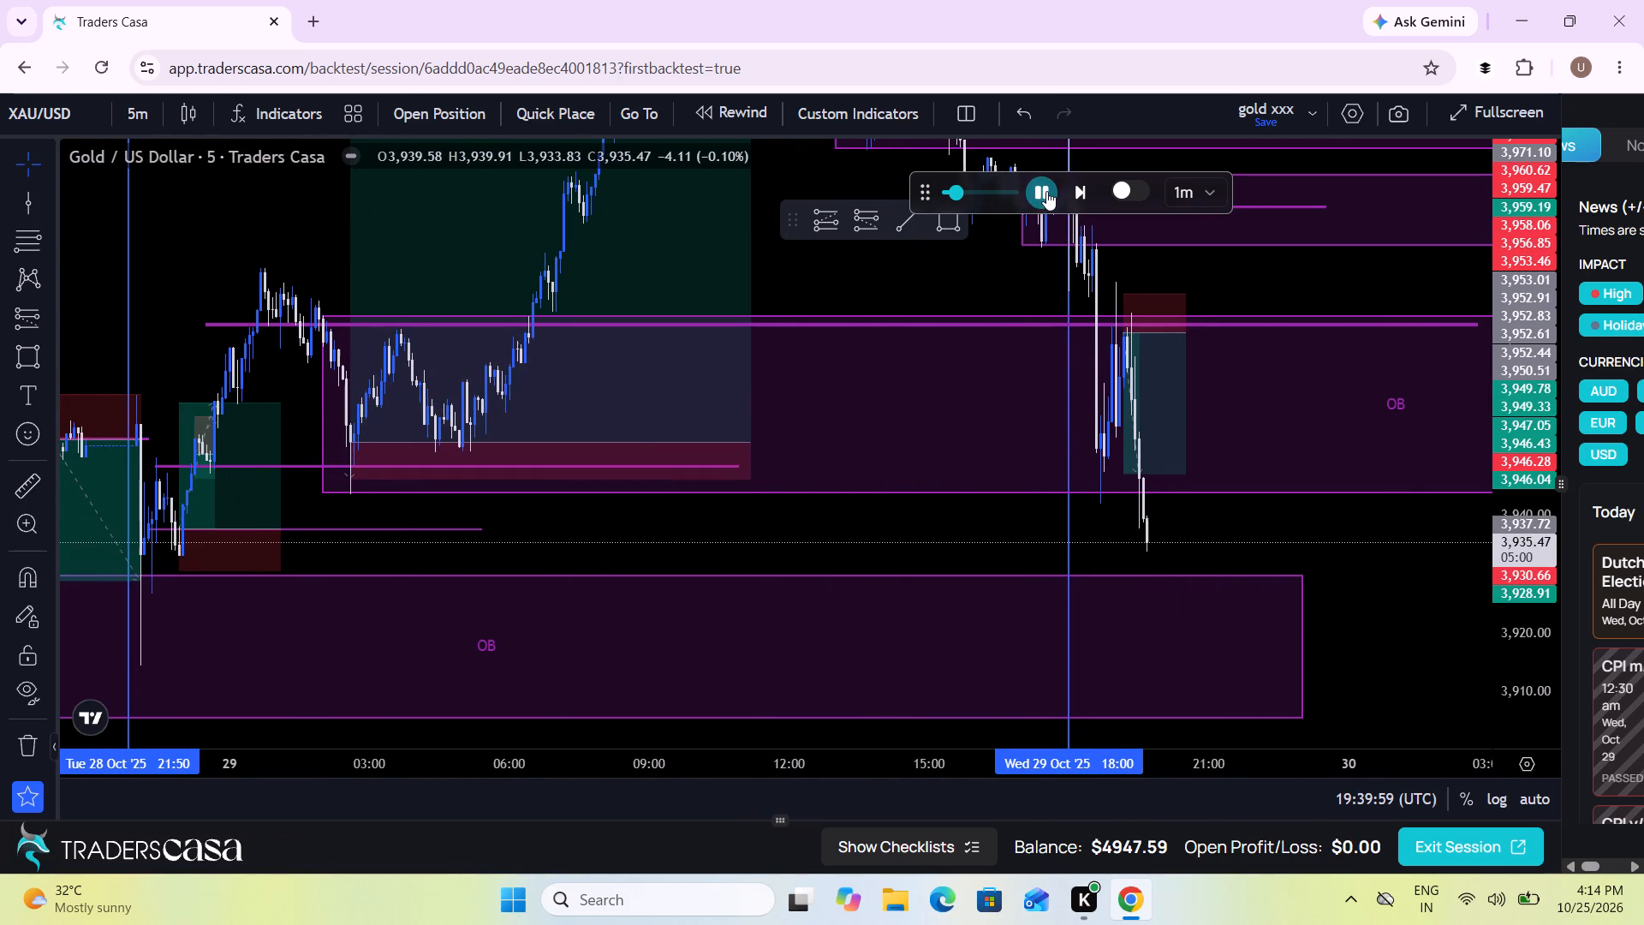
left_click(1046, 191)
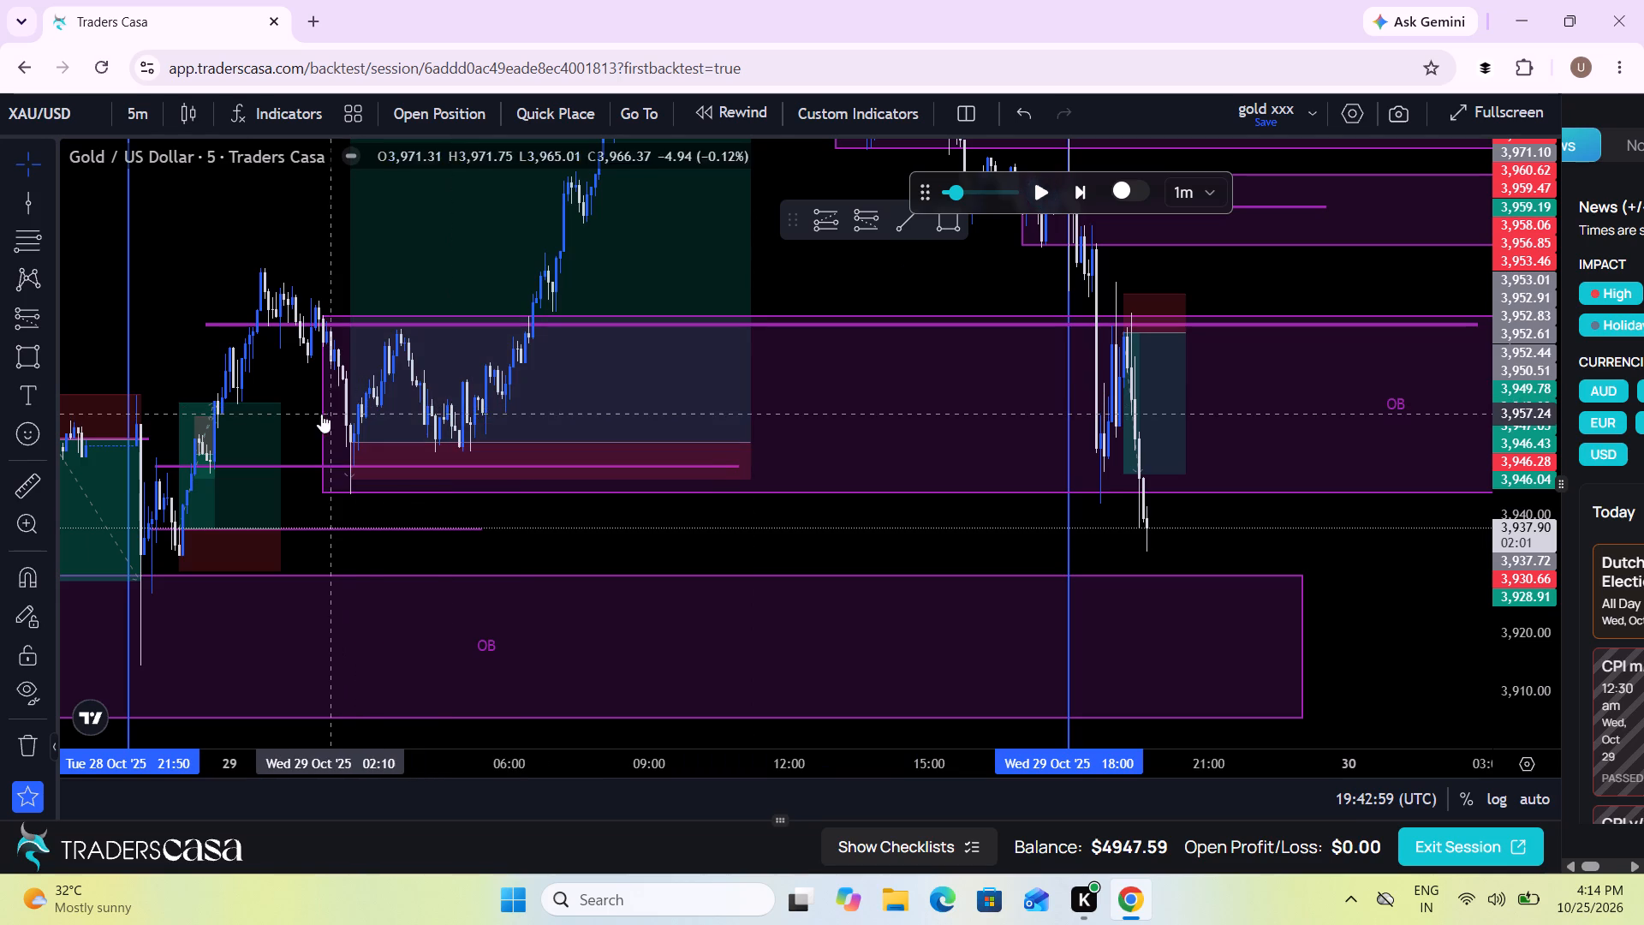
Delete the OB rectangle that starts at 02:00 on 29 Oct and has its lower edge at 3943.83.
left_click(325, 412)
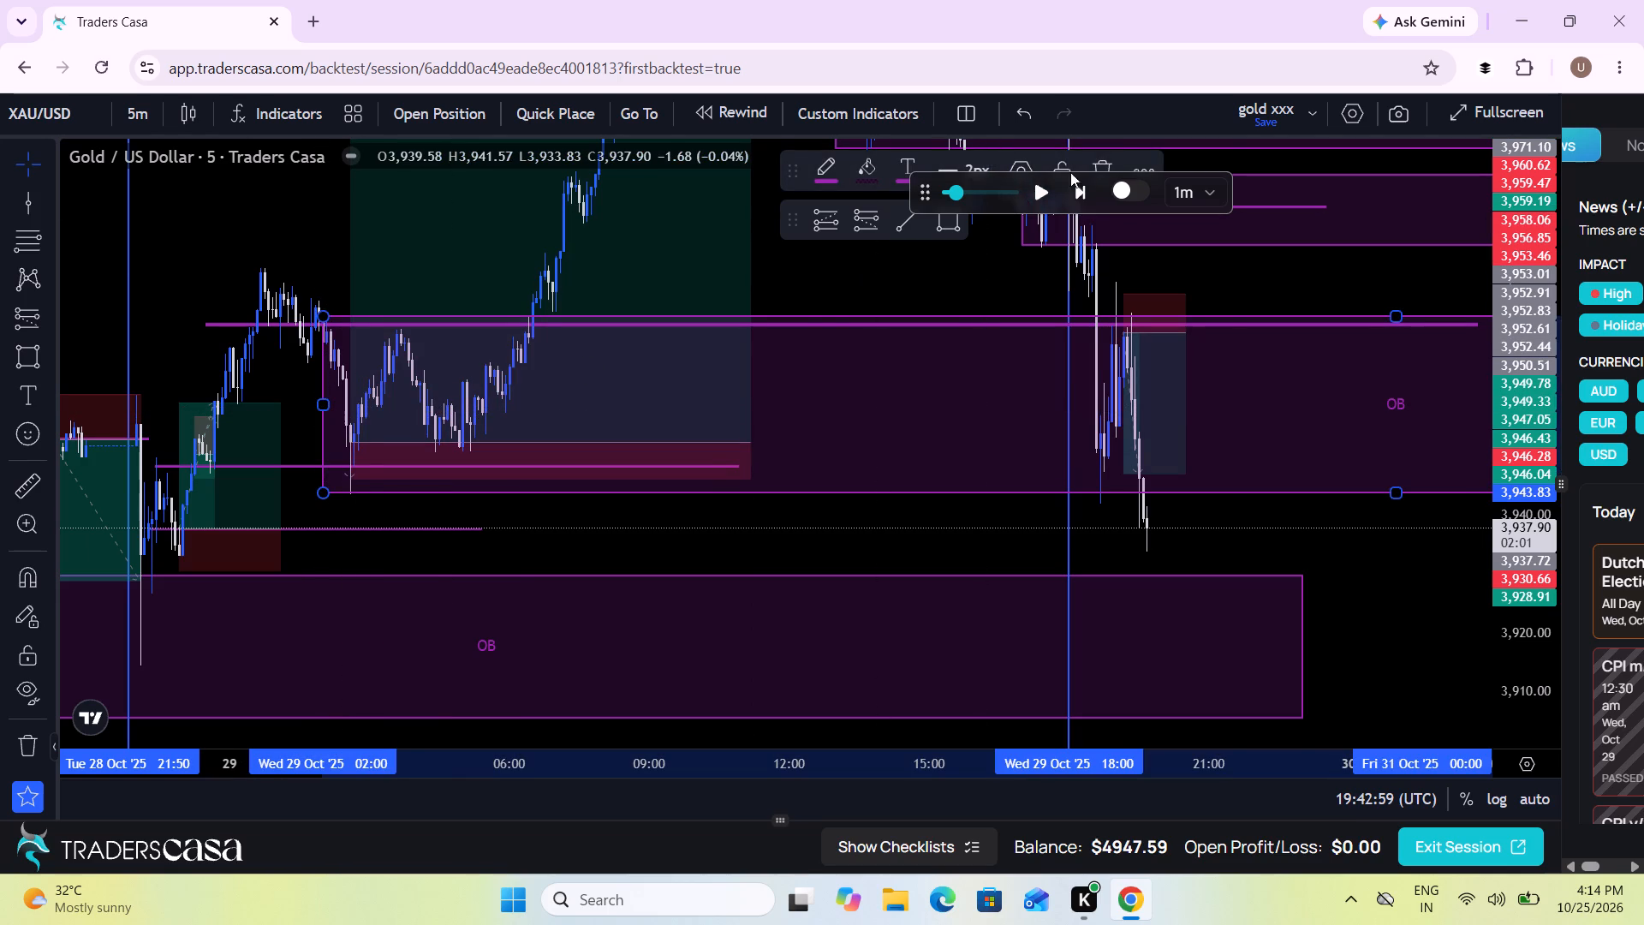
left_click(1111, 165)
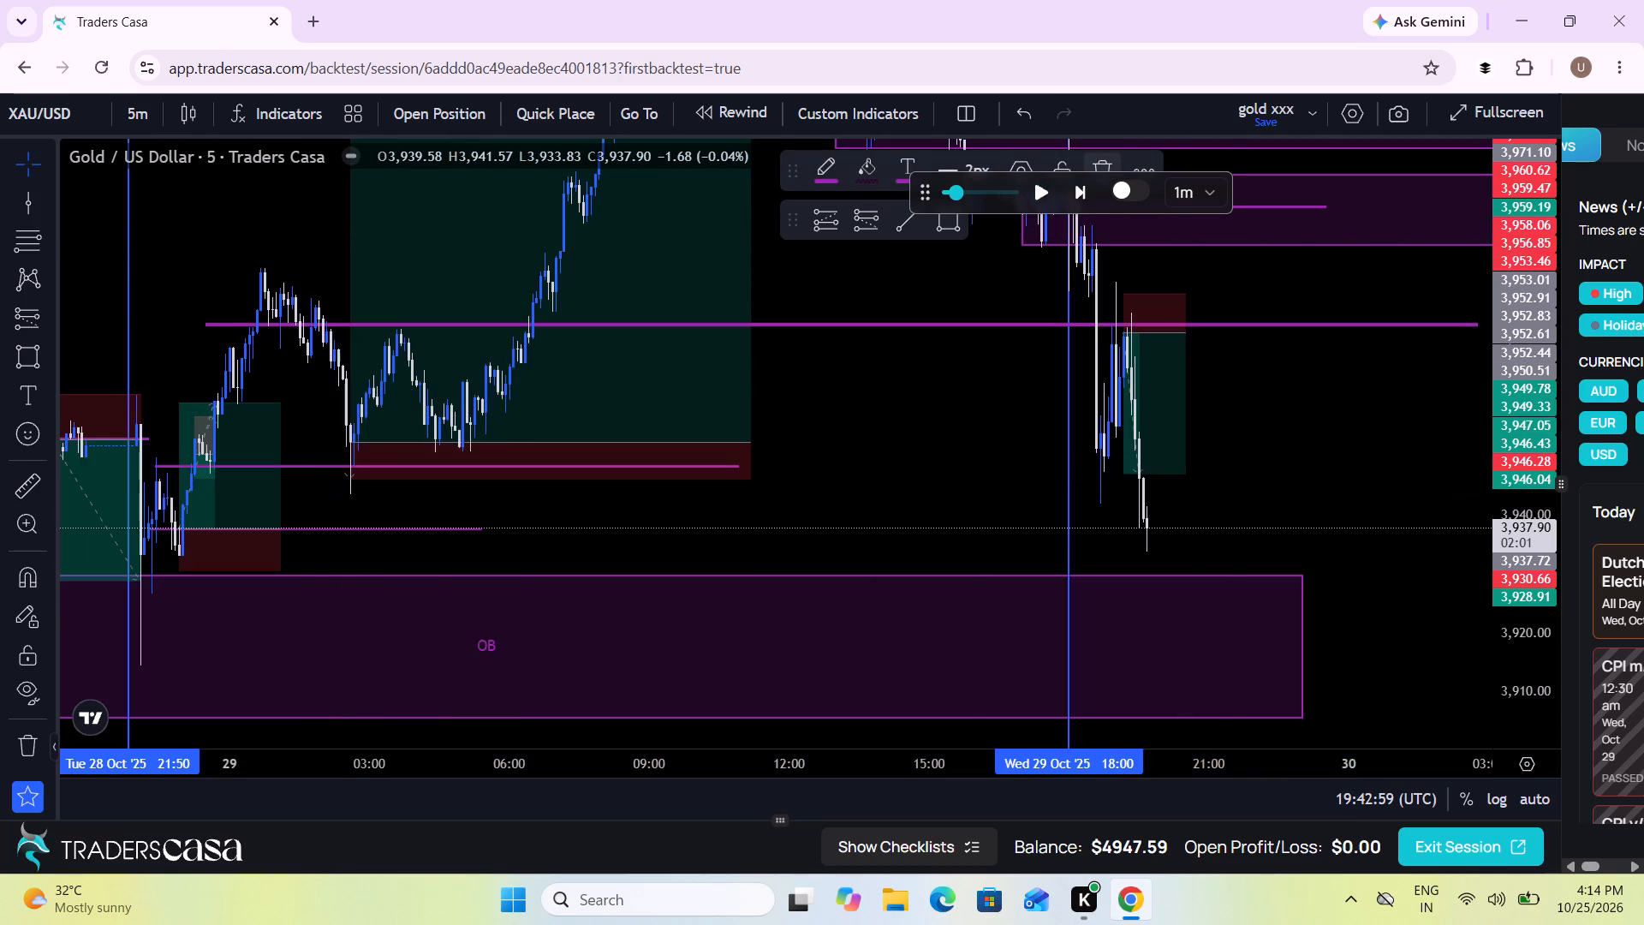
Replay price to about 19:45 on 29 Oct and pause.
left_click_drag(1288, 412, 980, 427)
scroll(980, 427, "up", 4)
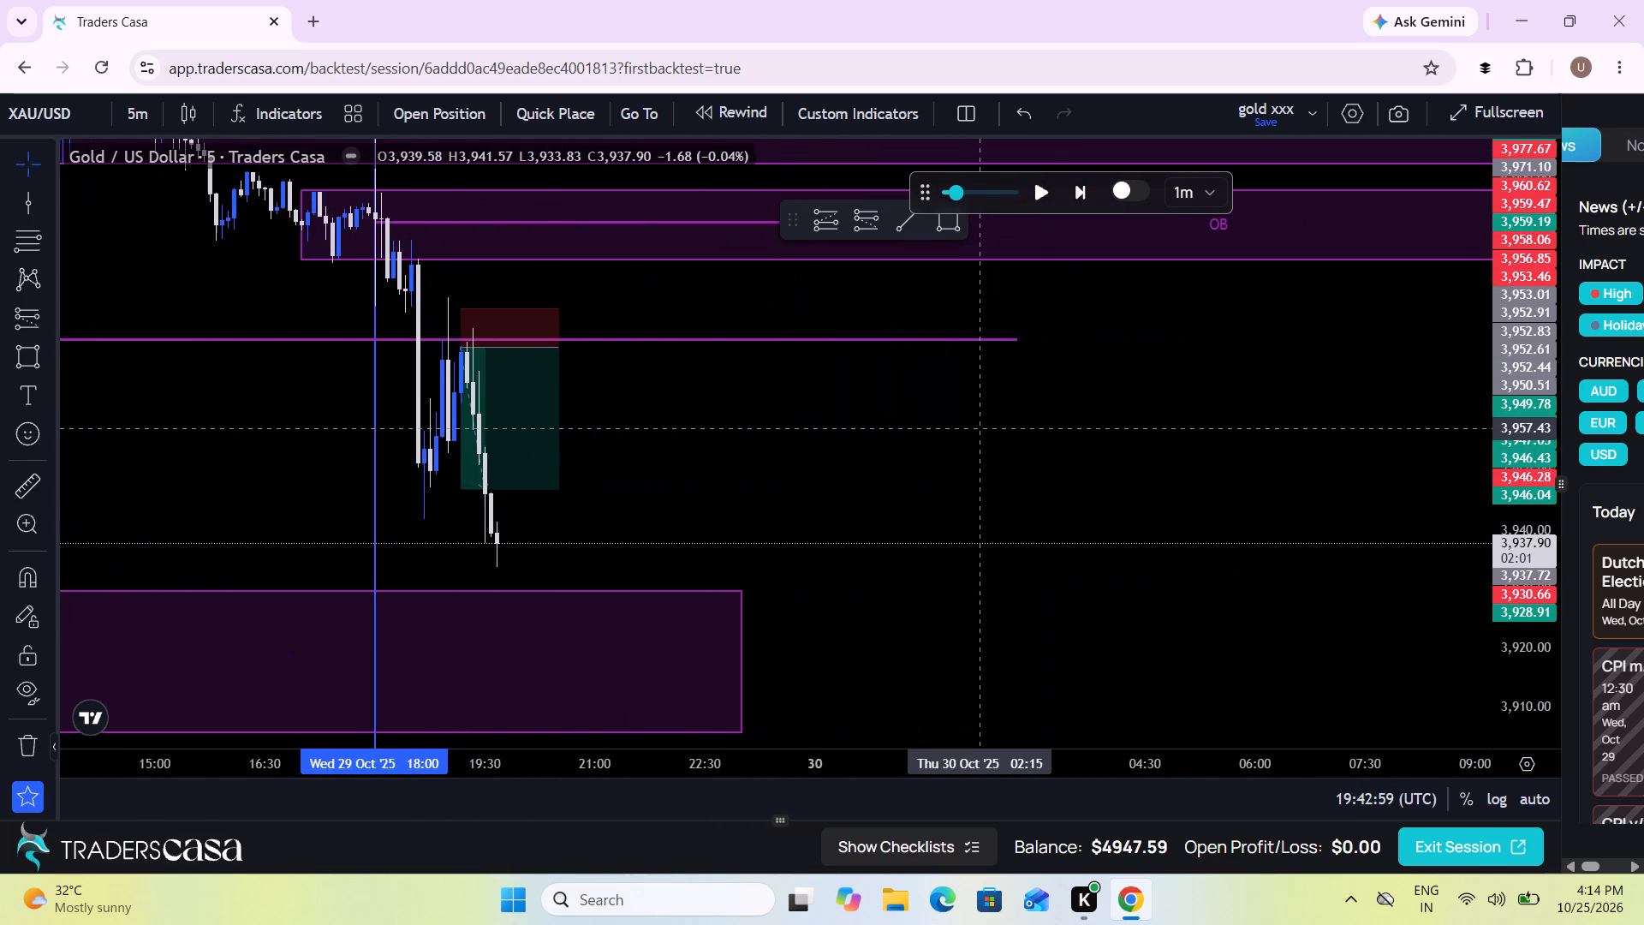
scroll(980, 433, "up", 1)
left_click_drag(793, 442, 984, 479)
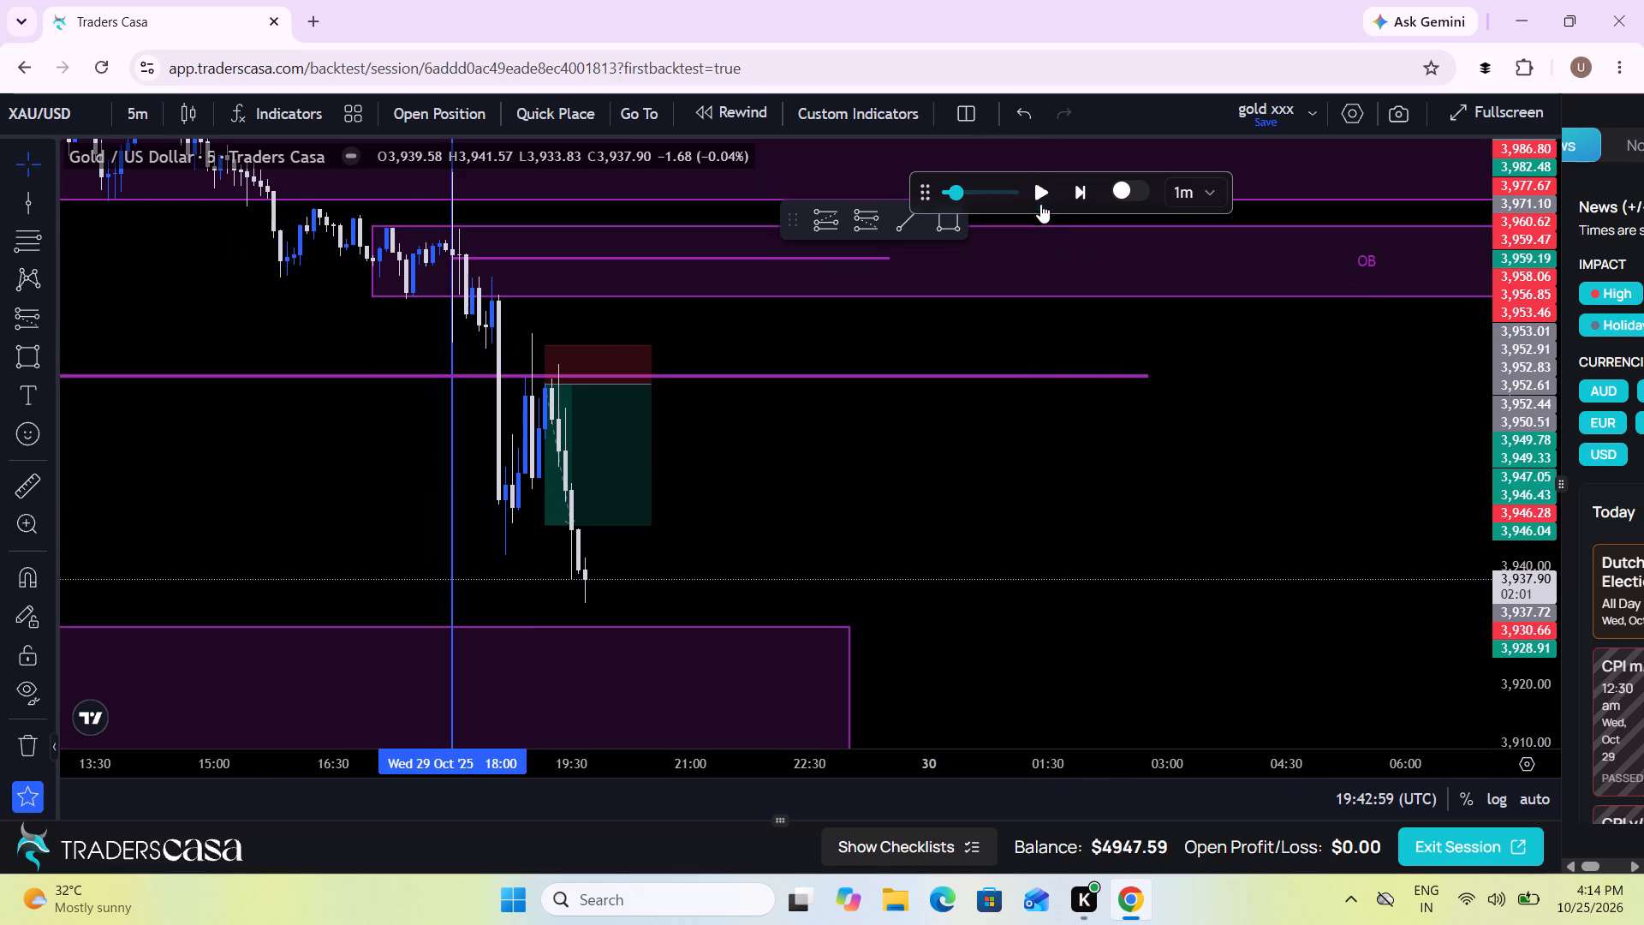
left_click(1037, 200)
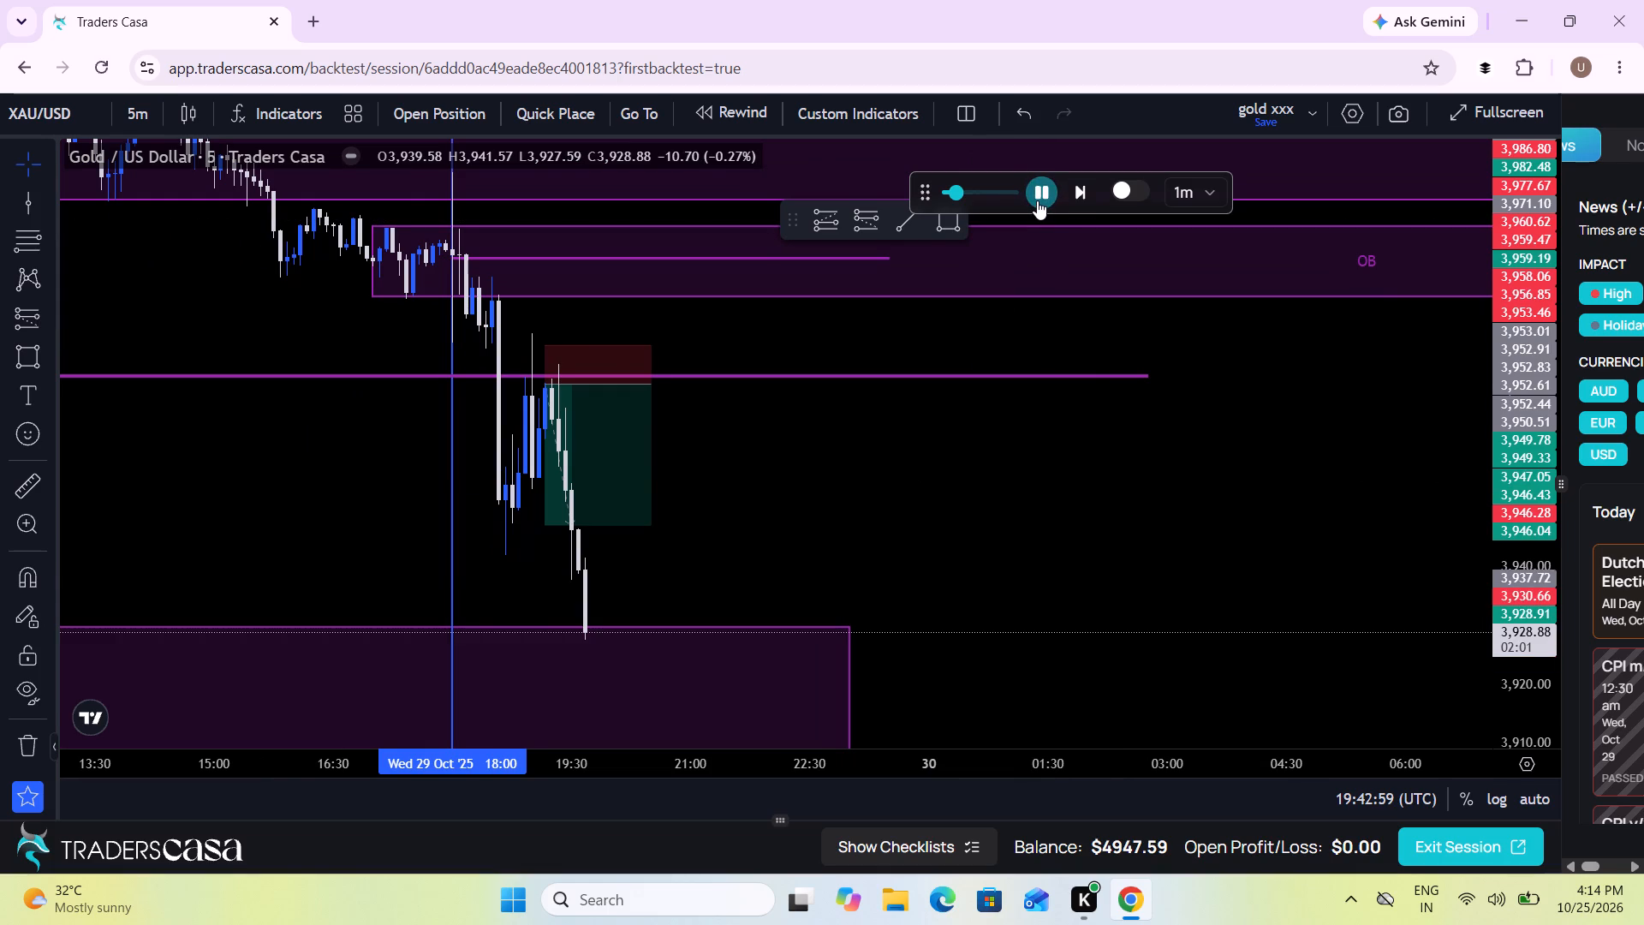
left_click(1037, 200)
Extend the end of the OB rectangle between 3929.74 and 3905.67 to about 01:20 on 30 Oct.
left_click_drag(796, 501, 810, 337)
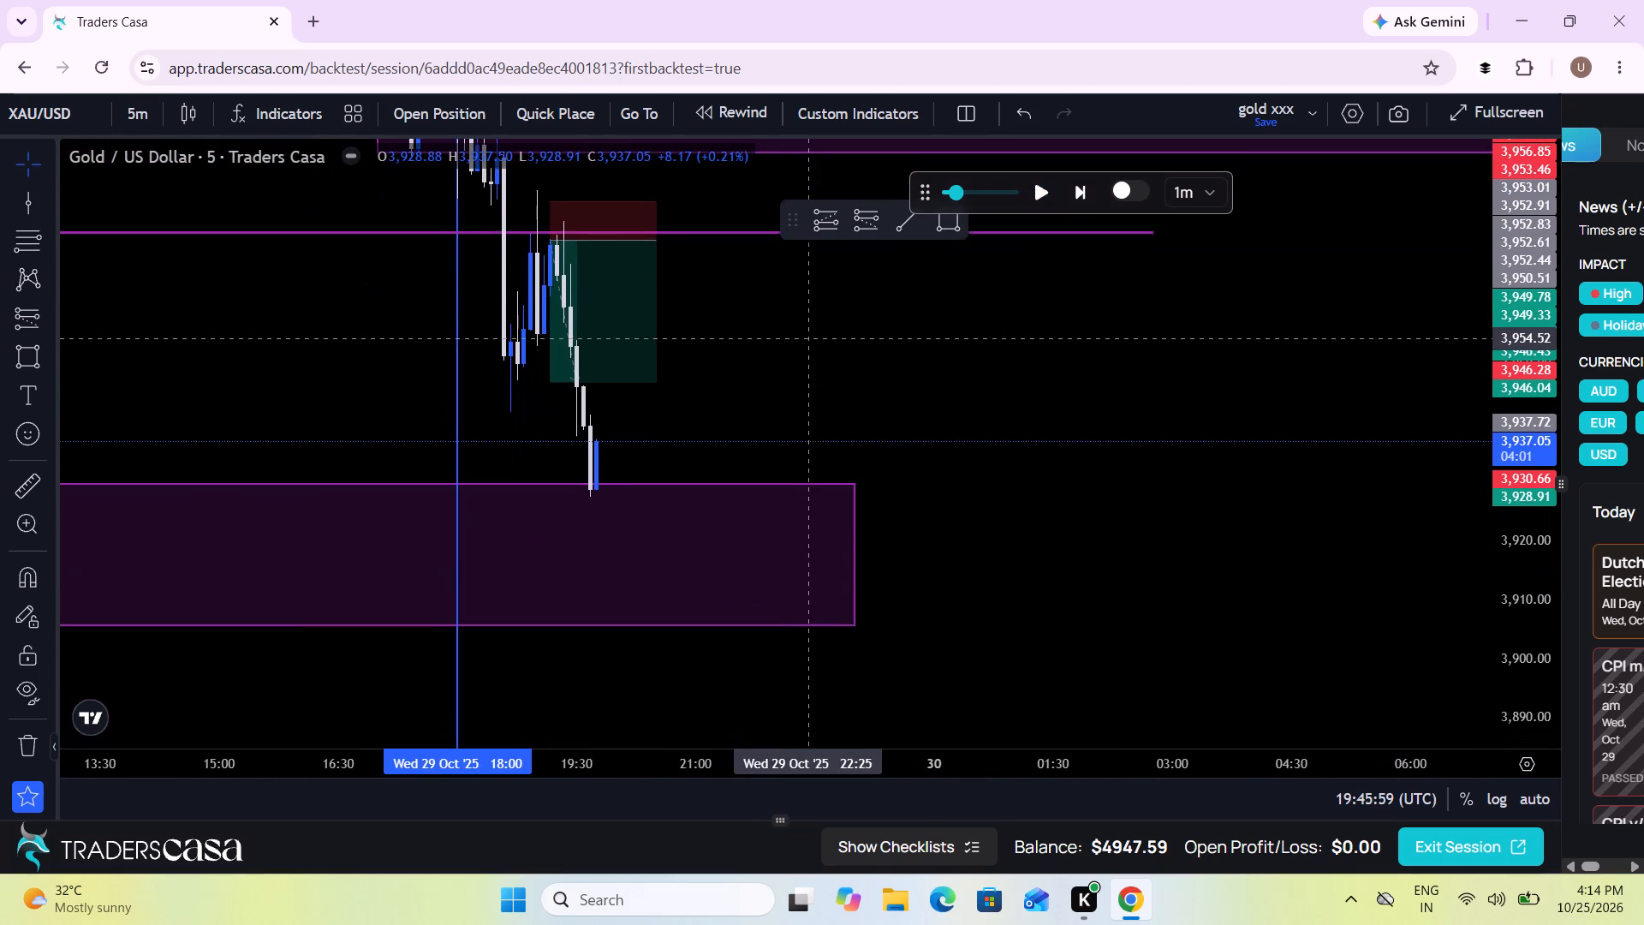
scroll(810, 337, "down", 6)
scroll(810, 337, "up", 1)
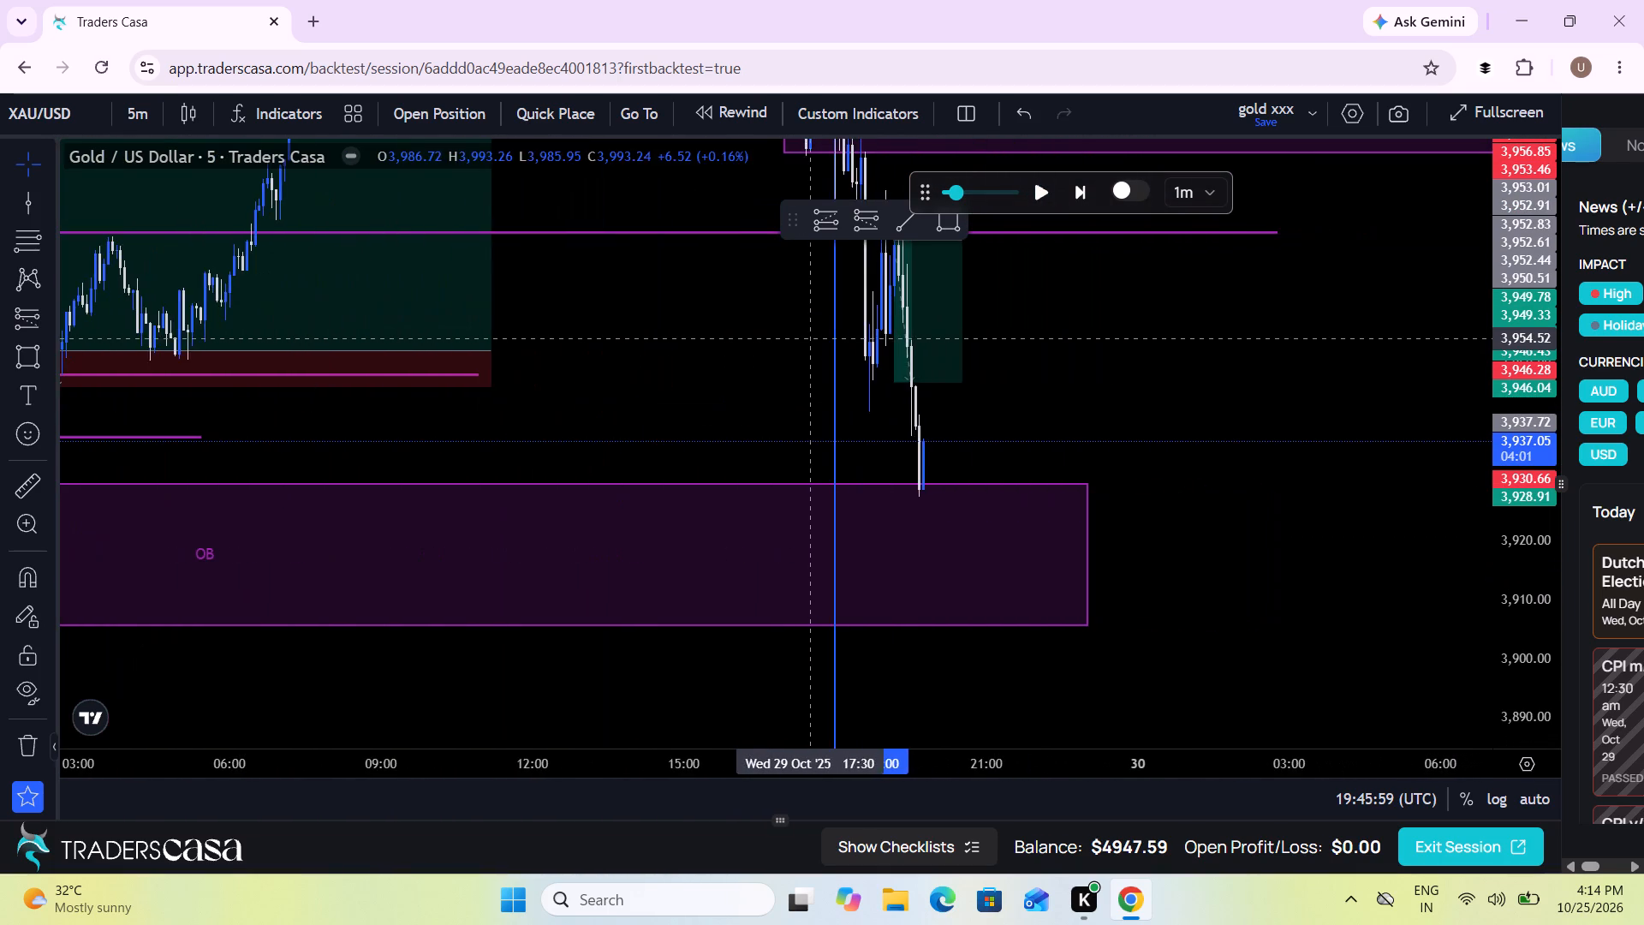
scroll(810, 337, "up", 1)
left_click(998, 447)
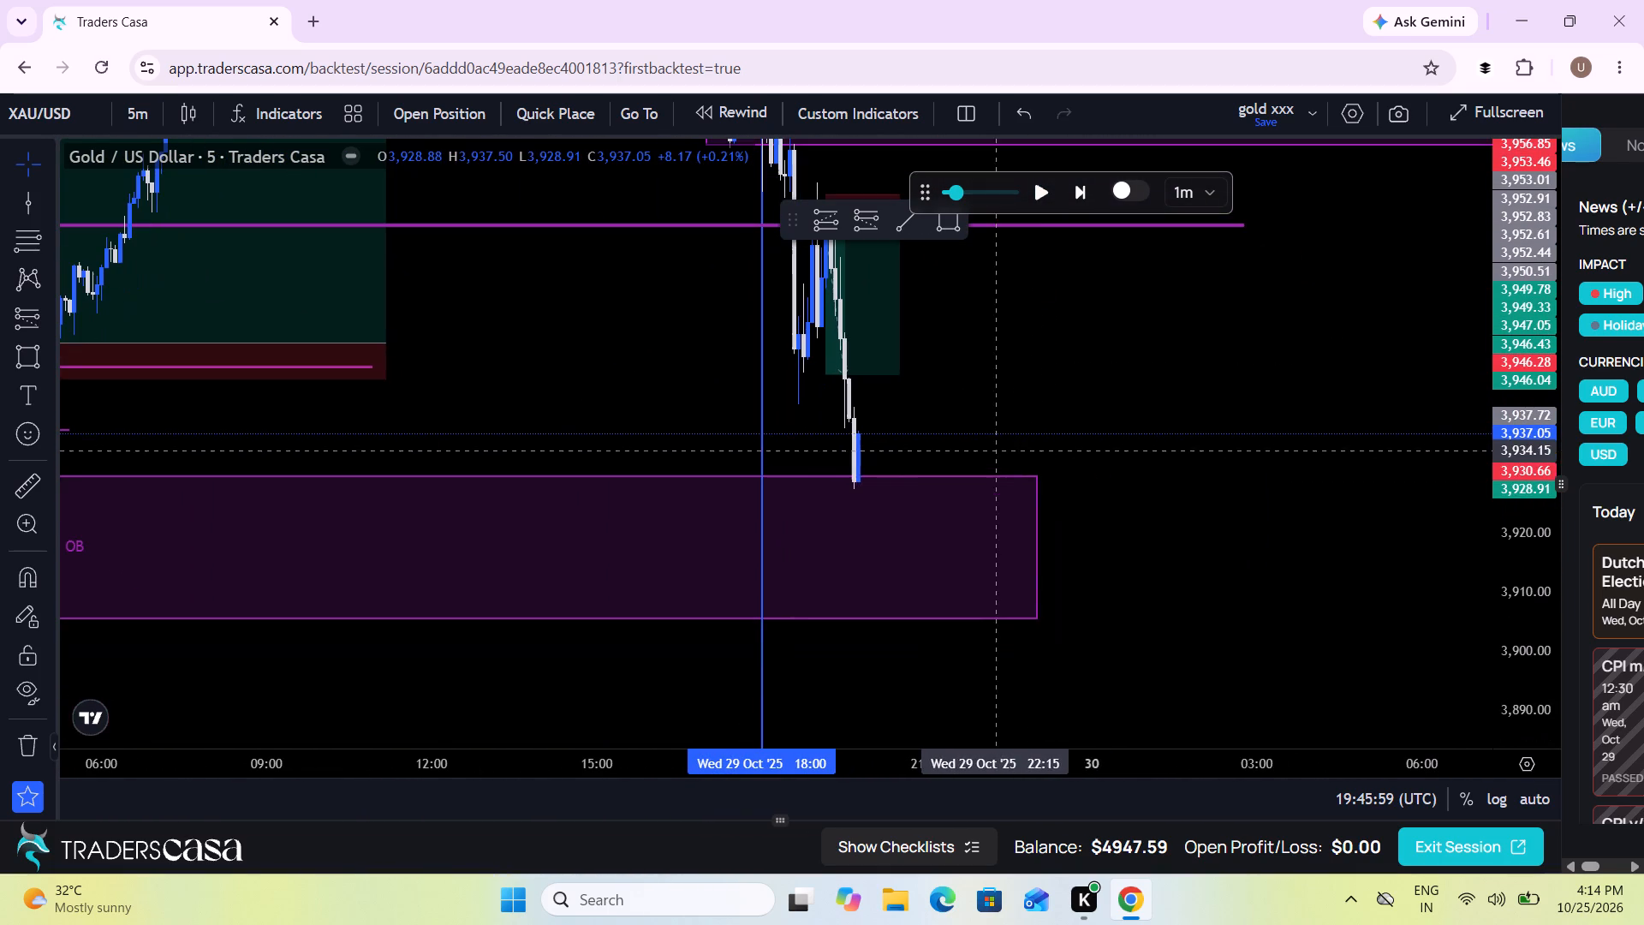
left_click_drag(1033, 548, 1168, 537)
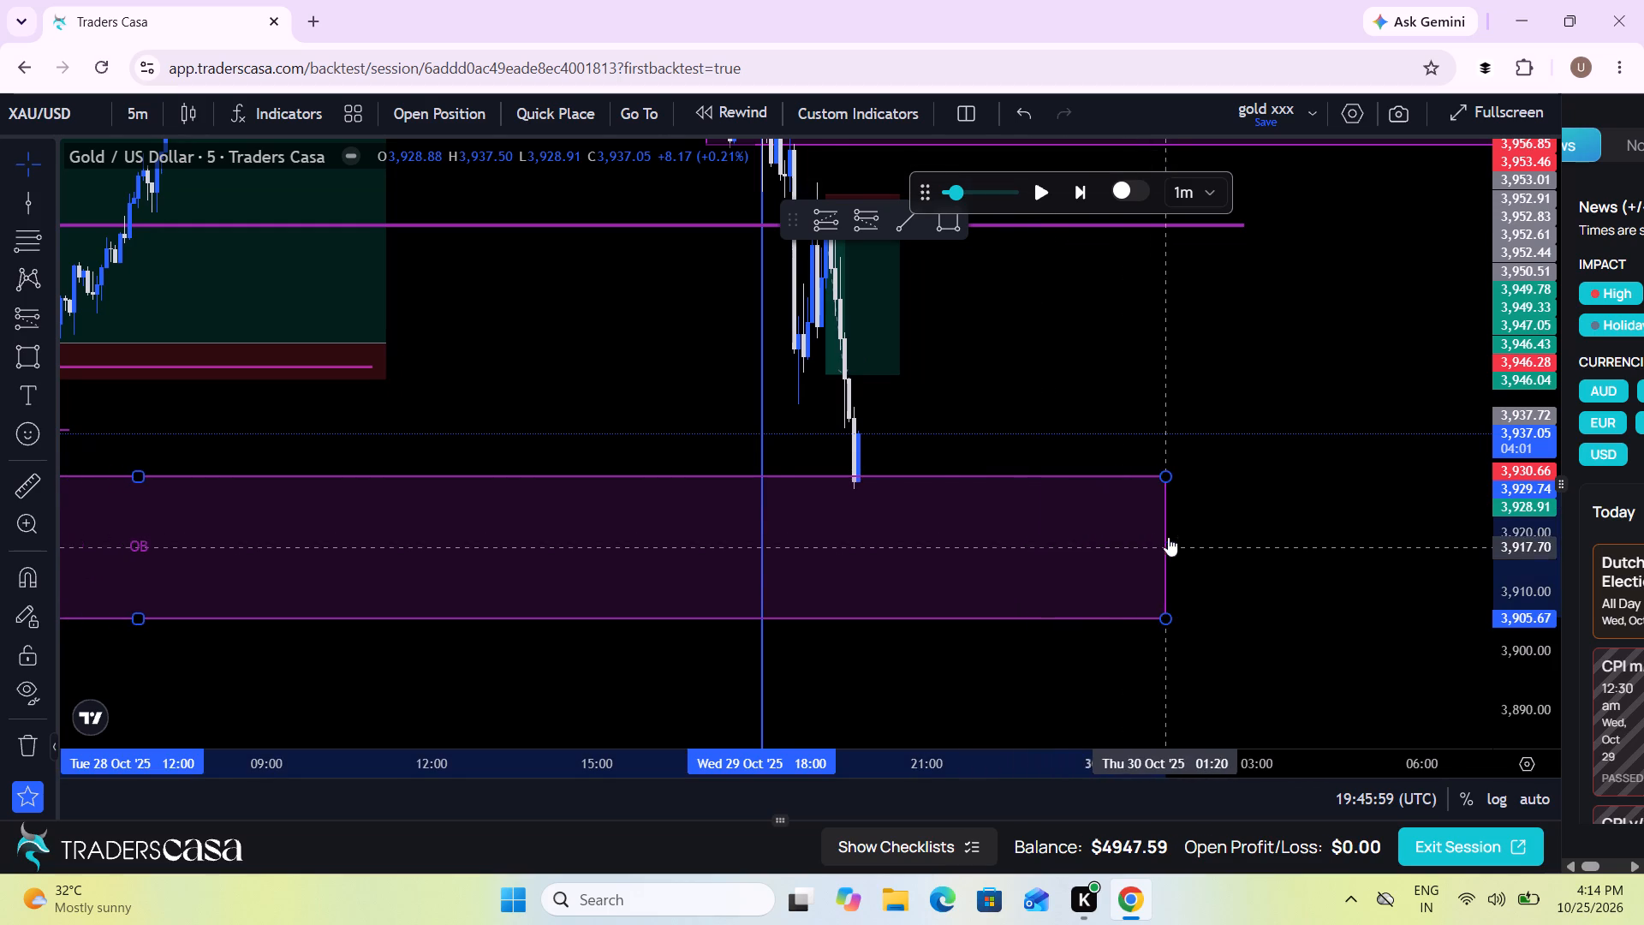
Raise the playback speed above 5.5×, replay price to about 20:46 on 29 Oct, and pause.
left_click_drag(1037, 437, 1015, 486)
scroll(1015, 486, "up", 2)
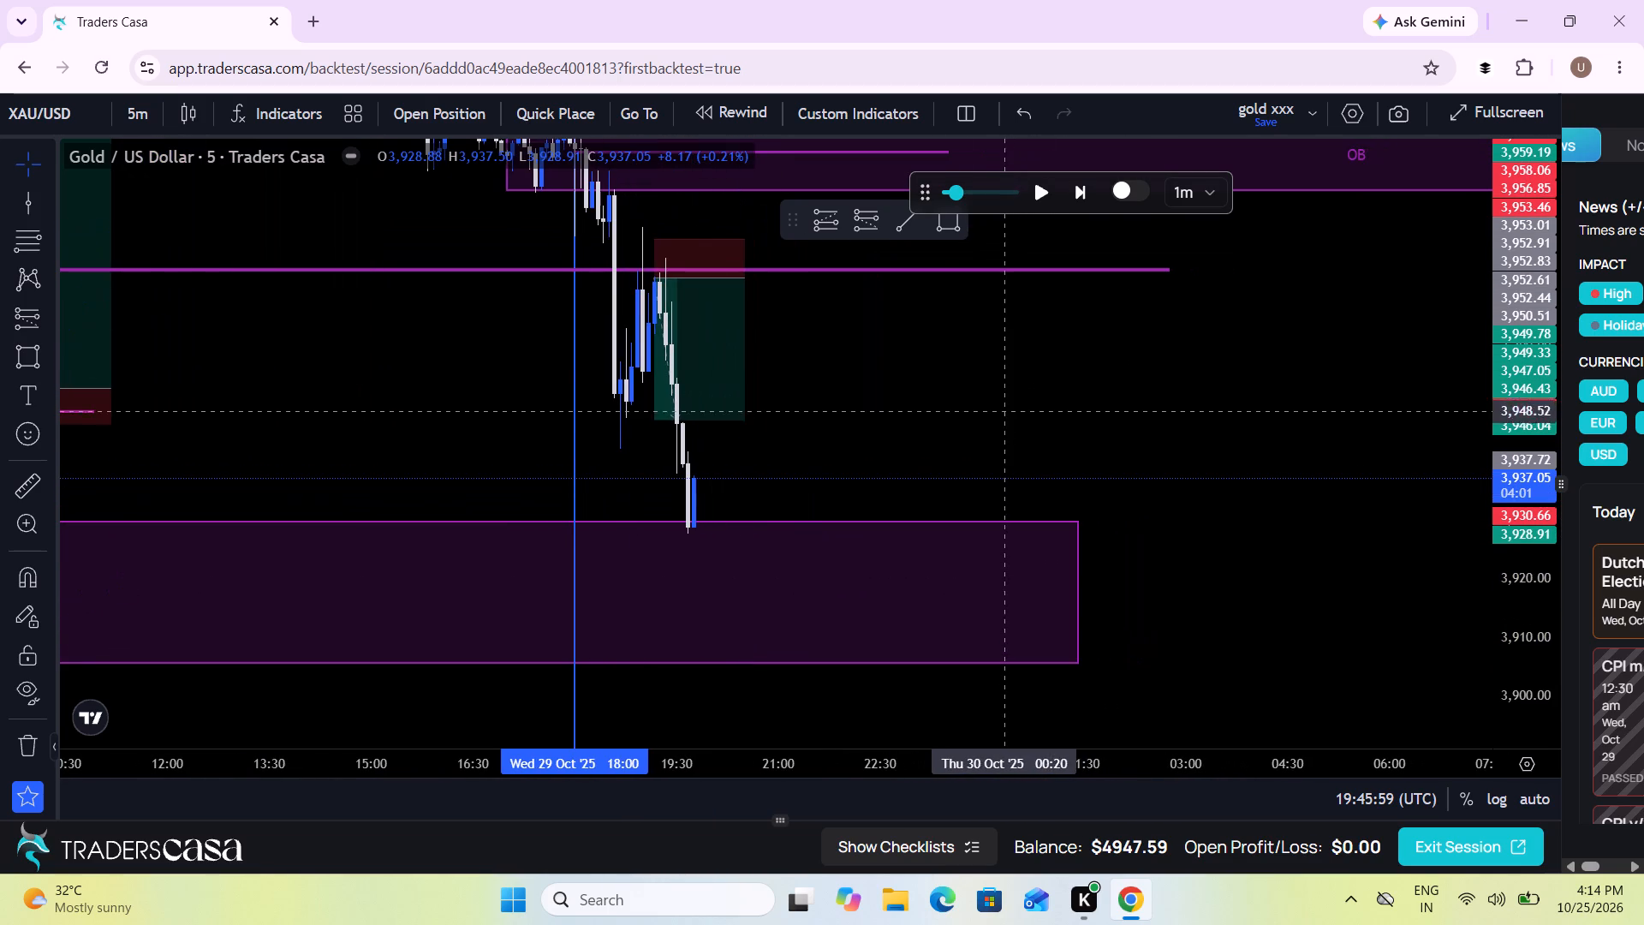
left_click(1046, 188)
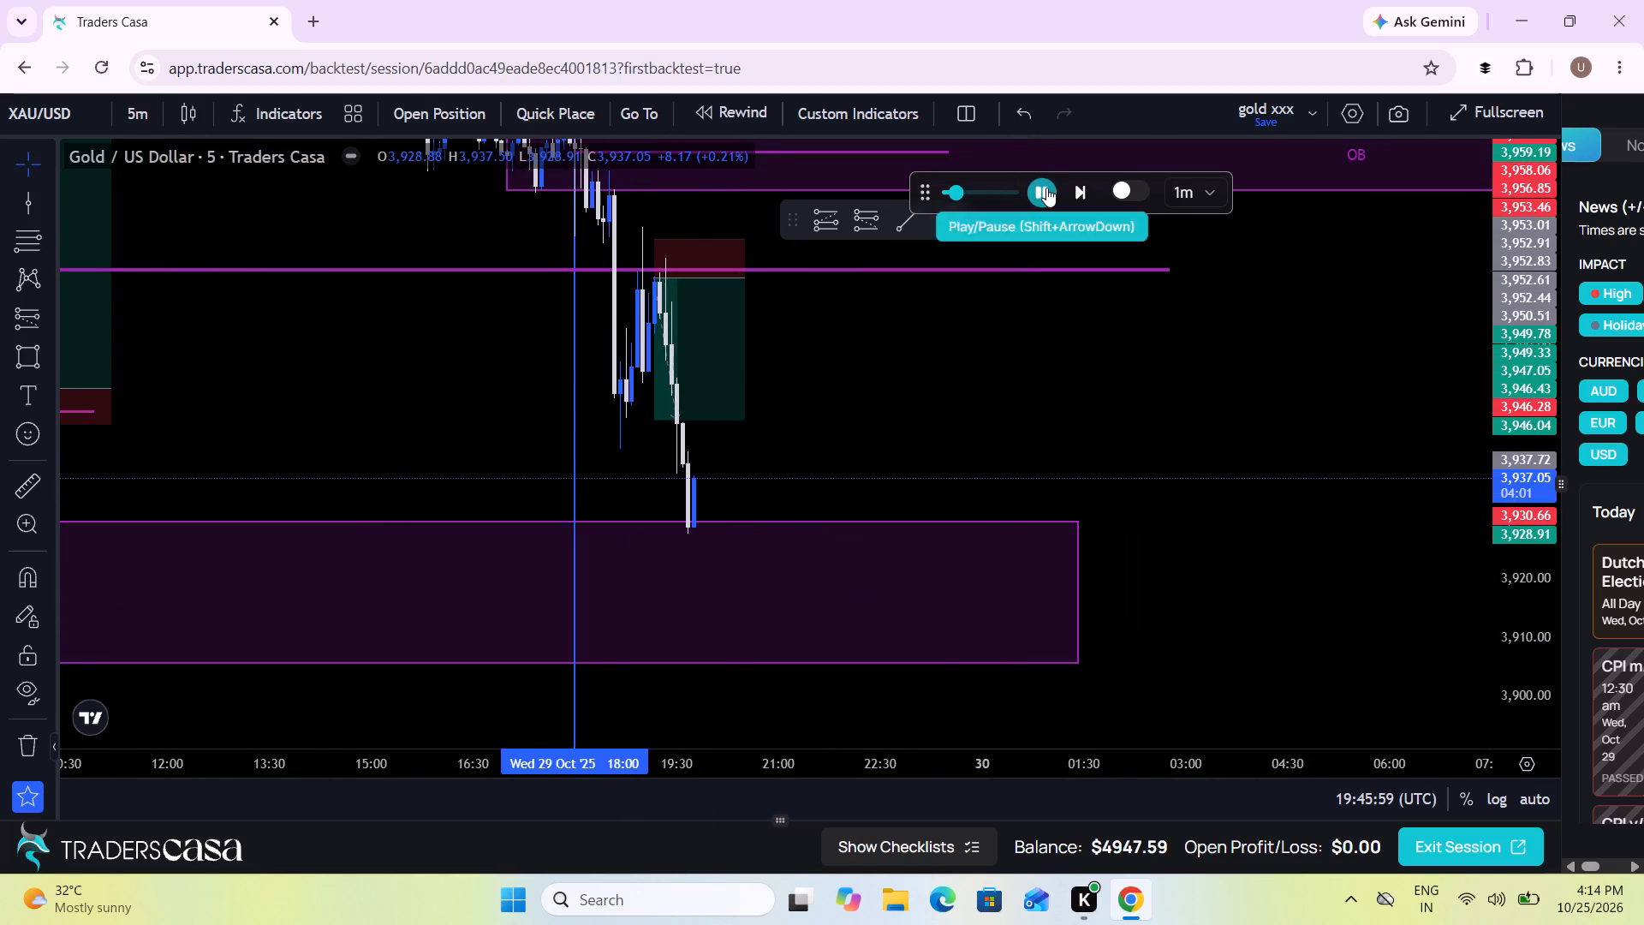
left_click(984, 194)
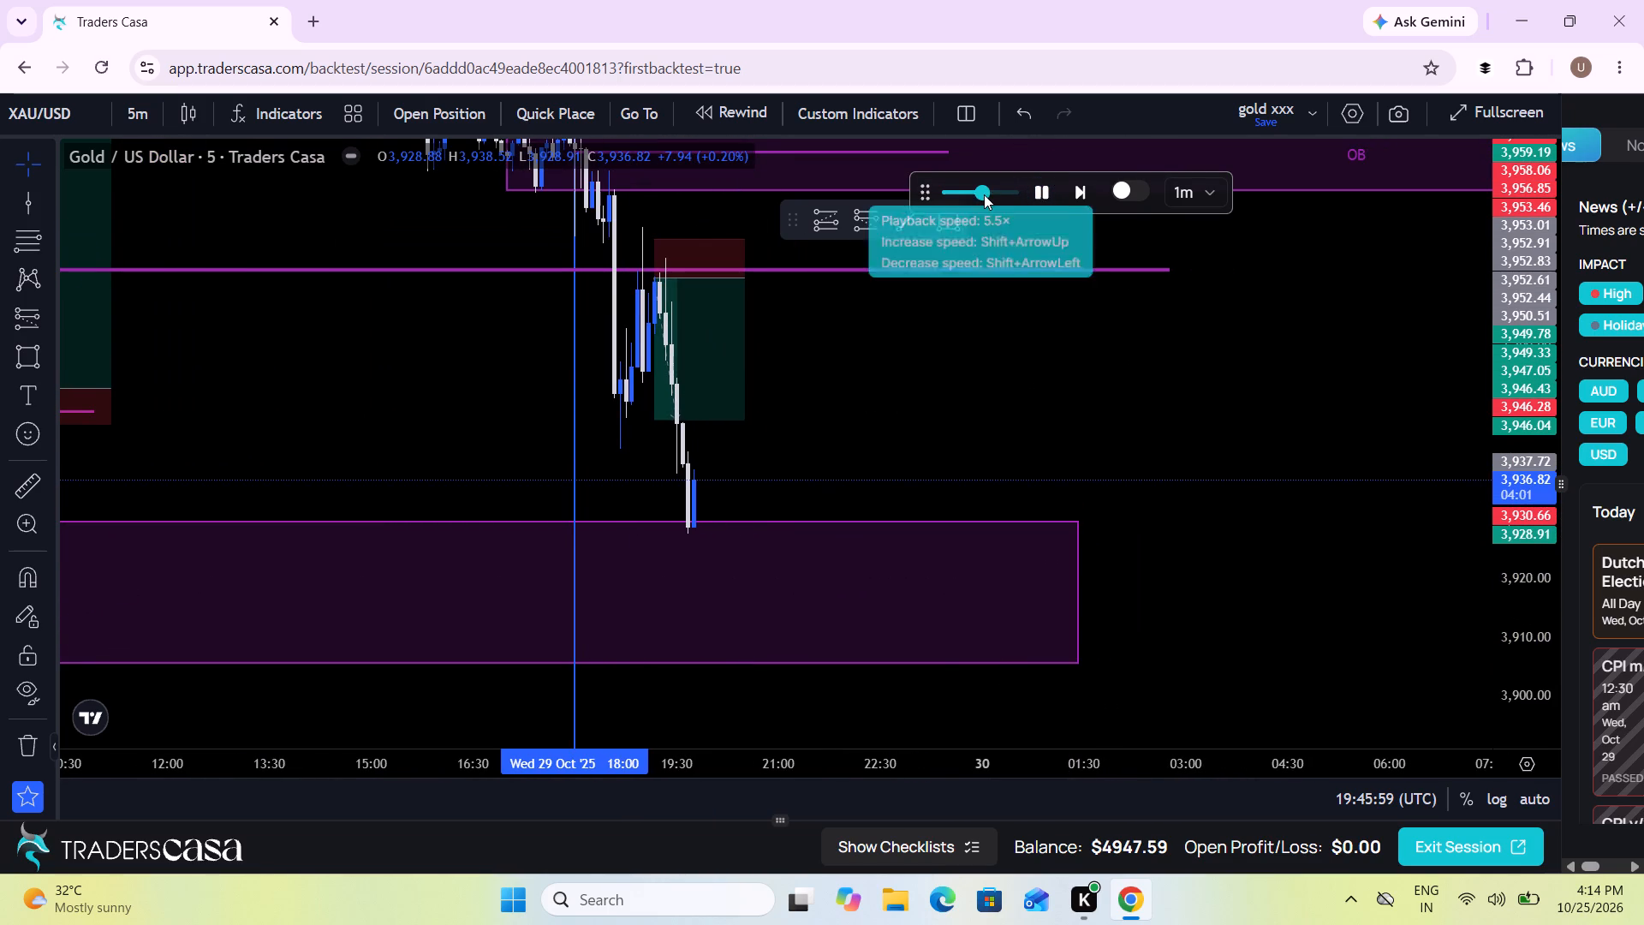
left_click(1010, 194)
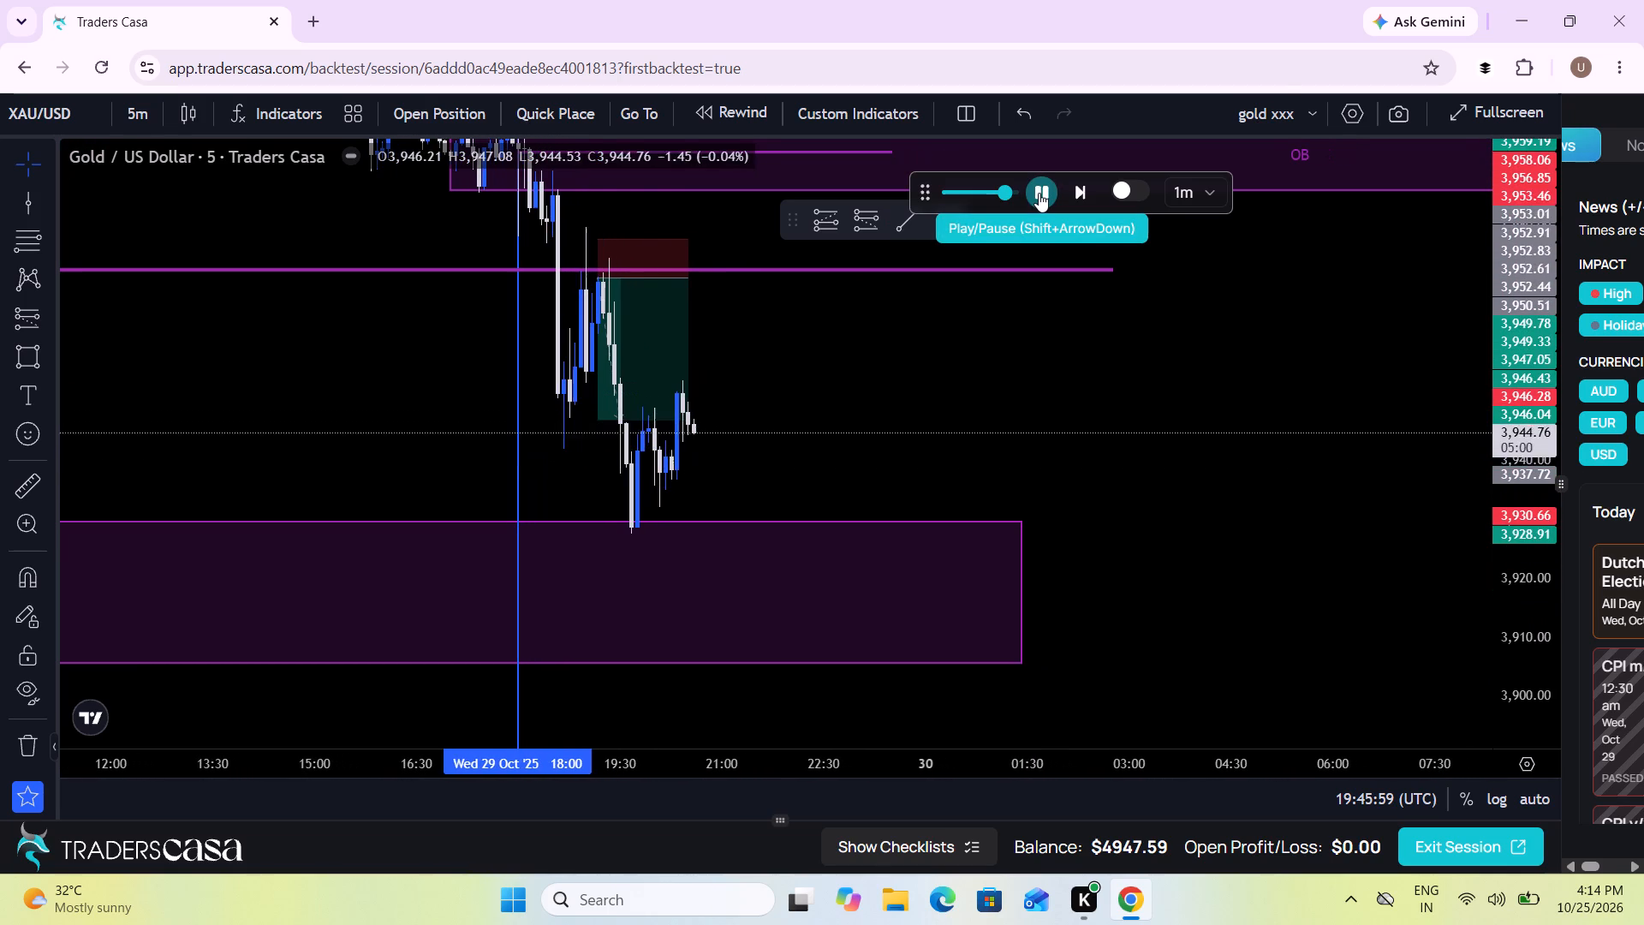
left_click(1039, 193)
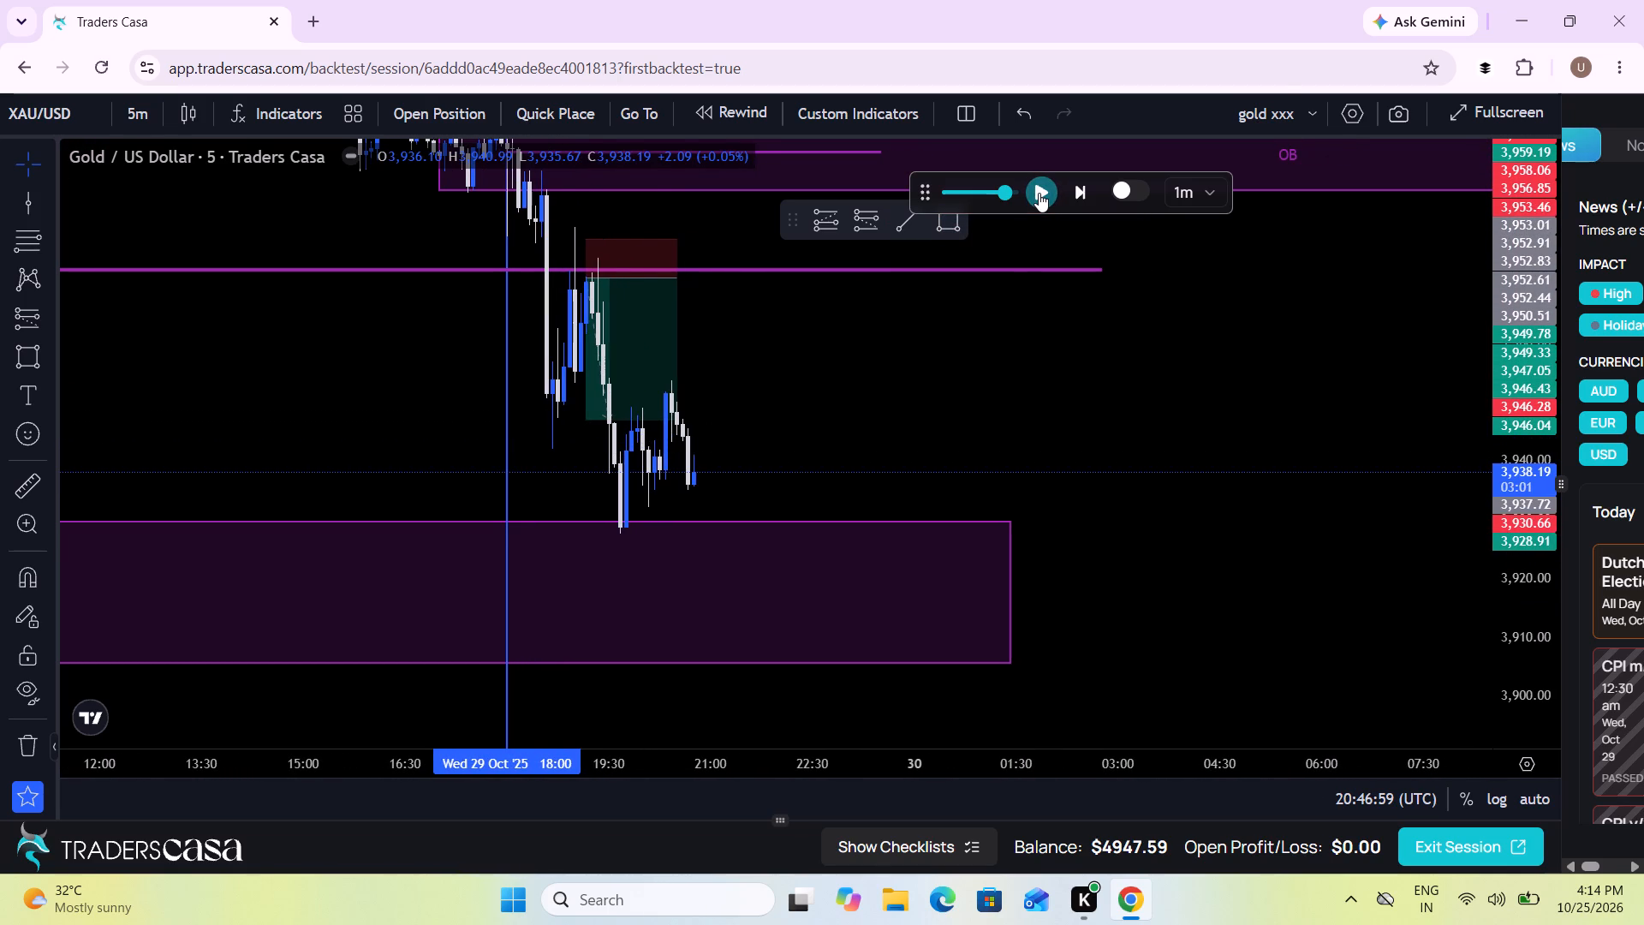
Measure the price drop from about 4002.5 to the 29 Oct evening low, and clear the measurement.
left_click_drag(885, 416, 1015, 455)
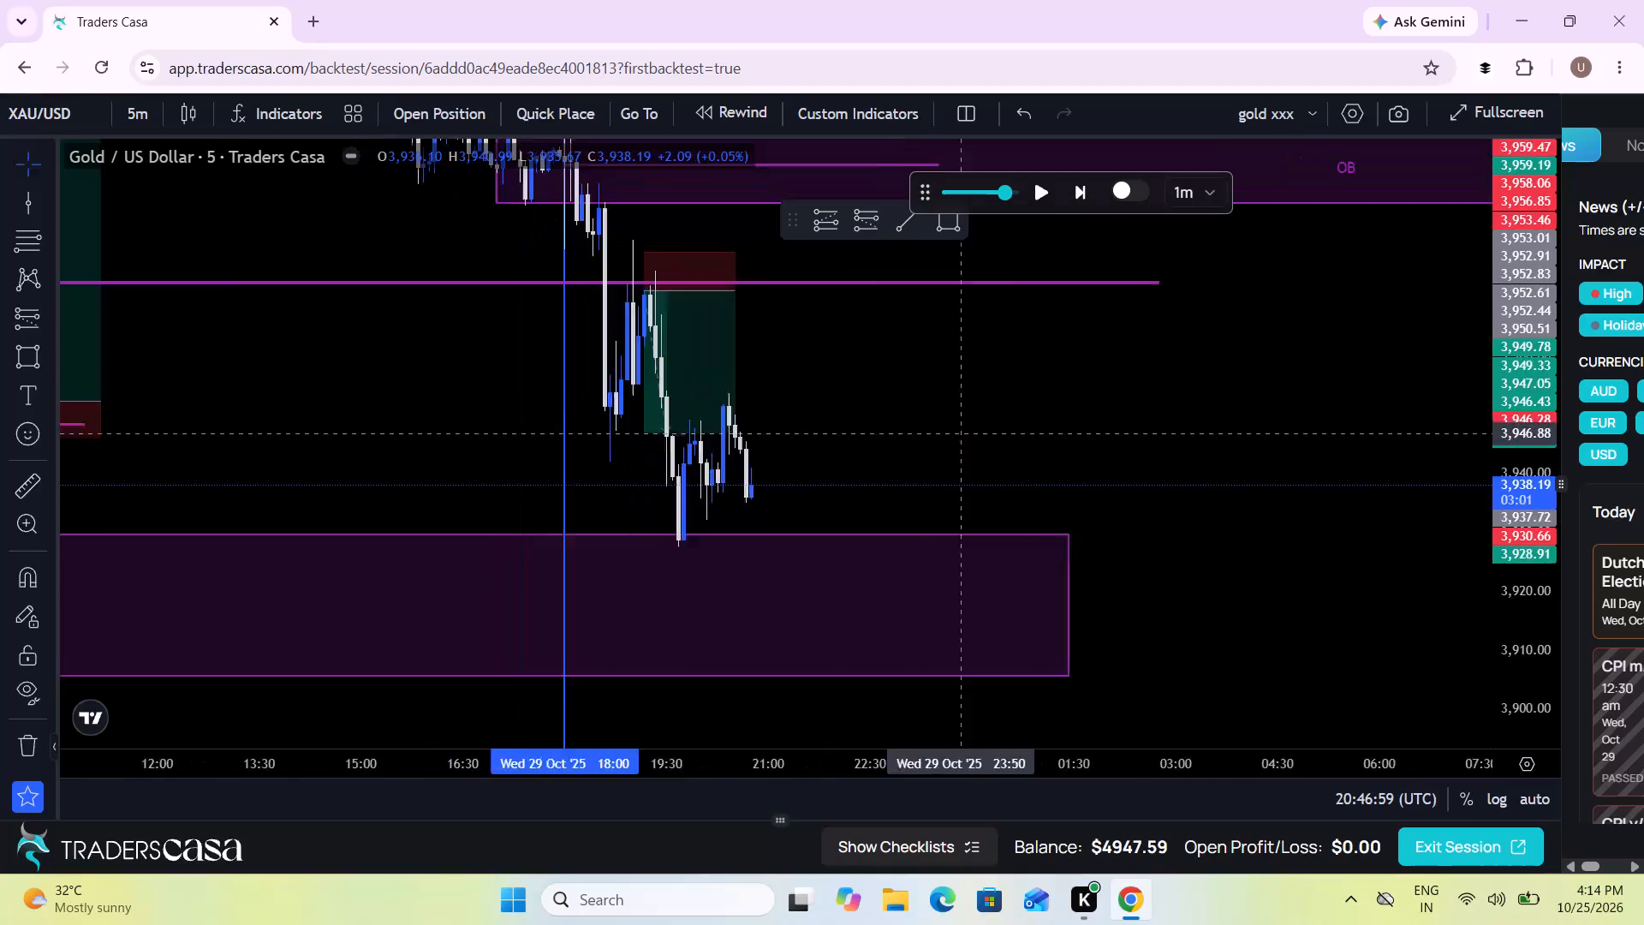
left_click_drag(1015, 455, 1081, 485)
scroll(1081, 485, "up", 1)
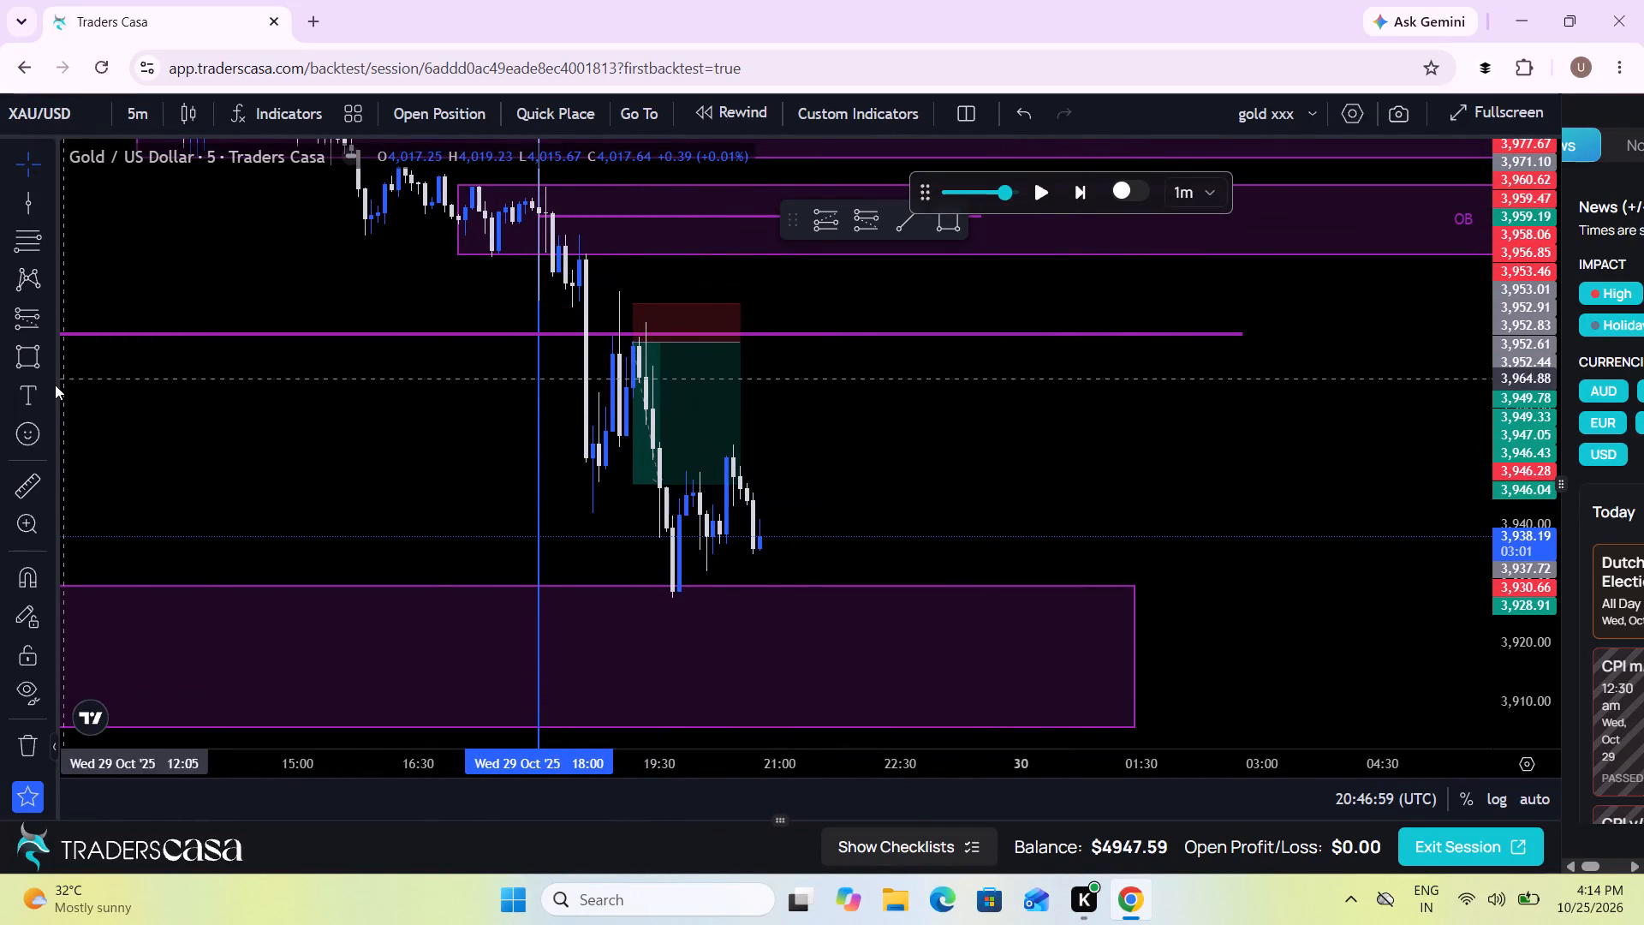
left_click(24, 489)
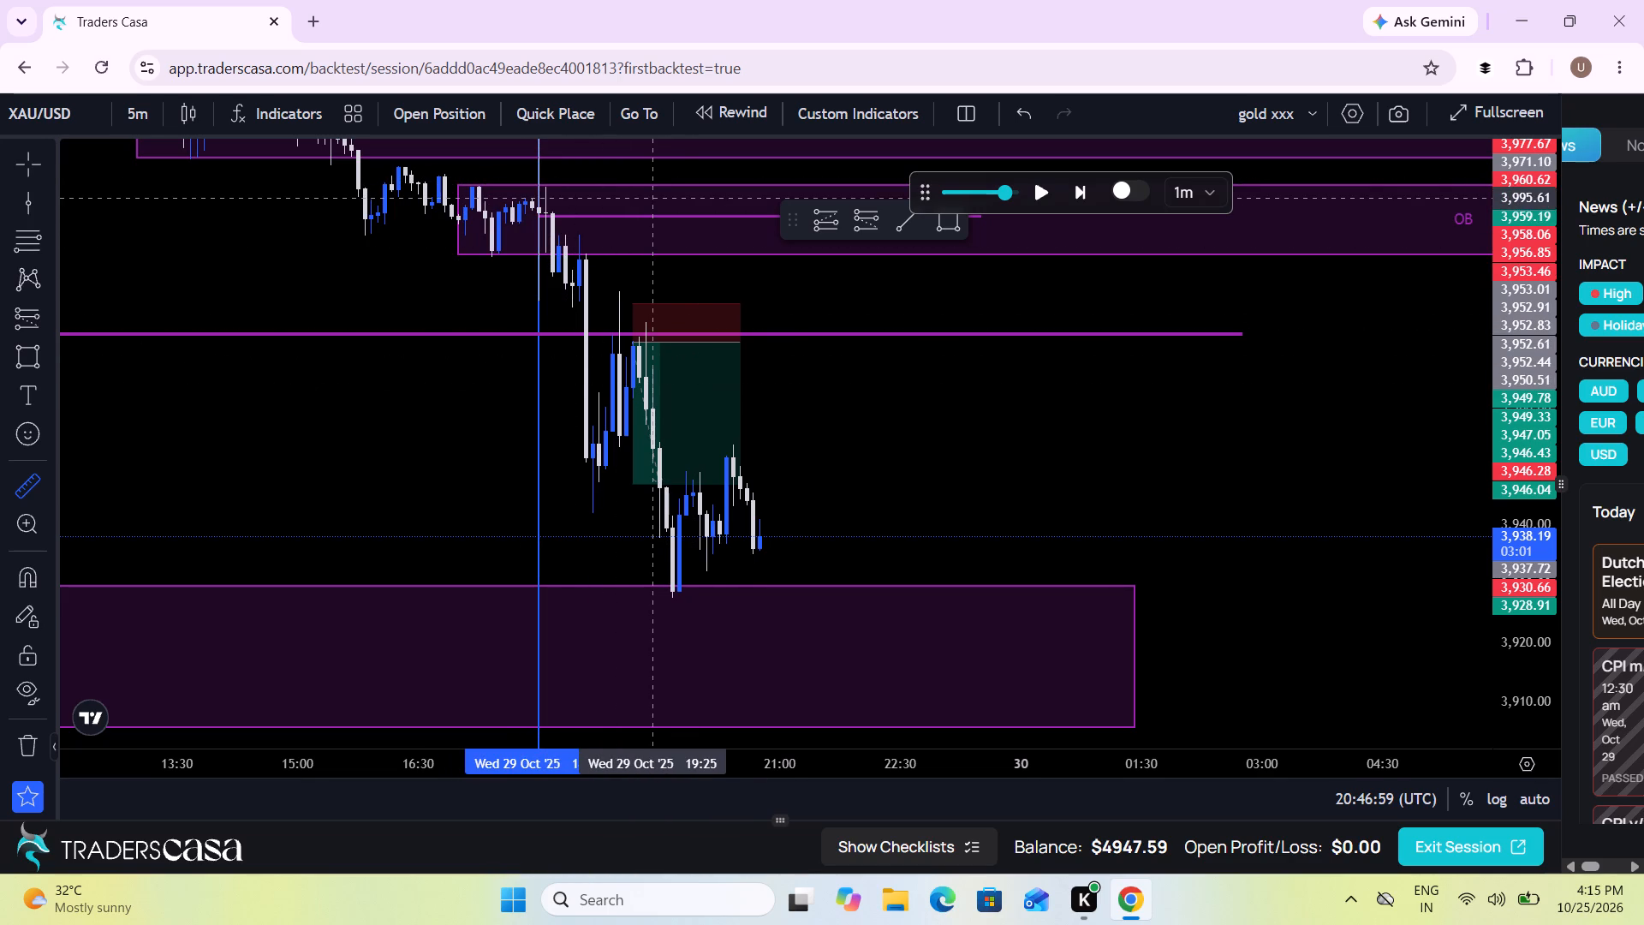
left_click(625, 157)
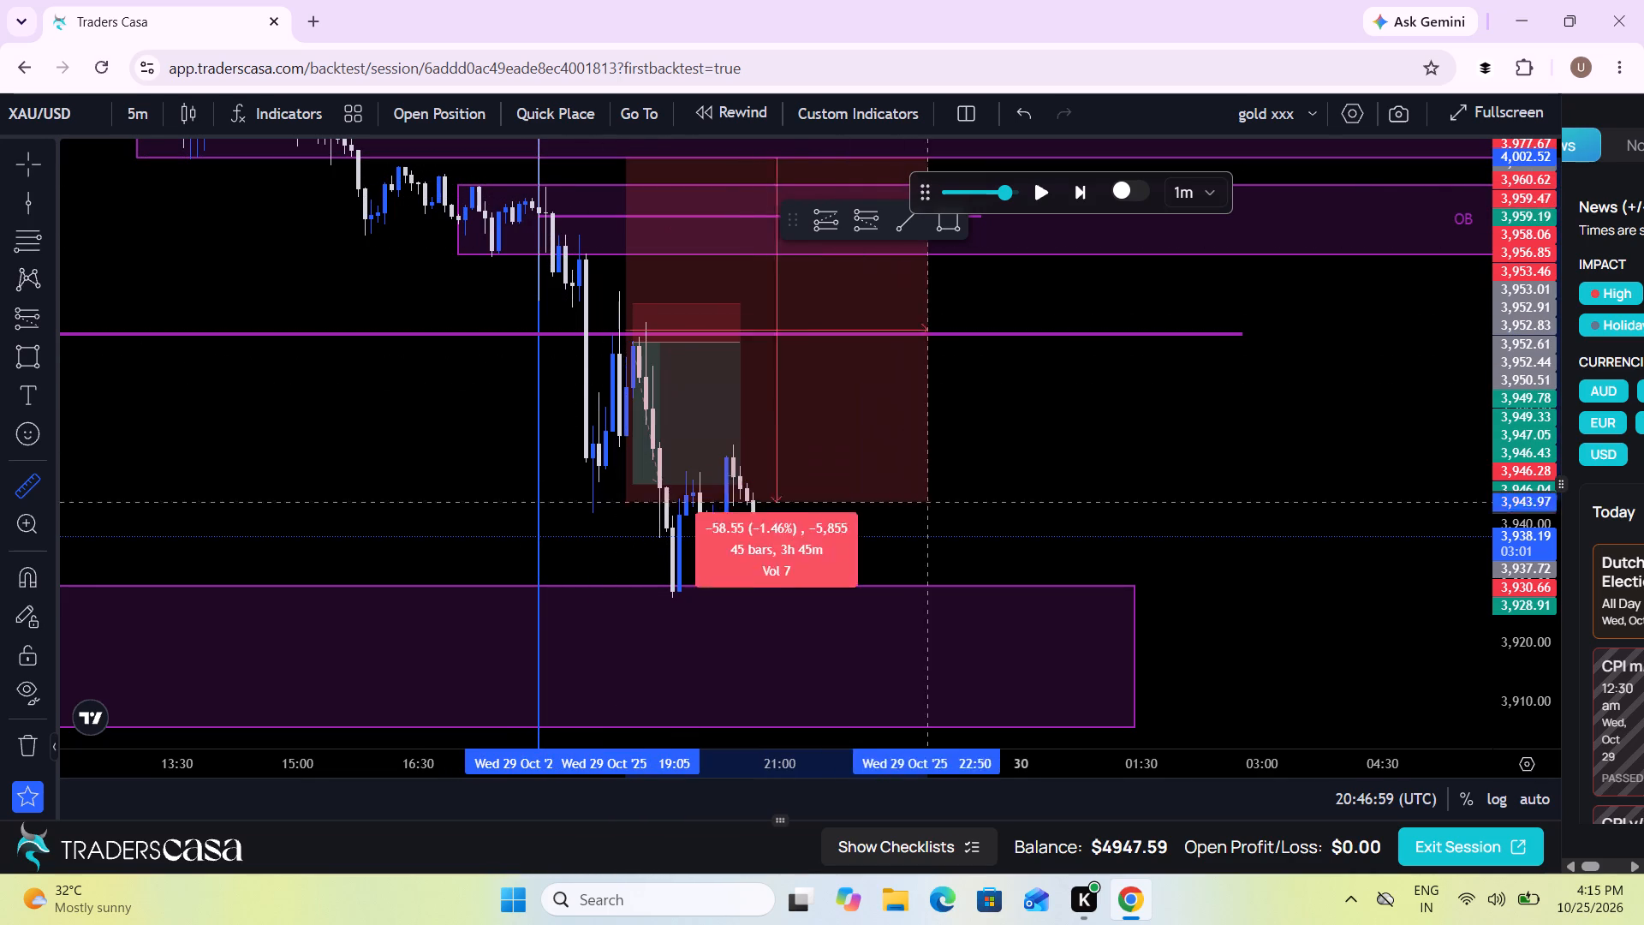
left_click(1123, 595)
left_click(1242, 509)
Move the 18:00 vertical session line on 29 Oct to 17:45.
left_click_drag(1242, 509, 1277, 612)
scroll(1277, 612, "down", 1)
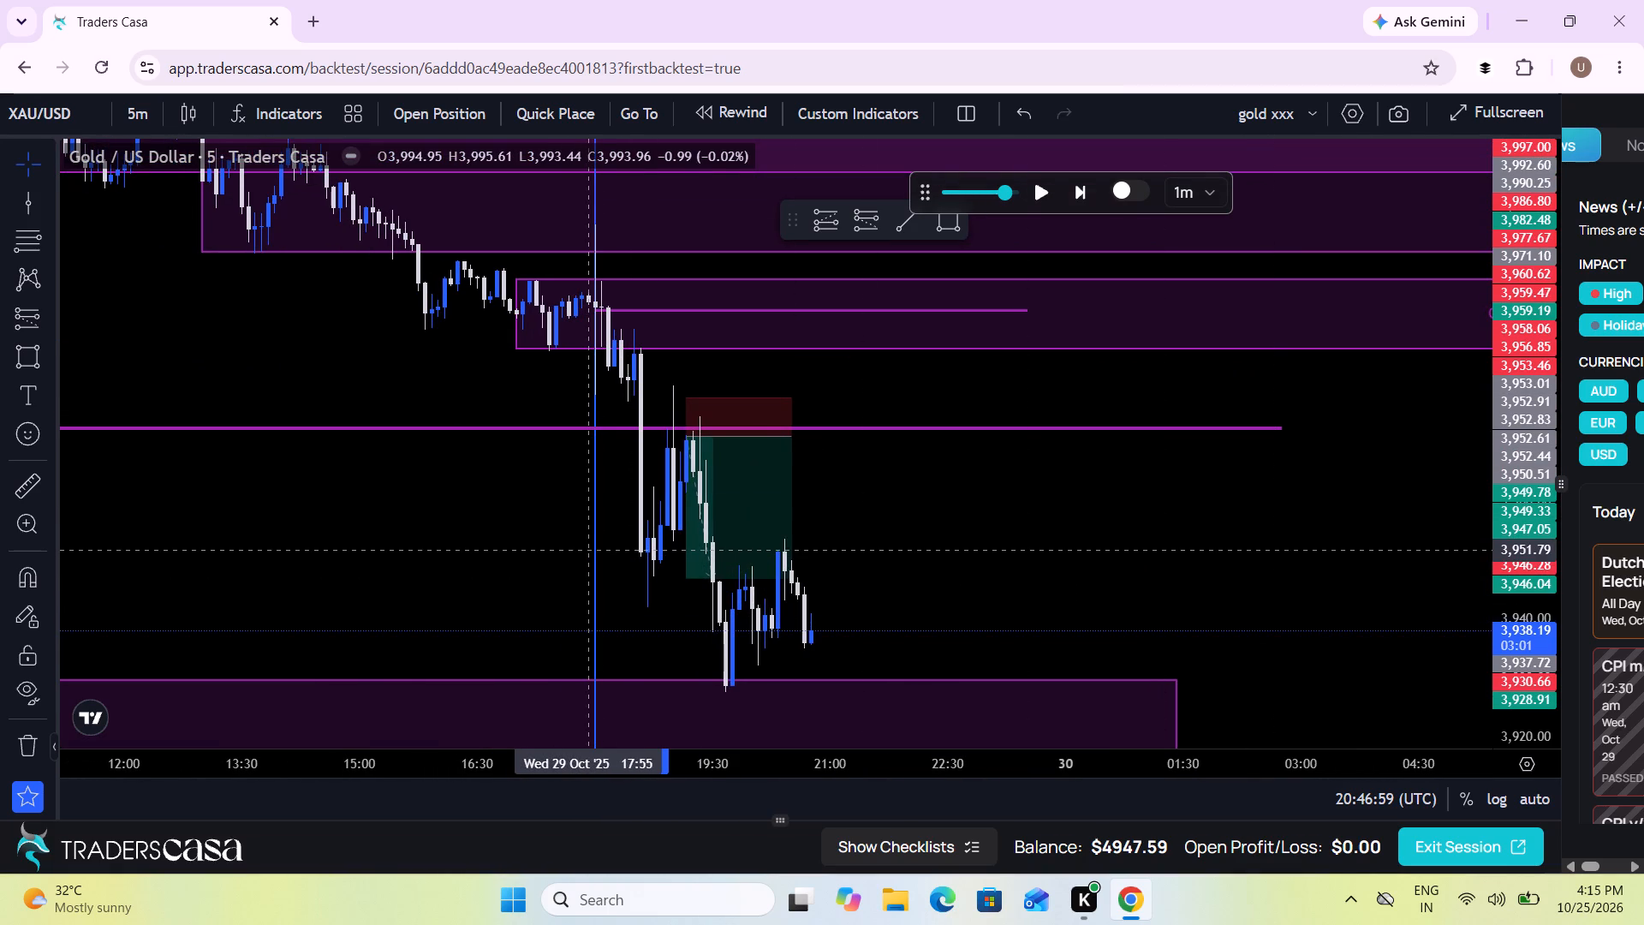
left_click_drag(597, 552, 573, 552)
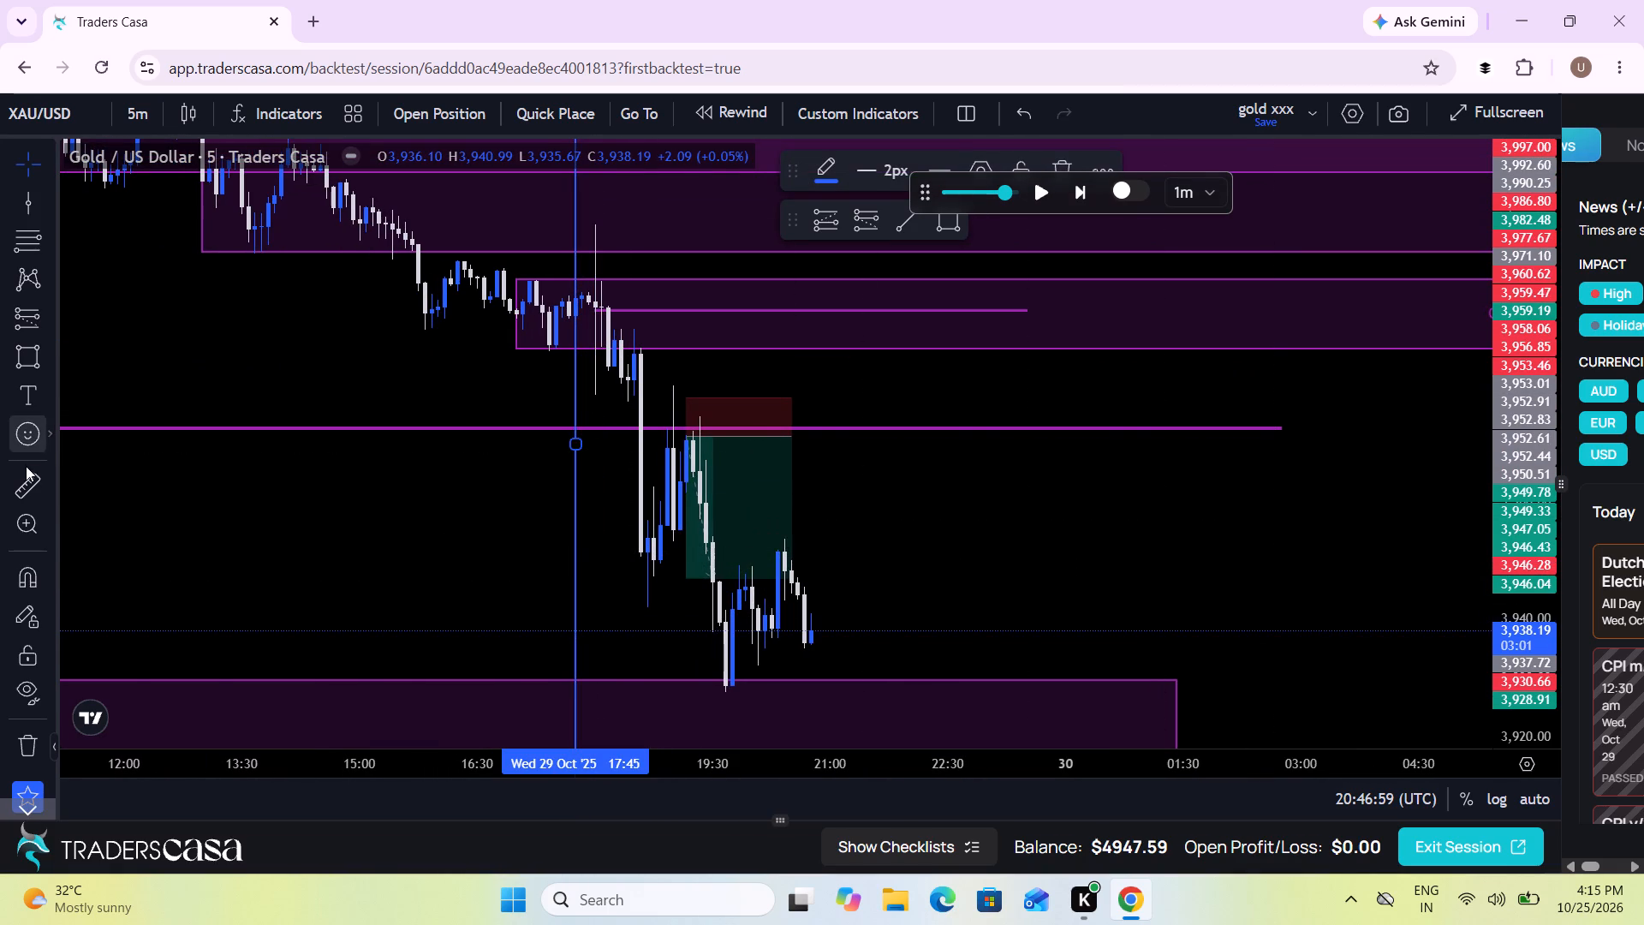
Measure the price drop from the spike high at about 4007 to the low at about 3927.6.
left_click(26, 467)
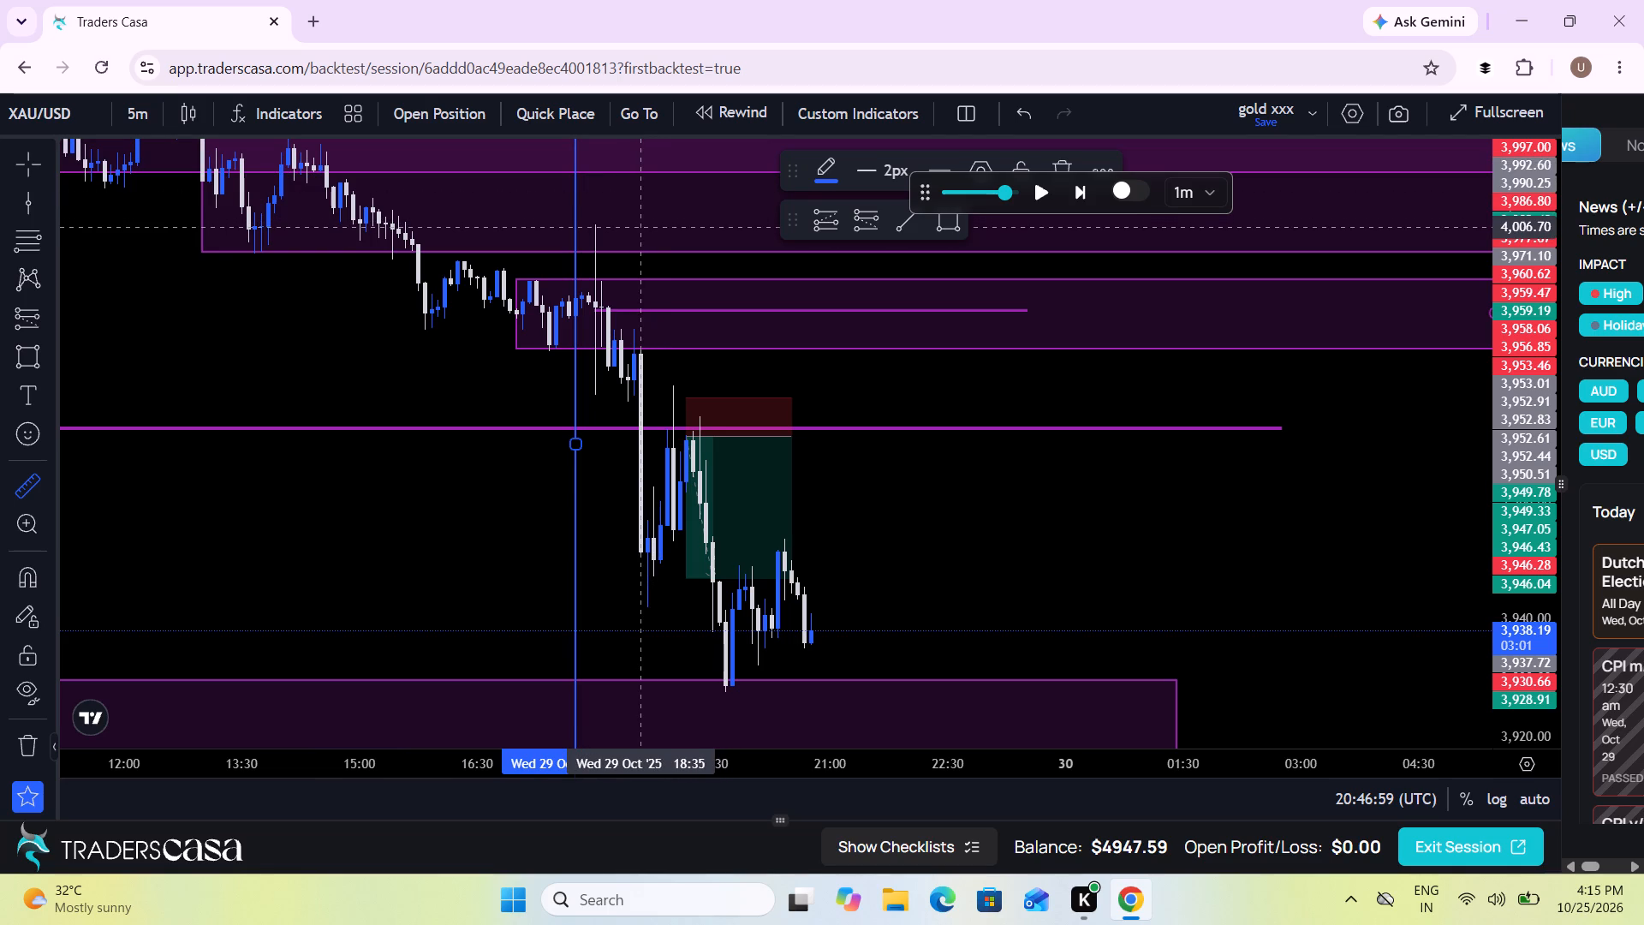
left_click(645, 224)
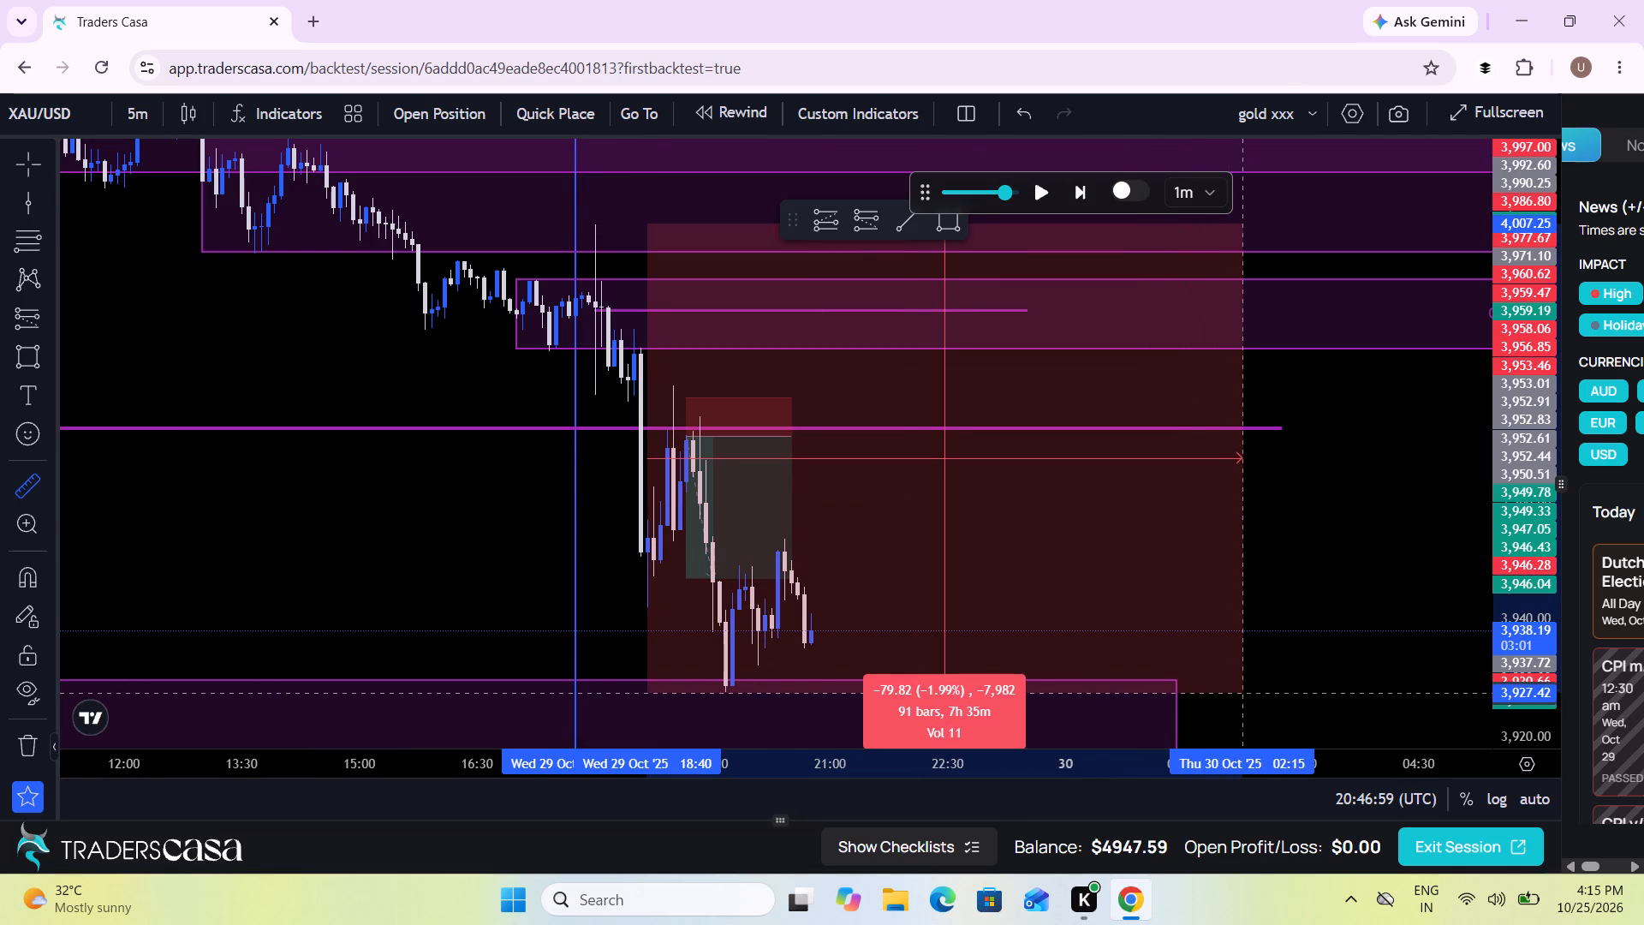
left_click(1245, 692)
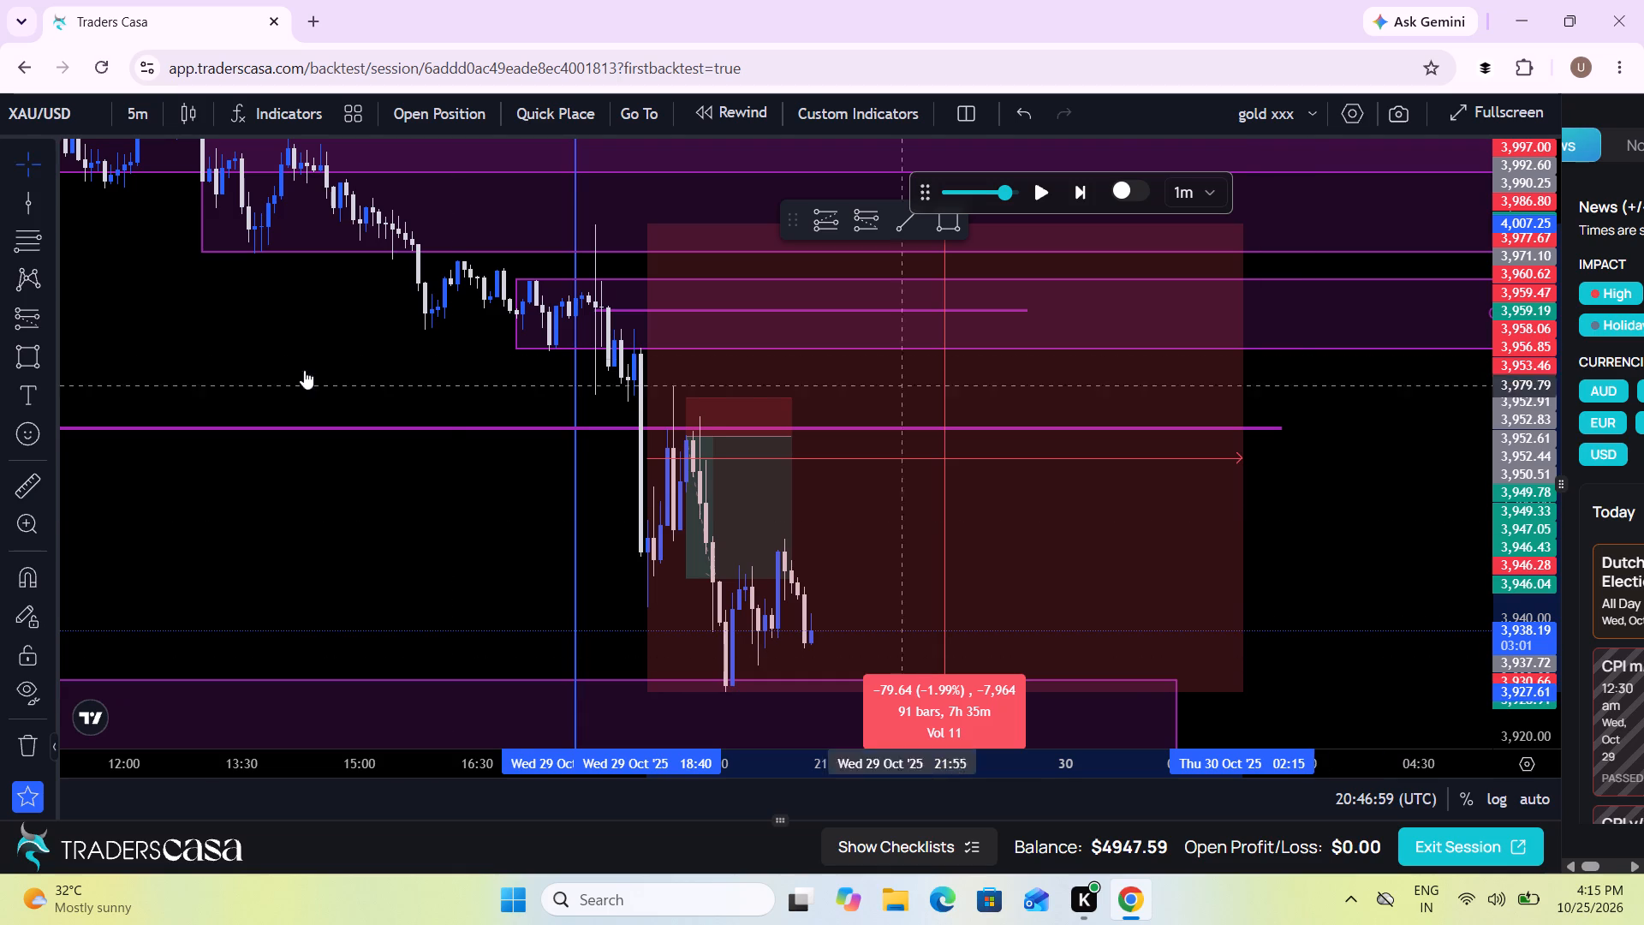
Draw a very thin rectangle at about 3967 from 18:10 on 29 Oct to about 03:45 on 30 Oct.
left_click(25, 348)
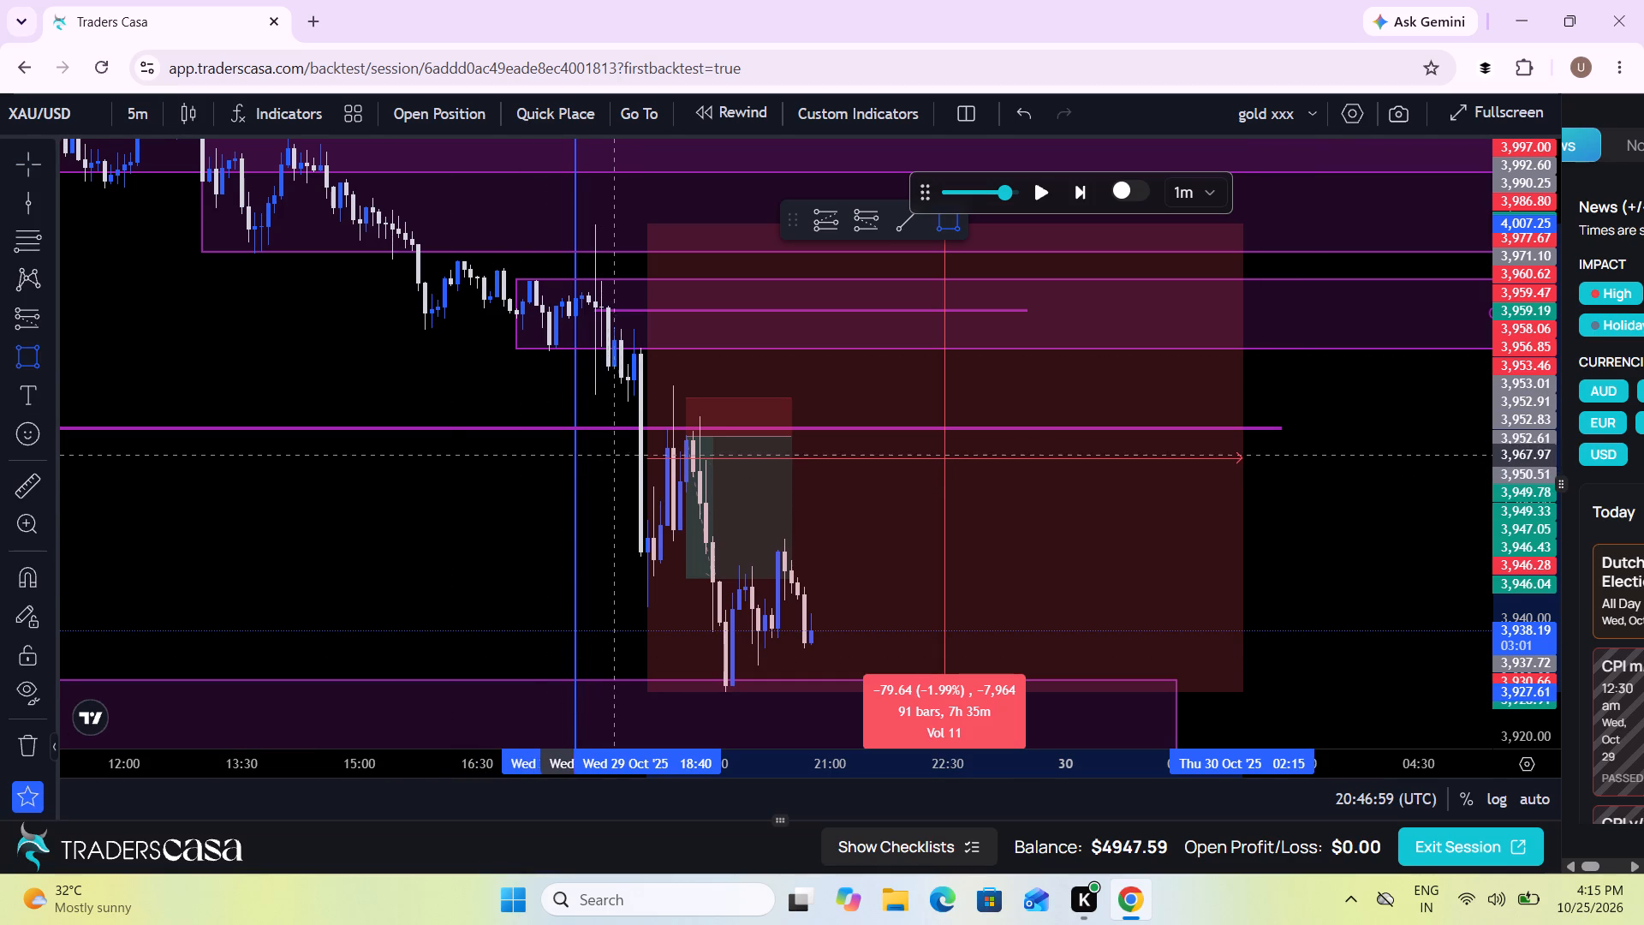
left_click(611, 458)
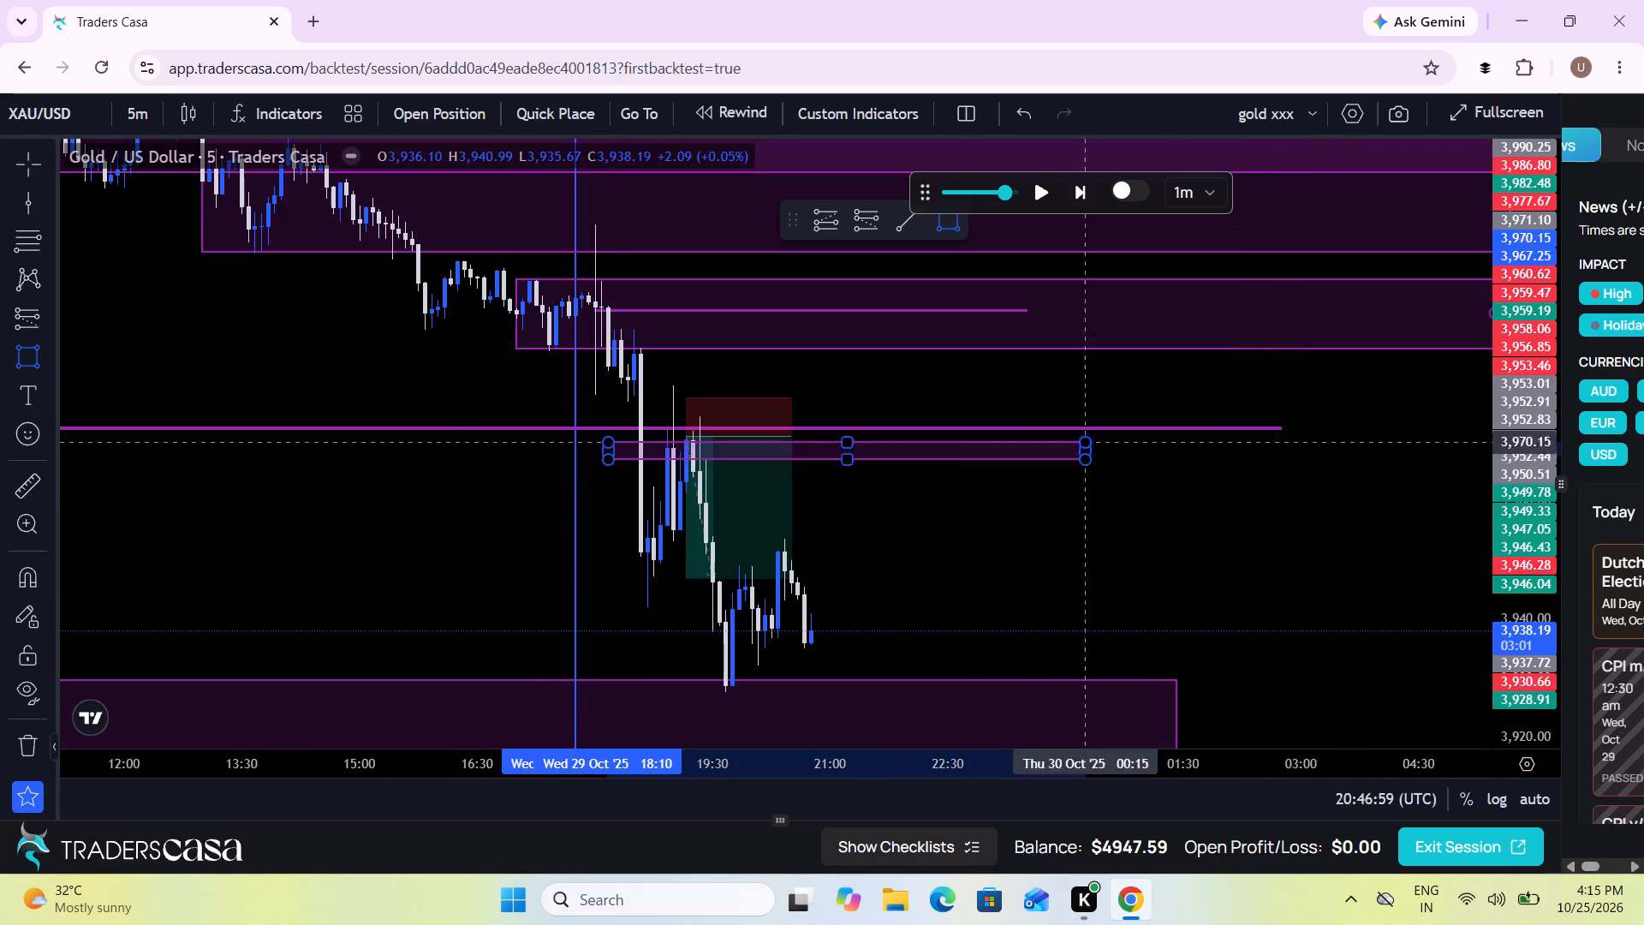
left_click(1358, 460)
Replay price to about 21:13 on 29 Oct and pause.
left_click_drag(1234, 519, 1210, 504)
scroll(1210, 504, "up", 1)
left_click(1039, 202)
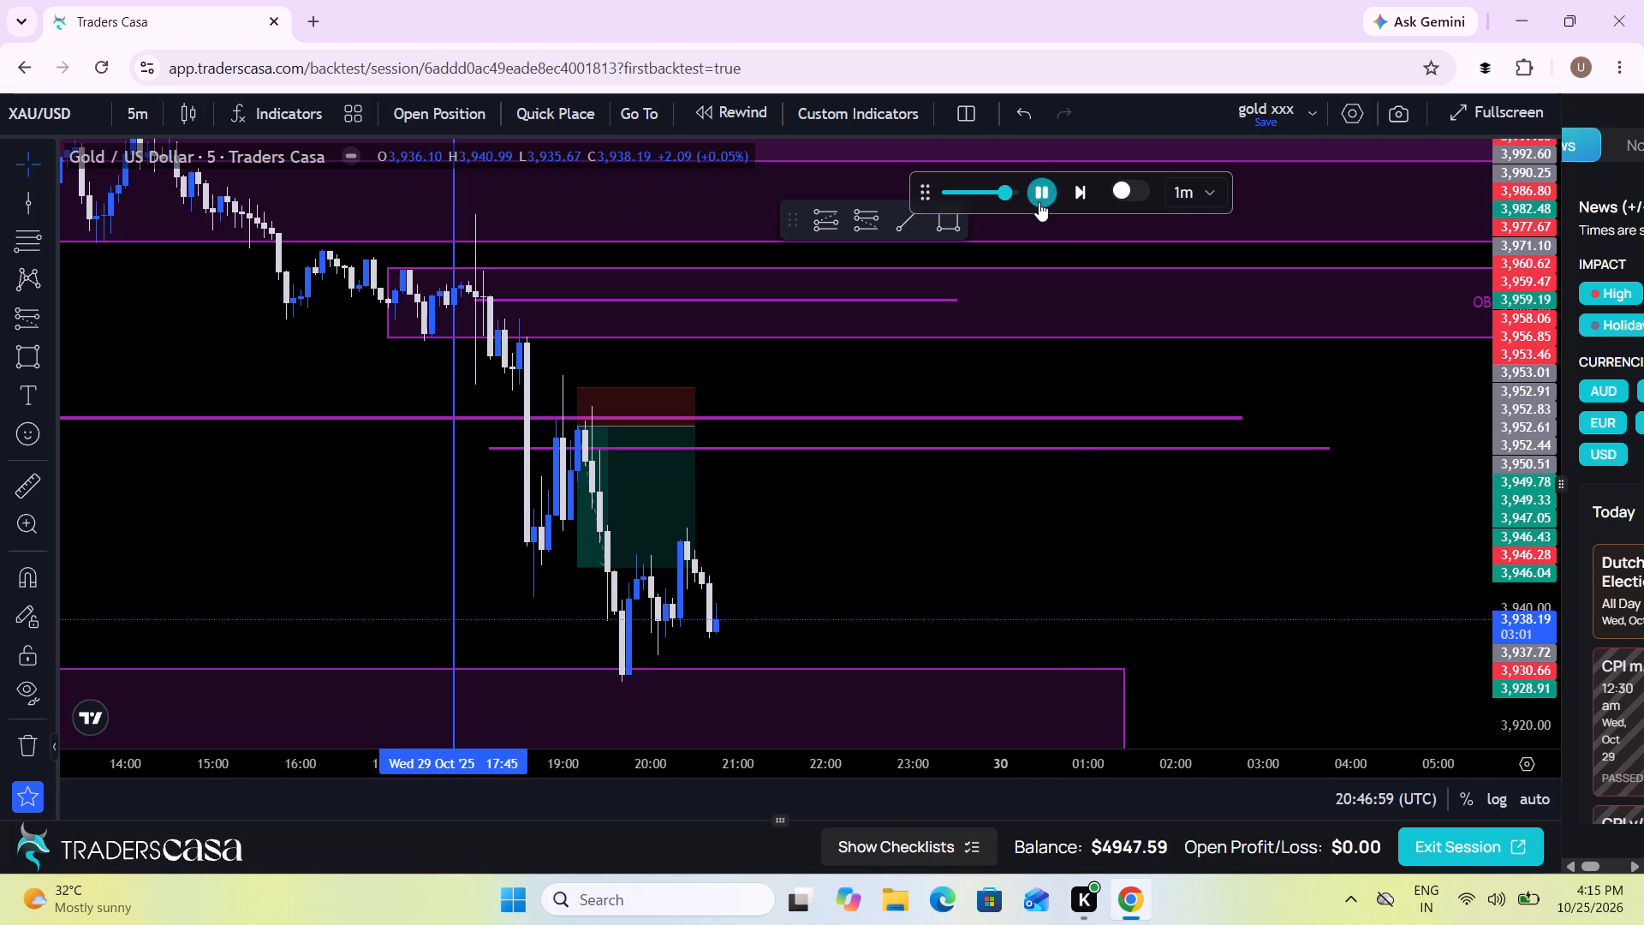
left_click(1039, 202)
left_click(1039, 202)
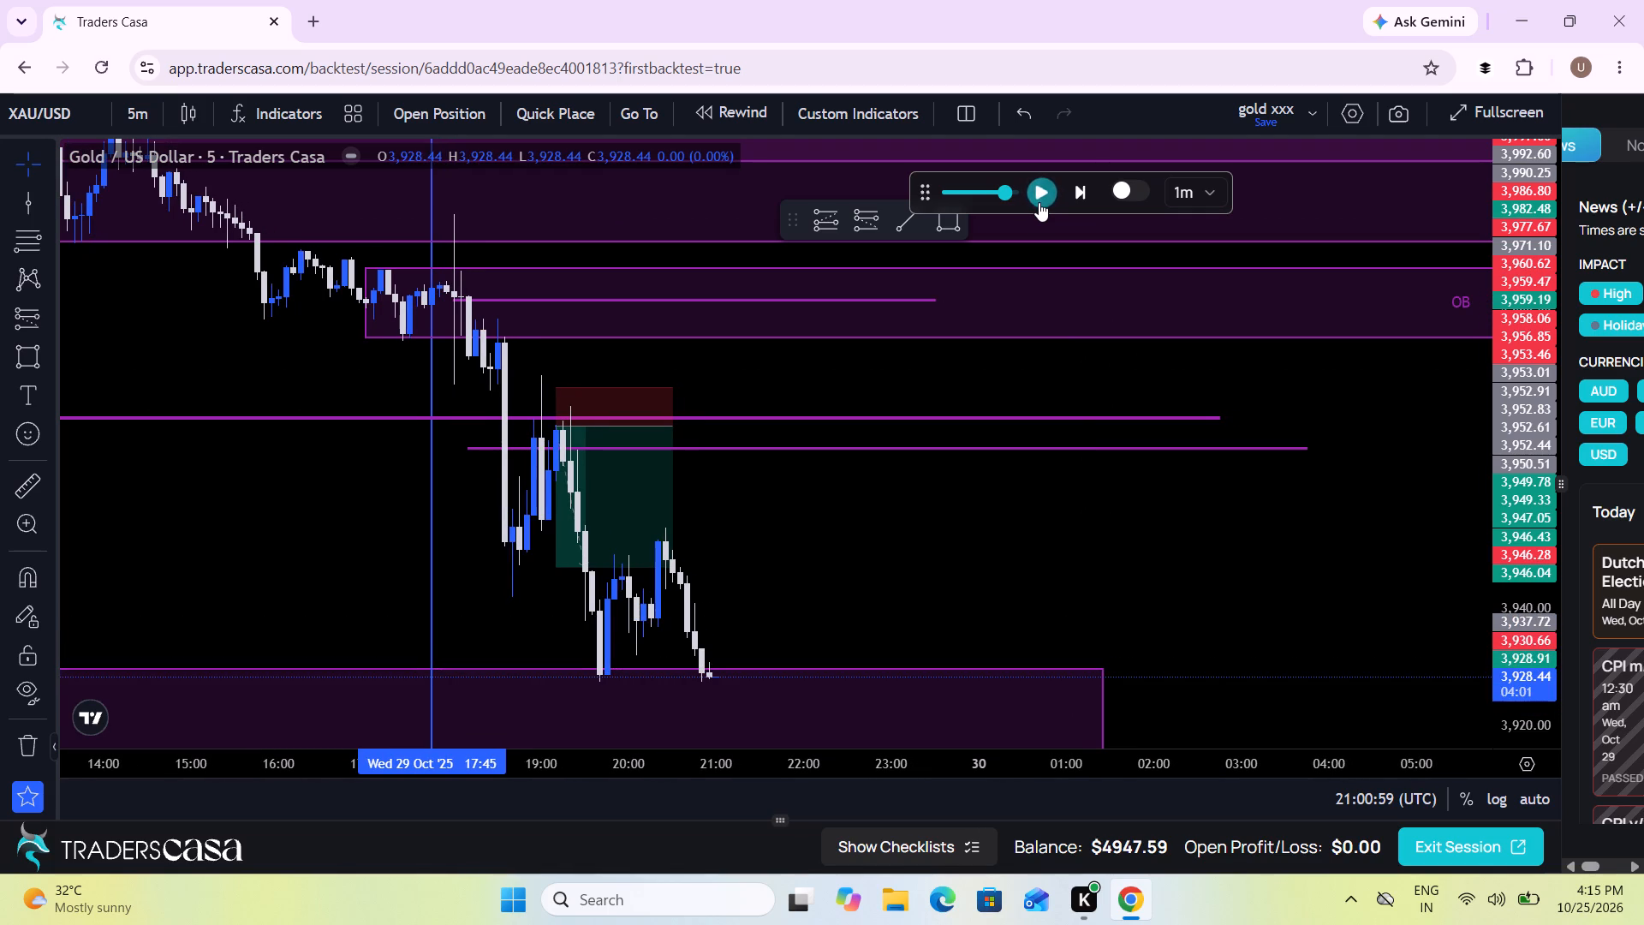
left_click(1039, 202)
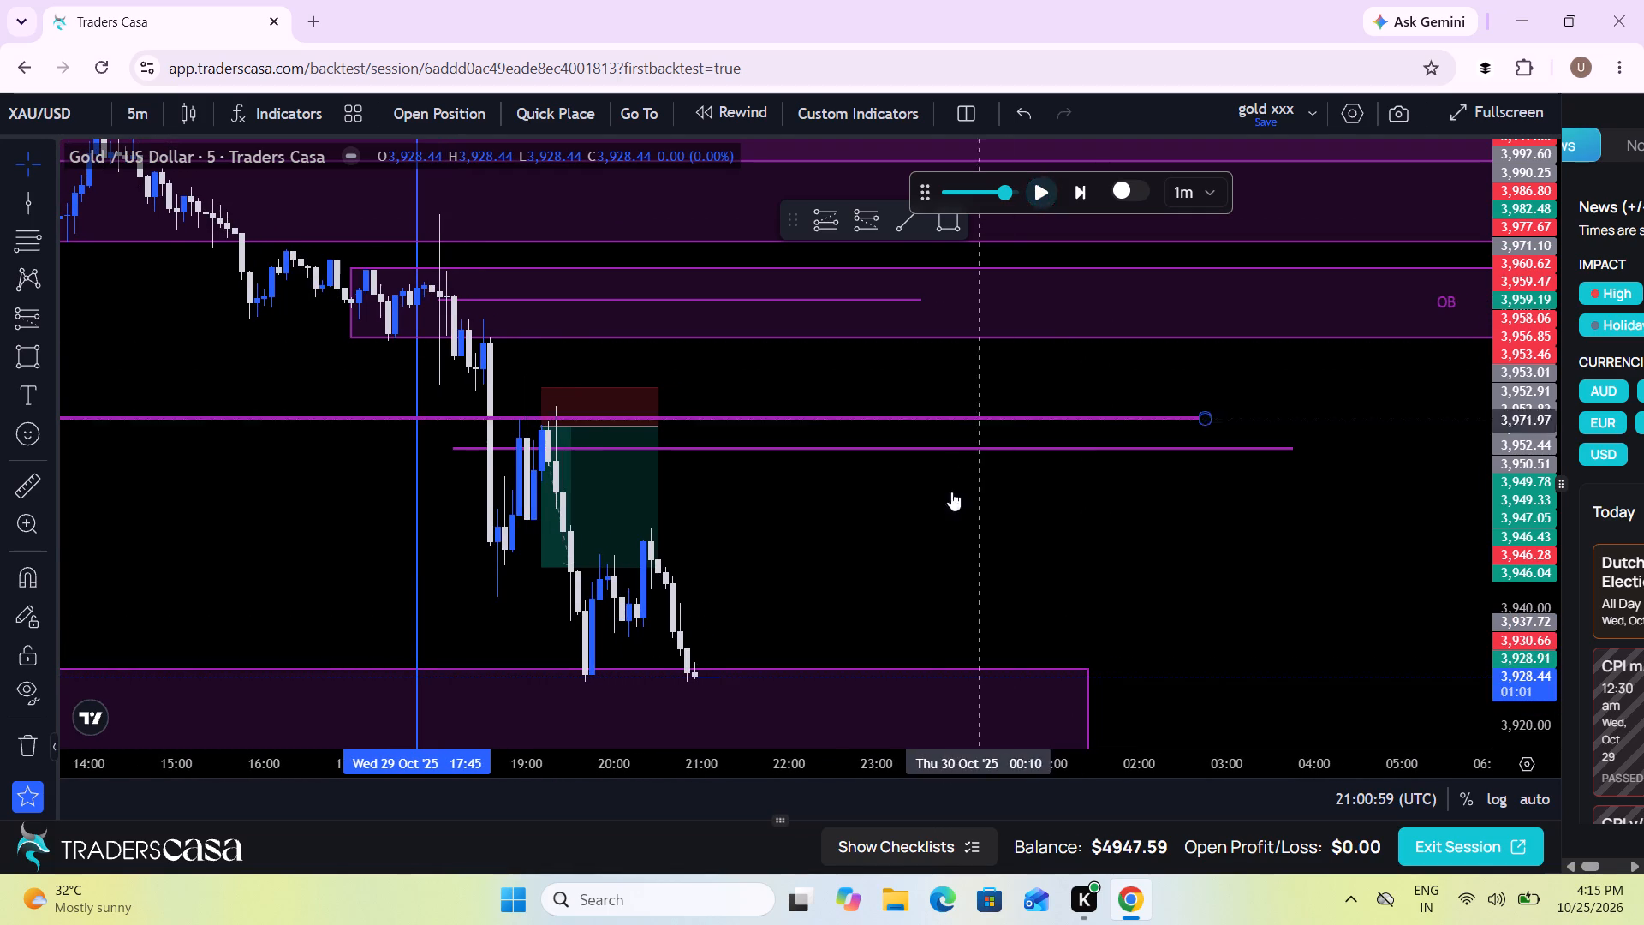
Place a vertical session line at 22:00 on 29 Oct.
scroll(890, 564, "down", 2)
left_click_drag(890, 564, 658, 468)
left_click(658, 468)
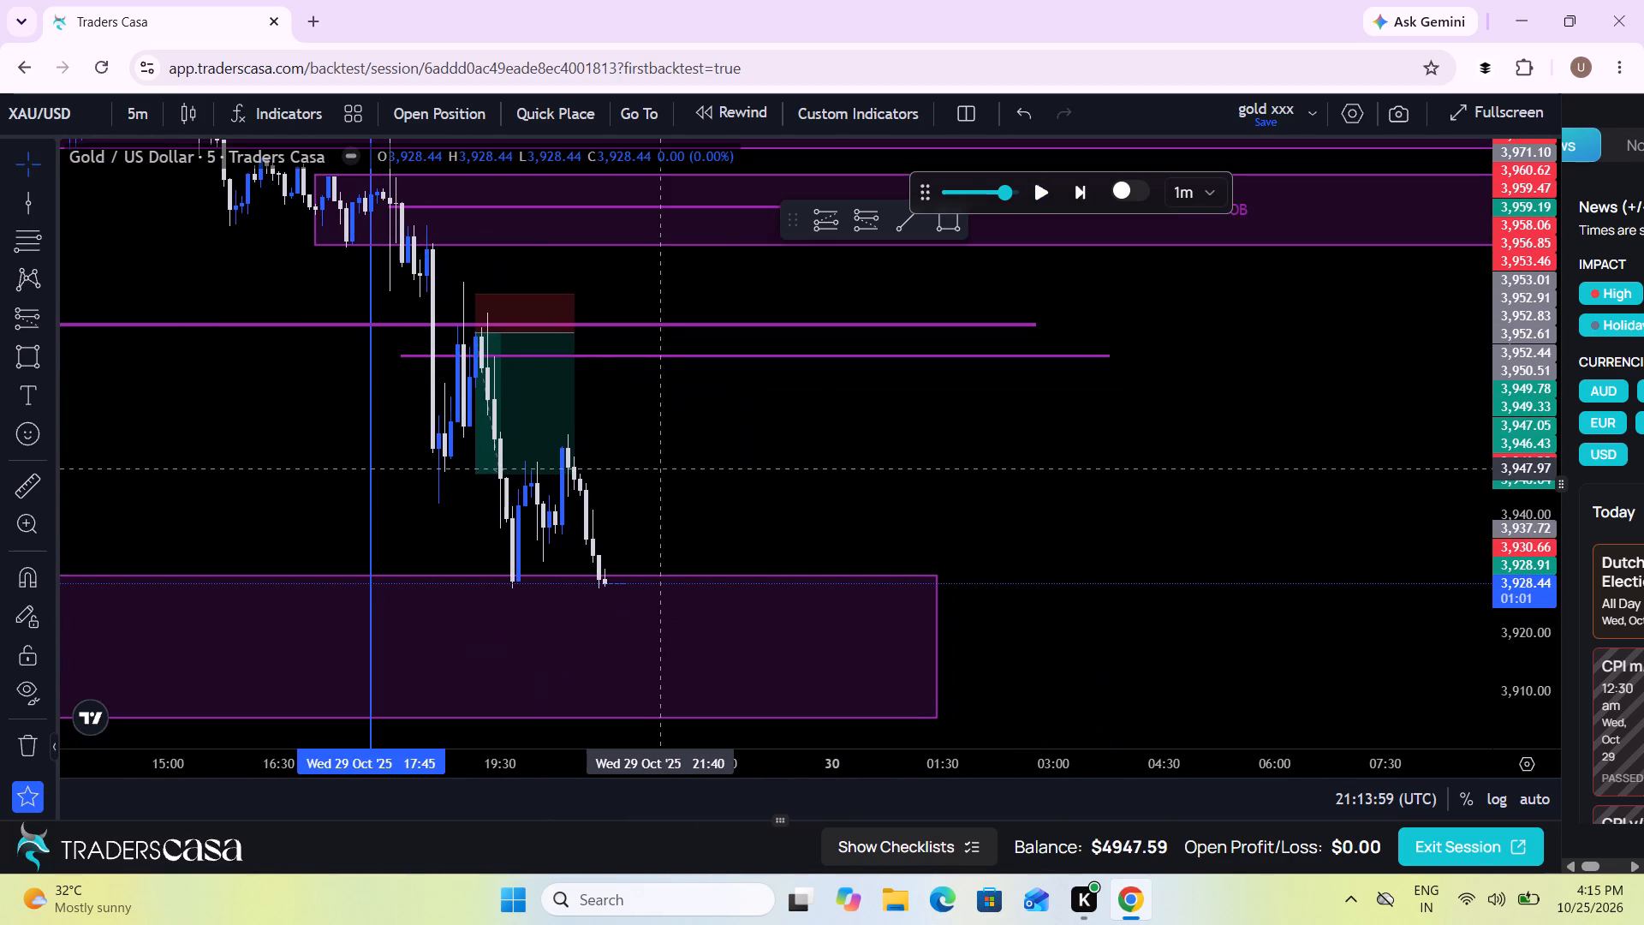
left_click_drag(658, 468, 663, 478)
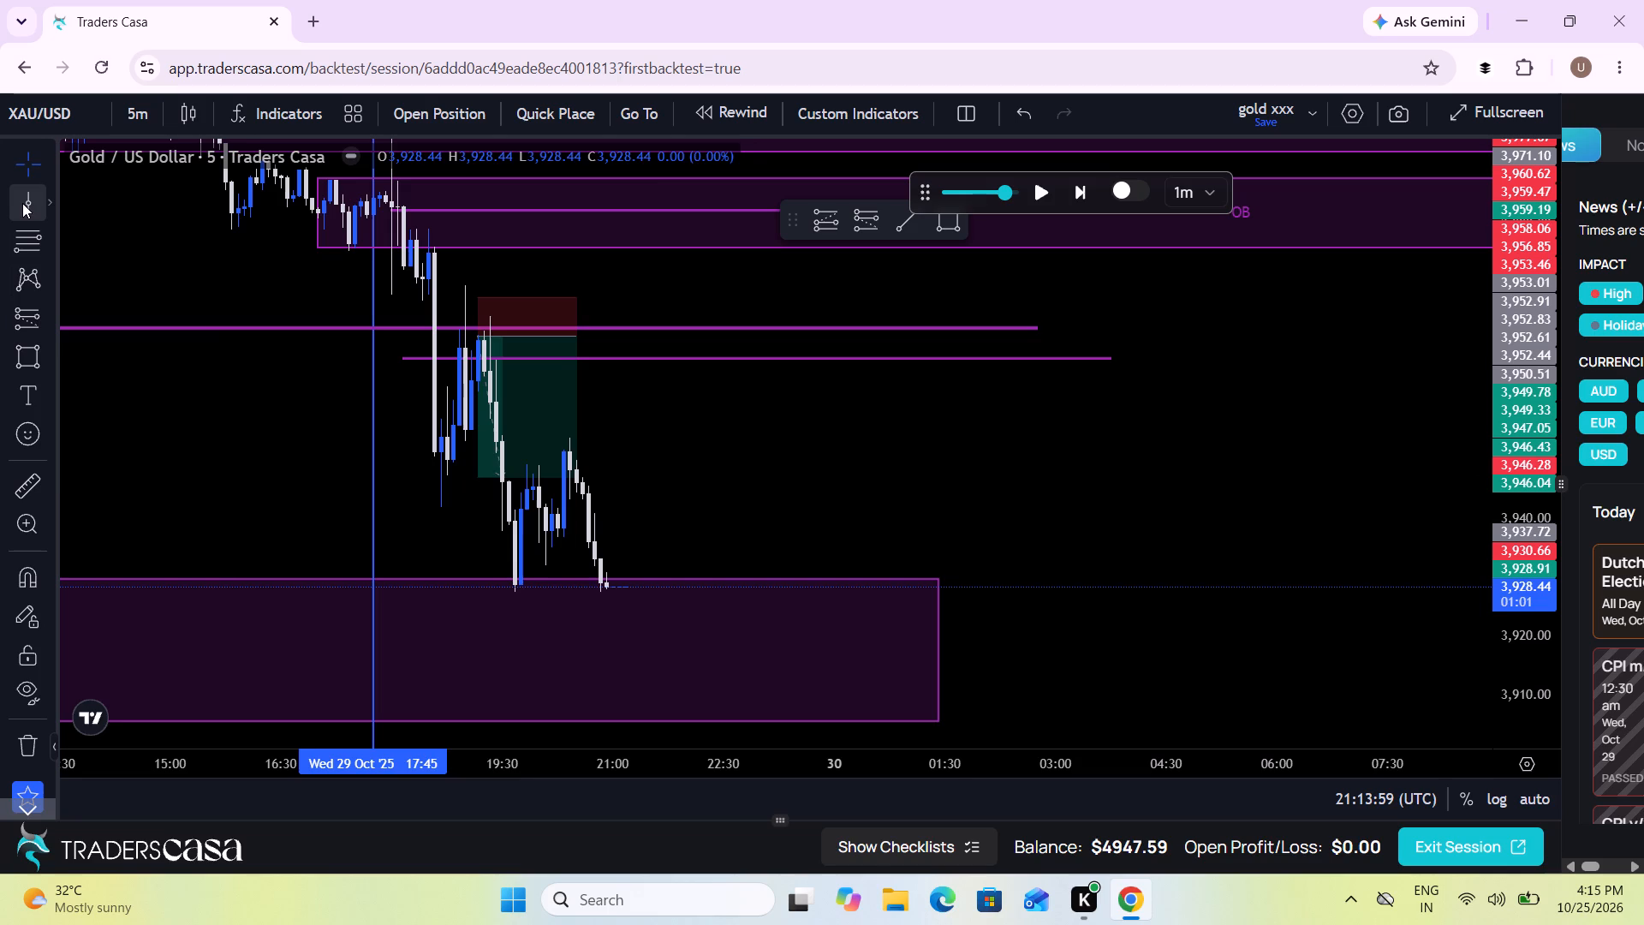
left_click(22, 203)
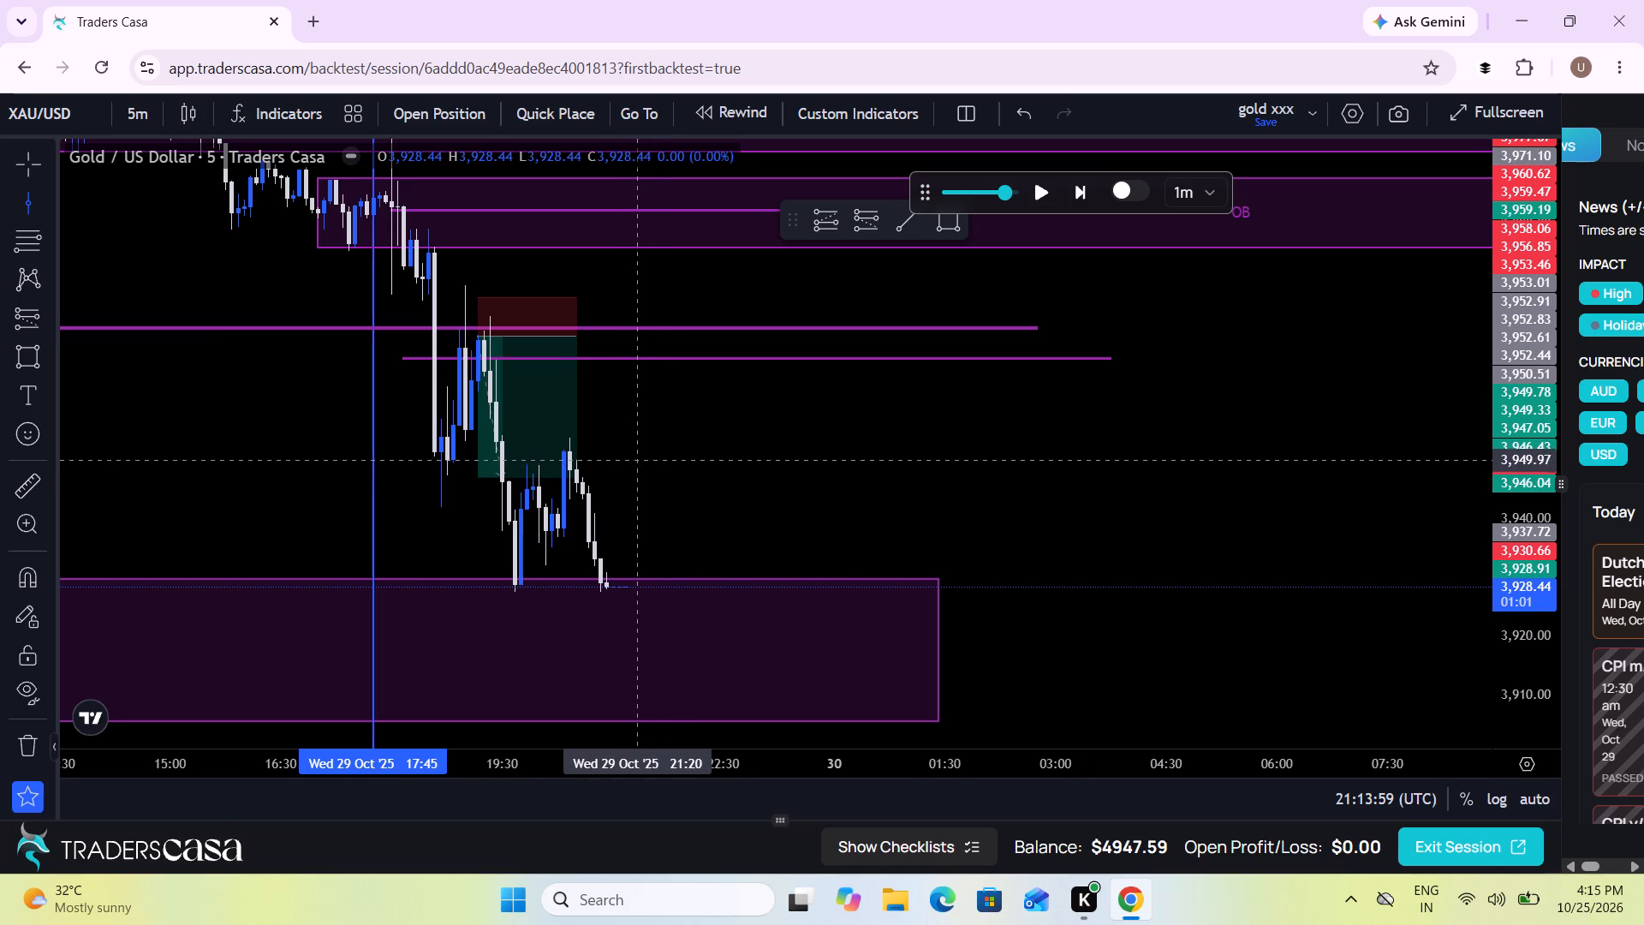
left_click(687, 464)
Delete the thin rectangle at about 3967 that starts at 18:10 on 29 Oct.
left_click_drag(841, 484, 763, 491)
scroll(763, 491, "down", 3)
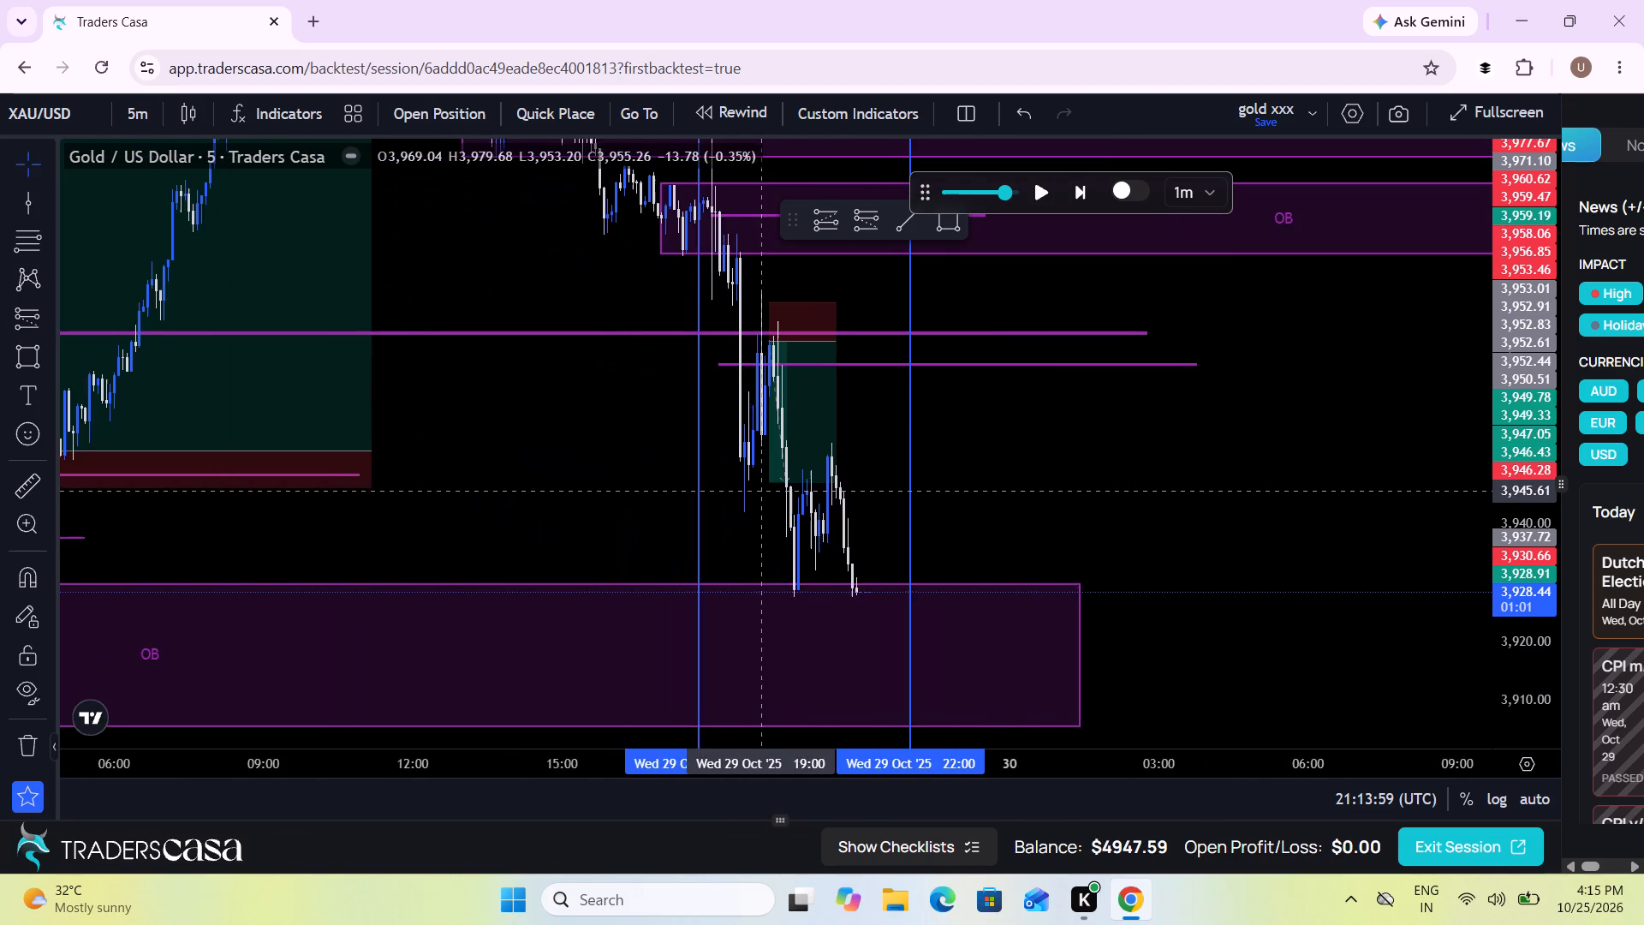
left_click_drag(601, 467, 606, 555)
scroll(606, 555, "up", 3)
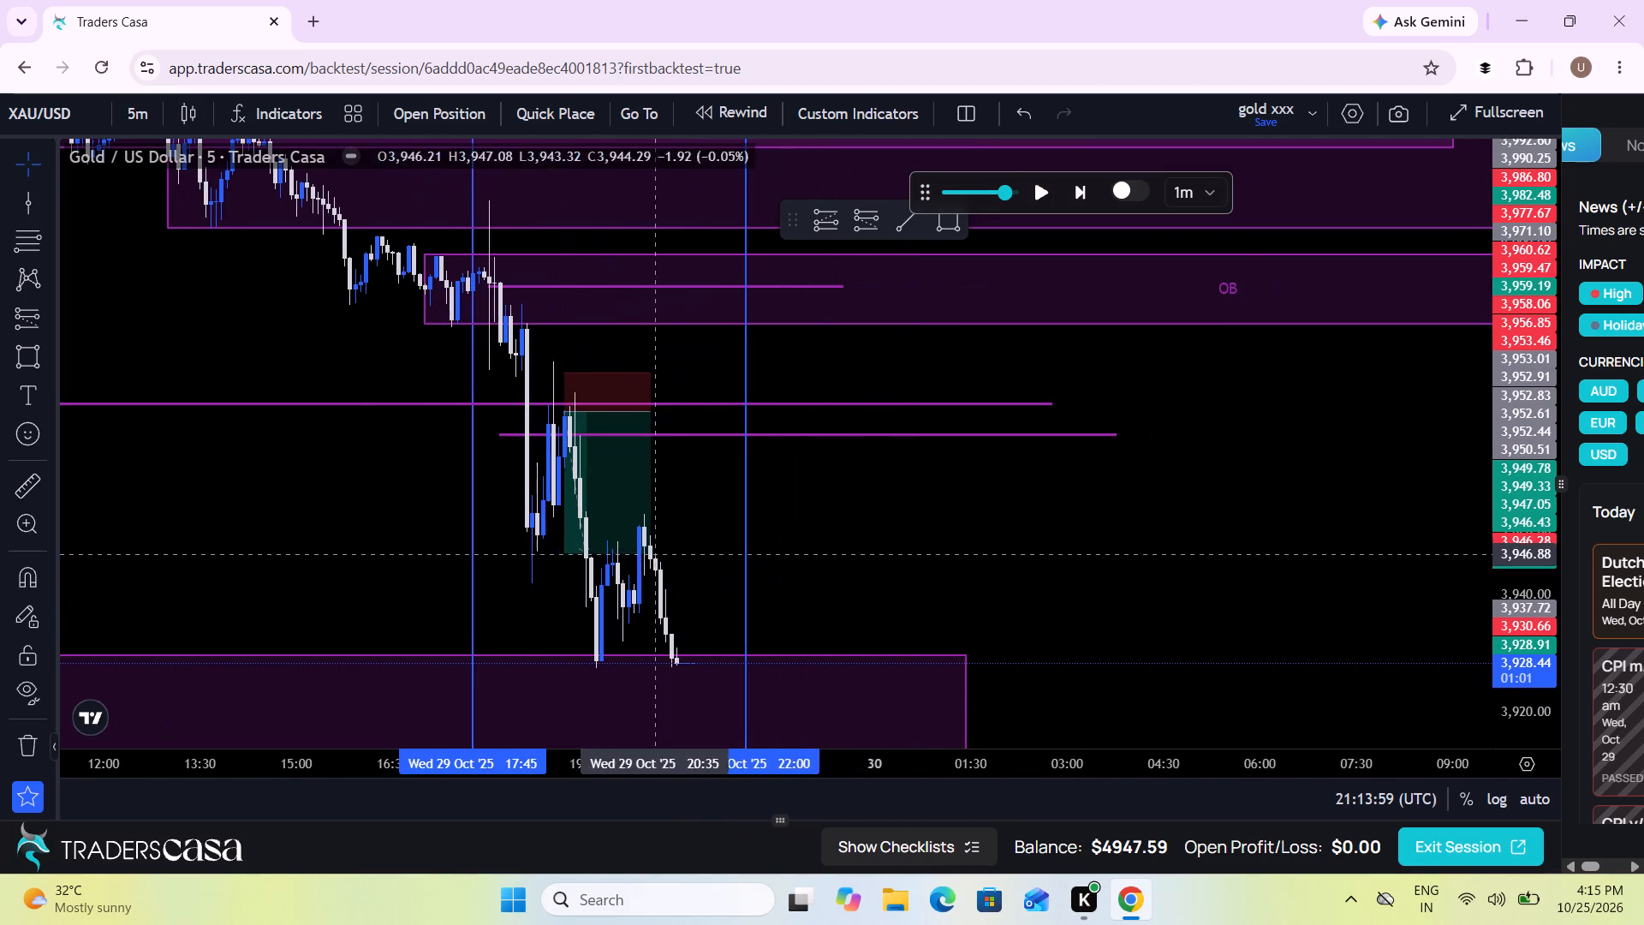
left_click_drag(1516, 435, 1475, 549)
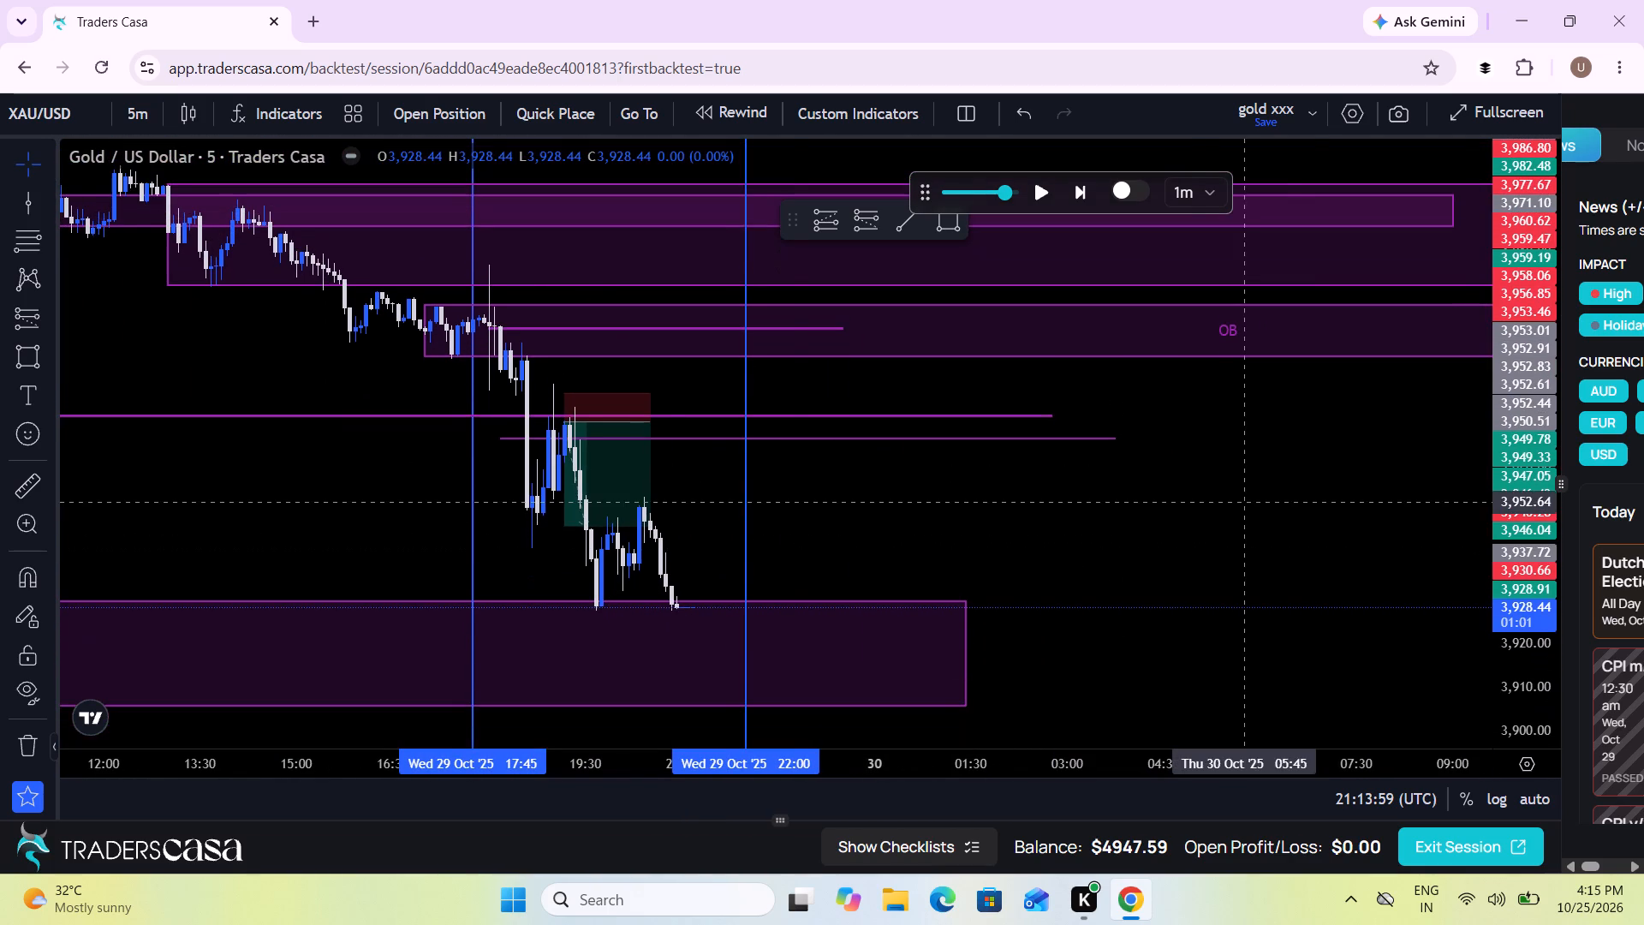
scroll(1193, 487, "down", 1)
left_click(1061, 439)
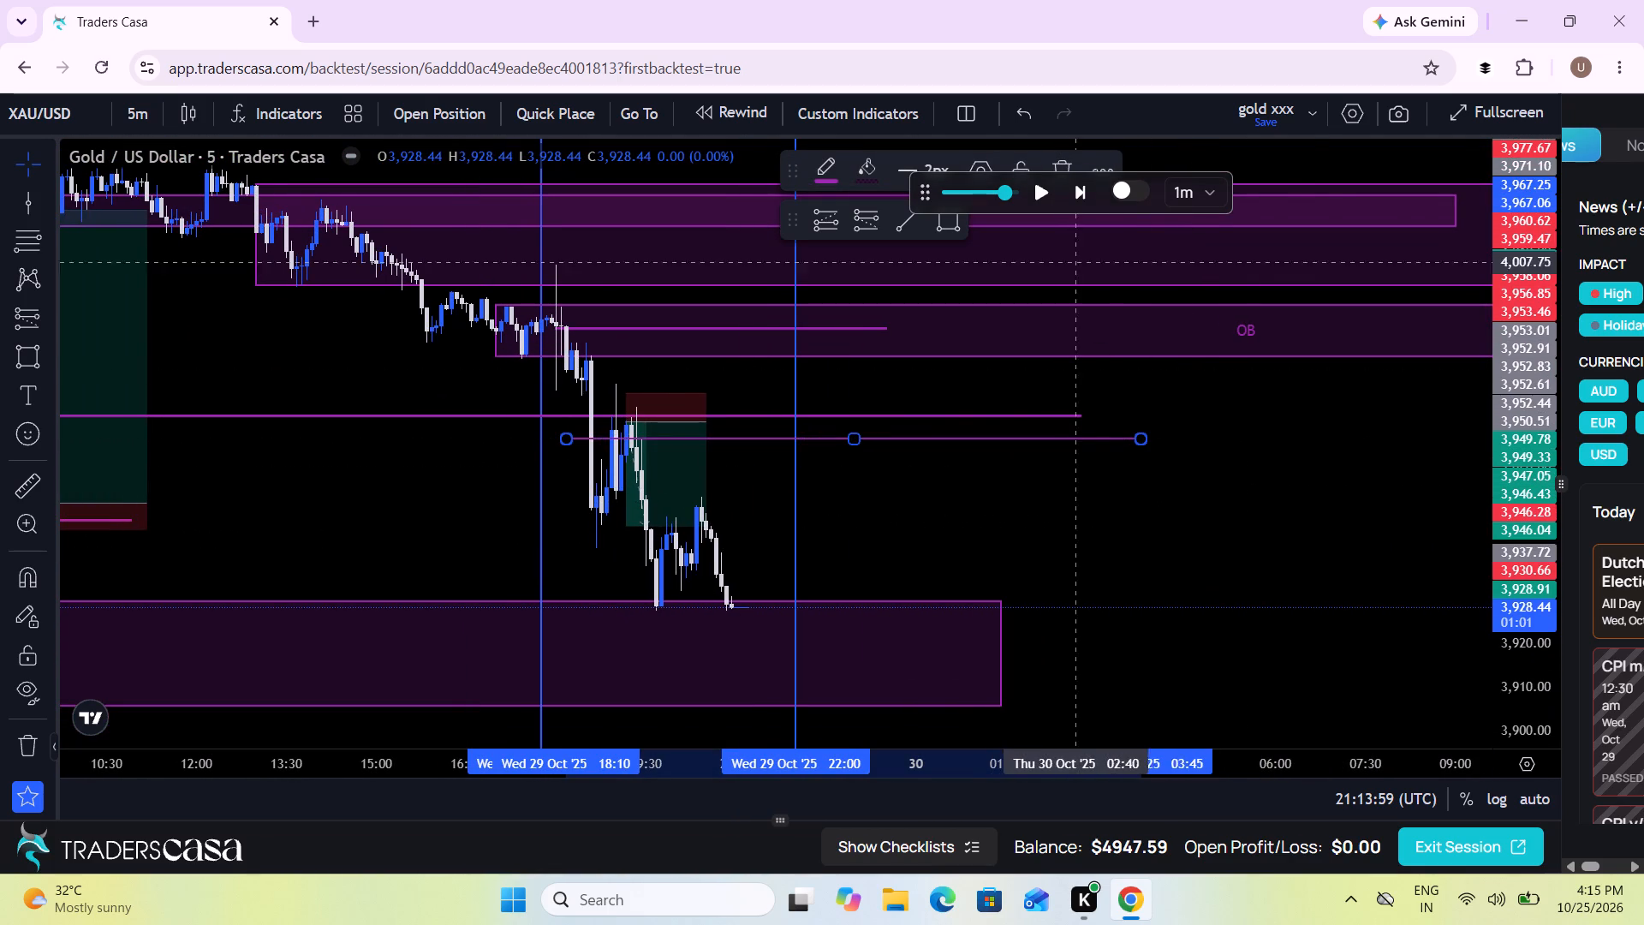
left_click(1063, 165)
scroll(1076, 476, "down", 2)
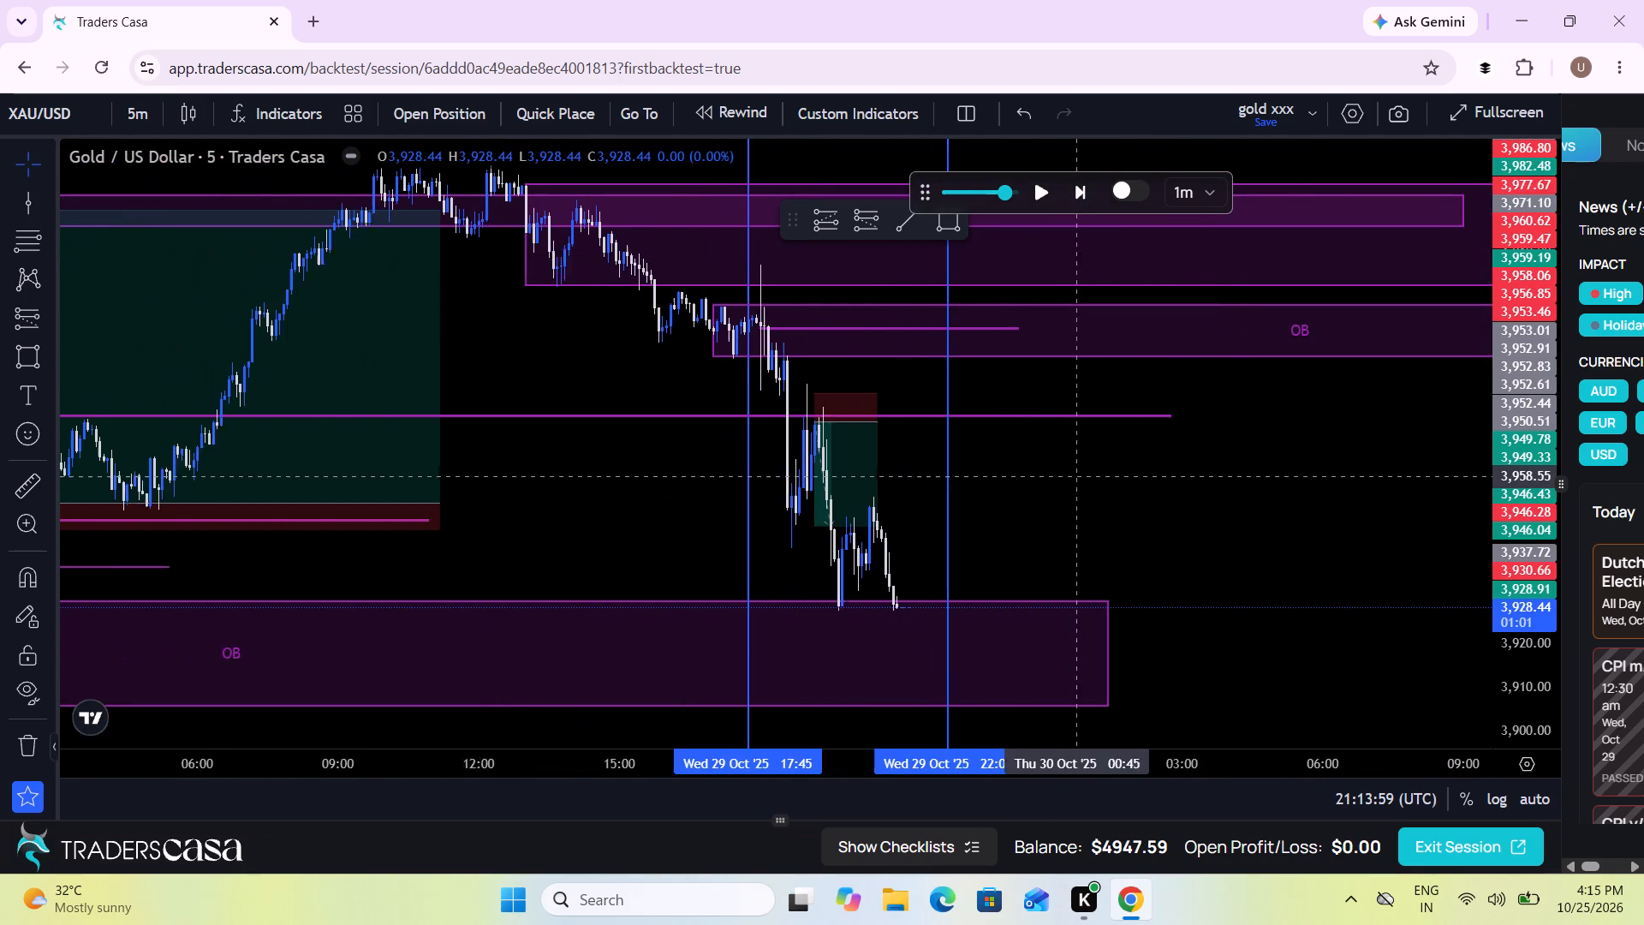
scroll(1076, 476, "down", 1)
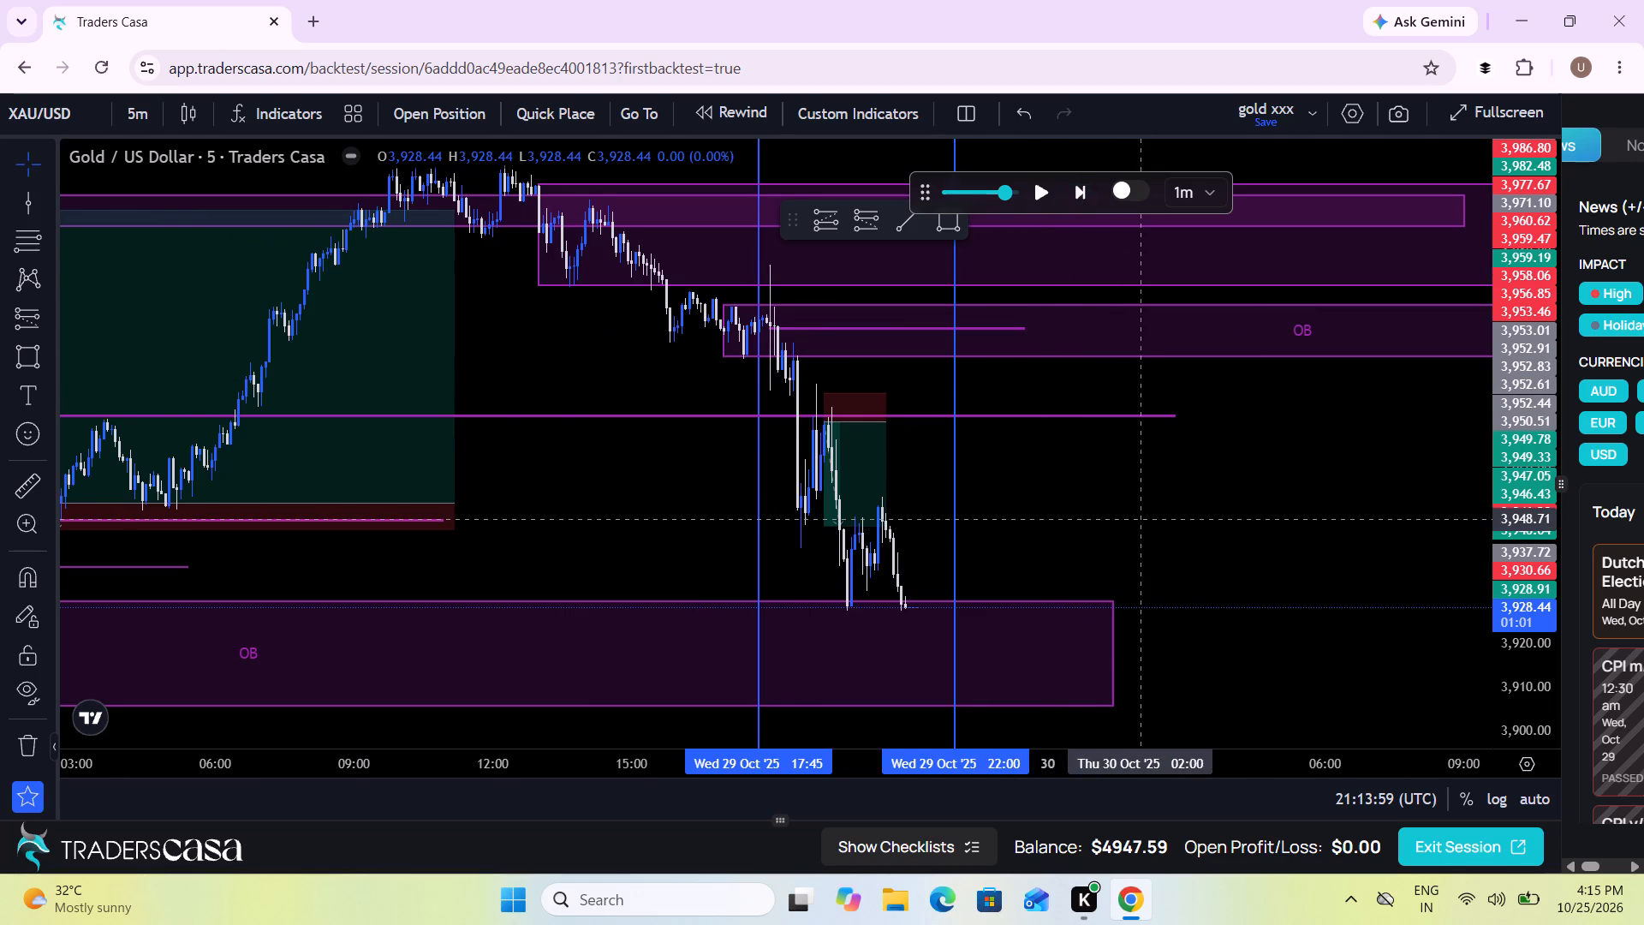
Examine the price drop into the lower order block against the zones and session lines of 29 Oct.
scroll(1141, 519, "down", 2)
left_click_drag(1141, 519, 957, 588)
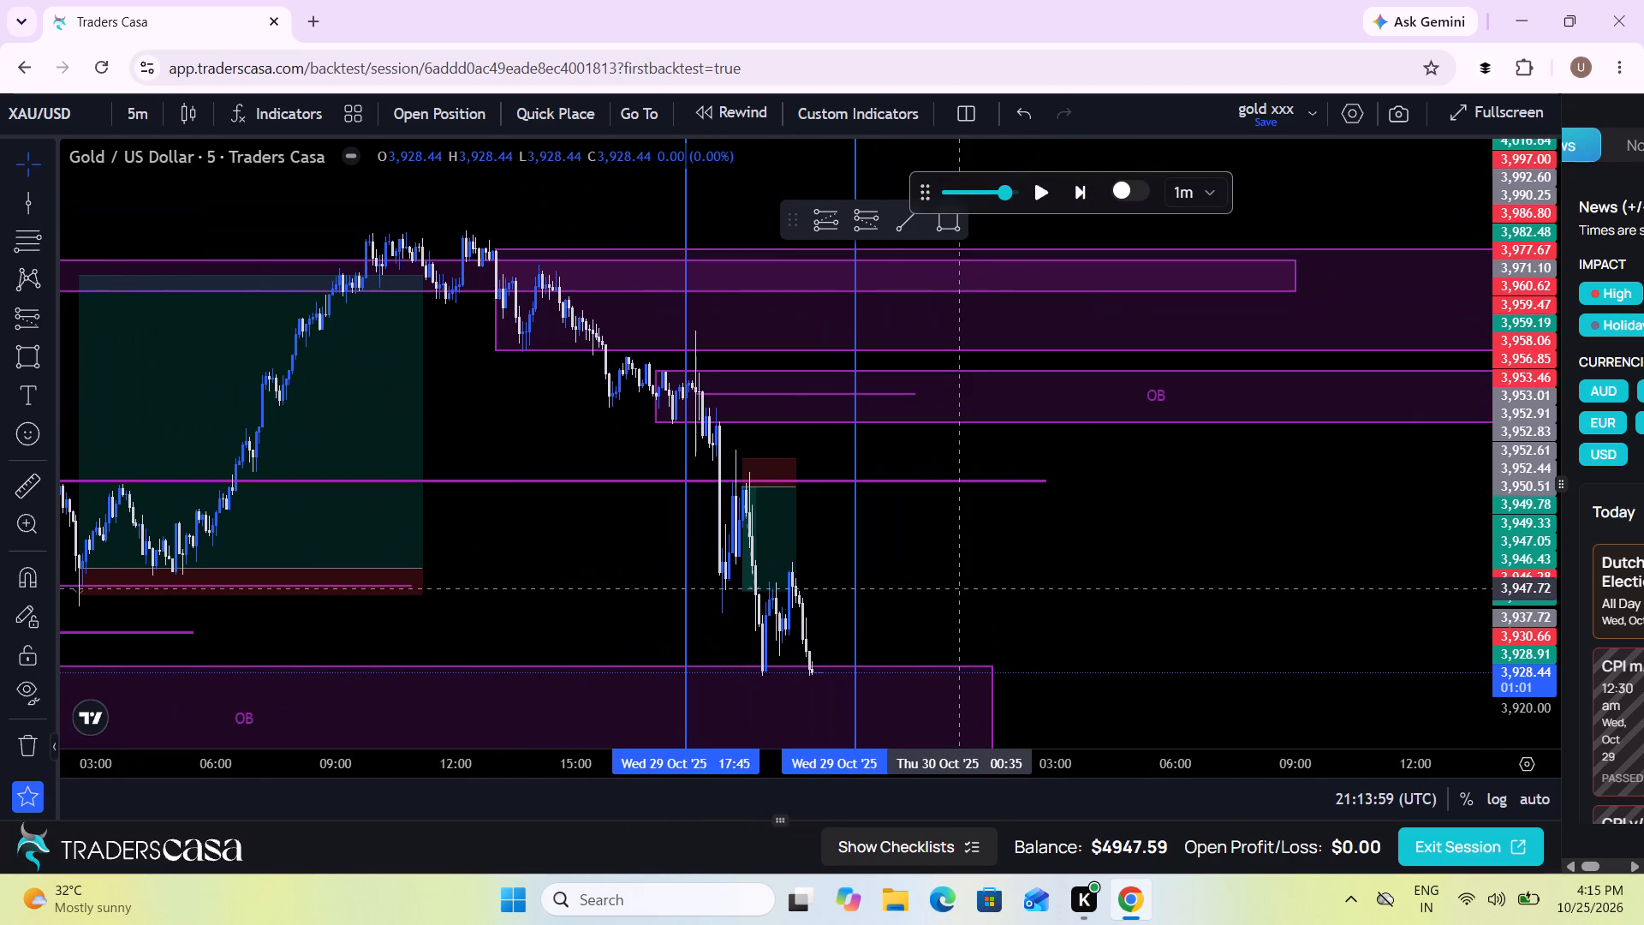
left_click_drag(991, 580, 952, 564)
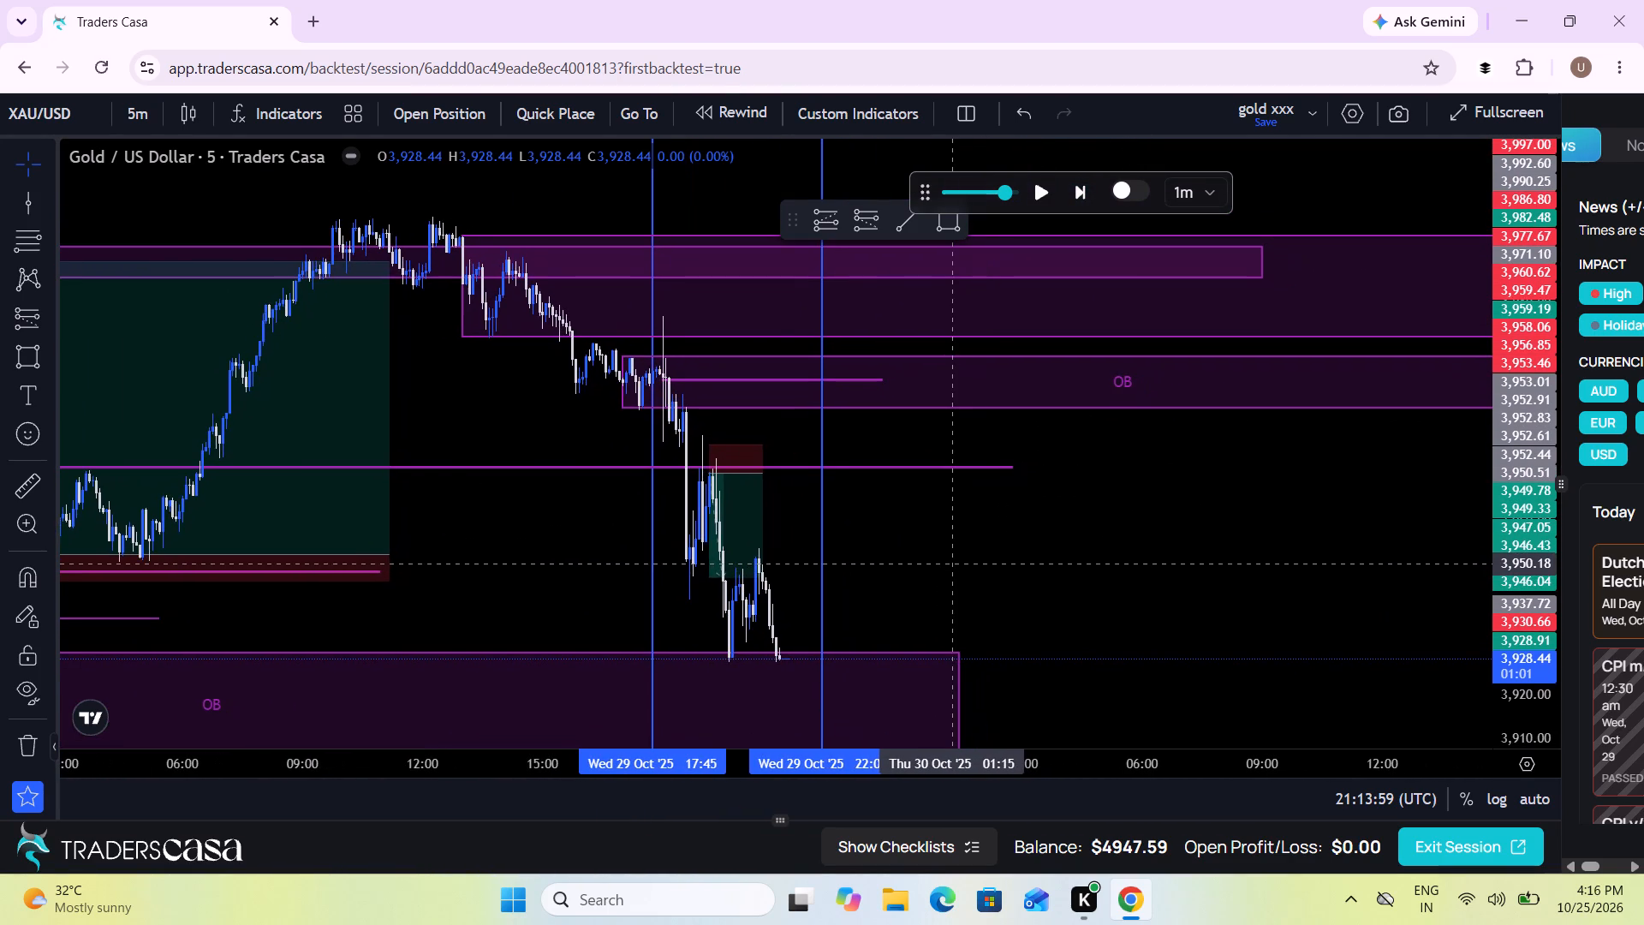
scroll(952, 564, "down", 2)
left_click_drag(952, 564, 947, 561)
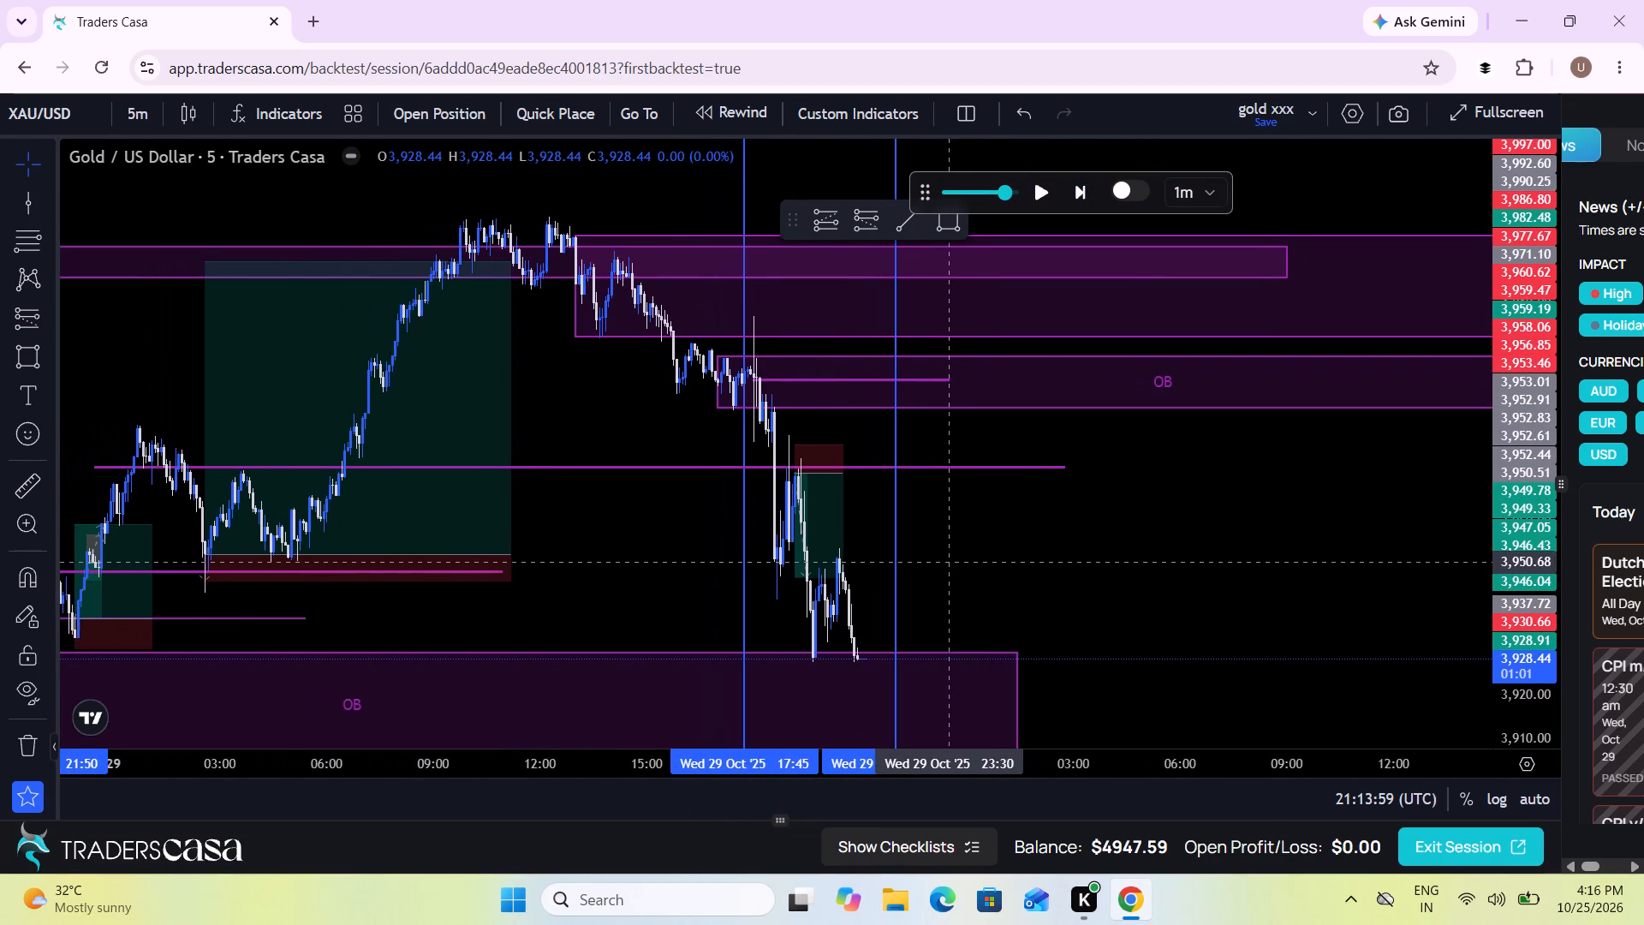
left_click_drag(947, 561, 933, 555)
scroll(933, 555, "up", 3)
scroll(836, 564, "up", 2)
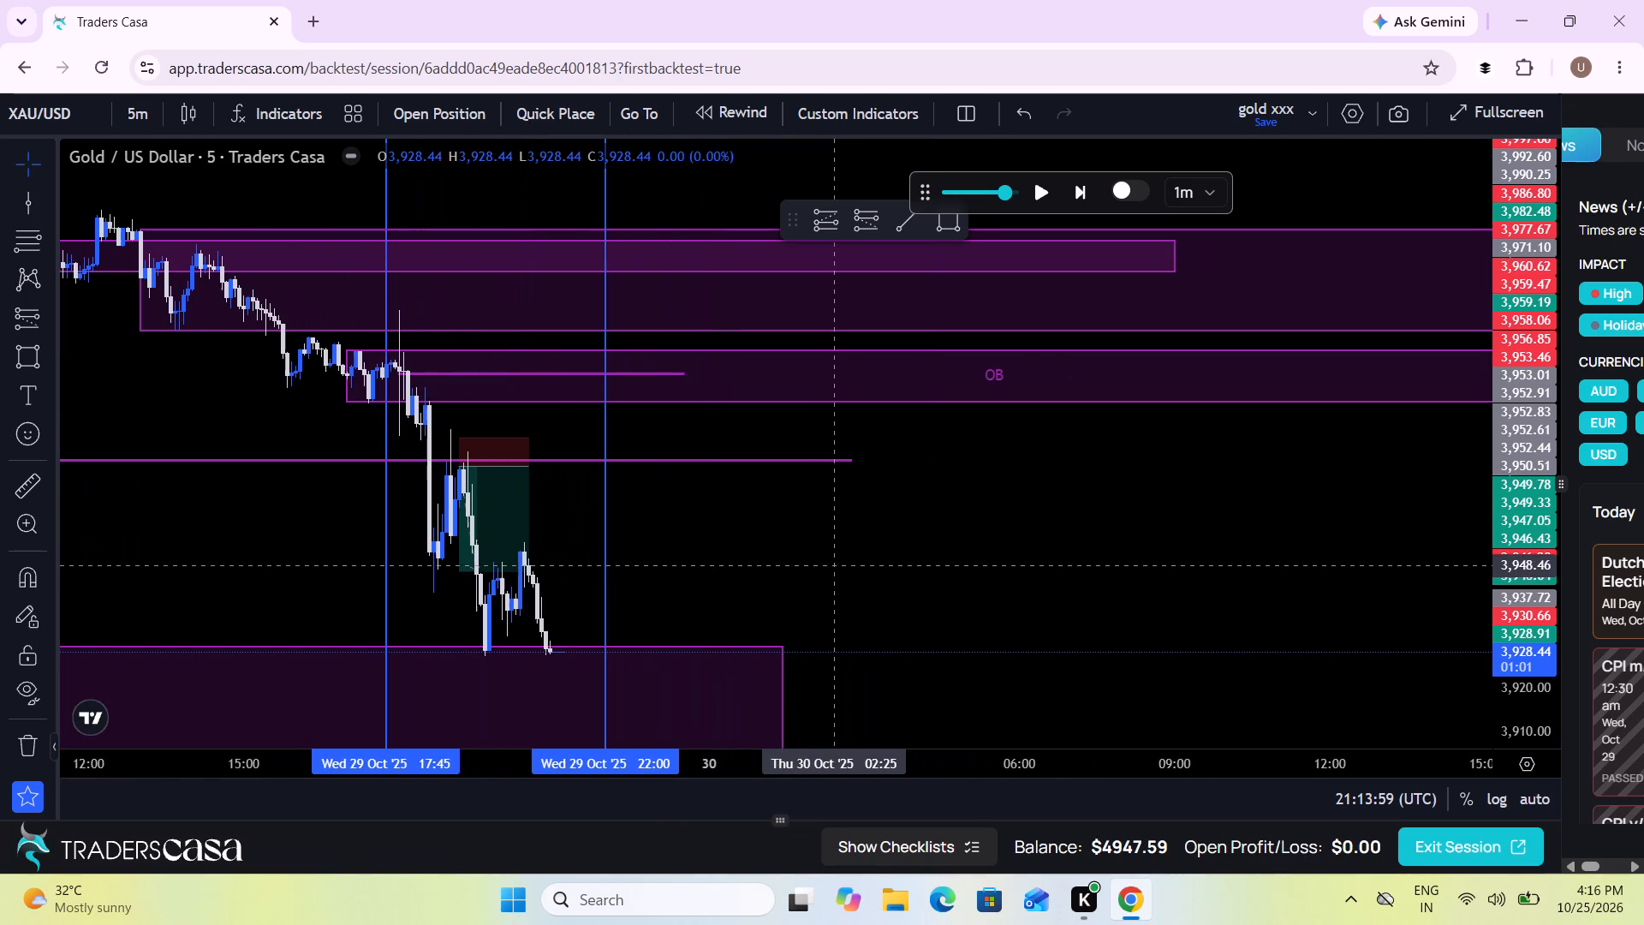
left_click_drag(836, 564, 966, 540)
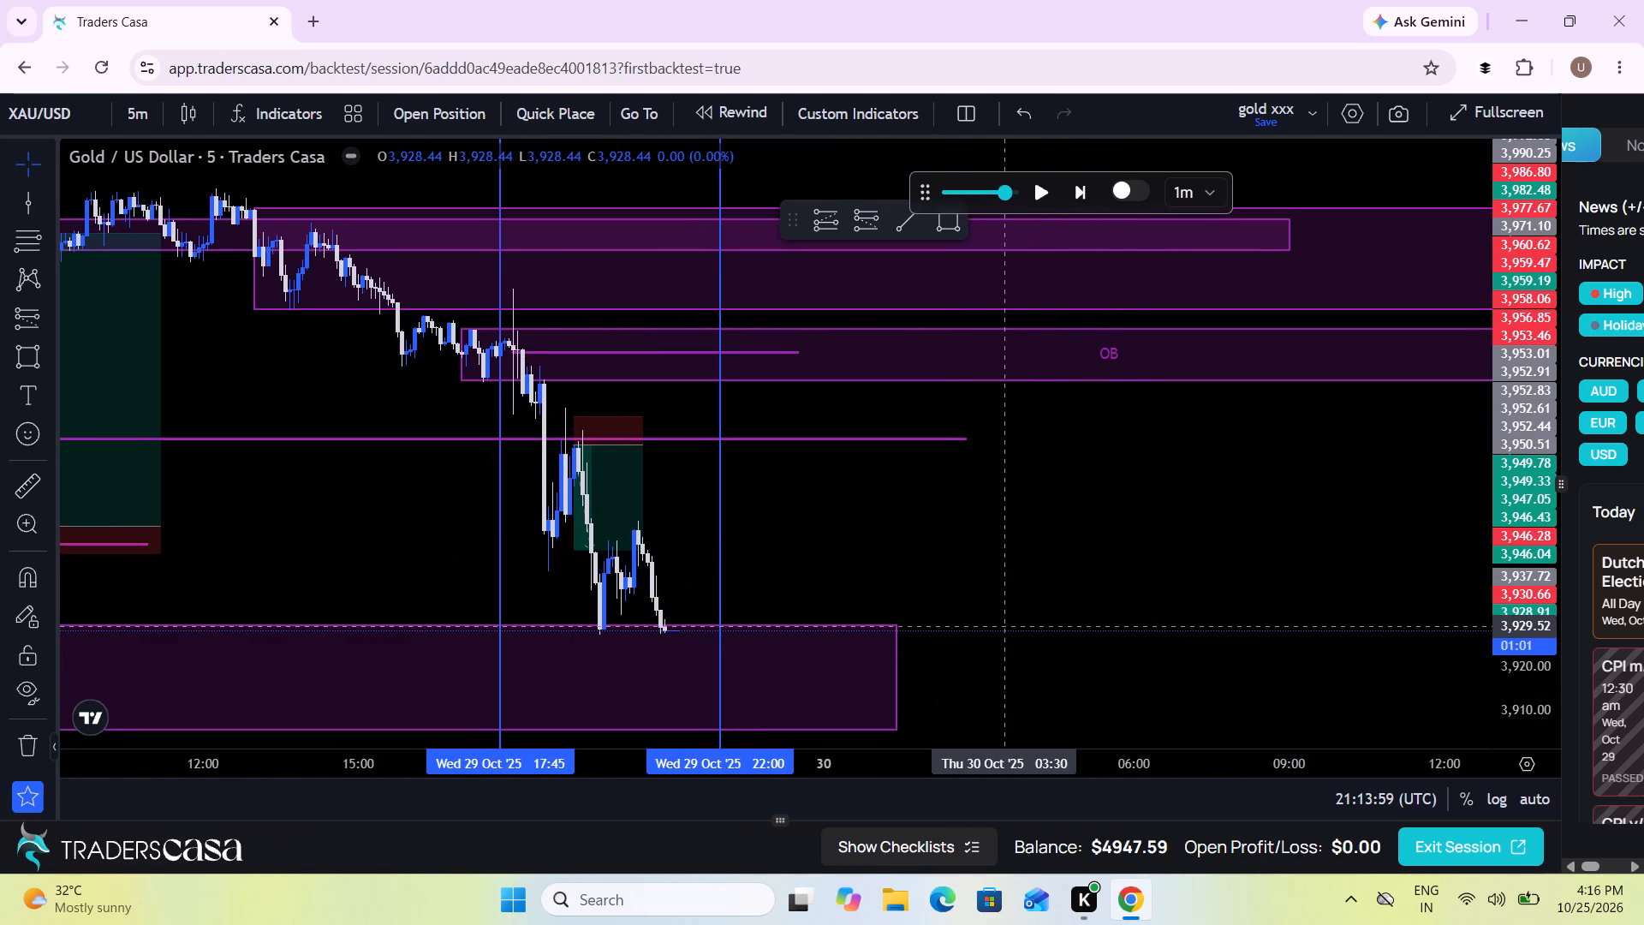
left_click_drag(1006, 625, 1064, 560)
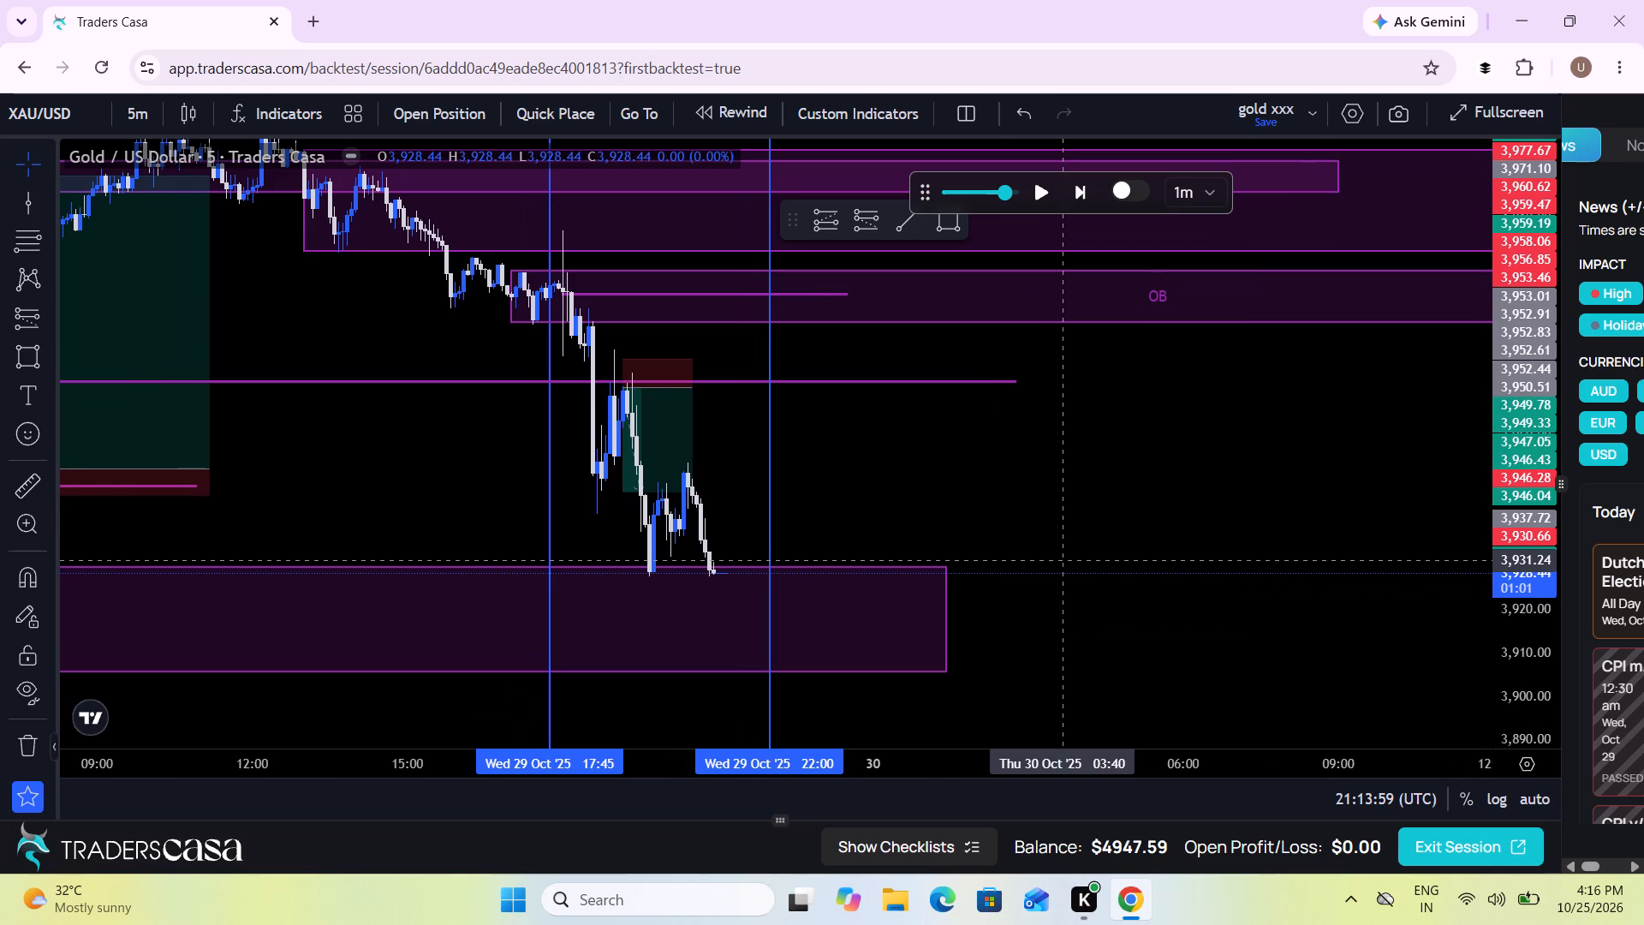
Move the 17:45 vertical session line on 29 Oct to 18:00.
left_click(552, 502)
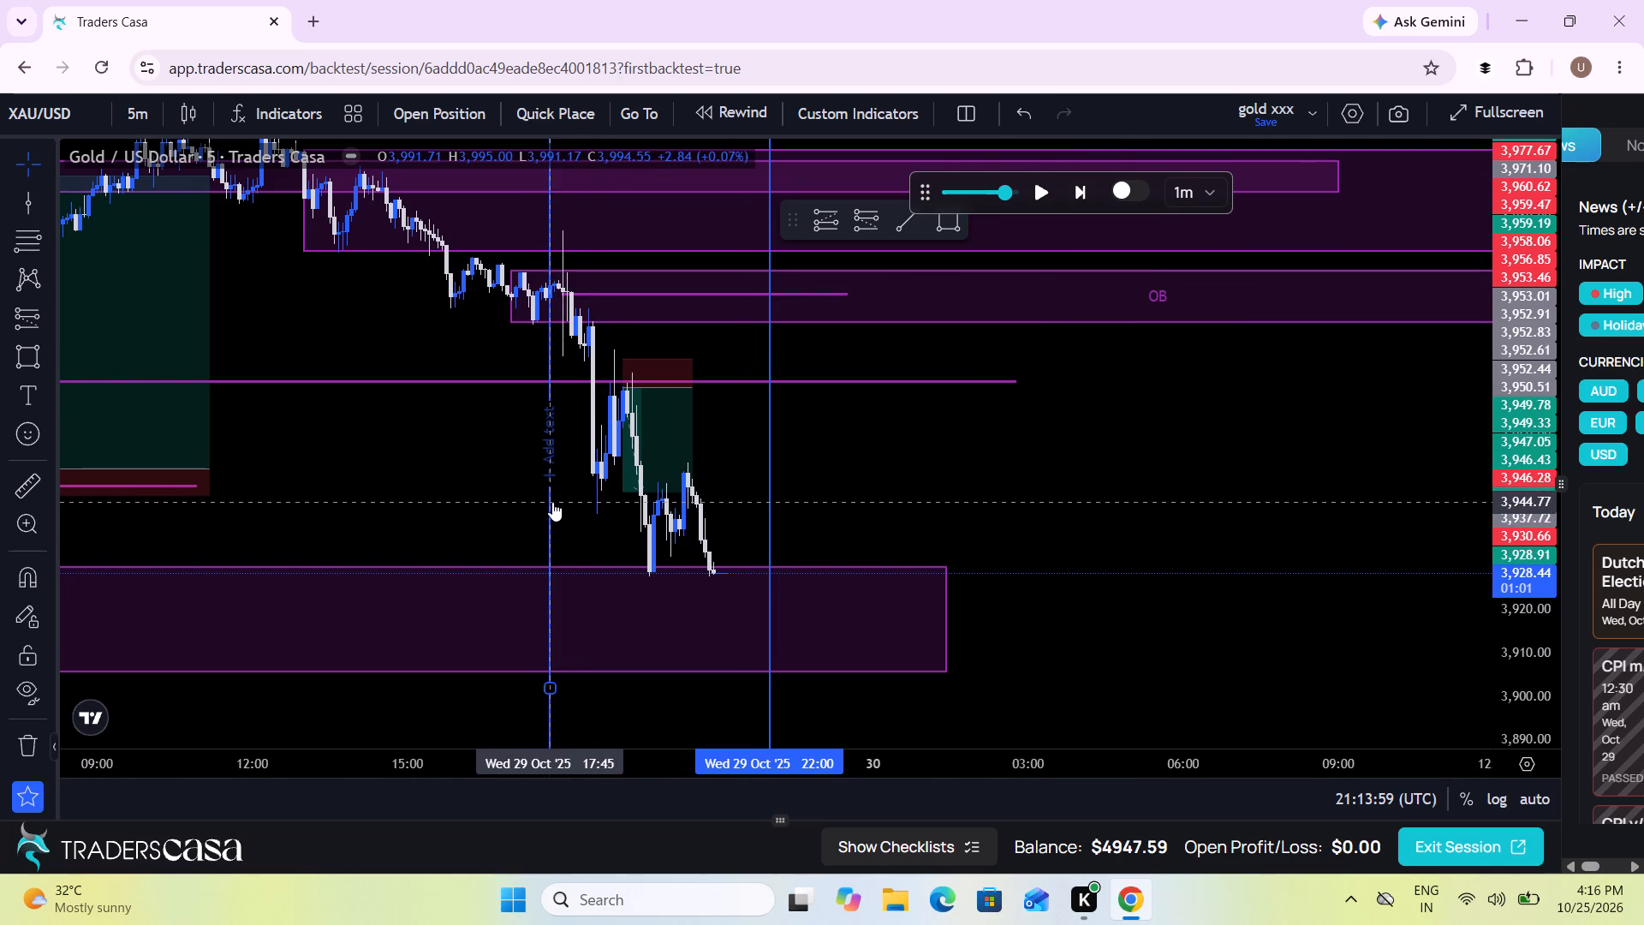
left_click(559, 498)
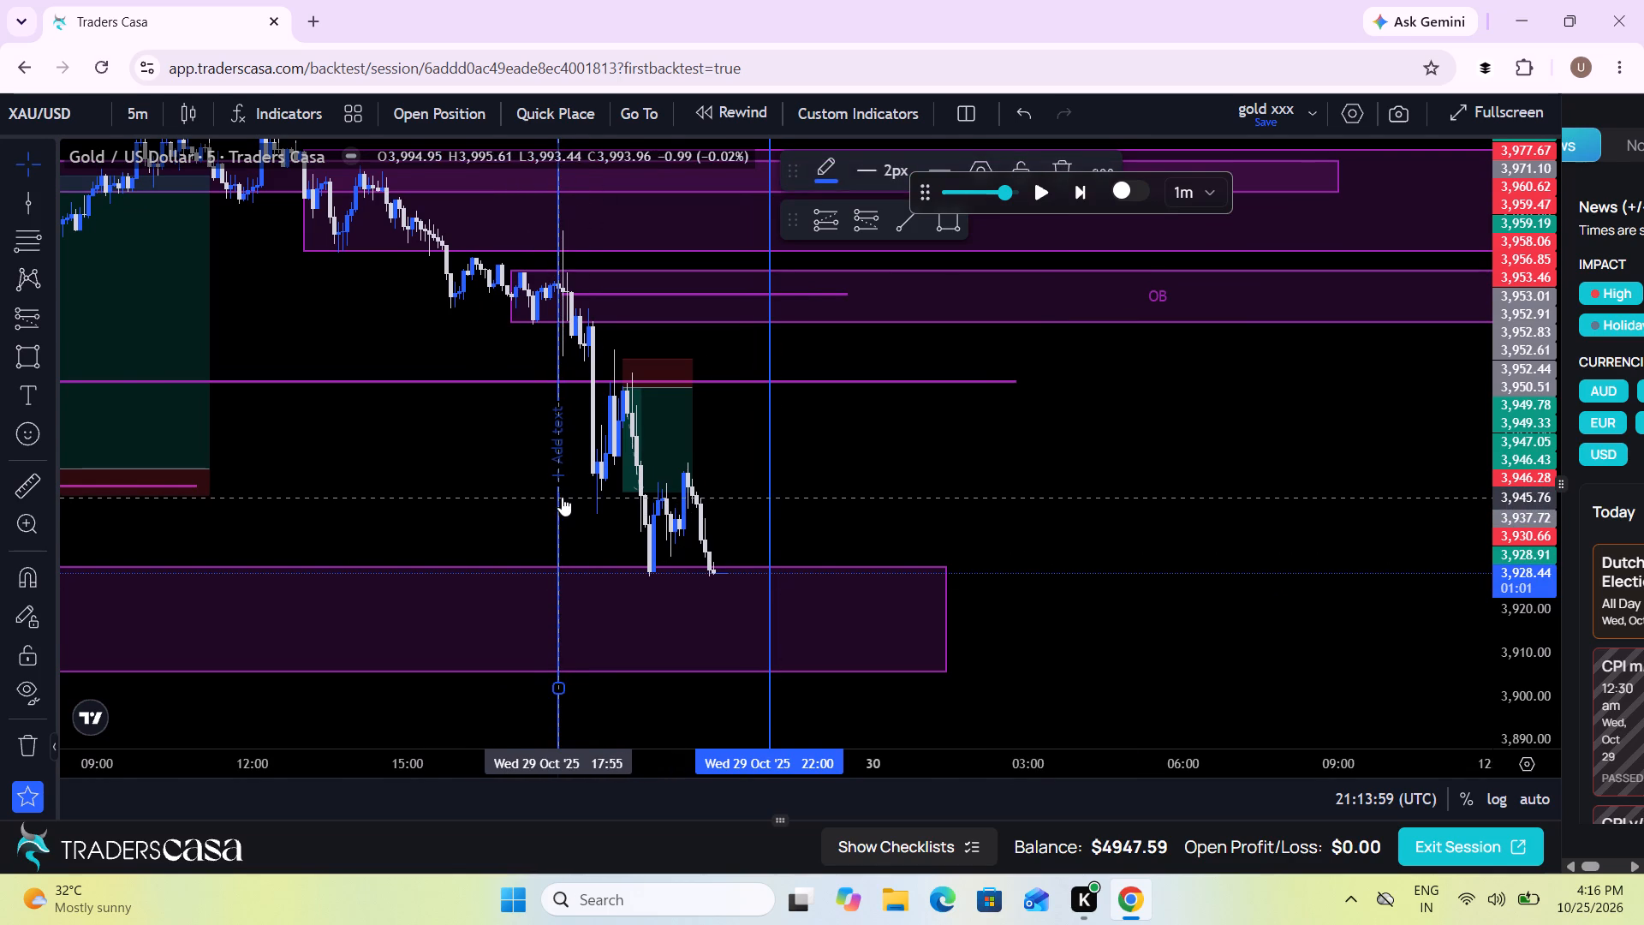
Replay price to about 22:06 on 29 Oct and pause.
left_click_drag(873, 475, 932, 464)
left_click(1040, 197)
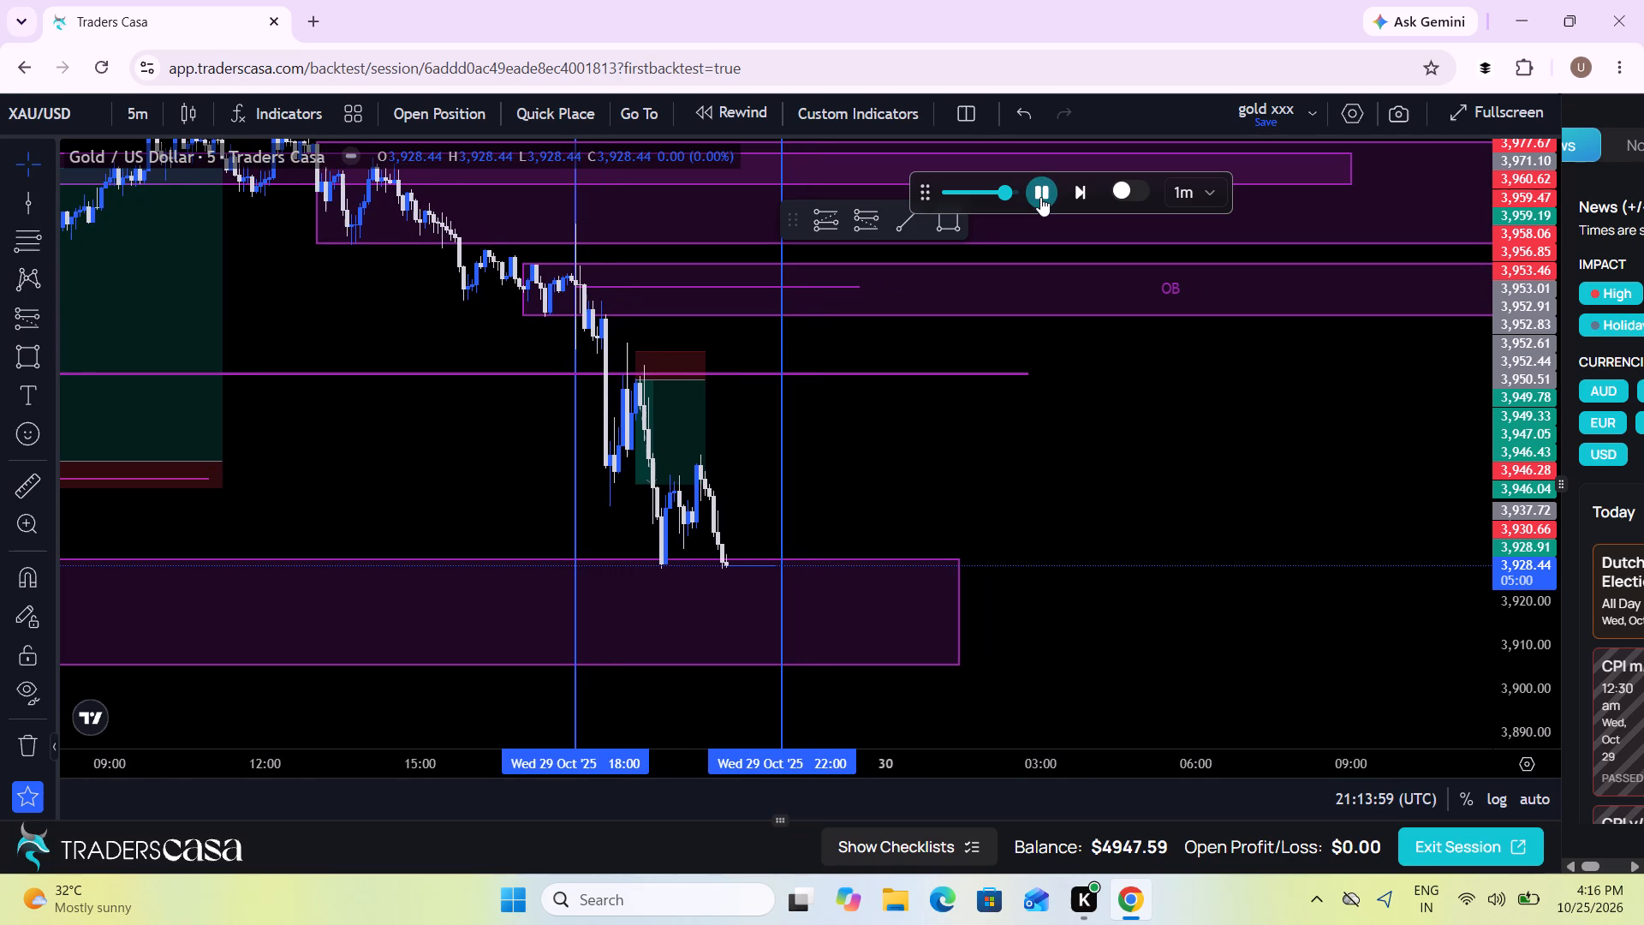
left_click(1040, 197)
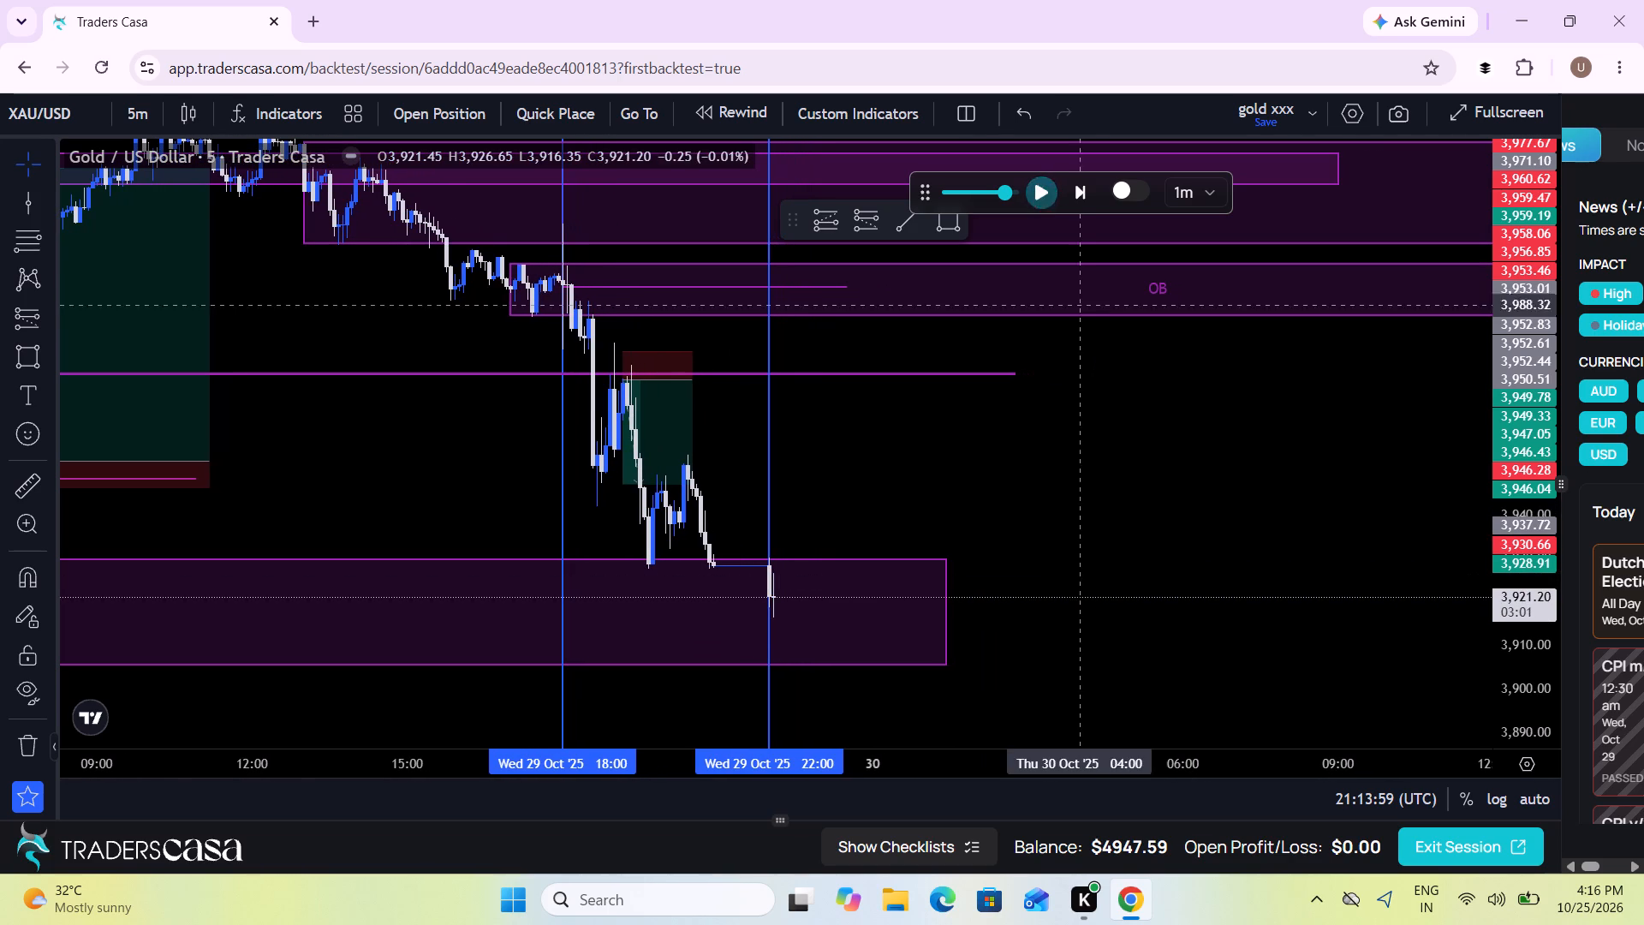
Examine the new candles after the 22:00 session line against the order blocks and earlier price action.
left_click_drag(1098, 446, 1043, 398)
scroll(1043, 398, "up", 3)
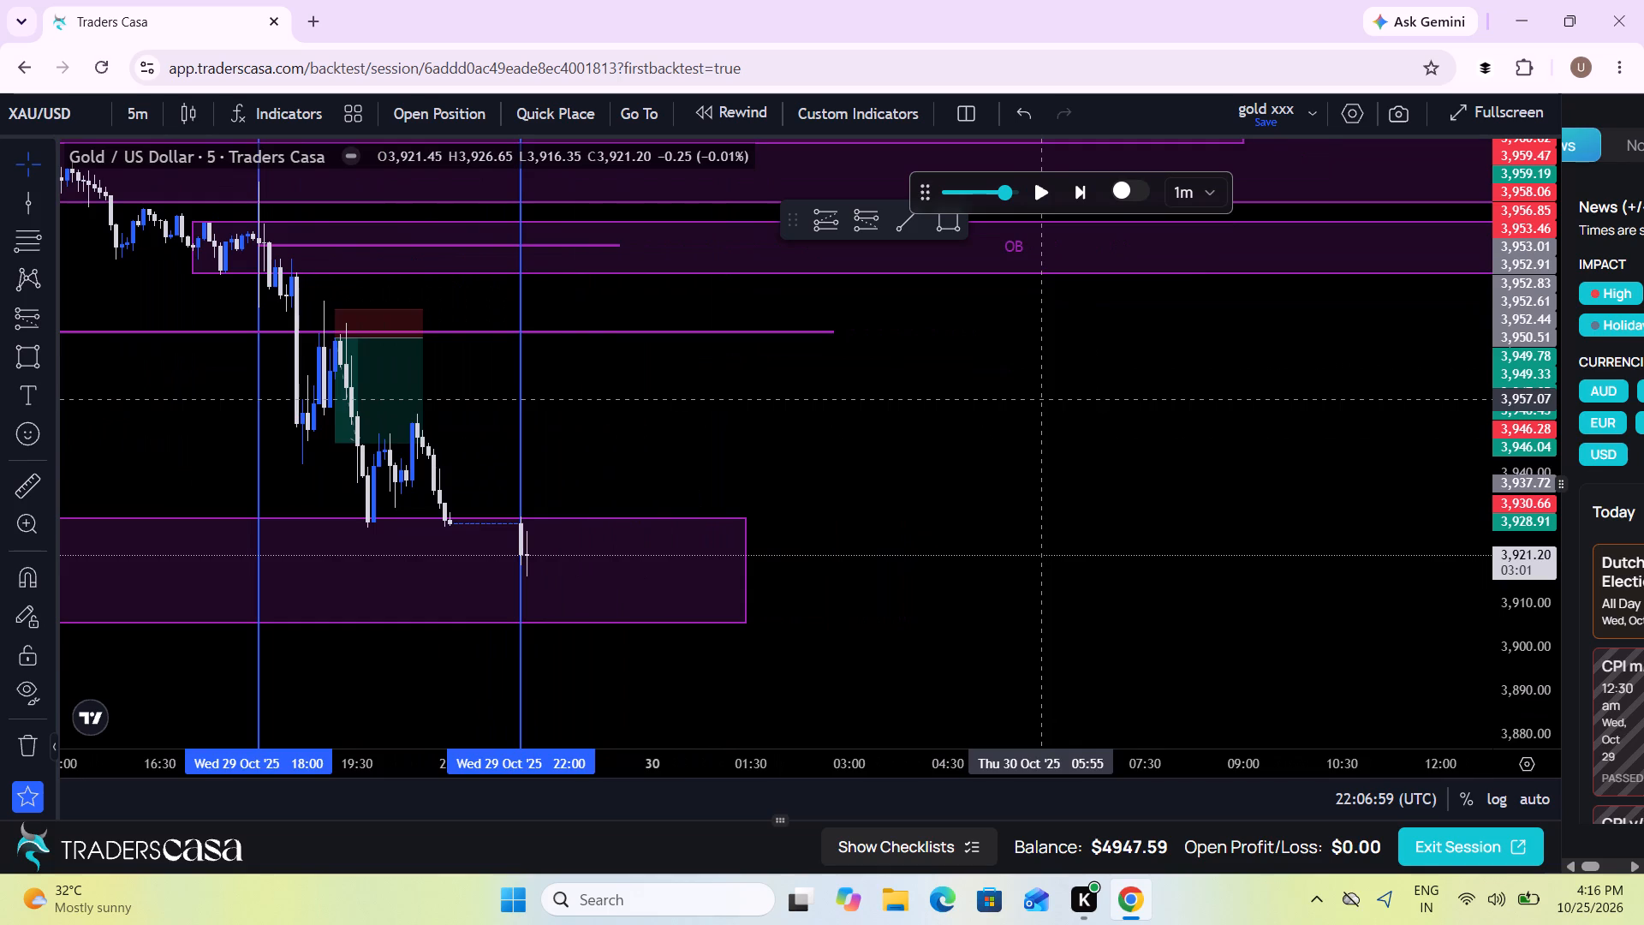
left_click_drag(1043, 398, 1160, 423)
scroll(1160, 423, "down", 4)
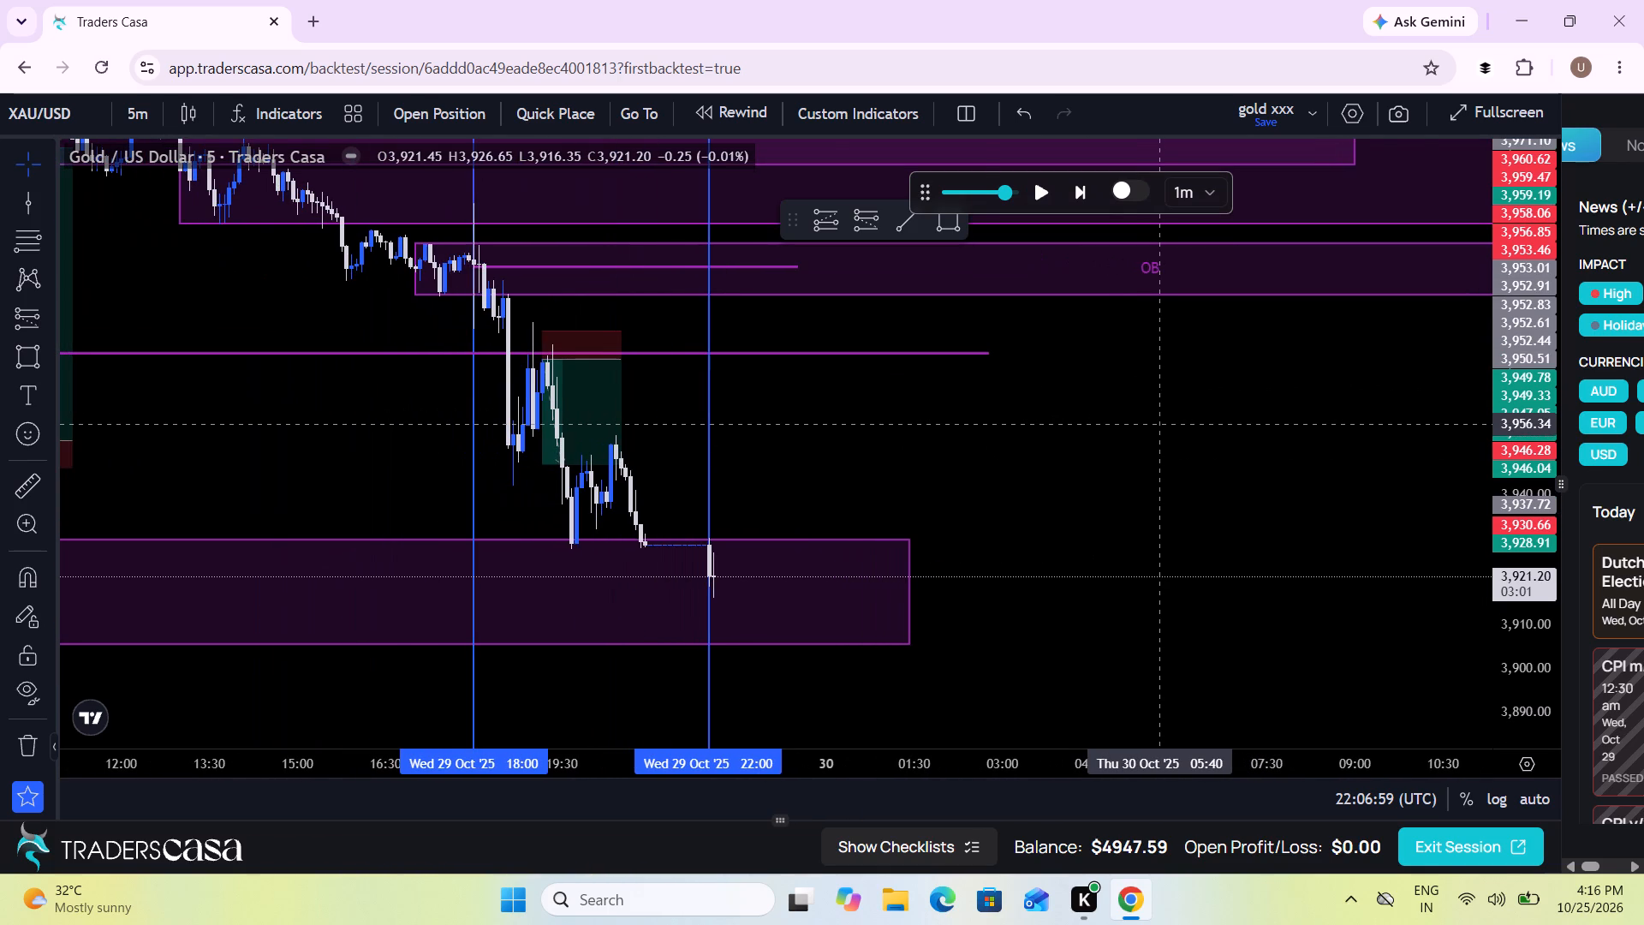
scroll(1160, 423, "down", 2)
scroll(1160, 423, "up", 2)
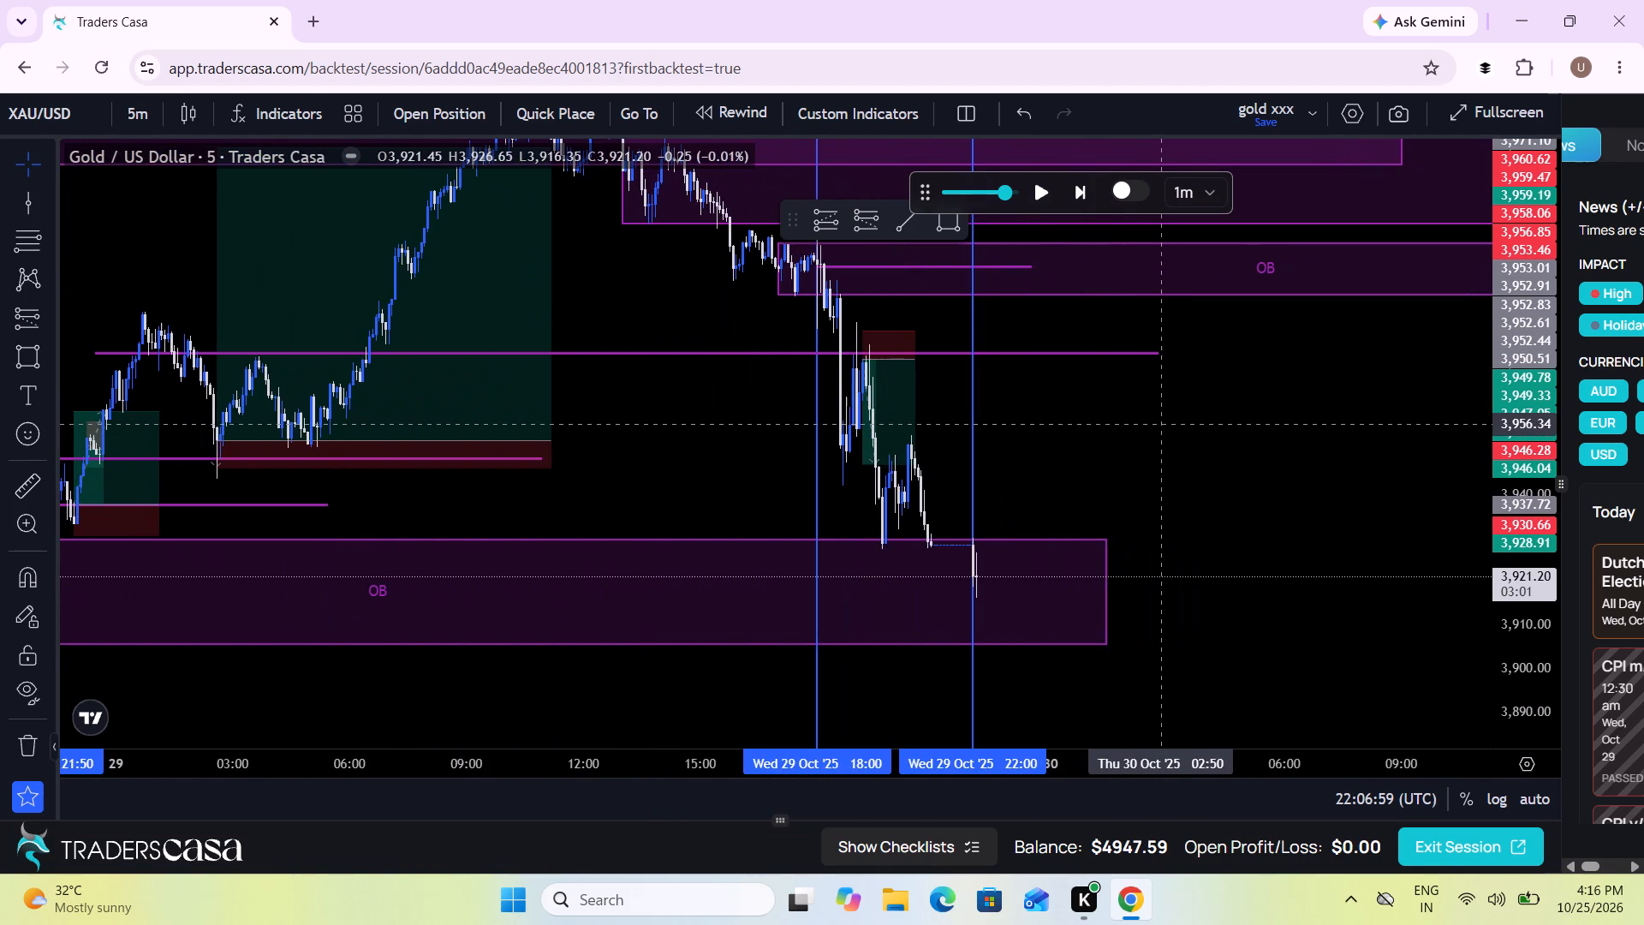
scroll(1160, 423, "up", 2)
left_click_drag(1160, 423, 1171, 581)
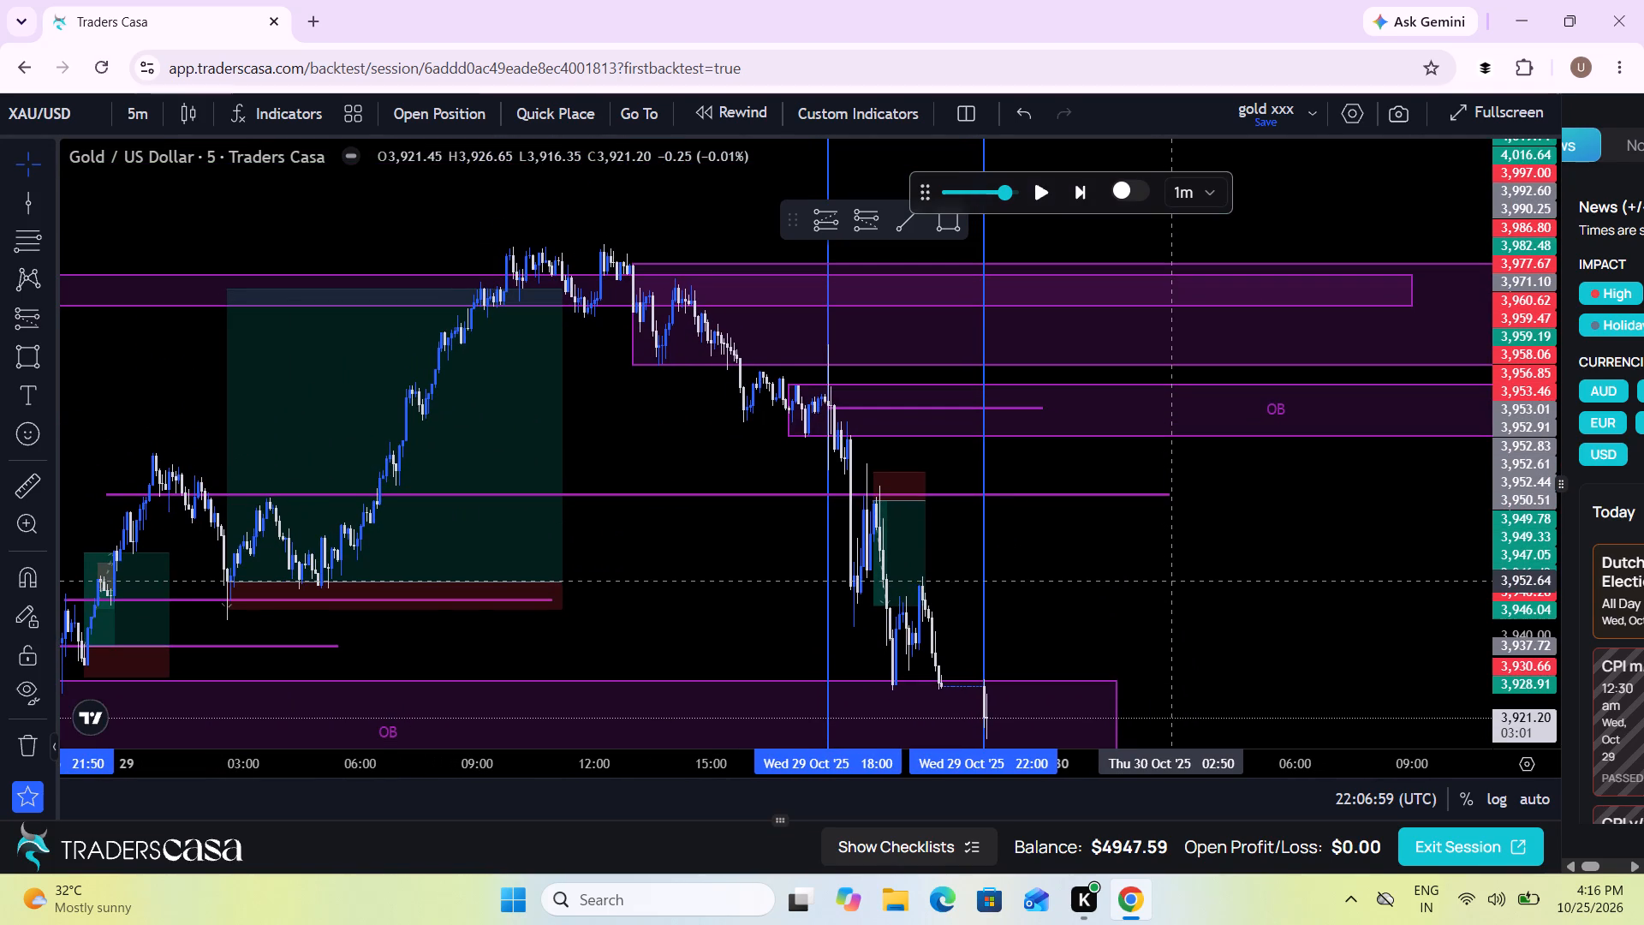
left_click_drag(1171, 581, 1142, 505)
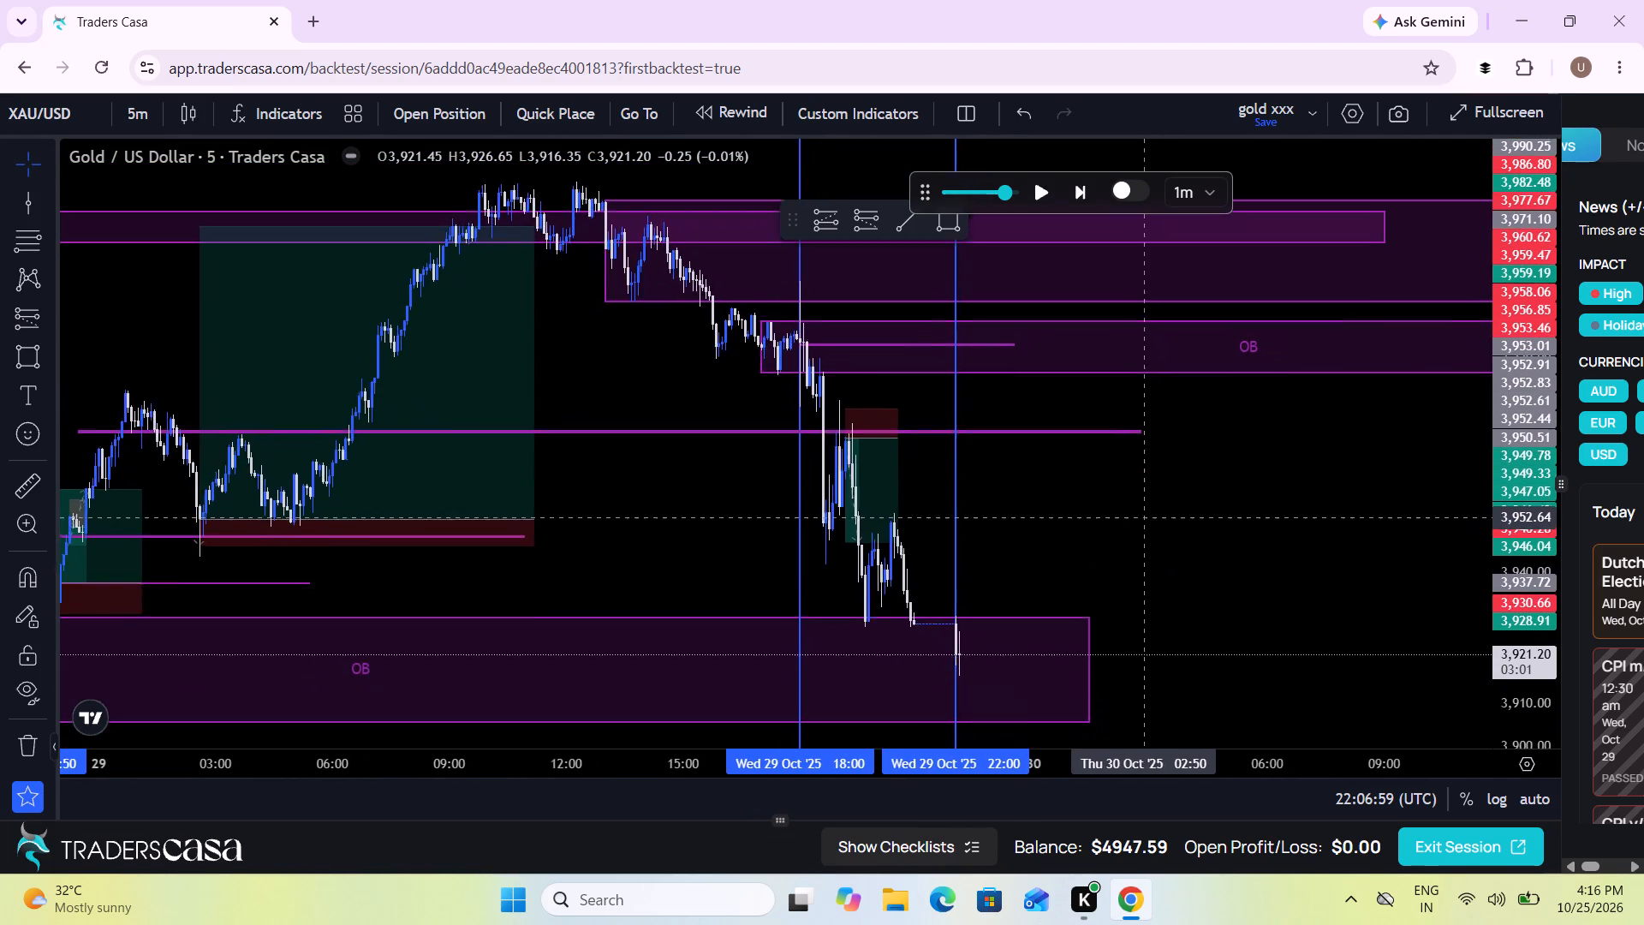
left_click_drag(1142, 505, 1125, 453)
scroll(1125, 453, "up", 2)
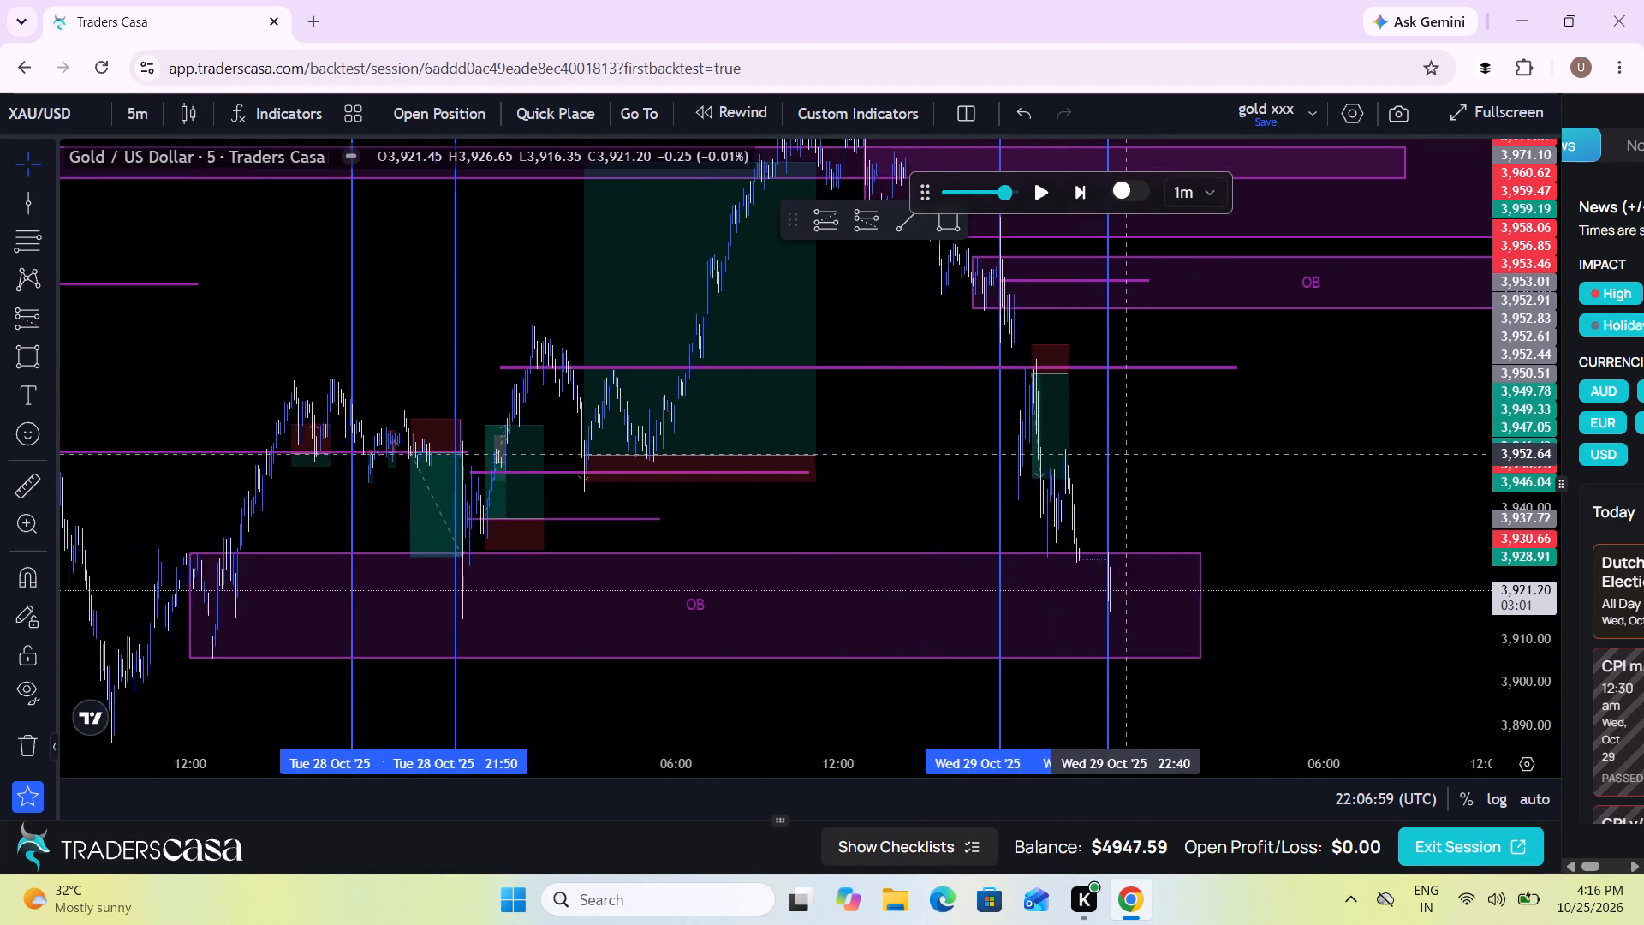
scroll(1125, 453, "up", 3)
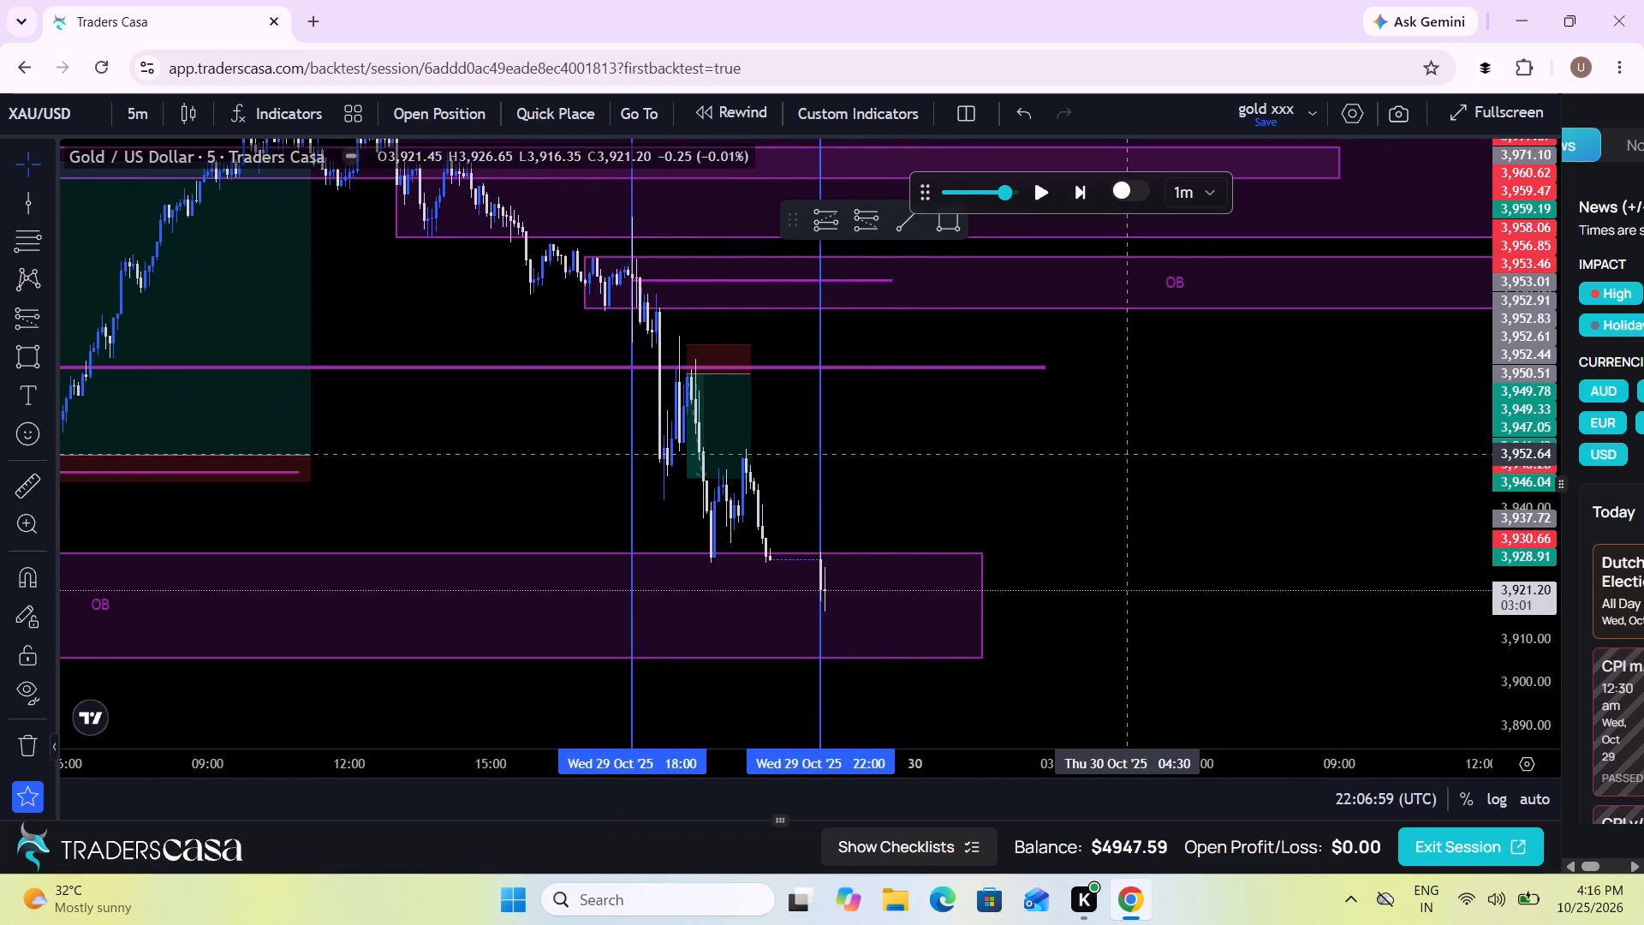
Extend the short position's target down to about 3930.26, near the lower order block's upper edge.
scroll(1125, 453, "up", 2)
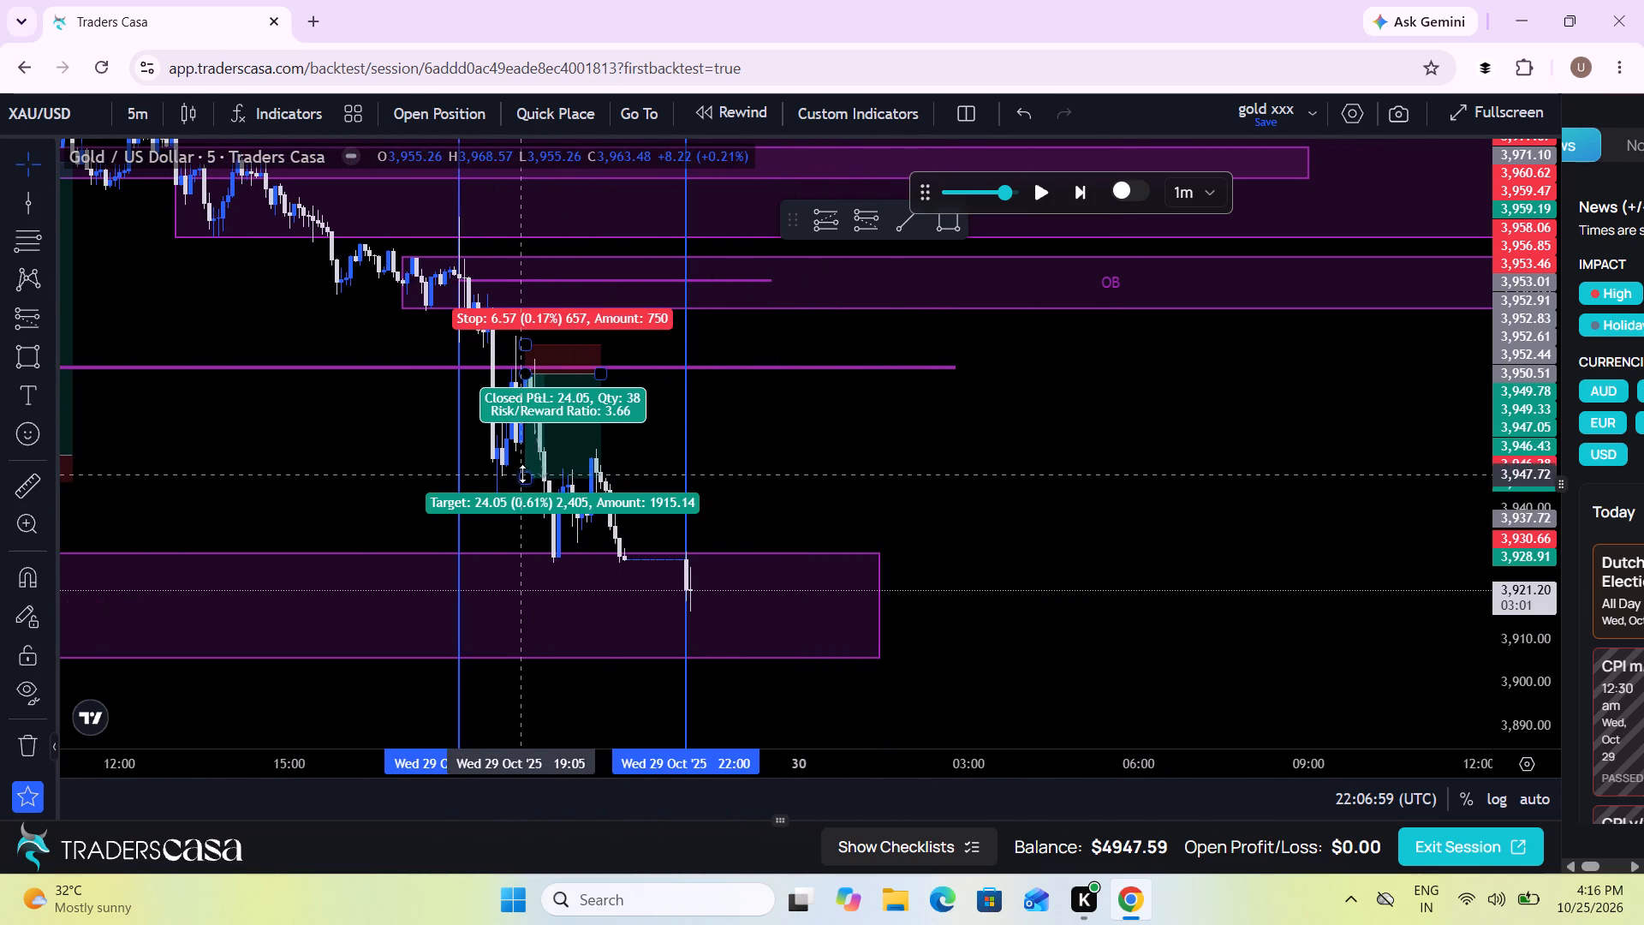
left_click_drag(526, 473, 563, 551)
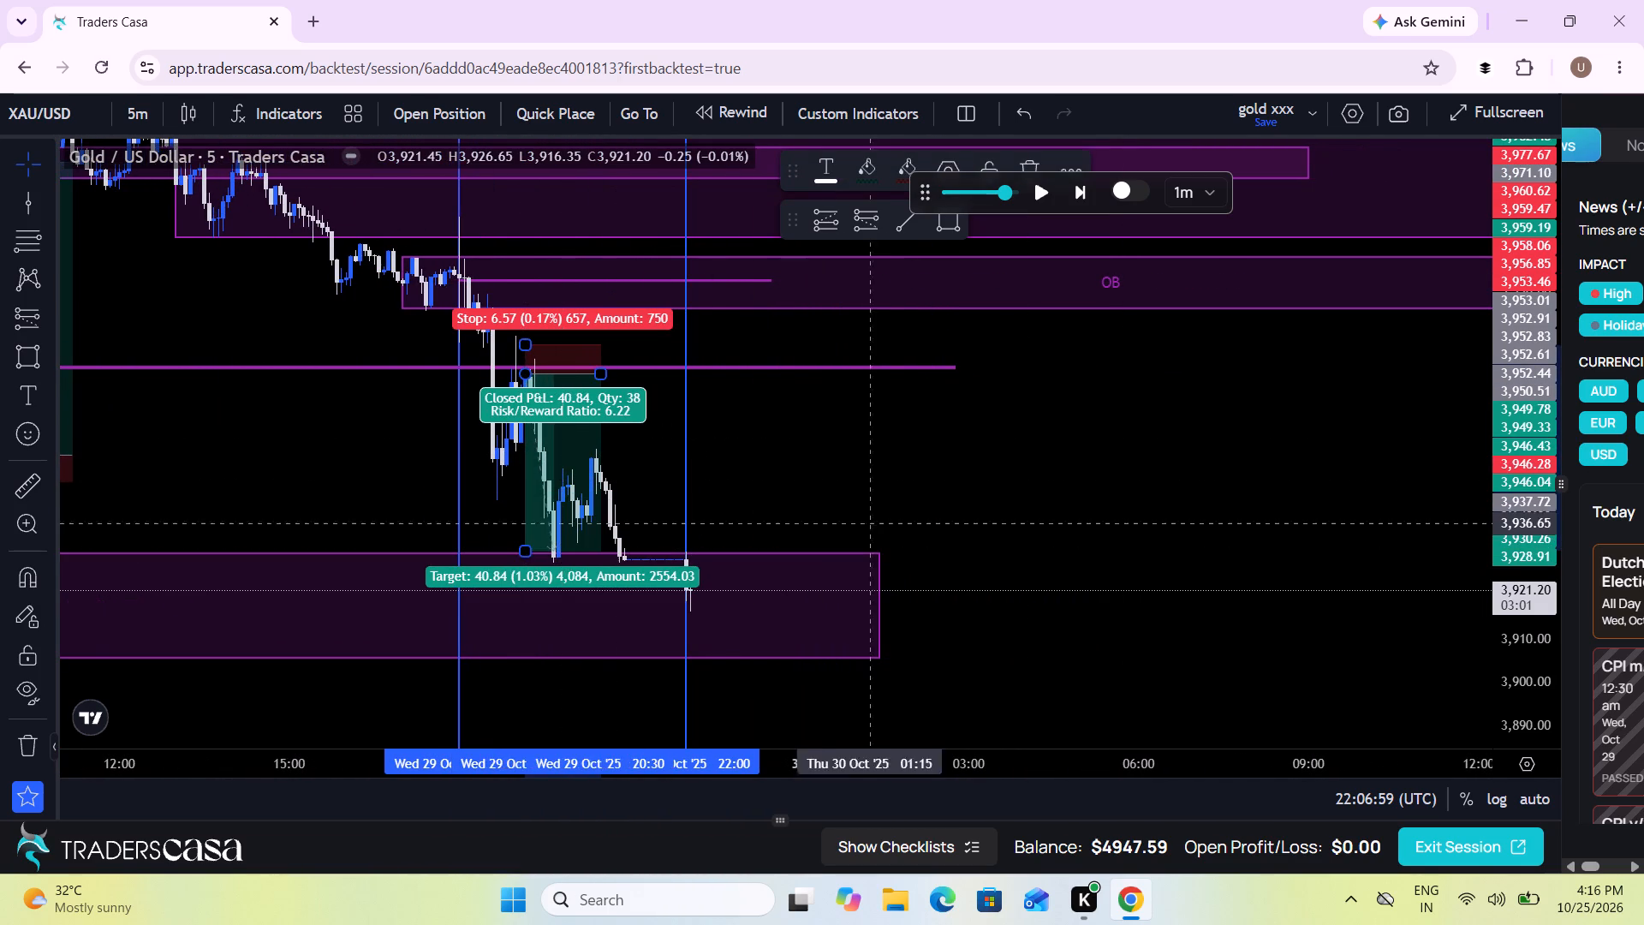
left_click(895, 510)
Slow down the replay speed, replay price to about 22:09 on 29 Oct, and pause.
left_click_drag(895, 510, 1026, 492)
scroll(1026, 492, "up", 5)
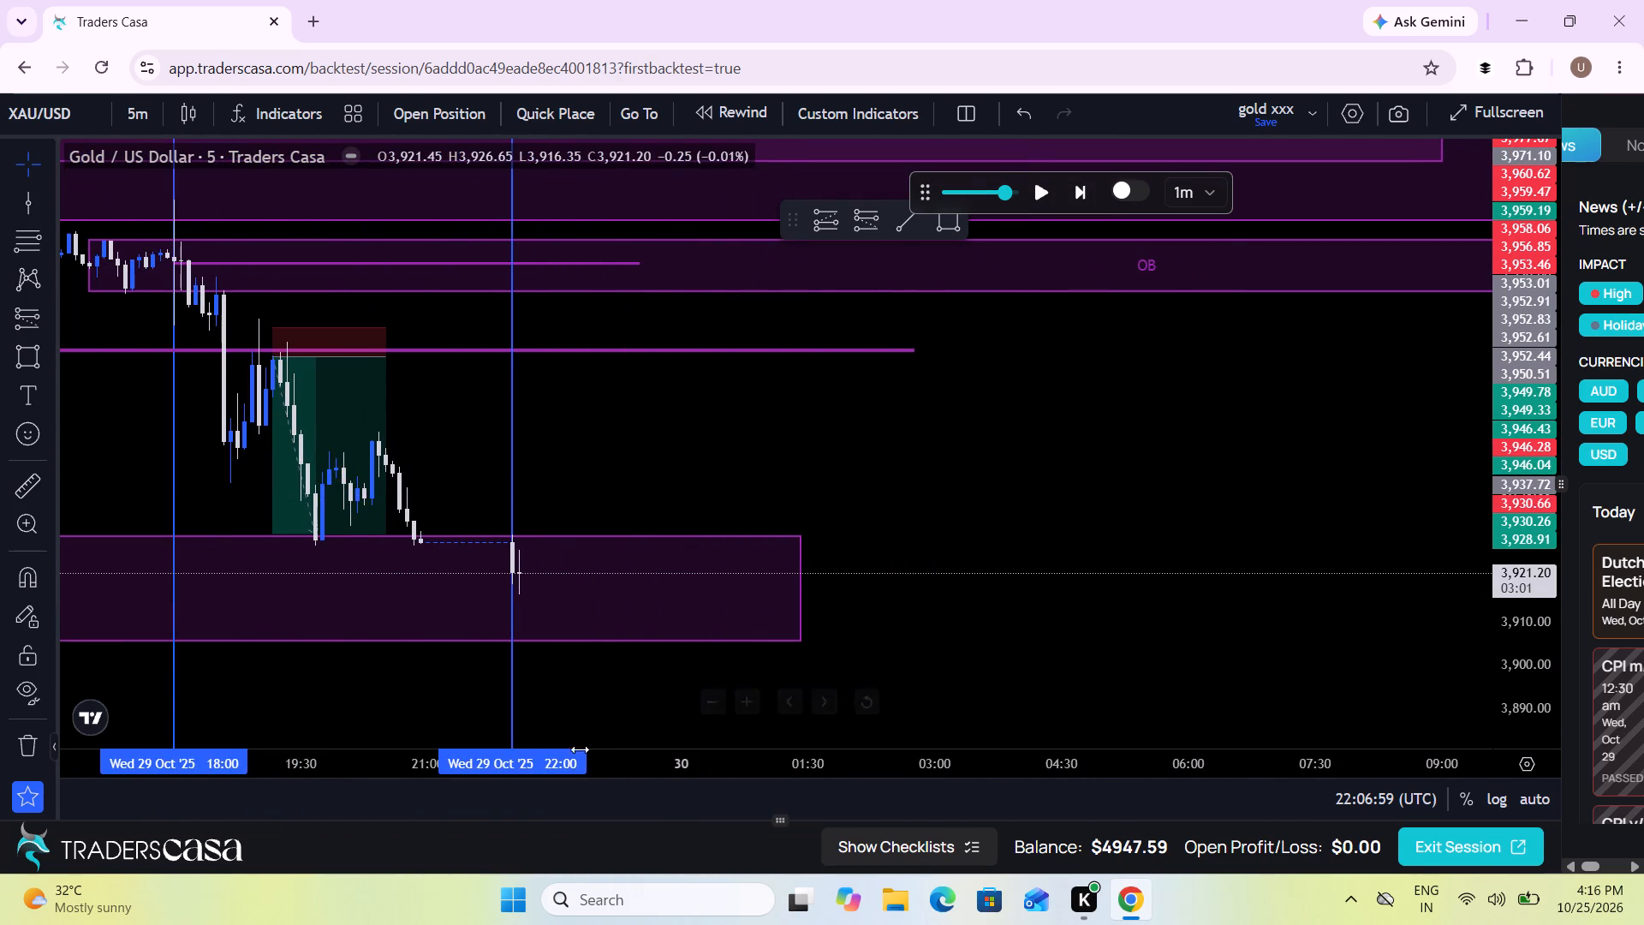
left_click(512, 698)
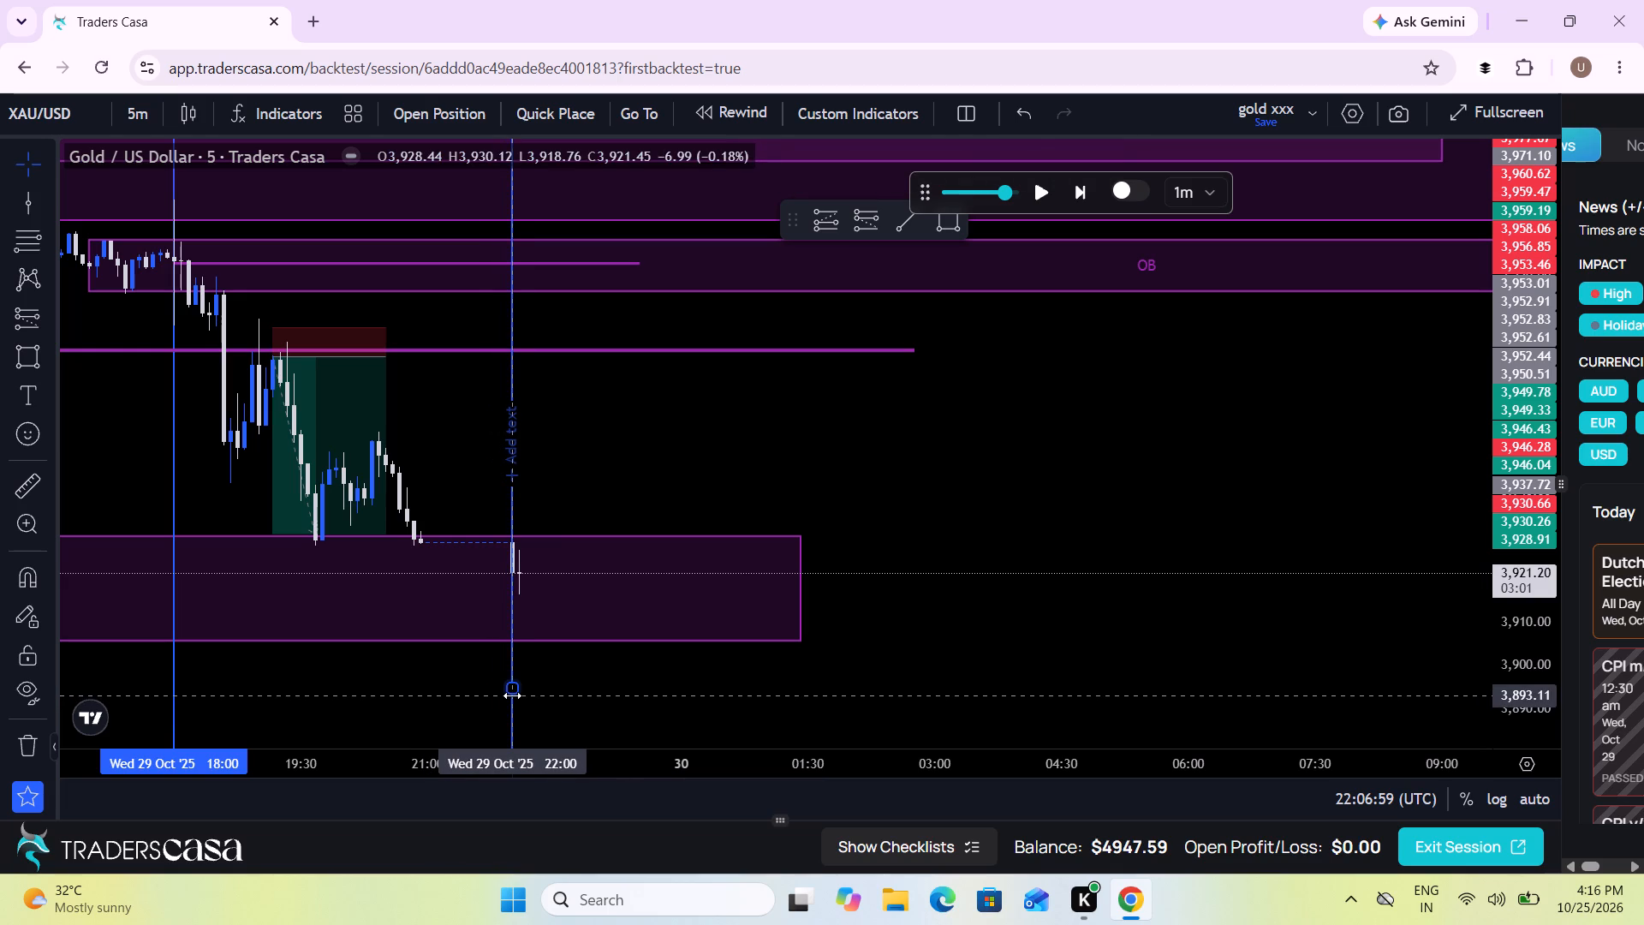
scroll(527, 659, "up", 1)
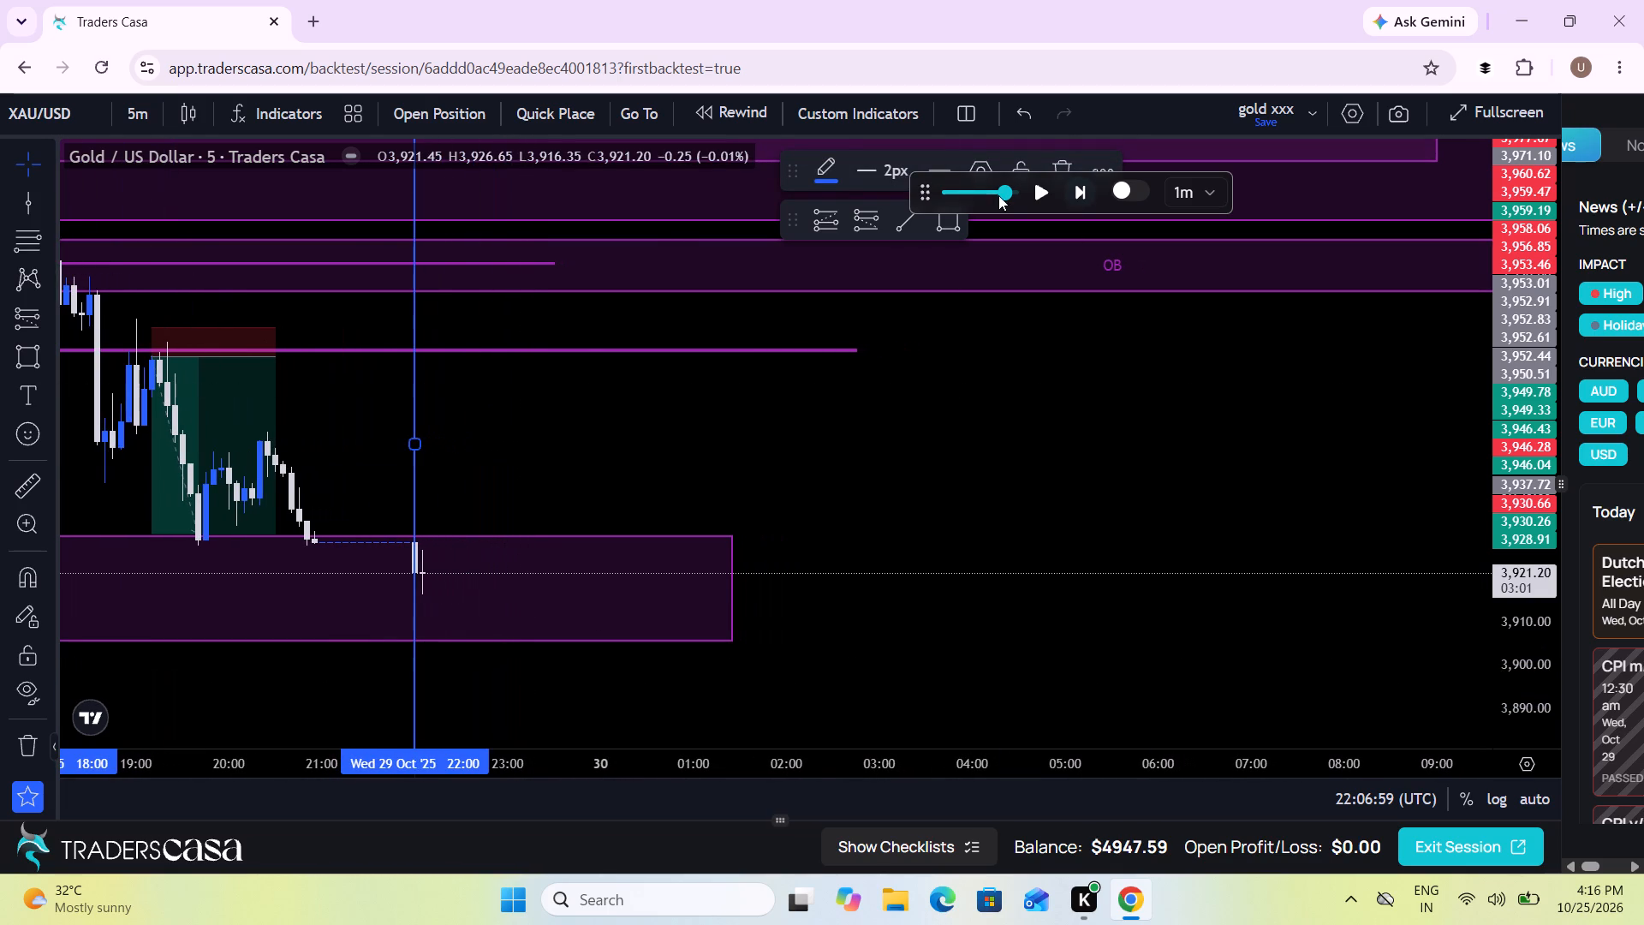
left_click(972, 193)
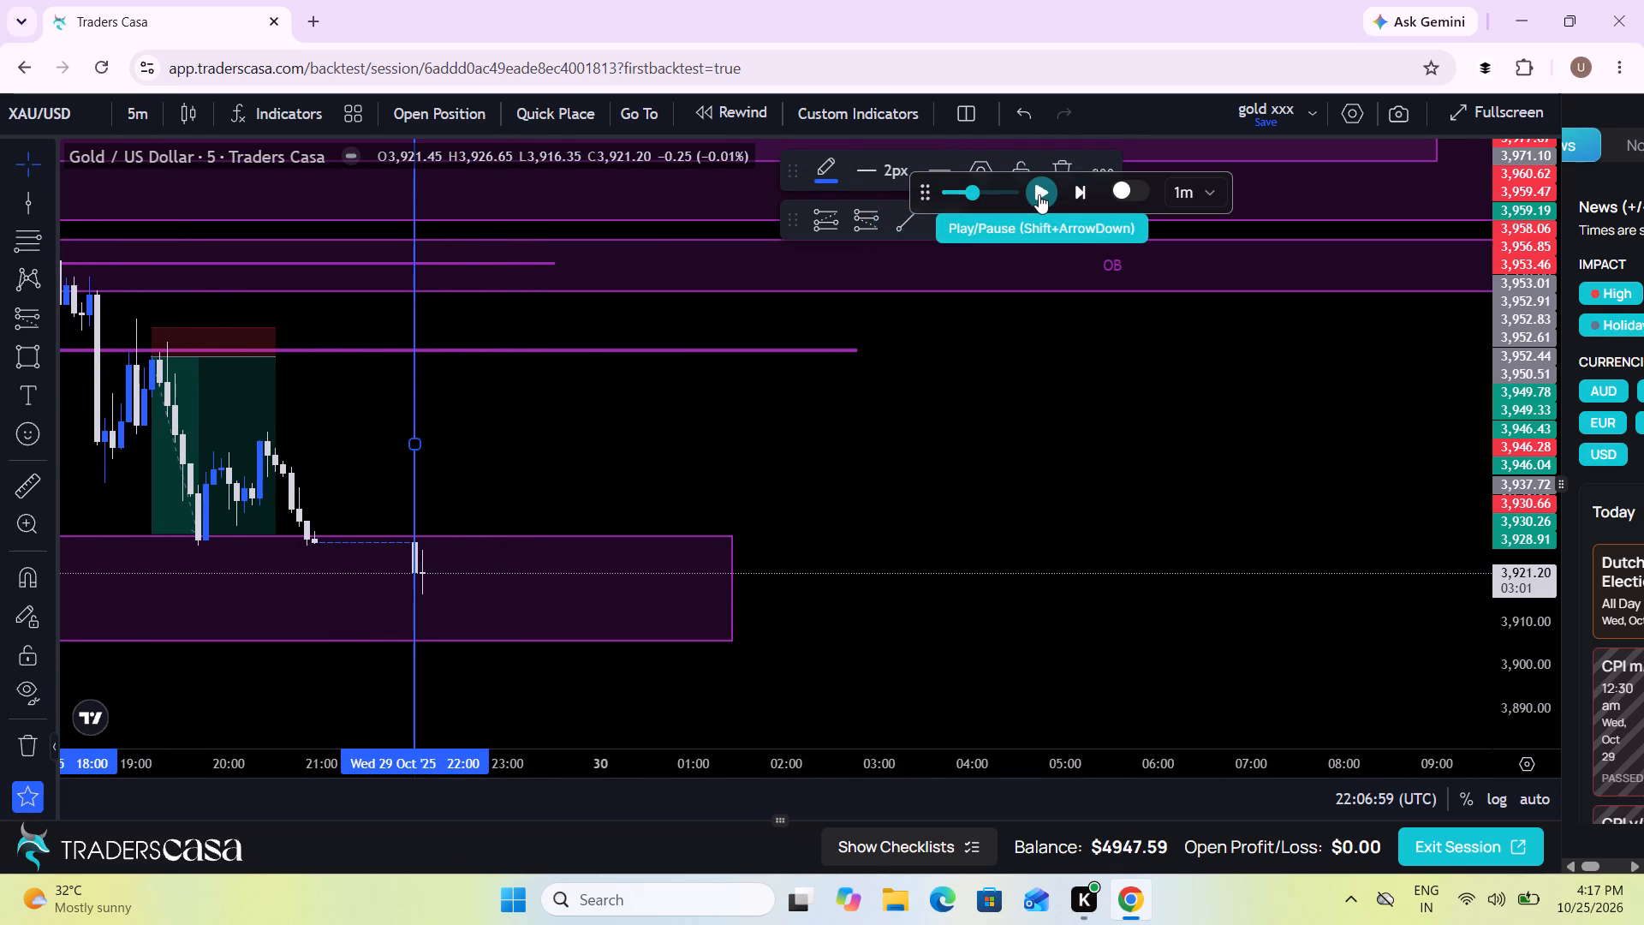
left_click(1039, 194)
left_click(1039, 194)
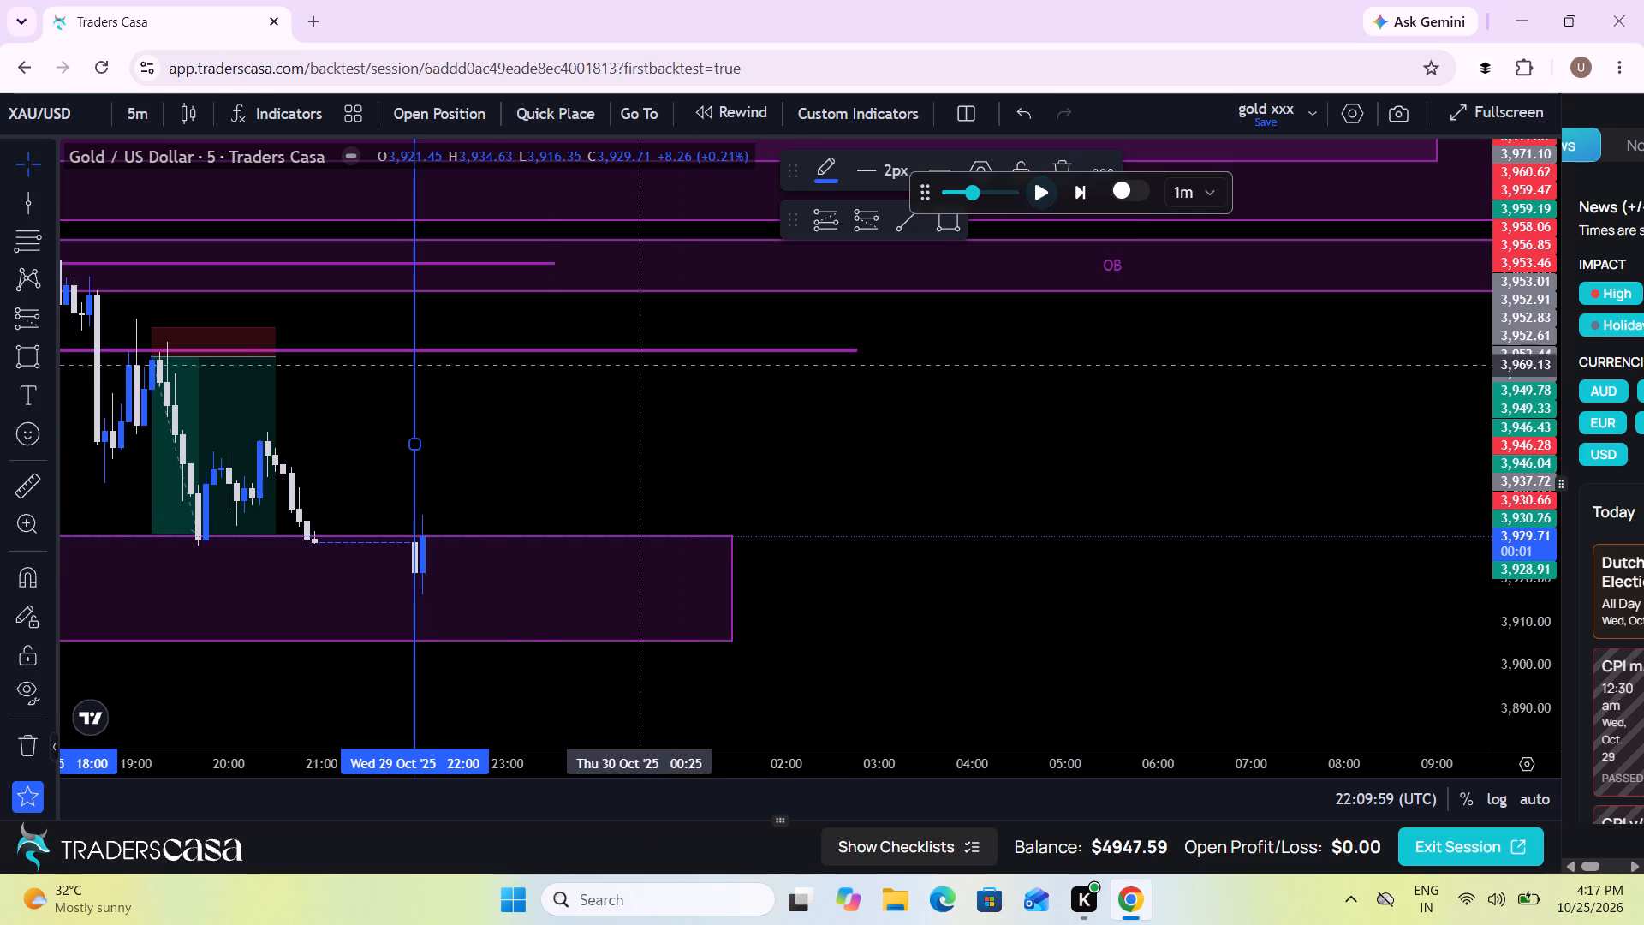
Replay price in short bursts to about 22:19 on 29 Oct and pause.
left_click_drag(499, 422, 1101, 361)
scroll(1101, 361, "up", 4)
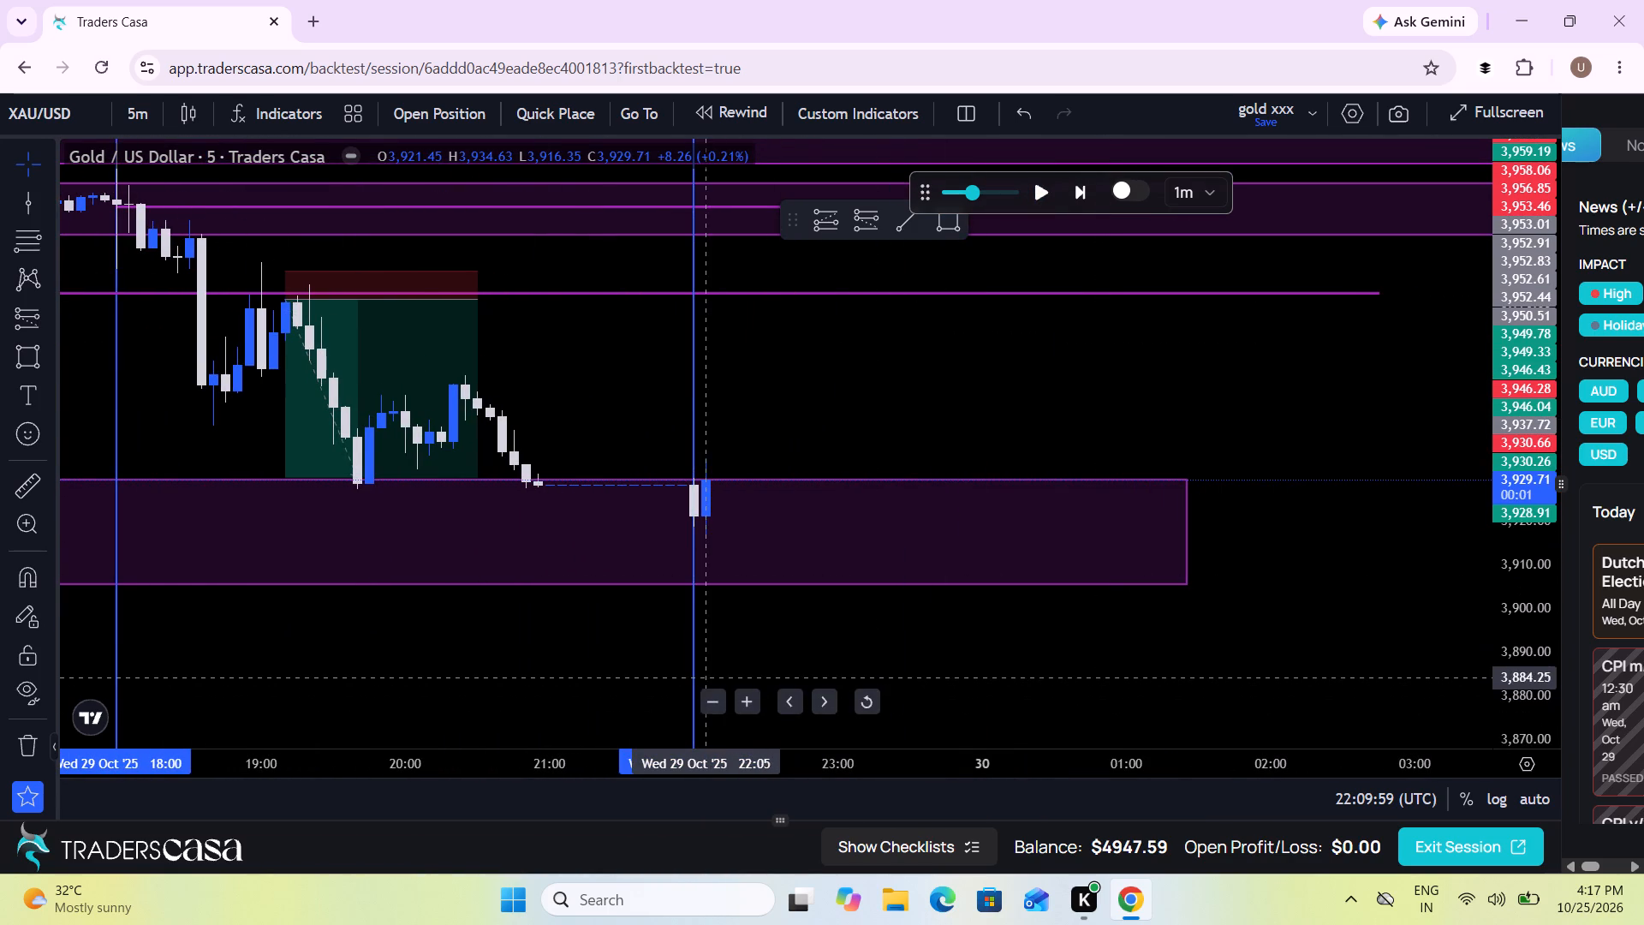
left_click(695, 671)
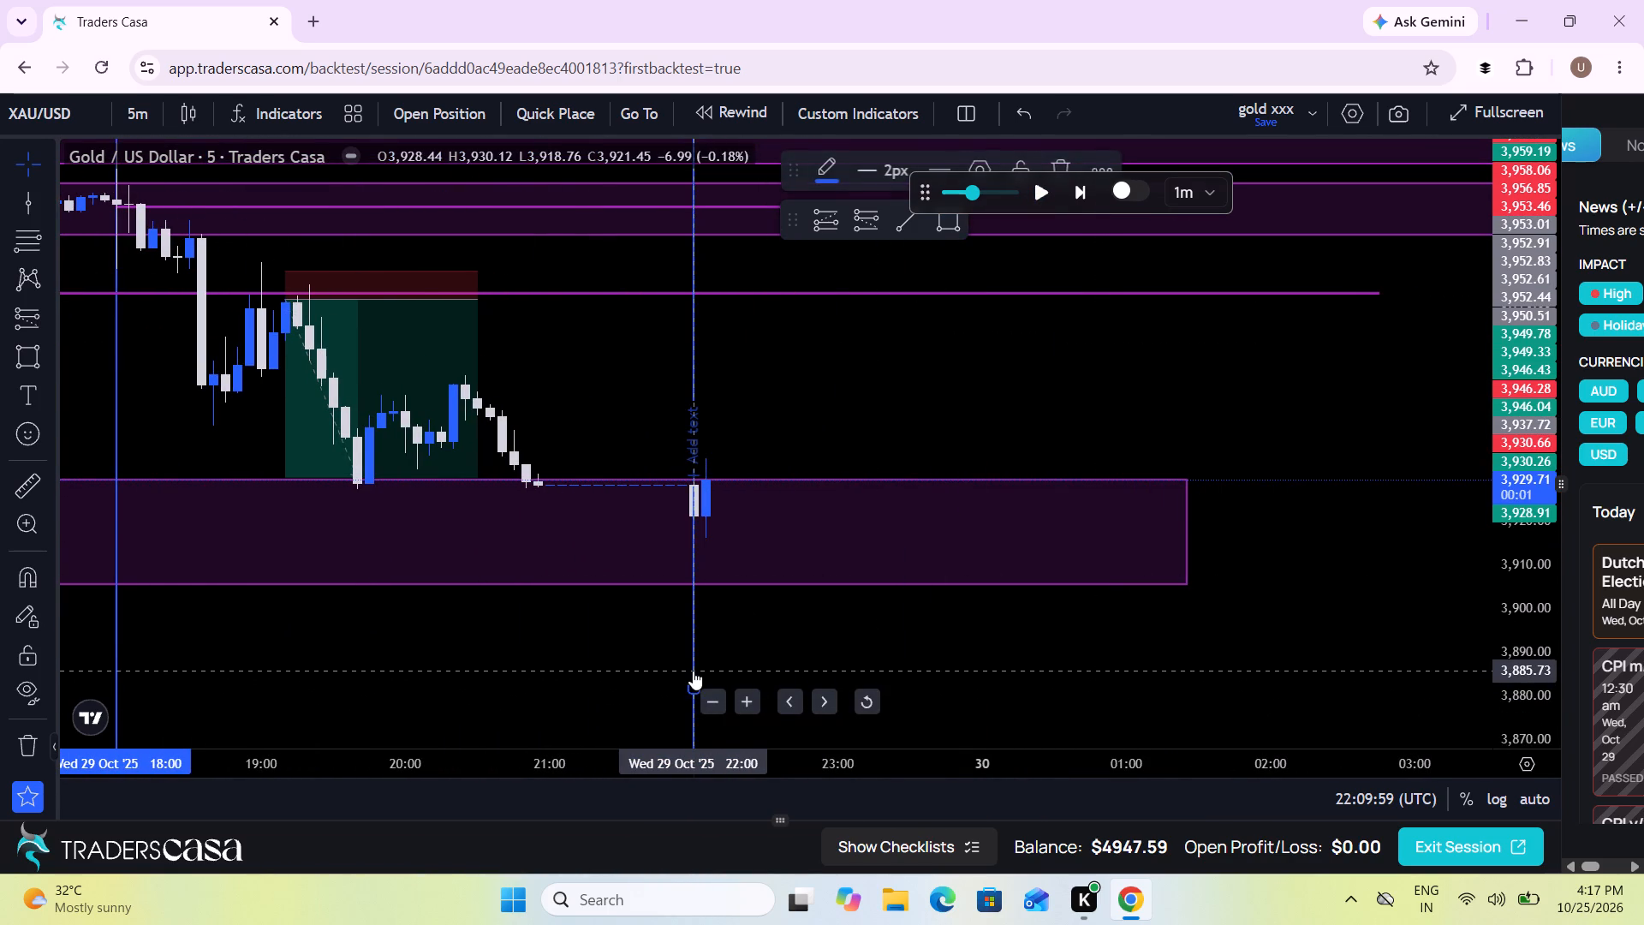
scroll(808, 532, "down", 3)
left_click_drag(953, 435, 900, 442)
left_click(1036, 185)
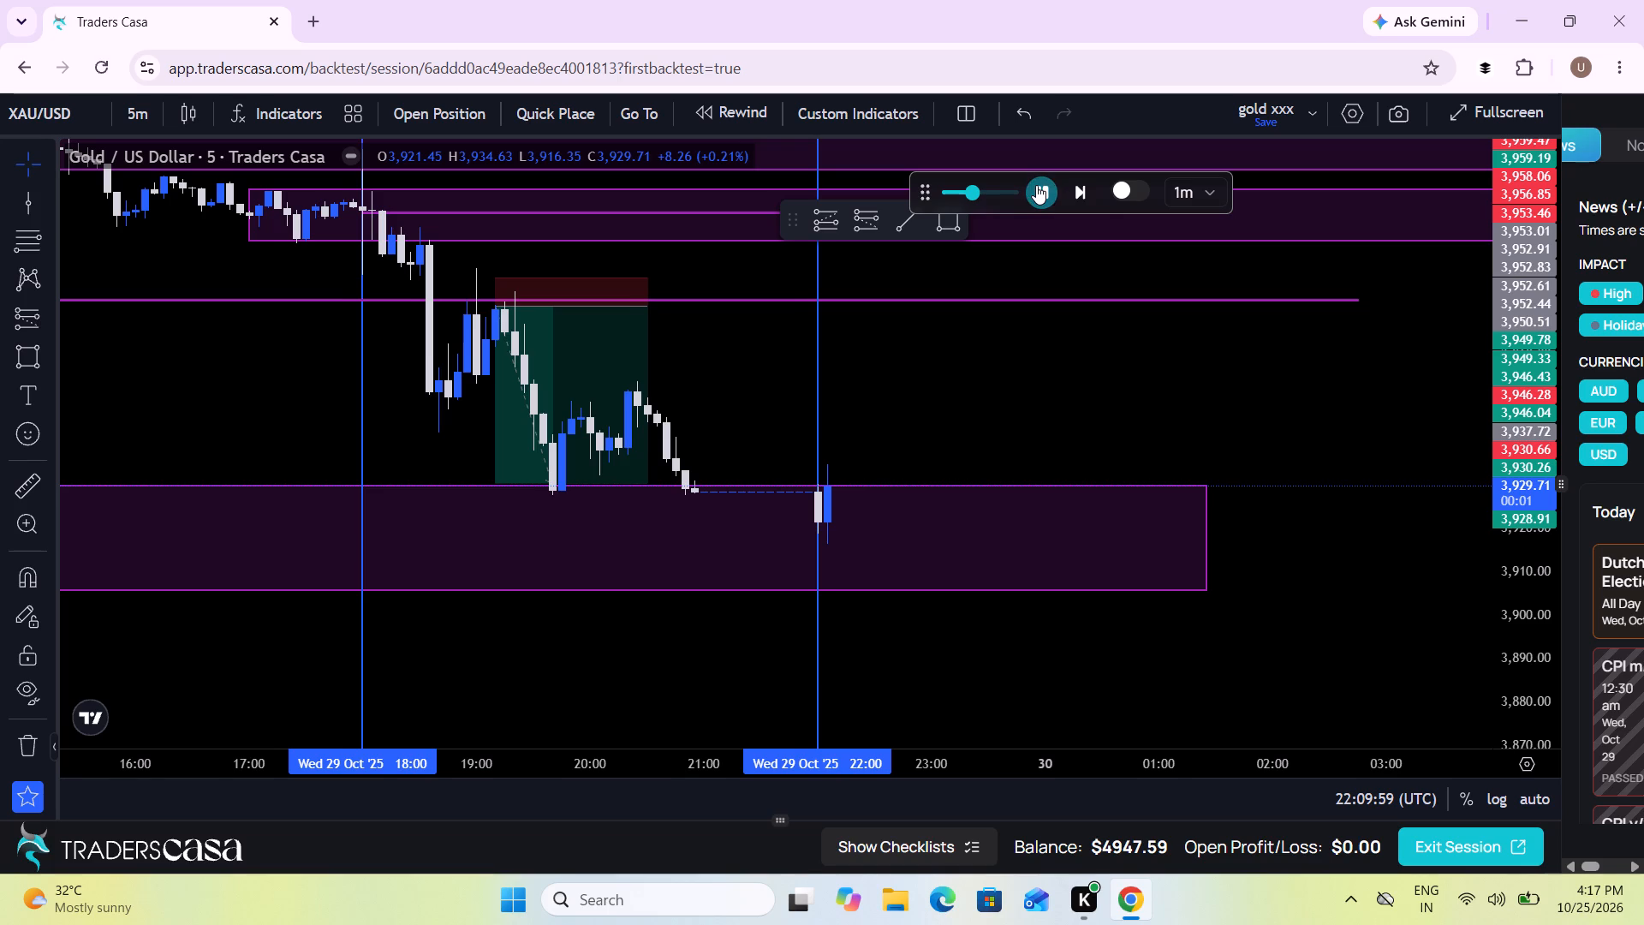
left_click(1036, 185)
left_click(1036, 185)
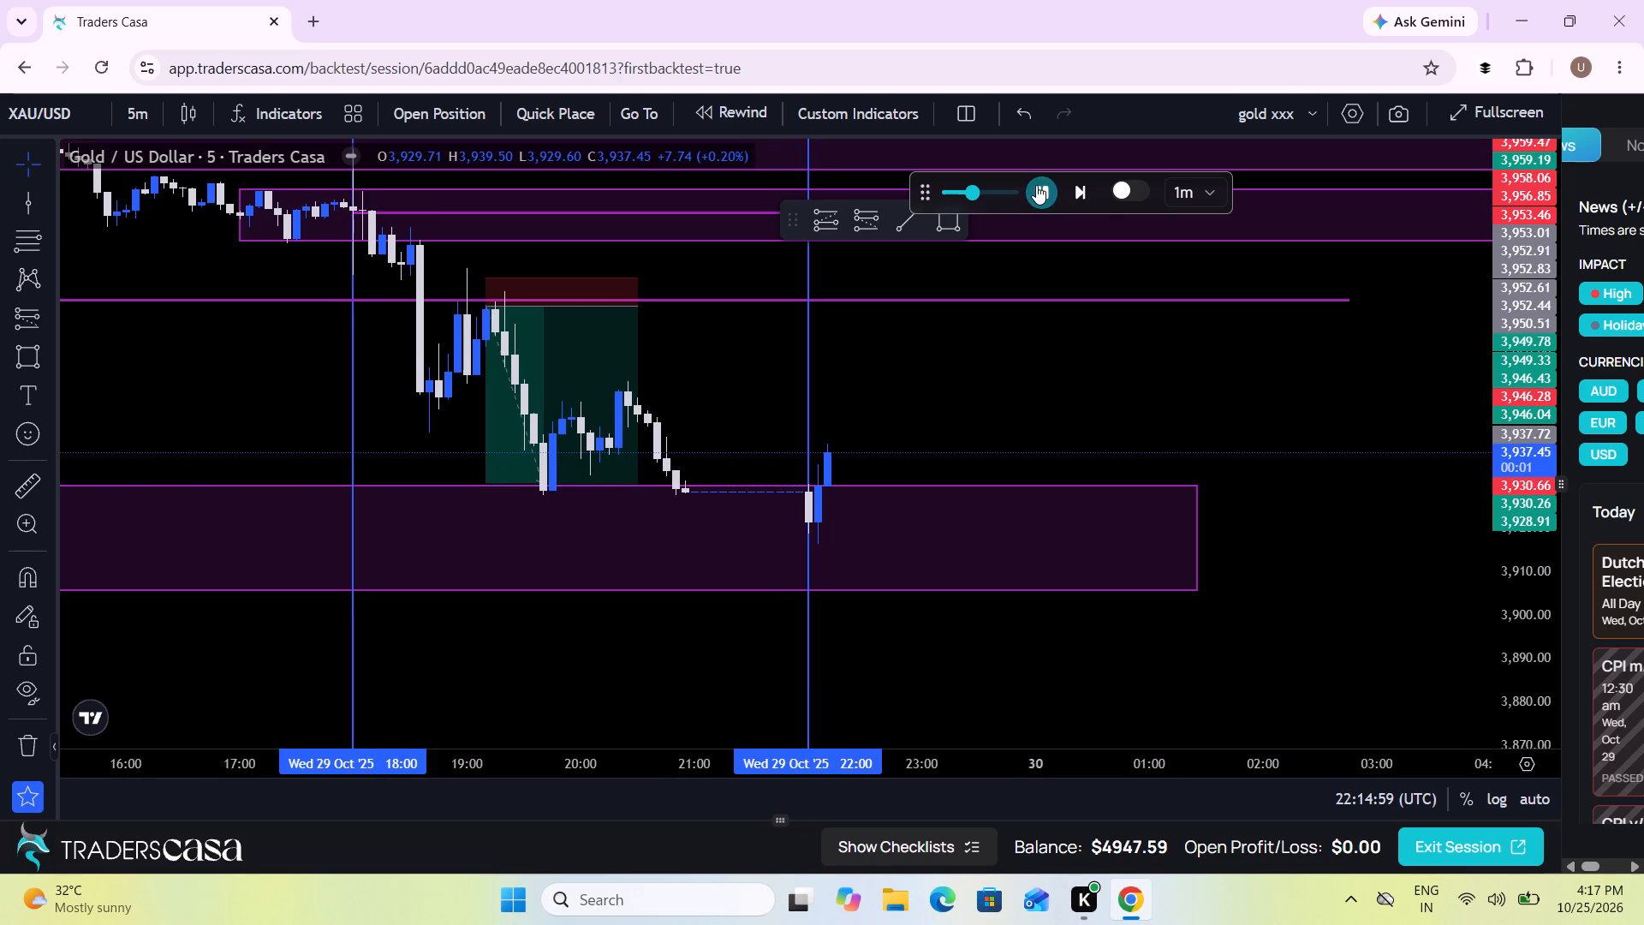
left_click(1036, 185)
left_click(1036, 185)
left_click(1036, 185)
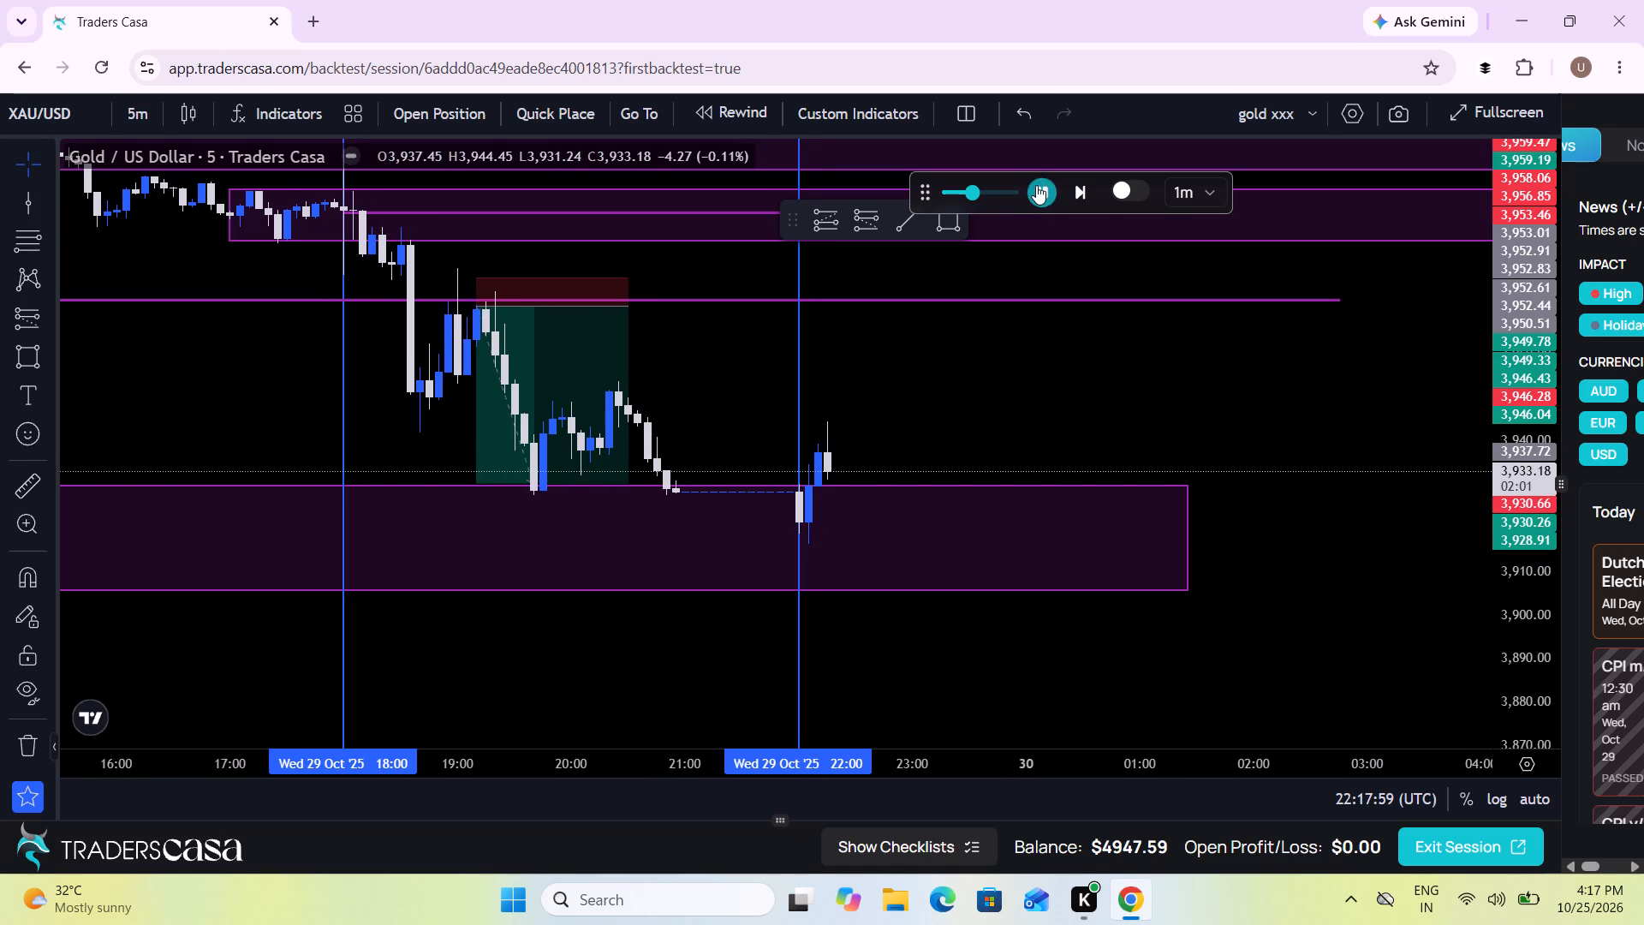
Measure the price move from the low at about 3916.47 up to the high at about 3944.39 after 22:00.
scroll(865, 428, "up", 3)
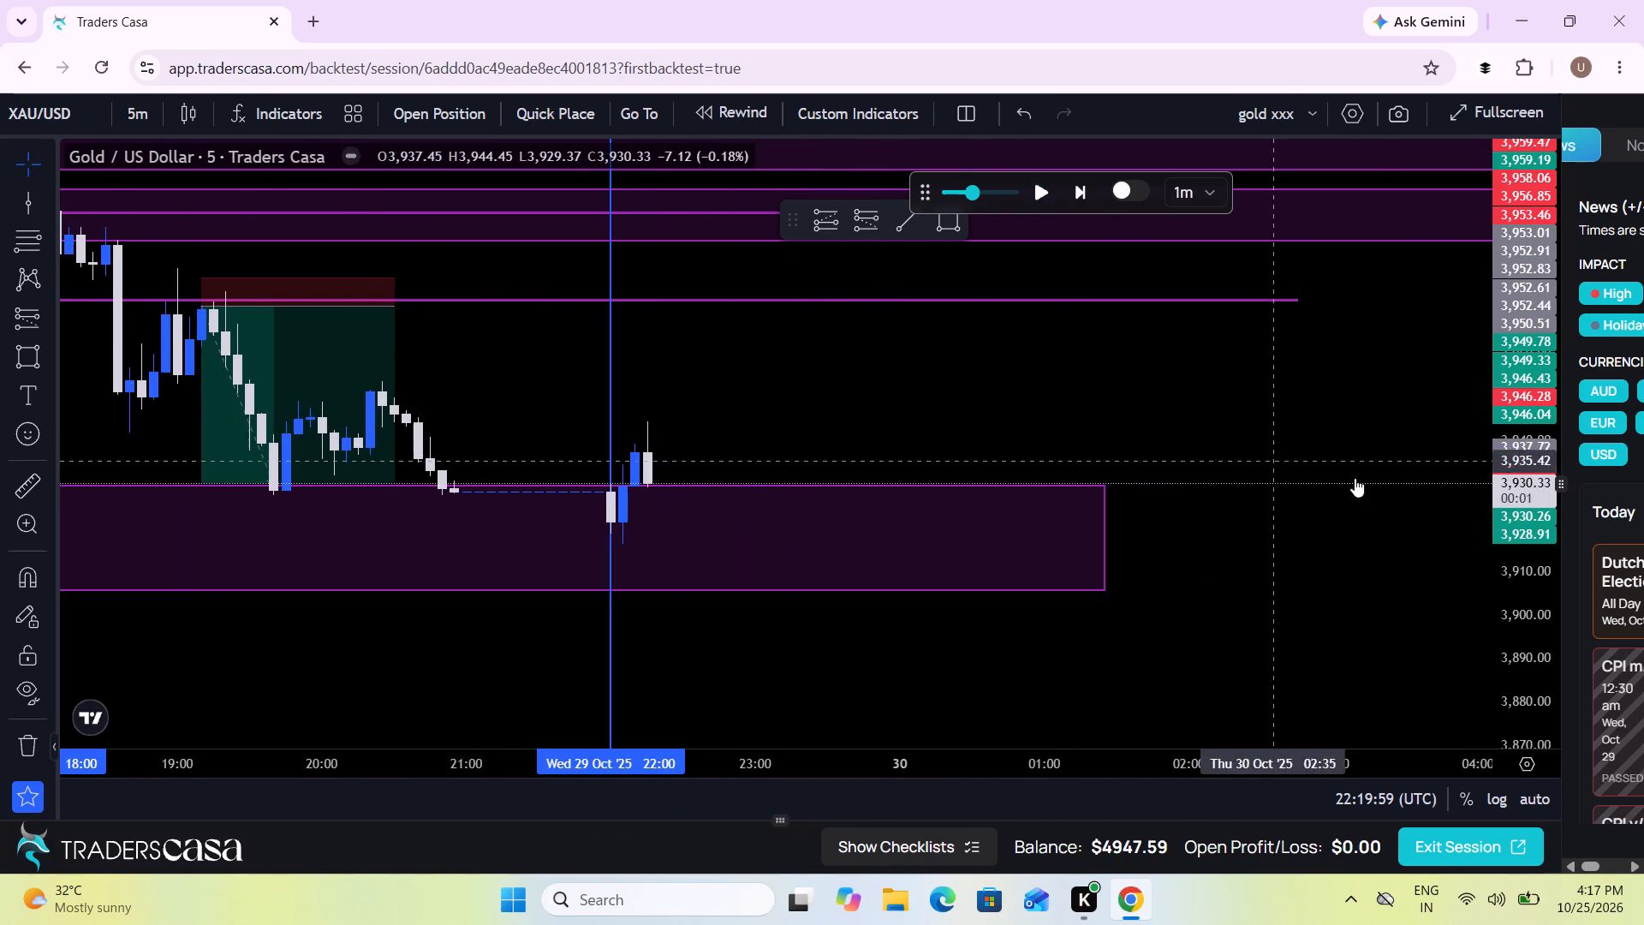
left_click_drag(1516, 587, 1479, 314)
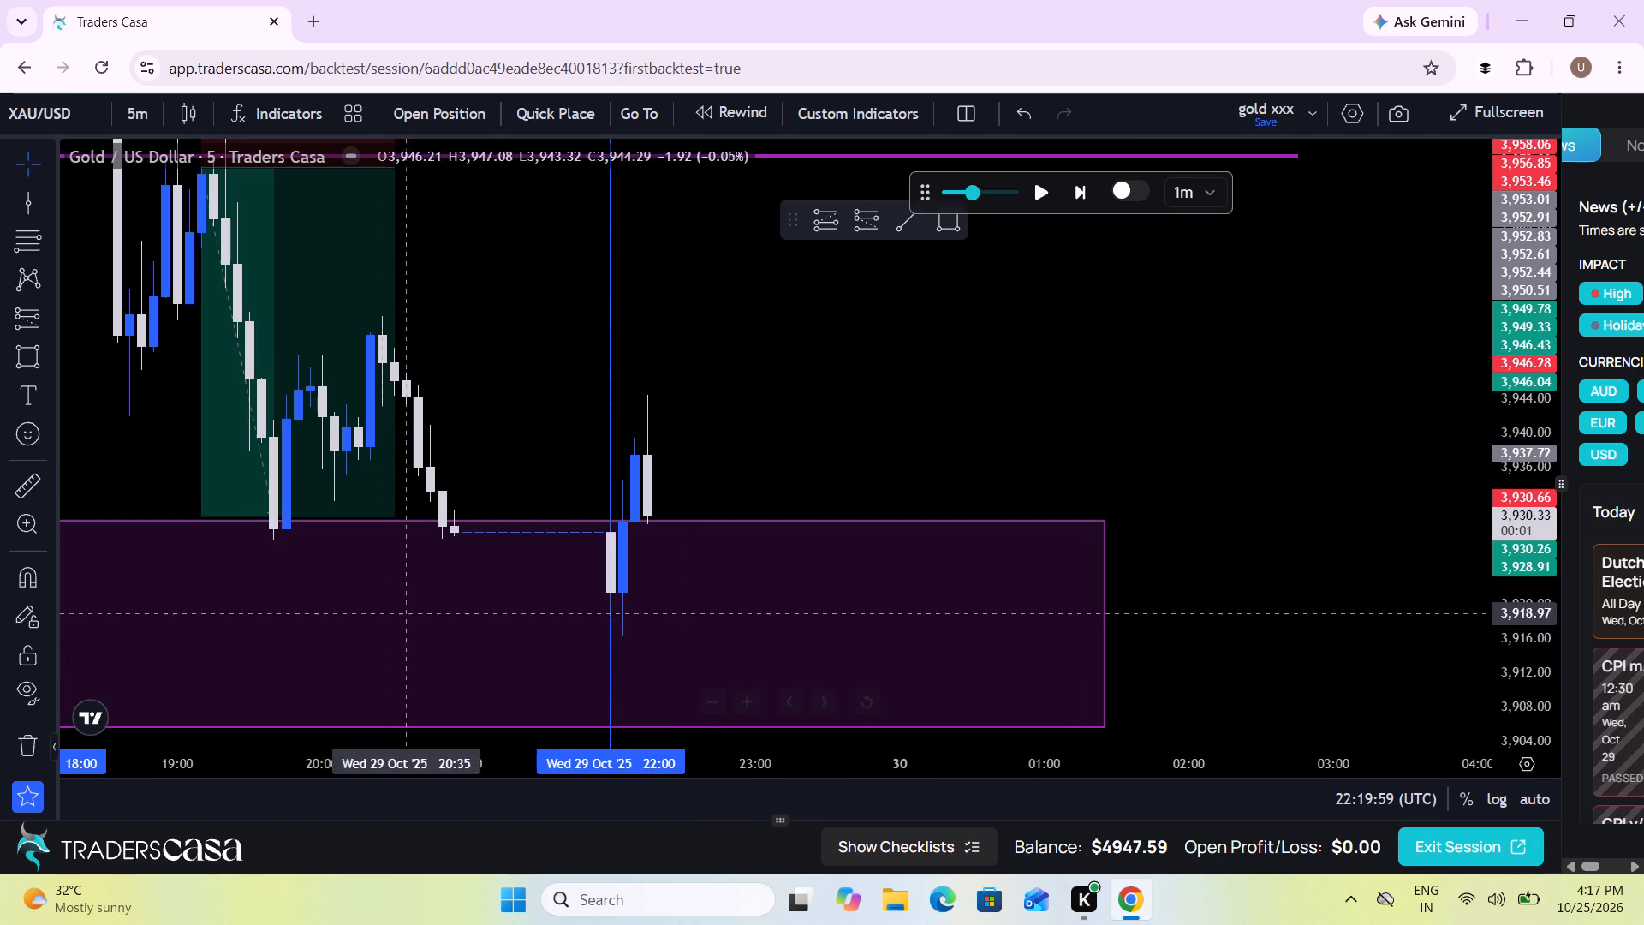
left_click(22, 493)
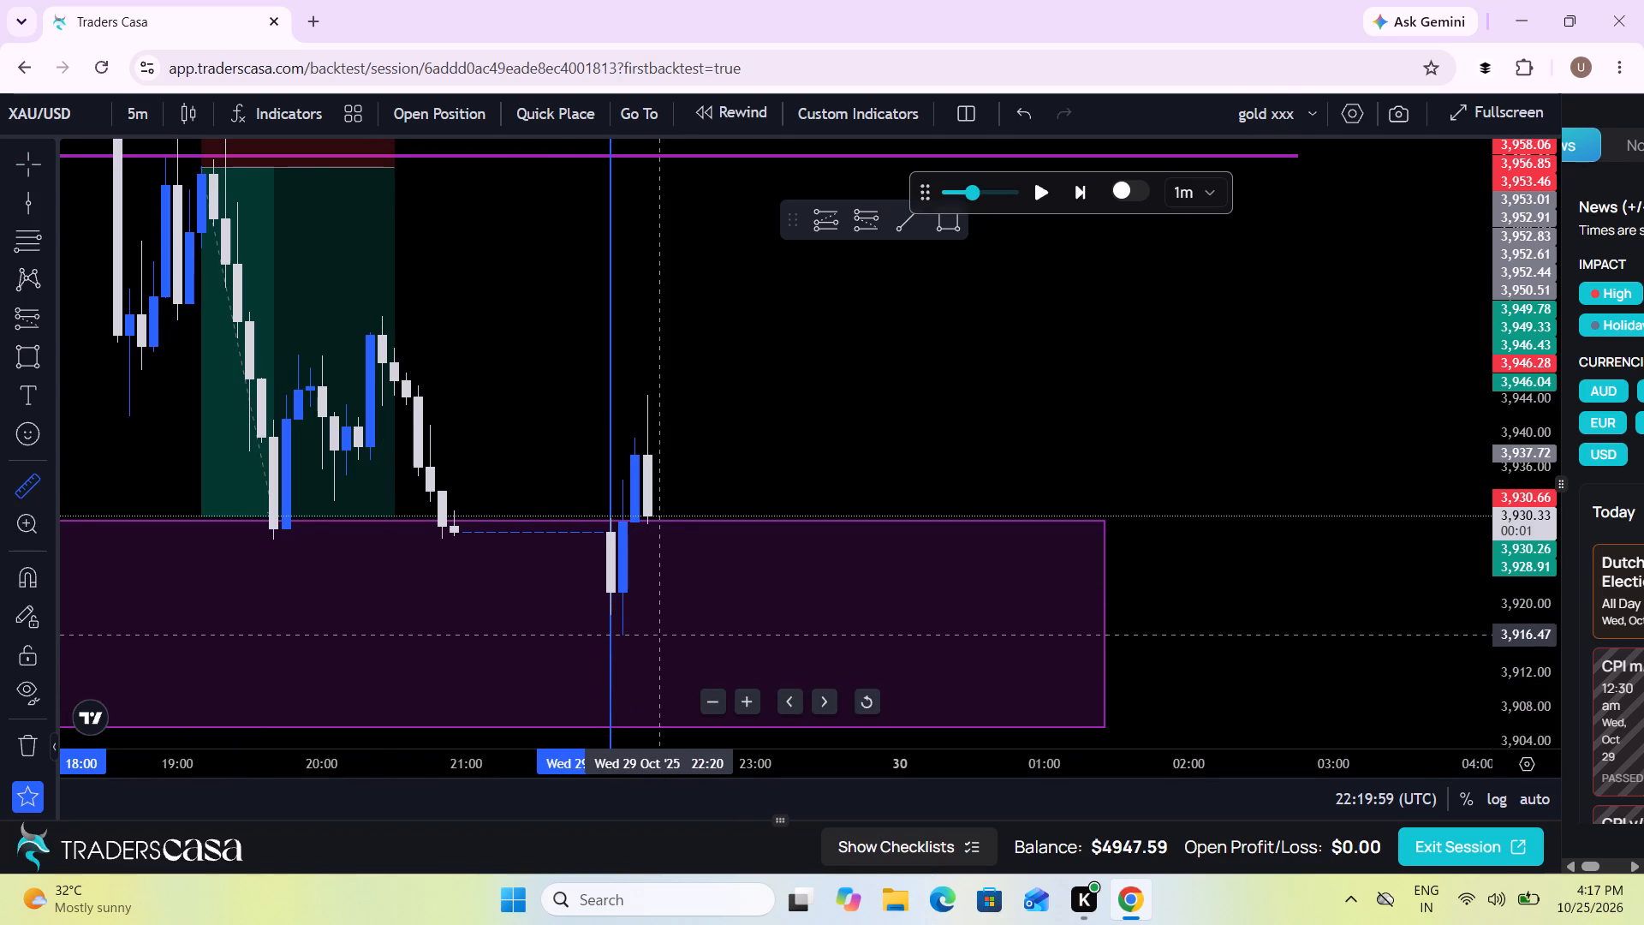
left_click(659, 634)
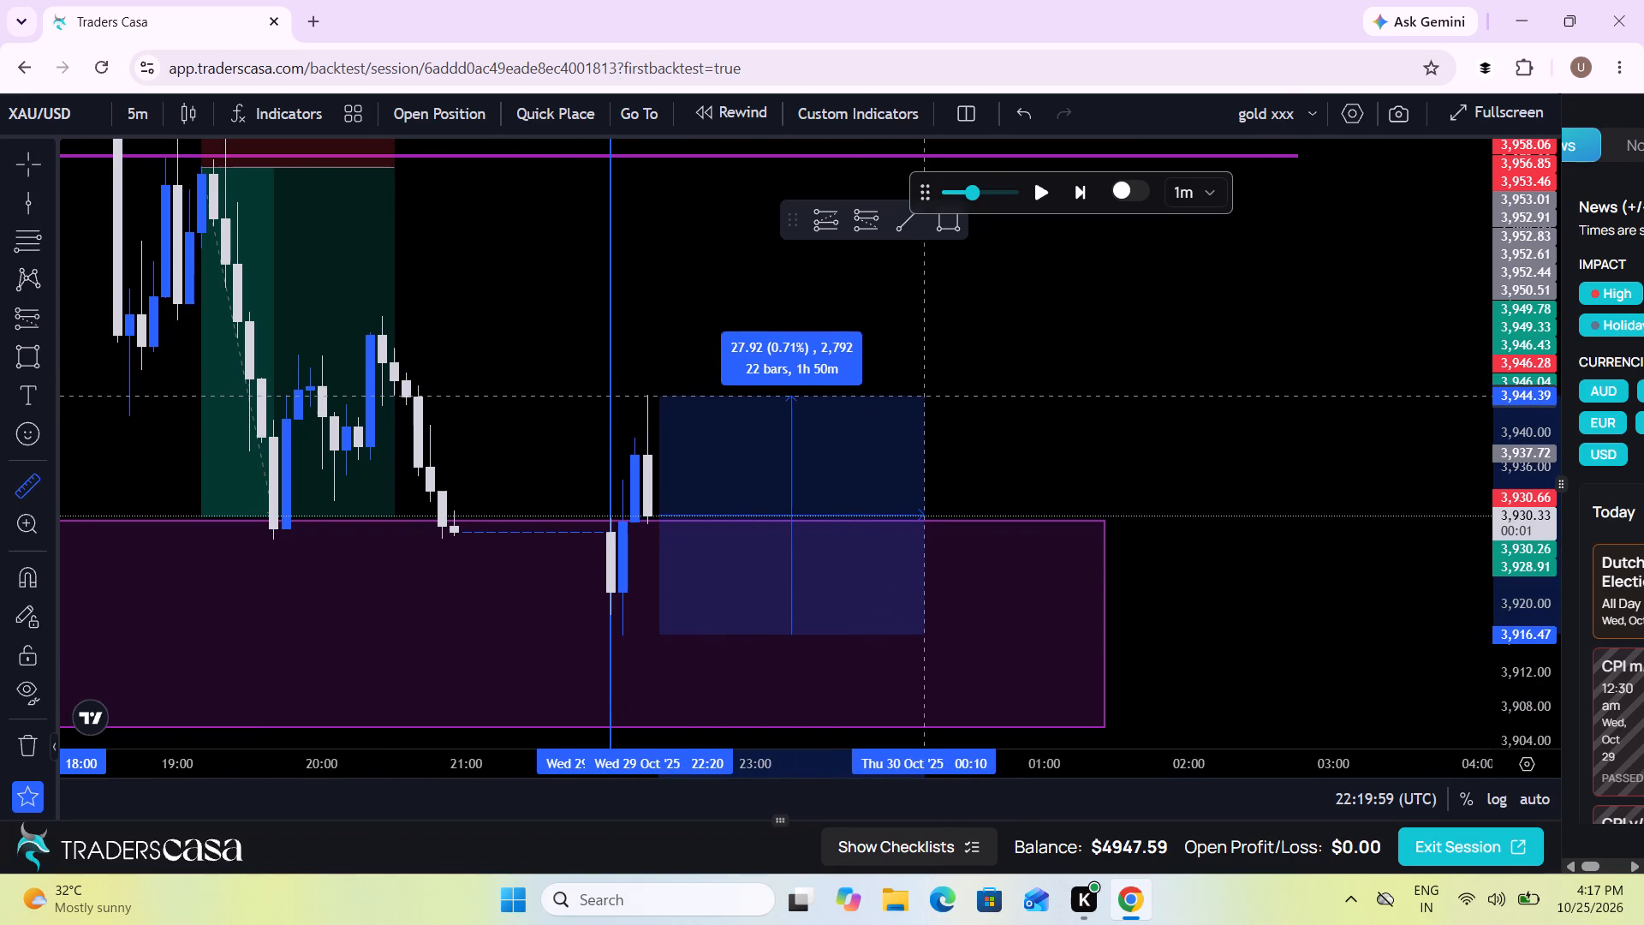
left_click(929, 396)
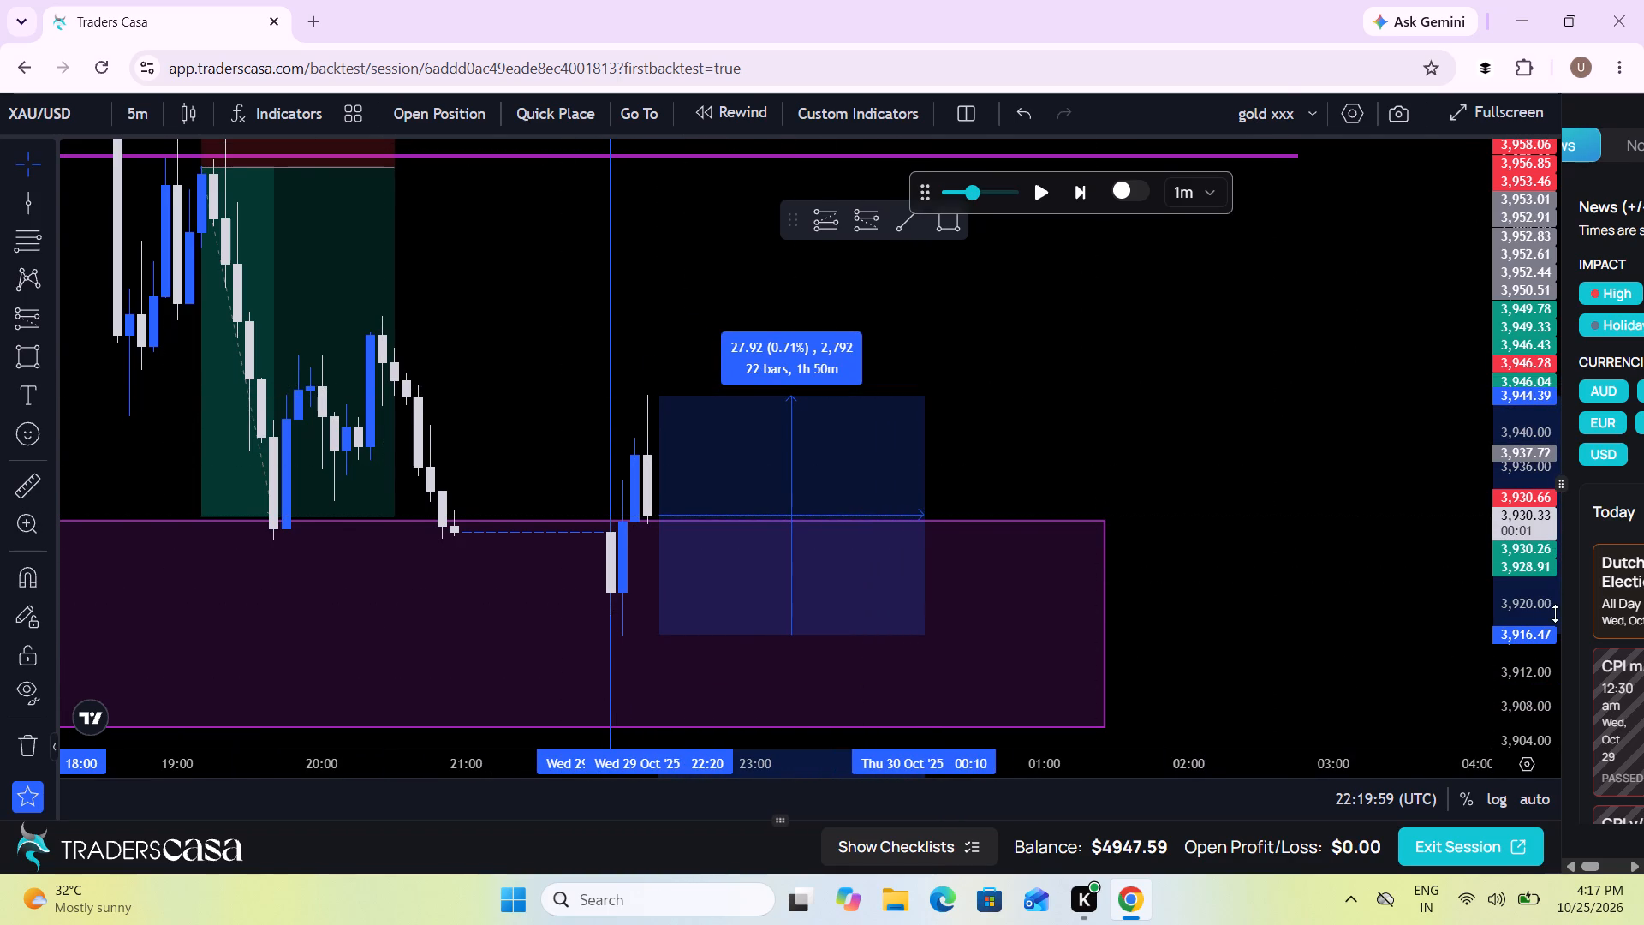
Replay price to about 22:24 on 29 Oct and pause.
left_click_drag(1555, 613, 1378, 181)
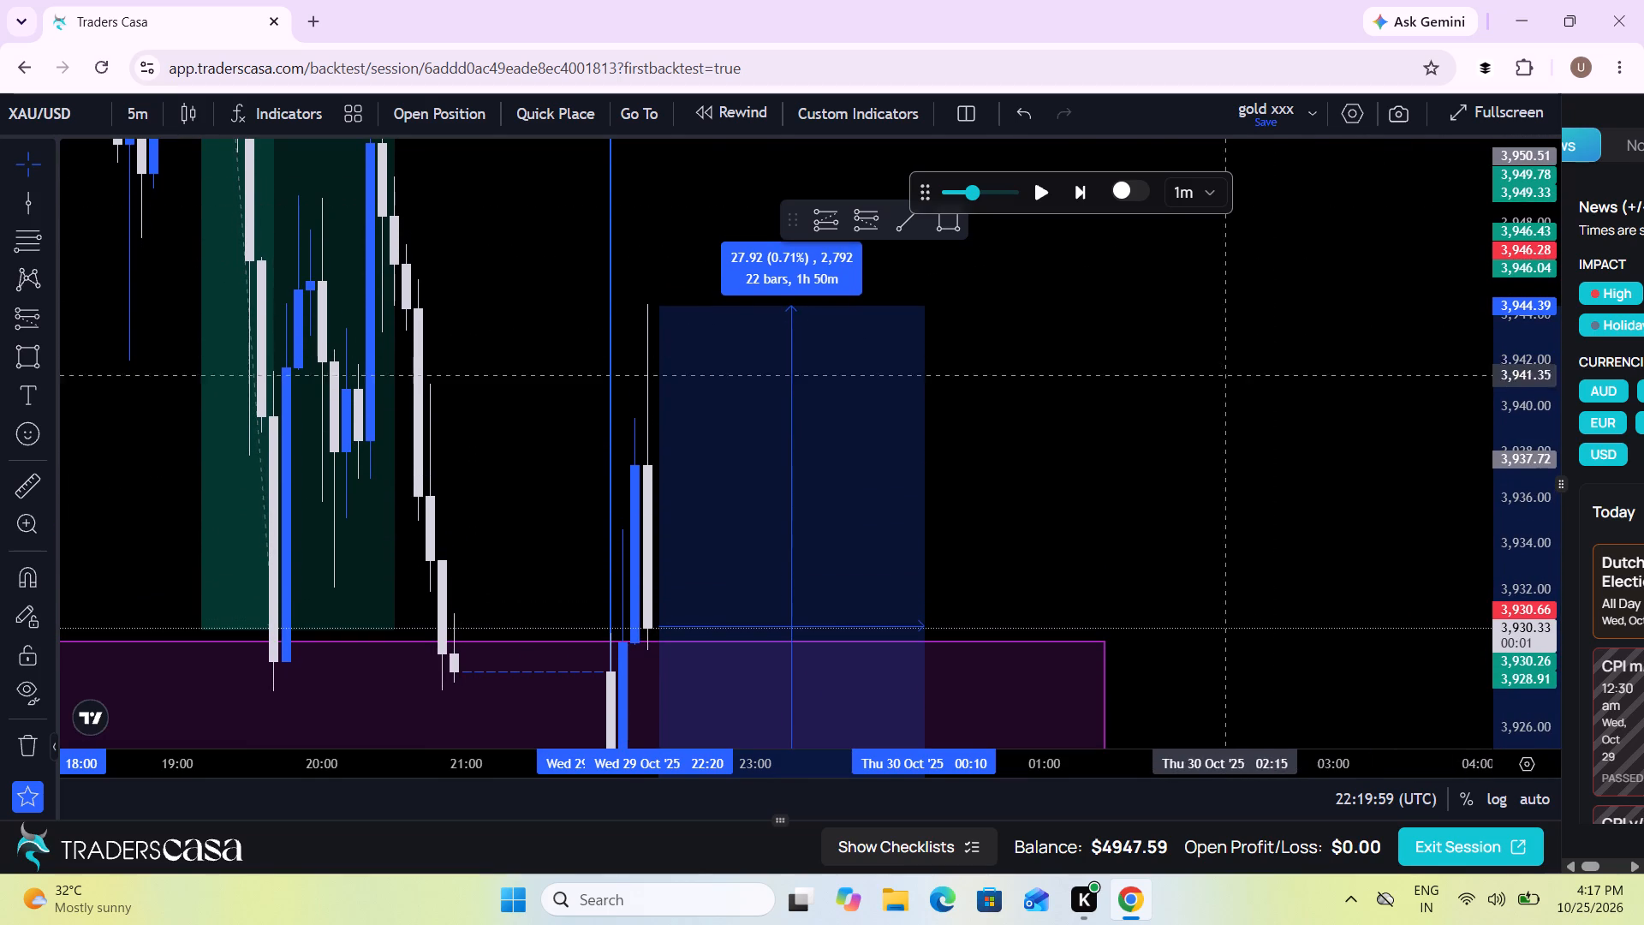
left_click(1040, 193)
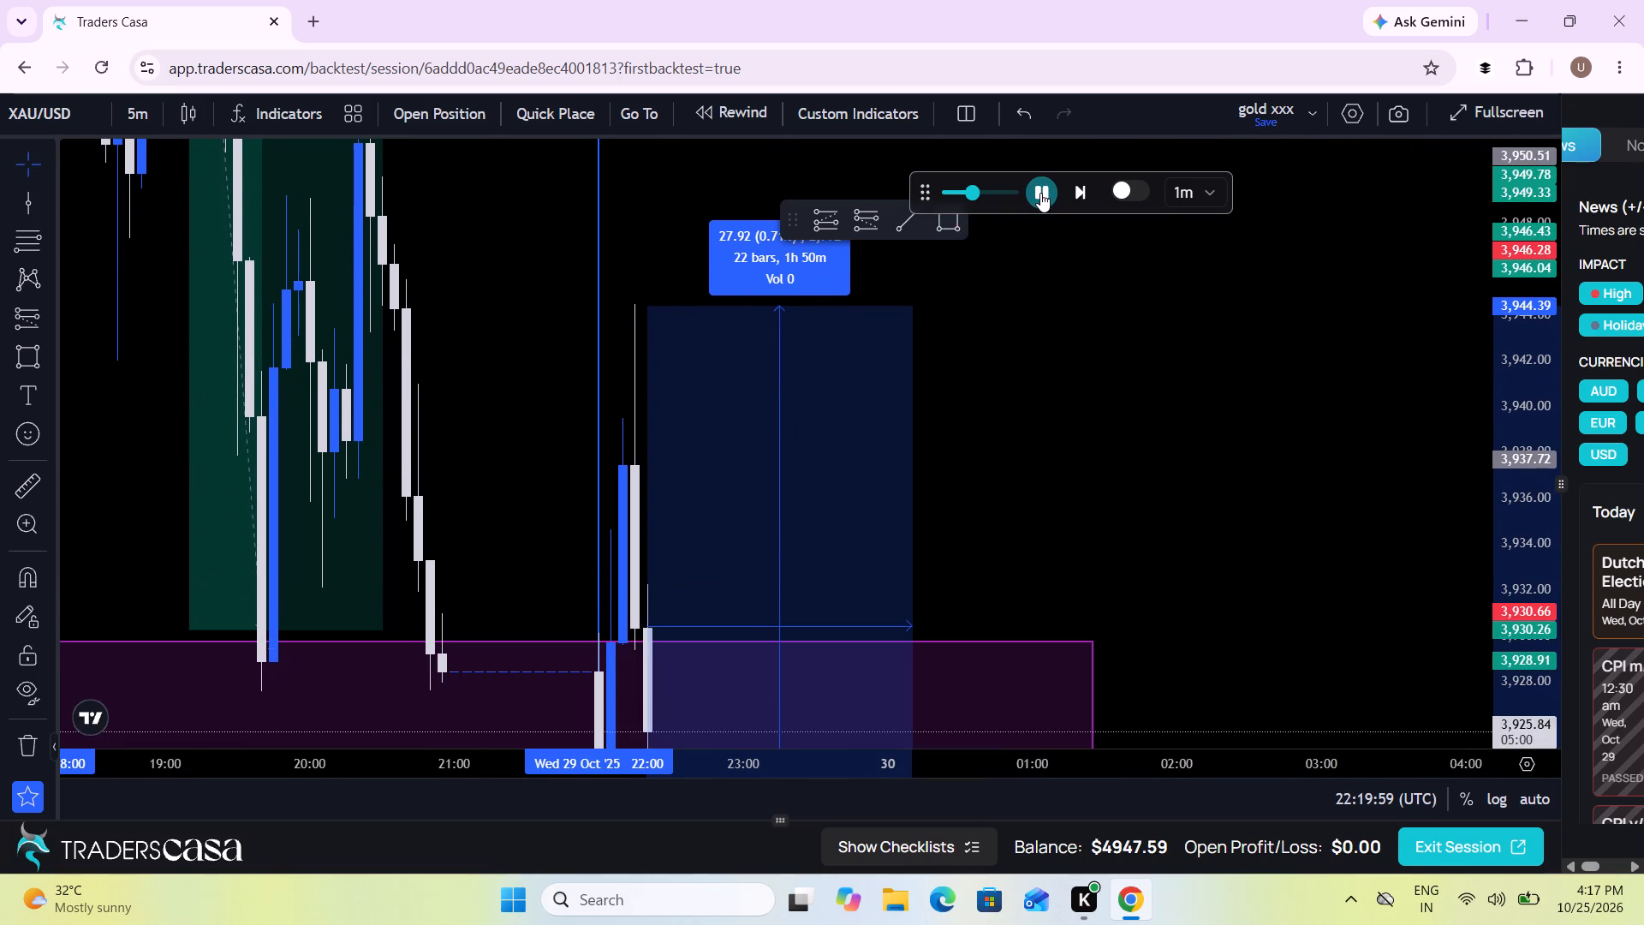
left_click(1040, 193)
Examine the latest candles against the order block on the 1-hour chart, then return to the 5-minute chart.
left_click_drag(1072, 539, 1160, 379)
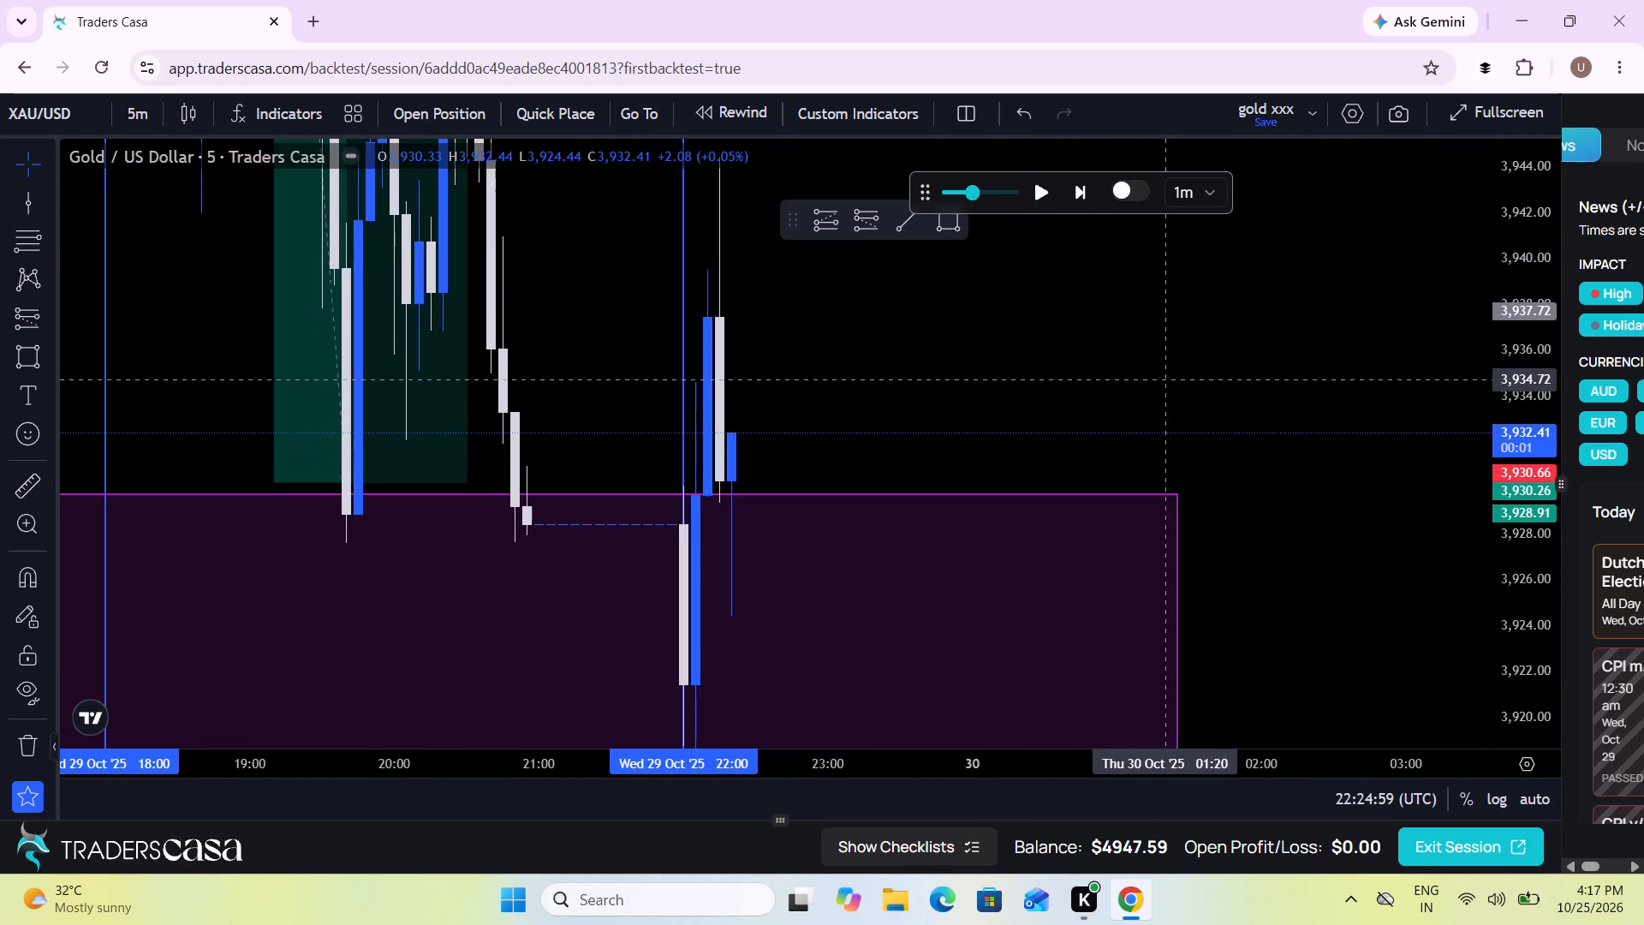
scroll(1160, 379, "up", 1)
left_click_drag(1539, 465, 1467, 701)
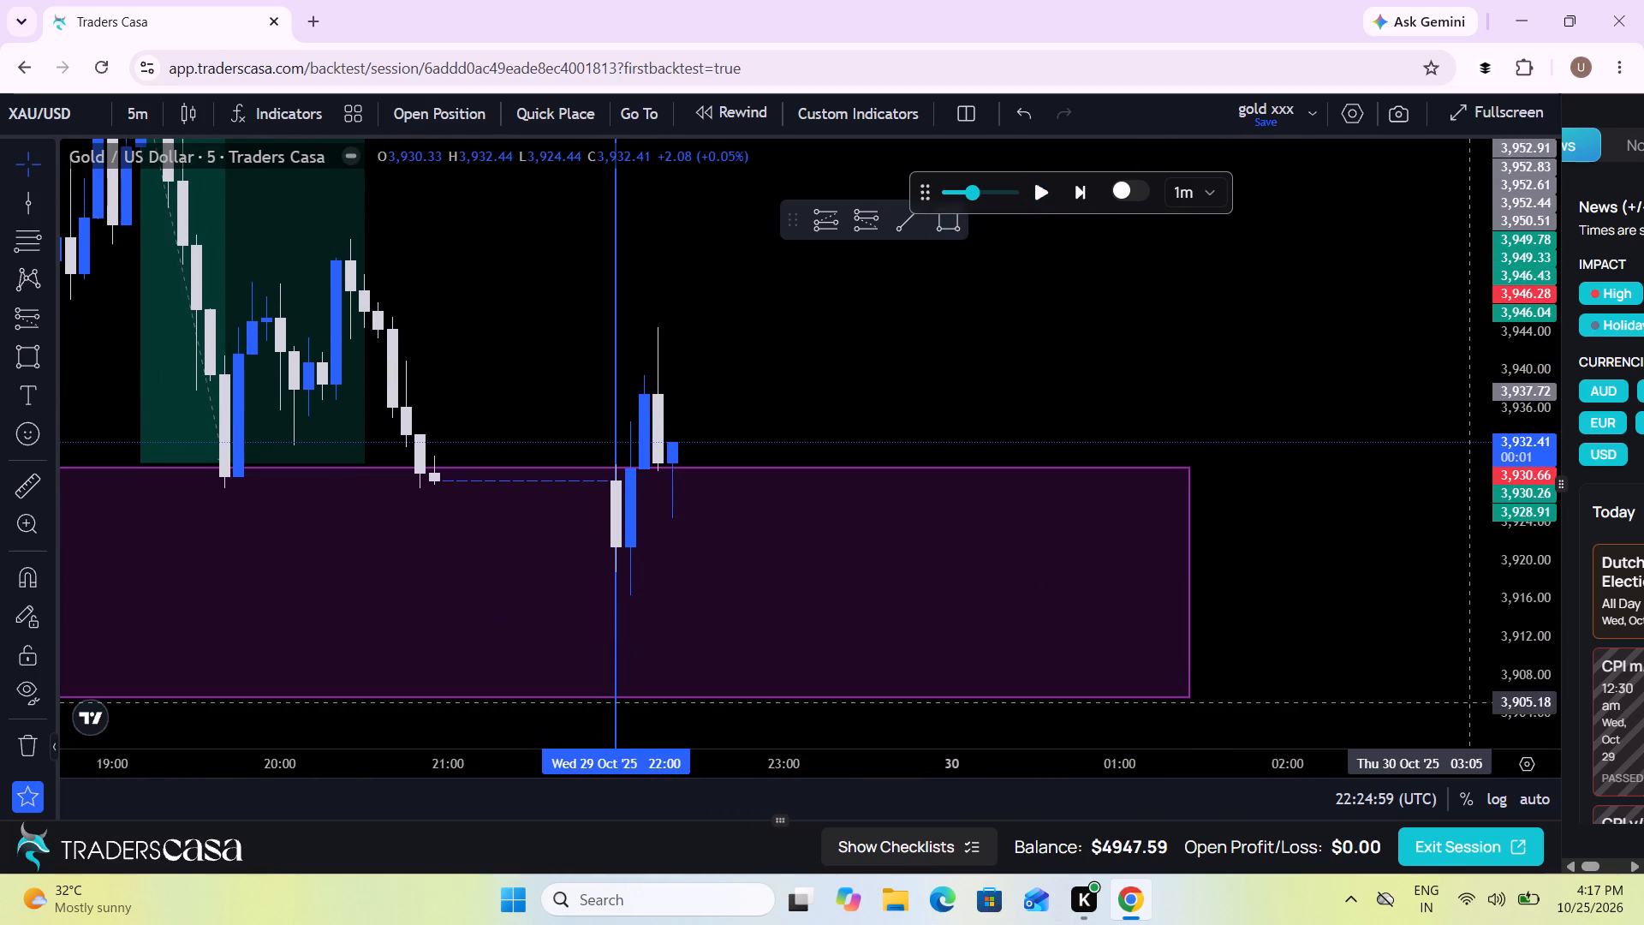
scroll(1278, 620, "down", 1)
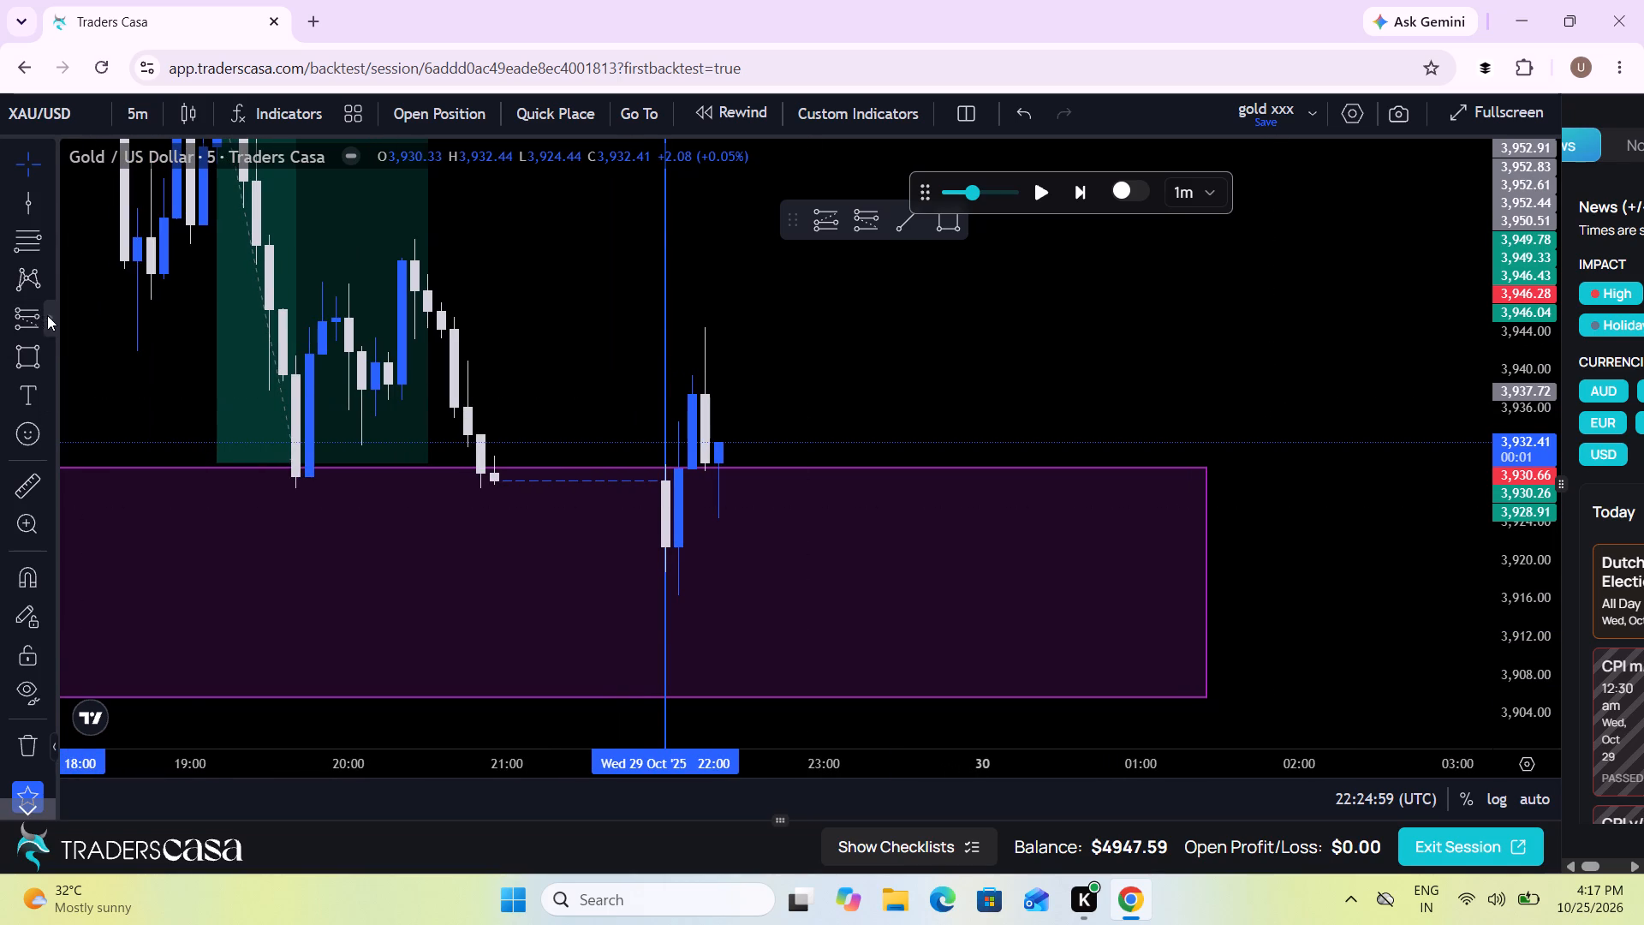
left_click(140, 114)
scroll(184, 567, "down", 1)
left_click(174, 504)
scroll(382, 514, "up", 1)
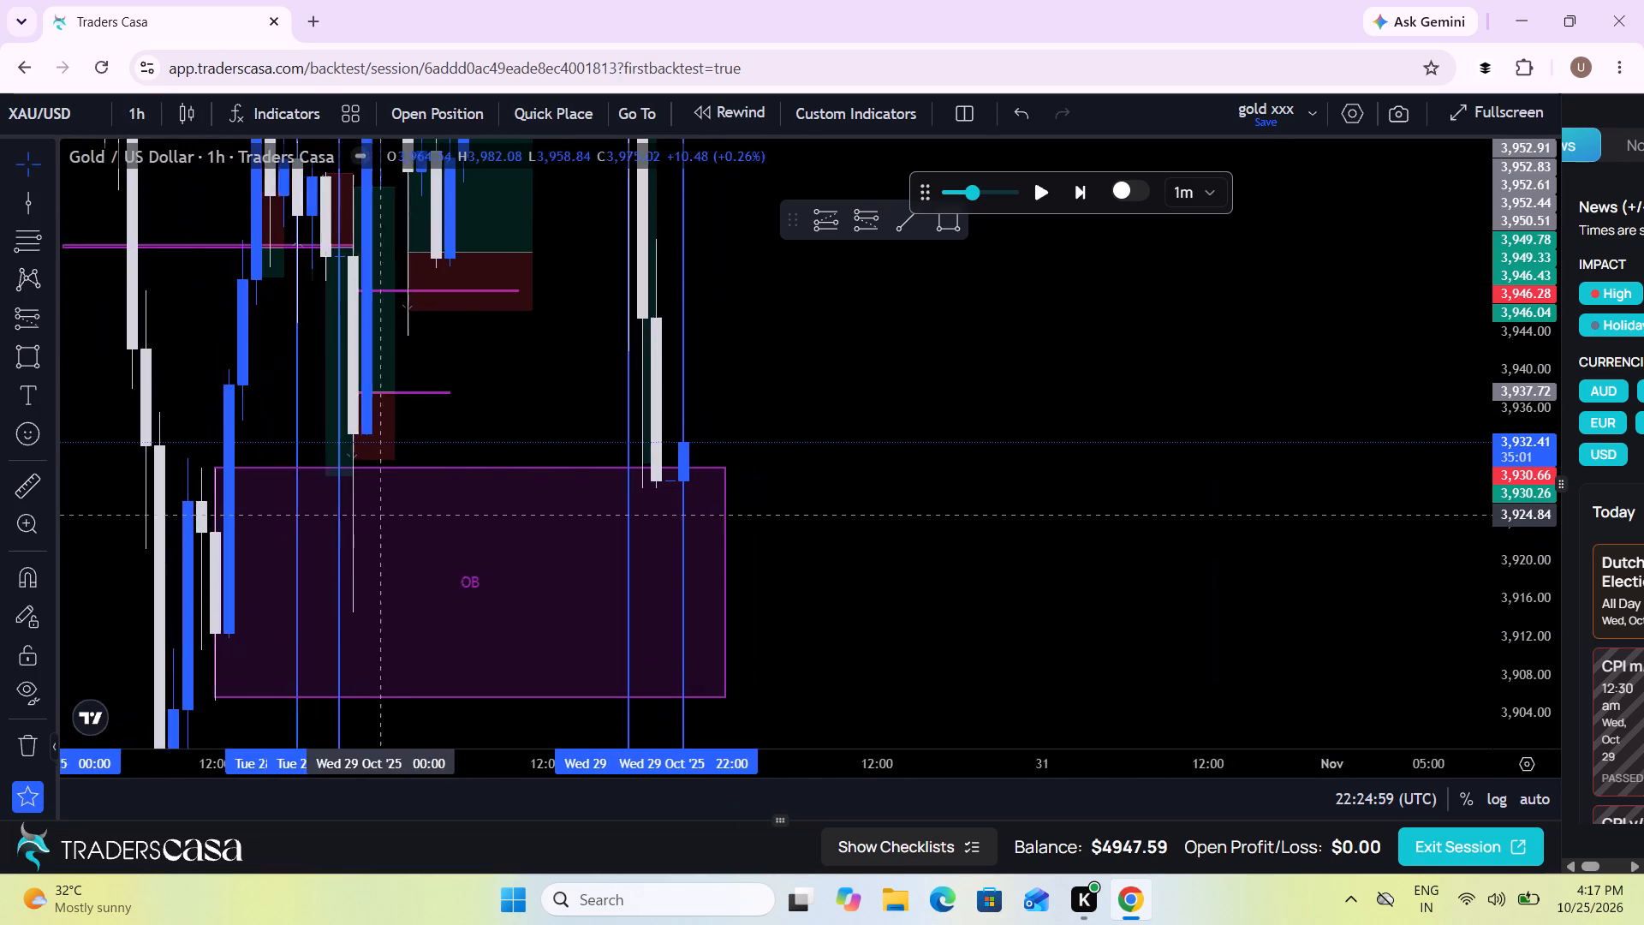
scroll(382, 514, "up", 2)
left_click_drag(635, 445, 881, 500)
scroll(881, 500, "up", 1)
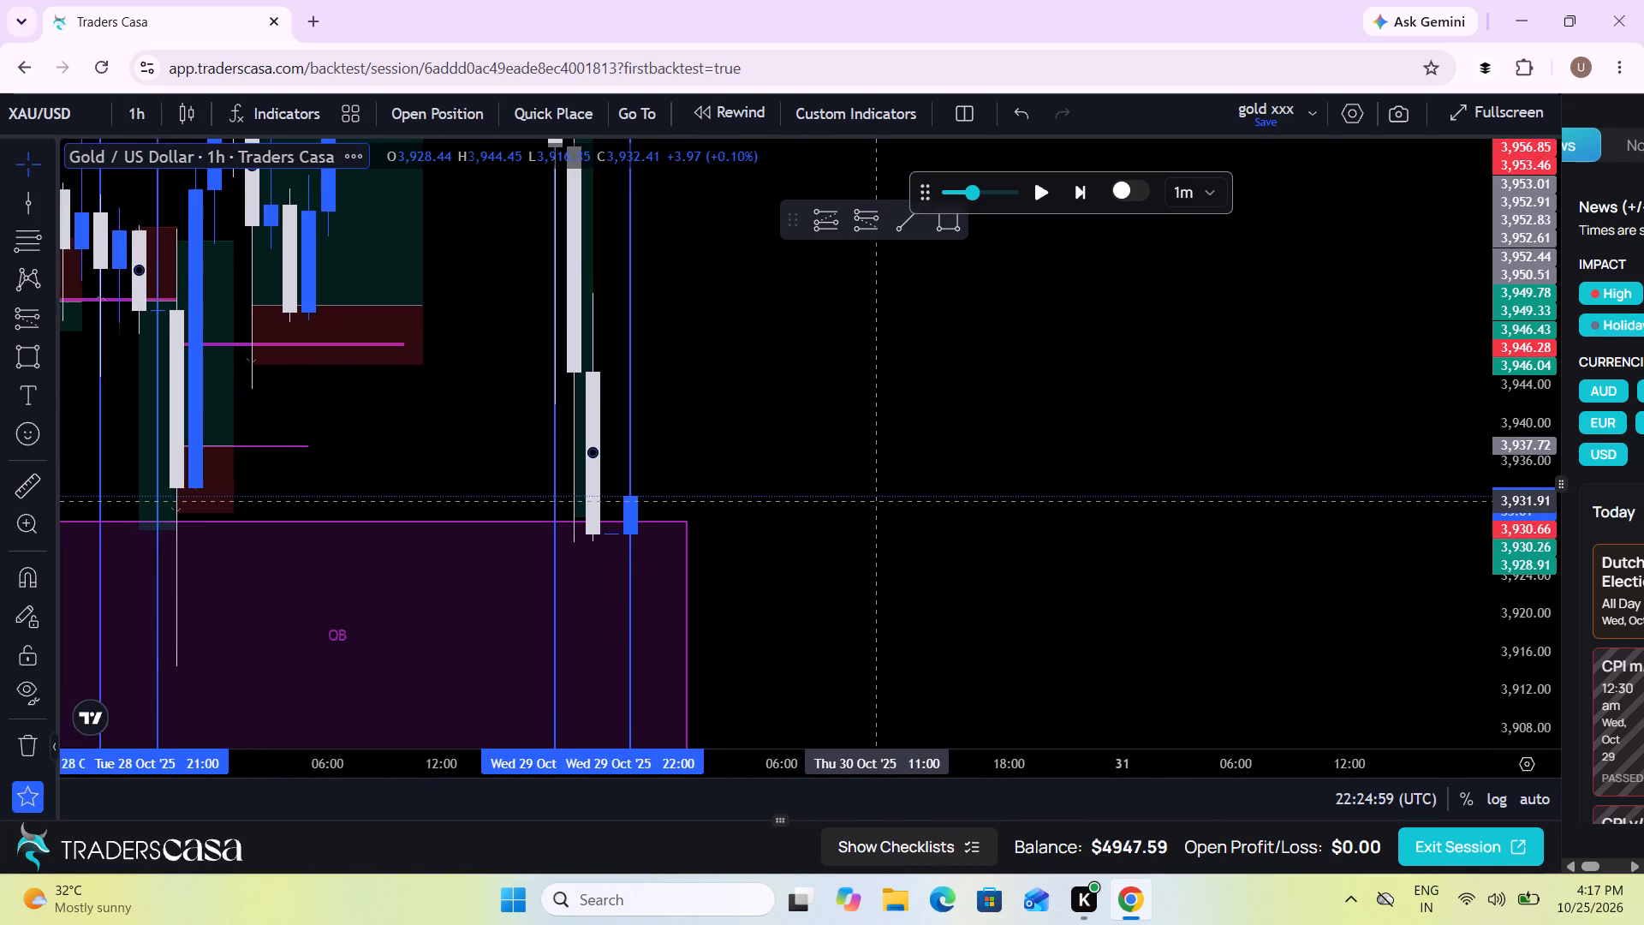
scroll(881, 500, "up", 3)
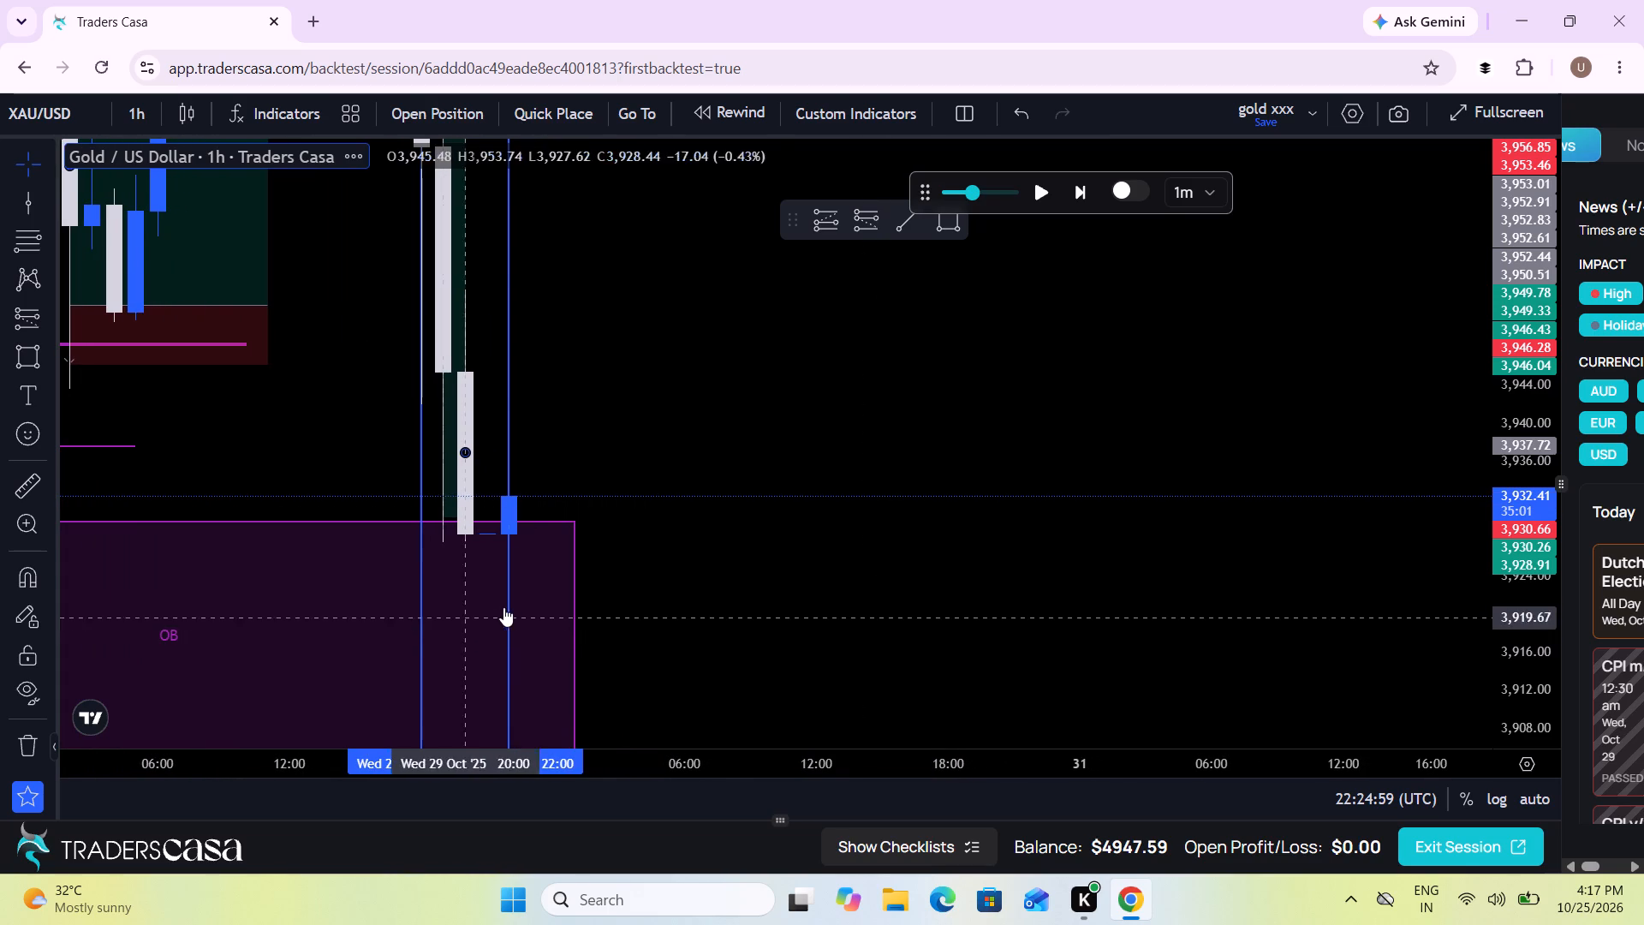
left_click(511, 607)
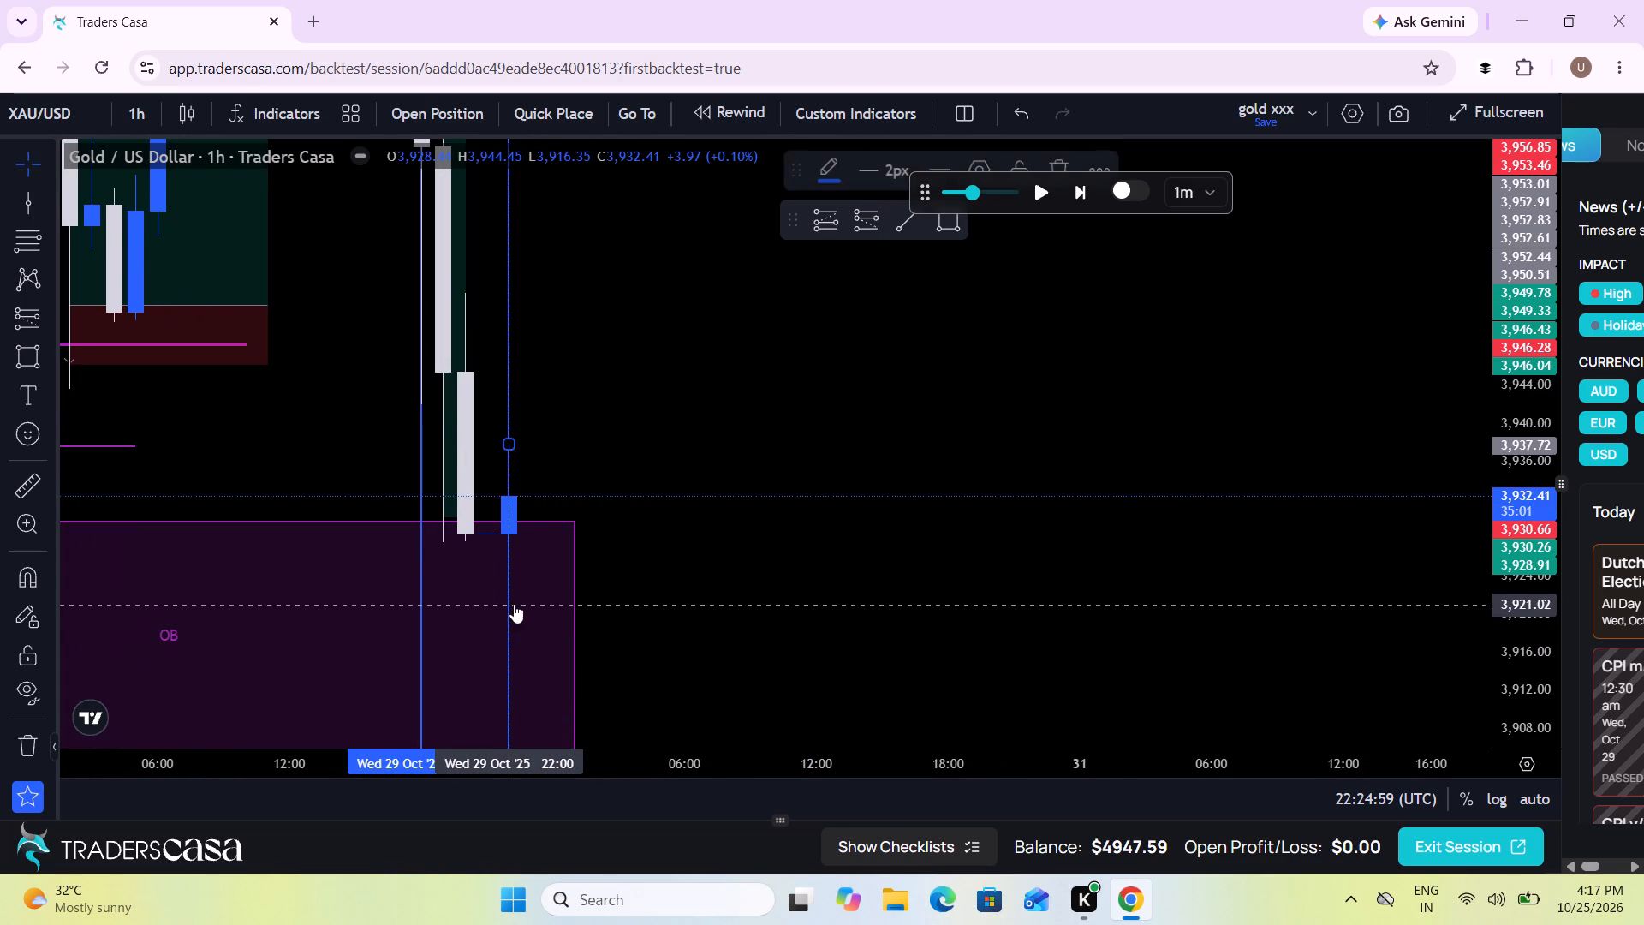
left_click(134, 108)
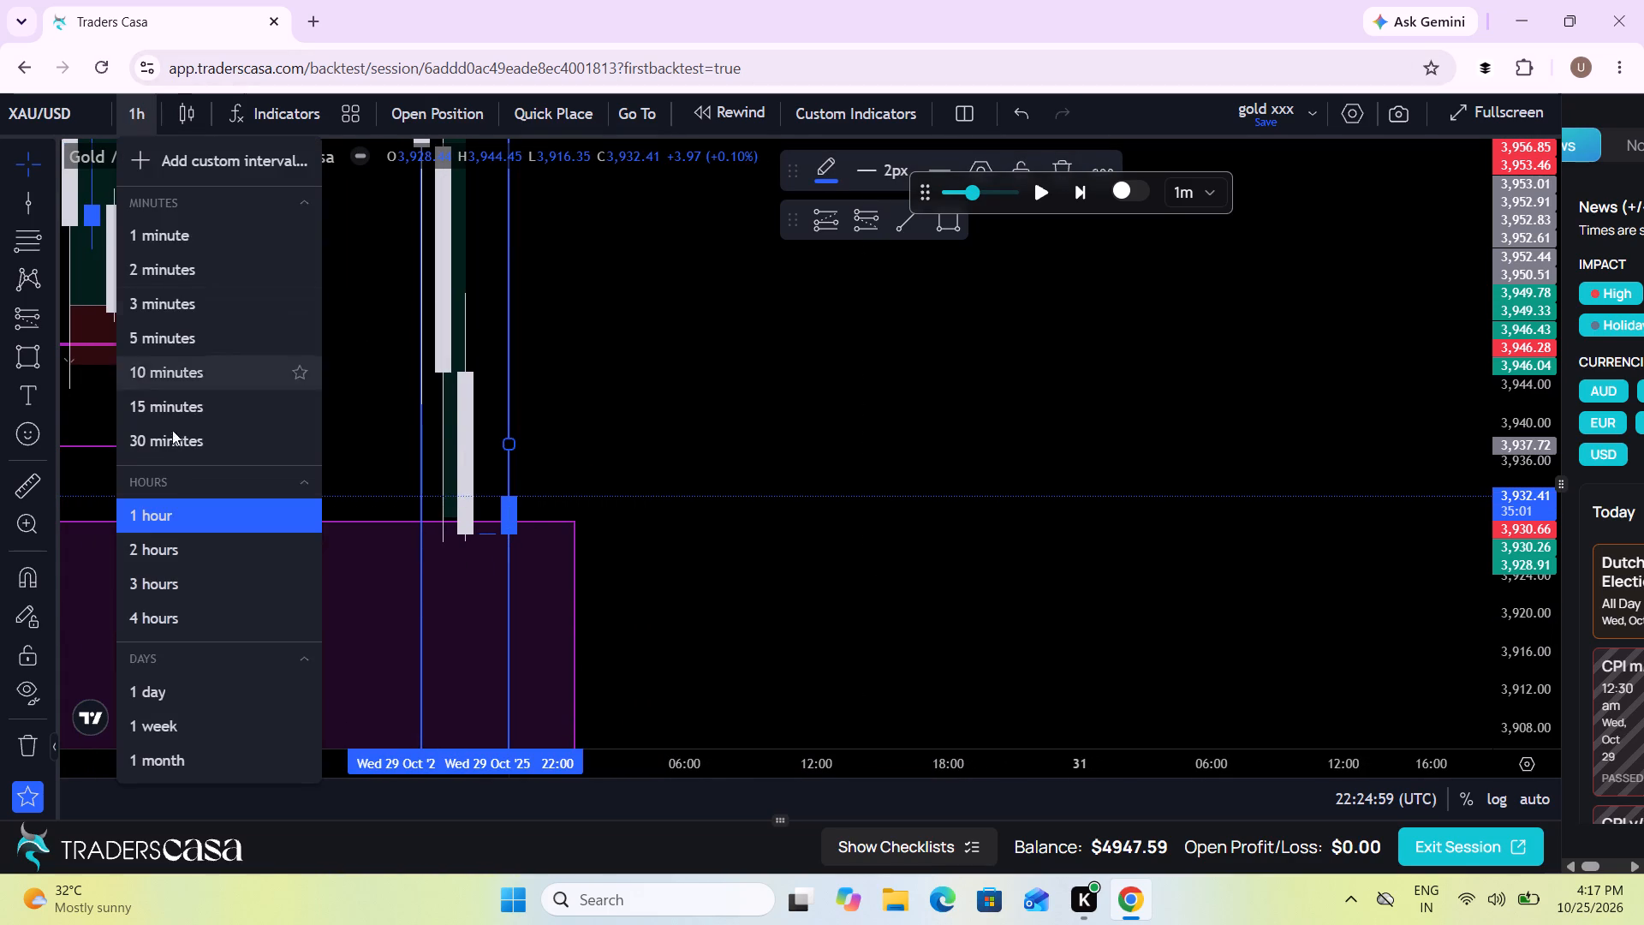
left_click(179, 334)
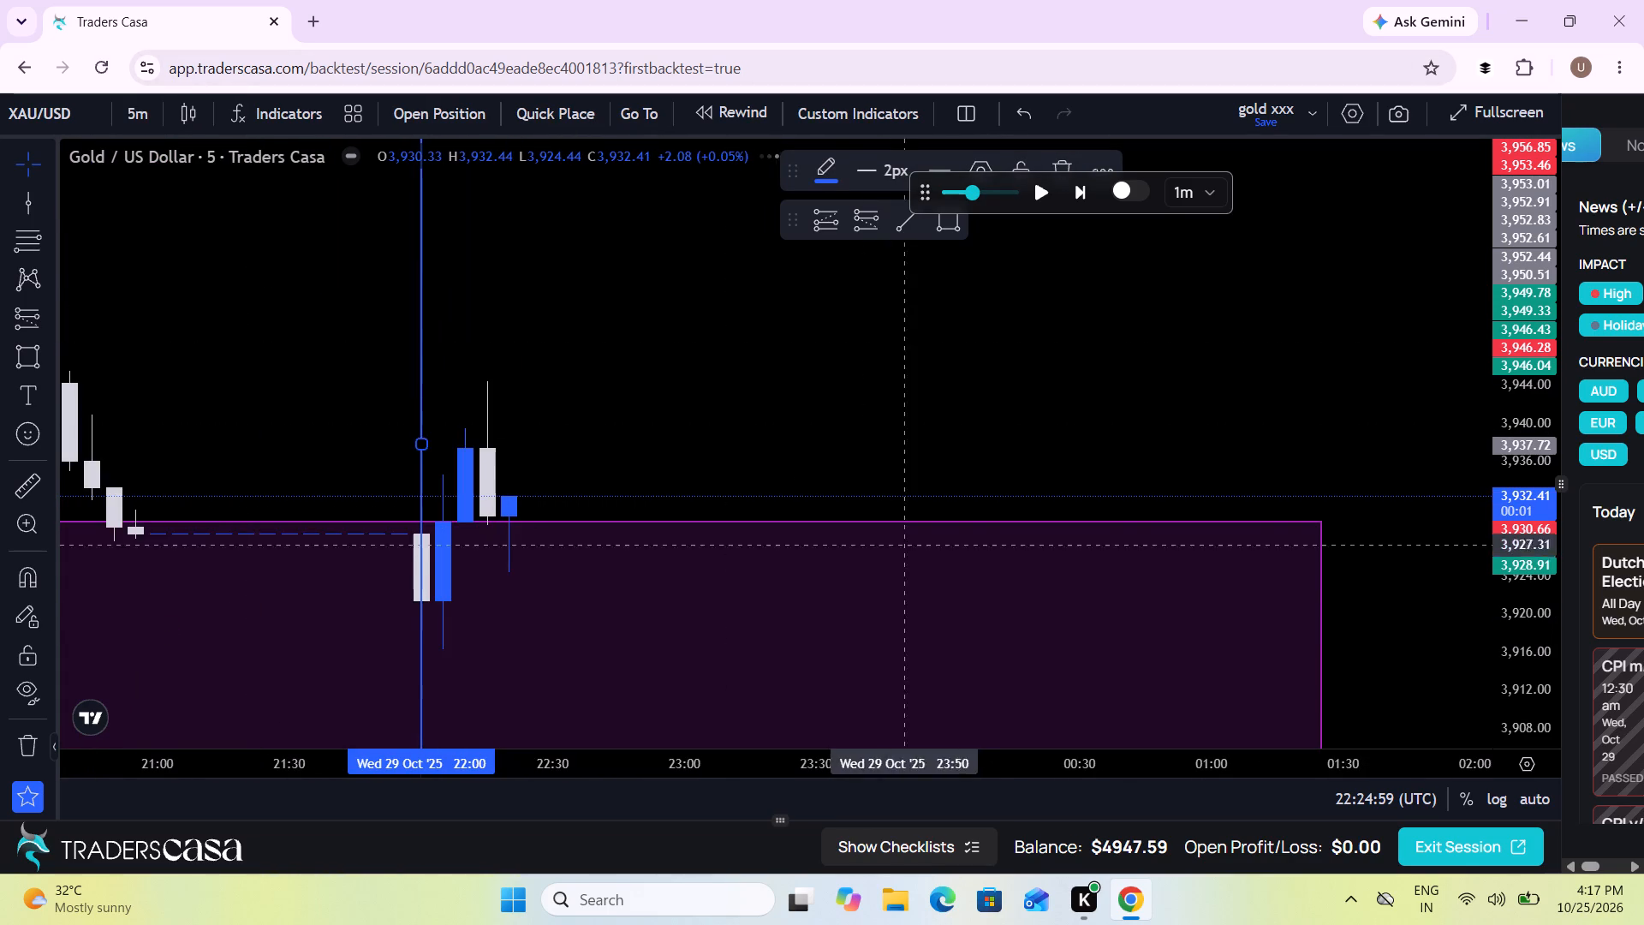
Draw a long position at the latest candle with entry about 3932.70, target about 3953.85 and stop about 3926.86.
scroll(798, 590, "down", 6)
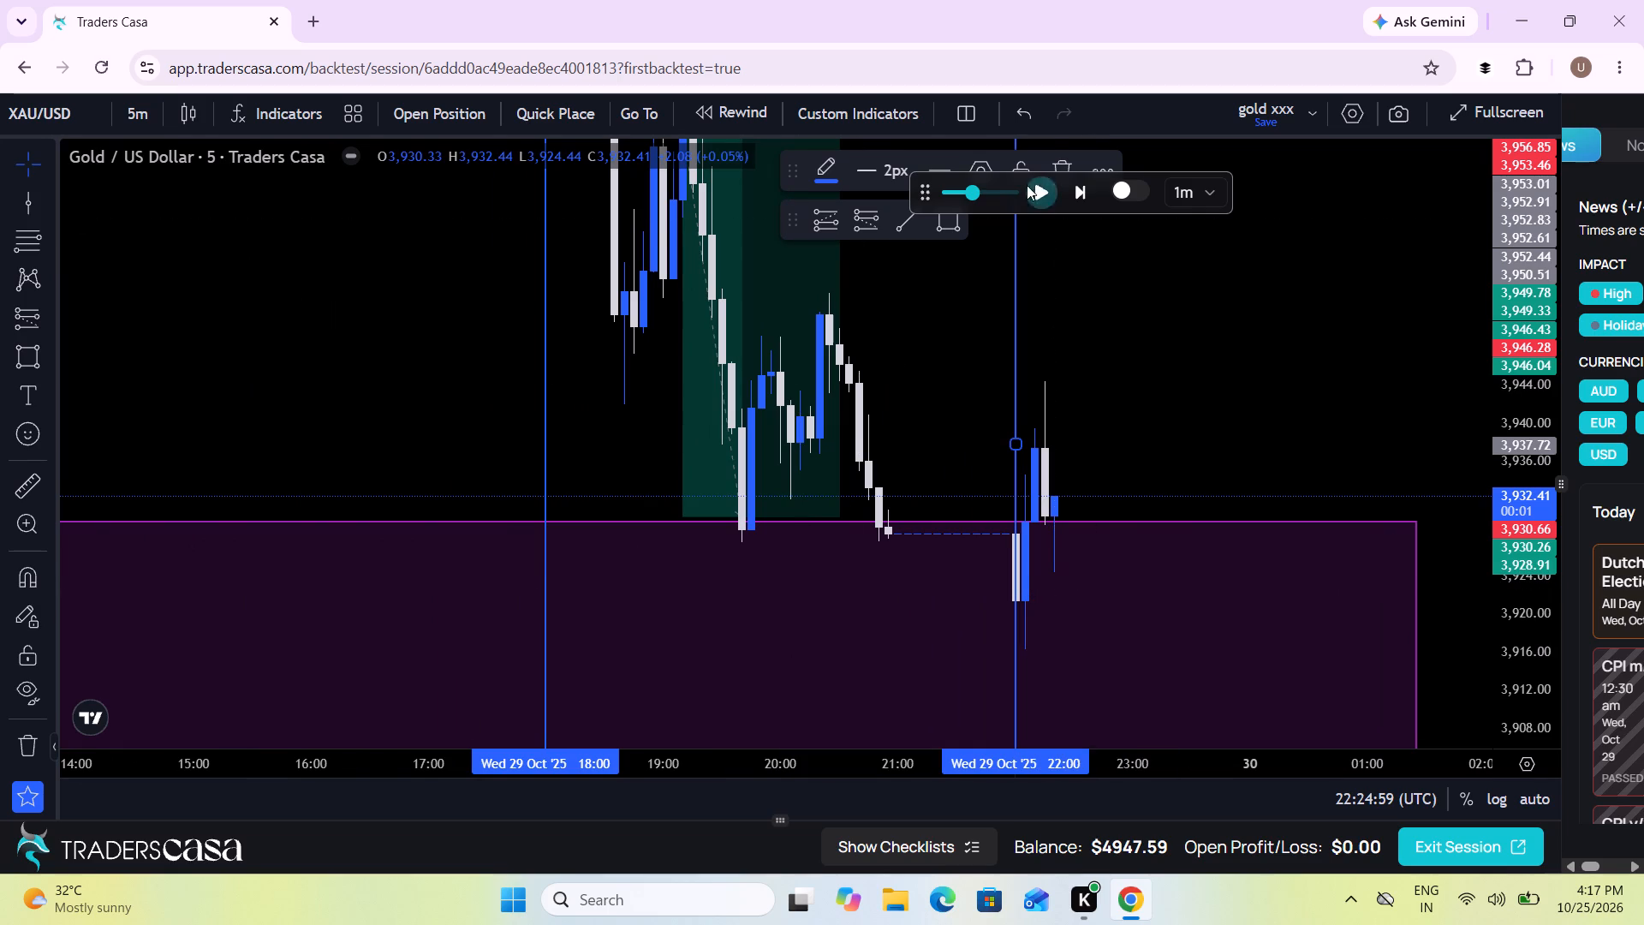
left_click(48, 317)
left_click(143, 295)
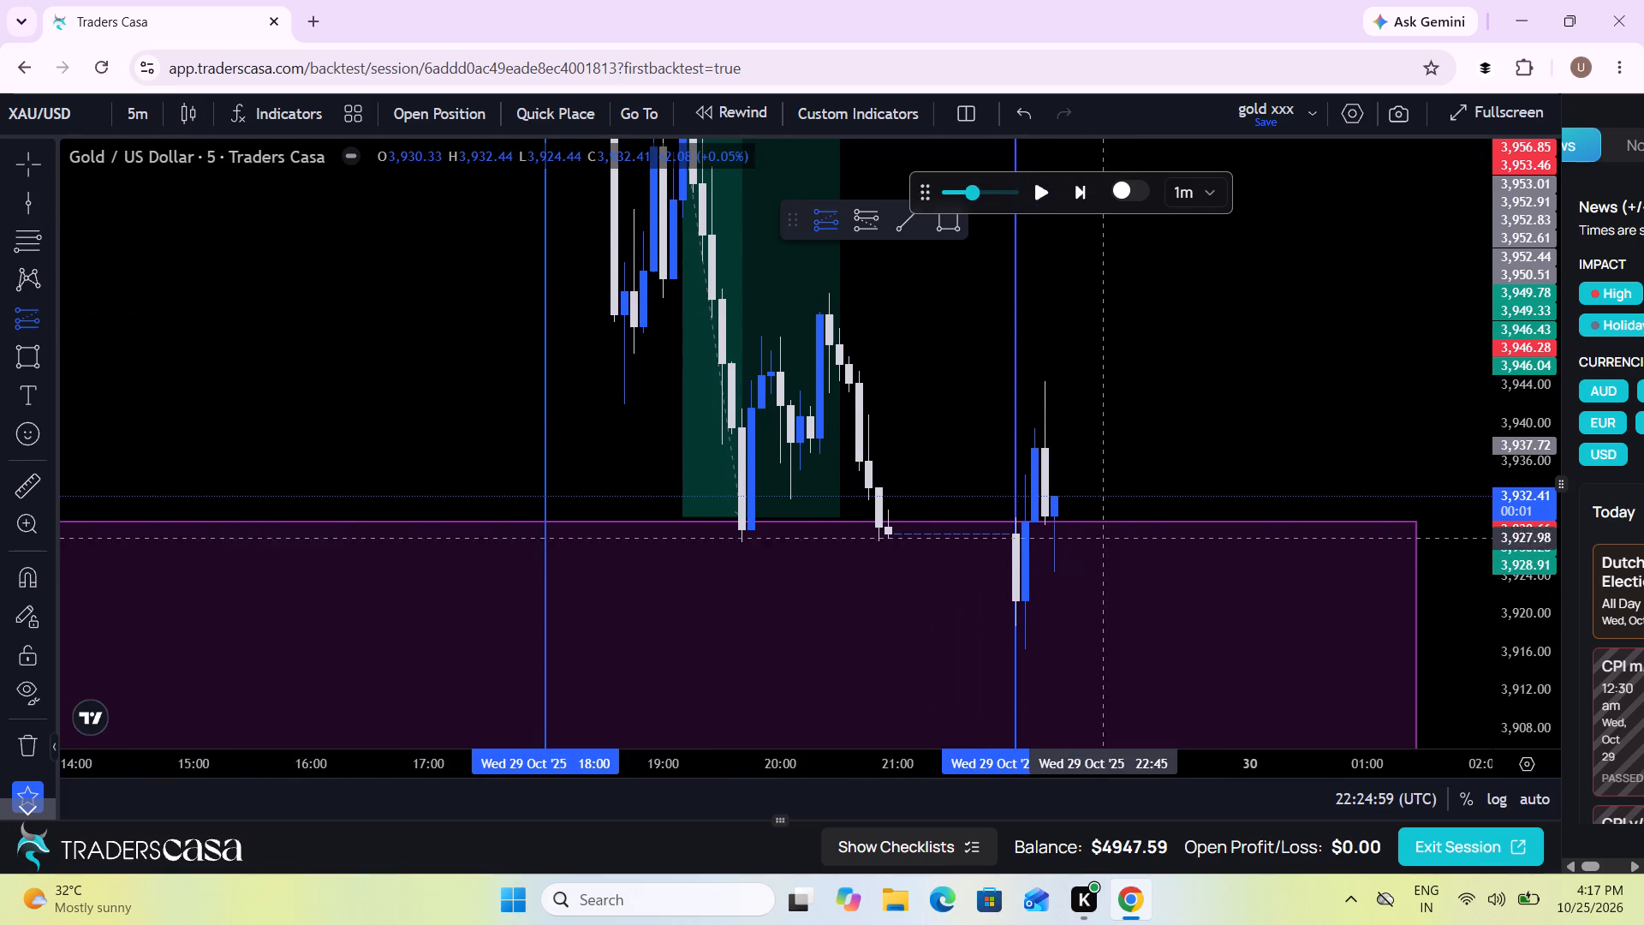
left_click(1053, 492)
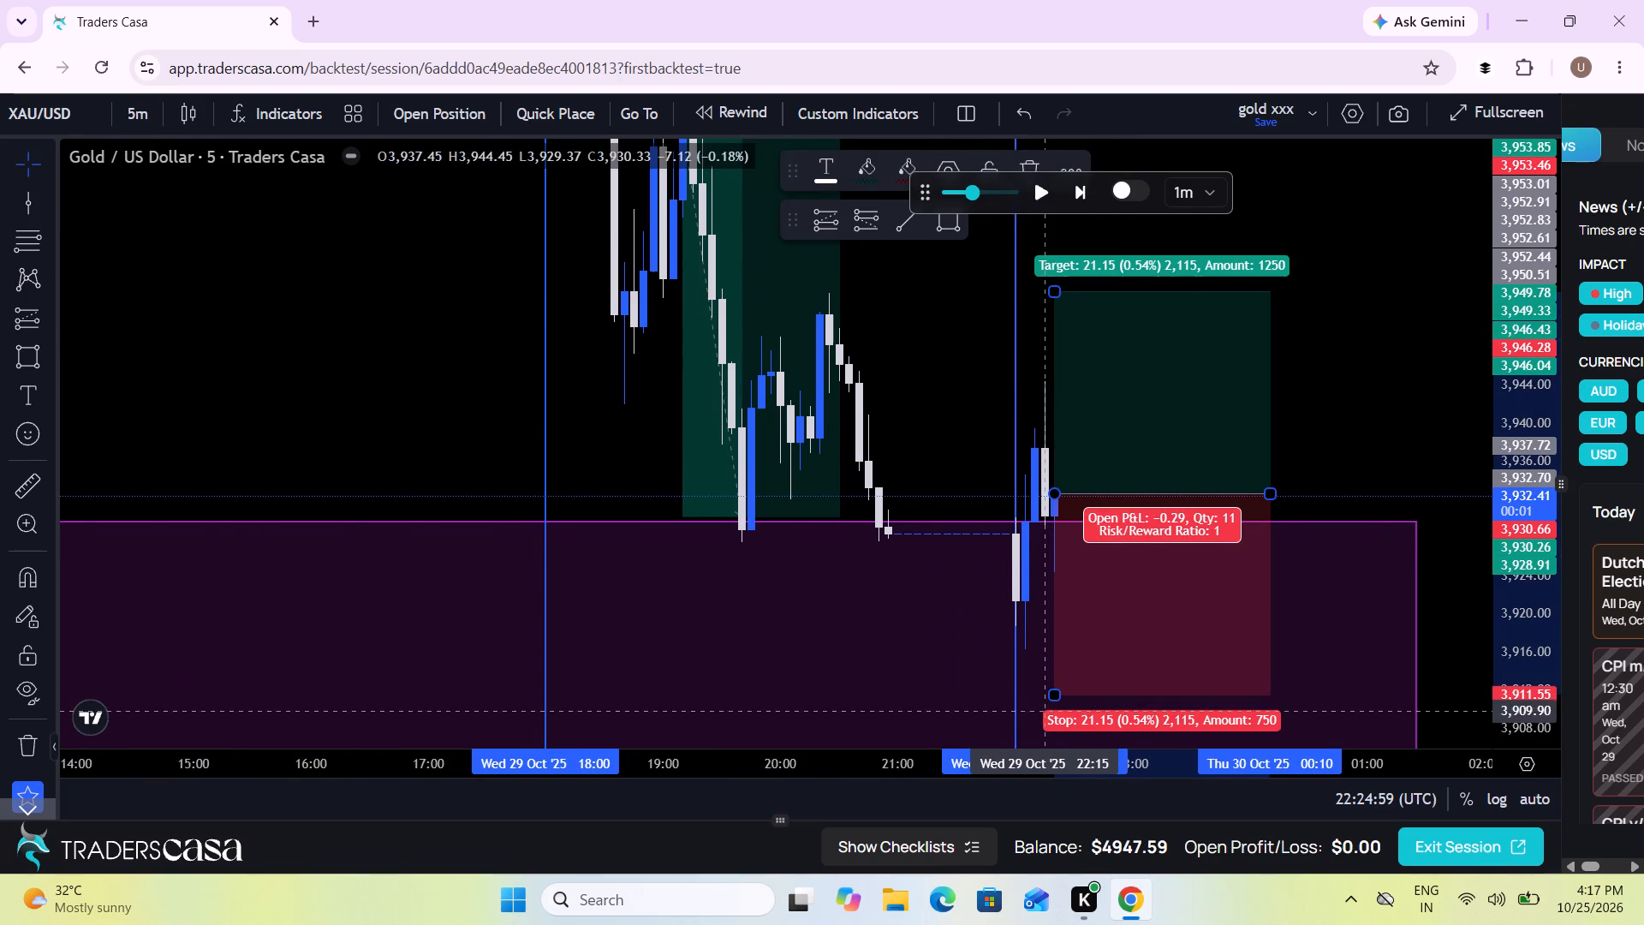
left_click_drag(1059, 699, 1055, 558)
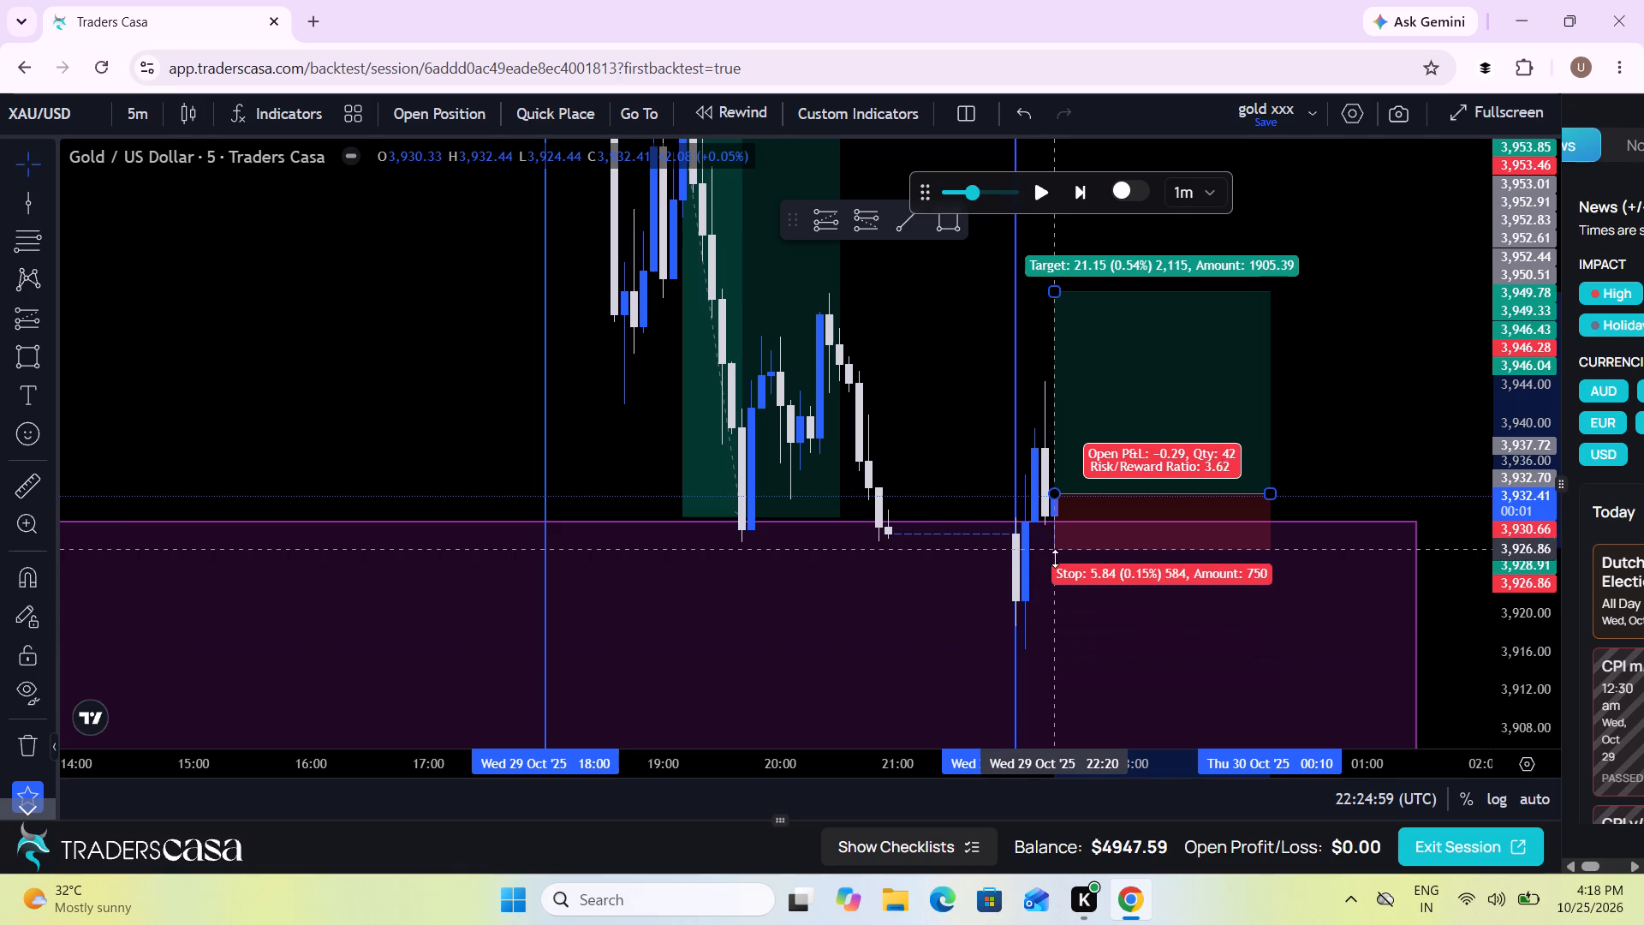
left_click_drag(1055, 558, 1056, 566)
left_click_drag(1056, 566, 1060, 552)
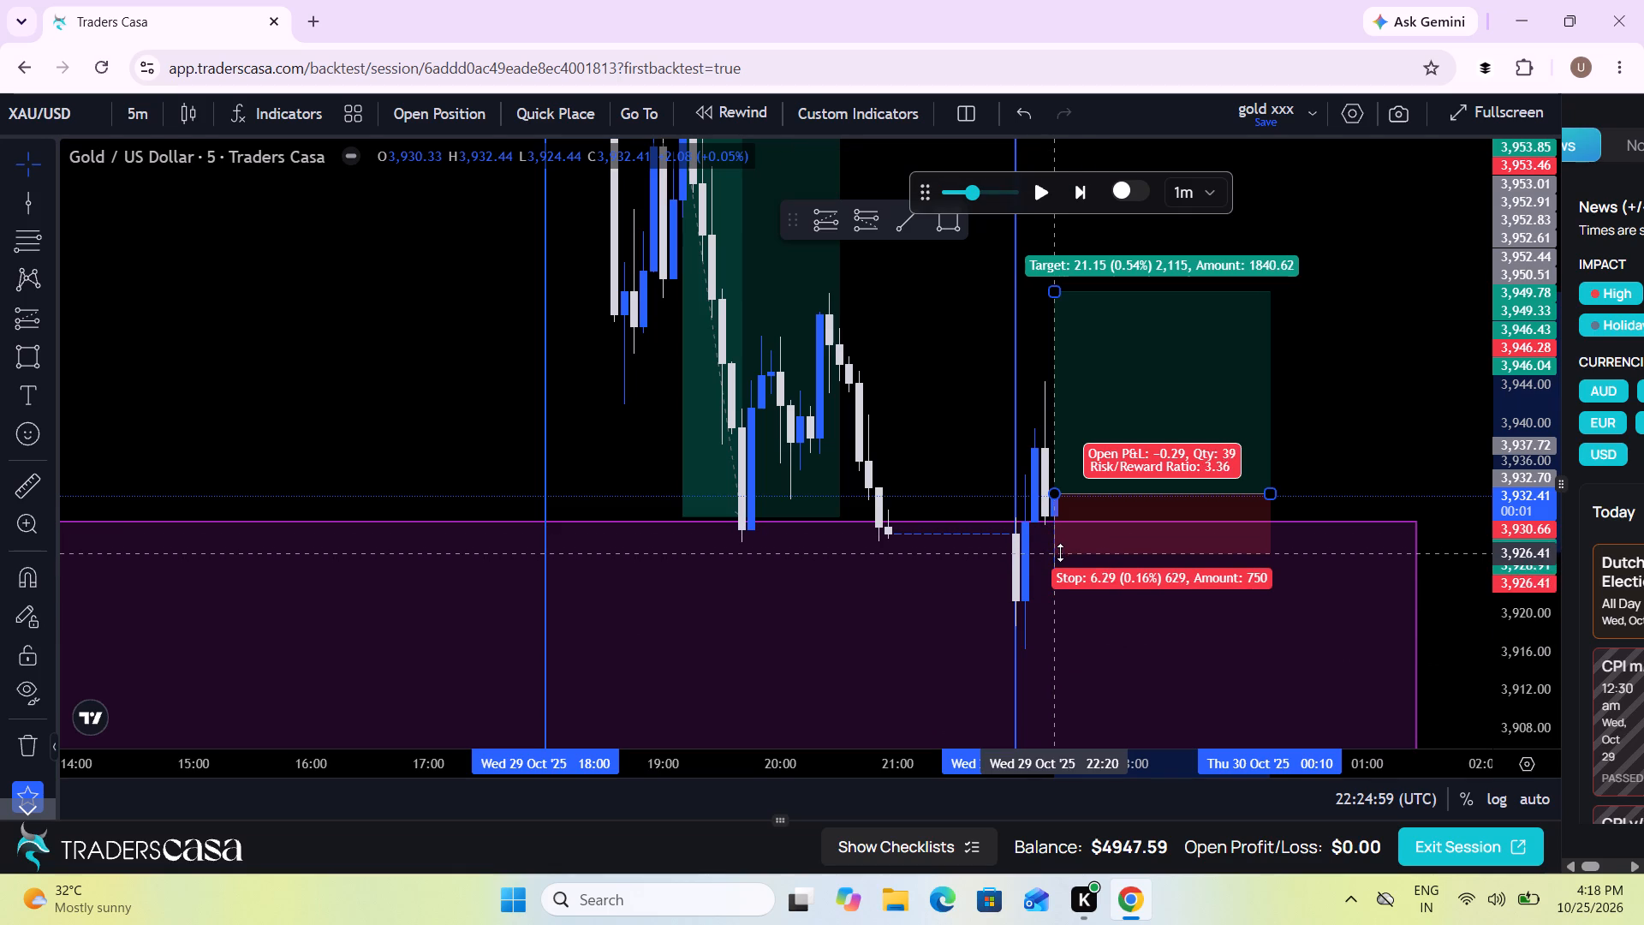
left_click_drag(1060, 552, 1063, 549)
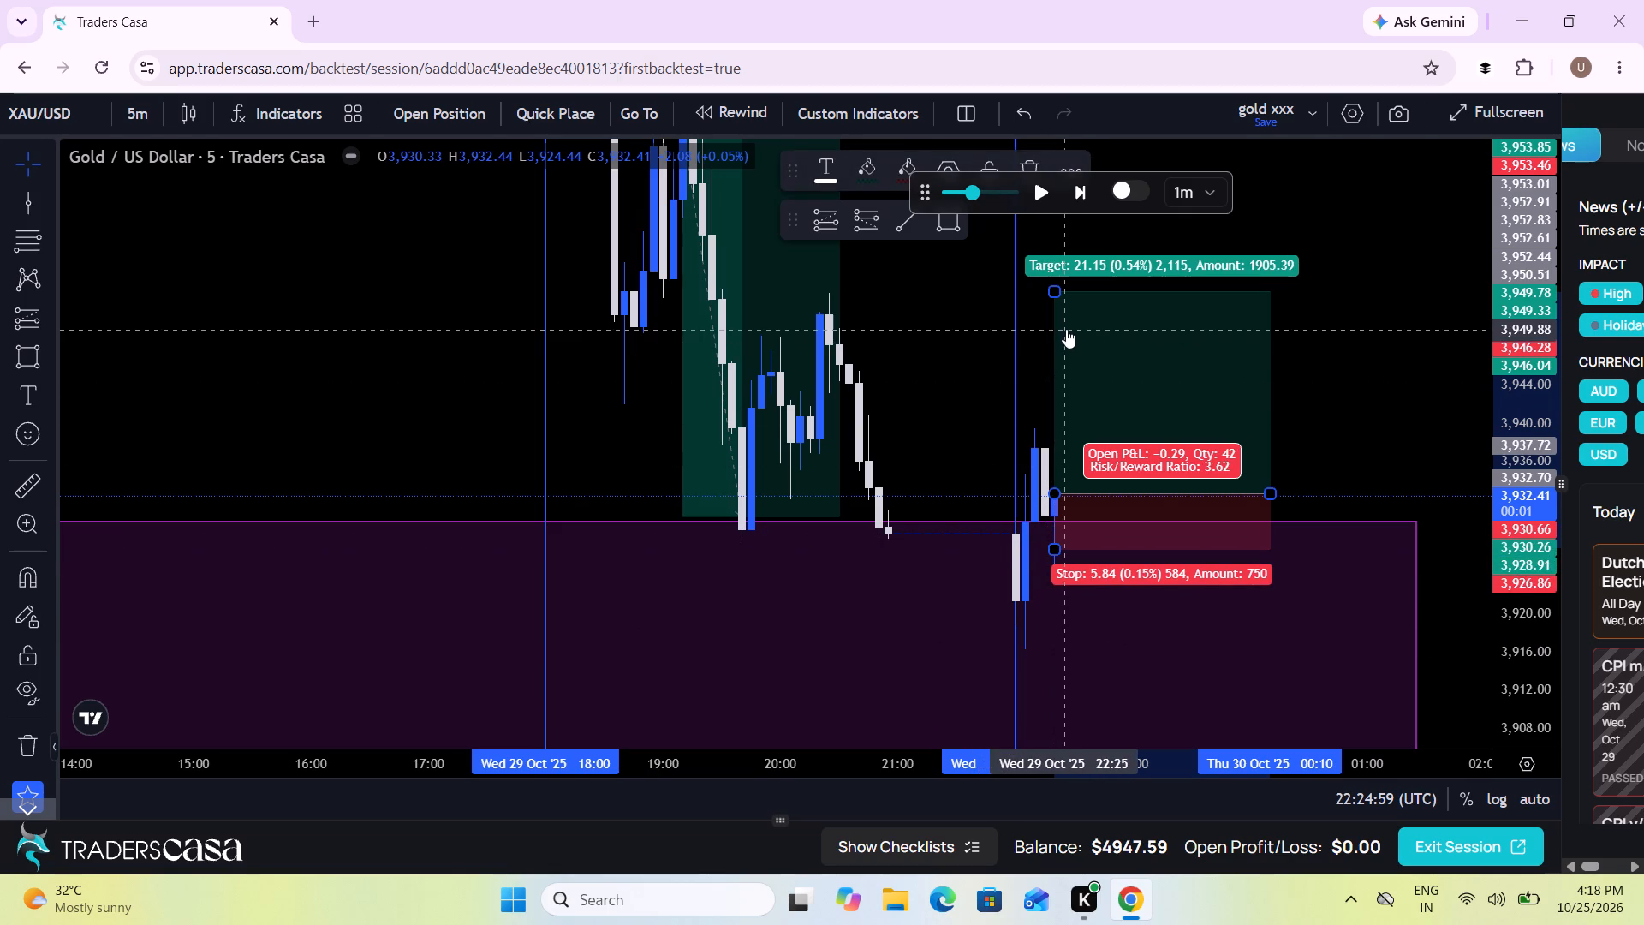
Place a buy stop order from the long position: entry 3932.7, take profit 3953.85, stop loss 3926.86, risk 1%.
left_click(1066, 329)
left_click(443, 131)
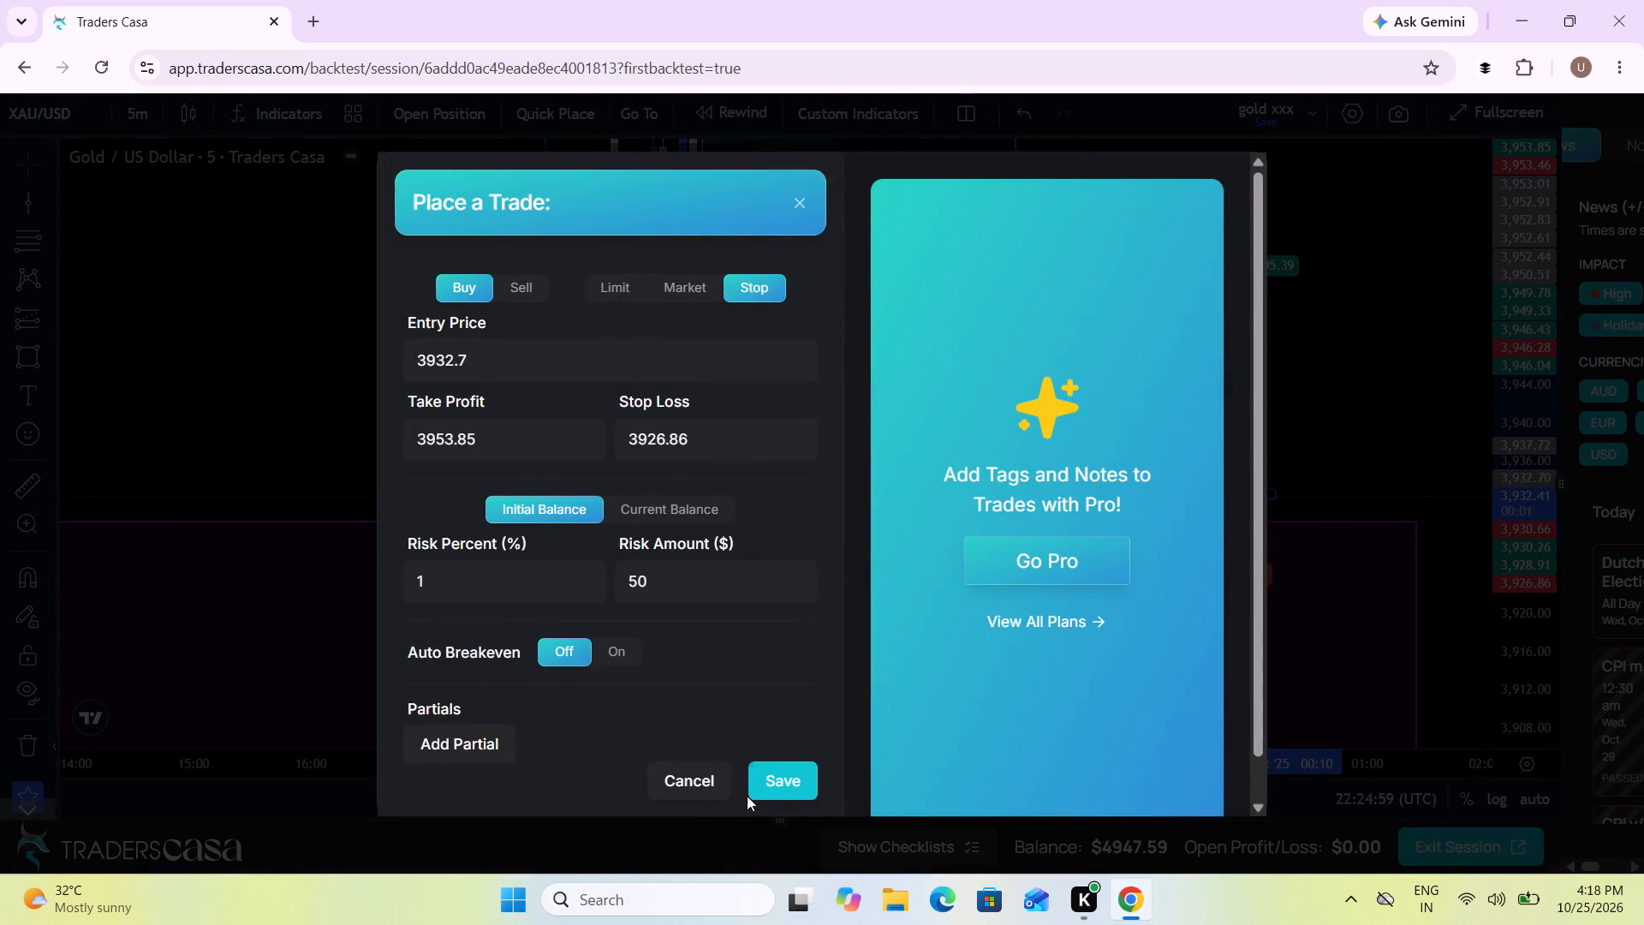
left_click(789, 783)
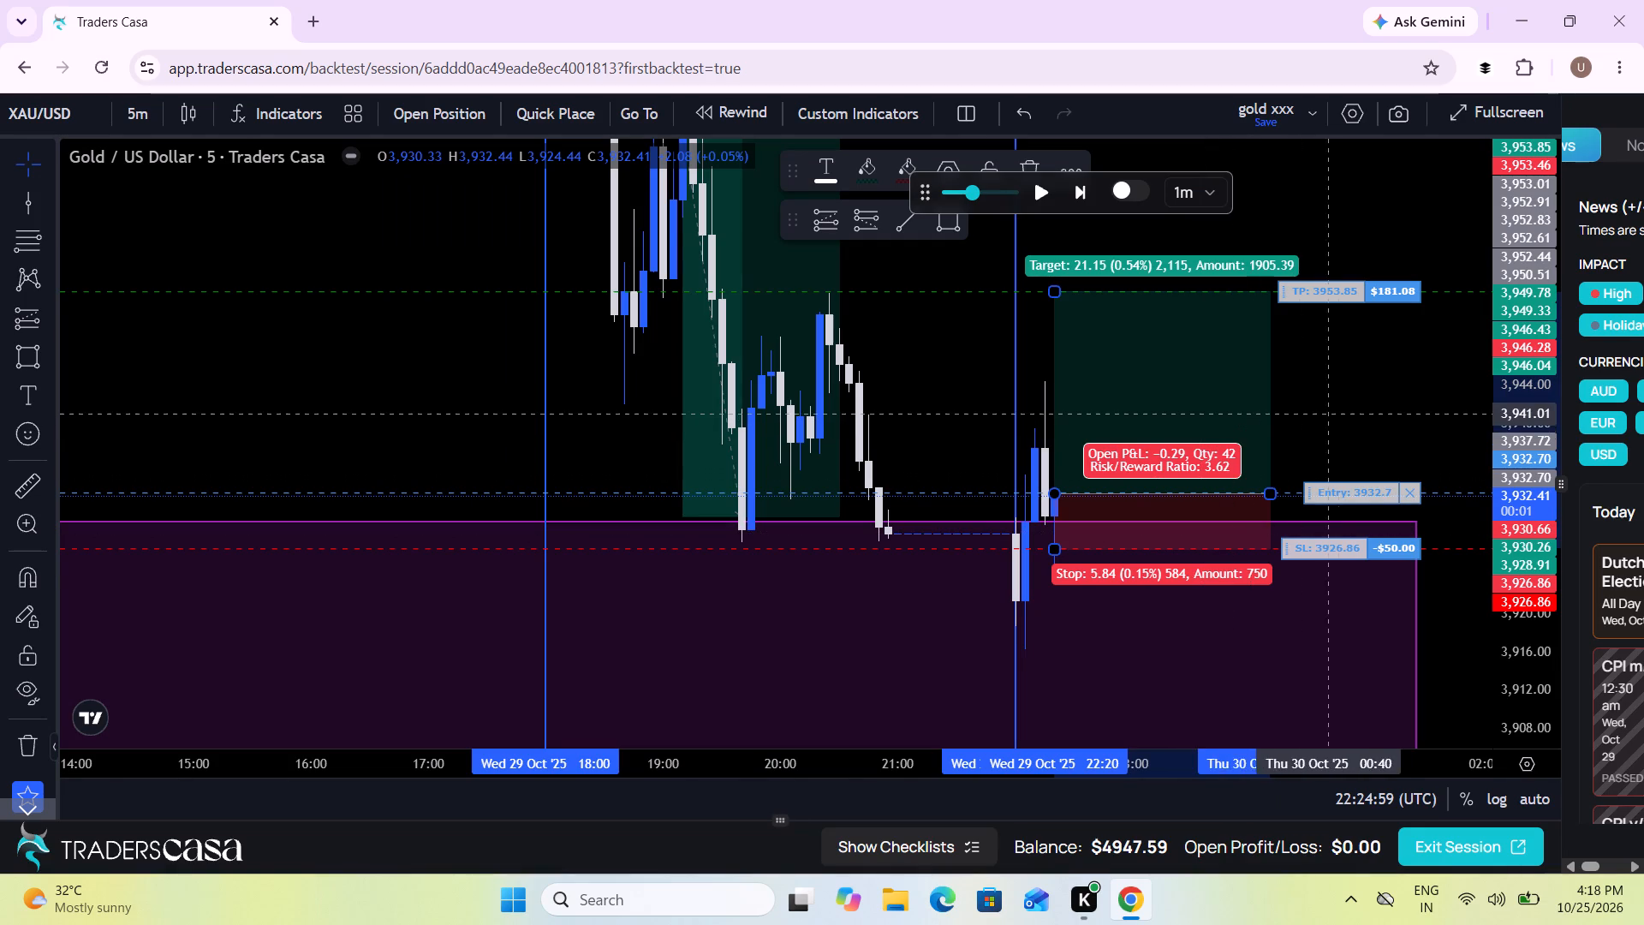
Replay price to about 22:31 on 29 Oct and pause.
left_click_drag(1342, 414, 1224, 443)
scroll(1224, 443, "up", 4)
left_click_drag(1498, 641, 1498, 484)
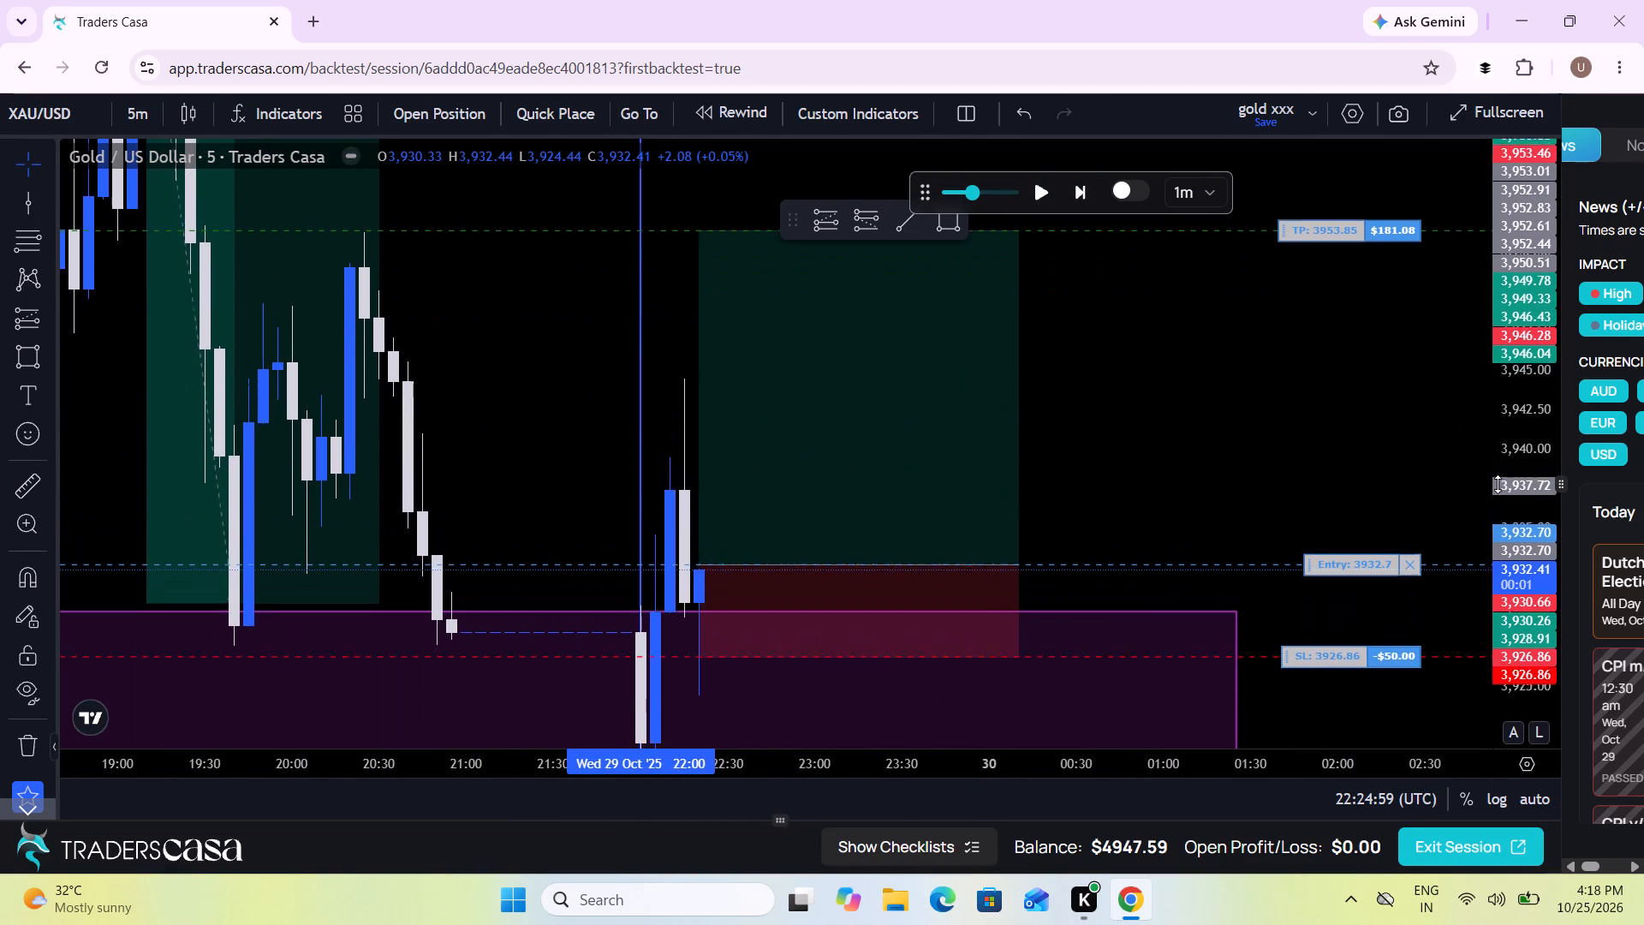
left_click_drag(1498, 484, 1498, 481)
left_click(1027, 198)
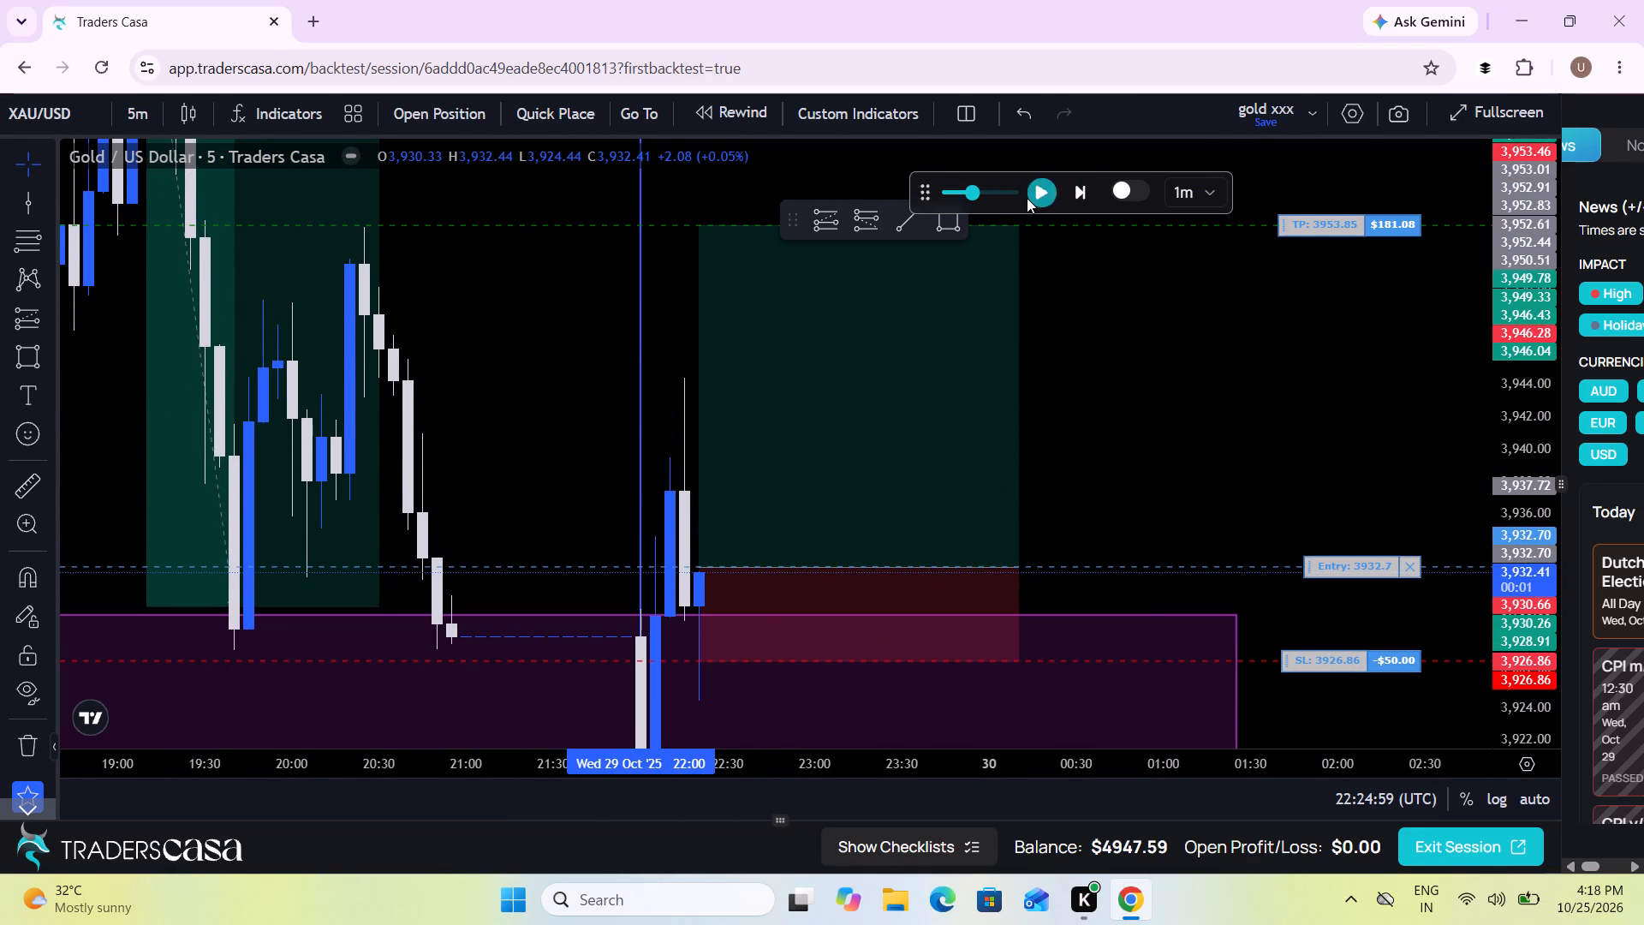
left_click(1039, 199)
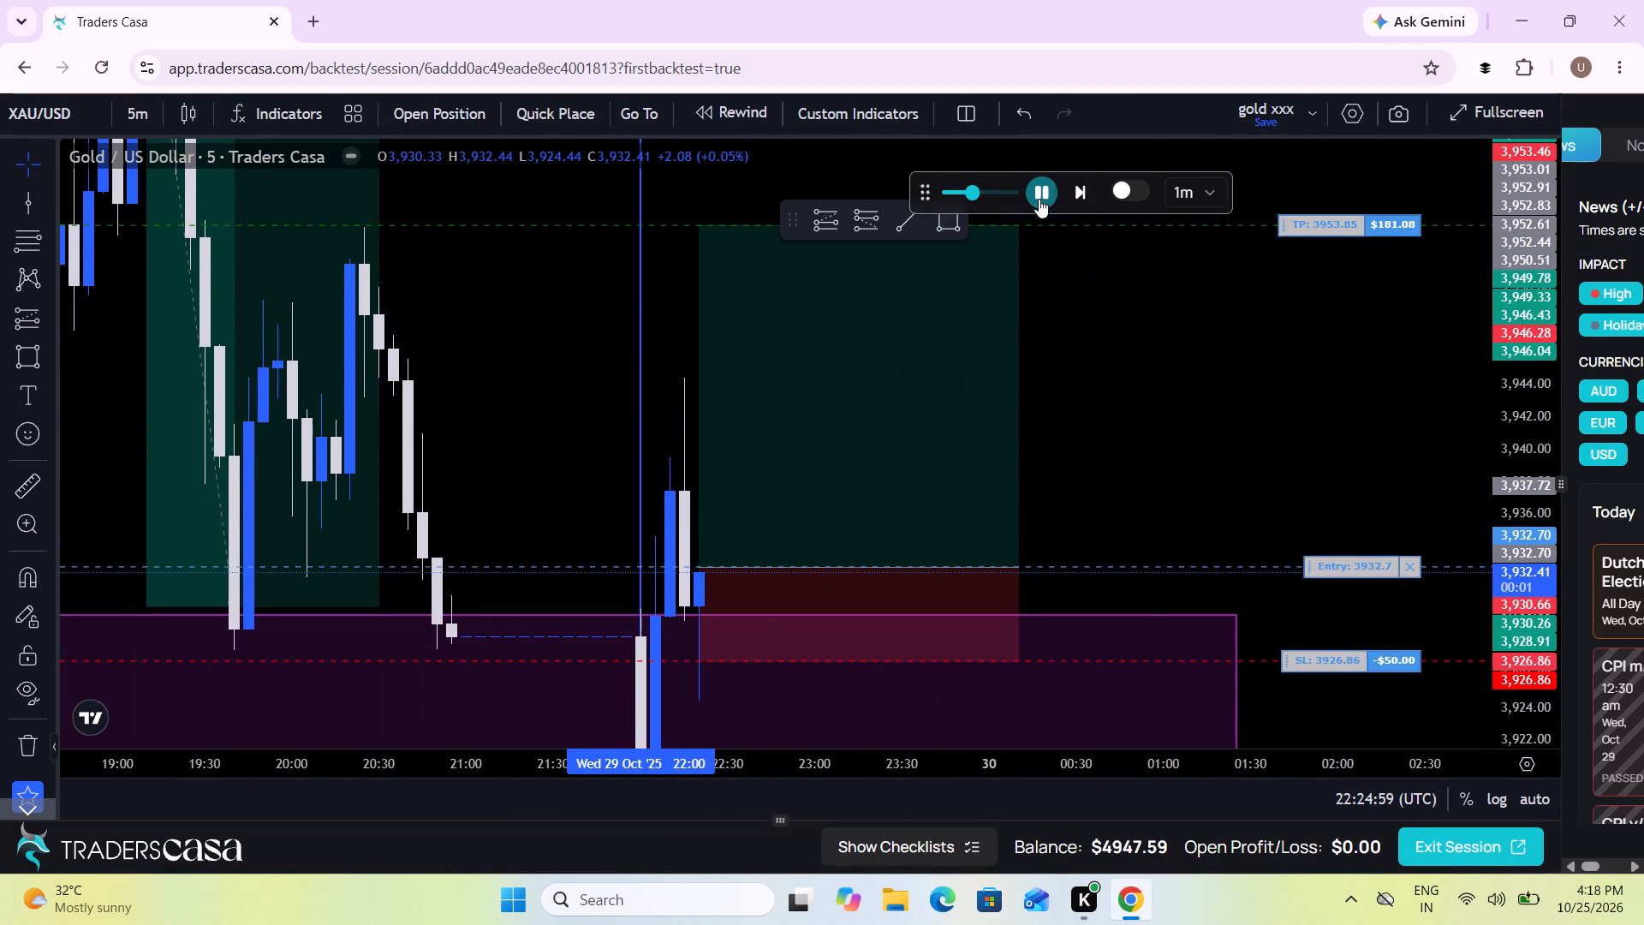
left_click(1039, 199)
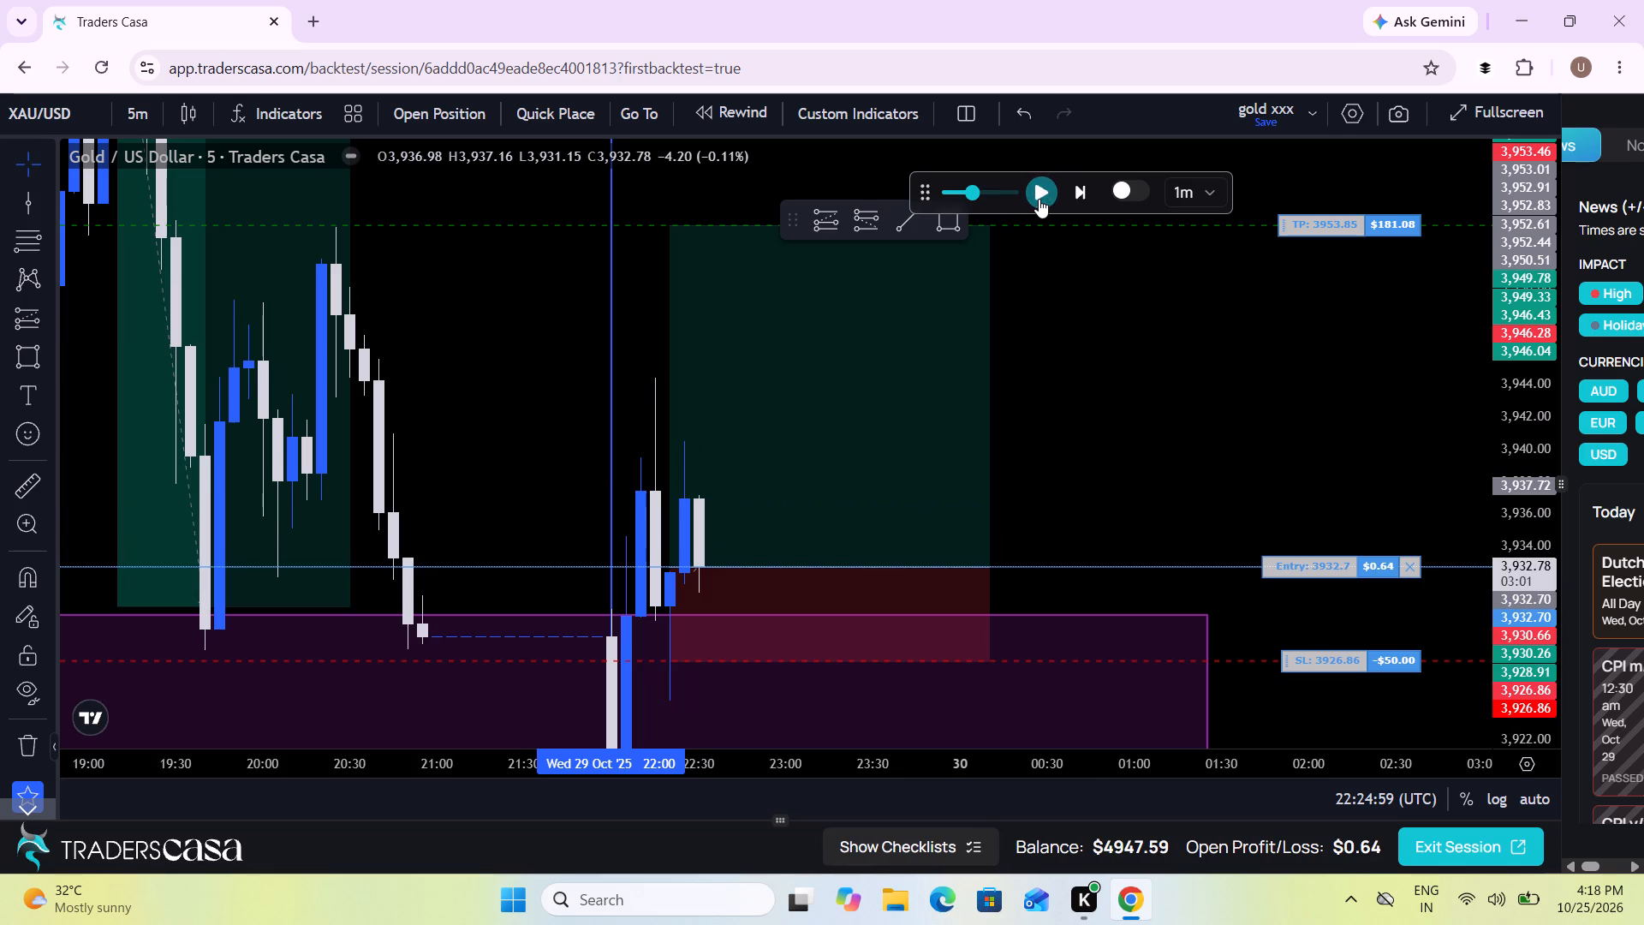
Narrow the new long position drawing so it ends at about 22:45 on 29 Oct.
left_click_drag(990, 574, 938, 571)
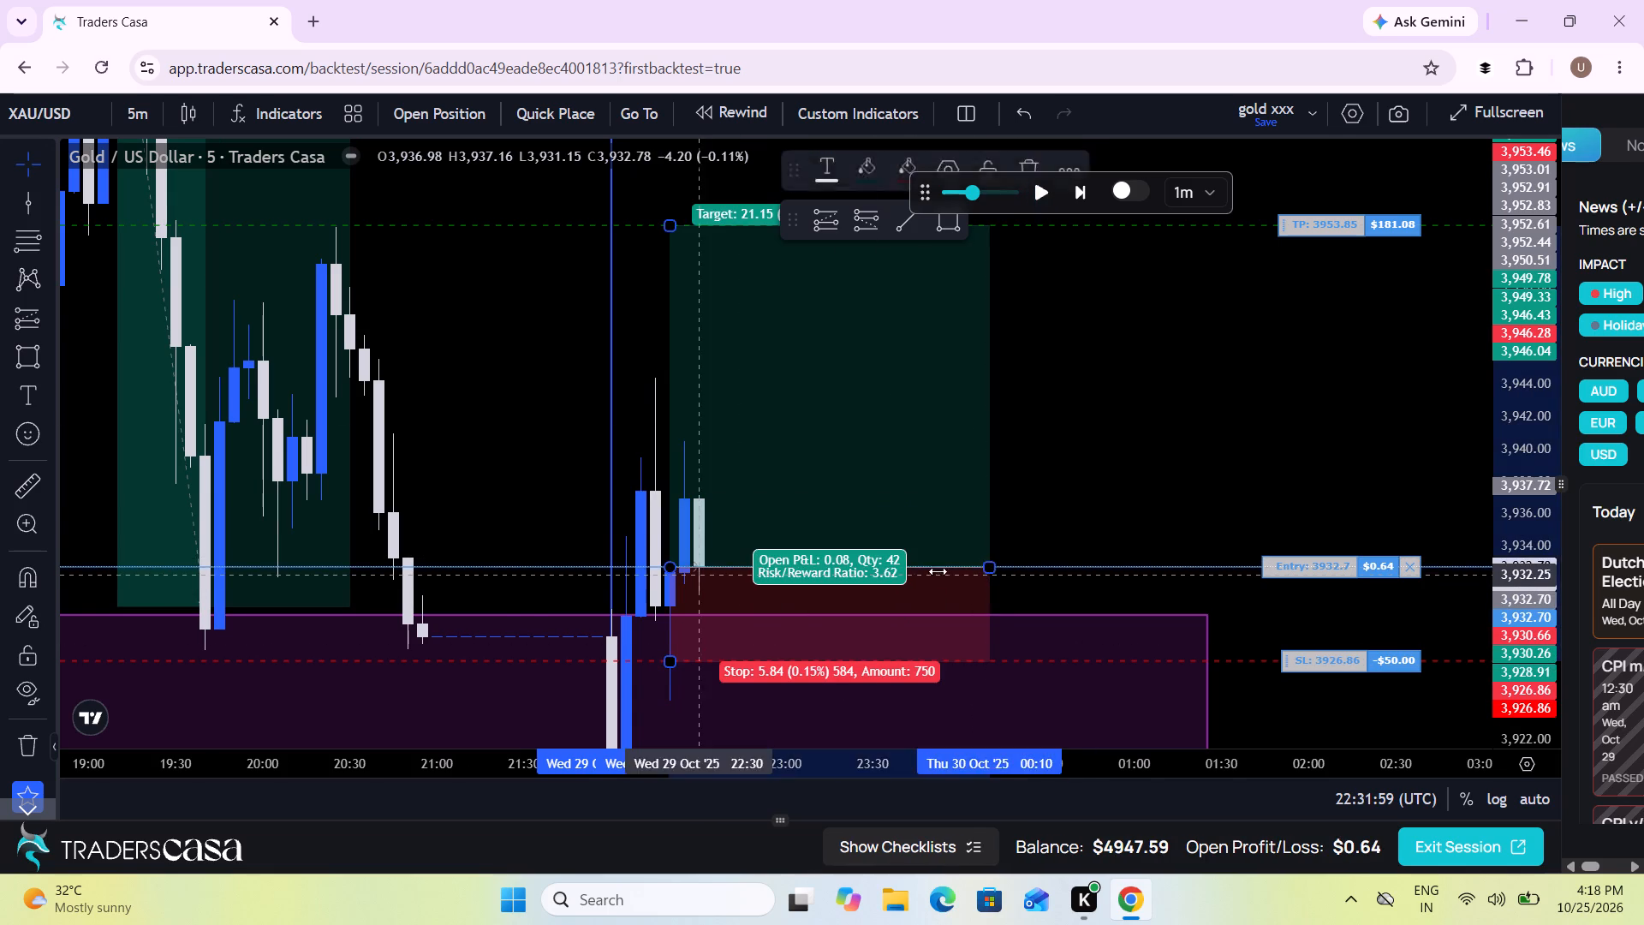
left_click_drag(938, 571, 740, 564)
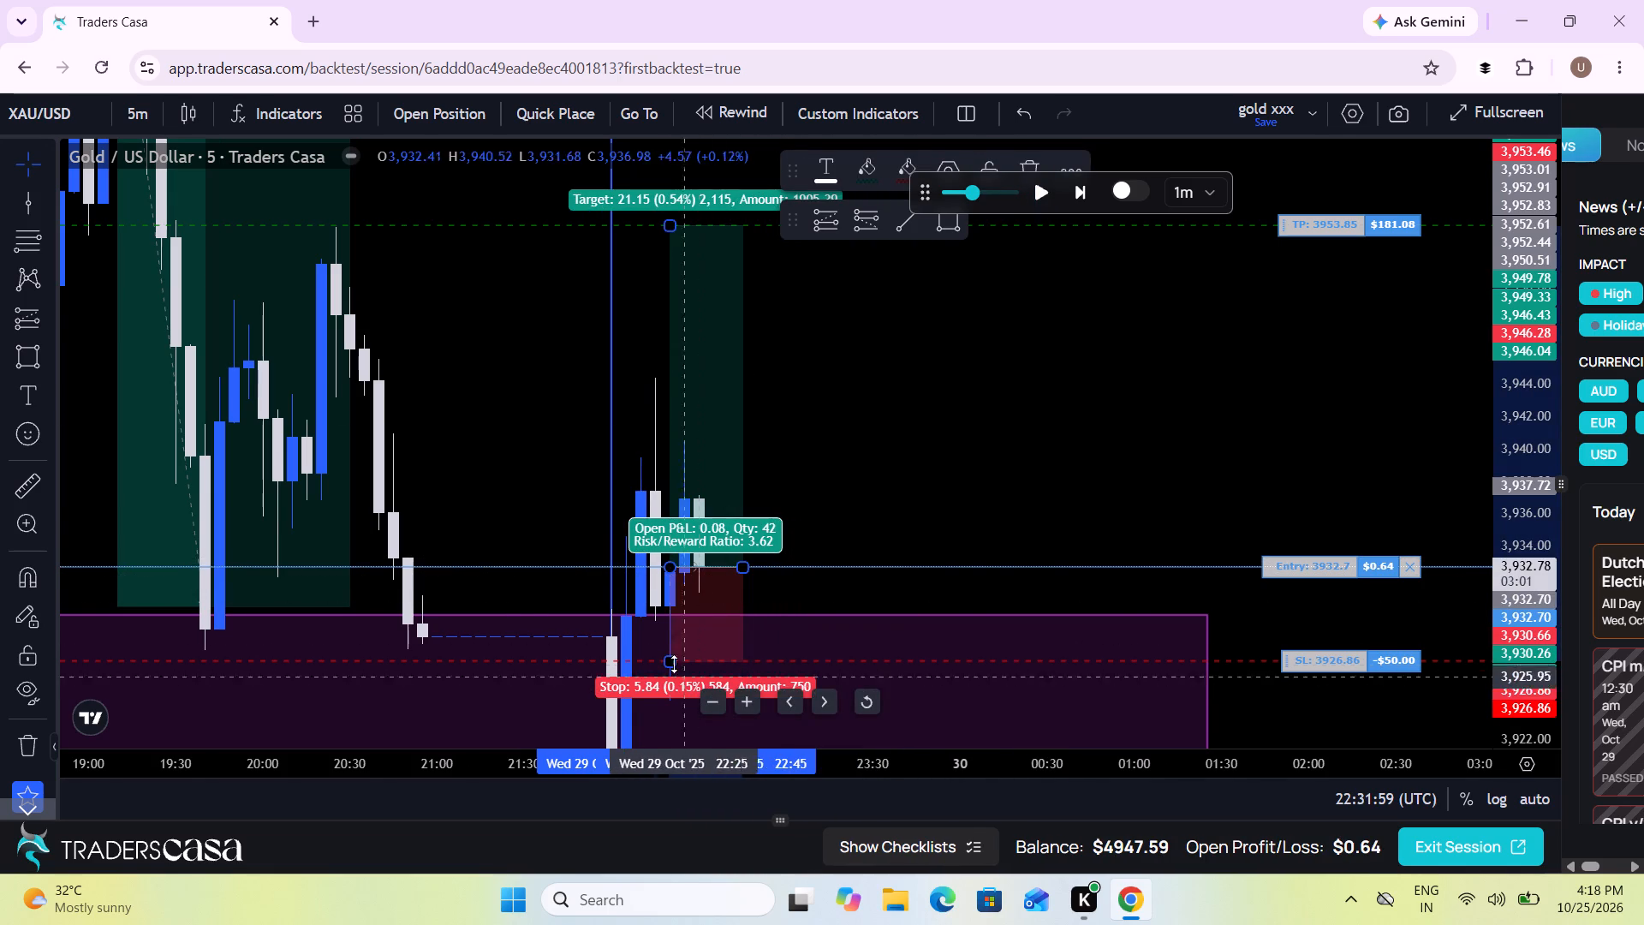
Raise the open buy trade's stop loss to about 3932.44, just below its entry.
left_click_drag(1320, 659, 1294, 581)
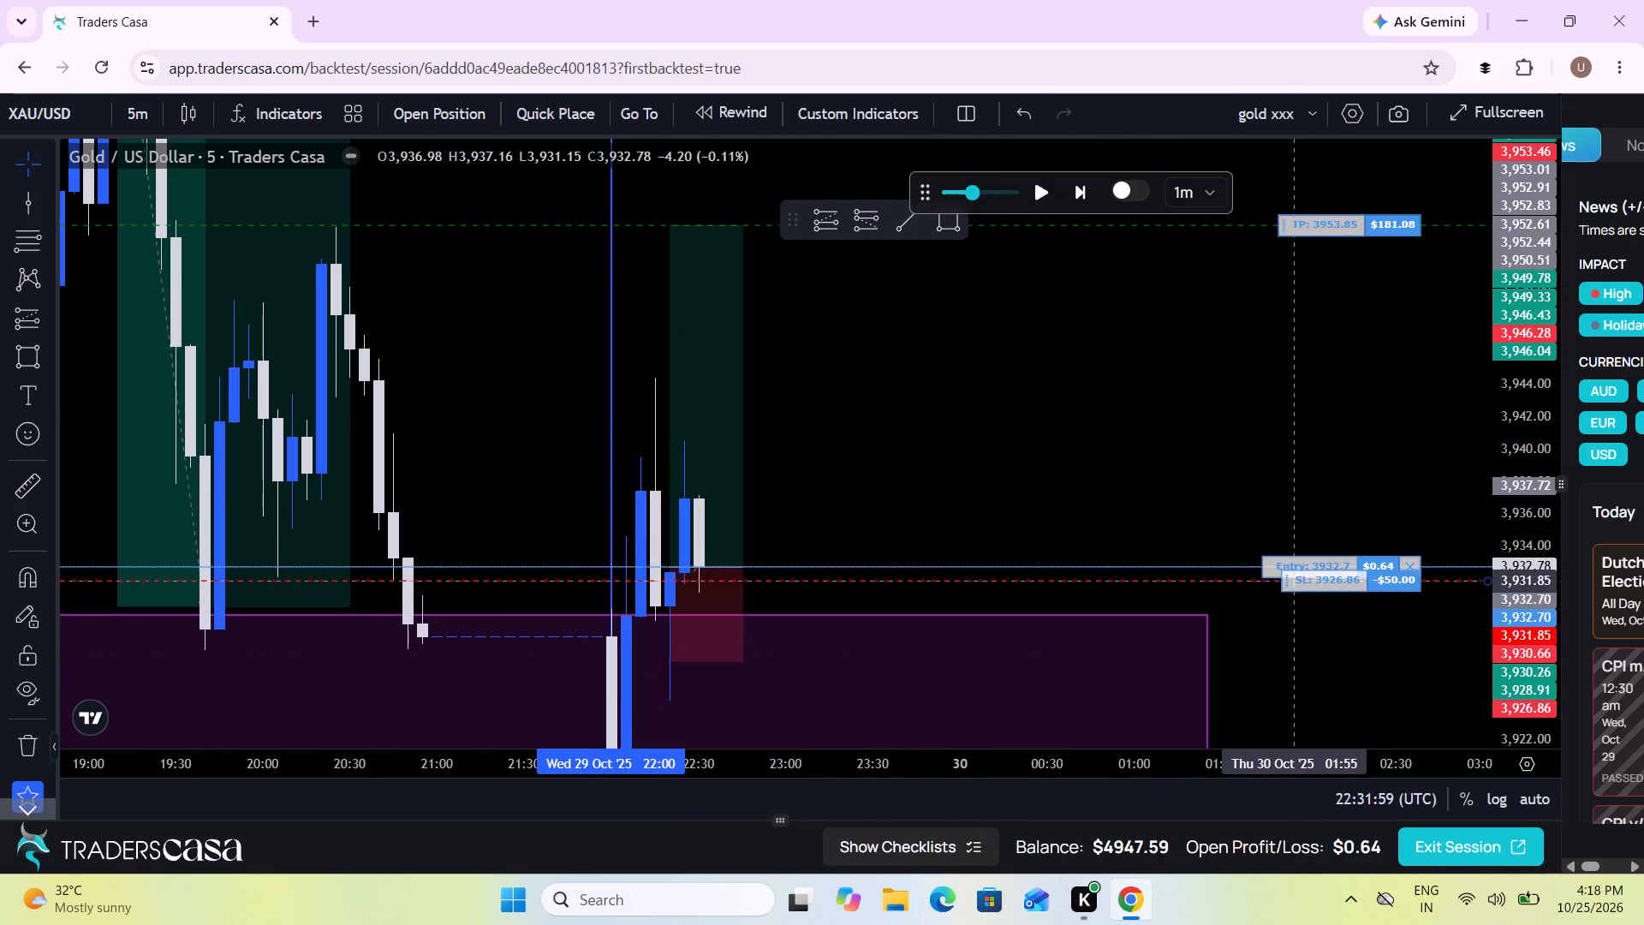
left_click_drag(1294, 581, 1317, 571)
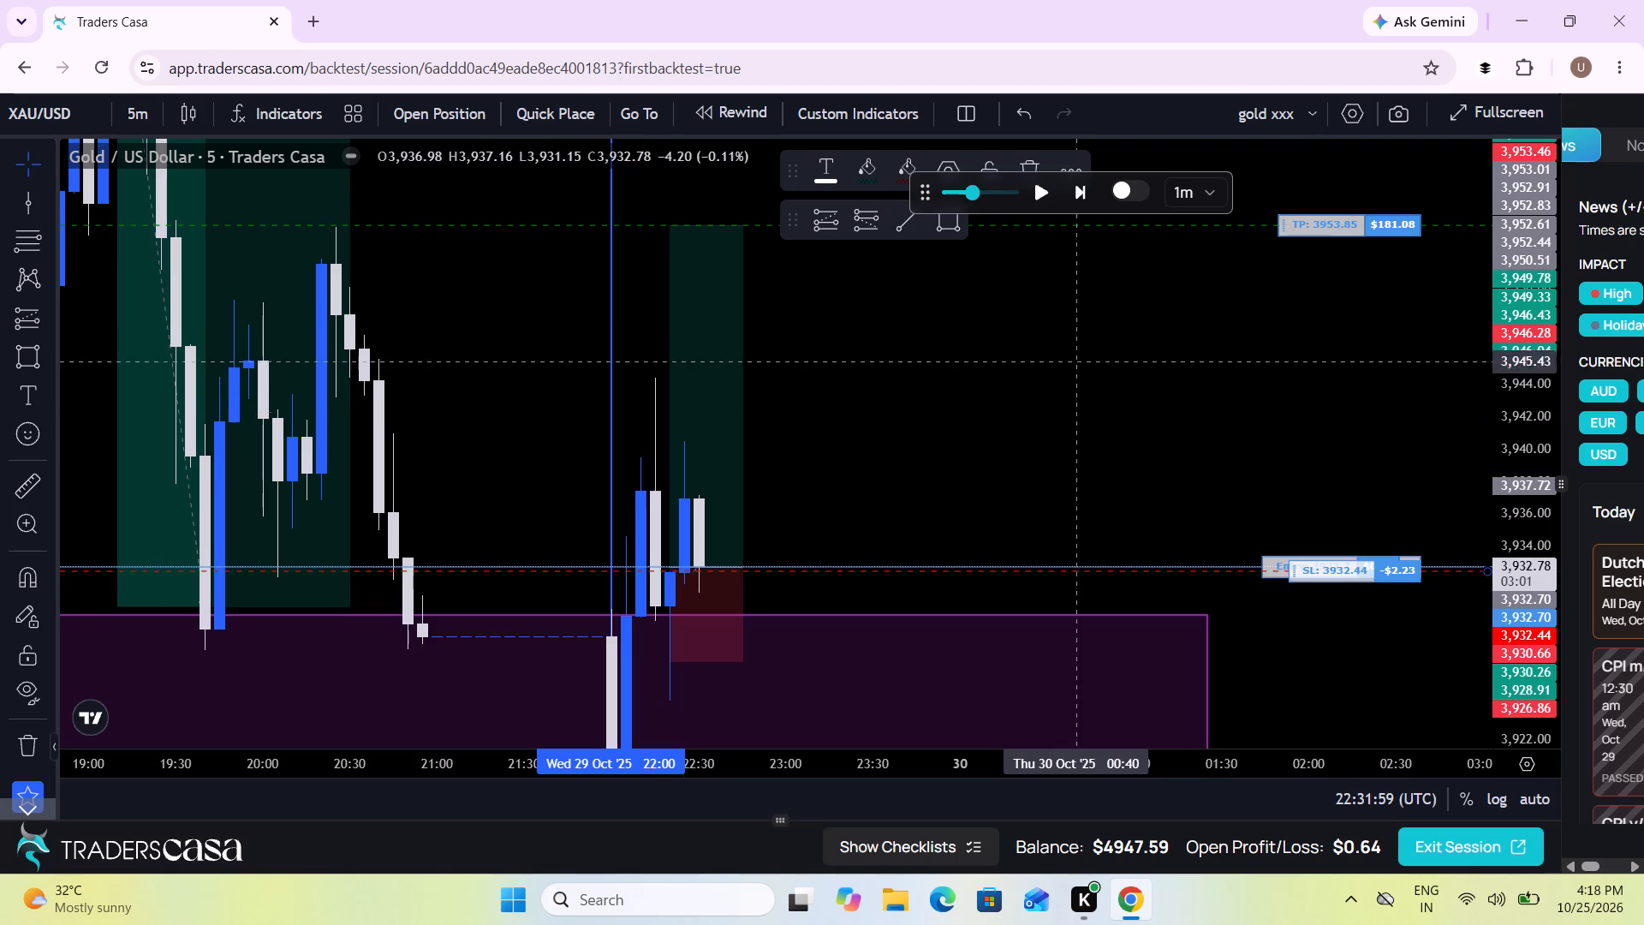
Replay price in short bursts past 23:15 on 29 Oct and pause.
left_click(1044, 192)
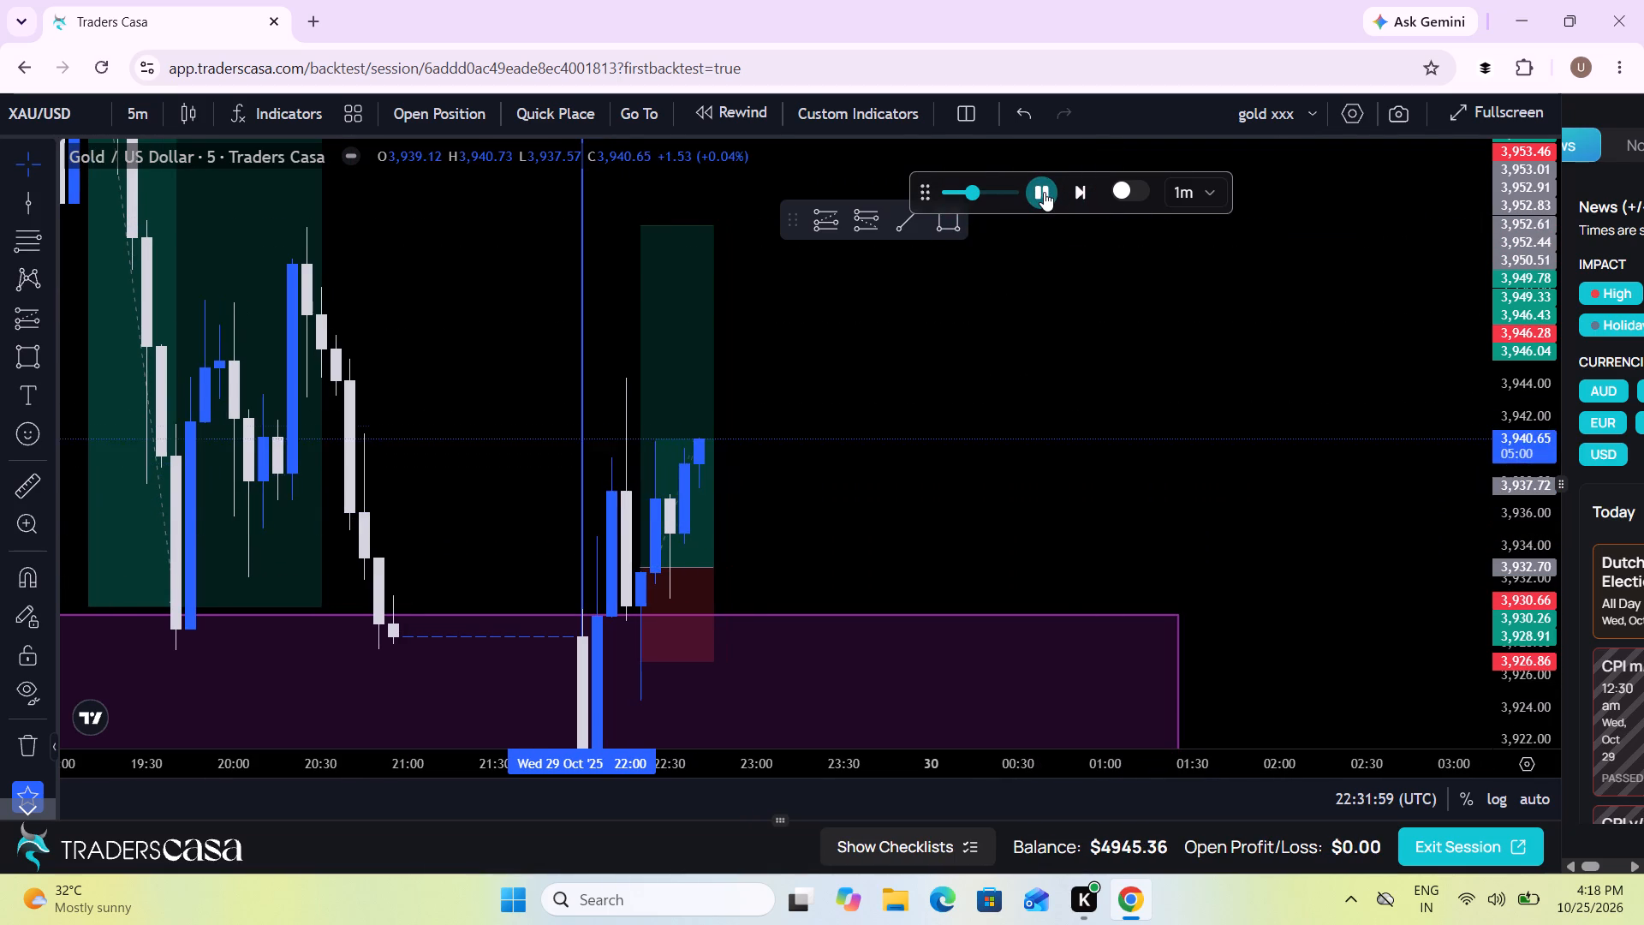
left_click(1044, 192)
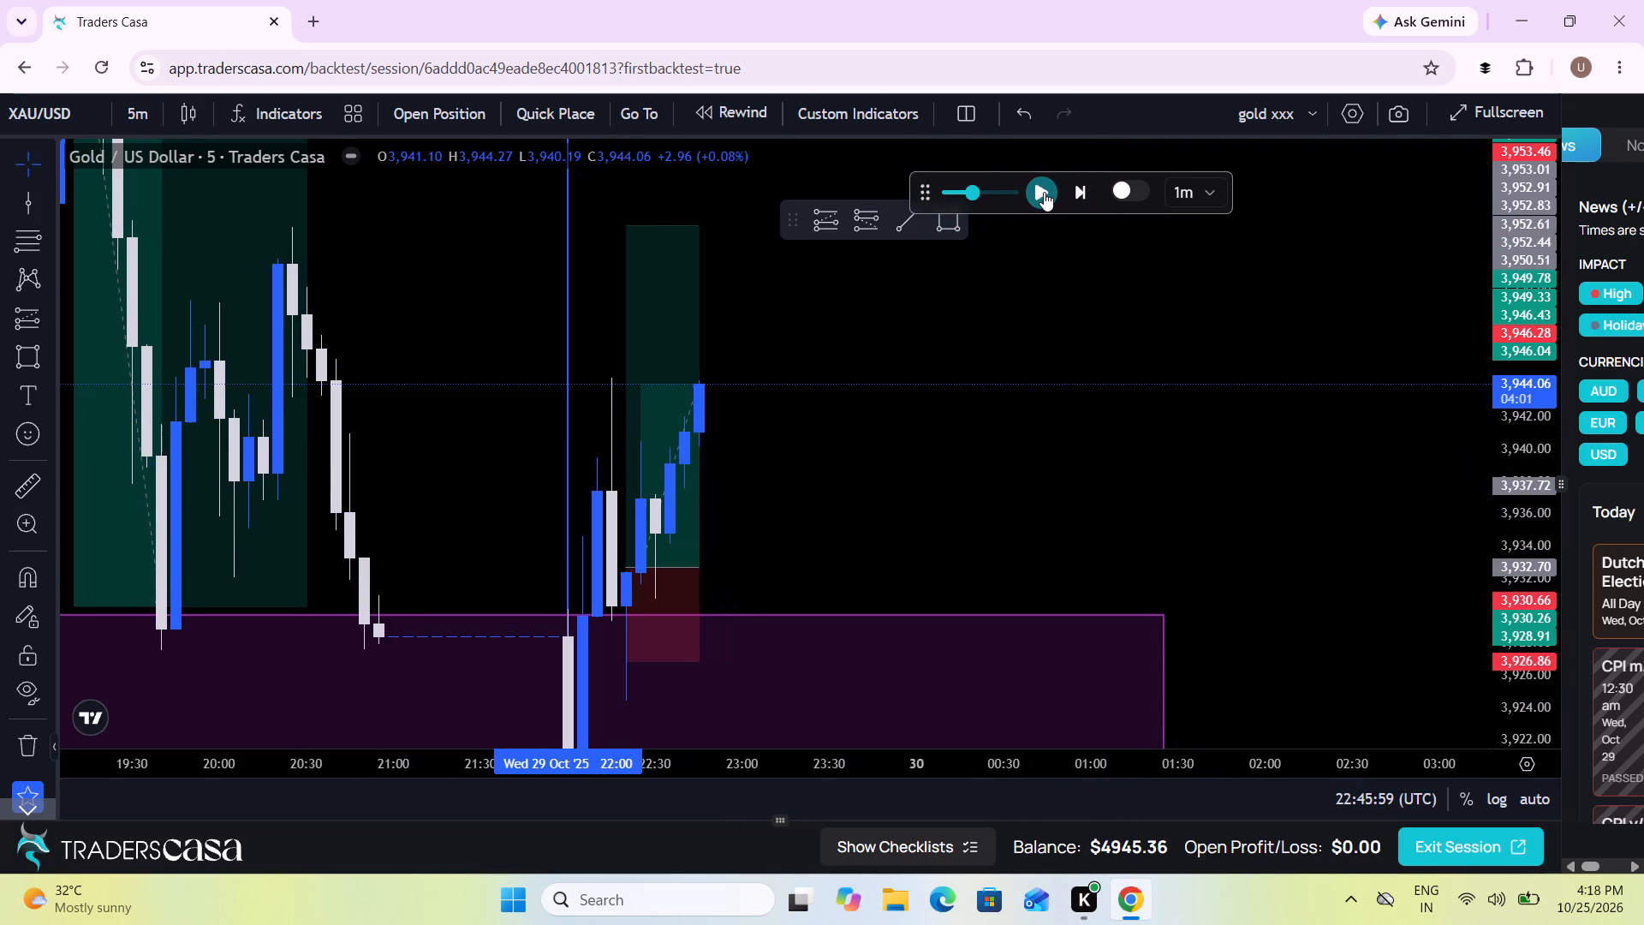
left_click(1044, 192)
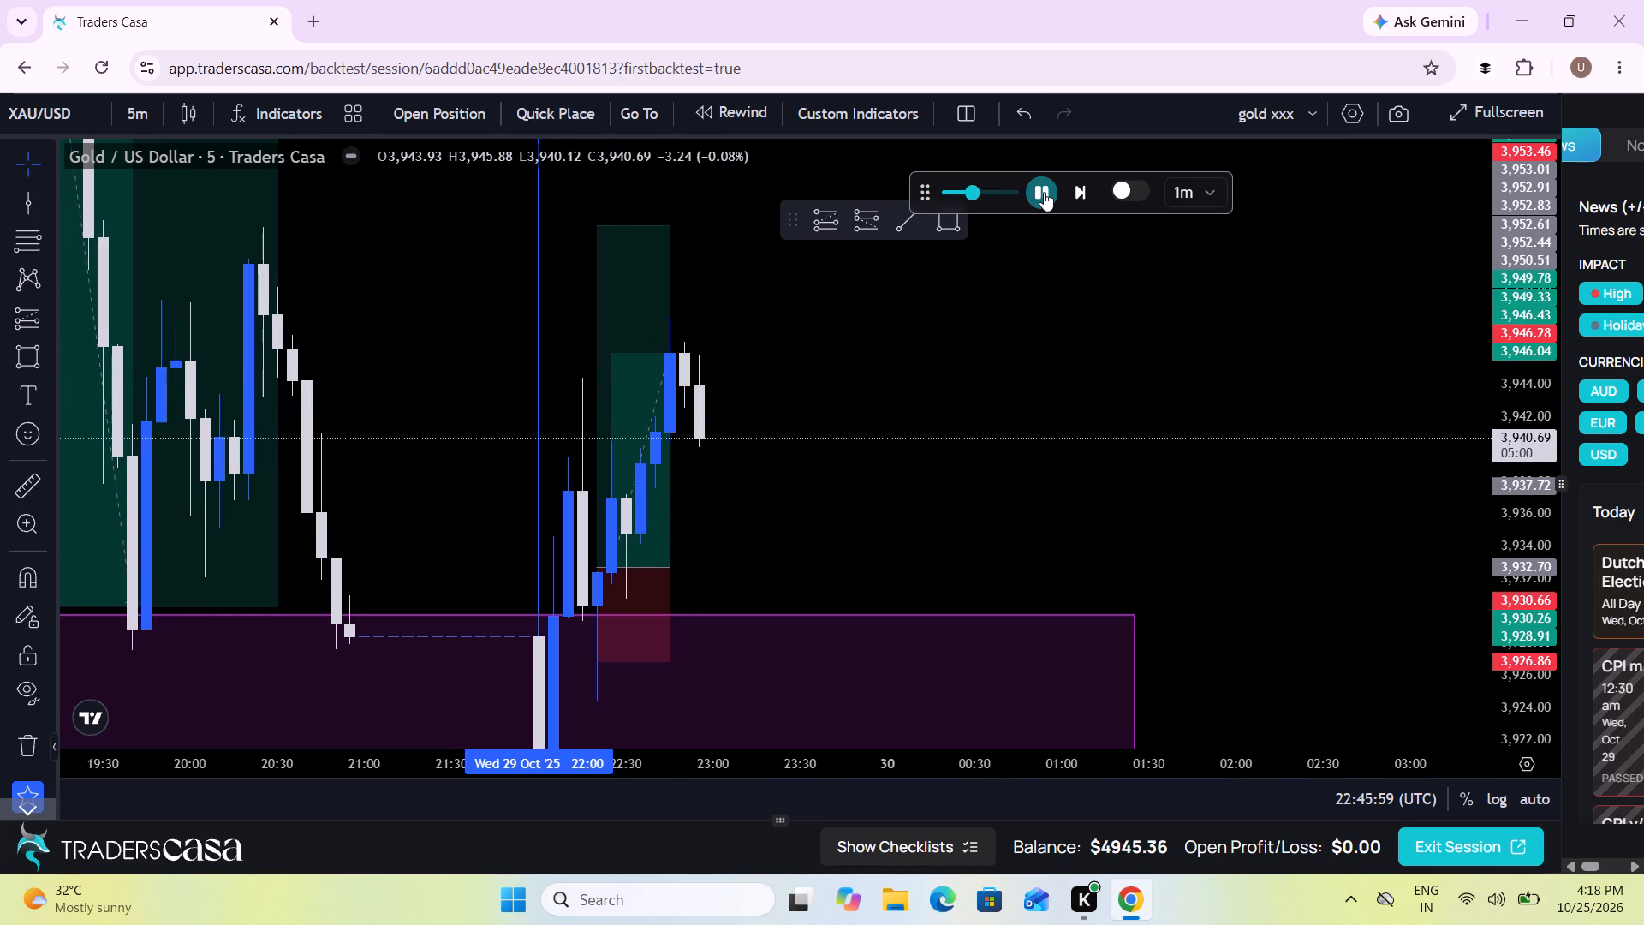
left_click(1044, 192)
scroll(924, 479, "down", 2)
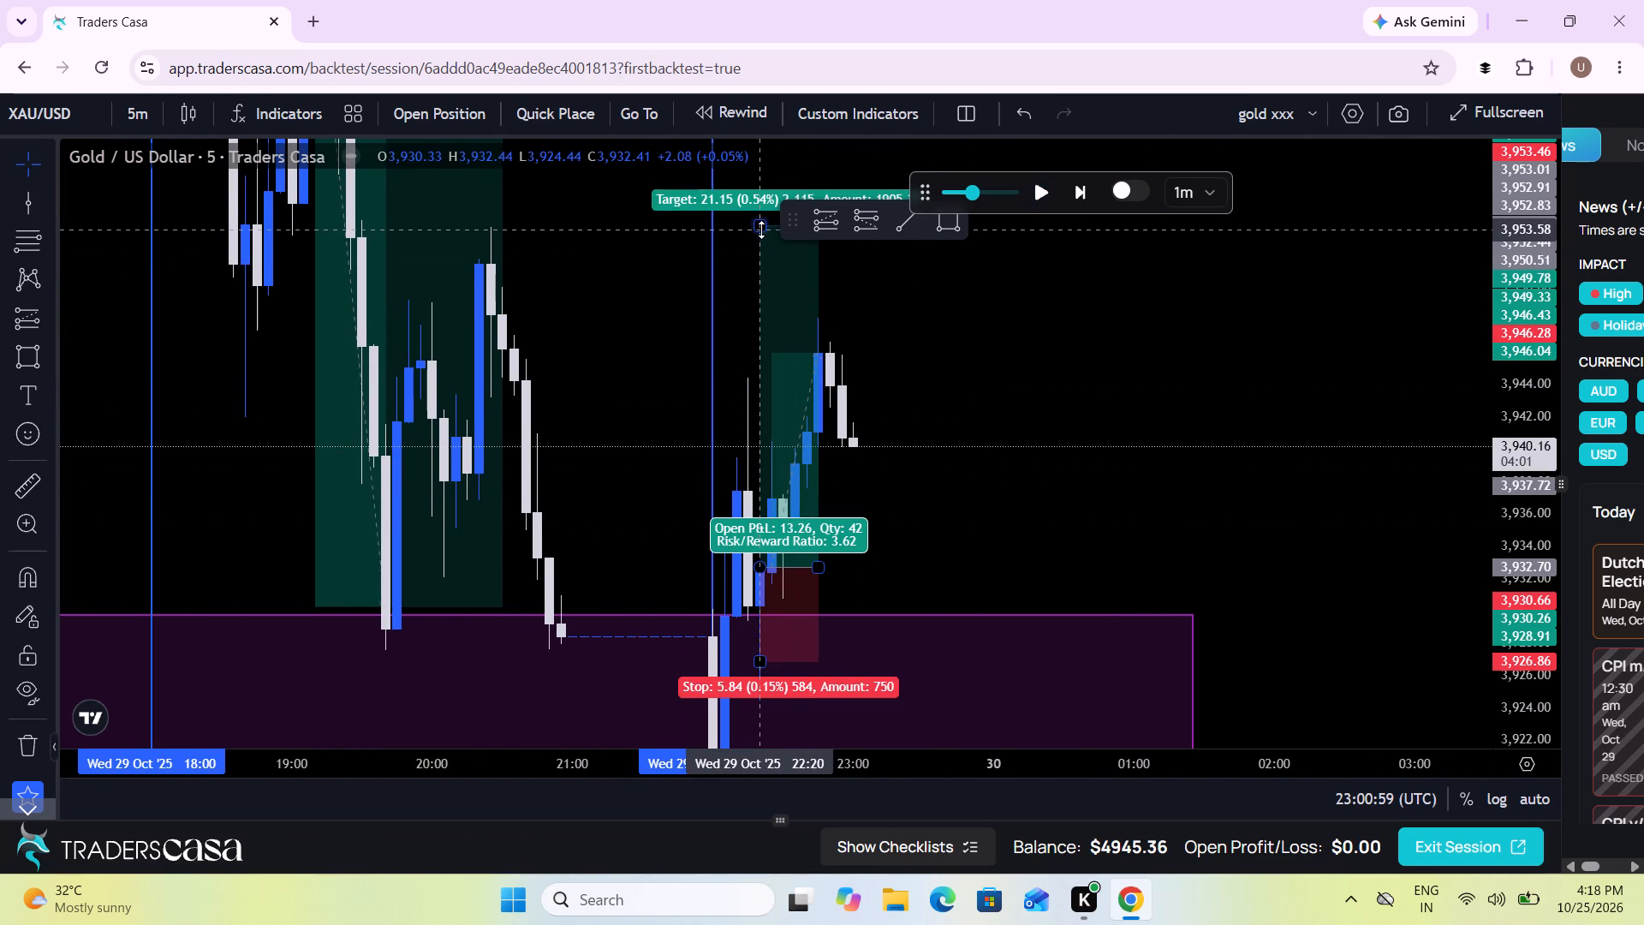
left_click(1028, 194)
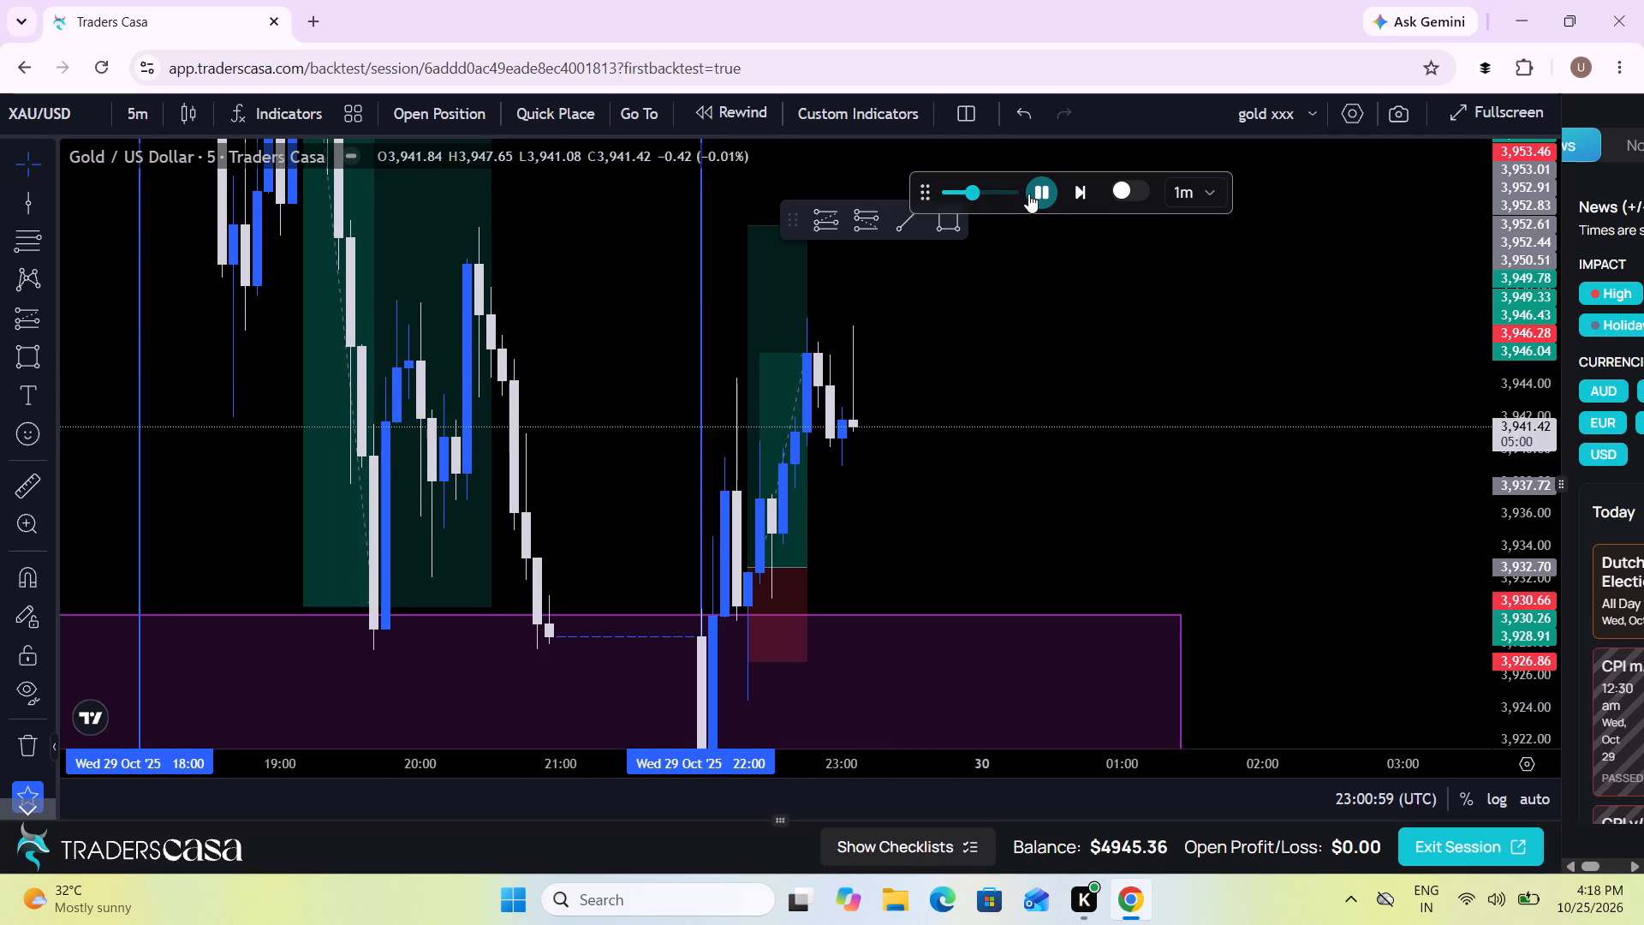
left_click(1028, 194)
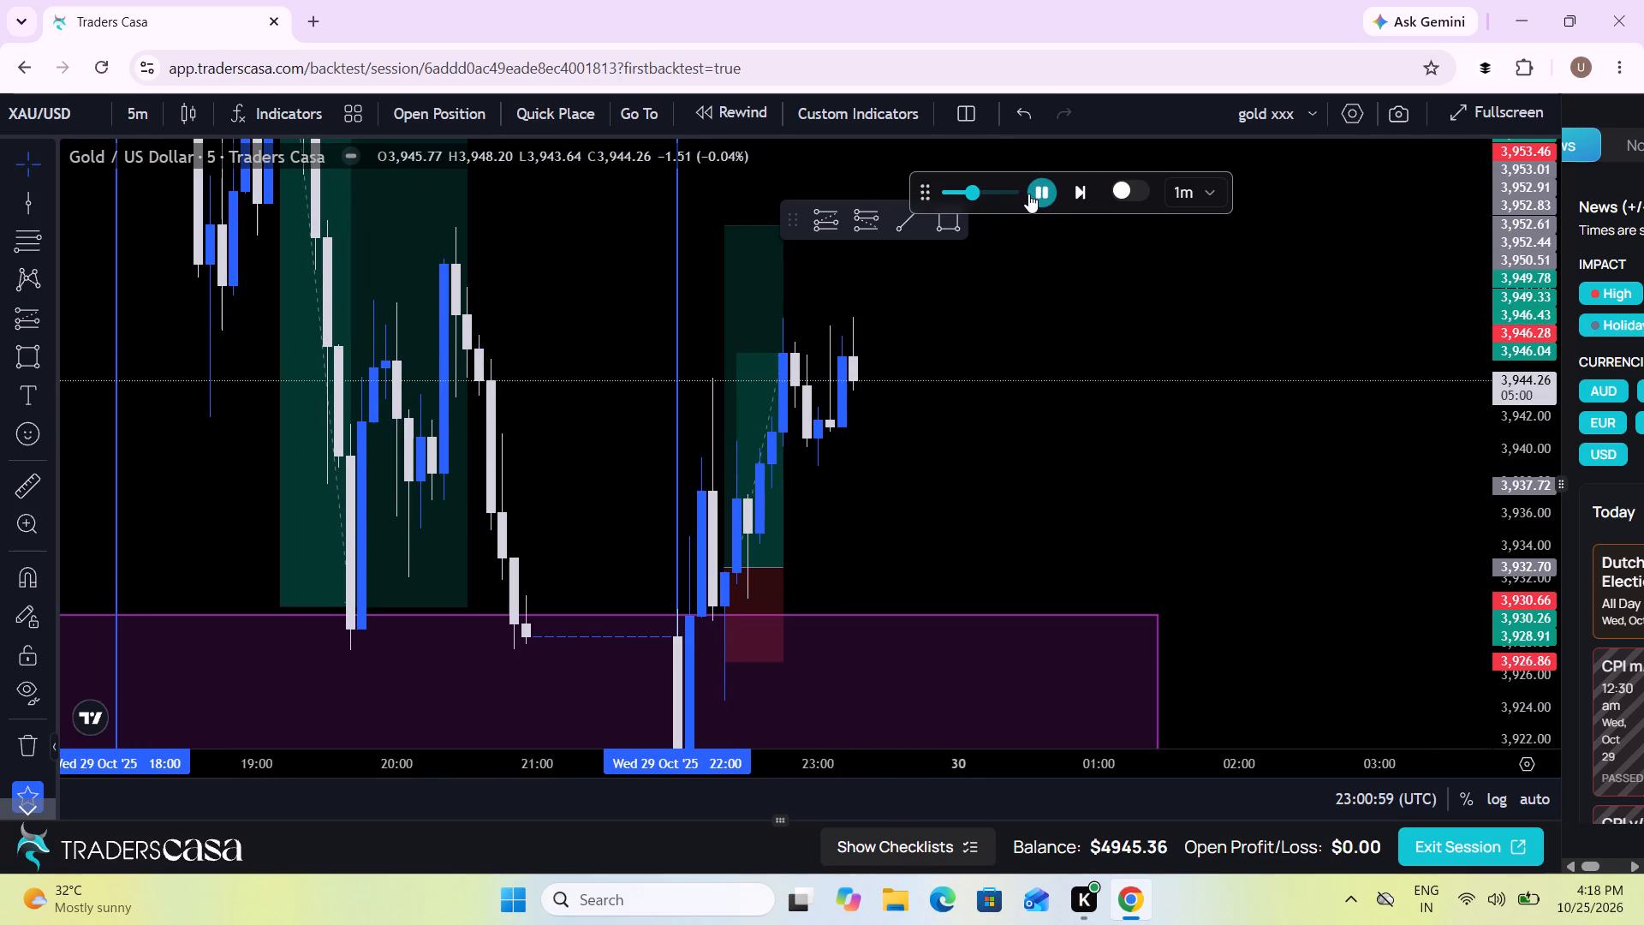